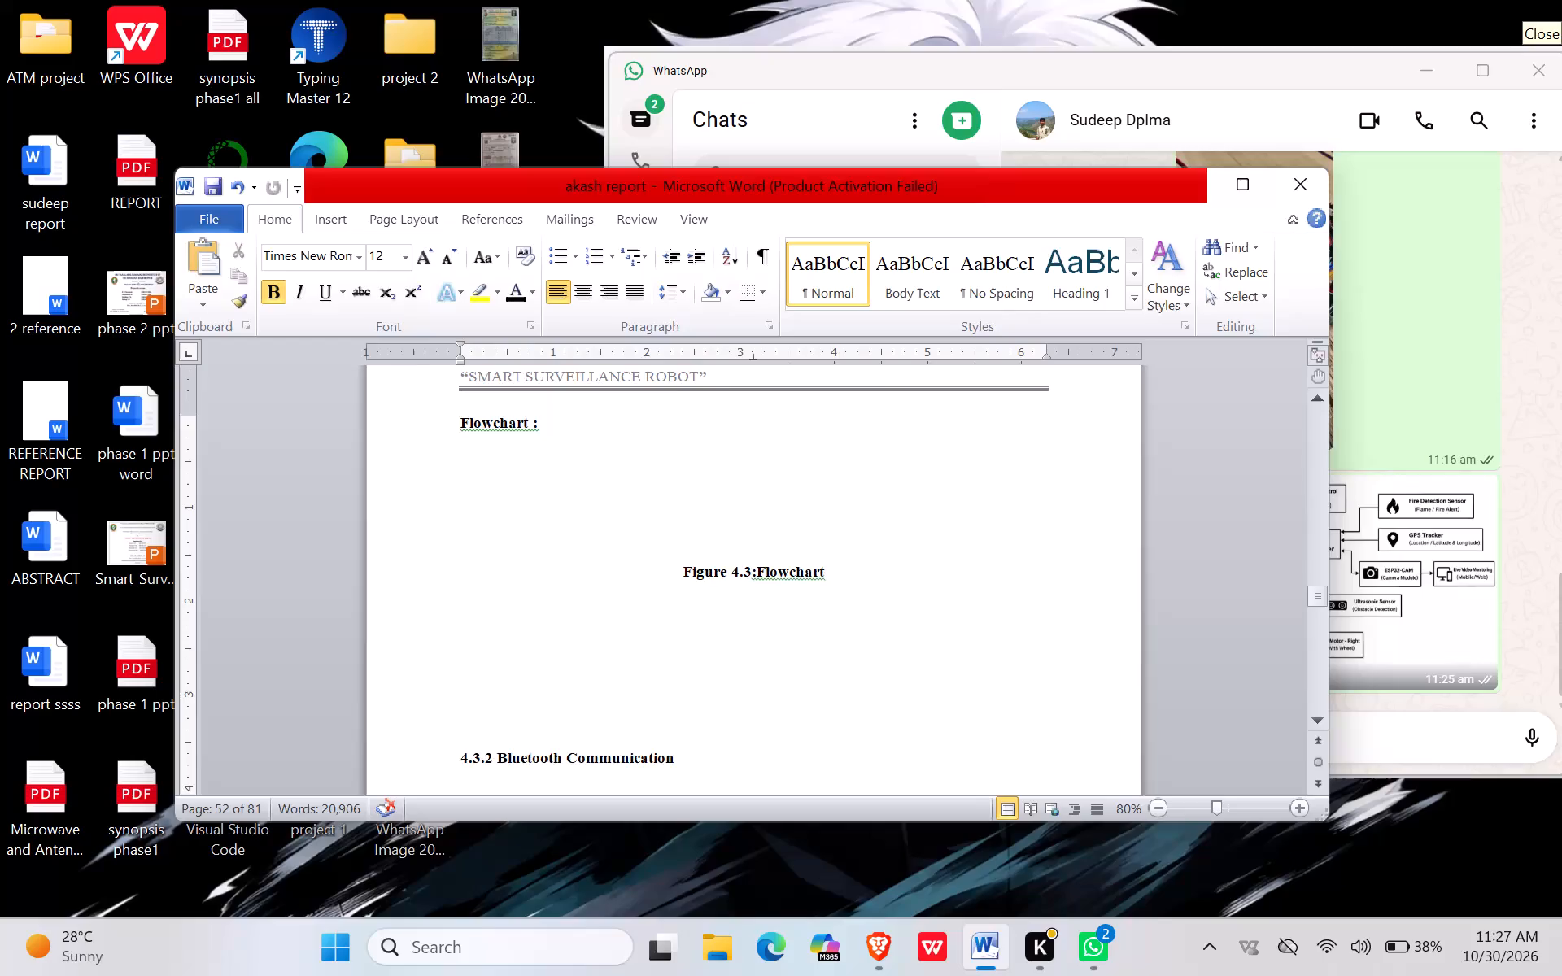
Paste the copied robot block diagram below the "Flowchart :" heading.
key("ctrl+v")
scroll(903, 577, "up", 4)
scroll(903, 577, "down", 5)
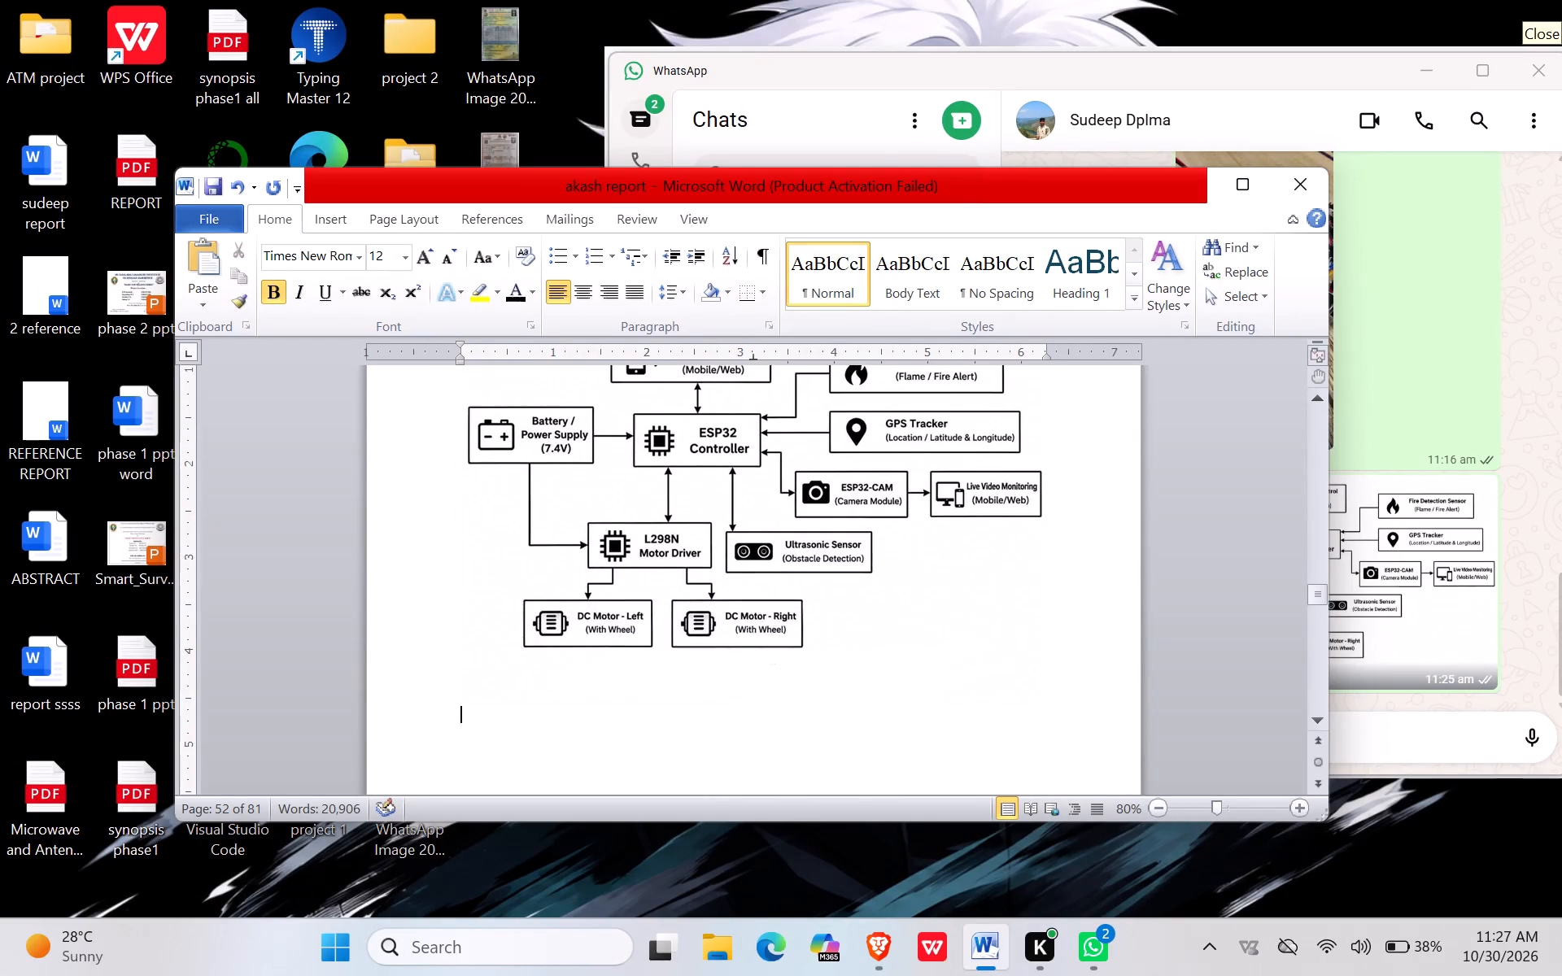
Maximize the document window, remove the blank lines above the "Figure 4.3:Flowchart" caption and center the caption beneath the diagram.
scroll(903, 577, "down", 3)
left_click(1228, 173)
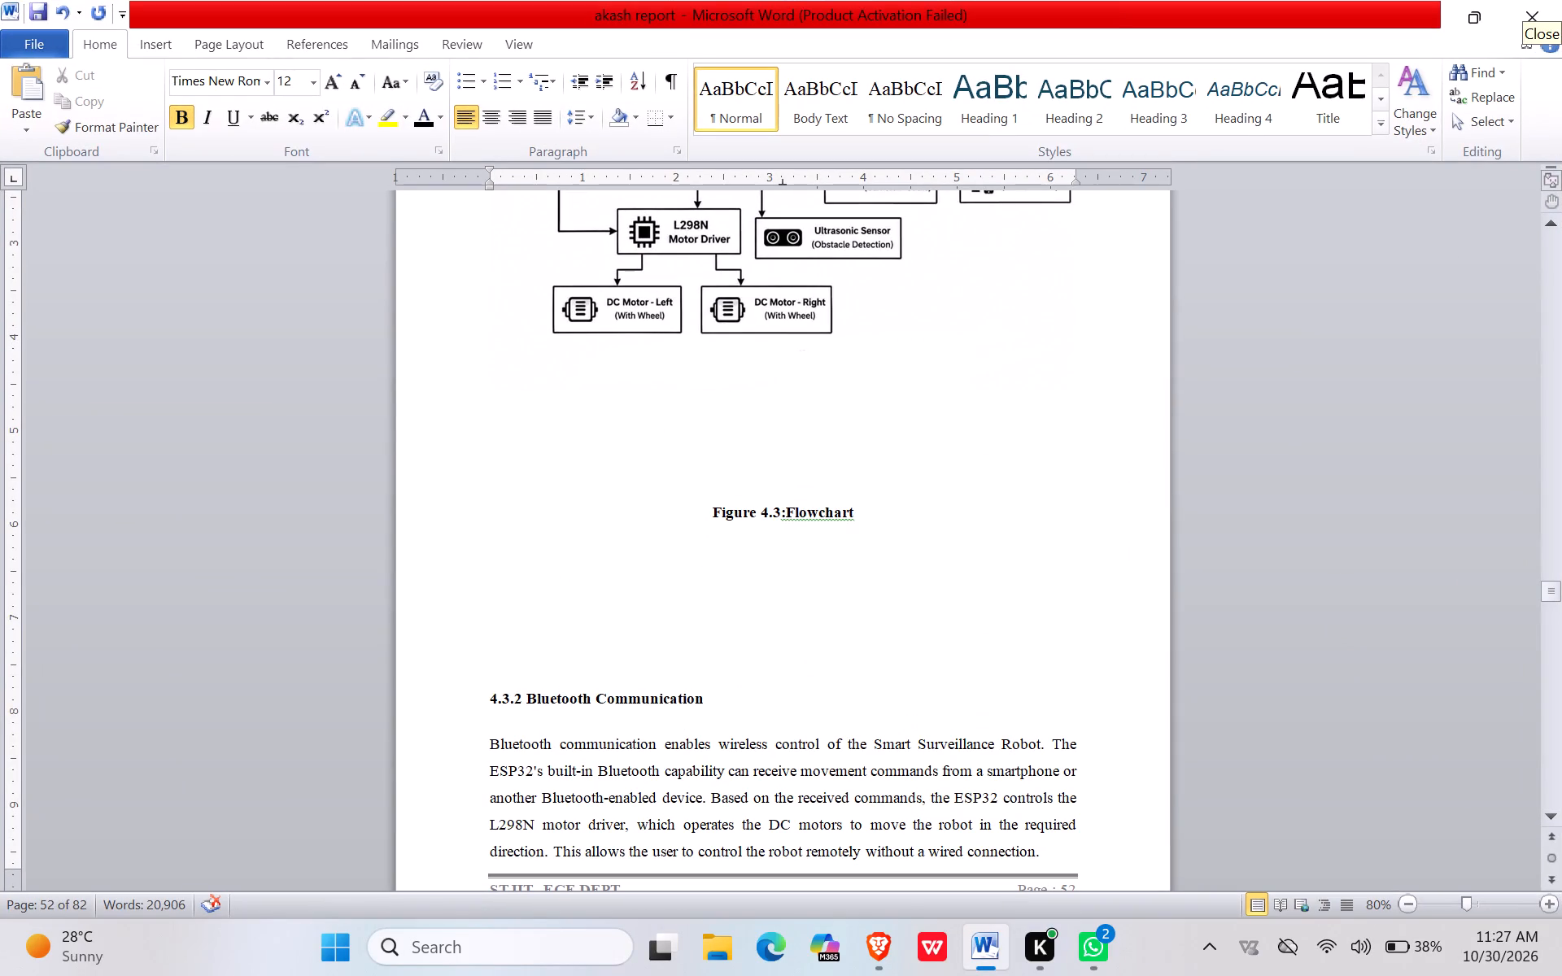
left_click(709, 512)
key("BackSpace")
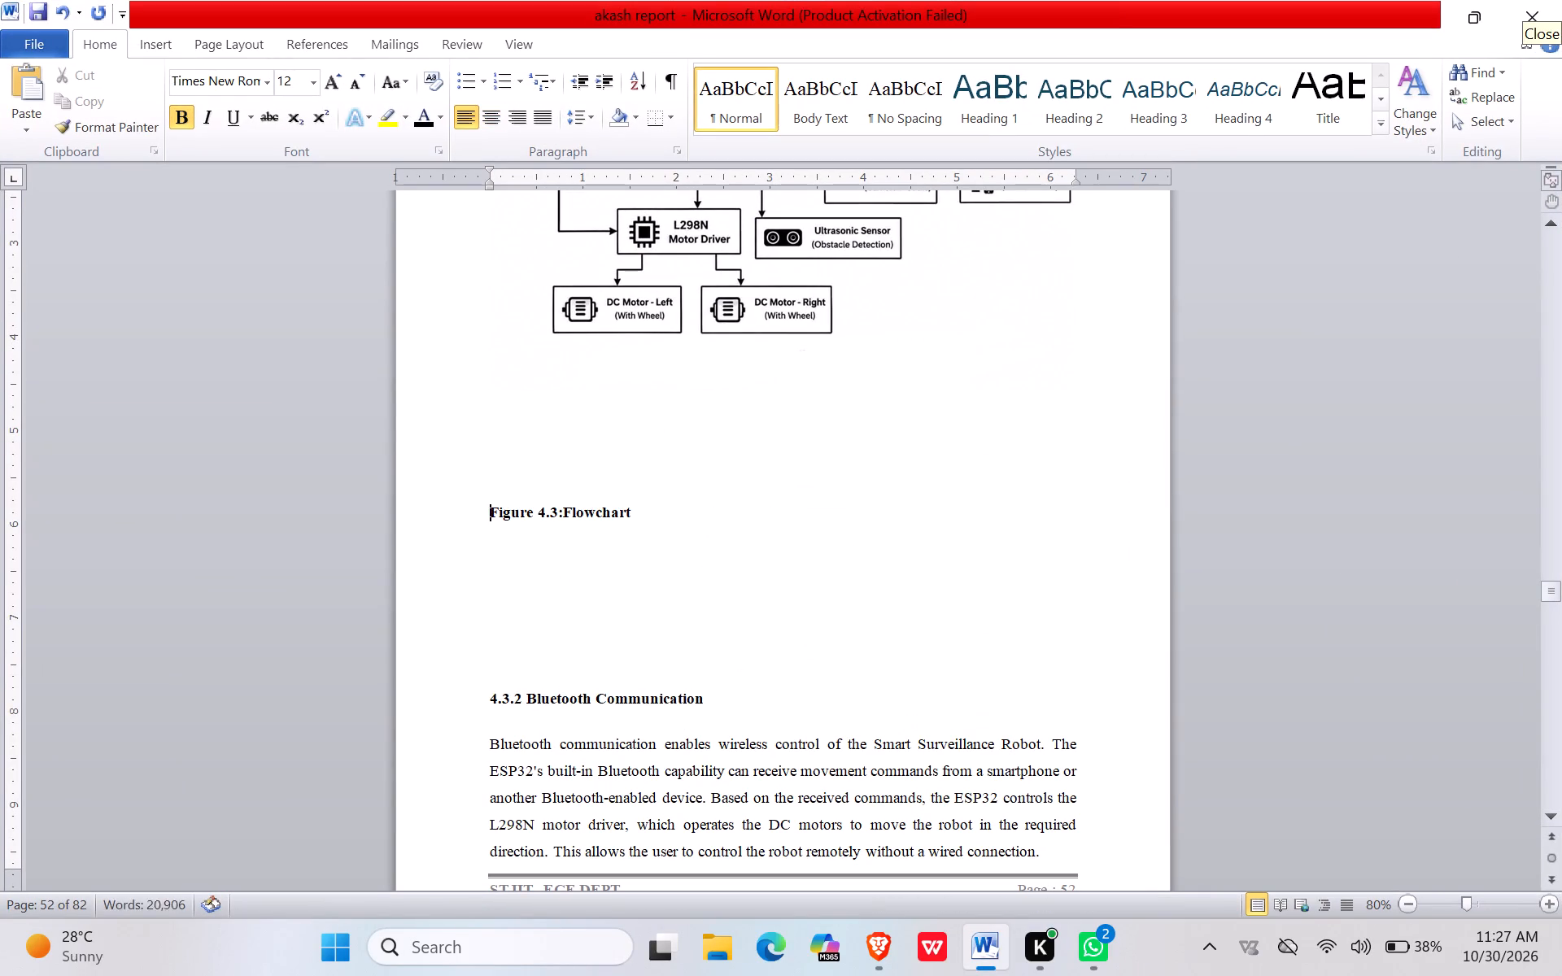
key("BackSpace")
key("BackSpace")
key("BackSpace")
key("BackSpace")
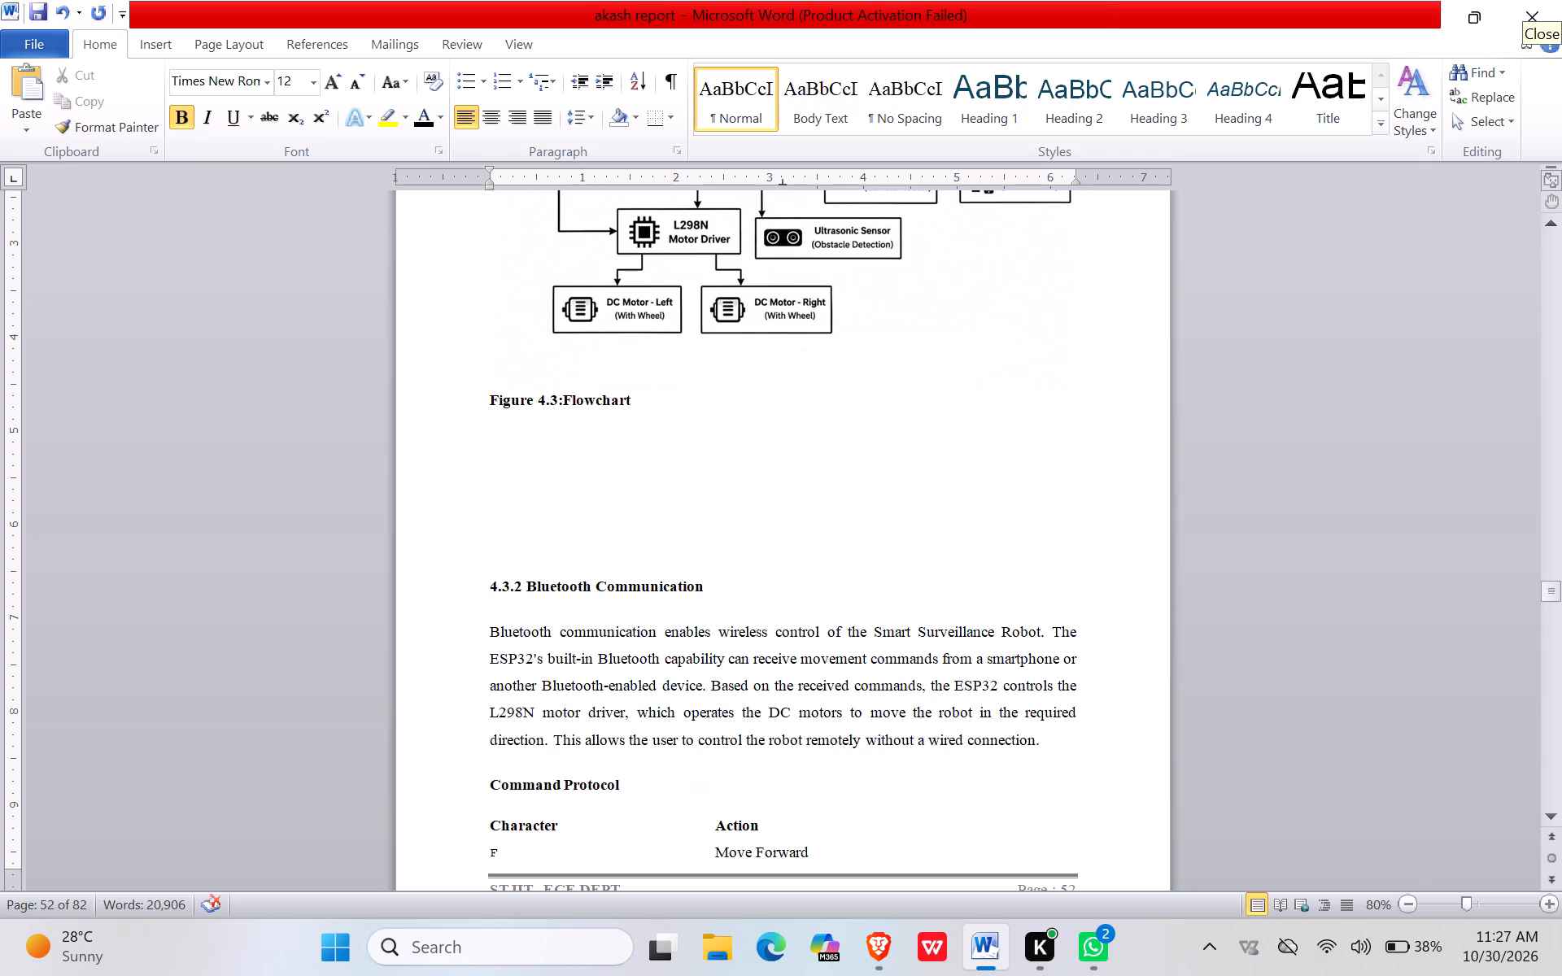
key("ctrl+z")
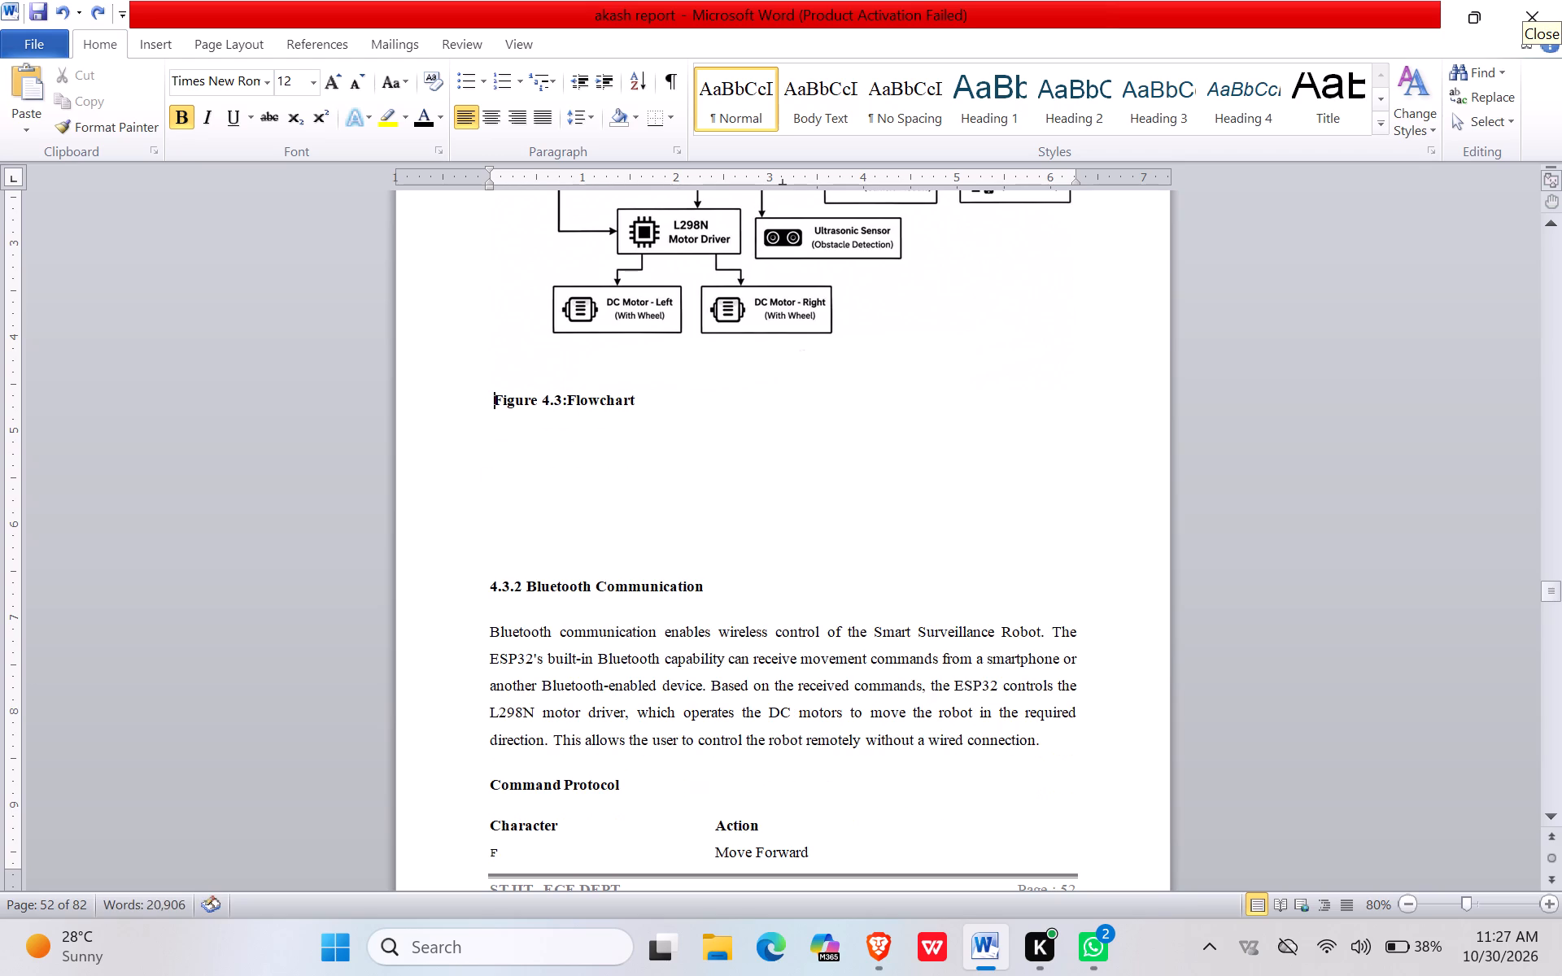
left_click(482, 115)
Stretch the diagram picture vertically to about 5.2 inches tall, keeping its width.
scroll(750, 364, "up", 9)
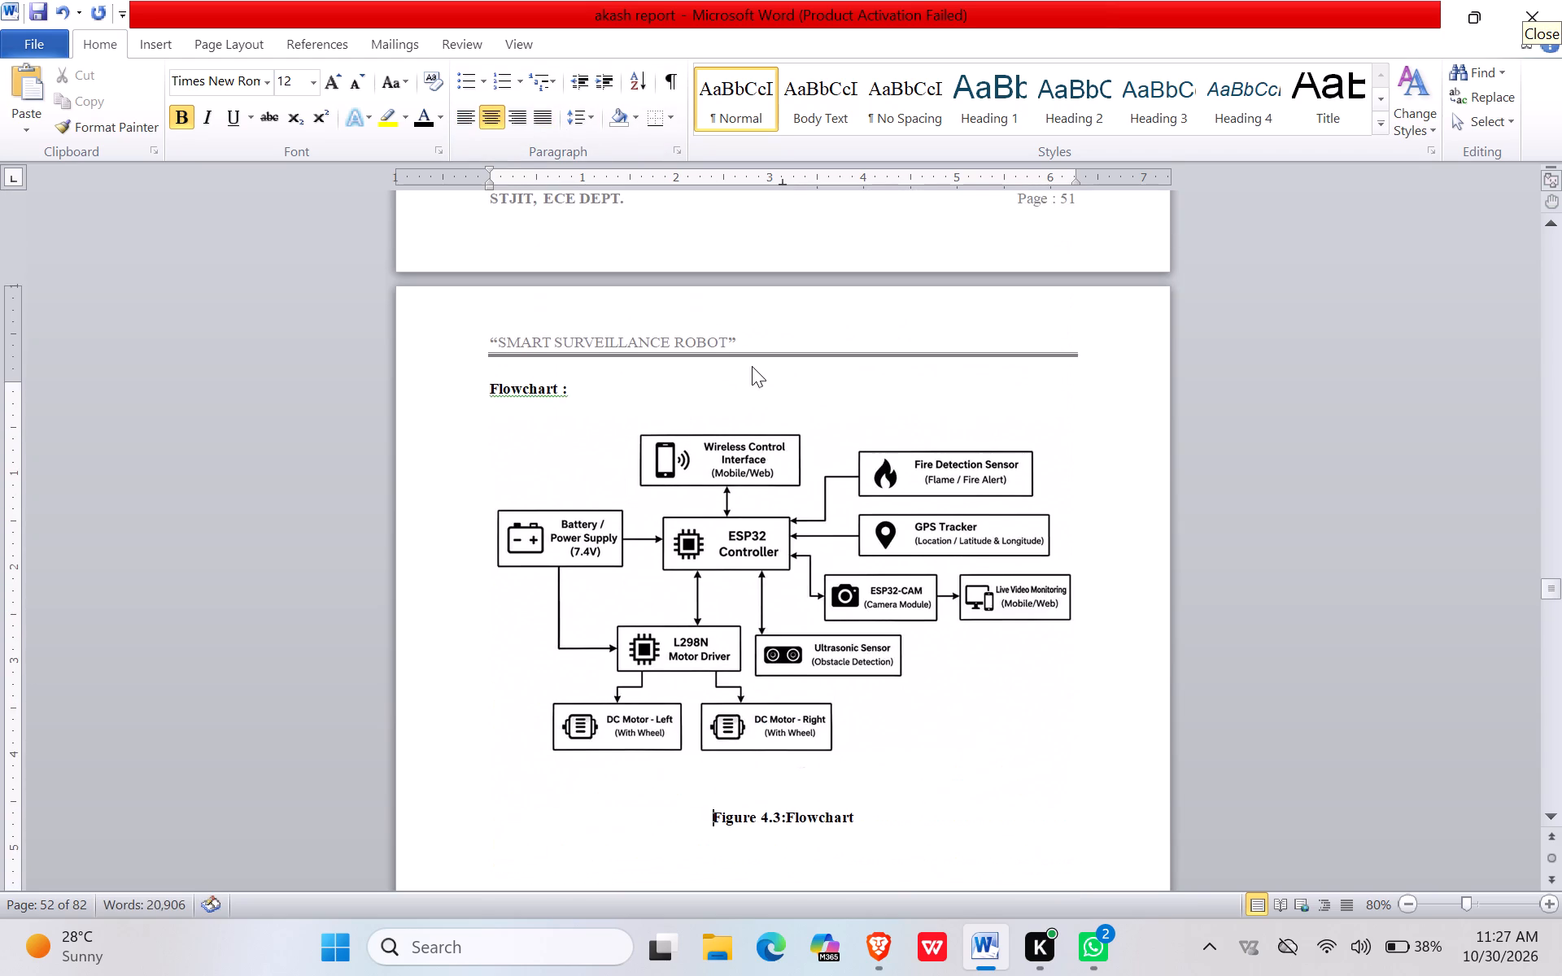
scroll(753, 368, "down", 2)
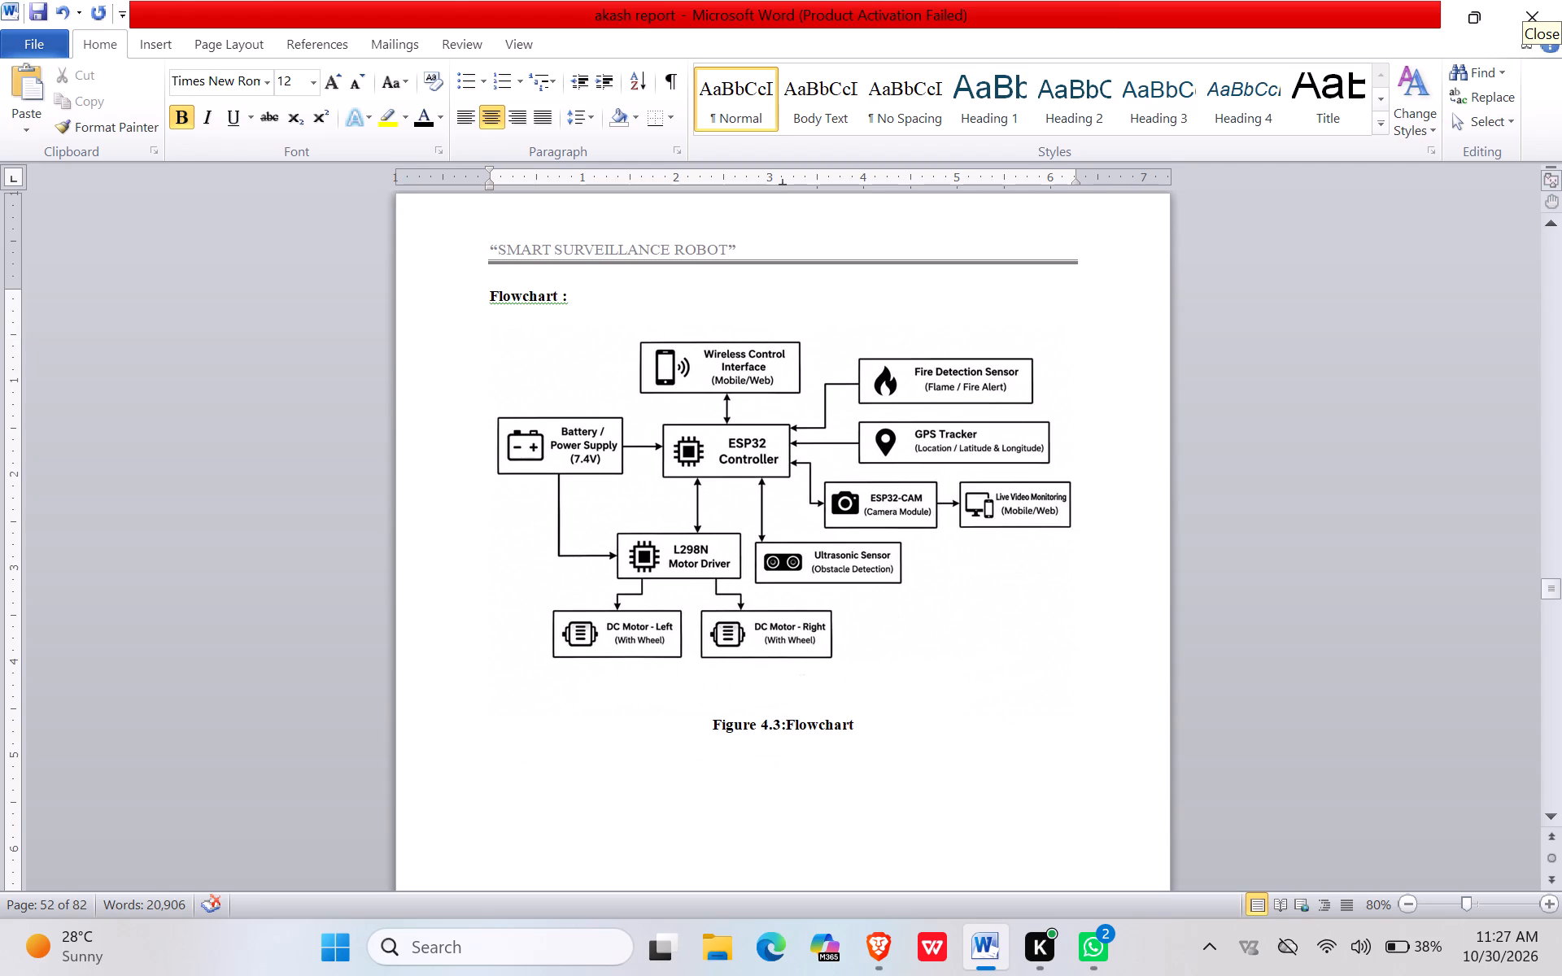
left_click(755, 426)
left_click_drag(780, 715, 801, 830)
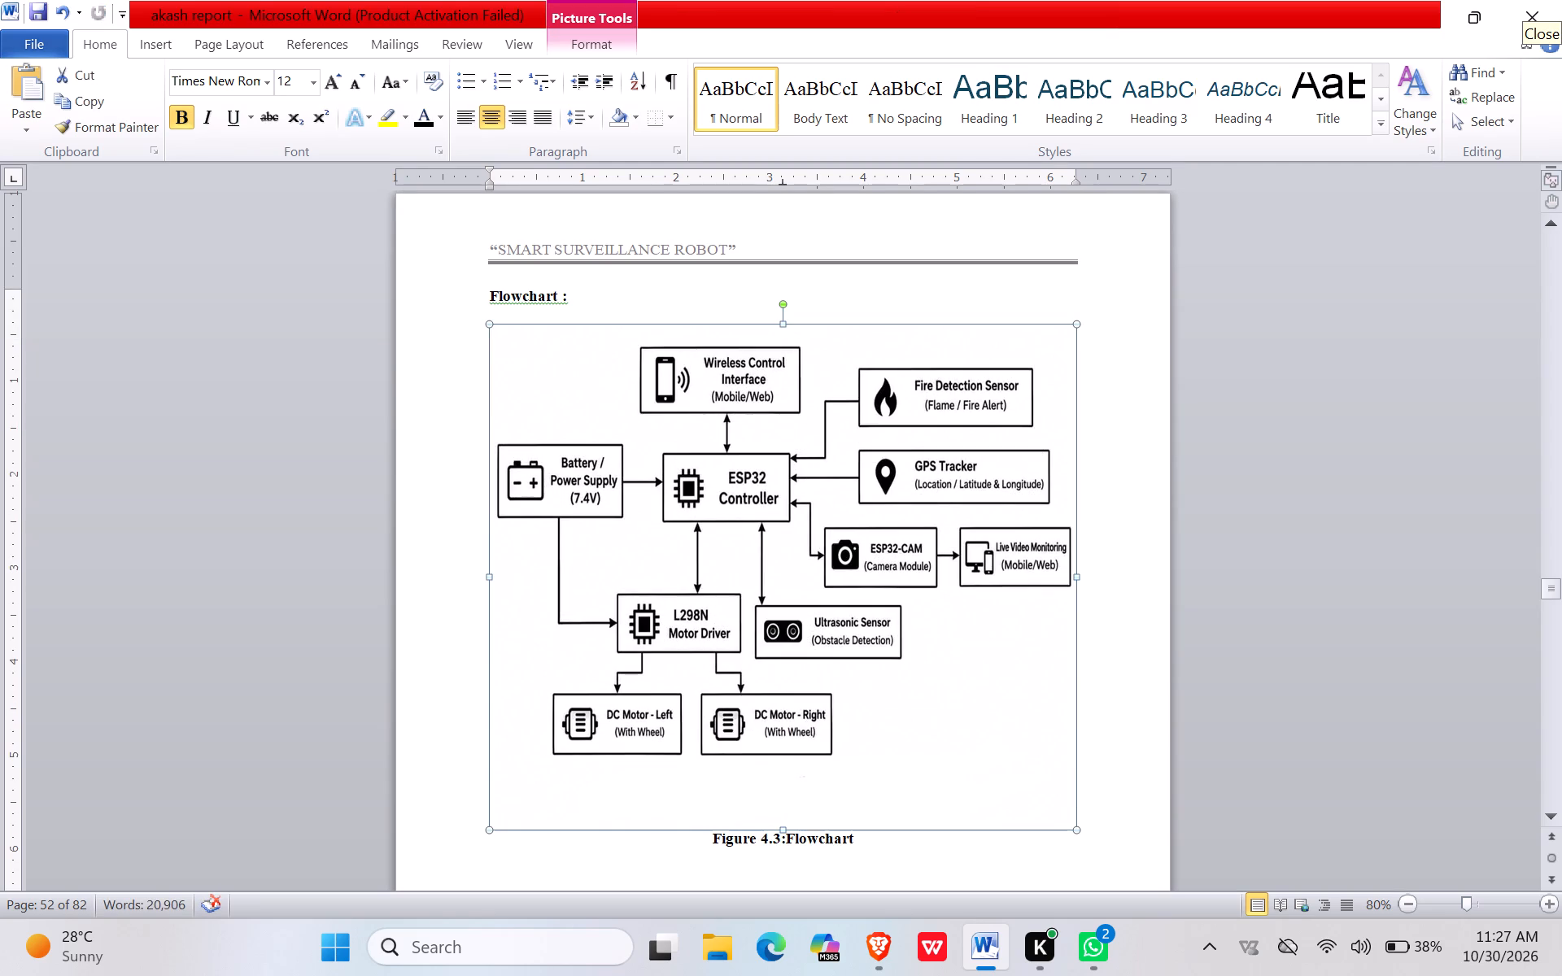
left_click(896, 440)
left_click_drag(784, 321, 783, 346)
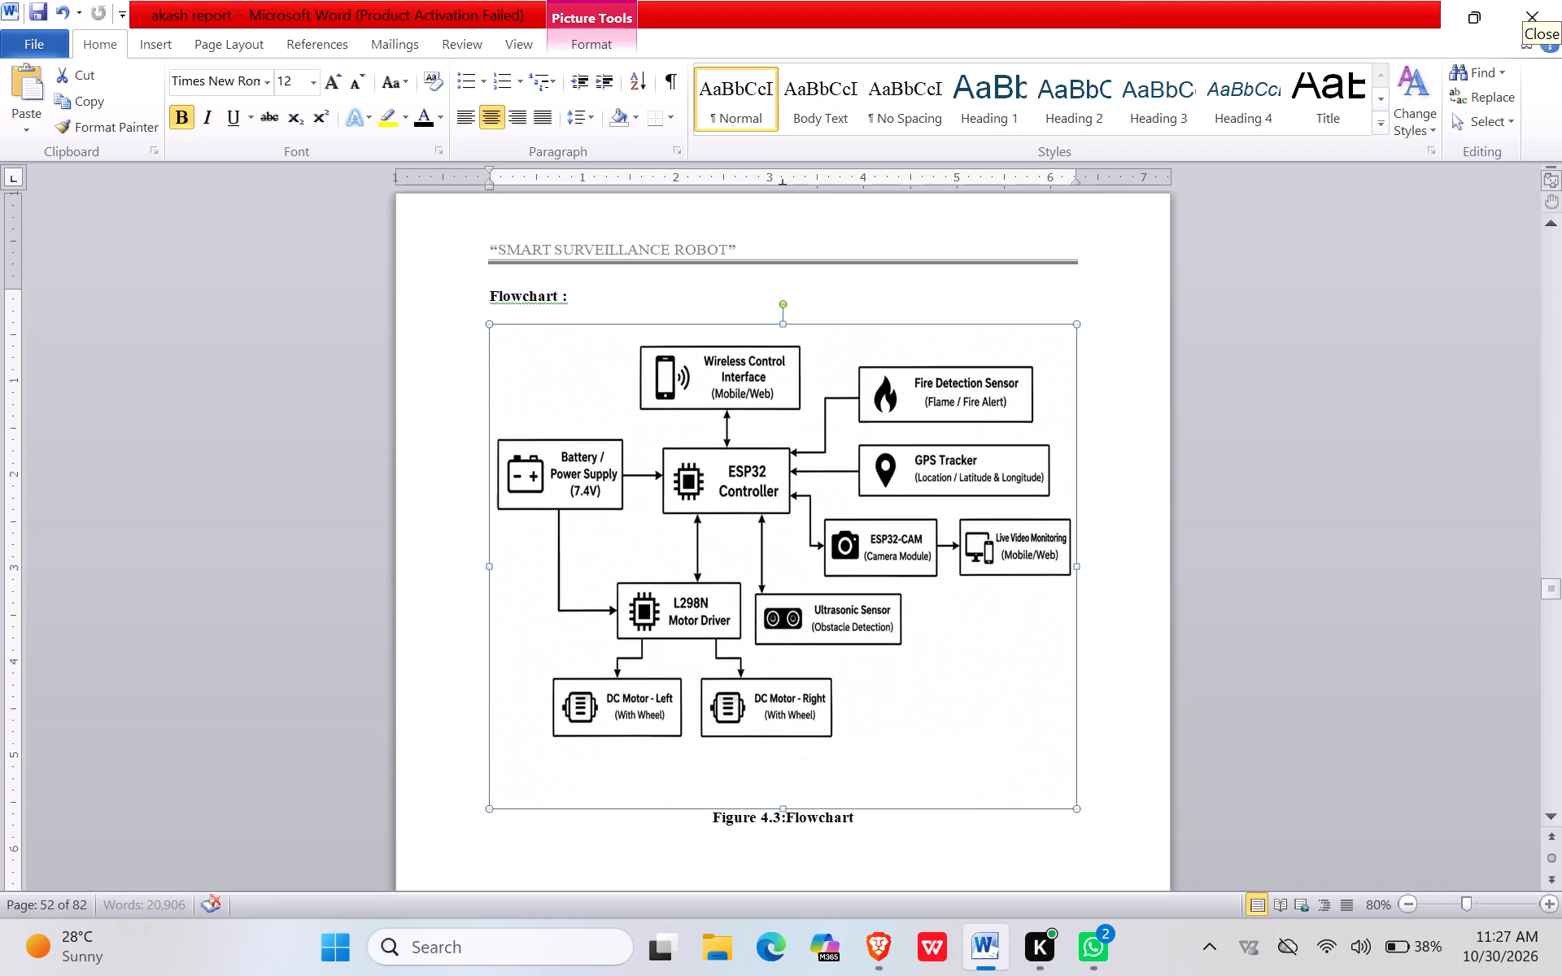
Justify the "Flowchart :" heading and apply 1.5 line spacing to it.
left_click(489, 298)
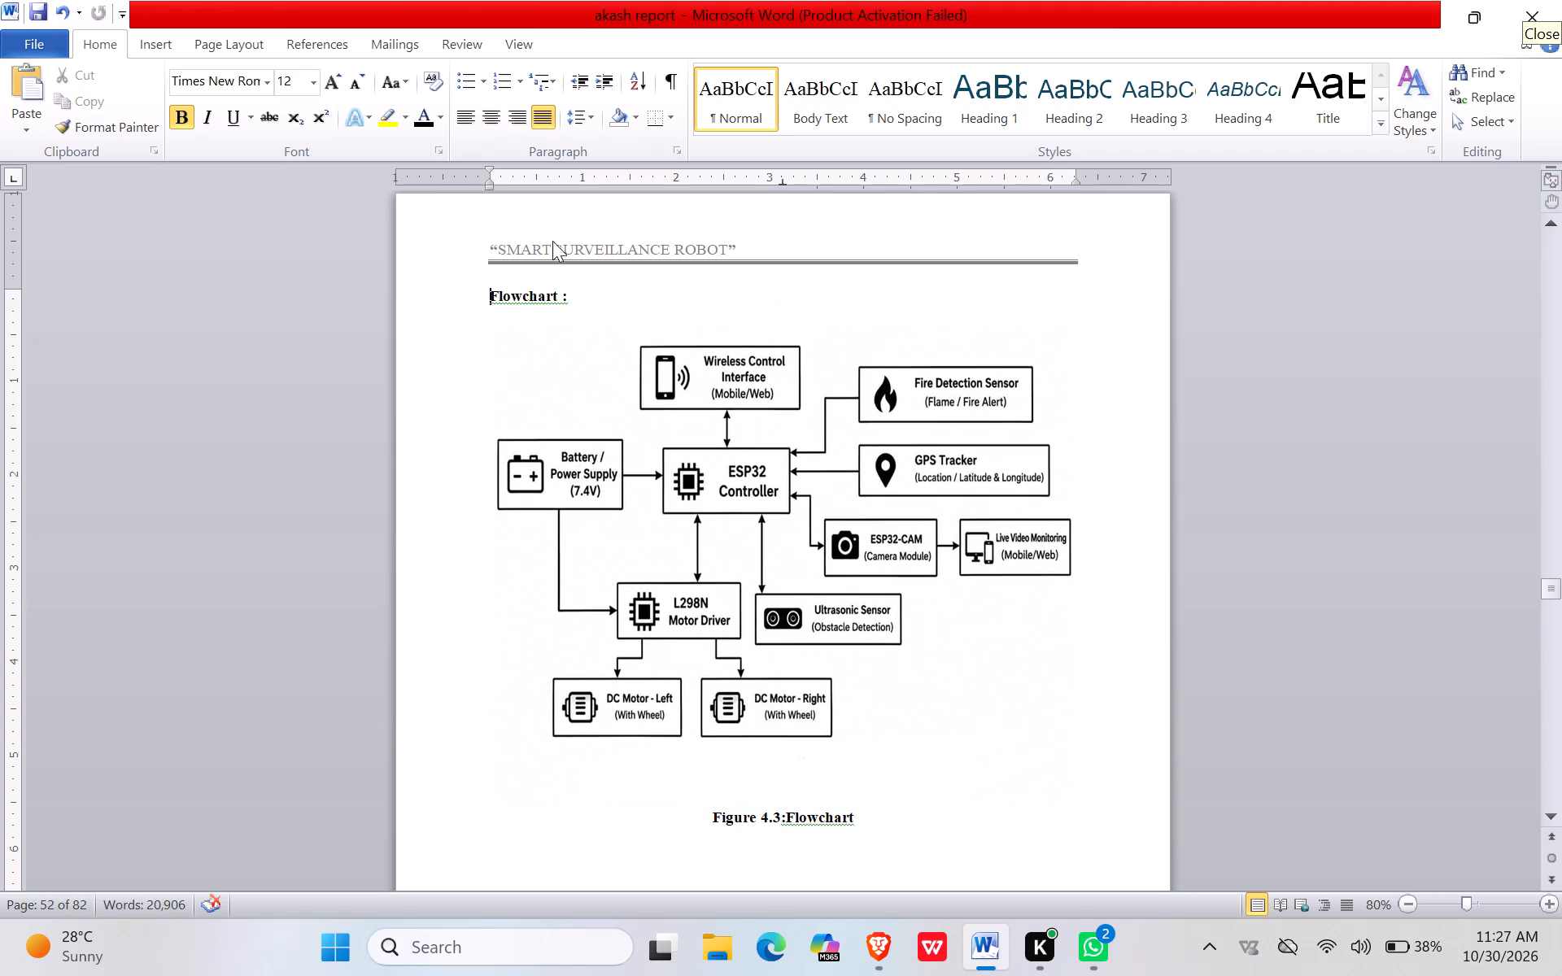
left_click(473, 111)
left_click(534, 121)
left_click(578, 124)
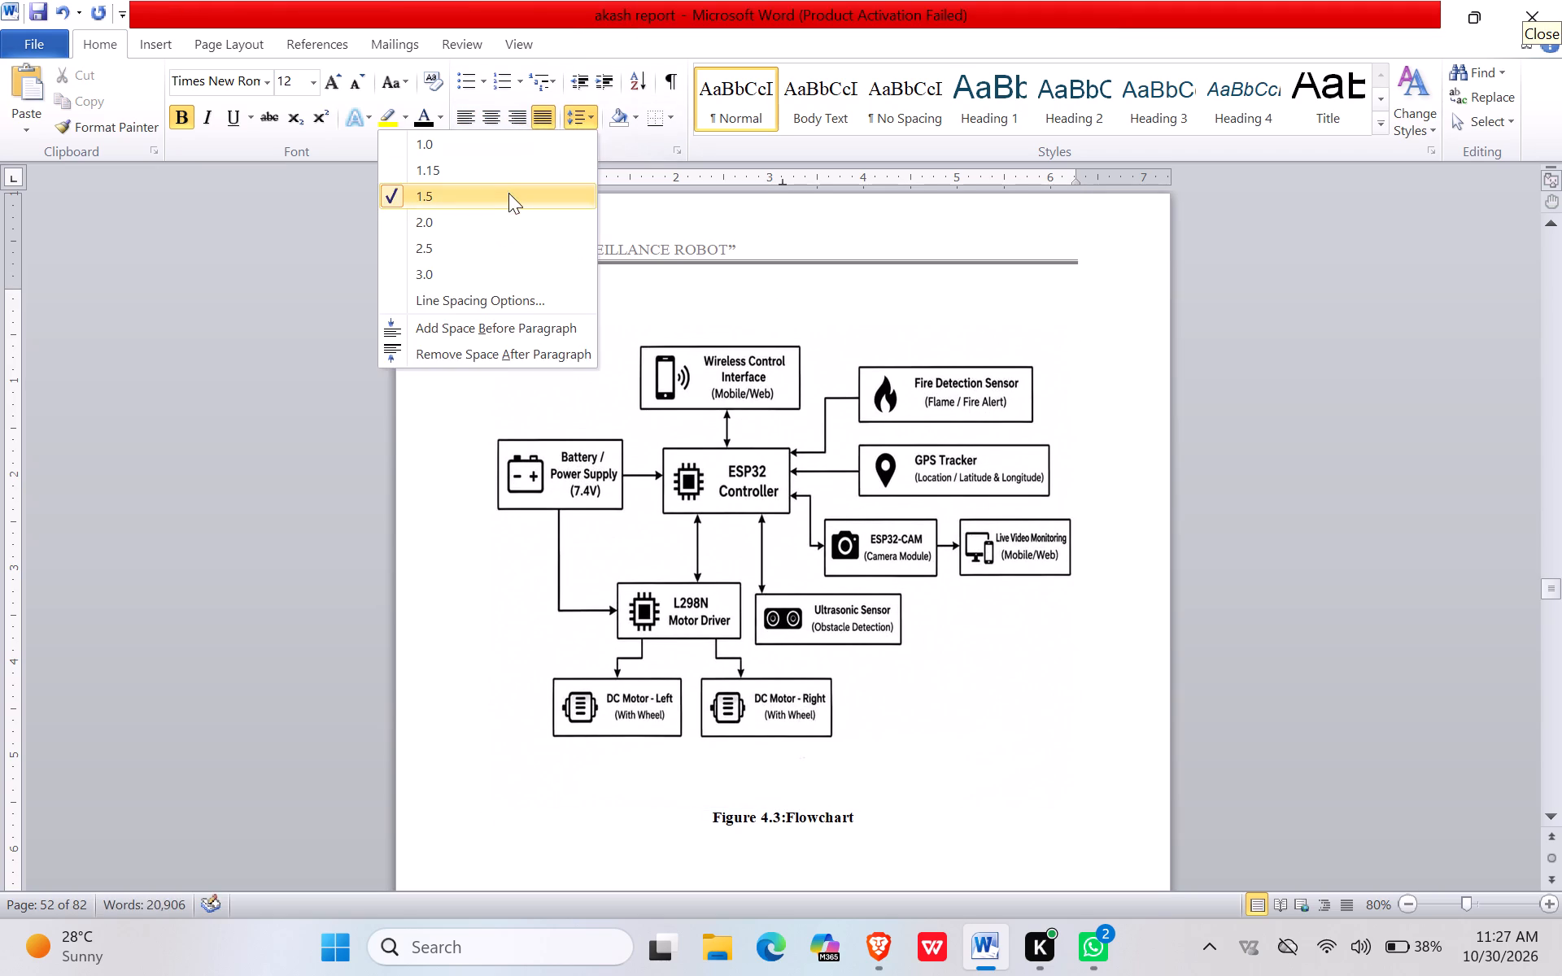
left_click(507, 191)
Center the "Figure 4.3:Flowchart" caption and apply 1.5 line spacing to it.
scroll(688, 471, "down", 4)
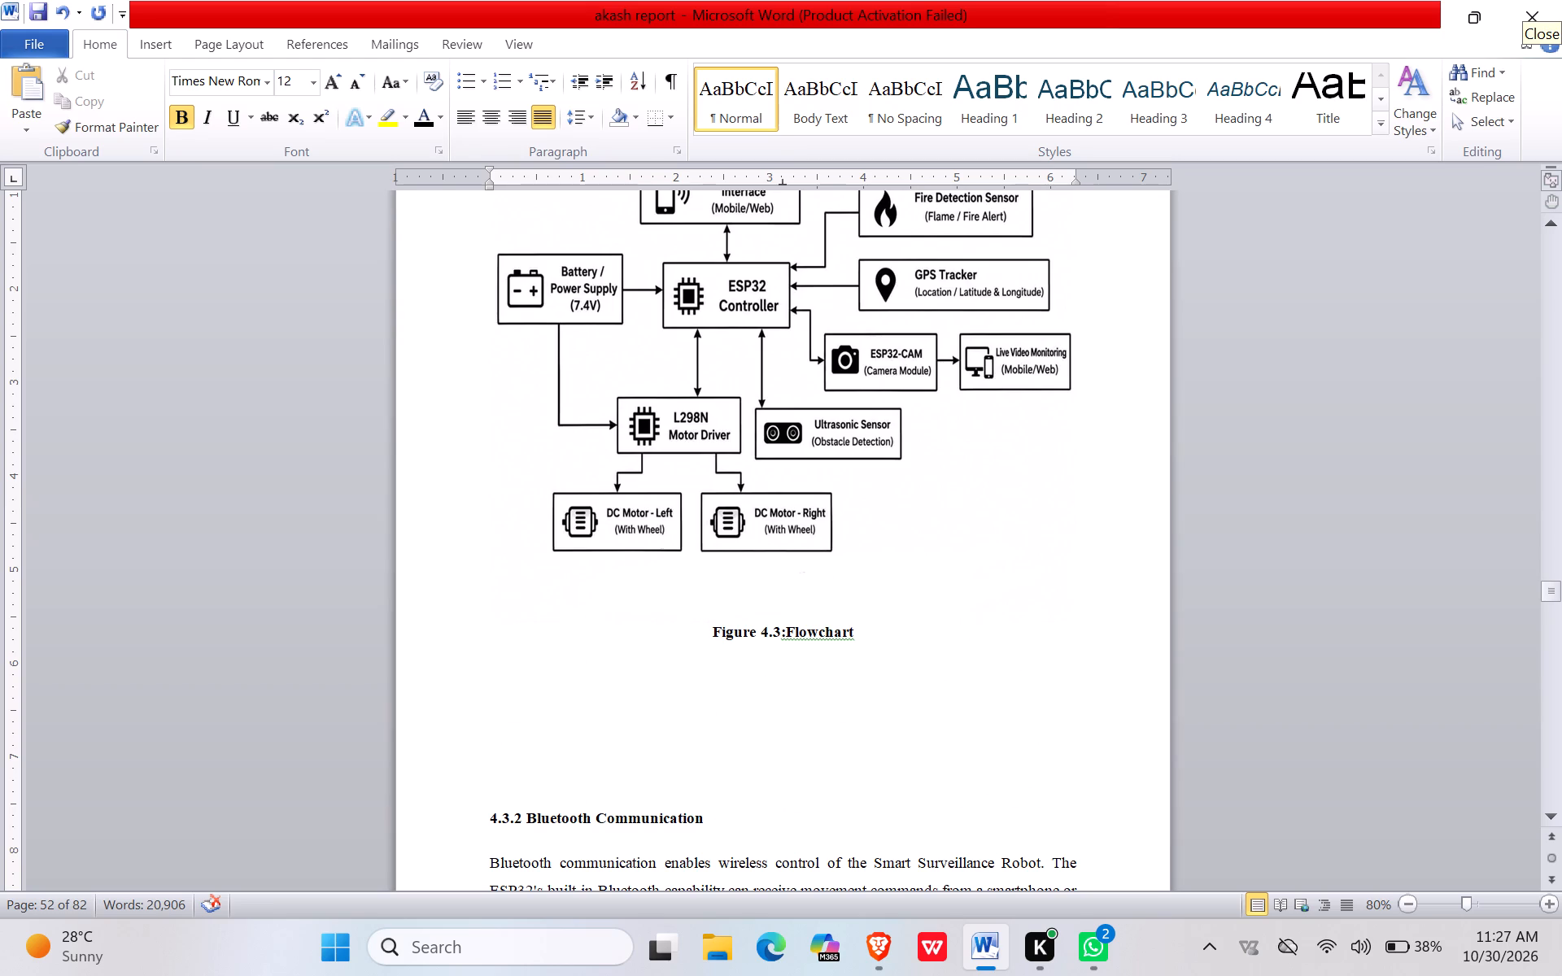
left_click_drag(867, 630, 706, 621)
left_click(705, 631)
left_click_drag(705, 629, 1004, 648)
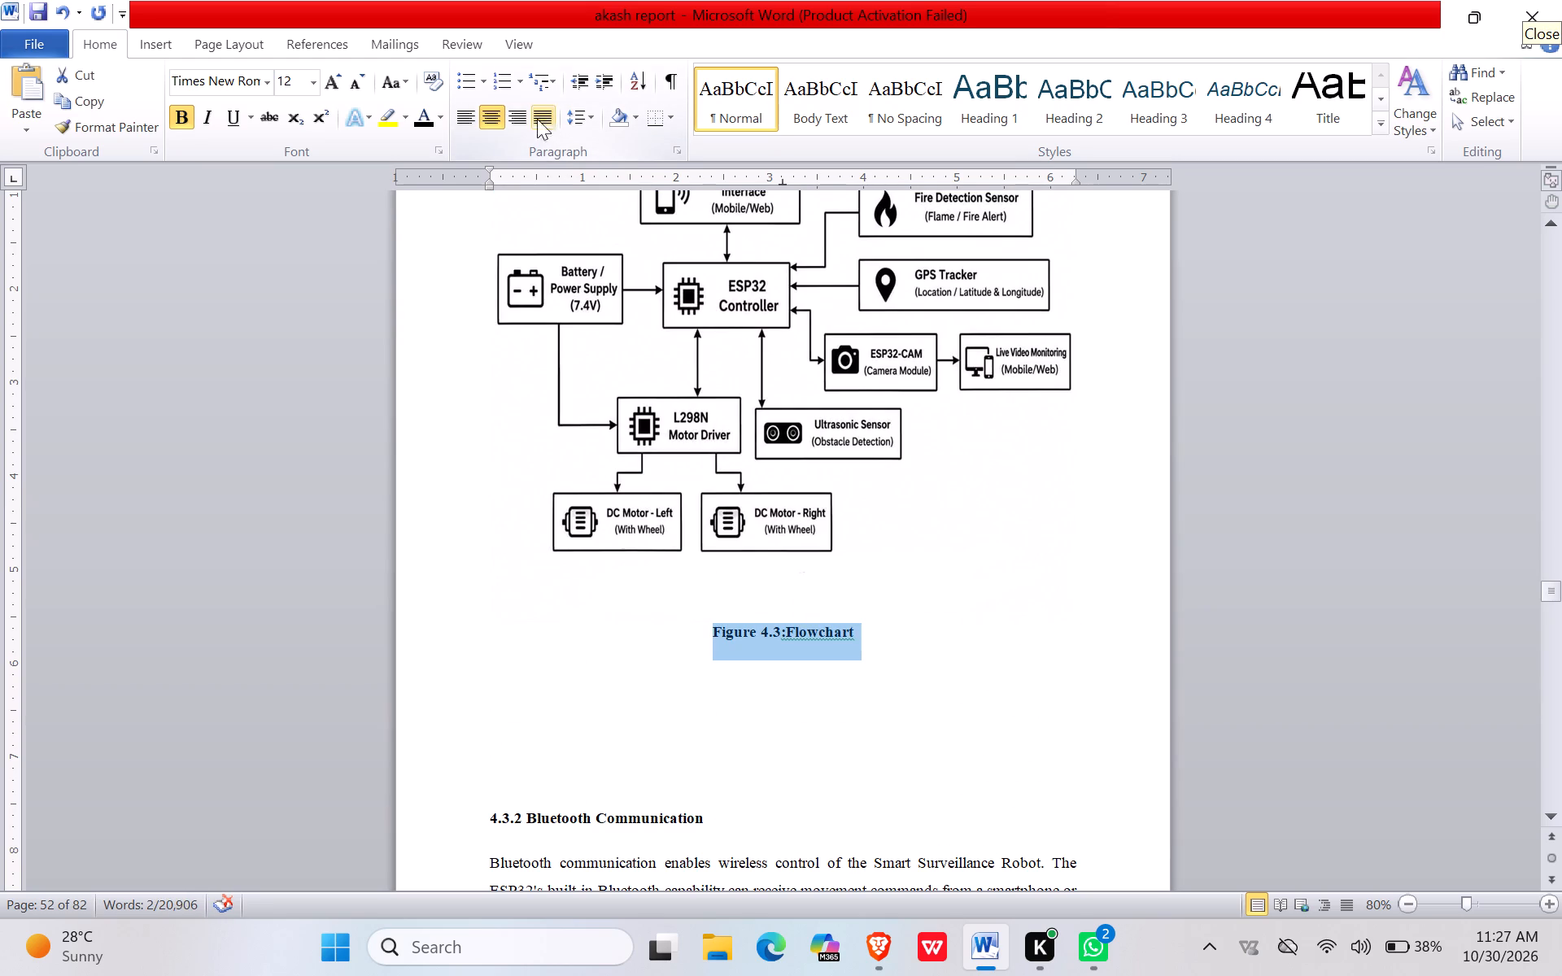
left_click(491, 127)
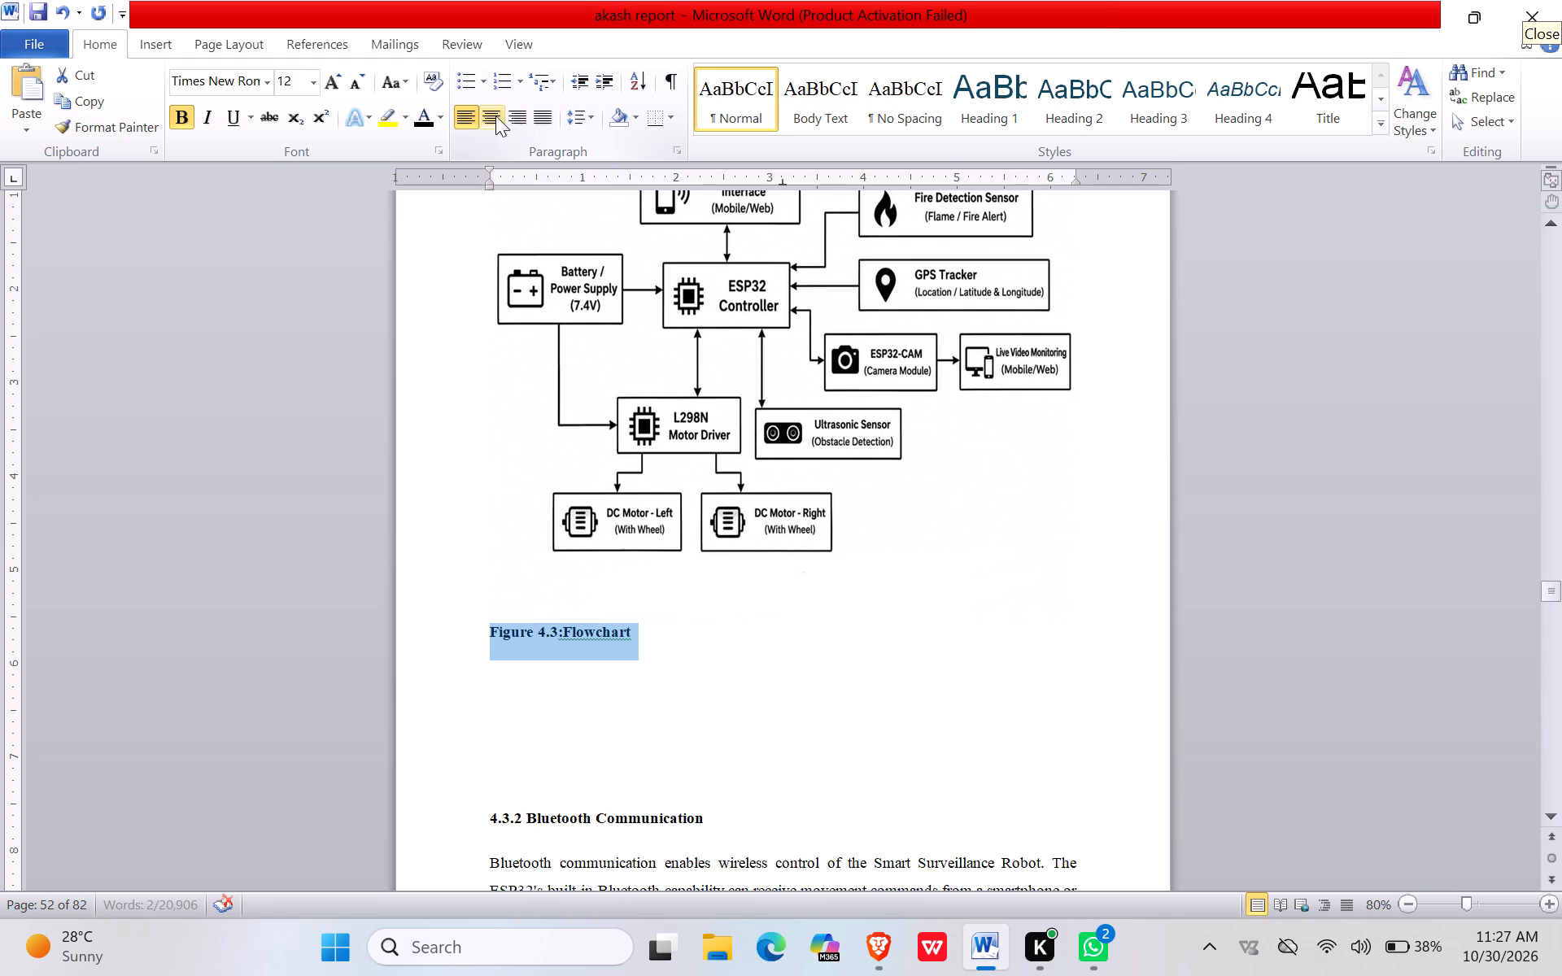
left_click(495, 115)
left_click(576, 115)
left_click(530, 192)
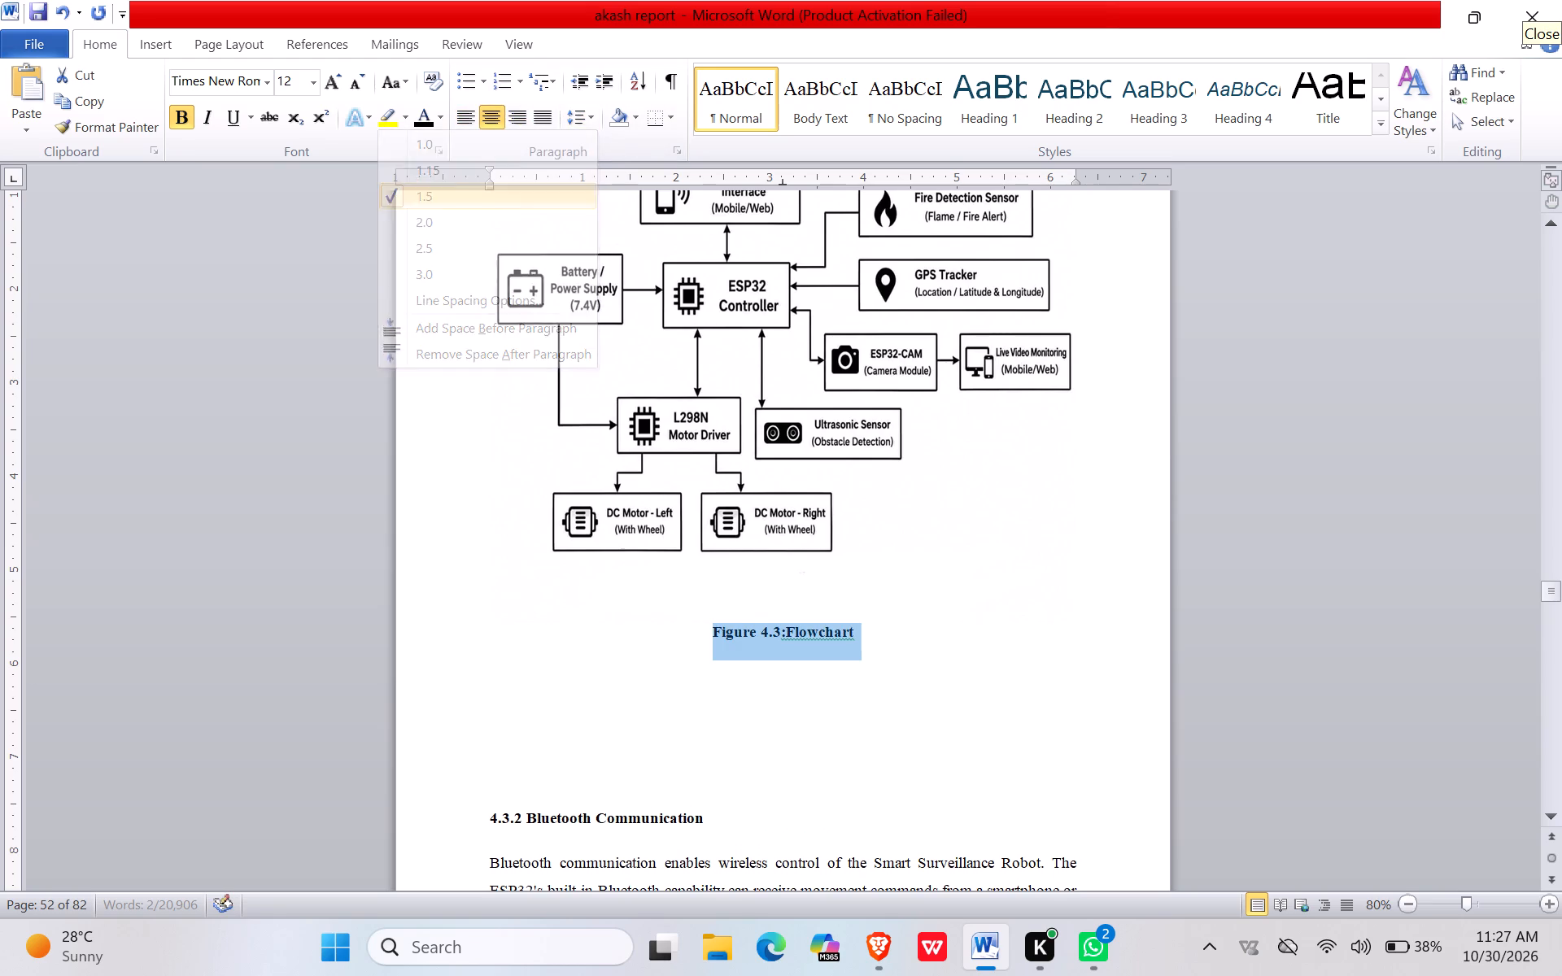
left_click(694, 647)
Delete the blank lines between the flowchart caption and the "4.3.2 Bluetooth Communication" heading.
scroll(712, 637, "down", 2)
scroll(792, 612, "up", 4)
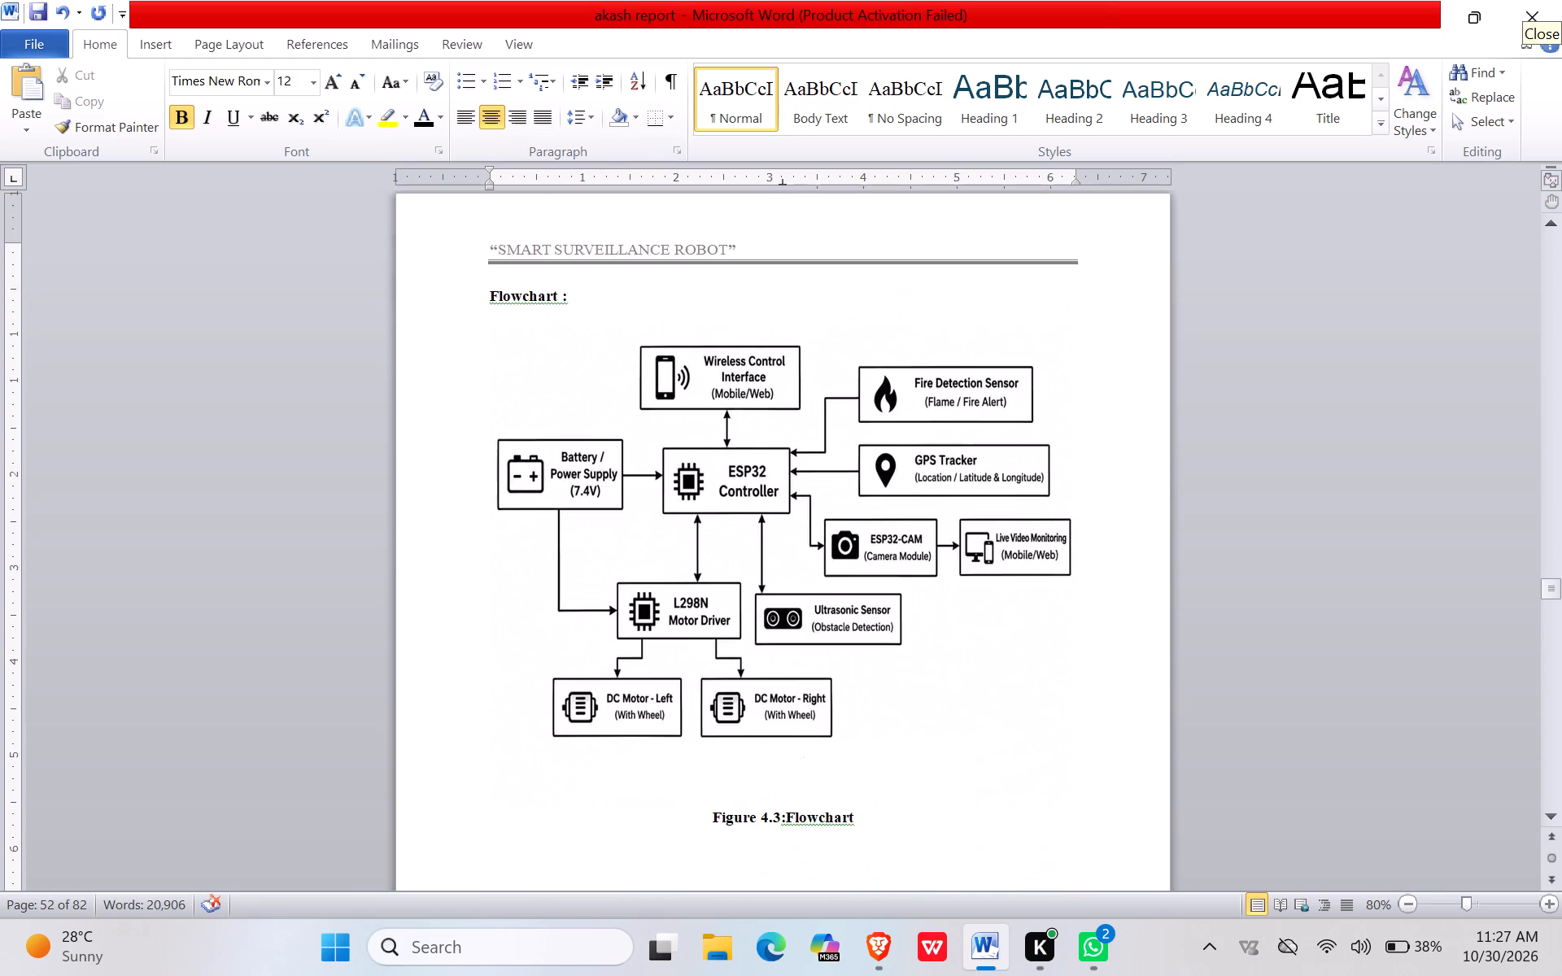
scroll(870, 582, "up", 5)
scroll(972, 558, "down", 11)
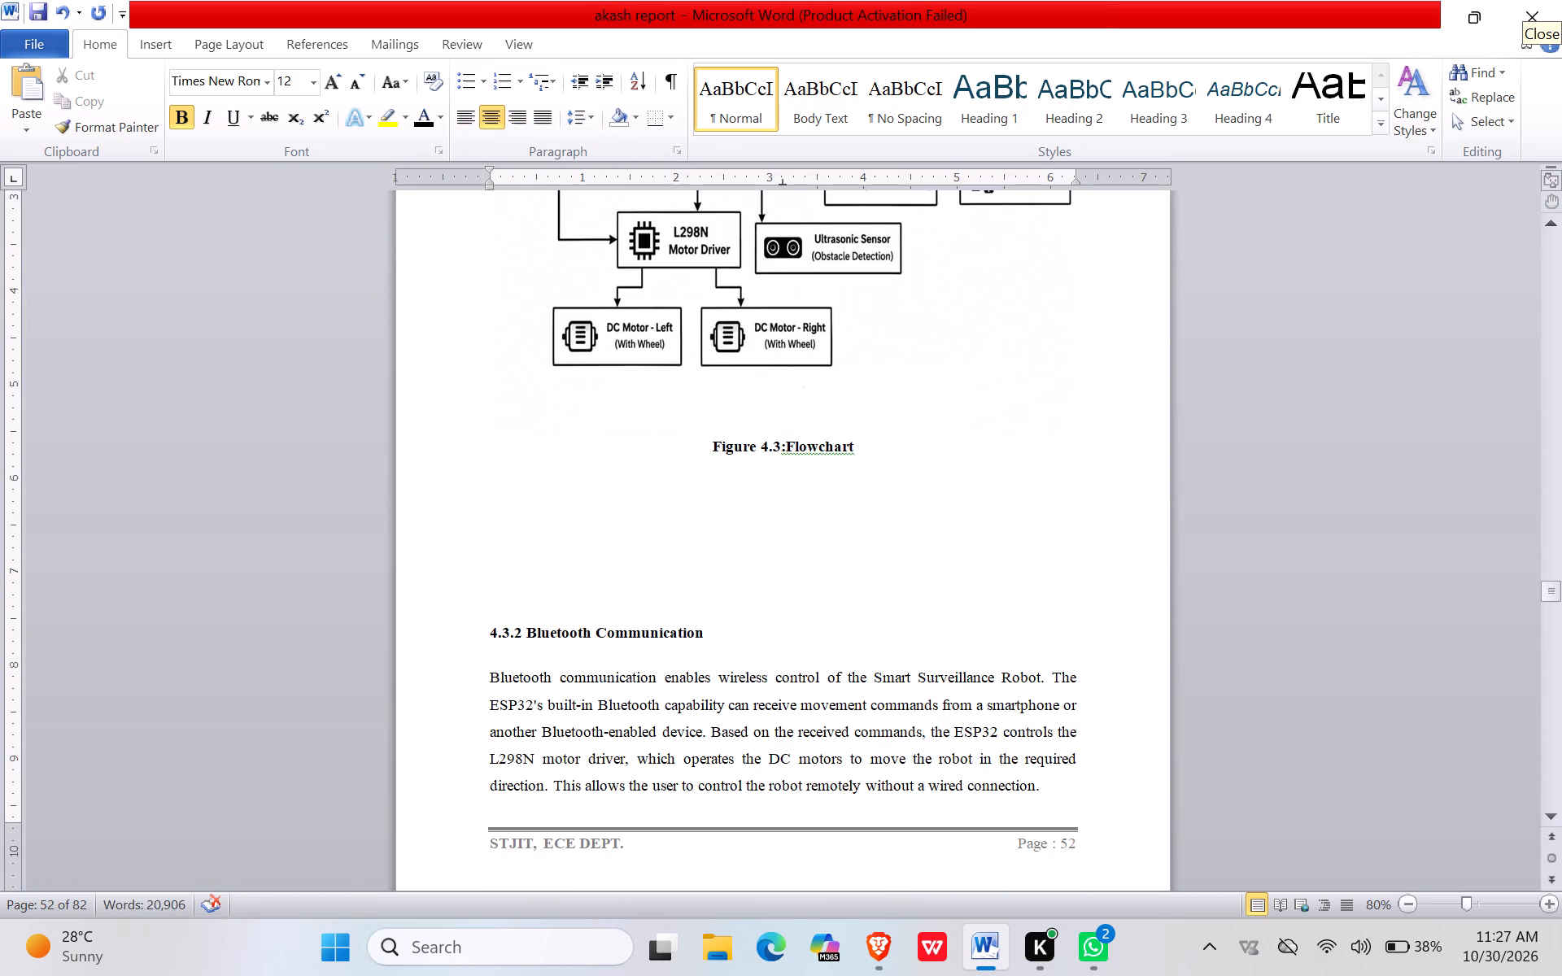
left_click(481, 630)
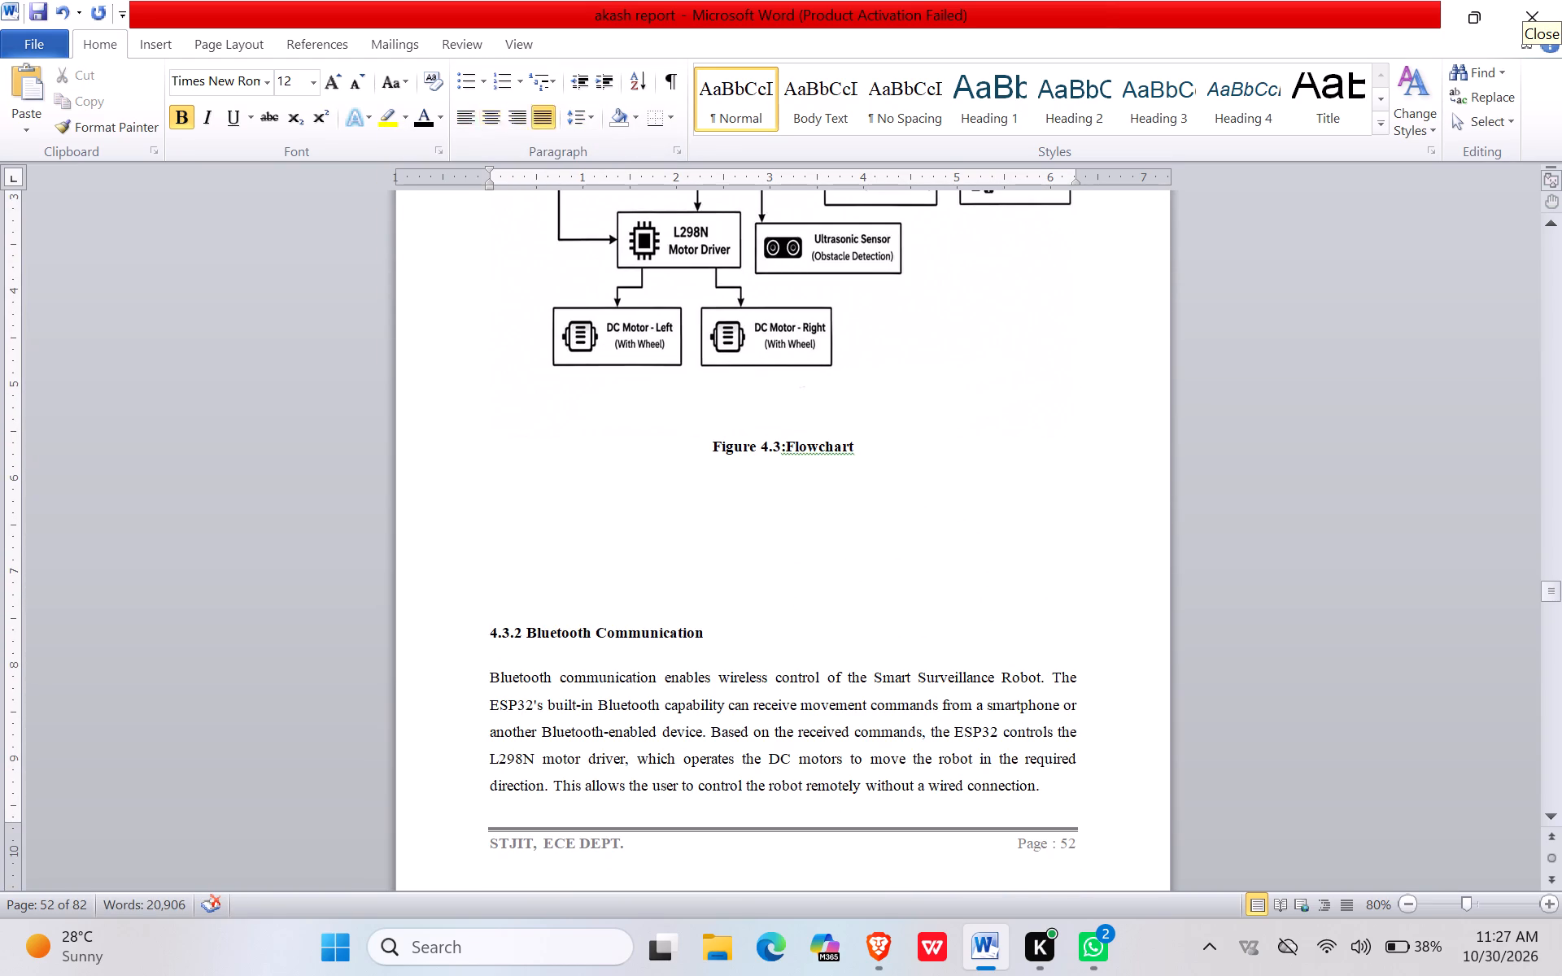
key("BackSpace")
key("BackSpace")
key("BackSpace")
key("BackSpace")
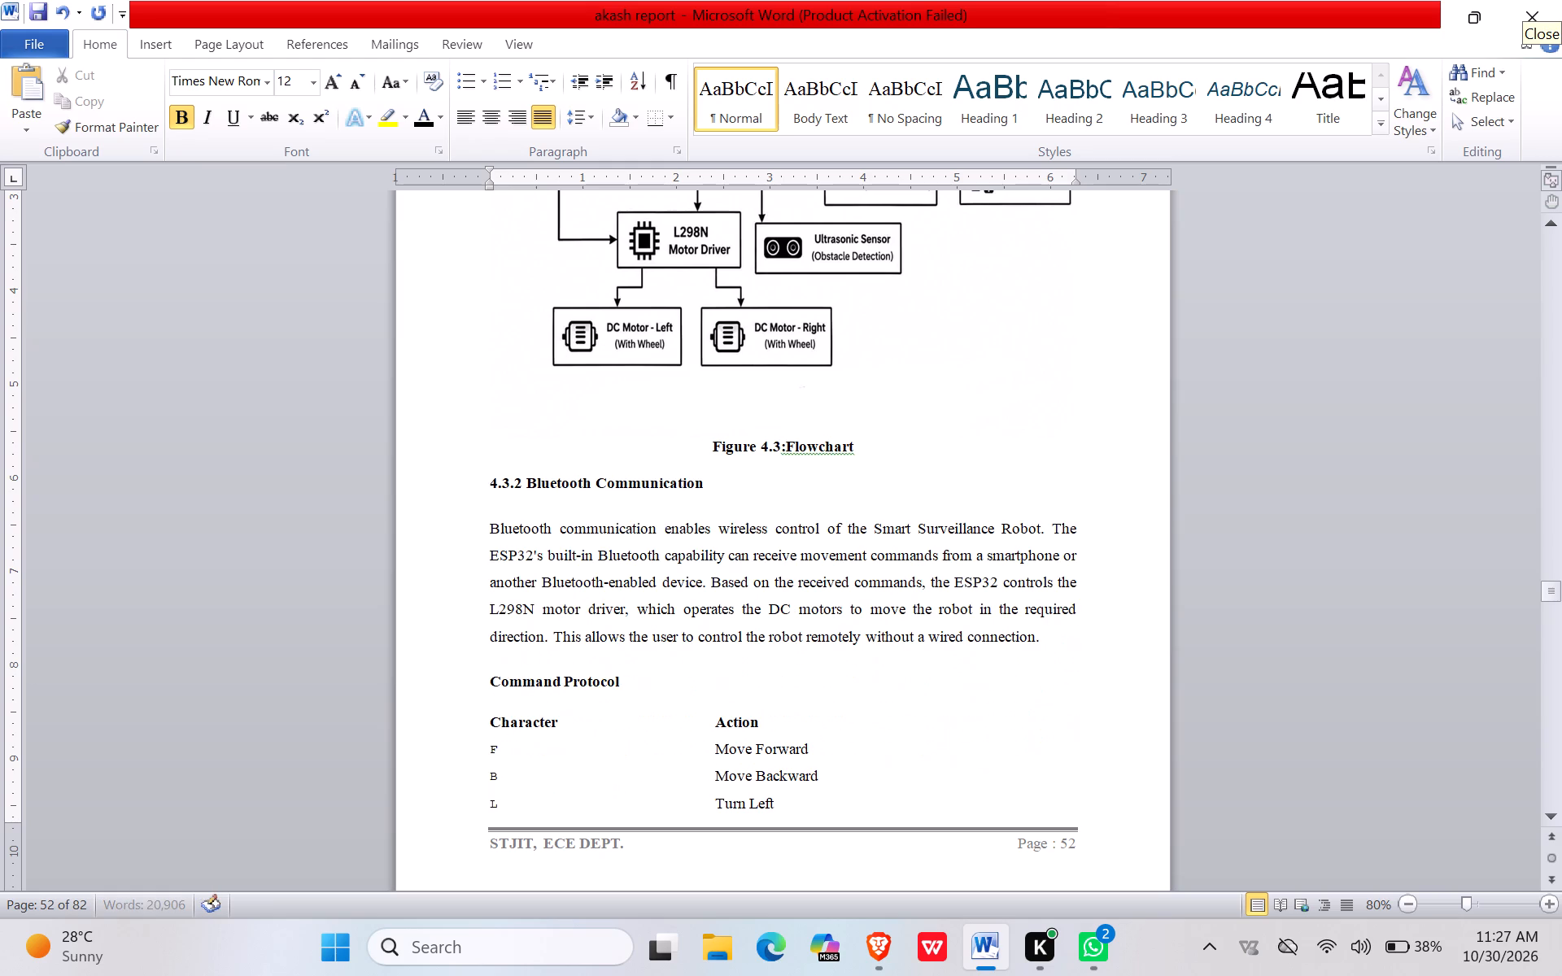
Justify the "Command Protocol" heading together with its Character/Action table and set their line spacing to 1.5.
scroll(585, 638, "down", 8)
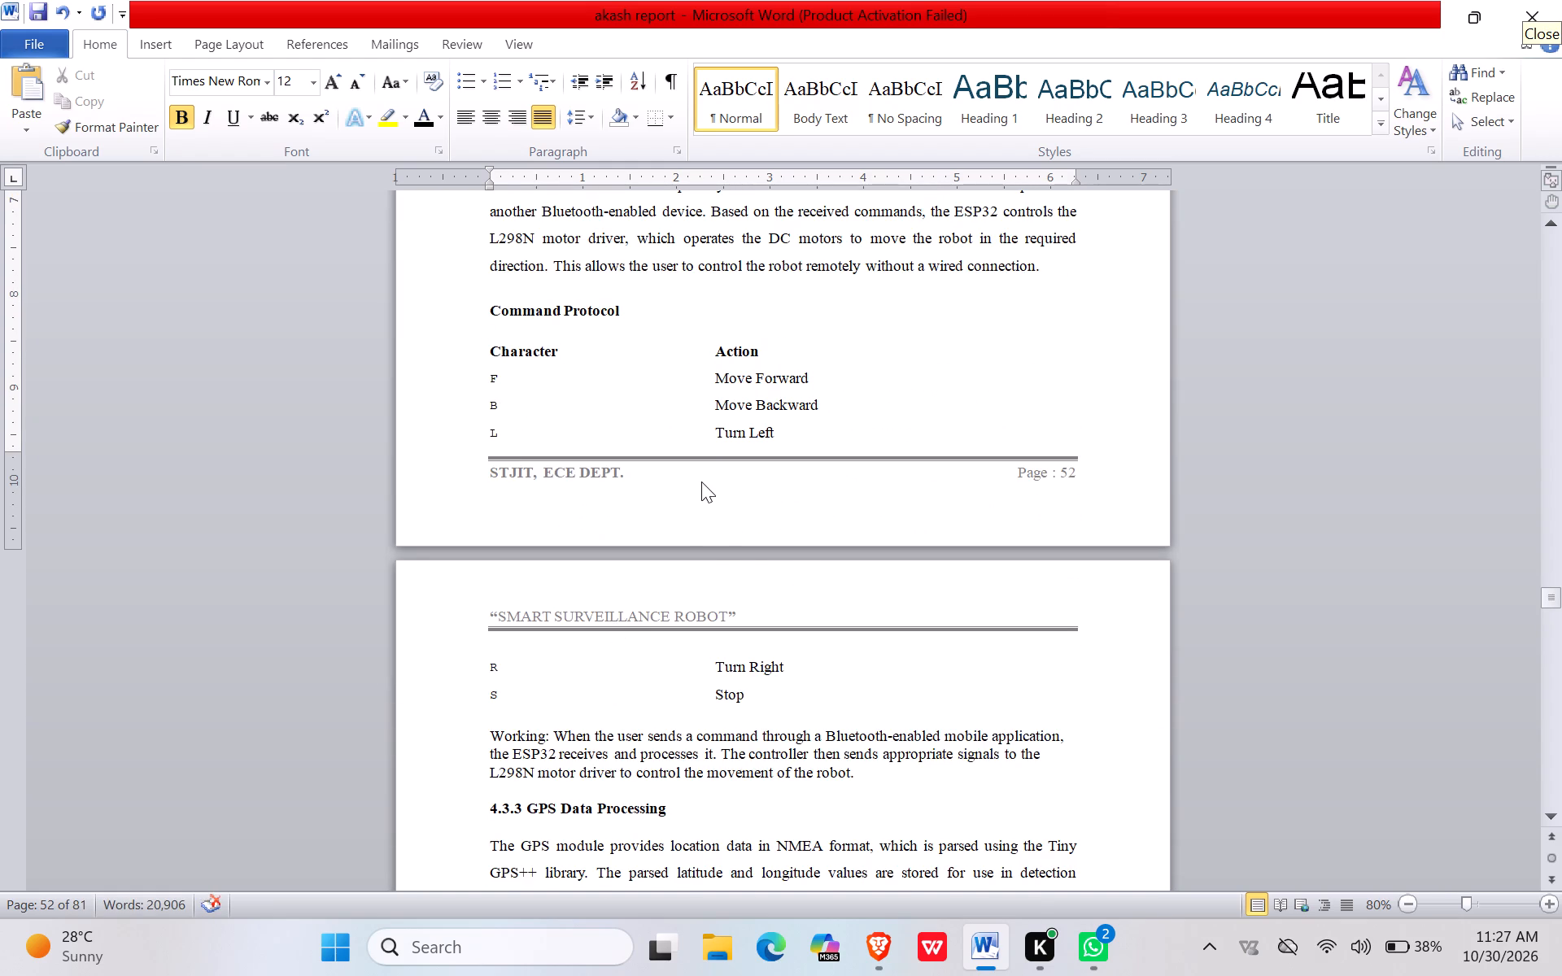
scroll(702, 479, "up", 4)
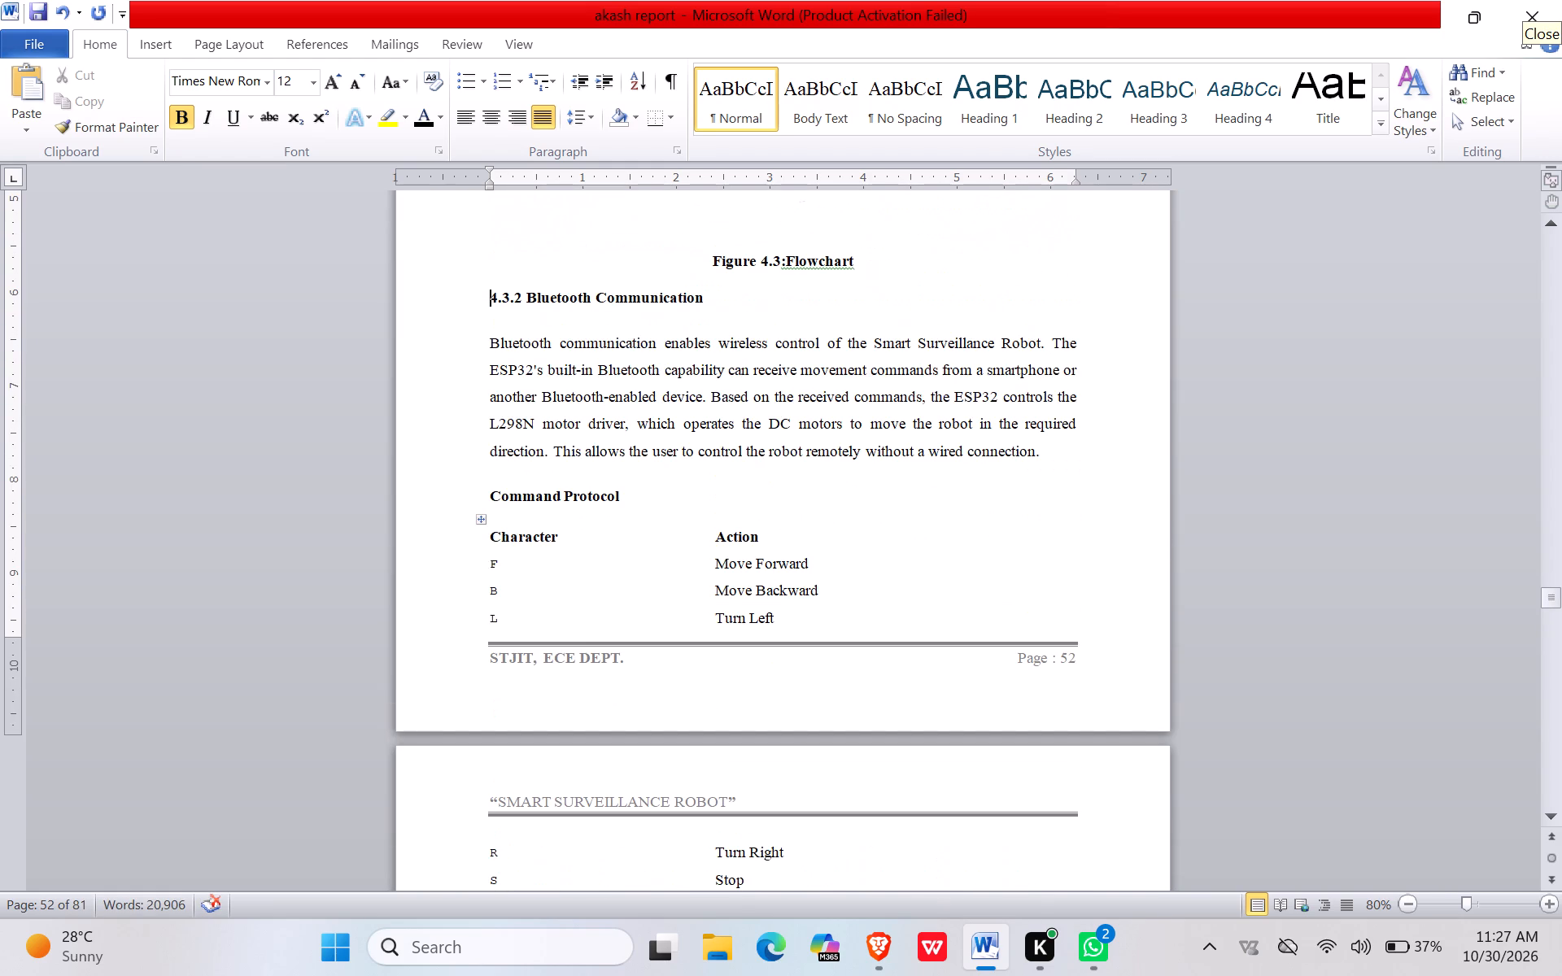
scroll(704, 478, "up", 2)
scroll(704, 478, "down", 5)
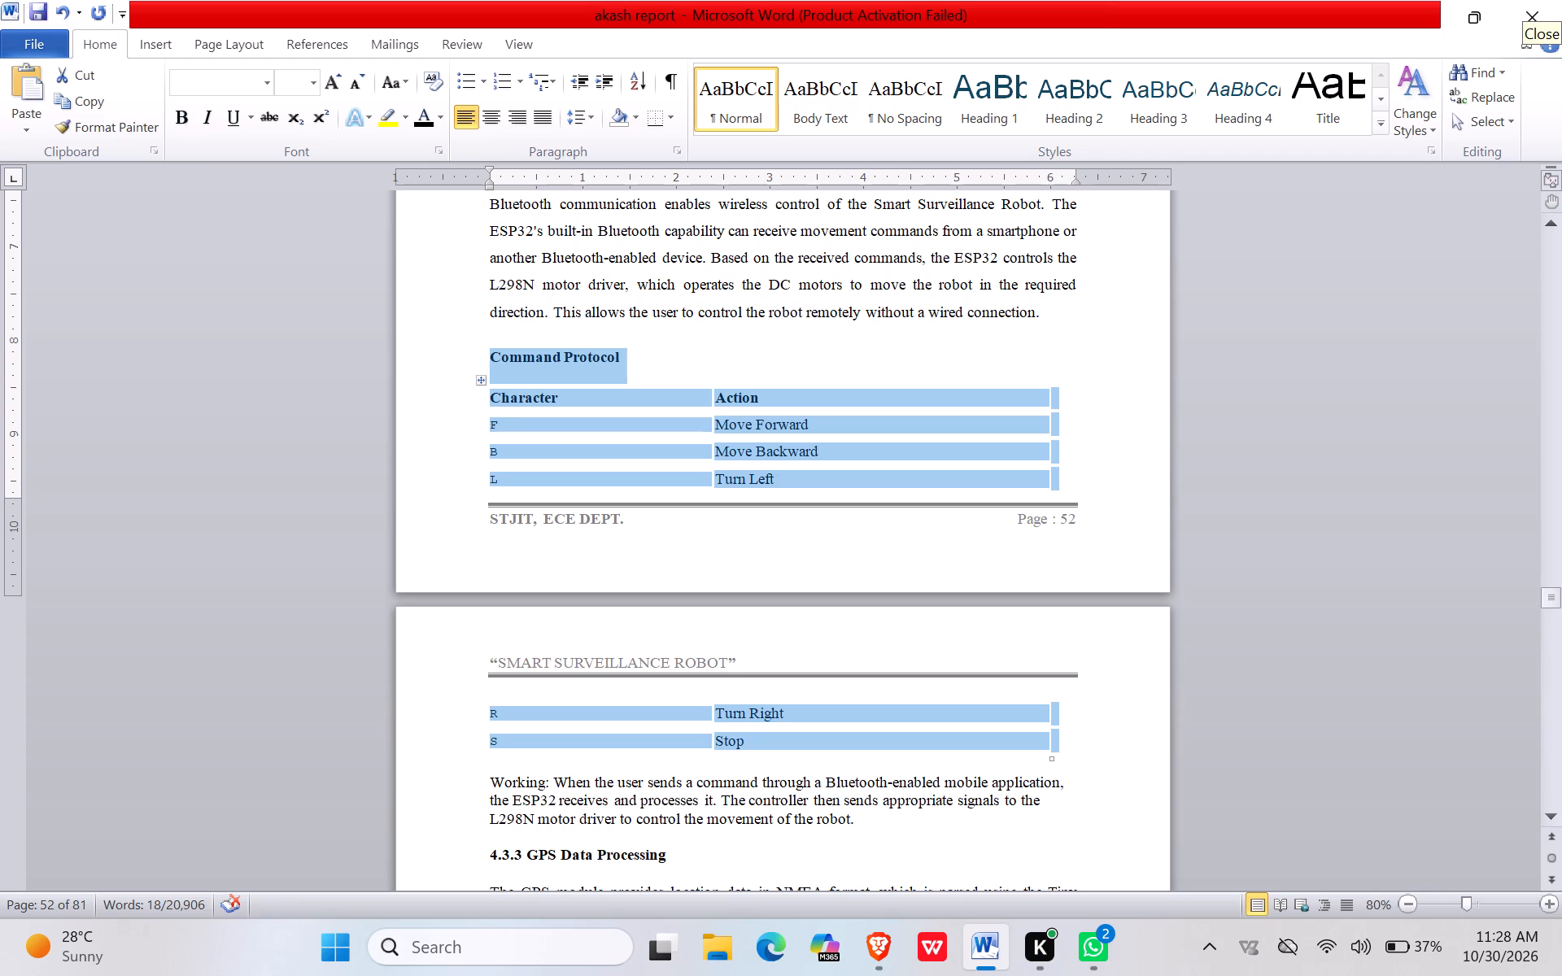
left_click(554, 465)
left_click(548, 111)
left_click(582, 112)
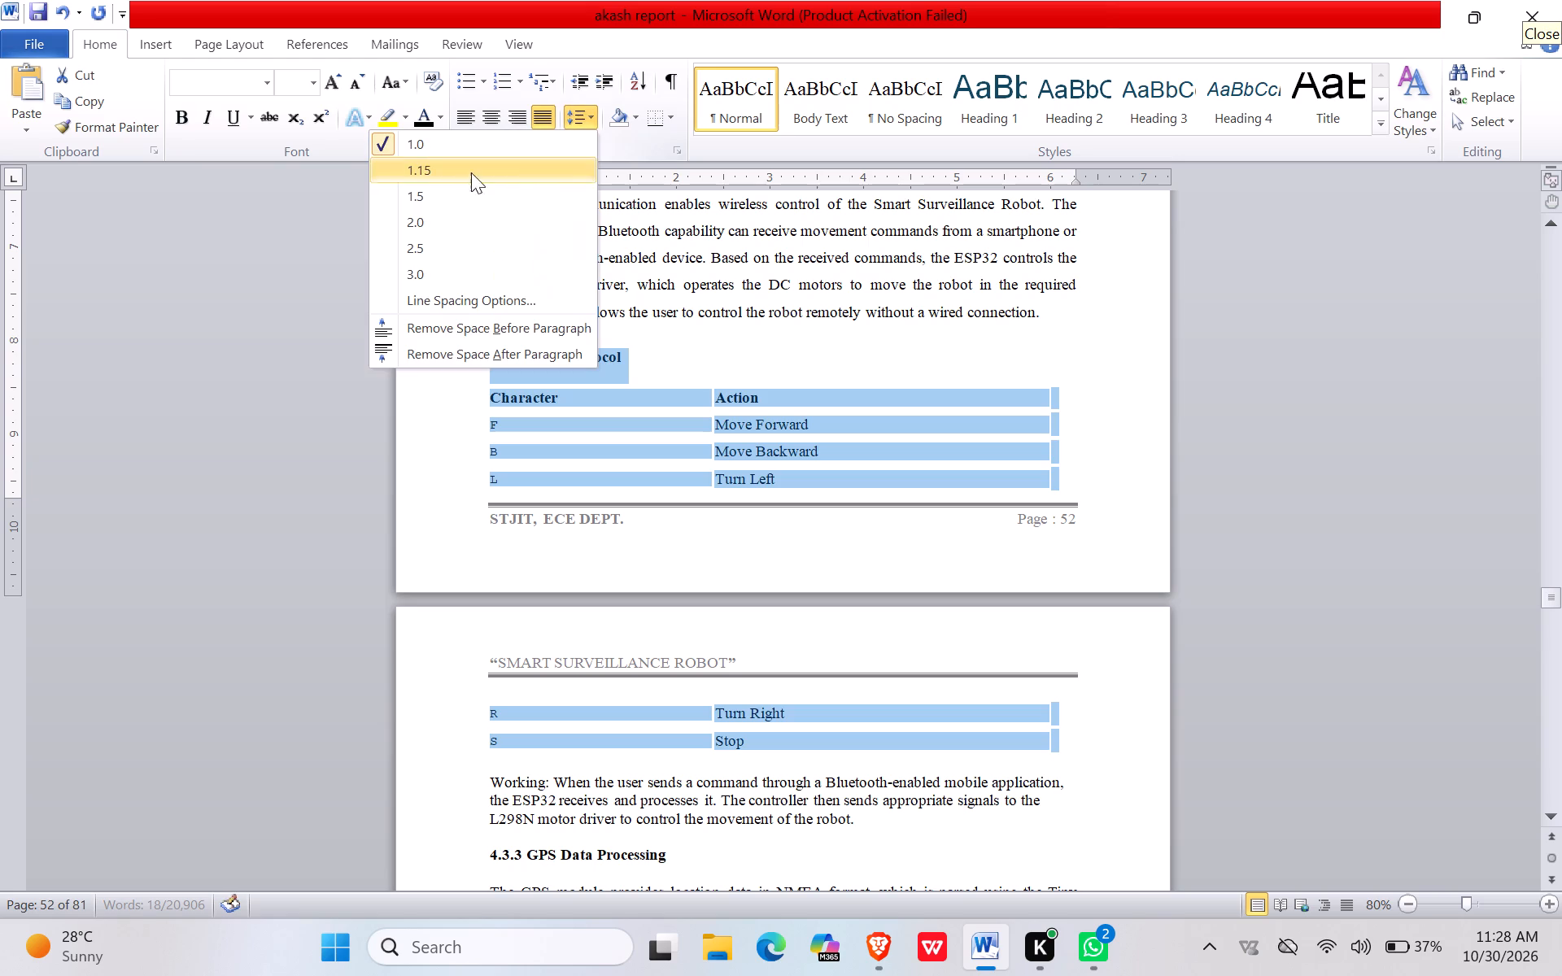
left_click(459, 203)
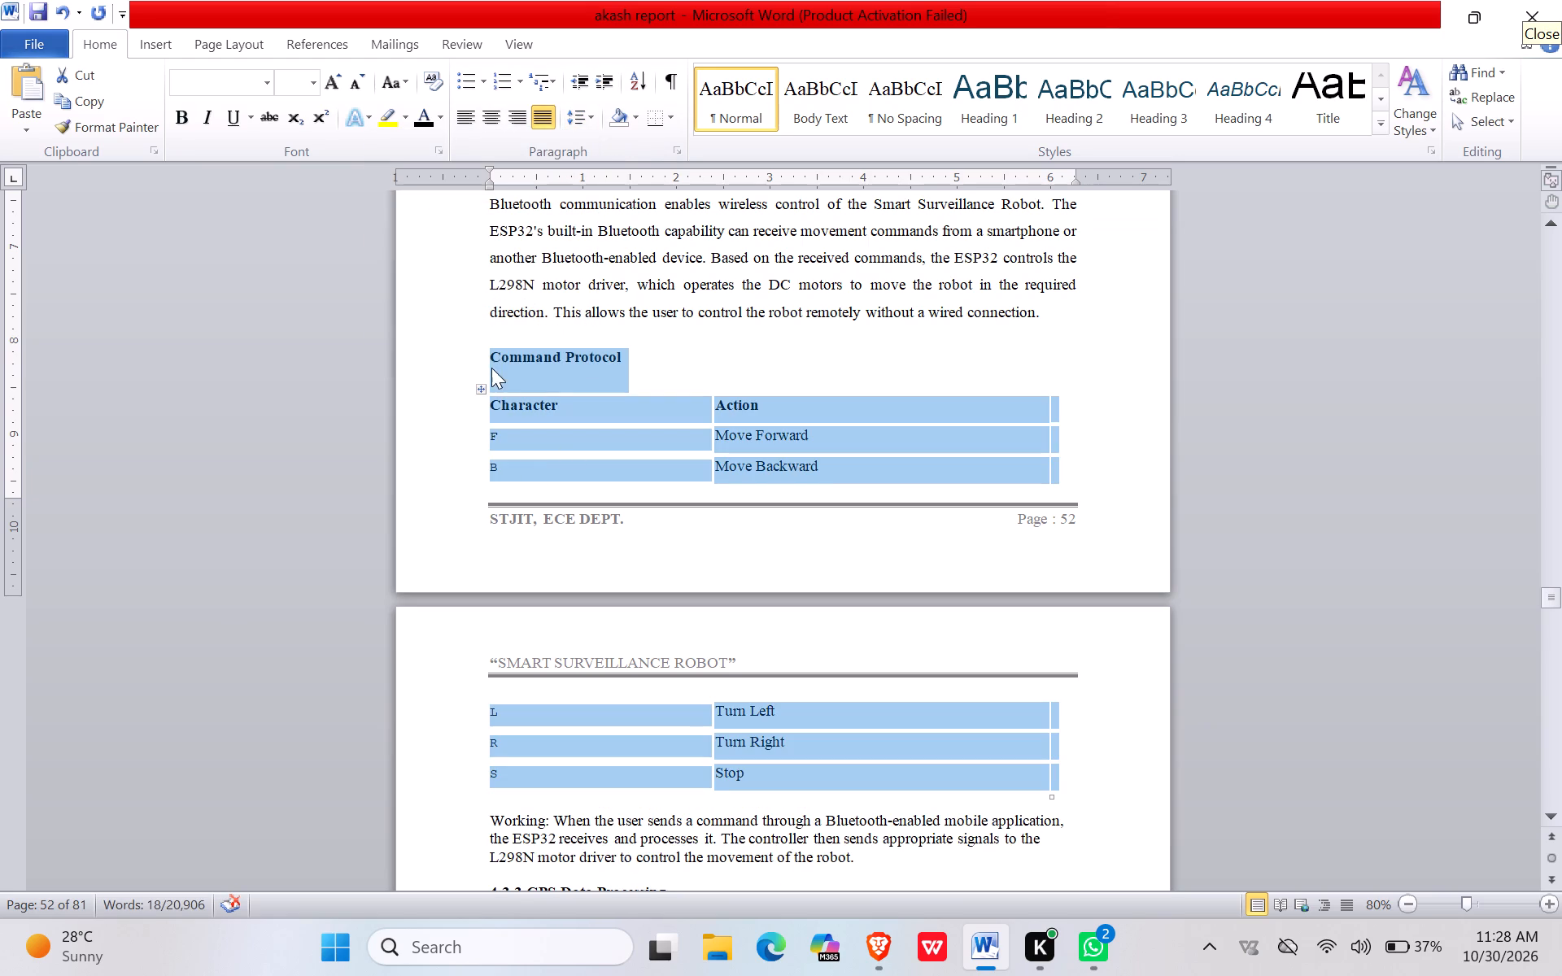
Insert three blank lines before the "Command Protocol" heading to move it with its table onto the next page.
left_click(487, 357)
key("Return")
key("Return")
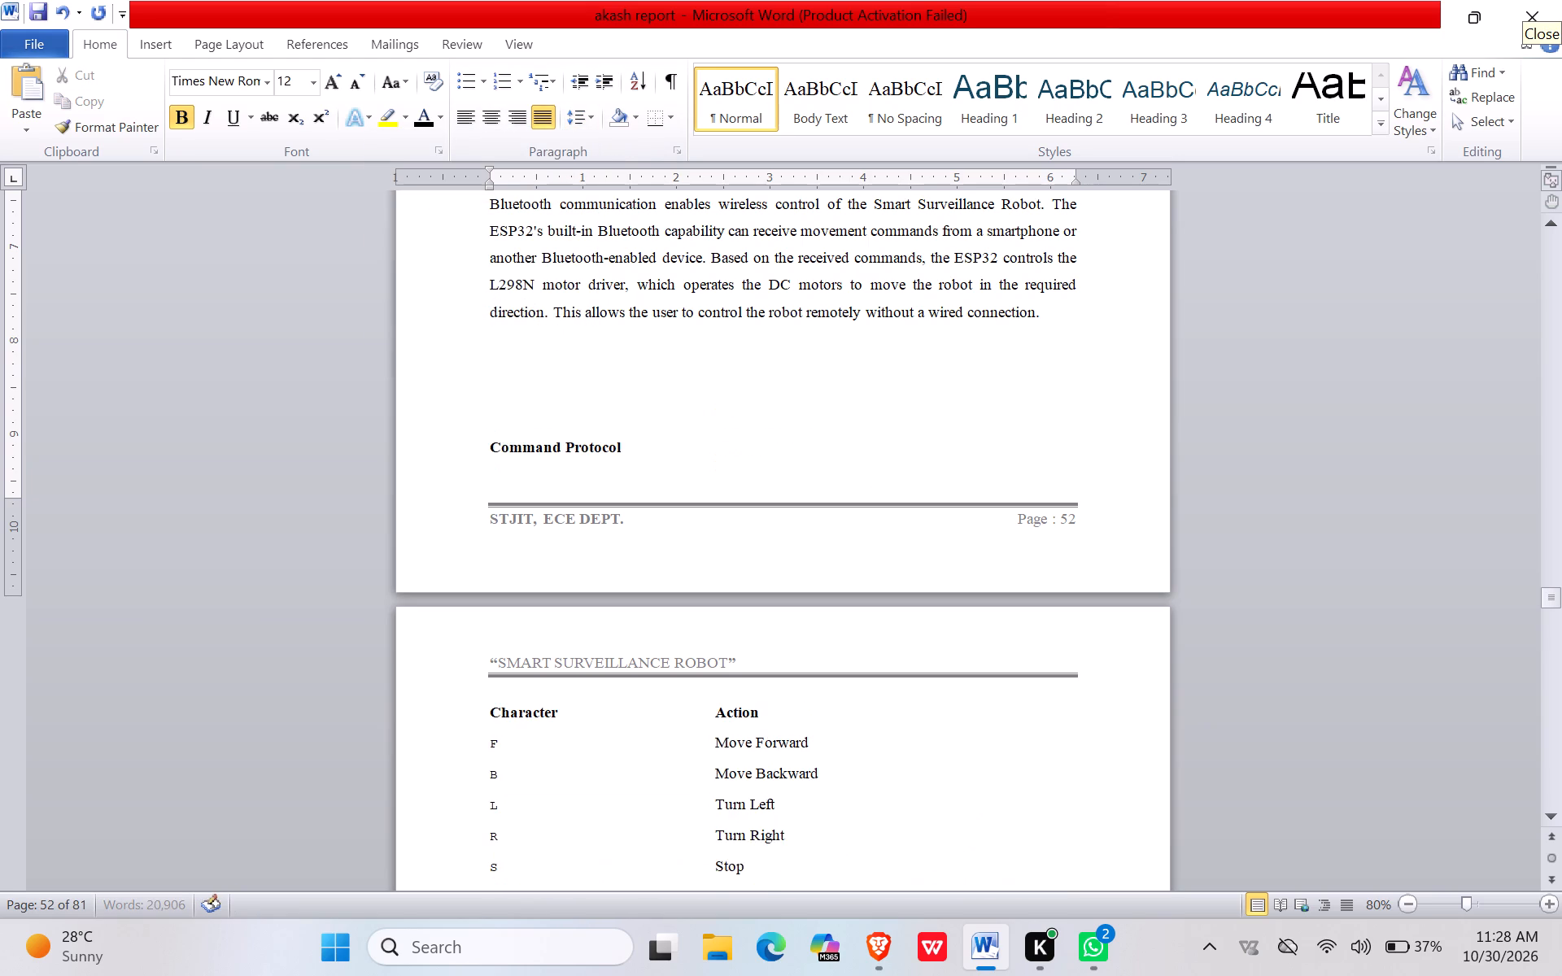
key("Return")
Insert two blank lines between the flowchart caption and the "4.3.2 Bluetooth Communication" heading.
scroll(1440, 365, "up", 1)
scroll(779, 331, "up", 2)
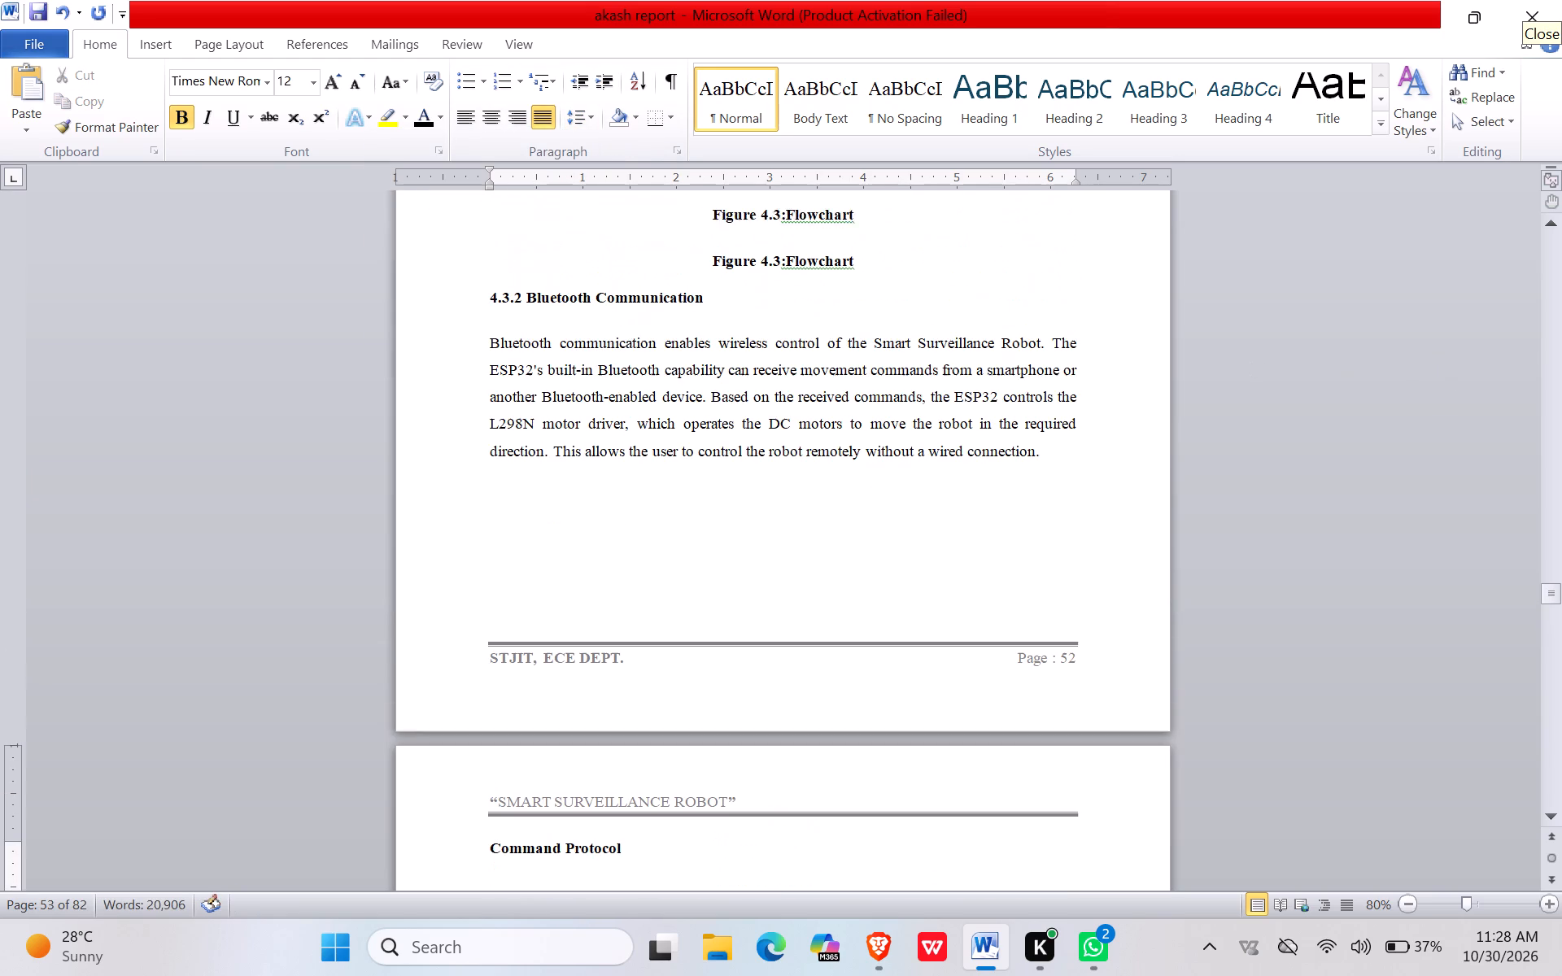
left_click(480, 296)
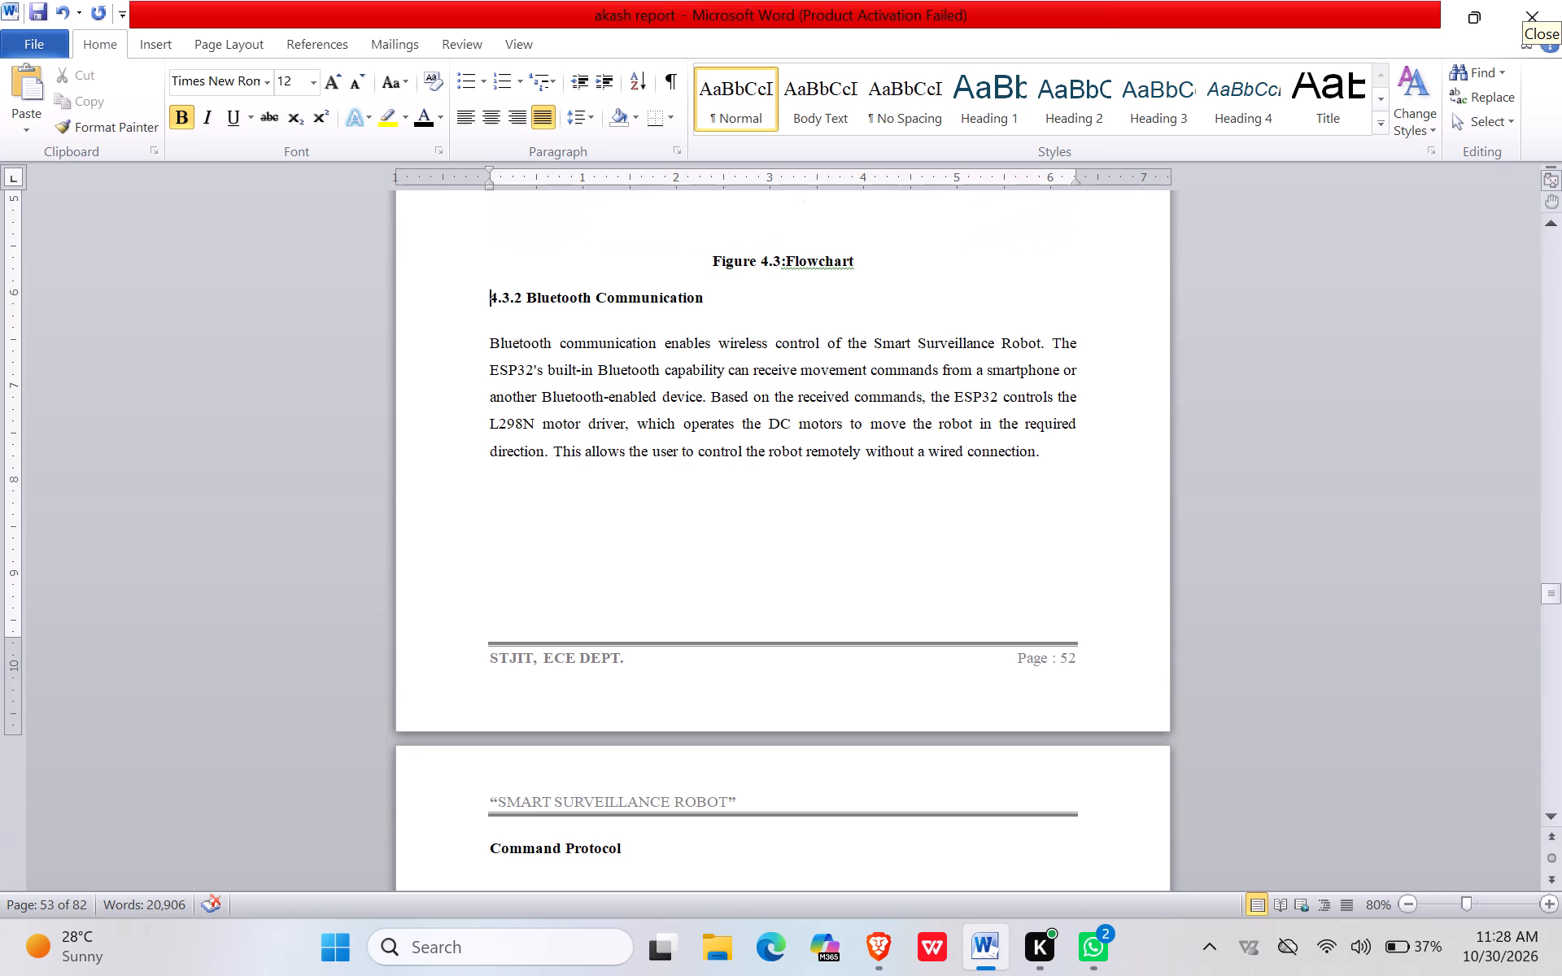
key("Return")
key("Return")
Remove the blank line above "Command Protocol" so the heading starts at the top of page 53.
scroll(553, 314, "down", 4)
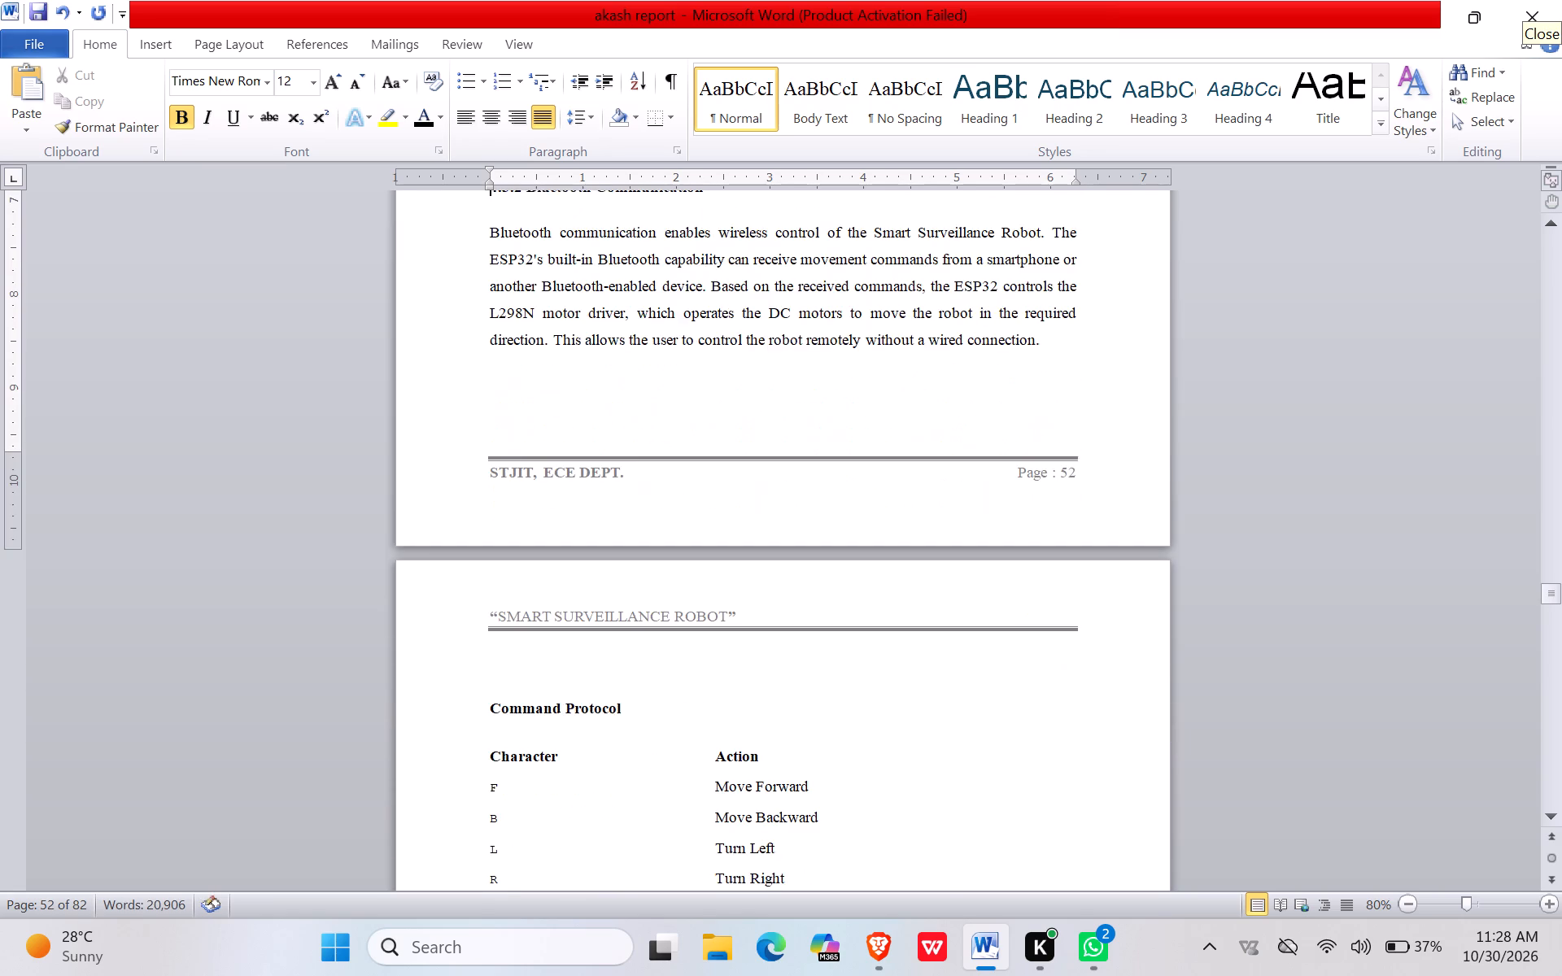
scroll(630, 459, "down", 2)
scroll(637, 460, "up", 17)
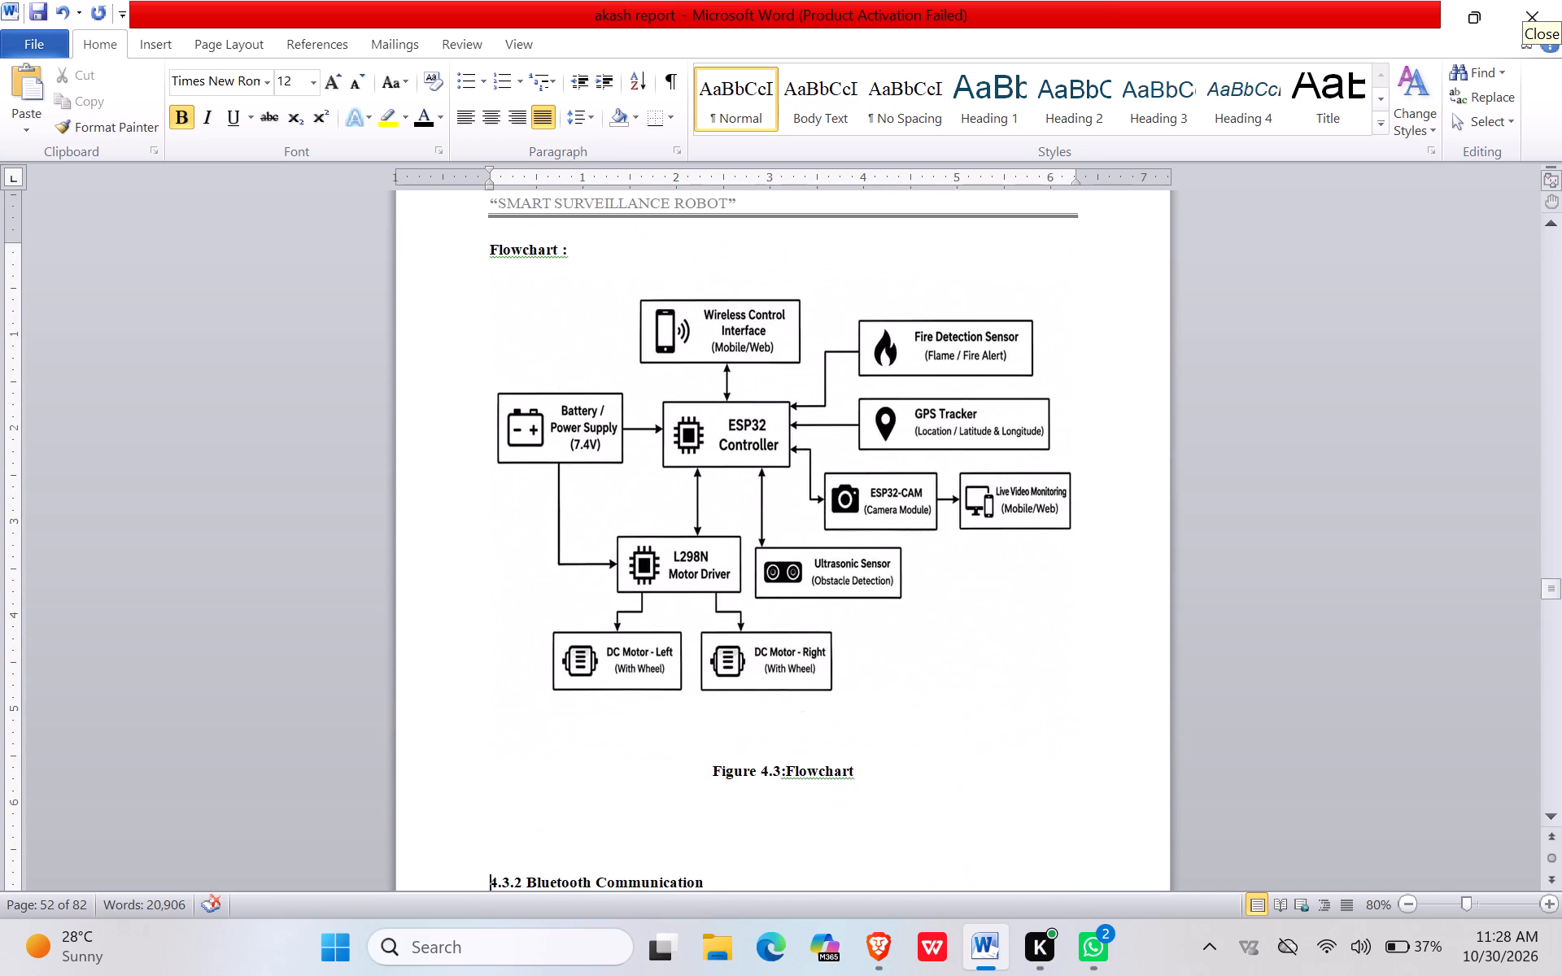
scroll(698, 458, "down", 20)
scroll(698, 458, "down", 3)
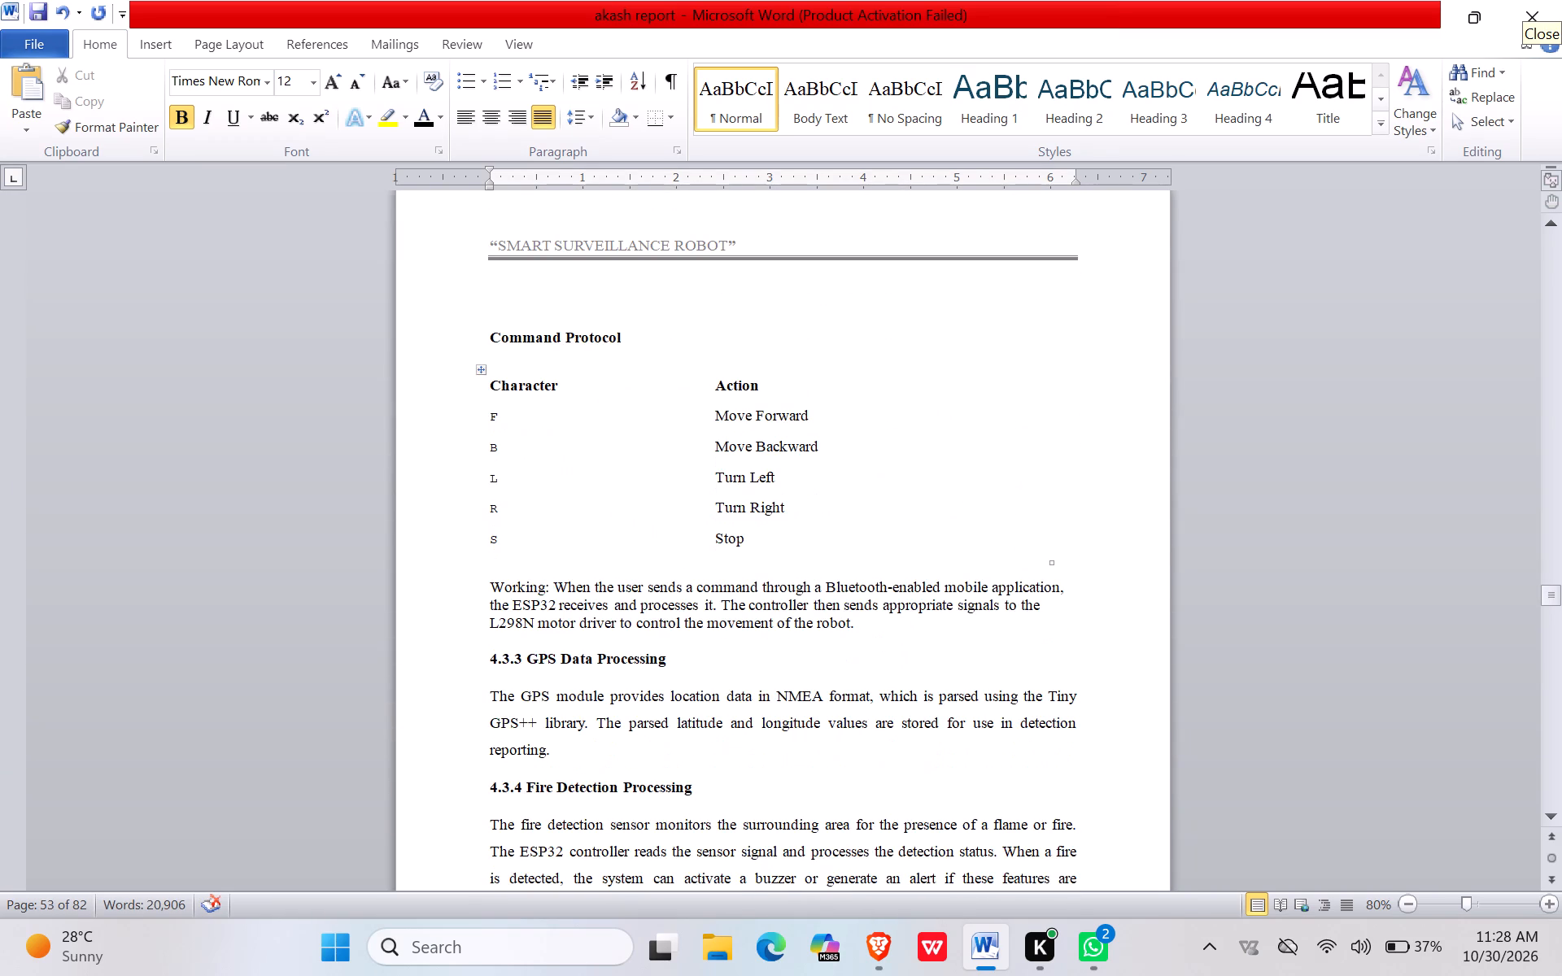
left_click(492, 336)
key("BackSpace")
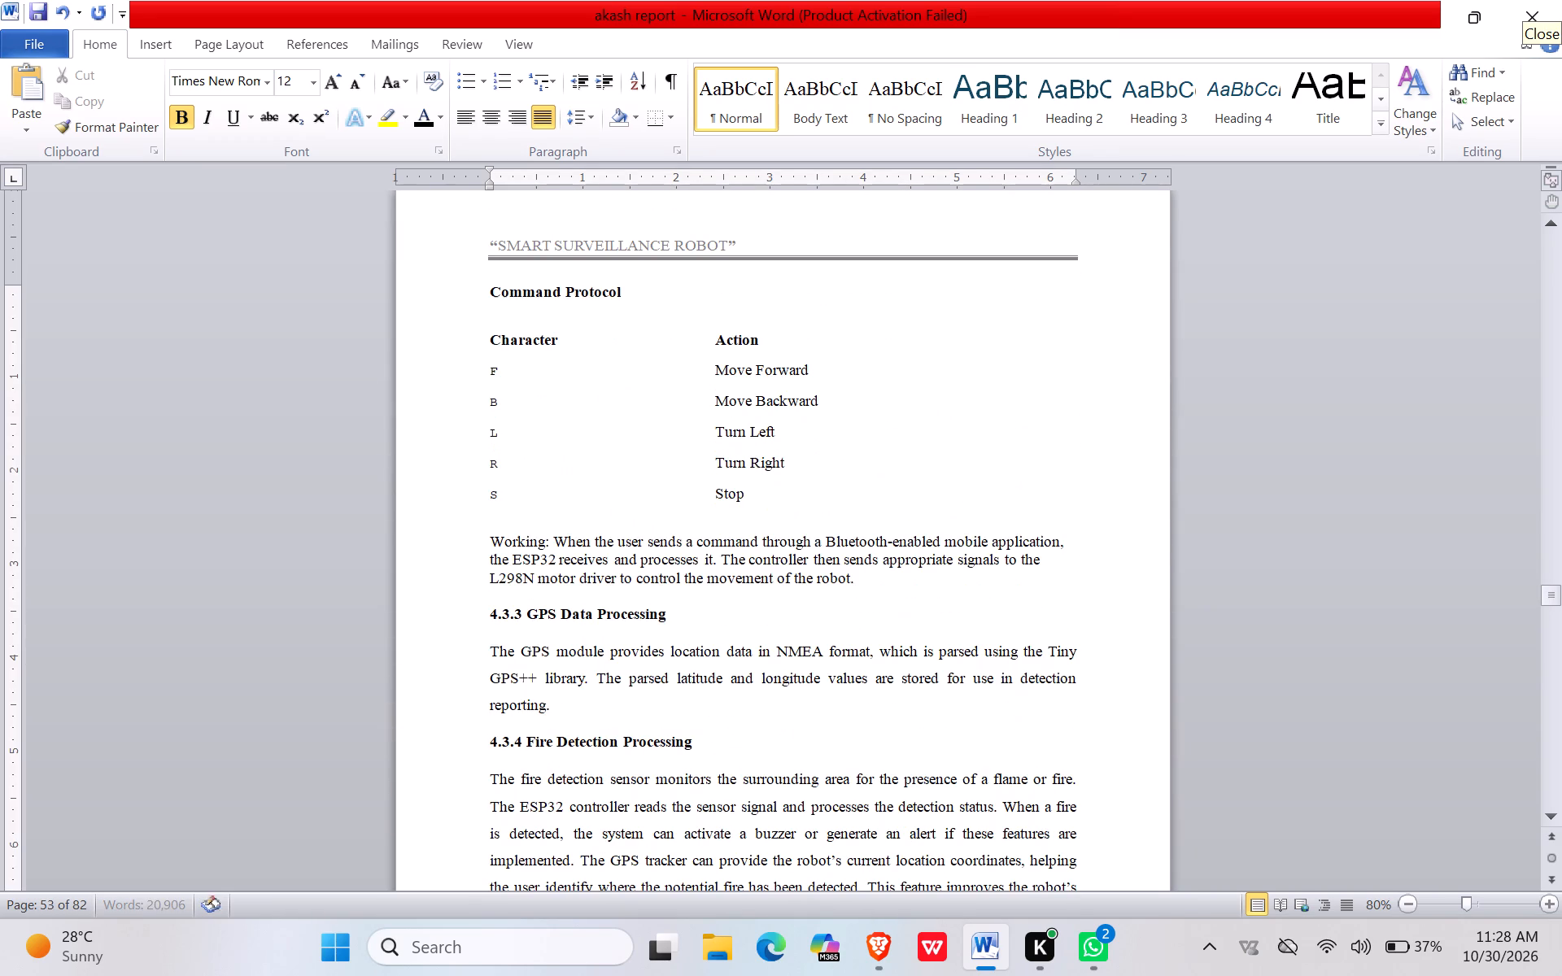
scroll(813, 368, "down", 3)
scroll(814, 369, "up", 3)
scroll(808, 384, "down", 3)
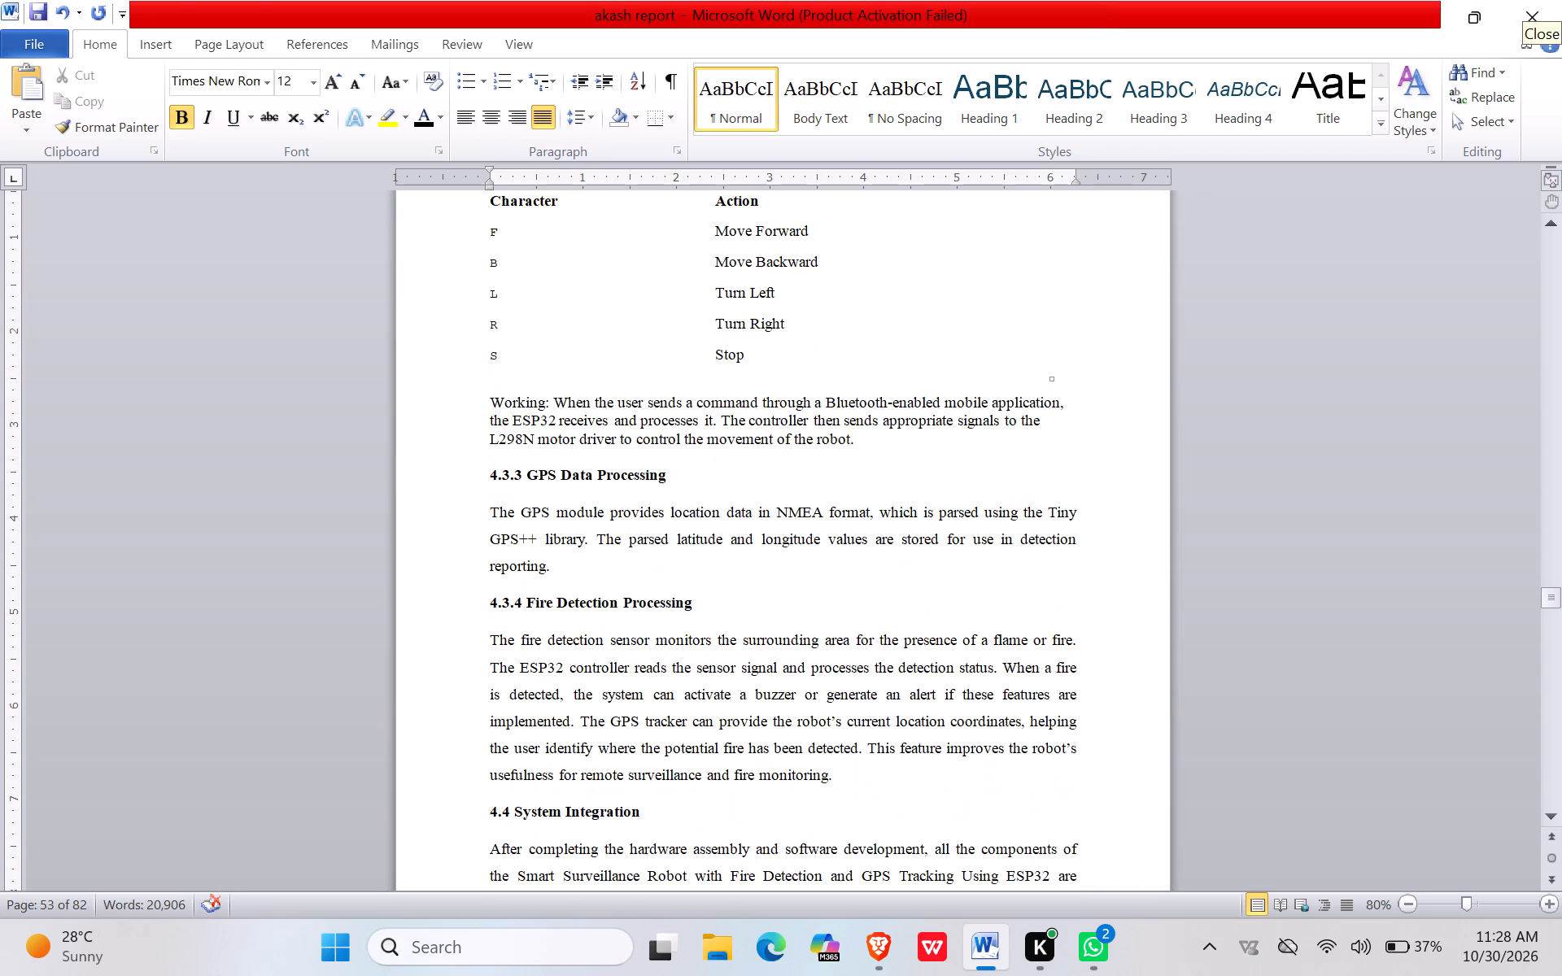
Set the L, R and S rows of the Character/Action table to Times New Roman.
left_click(815, 372)
left_click_drag(801, 370, 598, 286)
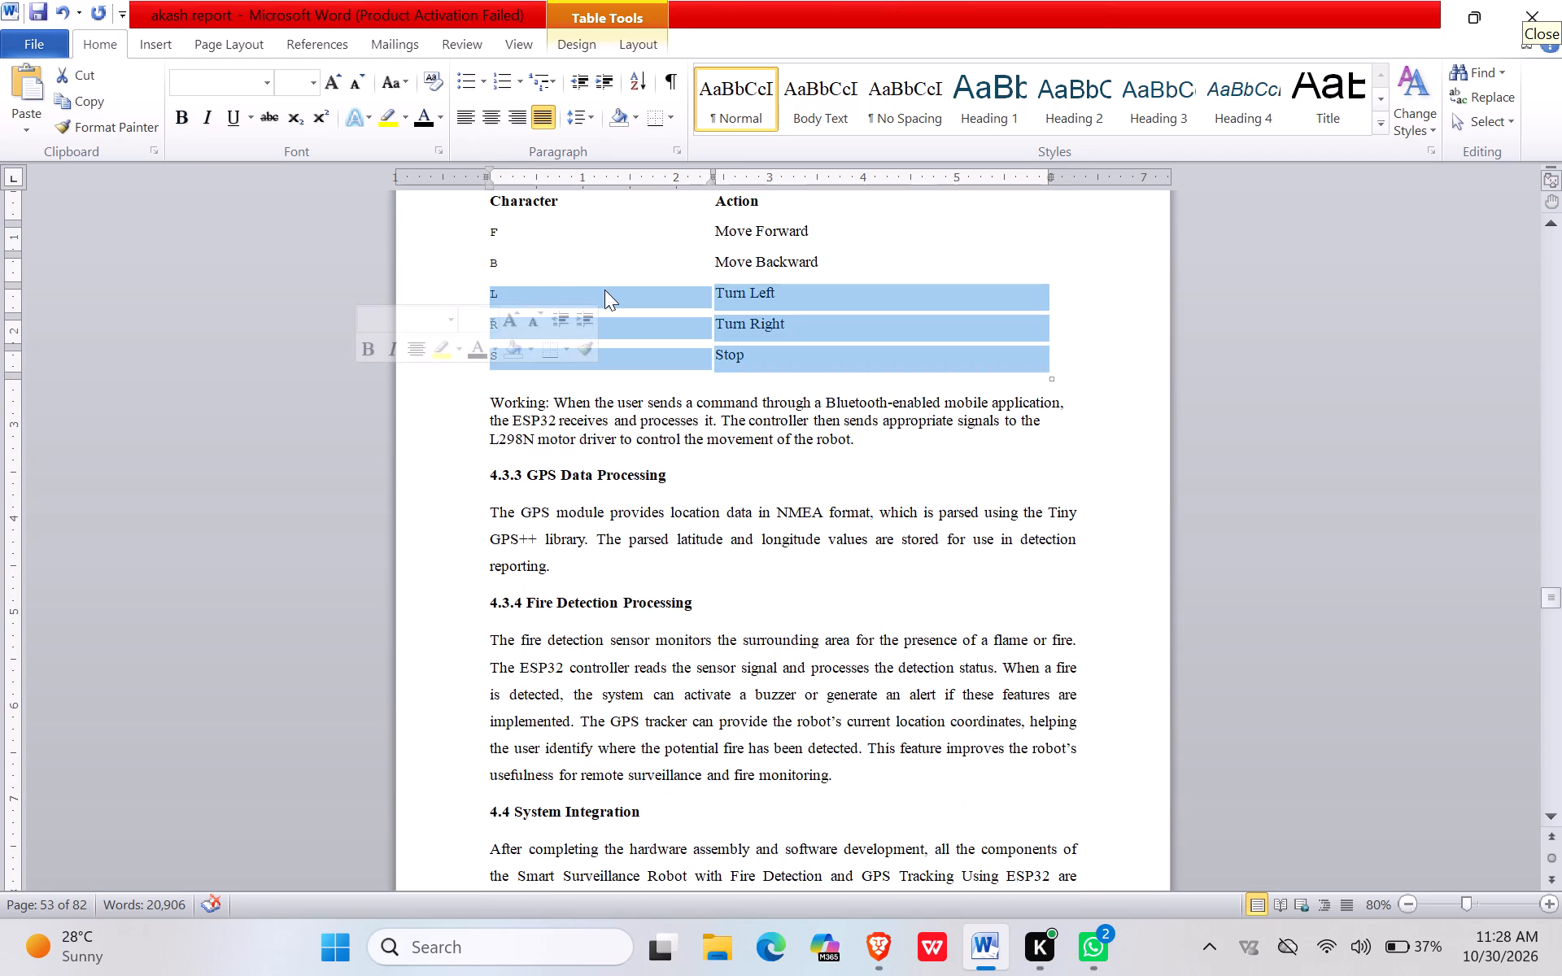
left_click(271, 92)
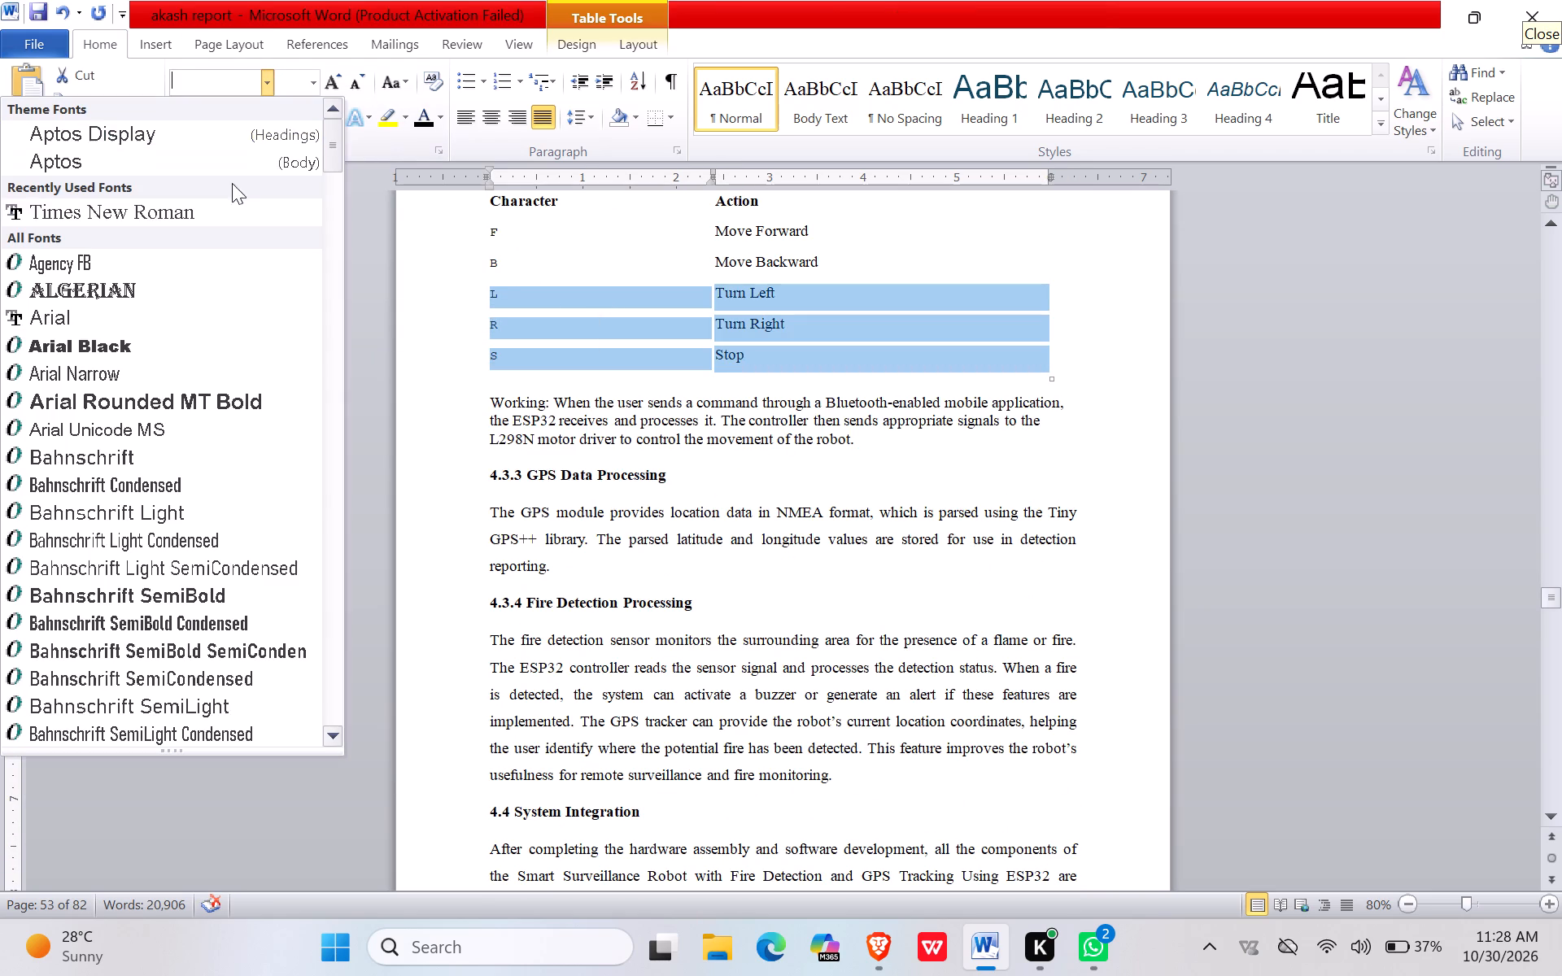
left_click(238, 204)
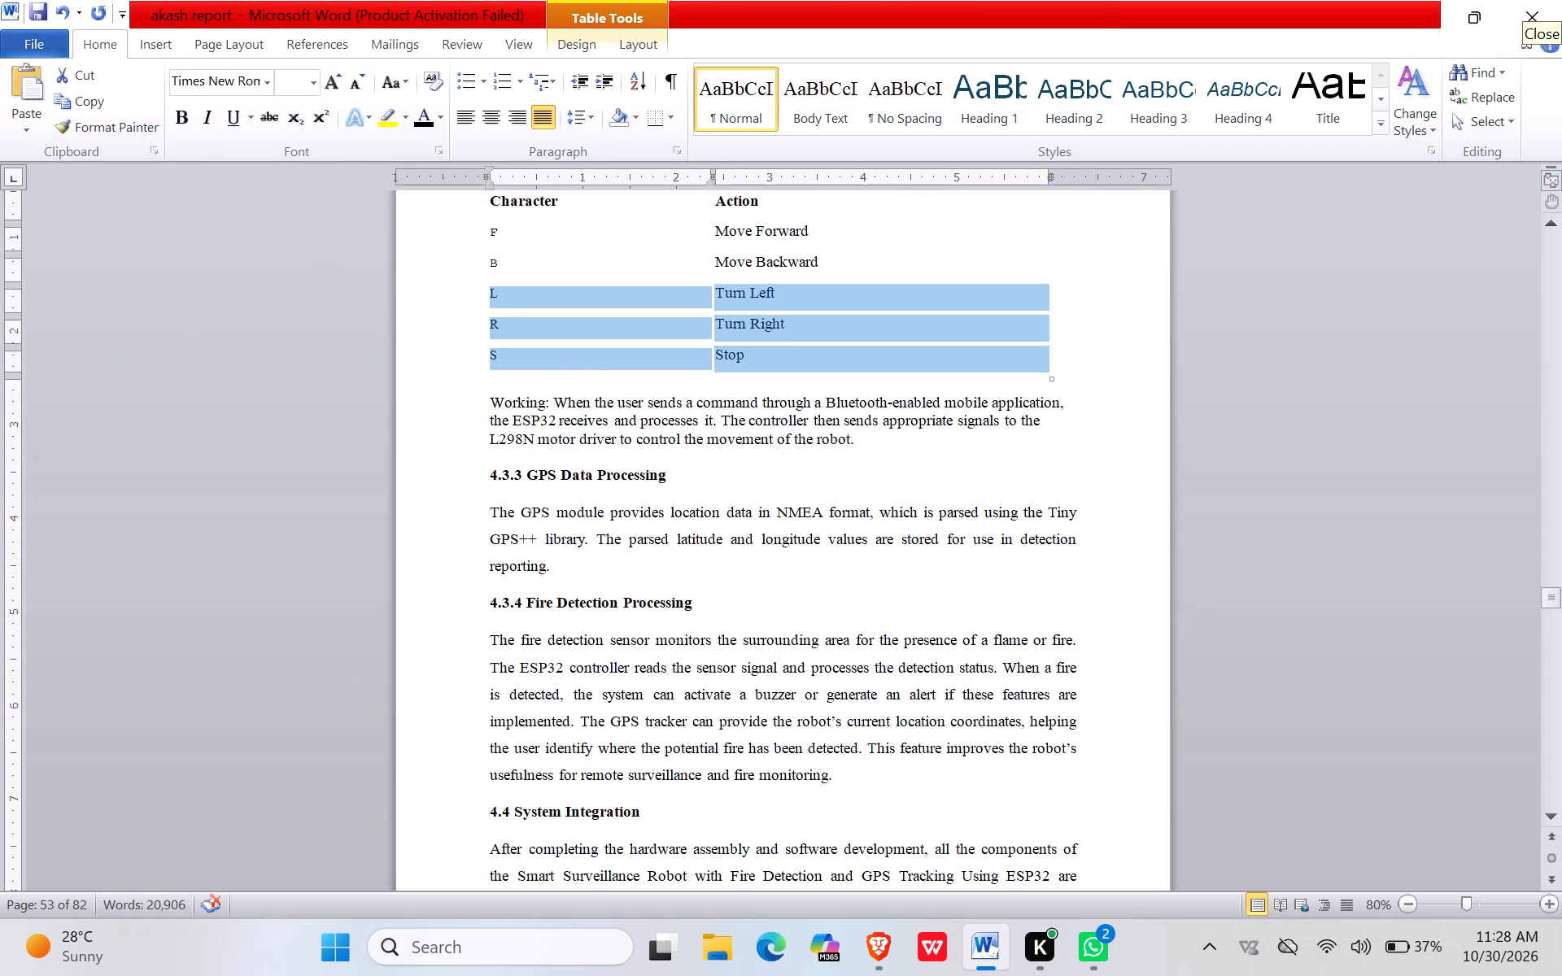
Justify the "Working" paragraph below the Character/Action table and set its line spacing to 1.5.
left_click(635, 436)
left_click_drag(484, 409, 963, 430)
left_click(543, 120)
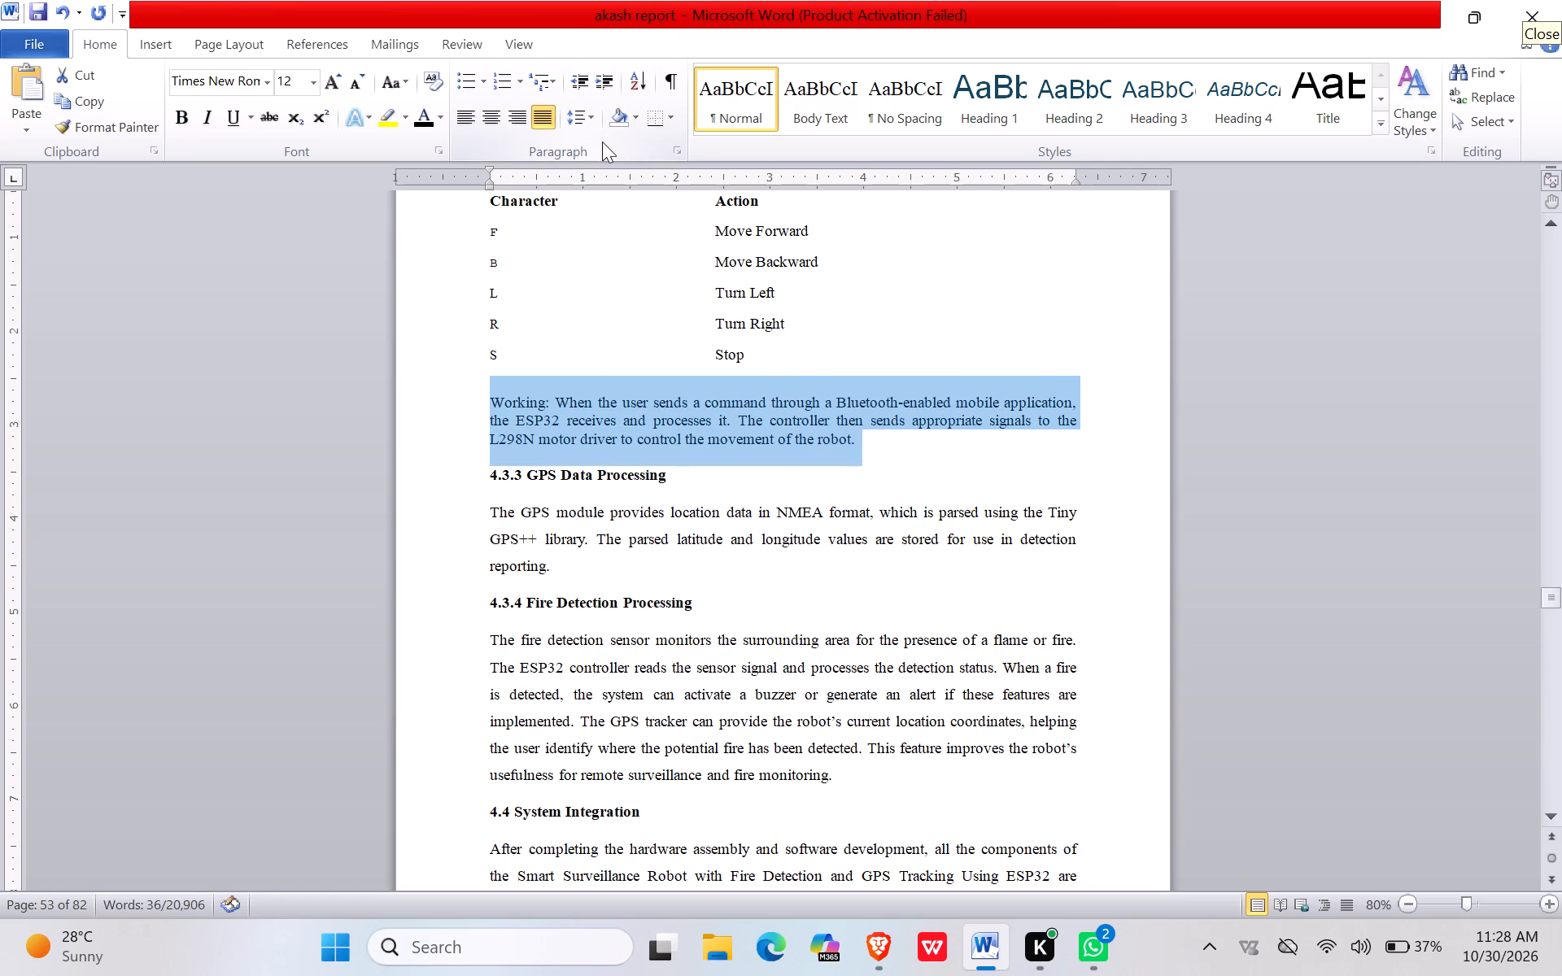
left_click(577, 125)
left_click(486, 186)
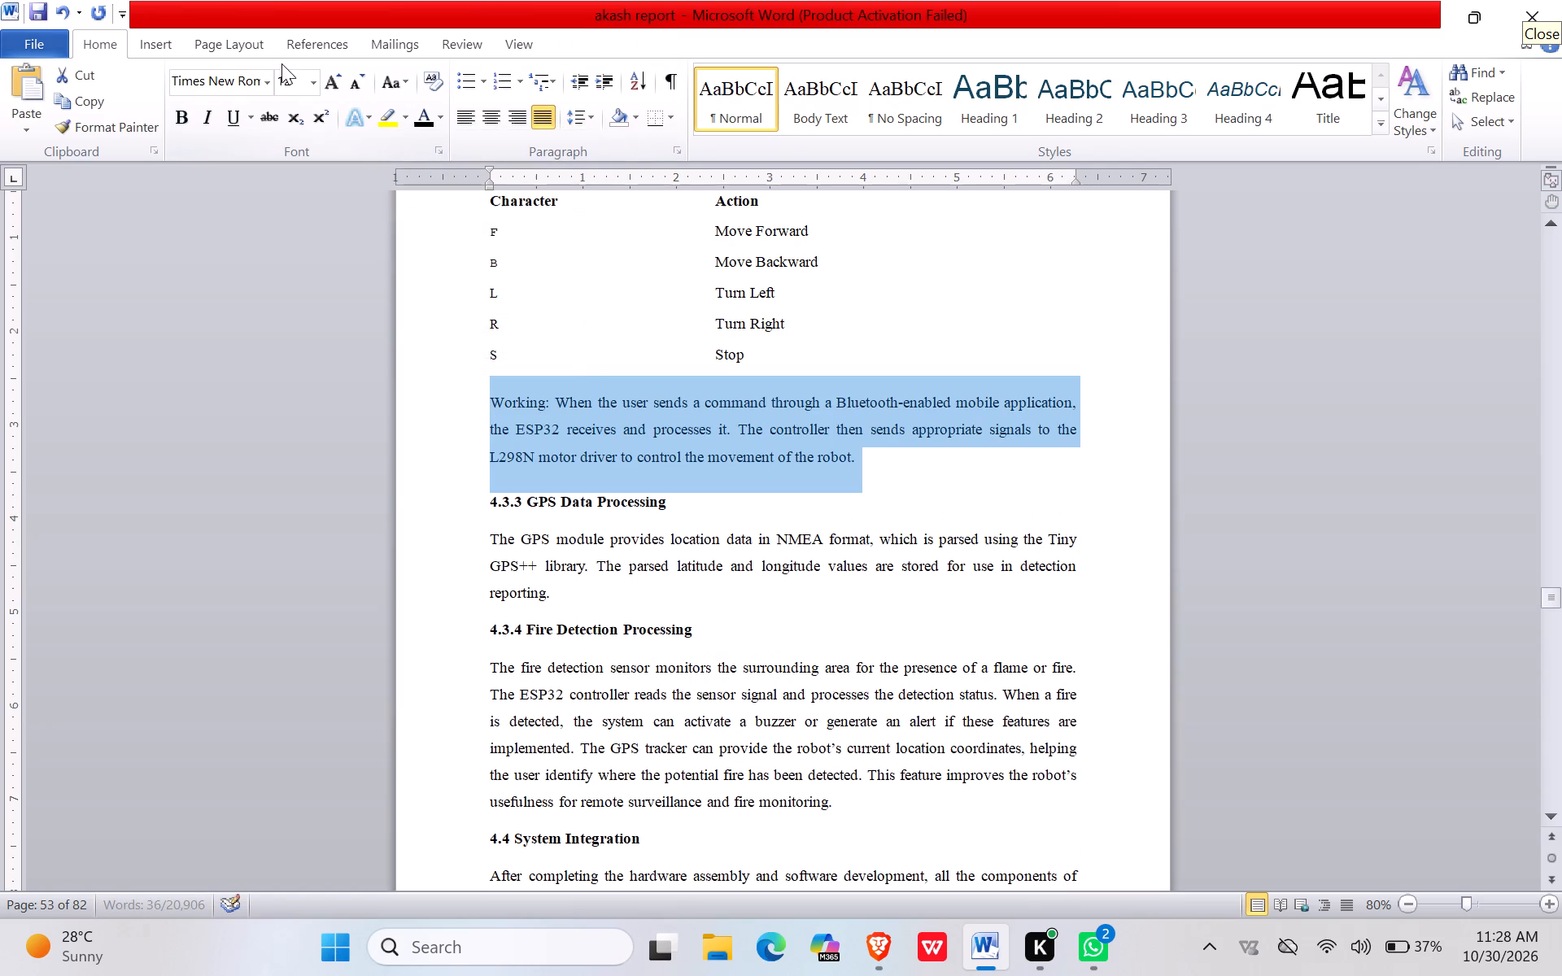
Make the "Working:" label at the start of the paragraph below the table bold.
left_click(542, 398)
left_click(542, 407)
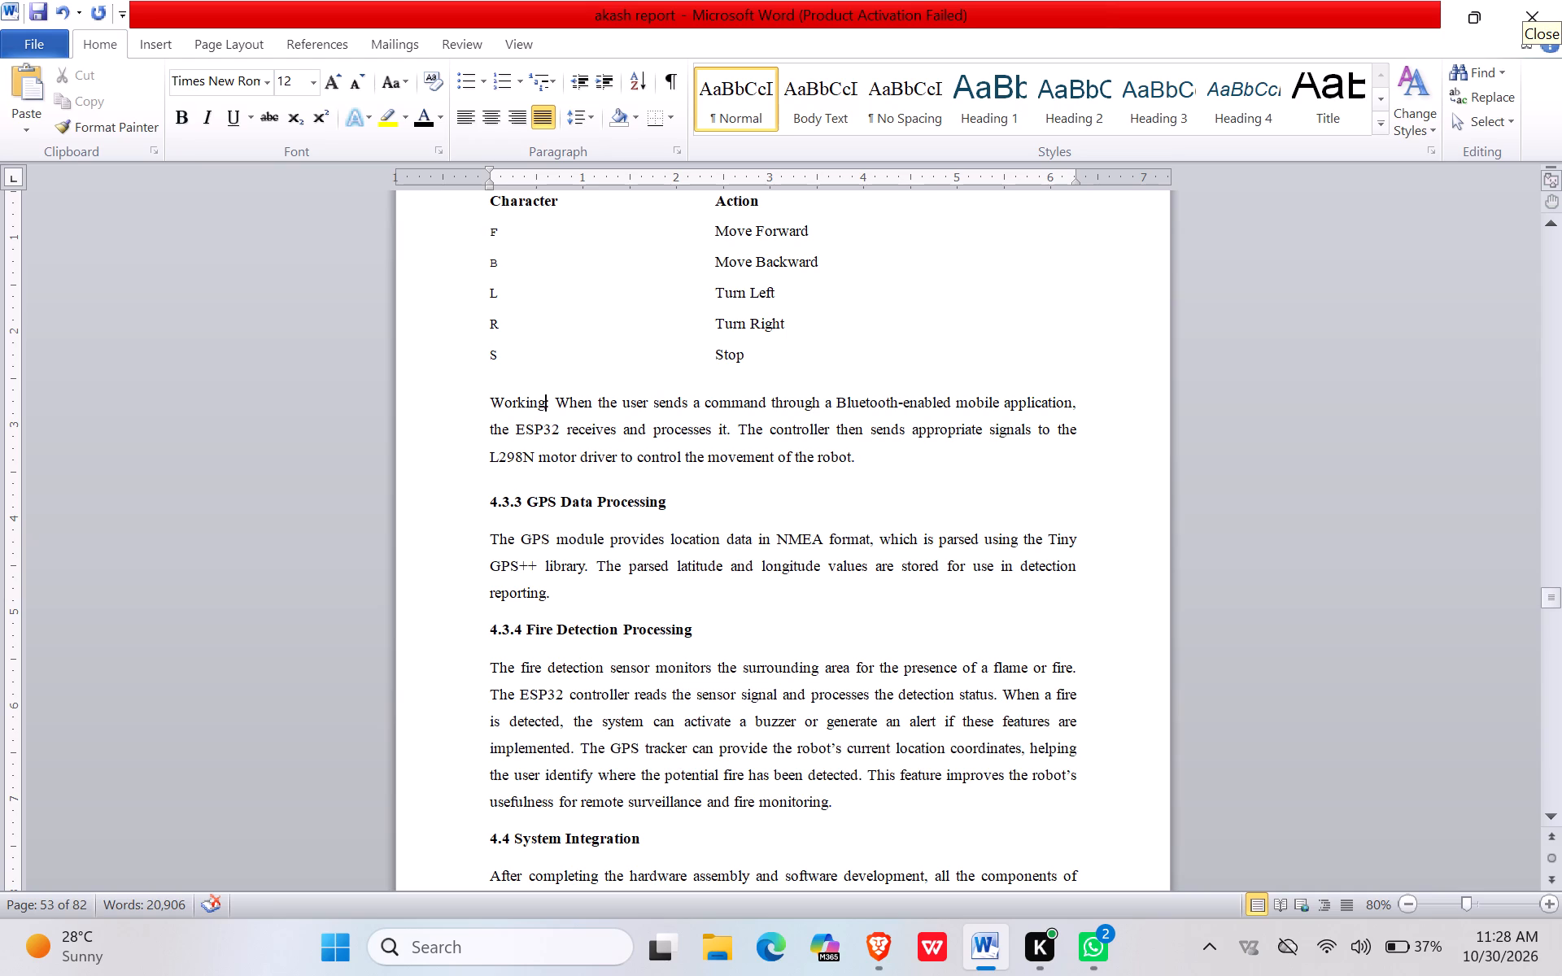
left_click_drag(553, 400, 476, 403)
left_click(179, 117)
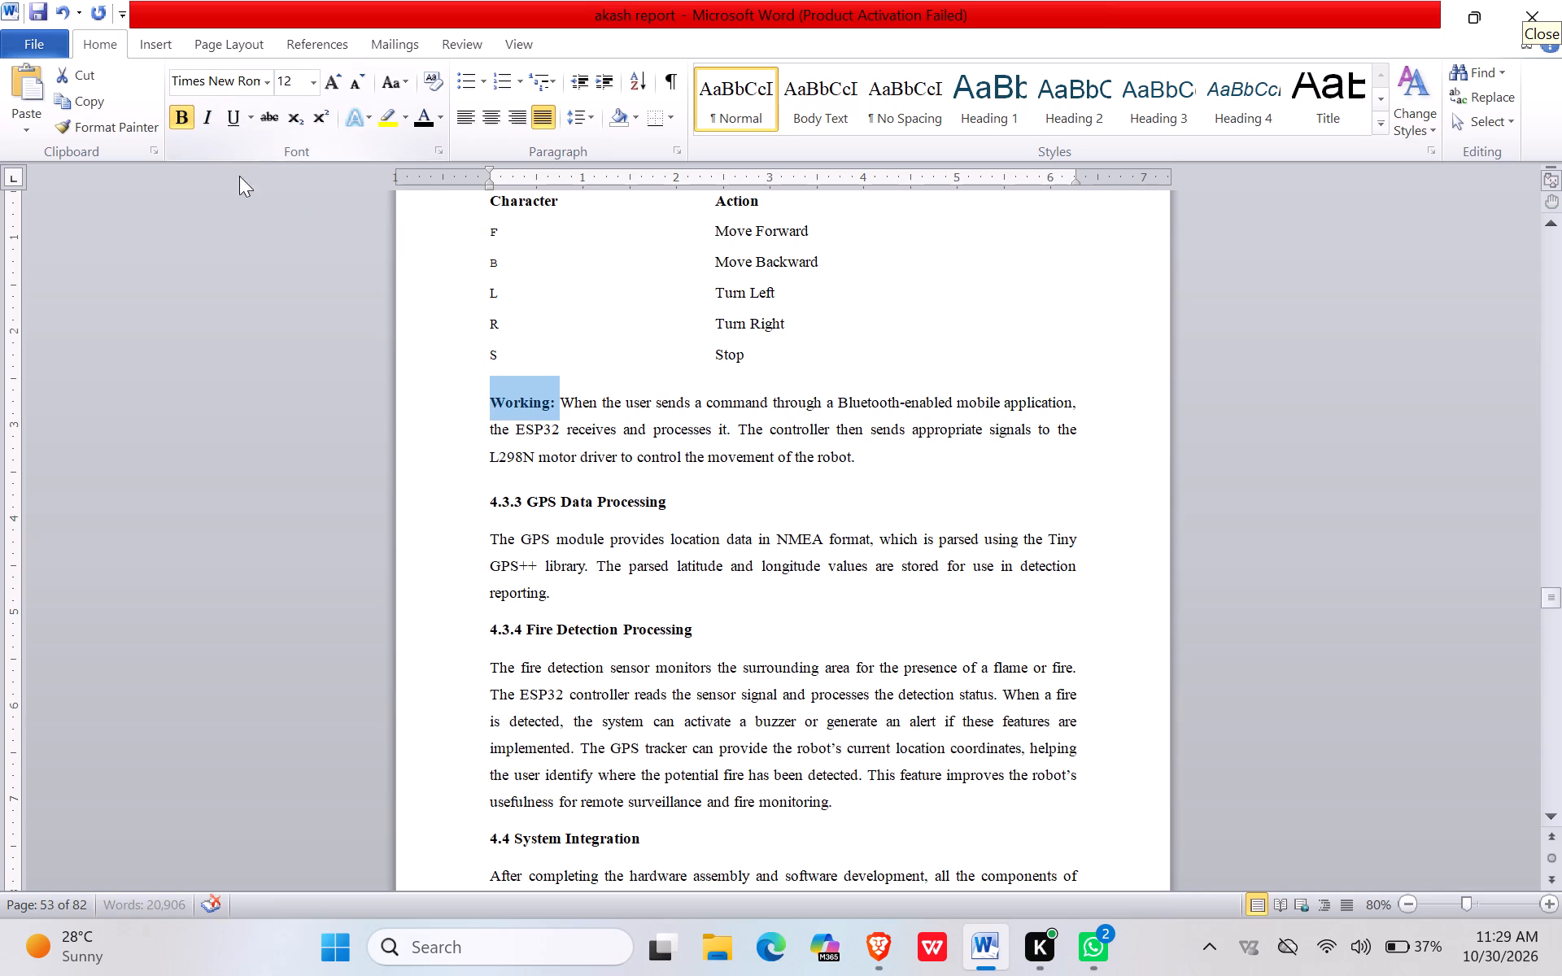
left_click(912, 475)
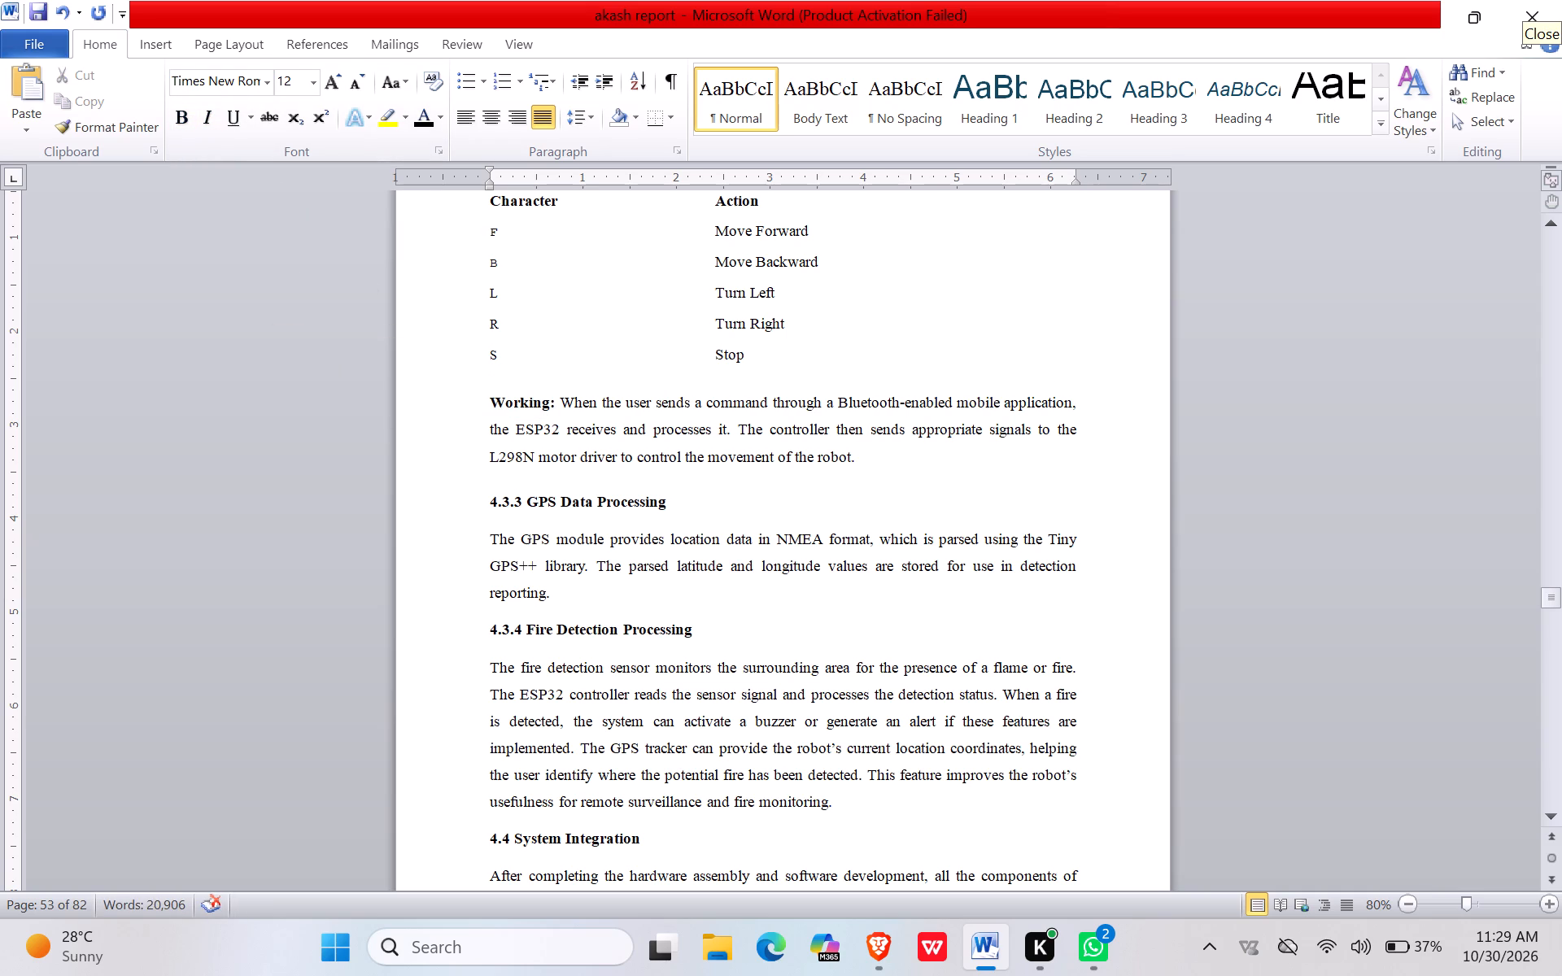
Apply justified alignment and 1.5 line spacing to sections 4.3.3 GPS Data Processing and 4.3.4 Fire Detection Processing, including the 4.3.3 heading.
left_click_drag(480, 499, 771, 810)
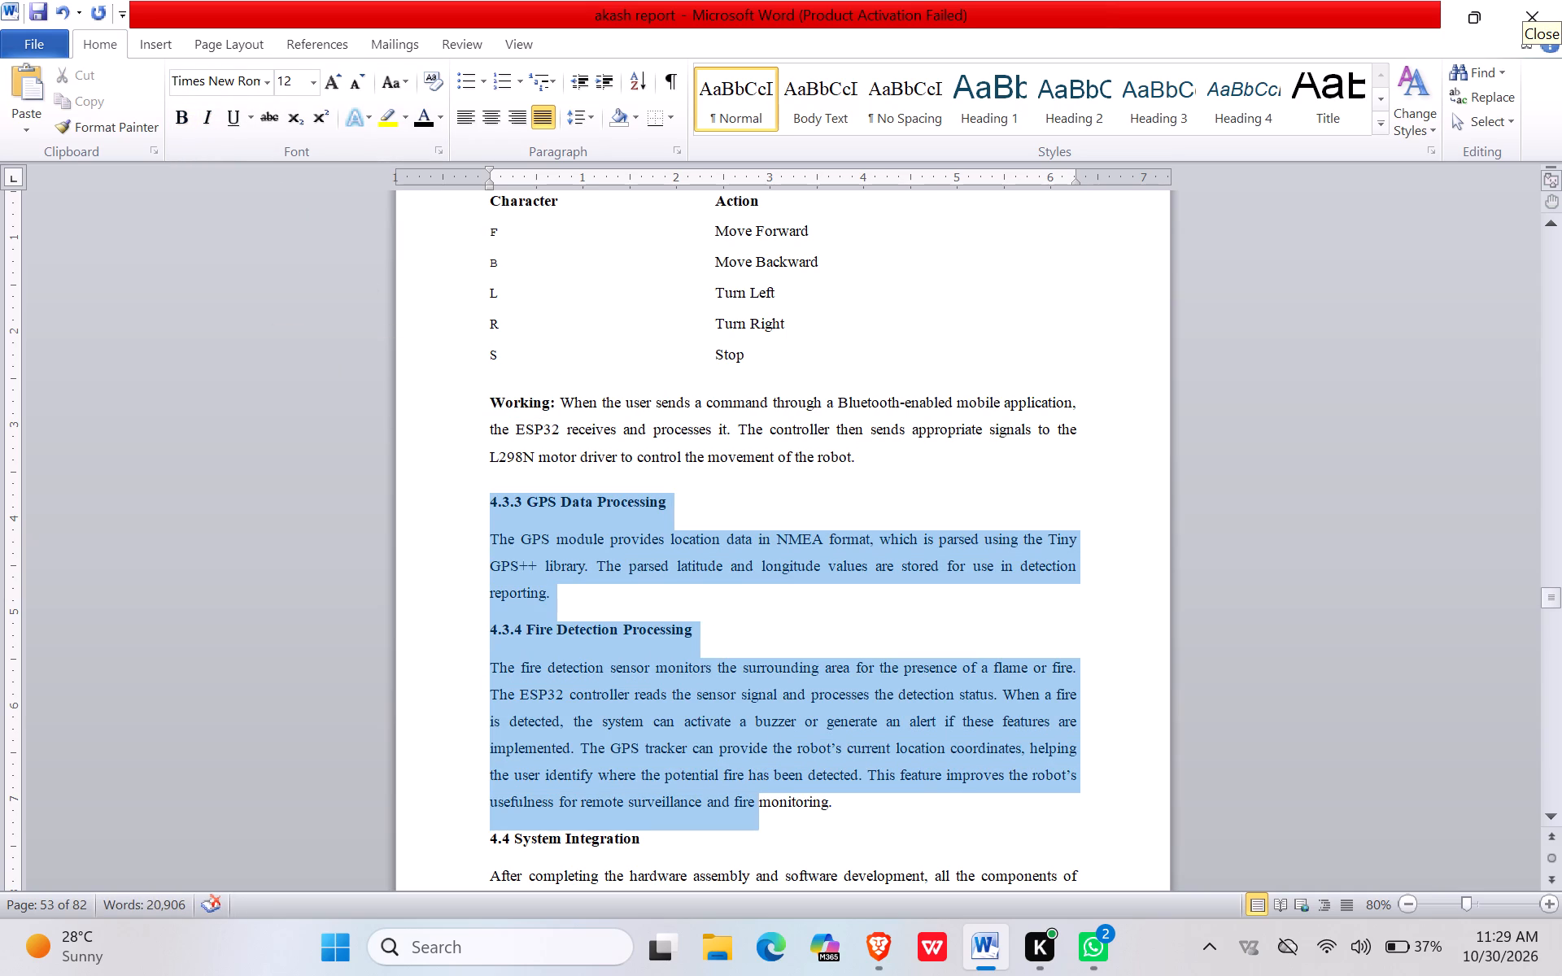
left_click_drag(771, 810, 848, 811)
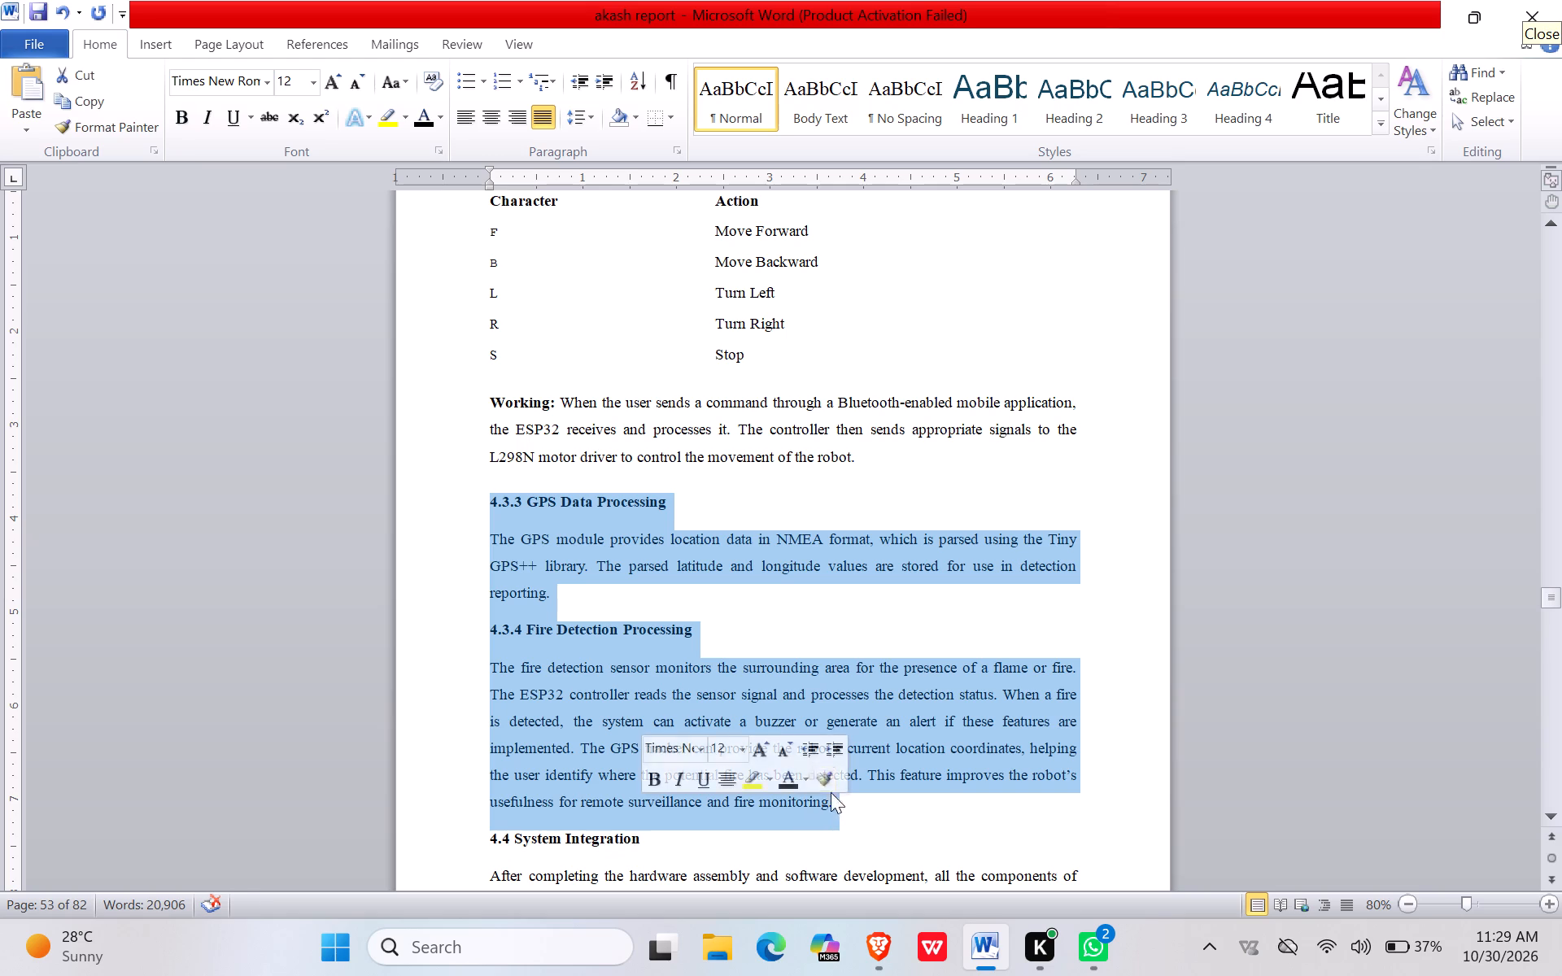
left_click(548, 125)
left_click(539, 115)
left_click(587, 118)
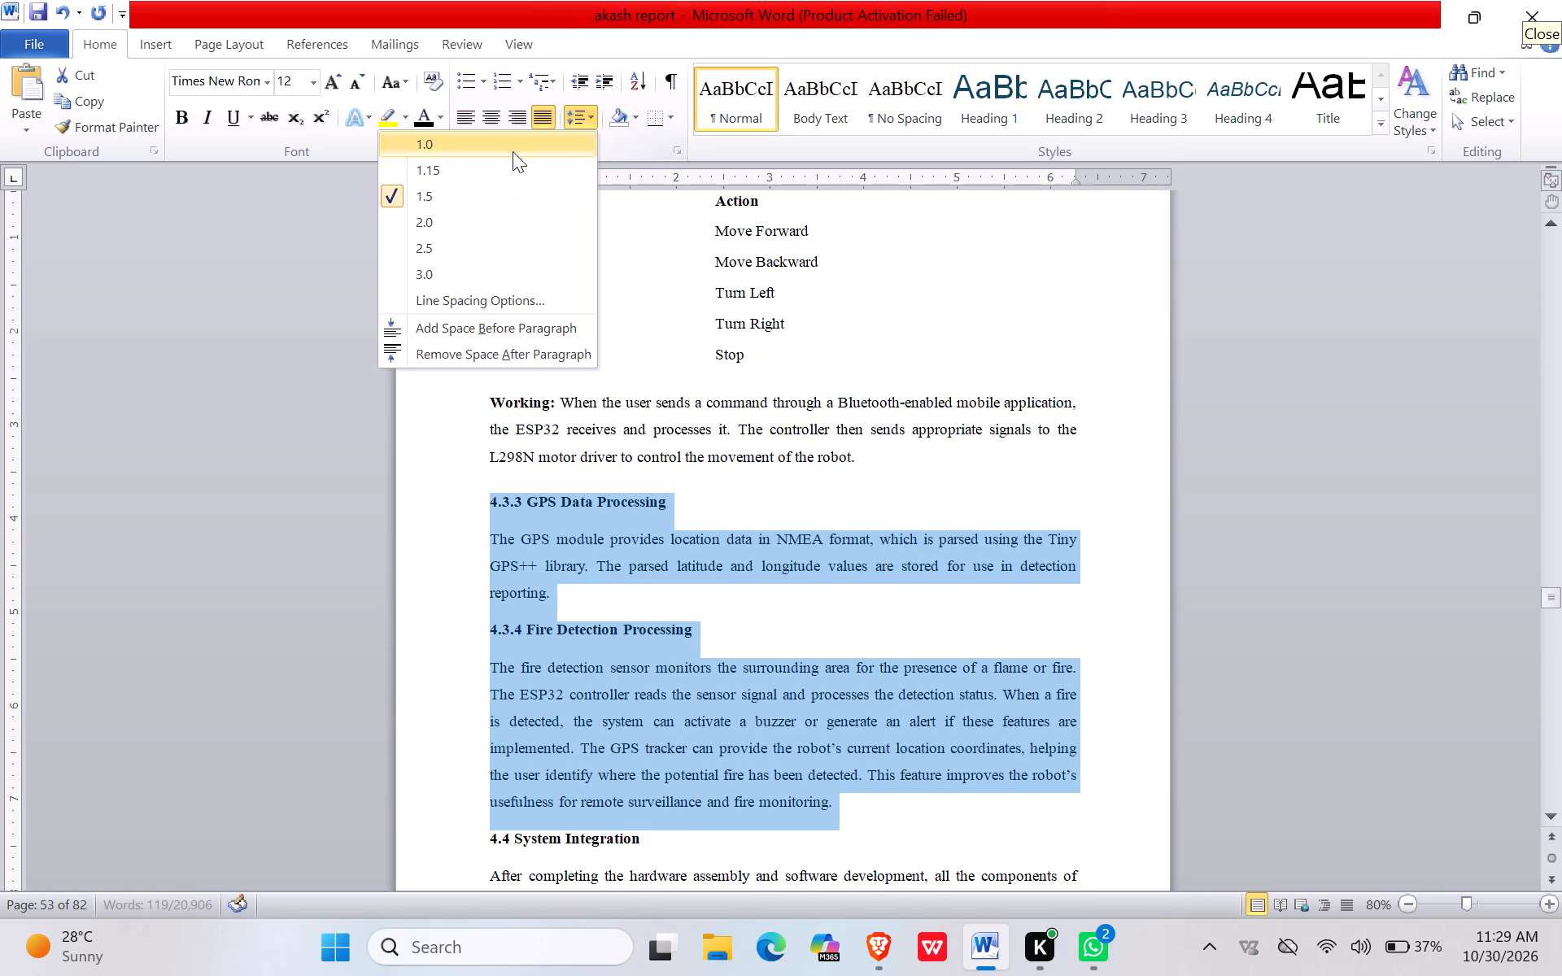
left_click(486, 202)
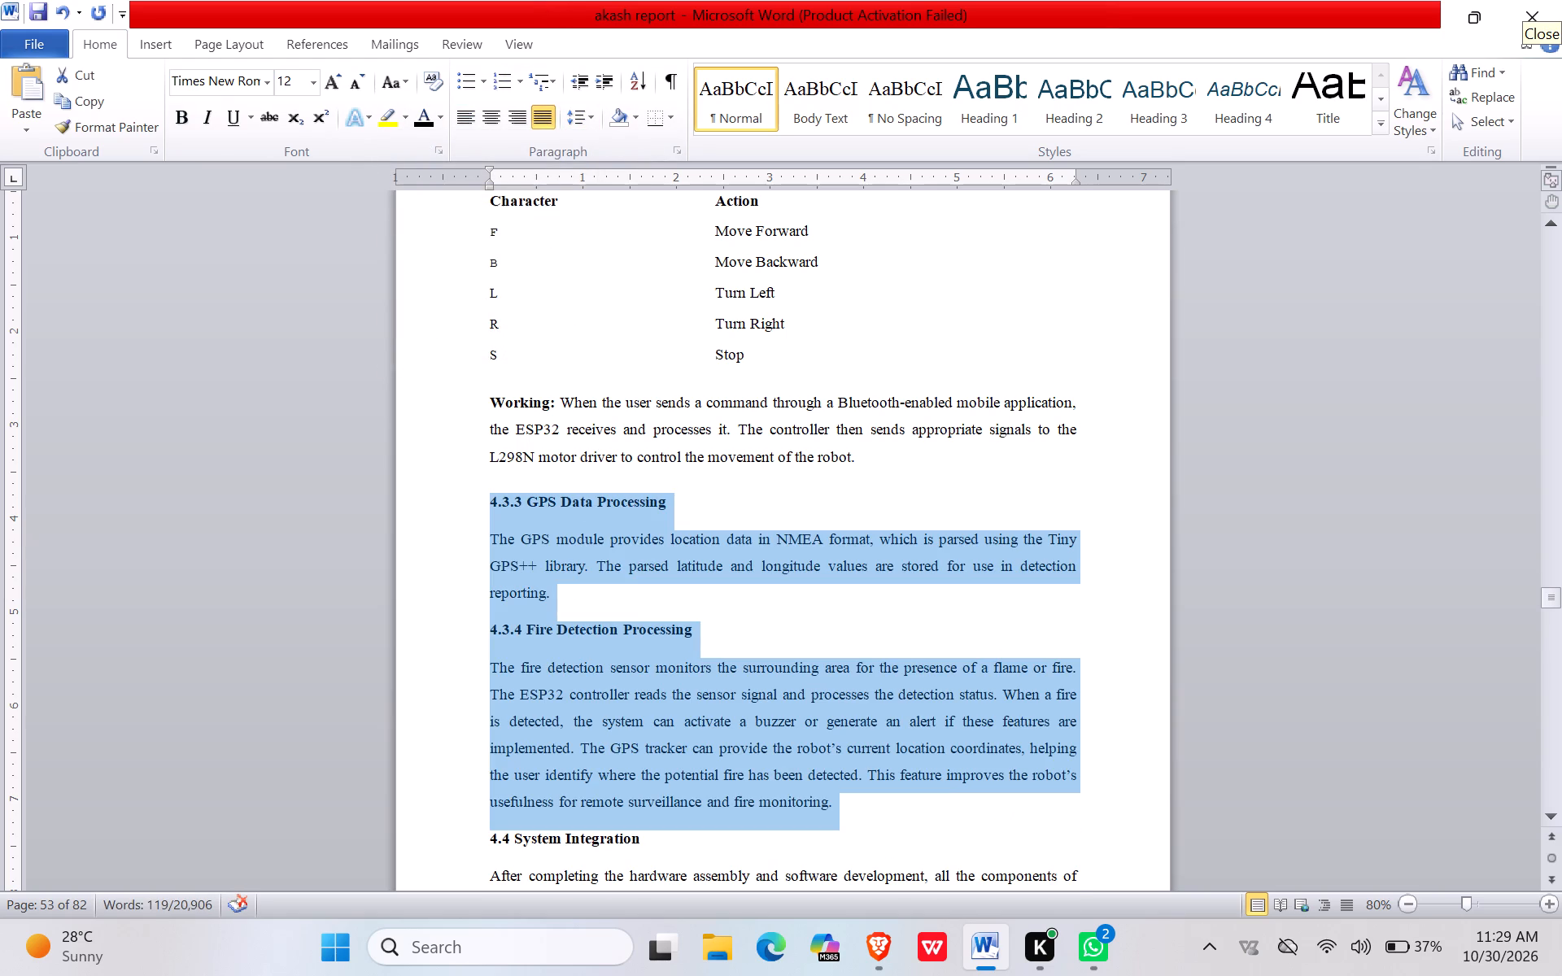
left_click(694, 523)
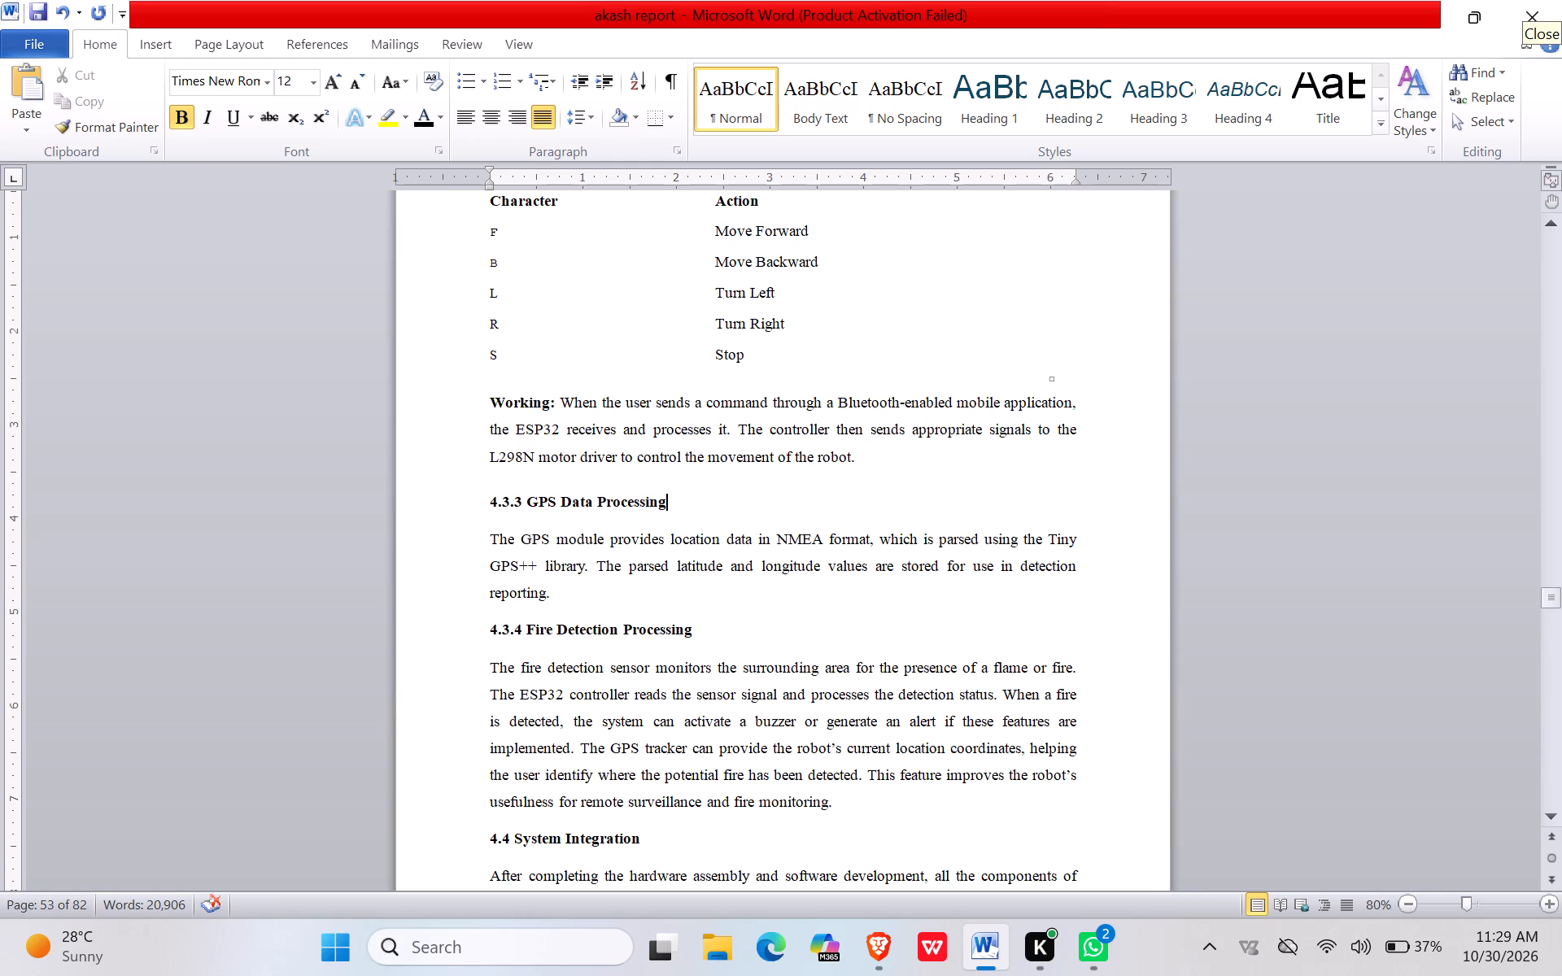
left_click(574, 119)
left_click(483, 198)
Apply 1.5 line spacing to the 4.3.4 Fire Detection Processing heading and its paragraph.
scroll(650, 465, "down", 6)
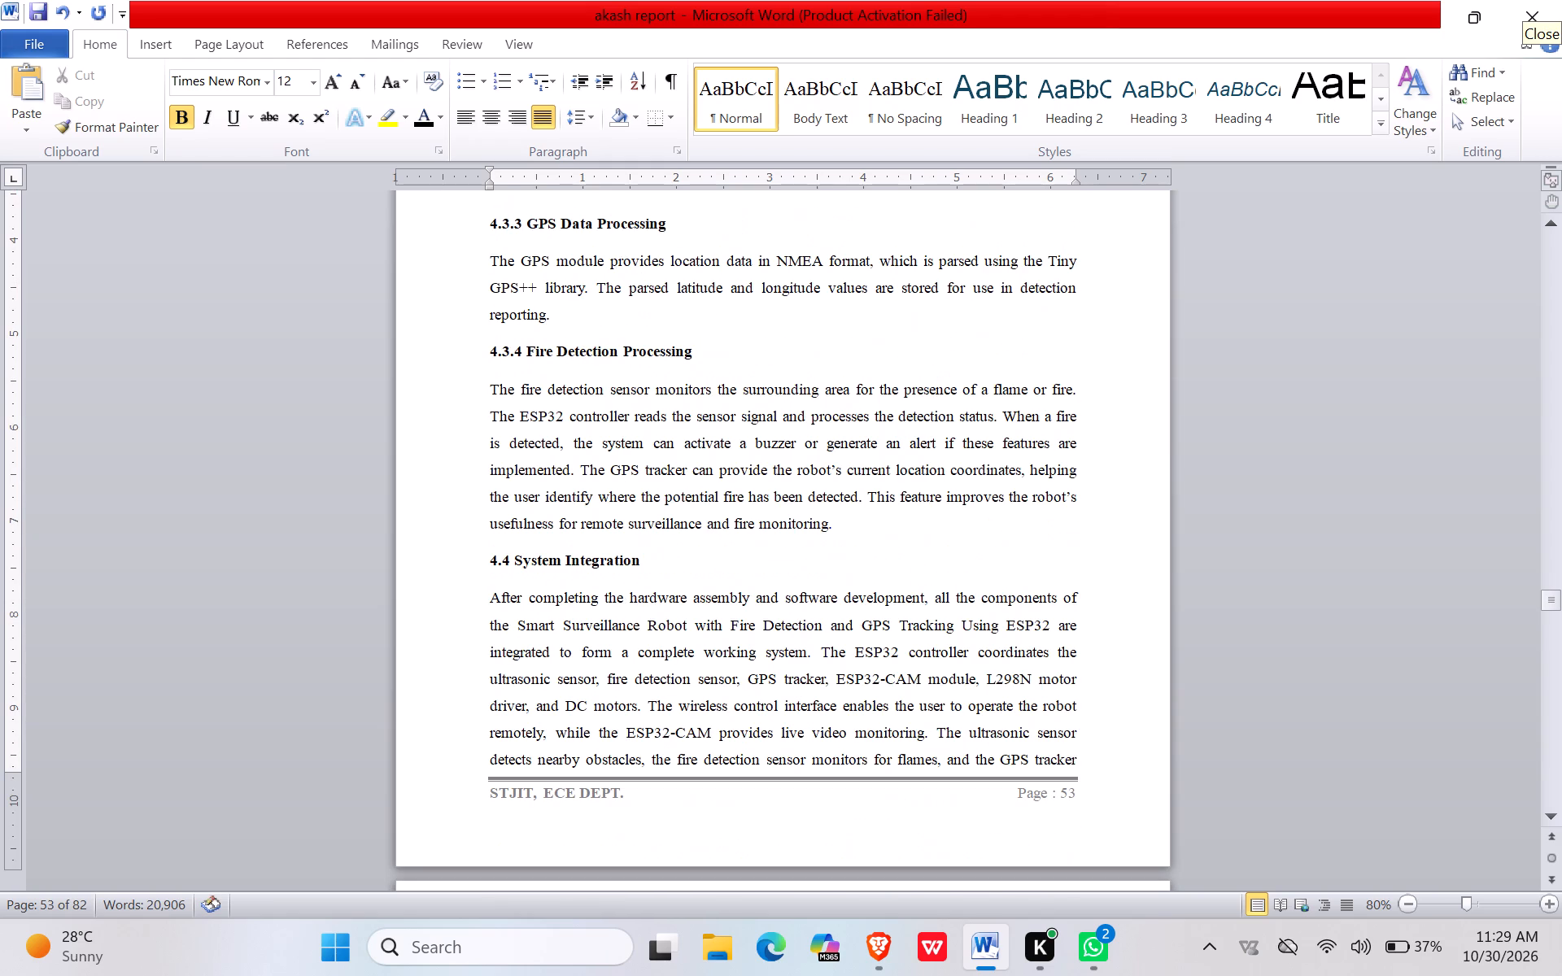
left_click_drag(902, 533, 581, 378)
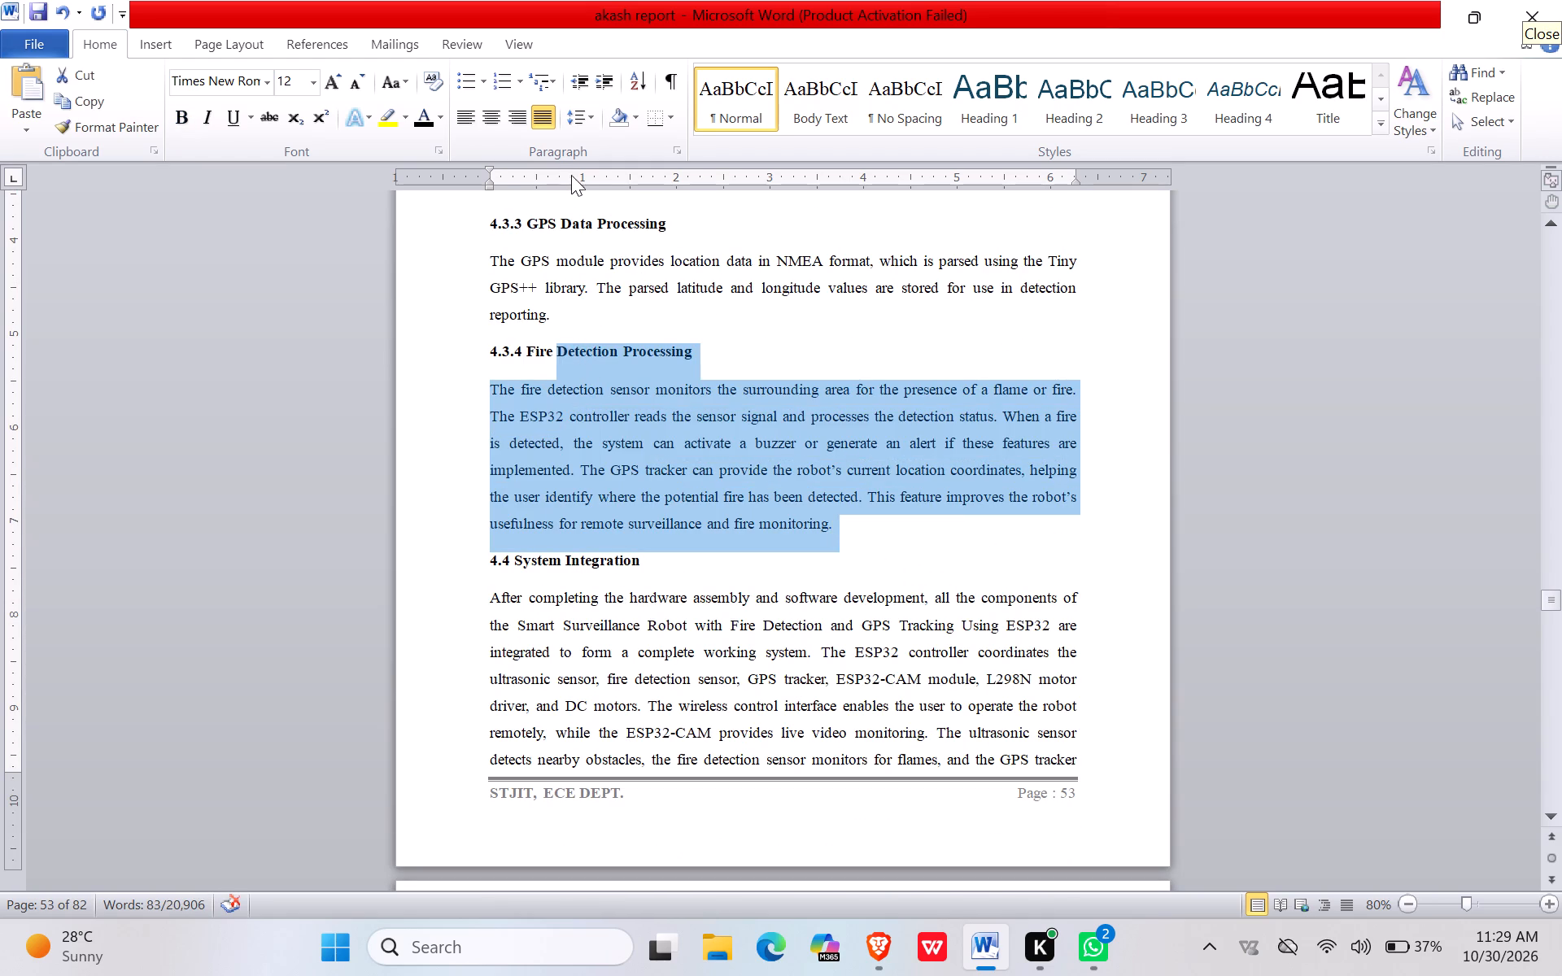
left_click(582, 115)
left_click(465, 204)
Justify everything from the 4.4 System Integration heading through the 4.5 Testing and Calibration introduction and set its line spacing to 1.5.
left_click(589, 566)
left_click_drag(486, 556, 1009, 907)
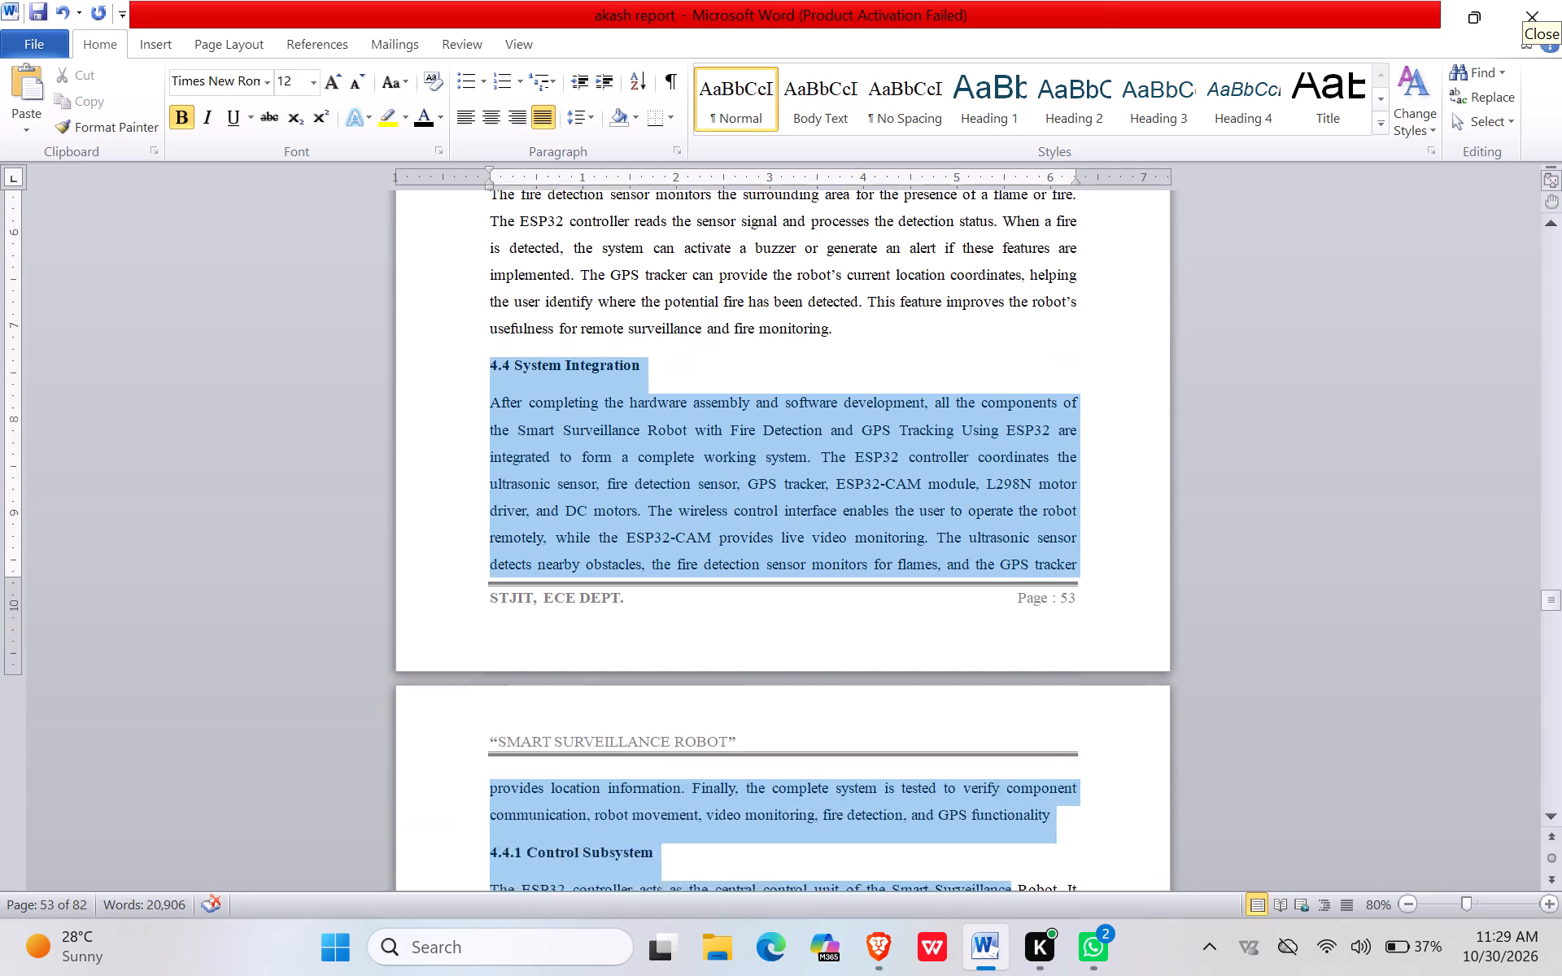
left_click_drag(1009, 907, 1051, 733)
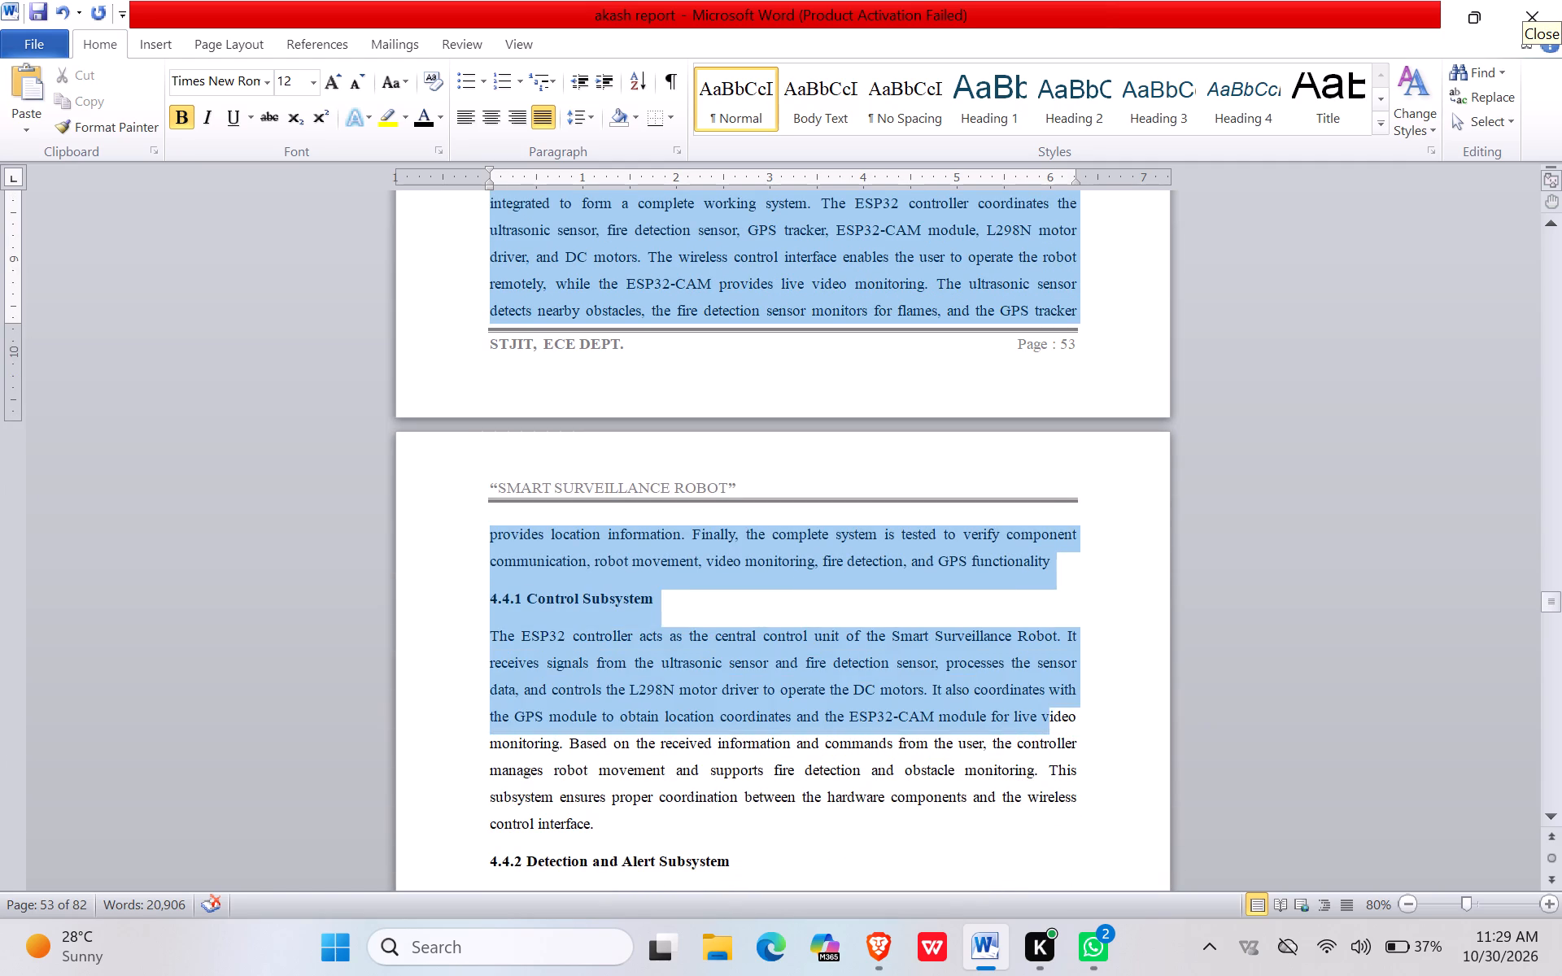
left_click_drag(1051, 733, 1067, 890)
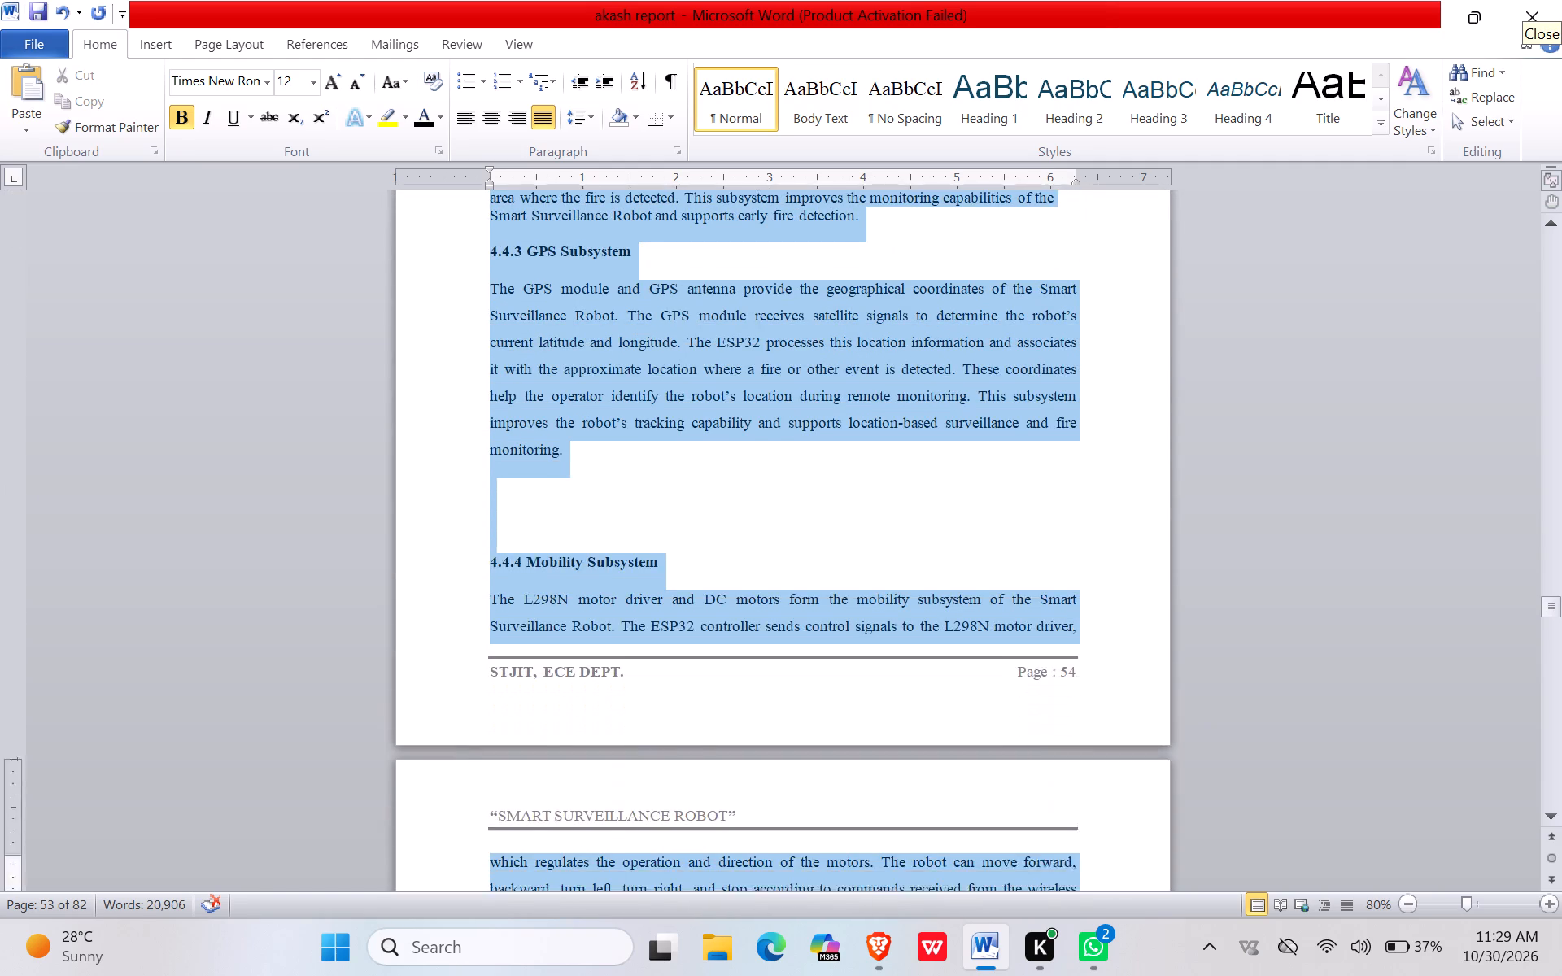
left_click_drag(1067, 890, 1076, 887)
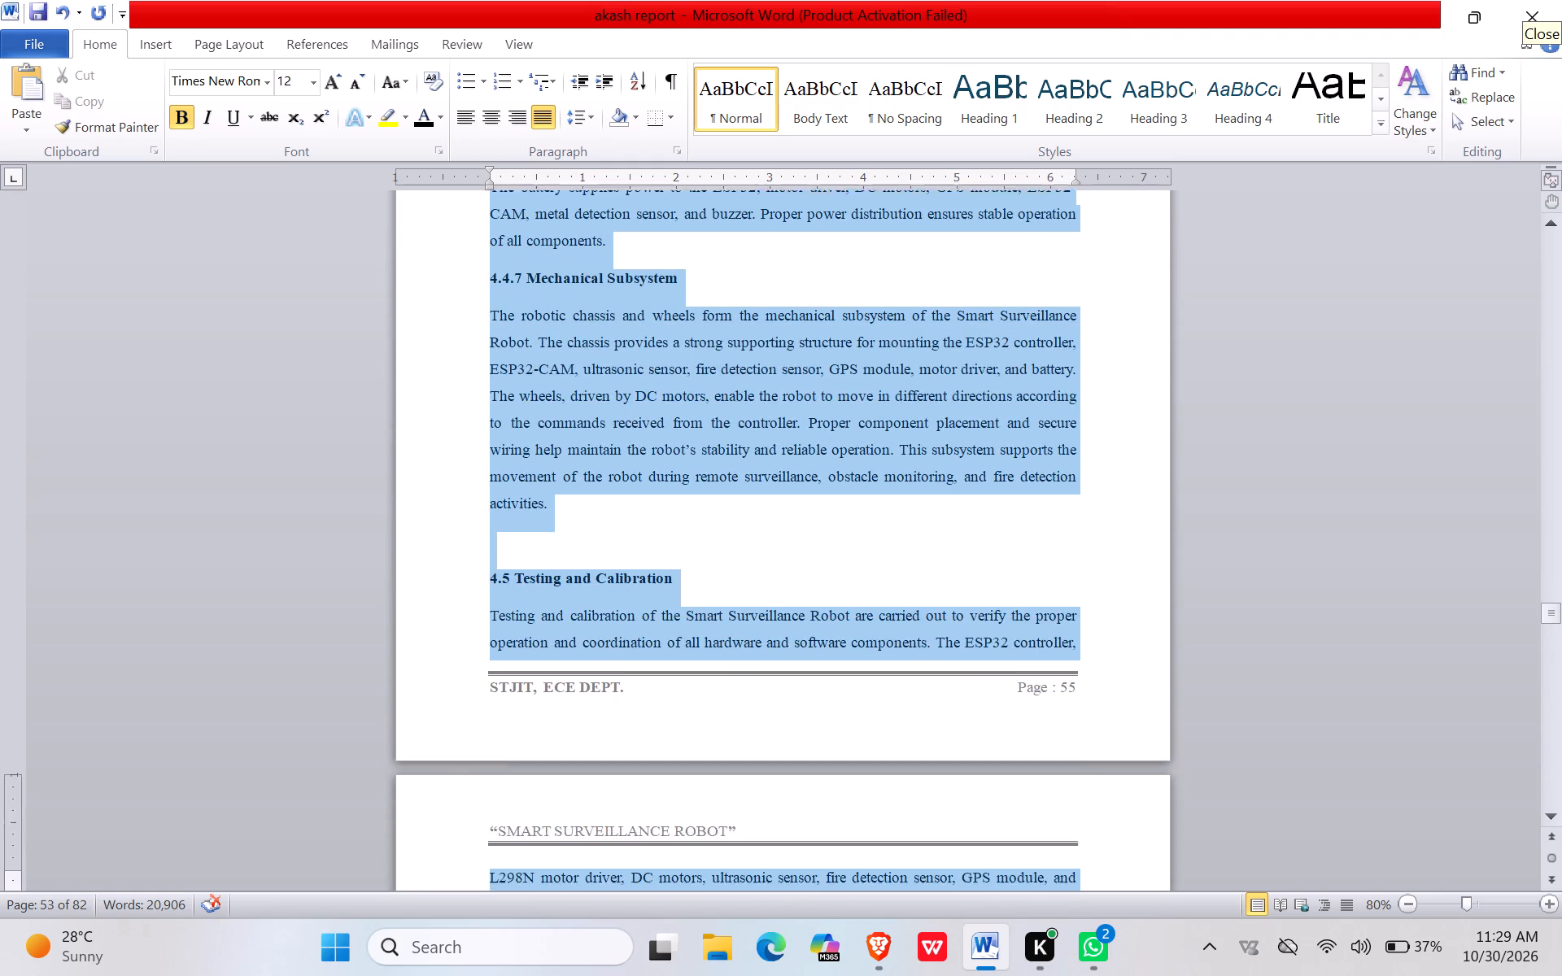
left_click_drag(1076, 887, 1082, 617)
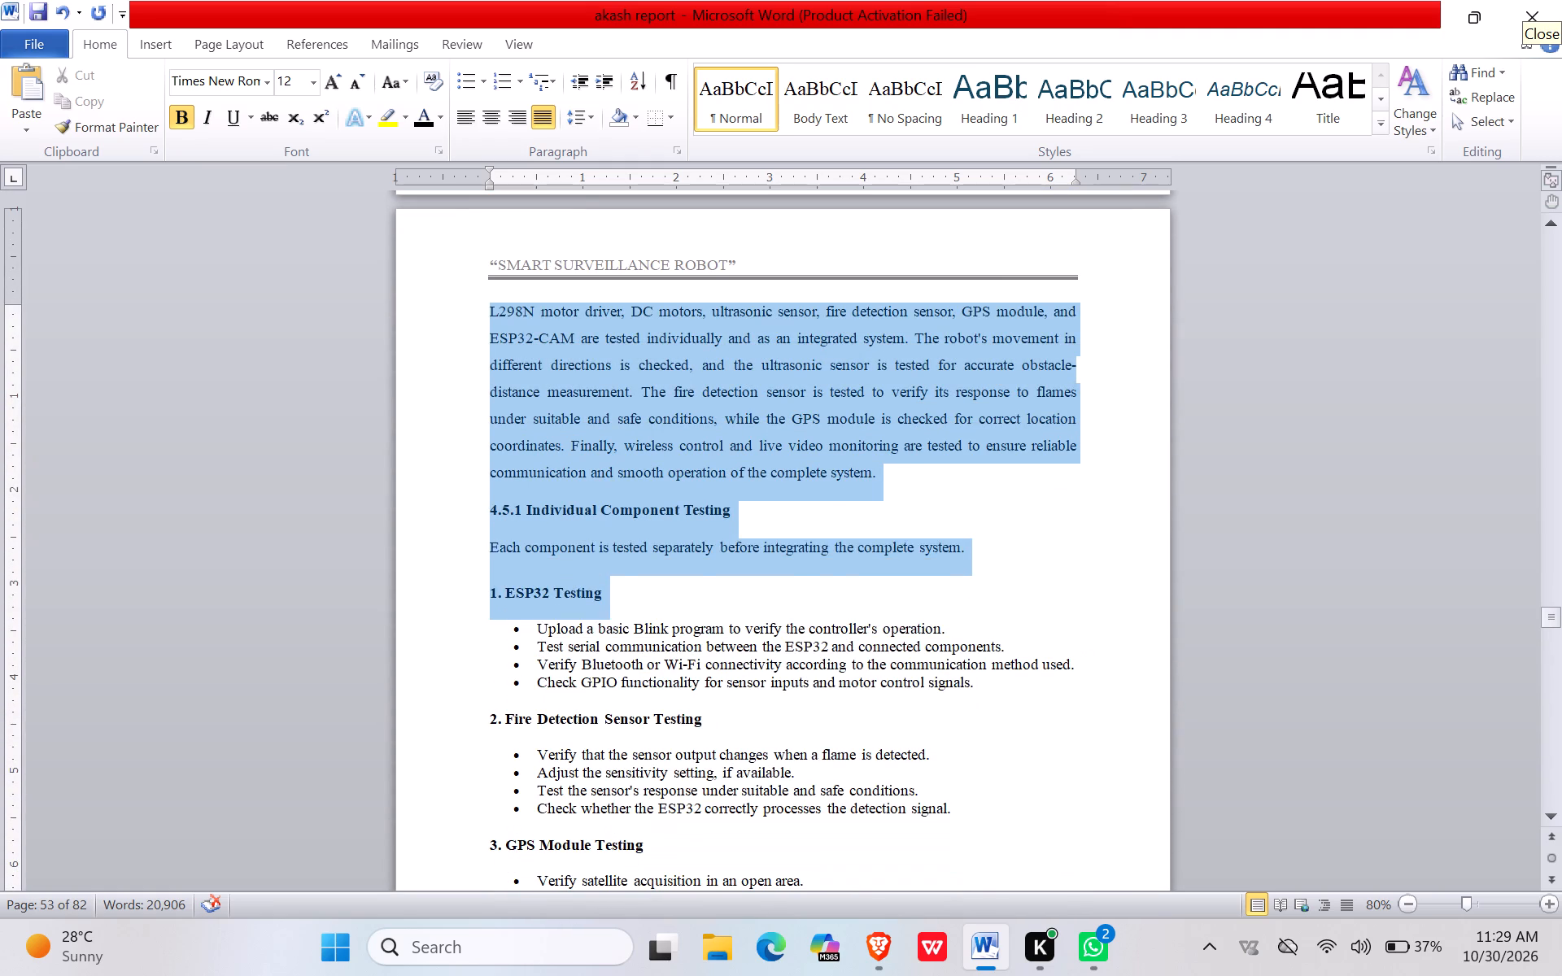
left_click_drag(1082, 617, 1074, 495)
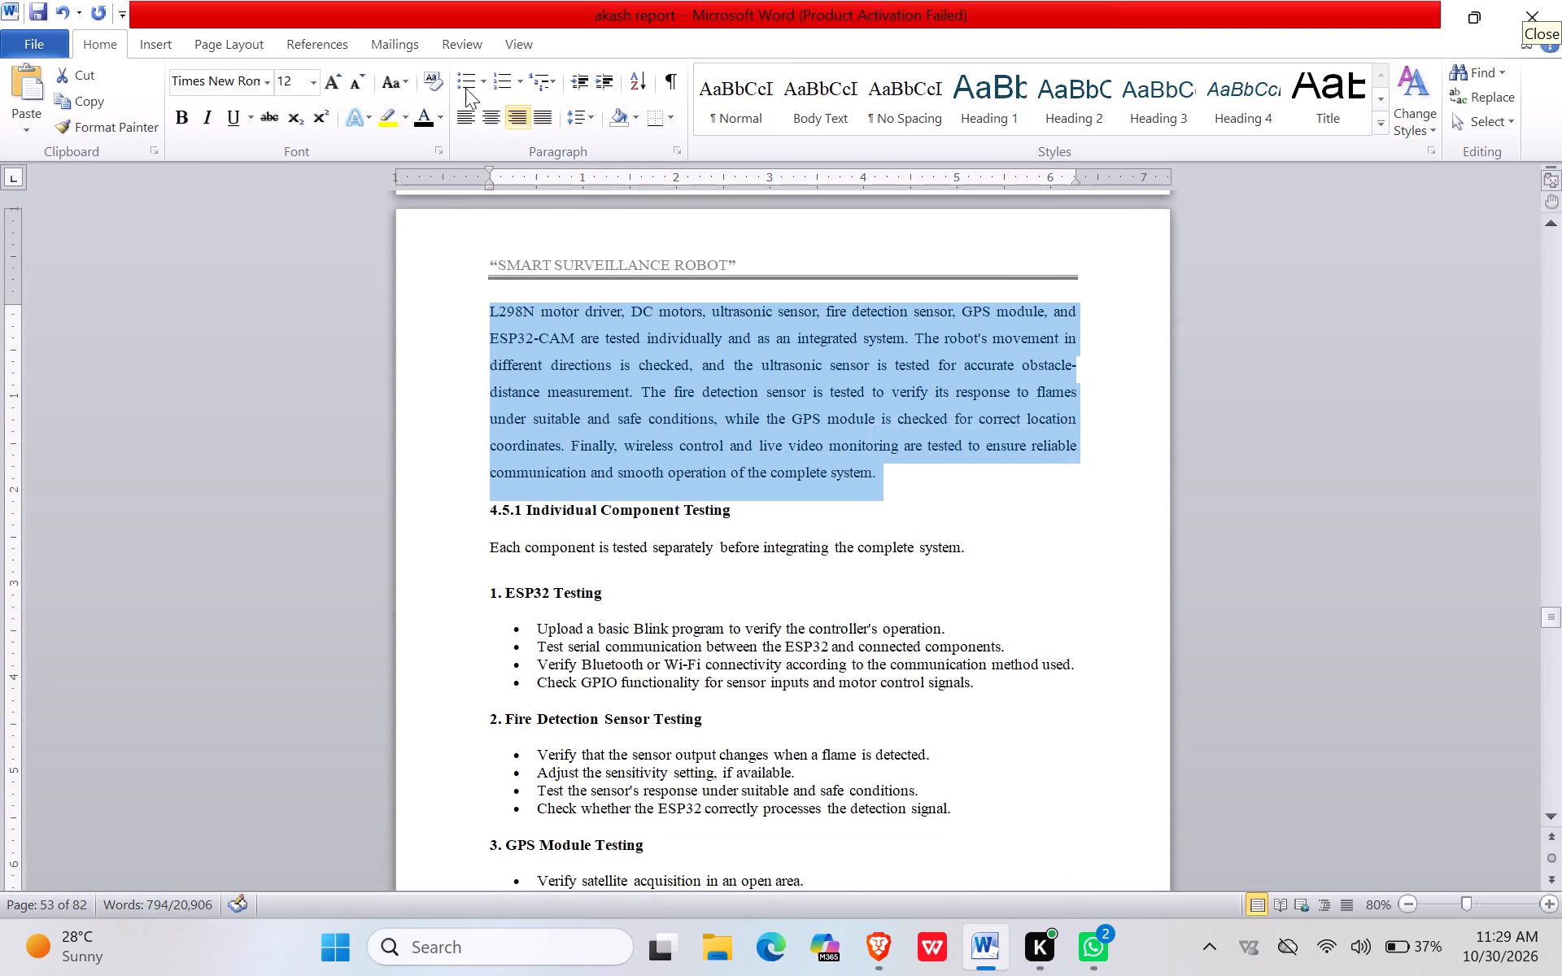
left_click(539, 111)
left_click(576, 116)
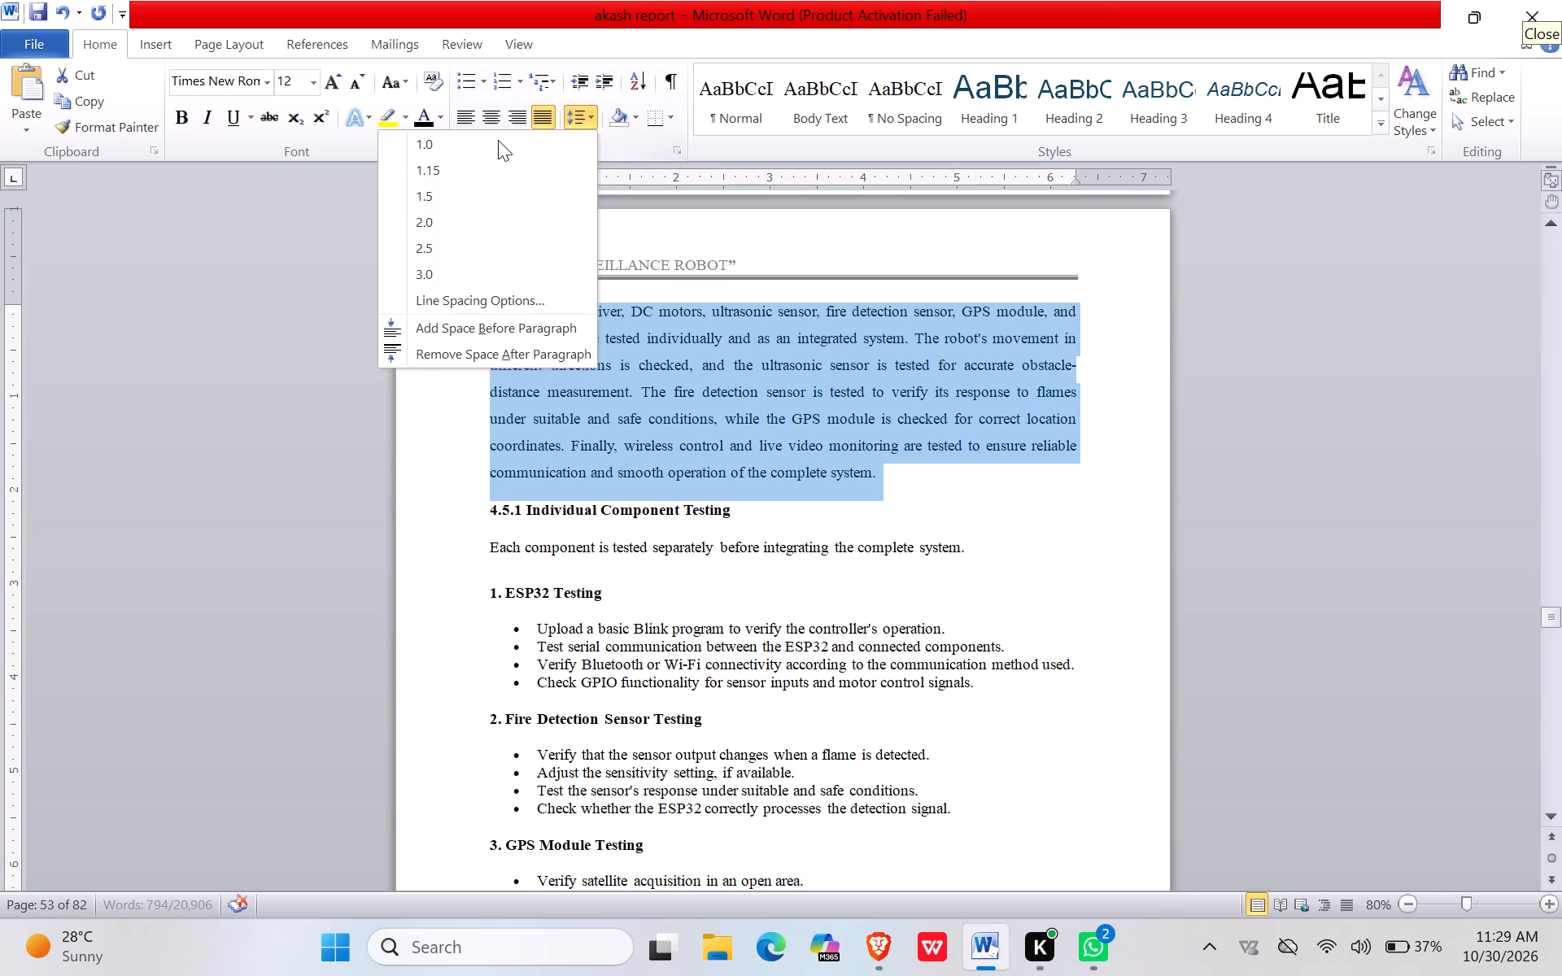
left_click(472, 195)
scroll(578, 307, "up", 20)
scroll(578, 307, "up", 19)
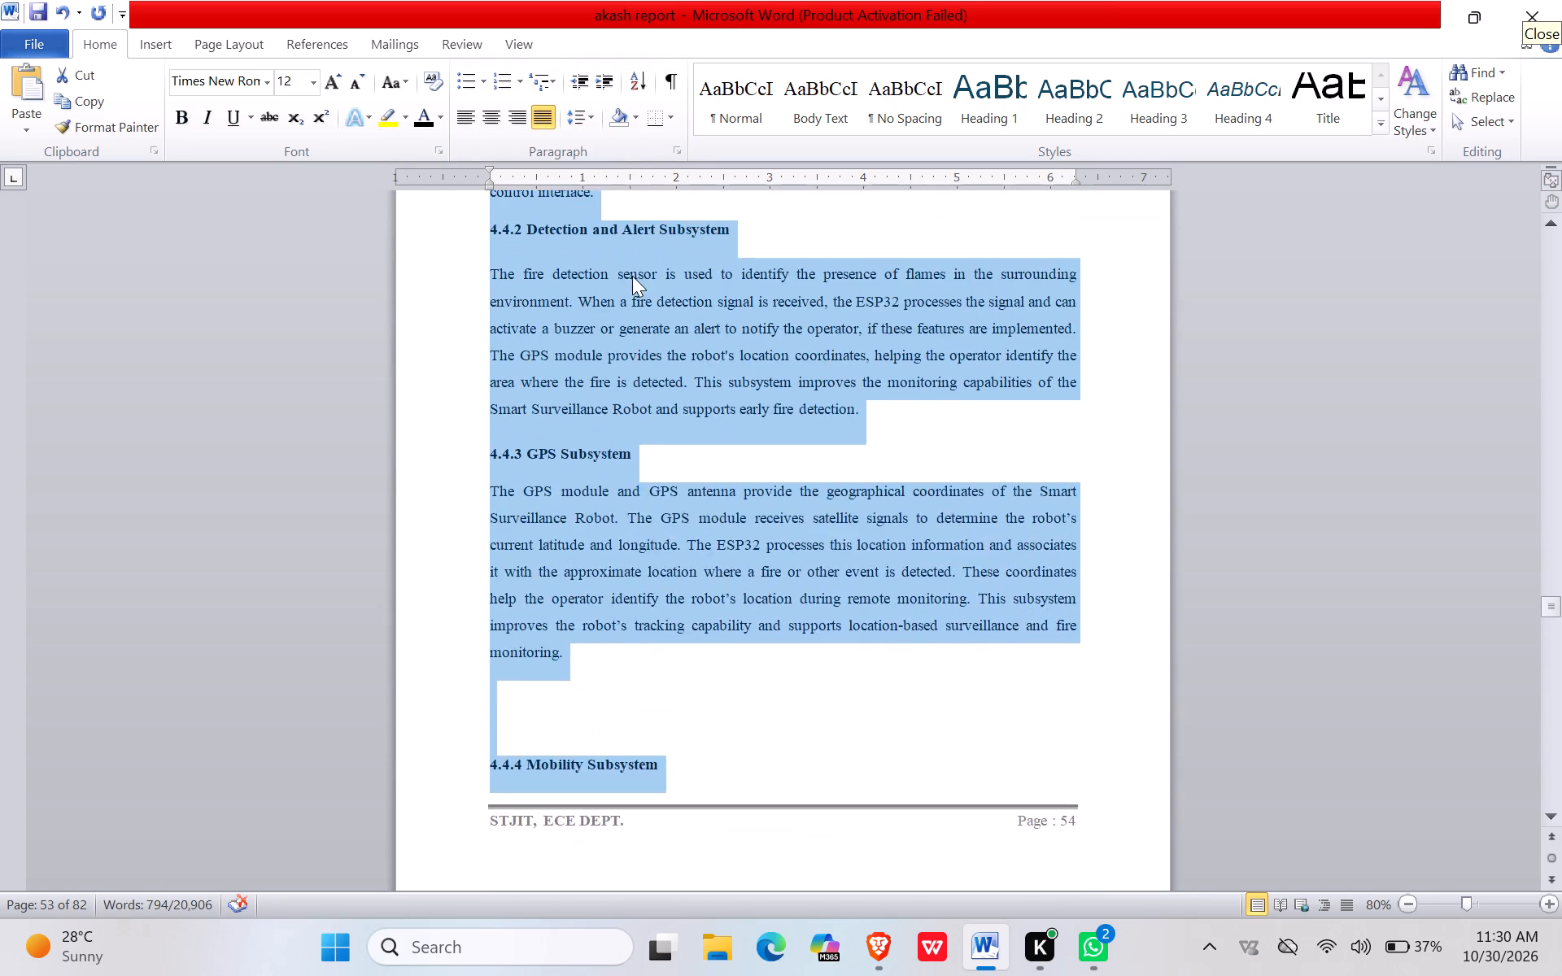
scroll(644, 272, "up", 20)
scroll(644, 272, "up", 3)
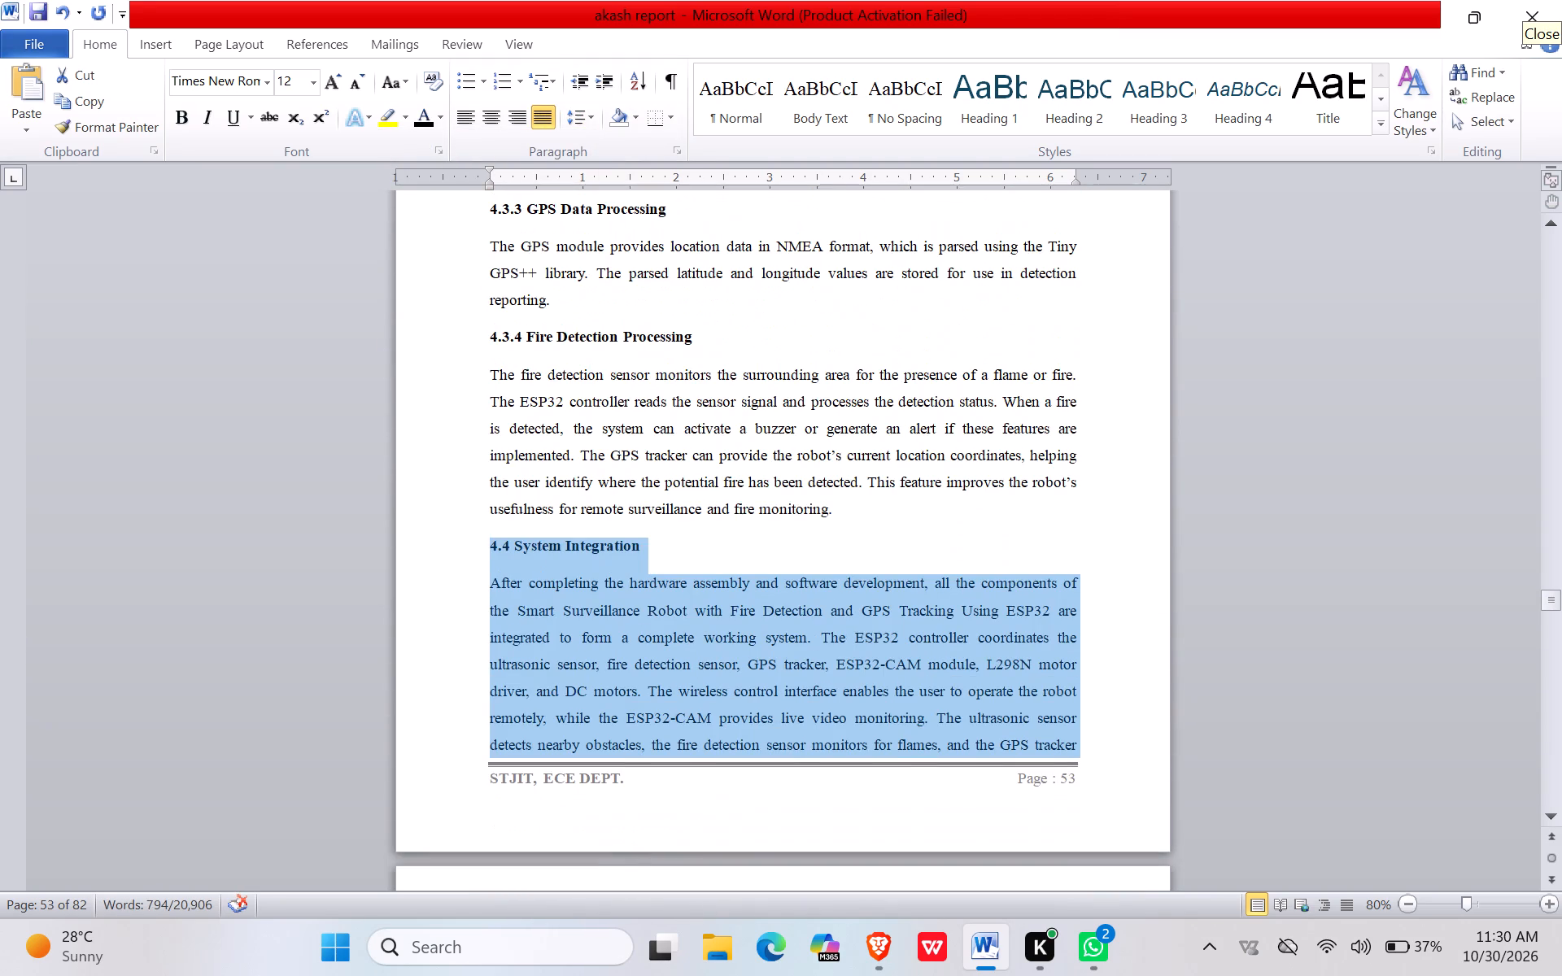
left_click(637, 622)
Remove the two blank lines above the "4.4.4 Mobility Subsystem" heading on page 54.
scroll(644, 595, "down", 9)
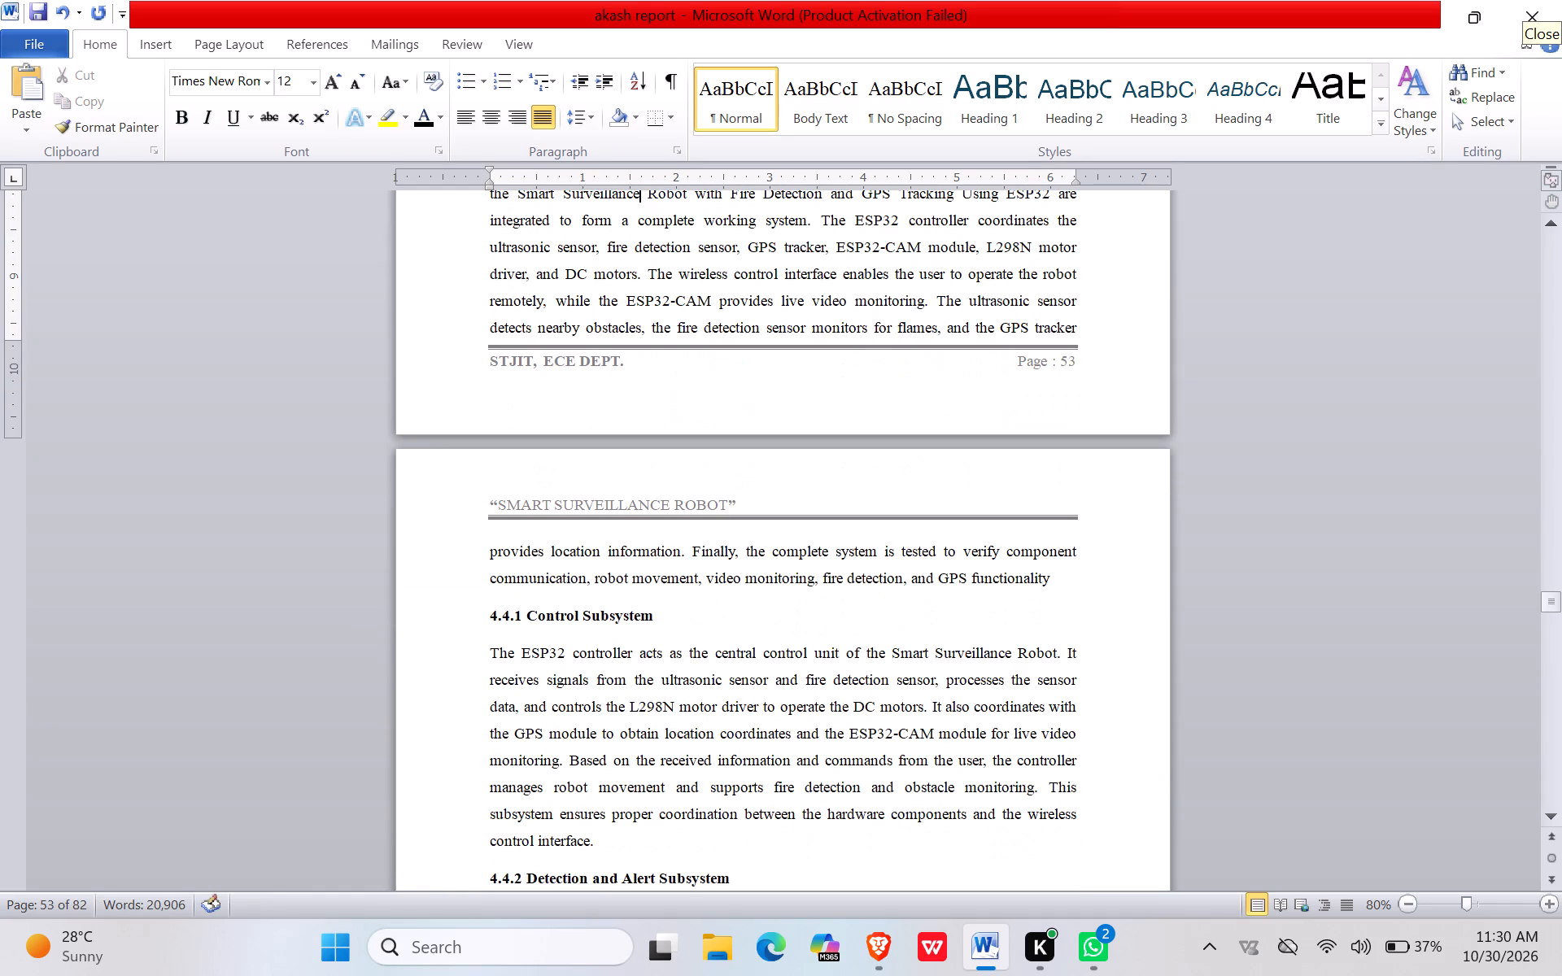
scroll(506, 617, "down", 5)
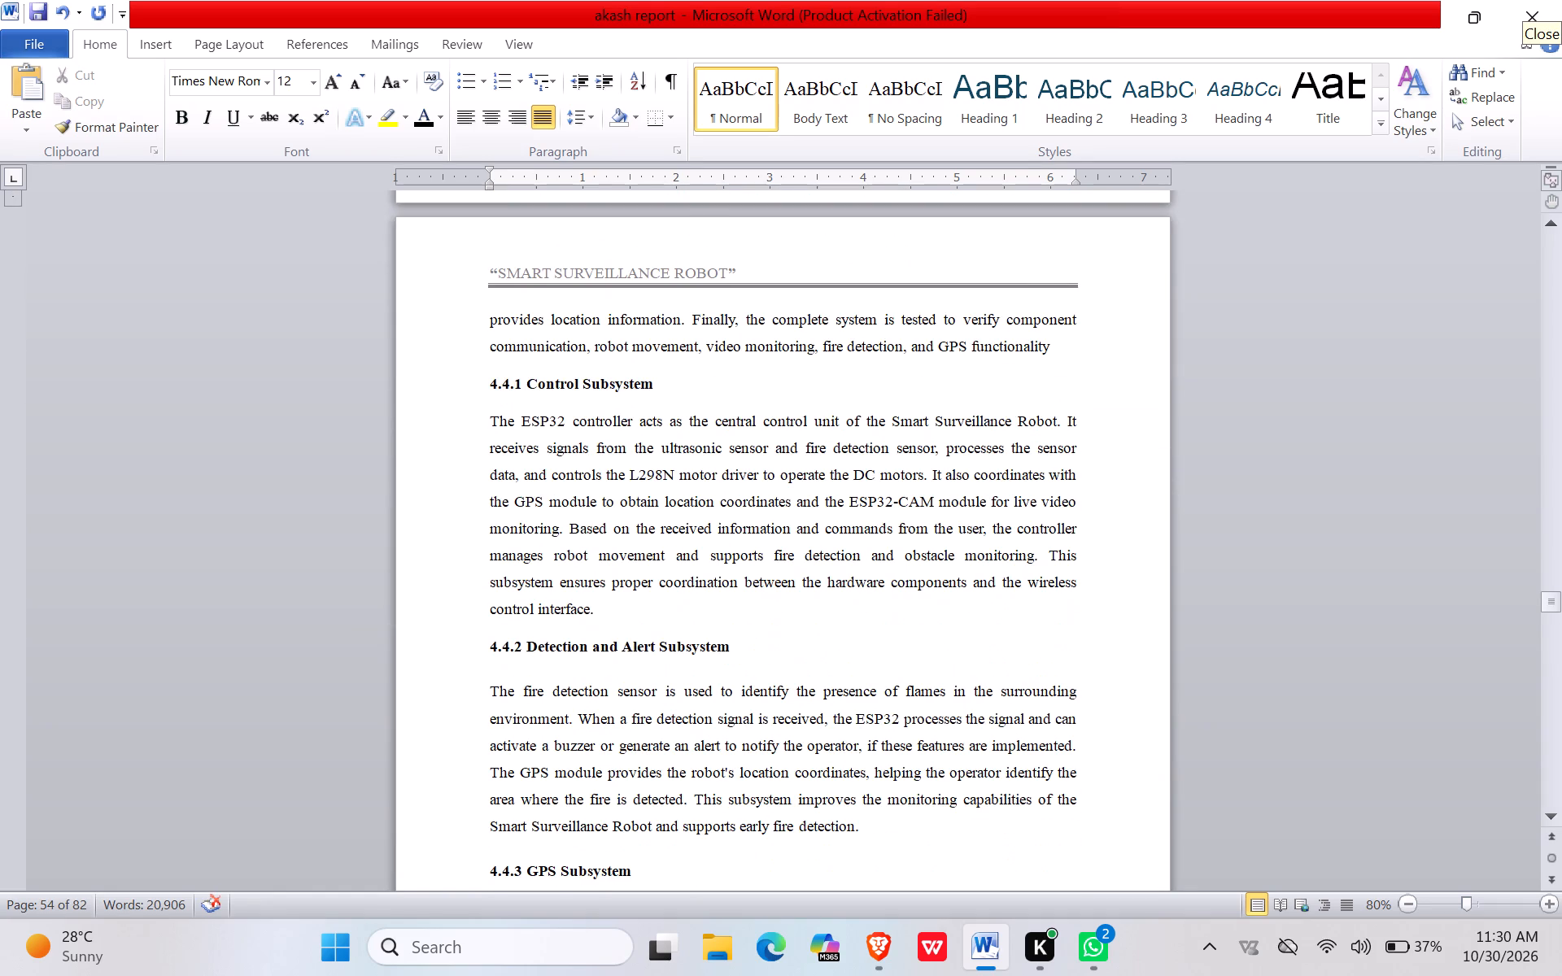
scroll(493, 633, "down", 10)
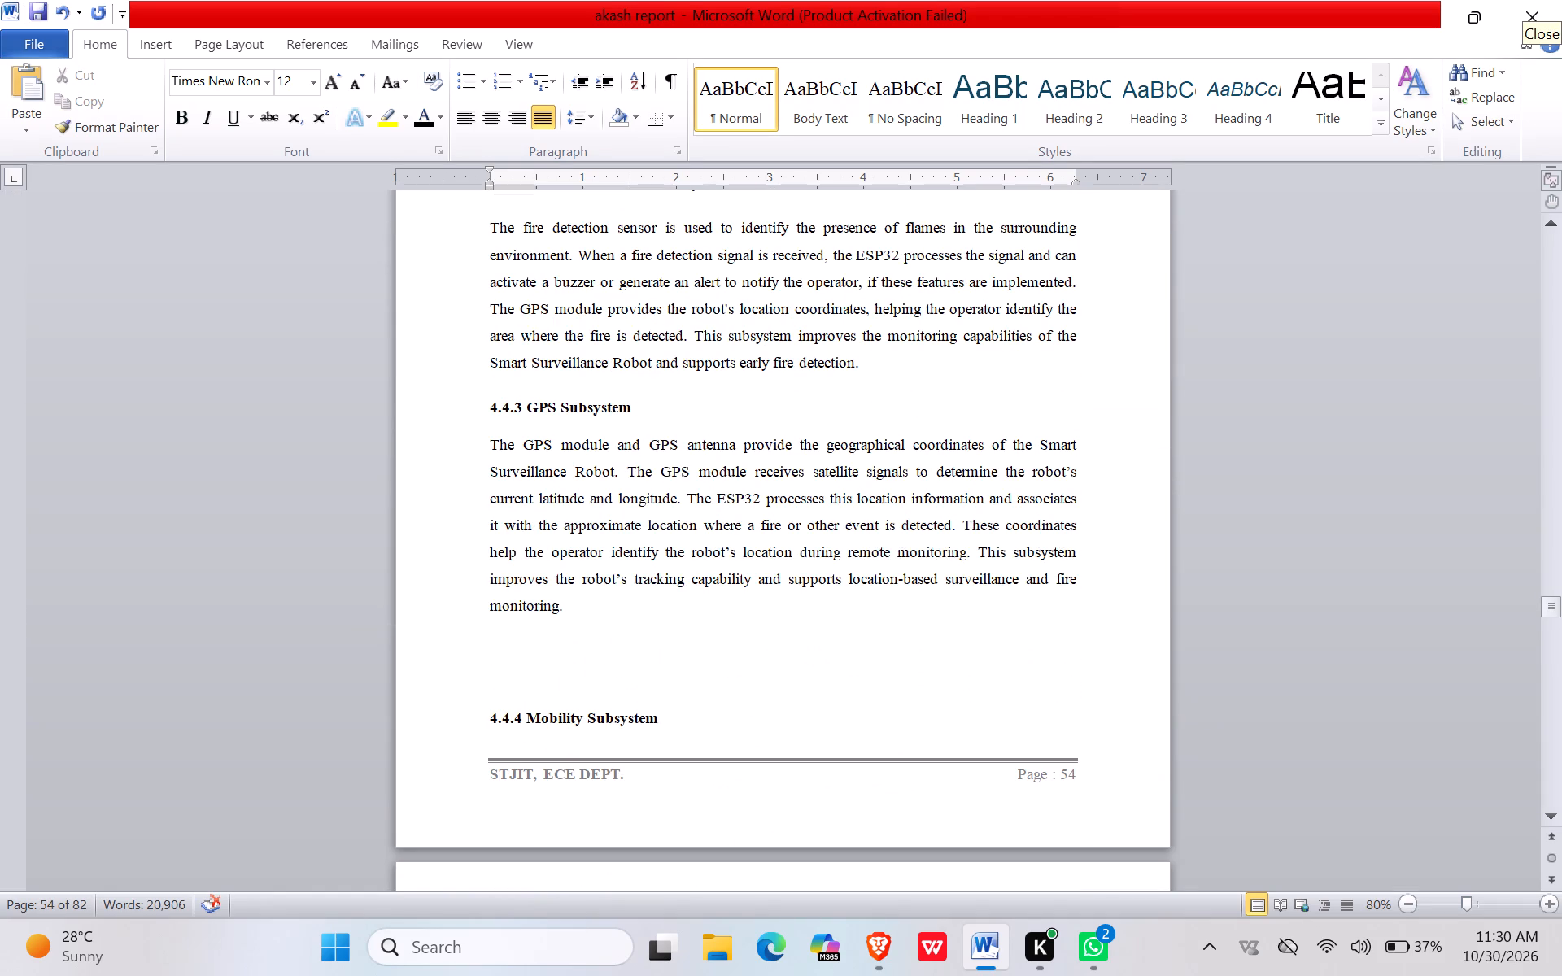
left_click(486, 717)
key("BackSpace")
key("BackSpace")
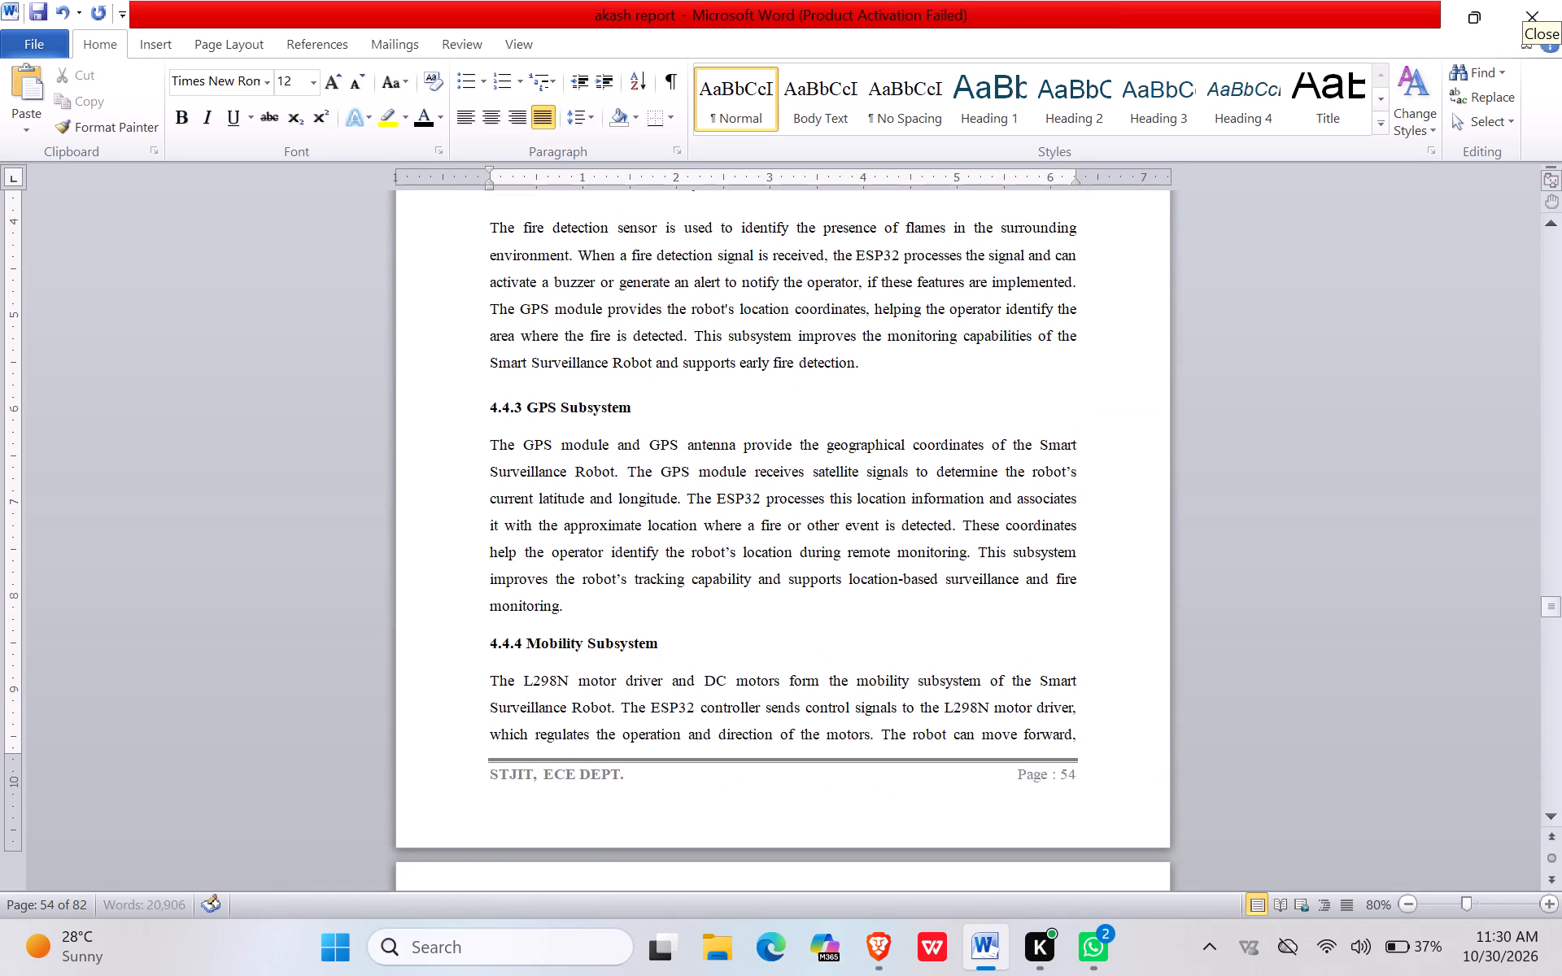
Remove the blank line above the "4.5 Testing and Calibration" heading on page 55.
scroll(548, 650, "down", 3)
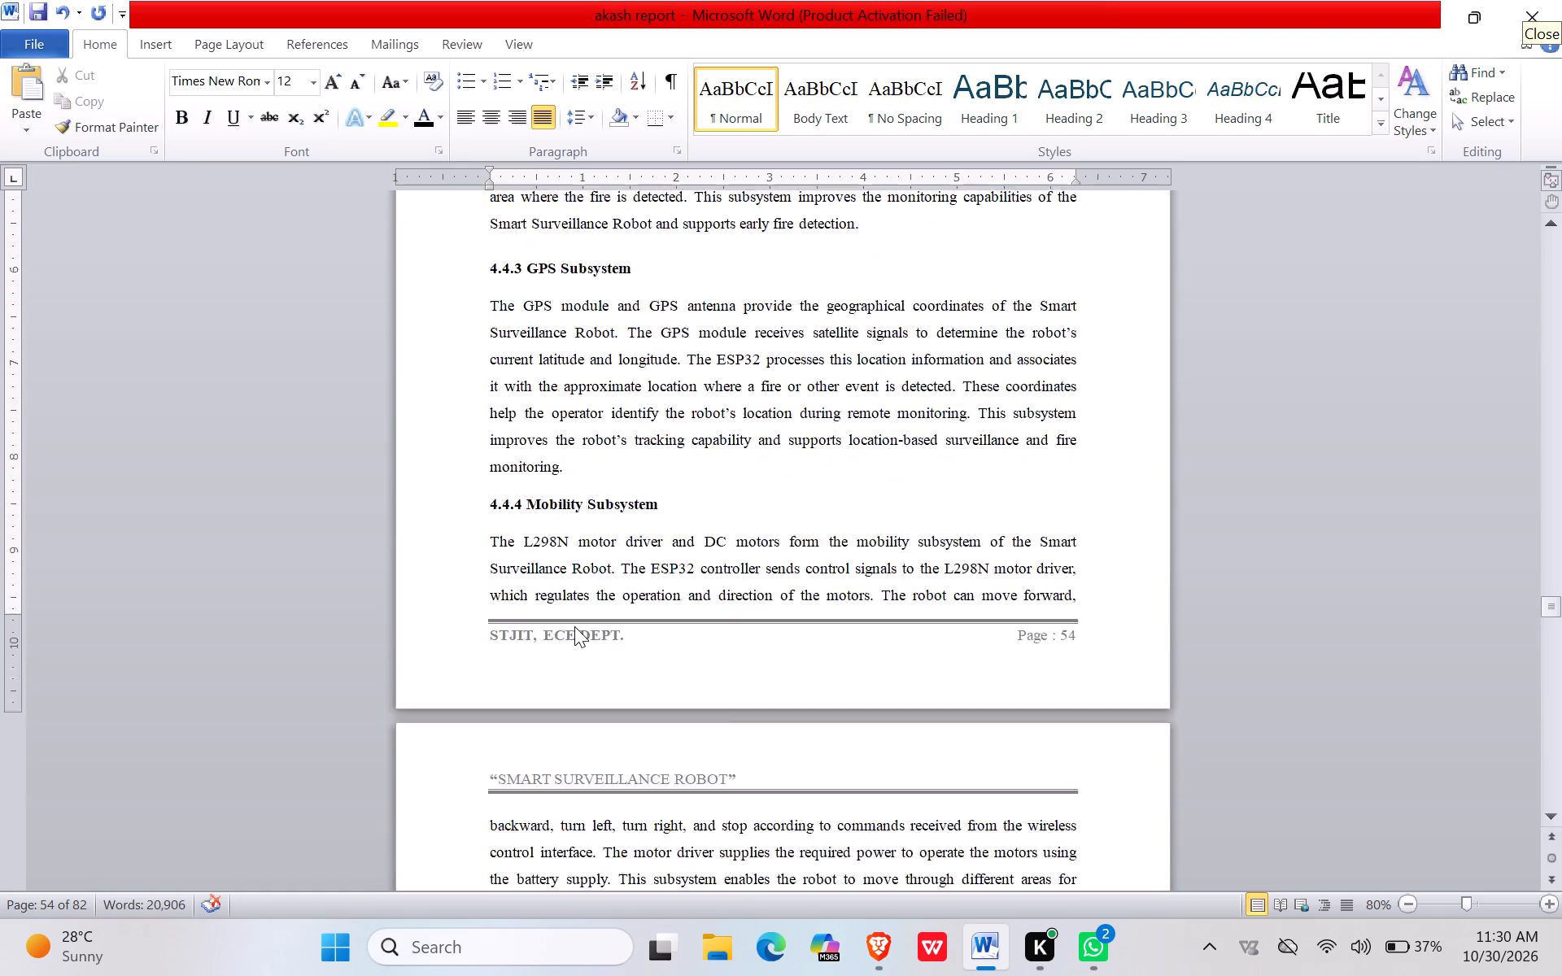
scroll(574, 626, "down", 13)
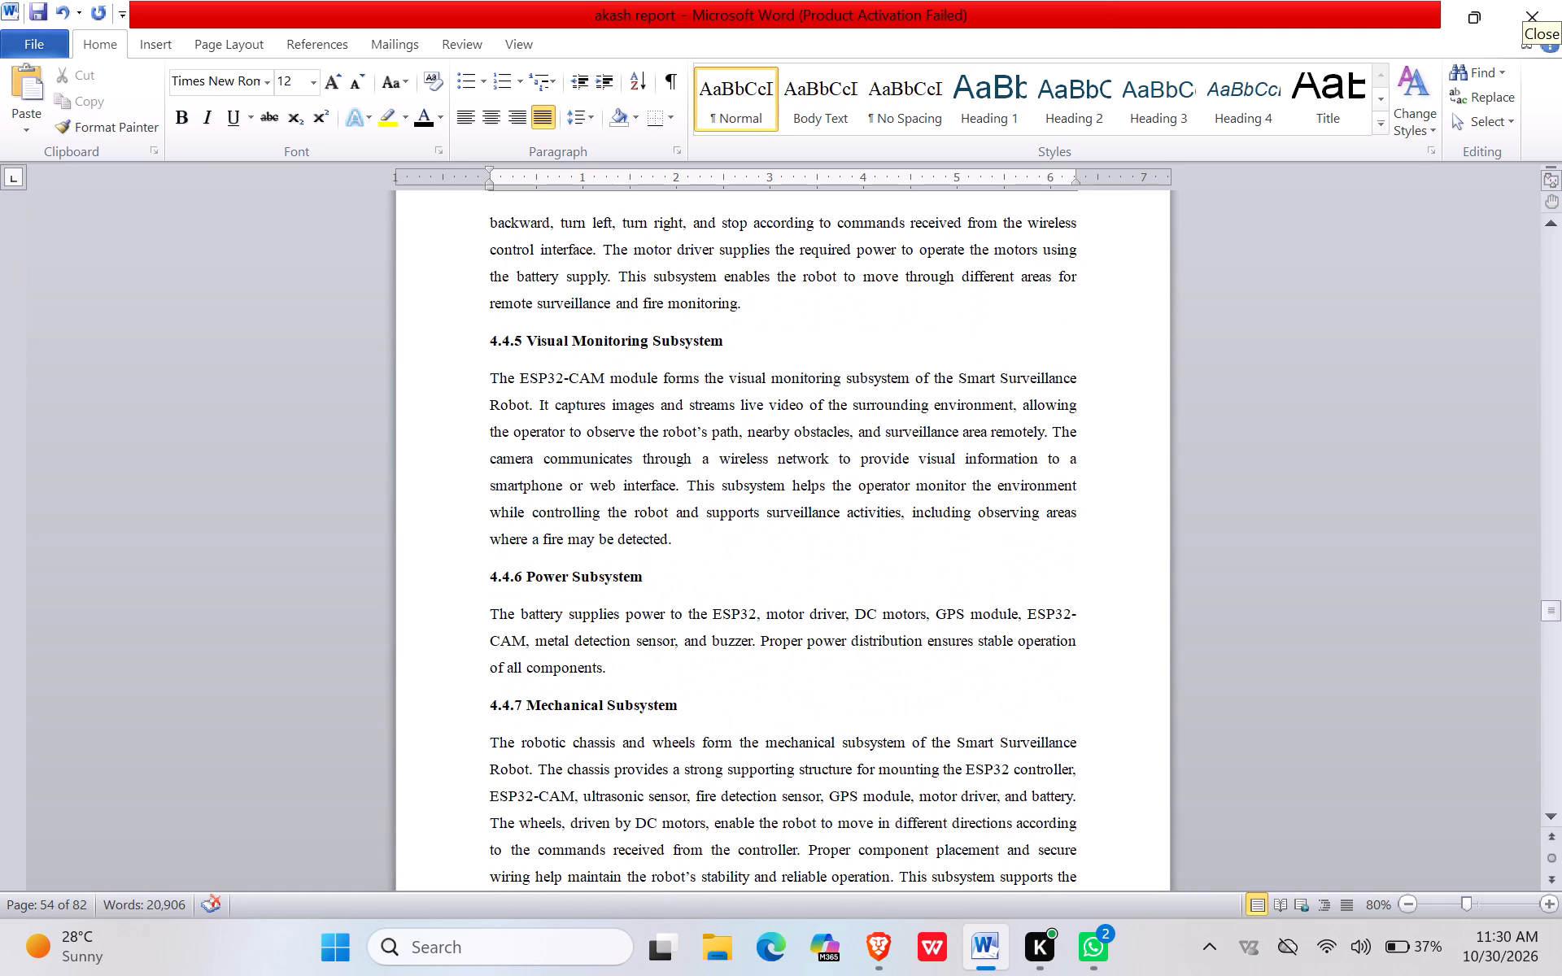
scroll(599, 606, "down", 8)
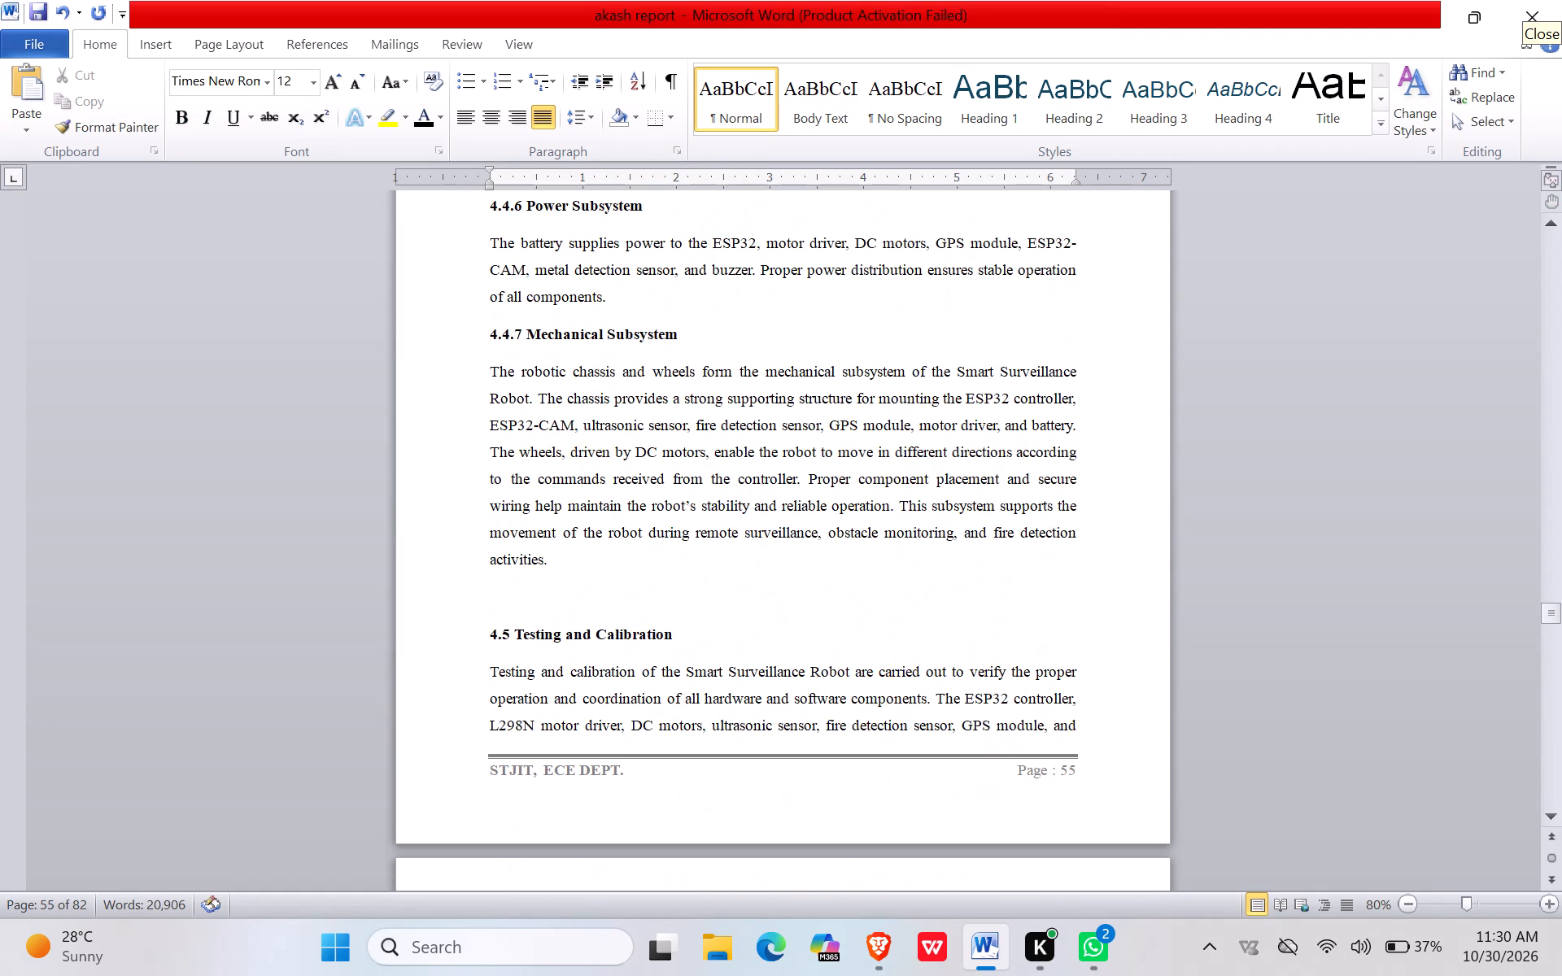
left_click(482, 632)
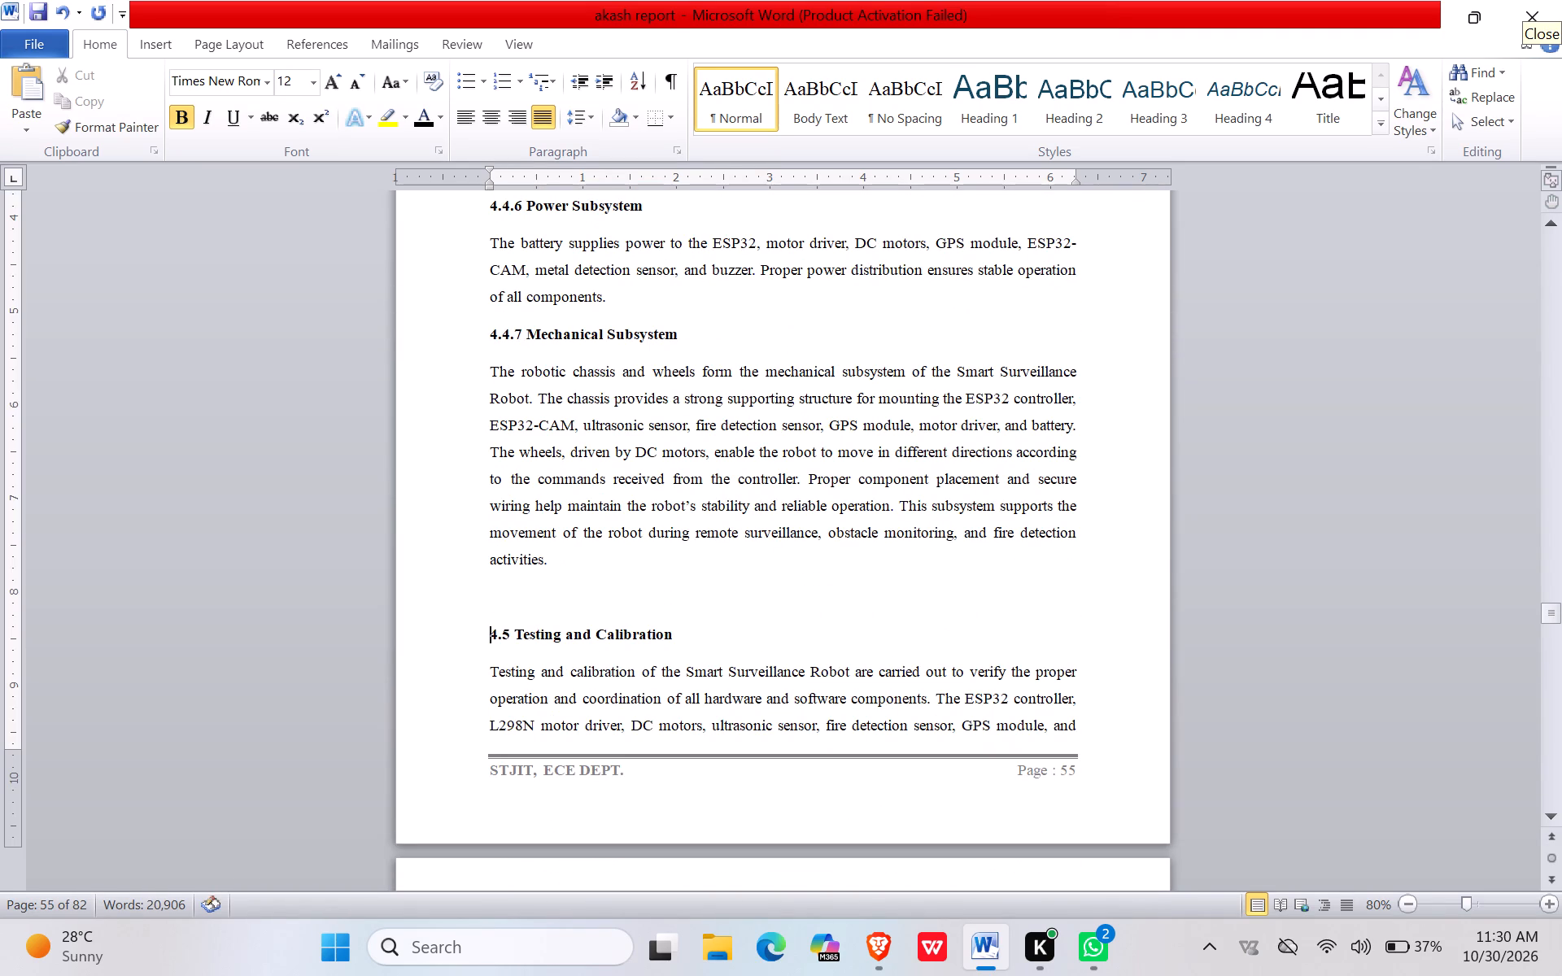
key("BackSpace")
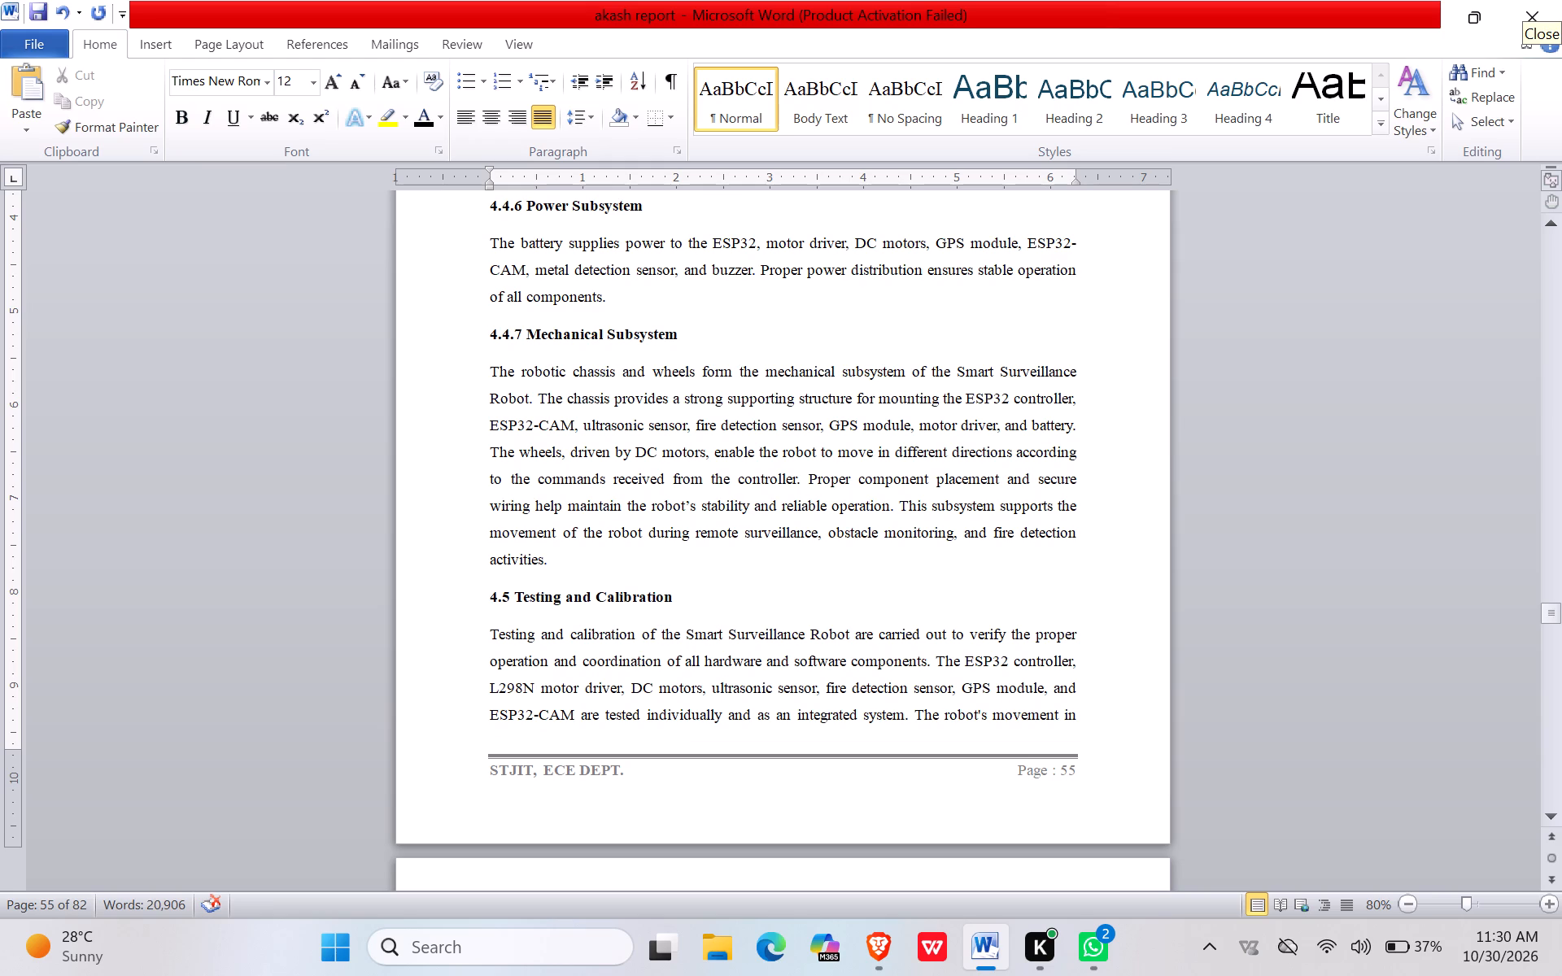
Apply 1.5 line spacing to the 4.5 Testing and Calibration heading and its paragraph across pages 55 and 56.
left_click_drag(486, 593, 928, 829)
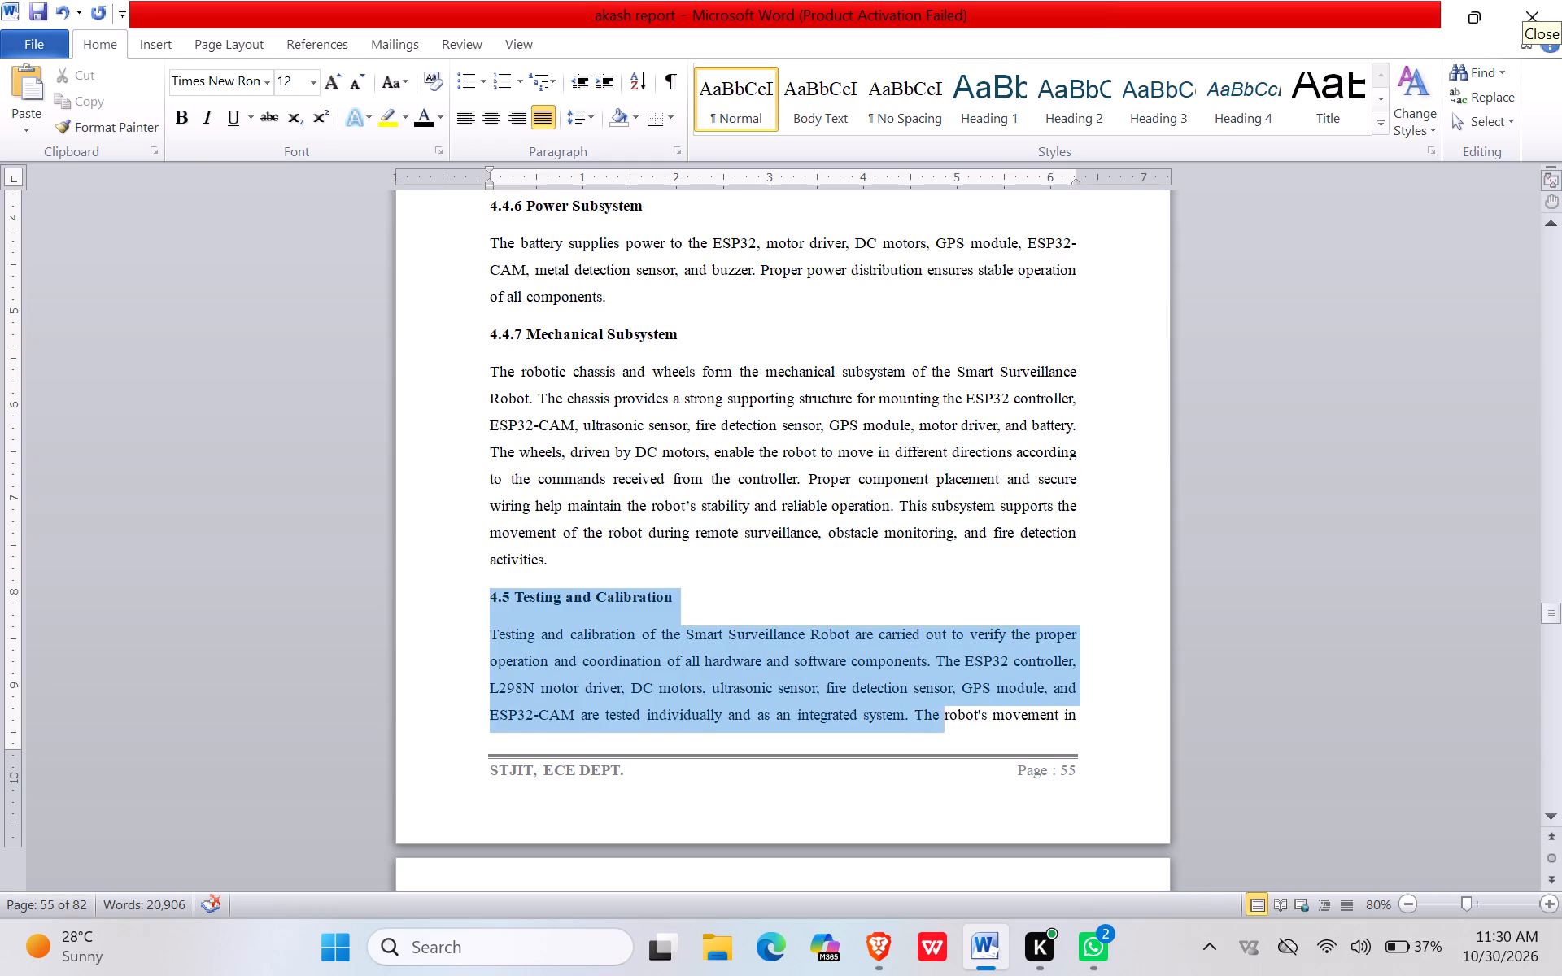
left_click_drag(928, 829, 953, 692)
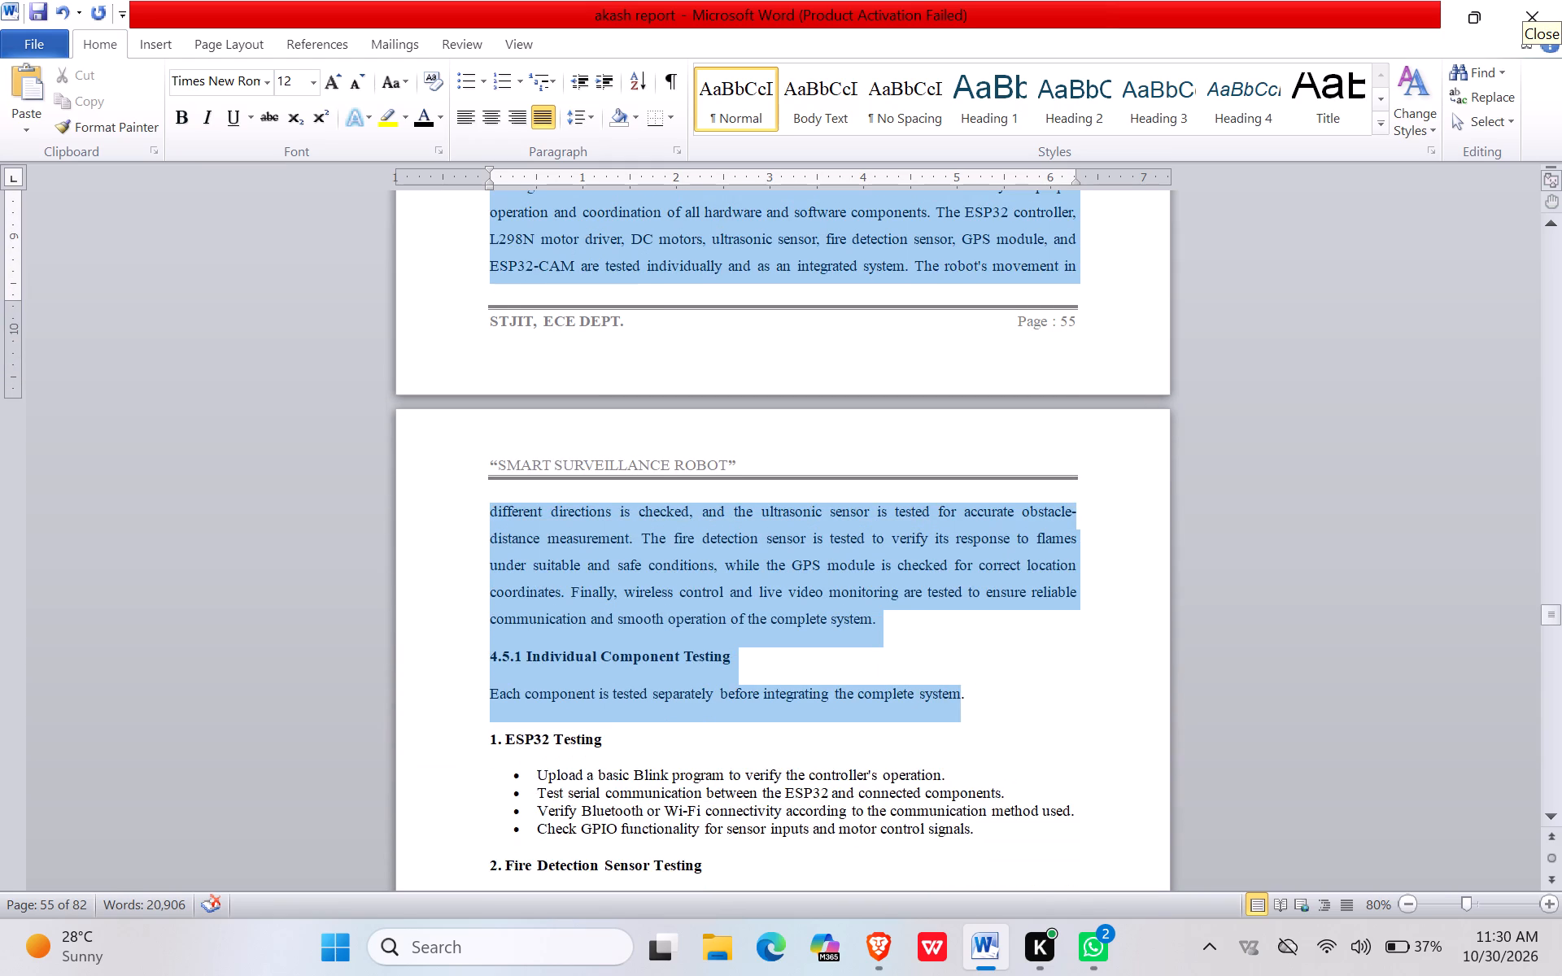
left_click_drag(953, 692, 979, 638)
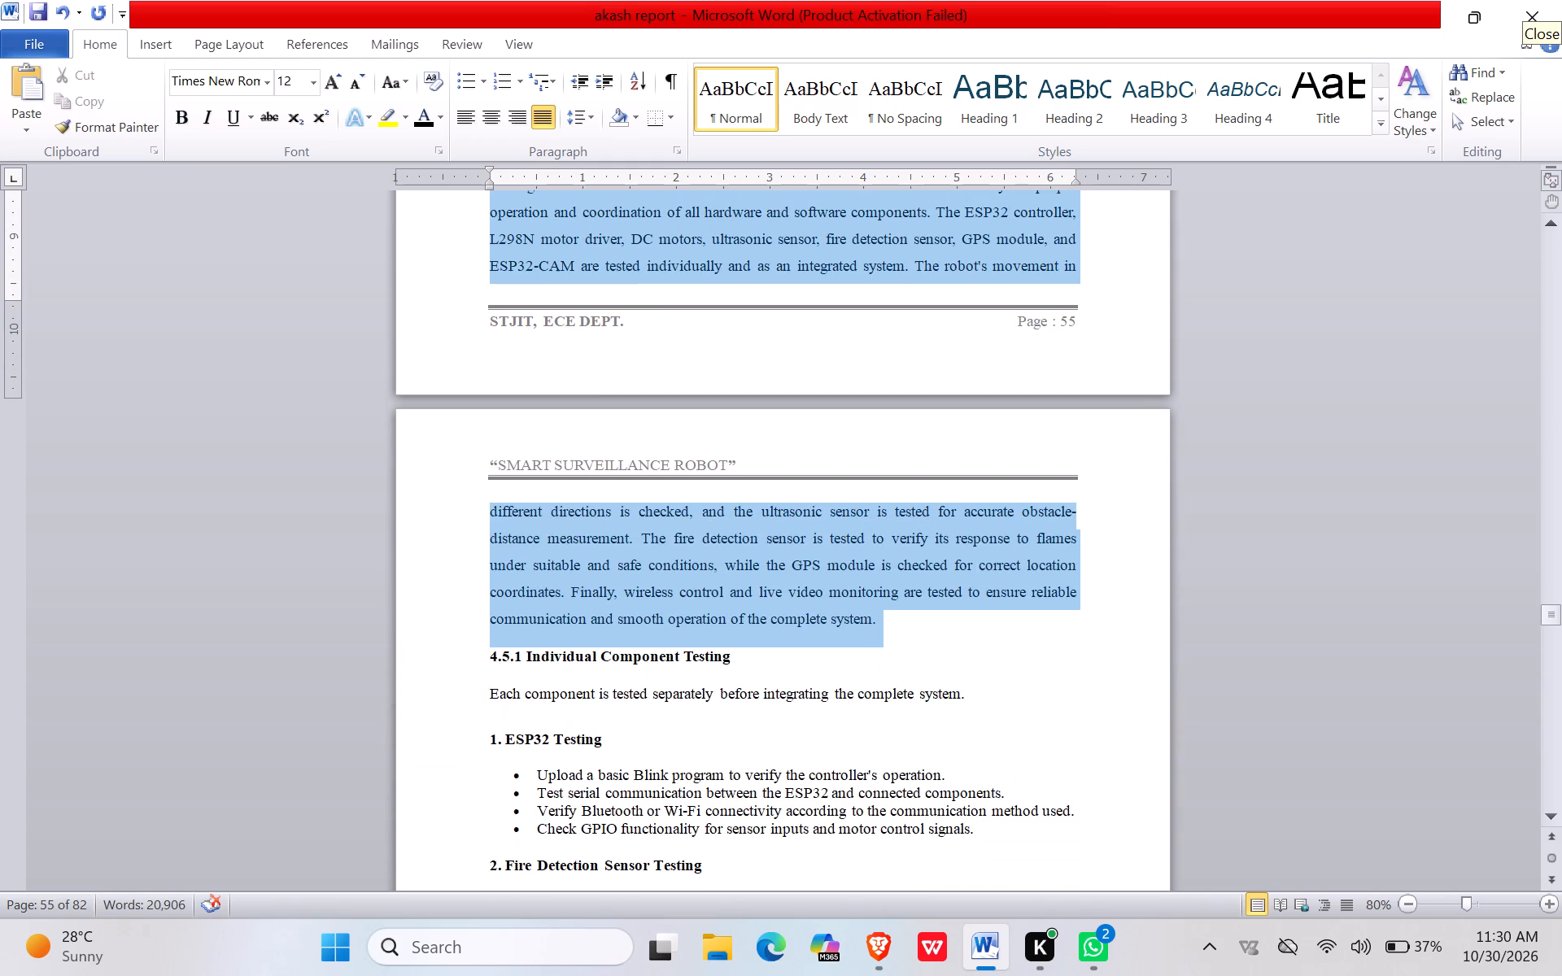
left_click(586, 104)
left_click(582, 113)
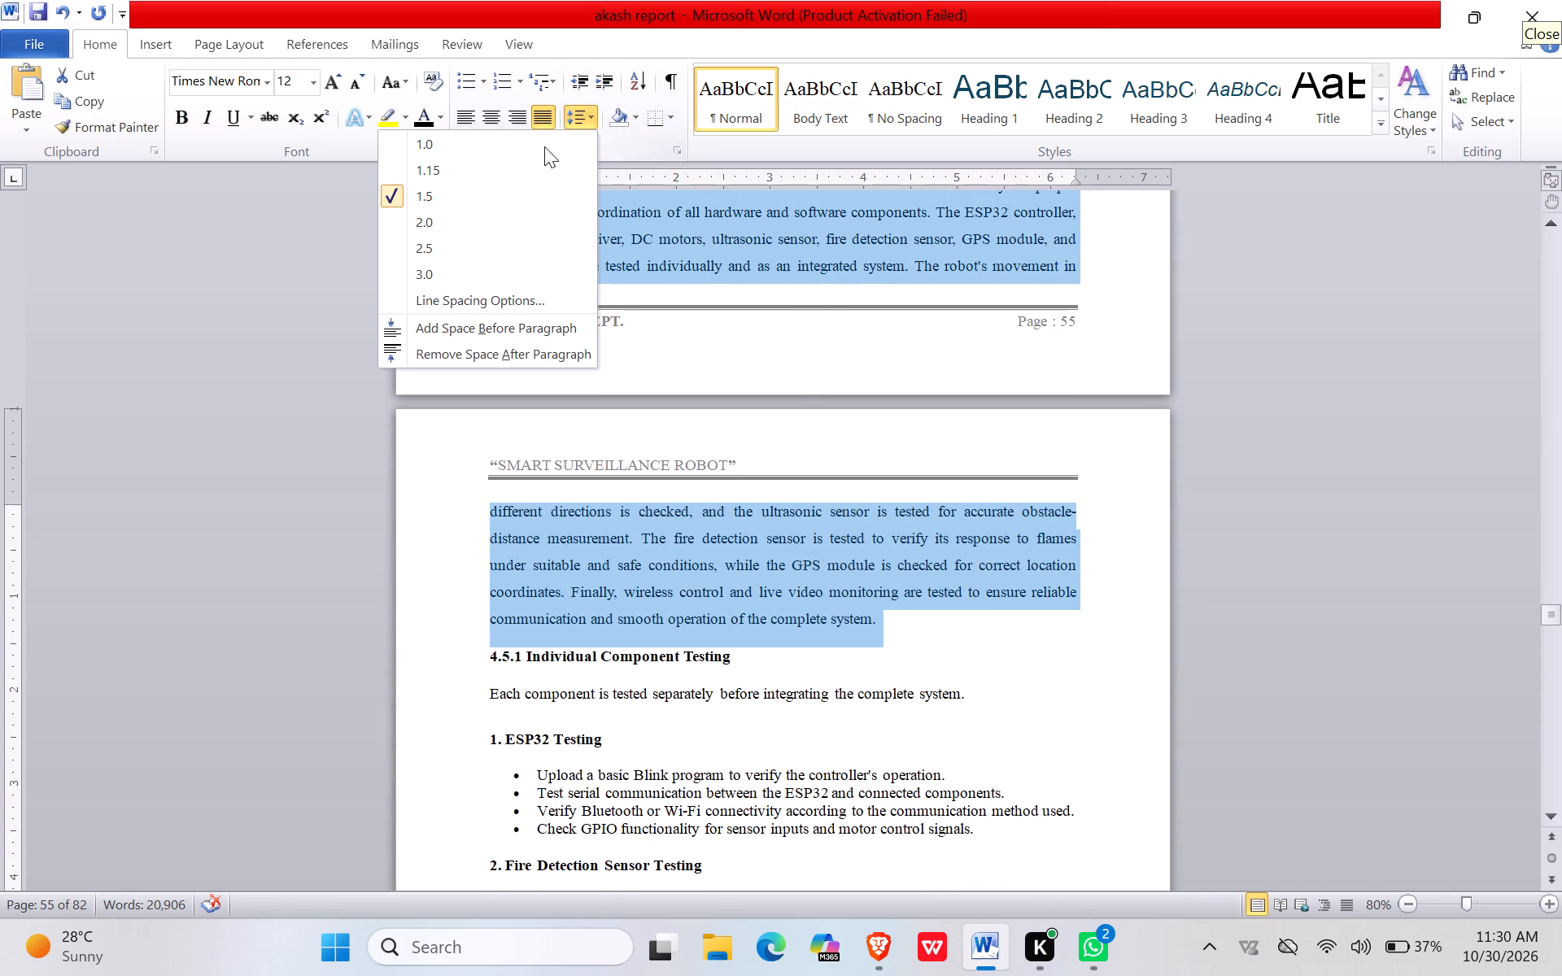
left_click(525, 185)
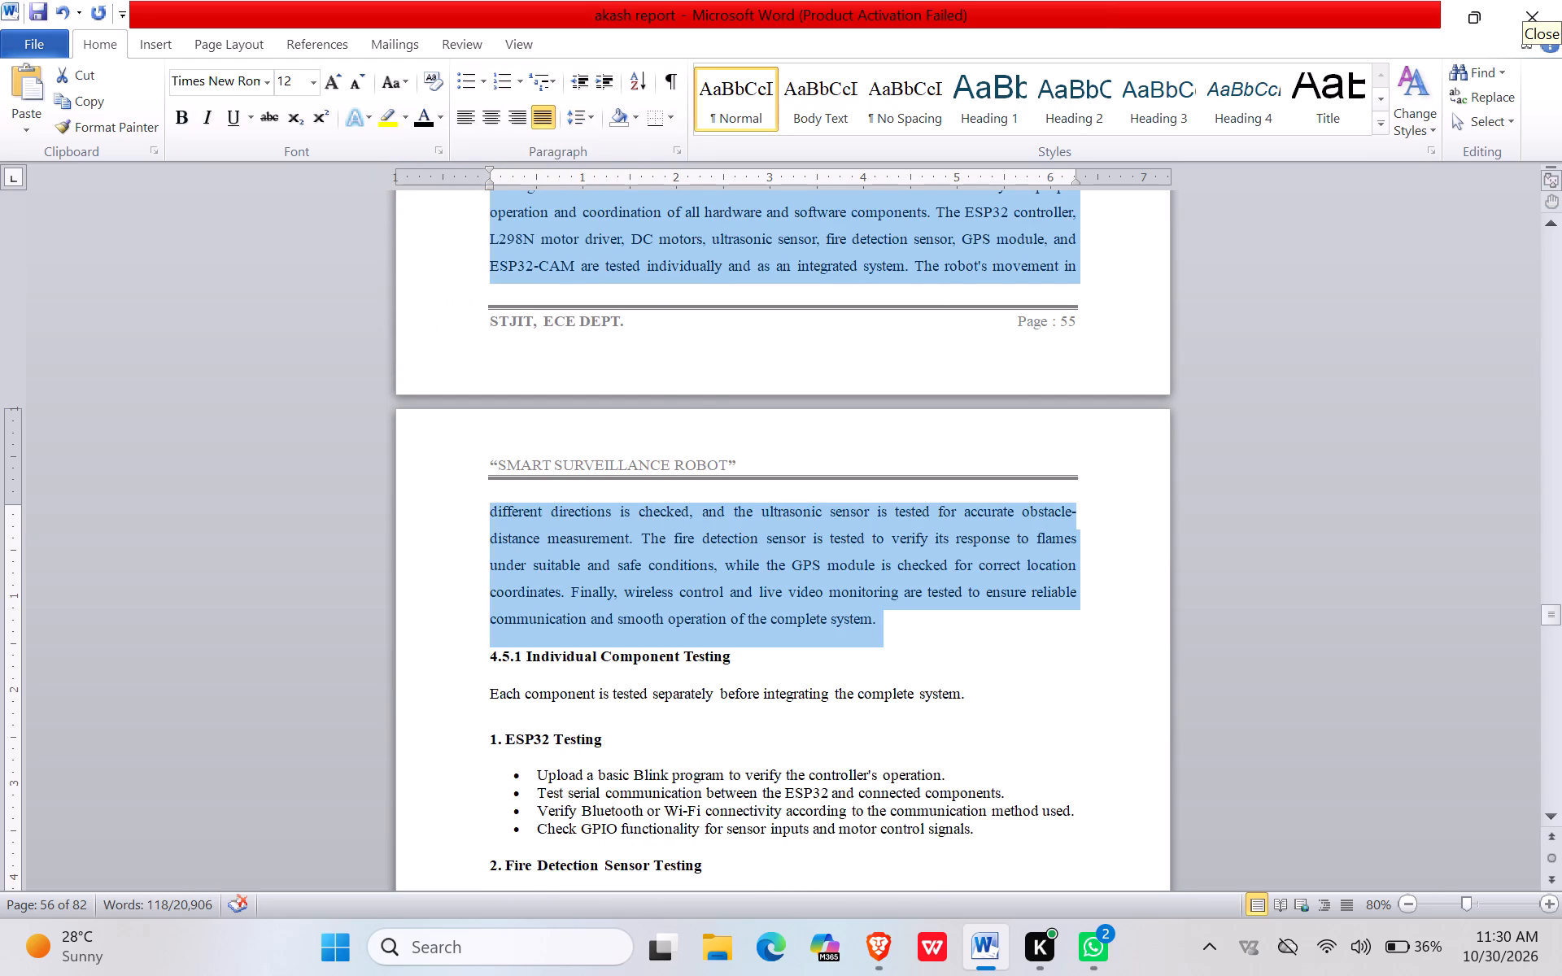
left_click(705, 407)
left_click(701, 300)
scroll(703, 309, "up", 5)
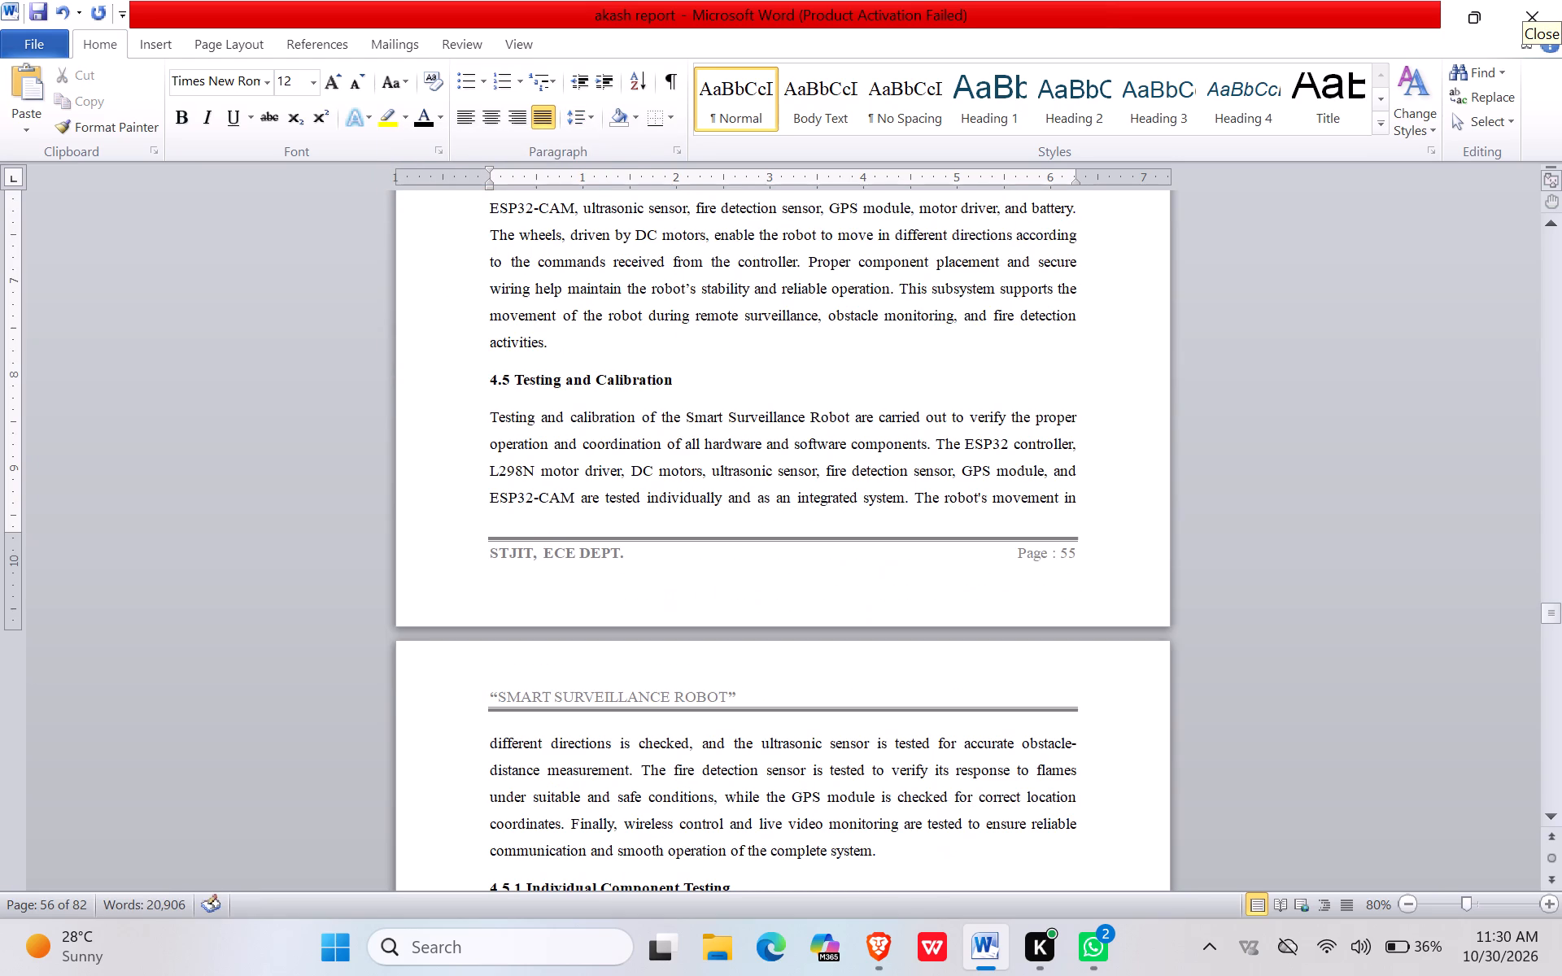
Justify everything from the 4.5.1 Individual Component Testing heading through the 7. Buzzer Testing bullets and set its line spacing to 1.5.
scroll(672, 385, "down", 11)
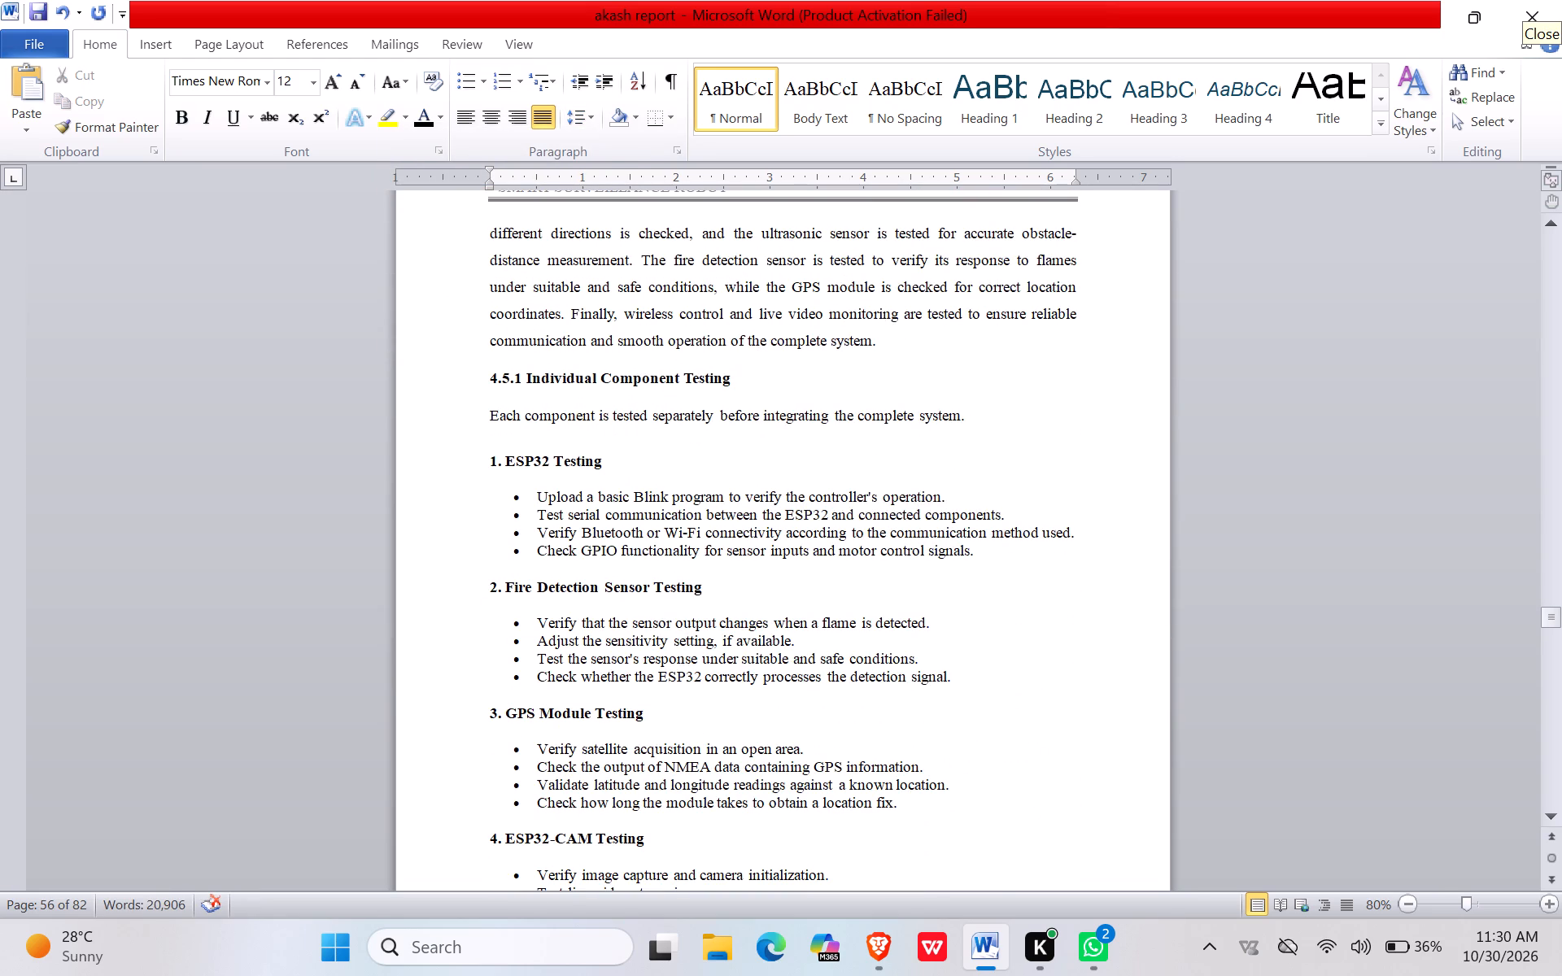
left_click_drag(486, 377, 765, 884)
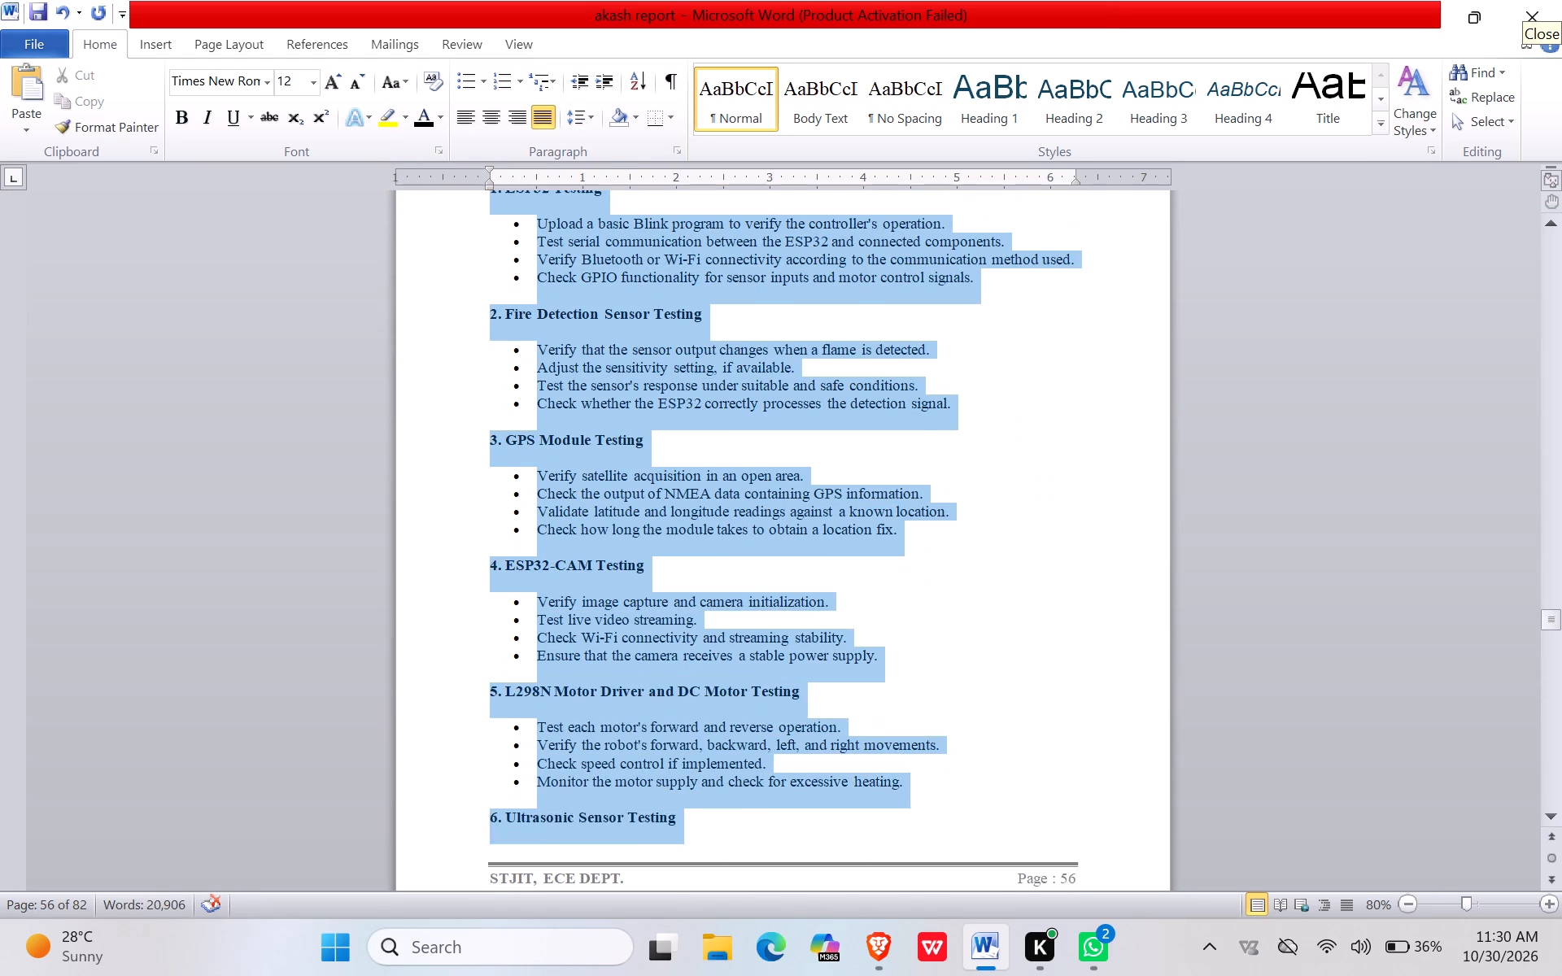
left_click_drag(765, 884, 916, 776)
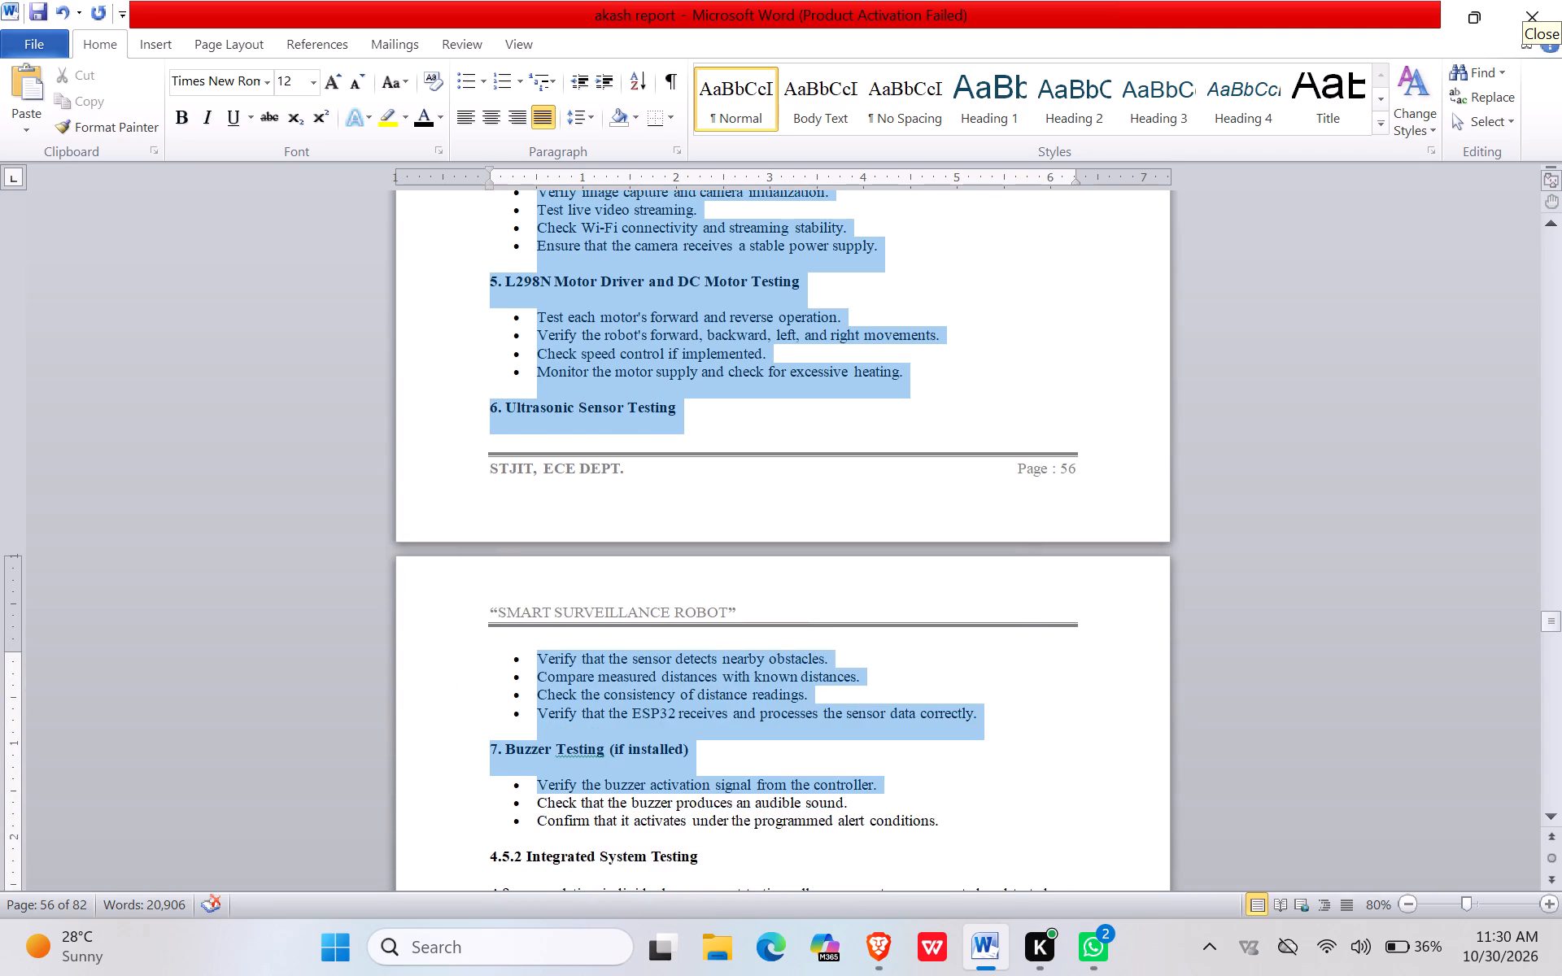
left_click_drag(916, 776, 973, 837)
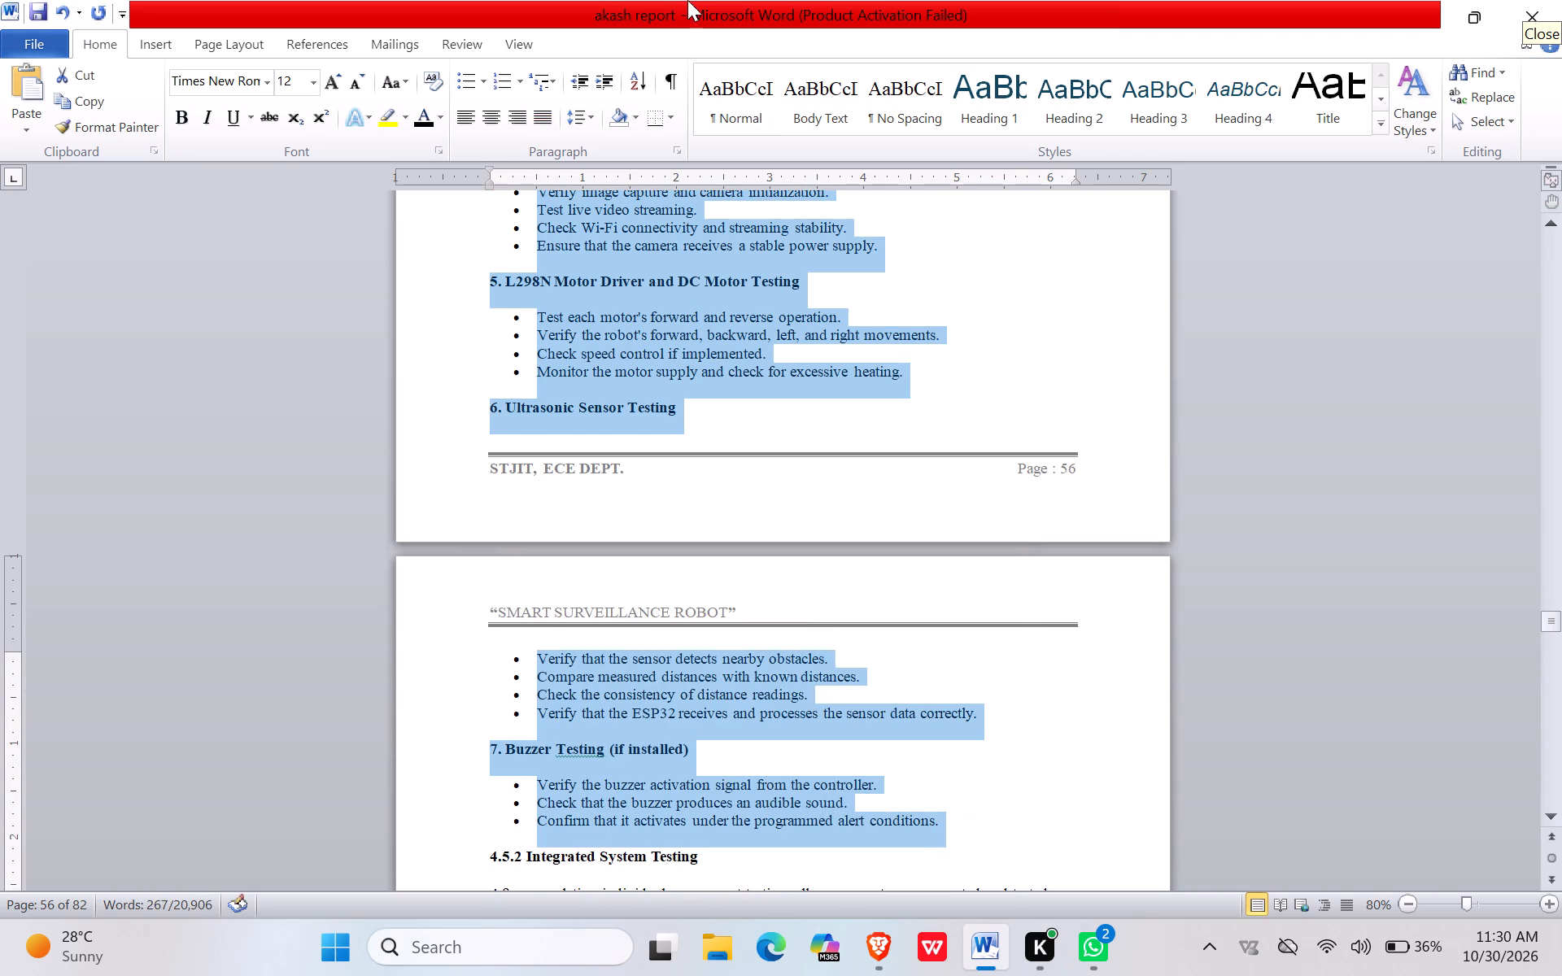
left_click(553, 110)
left_click(566, 112)
left_click(438, 194)
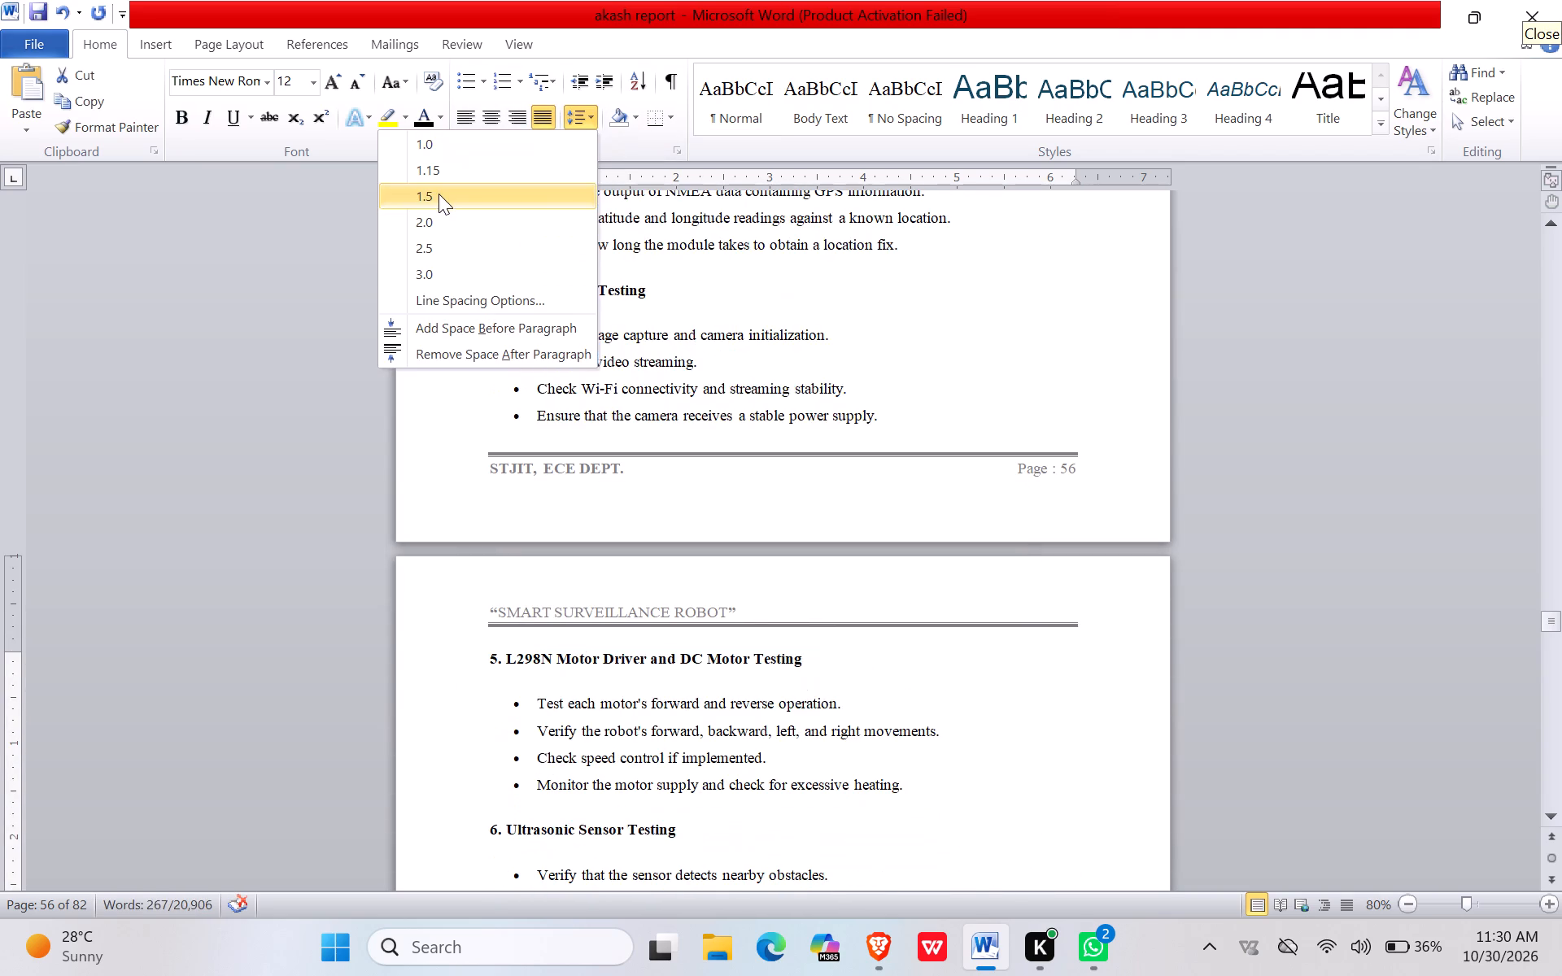
left_click(875, 326)
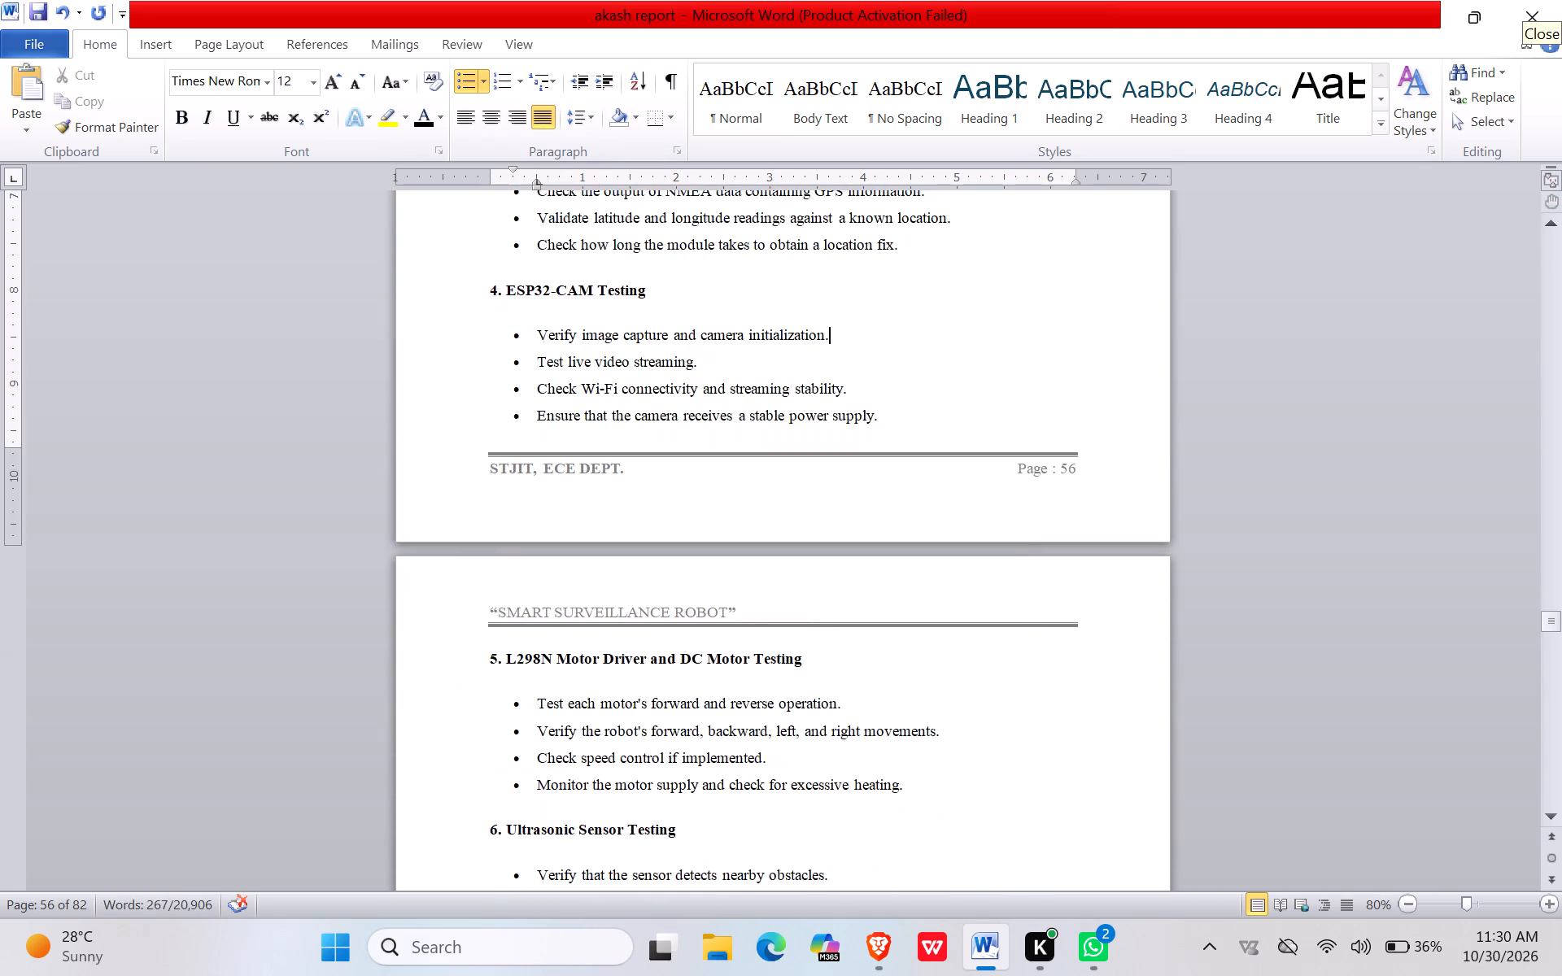
Apply justified alignment and 1.5 line spacing to the 4.5.2 Integrated System Testing heading and its paragraph.
scroll(875, 326, "up", 16)
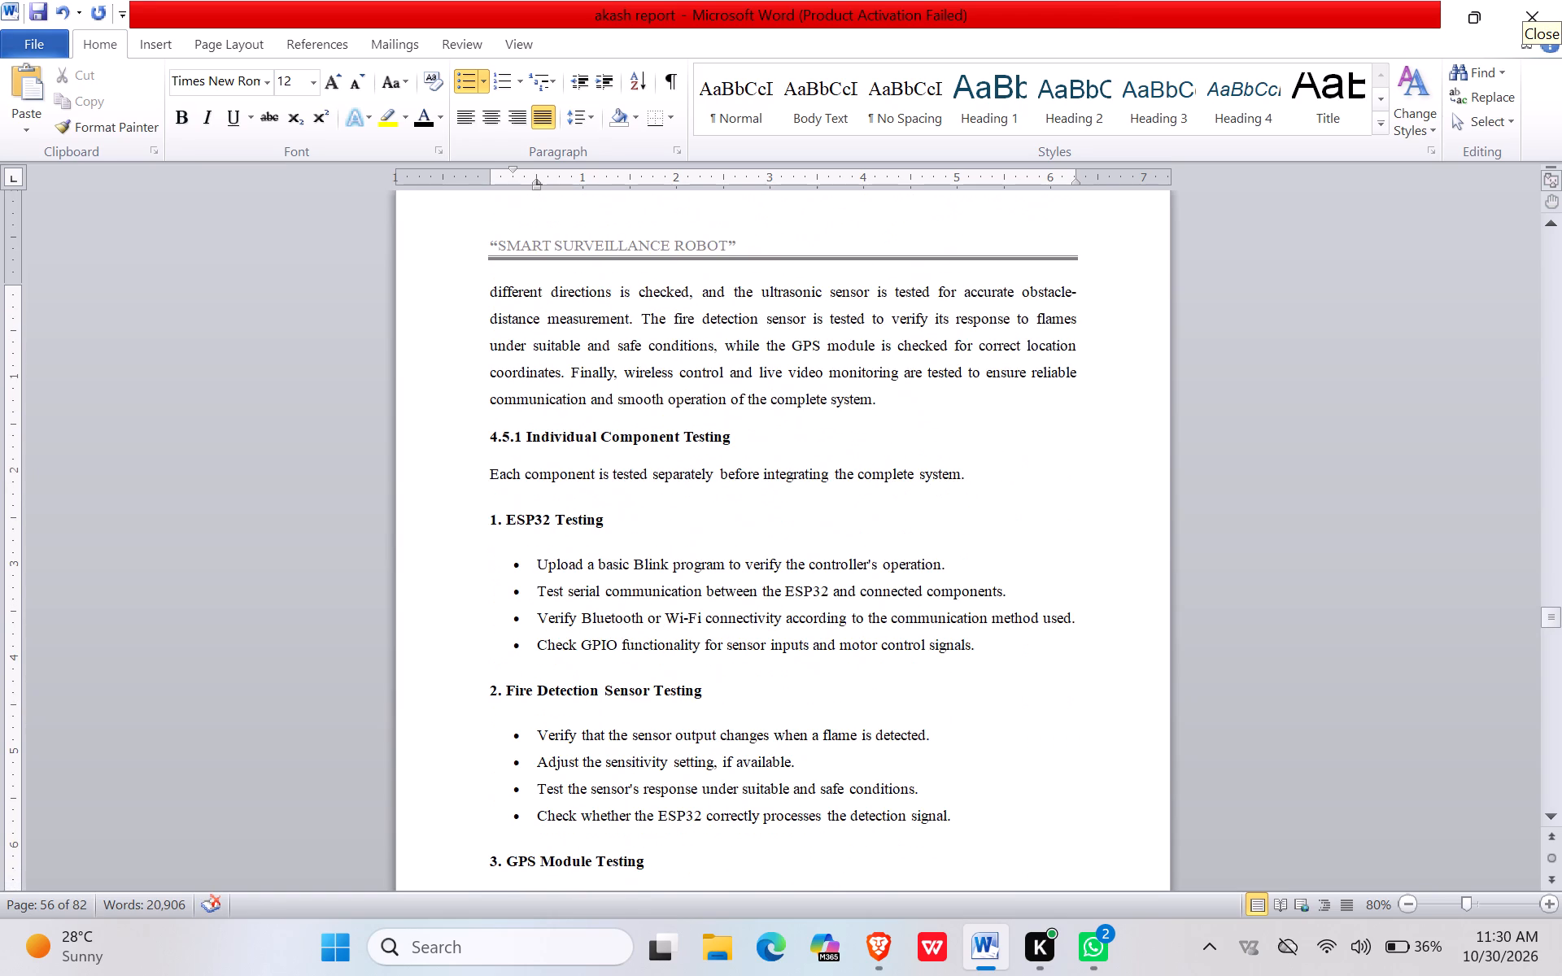
left_click(570, 442)
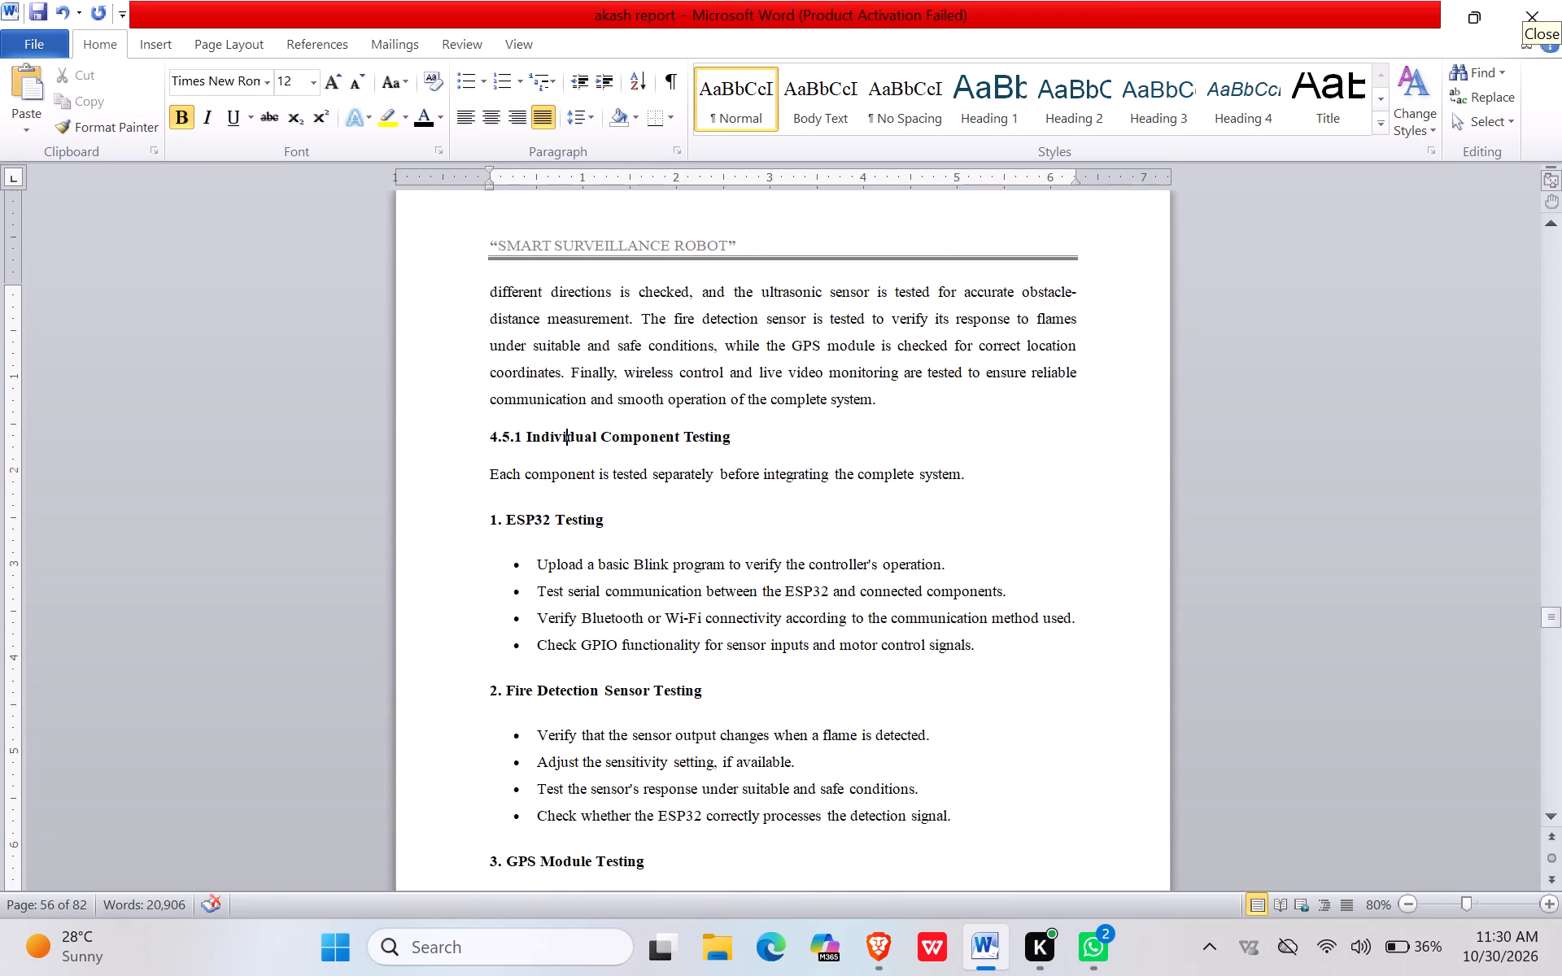
scroll(629, 469, "down", 20)
scroll(629, 469, "down", 4)
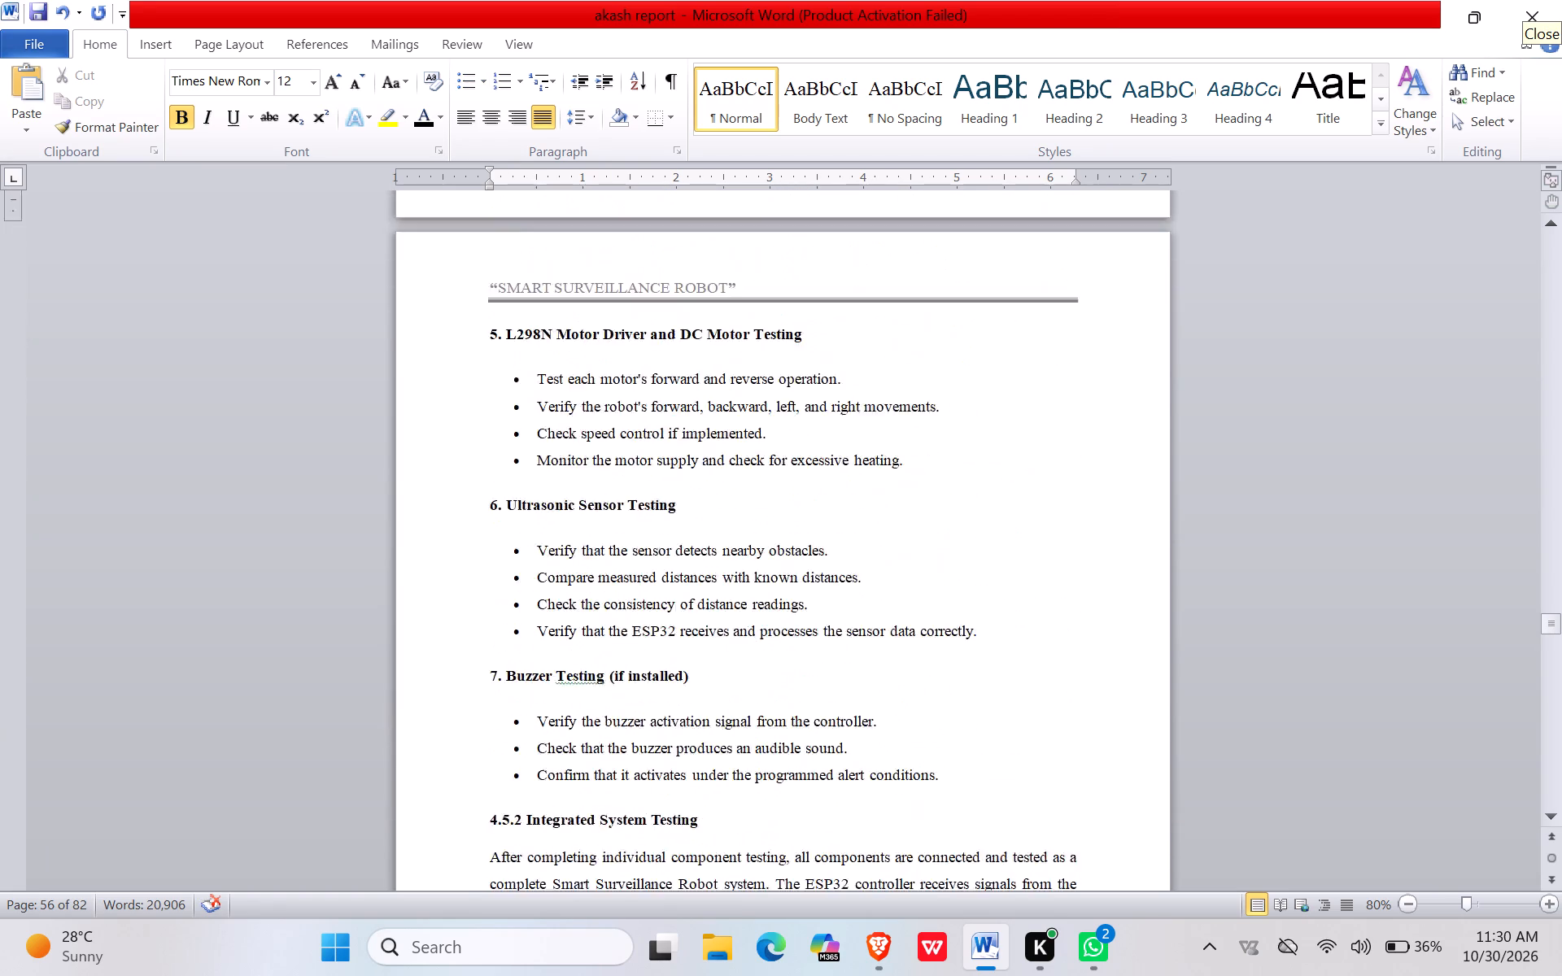
scroll(633, 465, "down", 9)
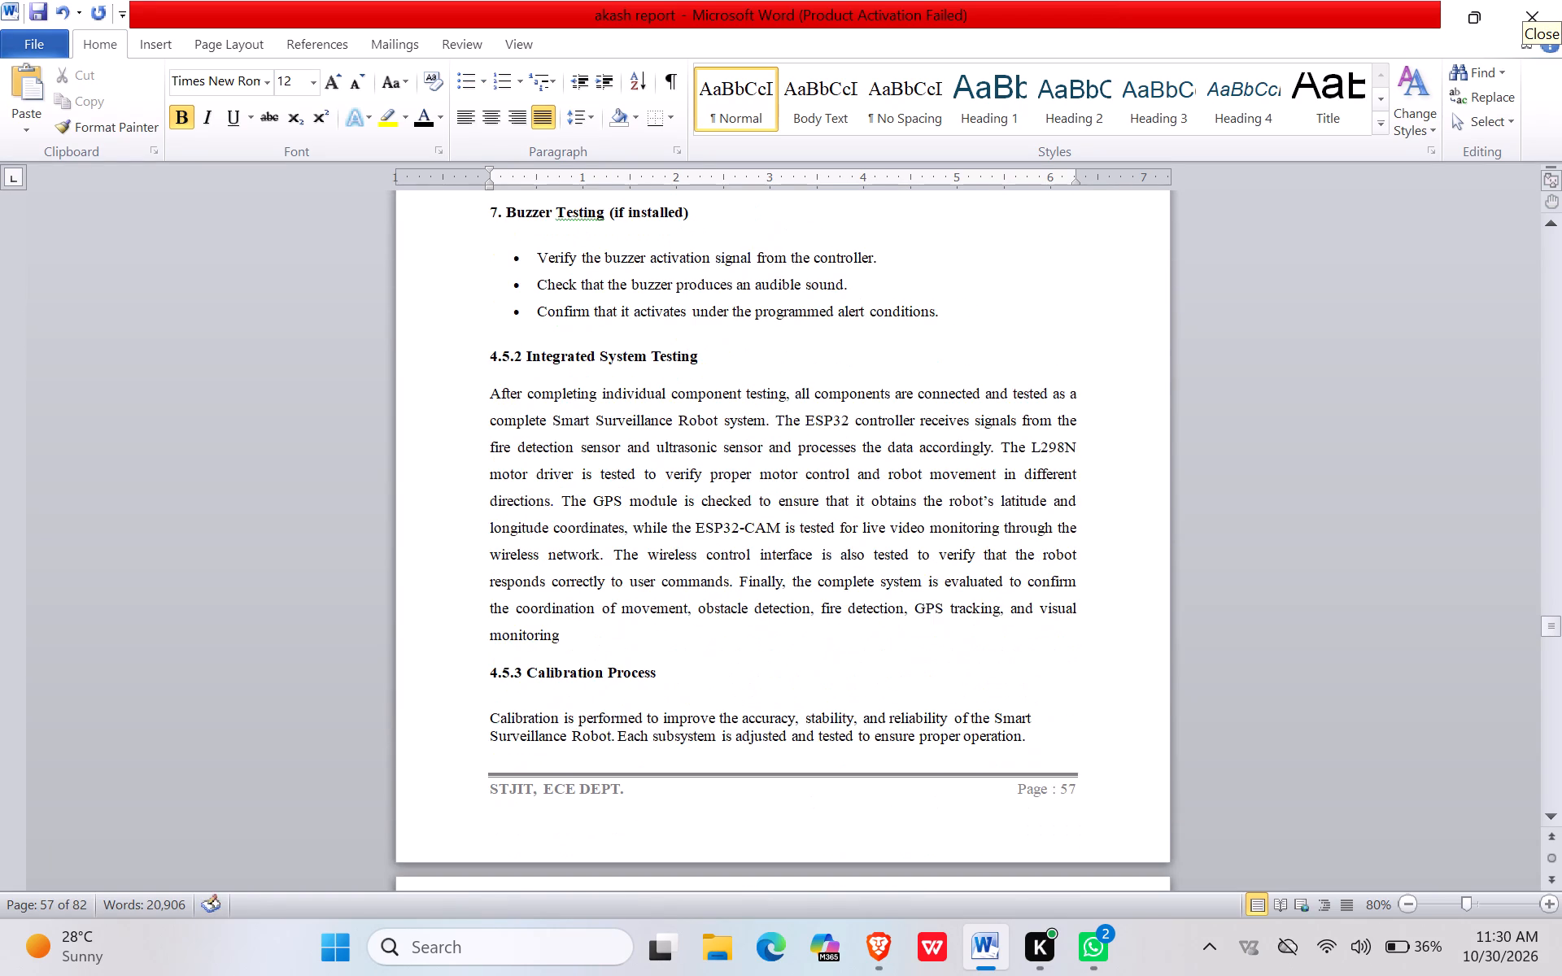
left_click_drag(480, 346, 963, 621)
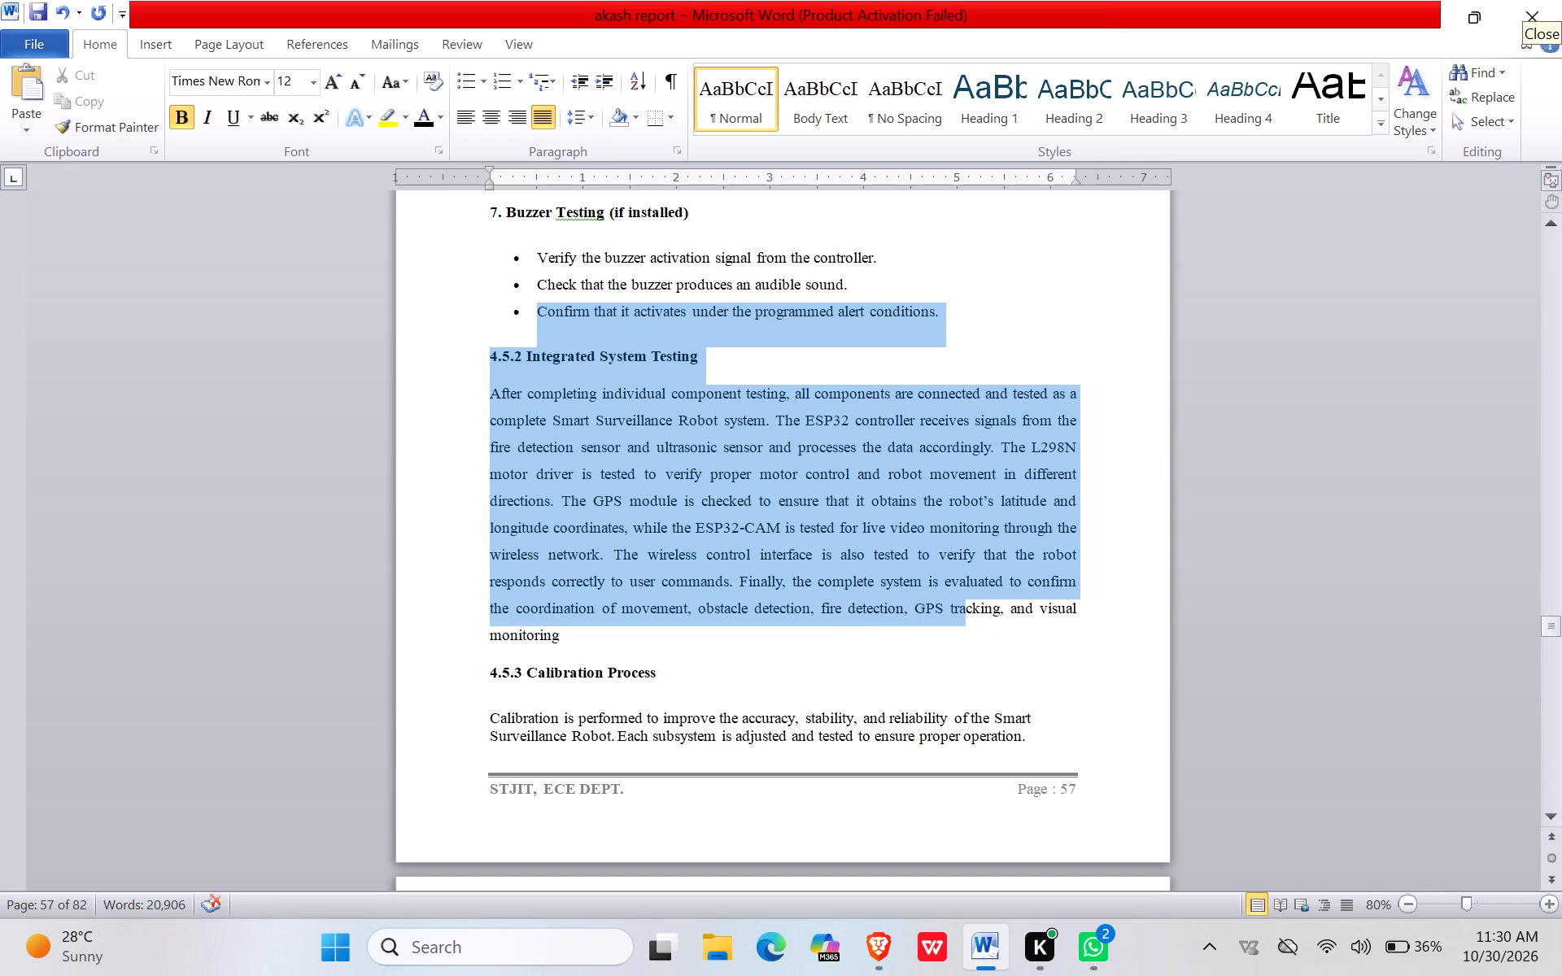
left_click_drag(963, 621, 960, 624)
left_click(486, 359)
left_click_drag(486, 357, 603, 628)
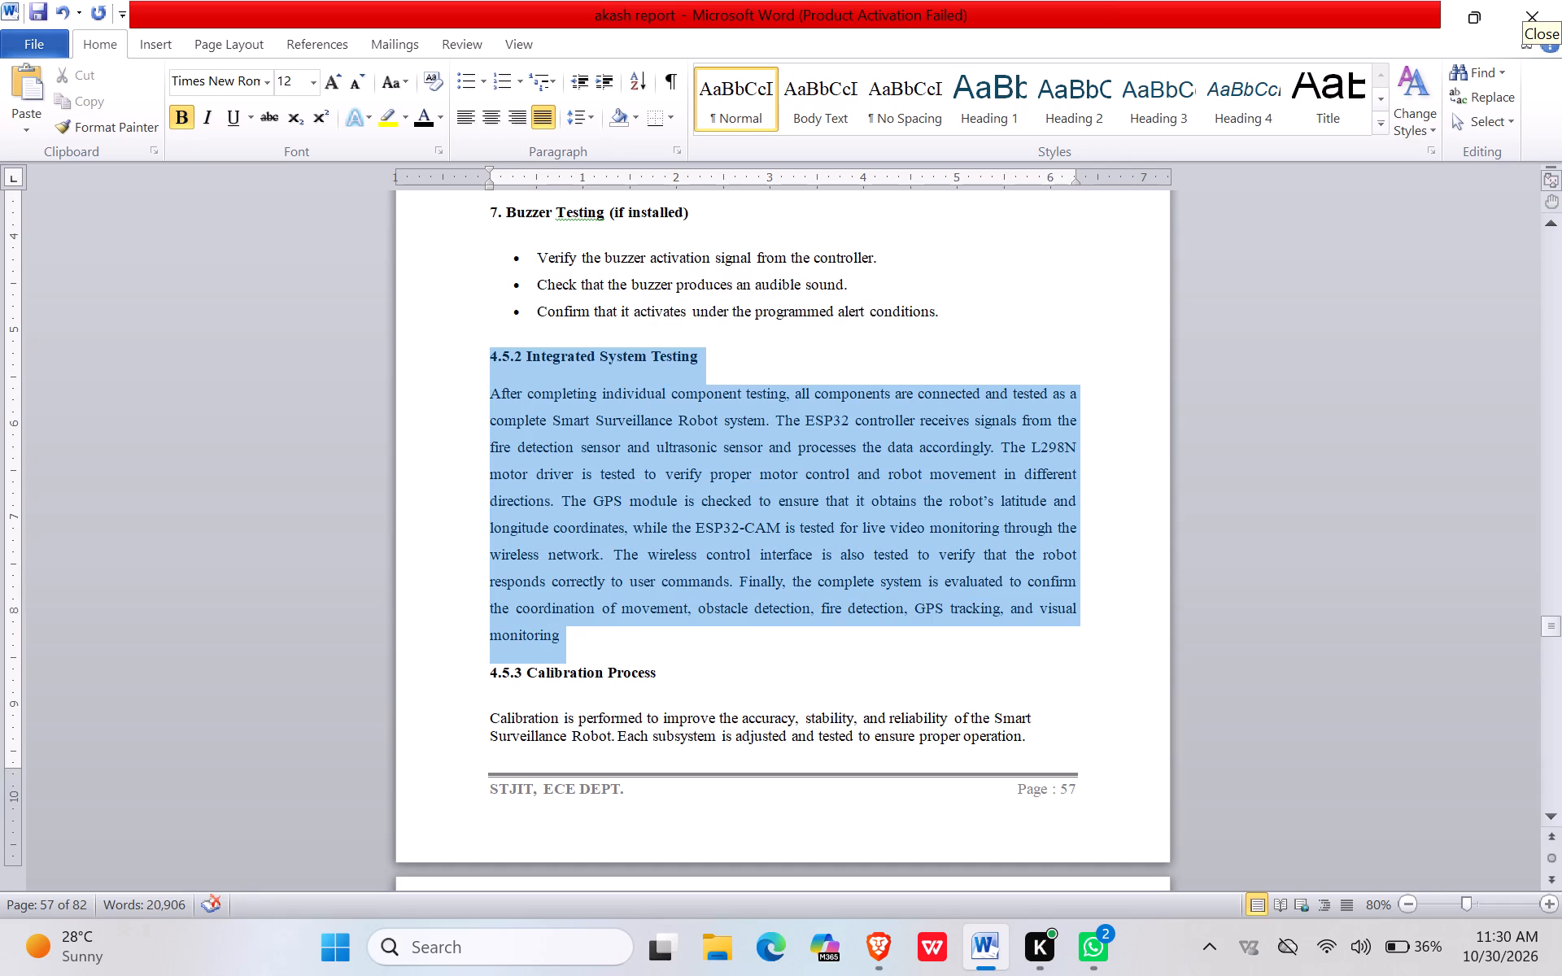
left_click_drag(603, 628, 603, 630)
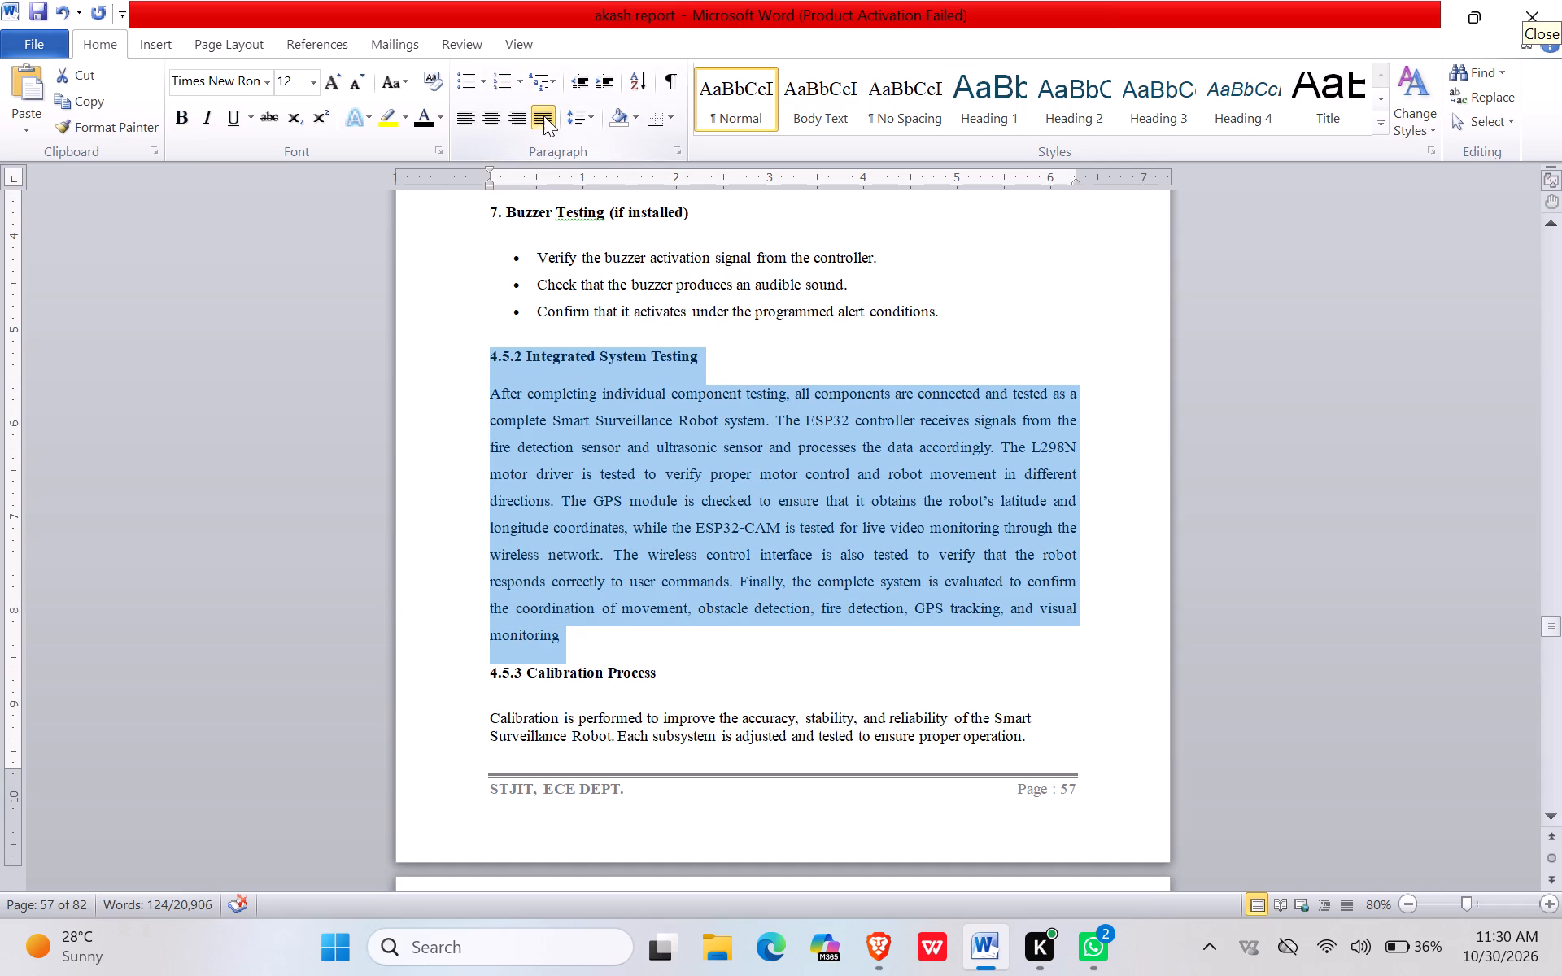
left_click(543, 115)
left_click(531, 116)
left_click(586, 124)
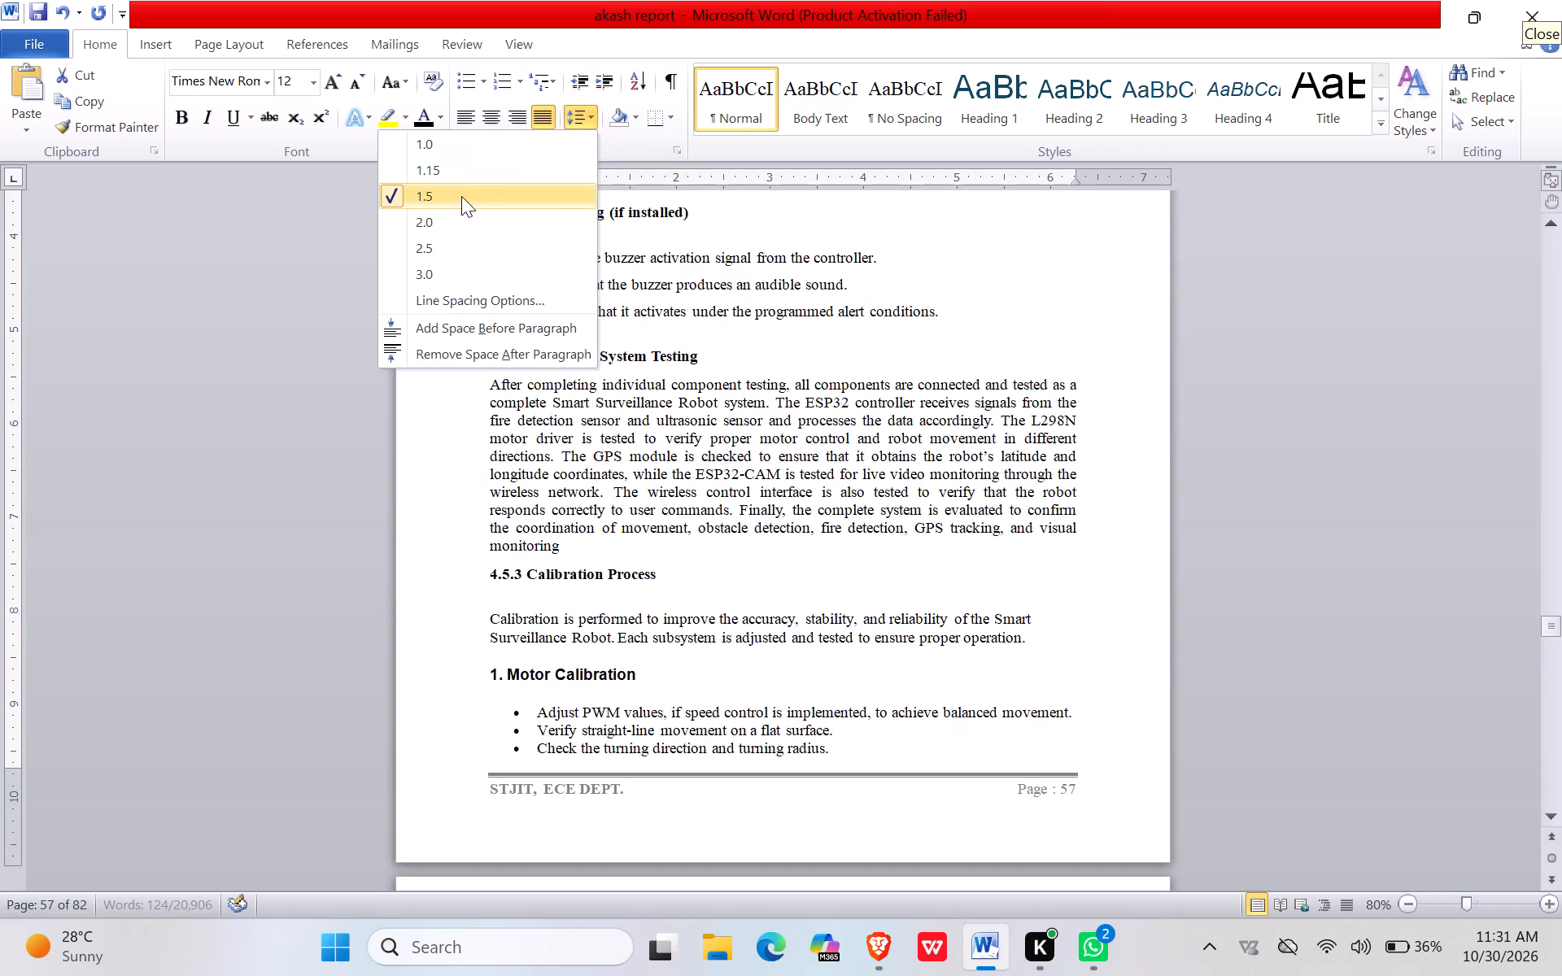
left_click(461, 196)
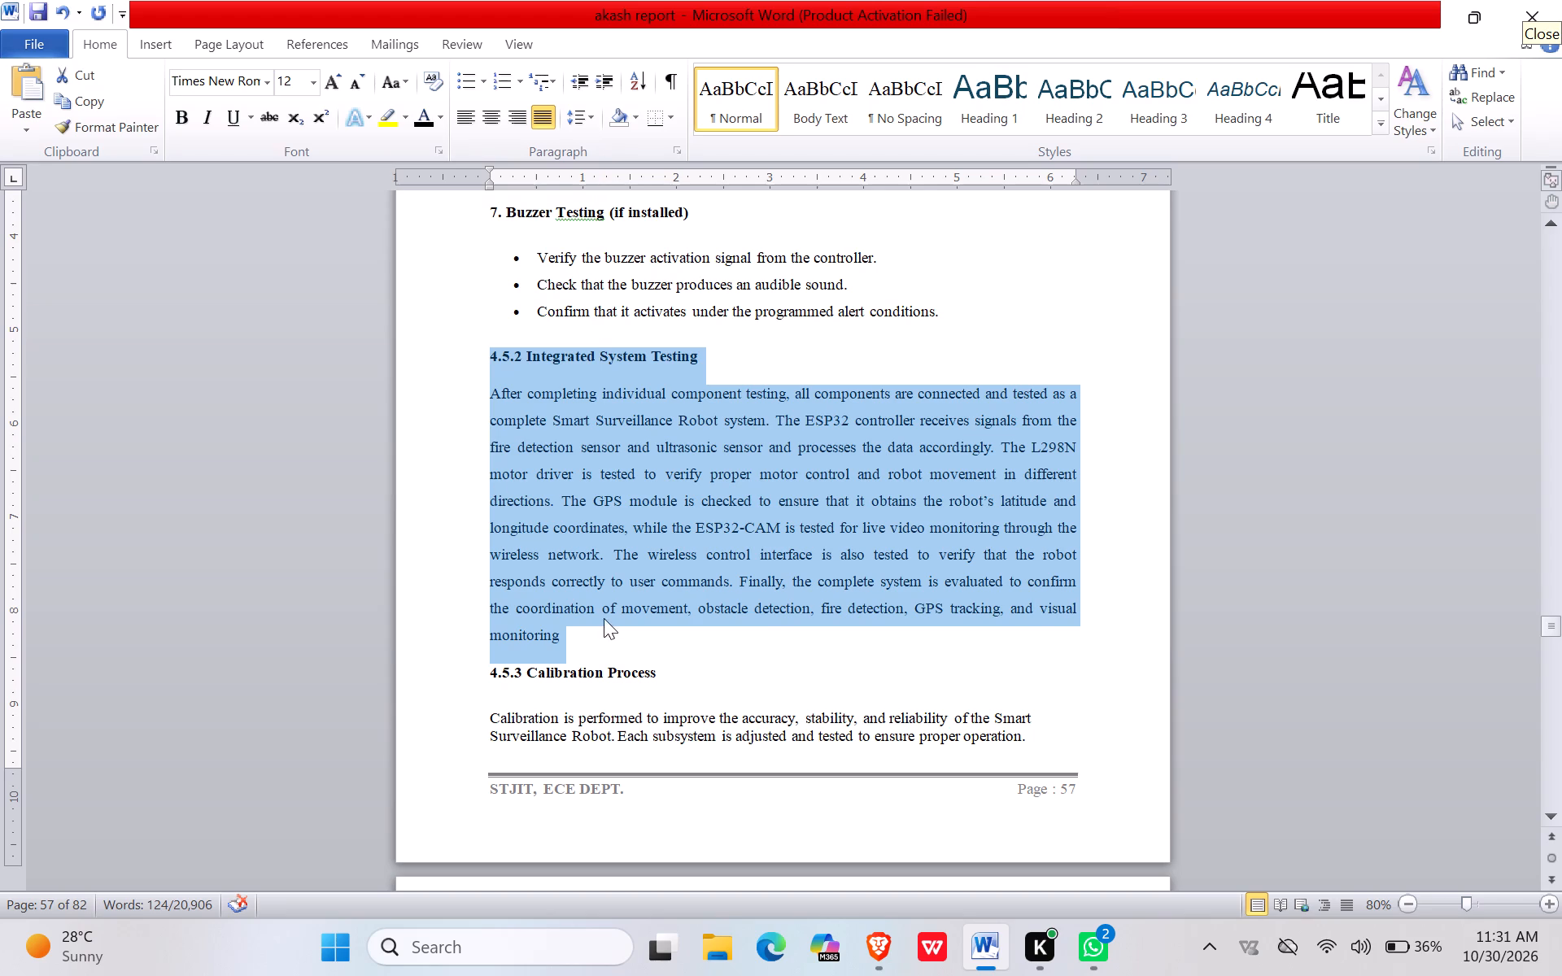
Justify the 4.5.3 Calibration Process heading and its introductory paragraph and set their line spacing to 1.5.
left_click(636, 708)
left_click_drag(483, 672, 831, 975)
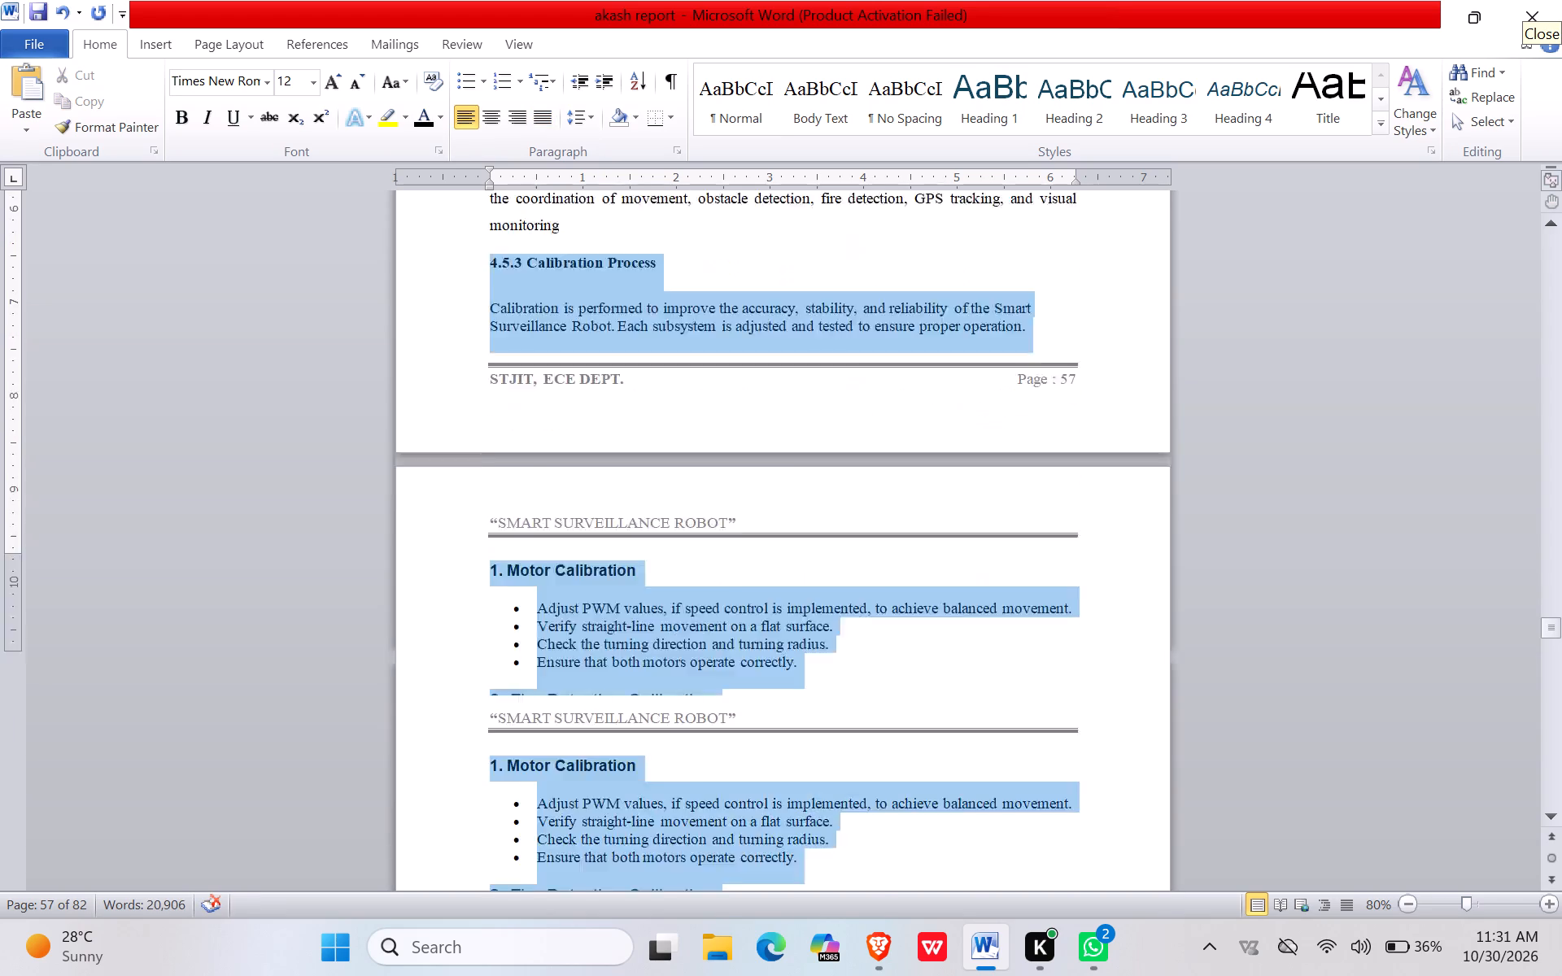
left_click_drag(831, 975, 953, 708)
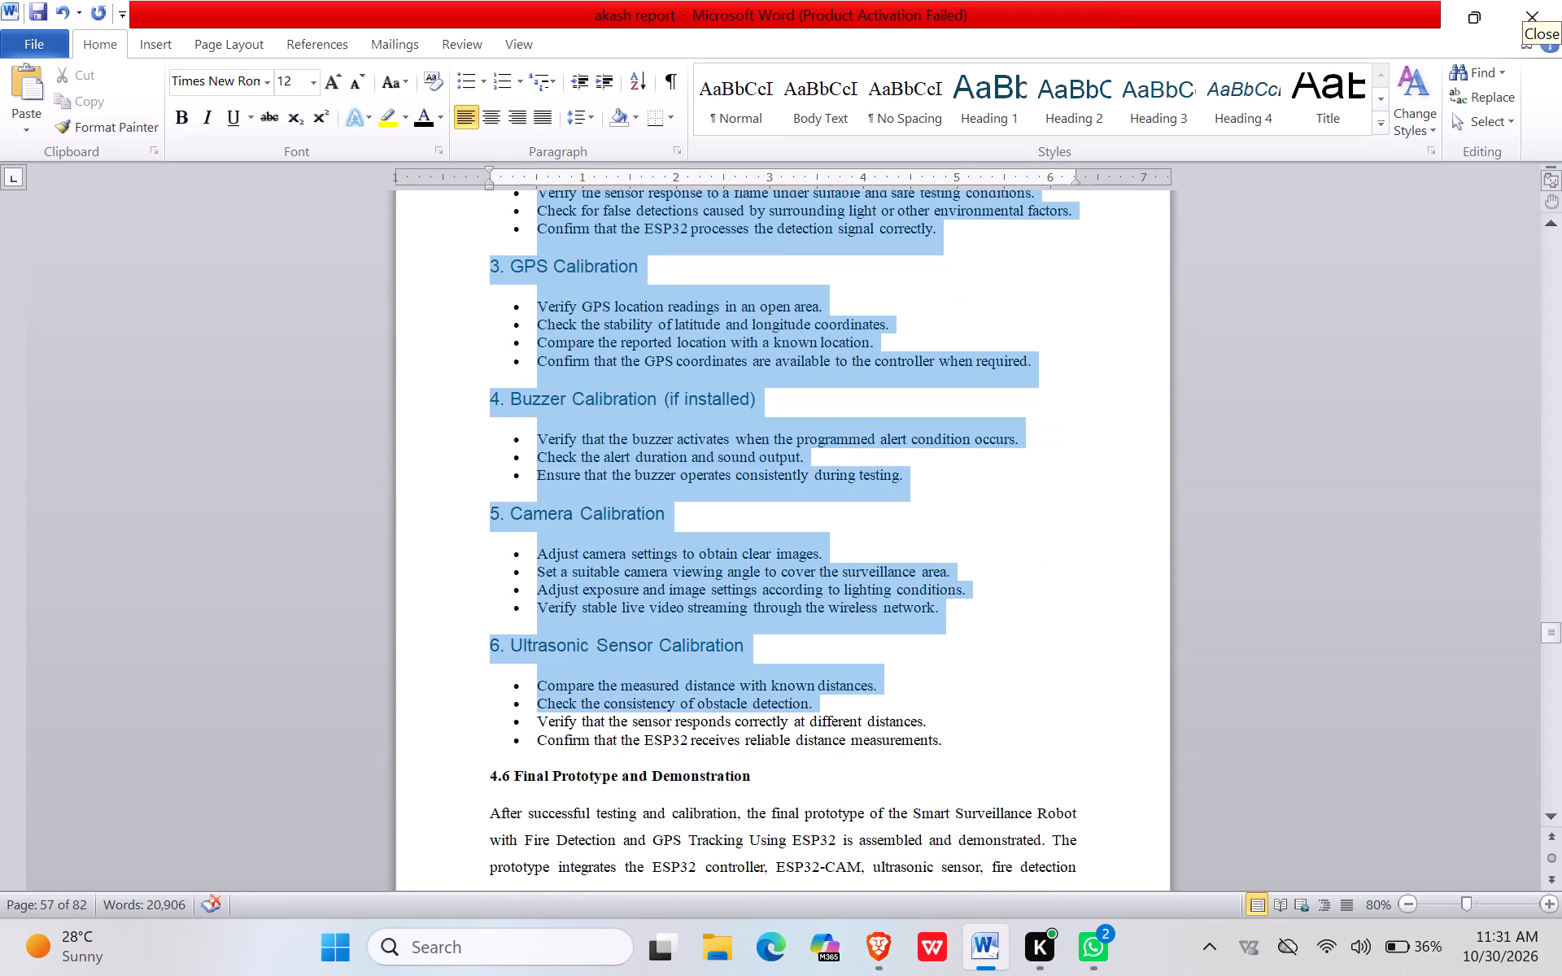
left_click_drag(953, 708, 872, 205)
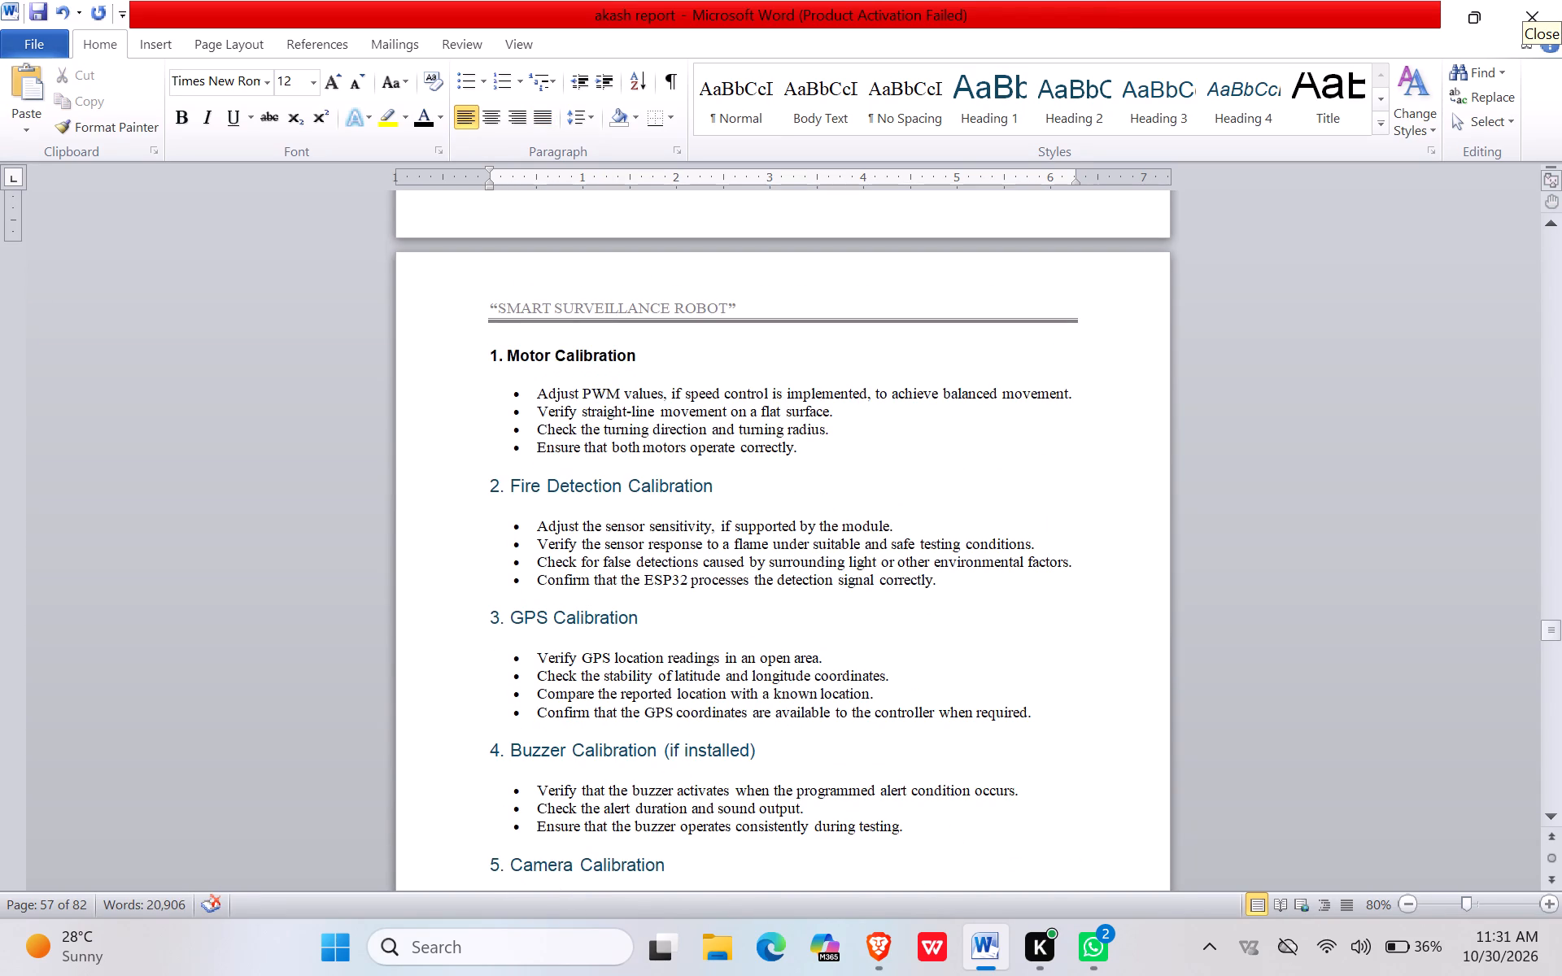
left_click_drag(872, 205, 1024, 516)
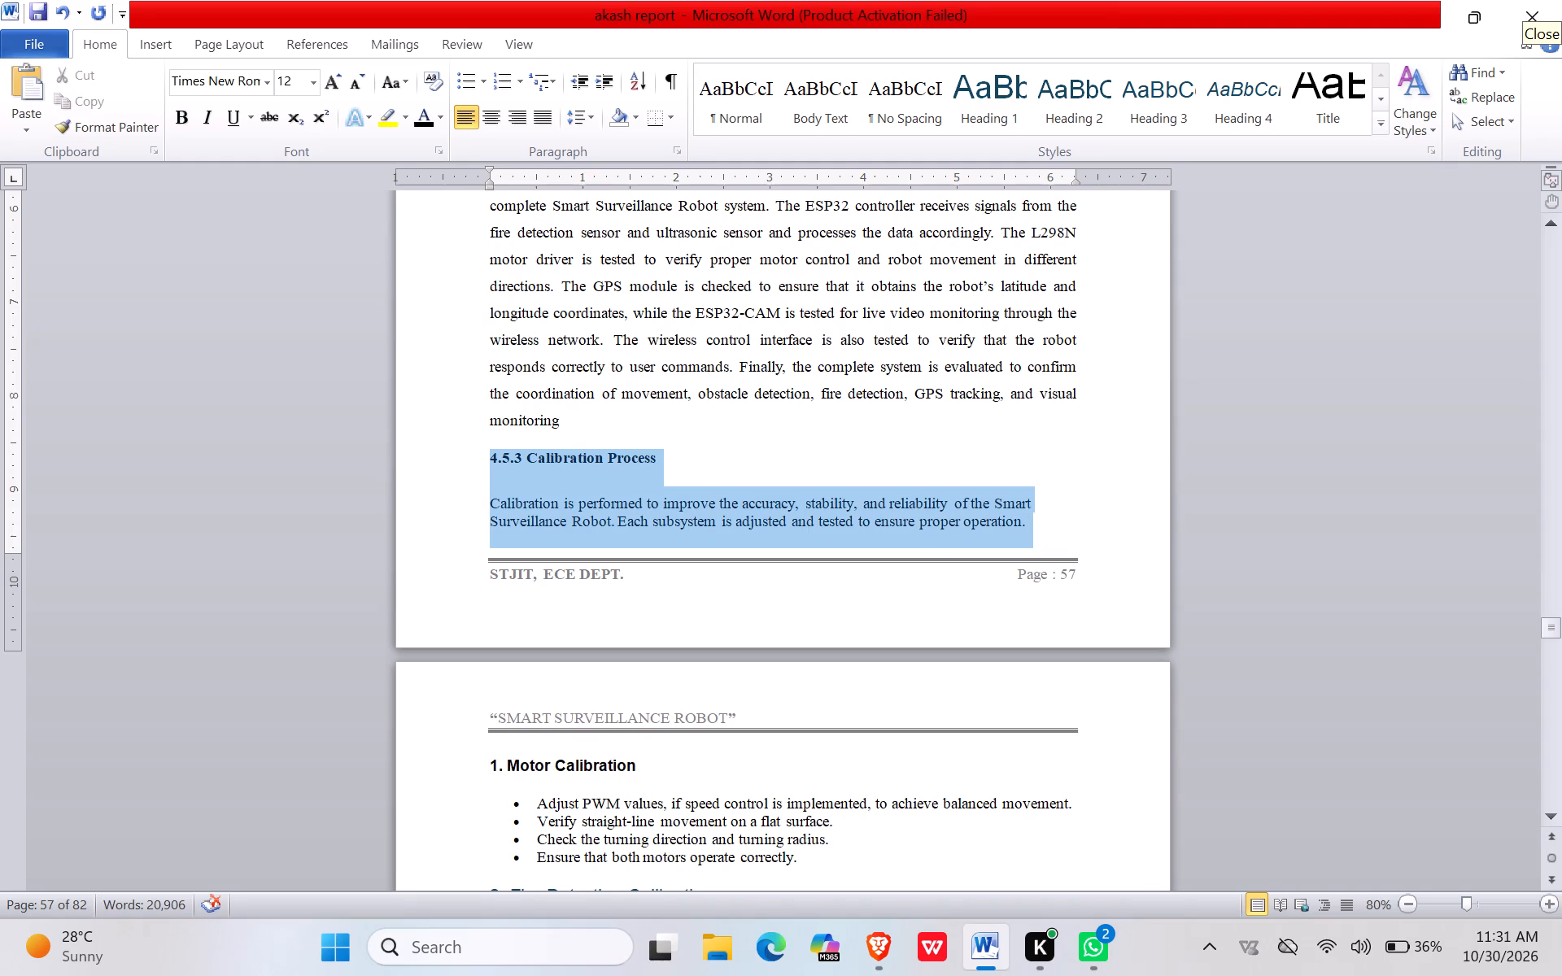
left_click_drag(1024, 516, 1039, 520)
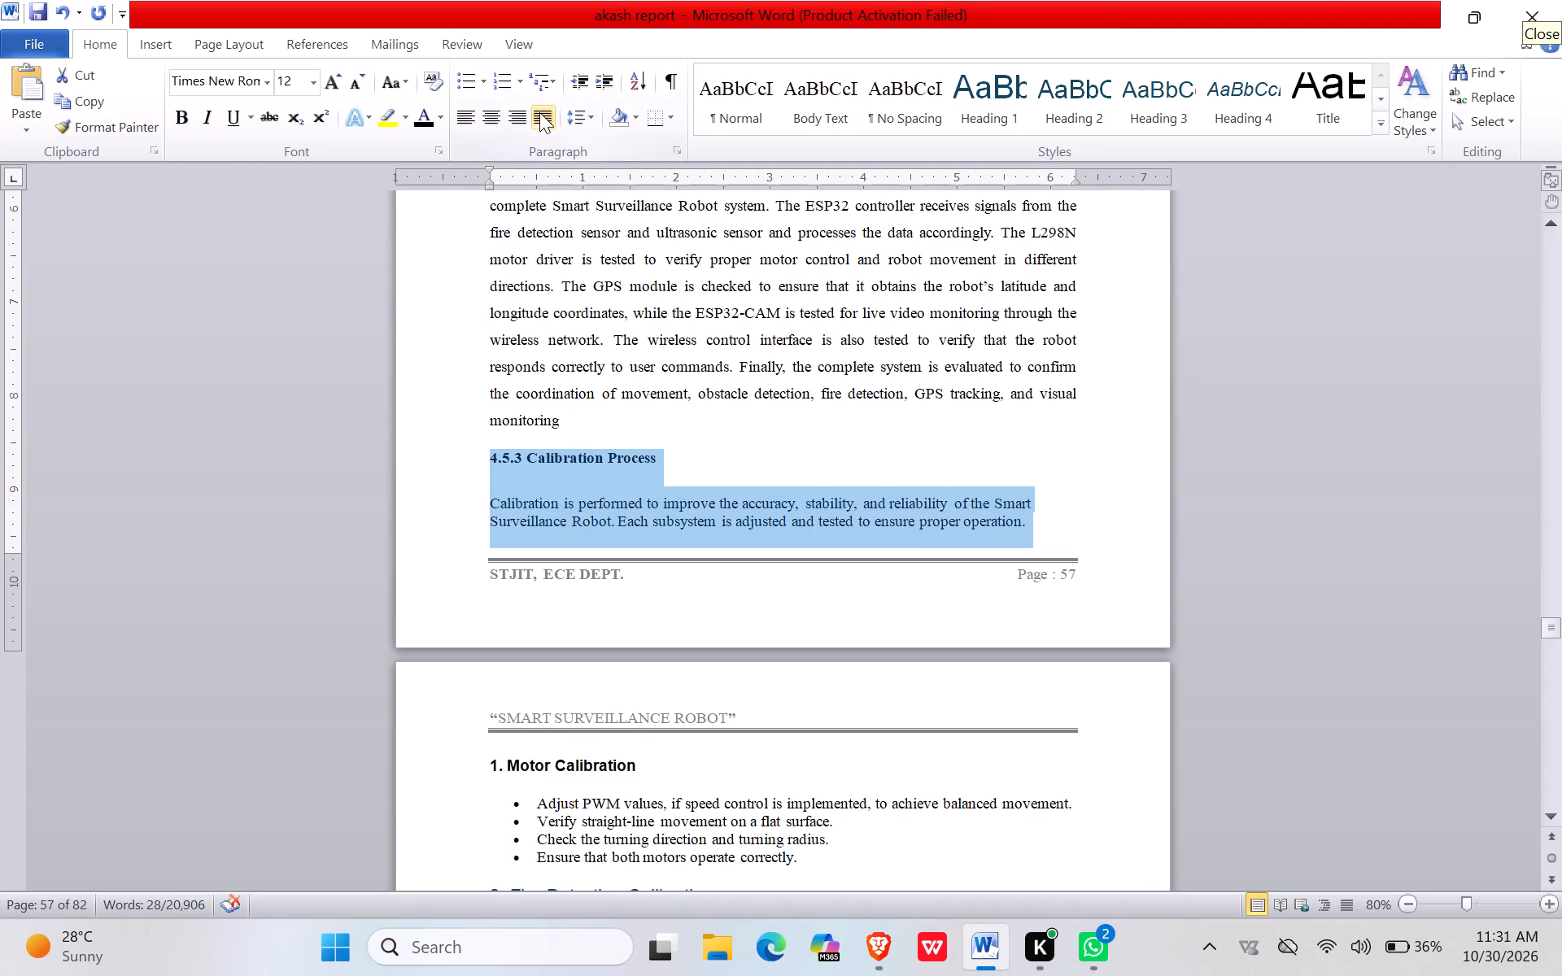
left_click(541, 115)
left_click(570, 115)
left_click(512, 197)
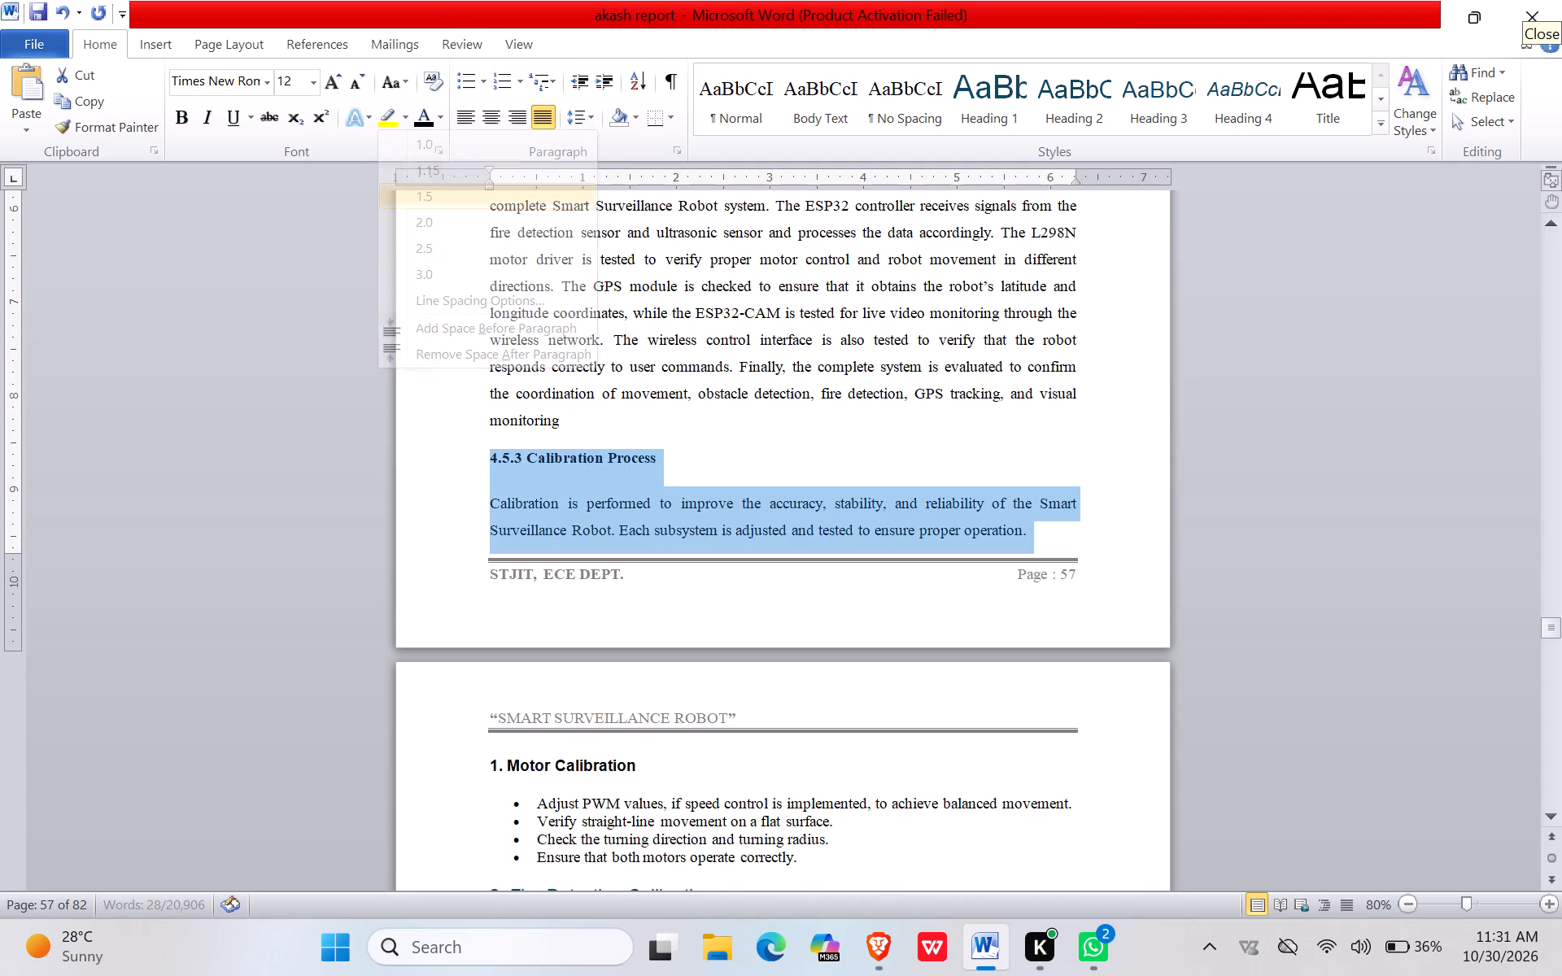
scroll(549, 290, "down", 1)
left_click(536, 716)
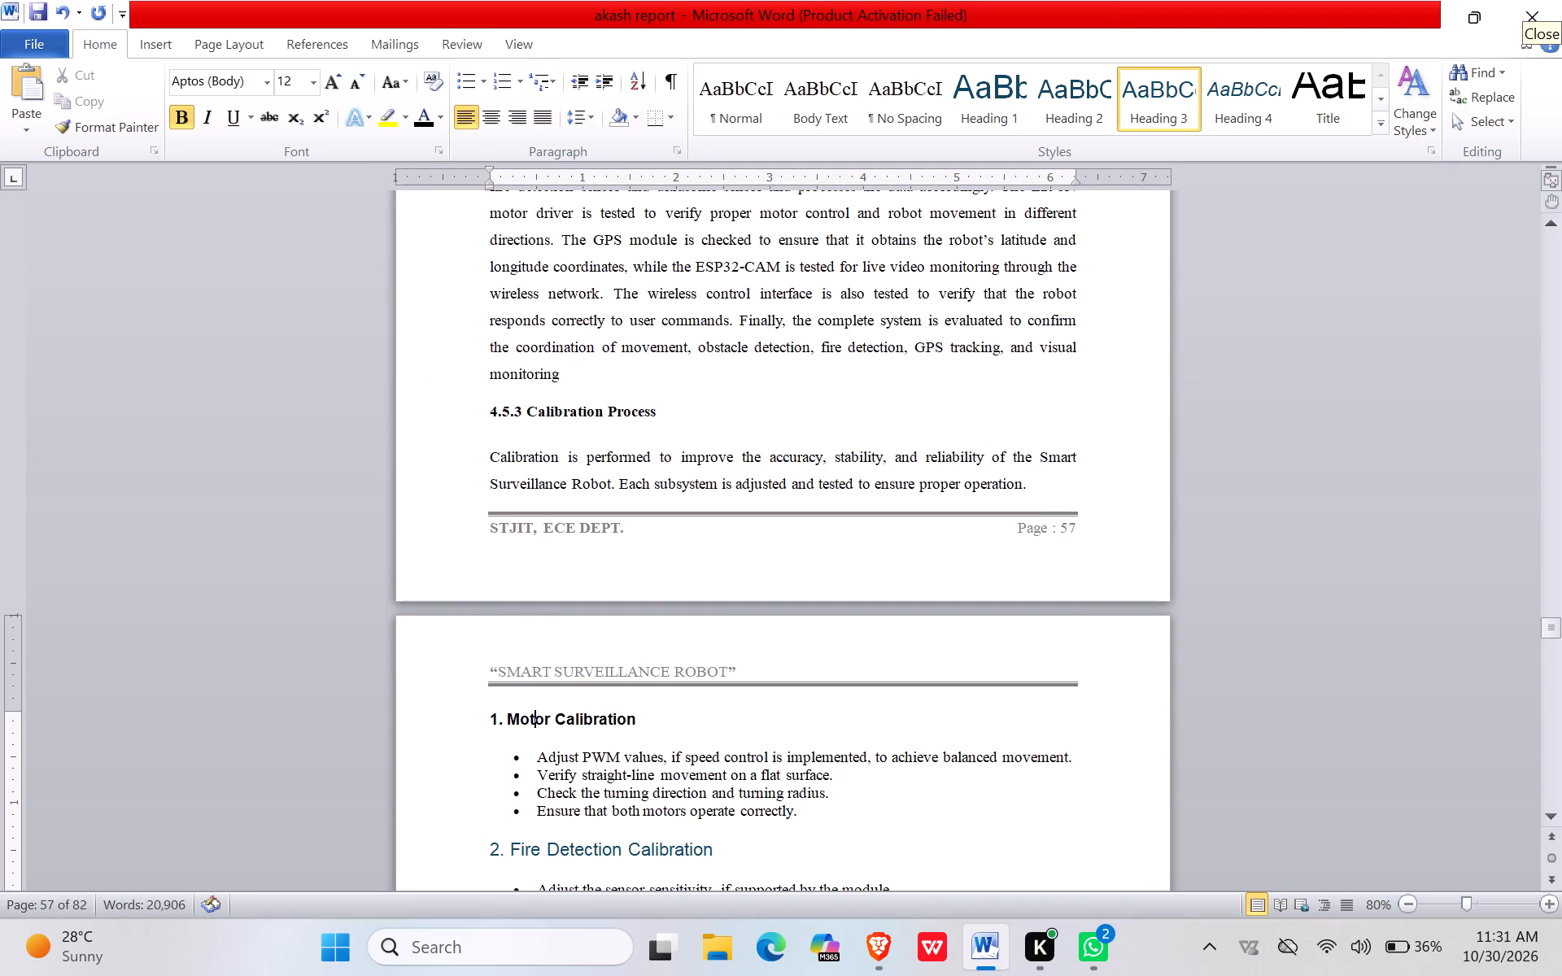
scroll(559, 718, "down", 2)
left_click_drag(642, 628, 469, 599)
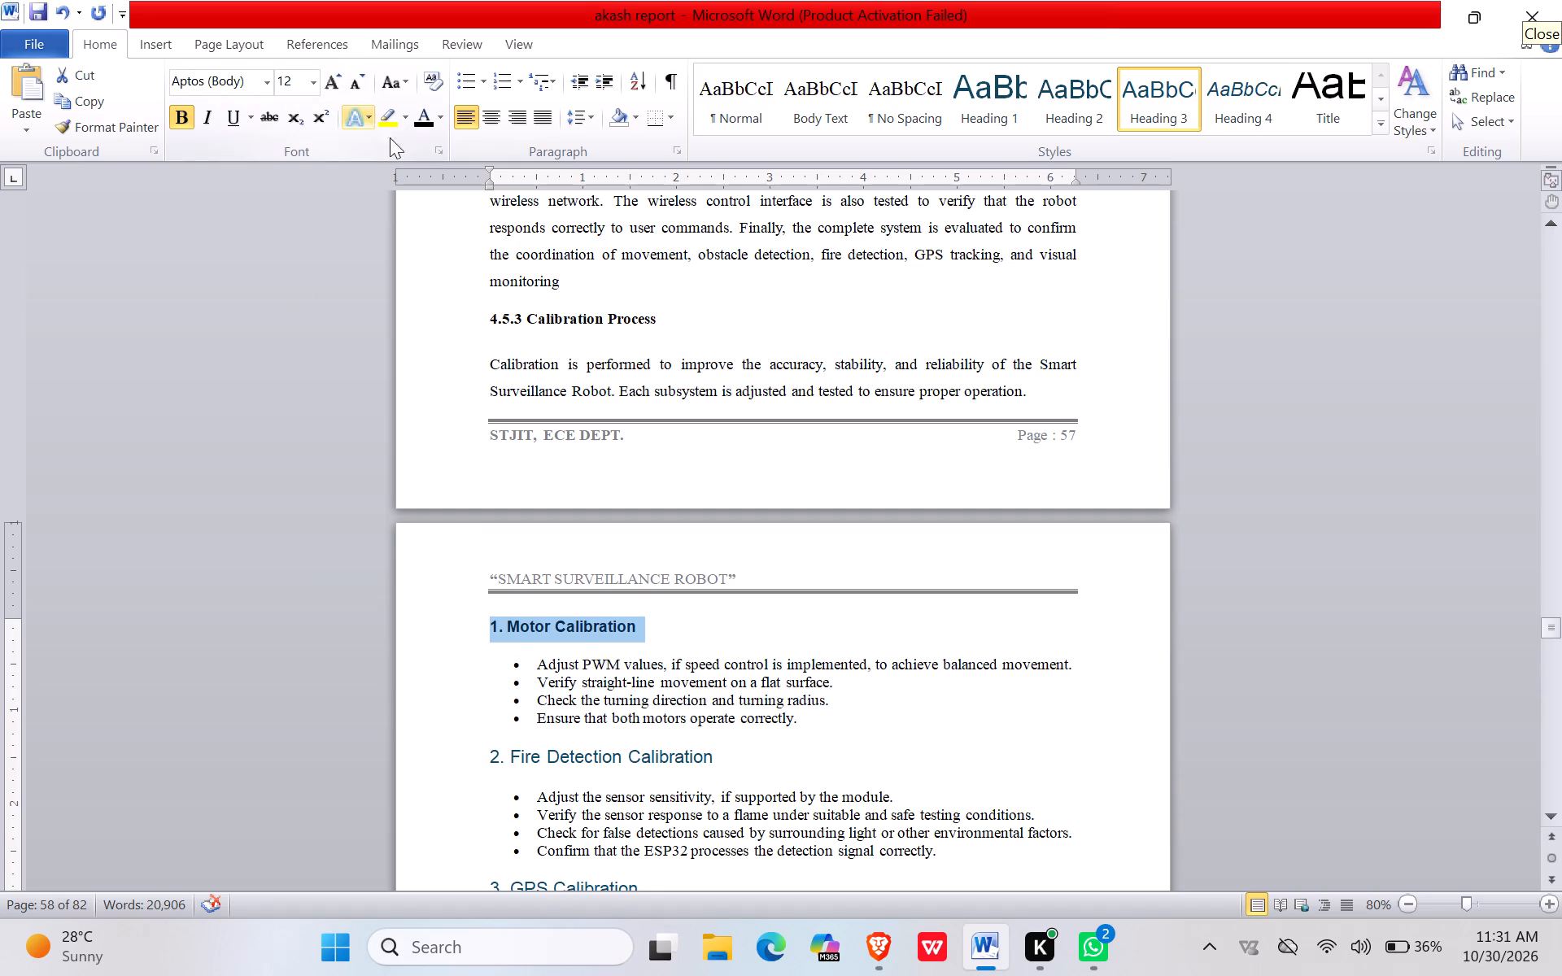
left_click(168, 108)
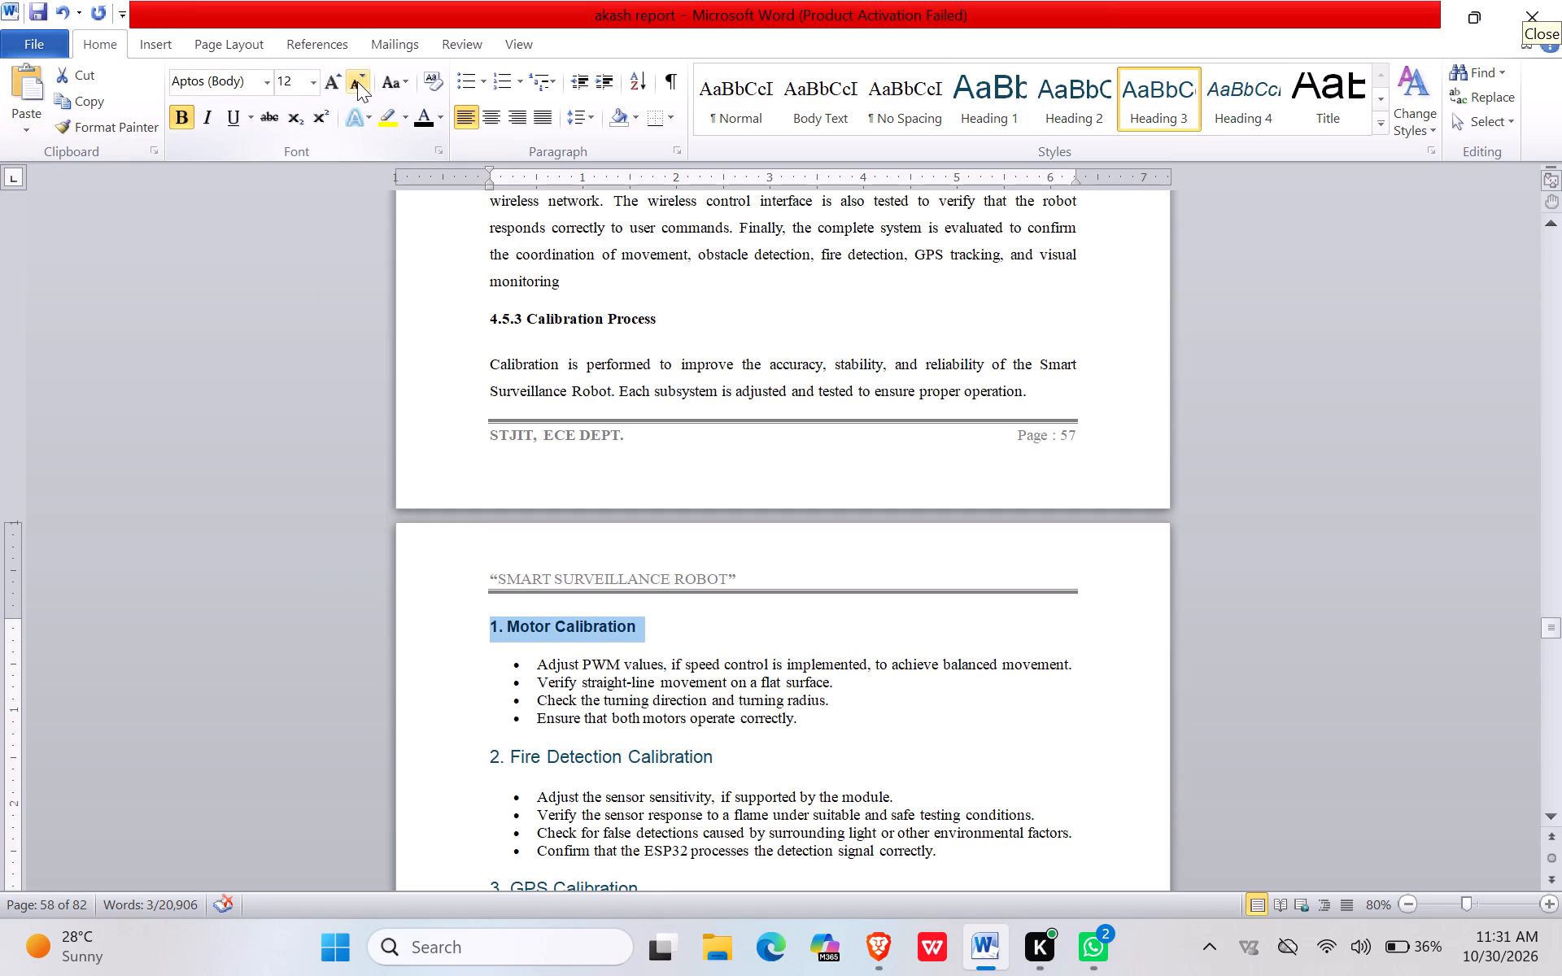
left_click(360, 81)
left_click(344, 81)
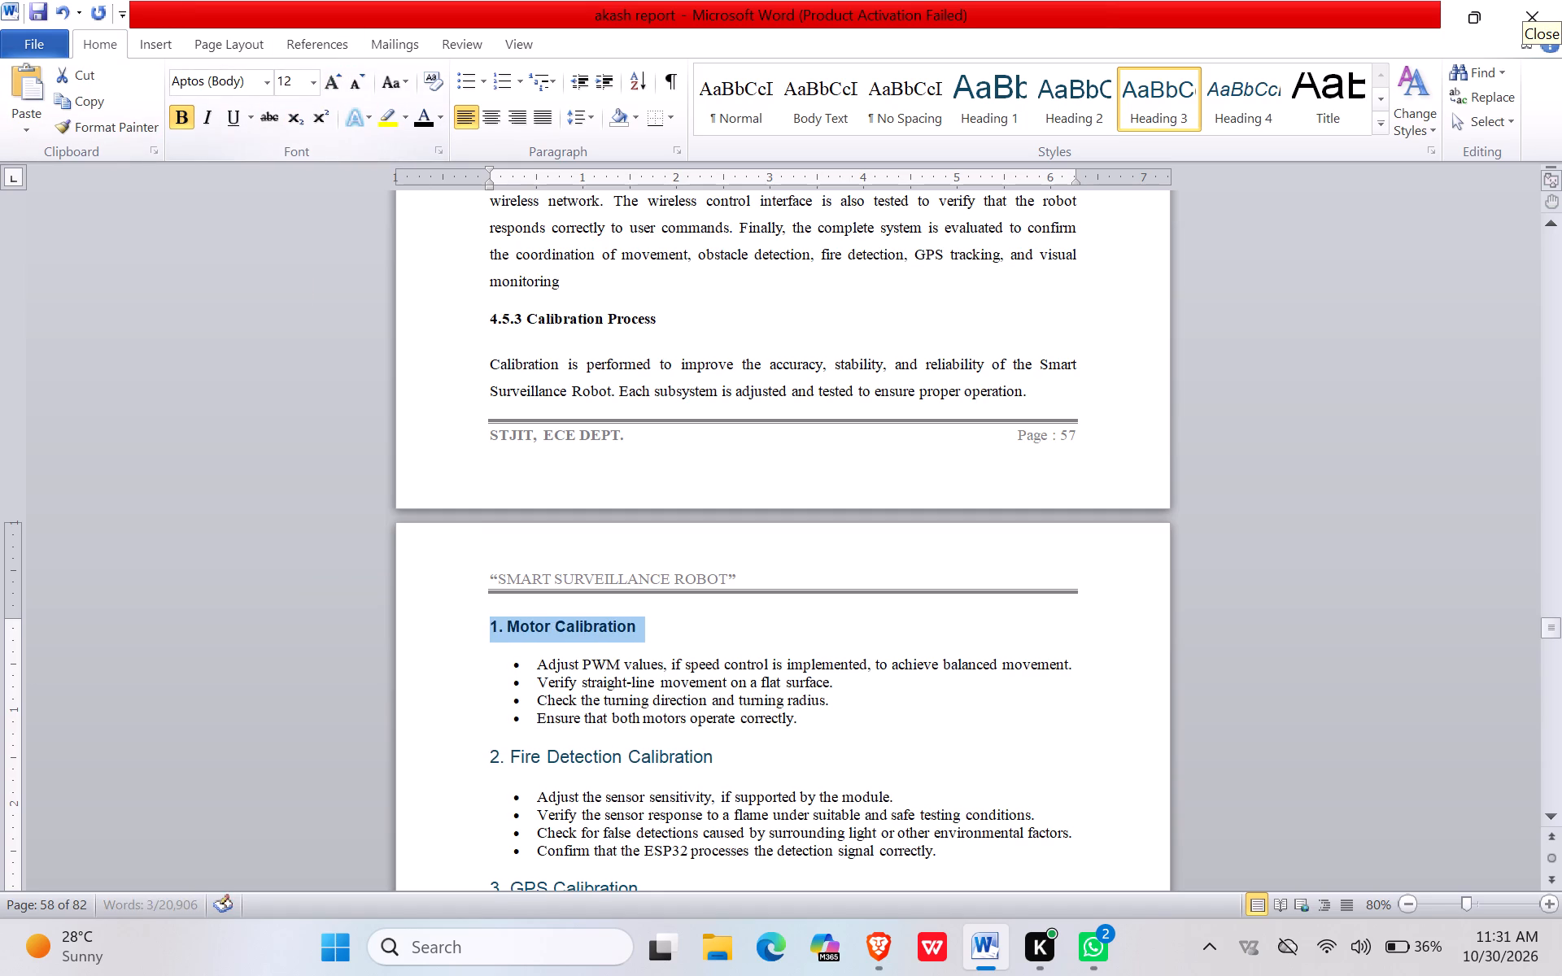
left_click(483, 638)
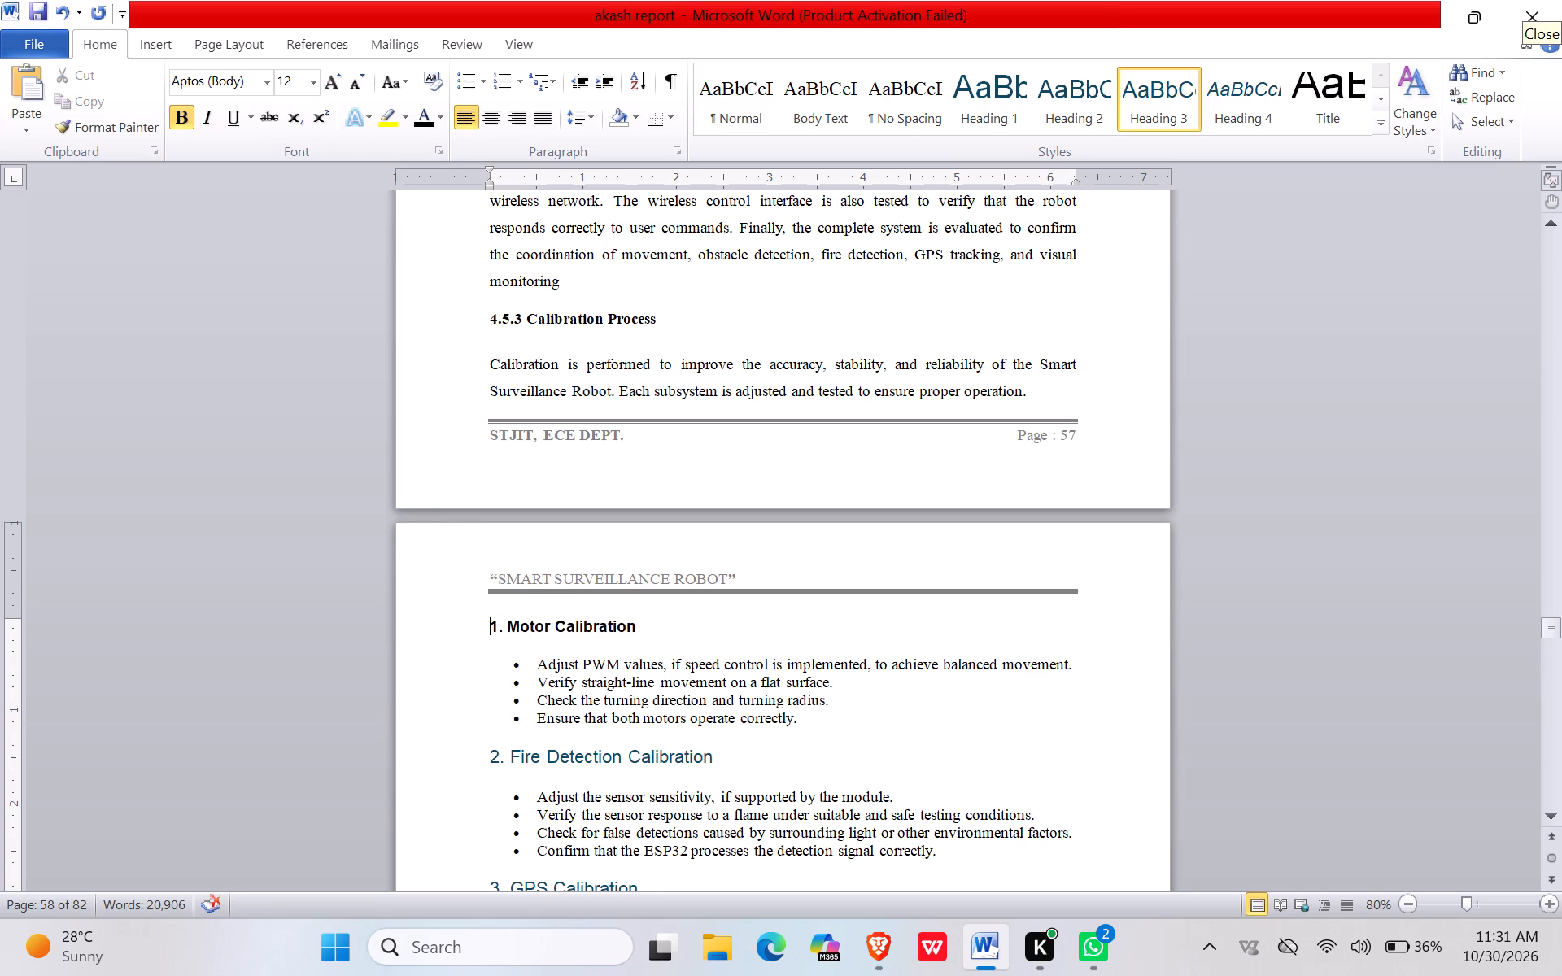
Change the "2. Fire Detection Calibration" heading to black and reduce its font size to 12.
left_click(467, 757)
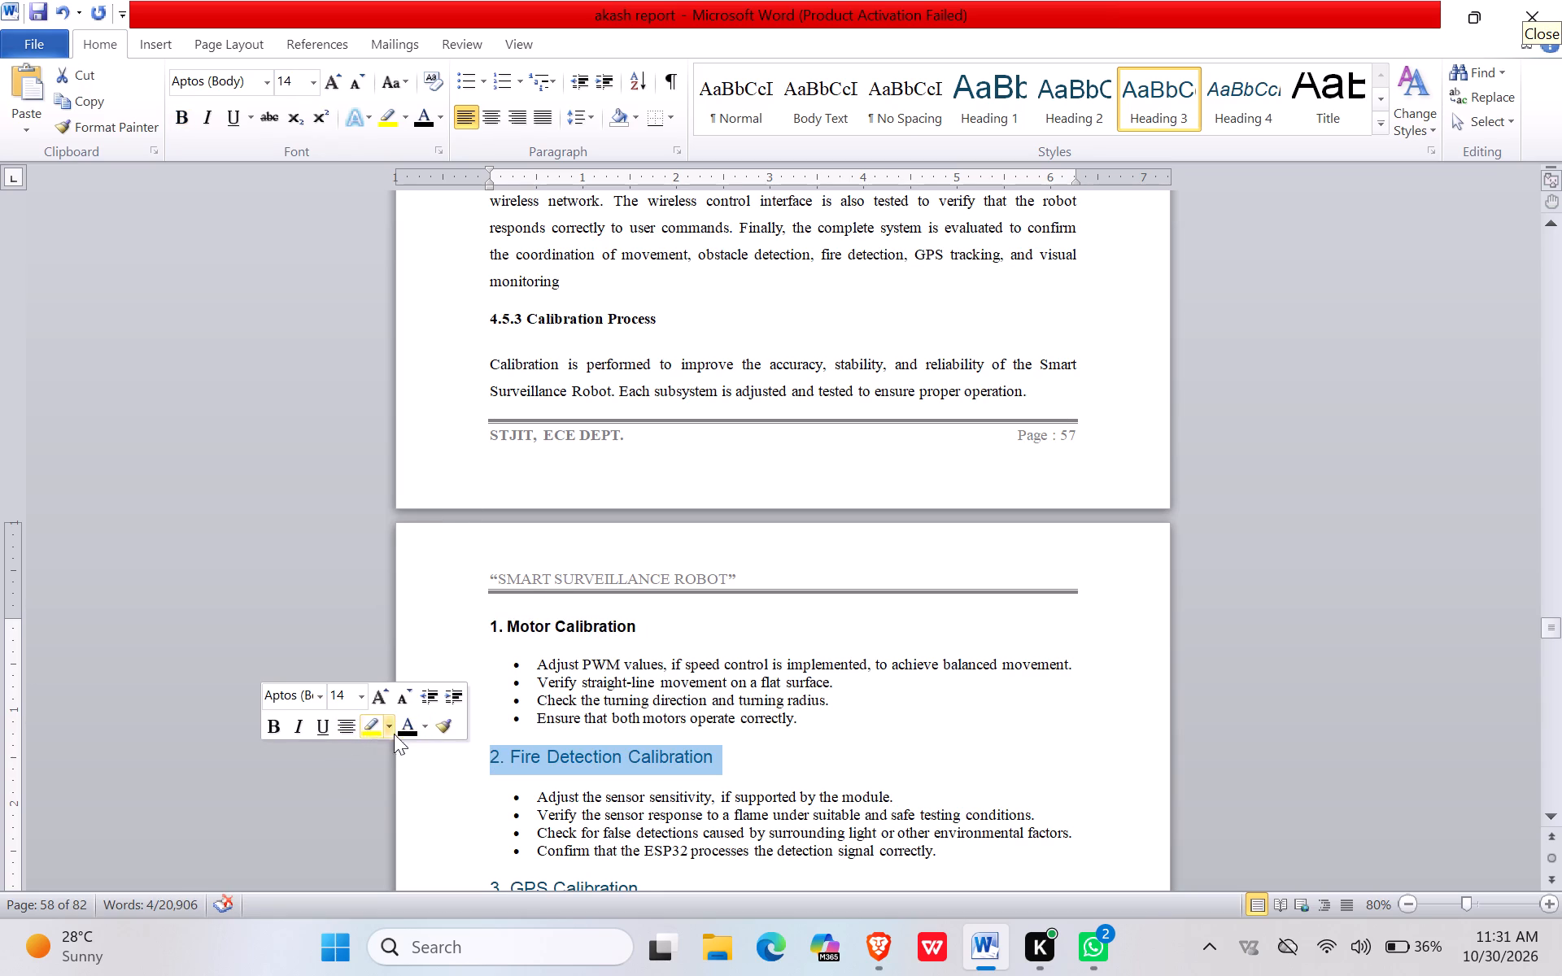
left_click(404, 726)
double_click(399, 699)
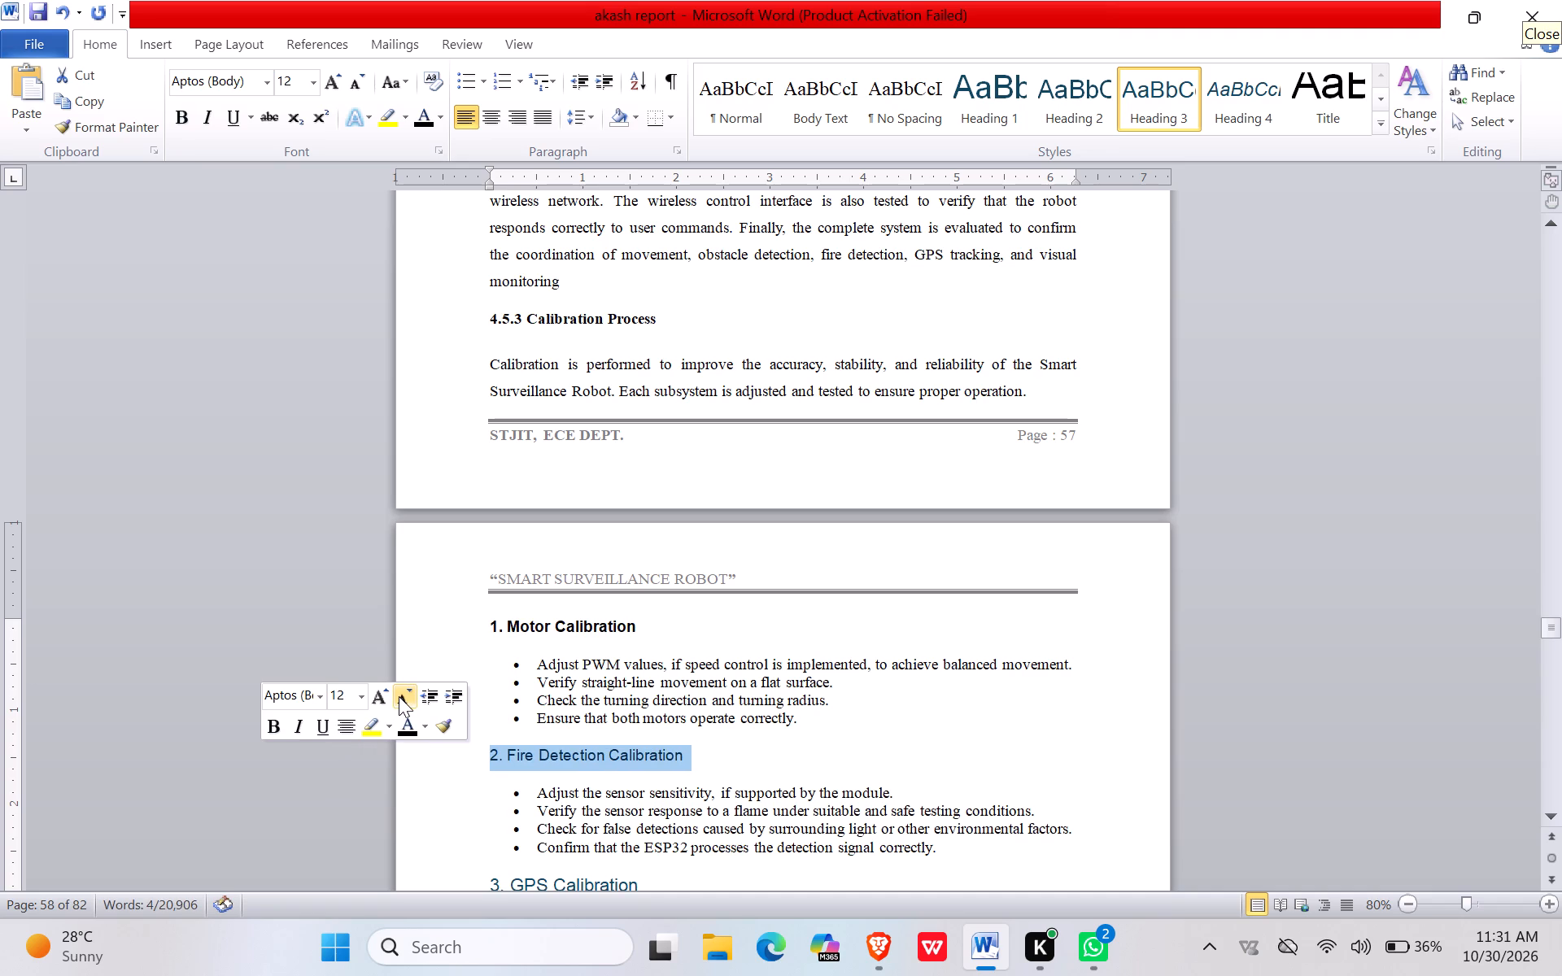
left_click(412, 732)
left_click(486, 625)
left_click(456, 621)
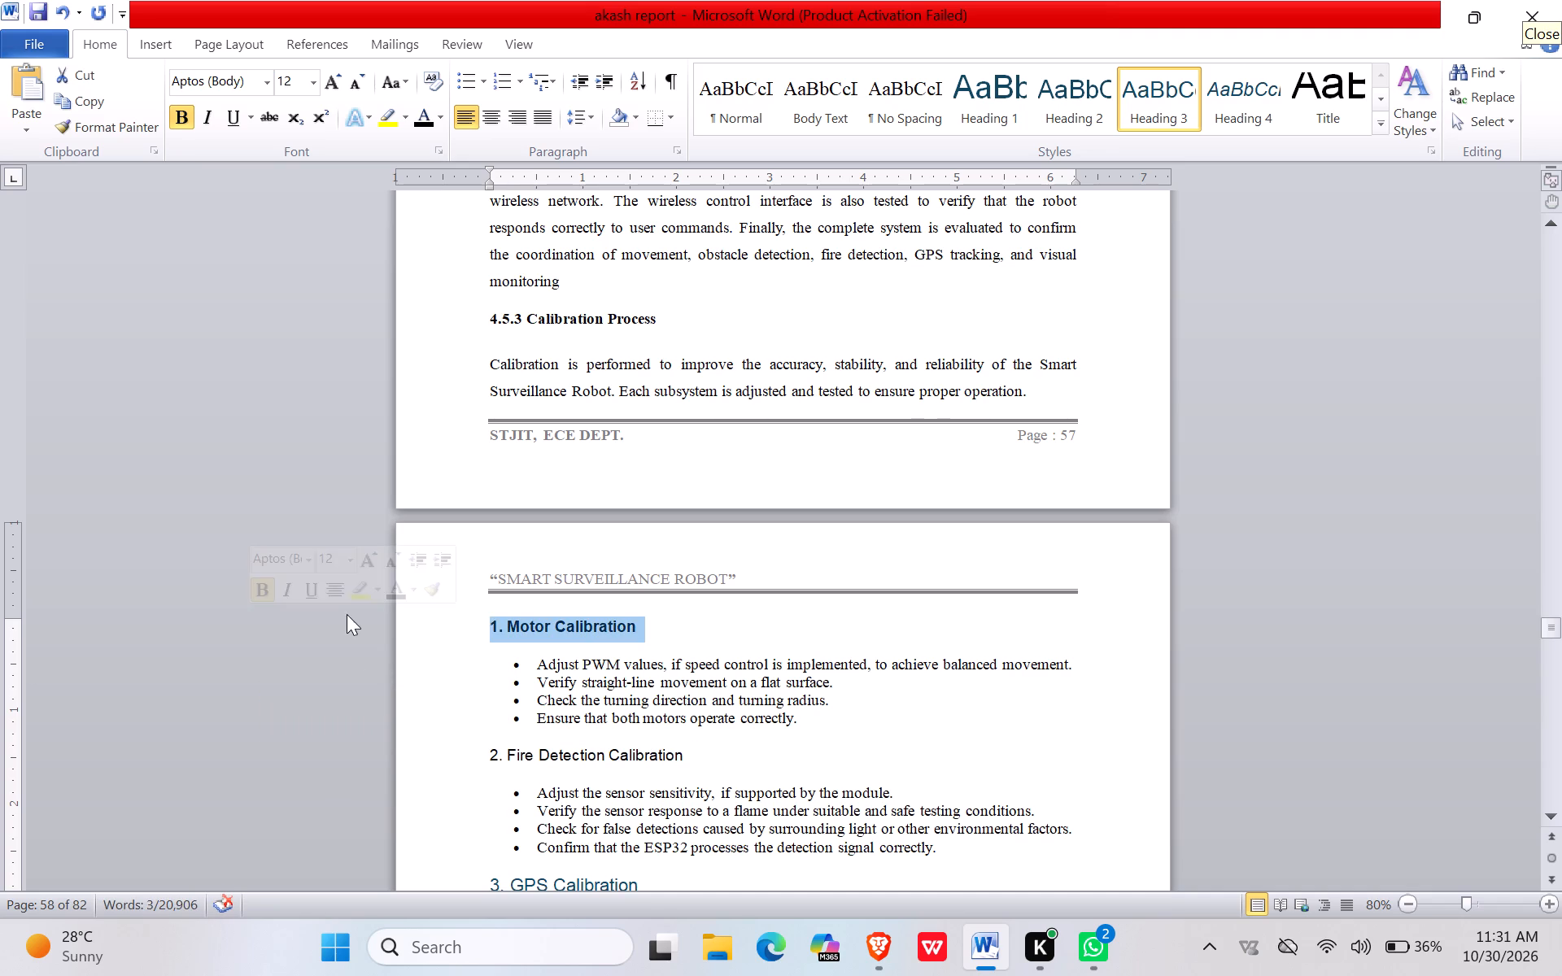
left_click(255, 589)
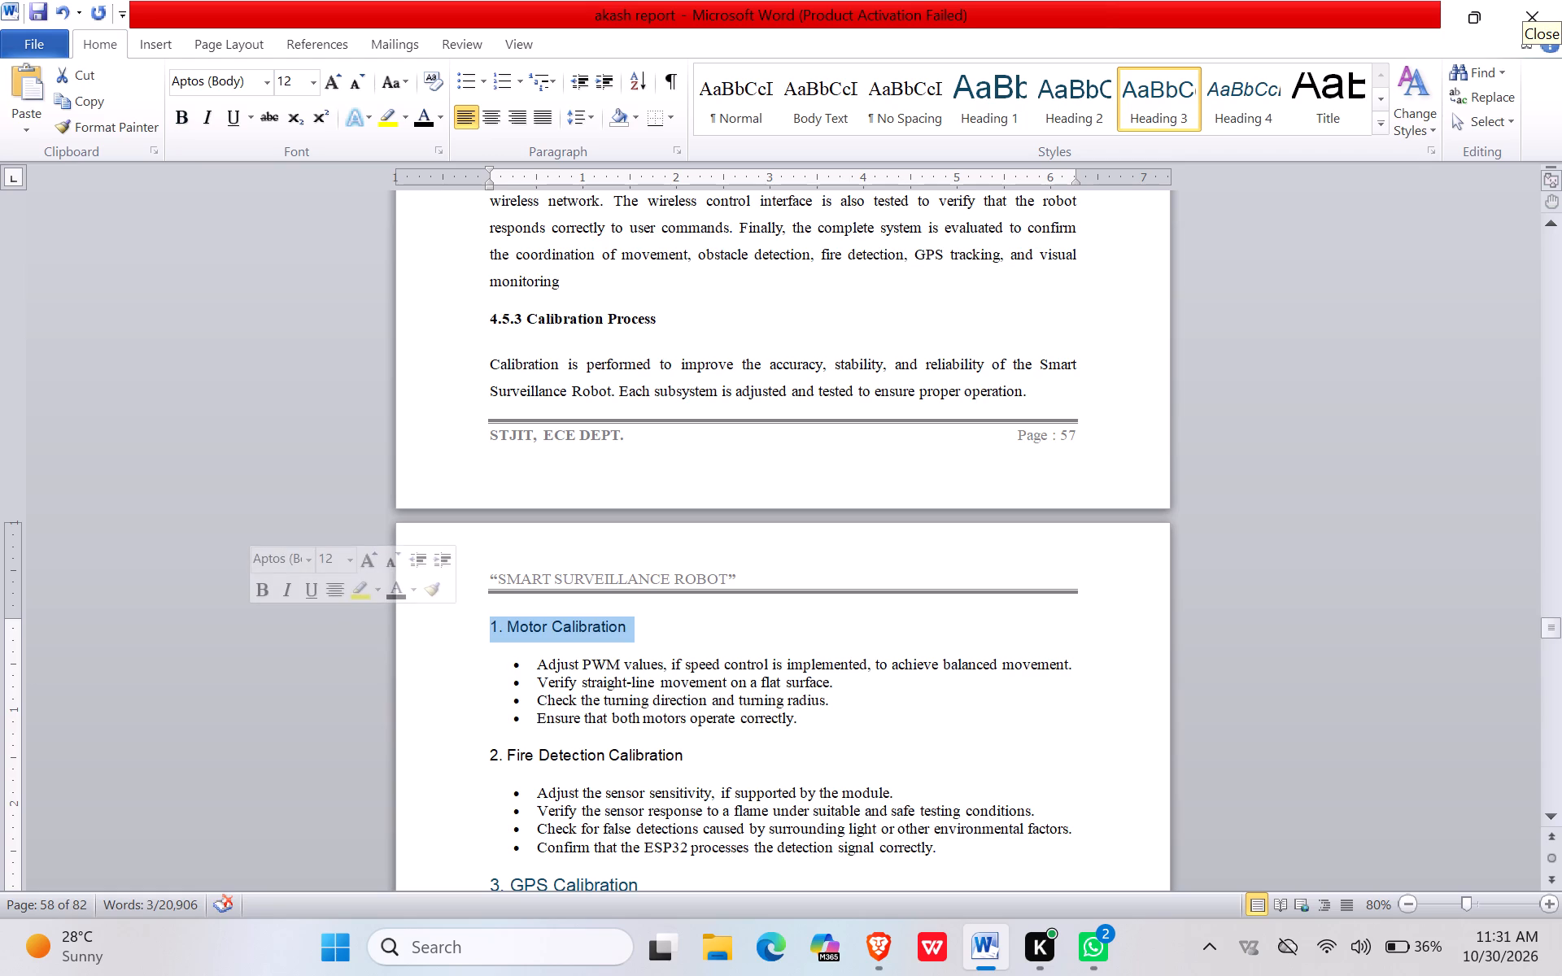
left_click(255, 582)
Make the "2. Fire Detection Calibration" heading bold.
left_click(426, 754)
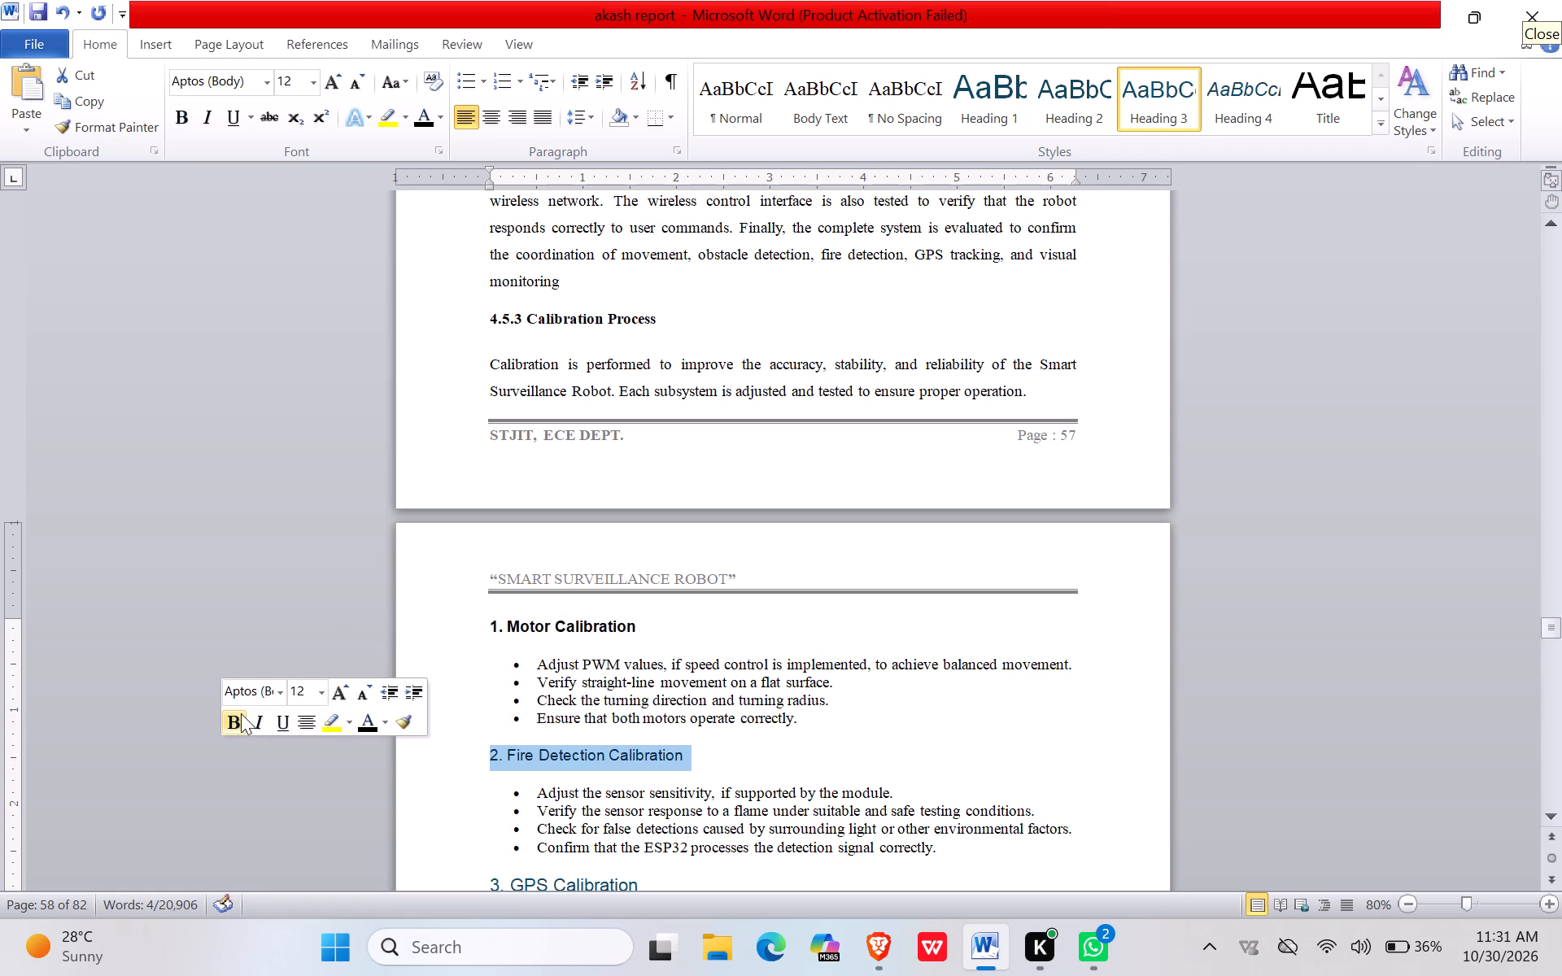
left_click(241, 709)
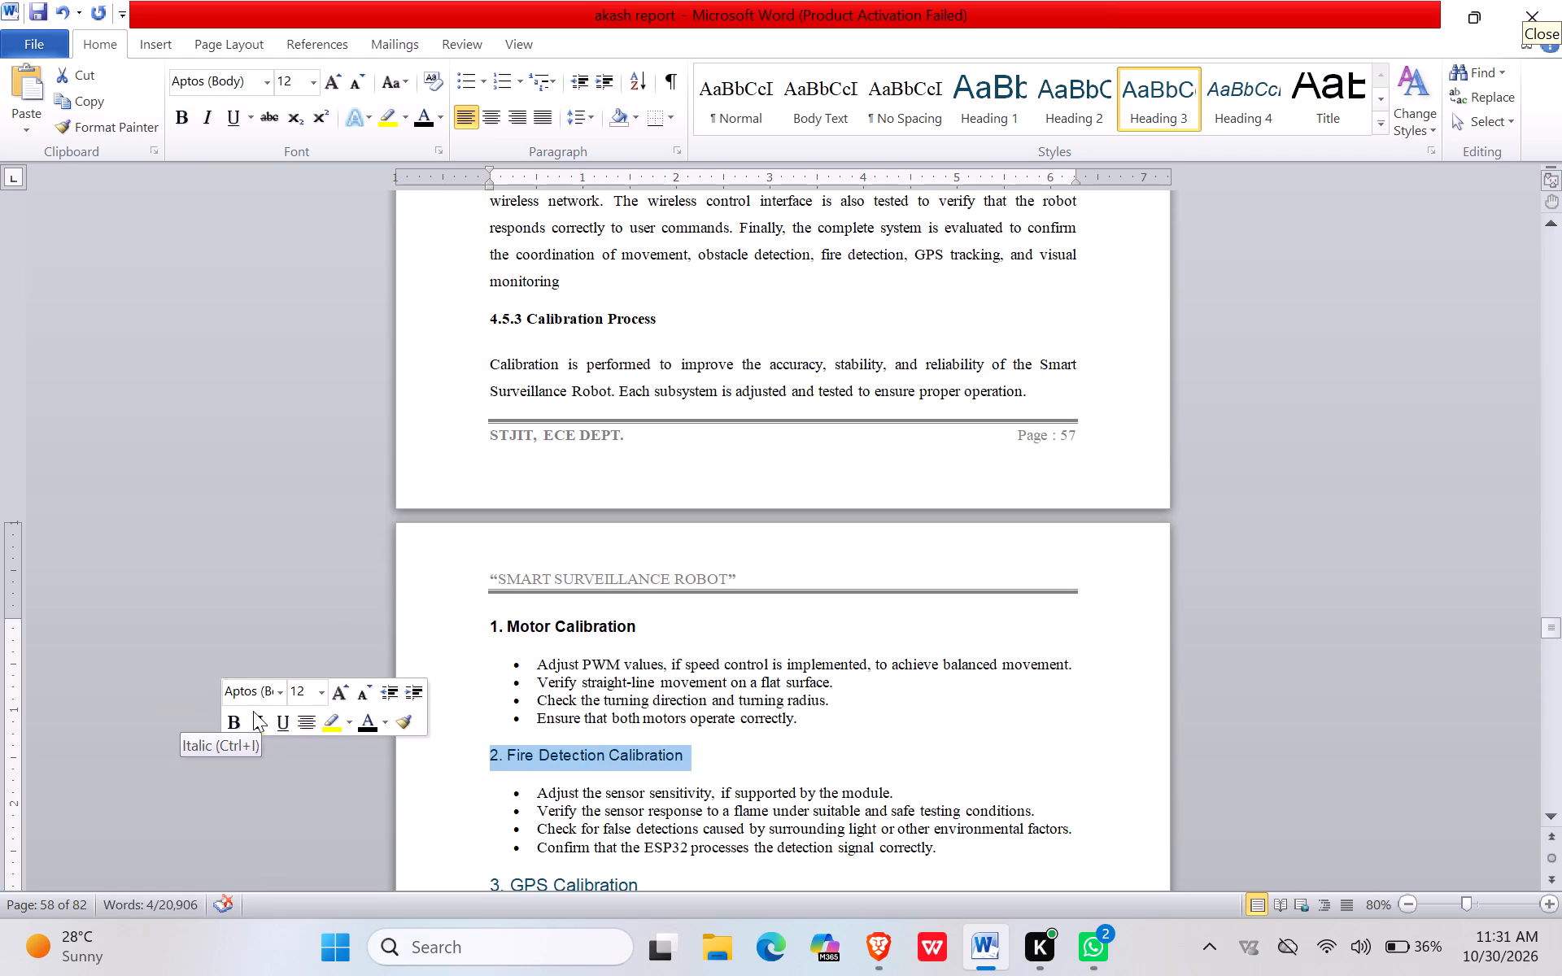
left_click(241, 721)
Change the "3. GPS Calibration" heading to black, reduce its font size to 12 and make it bold.
scroll(456, 742, "down", 3)
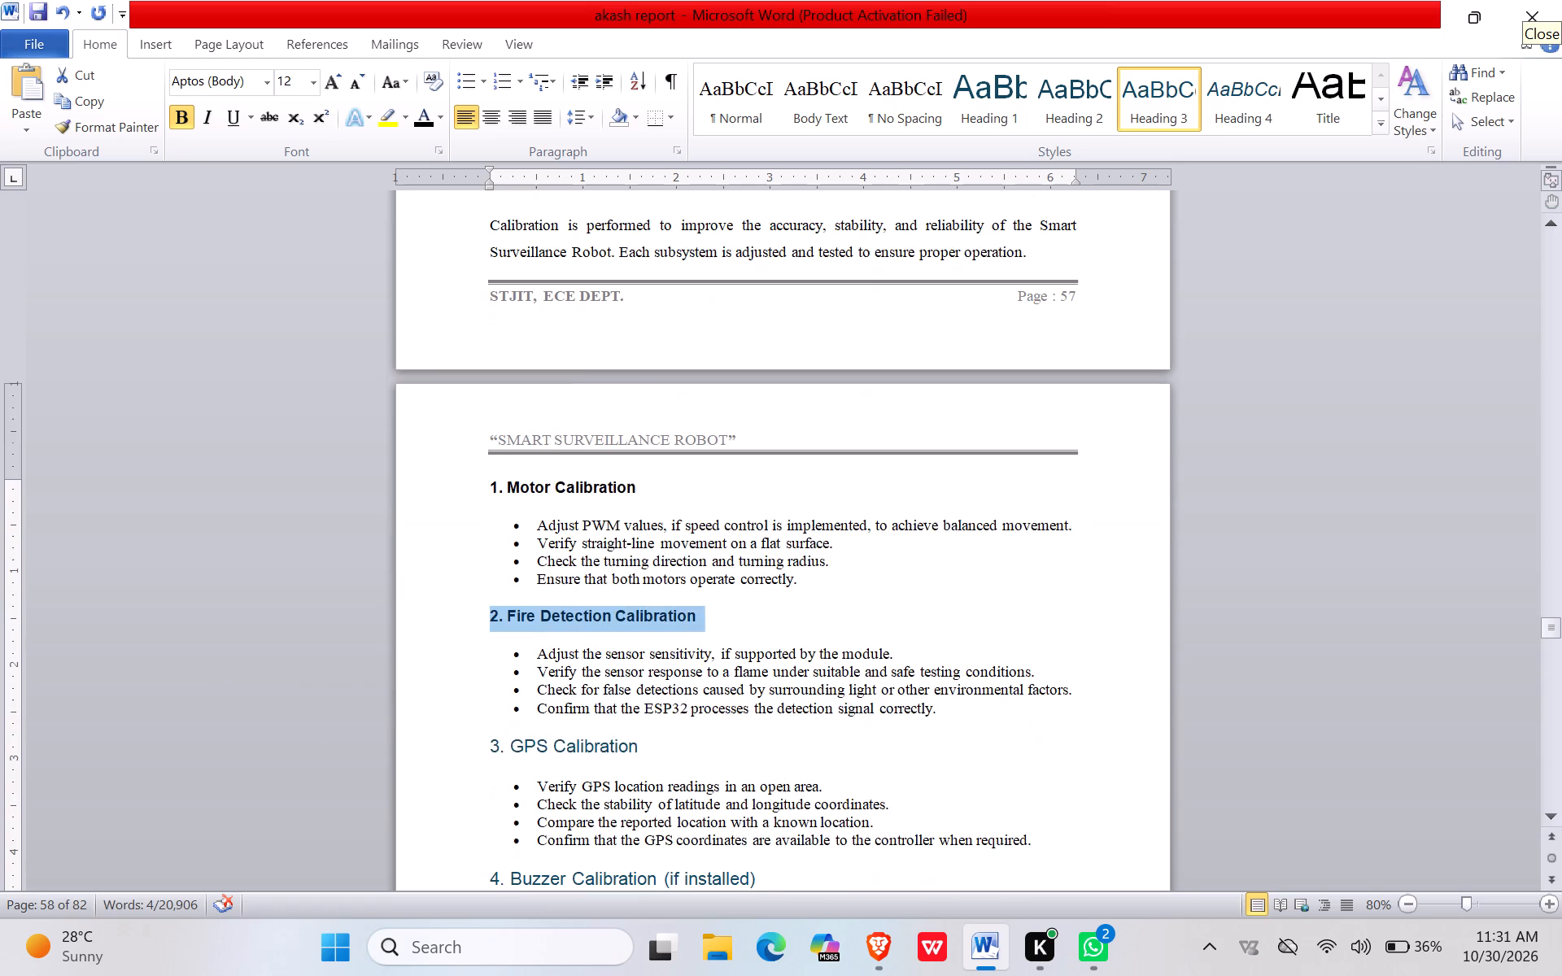
left_click(452, 744)
left_click(398, 714)
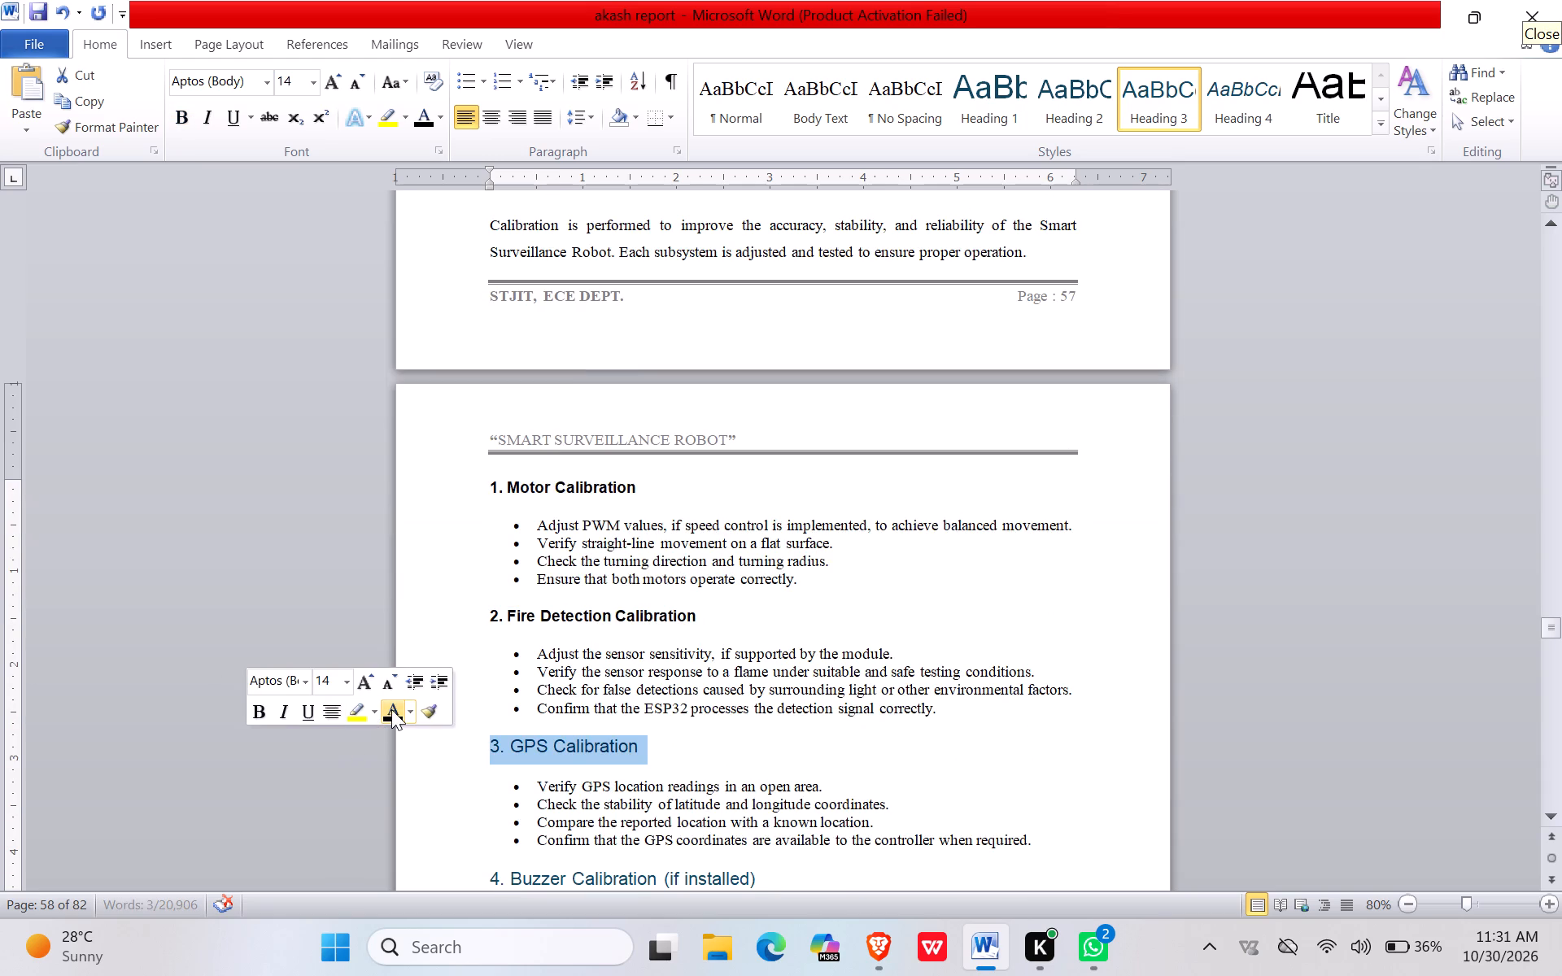
double_click(391, 684)
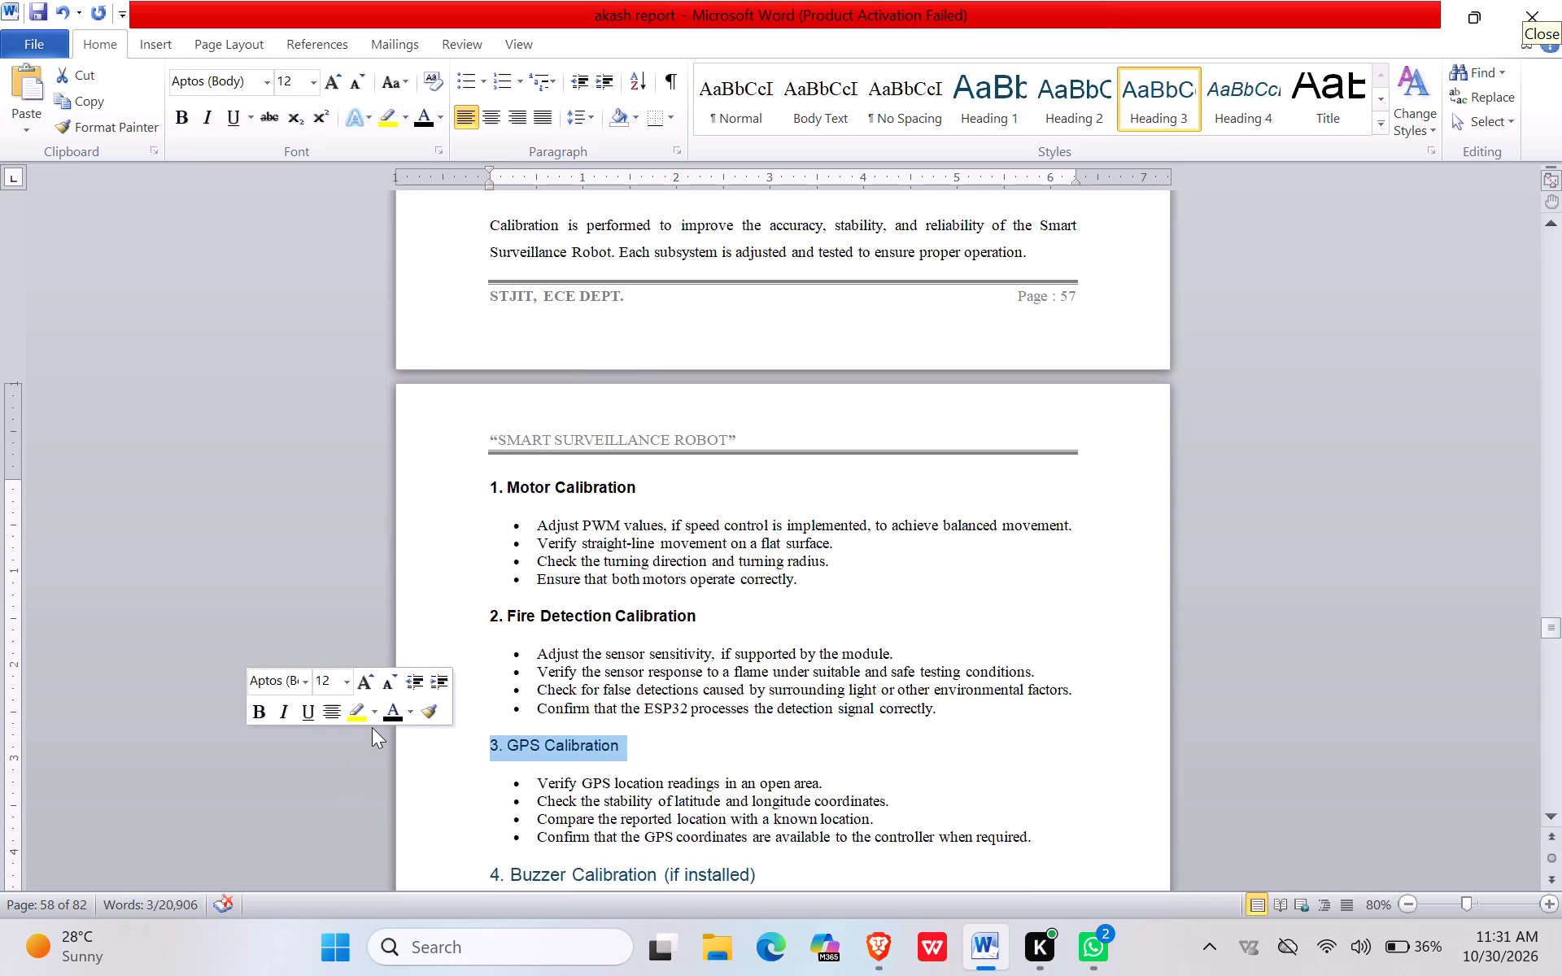
left_click(255, 700)
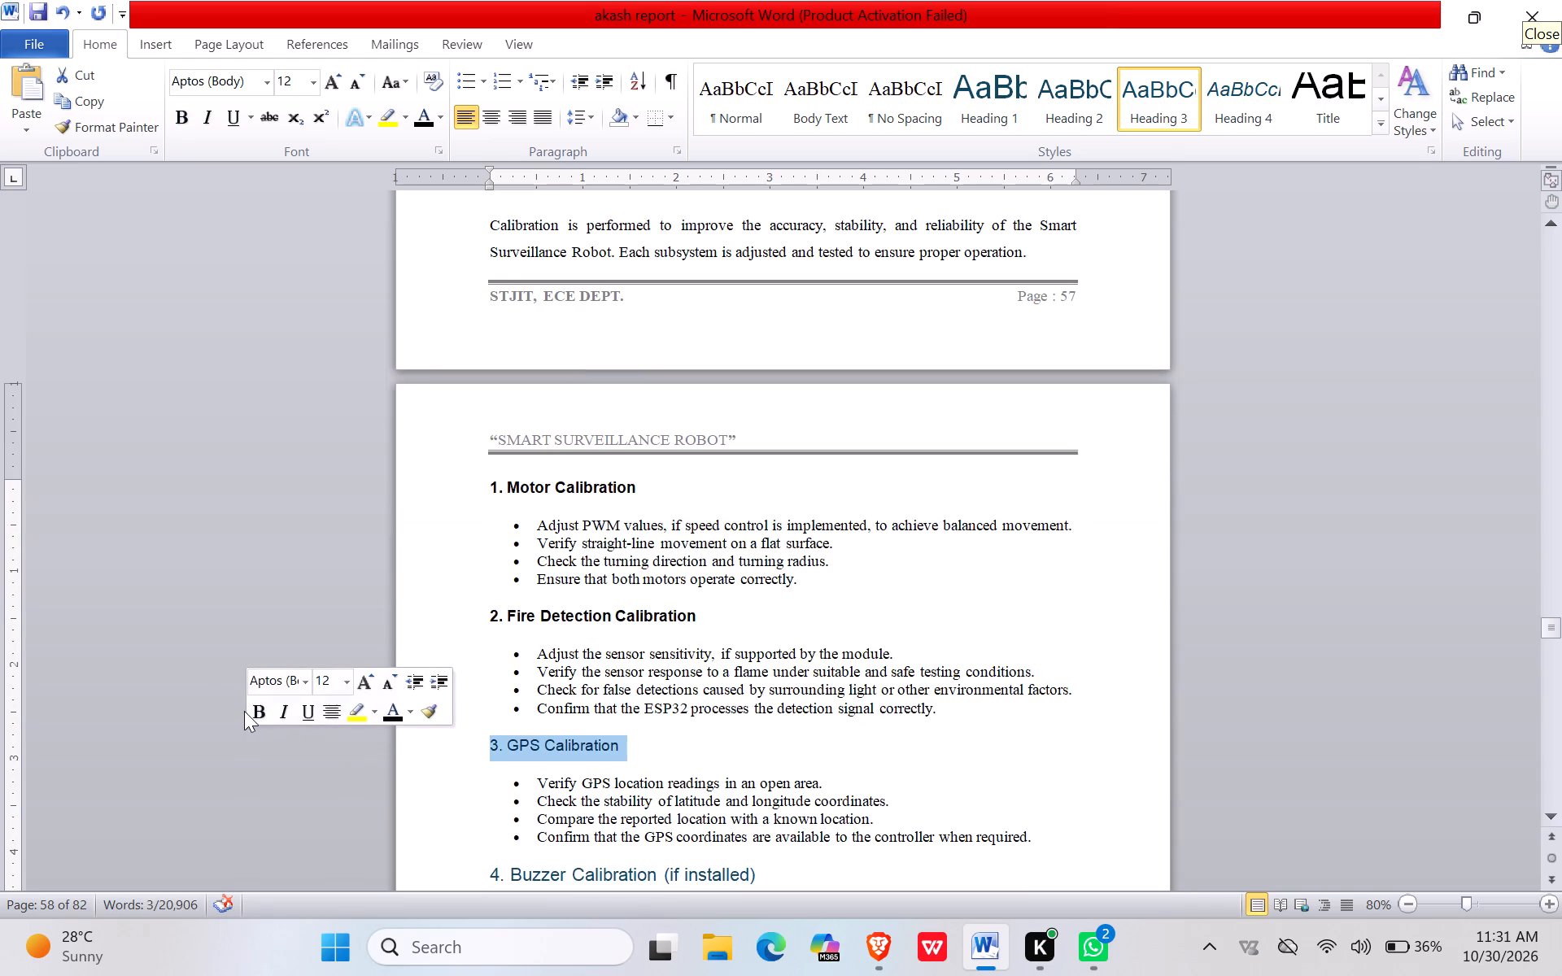
left_click(251, 710)
Format the "4. Buzzer Calibration (if installed)" heading as black, size 12 and bold.
scroll(436, 784, "down", 3)
left_click(434, 733)
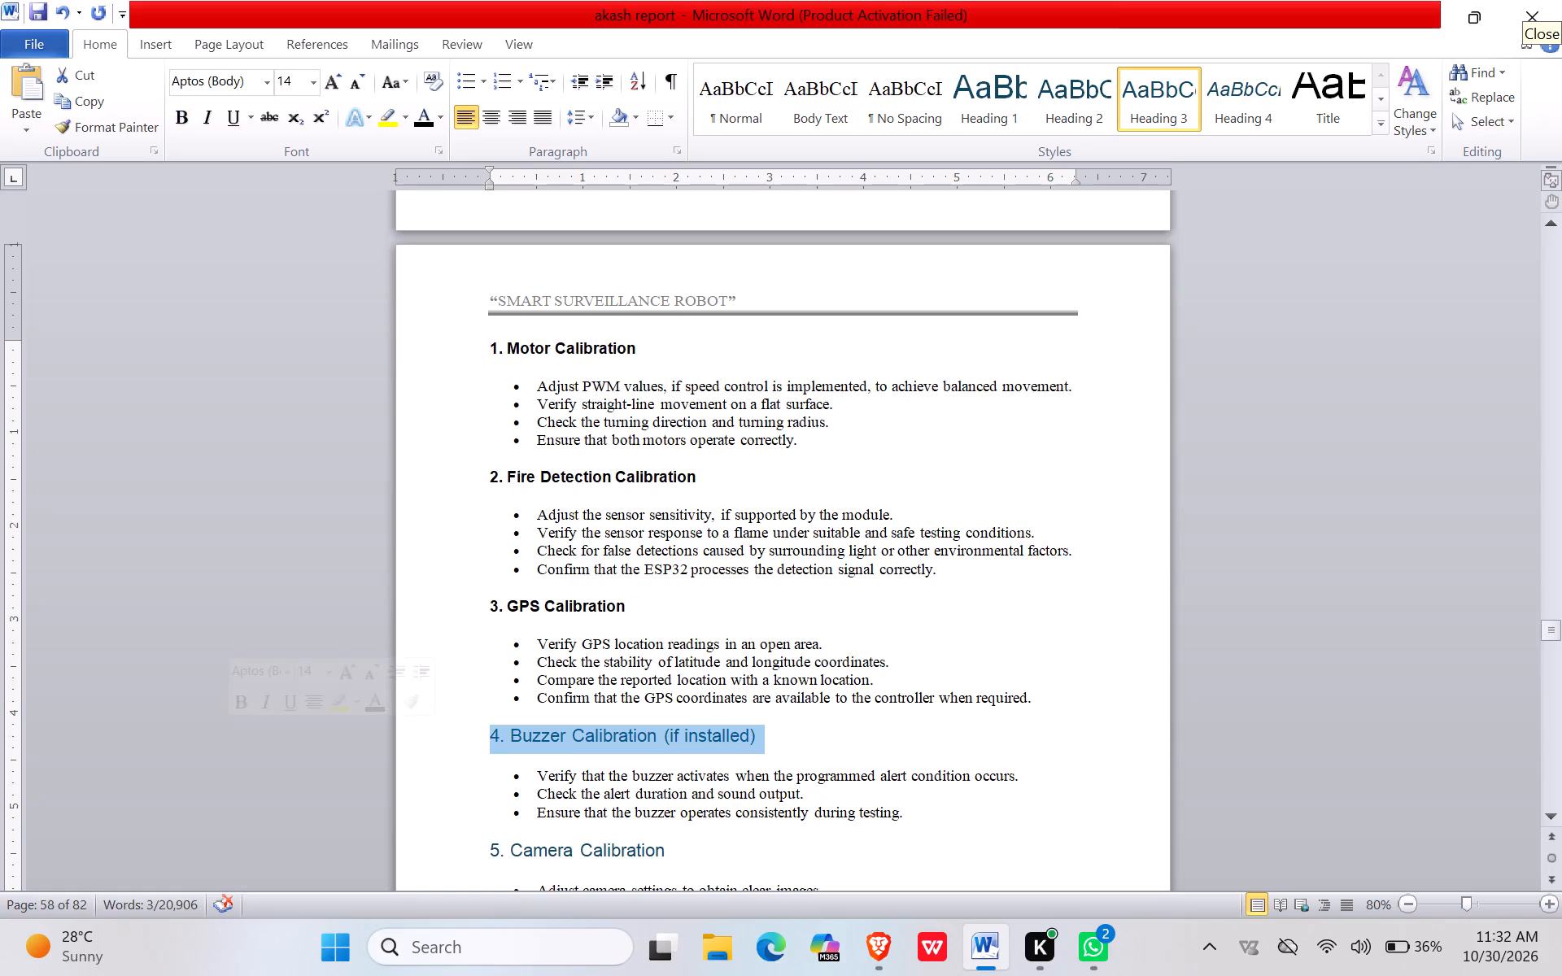
left_click(377, 713)
double_click(373, 678)
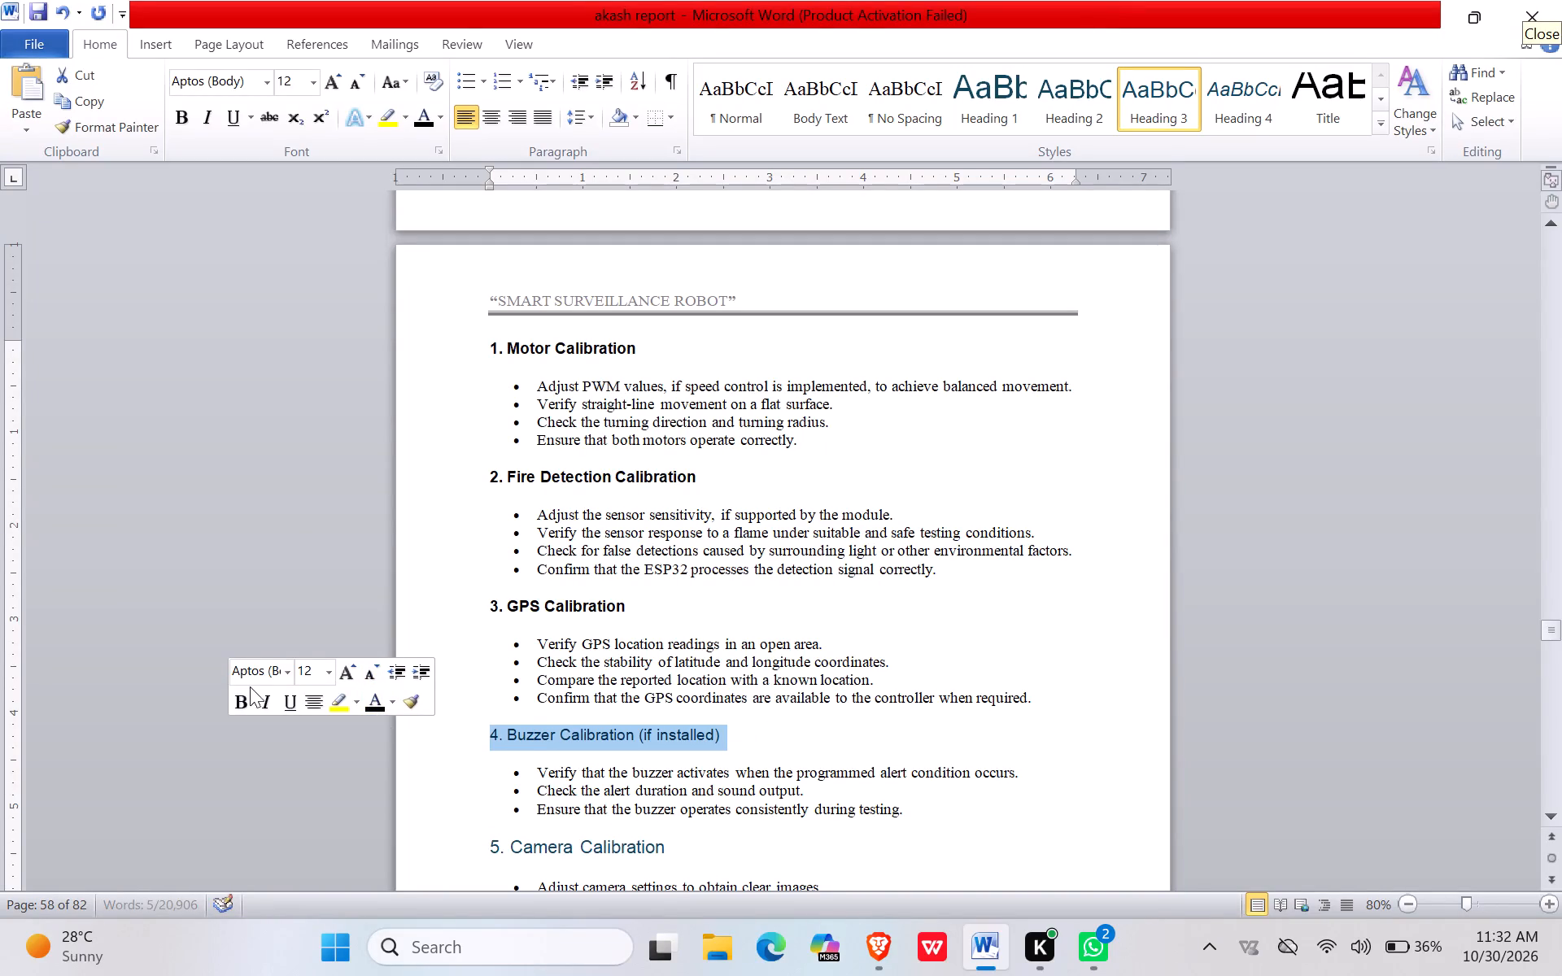
left_click(241, 694)
Give the "5. Camera Calibration" heading black text, font size 12 and bold formatting.
left_click(435, 773)
left_click(434, 847)
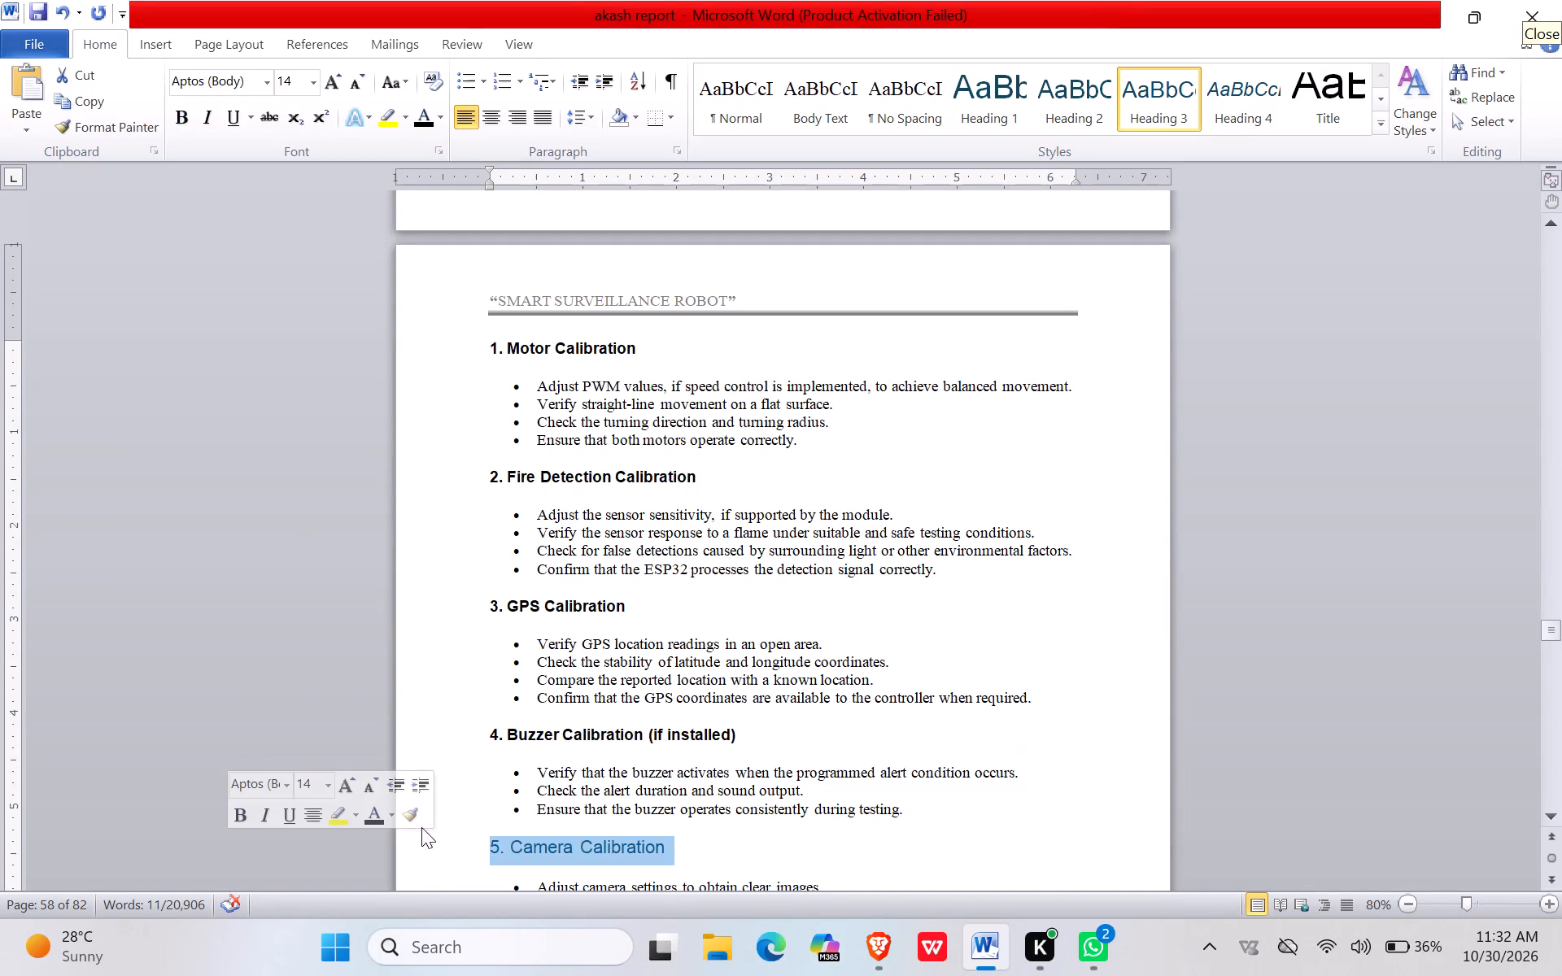
left_click(370, 810)
double_click(372, 782)
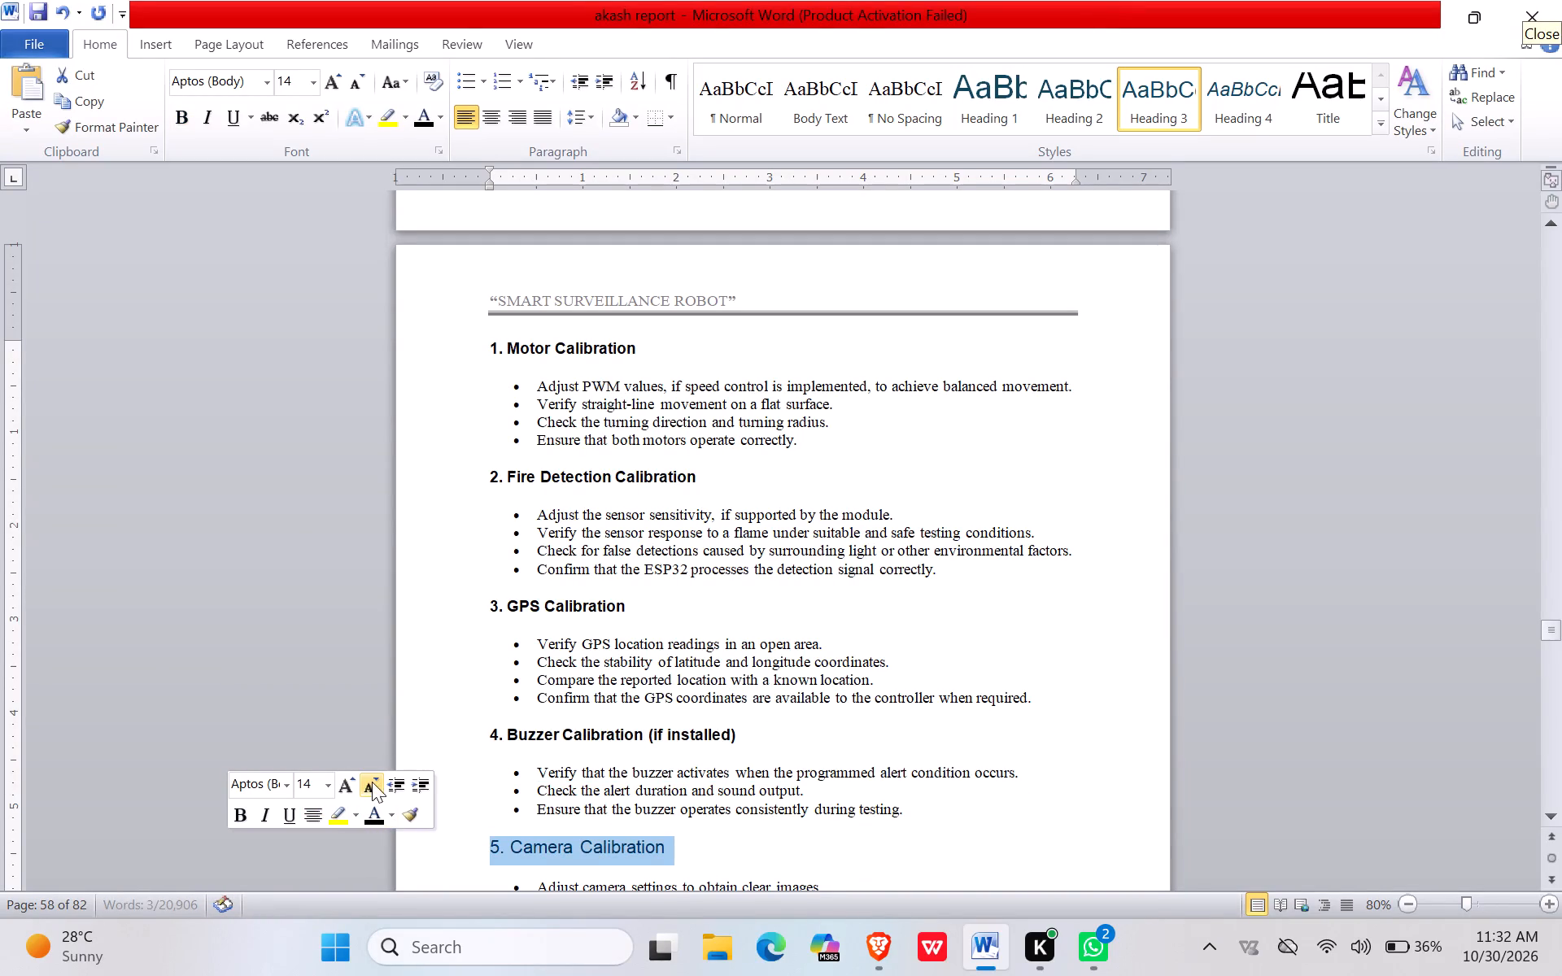
left_click(246, 810)
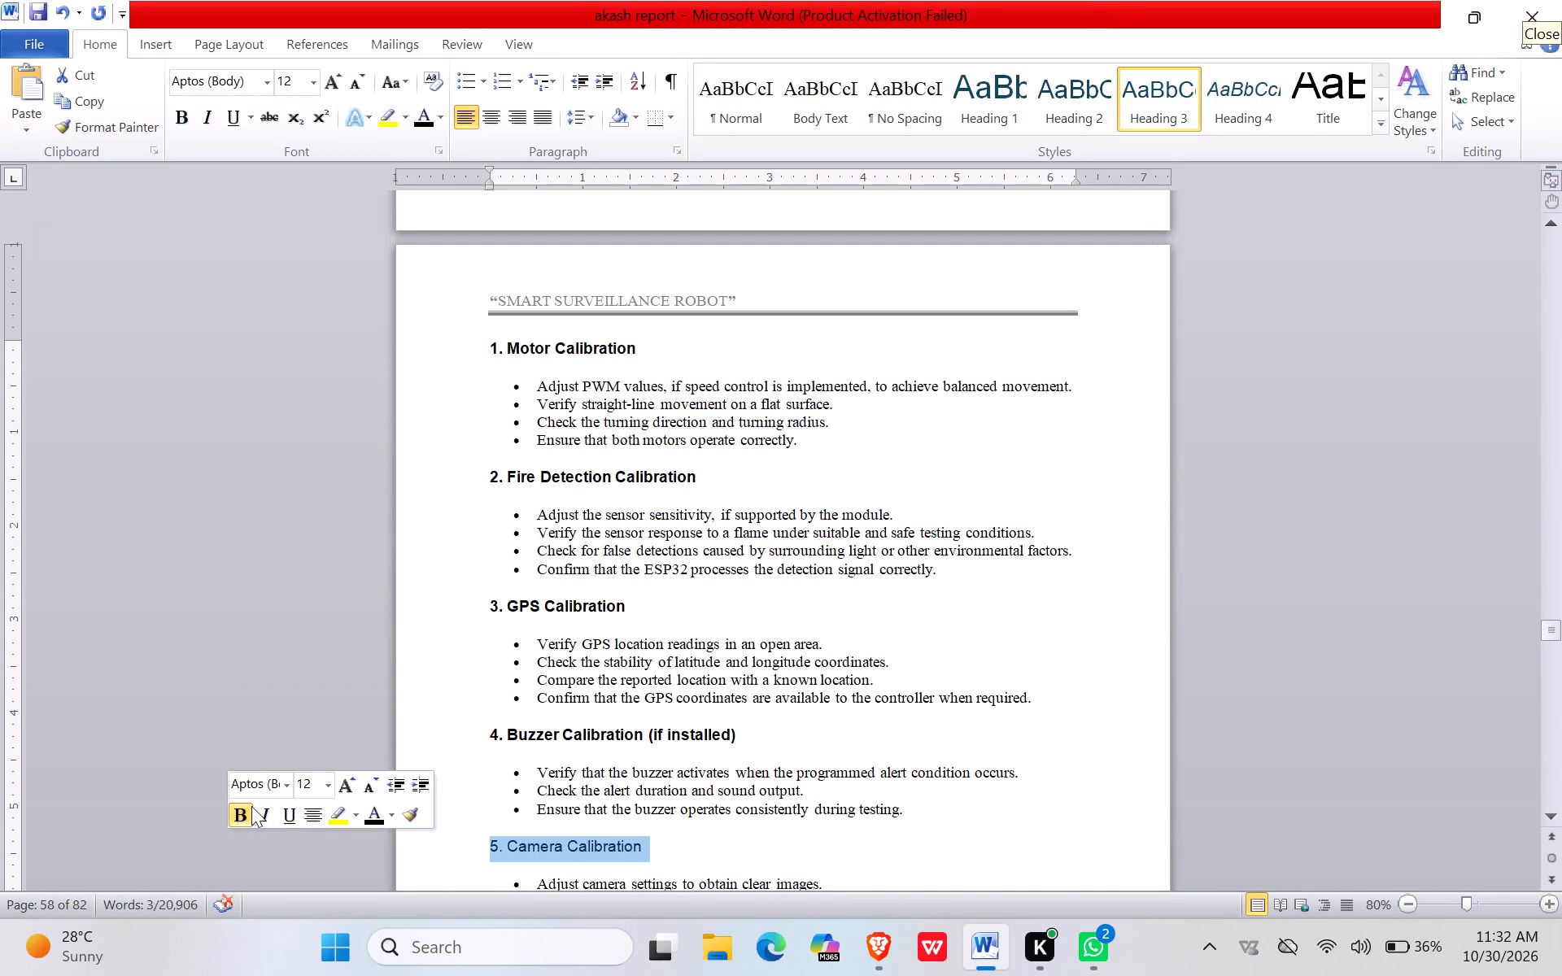
Recolour the "6. Ultrasonic Sensor Calibration" heading black, reduce it to size 12 and make it bold.
left_click(433, 846)
scroll(468, 800, "down", 5)
left_click(446, 755)
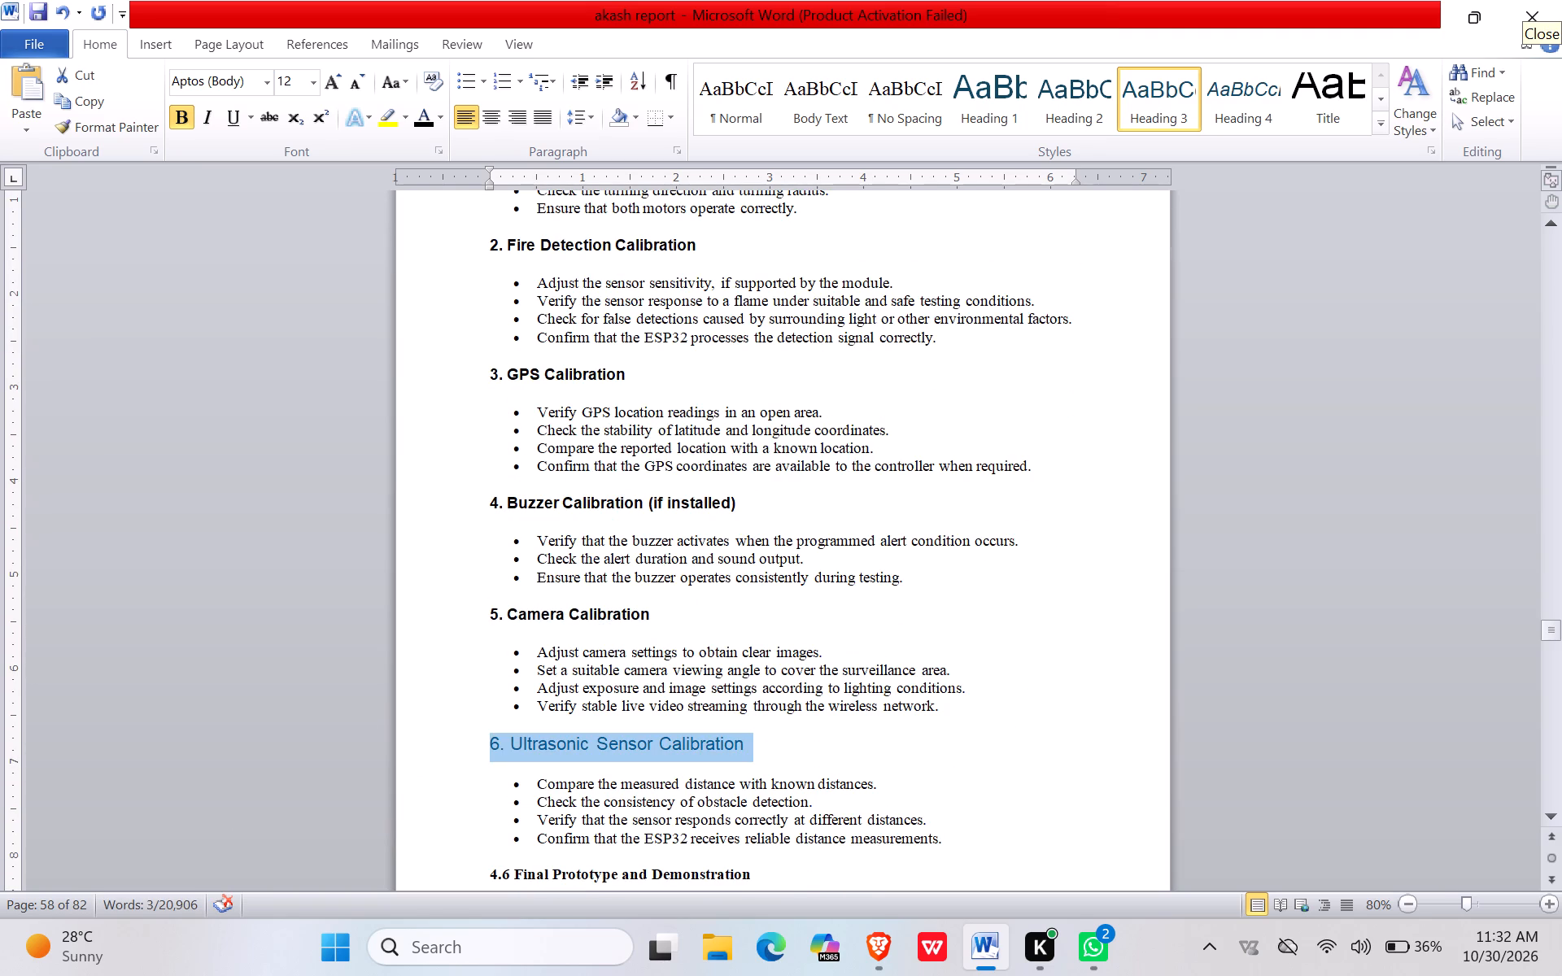
left_click(379, 725)
double_click(373, 691)
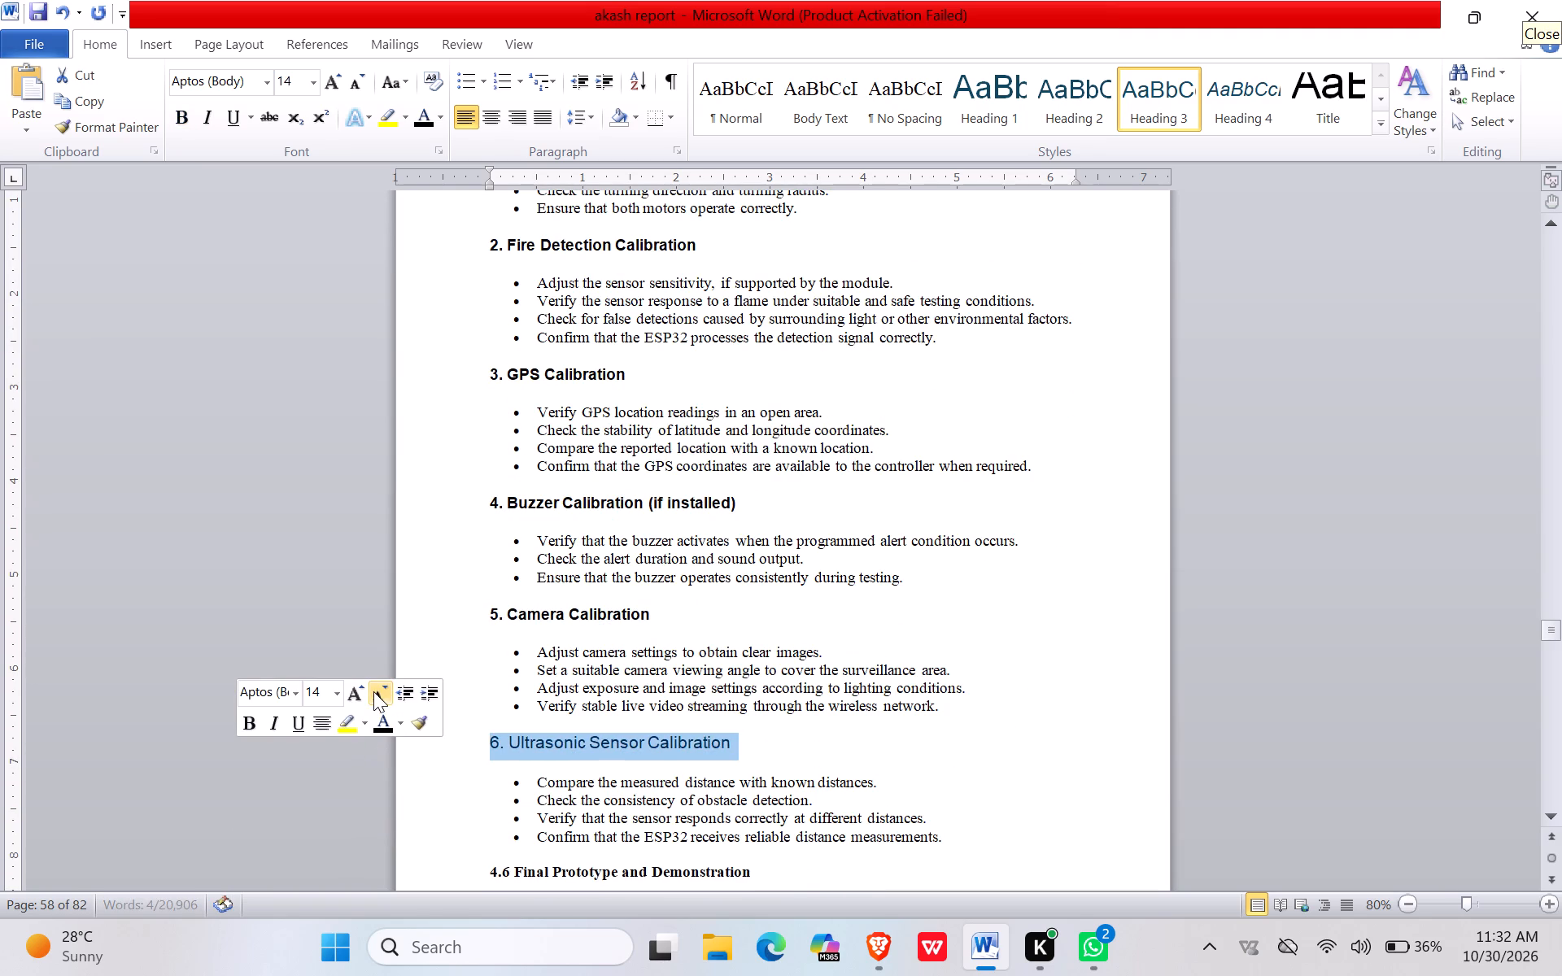
left_click(253, 724)
Justify everything from the 1. Motor Calibration heading through the 6. Ultrasonic Sensor Calibration bullets and set its line spacing to 1.5.
left_click(472, 780)
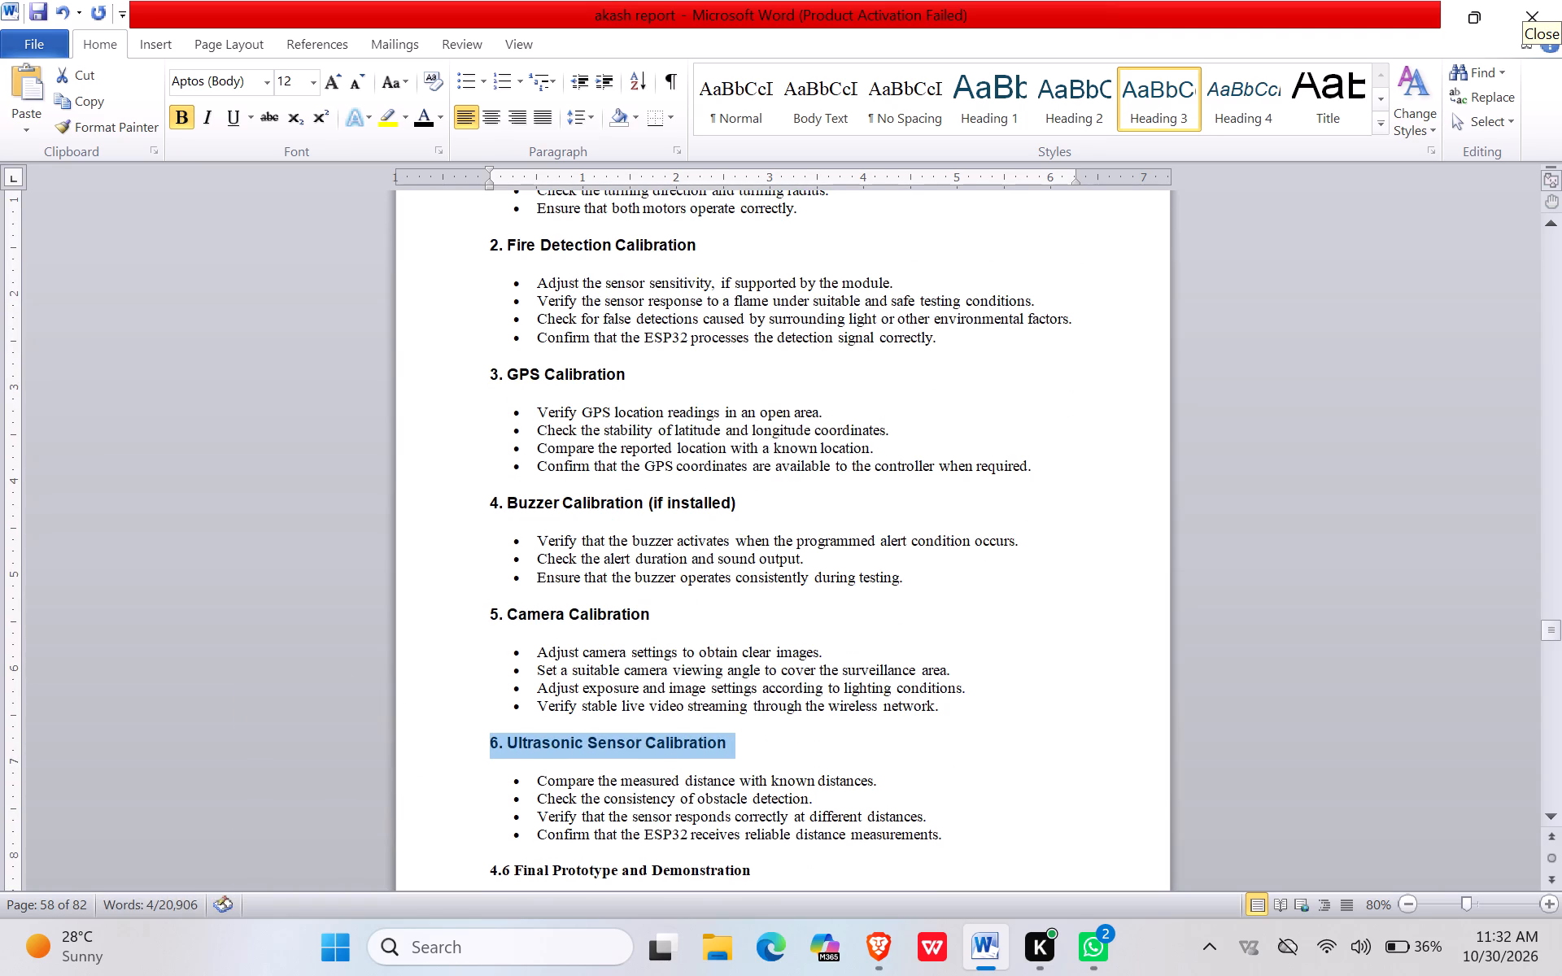
left_click(445, 871)
left_click(483, 770)
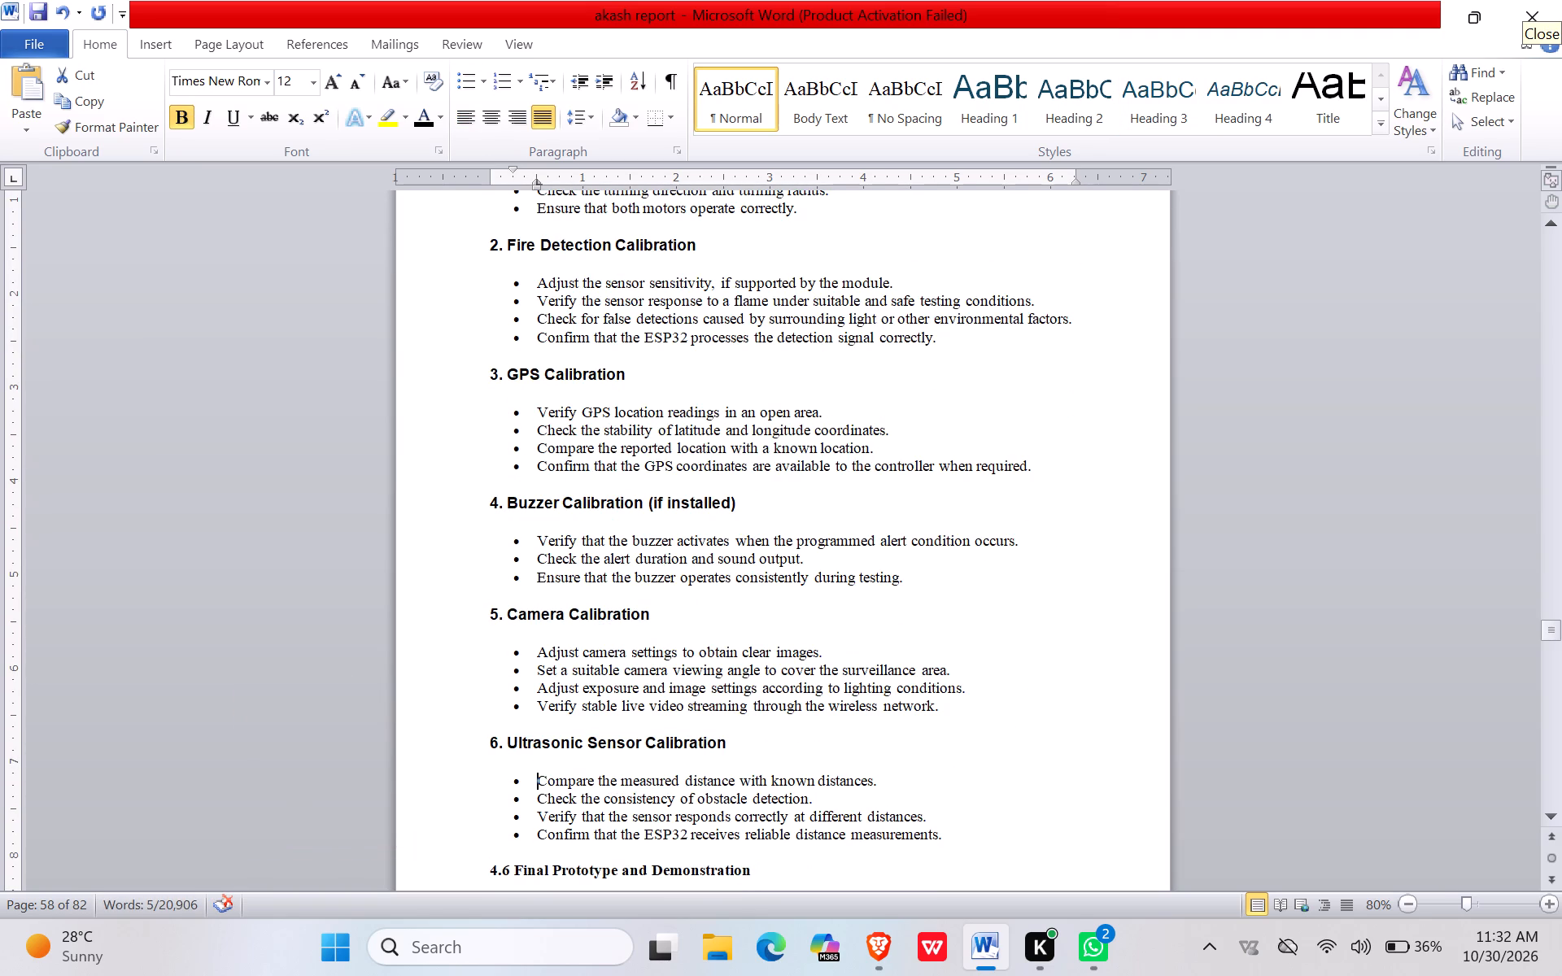
left_click_drag(949, 835, 426, 467)
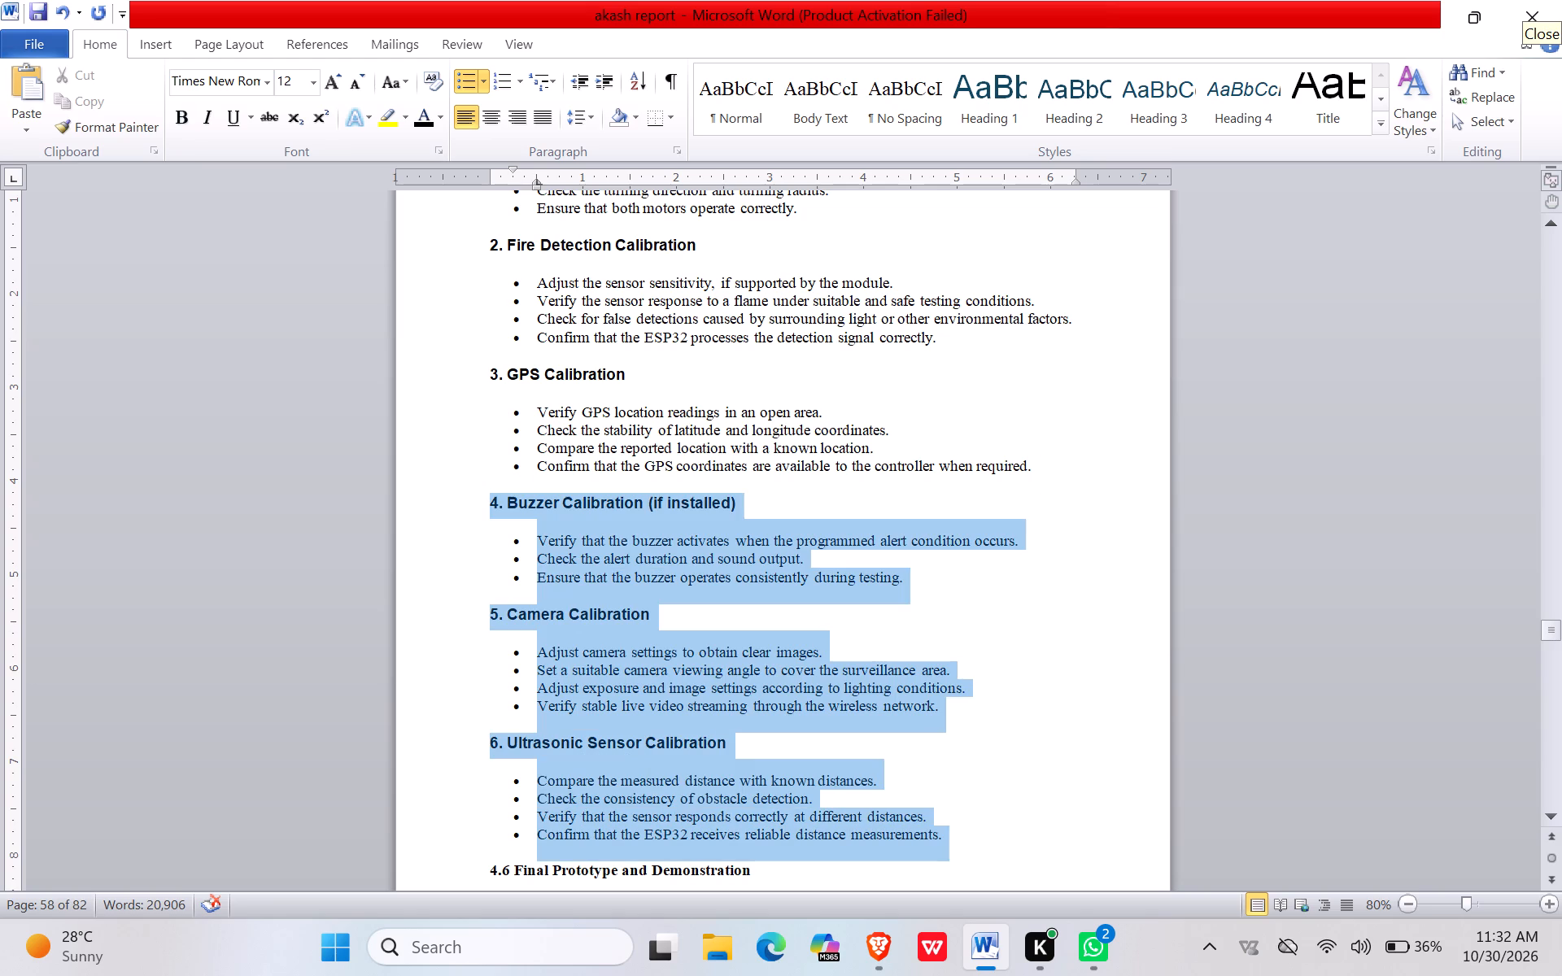
left_click_drag(426, 467, 441, 455)
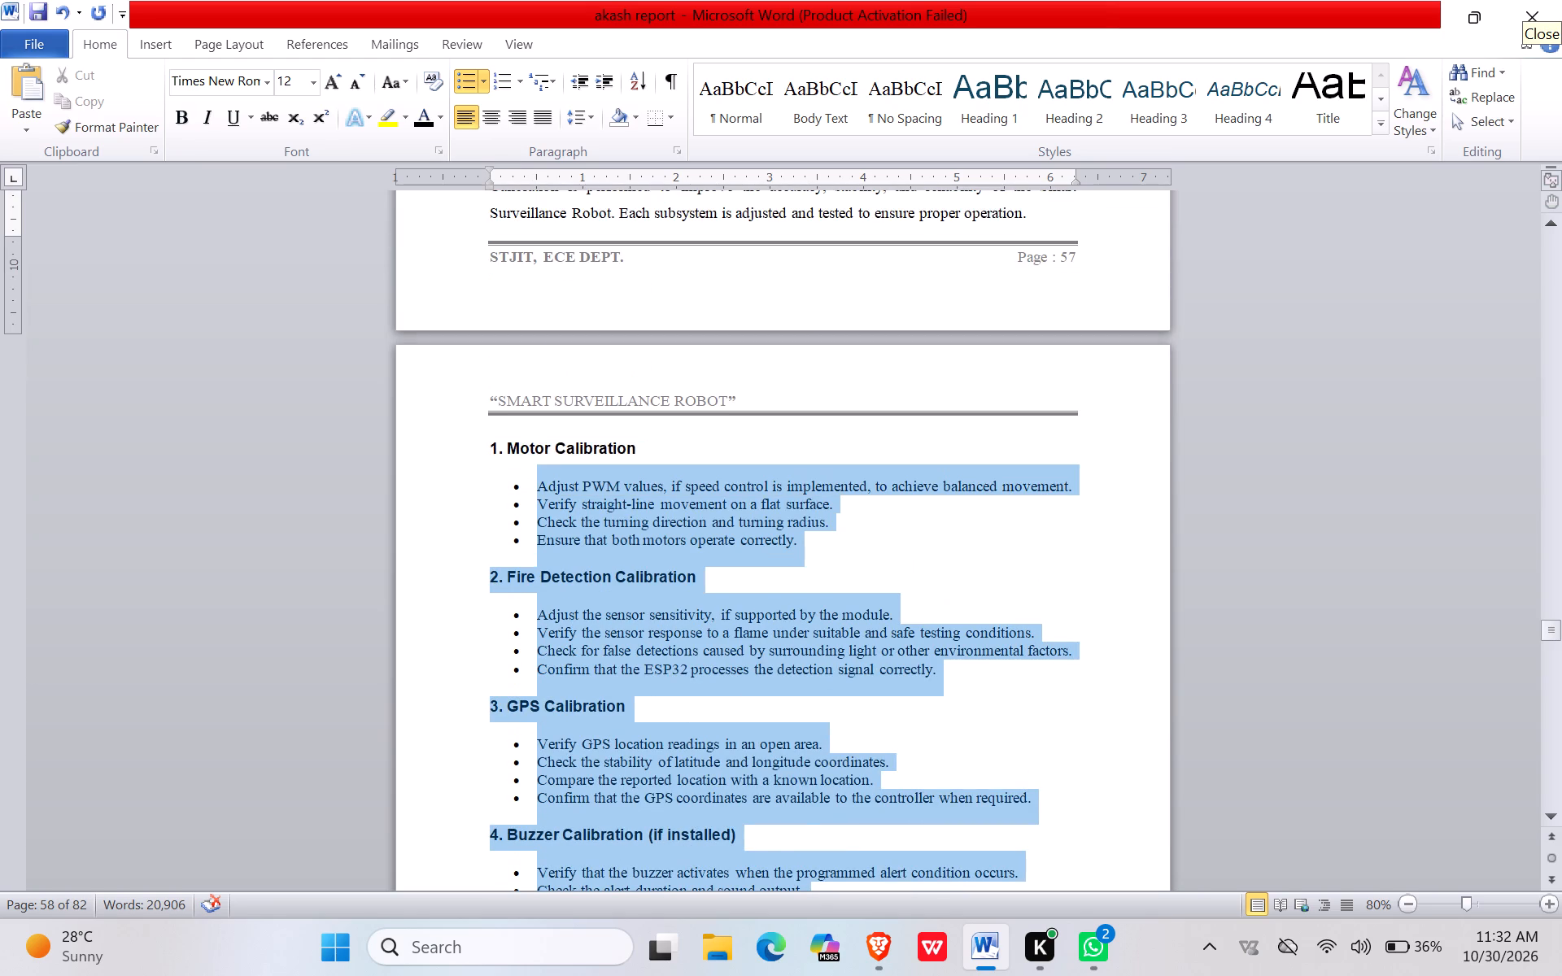
left_click_drag(441, 455, 446, 438)
left_click(539, 111)
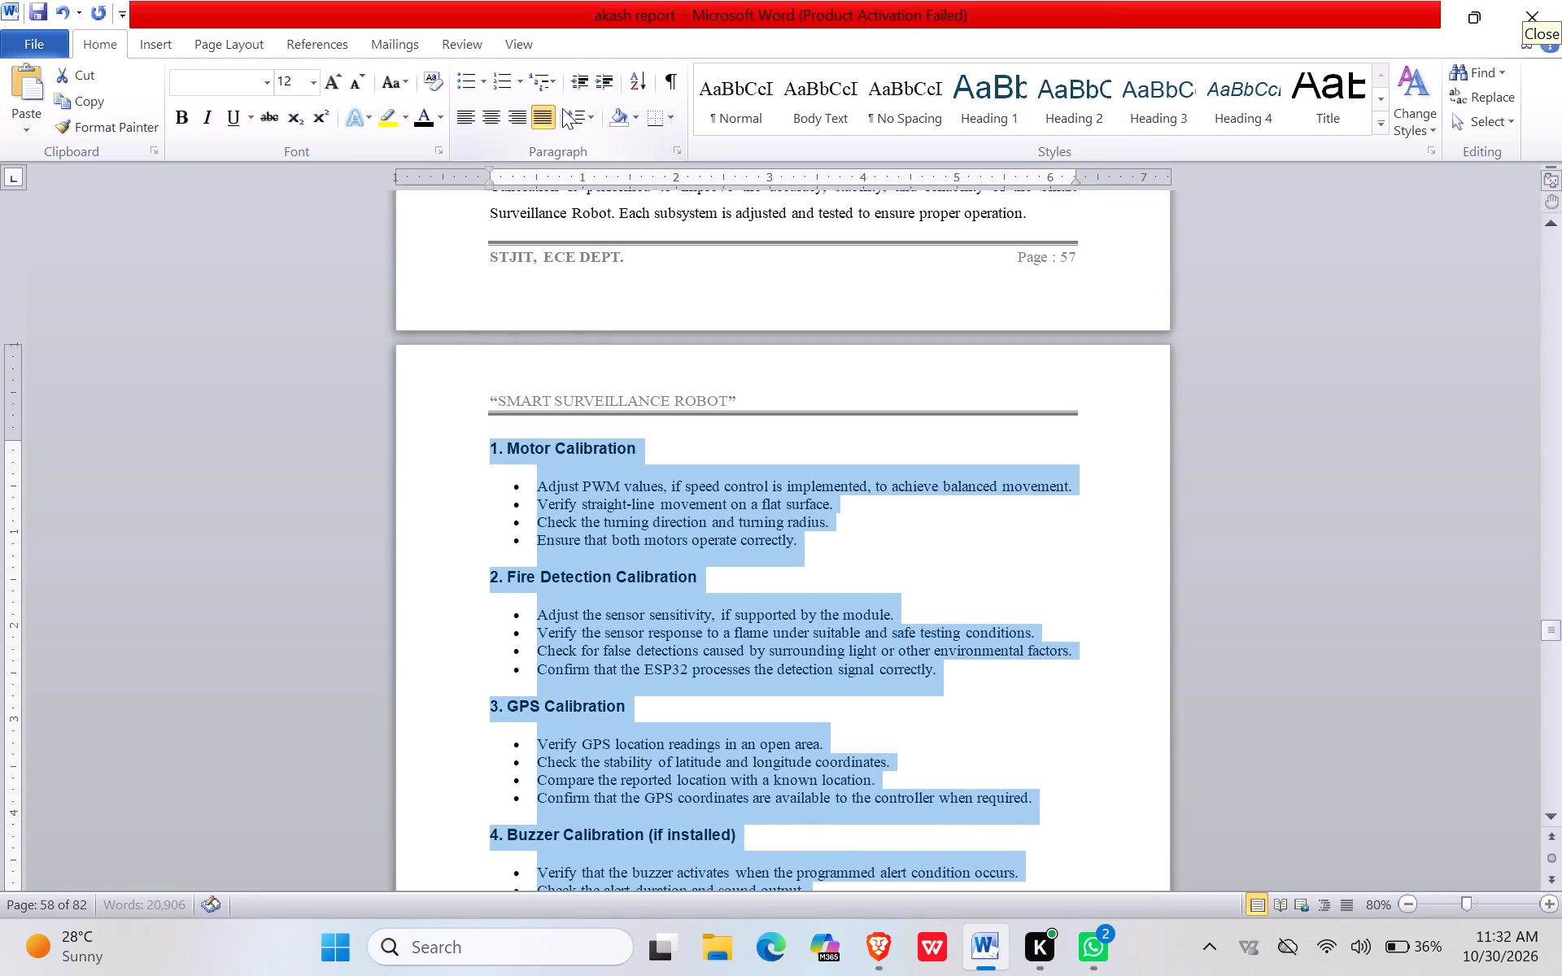
left_click(567, 110)
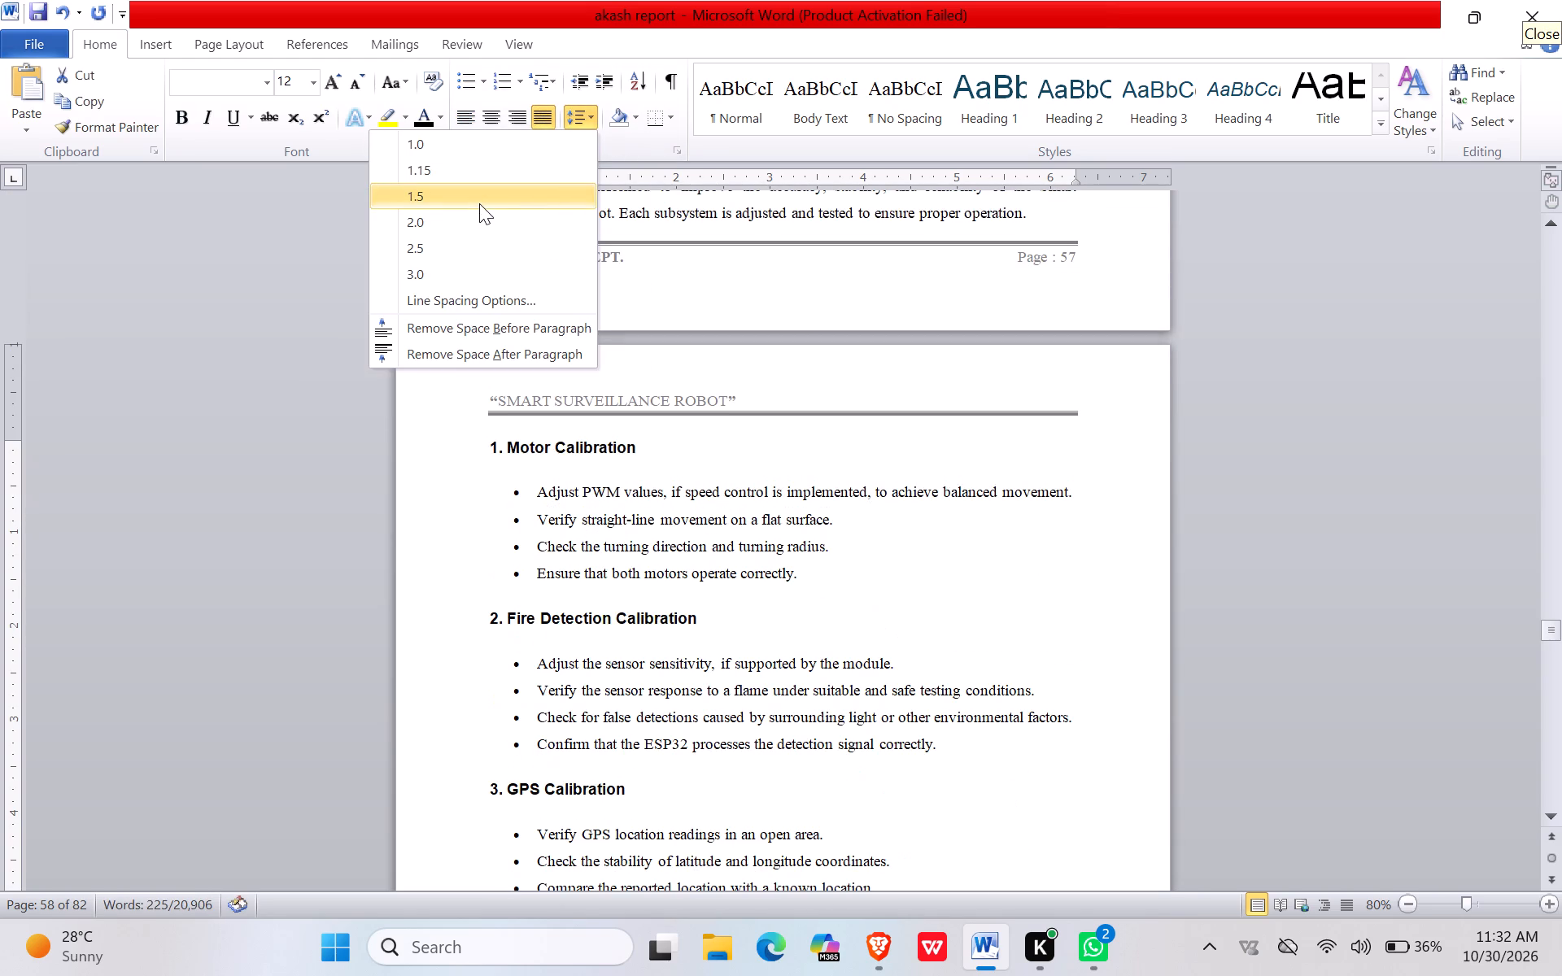
left_click(479, 201)
Change the font of all six calibration headings and their bullets to Times New Roman.
left_click(265, 81)
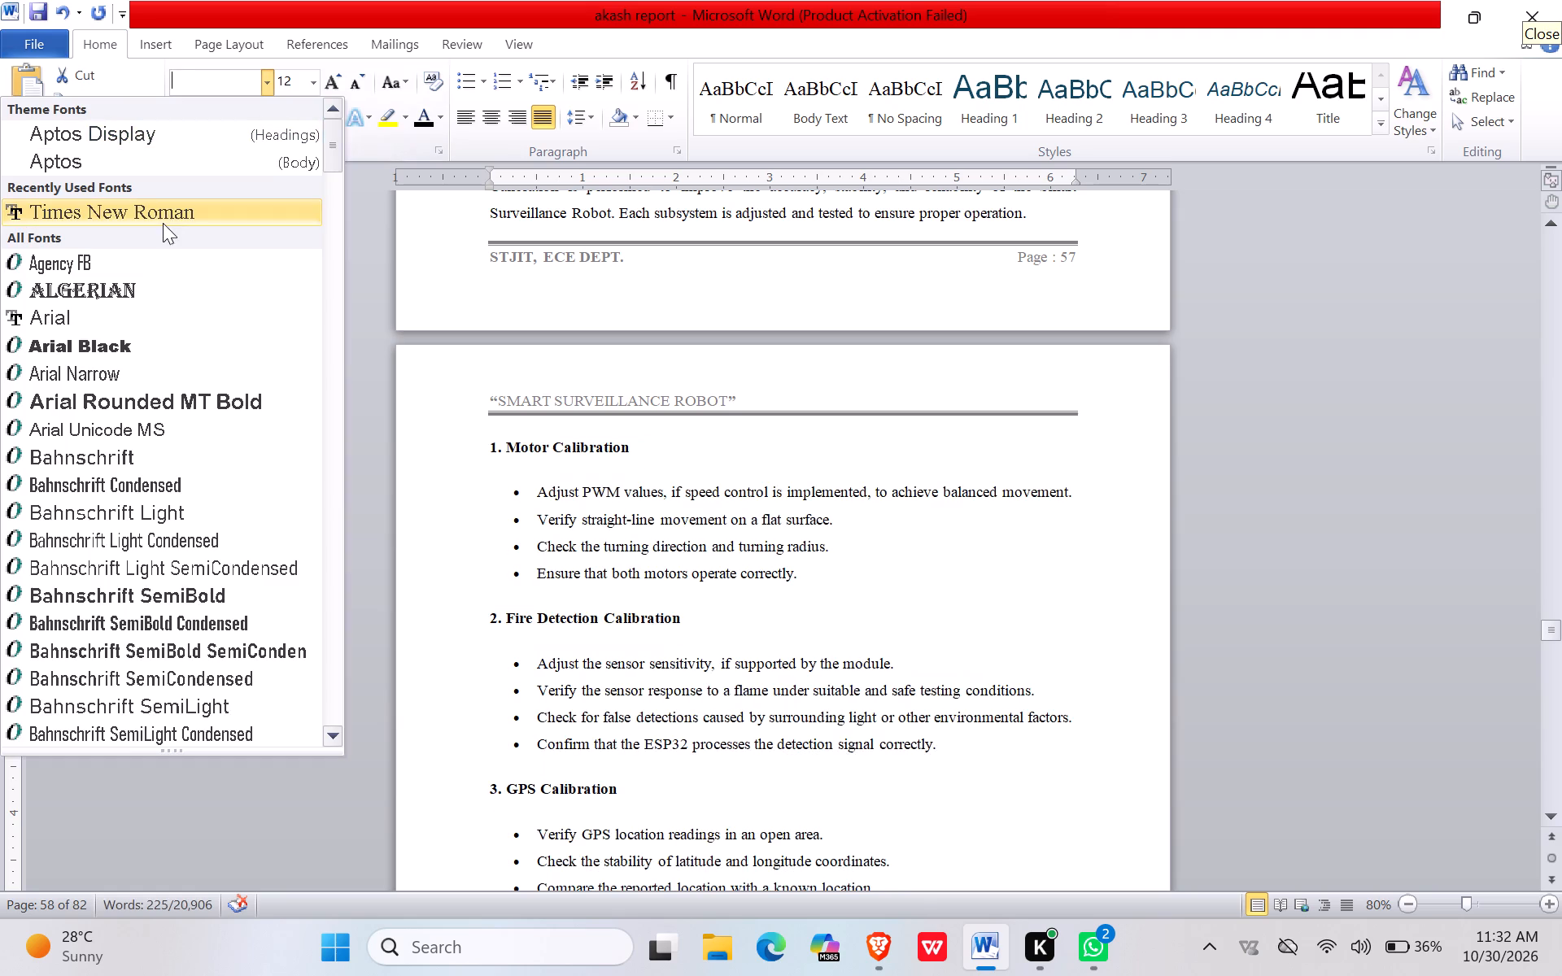
left_click(164, 211)
left_click(467, 465)
Examine the formatting and page flow of the calibration sections from 1. Motor Calibration to 6. Ultrasonic Sensor Calibration.
scroll(470, 473, "down", 2)
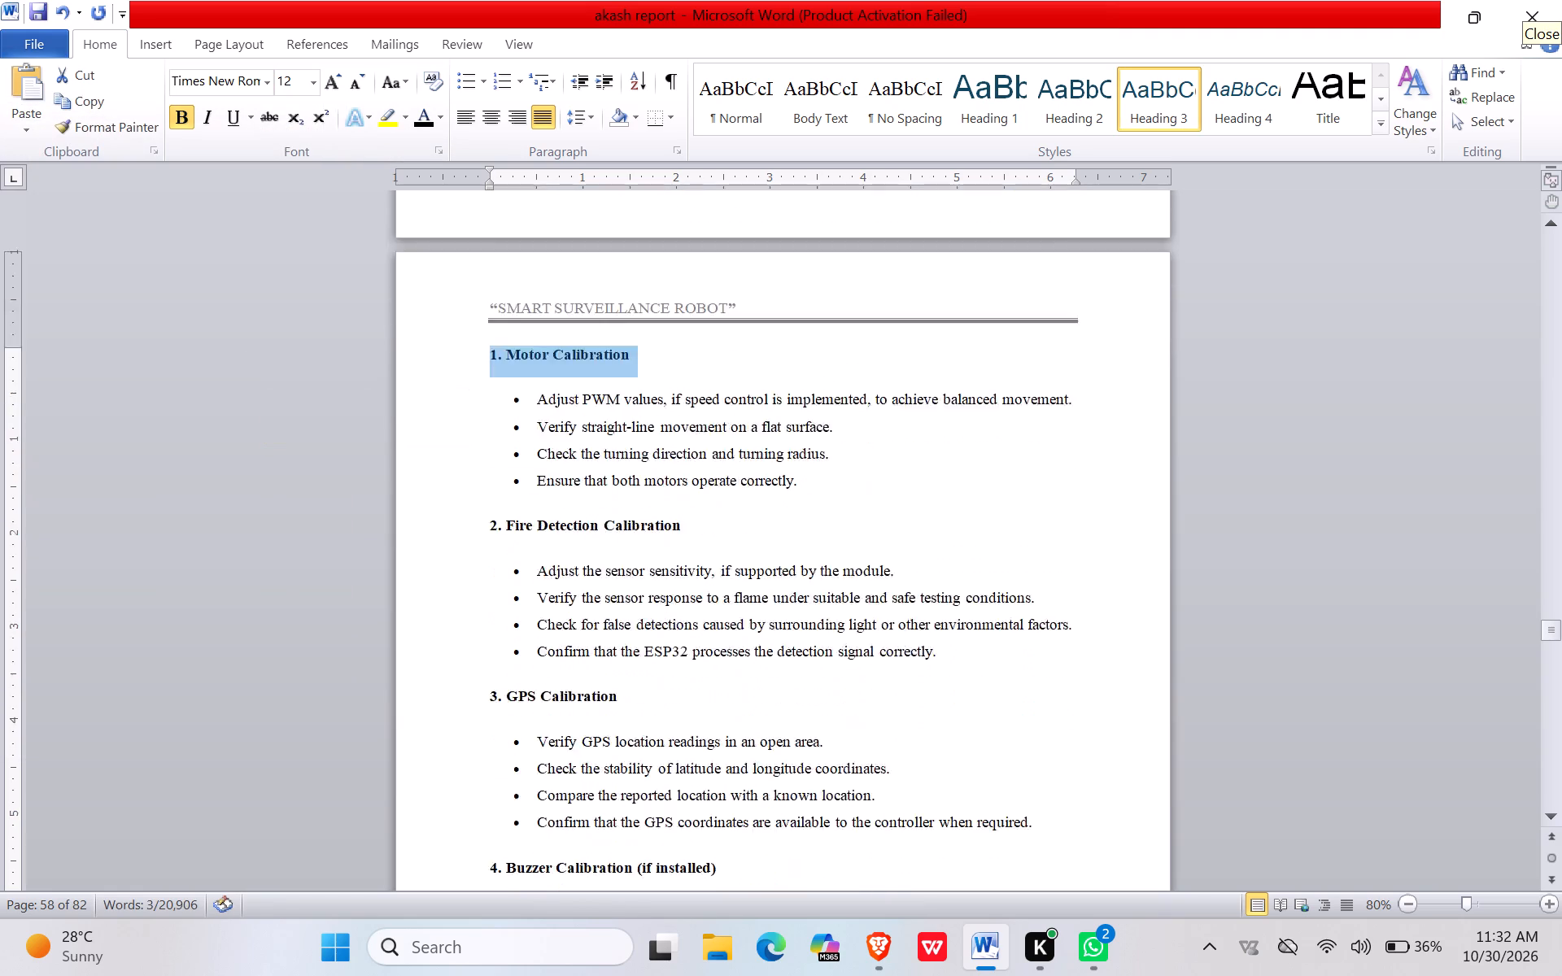
scroll(472, 474, "down", 1)
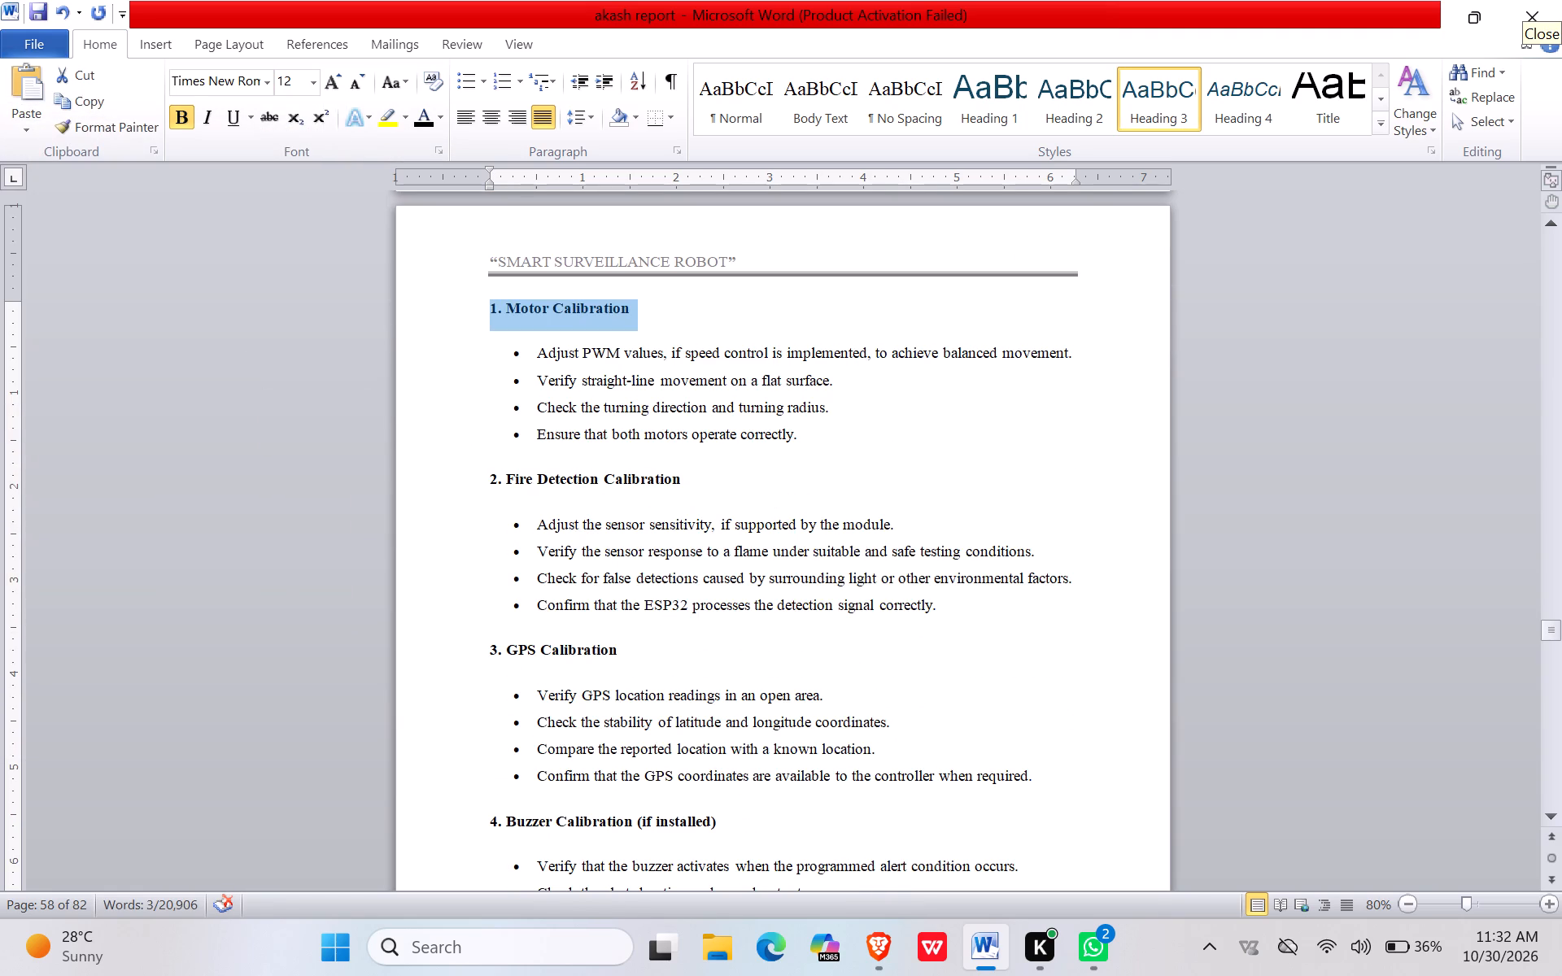
left_click(506, 512)
left_click(516, 502)
left_click(502, 532)
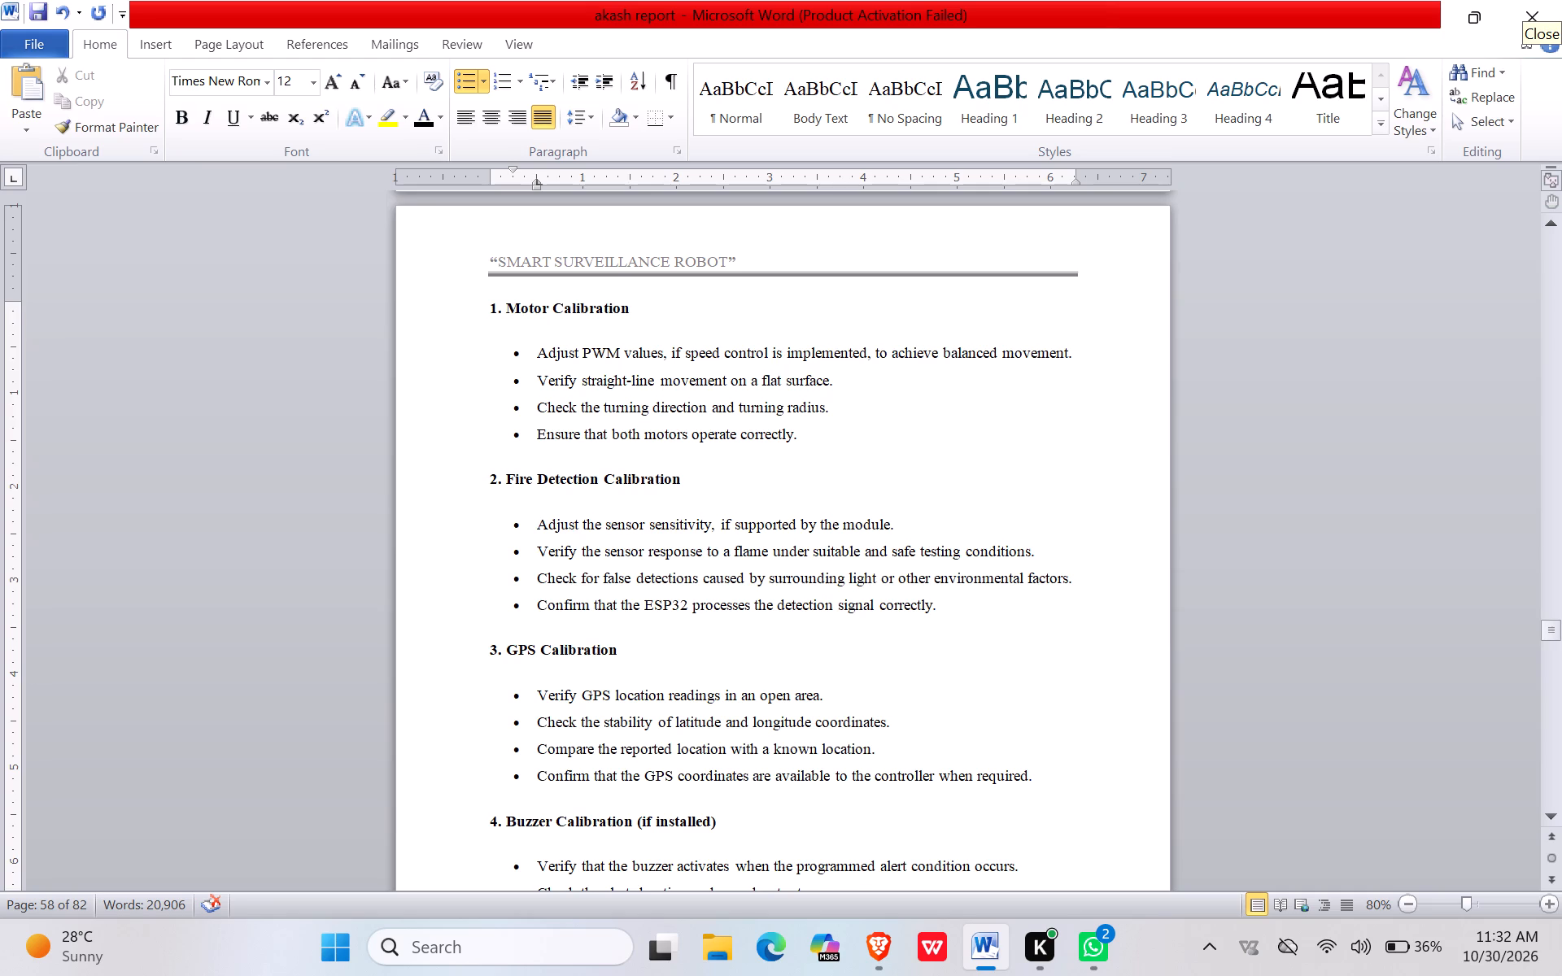
scroll(664, 479, "down", 18)
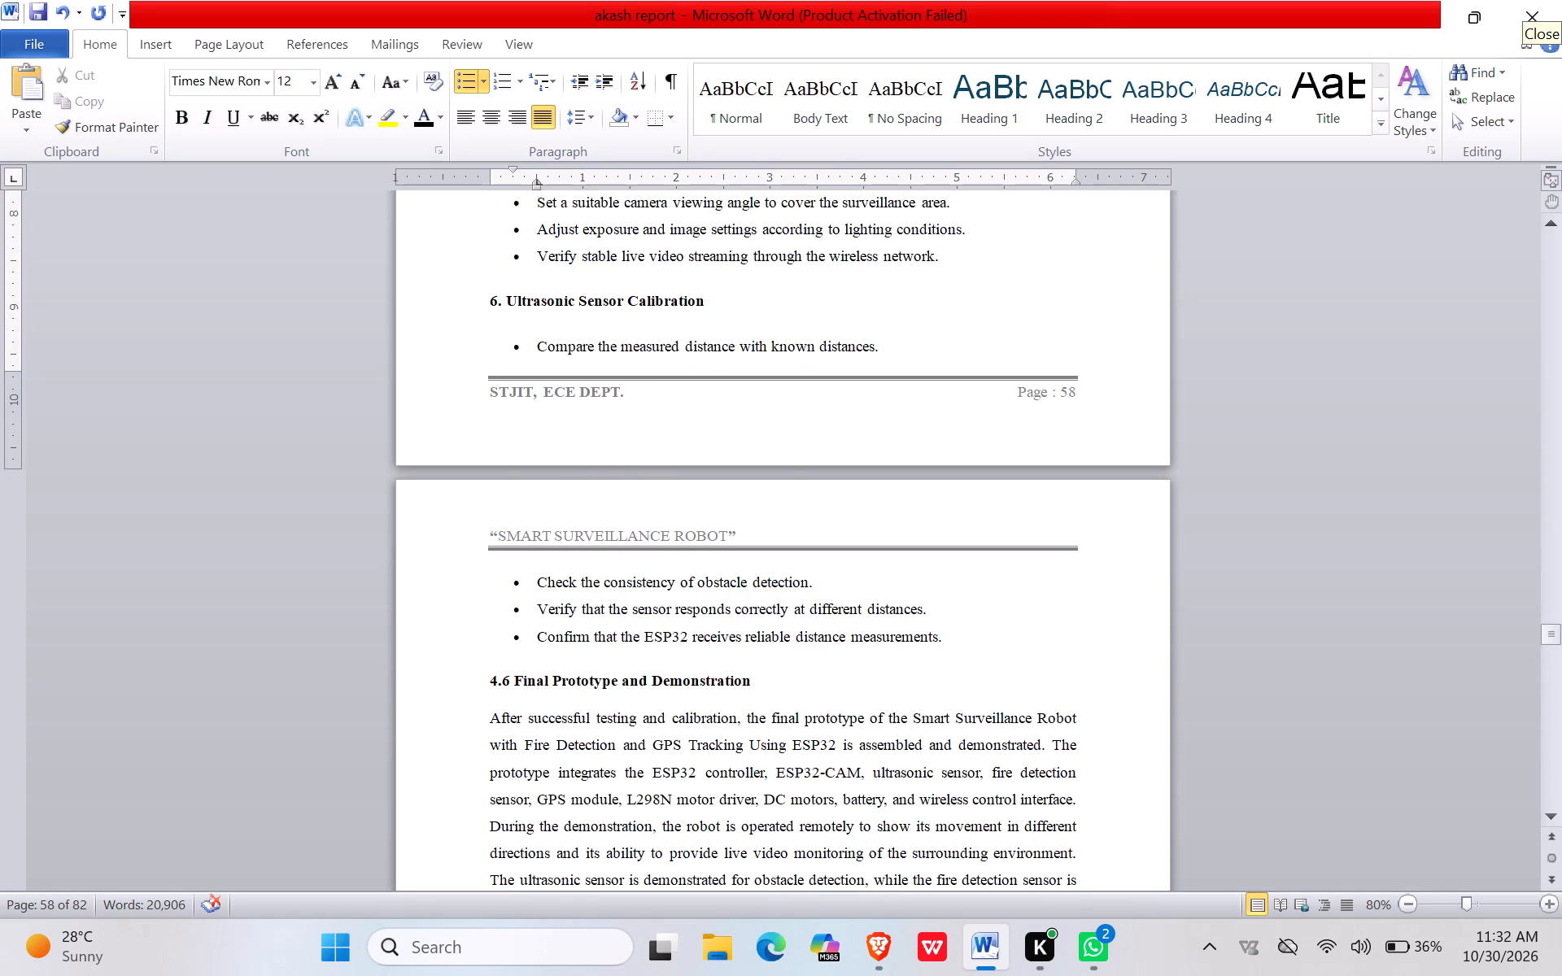
scroll(789, 454, "up", 5)
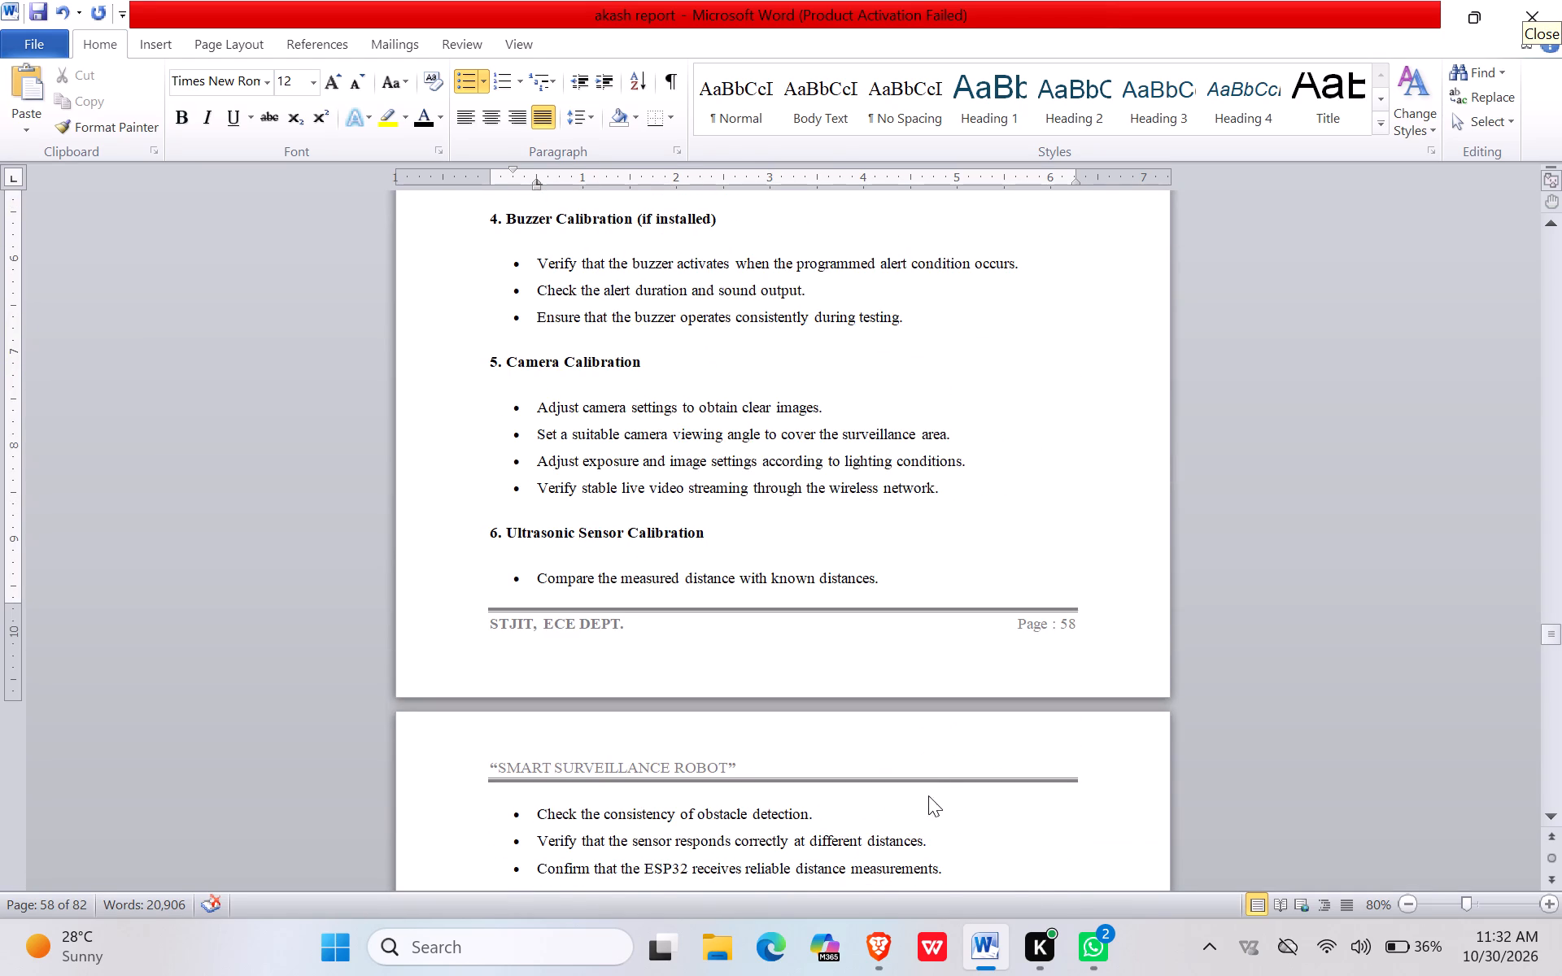
Reapply 1.5 line spacing to all the text from 1. Motor Calibration through the 6. Ultrasonic Sensor Calibration bullets.
scroll(928, 756, "down", 3)
left_click_drag(958, 722, 486, 333)
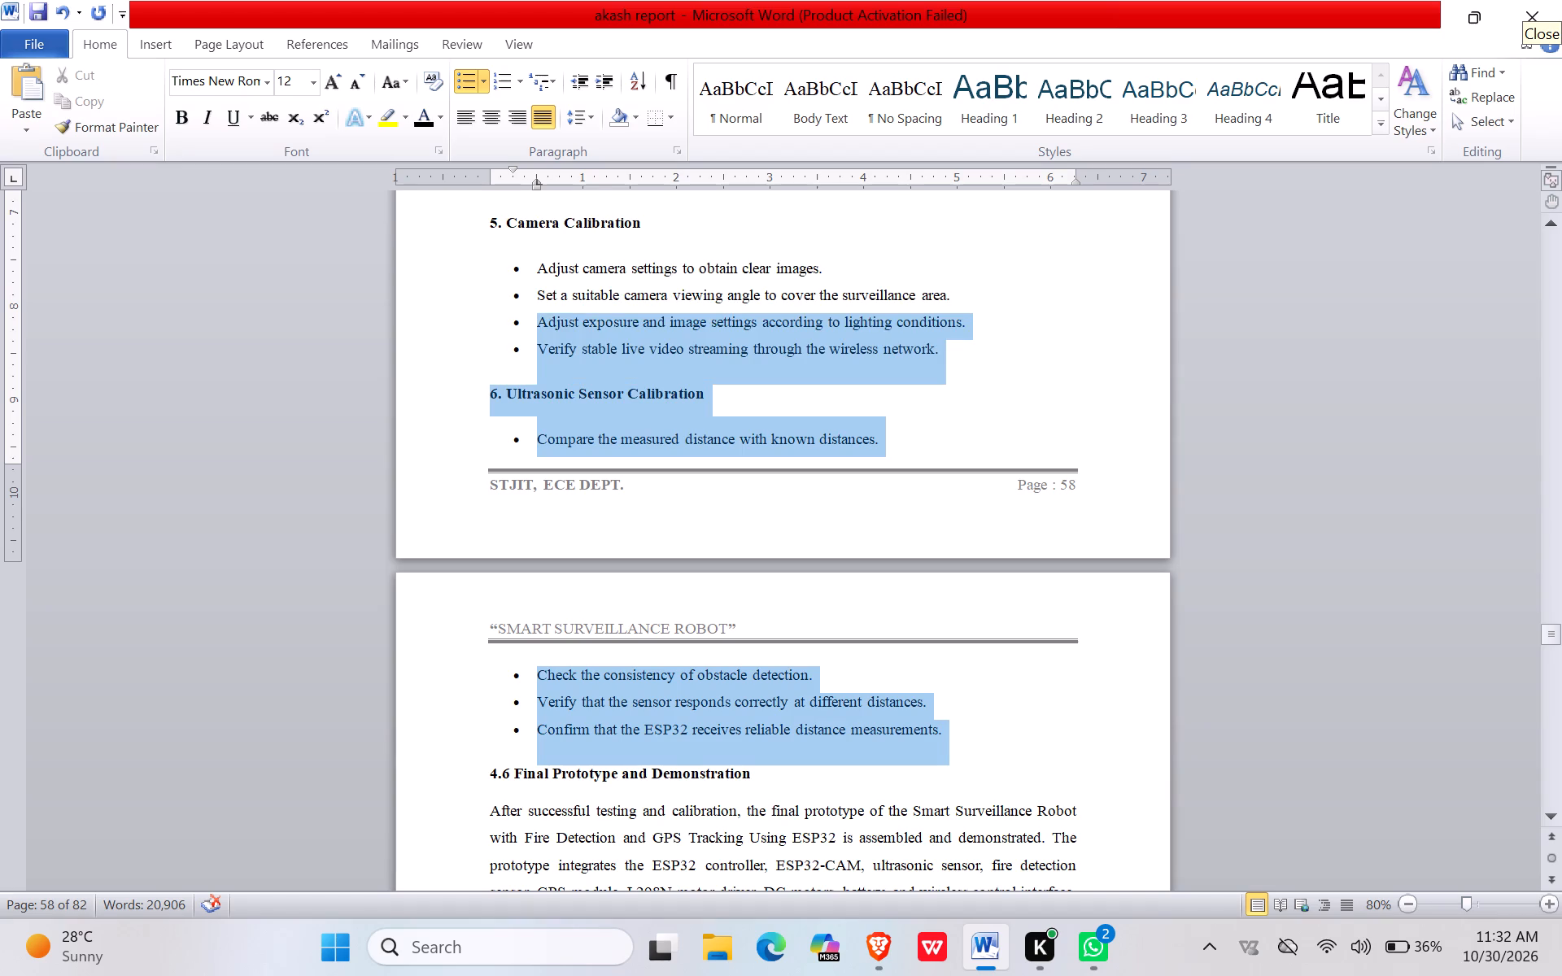
left_click_drag(486, 333, 450, 251)
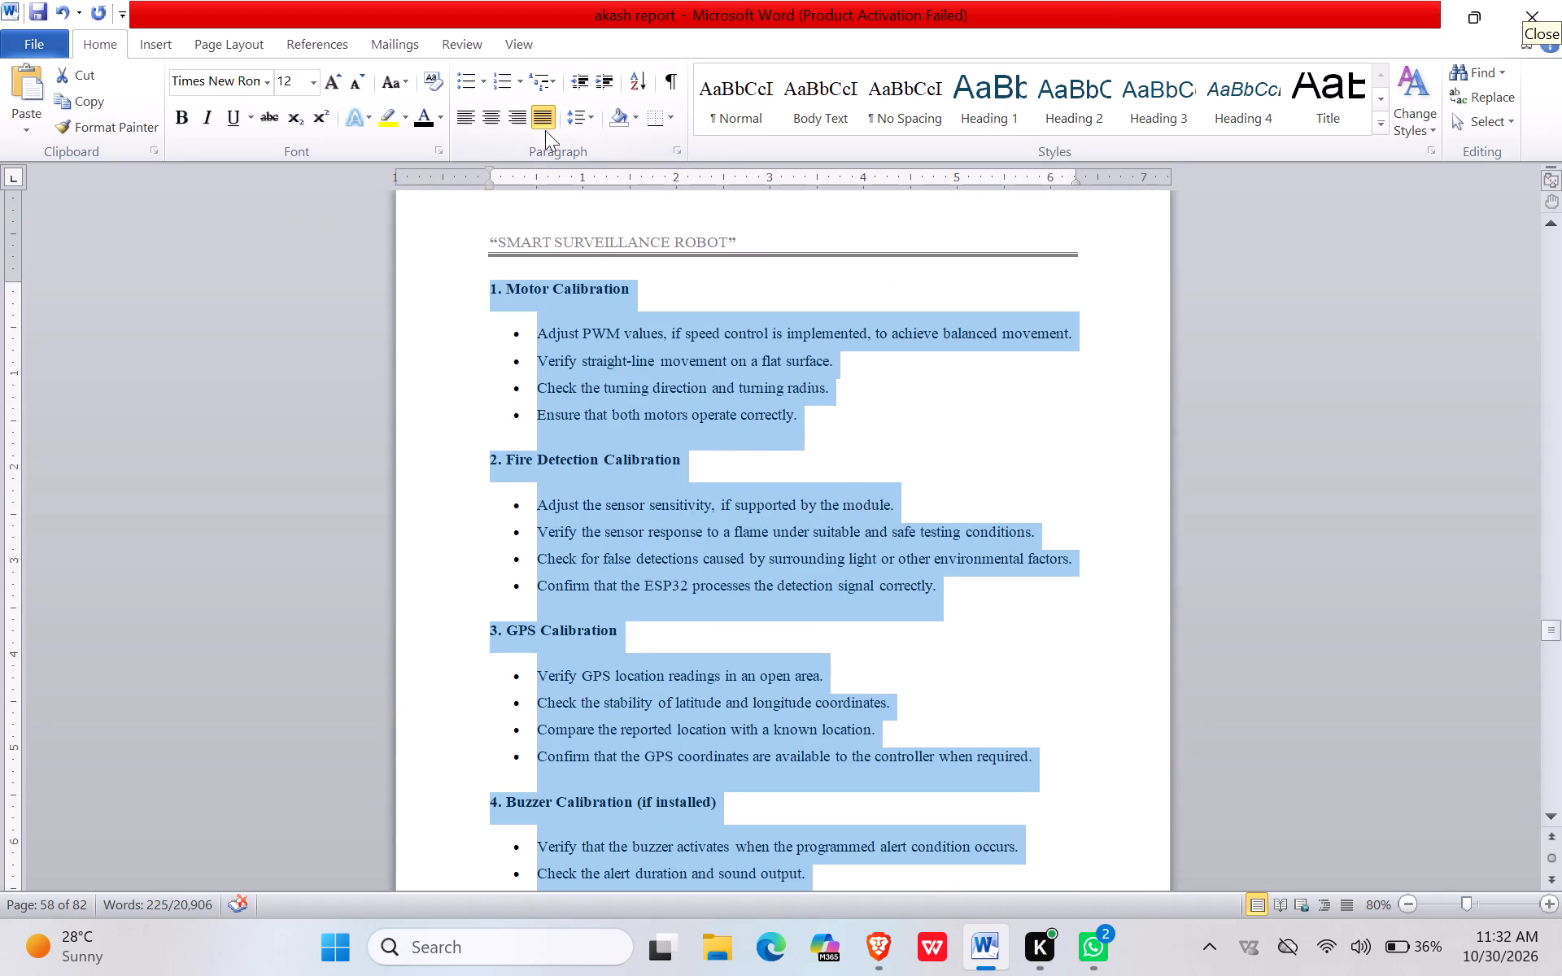
left_click(581, 107)
left_click(486, 198)
Apply justified alignment and 1.5 line spacing to the 4.6 Final Prototype and Demonstration heading and its paragraph.
scroll(490, 237, "down", 19)
left_click(495, 594)
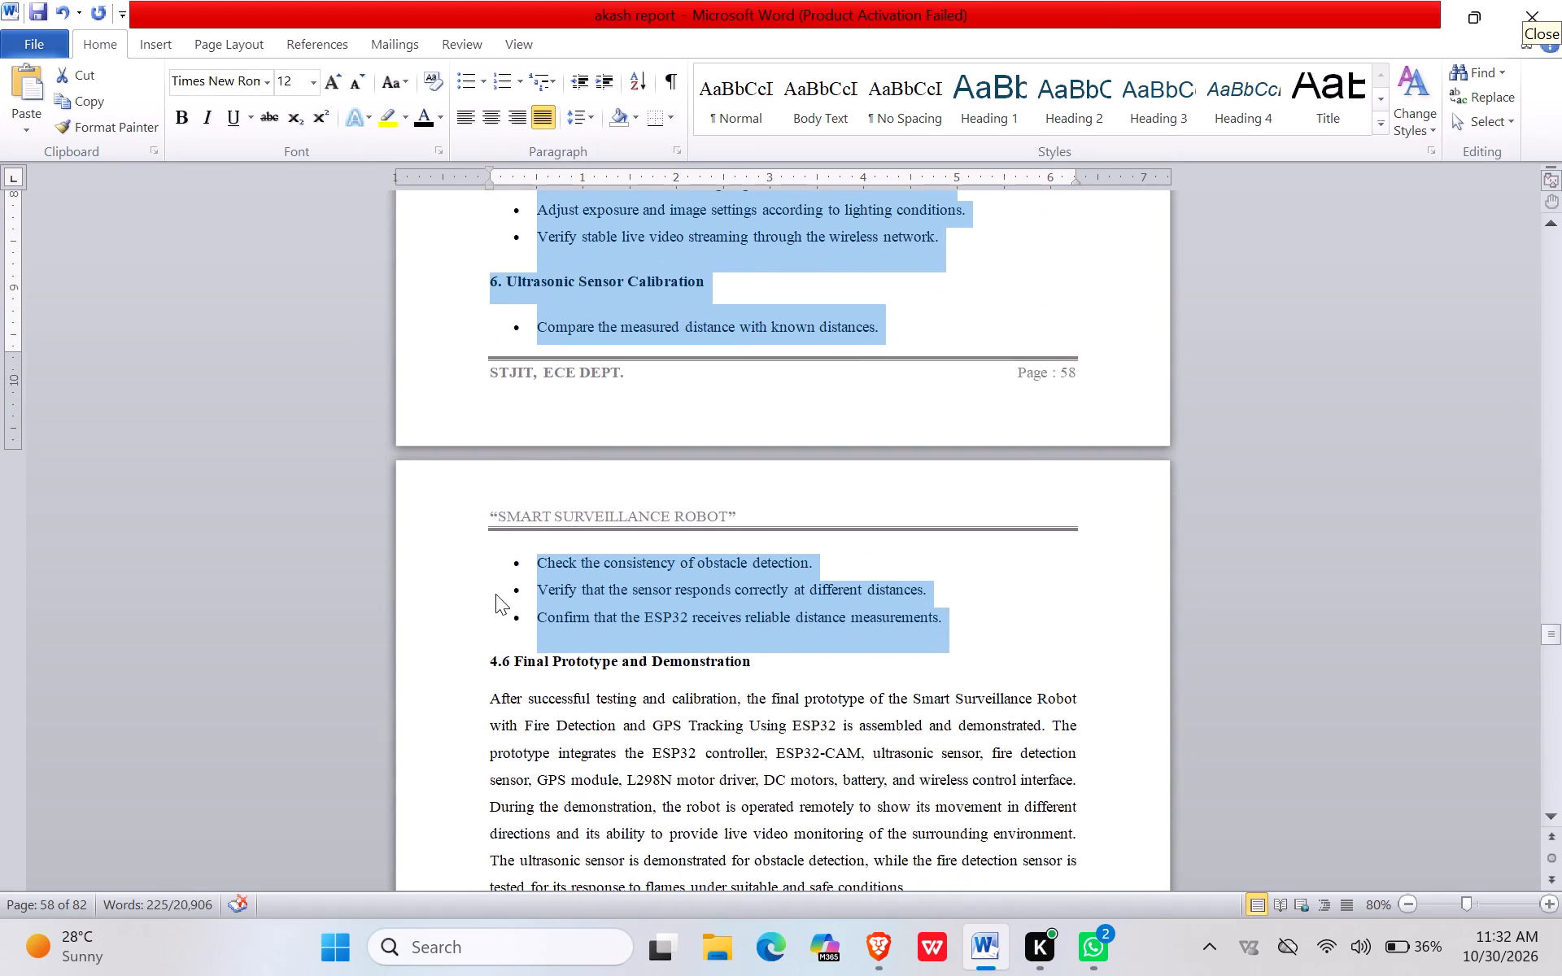
left_click_drag(486, 615, 892, 842)
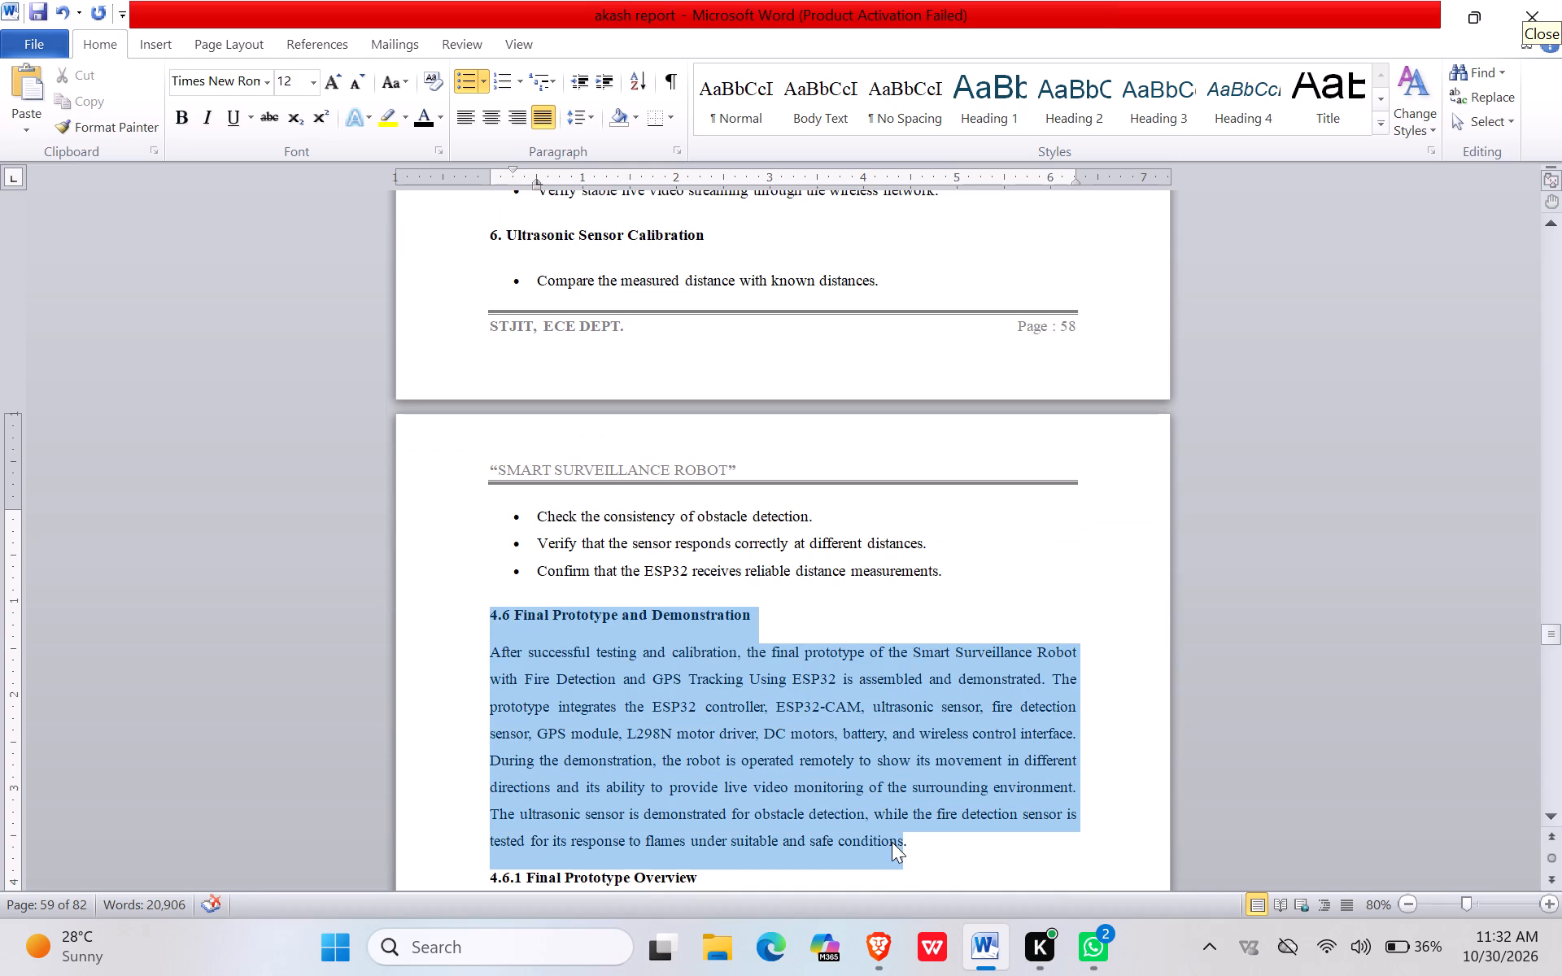
left_click(537, 118)
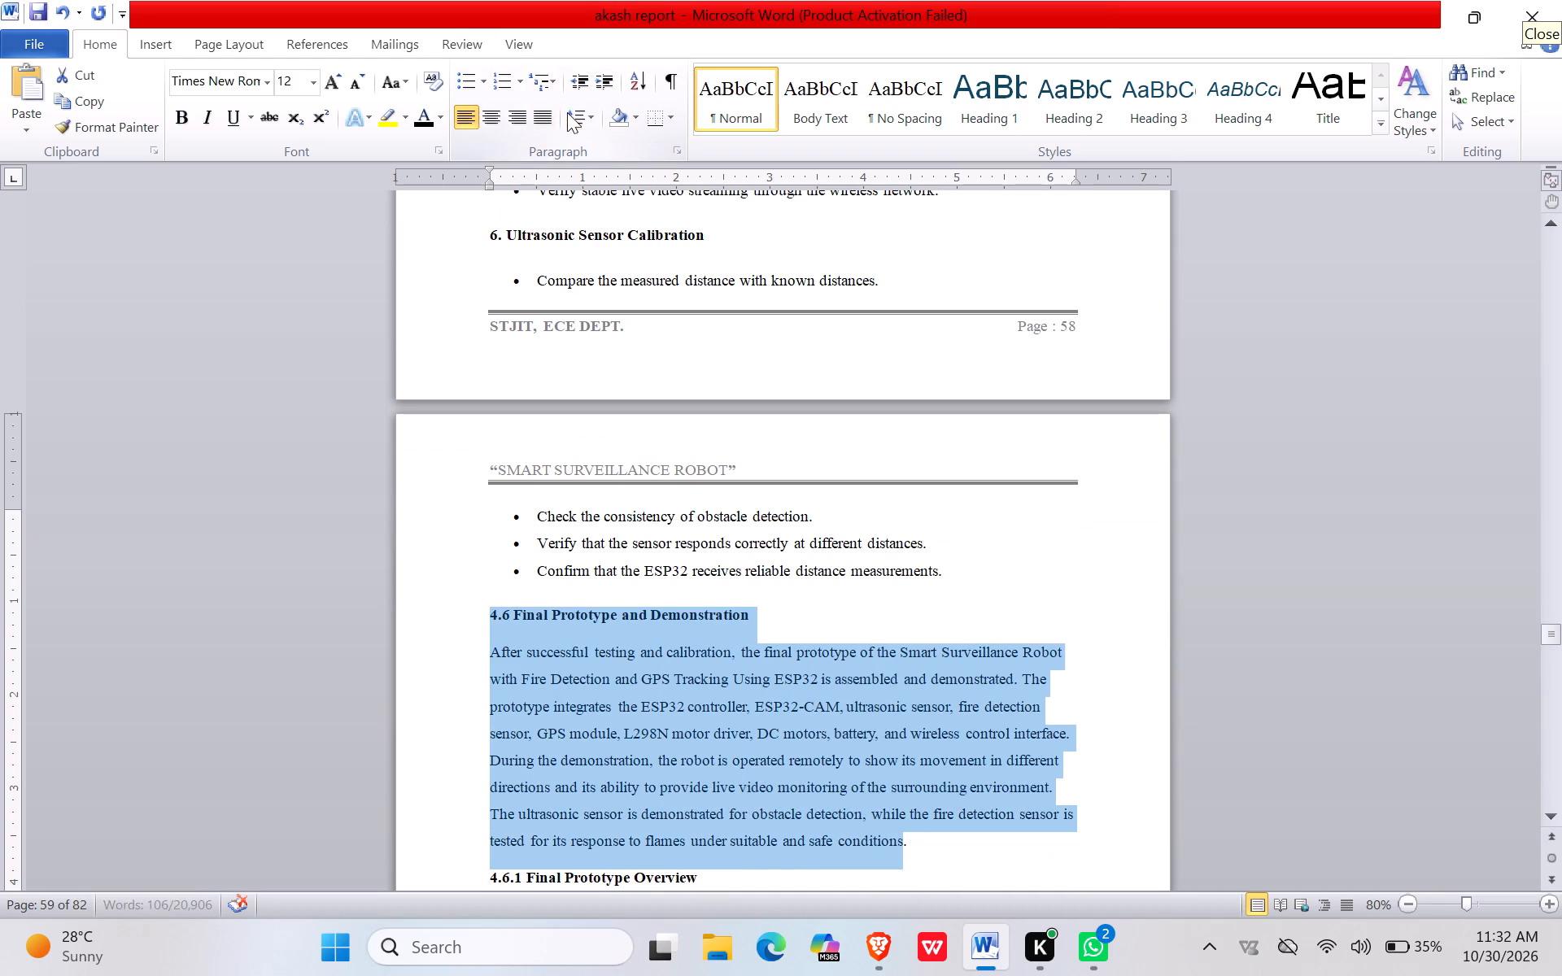
left_click(550, 114)
left_click(574, 115)
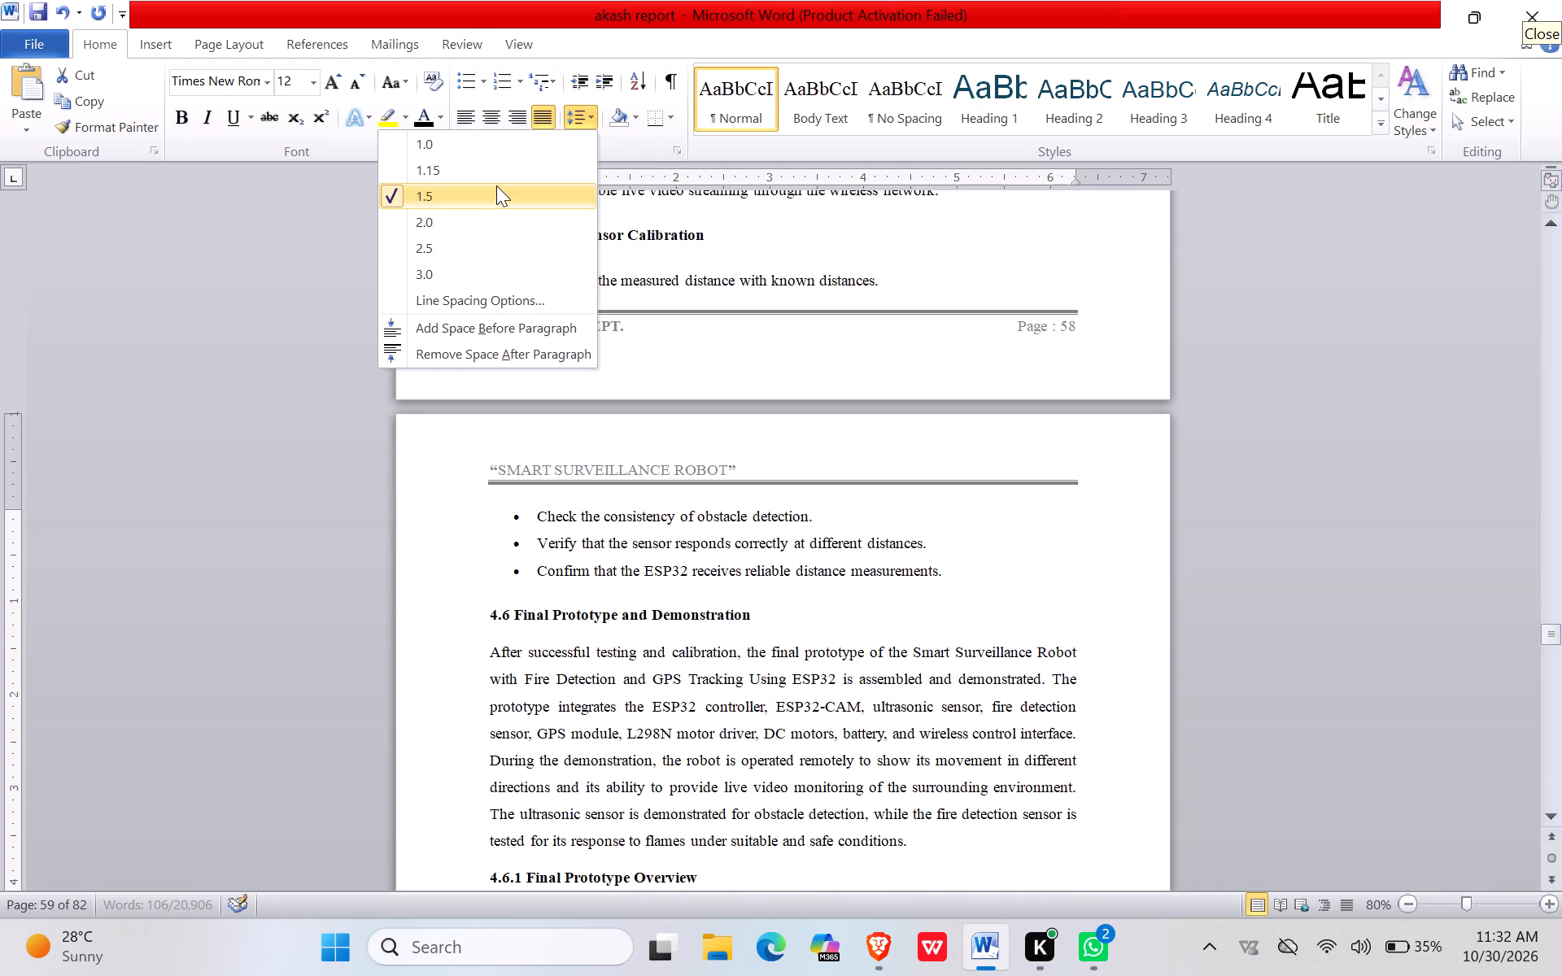
left_click(496, 186)
Justify the 4.6.1 Final Prototype Overview heading, introduction and component bullets through Wireless Communication, with 1.5 line spacing.
scroll(460, 400, "down", 10)
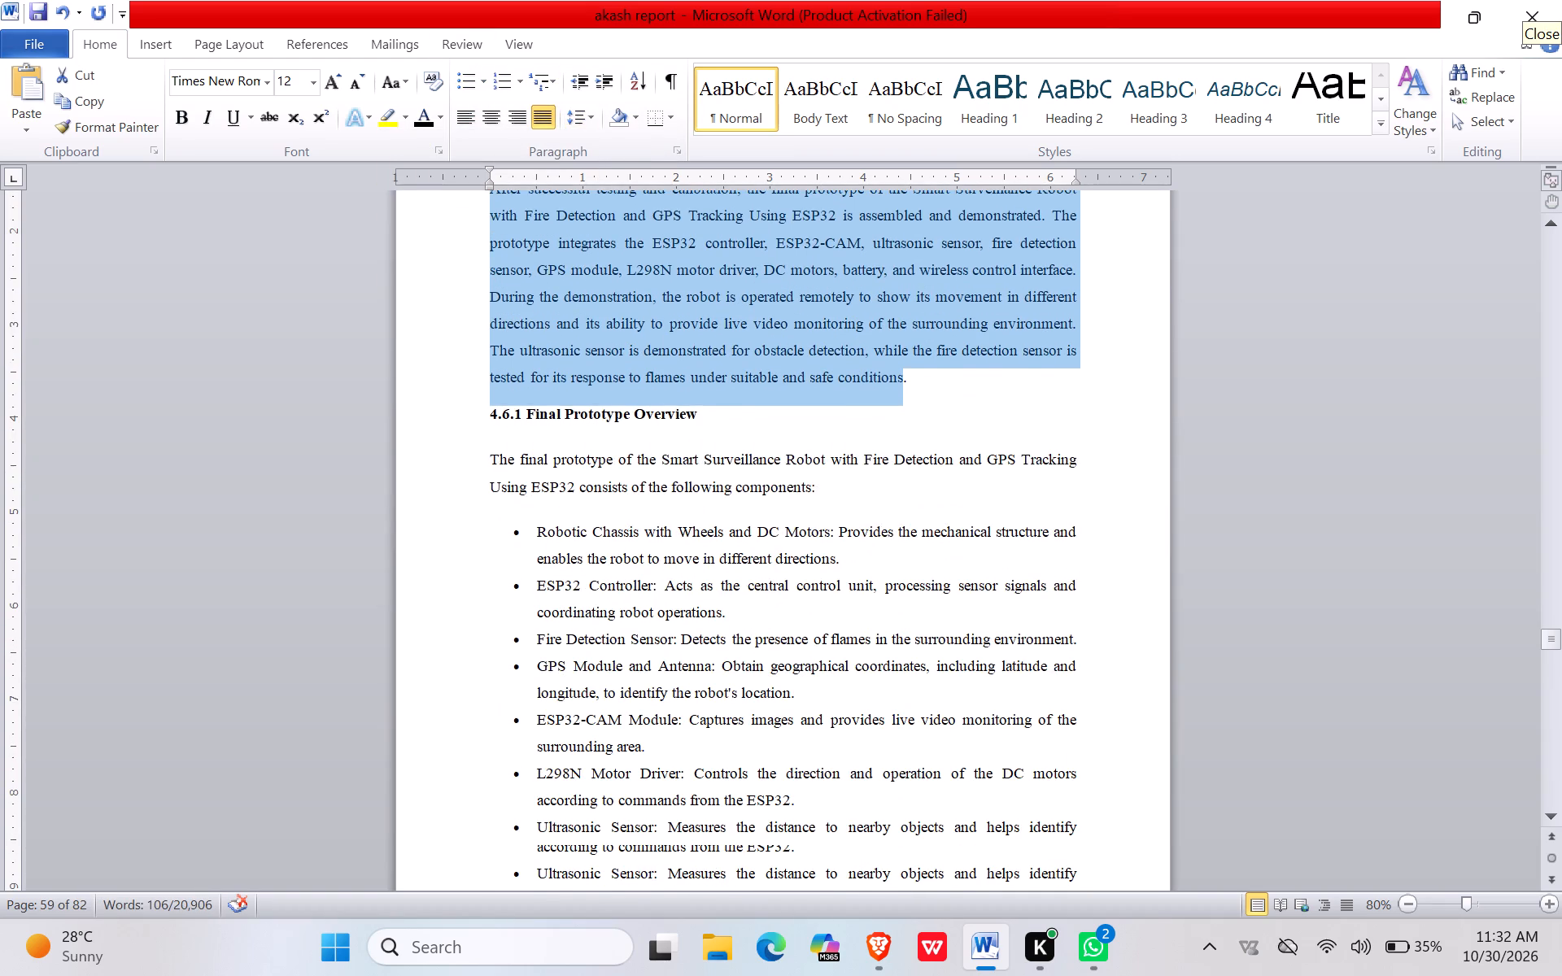
left_click_drag(485, 407, 816, 901)
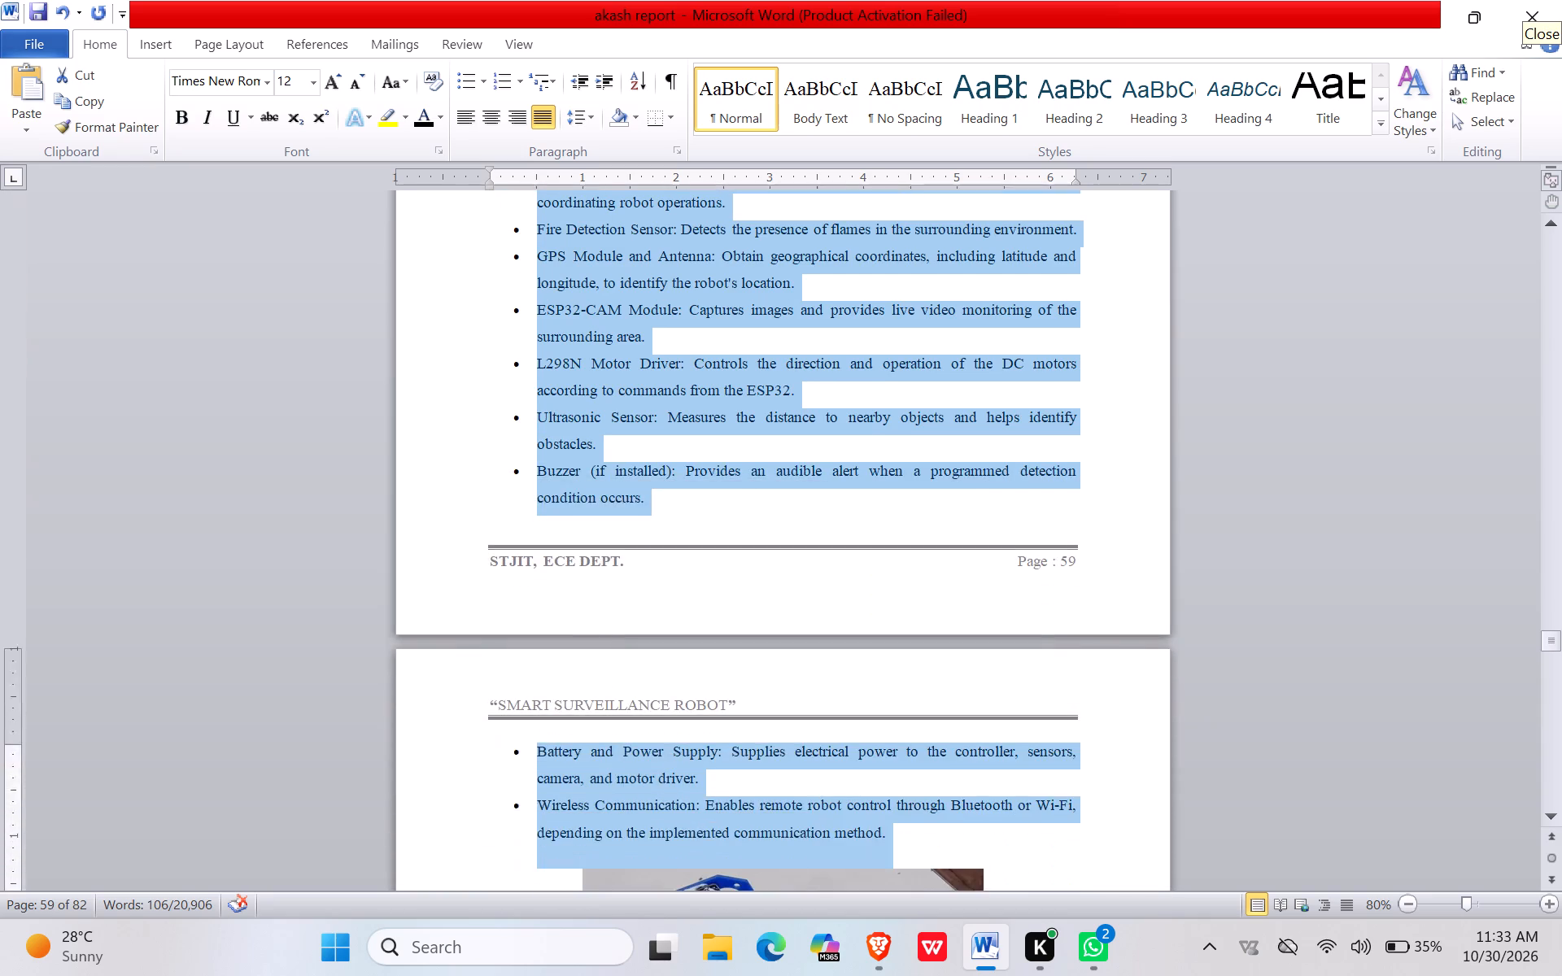
left_click_drag(816, 901, 921, 672)
left_click(546, 115)
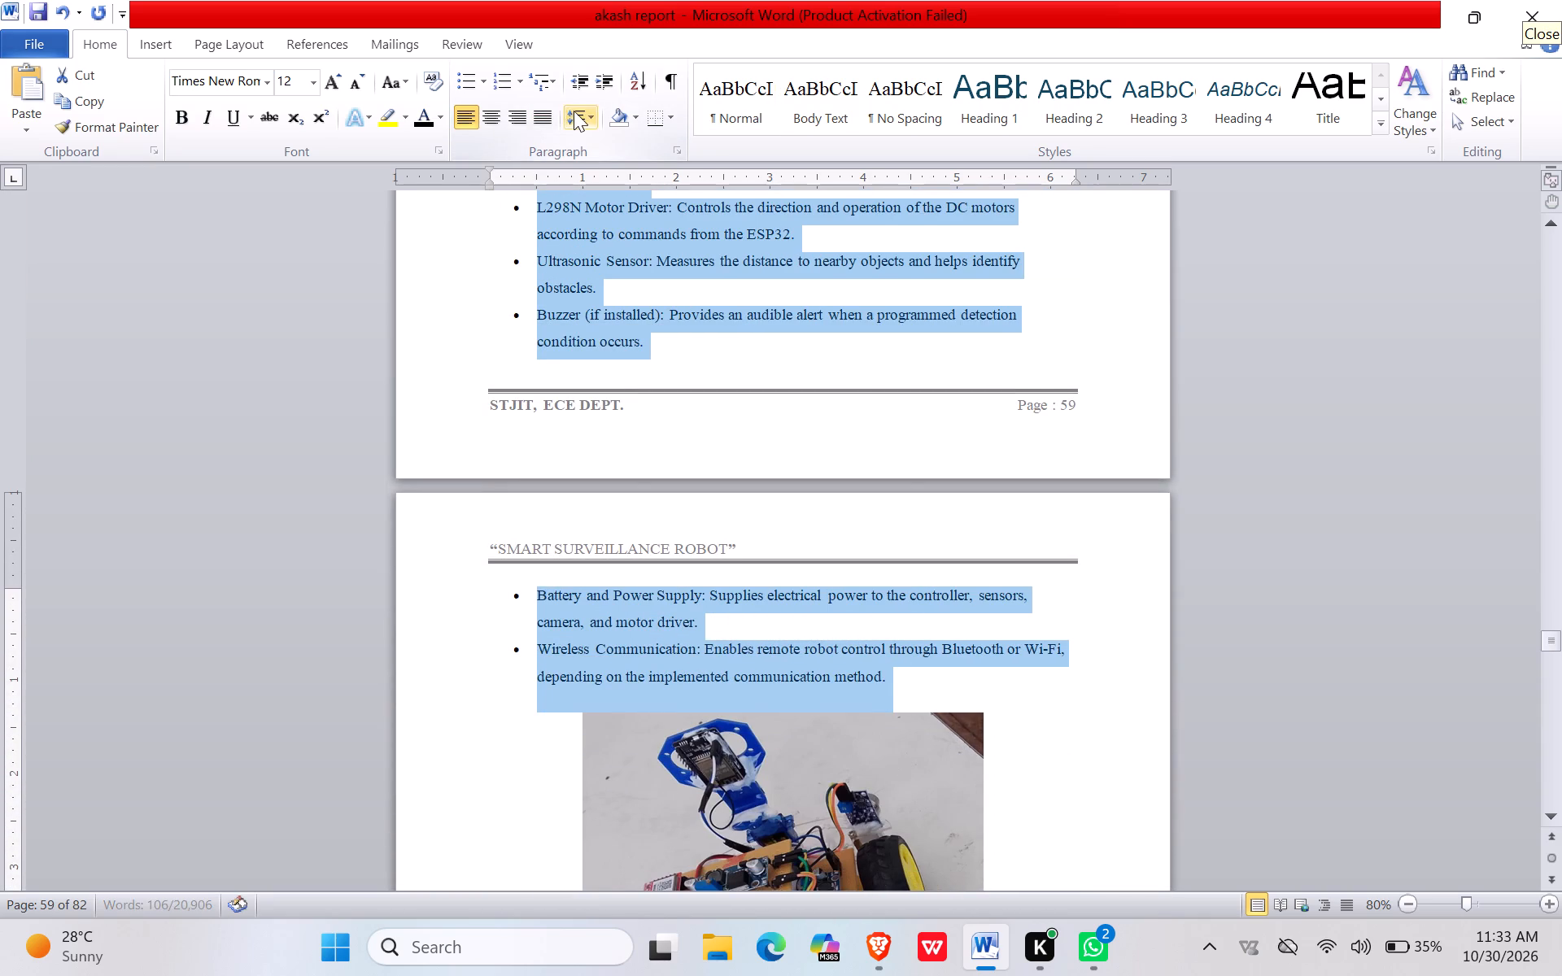
left_click(549, 115)
left_click(594, 115)
left_click(443, 198)
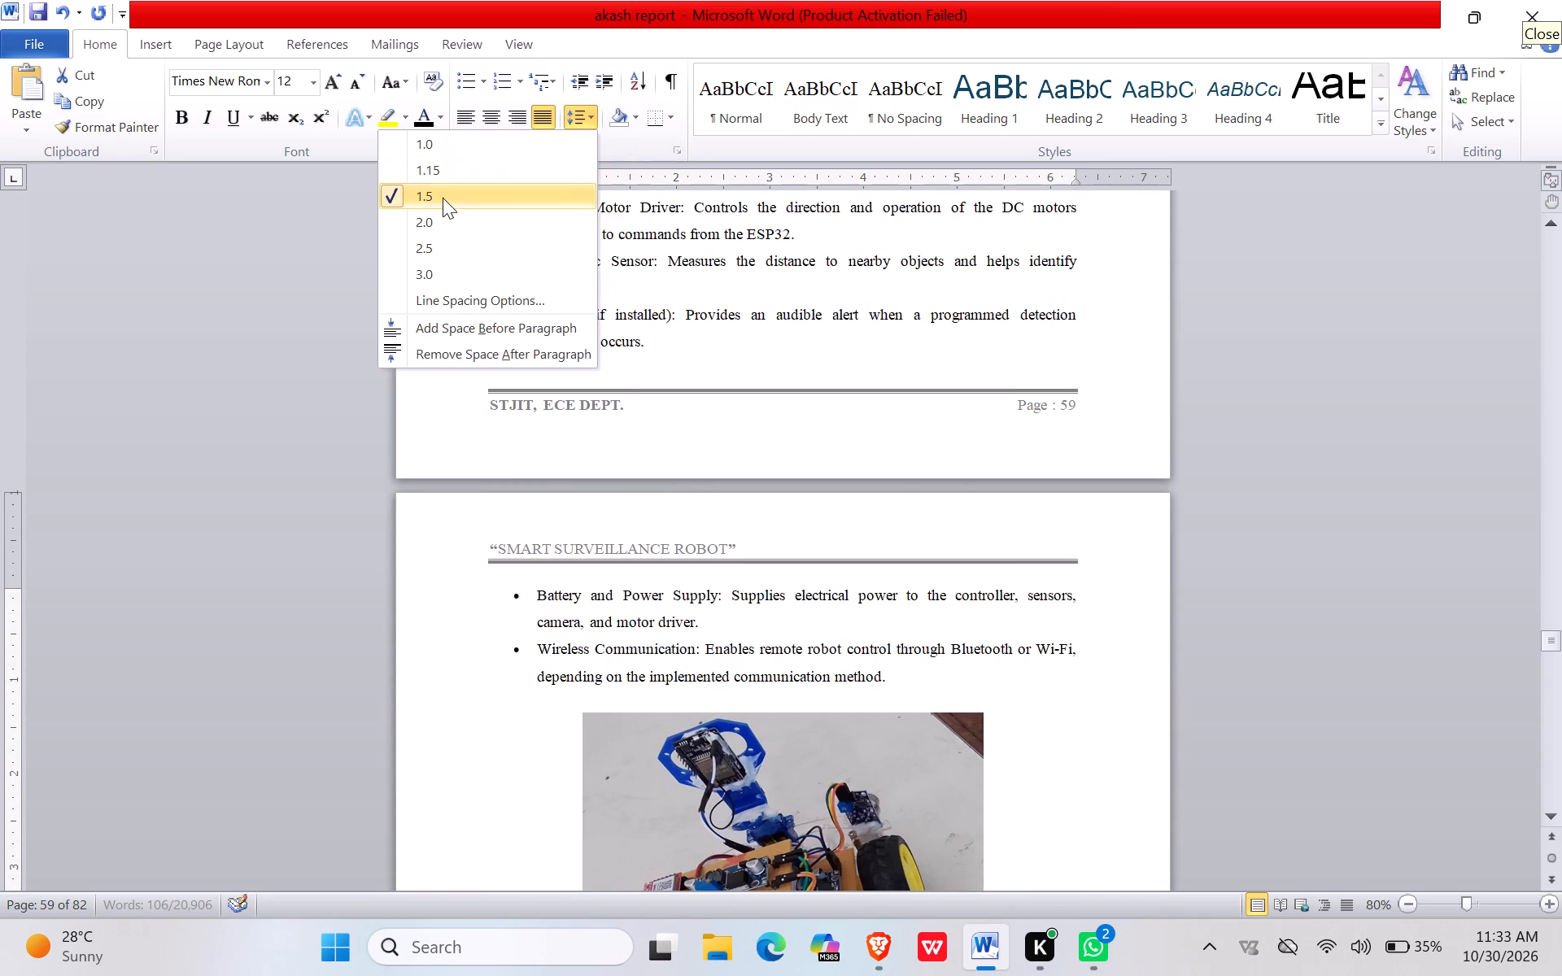
Continue to the 4.6.2 Functionality of the Final Prototype section below Figure 4.4.
scroll(481, 510, "down", 5)
left_click(508, 511)
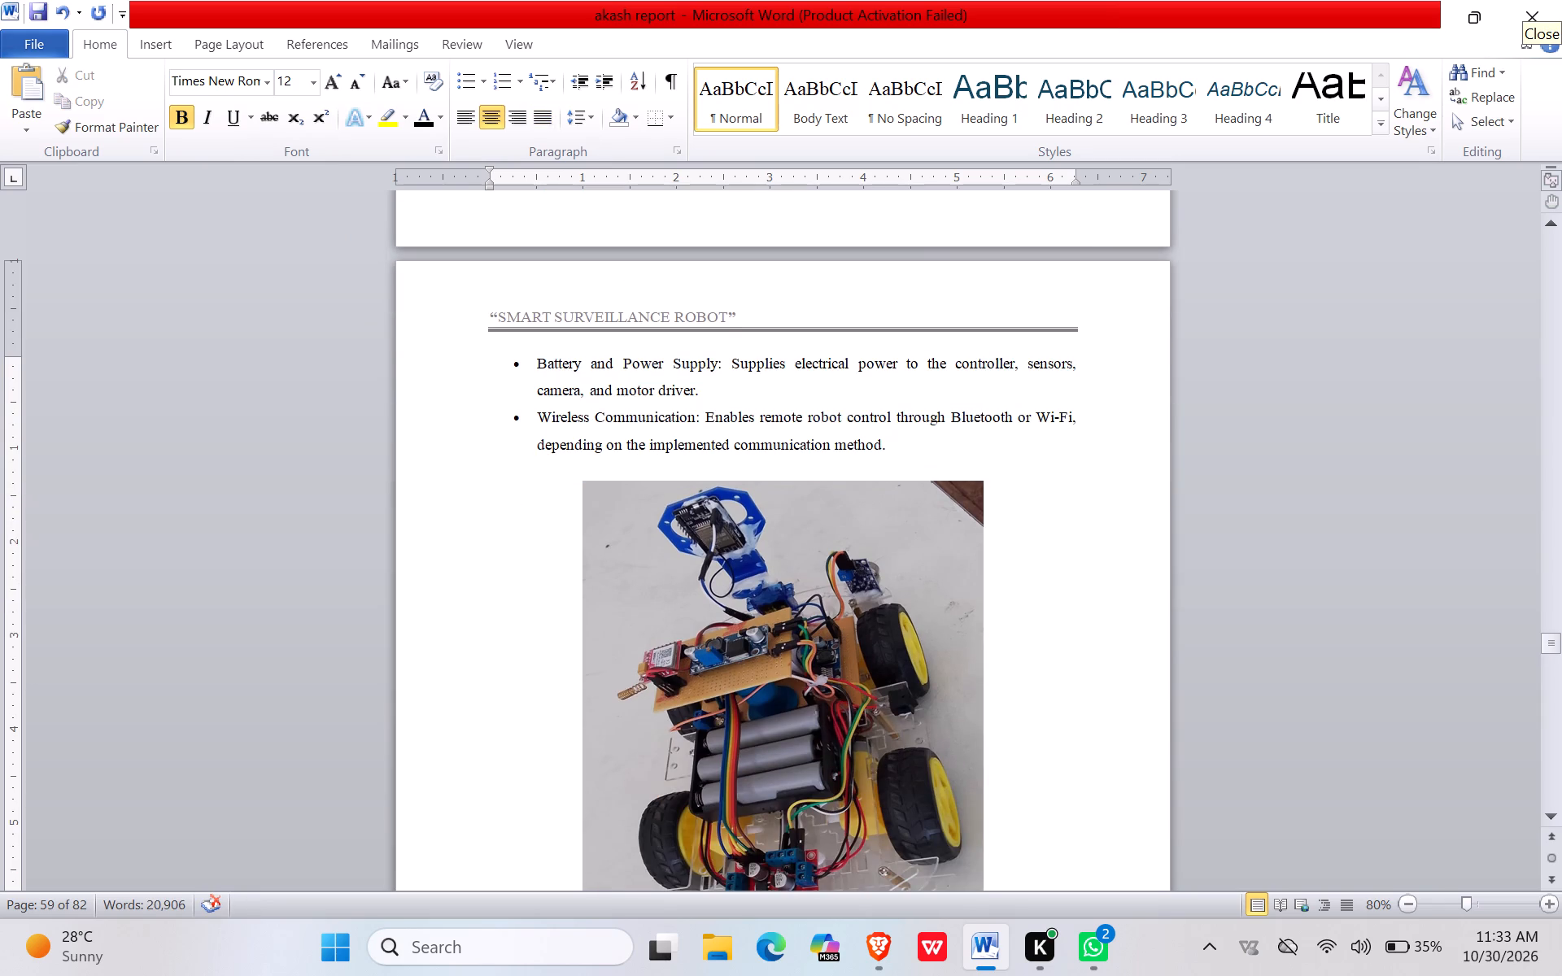
scroll(617, 539, "down", 10)
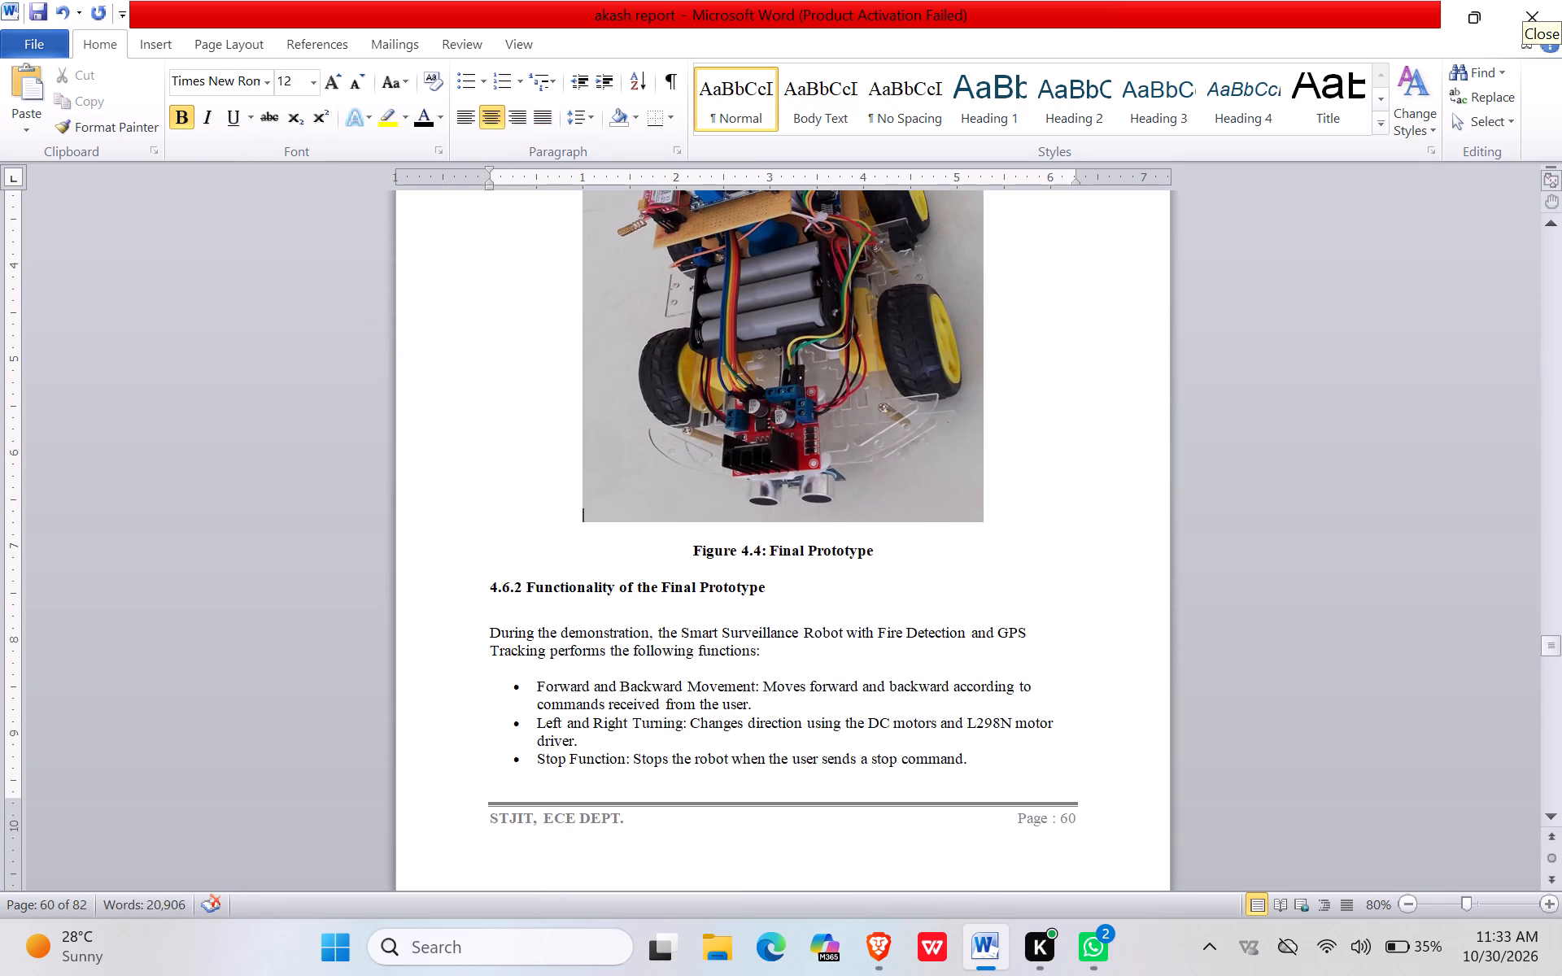
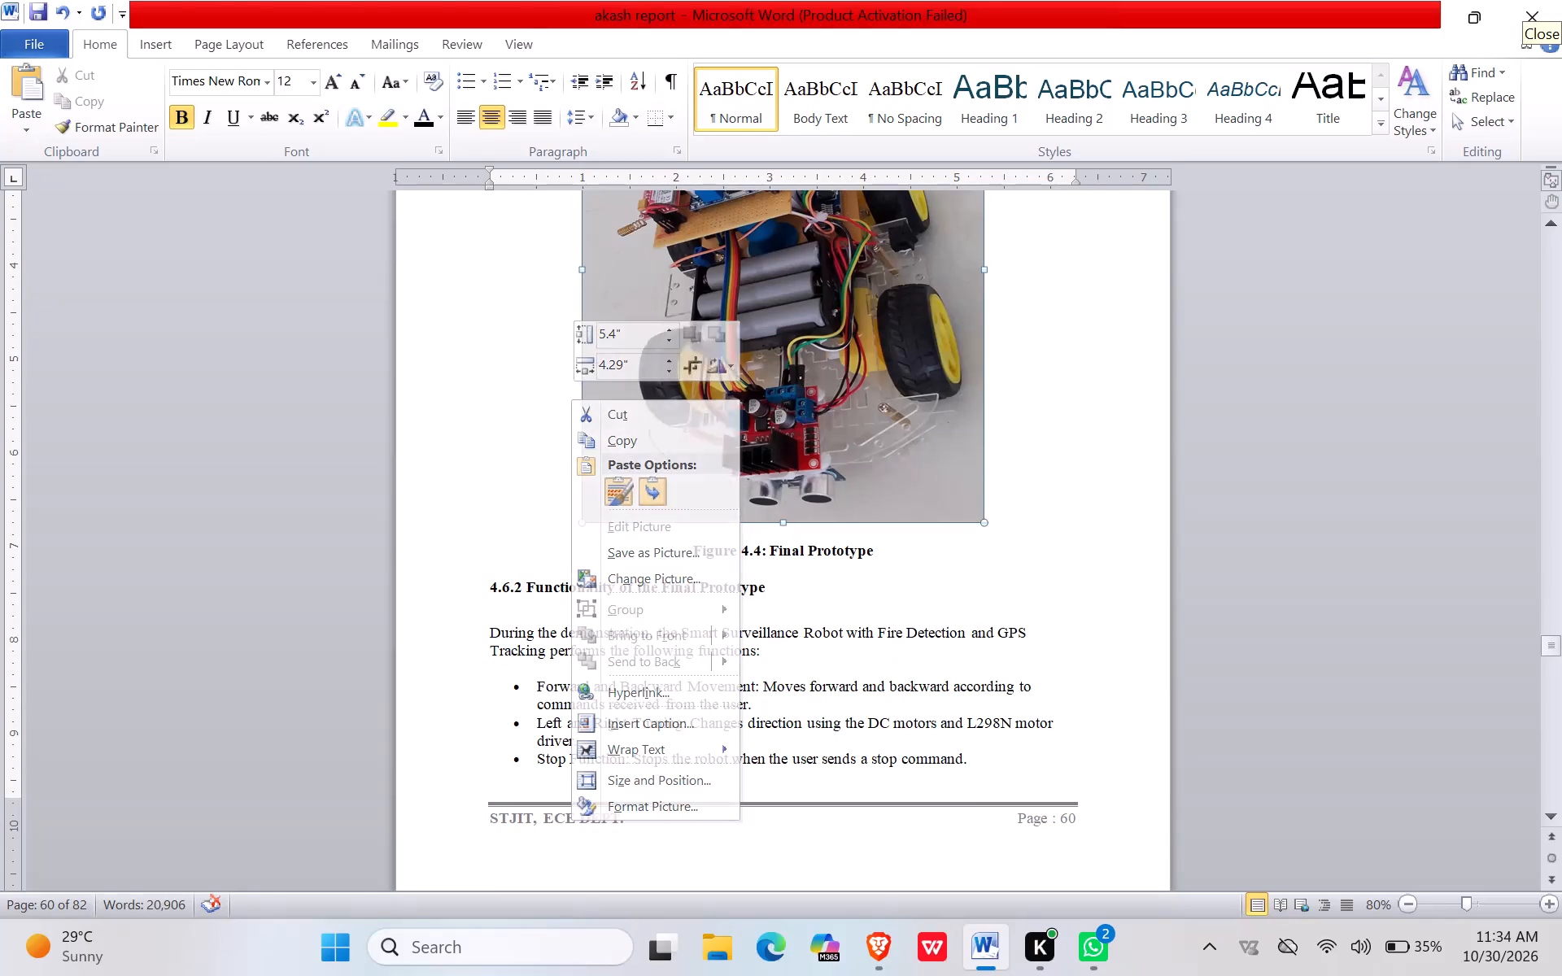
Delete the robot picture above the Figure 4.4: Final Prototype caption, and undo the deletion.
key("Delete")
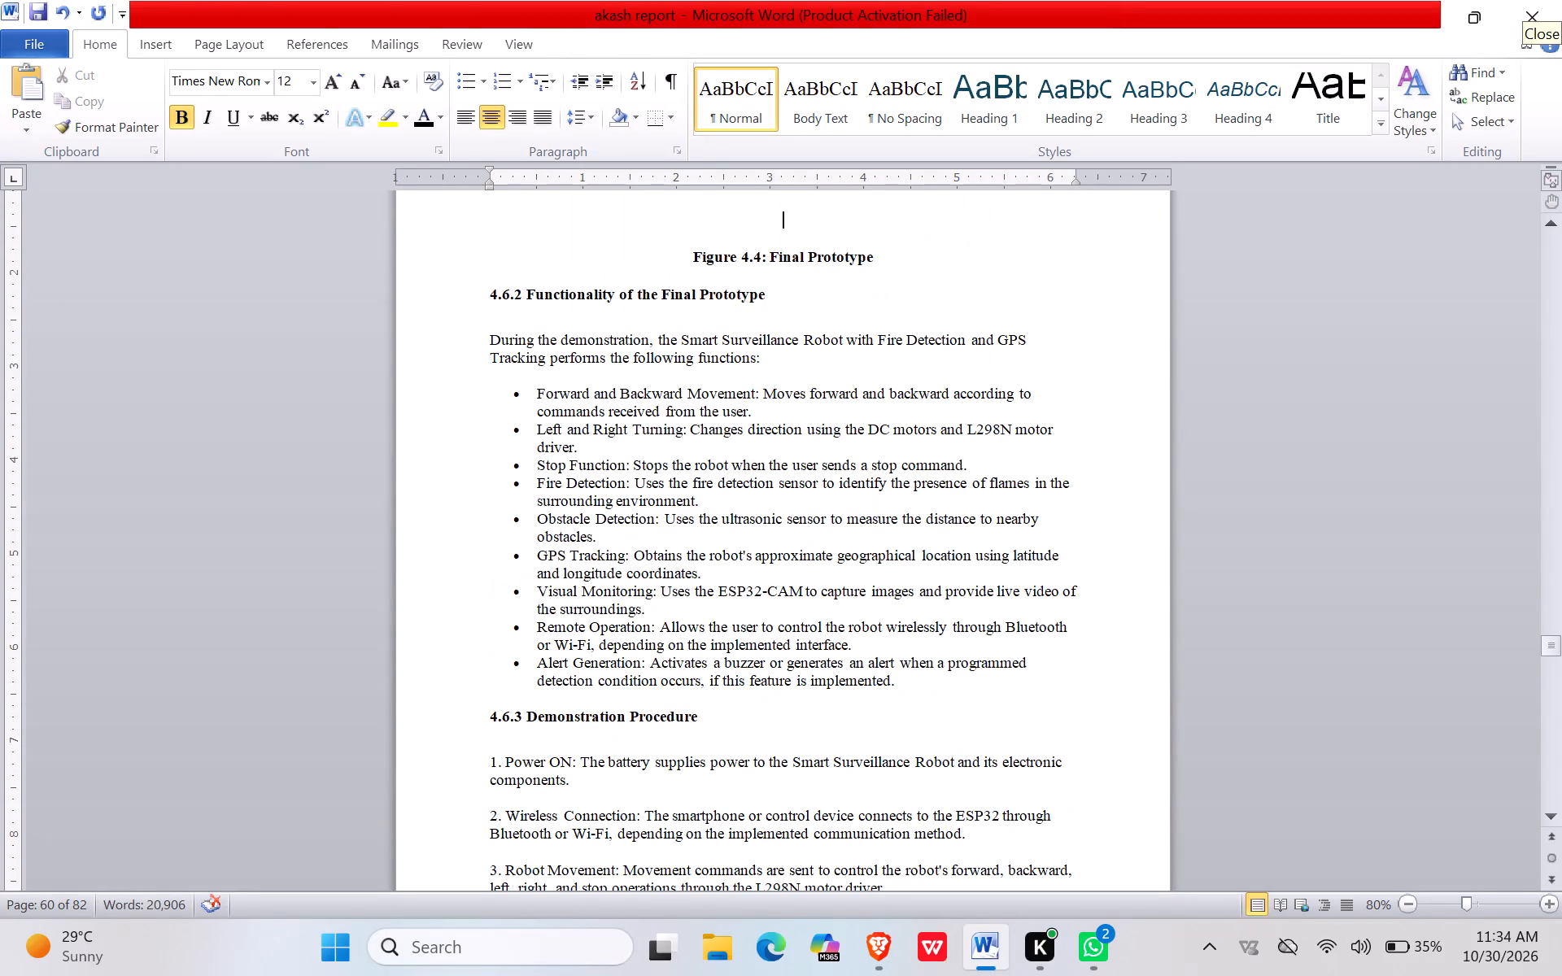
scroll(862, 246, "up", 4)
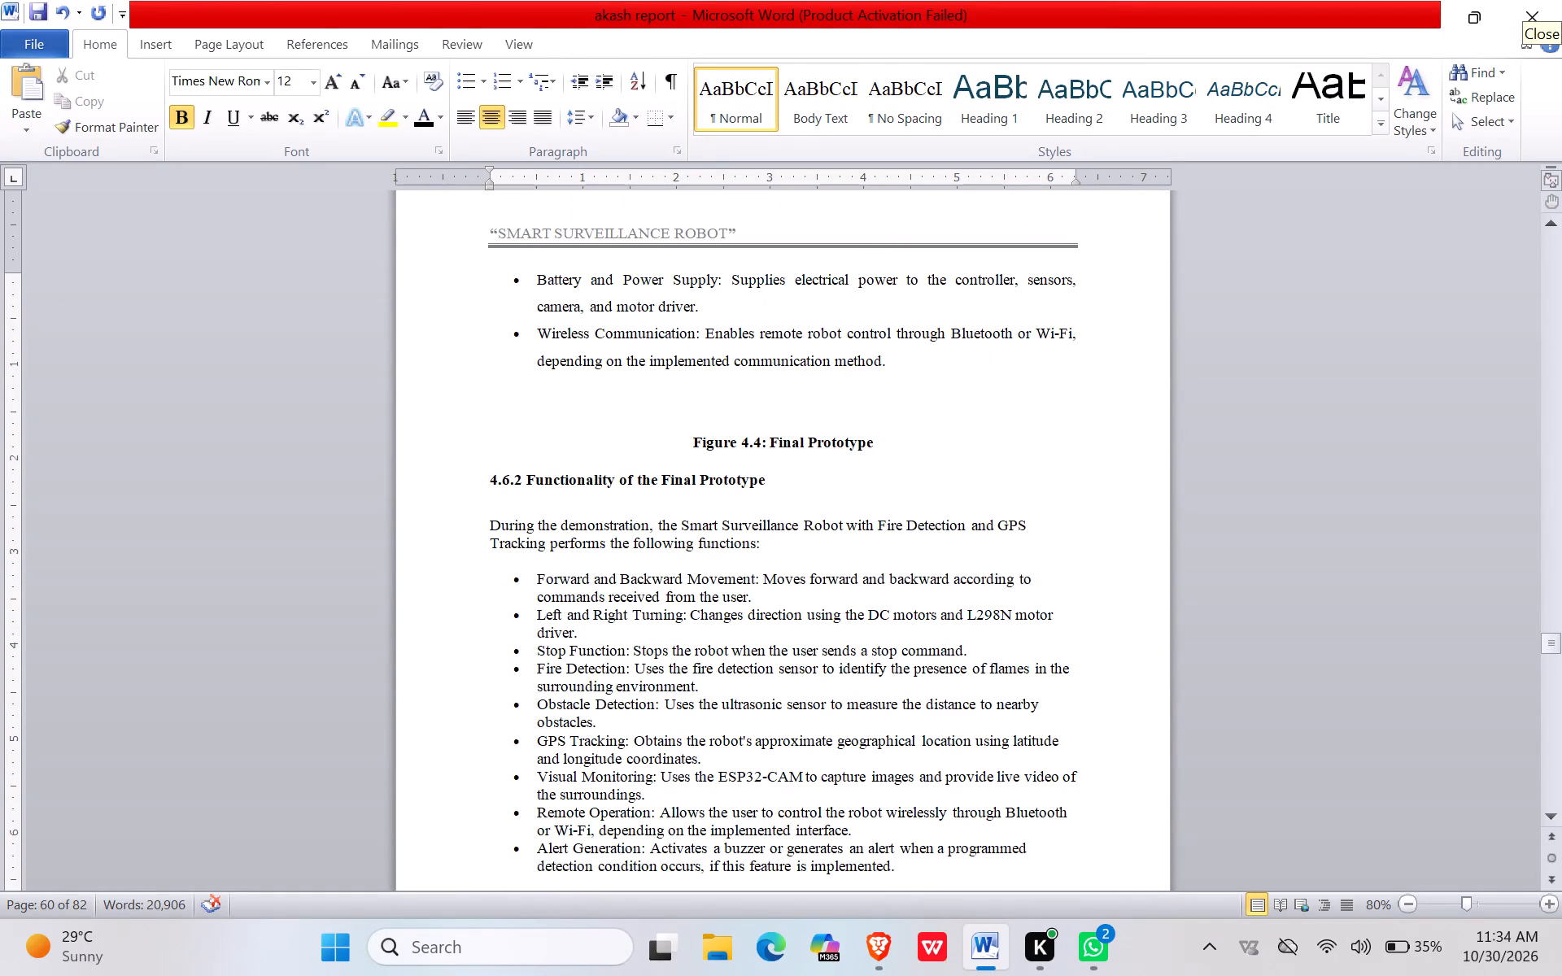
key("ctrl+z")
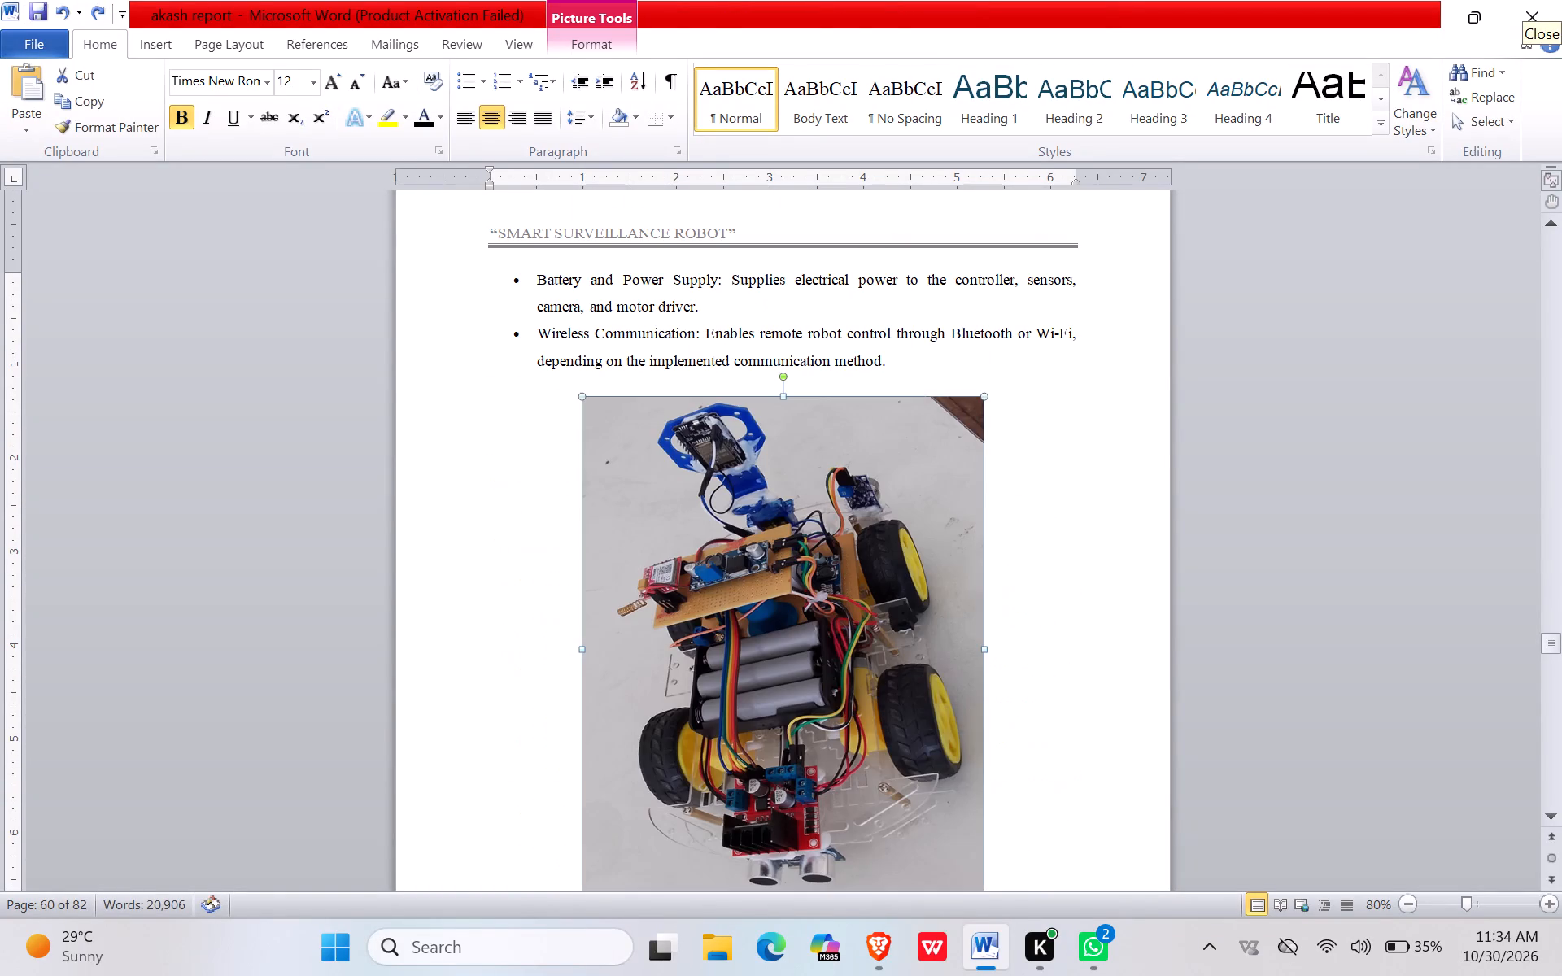
Delete the robot picture above the Figure 4.4: Final Prototype caption and paste the copied content in its place.
scroll(849, 333, "down", 5)
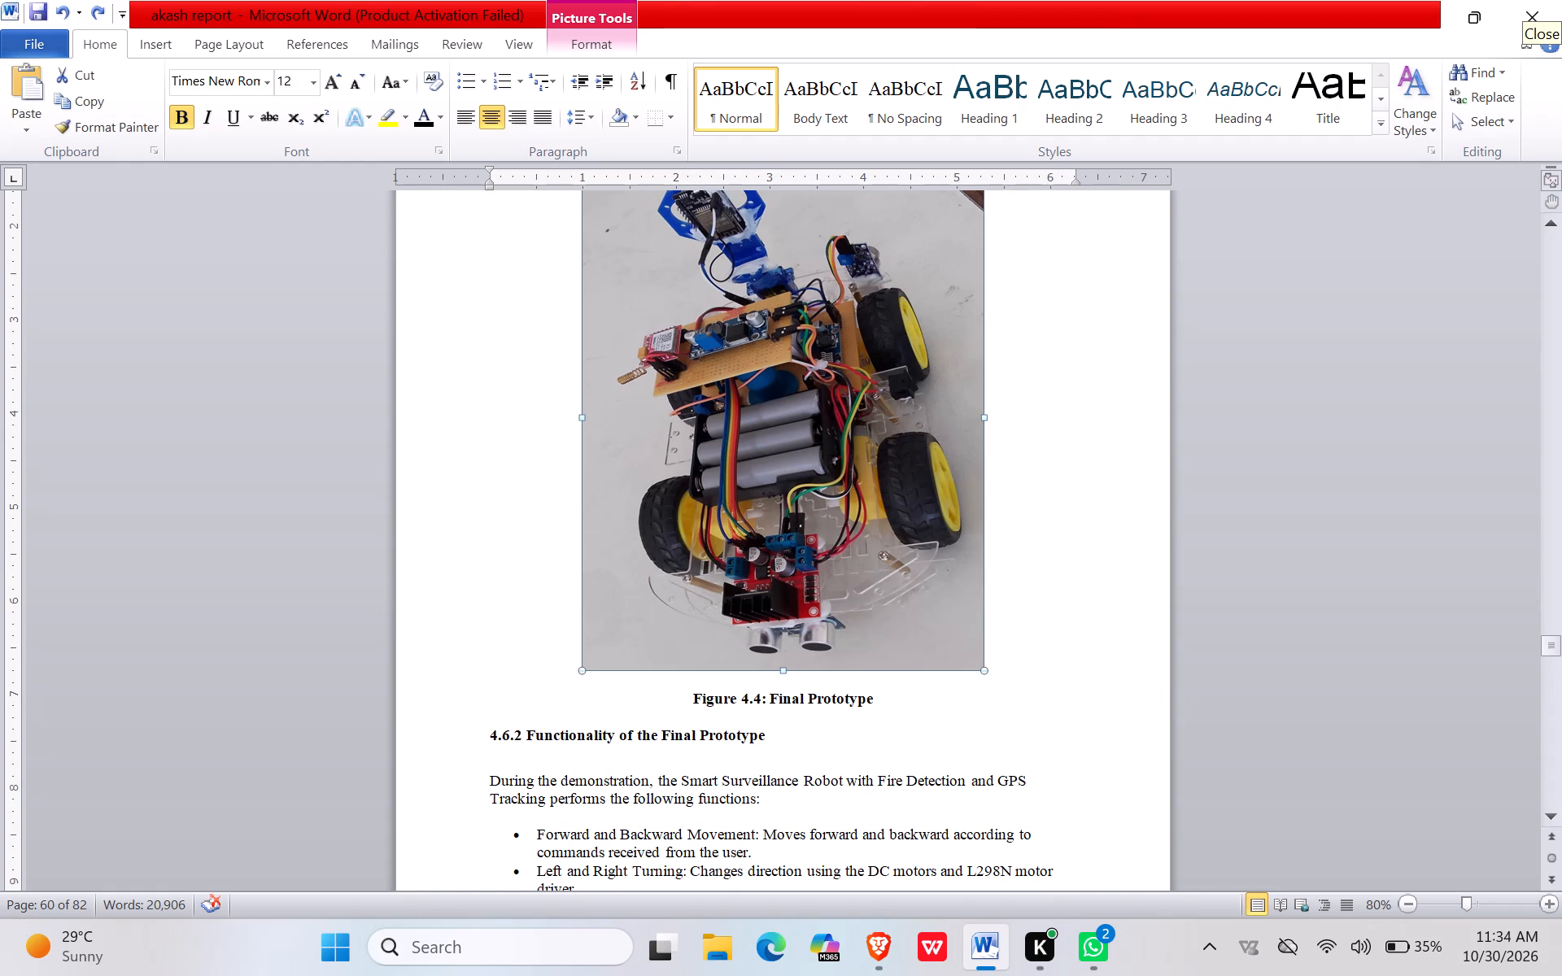
key("Delete")
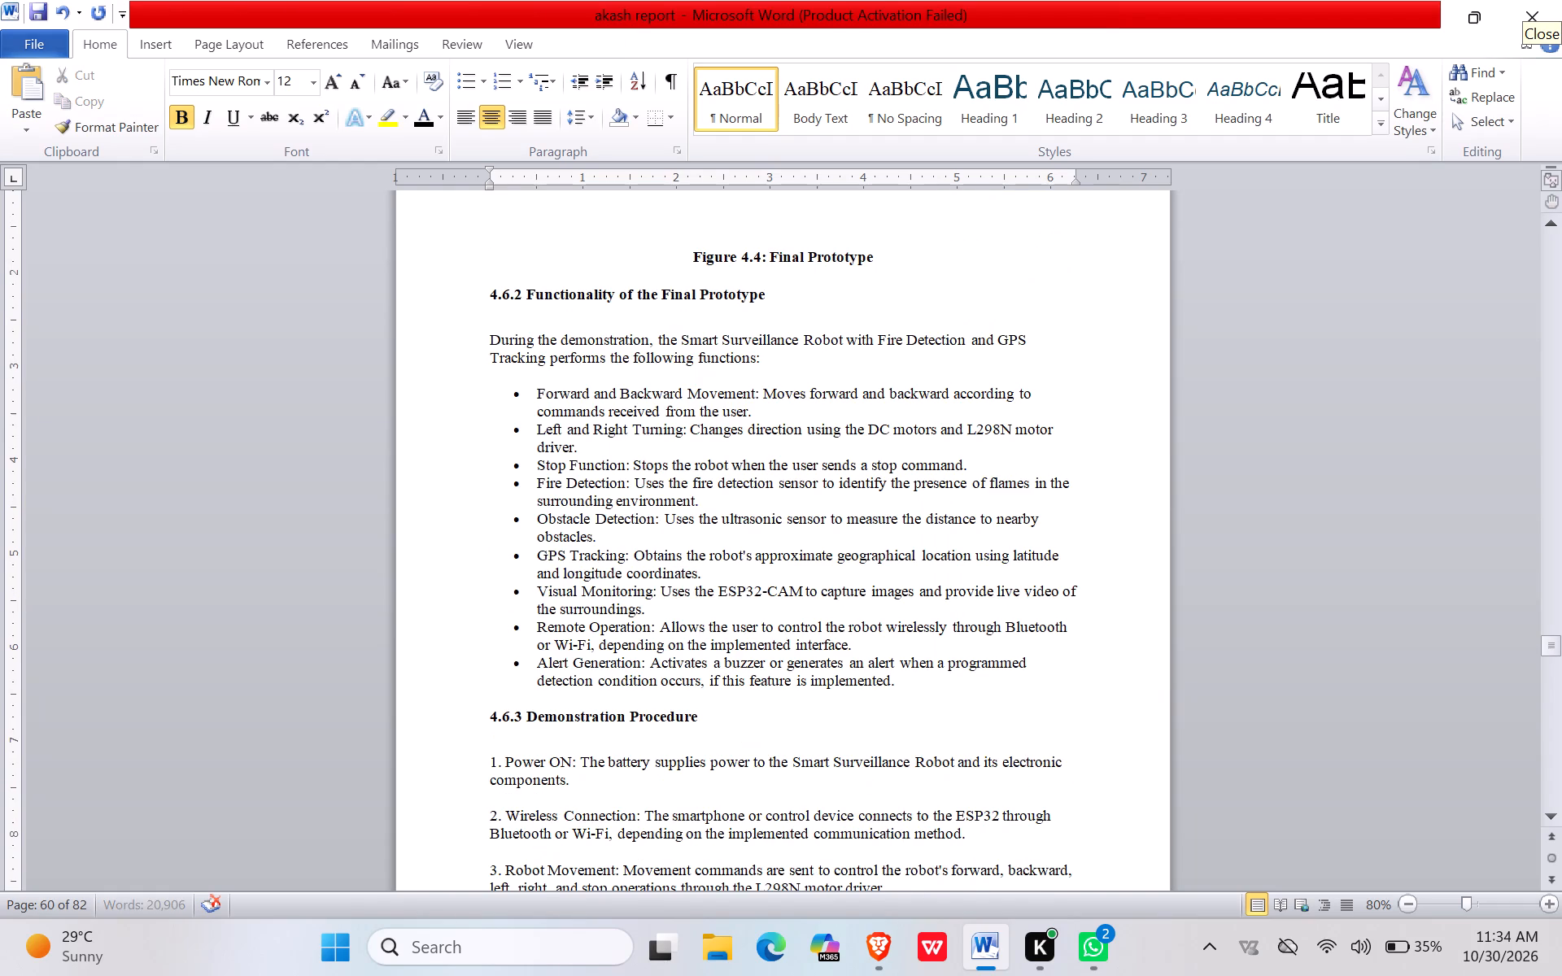
key("ctrl+v")
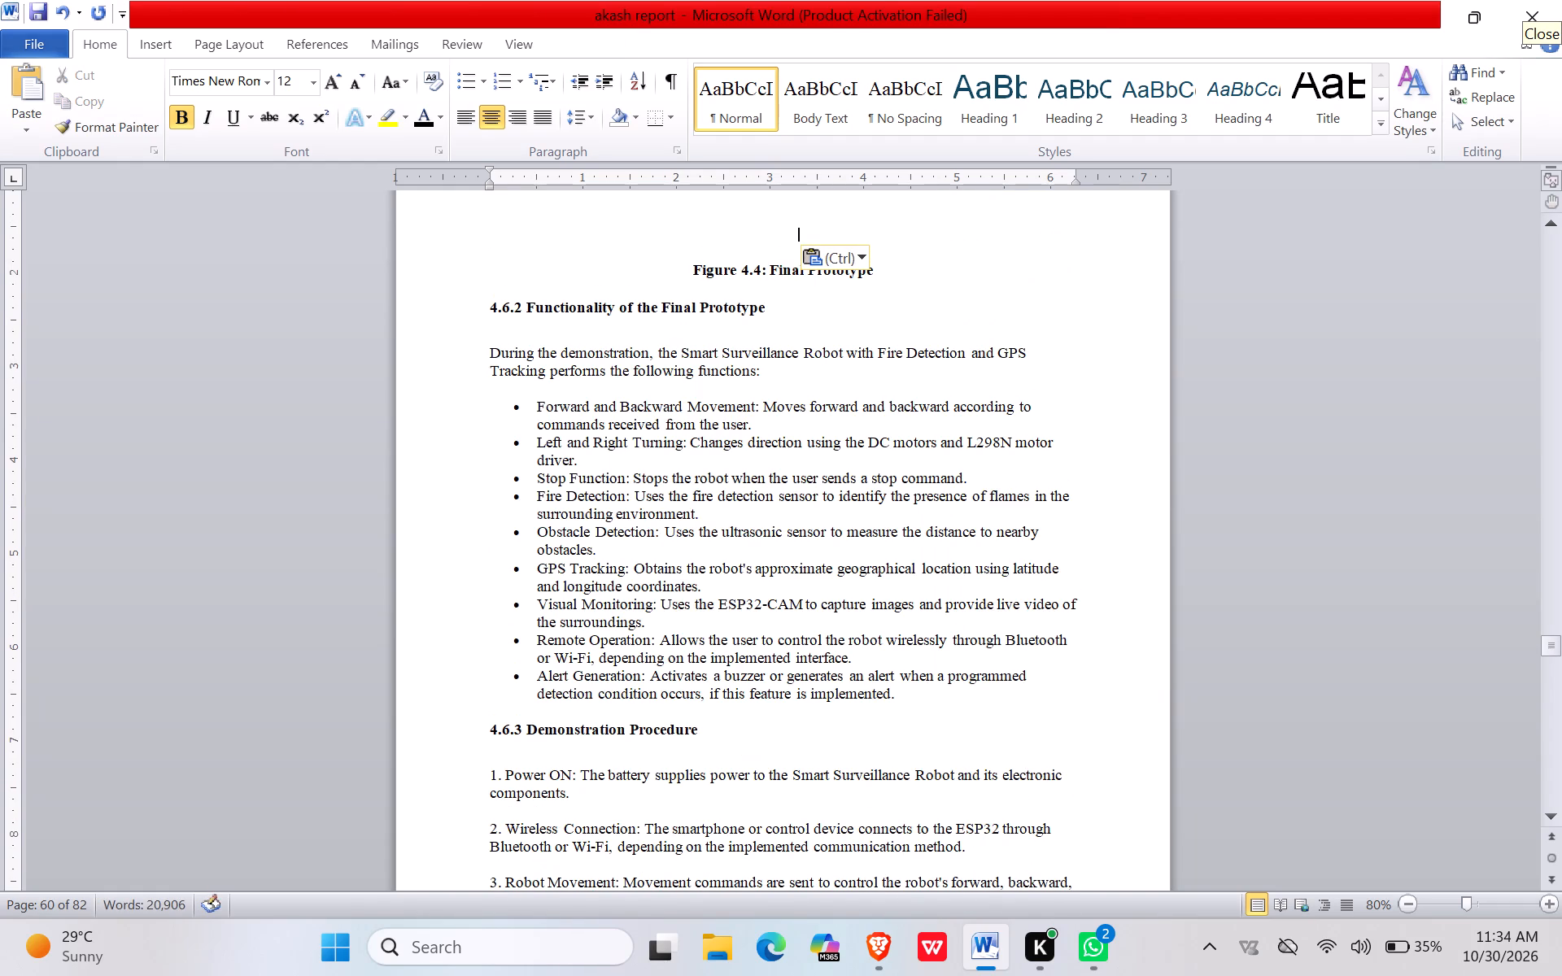
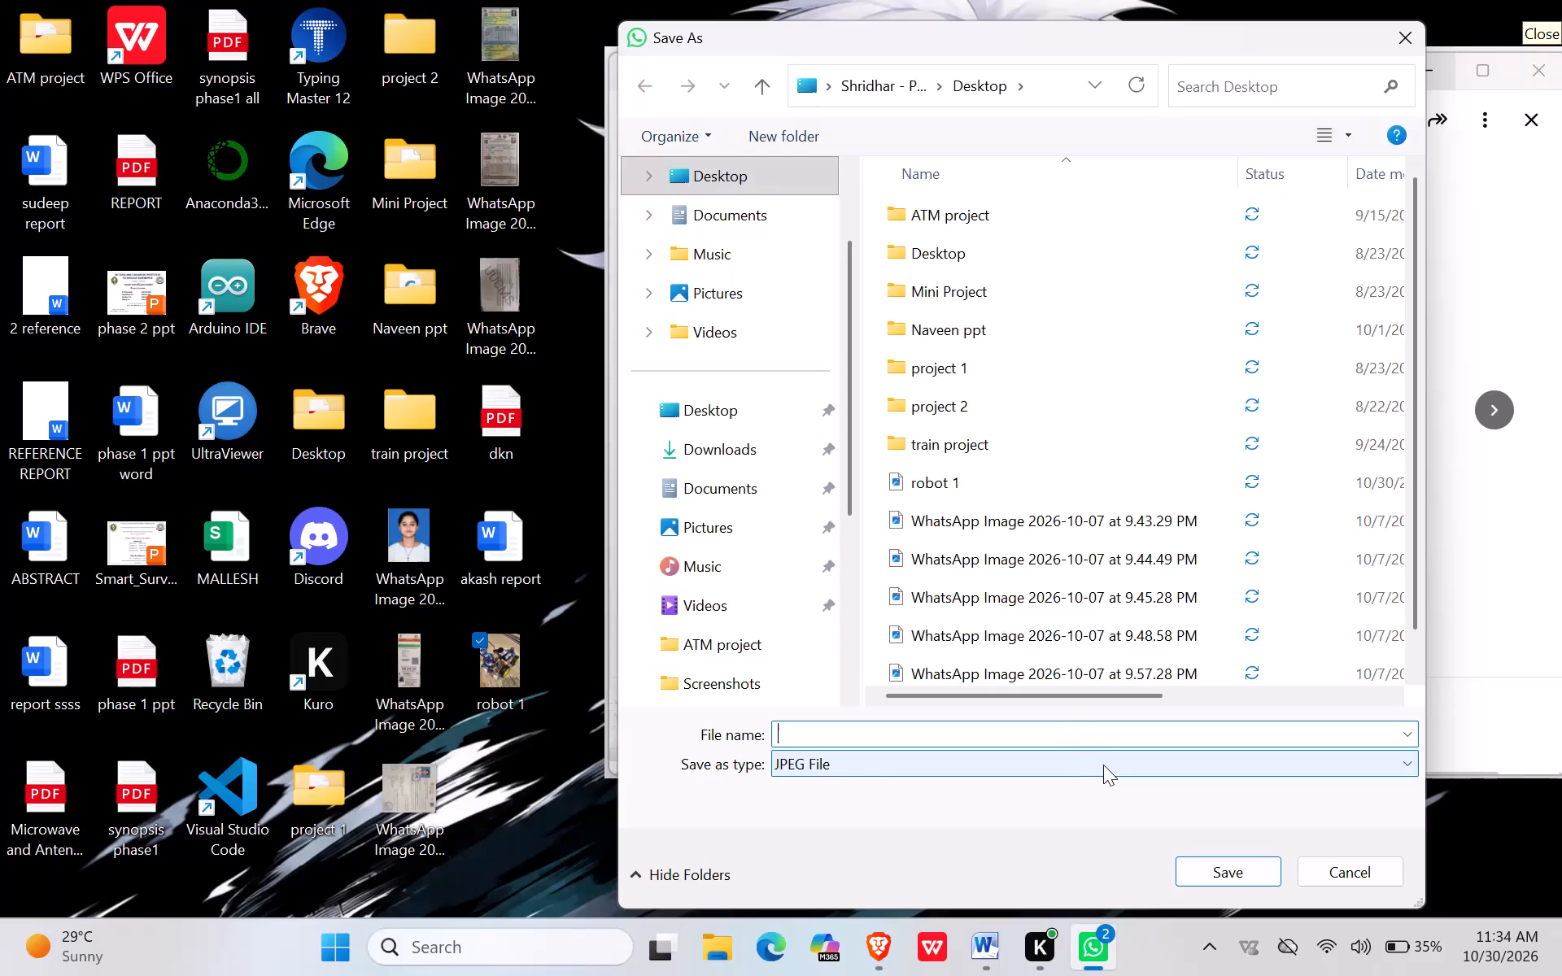
Save the WhatsApp image to the Desktop as a JPEG file named robot 2.
type("robot 2")
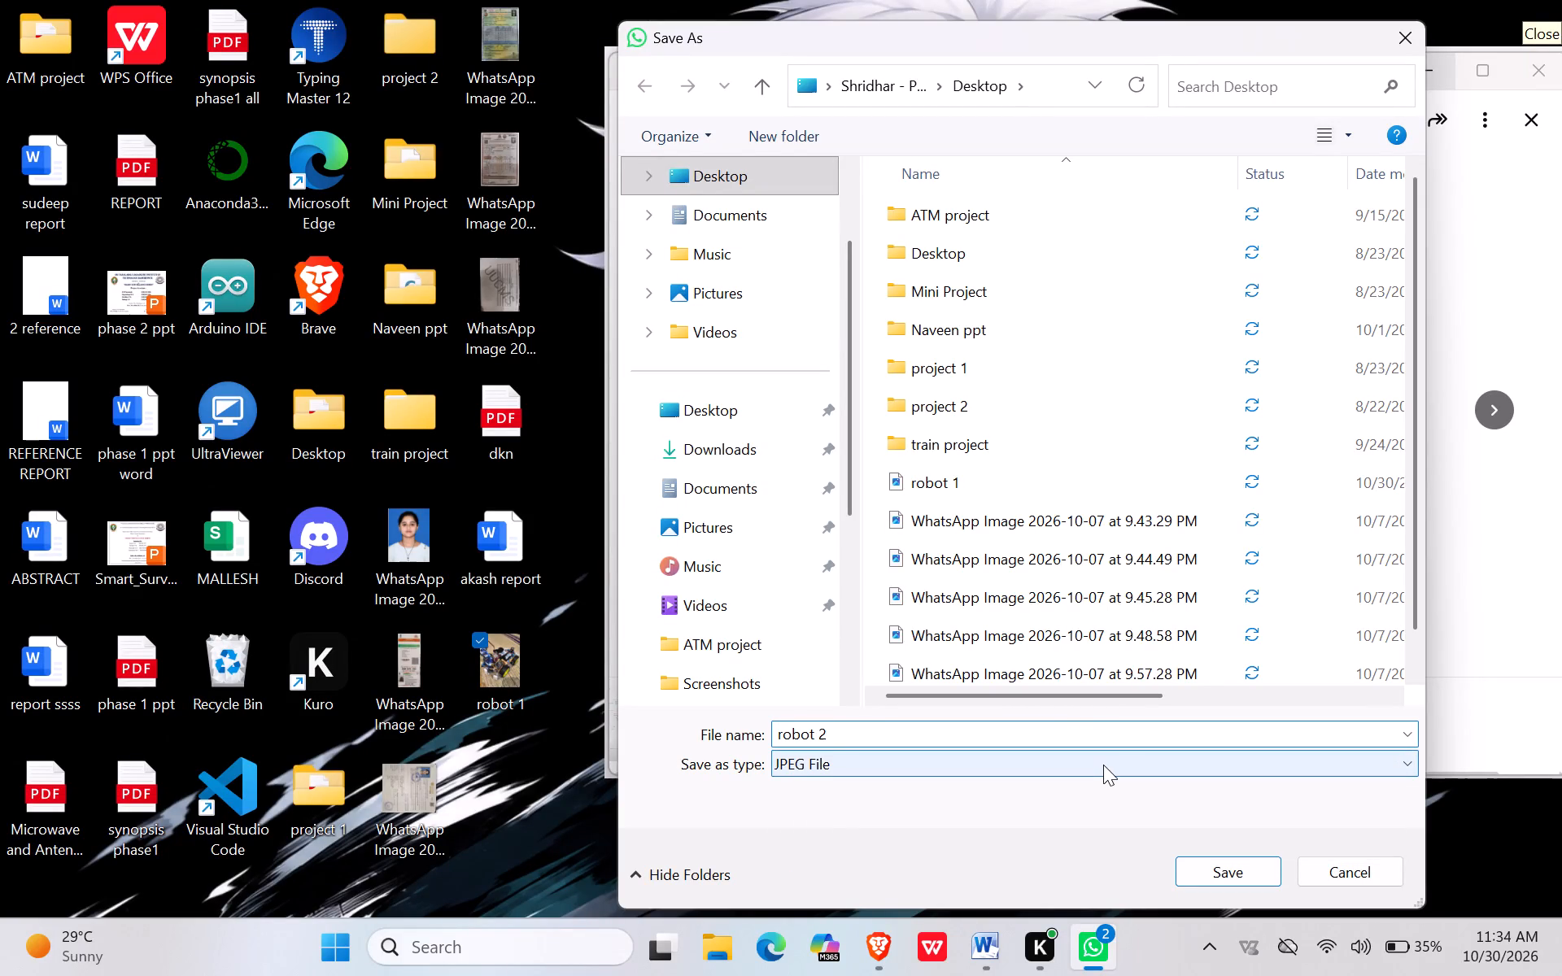
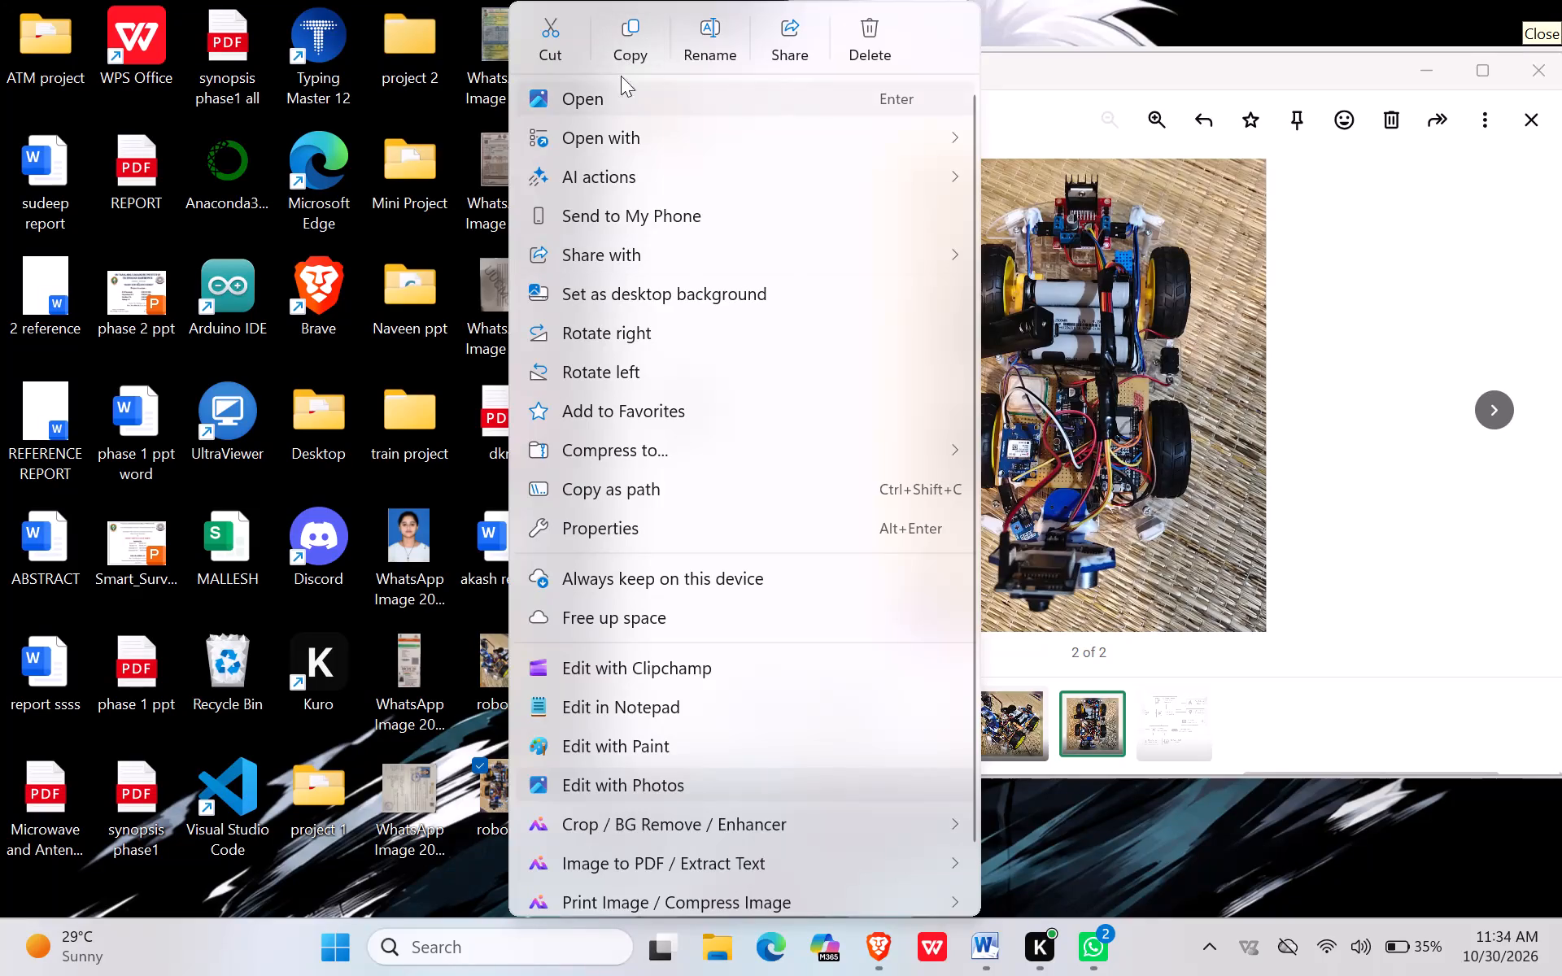
Copy the robot 2 image file on the desktop.
left_click(621, 31)
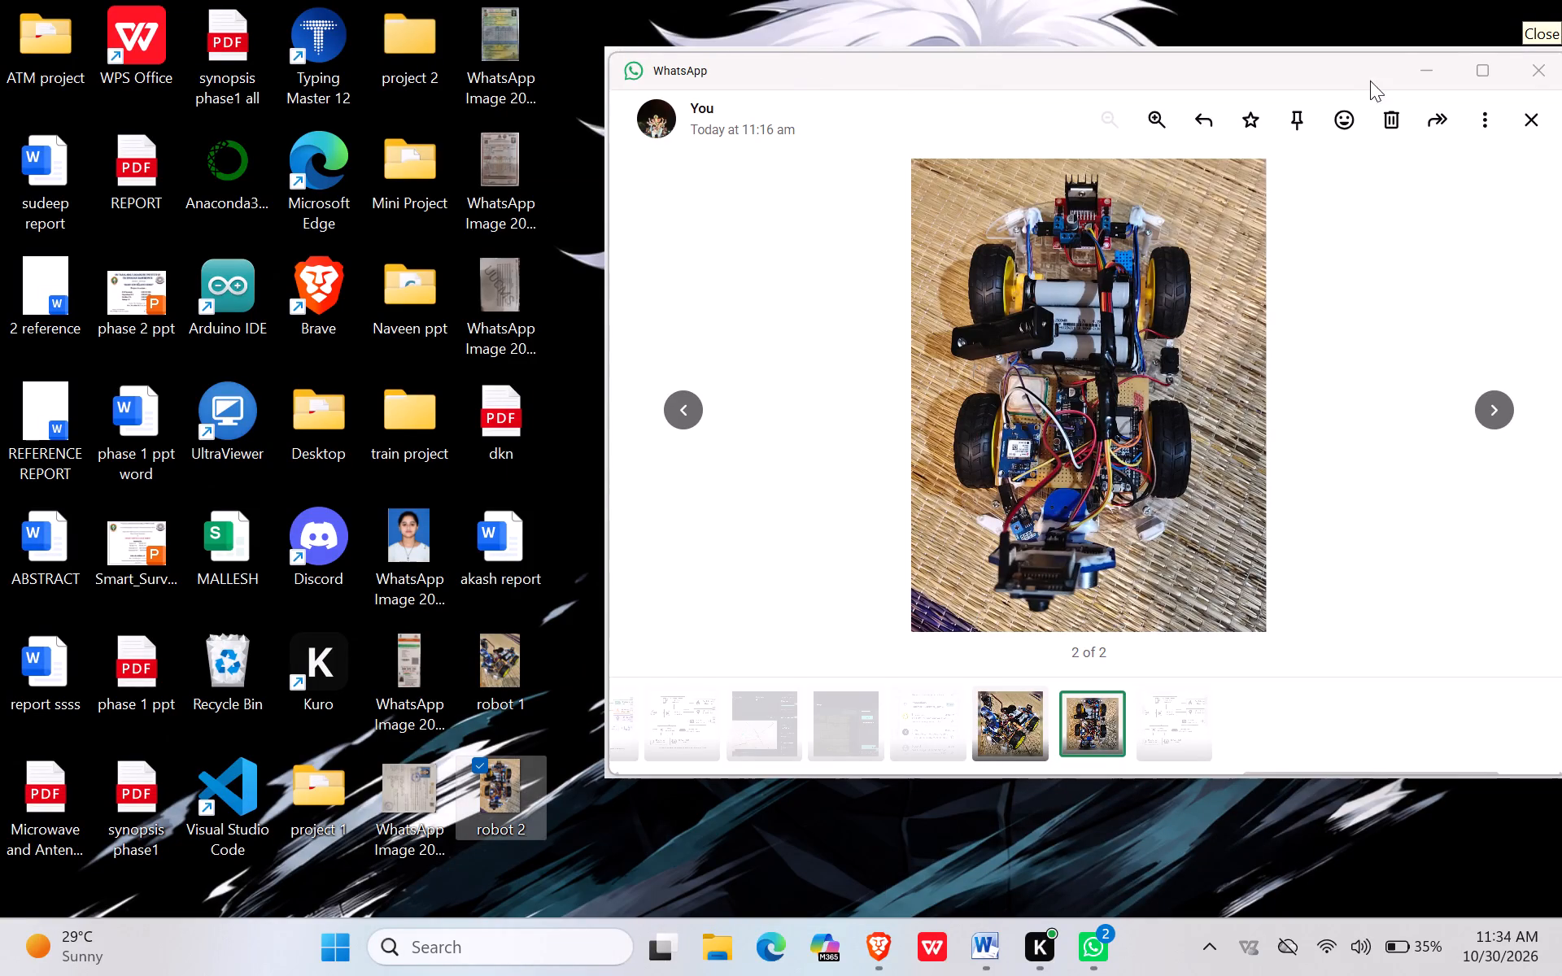
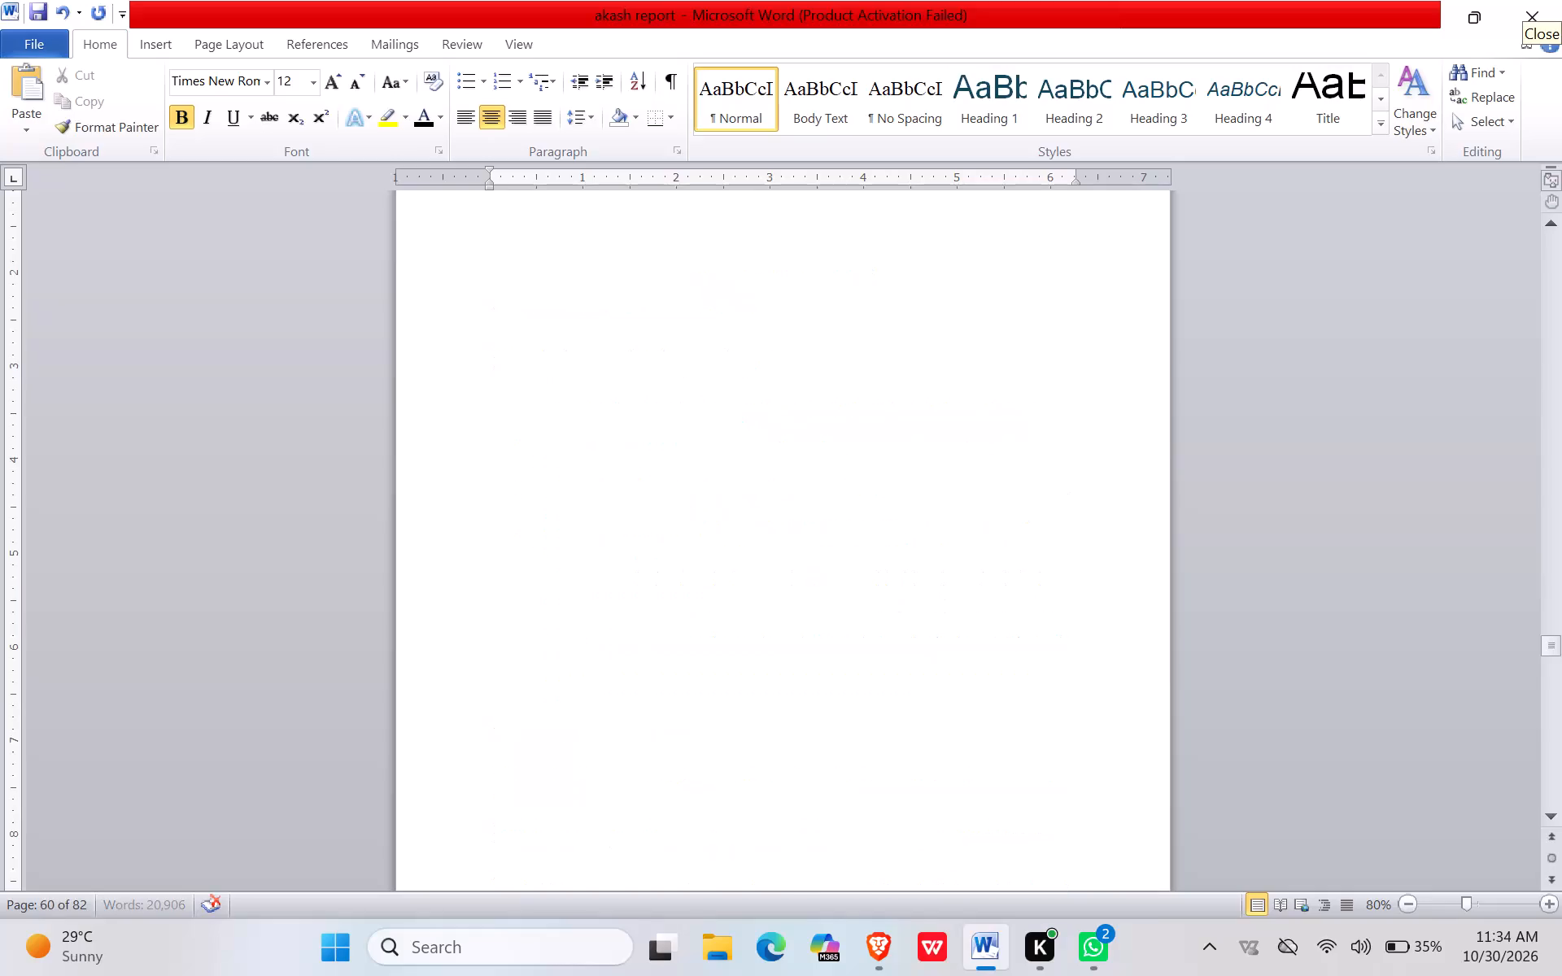
Shorten the robot picture above the Figure 4.4: Final Prototype caption to about 5 inches tall, keeping its full width.
scroll(704, 450, "up", 5)
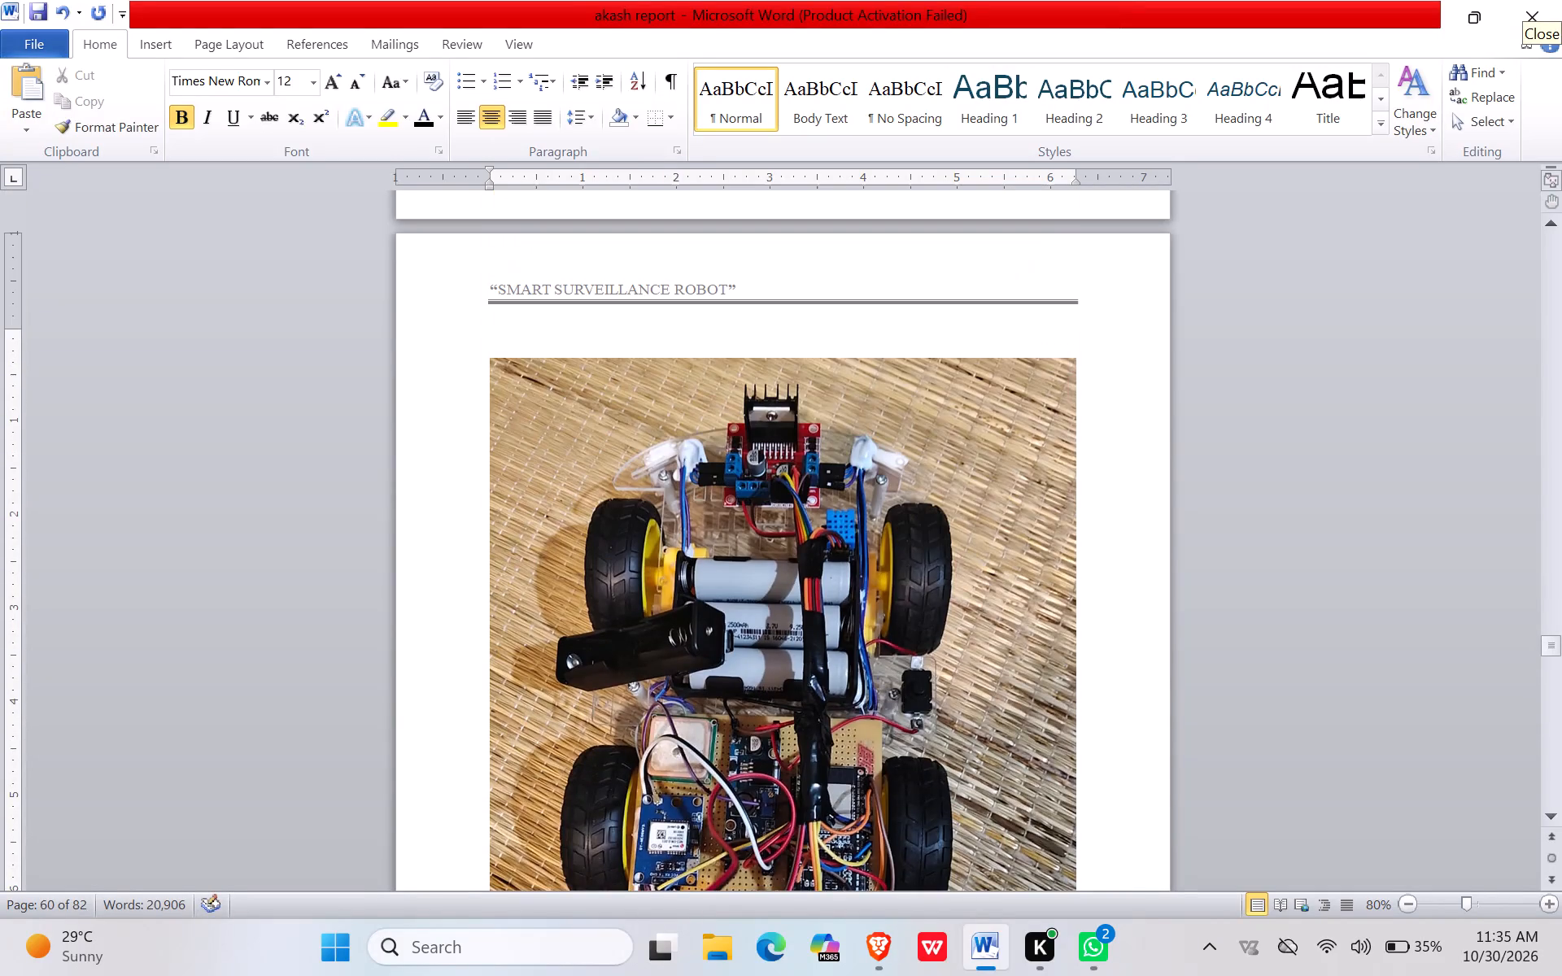
scroll(704, 450, "up", 17)
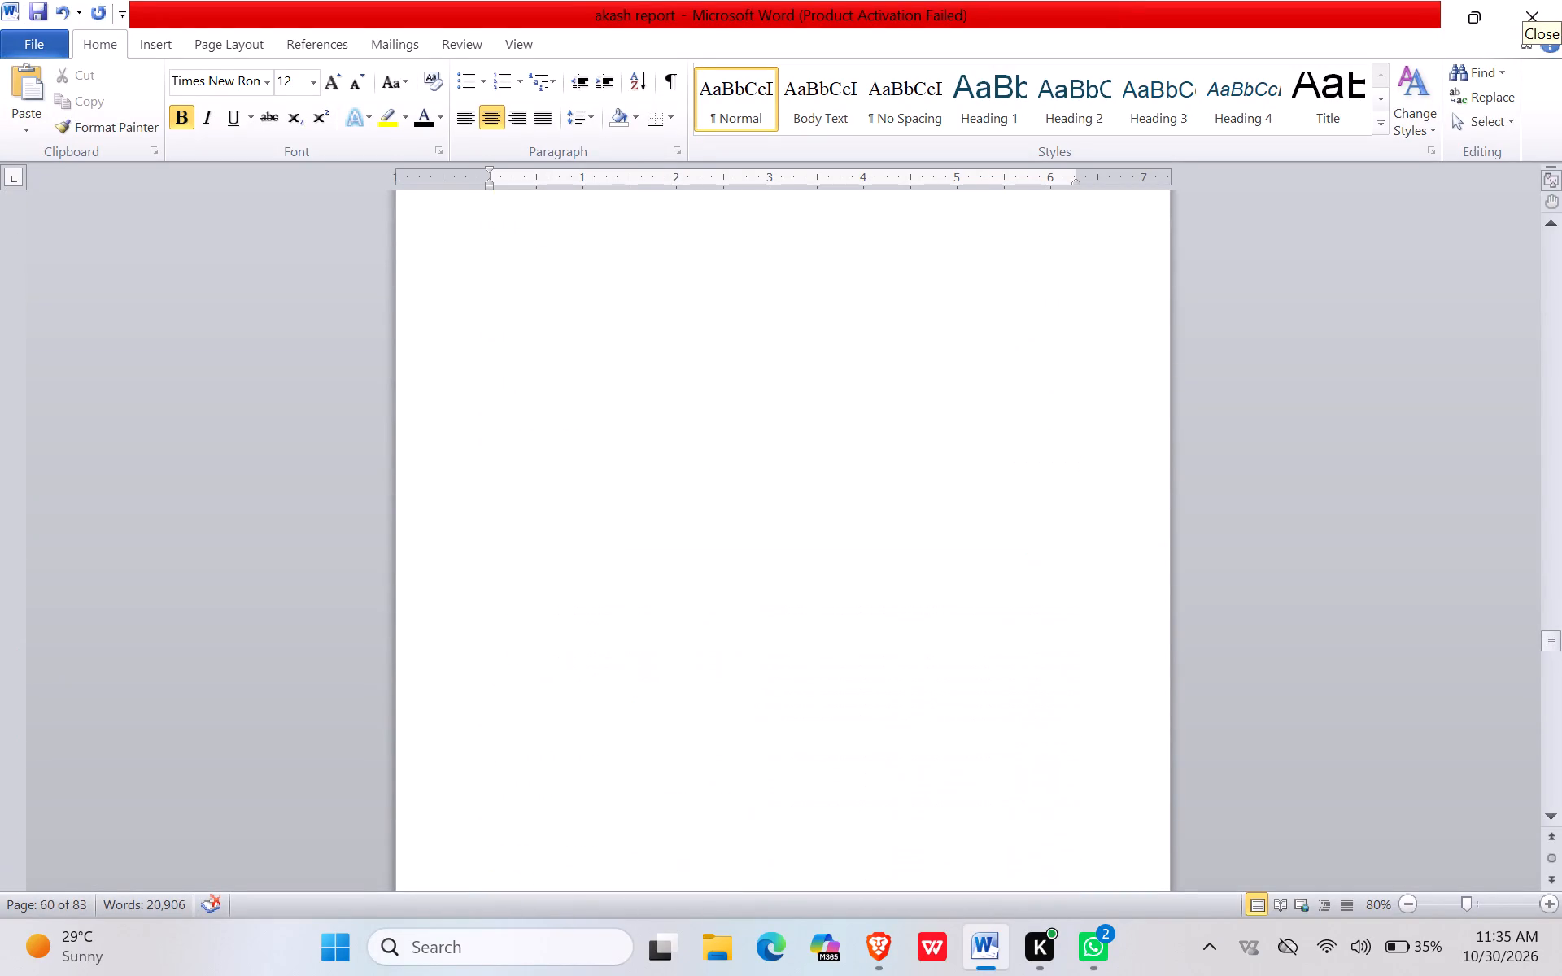
scroll(705, 458, "up", 6)
scroll(705, 457, "down", 15)
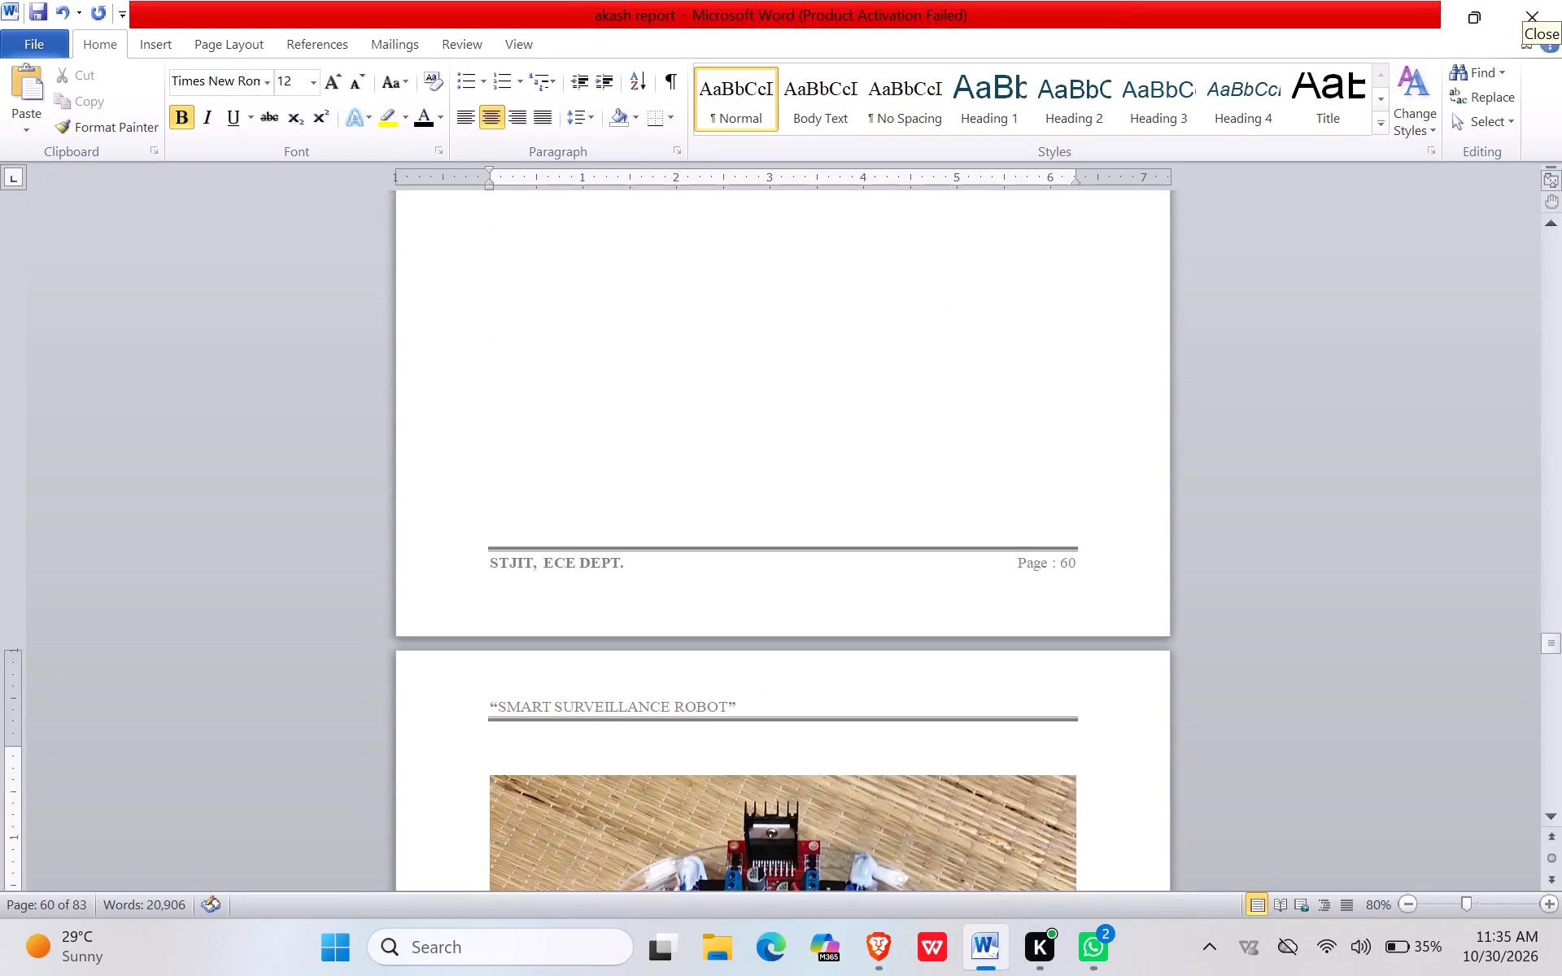
scroll(722, 495, "down", 17)
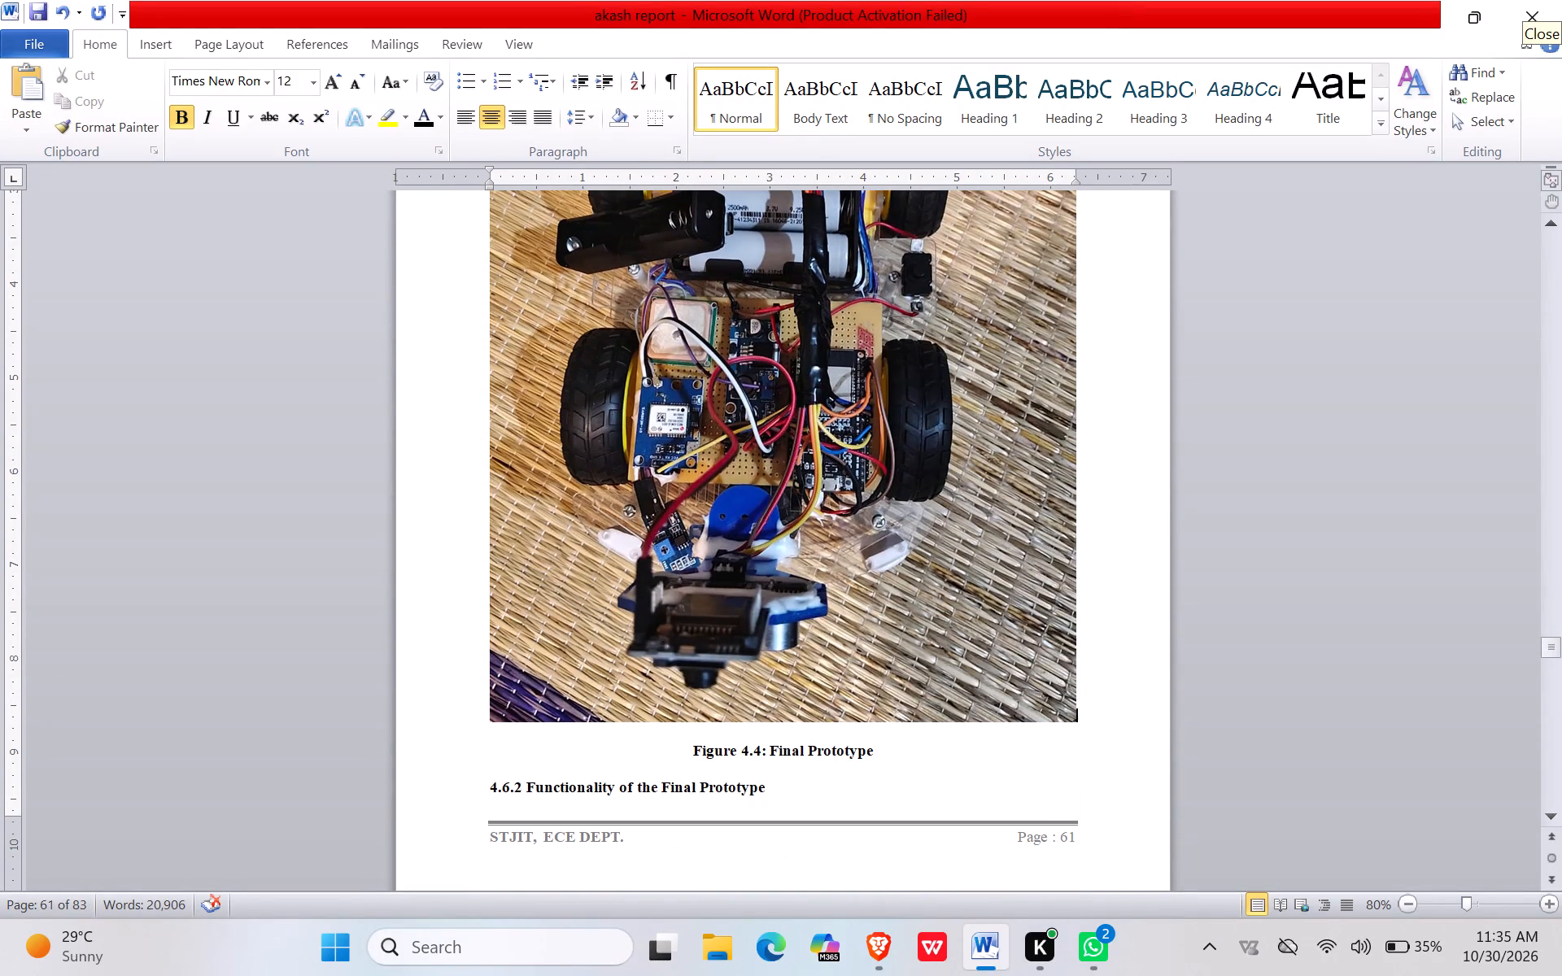
left_click(775, 721)
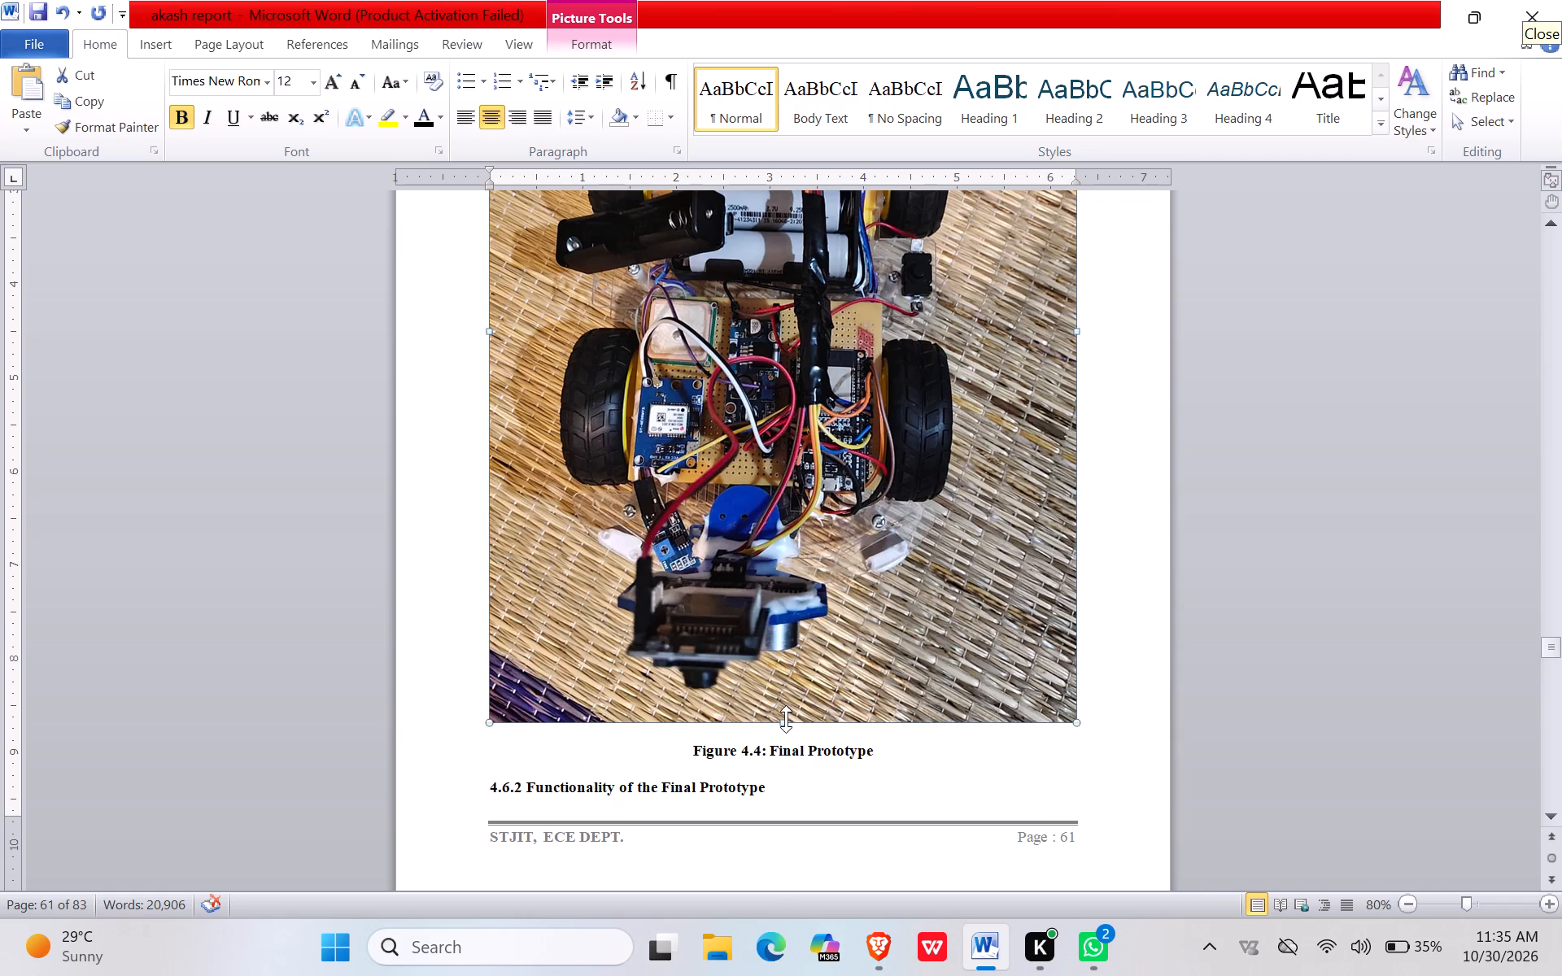
left_click_drag(786, 718, 814, 466)
left_click_drag(783, 721, 805, 417)
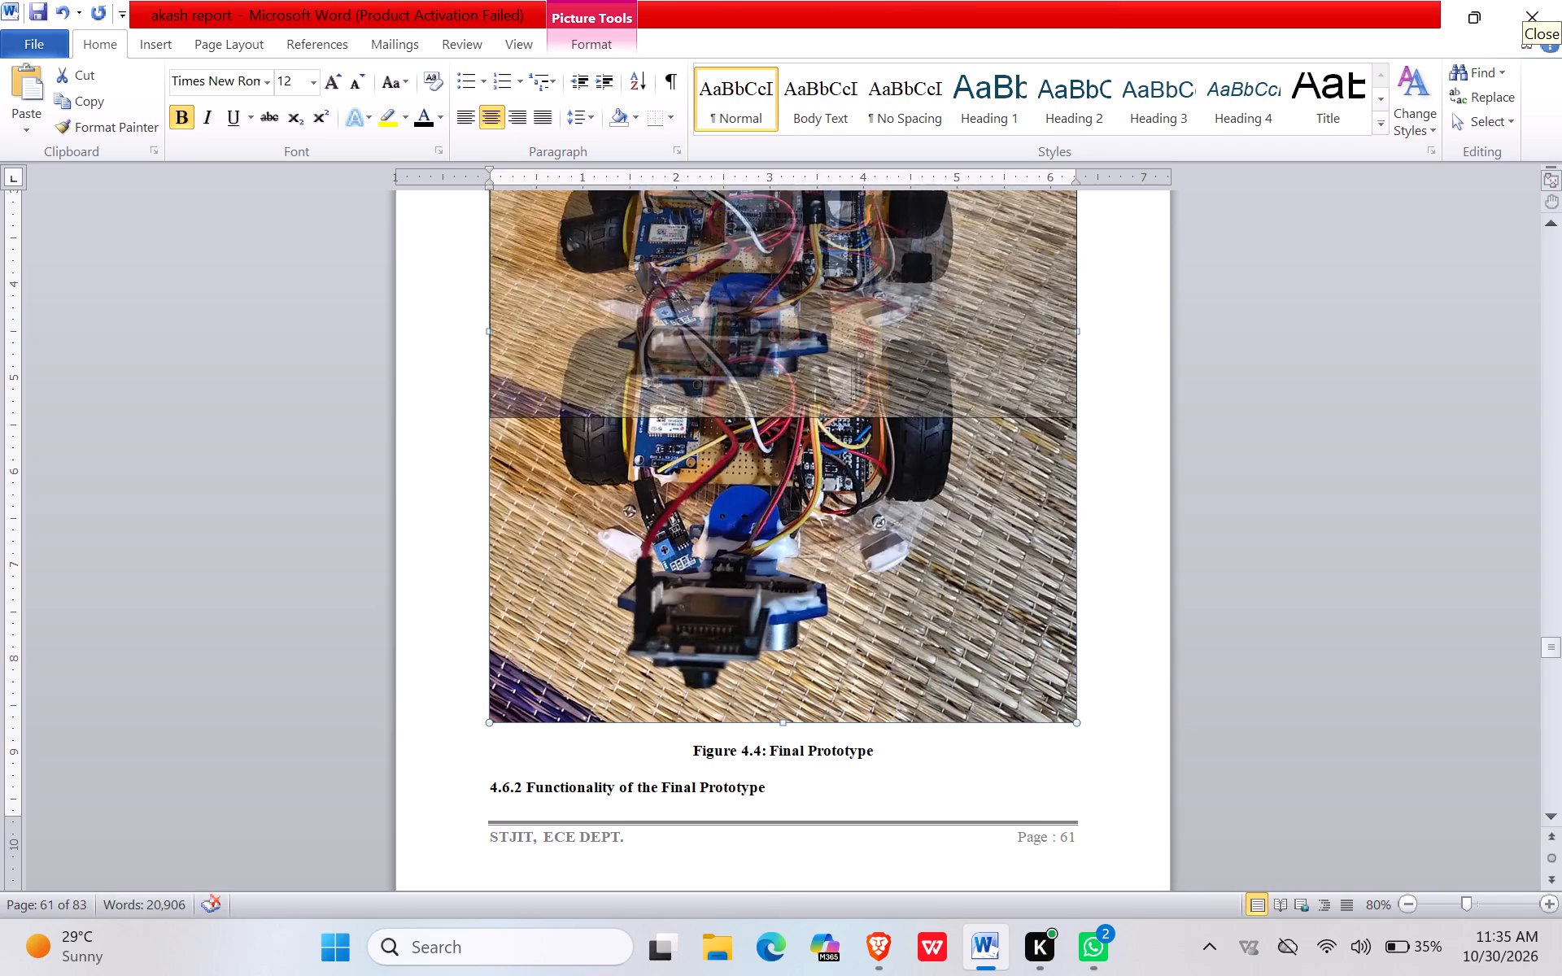
left_click_drag(805, 417, 805, 409)
Review the page layout around the resized Figure 4.4 picture, from the preceding bullets through section 4.6.3 to the start of Chapter 5.
scroll(809, 427, "down", 8)
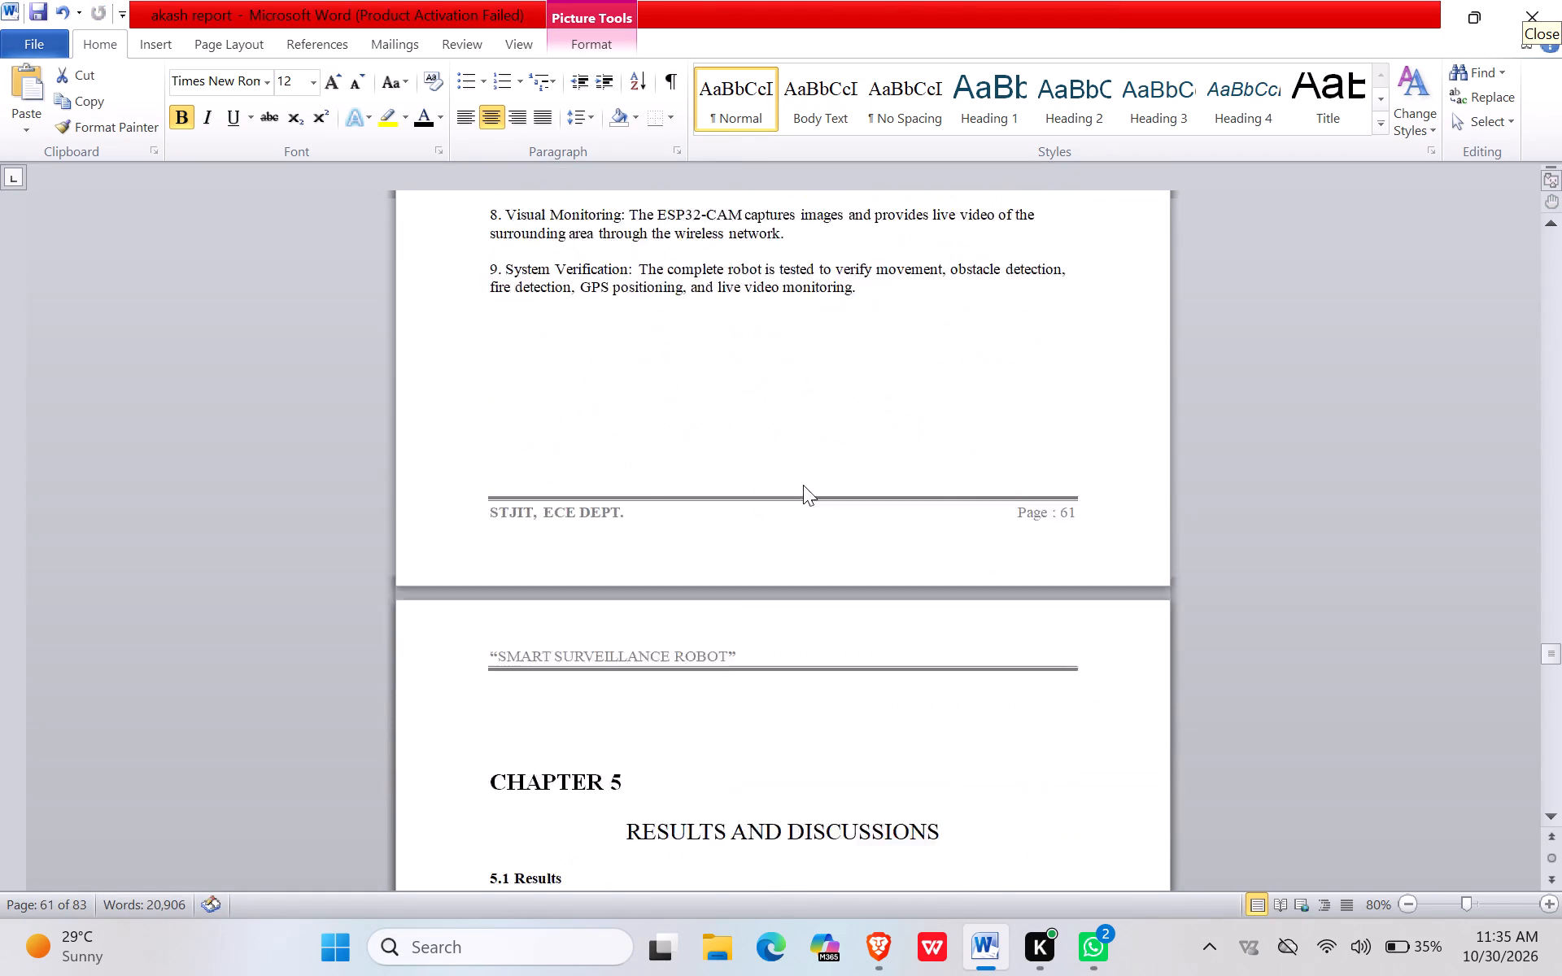
scroll(803, 485, "down", 1)
scroll(803, 489, "up", 20)
scroll(803, 489, "up", 3)
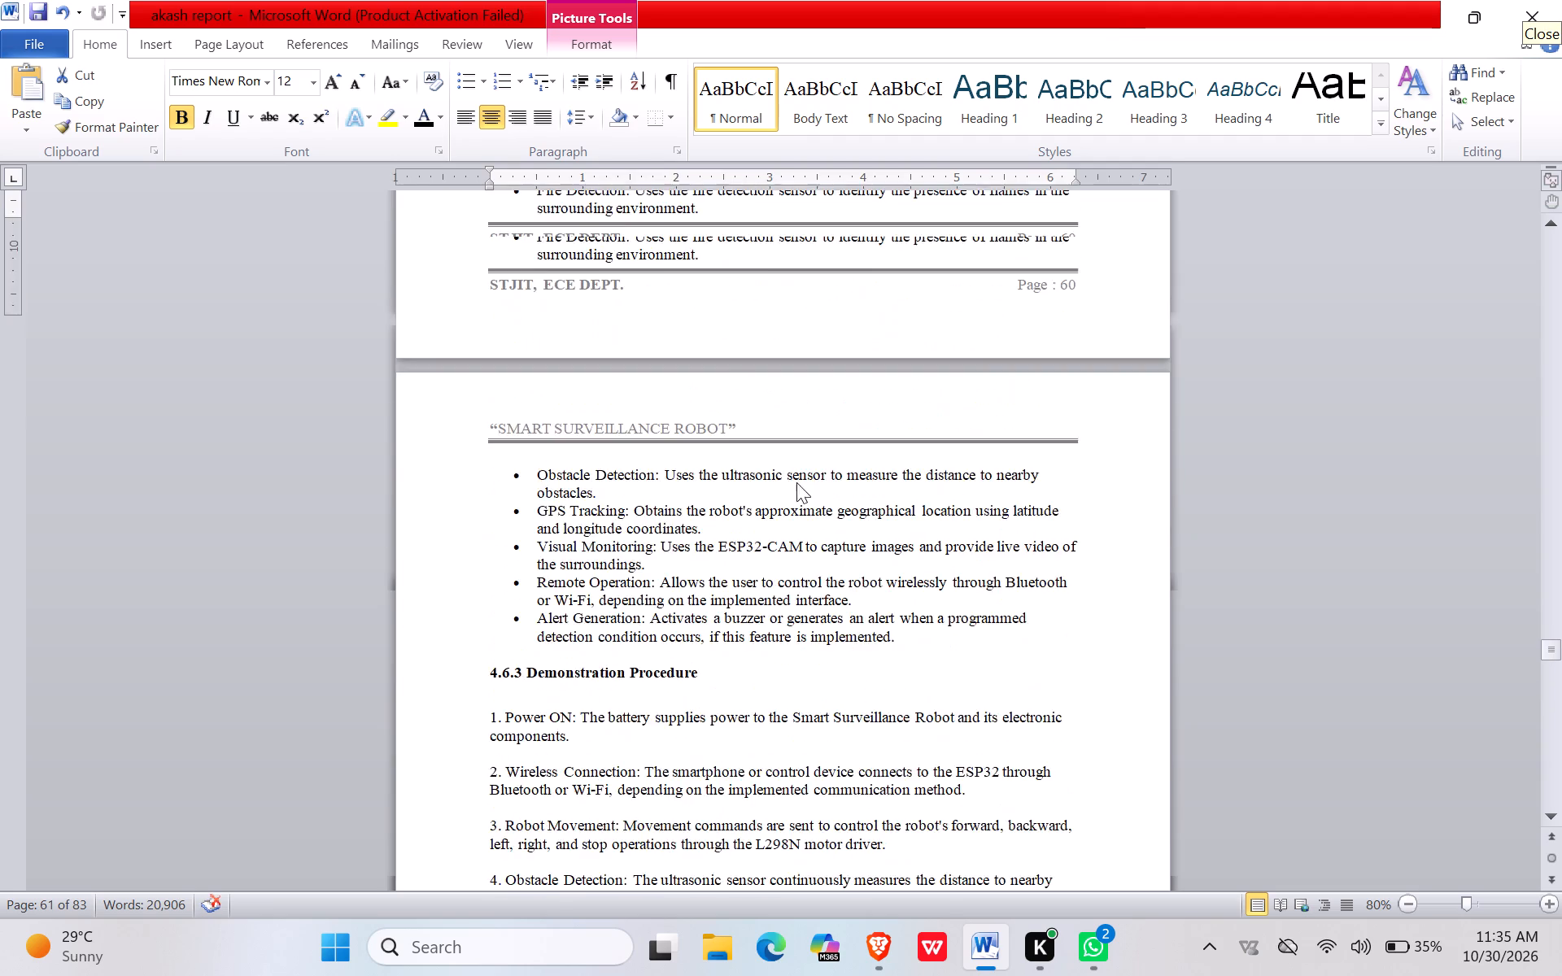
scroll(796, 482, "up", 5)
scroll(796, 482, "up", 16)
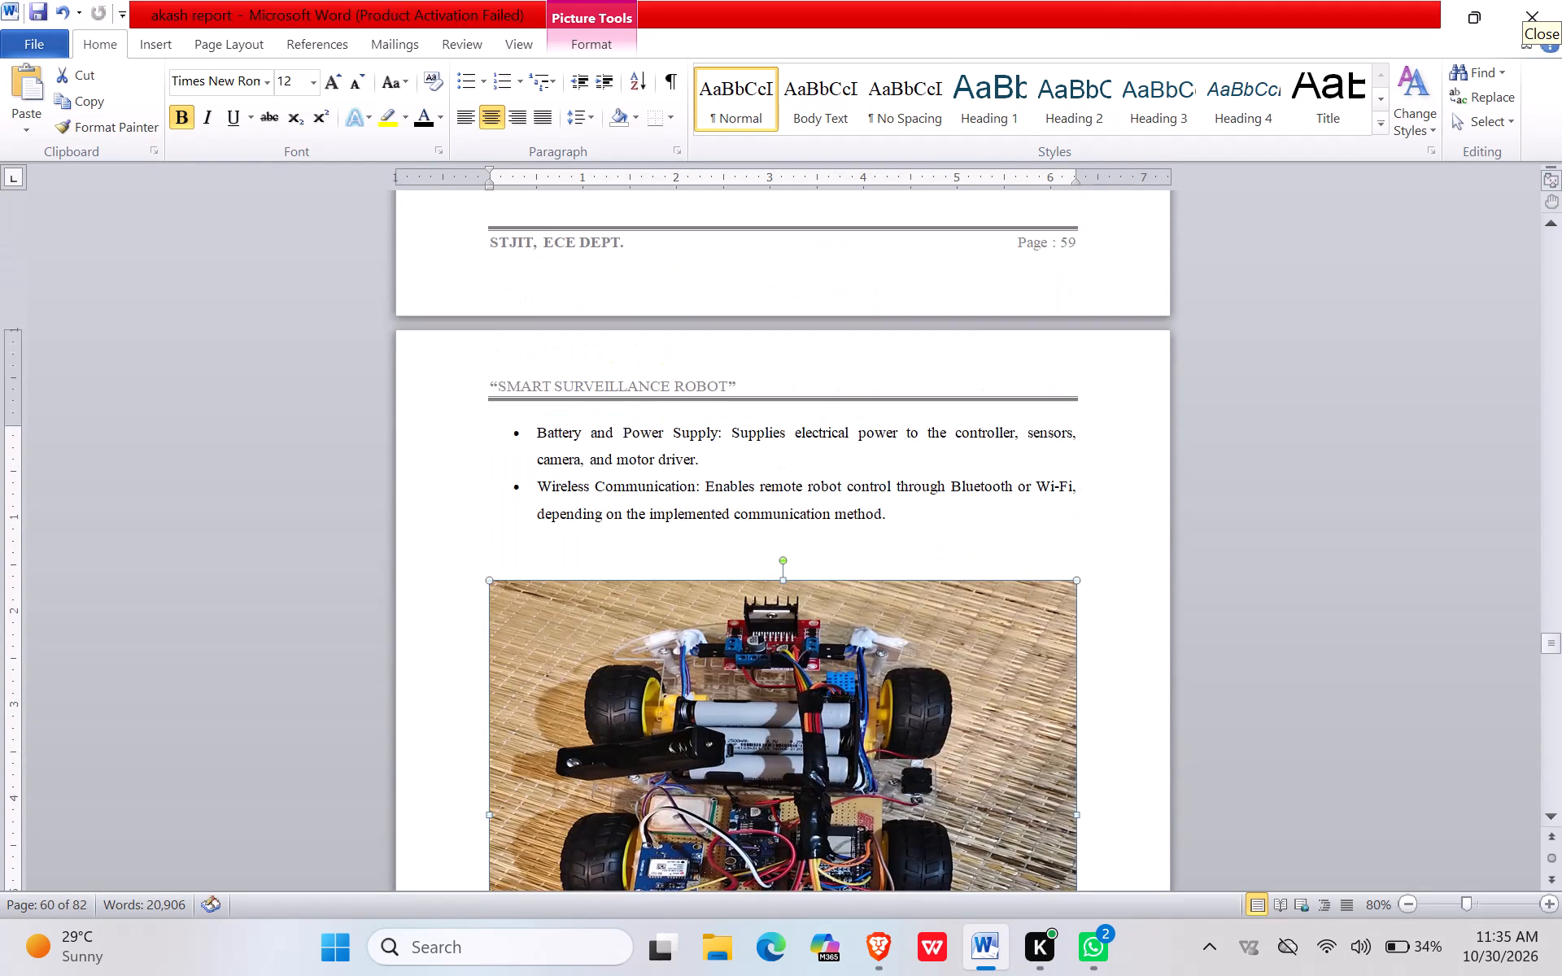
scroll(796, 482, "up", 4)
scroll(796, 486, "down", 11)
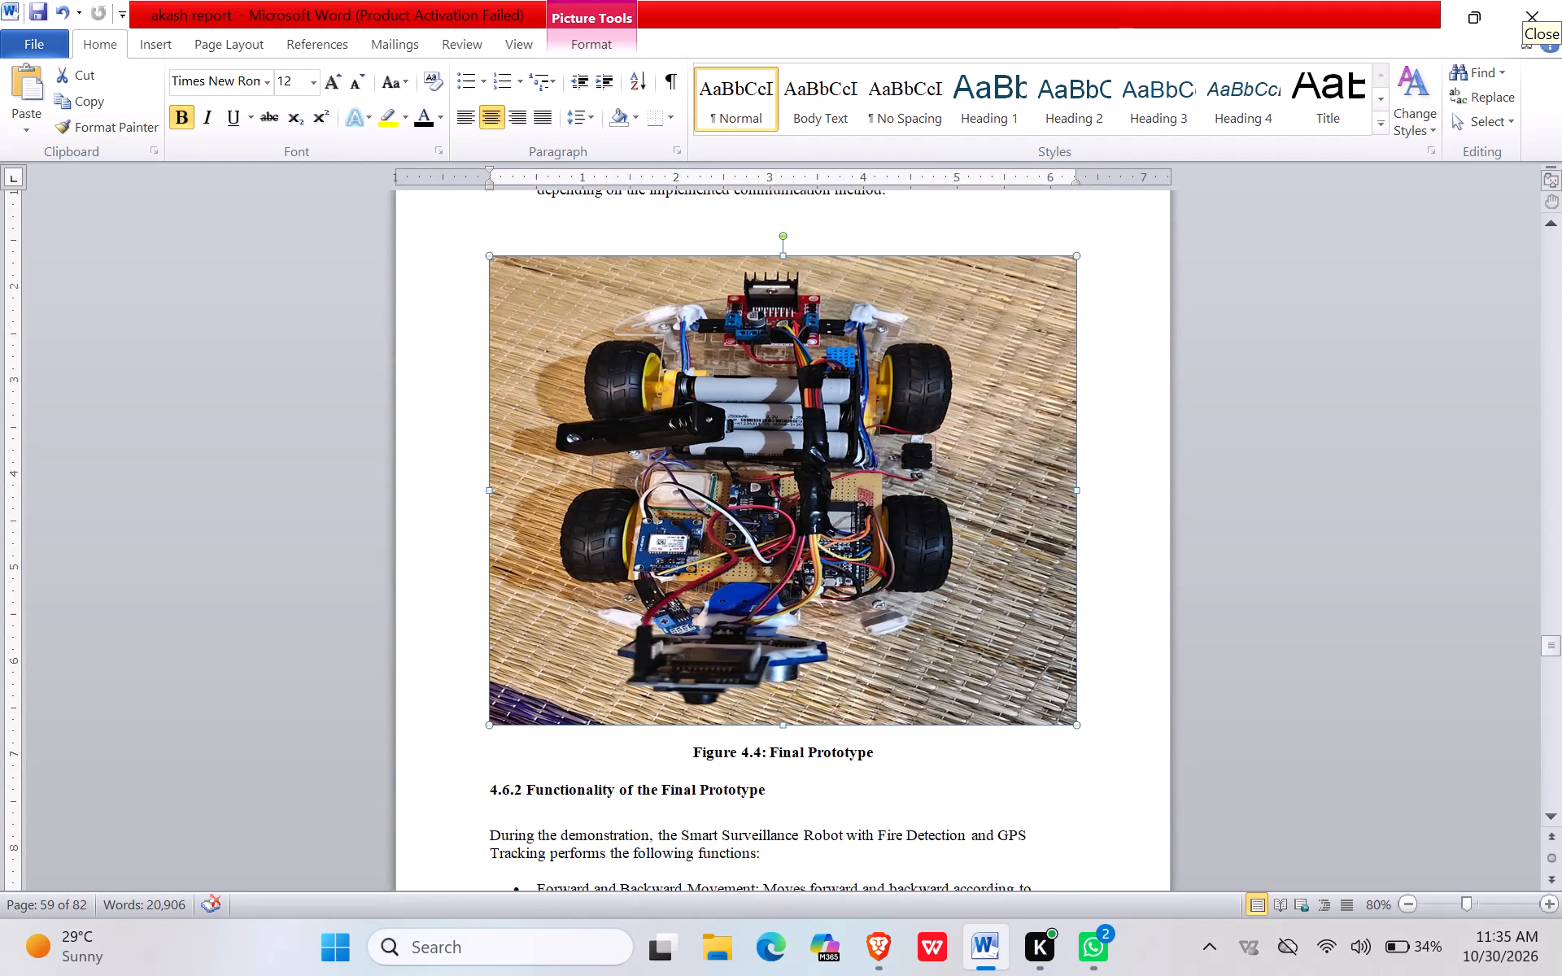
scroll(800, 490, "down", 3)
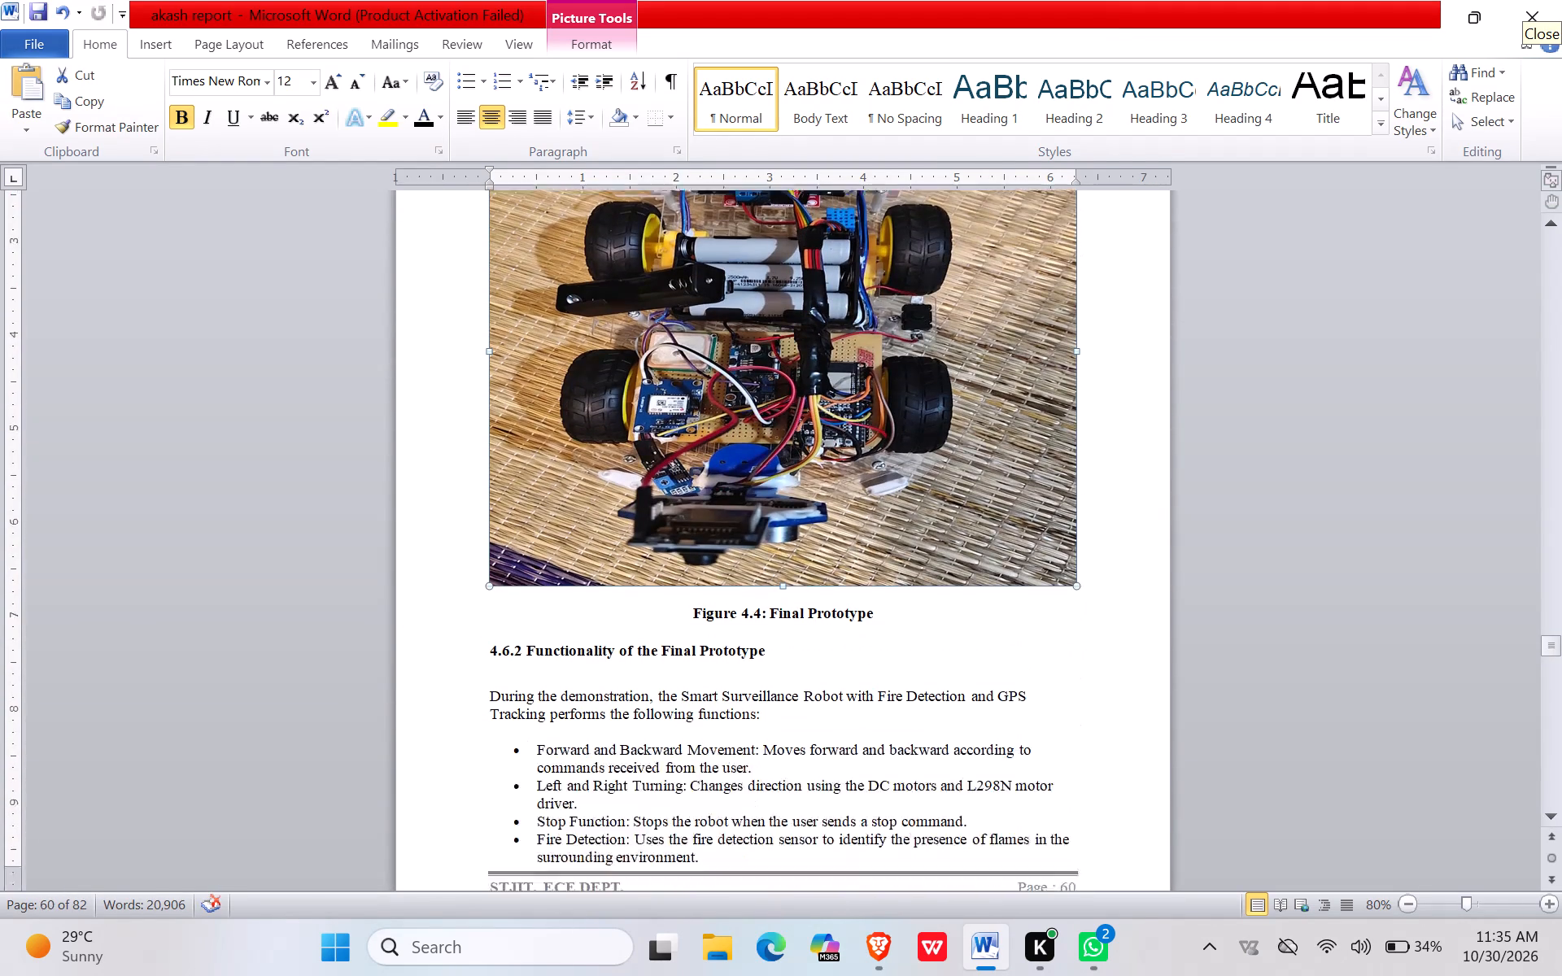
Review the layout from the sensor calibration lists through section 4.6, including the Figure 4.4 image and the start of 4.6.2.
scroll(800, 491, "down", 2)
scroll(800, 491, "up", 20)
scroll(800, 491, "up", 6)
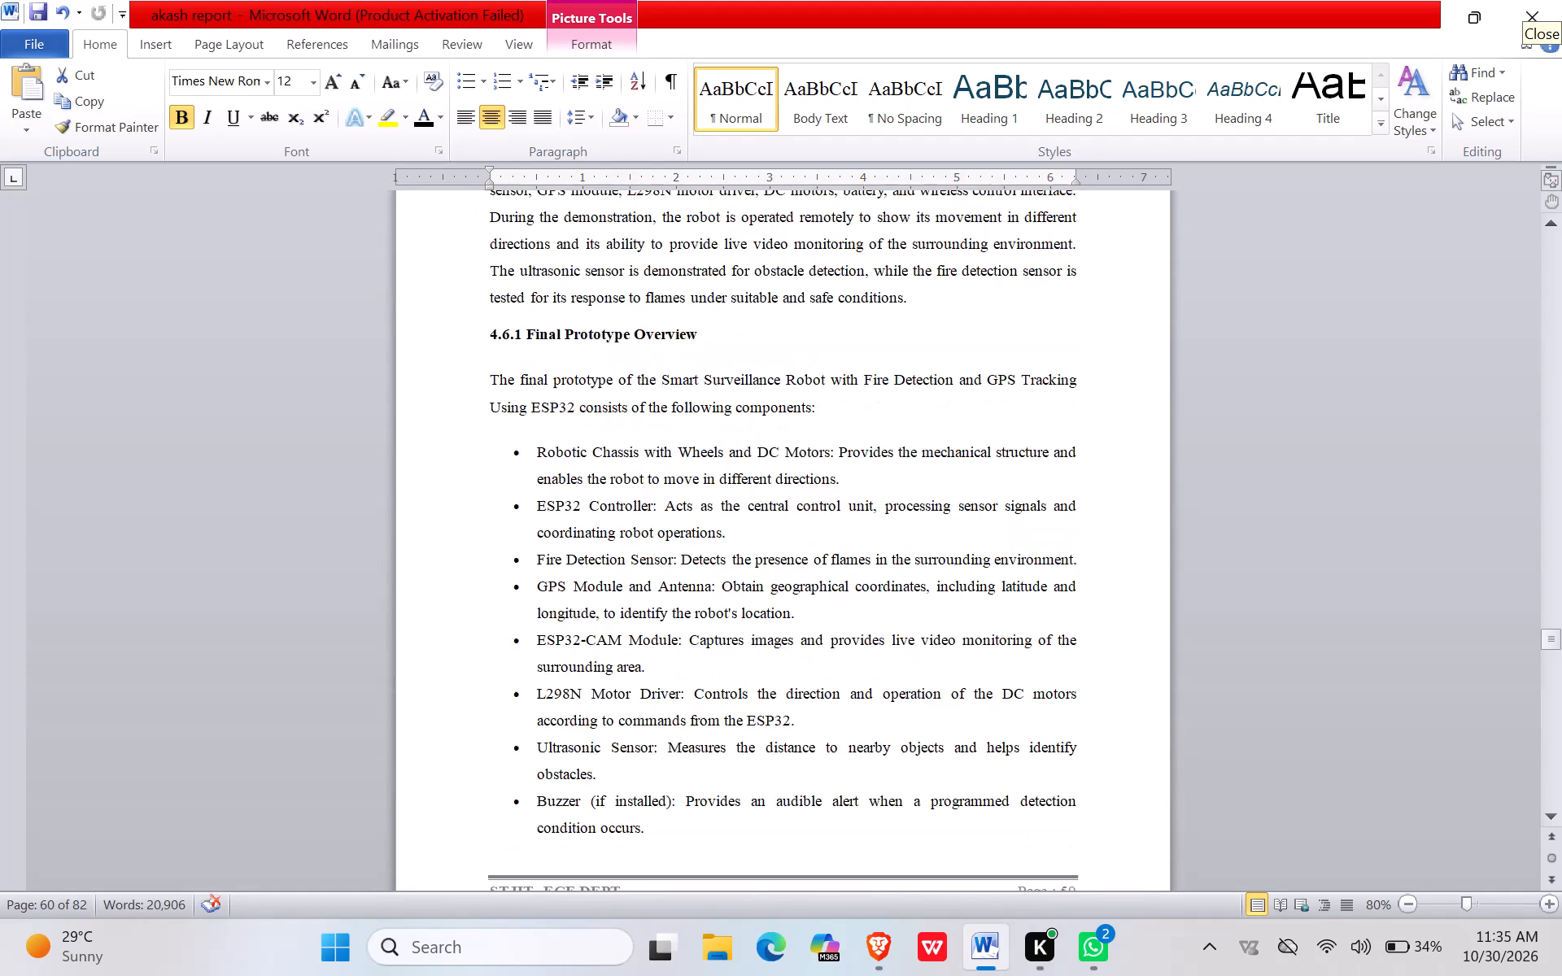
scroll(800, 488, "up", 7)
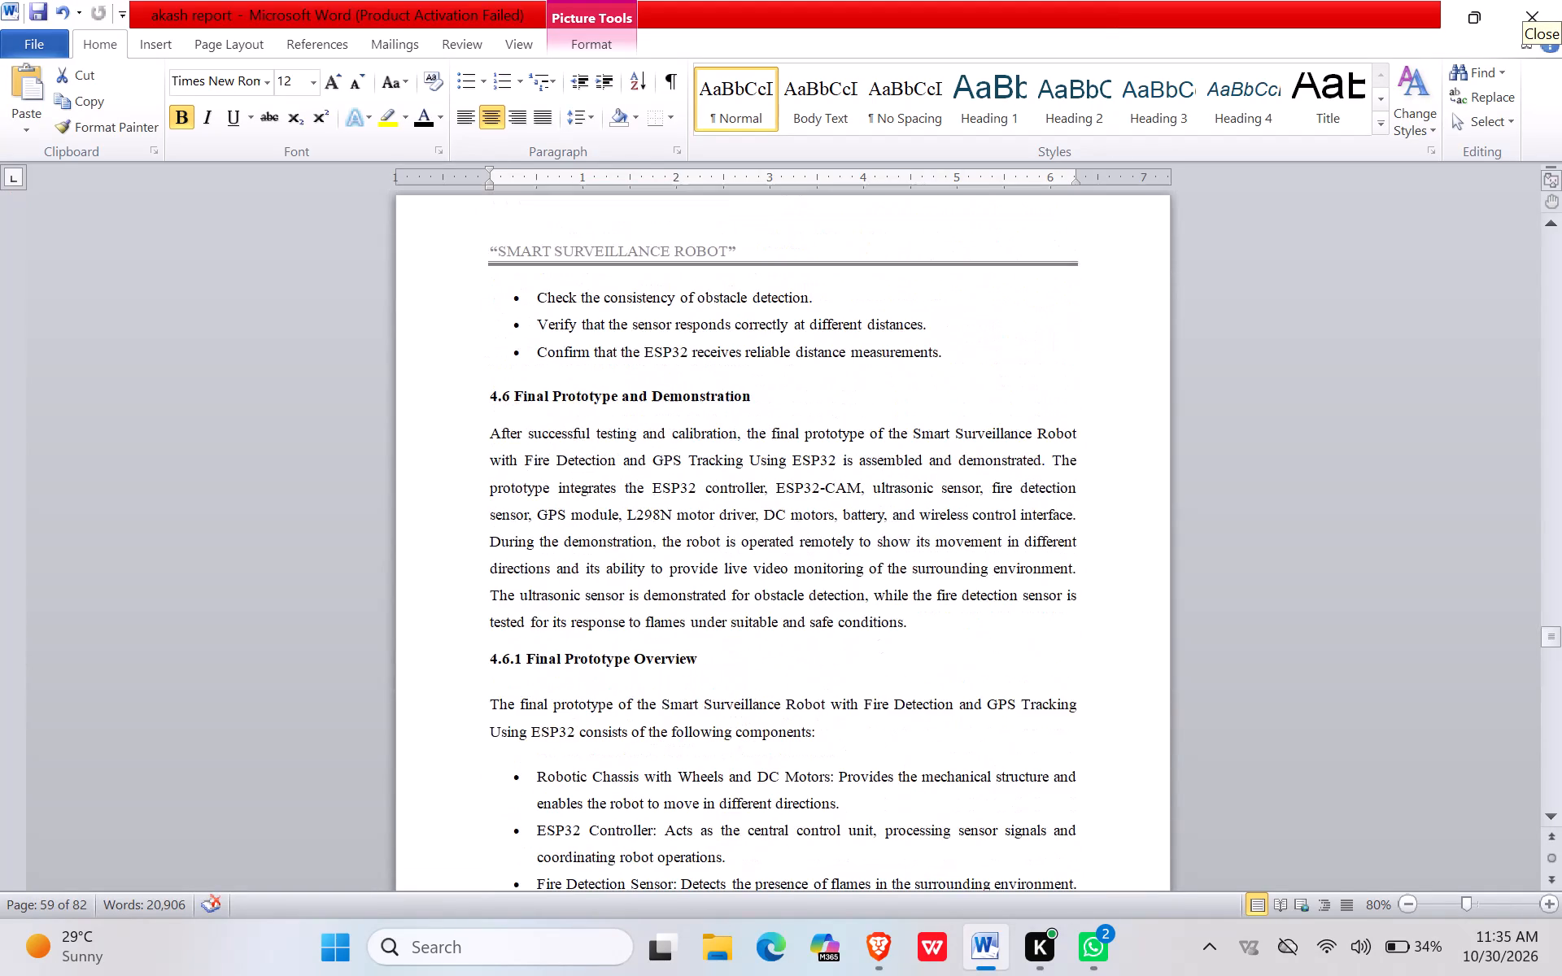
scroll(800, 488, "down", 19)
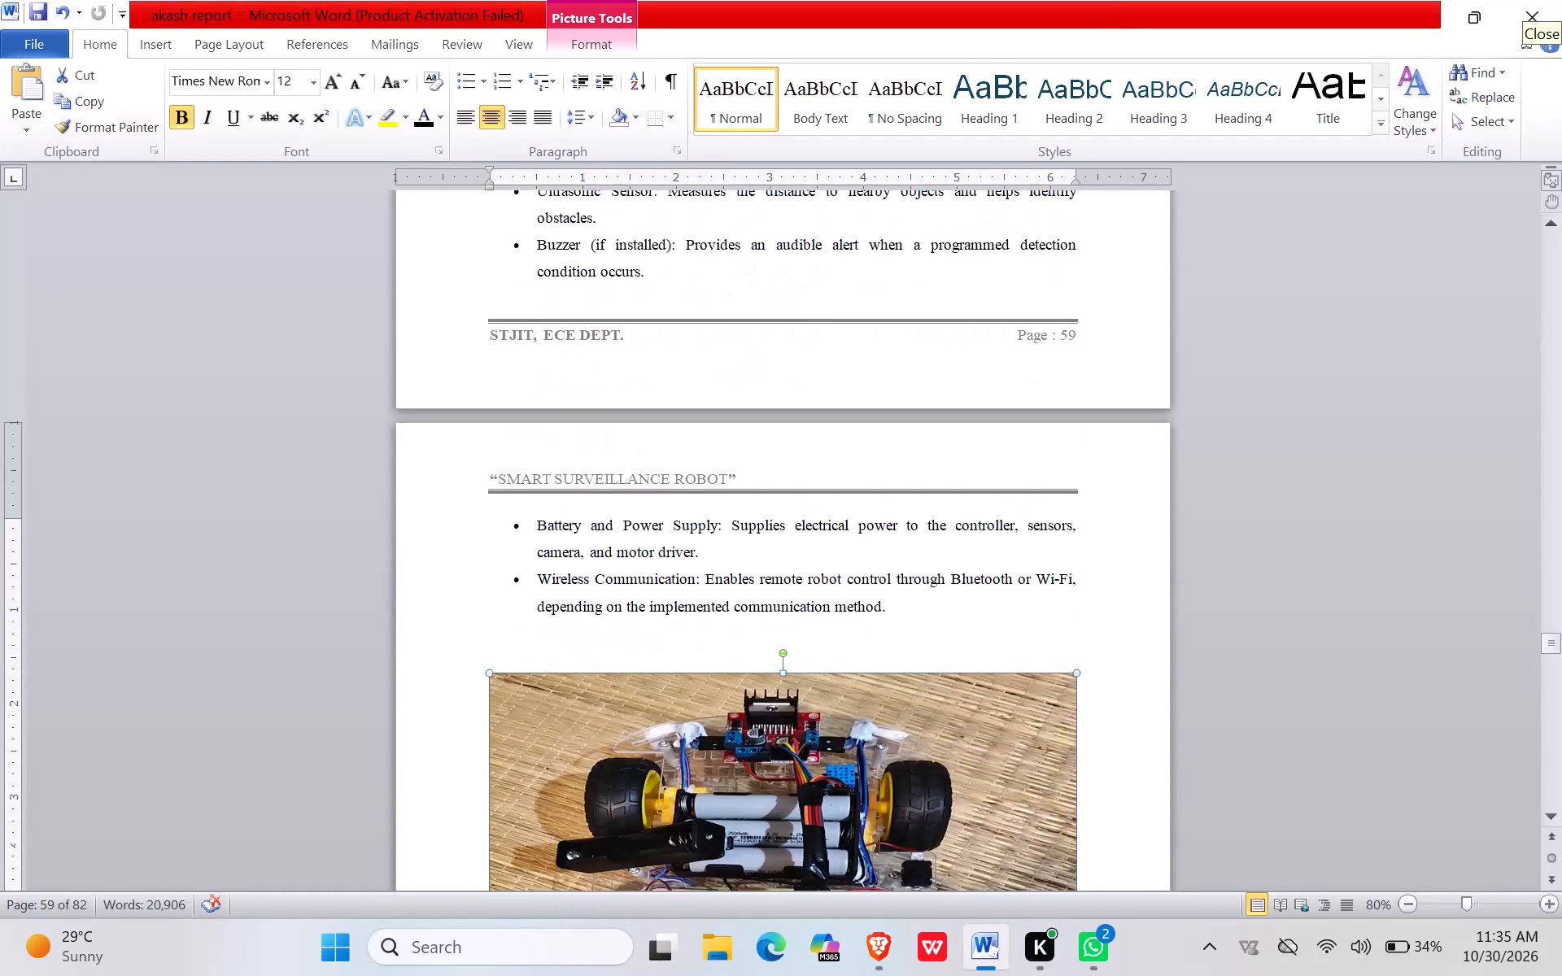
scroll(806, 496, "down", 11)
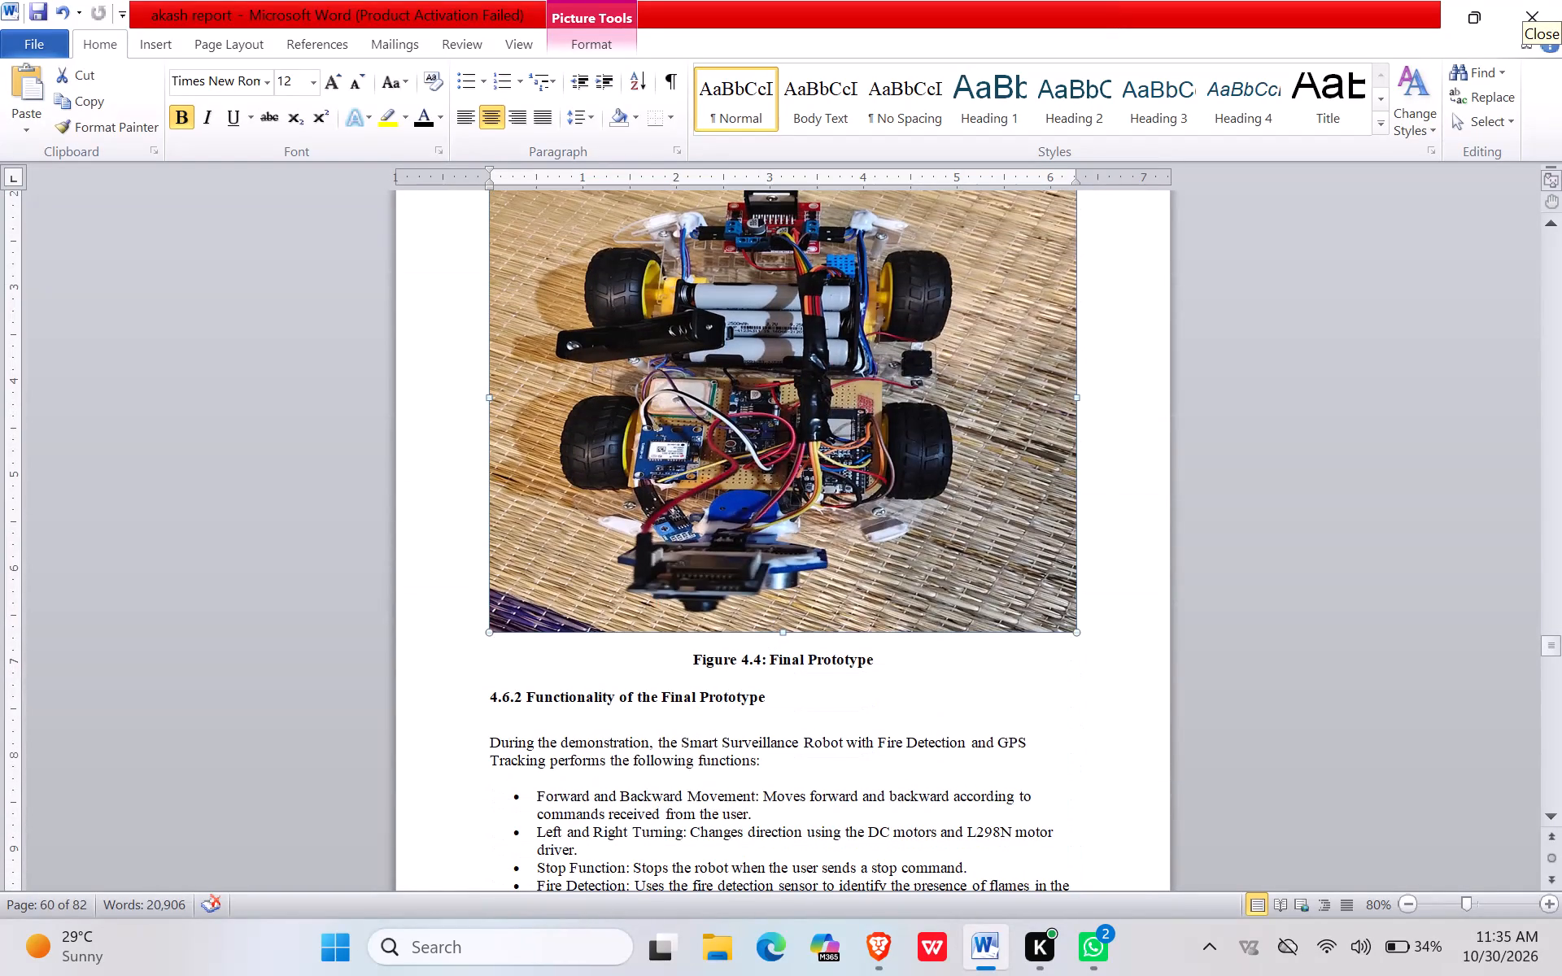
scroll(756, 609, "up", 3)
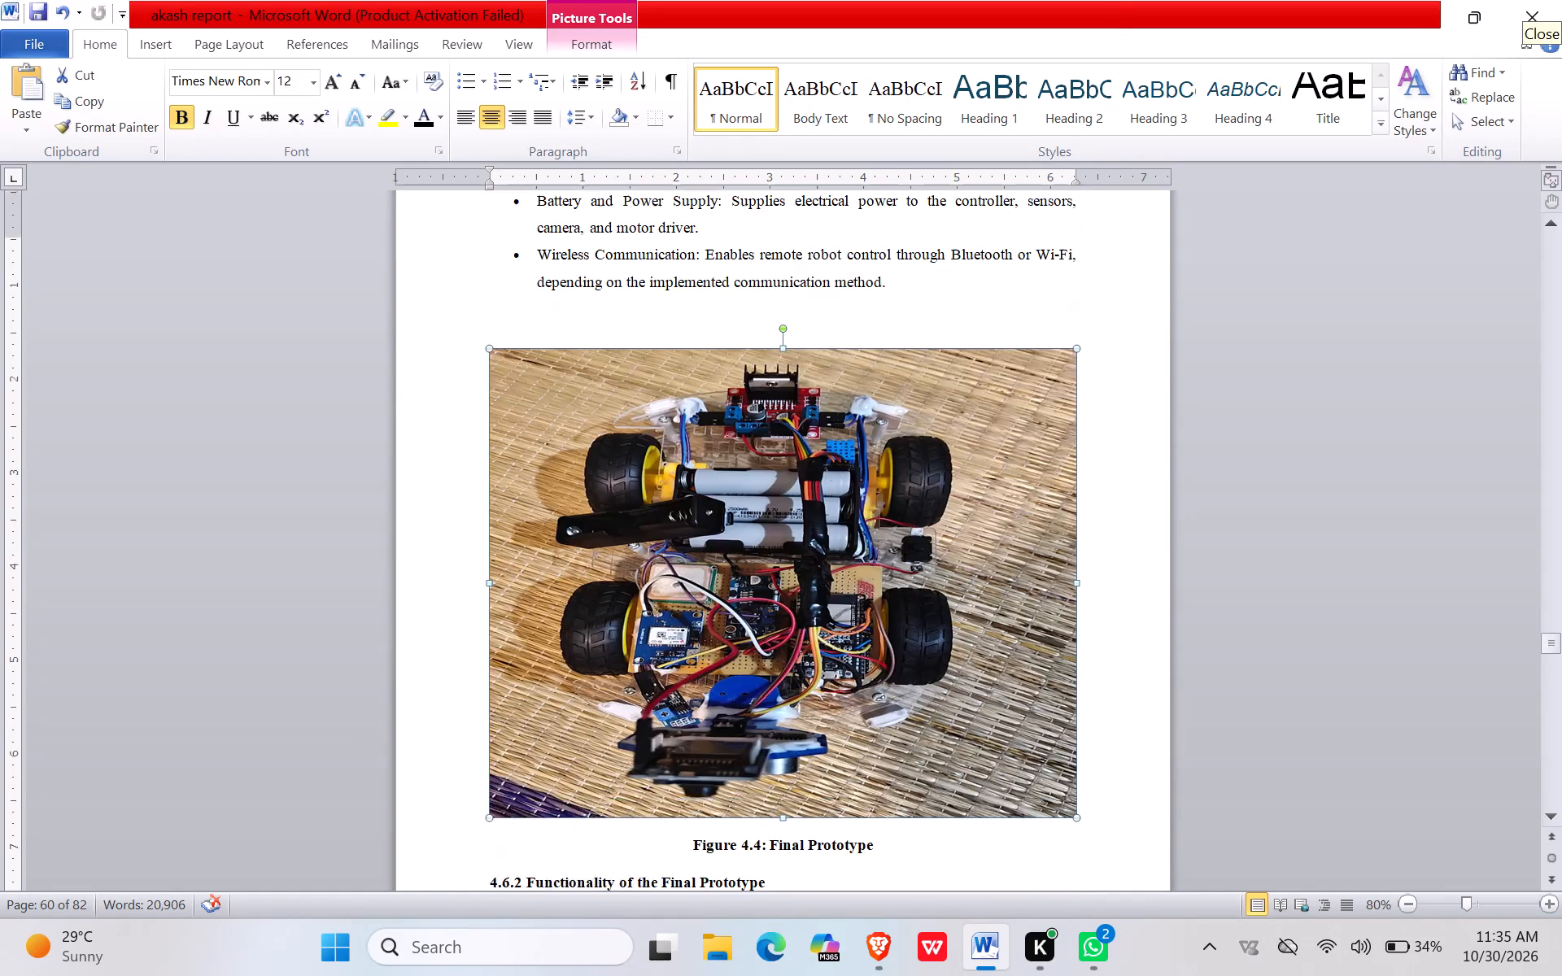
scroll(756, 609, "up", 9)
scroll(655, 574, "down", 7)
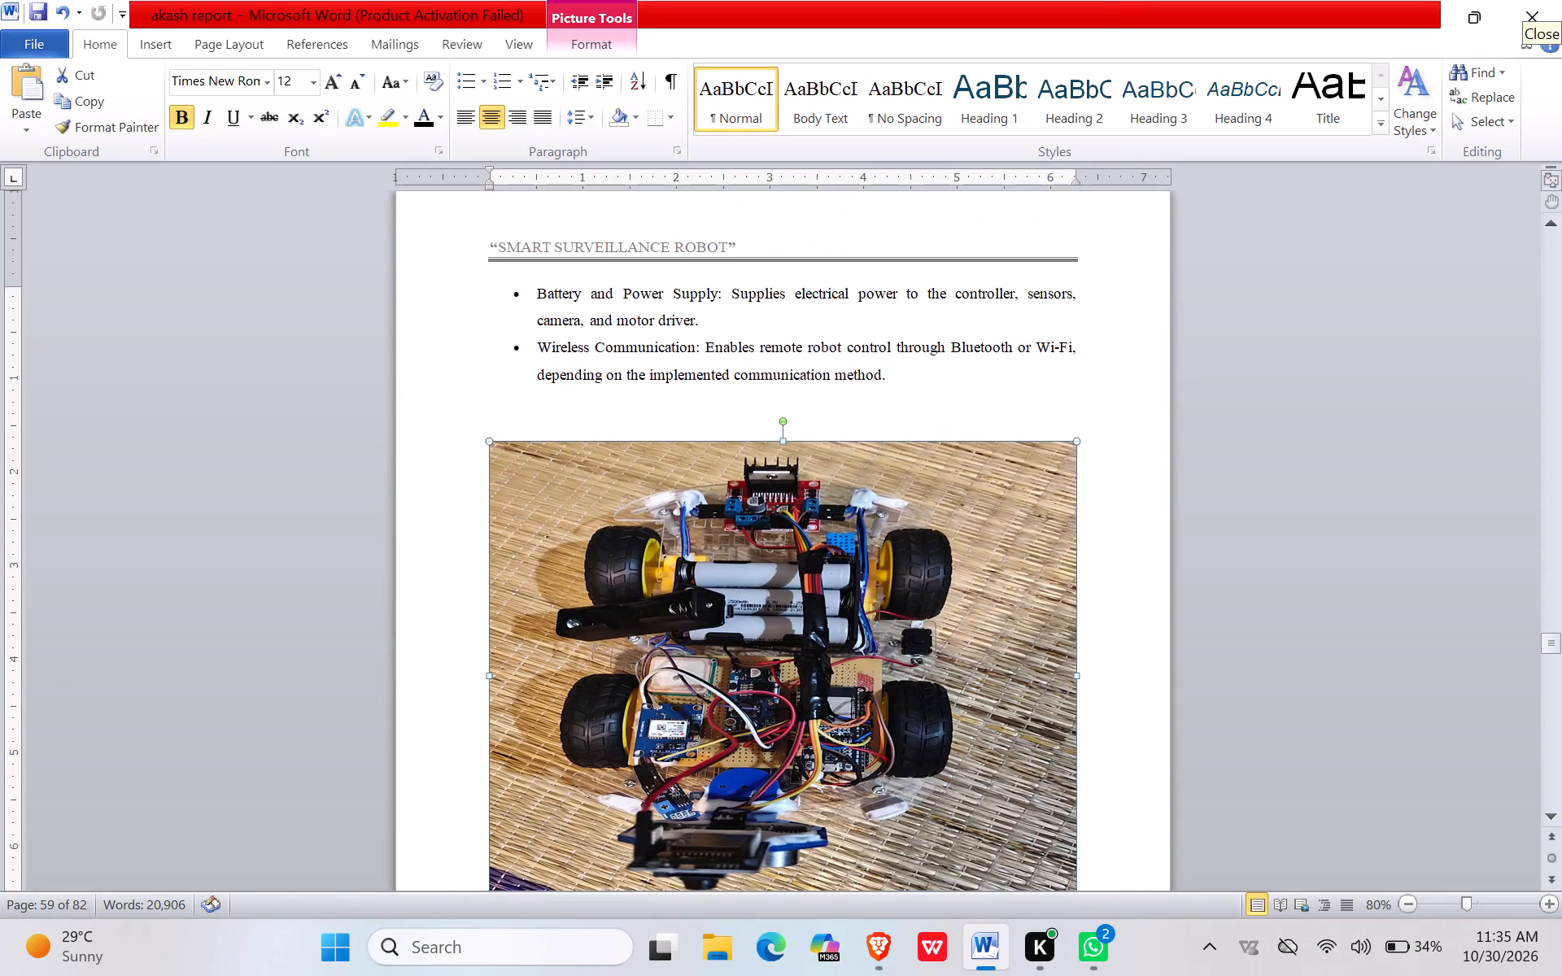
scroll(685, 626, "down", 4)
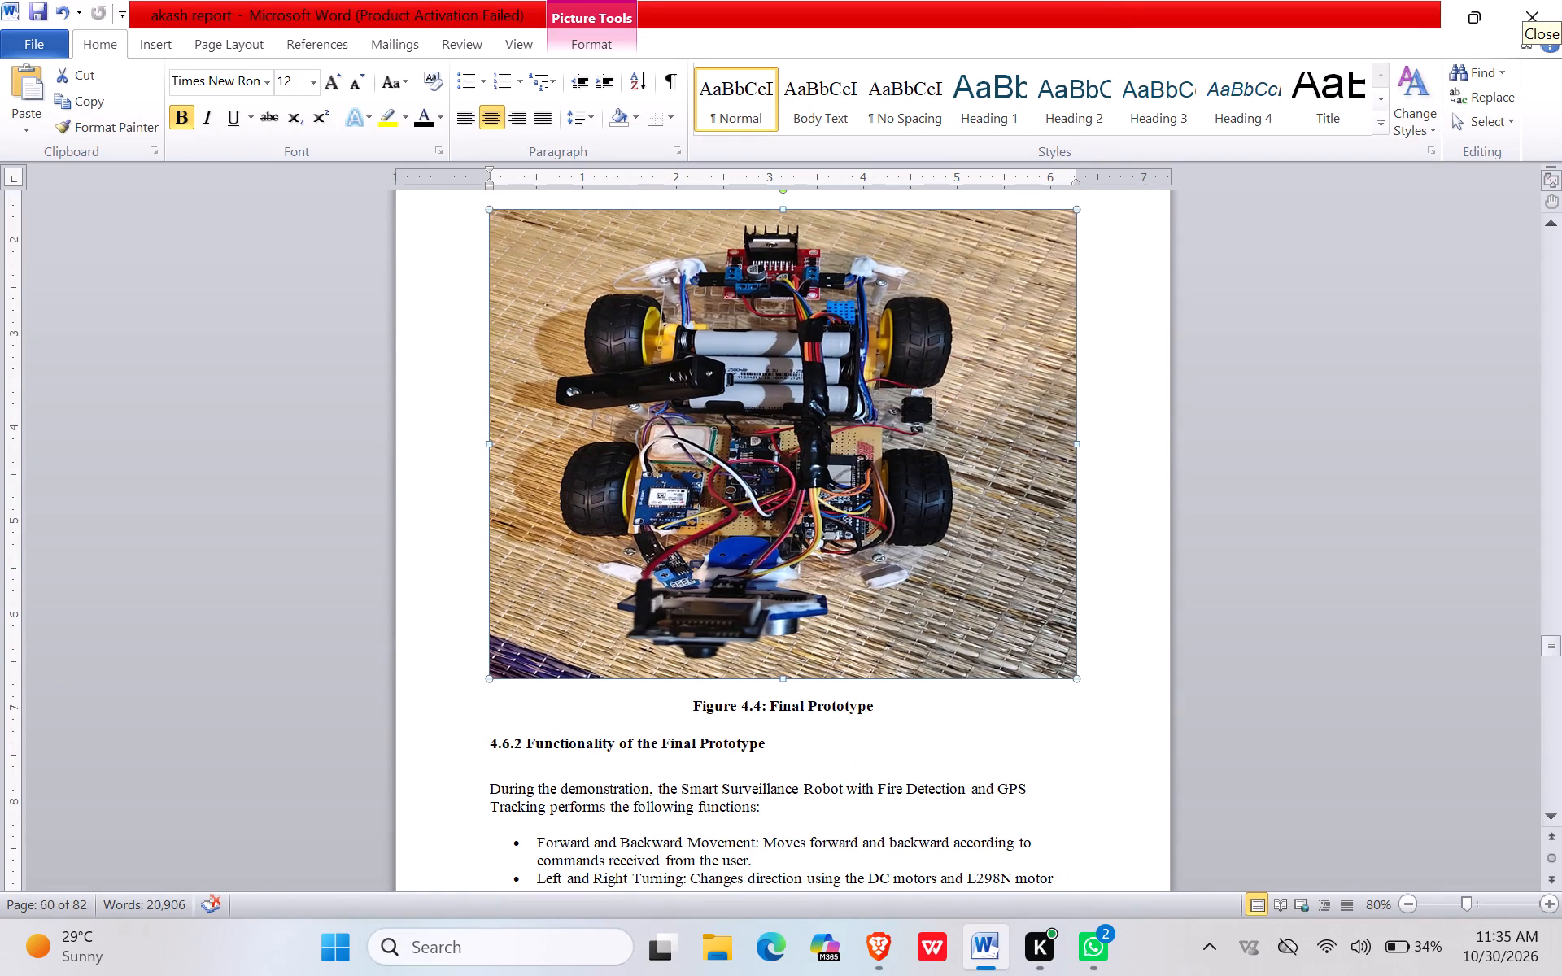
scroll(688, 623, "up", 14)
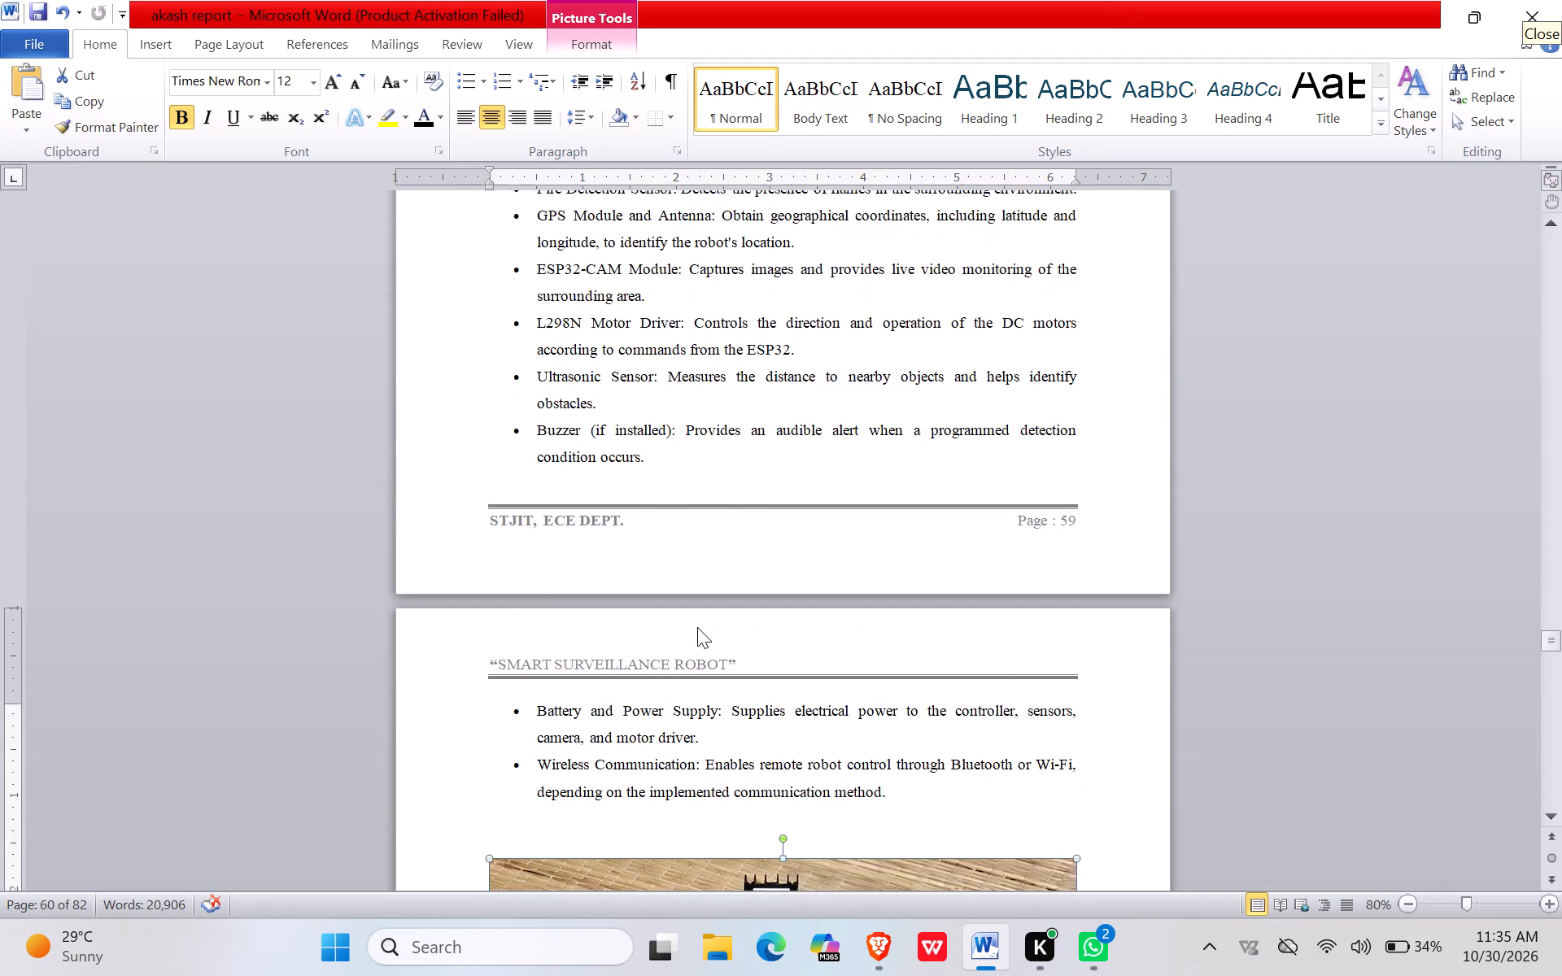
scroll(698, 627, "up", 18)
scroll(705, 621, "up", 5)
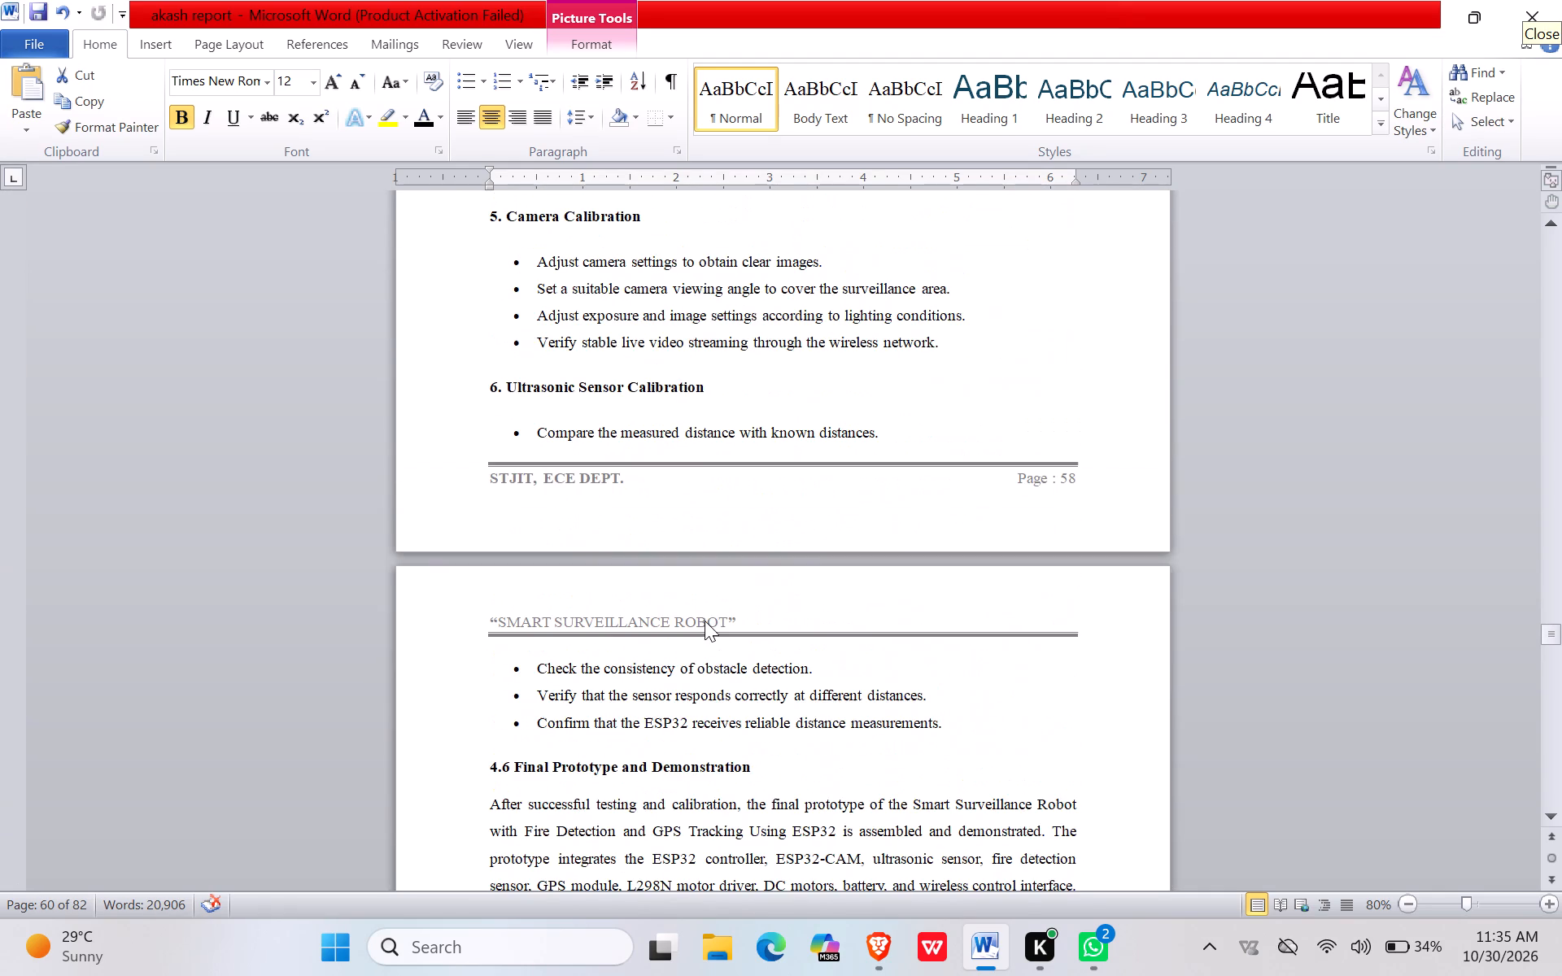
scroll(705, 621, "down", 11)
scroll(705, 621, "down", 11)
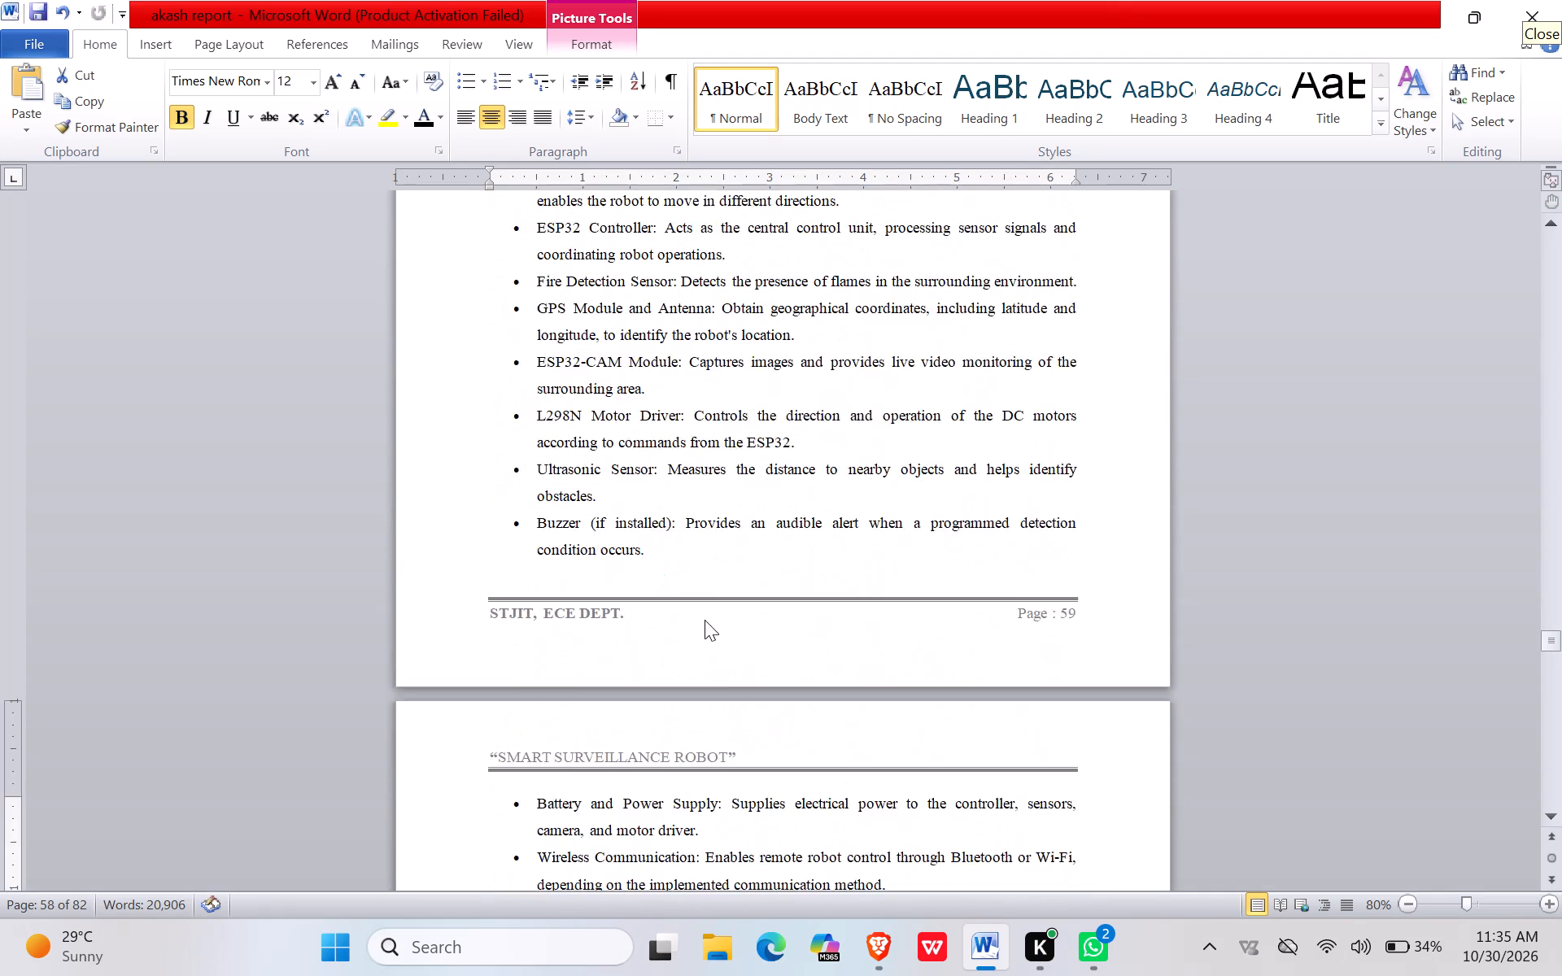
scroll(705, 620, "down", 12)
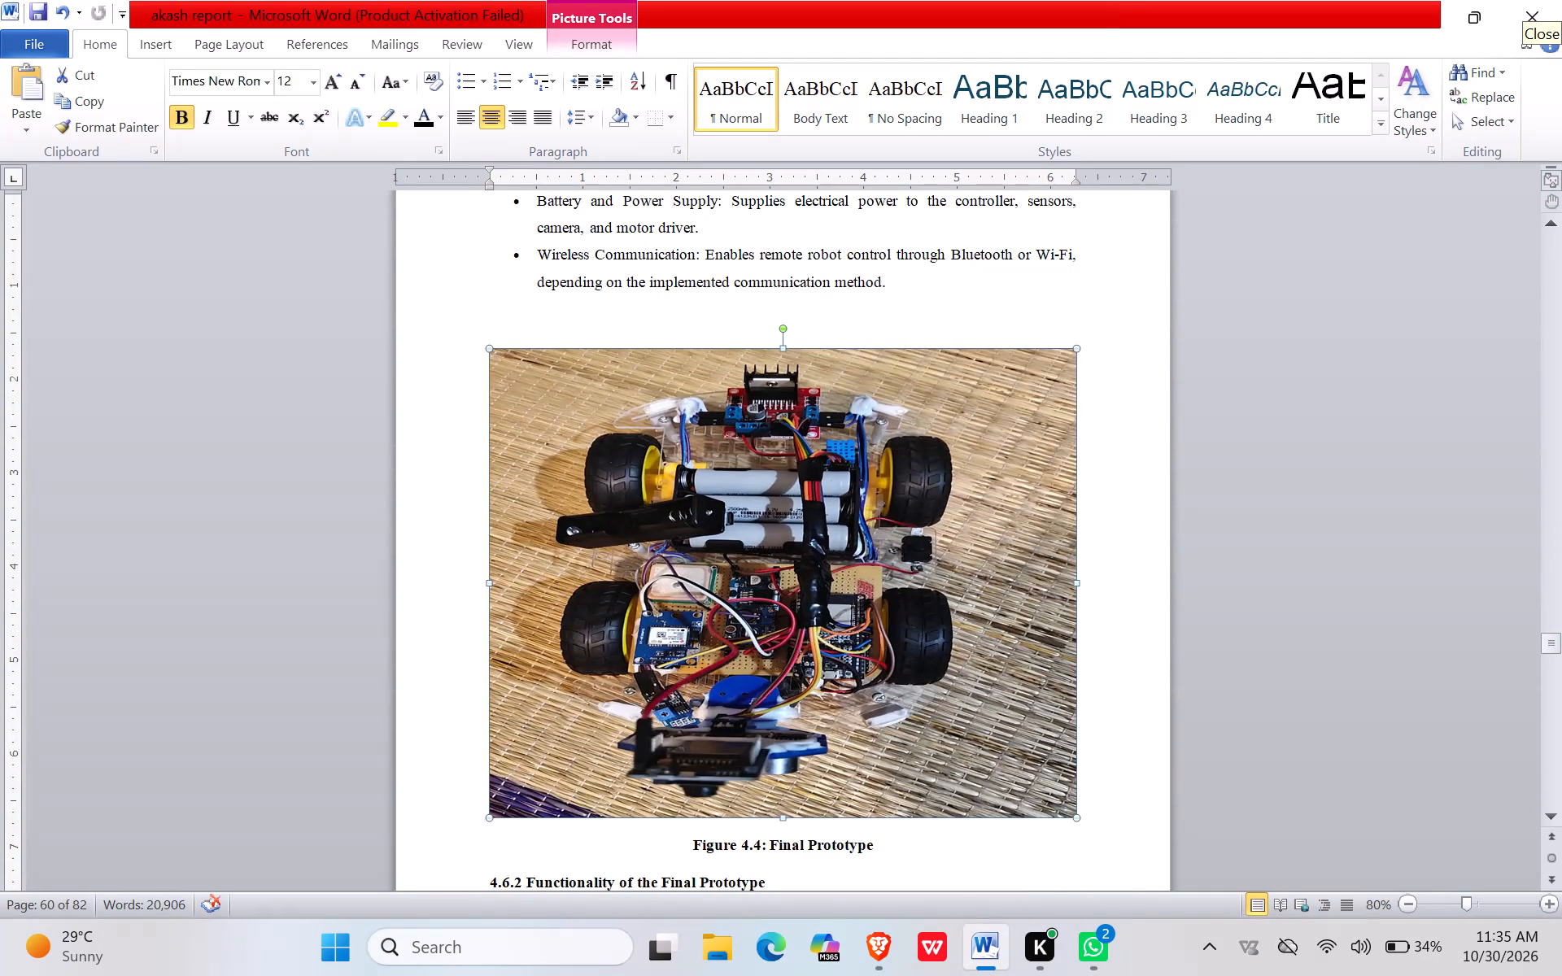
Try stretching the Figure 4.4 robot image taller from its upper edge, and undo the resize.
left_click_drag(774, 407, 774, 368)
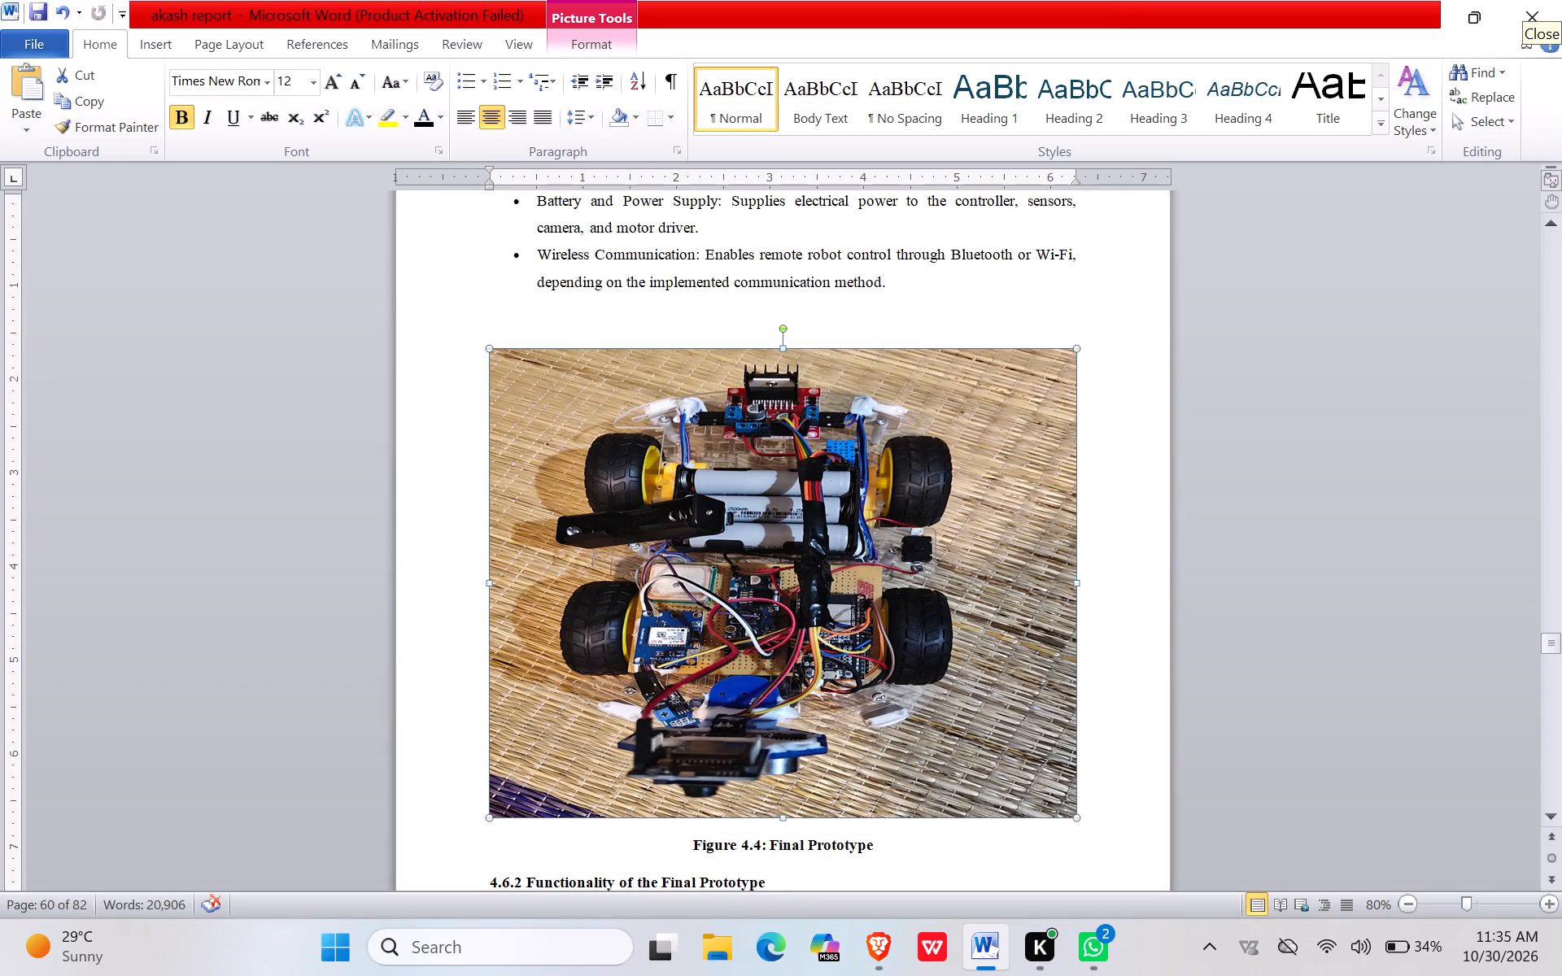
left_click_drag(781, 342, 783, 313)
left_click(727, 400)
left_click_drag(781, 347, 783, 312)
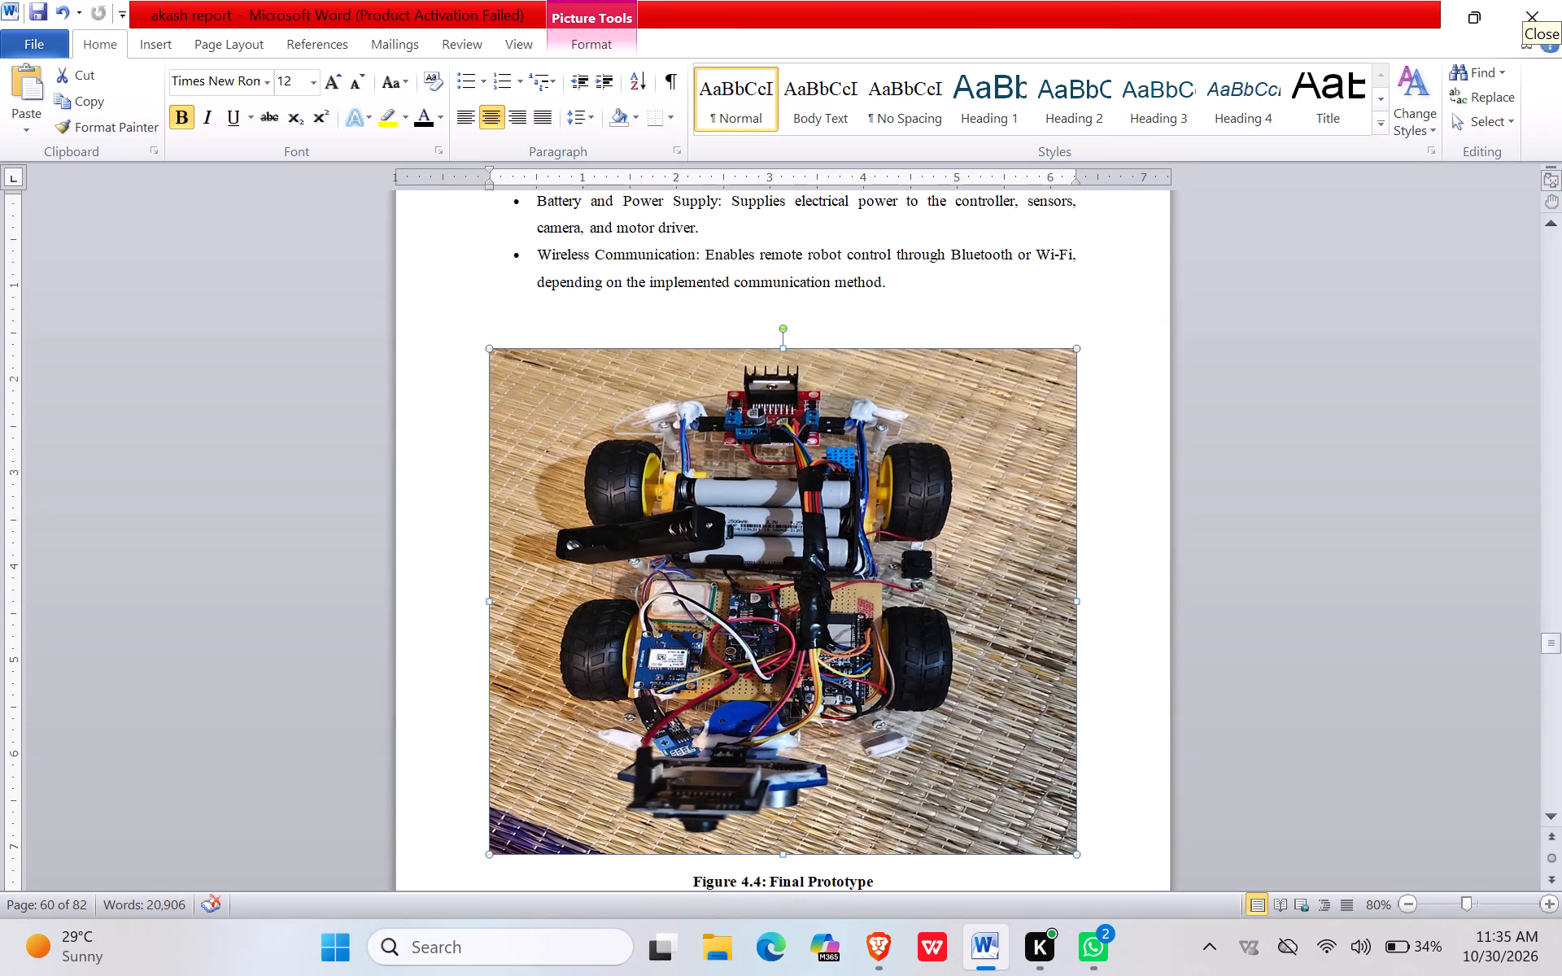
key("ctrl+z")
Justify all of section 4.6.2, from its heading through the Alert Generation bullet, and set its line spacing to 1.5.
scroll(762, 444, "down", 6)
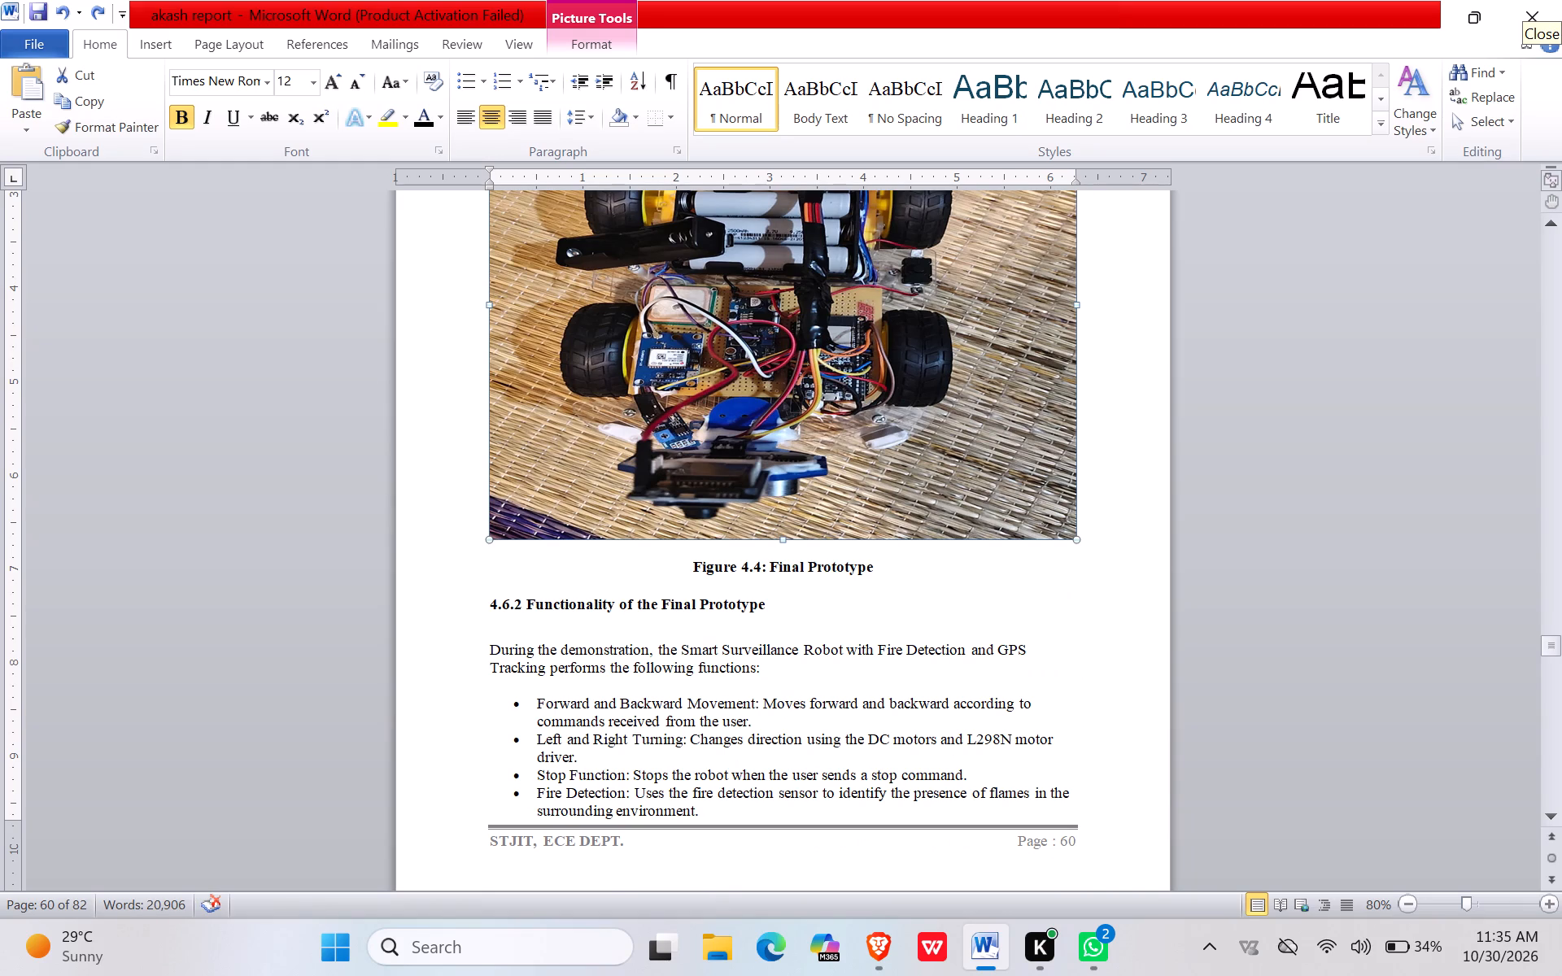
scroll(827, 407, "up", 6)
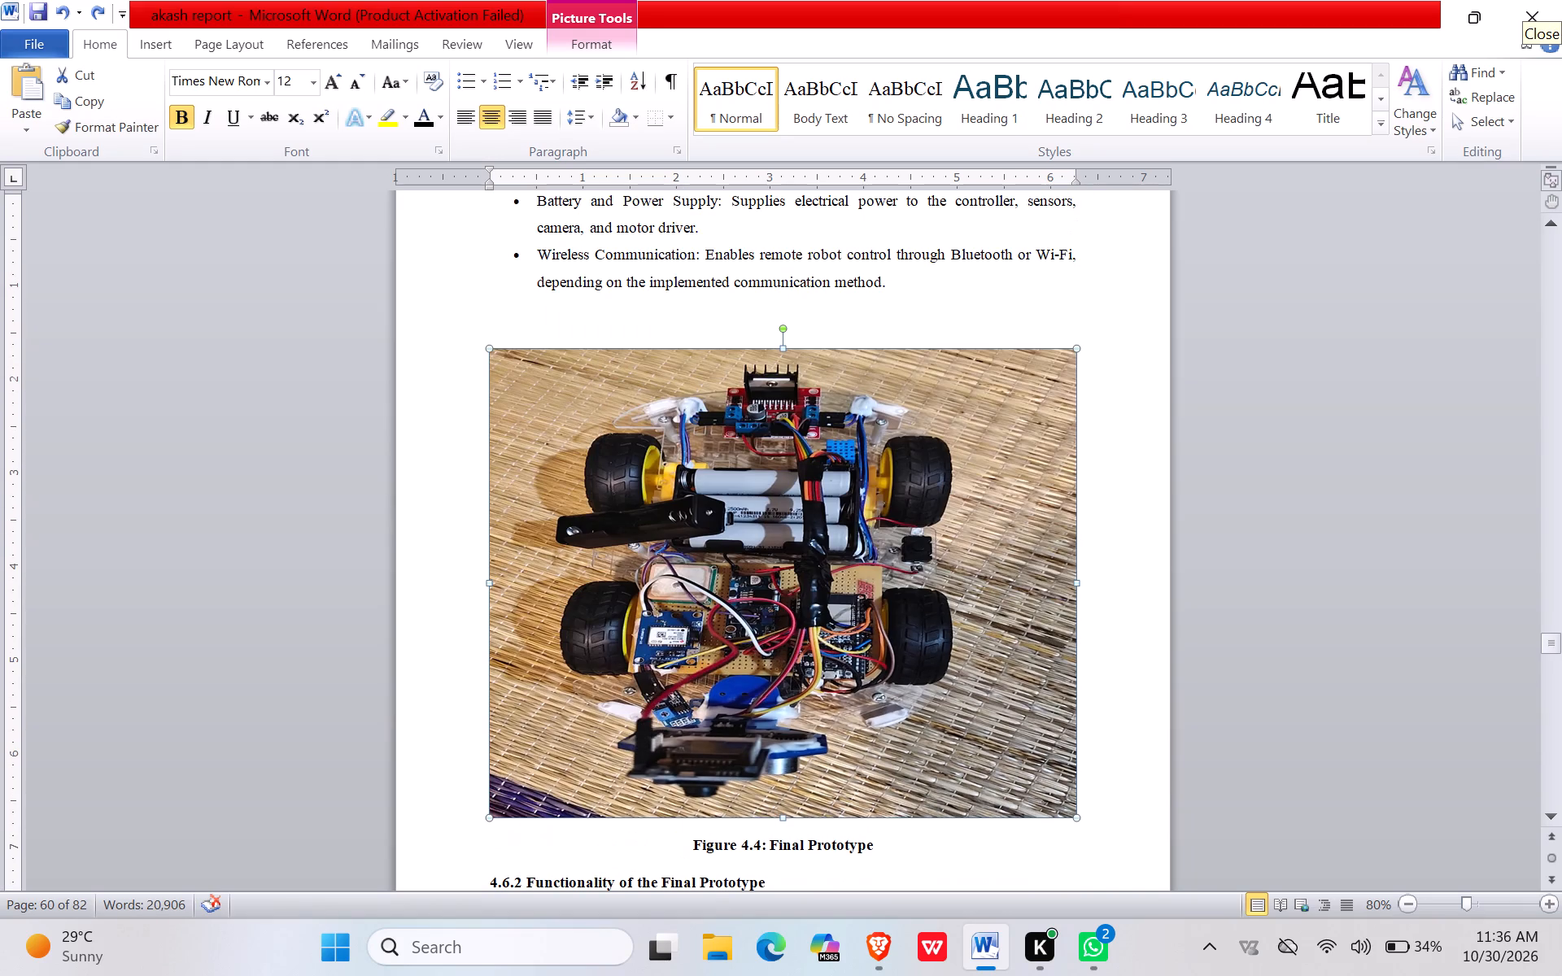
scroll(827, 407, "down", 4)
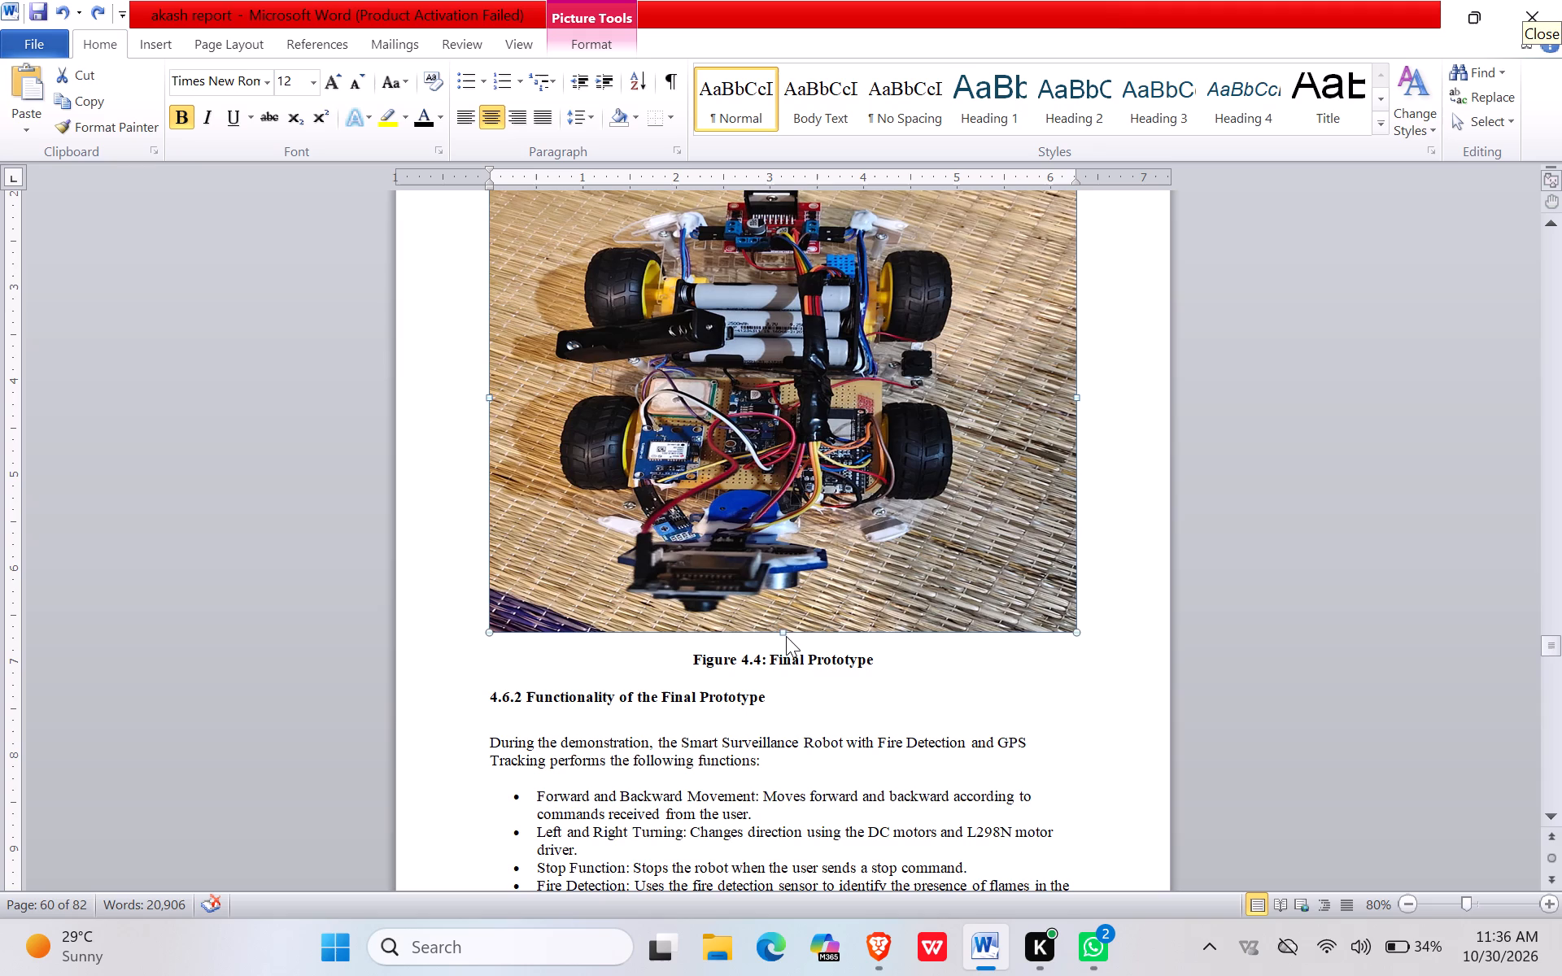
scroll(785, 628, "down", 5)
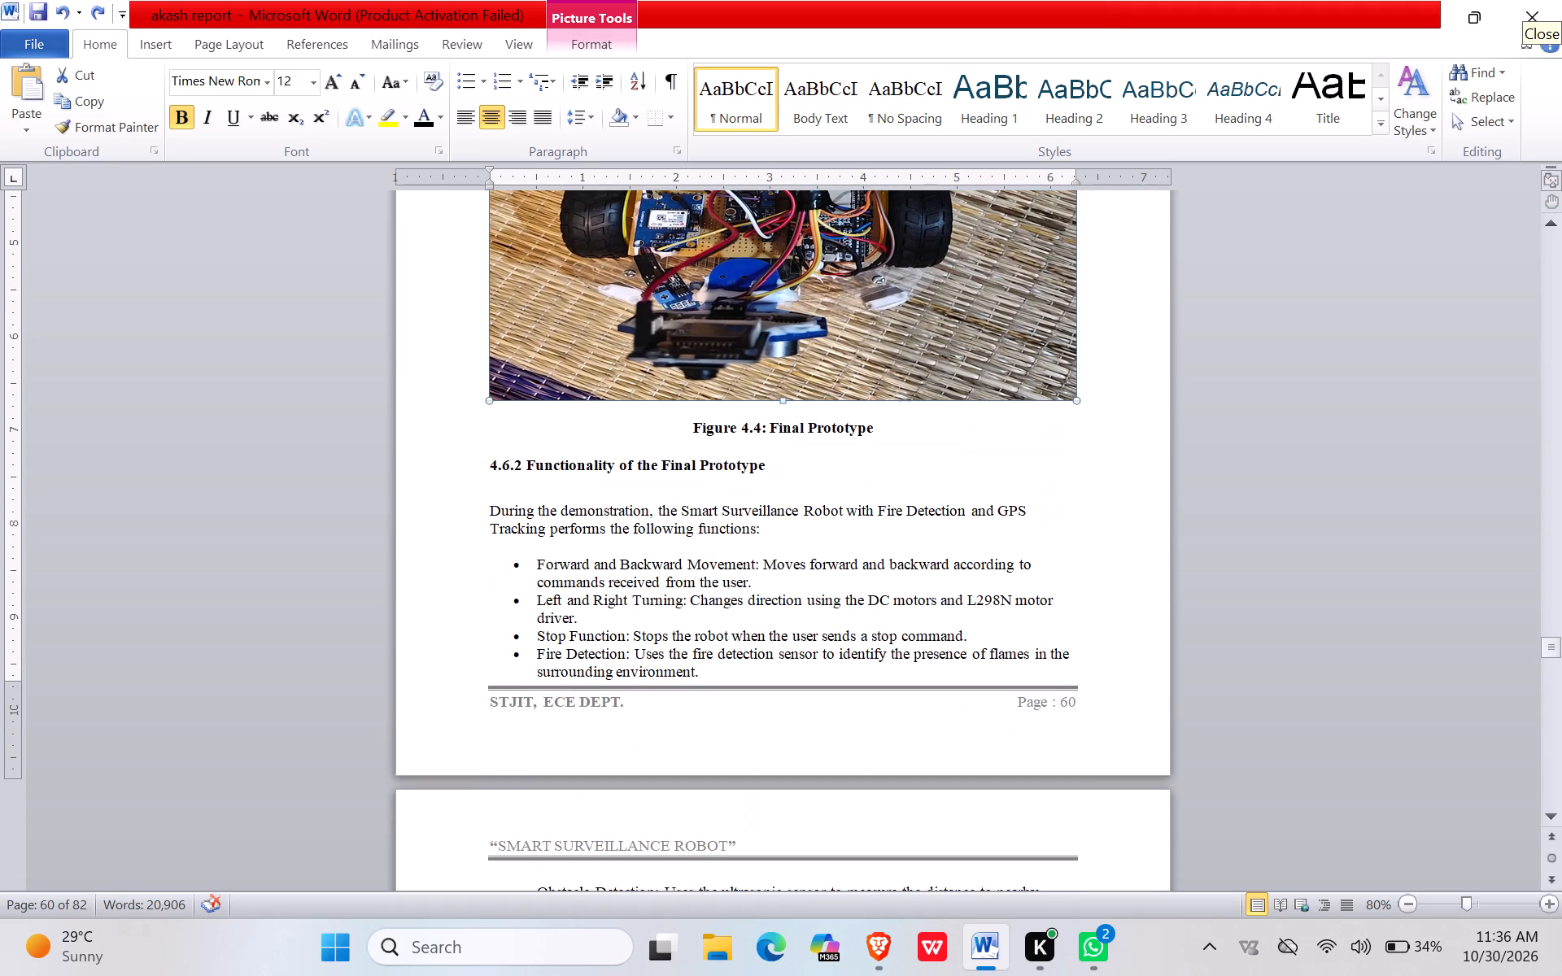
left_click_drag(483, 461, 858, 897)
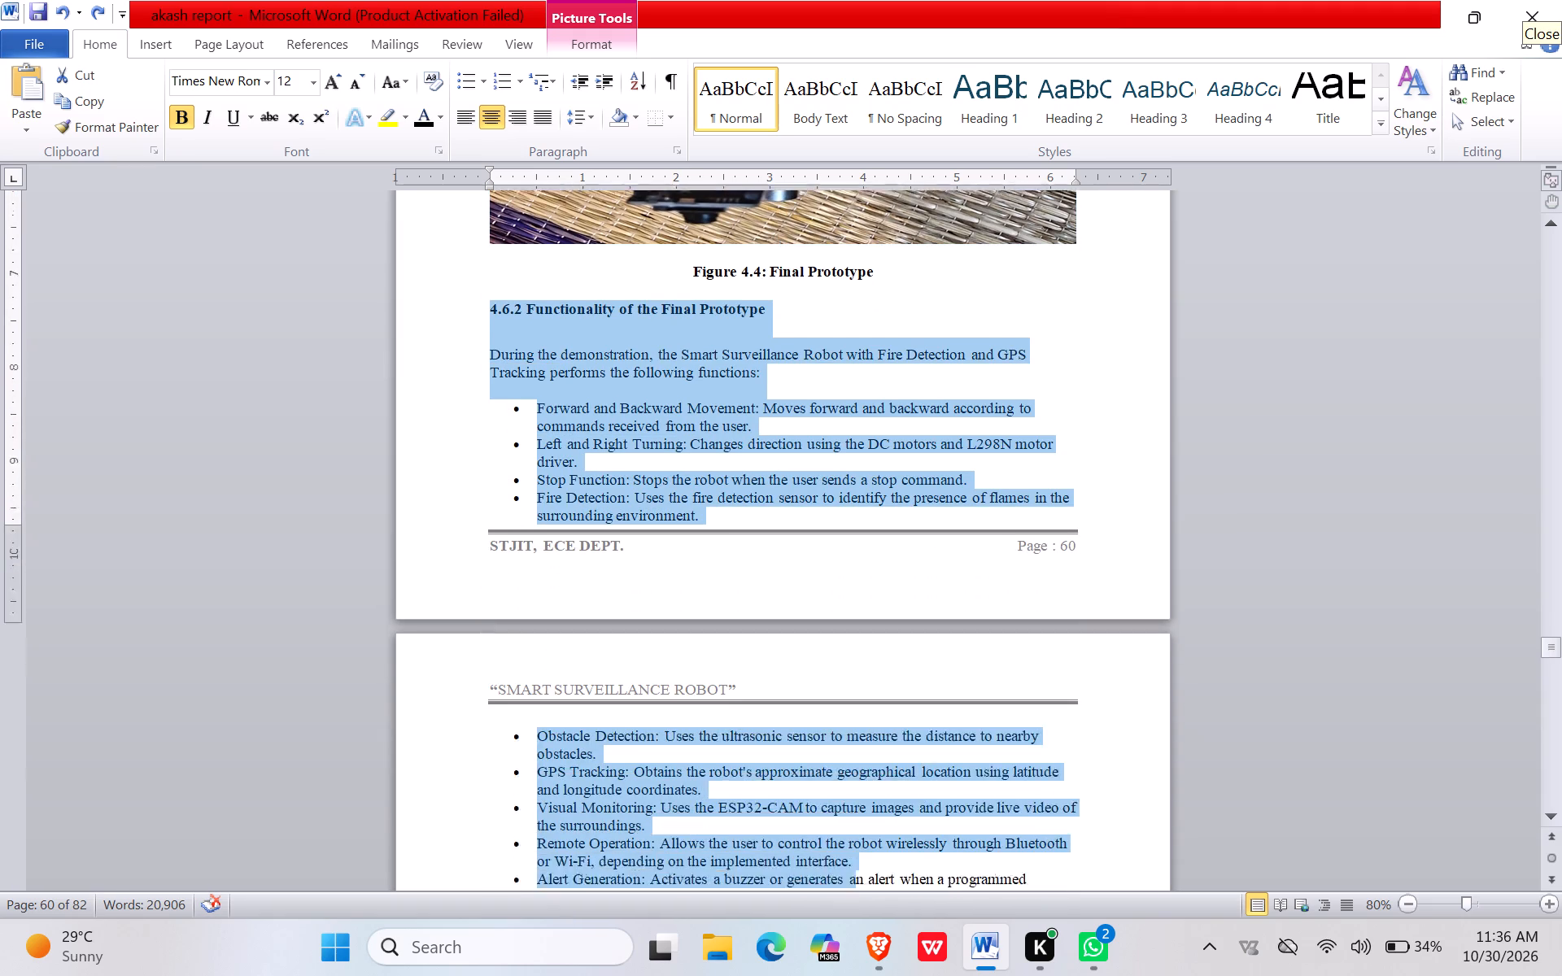
left_click_drag(858, 897, 993, 694)
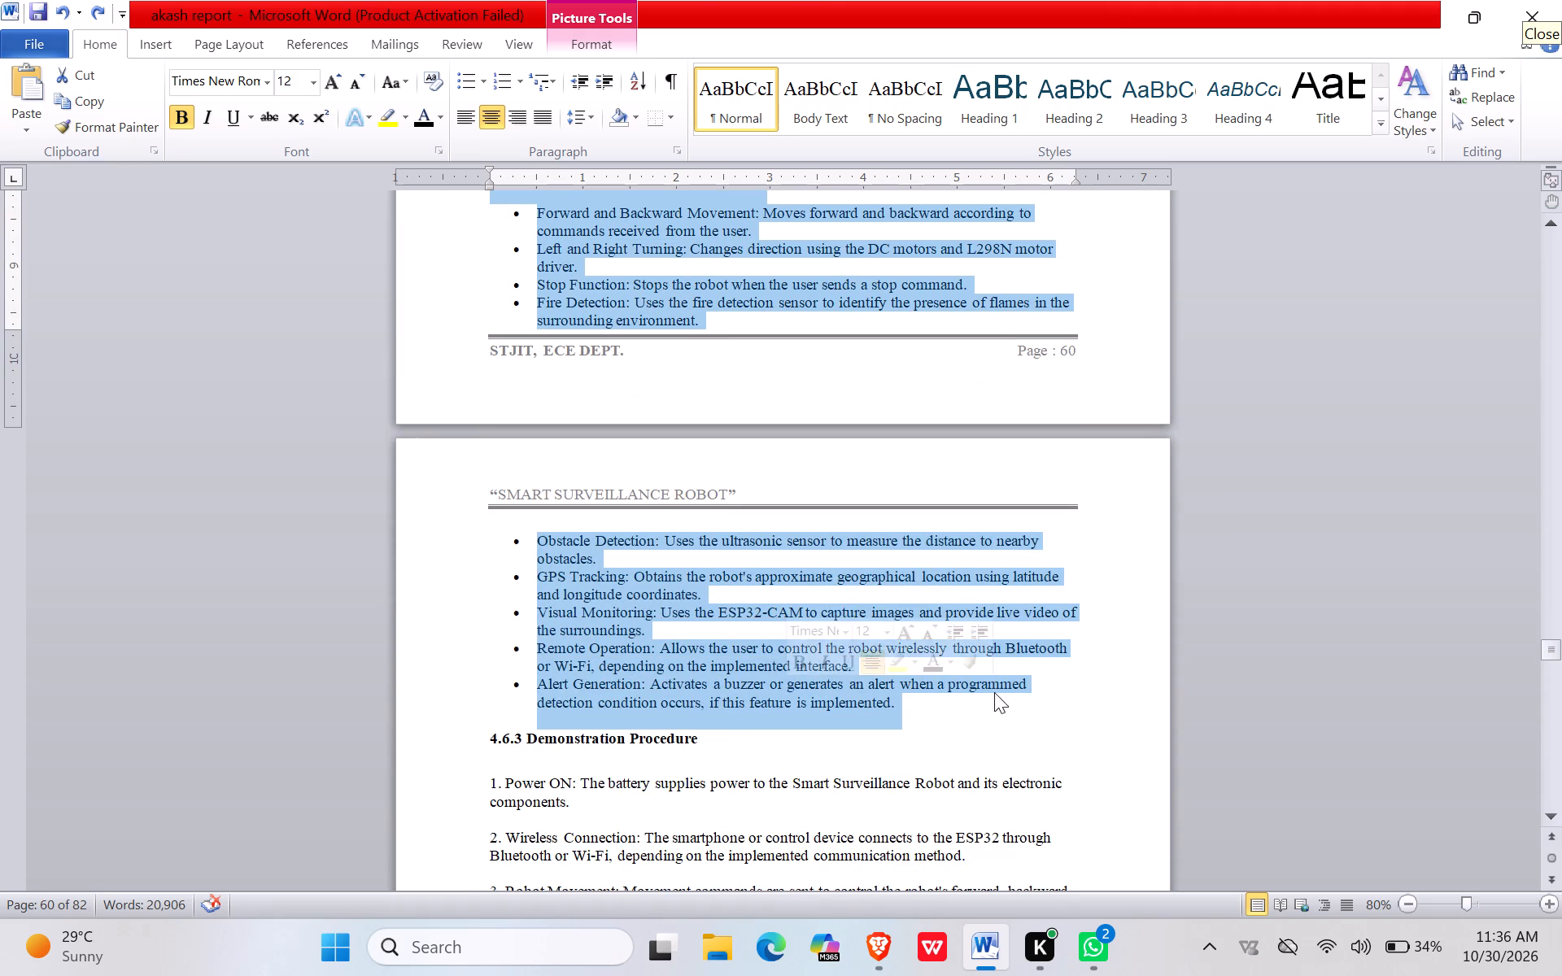
left_click(536, 119)
left_click(576, 120)
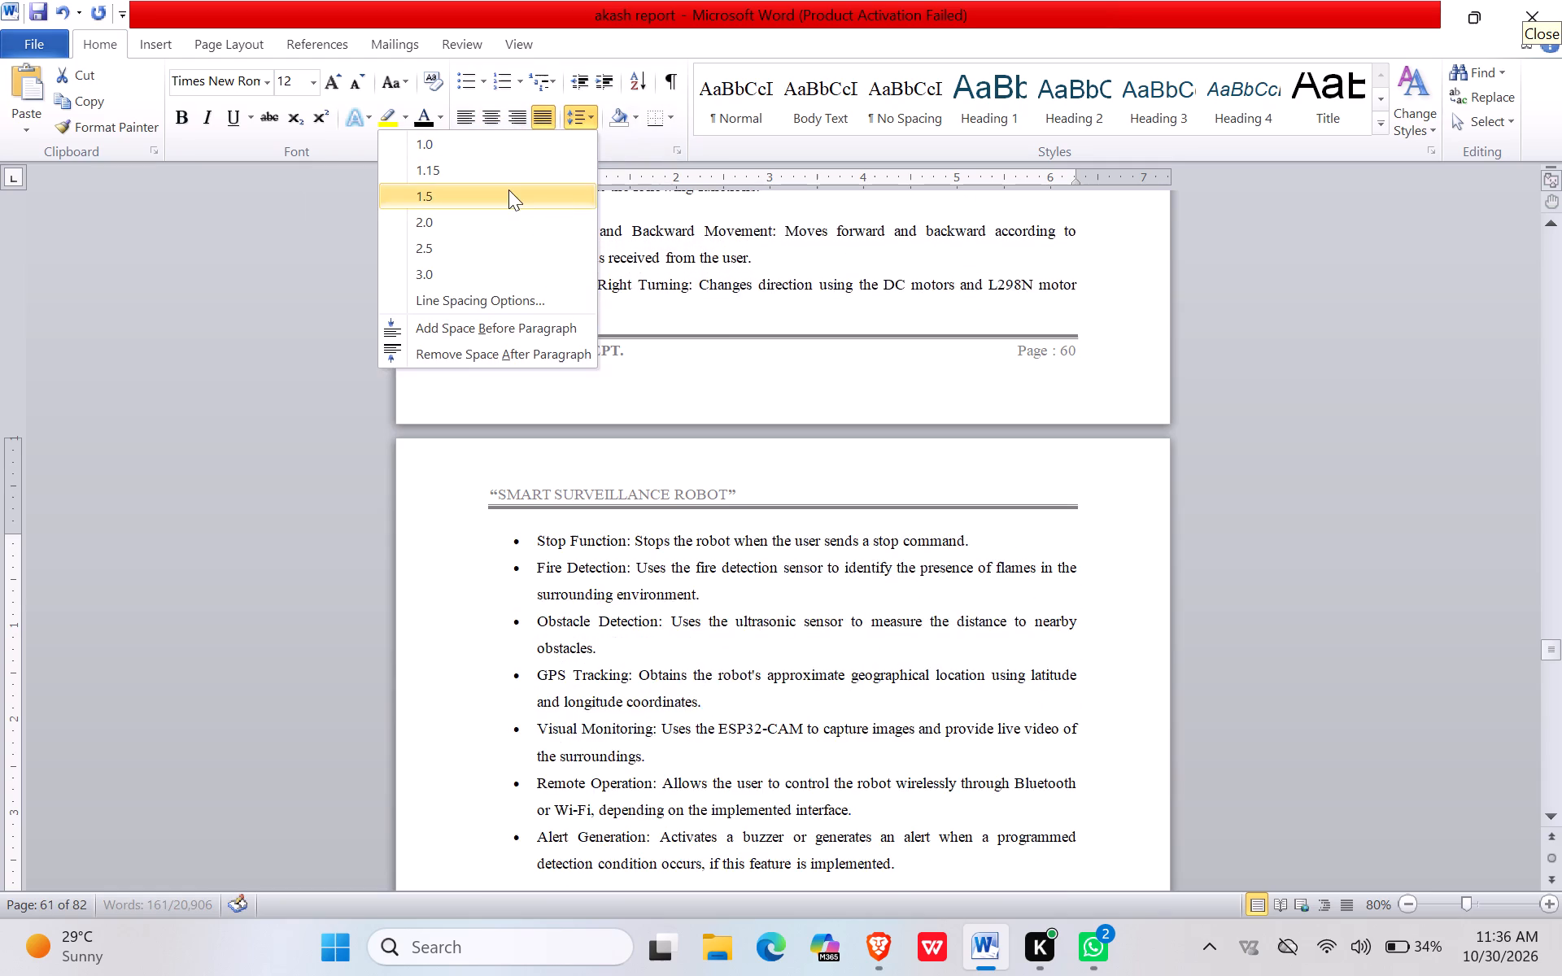
left_click(508, 190)
left_click(480, 426)
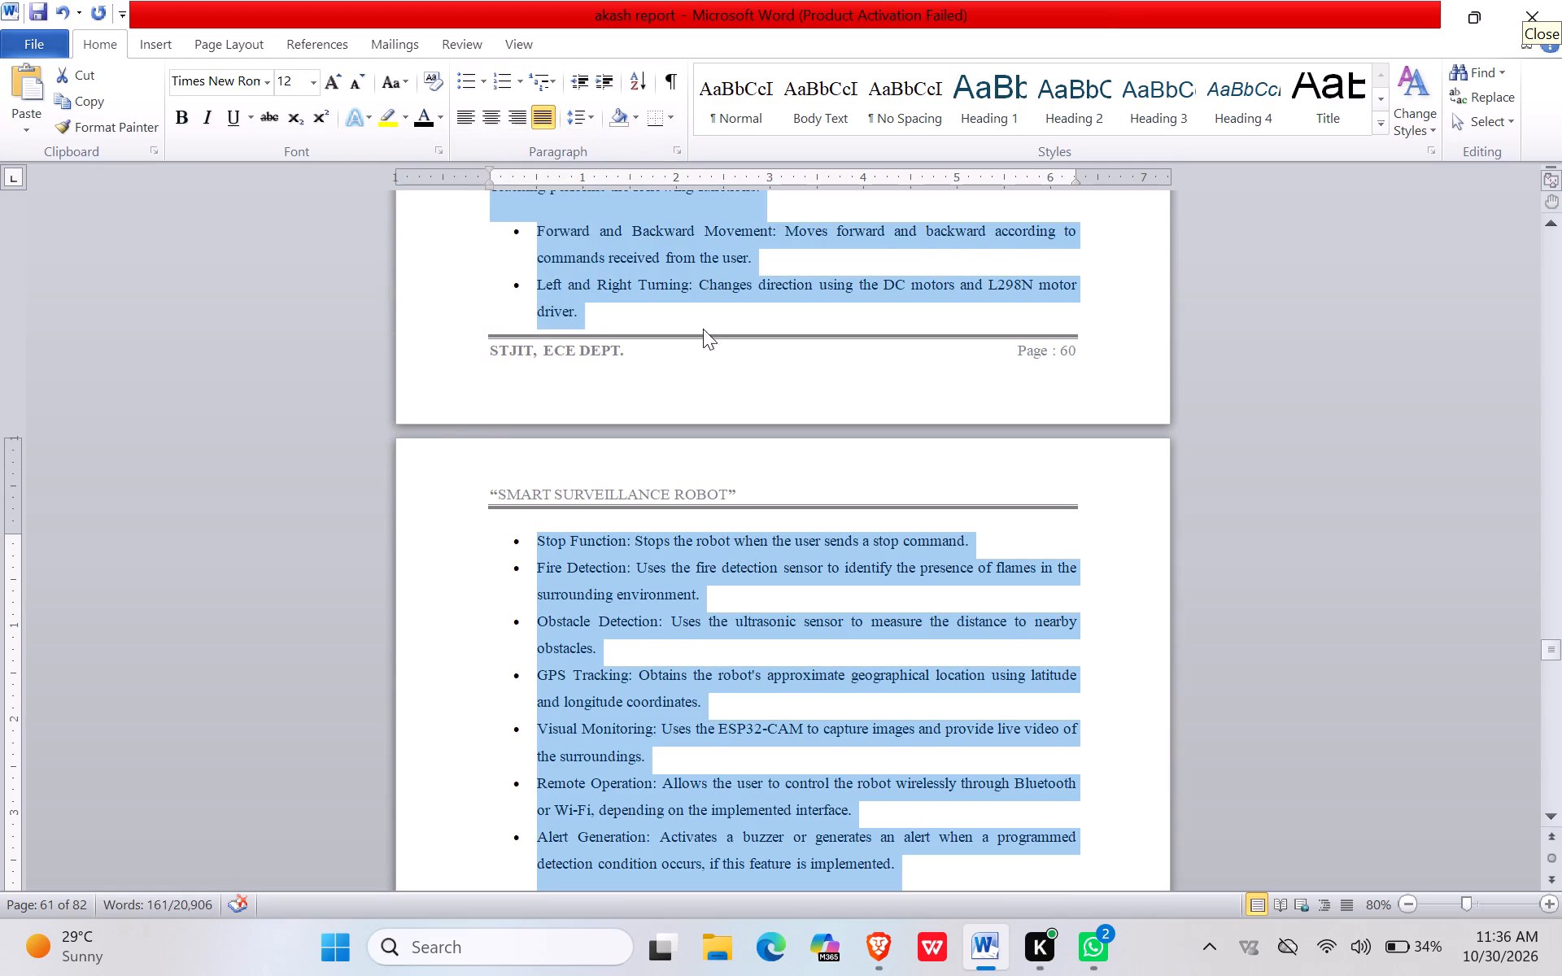
left_click(701, 294)
Centre the Figure 4.4: Final Prototype caption and set its line spacing to 1.5.
scroll(700, 310, "up", 10)
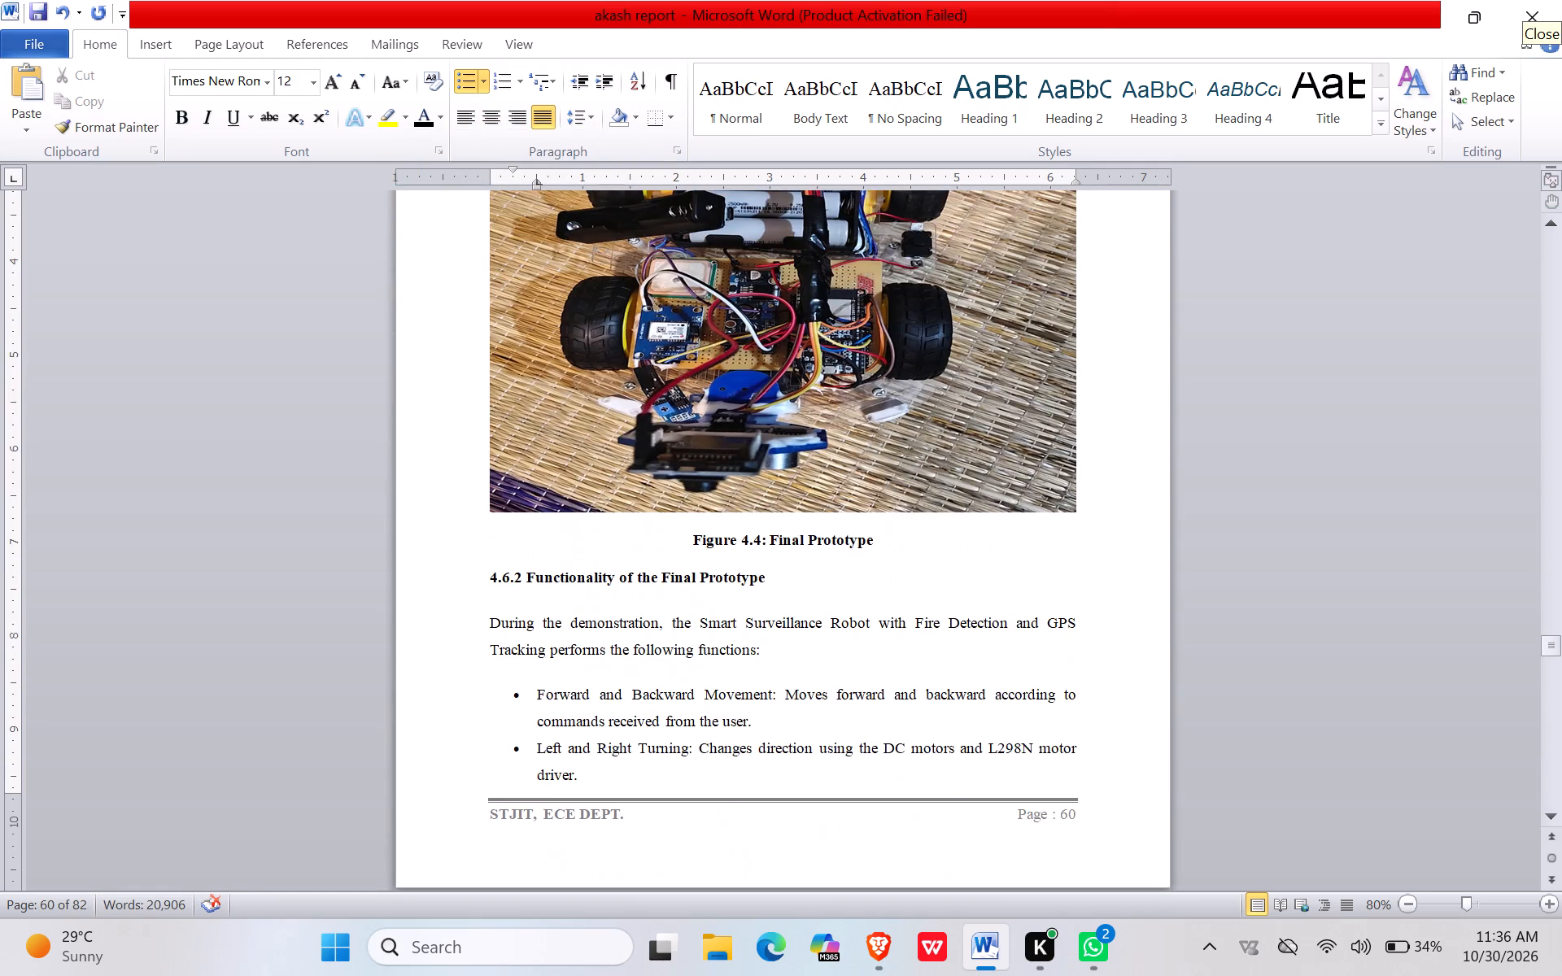
scroll(709, 324, "down", 3)
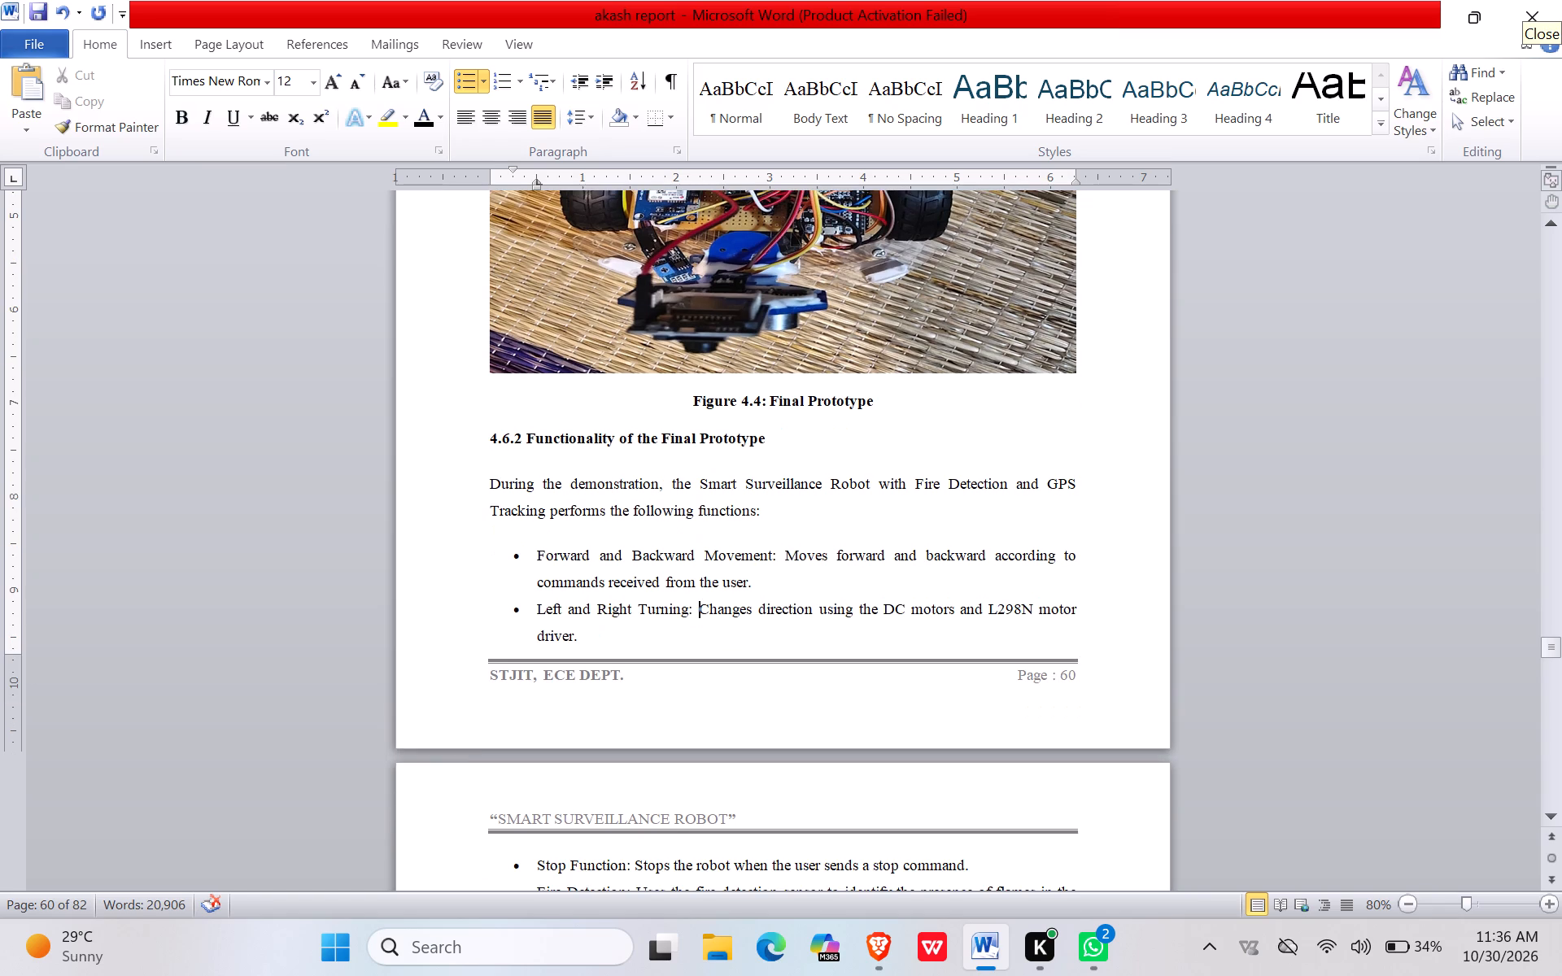
left_click(684, 397)
left_click(491, 110)
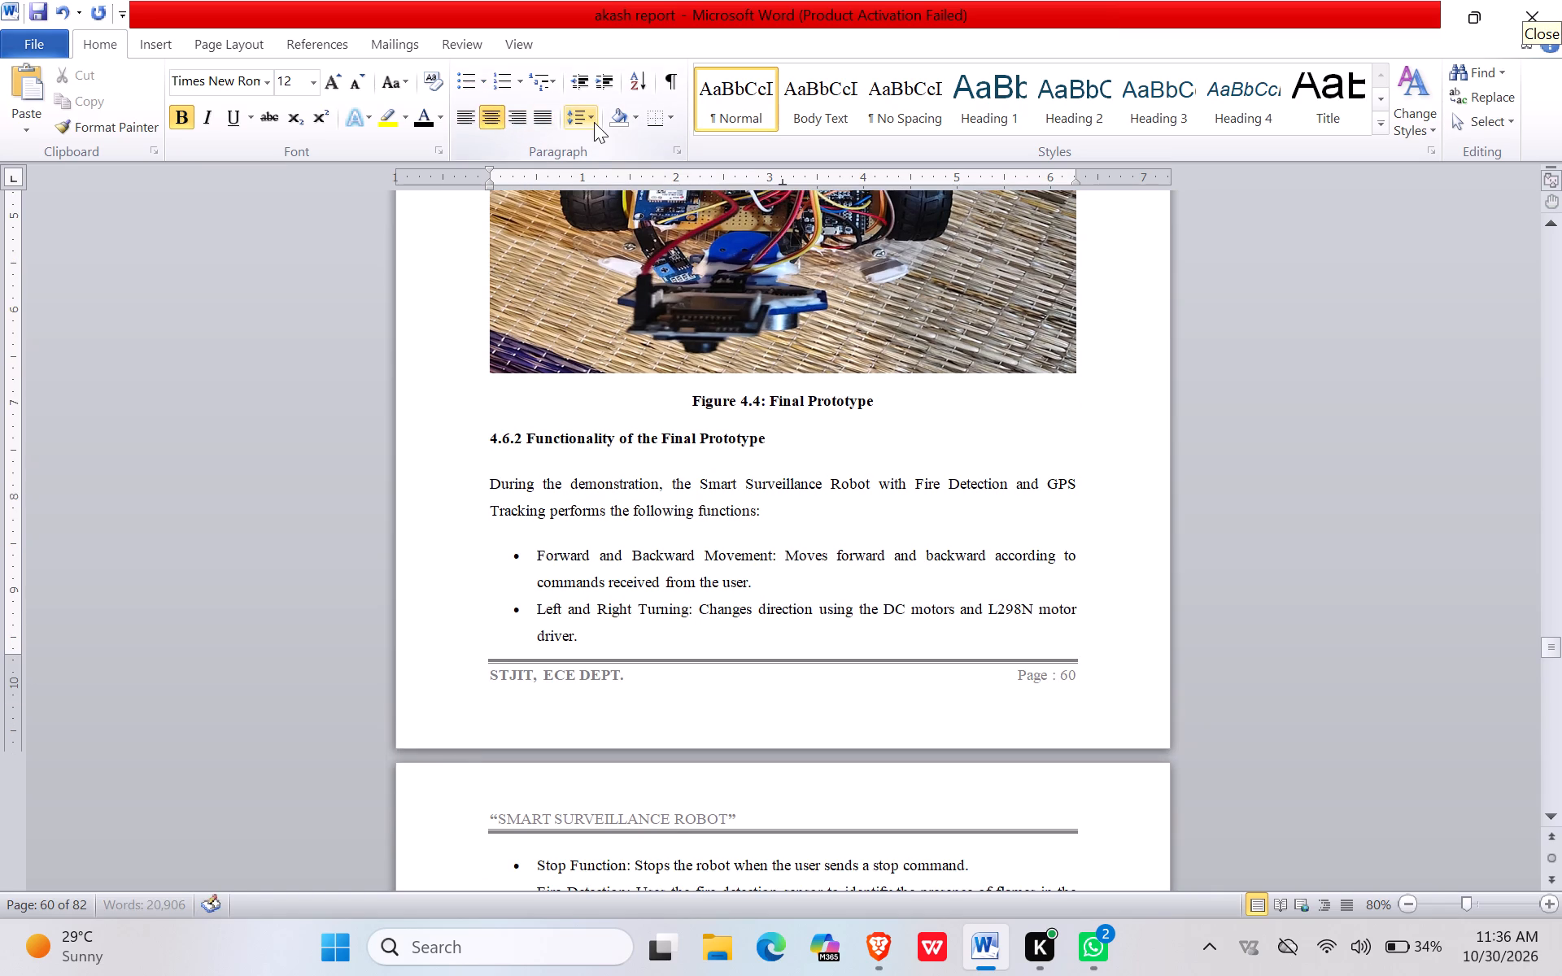
left_click(594, 122)
left_click(498, 194)
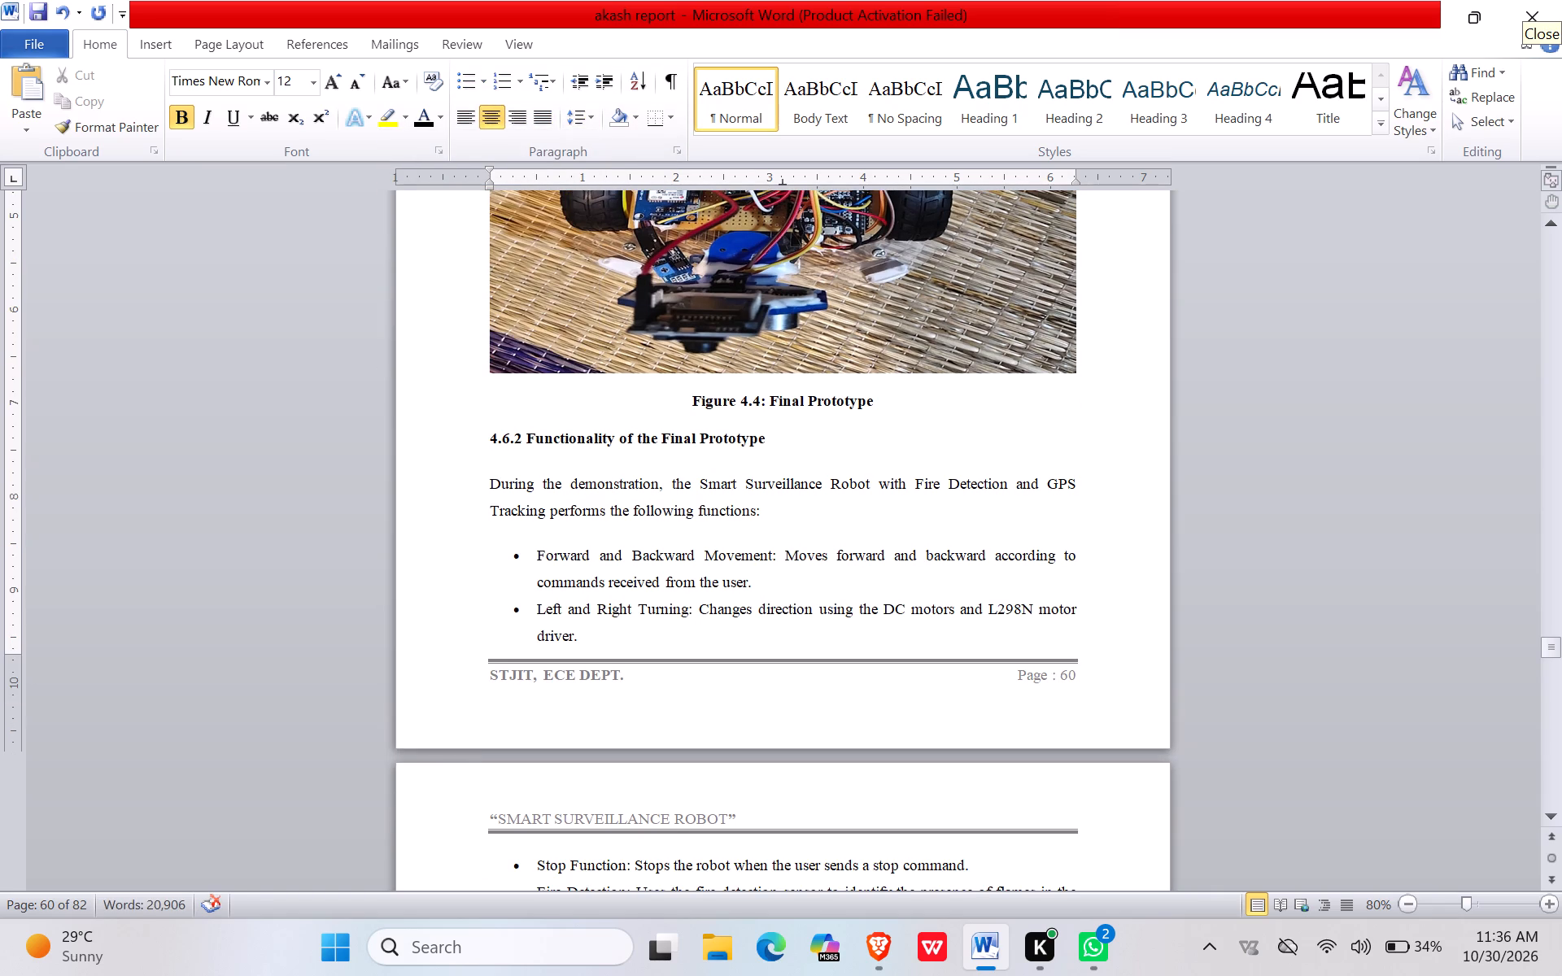
Reapply 1.5 line spacing from the 4.6.2 heading through the Left and Right Turning bullet.
left_click_drag(477, 435, 933, 652)
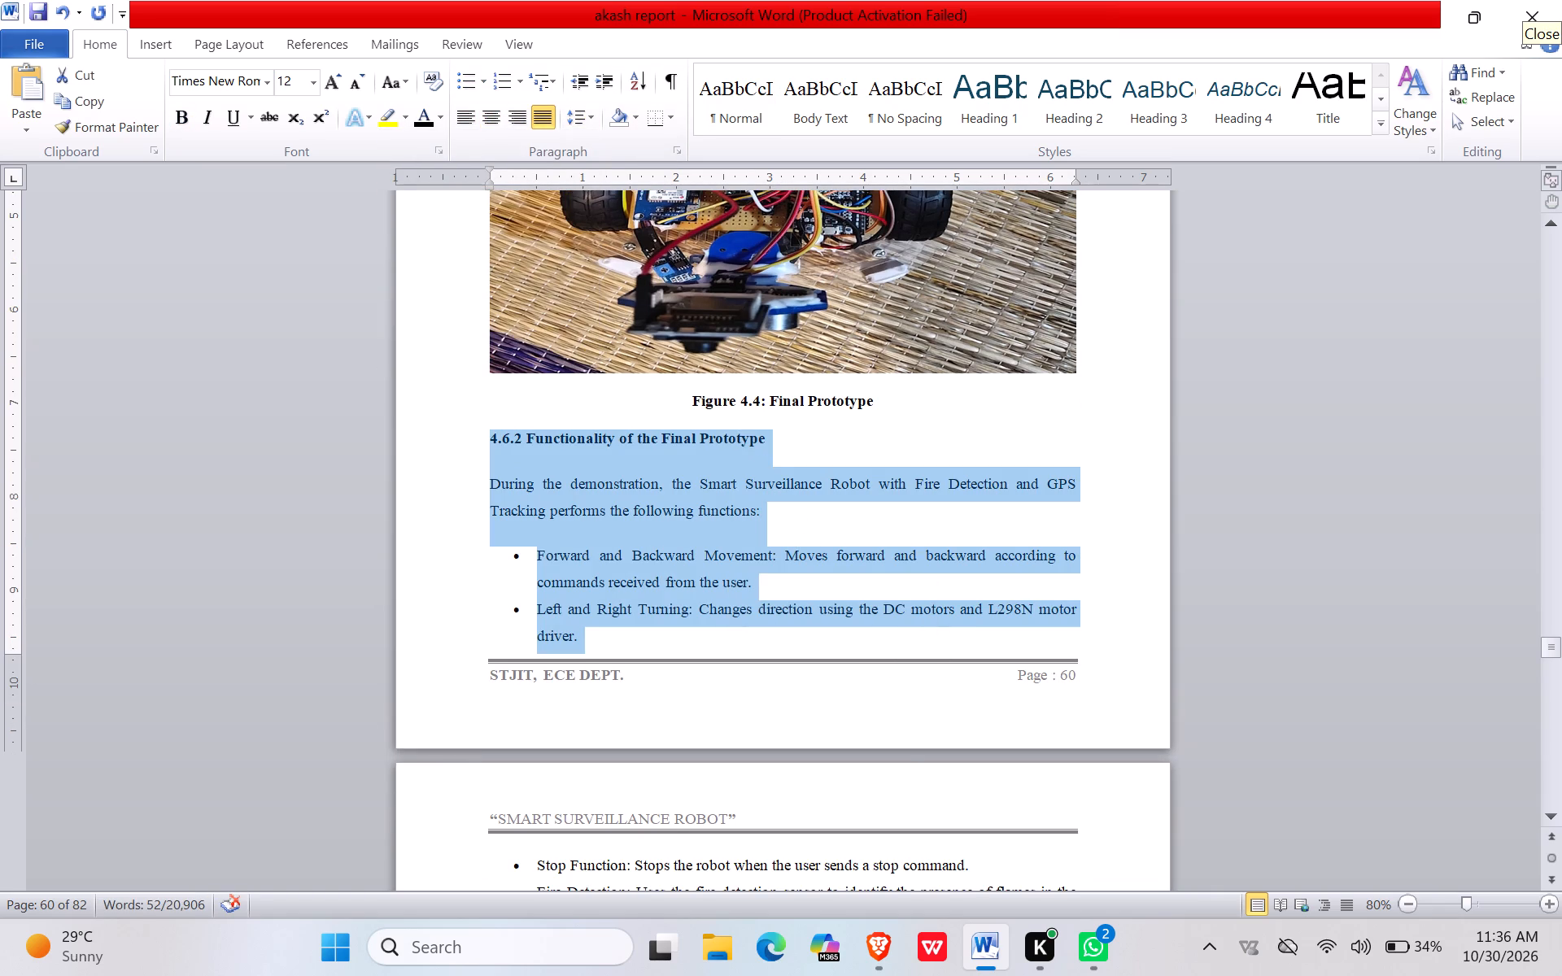
left_click(580, 107)
left_click(496, 204)
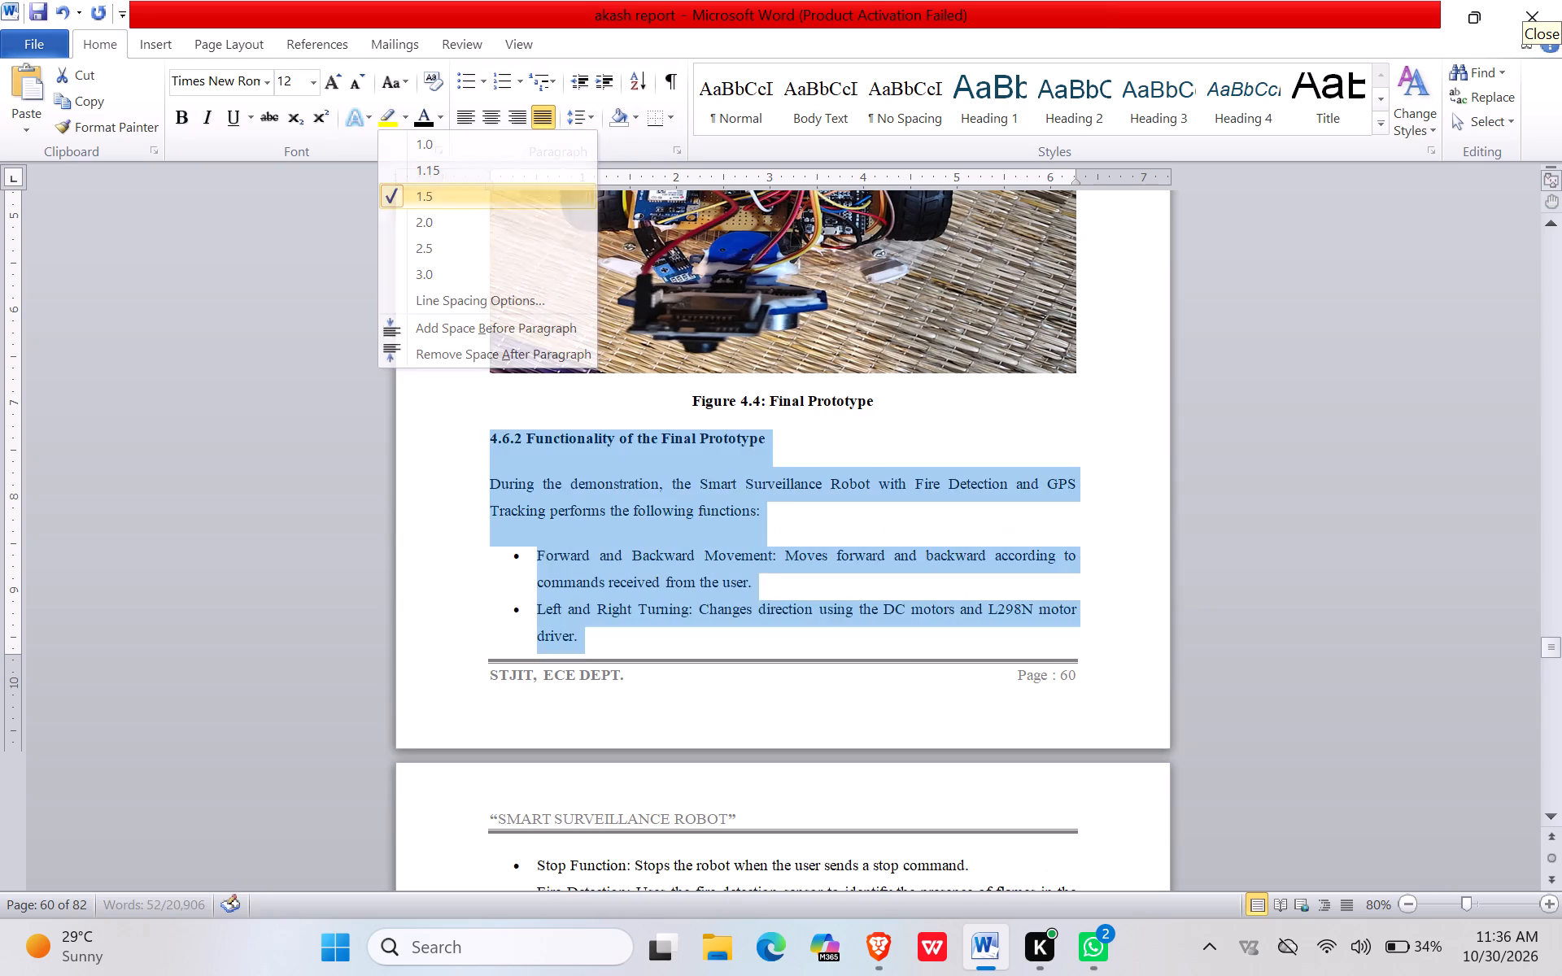
Renumber the Final Prototype caption under the robot image as Figure 4.6.1 and save the report.
scroll(619, 524, "down", 6)
scroll(650, 598, "down", 9)
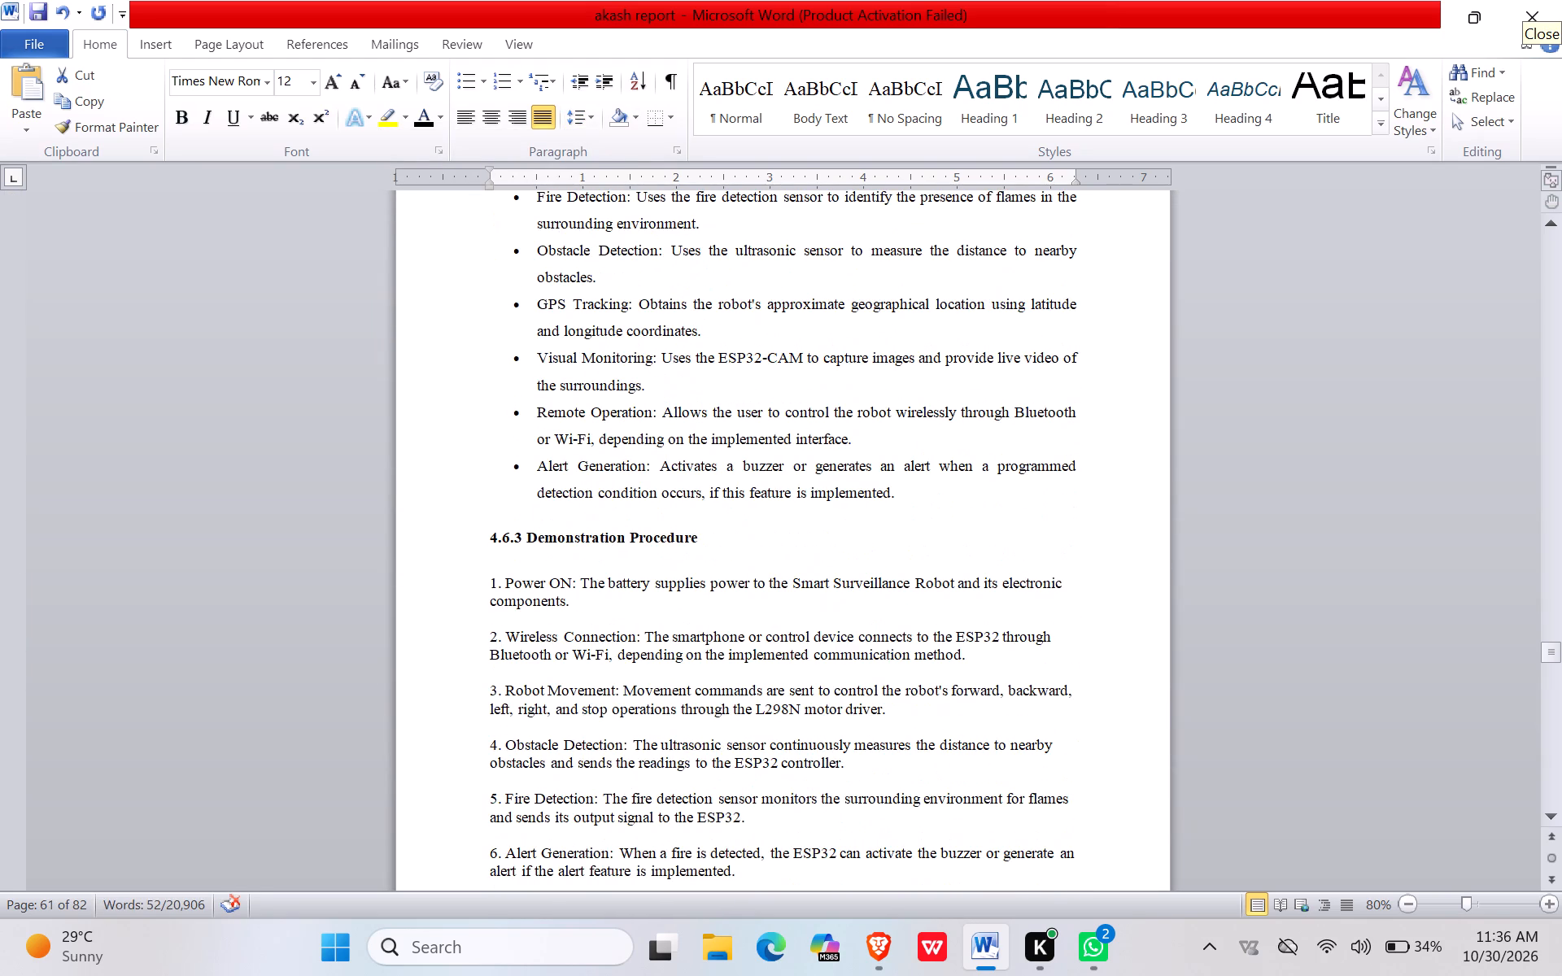
left_click(485, 534)
scroll(629, 476, "up", 20)
scroll(629, 476, "up", 6)
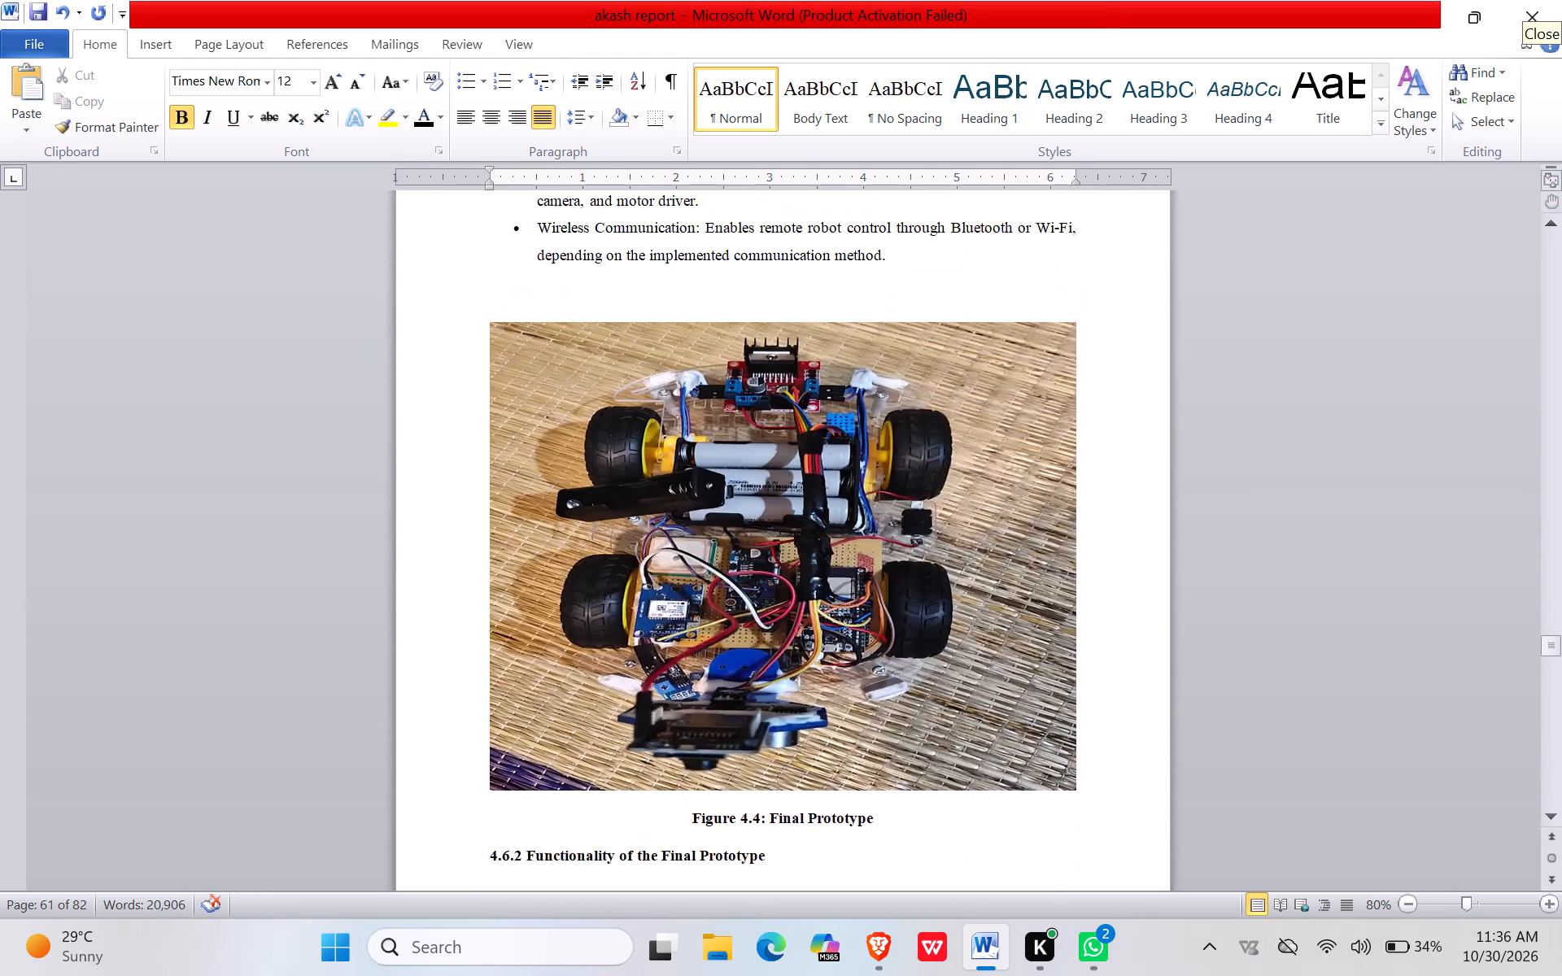
scroll(653, 494, "up", 20)
scroll(653, 494, "up", 5)
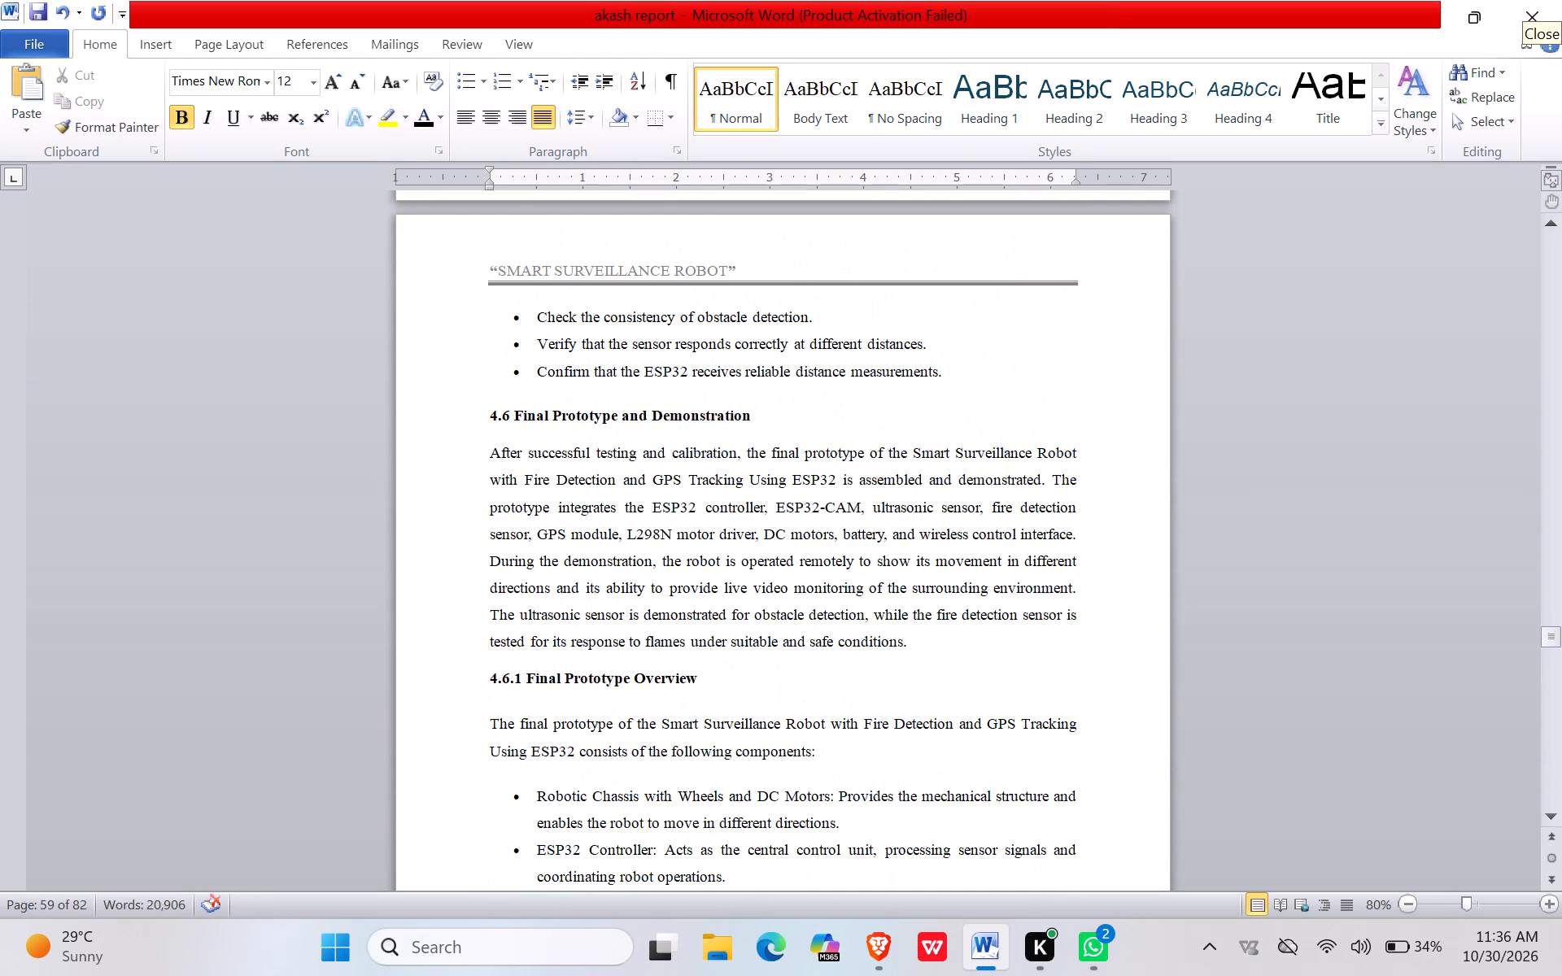
scroll(657, 489, "down", 20)
scroll(657, 489, "down", 9)
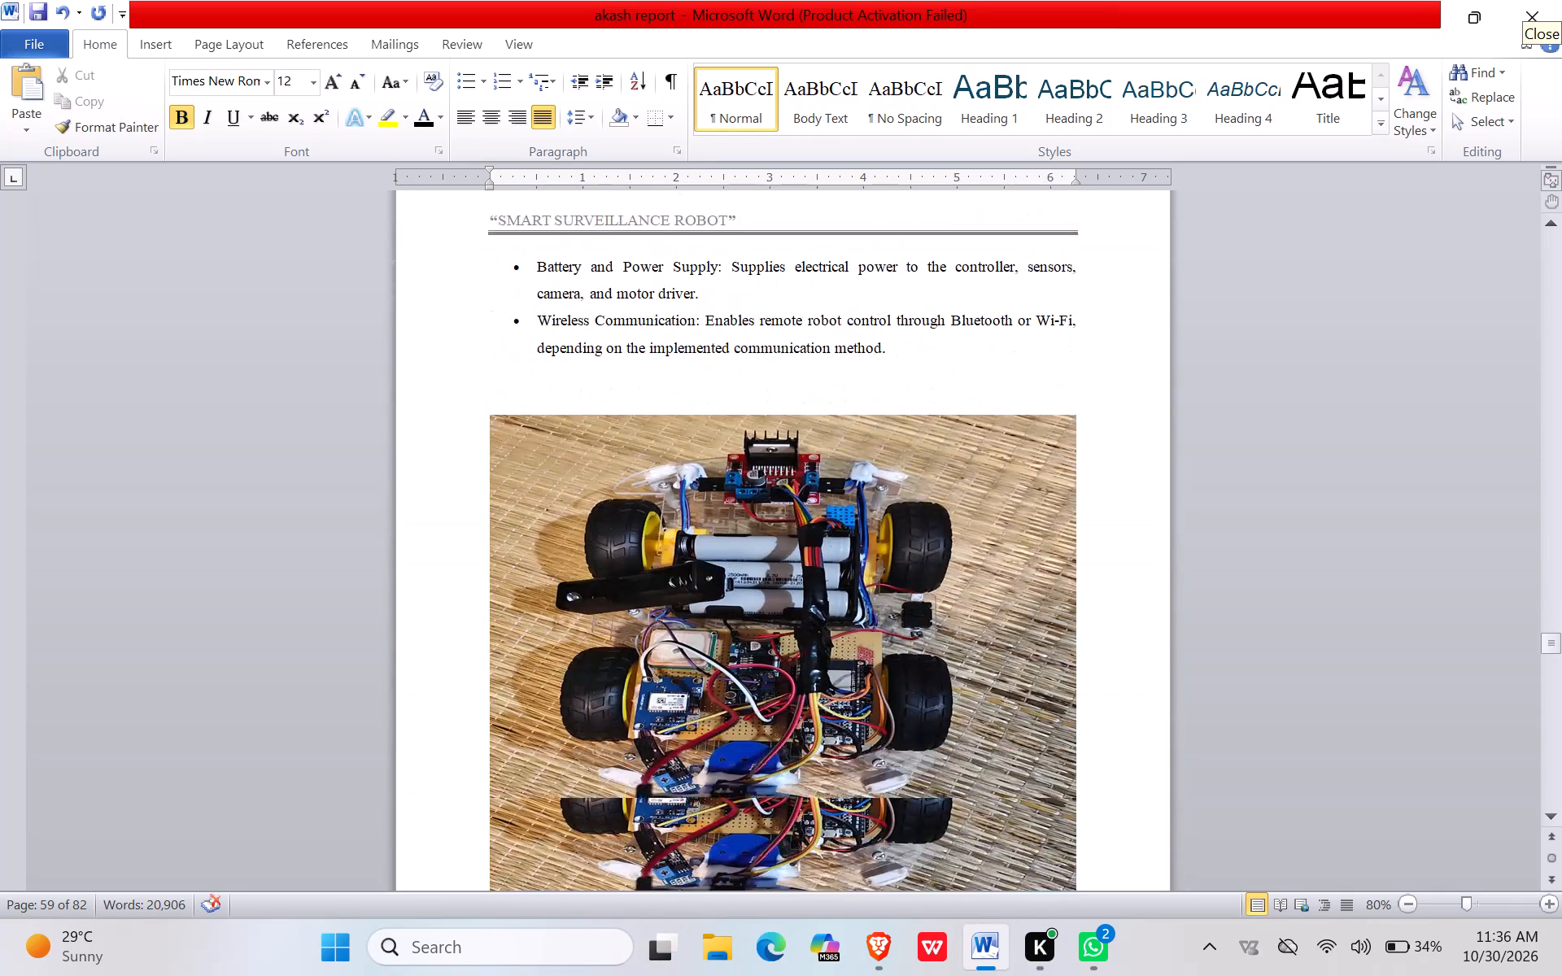
scroll(667, 516, "down", 3)
left_click(757, 589)
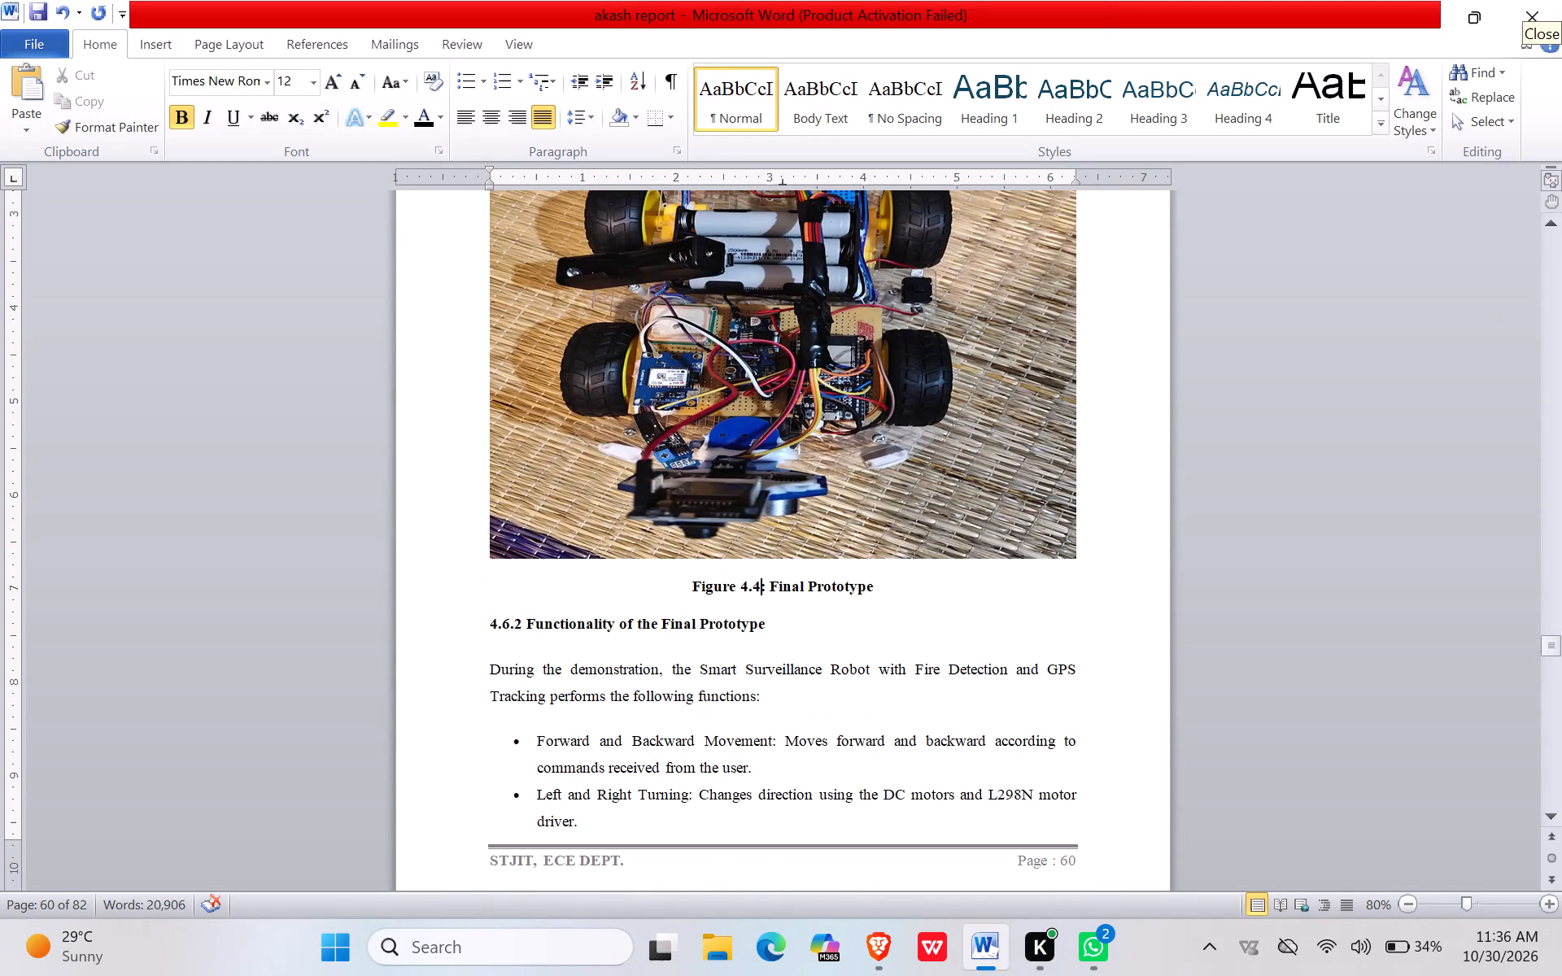
key("BackSpace")
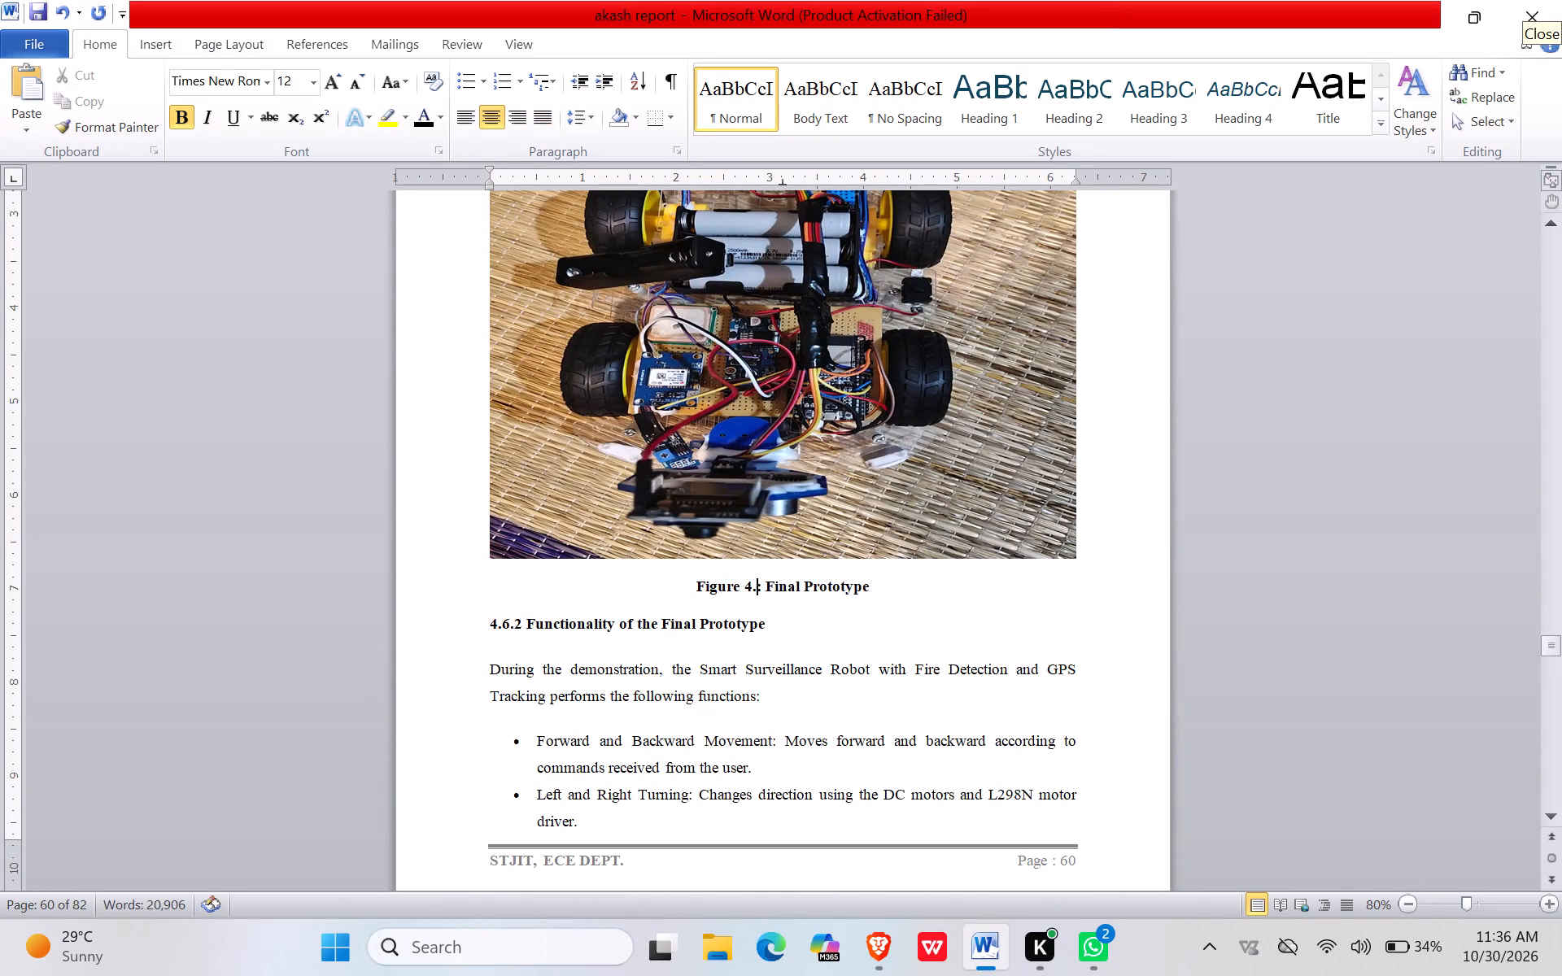
type("..")
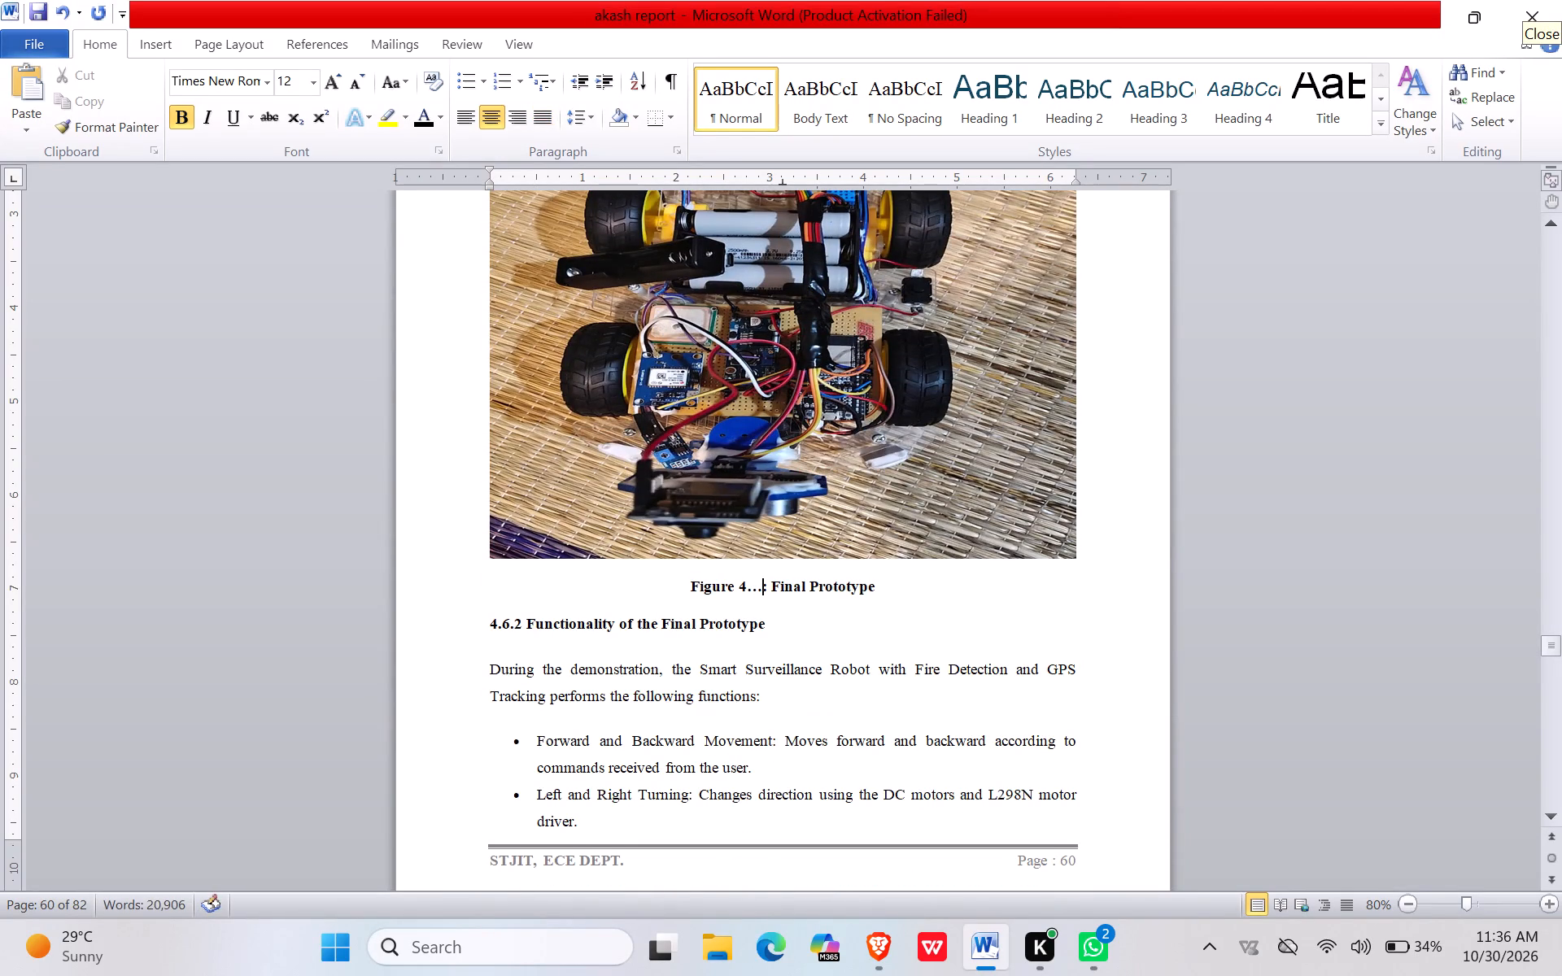
key("BackSpace")
key("BackSpace")
key("BackSpace")
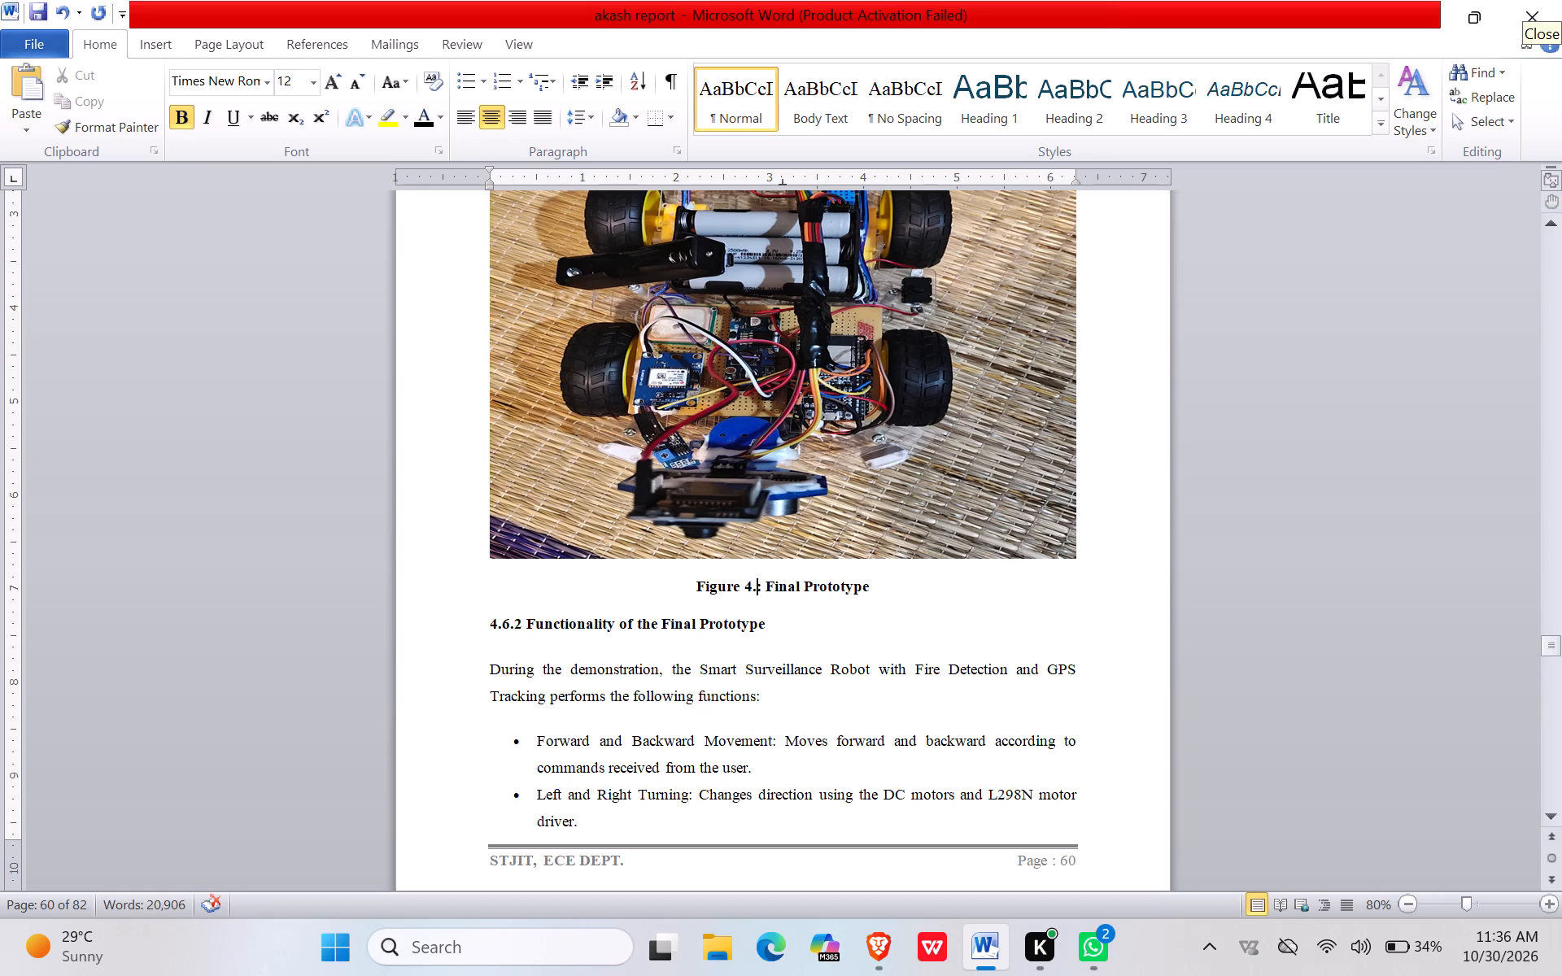
type("6.")
key("1")
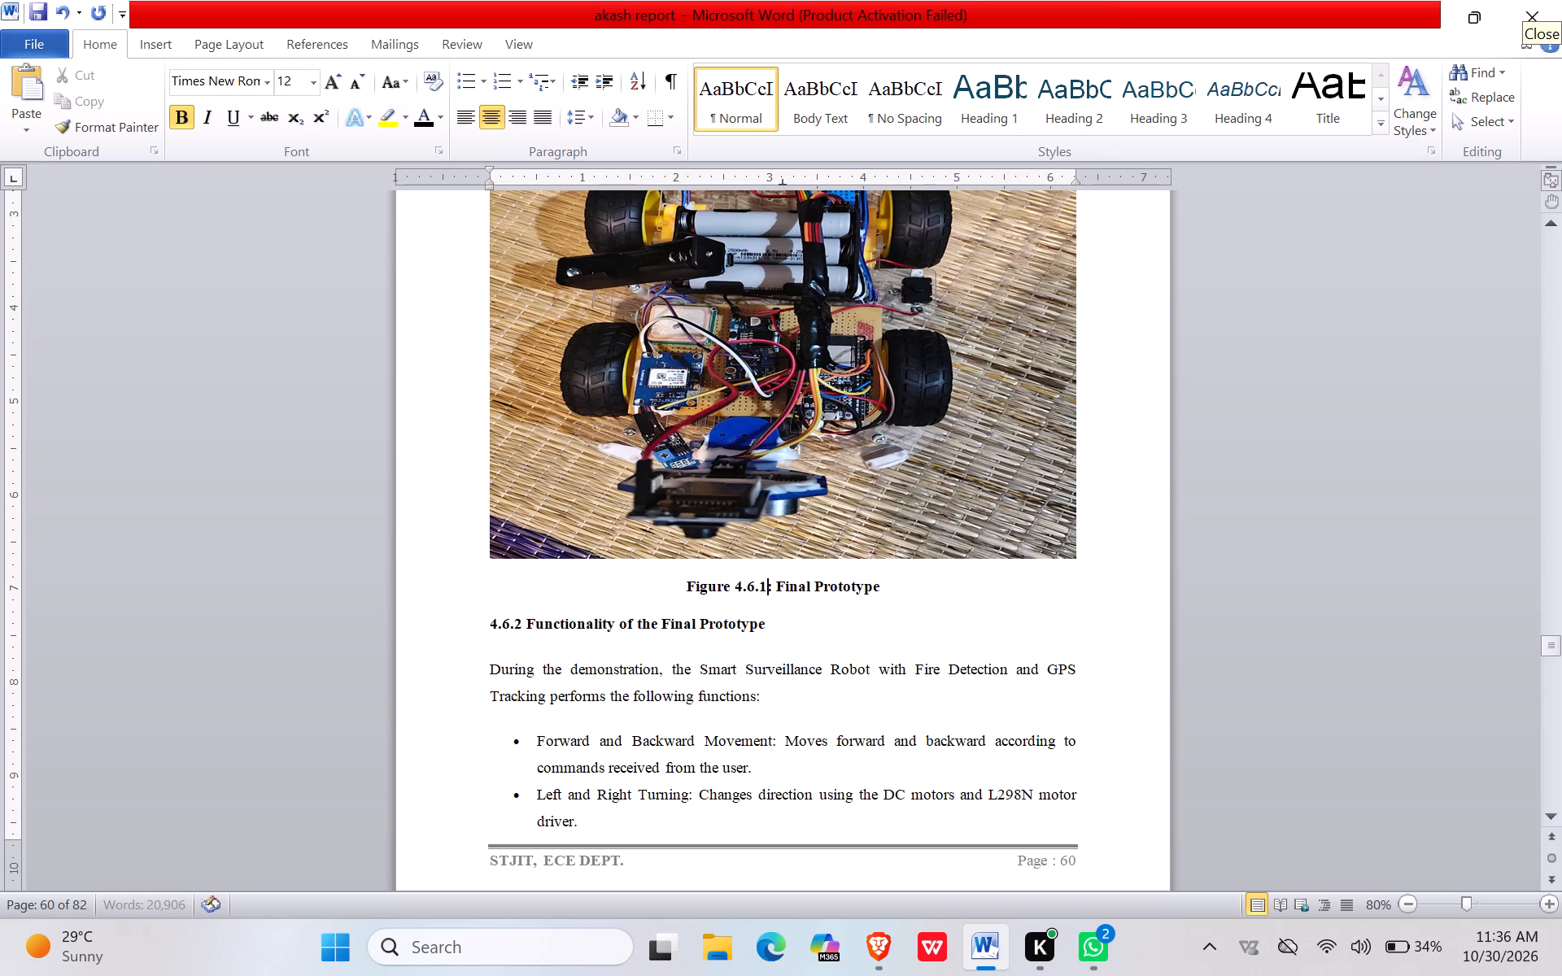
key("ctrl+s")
Save the report.
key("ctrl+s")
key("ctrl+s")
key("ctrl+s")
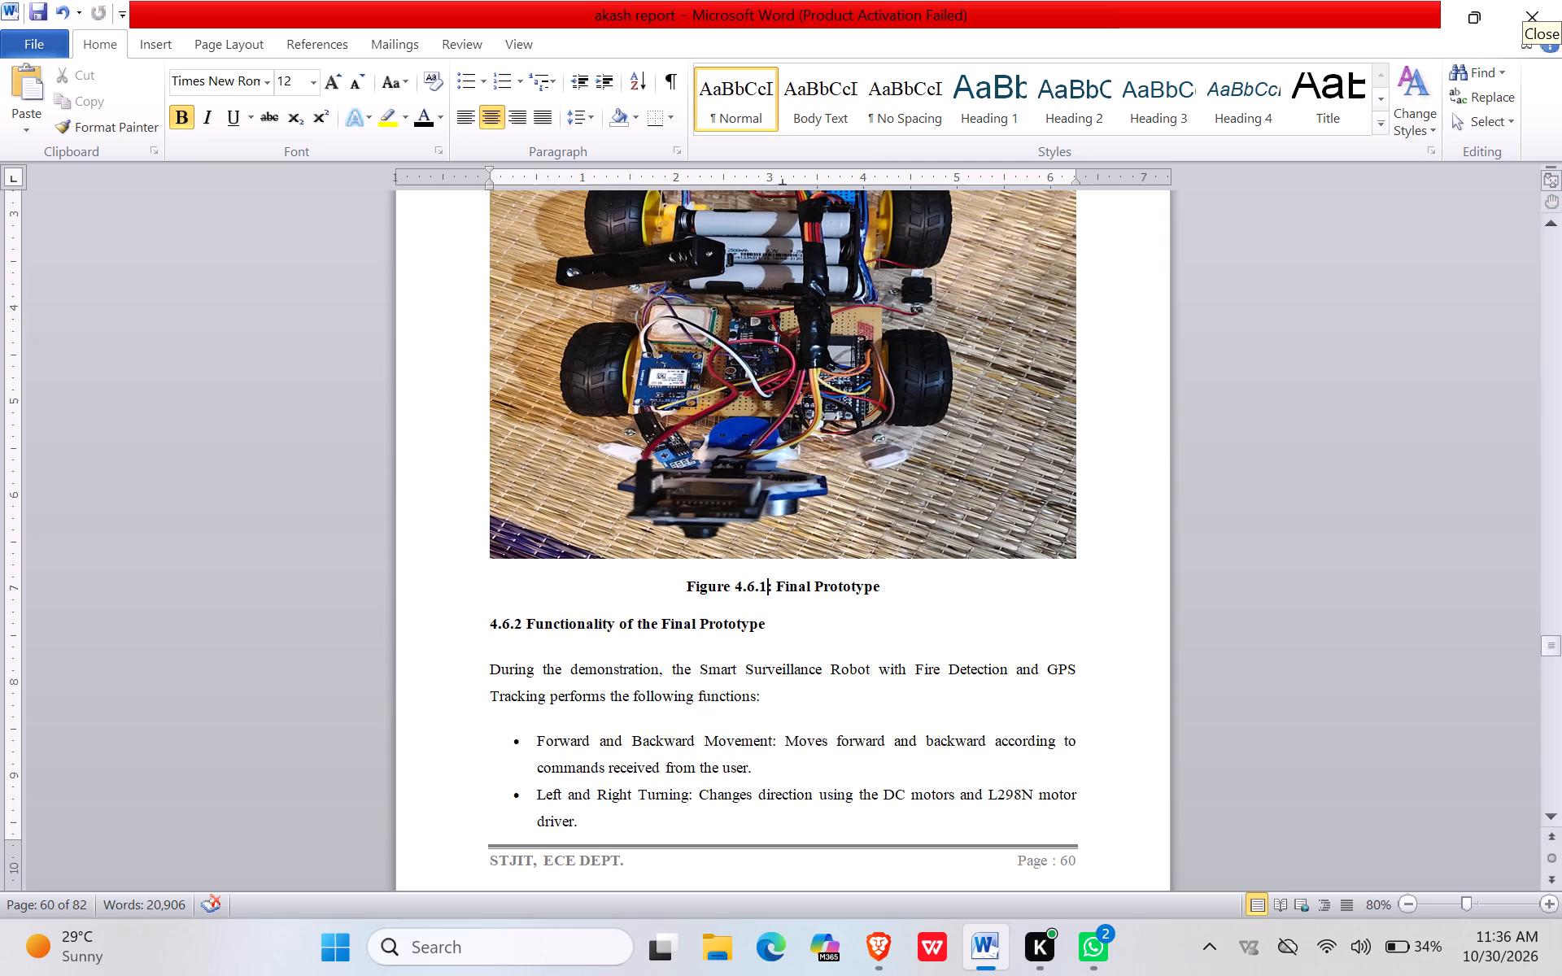
Justify all of section 4.6.3 Demonstration Procedure, from its heading through item 9 System Verification, and set its line spacing to 1.5.
scroll(844, 543, "up", 5)
scroll(845, 542, "down", 11)
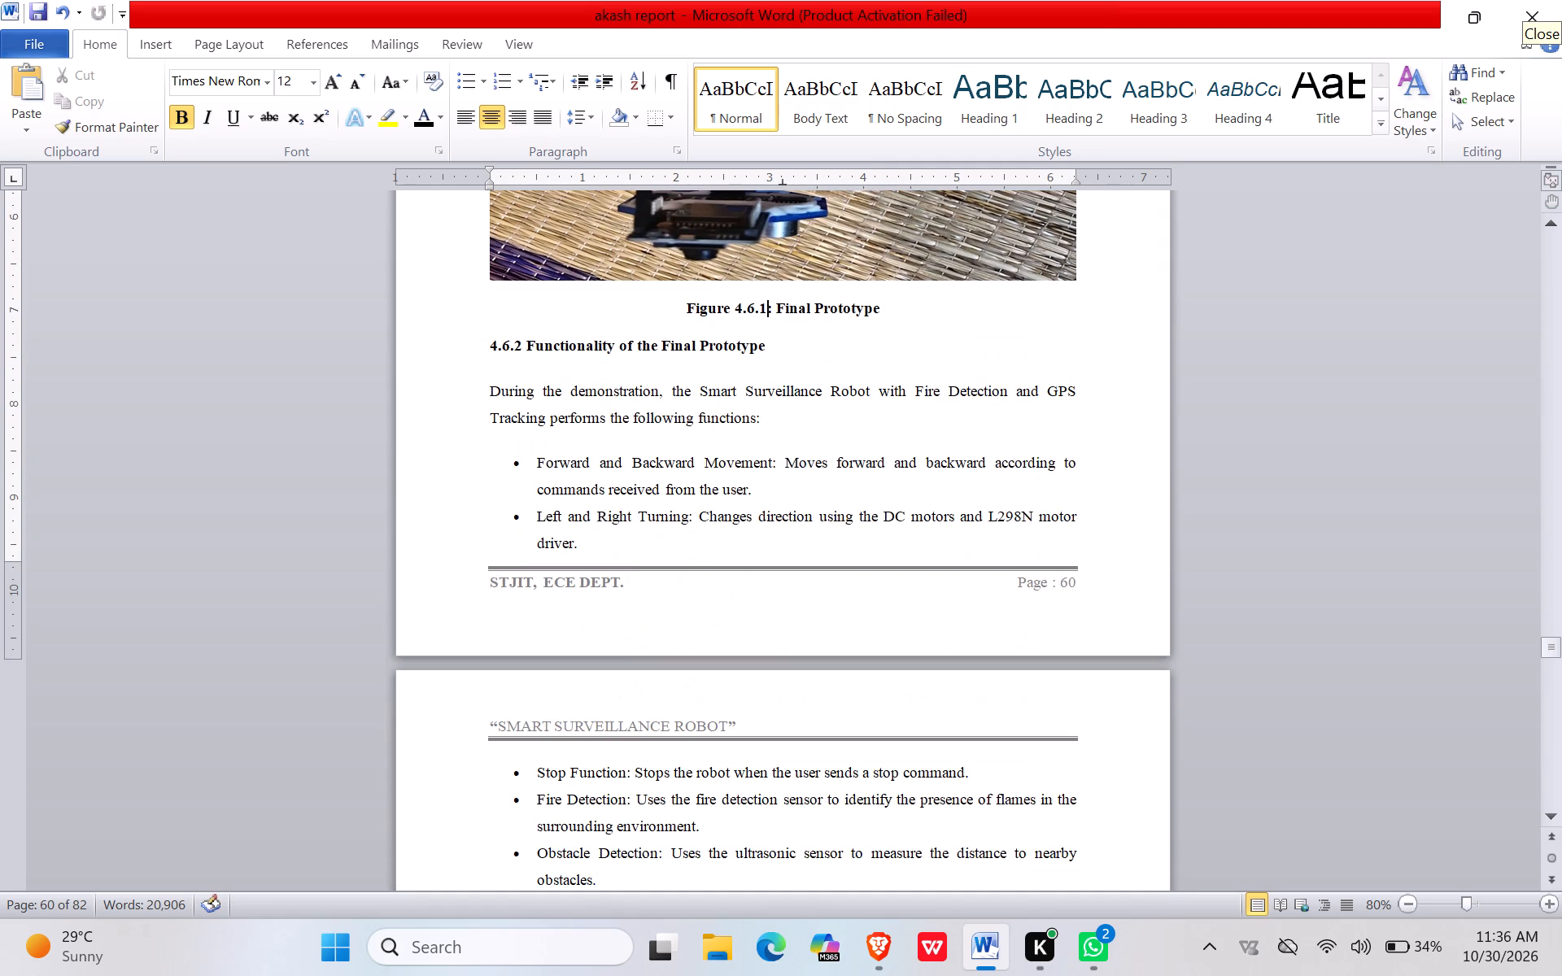
scroll(579, 436, "down", 4)
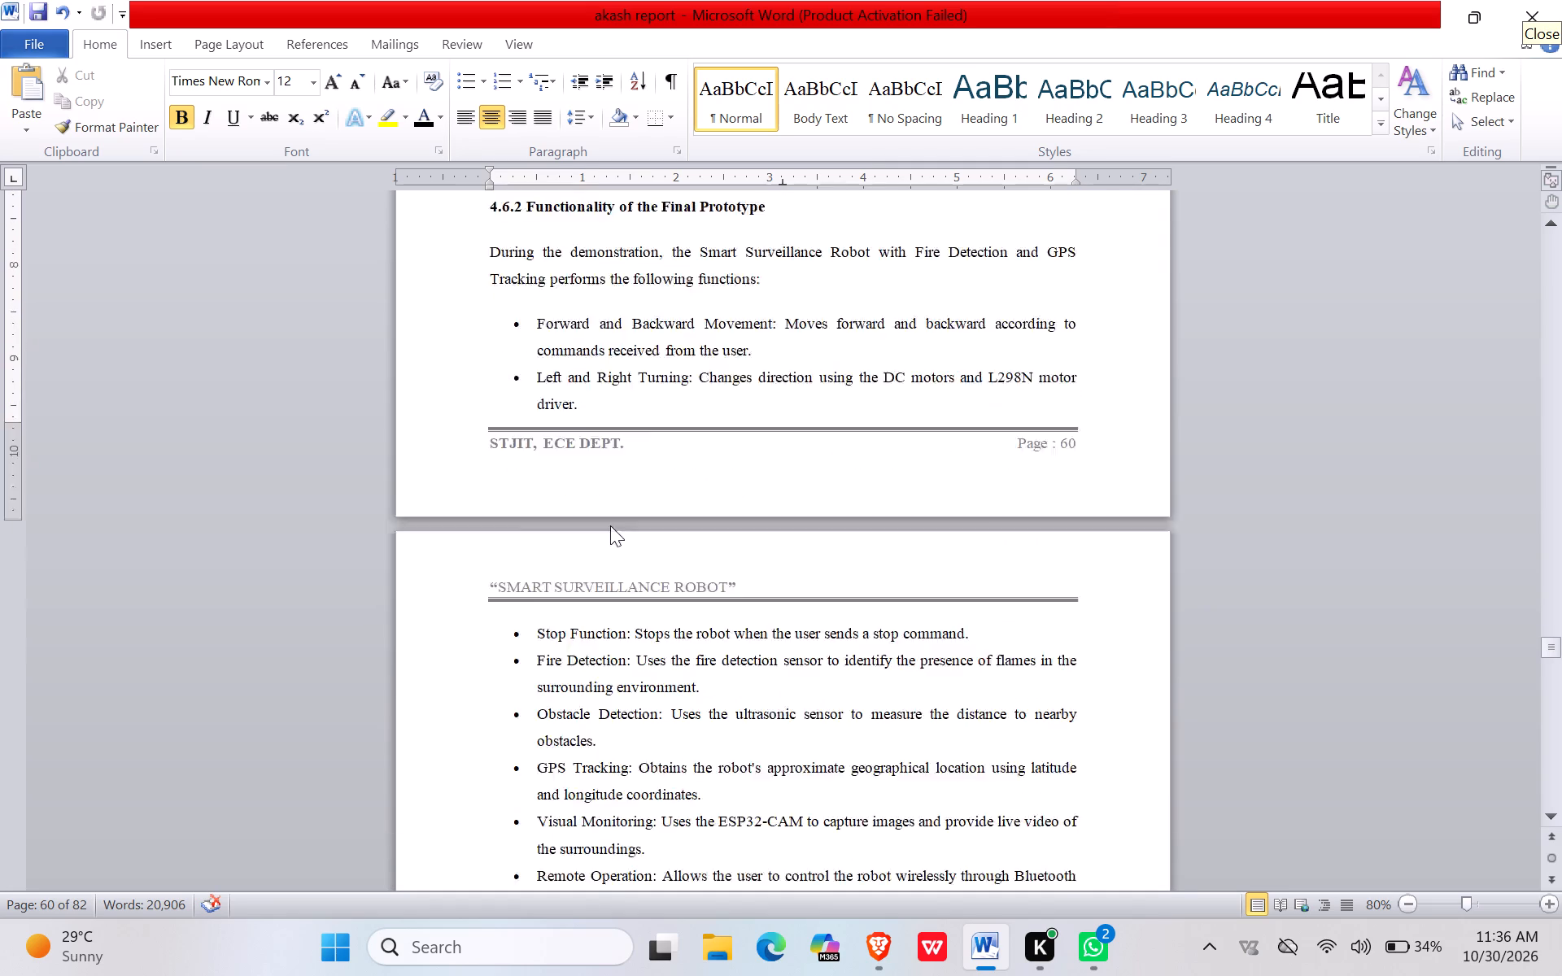
scroll(610, 525, "down", 12)
left_click_drag(487, 389, 862, 804)
left_click(480, 420)
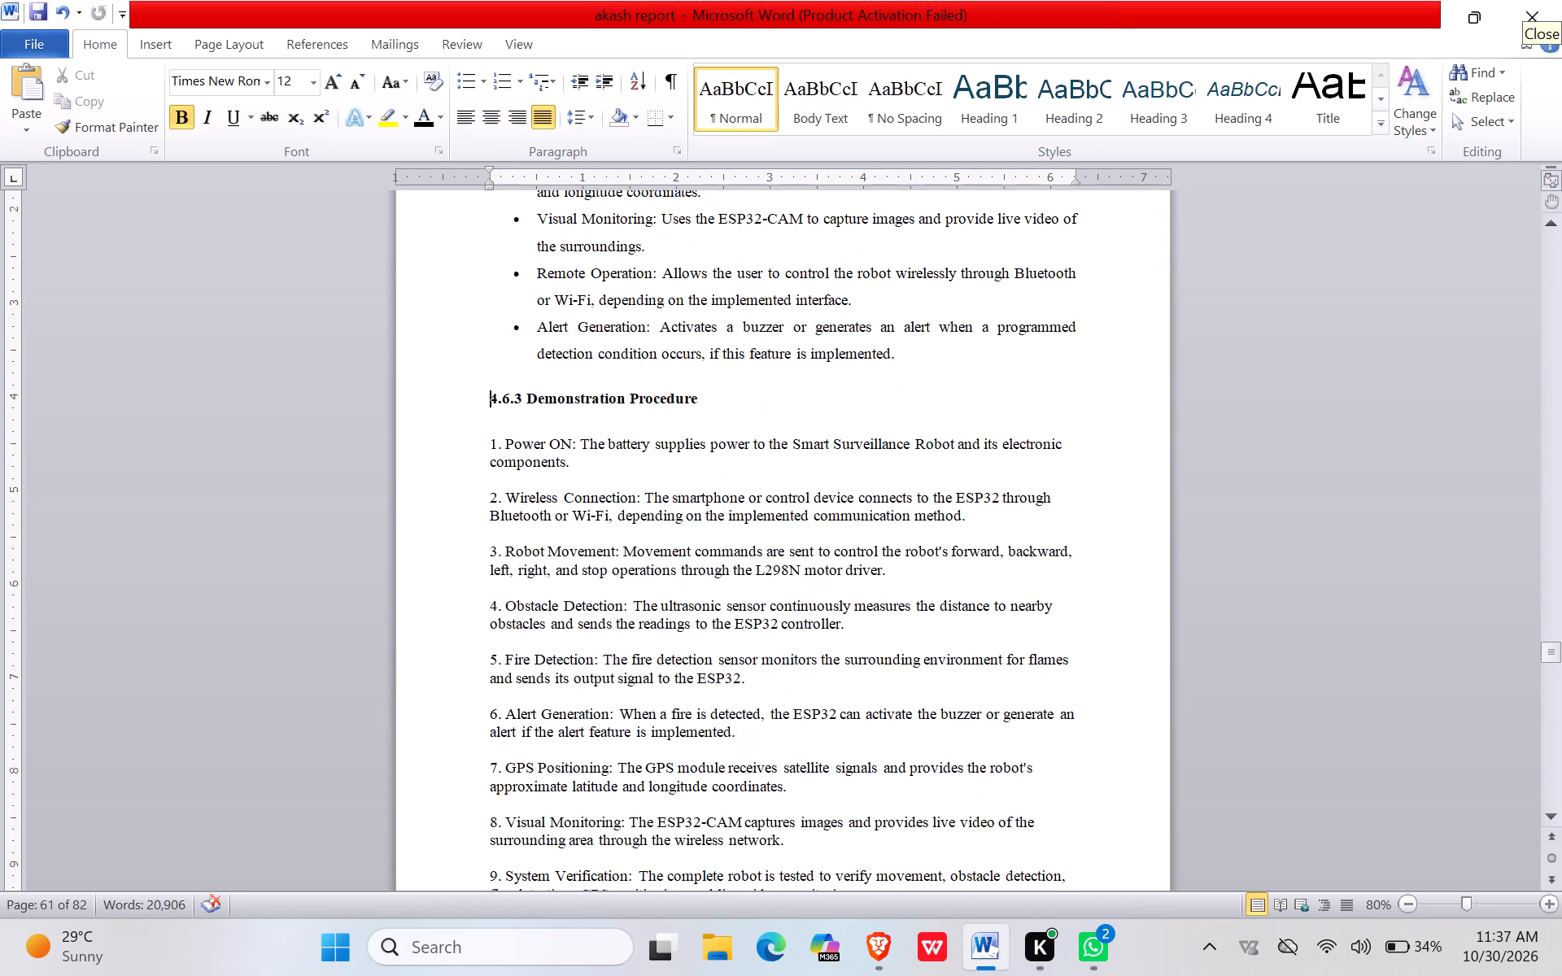
left_click_drag(482, 407, 965, 597)
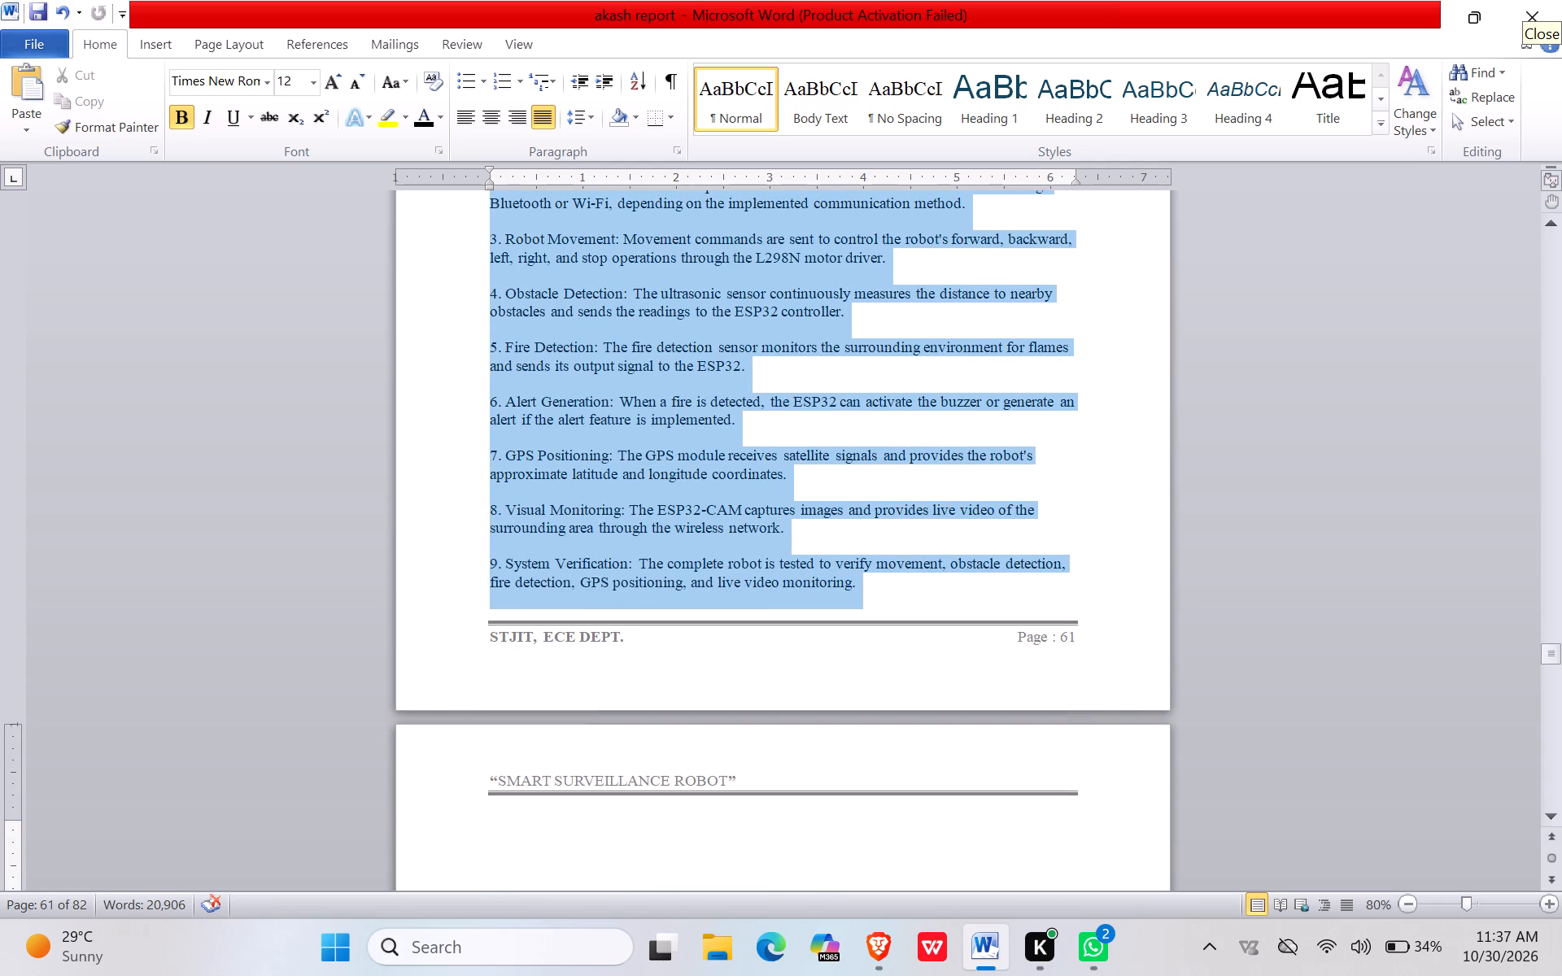
left_click_drag(965, 597, 966, 596)
left_click(539, 118)
left_click(574, 118)
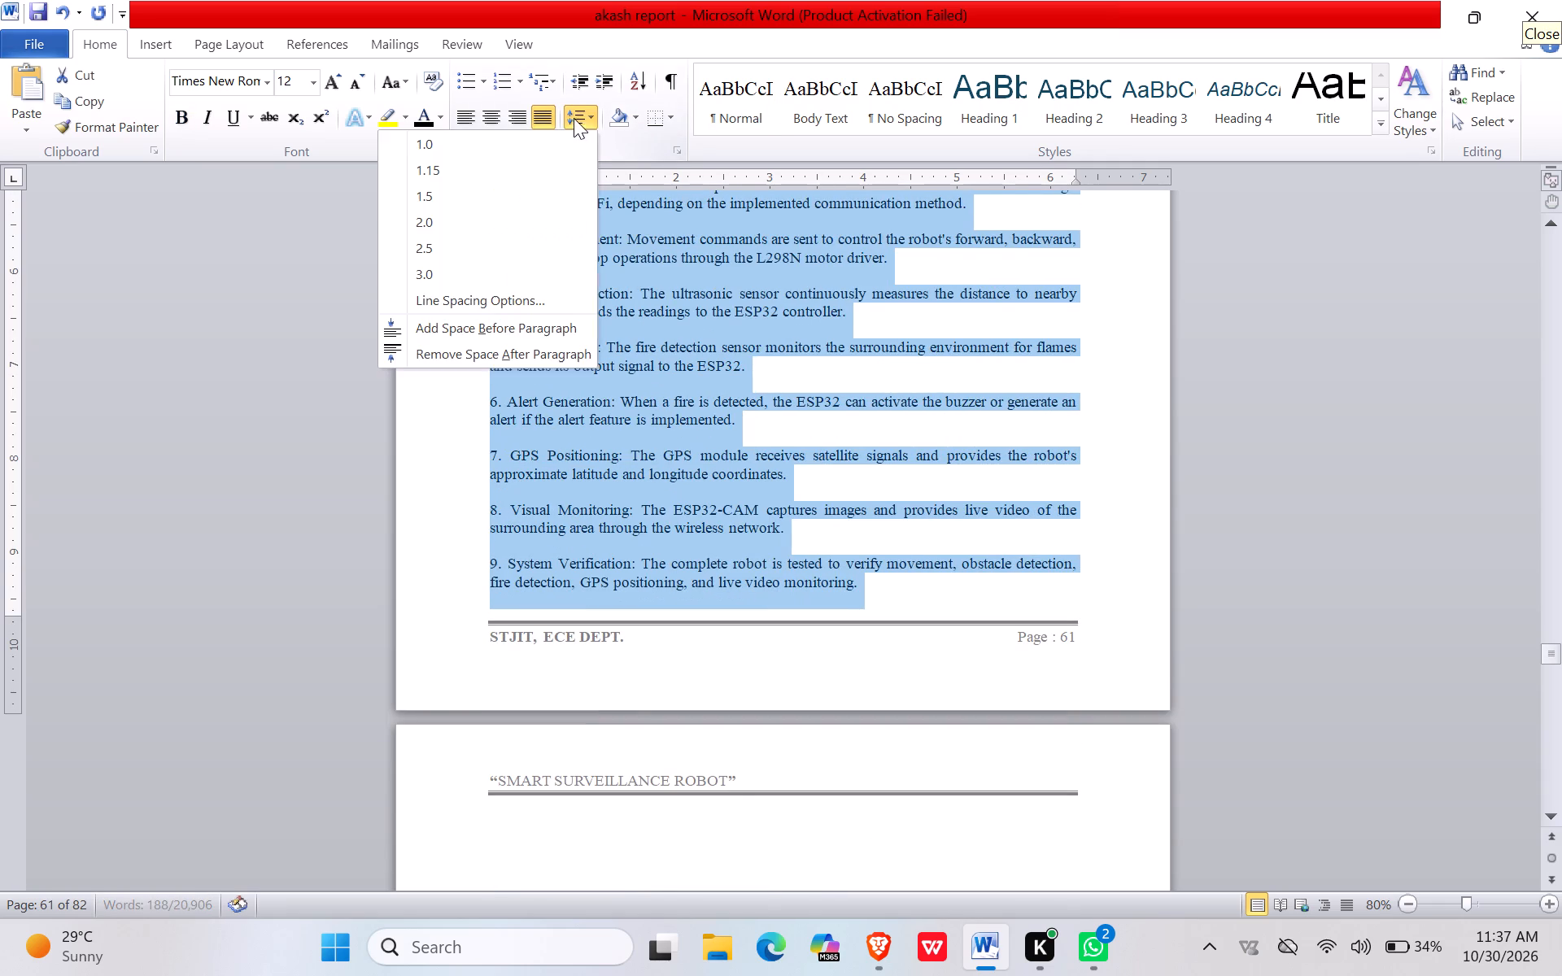
left_click(502, 195)
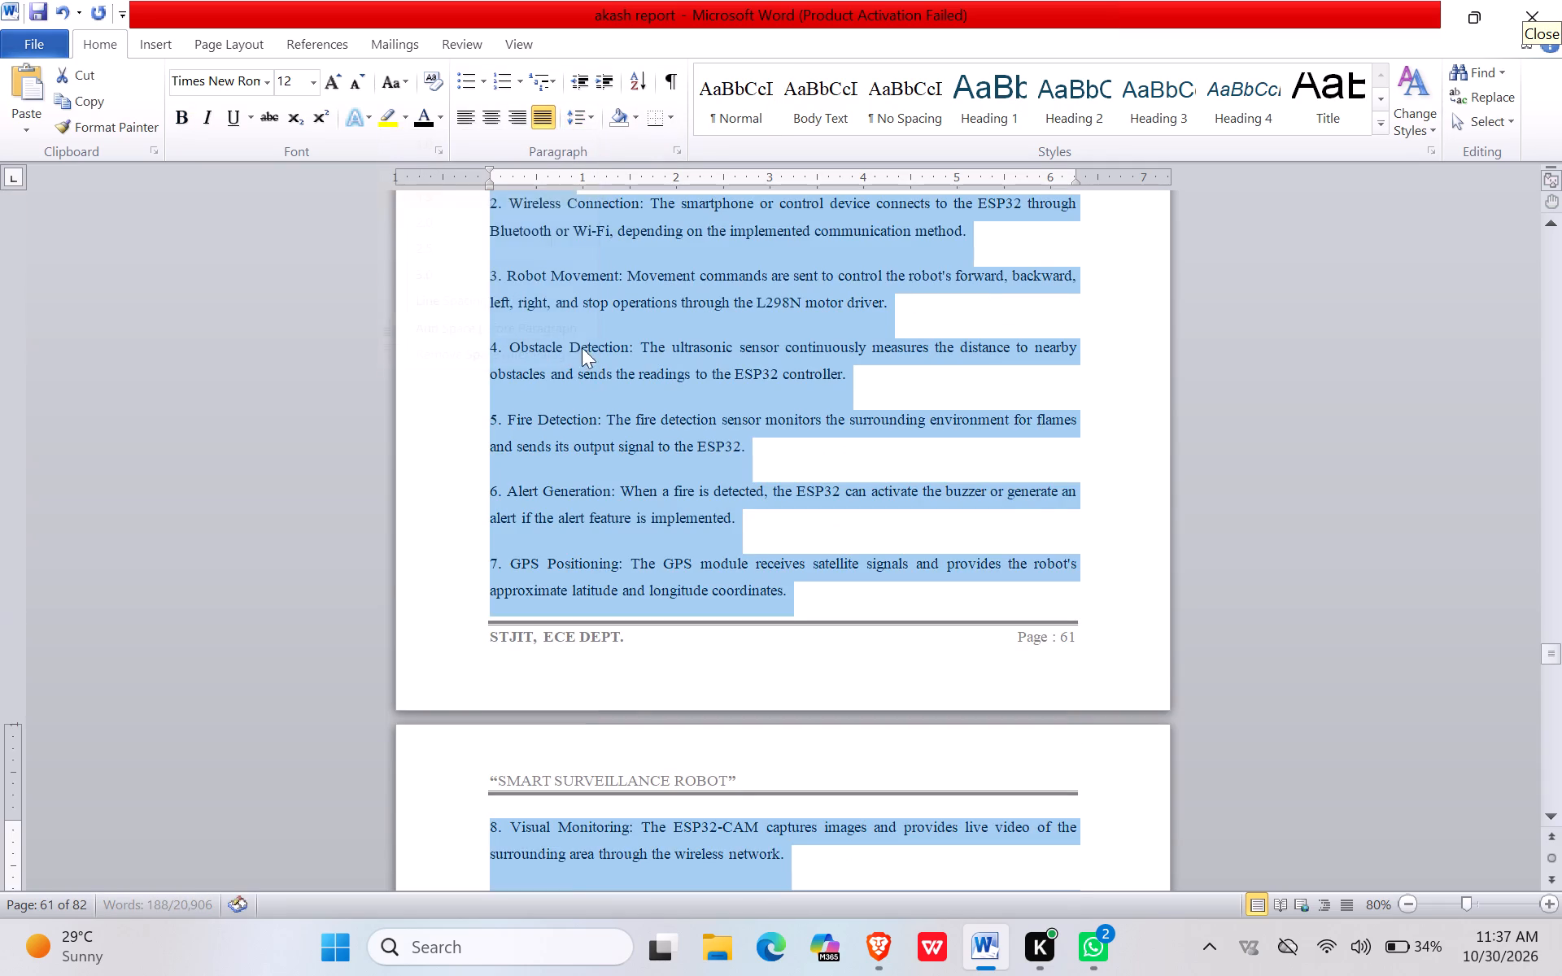
scroll(613, 416, "down", 4)
scroll(615, 426, "up", 4)
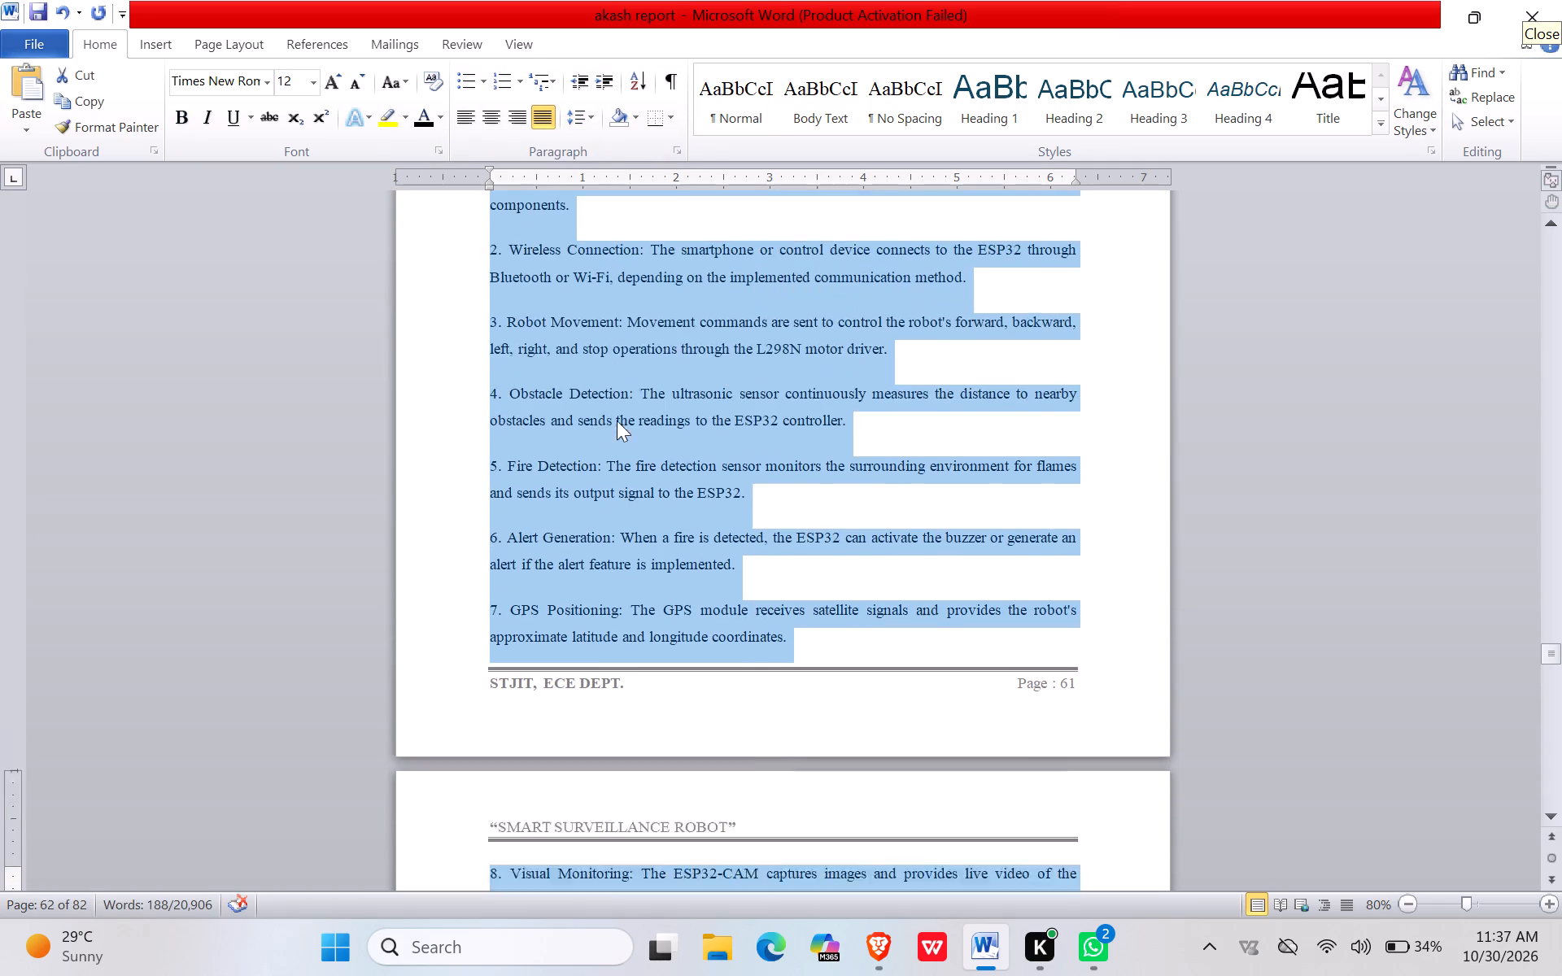
scroll(617, 420, "up", 7)
left_click(757, 481)
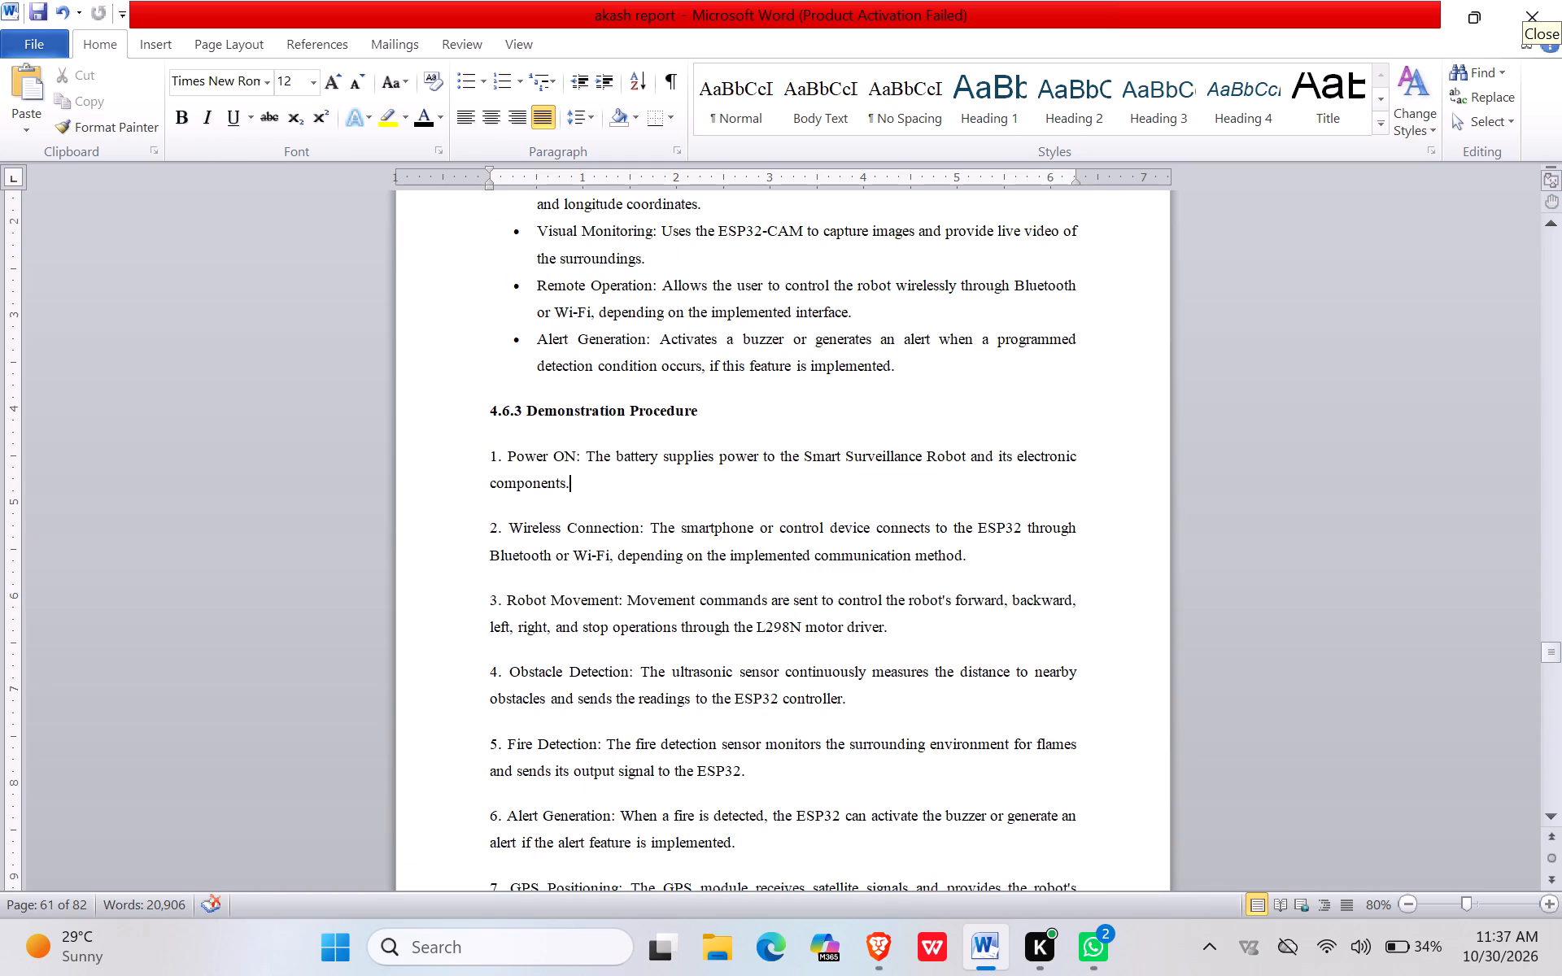
Insert blank lines before the CHAPTER 5 heading until it starts at the top of a new page.
scroll(644, 464, "down", 20)
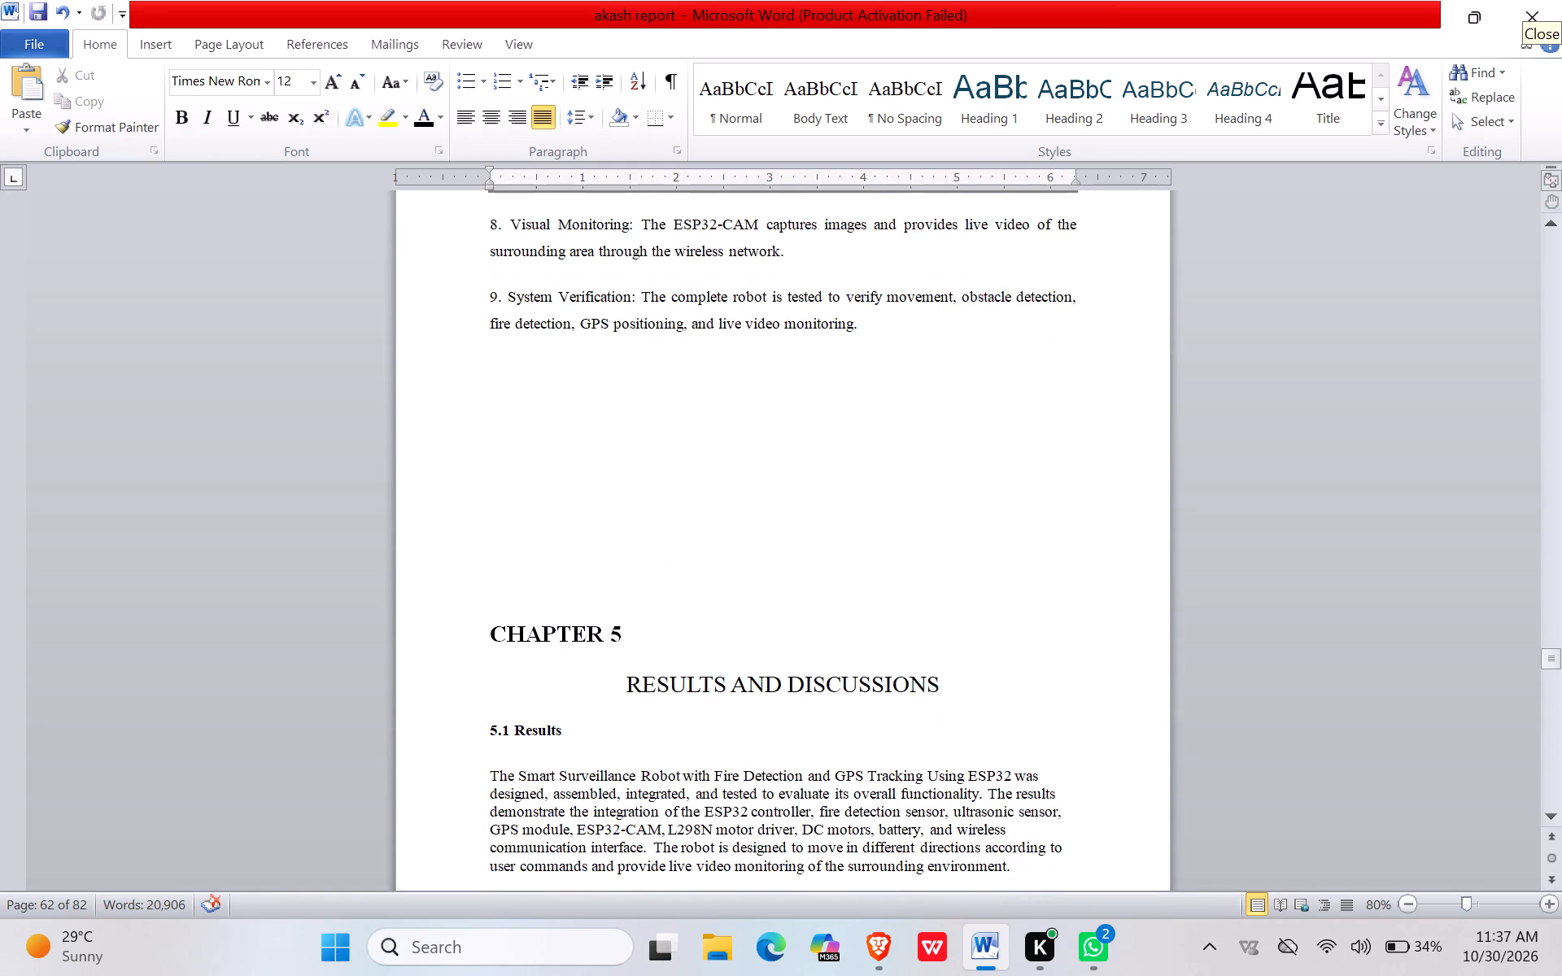
left_click(481, 631)
key("Return")
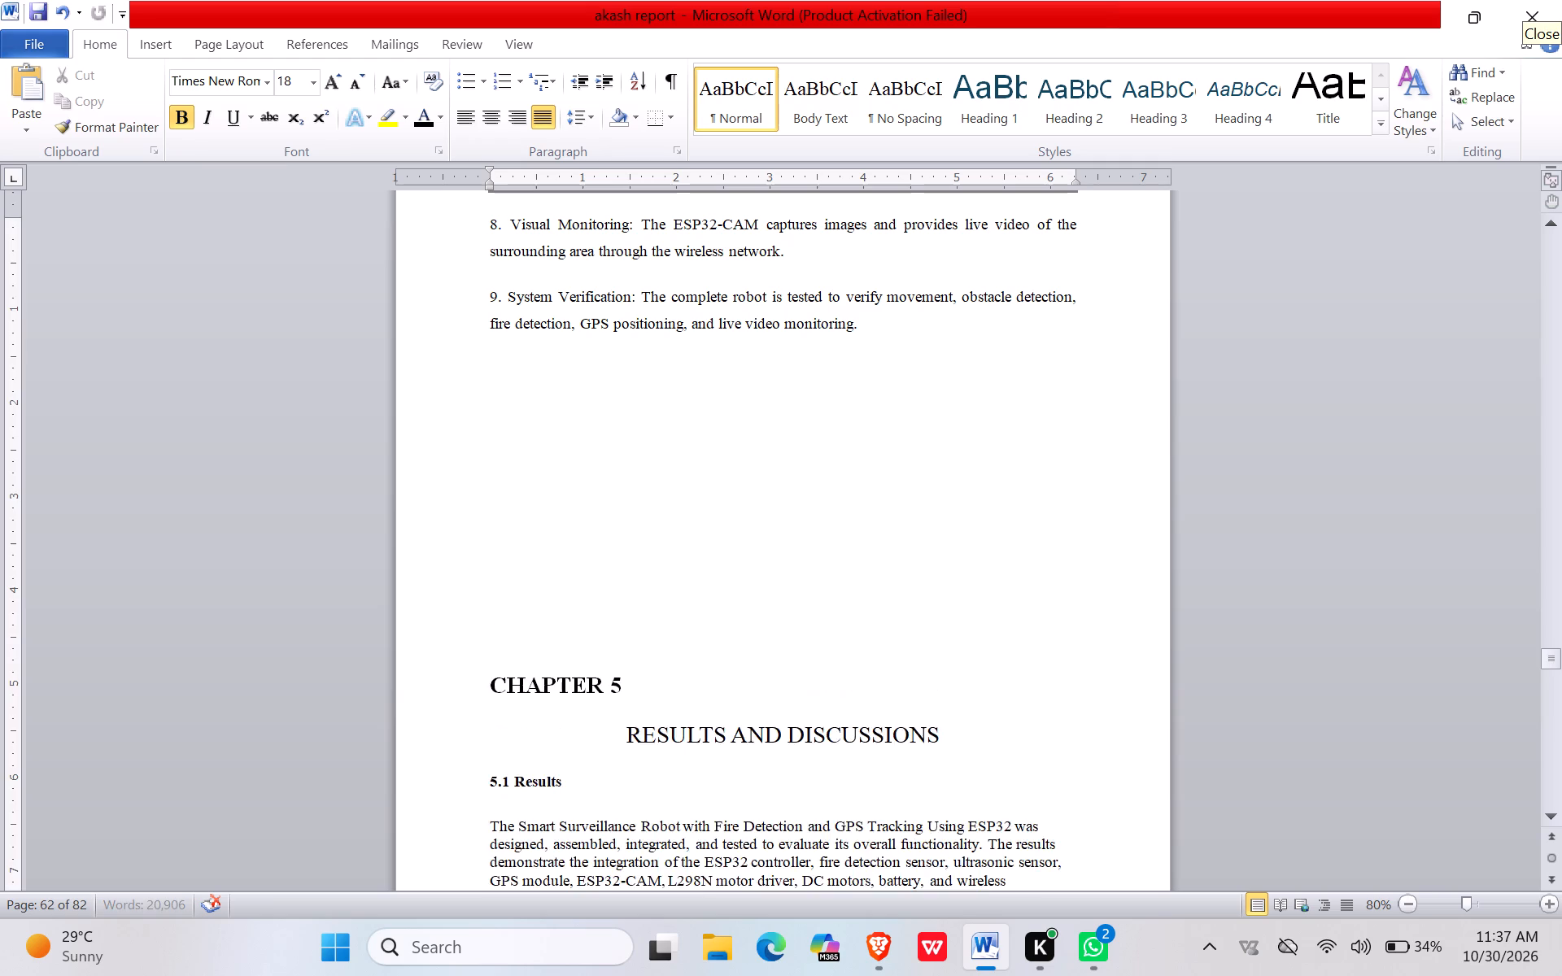
key("Return")
key("Return")
key("Return")
key("Return")
key("Return")
key("Return")
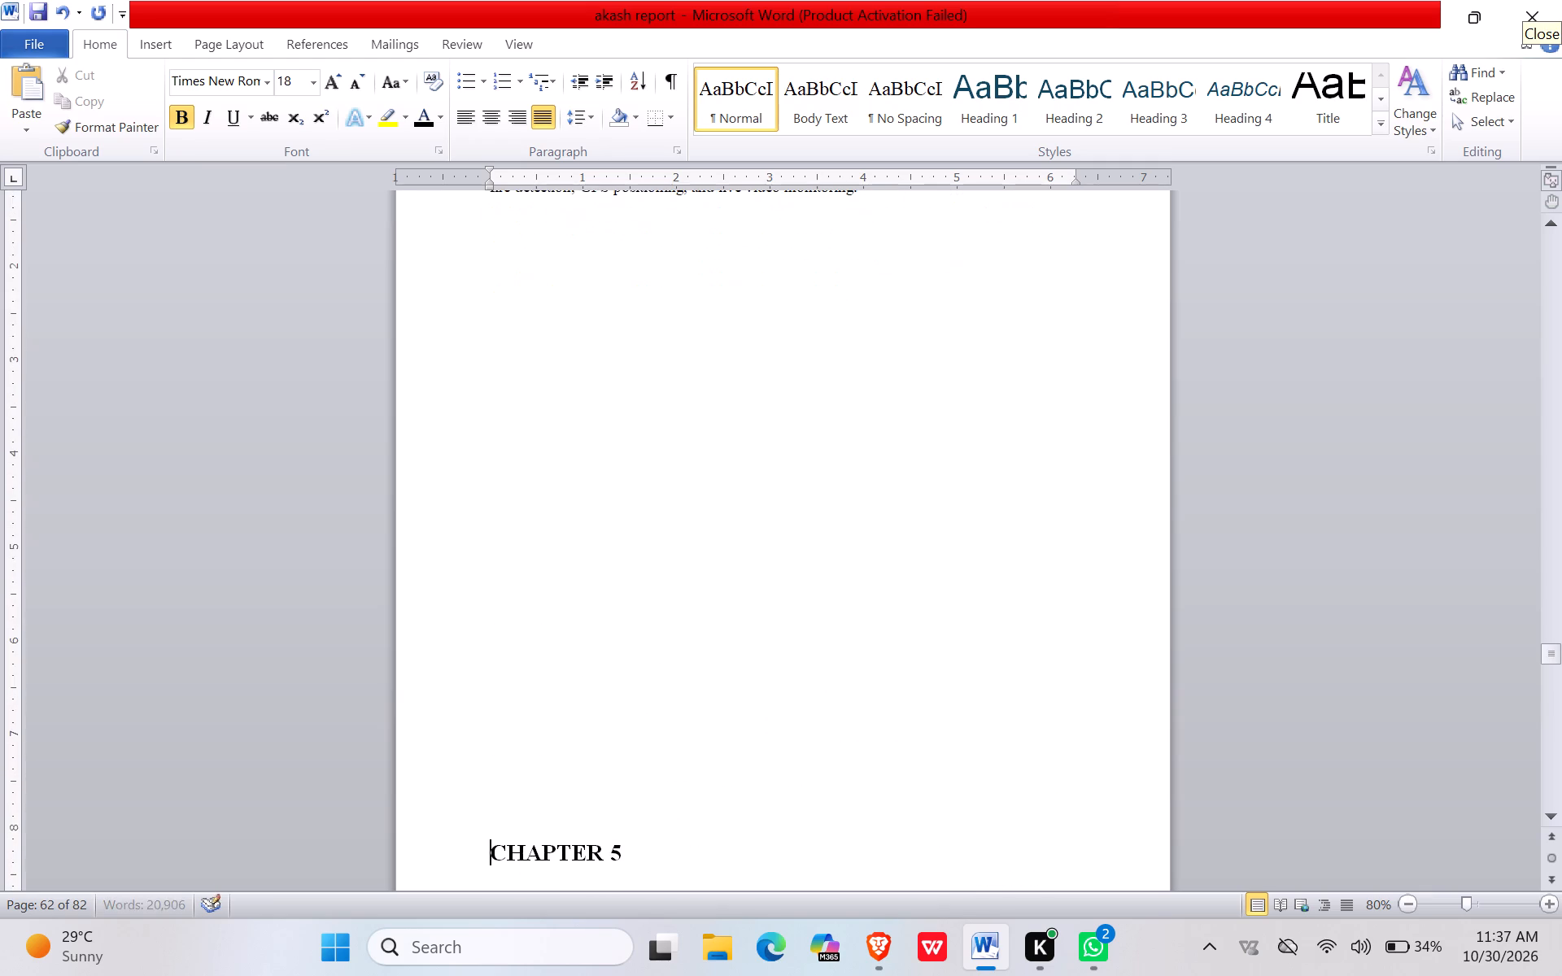
key("Return")
key("Return")
key("Return")
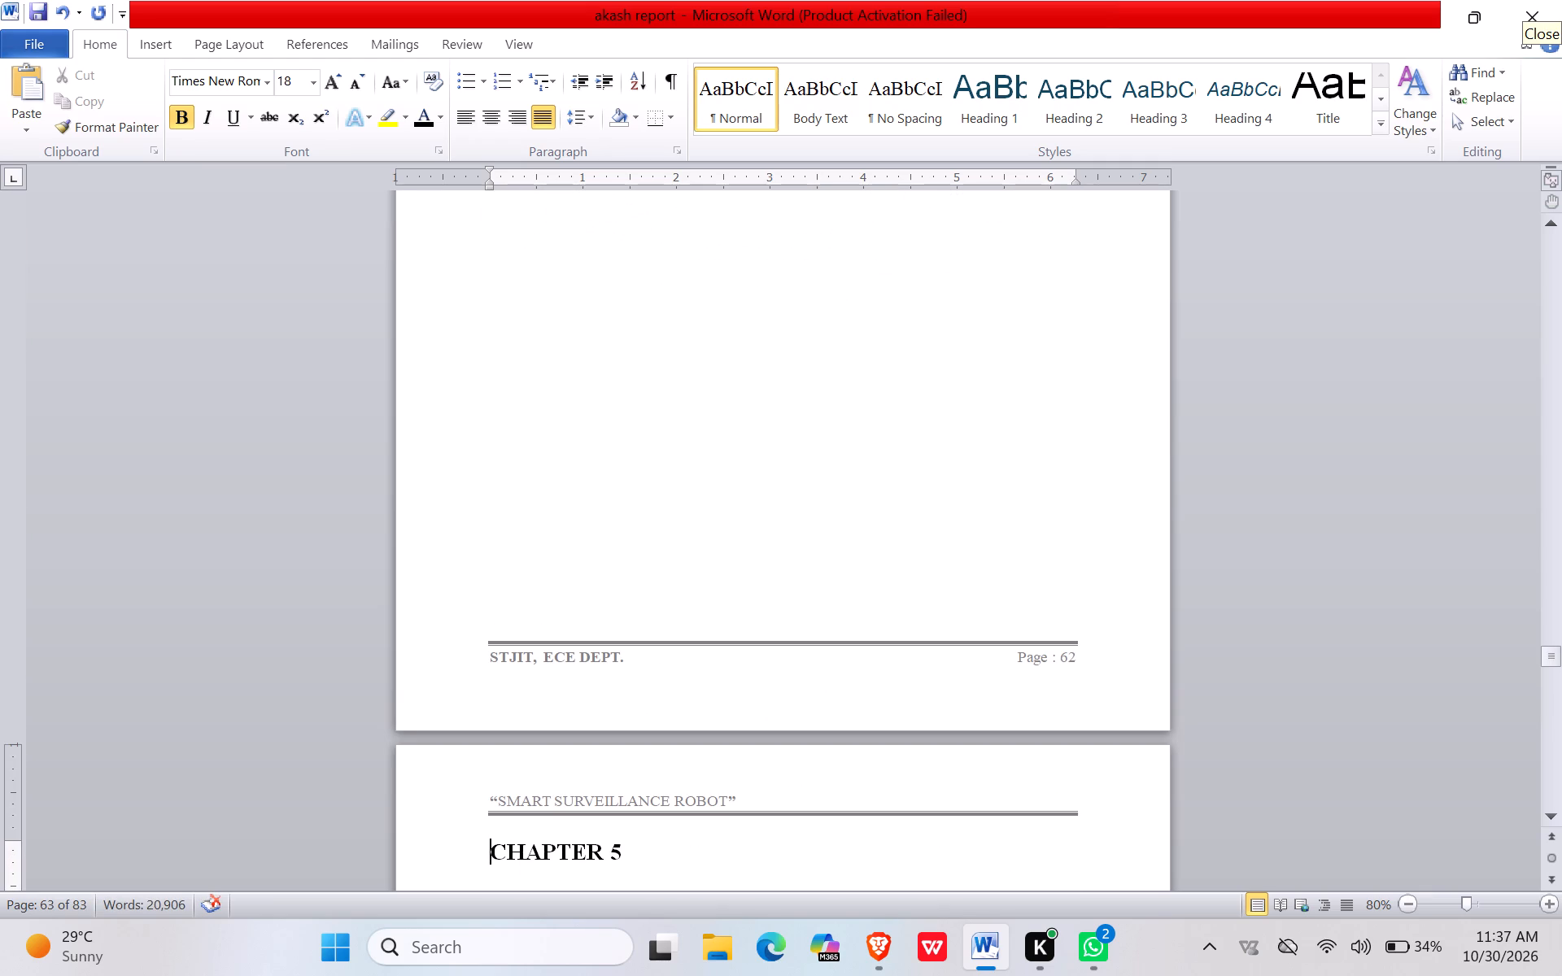
Review the formatting and page layout of chapter 4, from the component testing lists through the 4.6.3 Demonstration Procedure.
scroll(521, 380, "up", 14)
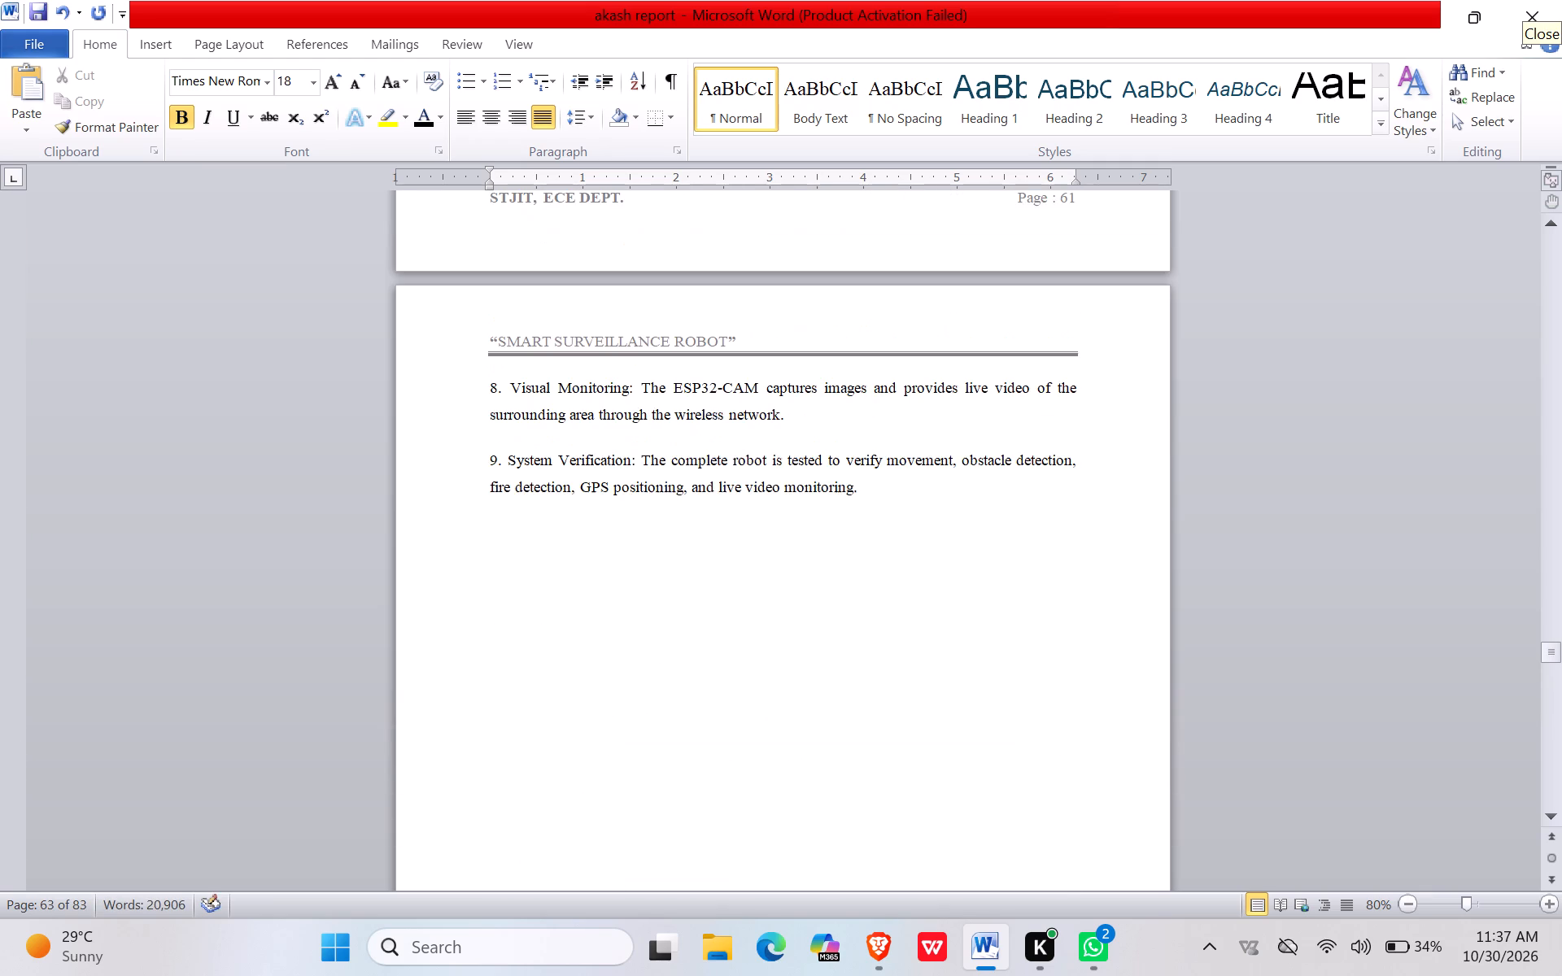
scroll(560, 399, "up", 18)
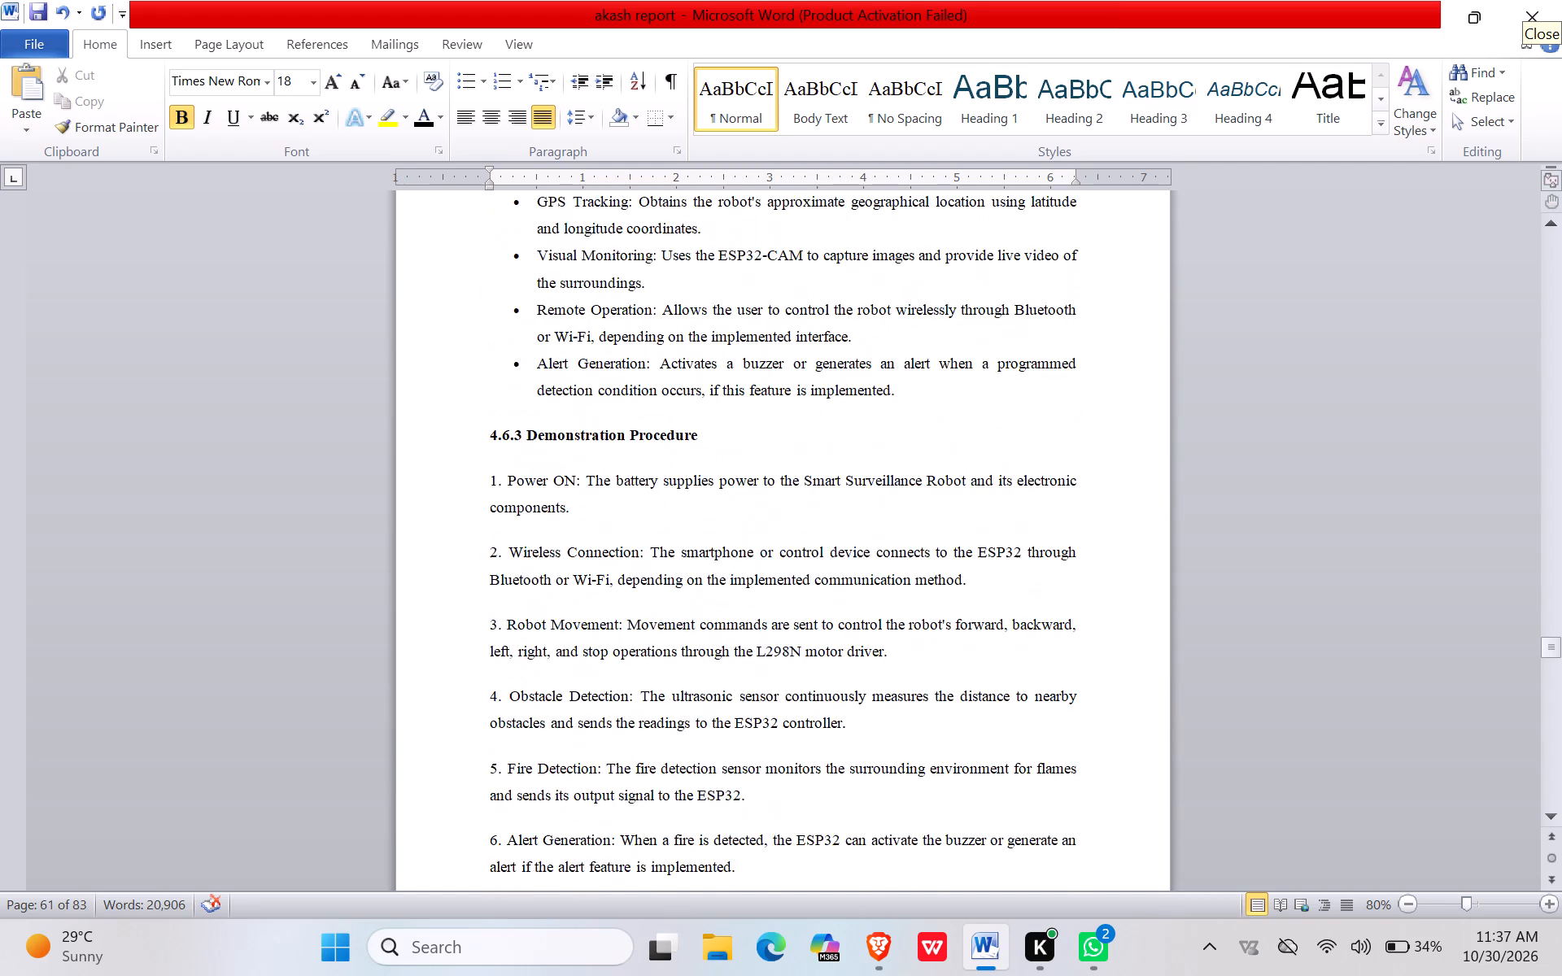
scroll(583, 437, "up", 18)
scroll(582, 425, "up", 7)
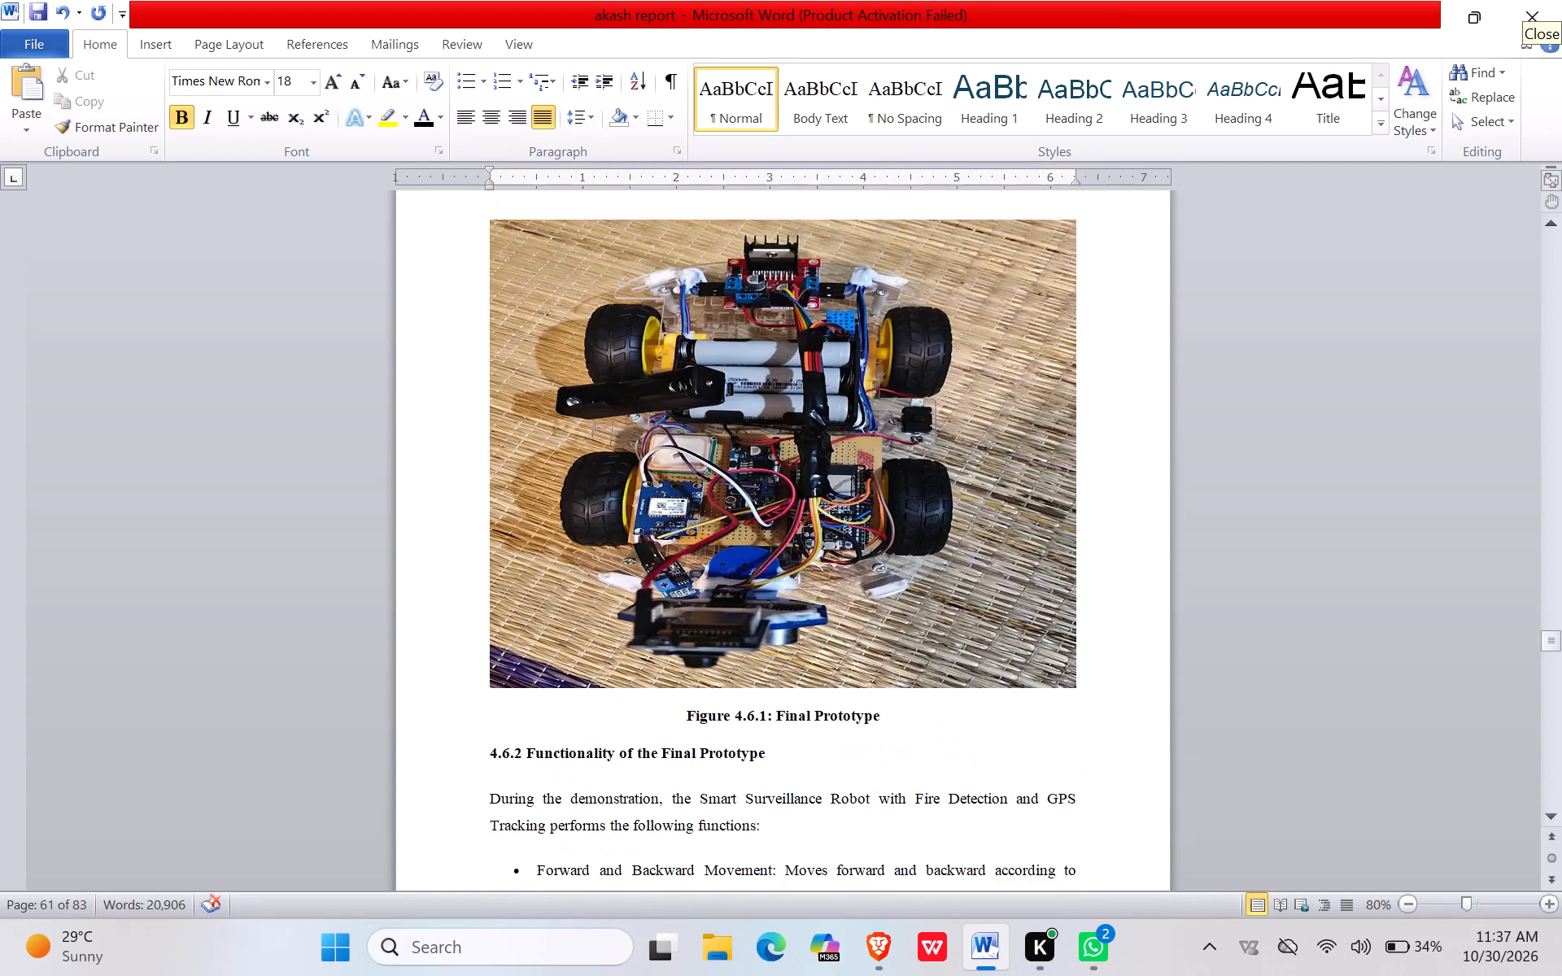
scroll(578, 425, "up", 20)
scroll(578, 425, "up", 7)
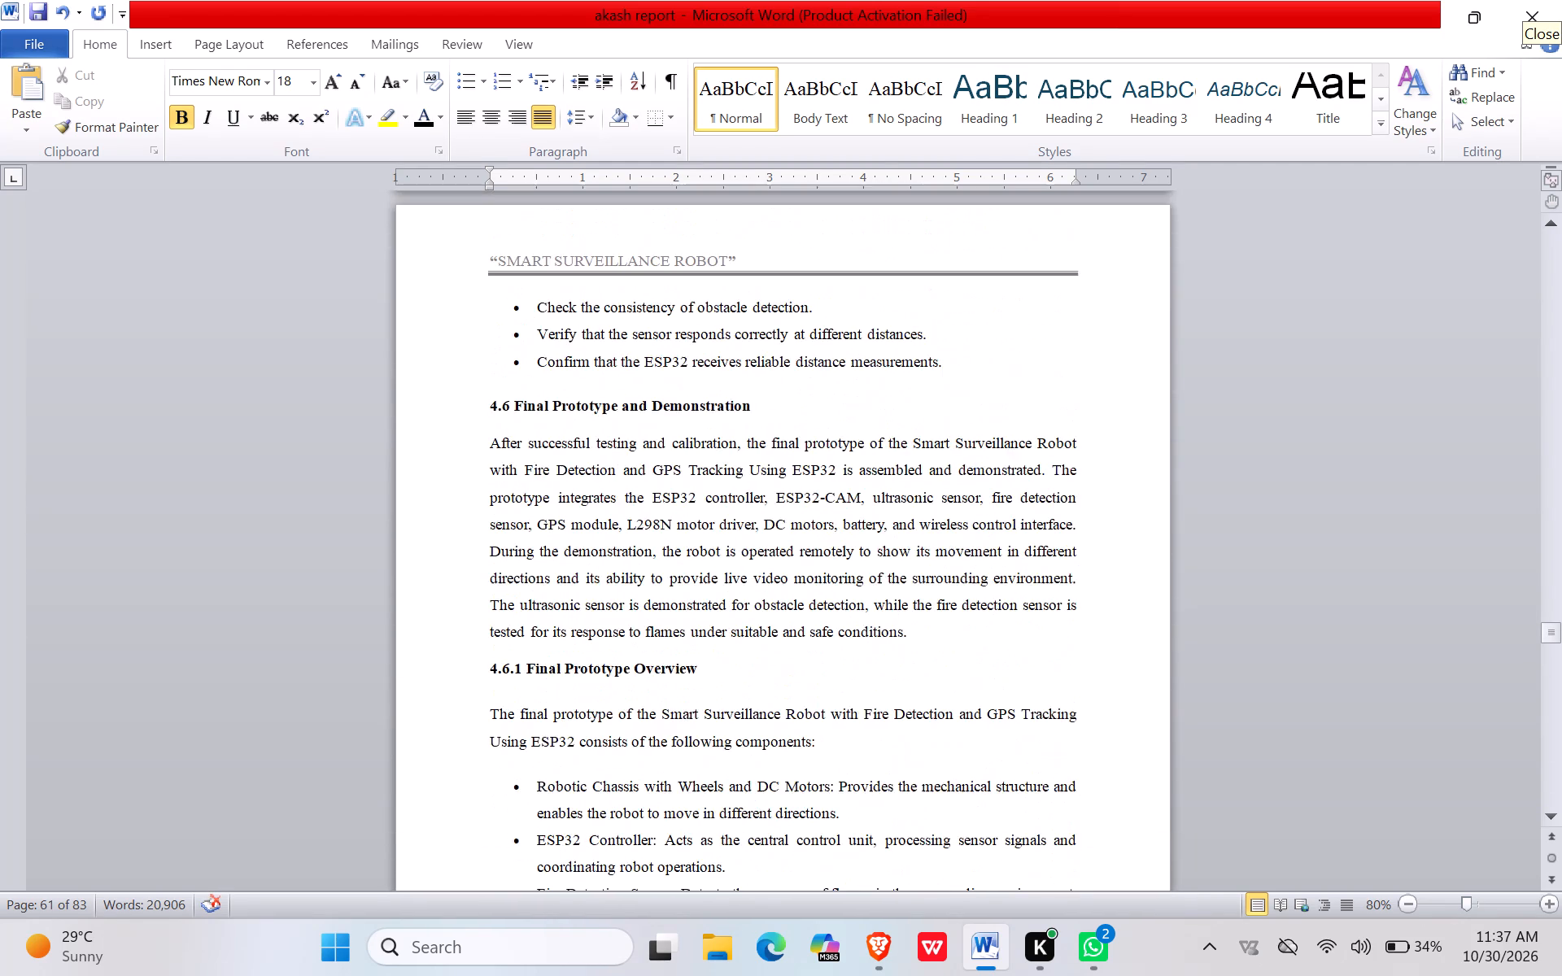
scroll(582, 447, "up", 20)
scroll(582, 447, "up", 8)
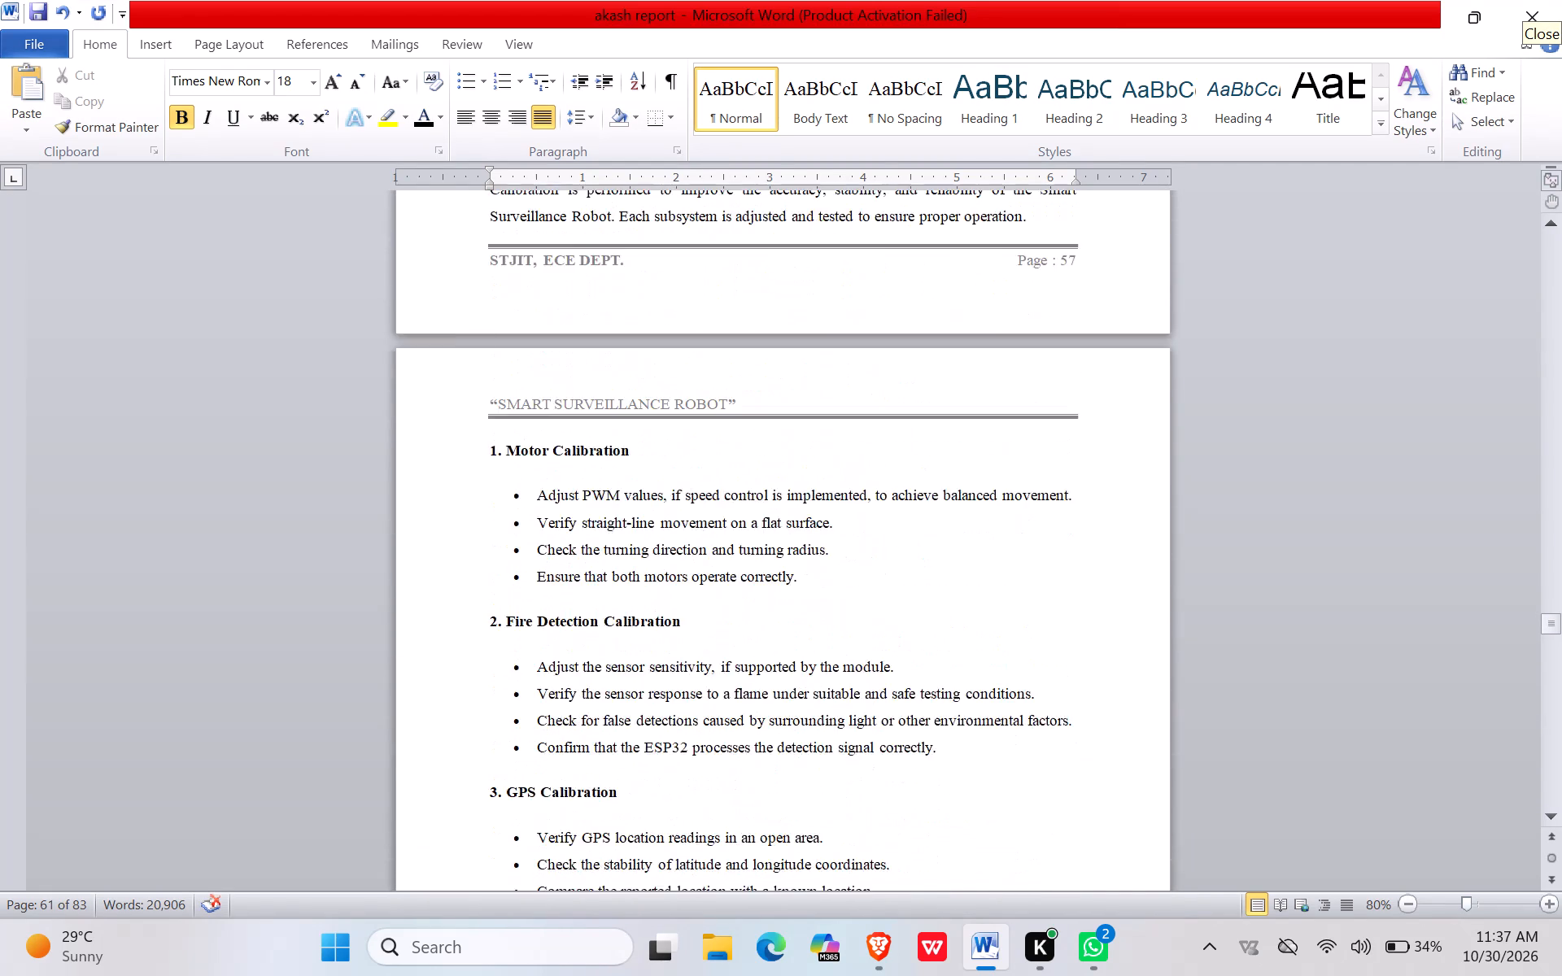
scroll(582, 448, "up", 12)
scroll(583, 455, "up", 15)
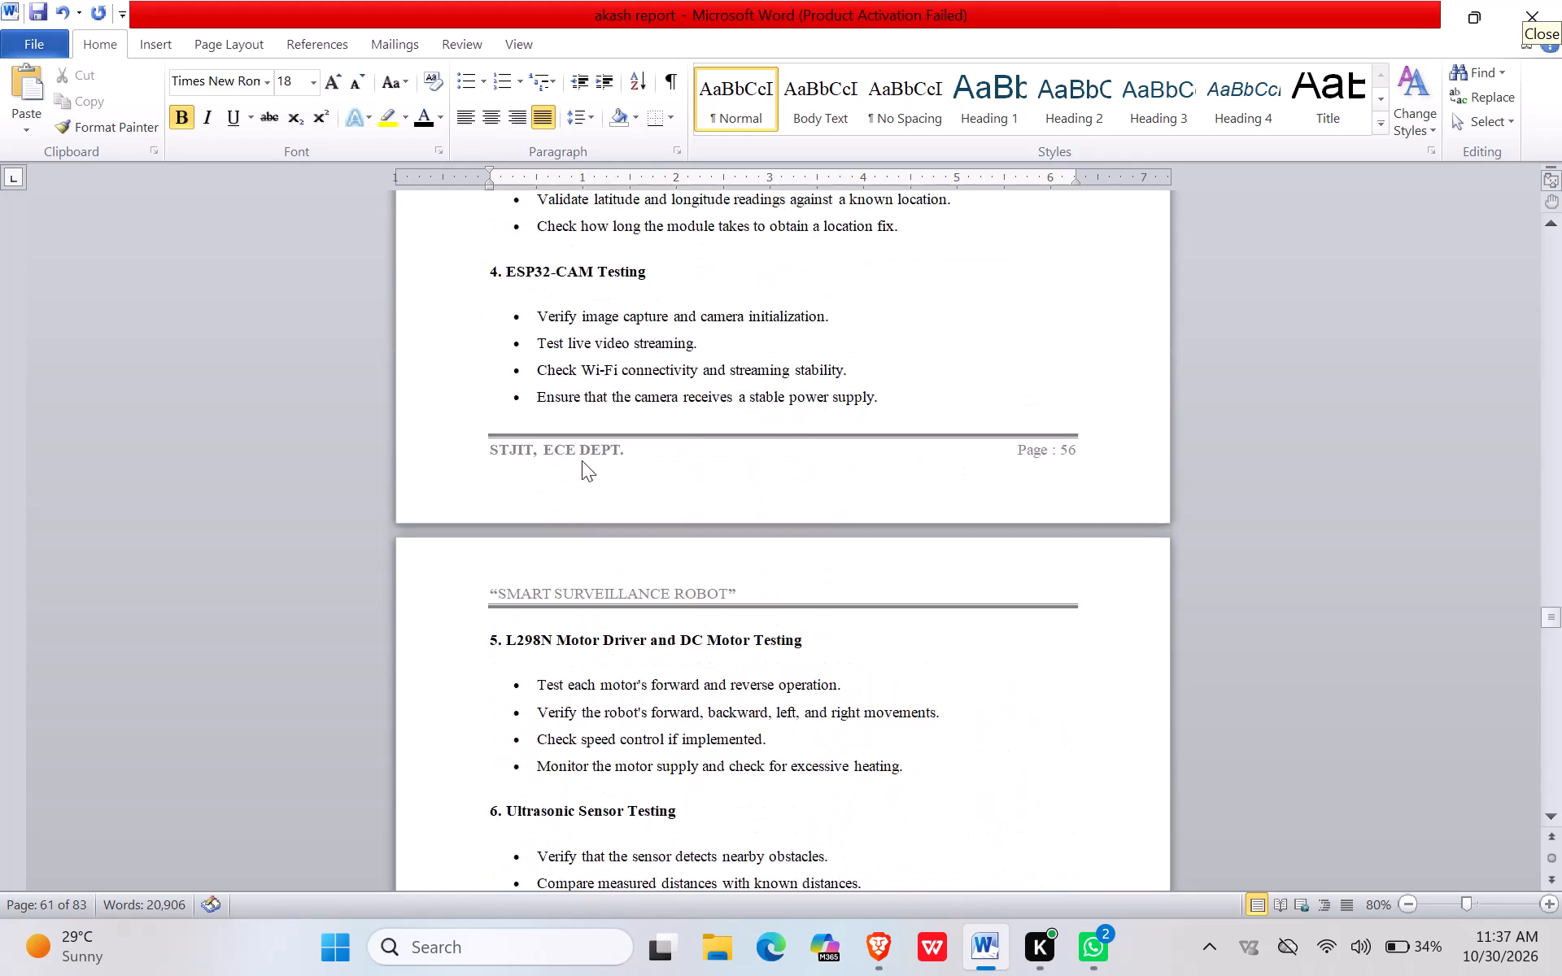
scroll(582, 460, "up", 10)
scroll(579, 464, "down", 20)
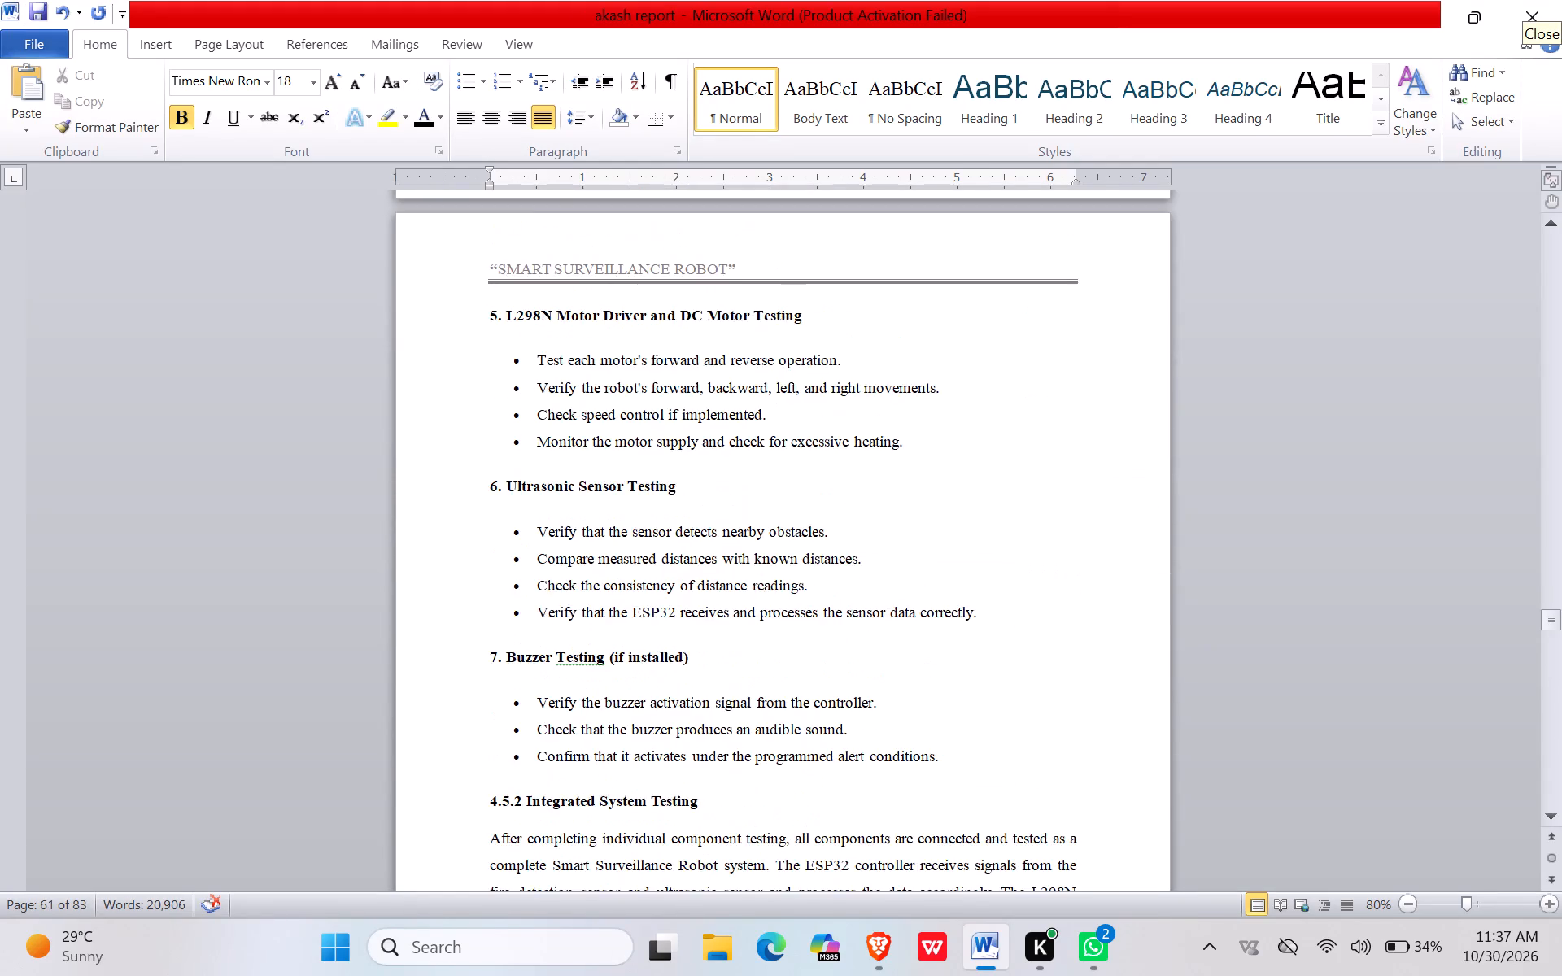
scroll(583, 460, "down", 20)
scroll(583, 460, "down", 18)
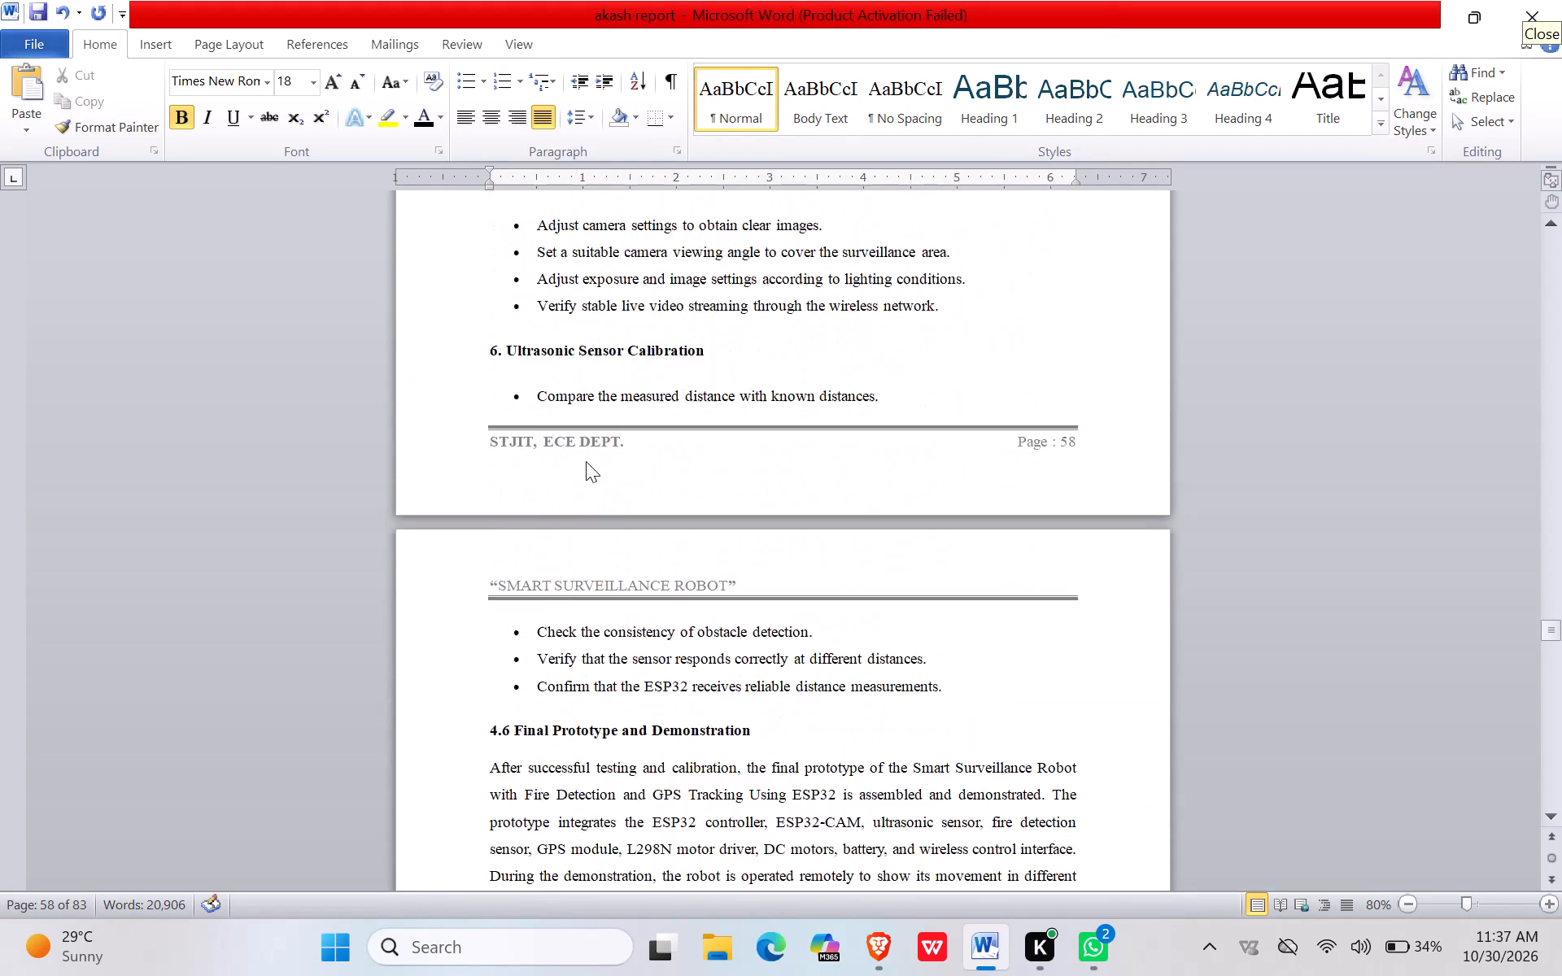
scroll(586, 461, "down", 18)
scroll(586, 461, "down", 4)
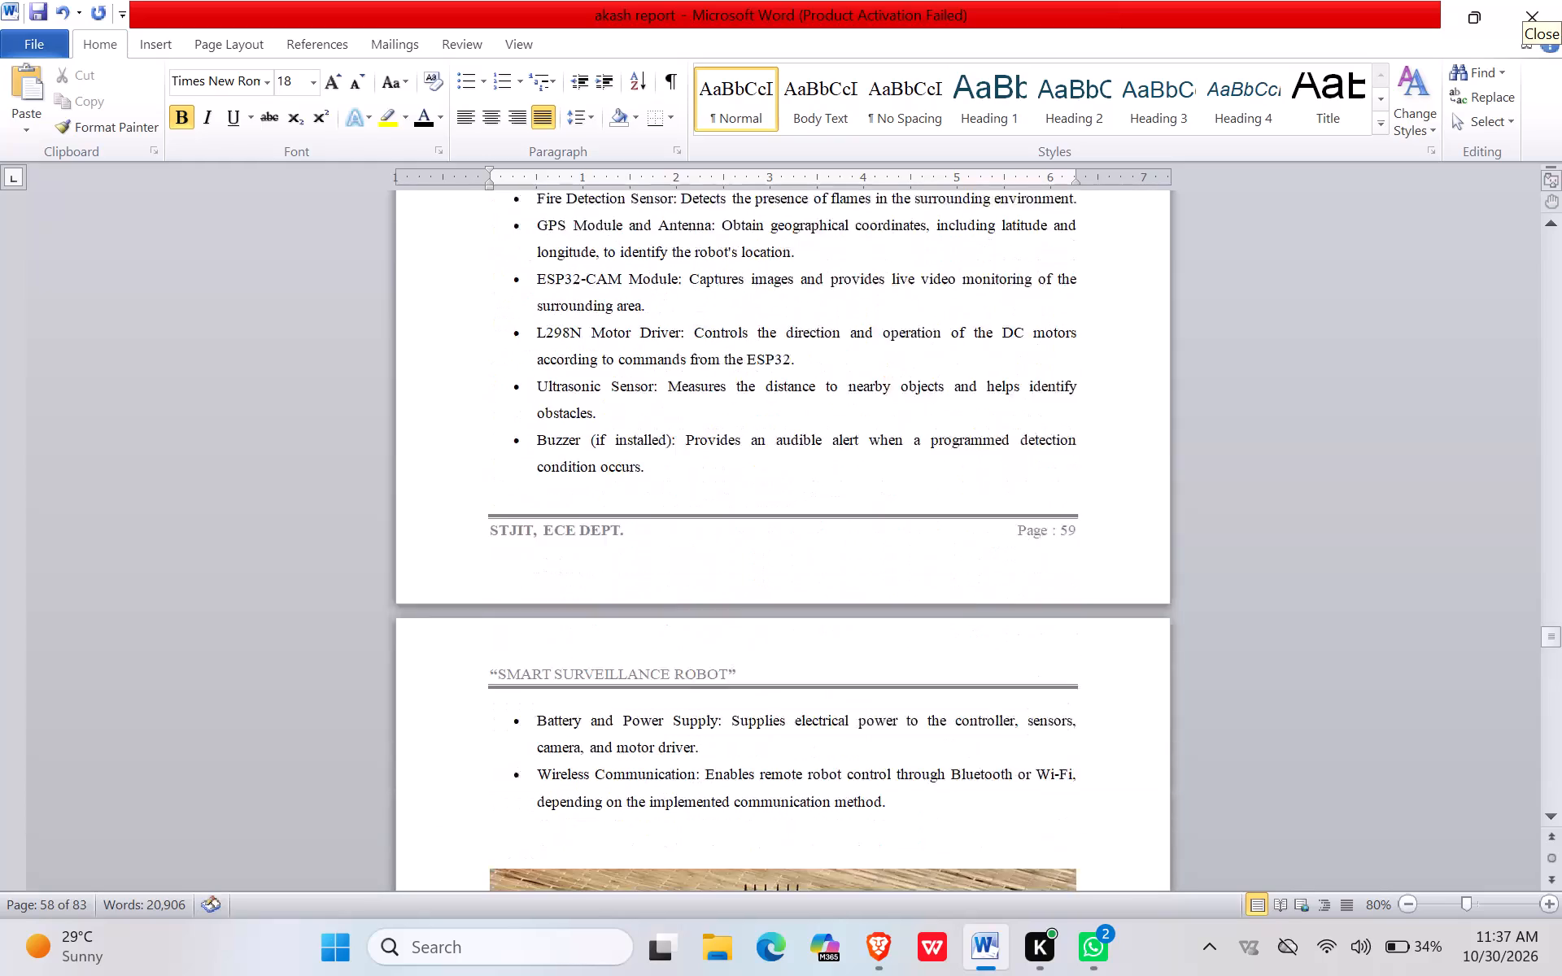
scroll(586, 461, "down", 19)
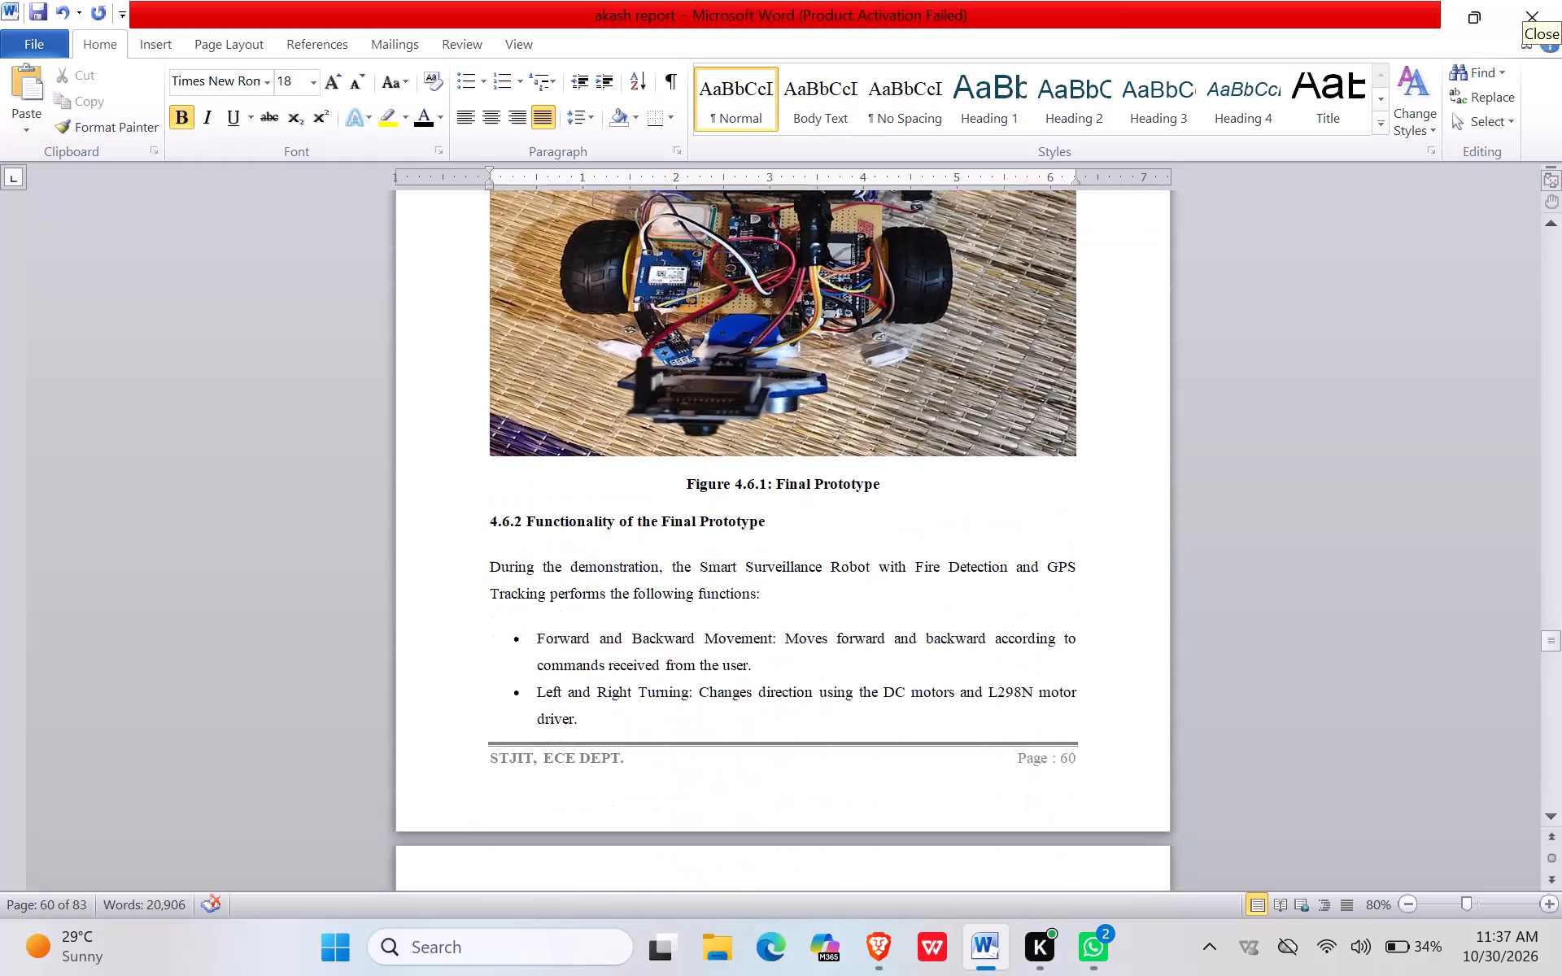
scroll(586, 466, "down", 18)
scroll(587, 477, "down", 5)
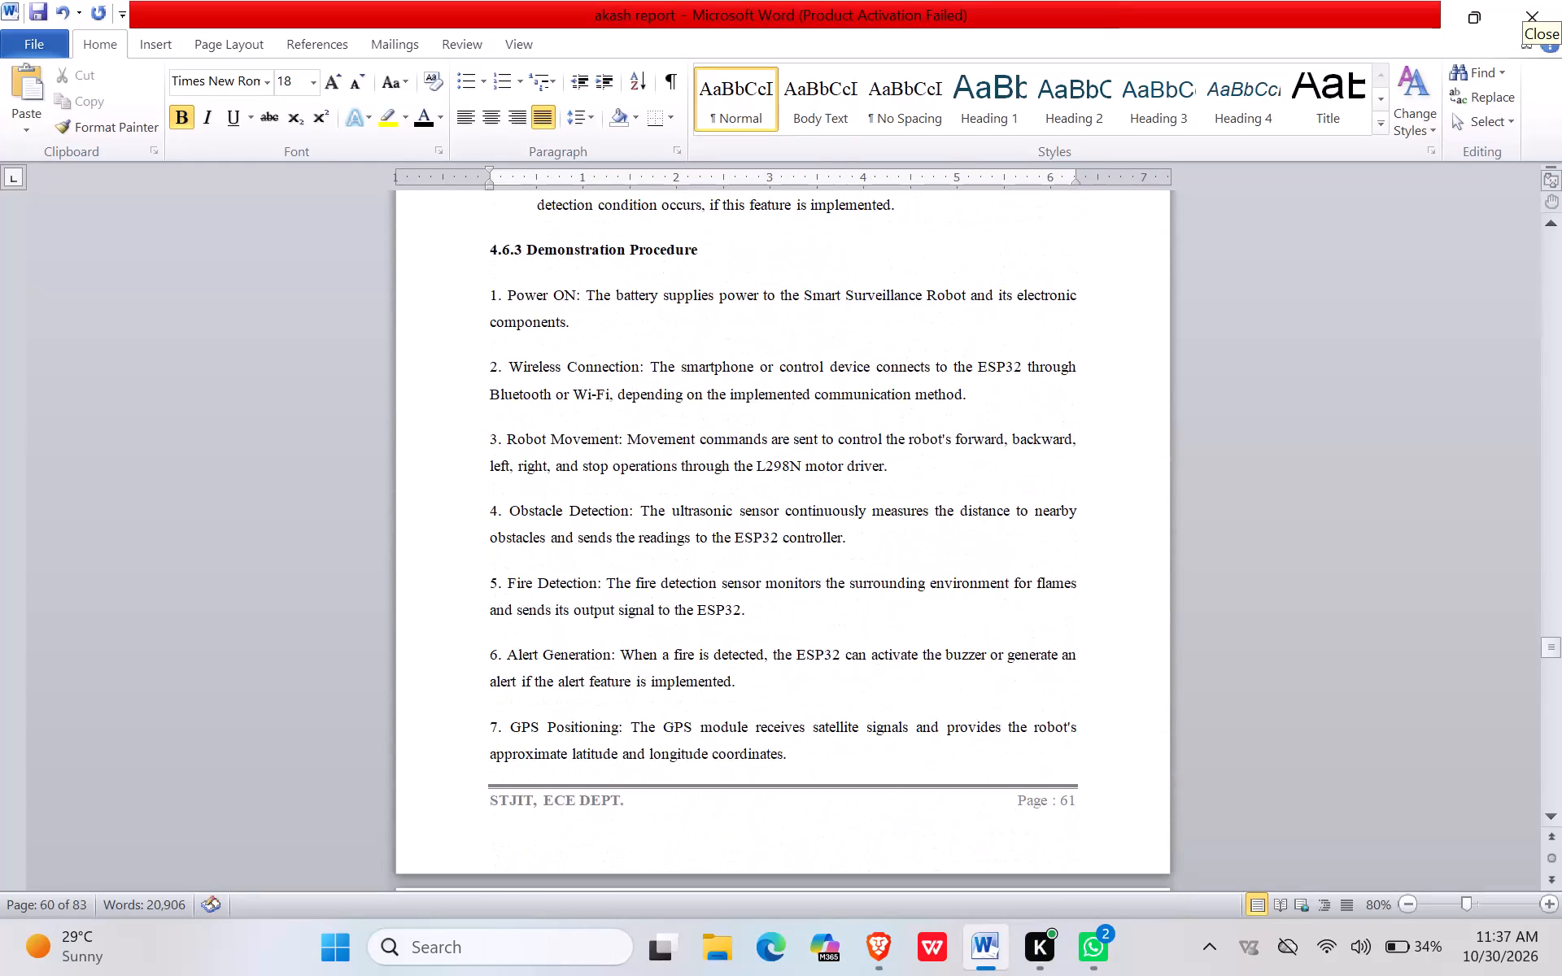
scroll(587, 477, "down", 5)
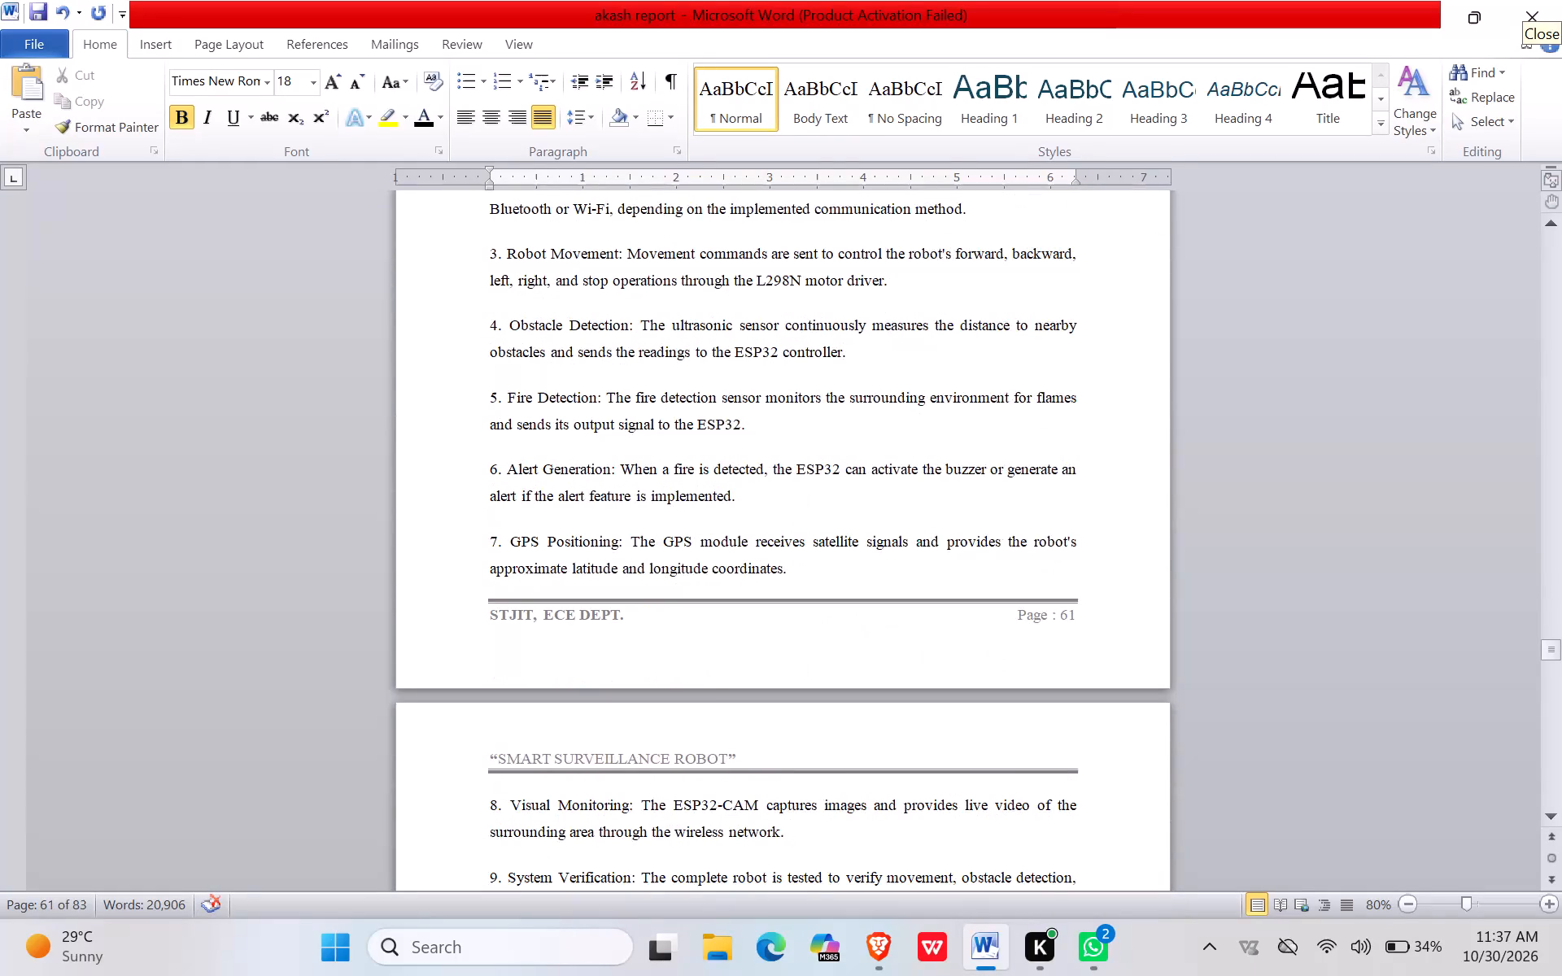
scroll(587, 477, "down", 20)
scroll(587, 477, "down", 8)
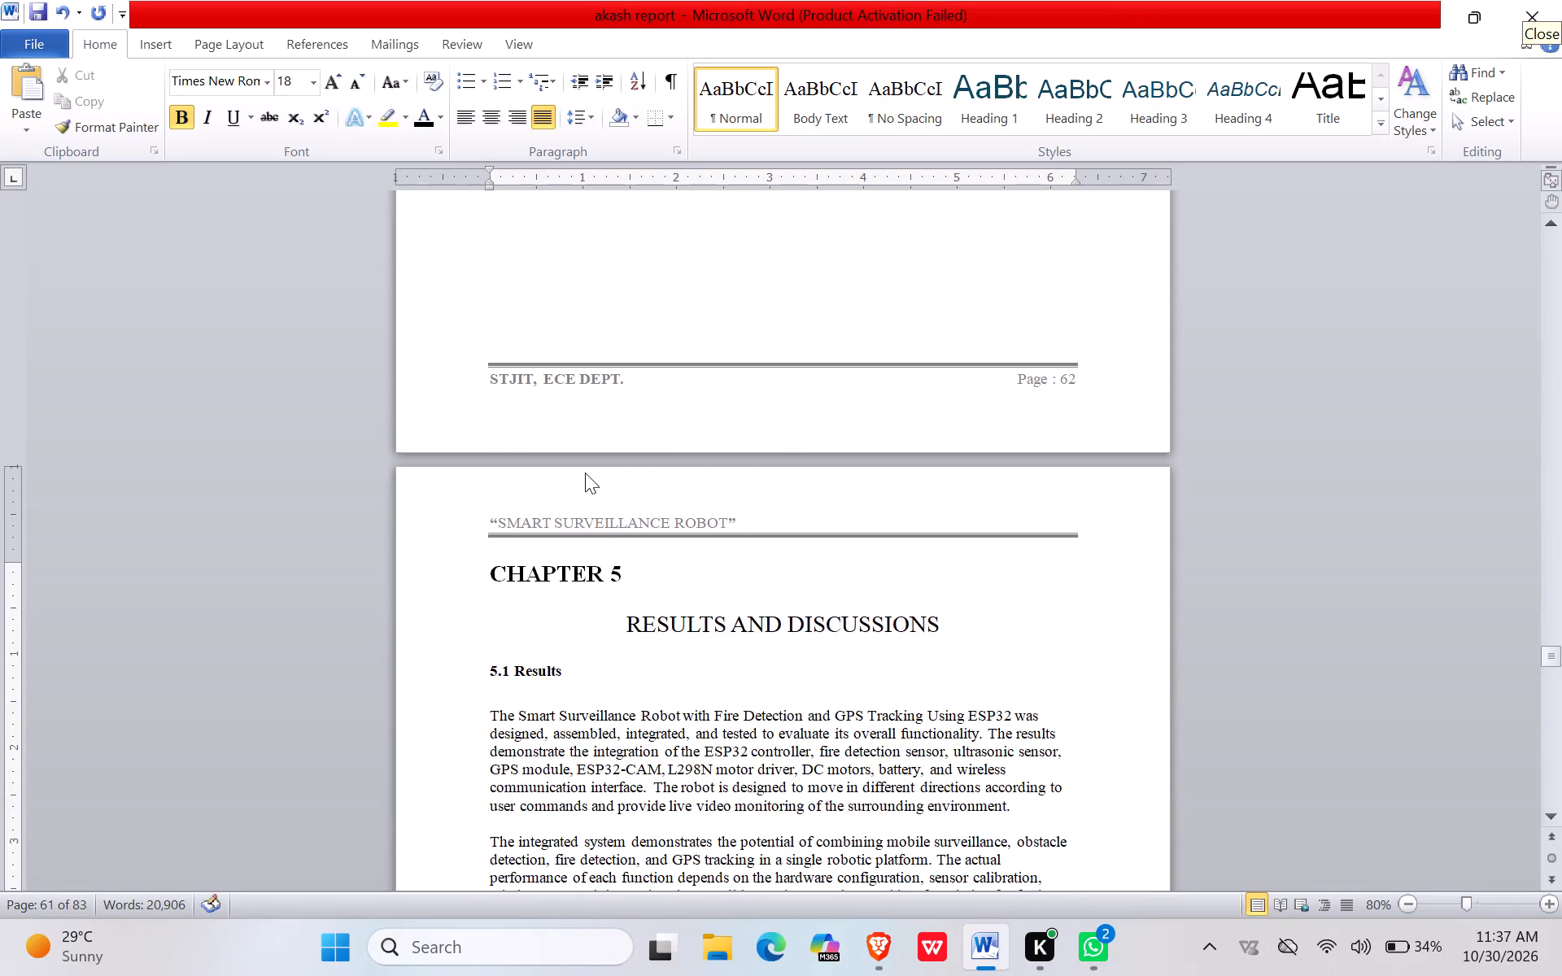
Format the CHAPTER 5 heading as bold, size 16 and left-aligned, with 1.5 line spacing.
scroll(585, 472, "down", 3)
left_click(443, 440)
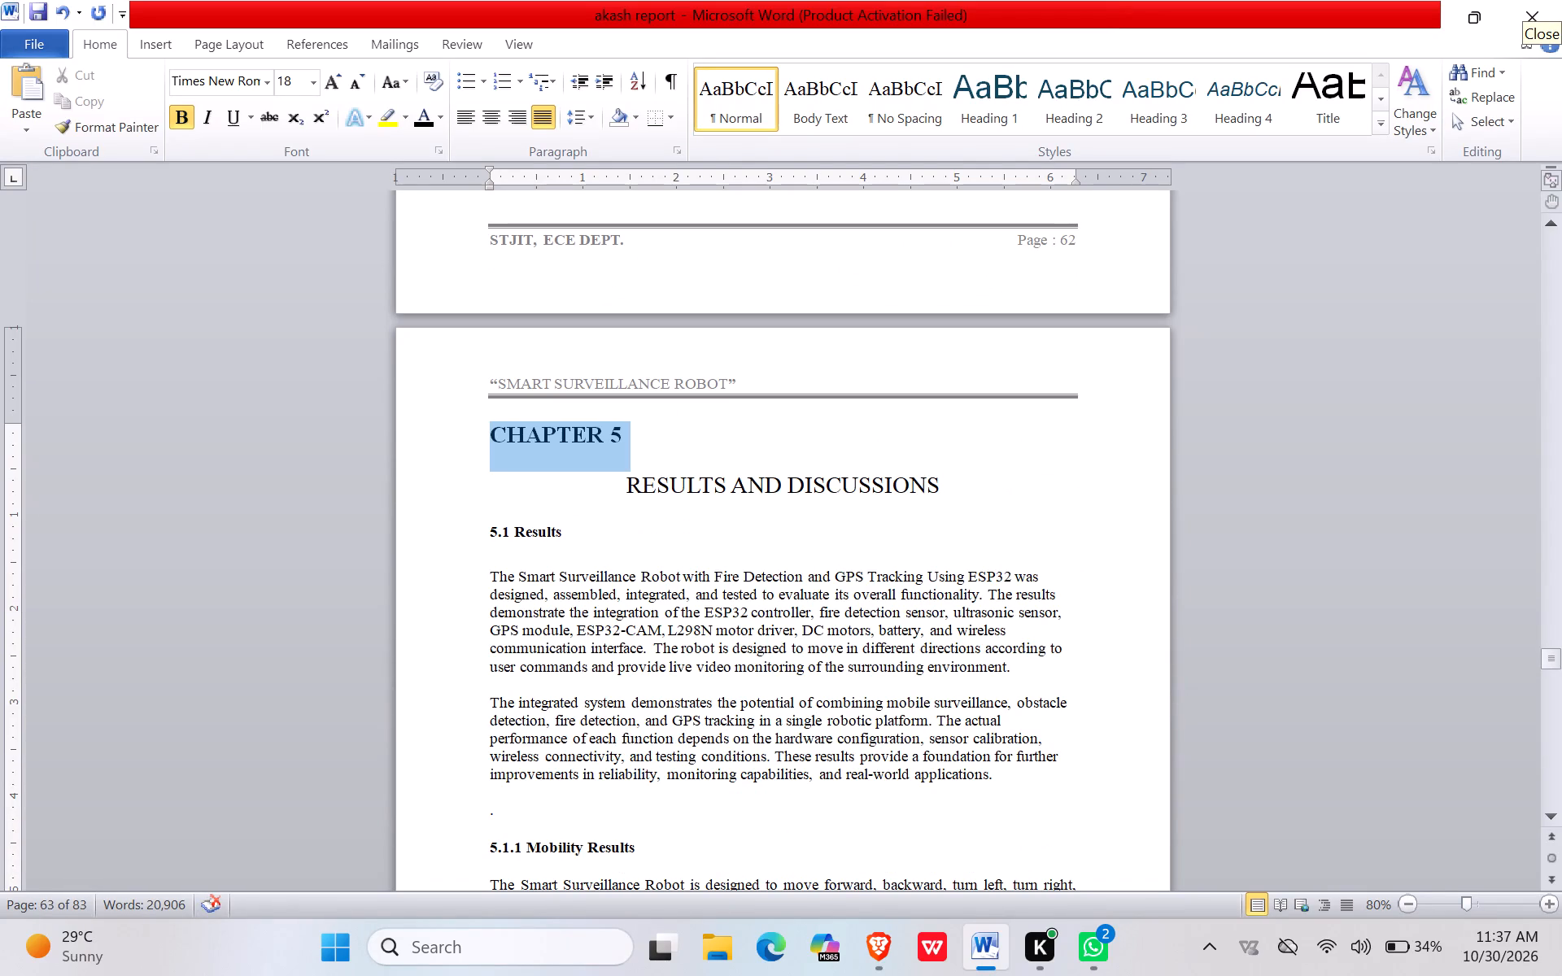
left_click(184, 114)
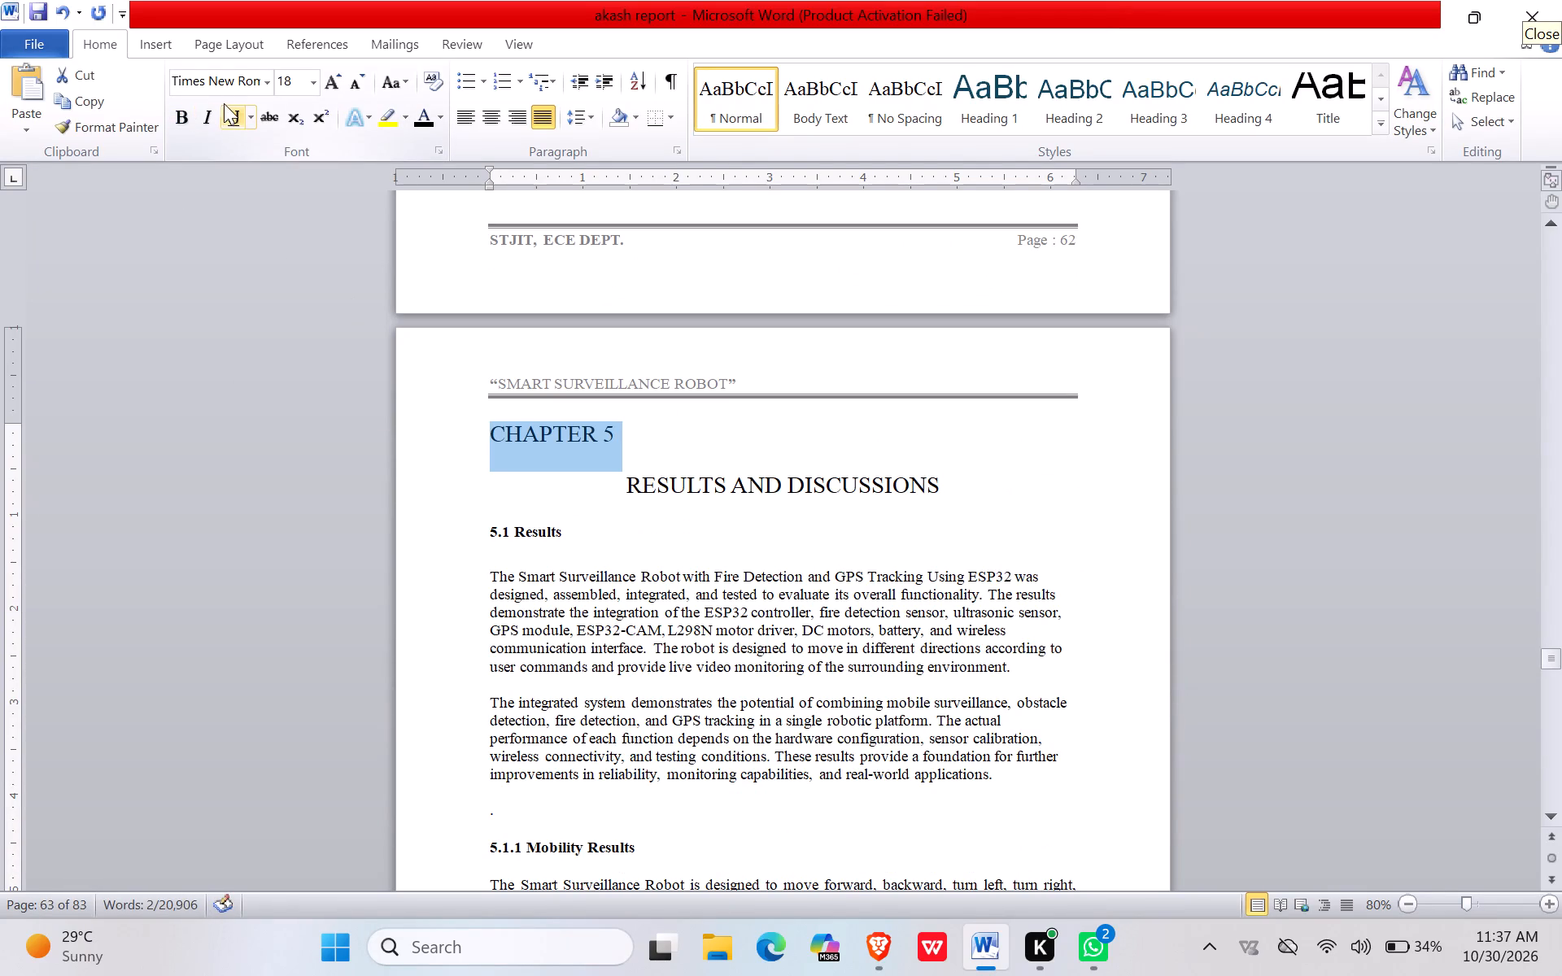
left_click(181, 124)
left_click(348, 86)
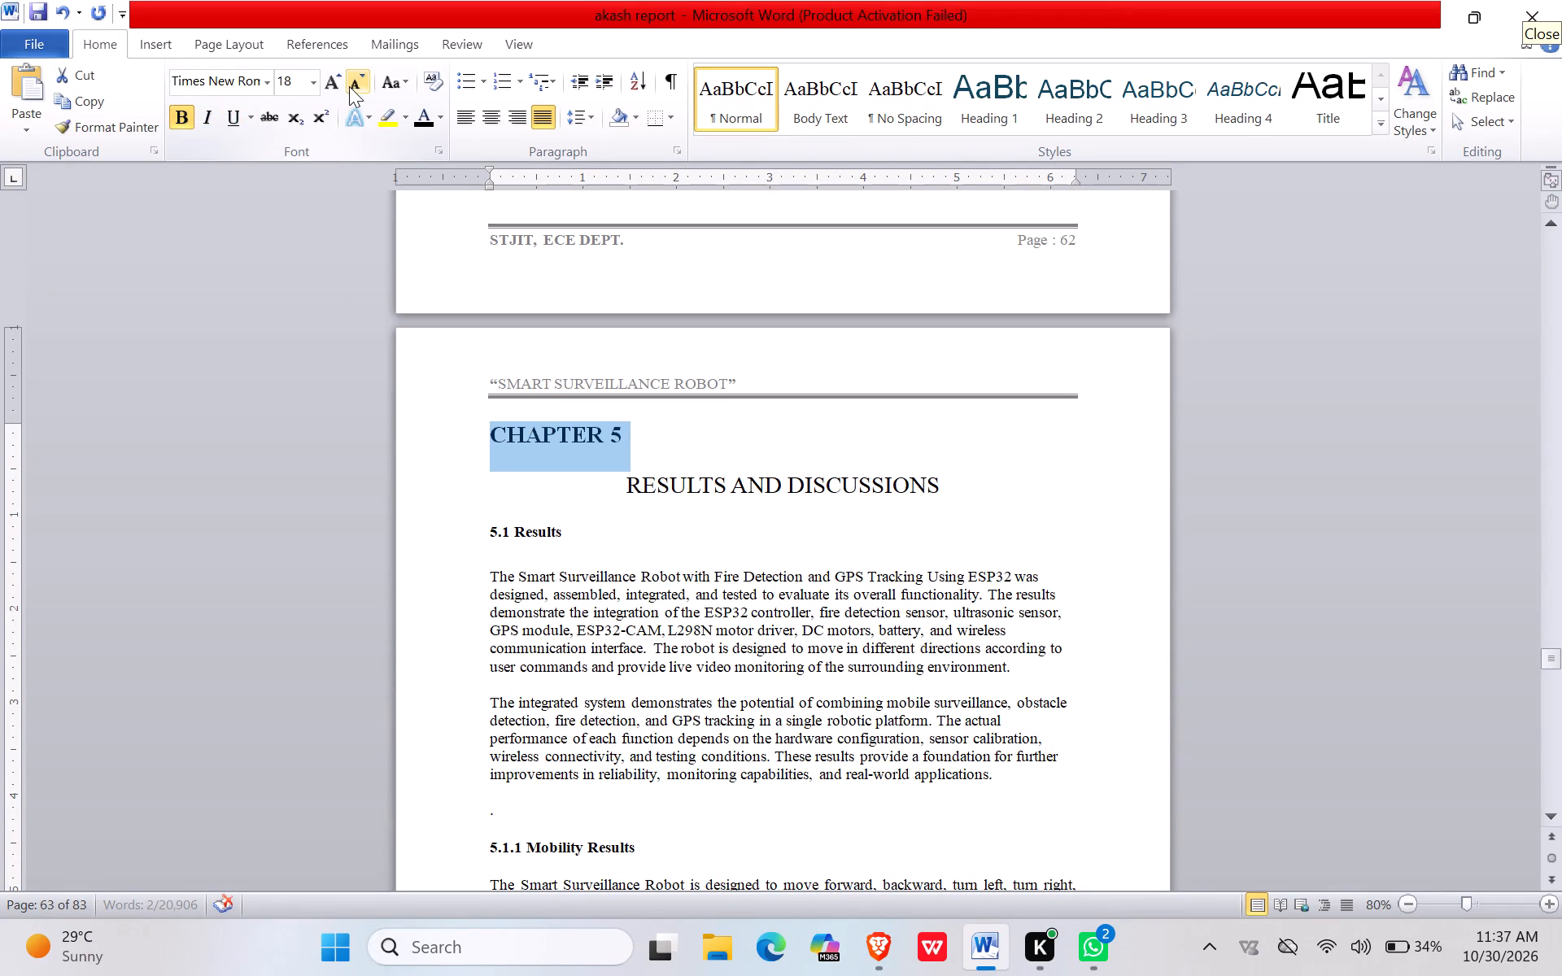
left_click(421, 122)
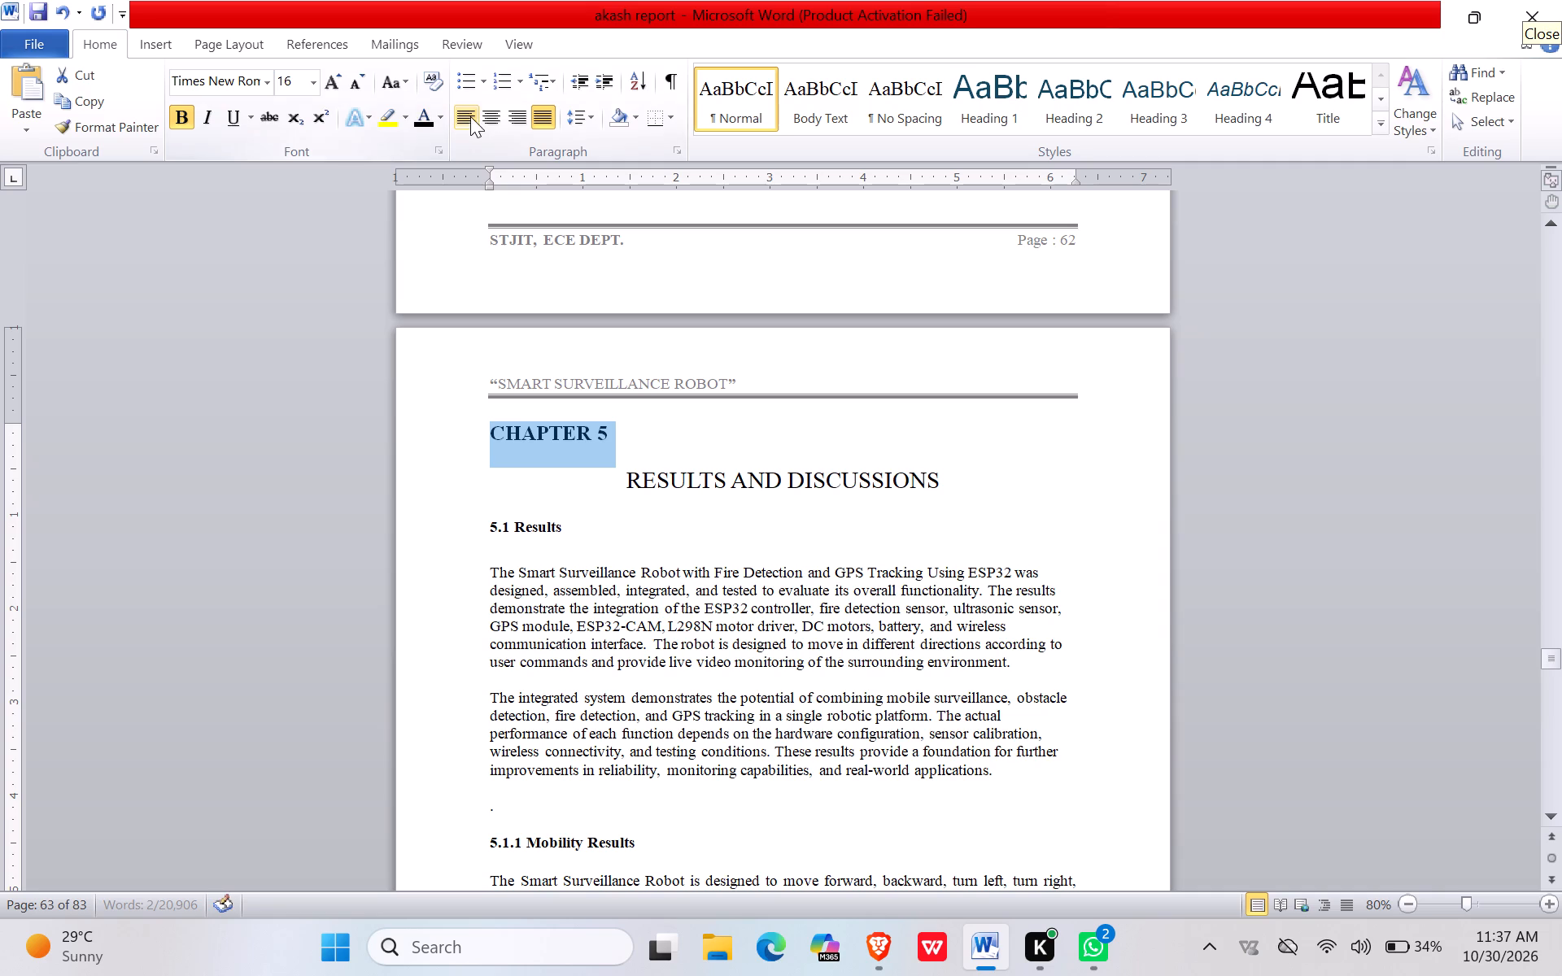
left_click(470, 116)
left_click(583, 118)
left_click(464, 191)
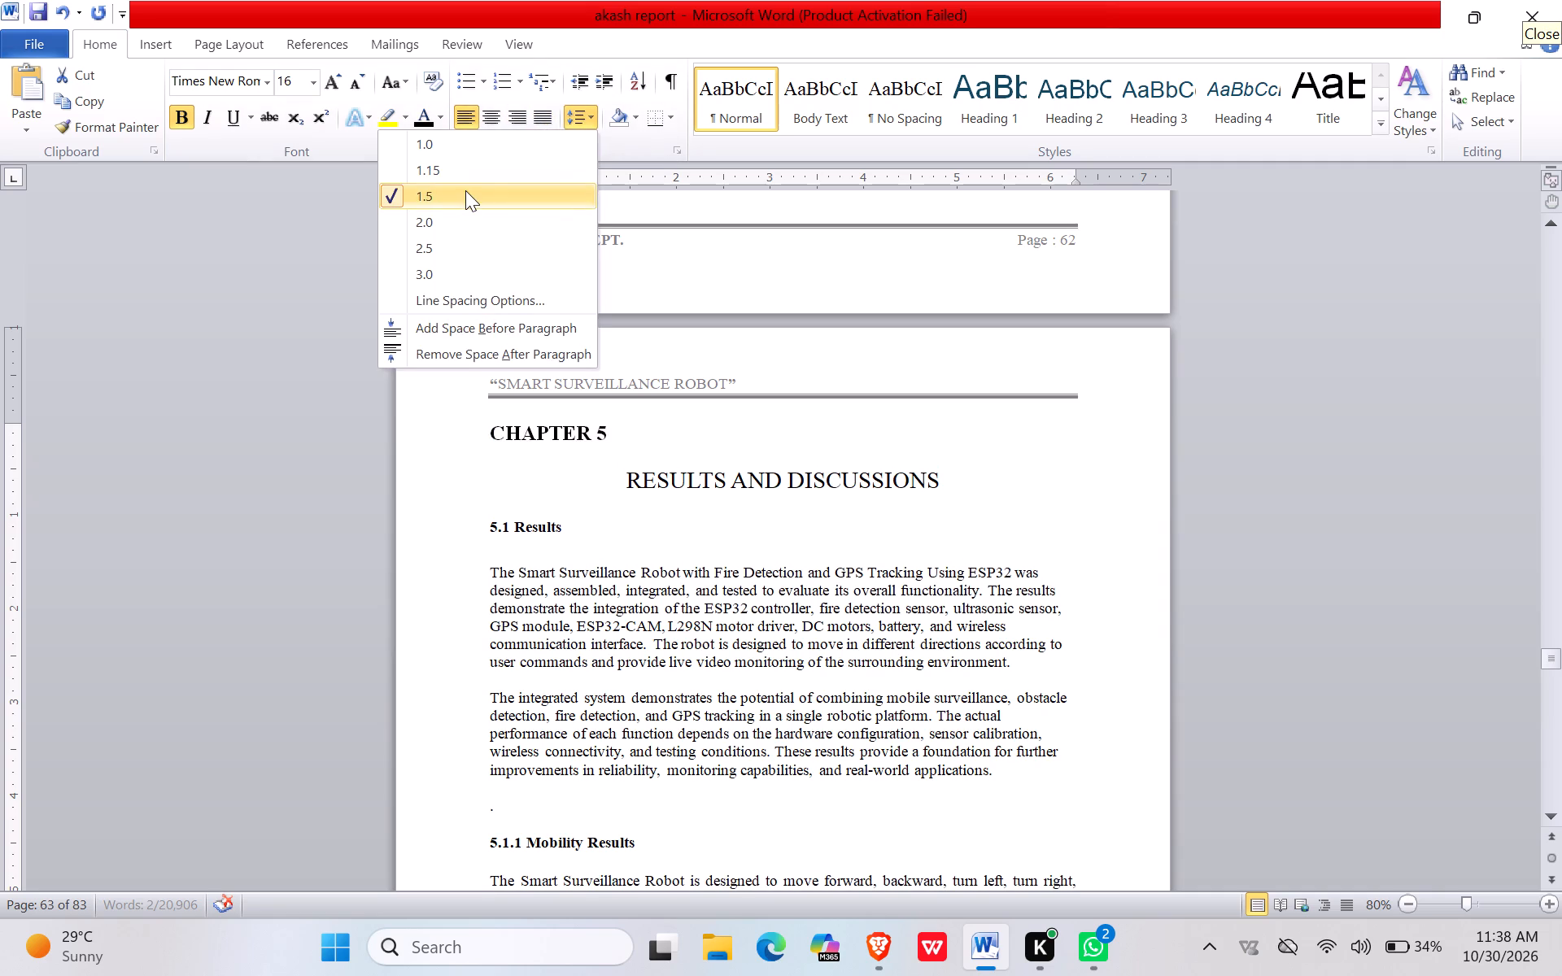
Format the RESULTS AND DISCUSSIONS title as bold, size 14 and centred, with 1.5 line spacing.
left_click(412, 490)
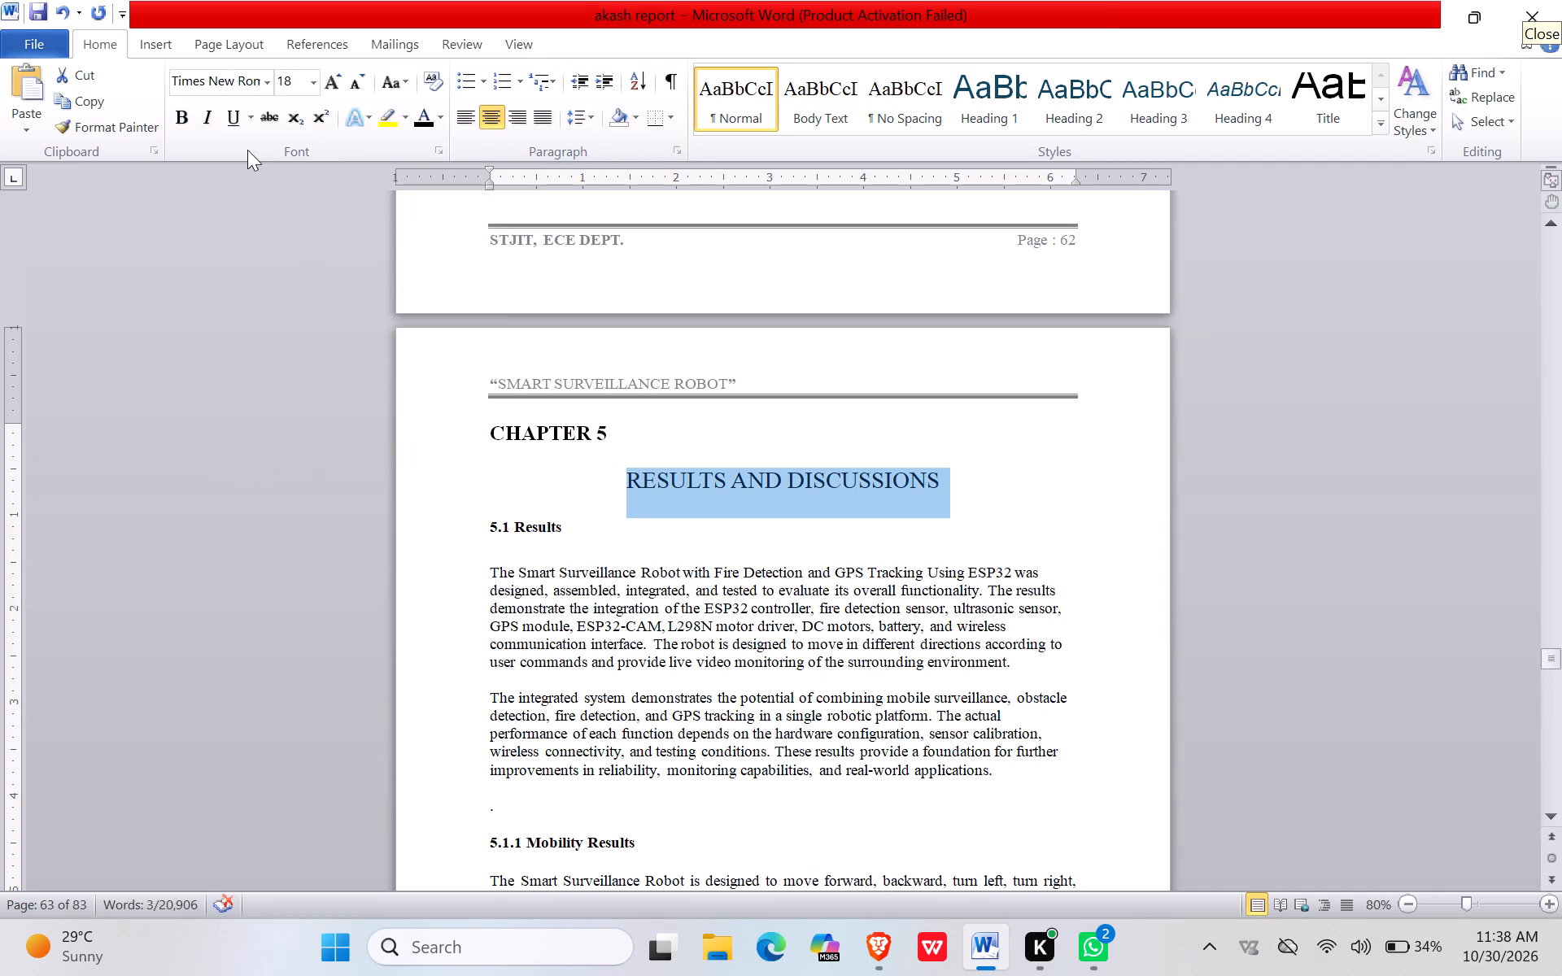
left_click(173, 124)
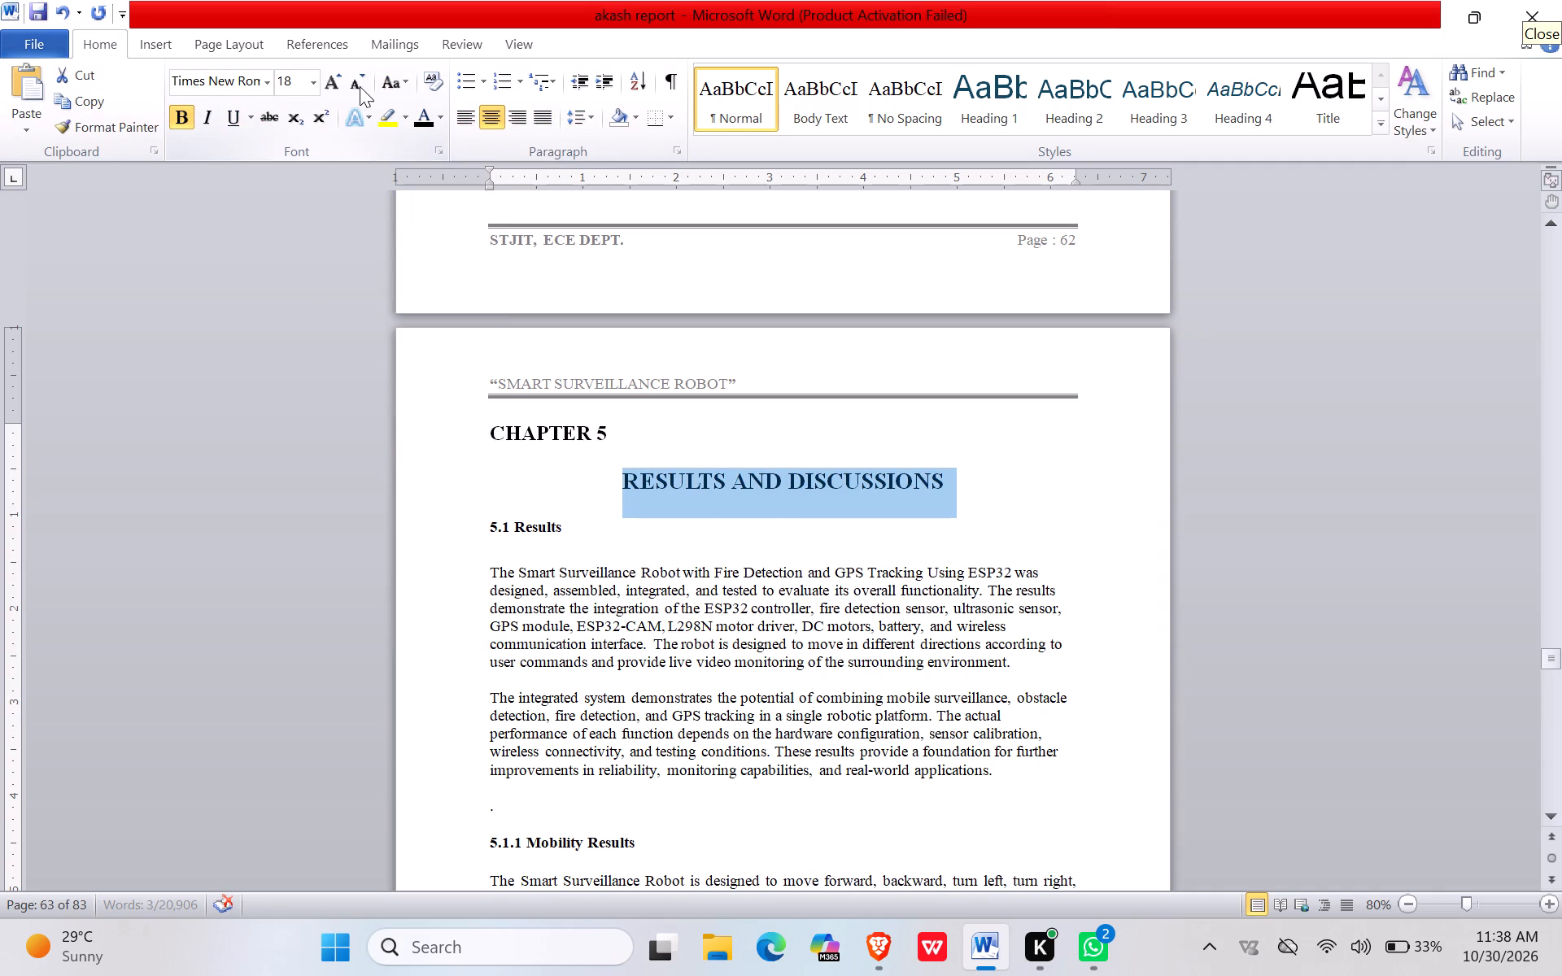
double_click(352, 88)
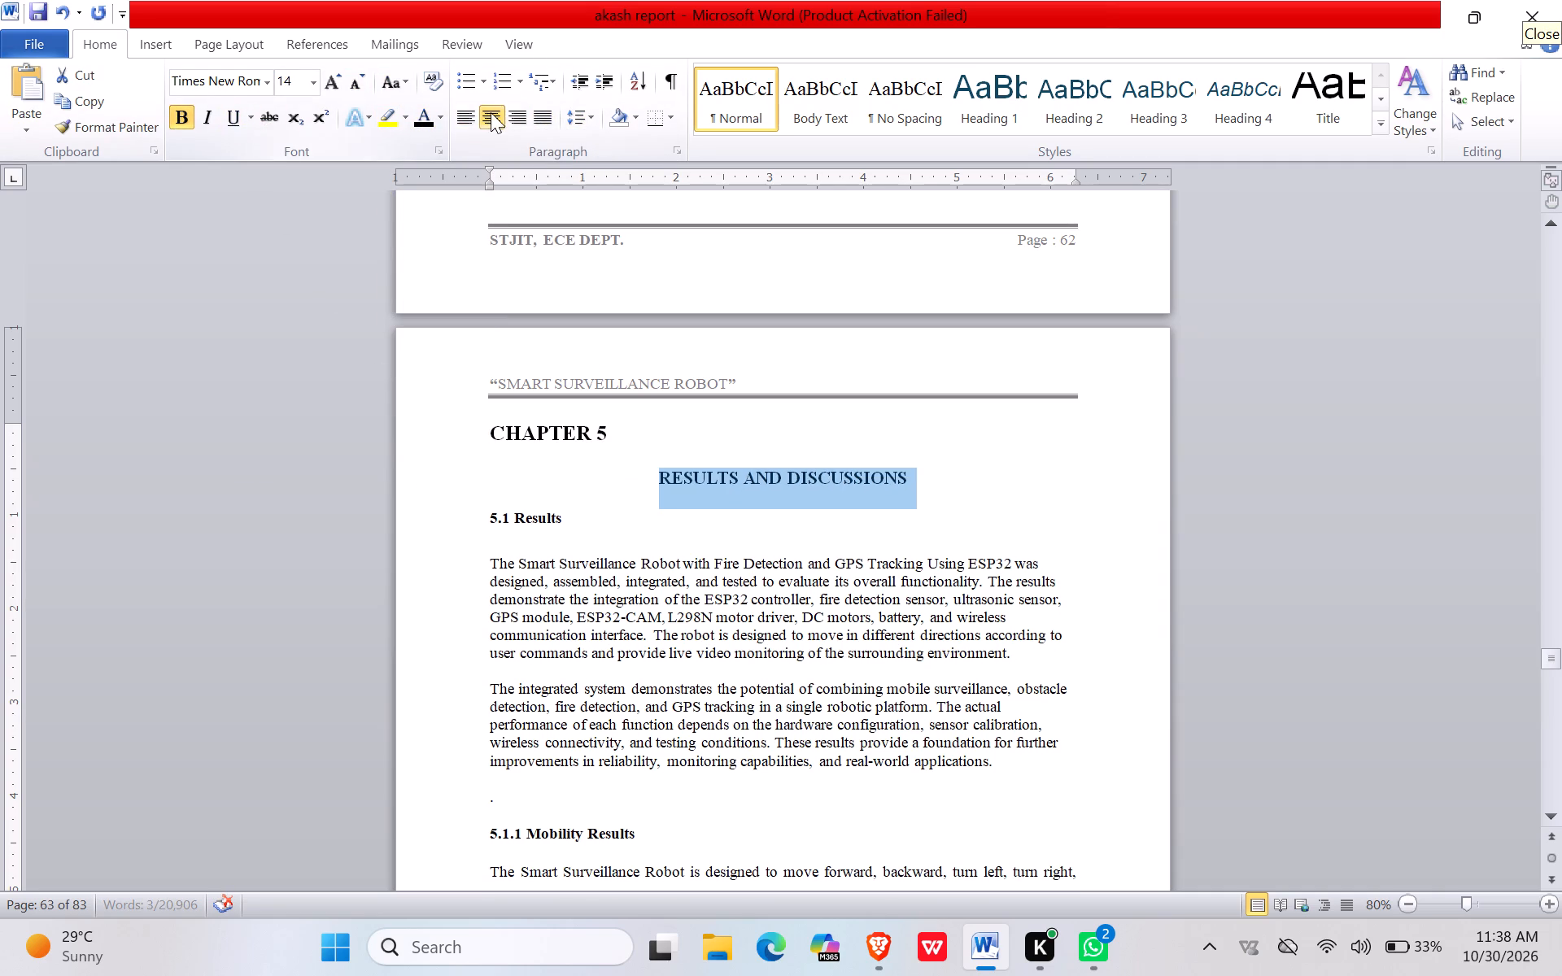
left_click(490, 112)
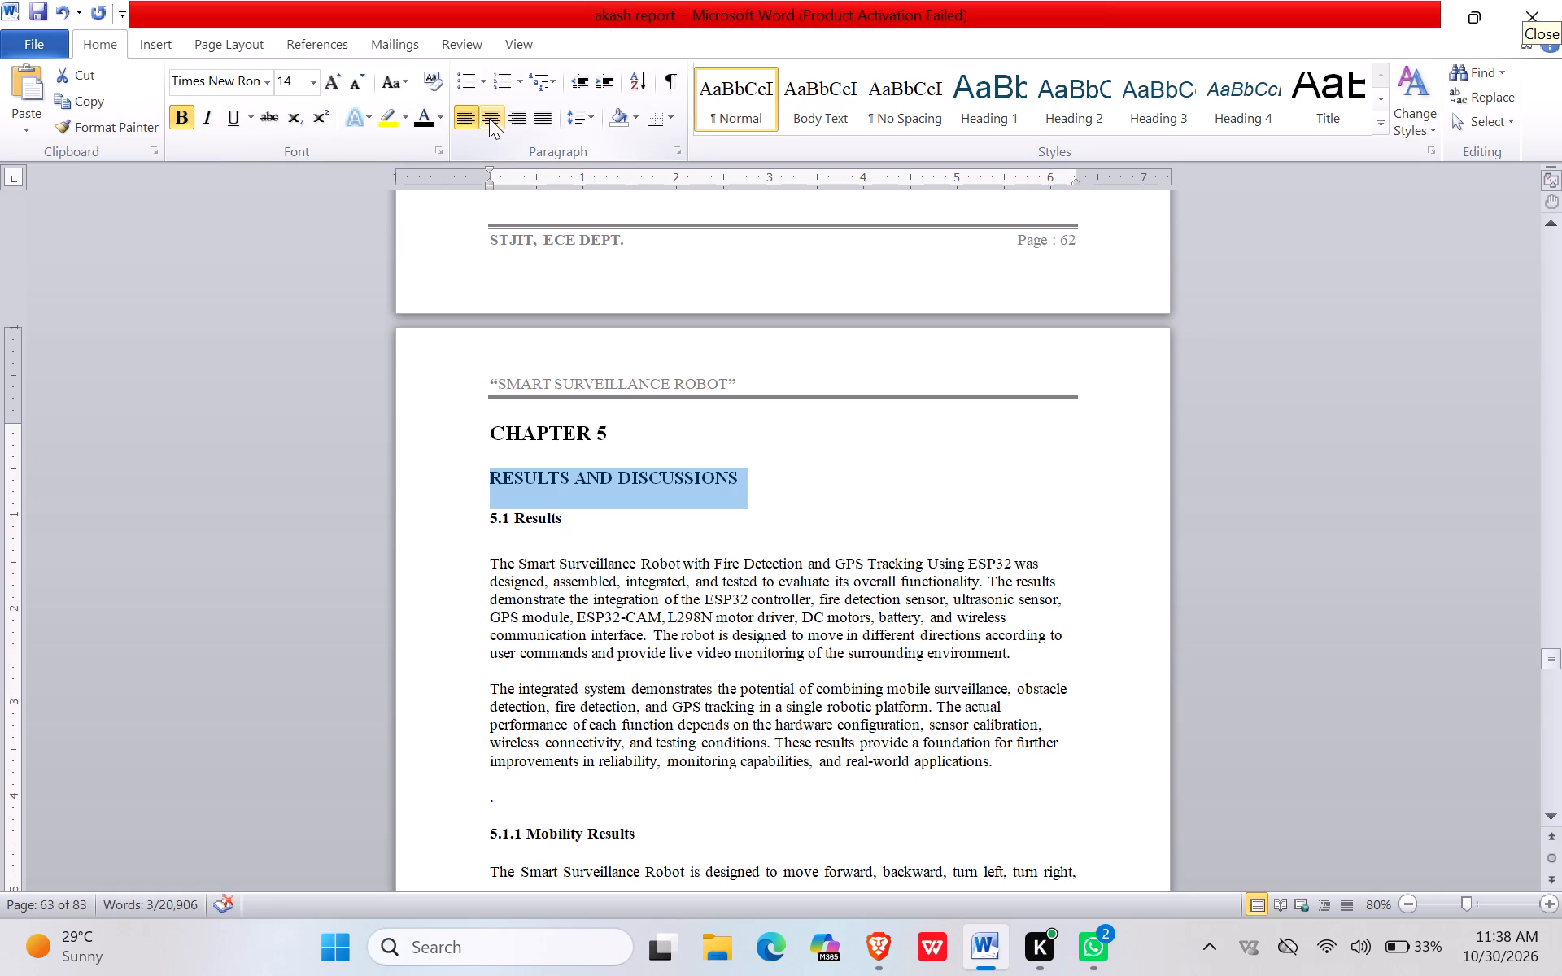
left_click(489, 118)
left_click(584, 117)
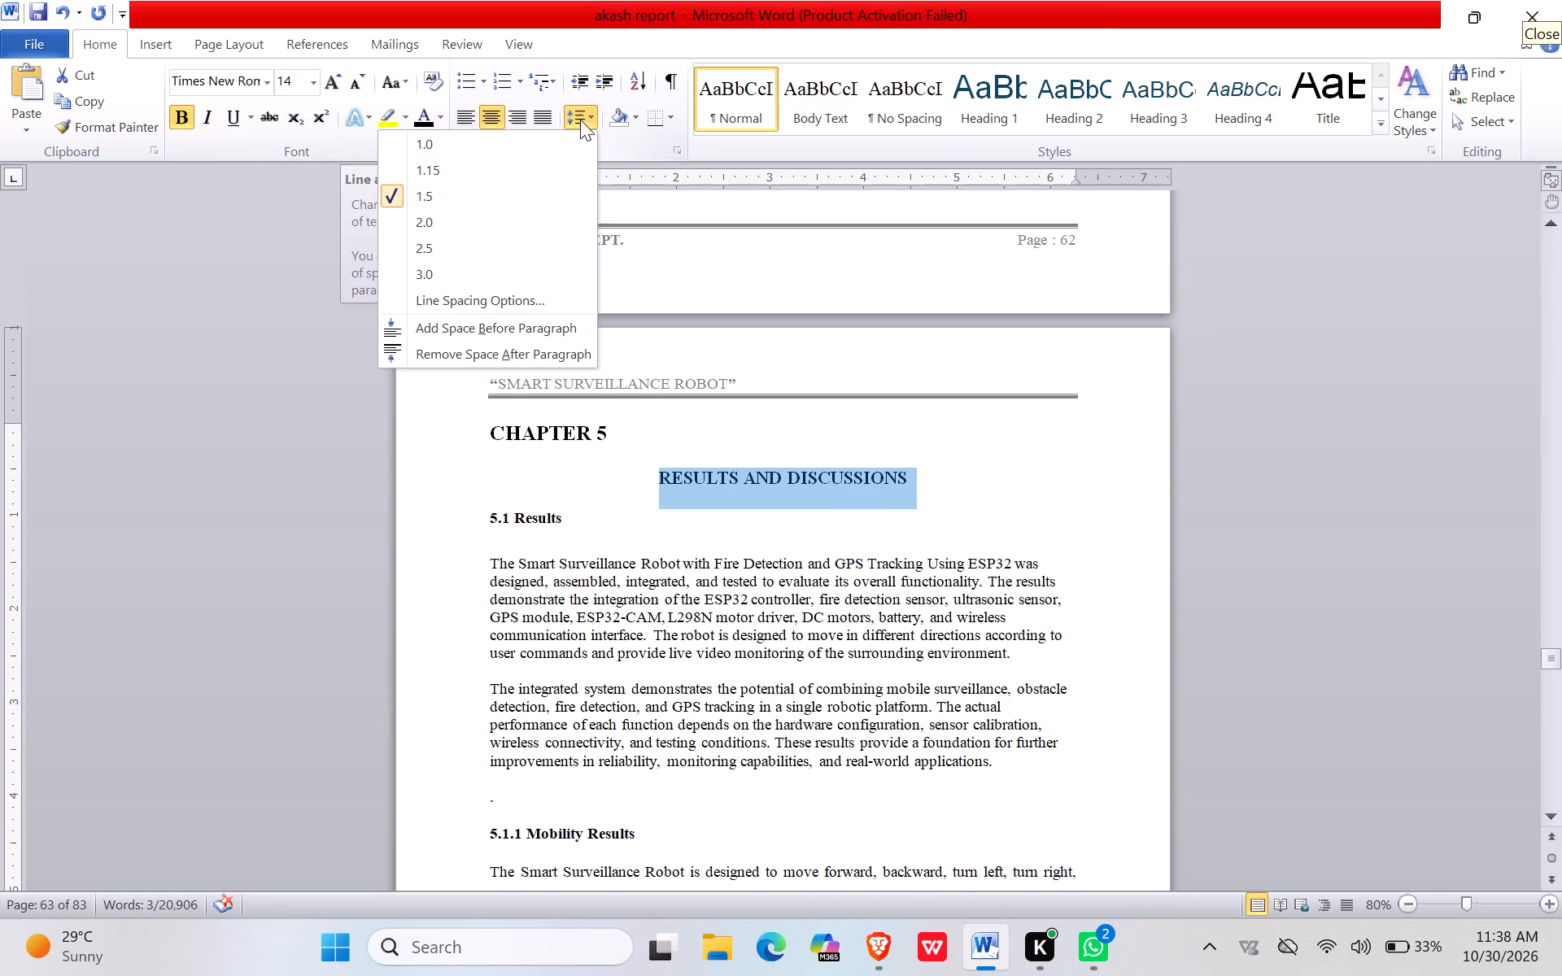
left_click(454, 185)
Format the 5.1 Results heading as bold and justified with 1.5 line spacing.
left_click(452, 536)
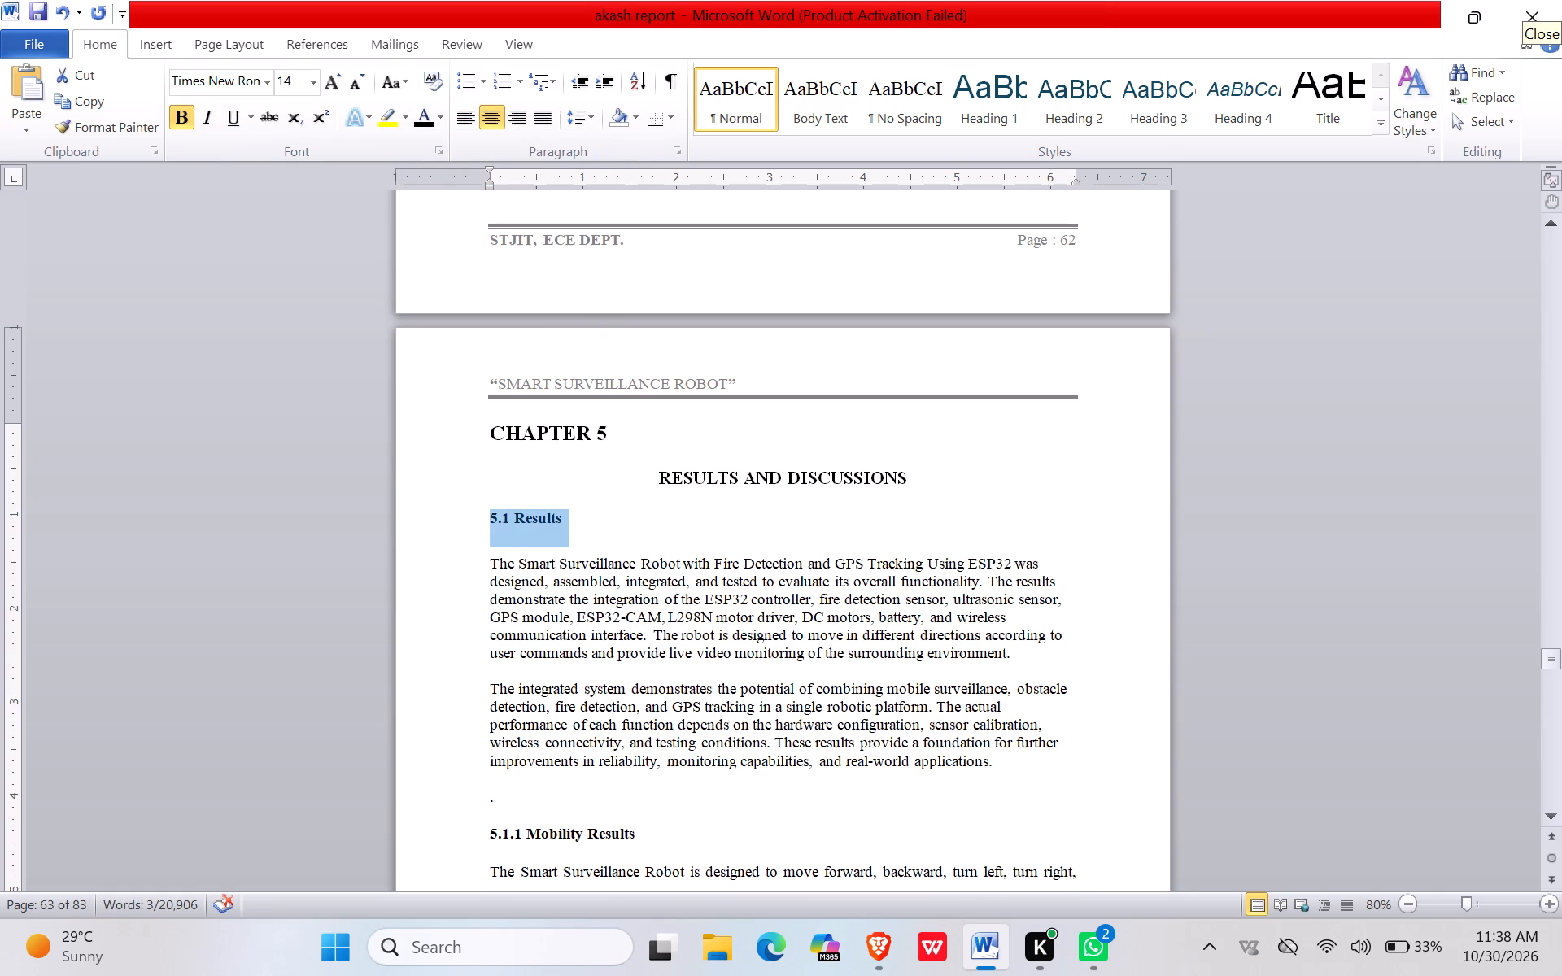
left_click(185, 117)
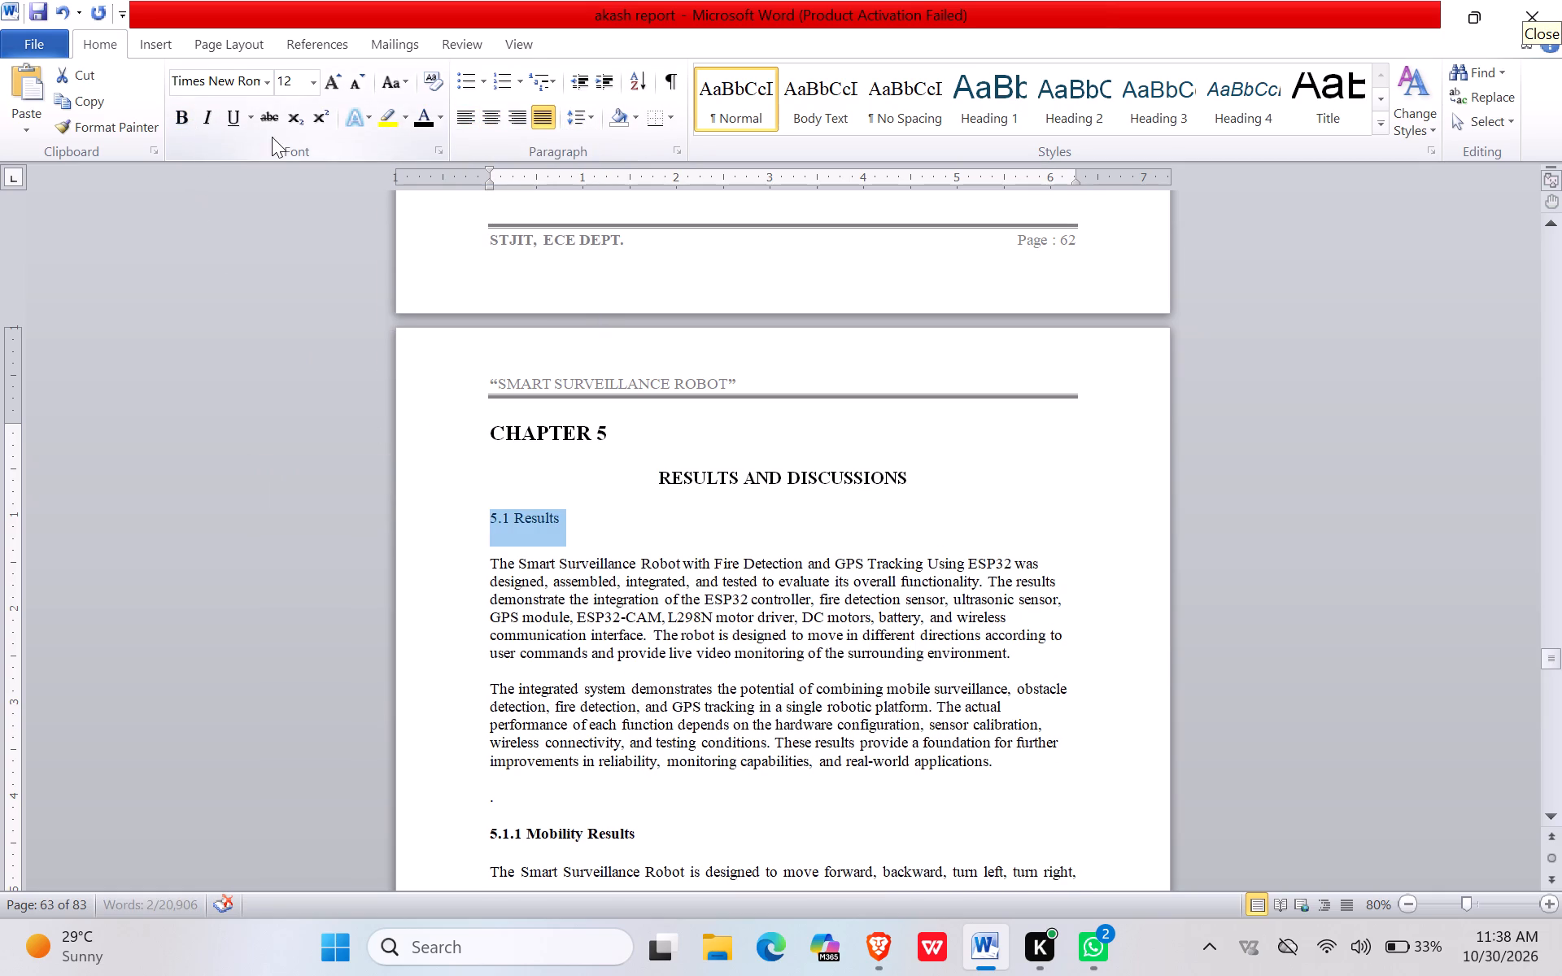
left_click(172, 111)
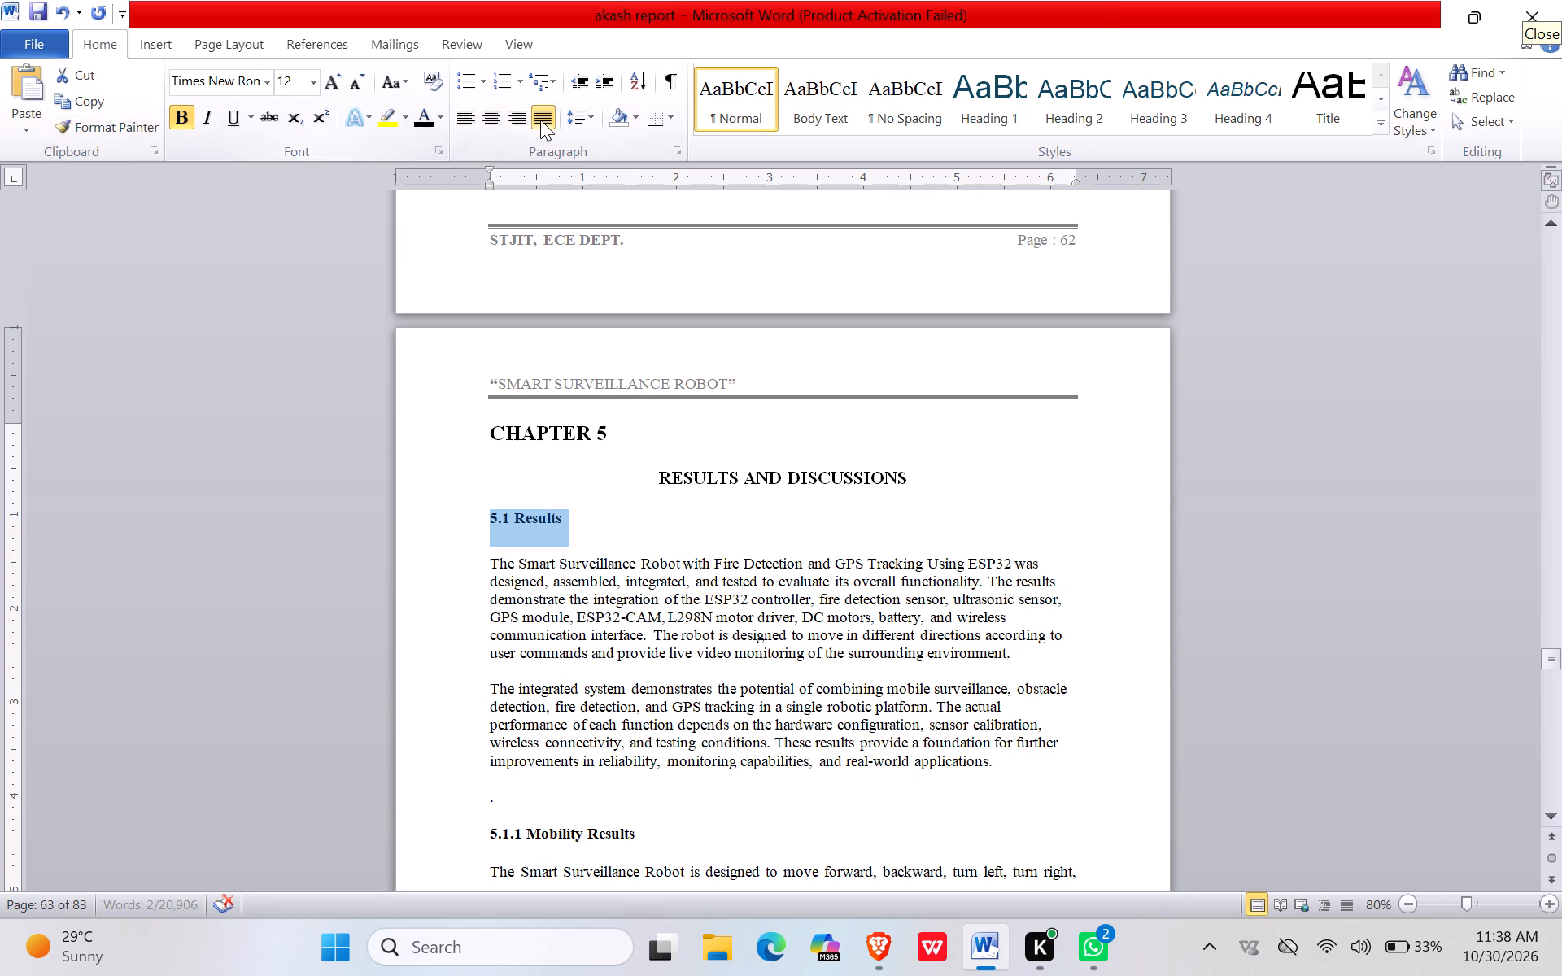
left_click(542, 119)
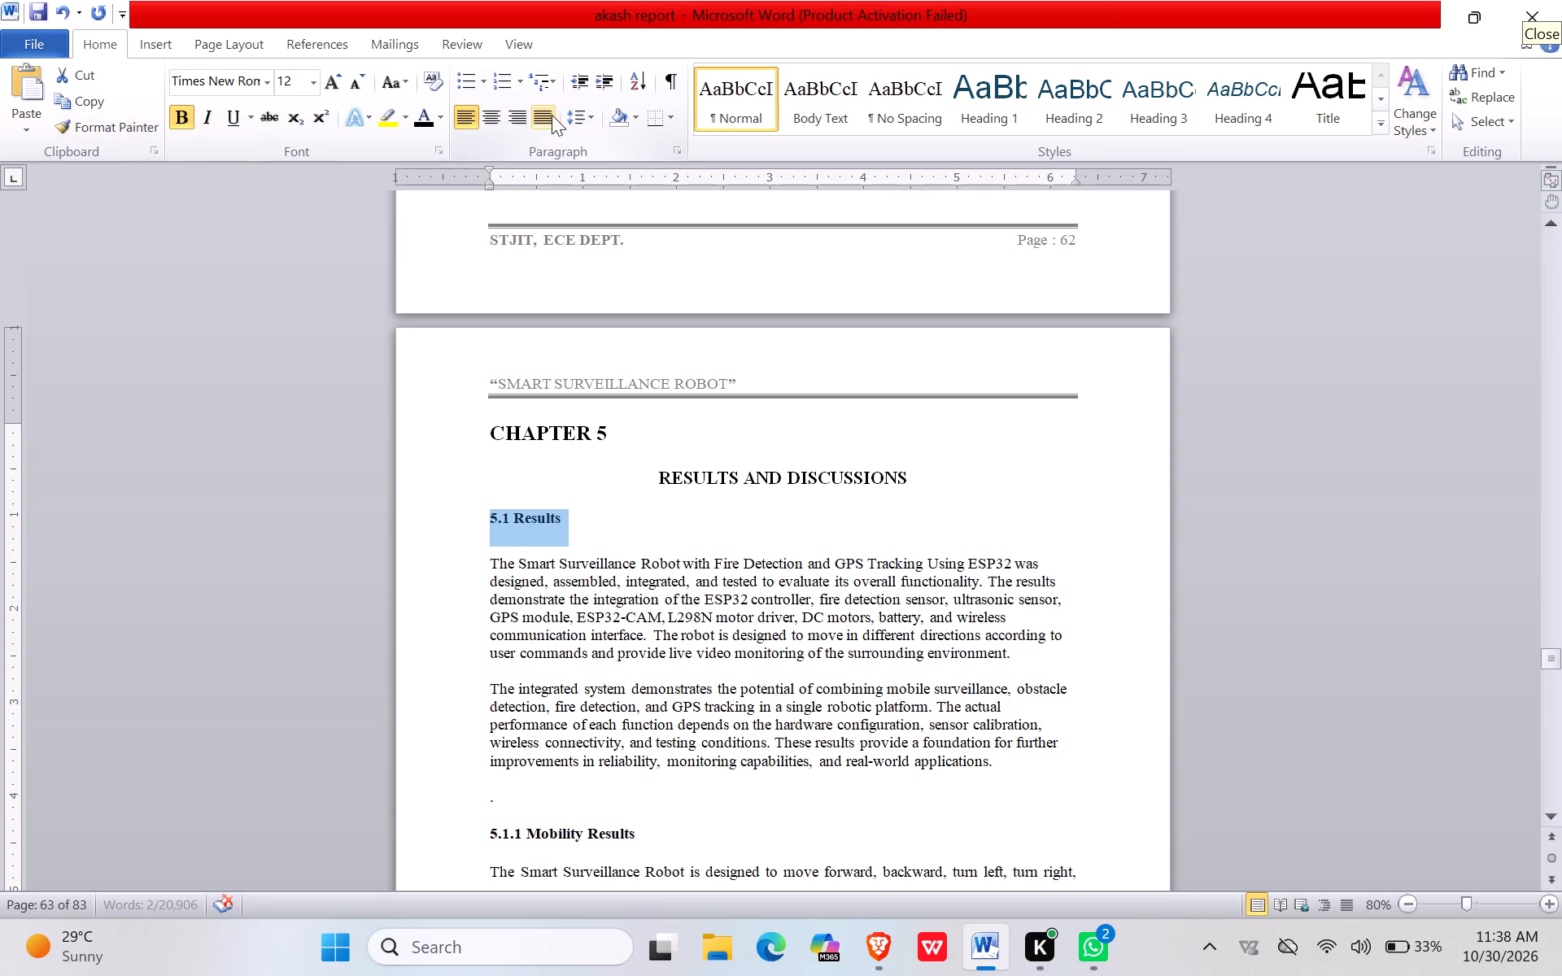
left_click(552, 115)
left_click(574, 119)
left_click(475, 188)
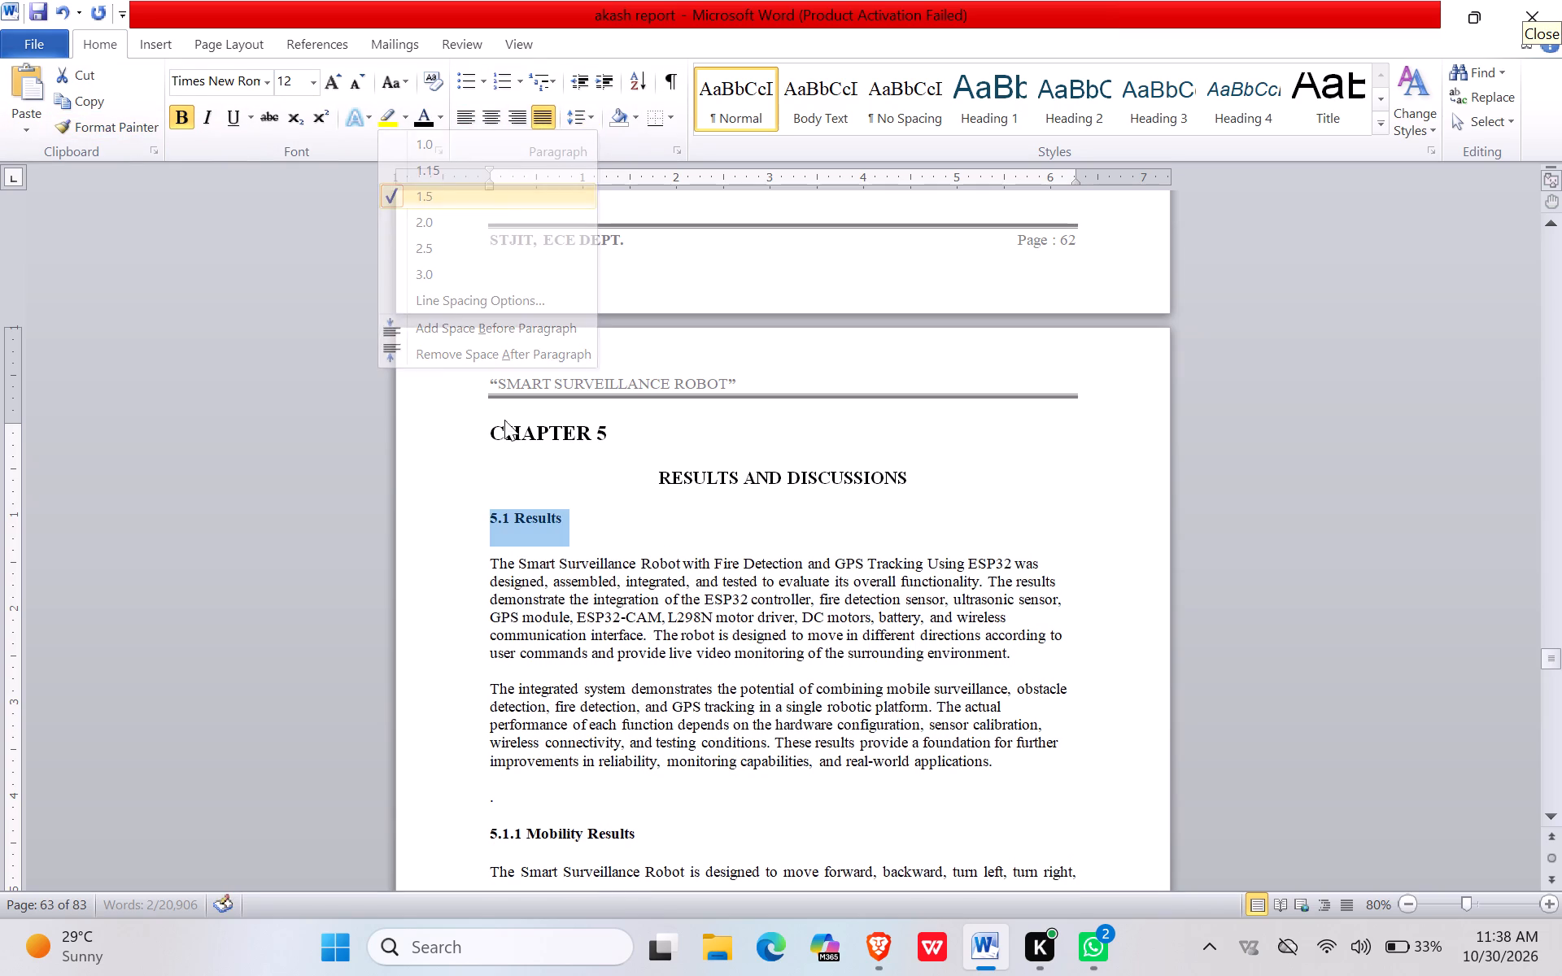
Justify the 5.1 Results heading and its two body paragraphs together and apply 1.5 line spacing.
left_click_drag(473, 504, 512, 541)
left_click(506, 529)
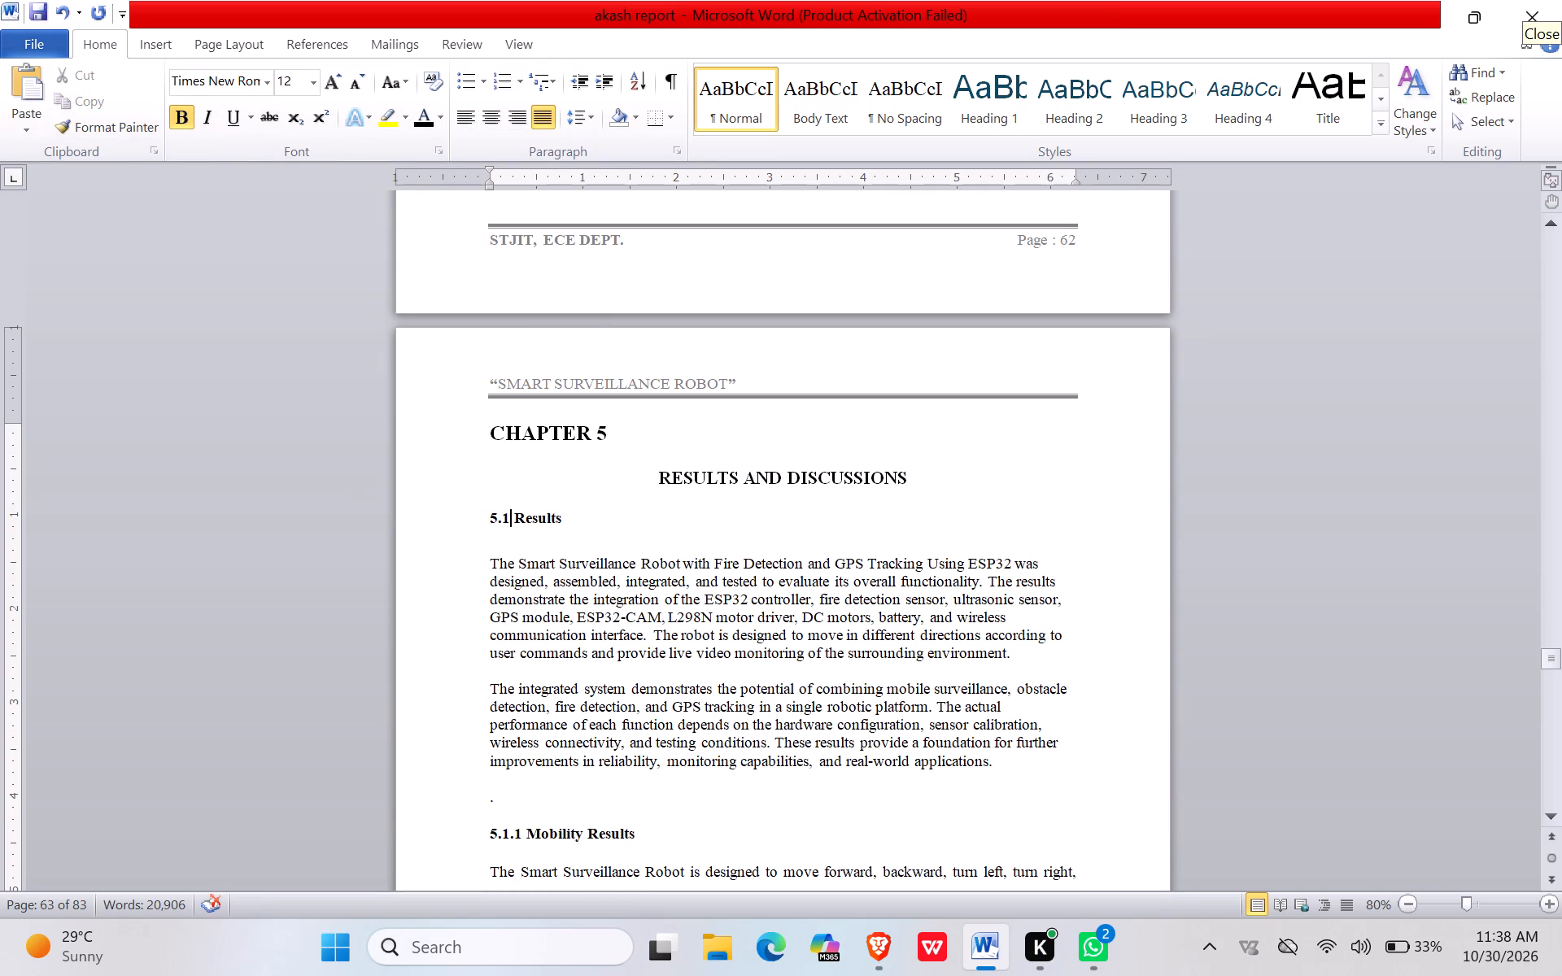
left_click_drag(482, 514, 1012, 776)
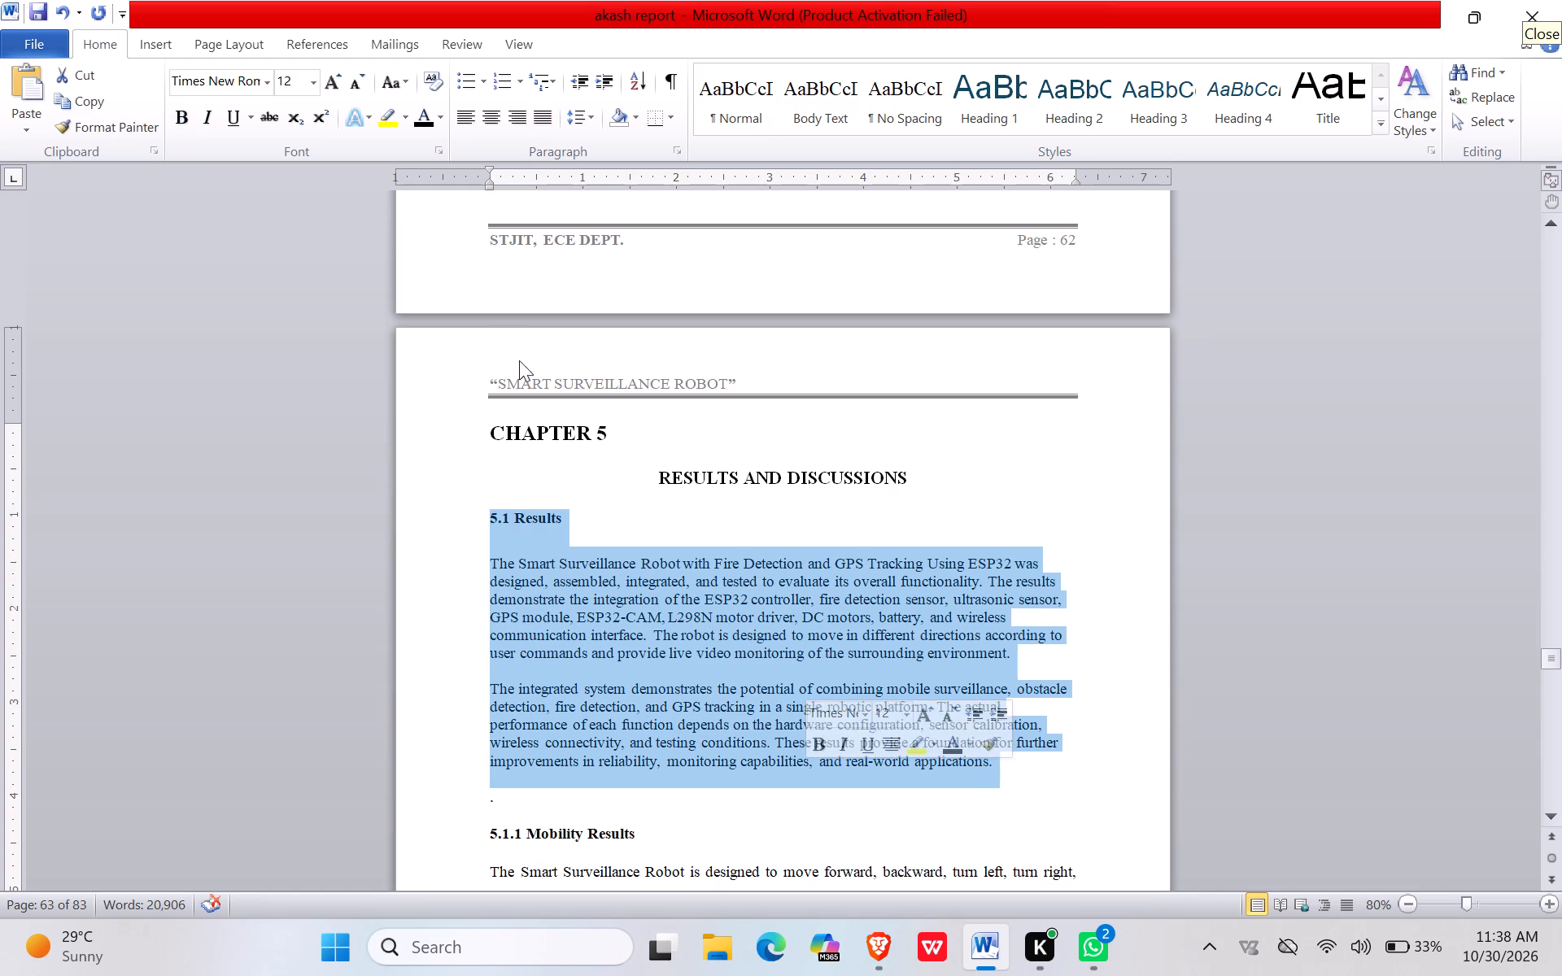
left_click(537, 119)
left_click(570, 118)
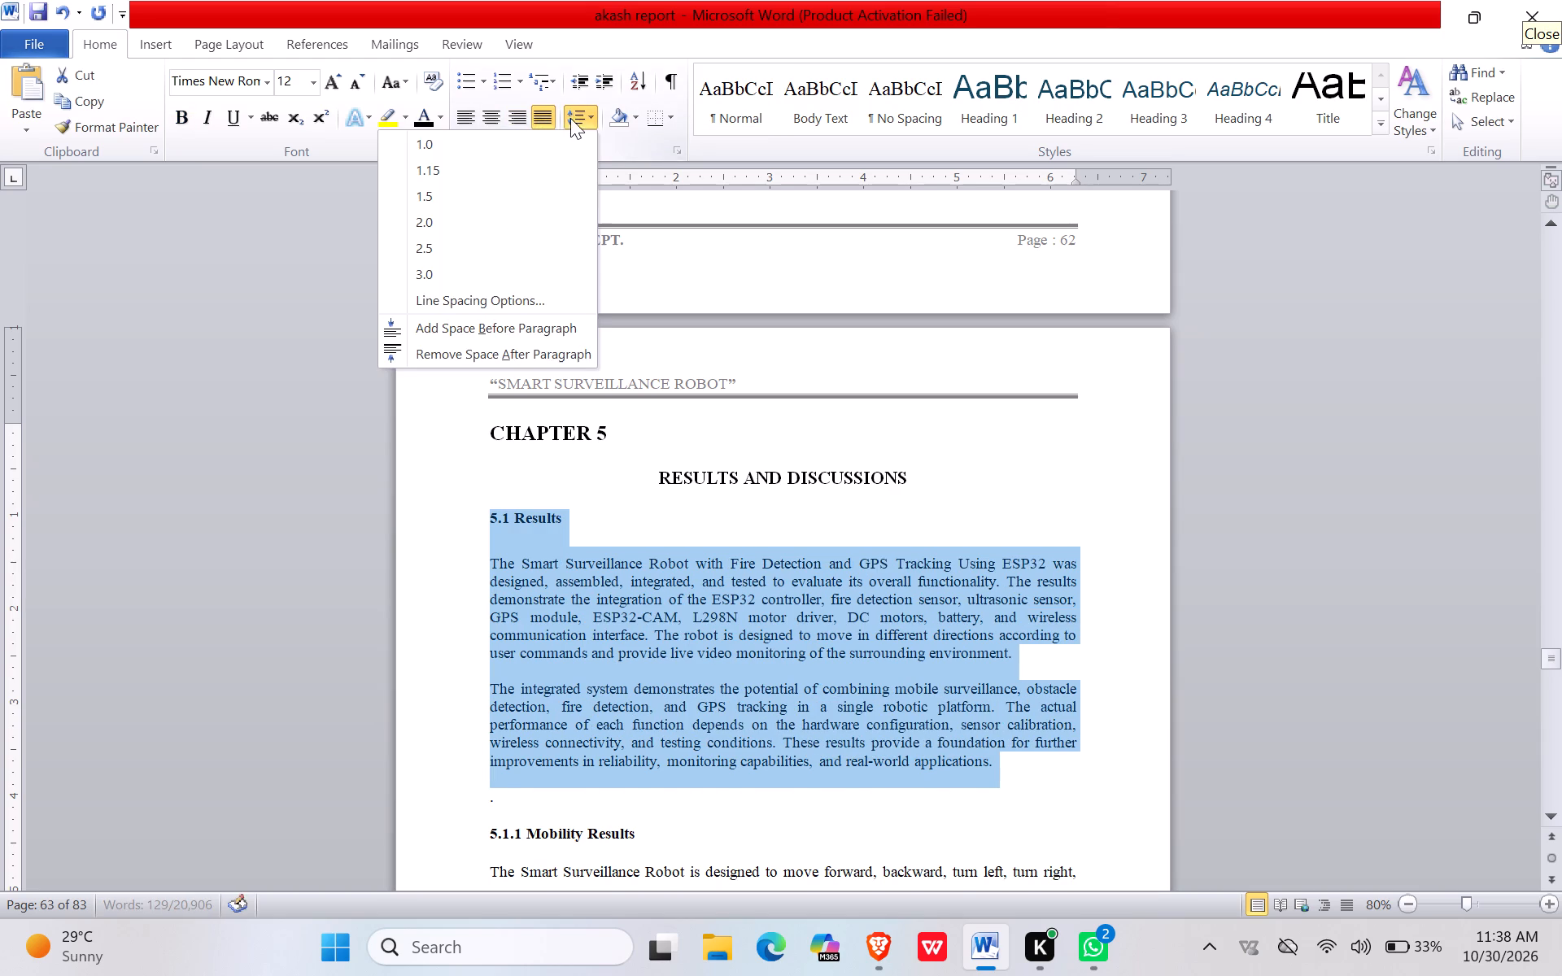
left_click(481, 198)
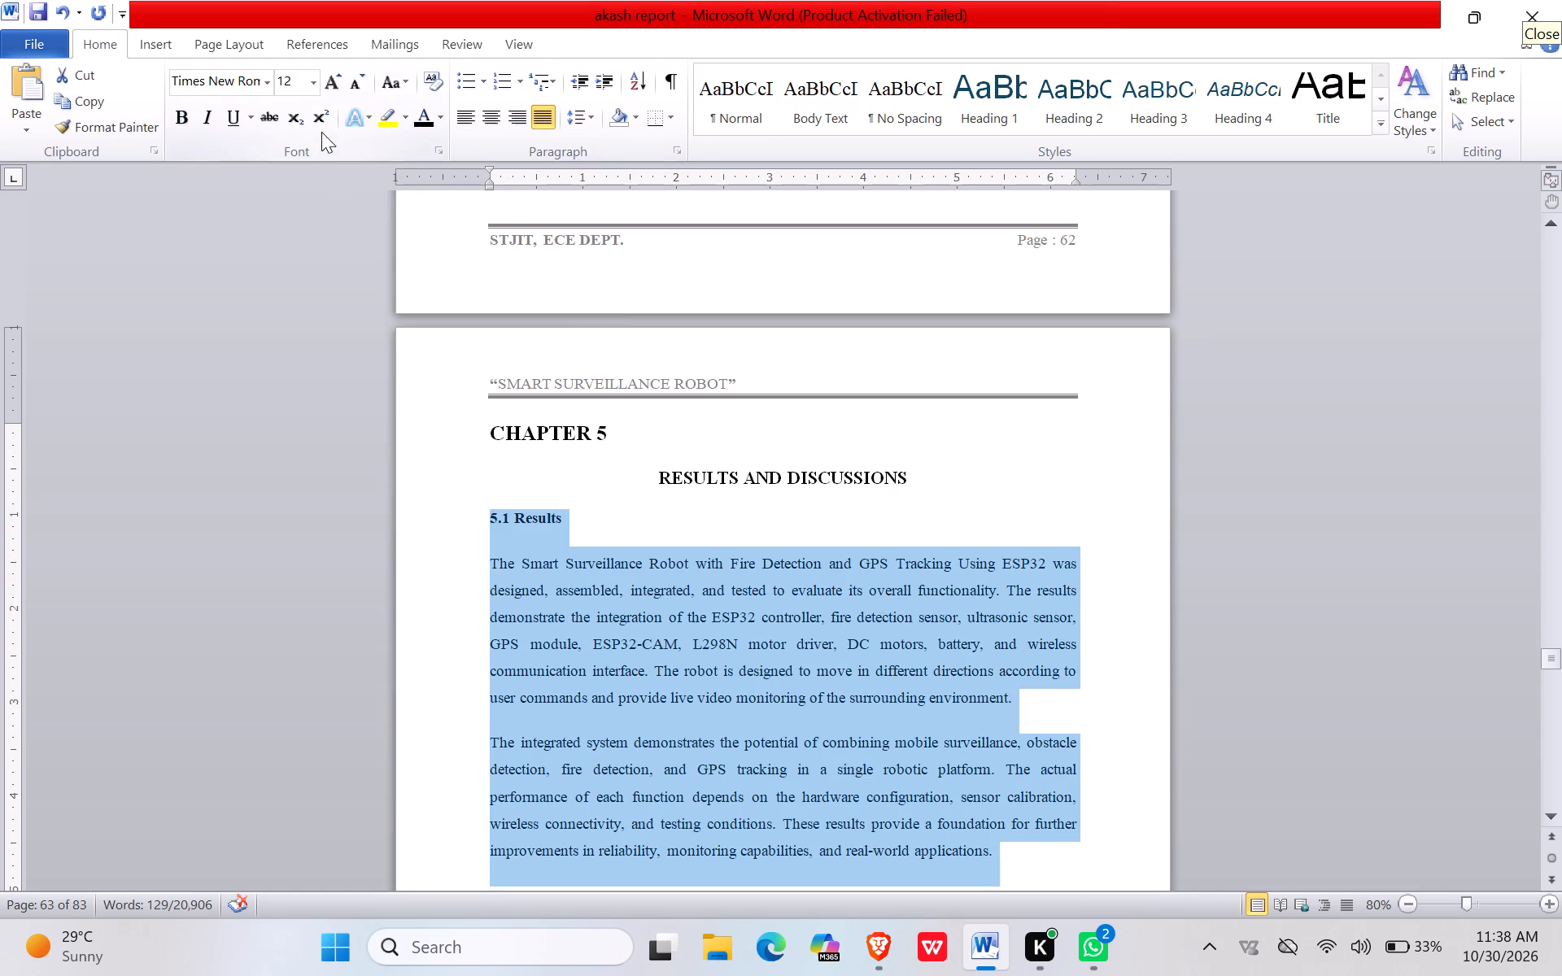
Tighten the gap under the 5.1 Results heading by rejoining its first paragraph and breaking the line again.
left_click(482, 566)
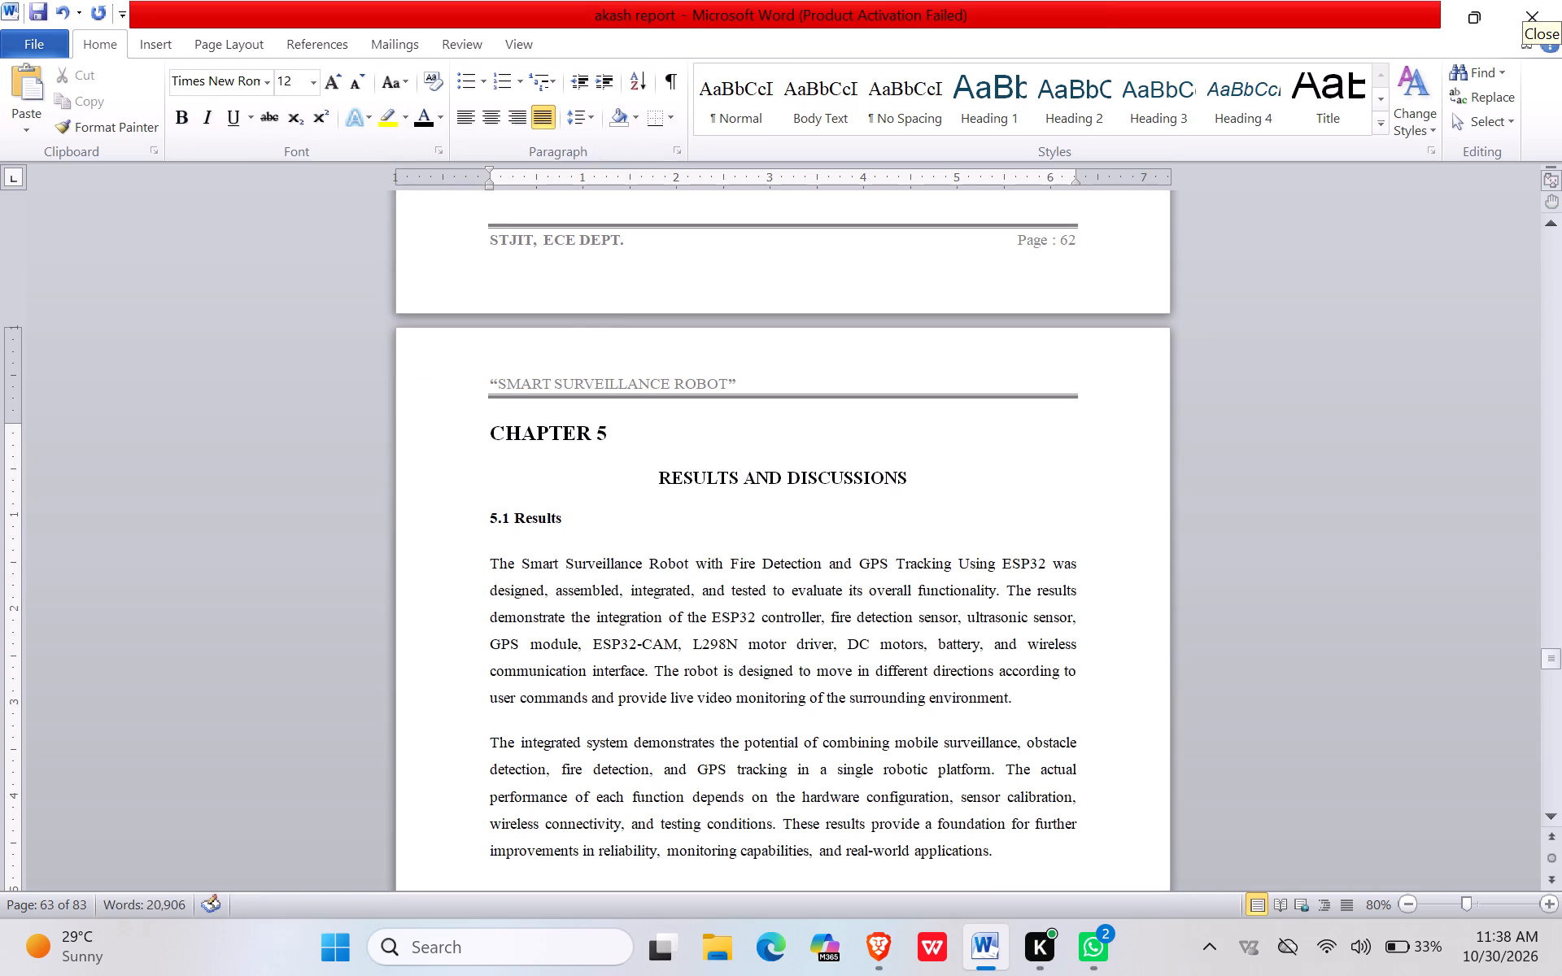
key("BackSpace")
key("Return")
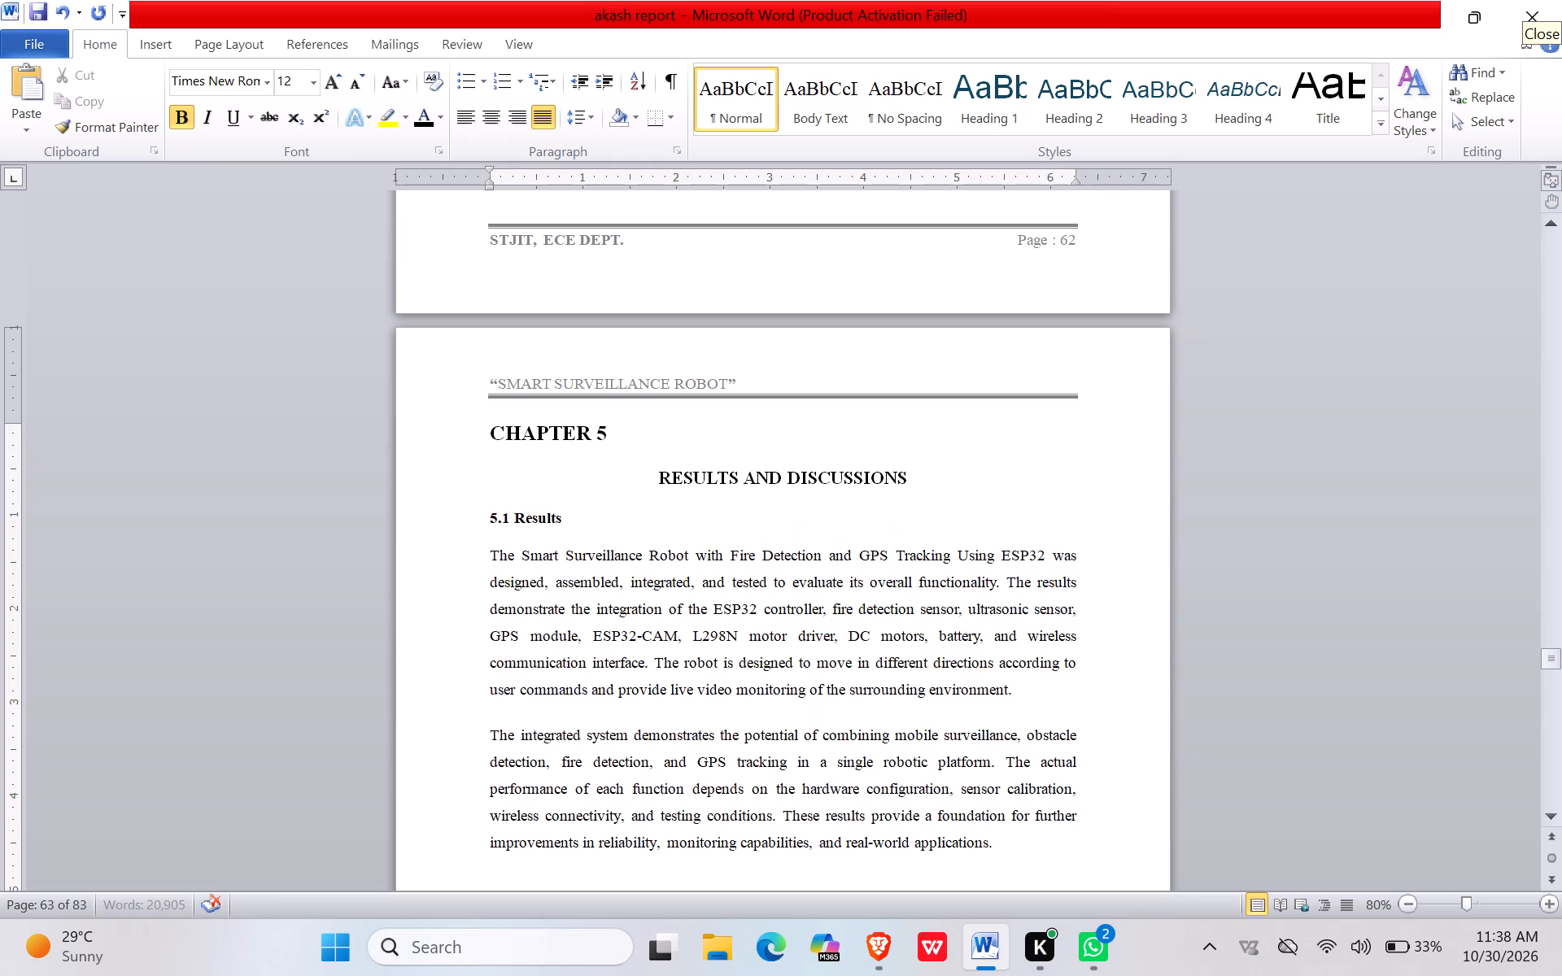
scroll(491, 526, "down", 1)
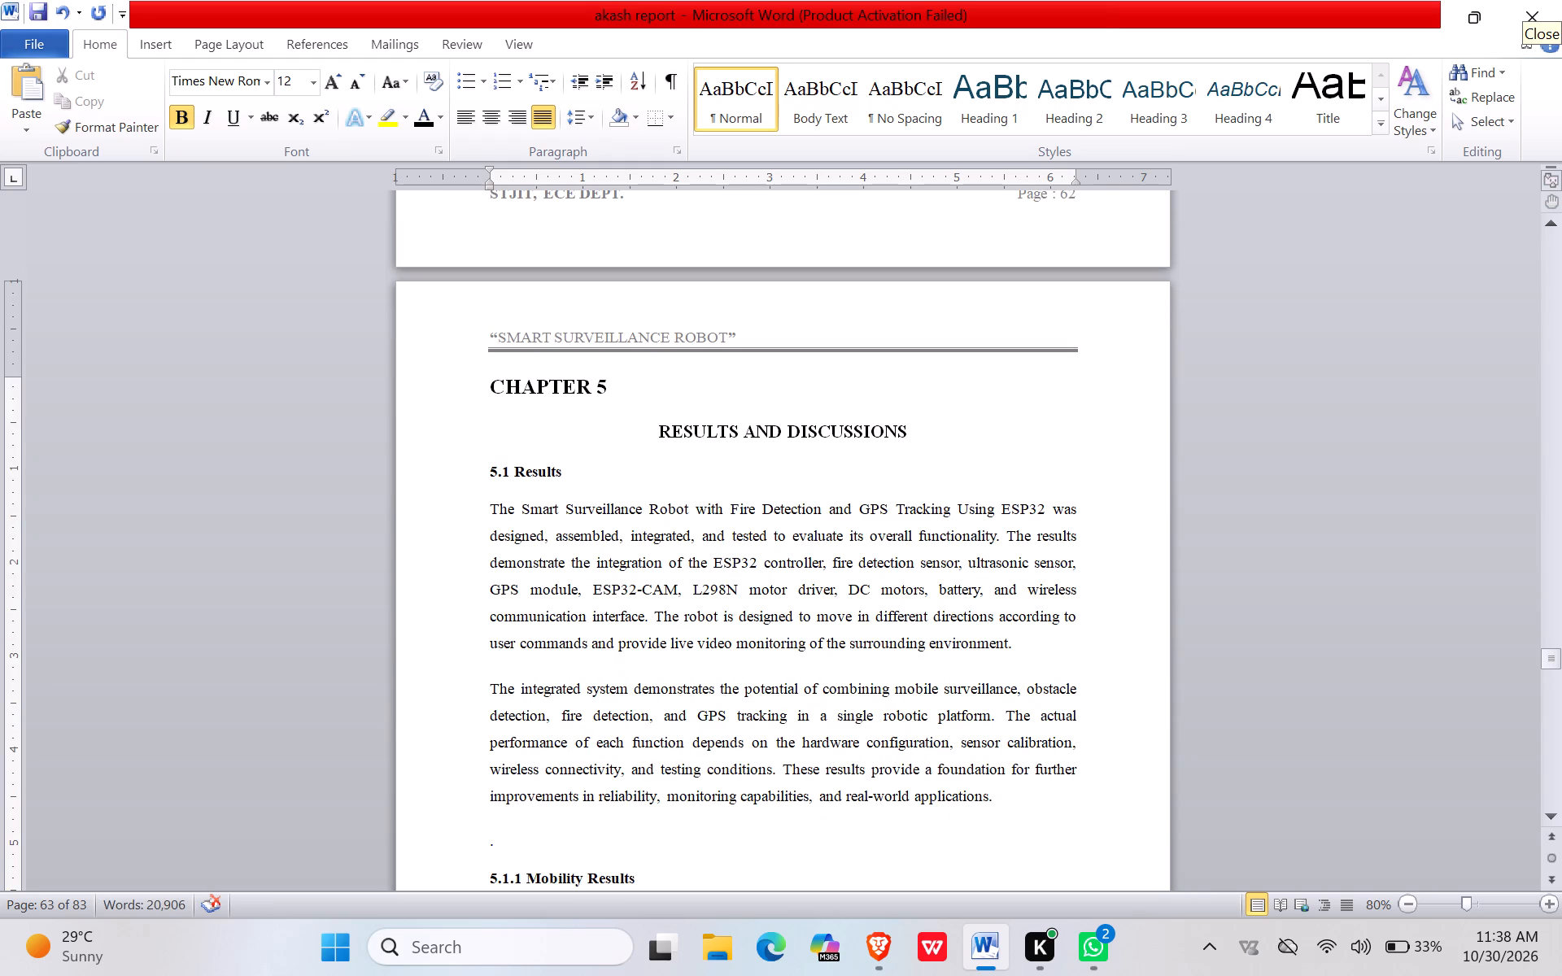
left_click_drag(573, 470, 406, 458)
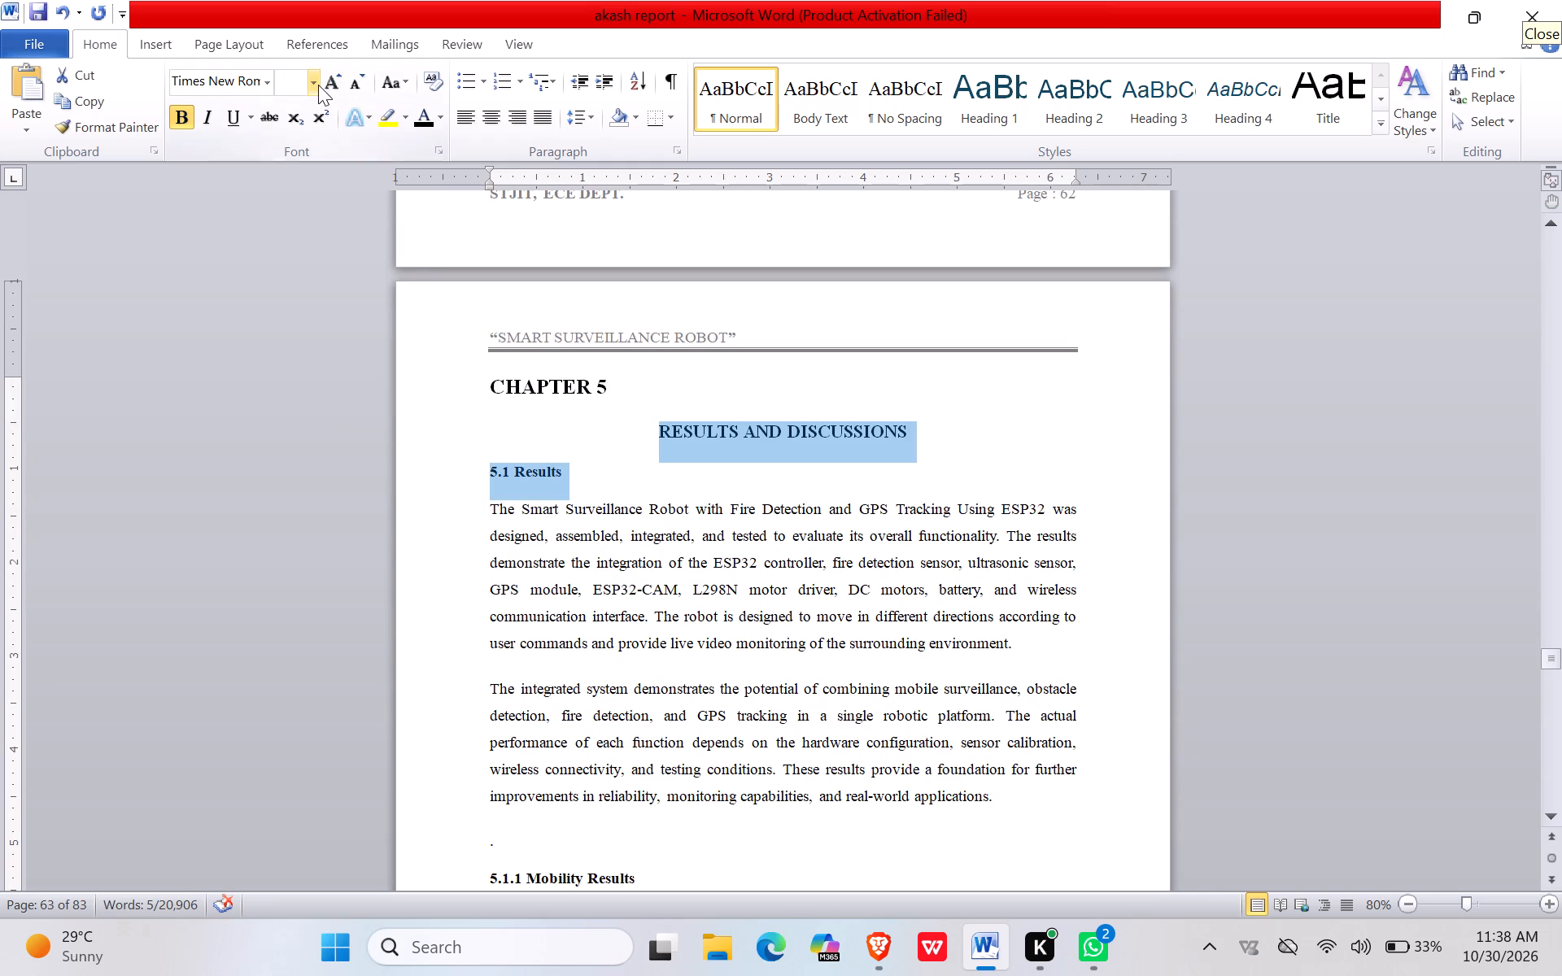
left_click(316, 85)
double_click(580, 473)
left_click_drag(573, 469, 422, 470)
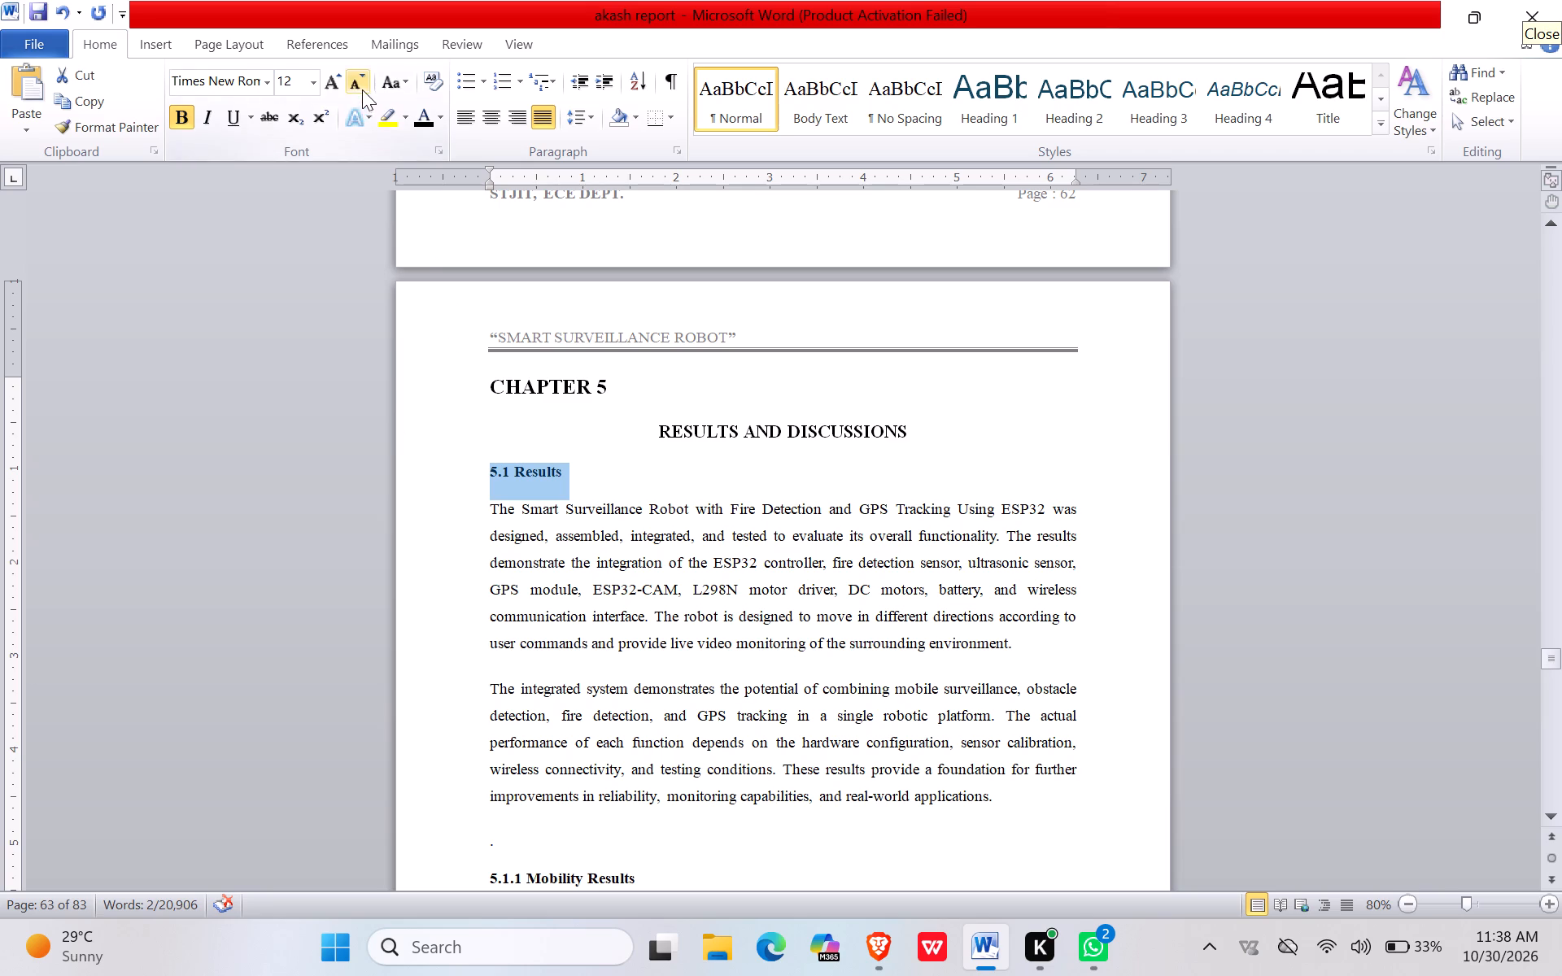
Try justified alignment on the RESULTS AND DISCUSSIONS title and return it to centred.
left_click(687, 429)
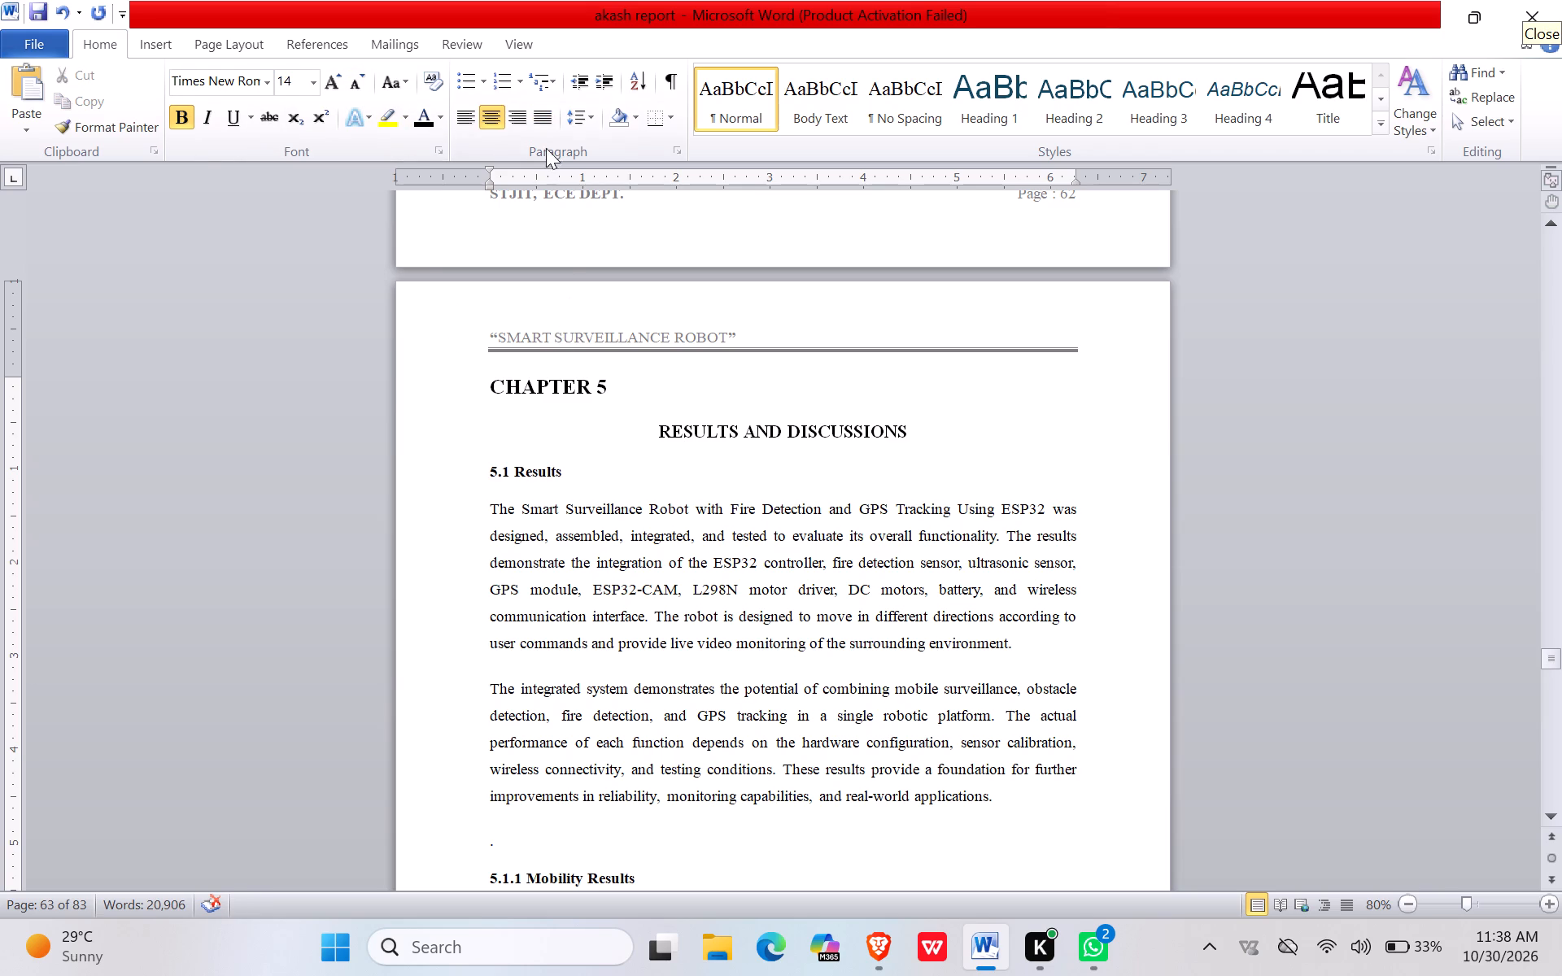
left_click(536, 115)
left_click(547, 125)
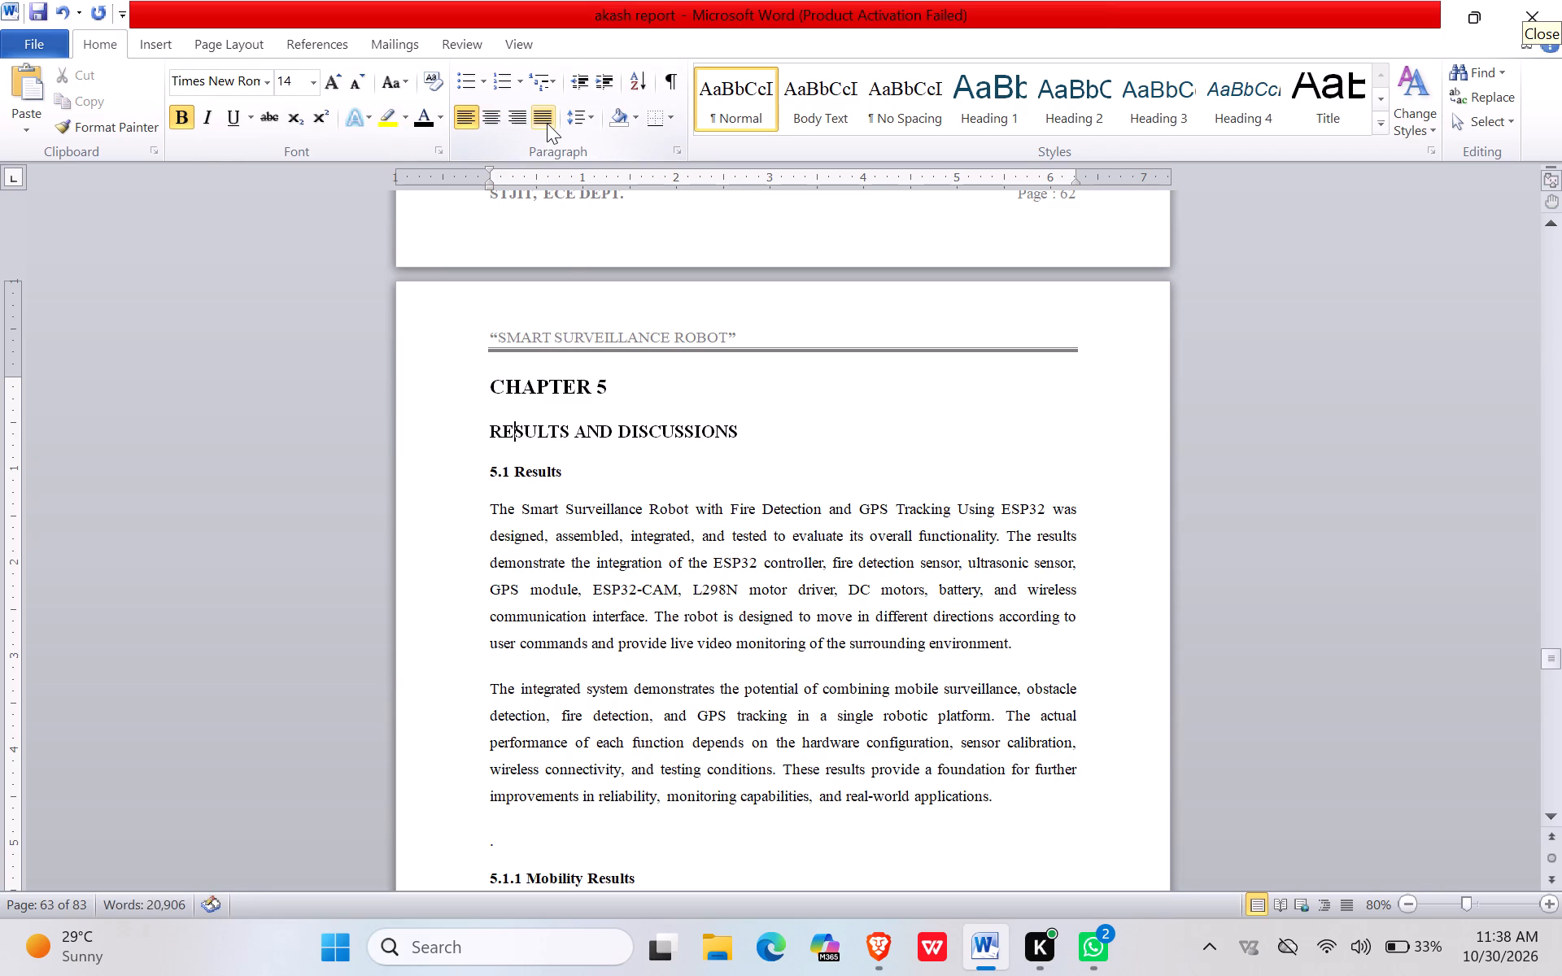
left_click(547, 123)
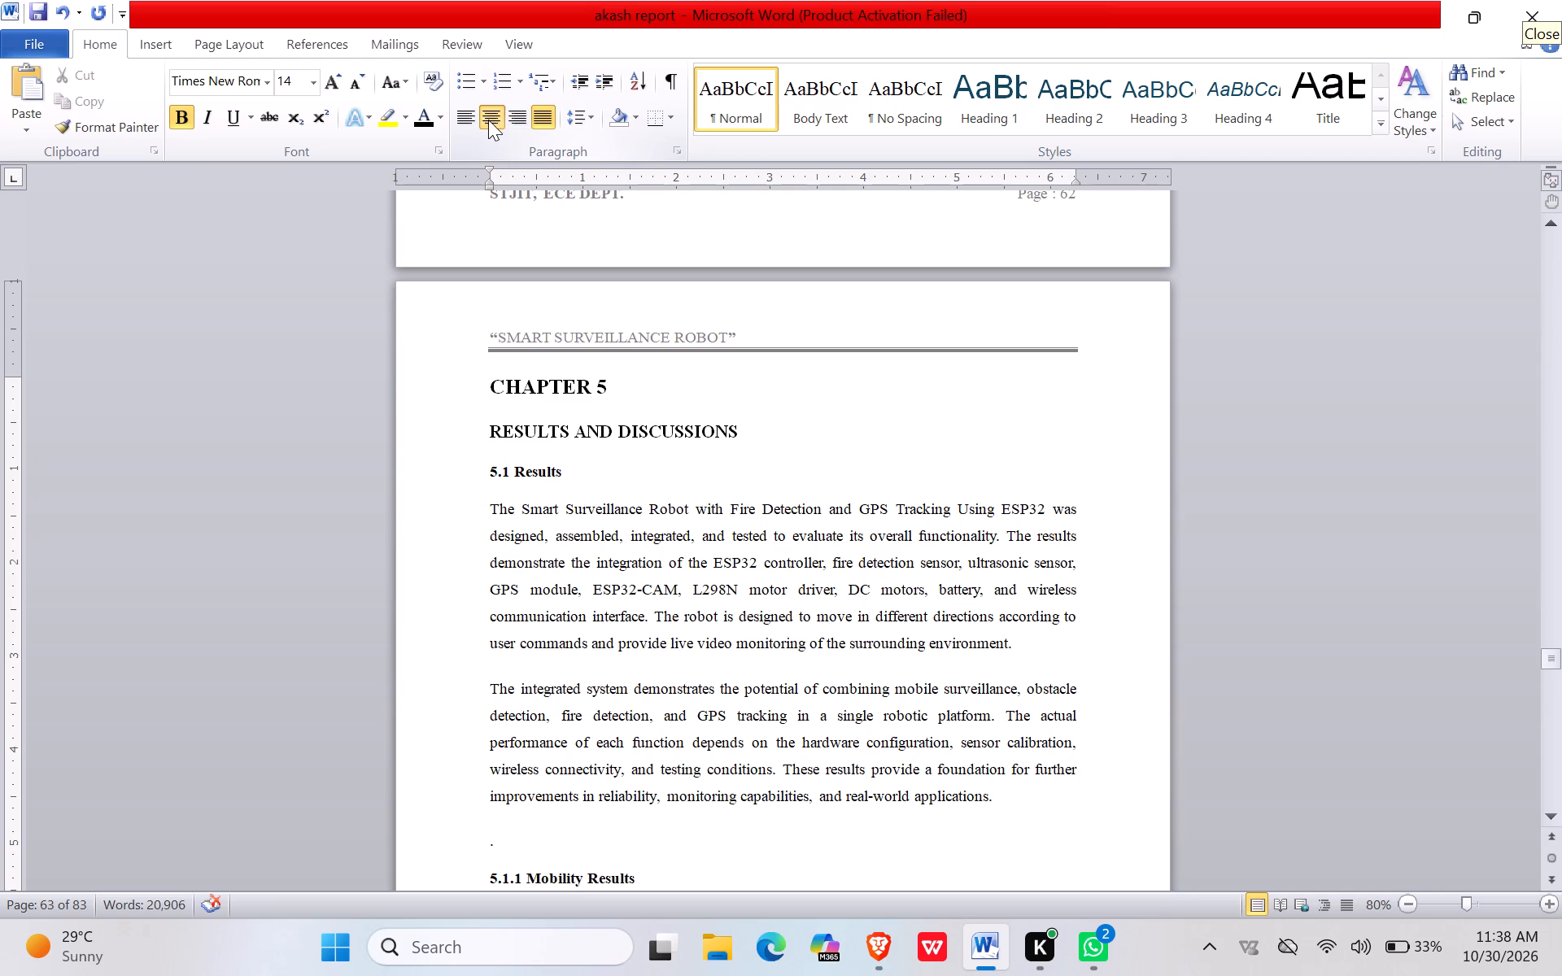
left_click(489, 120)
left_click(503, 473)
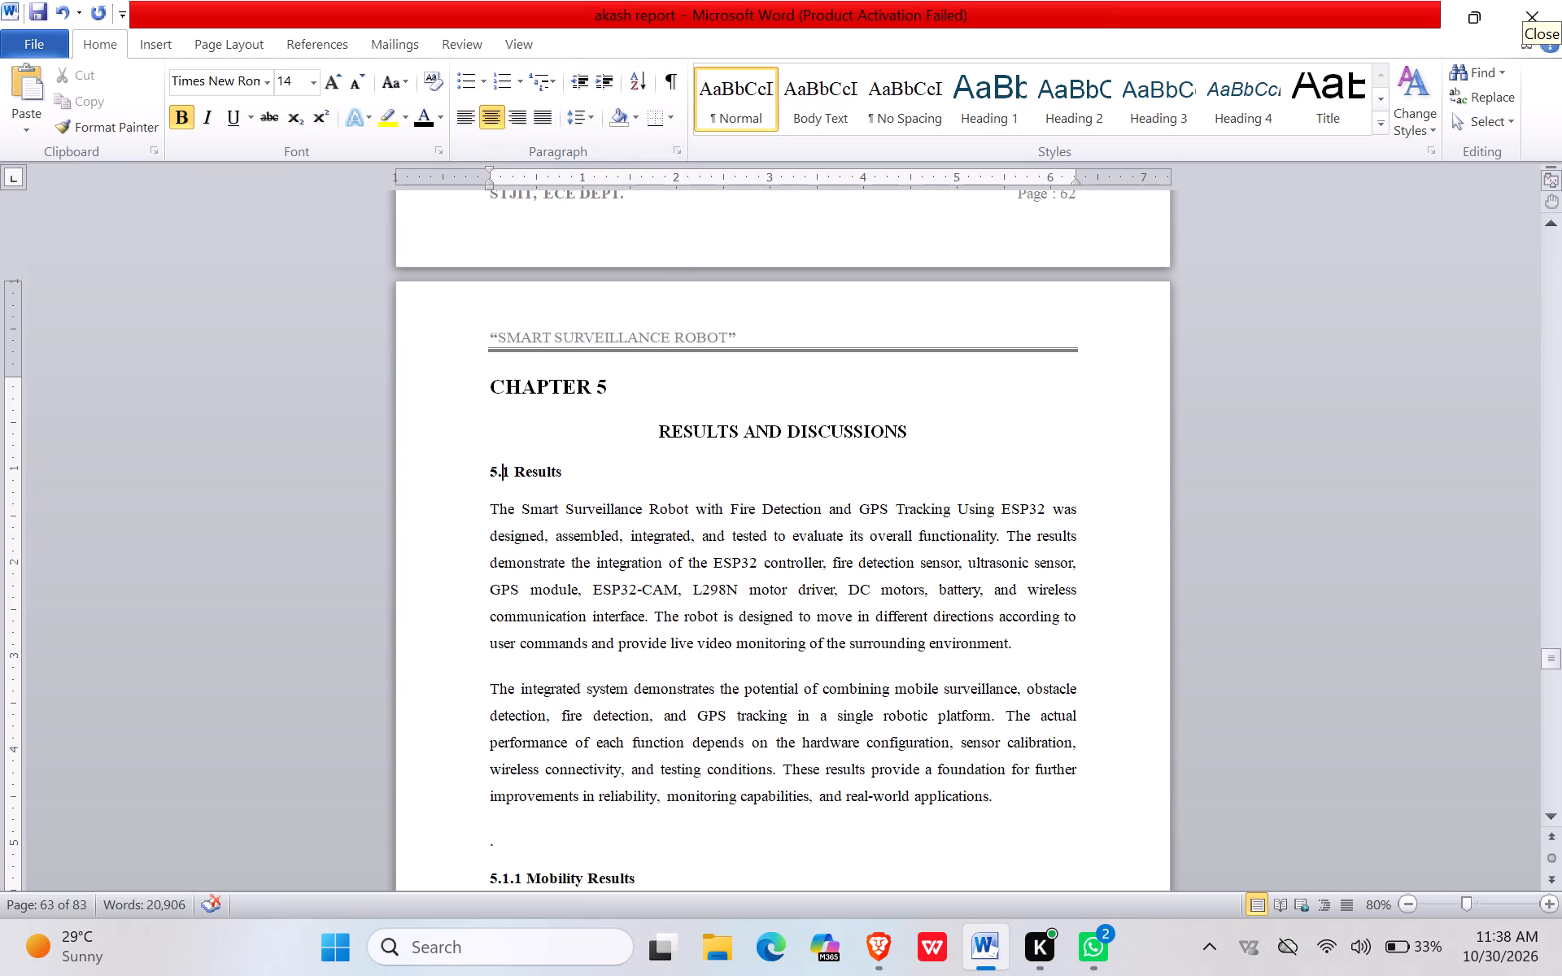
Delete the line containing a stray period above the 5.1.1 Mobility Results heading.
scroll(576, 466, "down", 5)
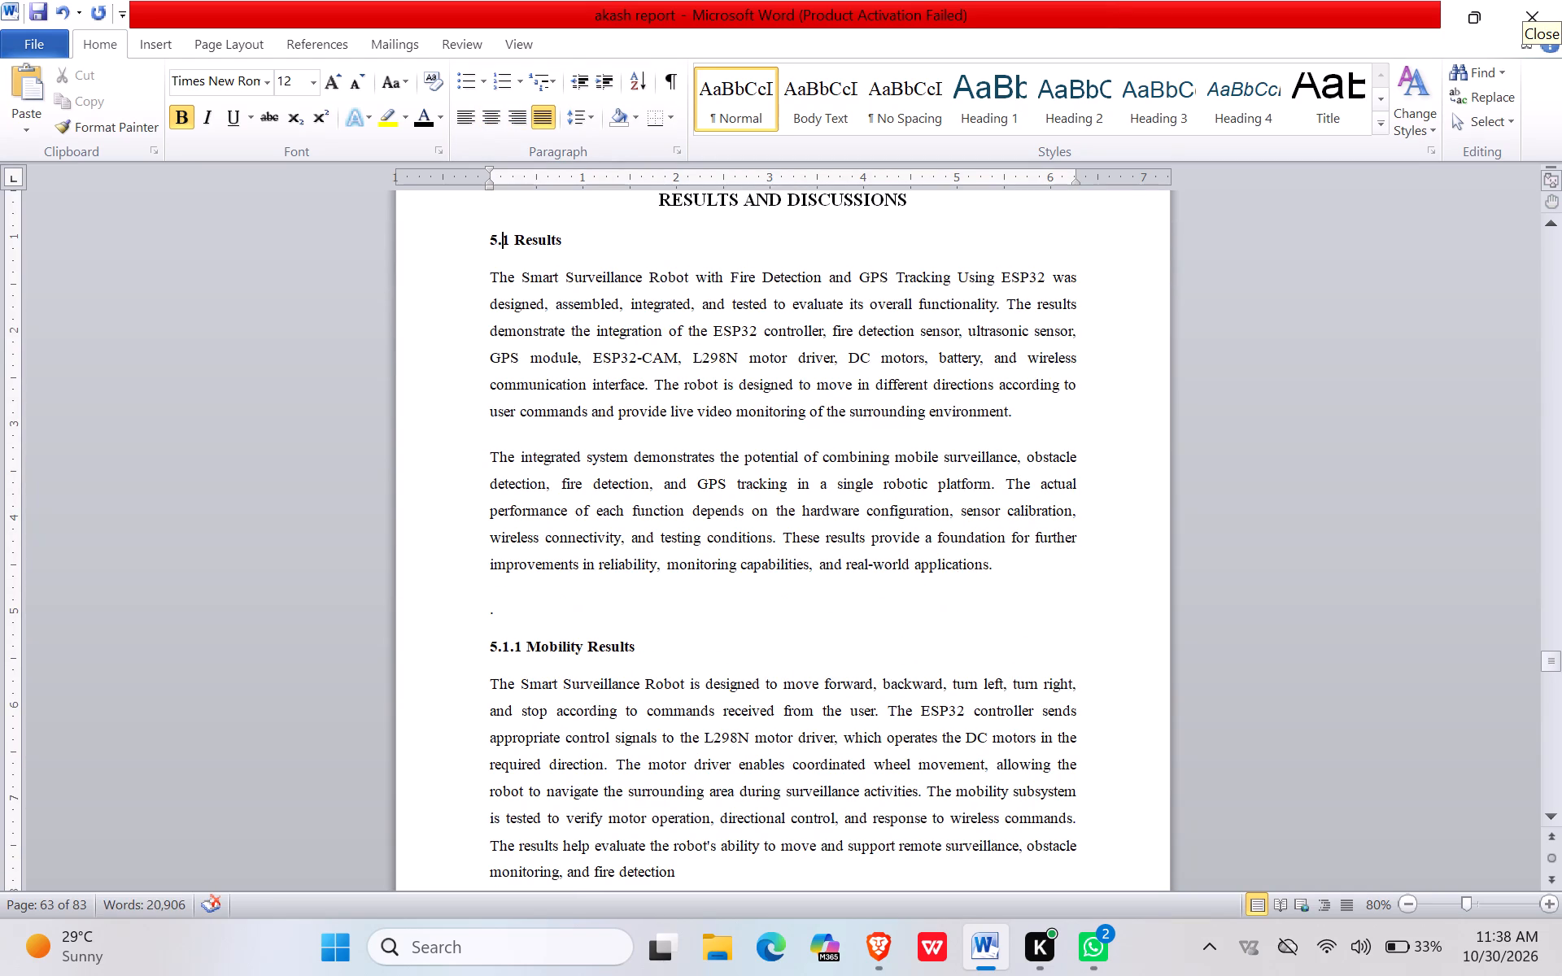
left_click(483, 649)
key("BackSpace")
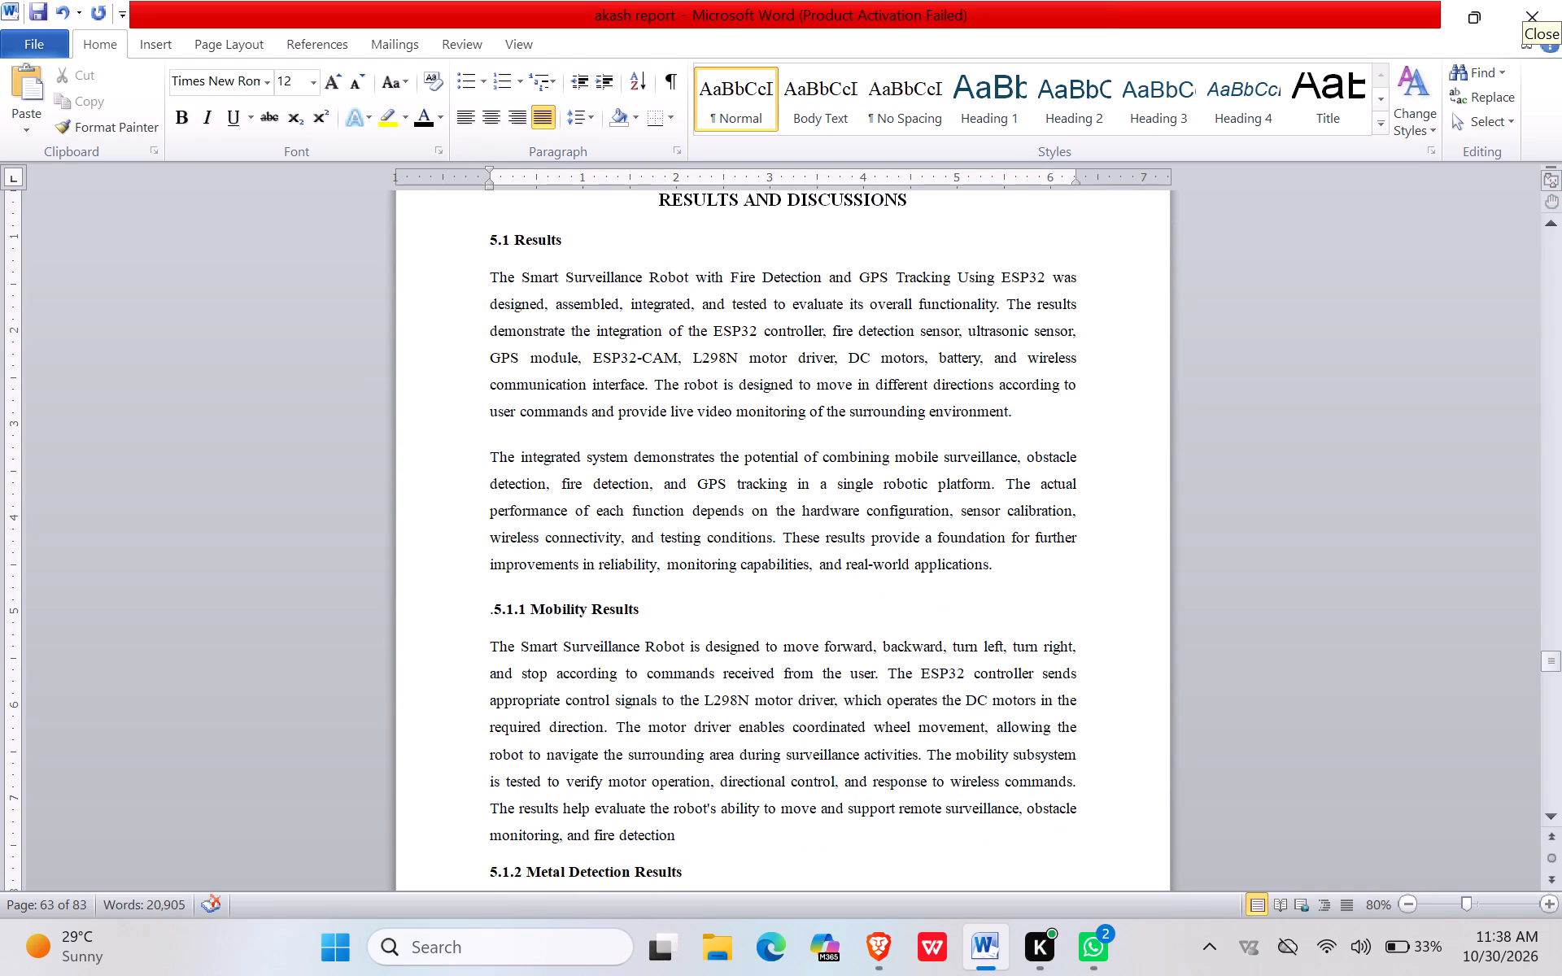
key("BackSpace")
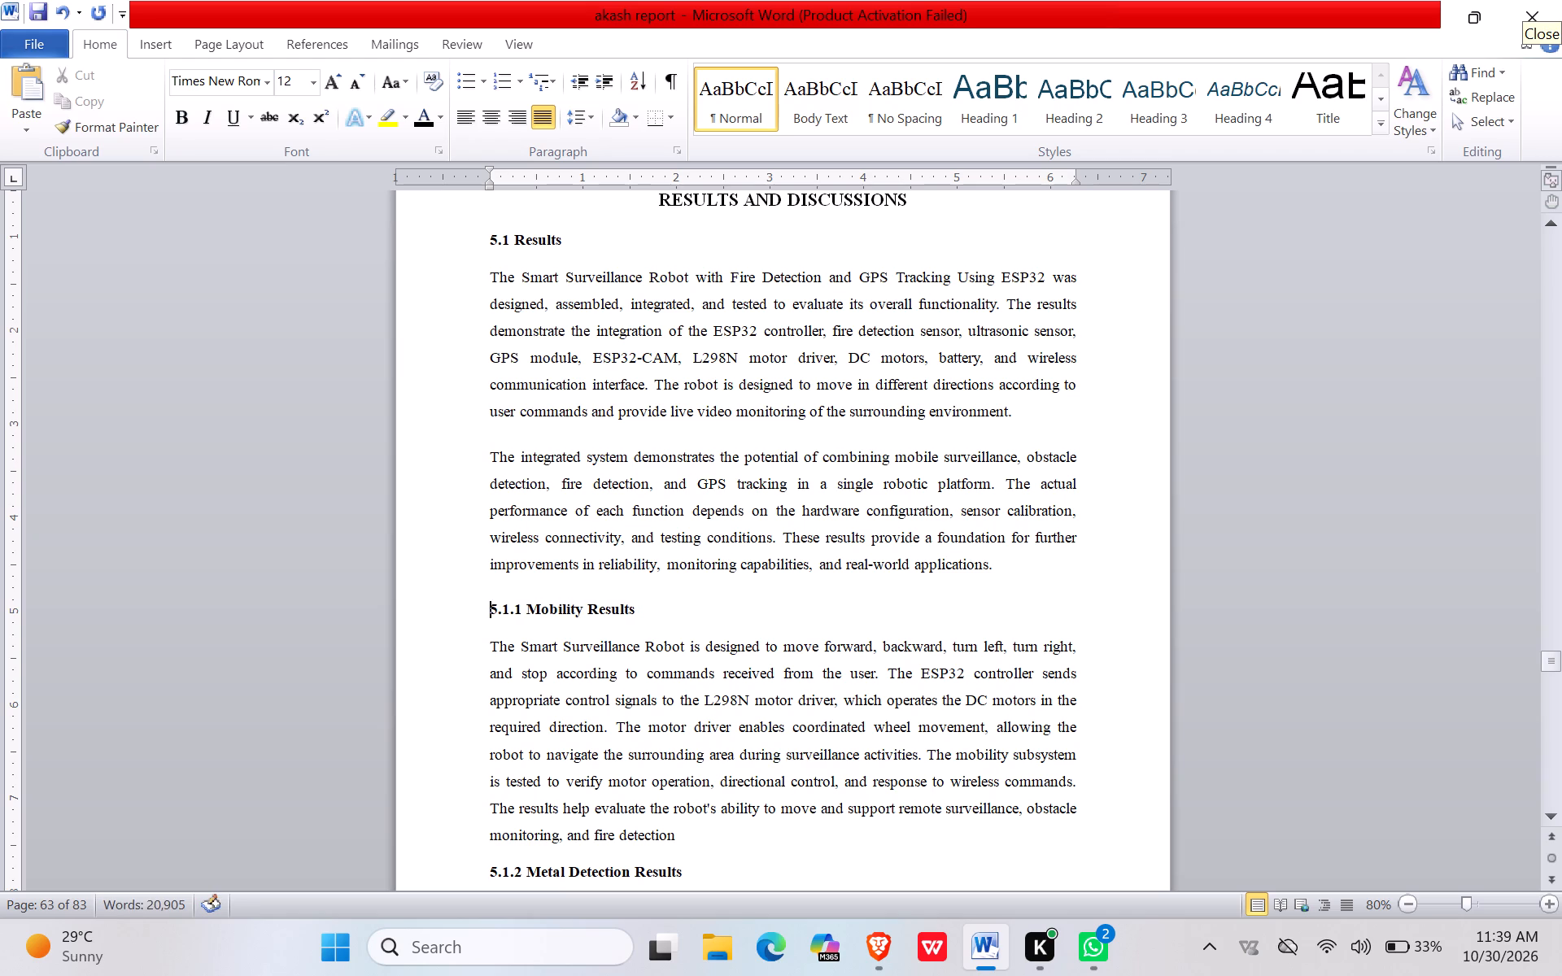
Justify the 5.1.1 Mobility Results heading and its paragraph, and apply 1.5 line spacing.
left_click_drag(484, 598, 792, 801)
left_click(483, 617)
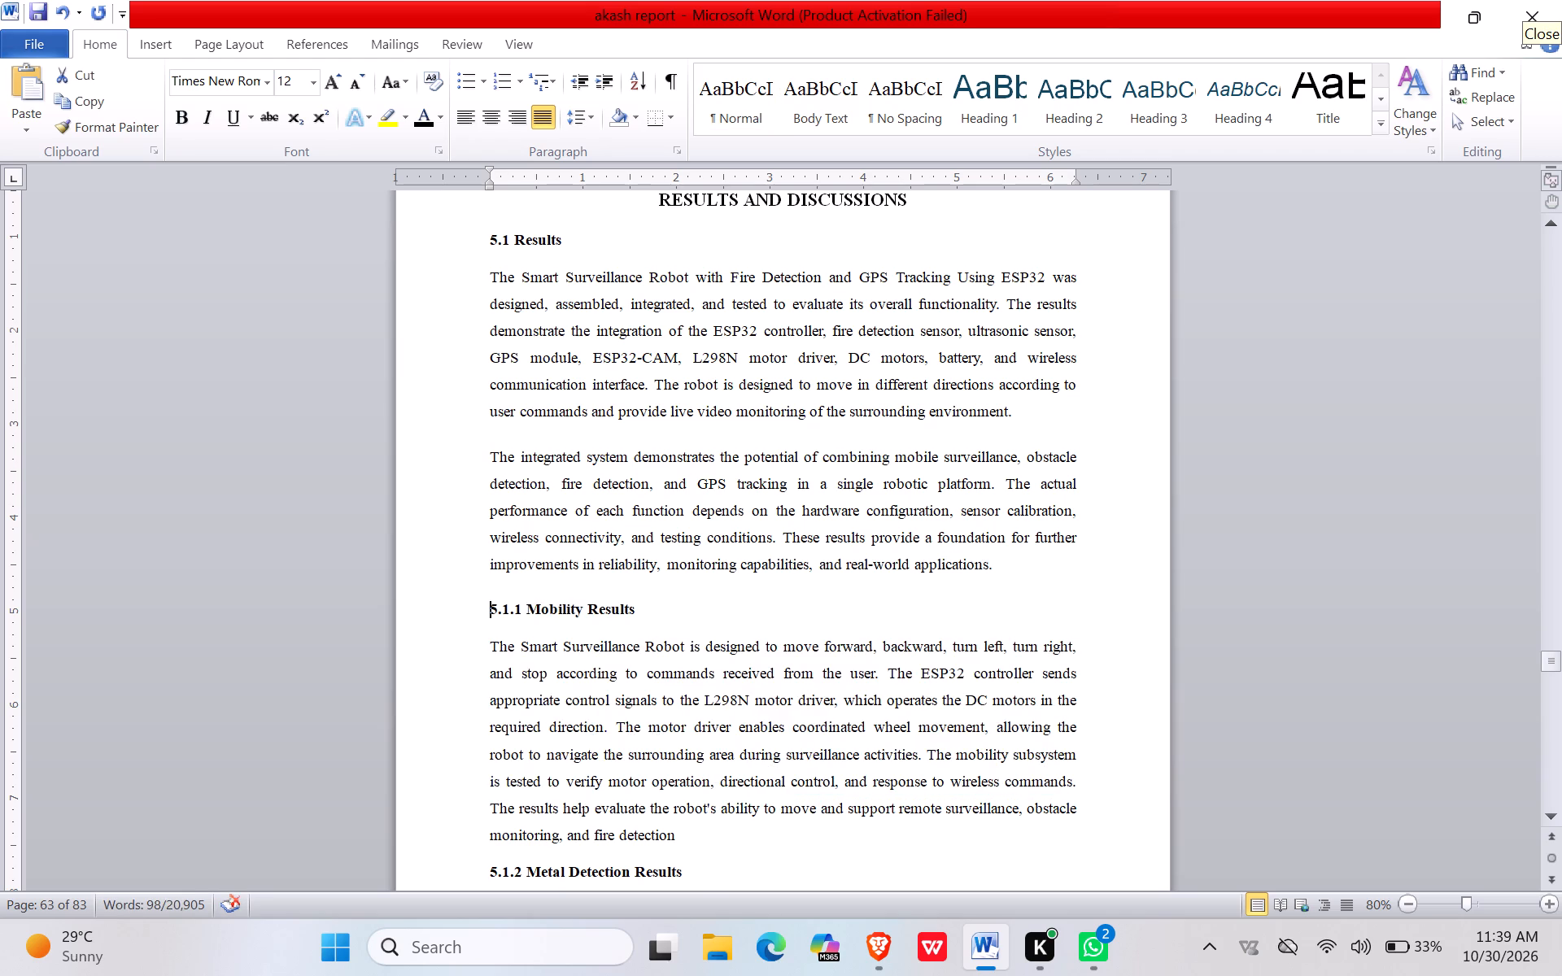
left_click_drag(489, 609, 678, 832)
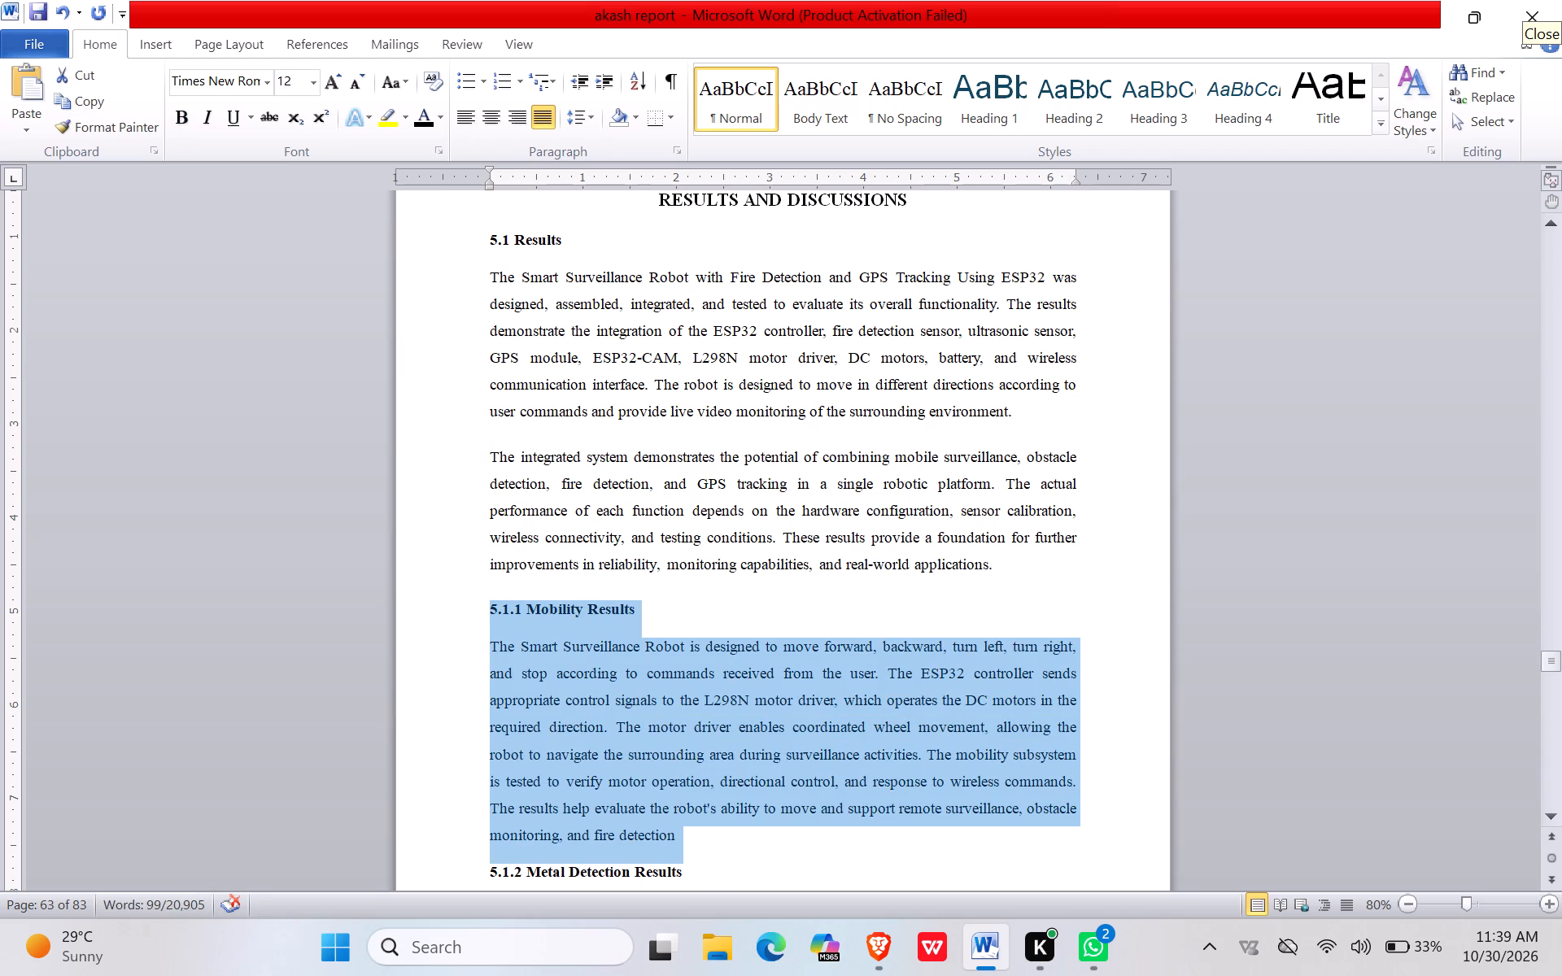
left_click(536, 115)
left_click(560, 115)
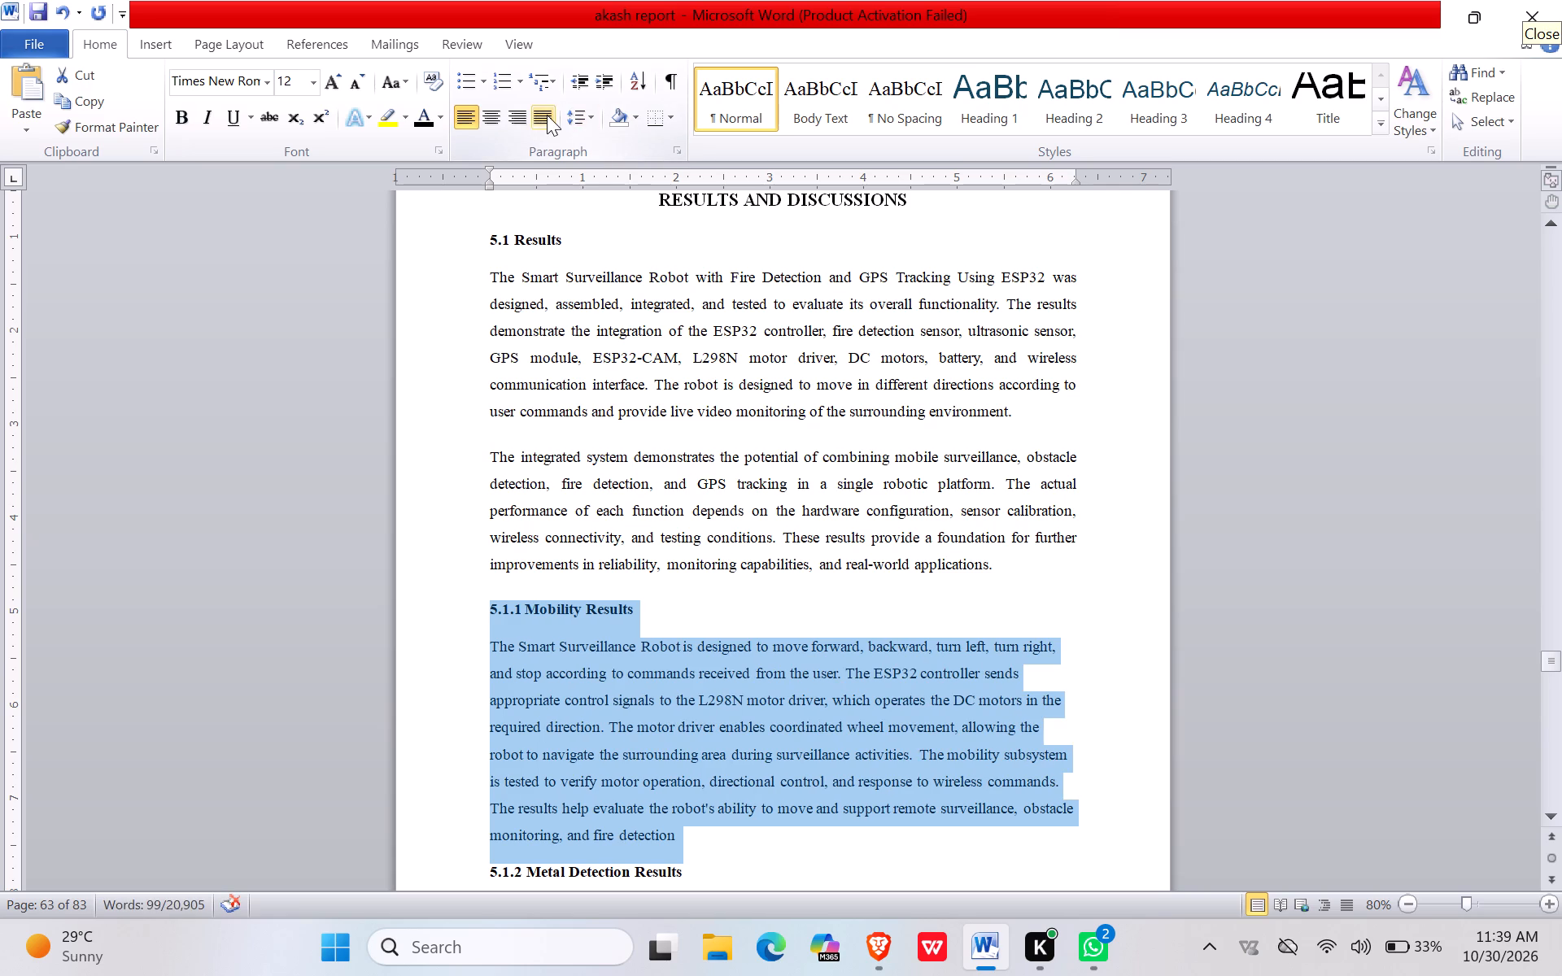
left_click(547, 115)
left_click(569, 116)
left_click(510, 184)
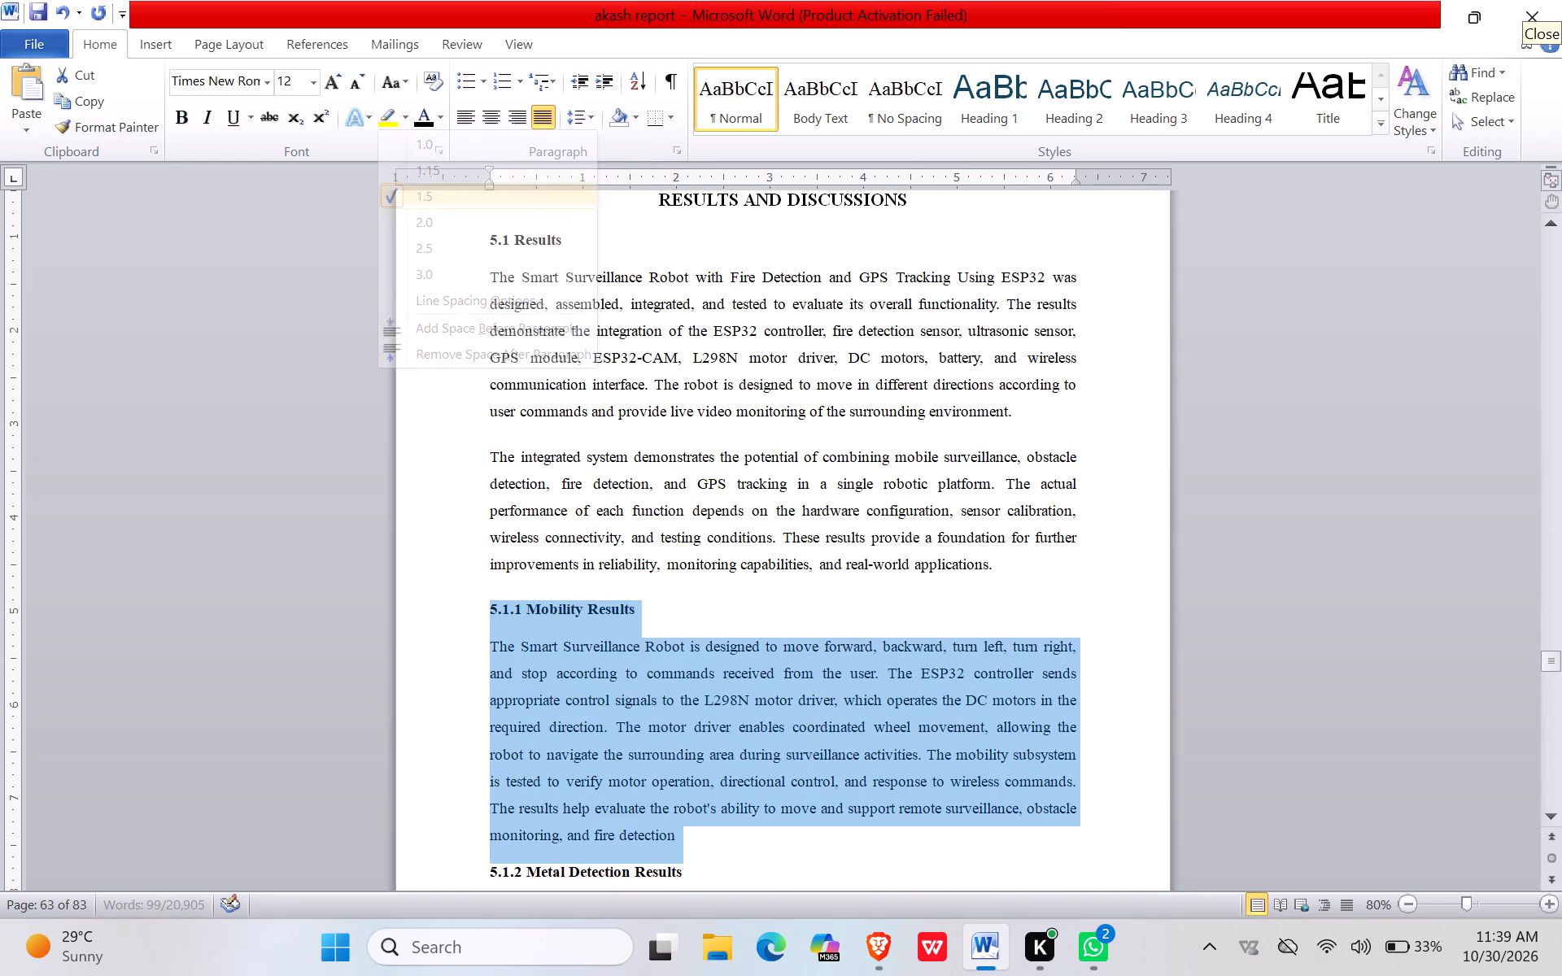
Justify the 5.1.2 Metal Detection Results heading and its paragraph, and apply 1.5 line spacing.
scroll(721, 465, "down", 4)
scroll(647, 486, "down", 4)
left_click_drag(481, 498, 482, 498)
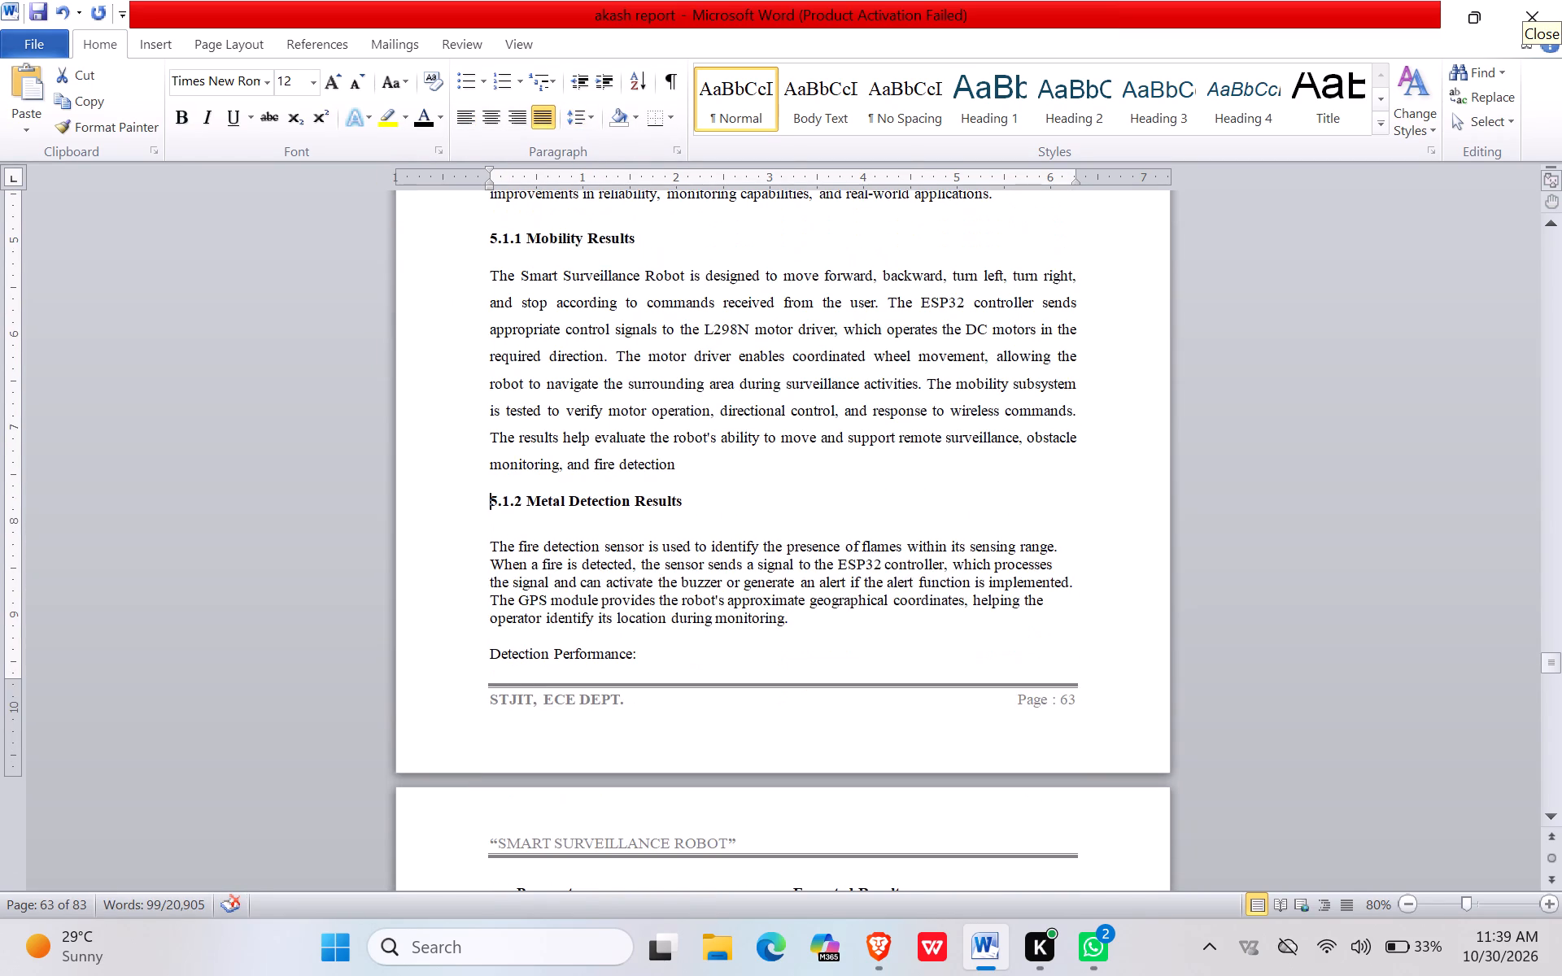
left_click_drag(482, 498, 857, 705)
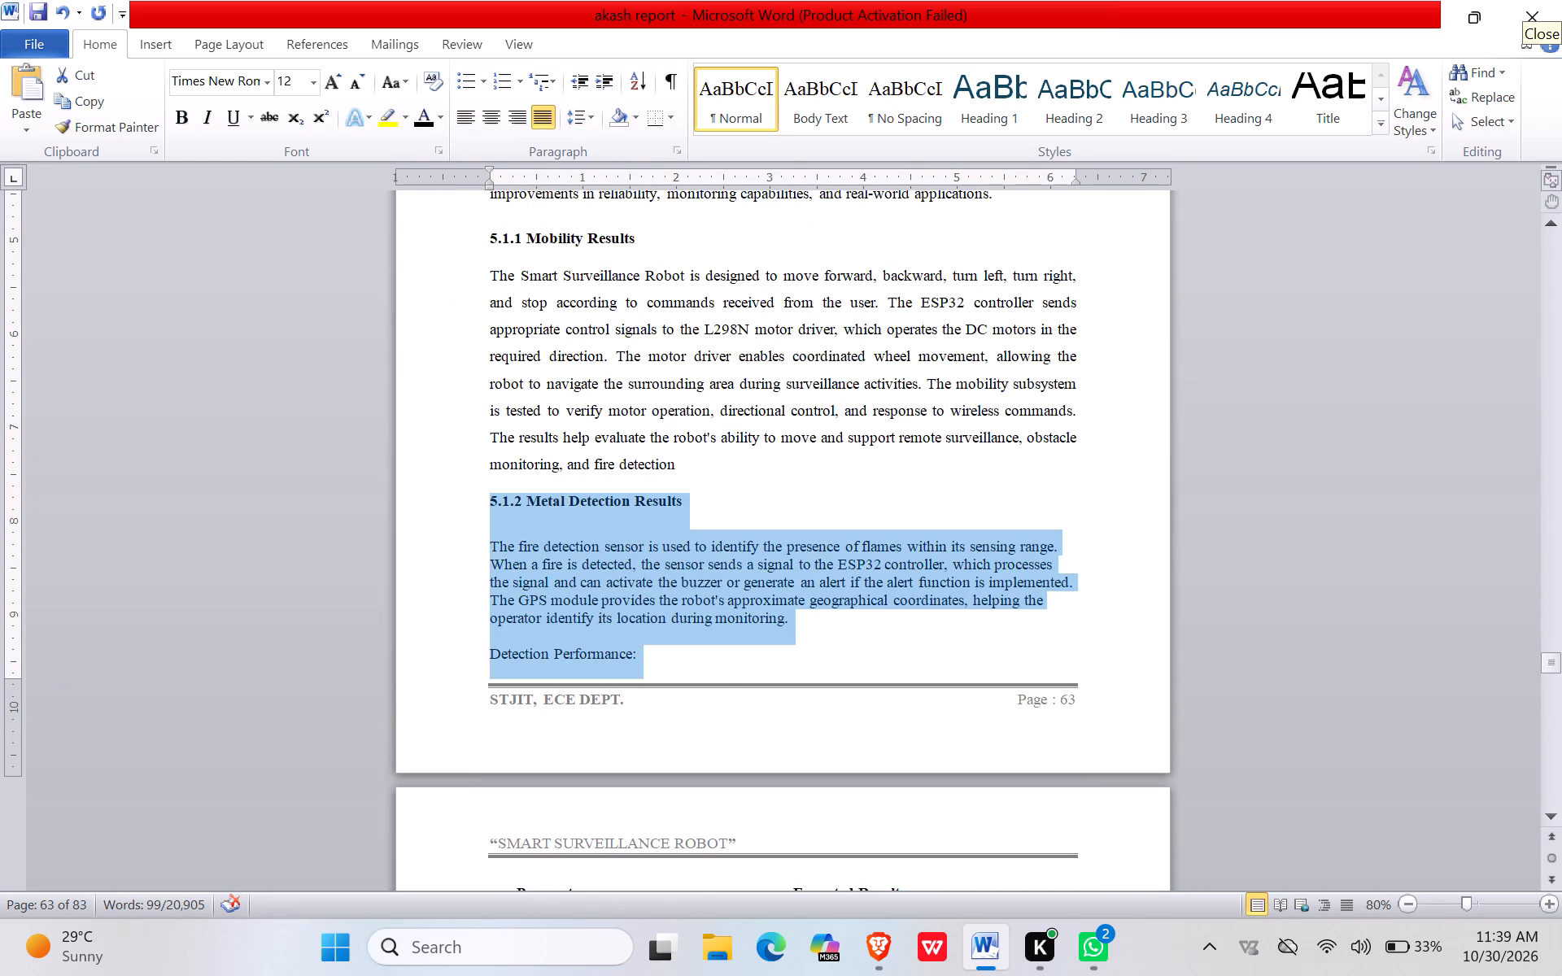
left_click_drag(857, 705, 859, 633)
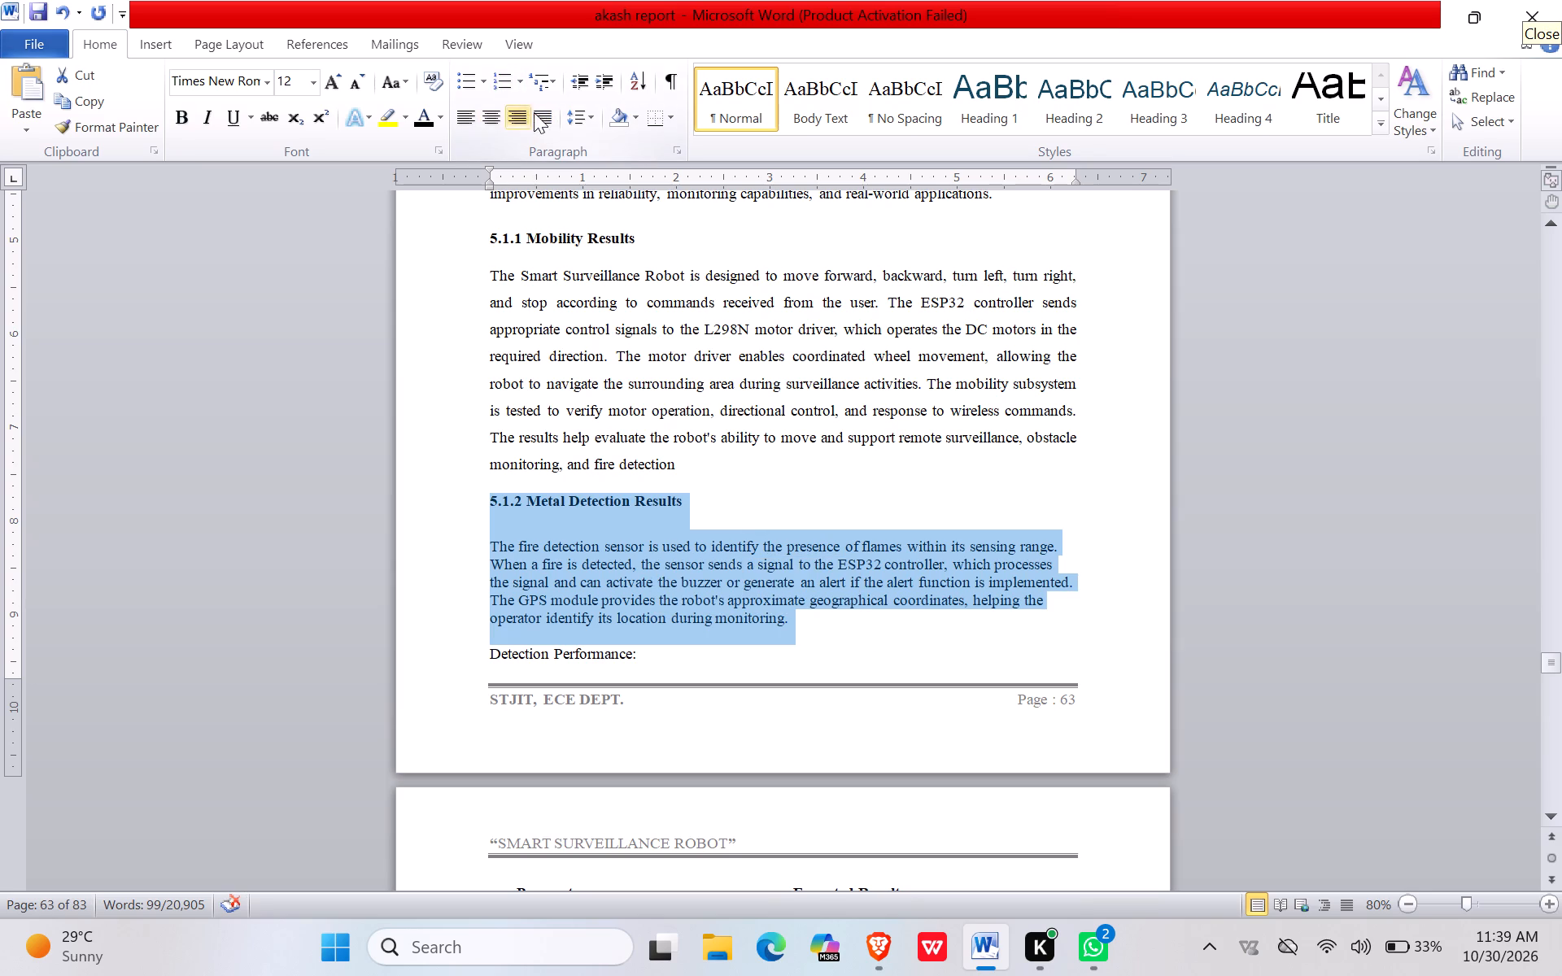
left_click(543, 119)
left_click(607, 114)
left_click(584, 113)
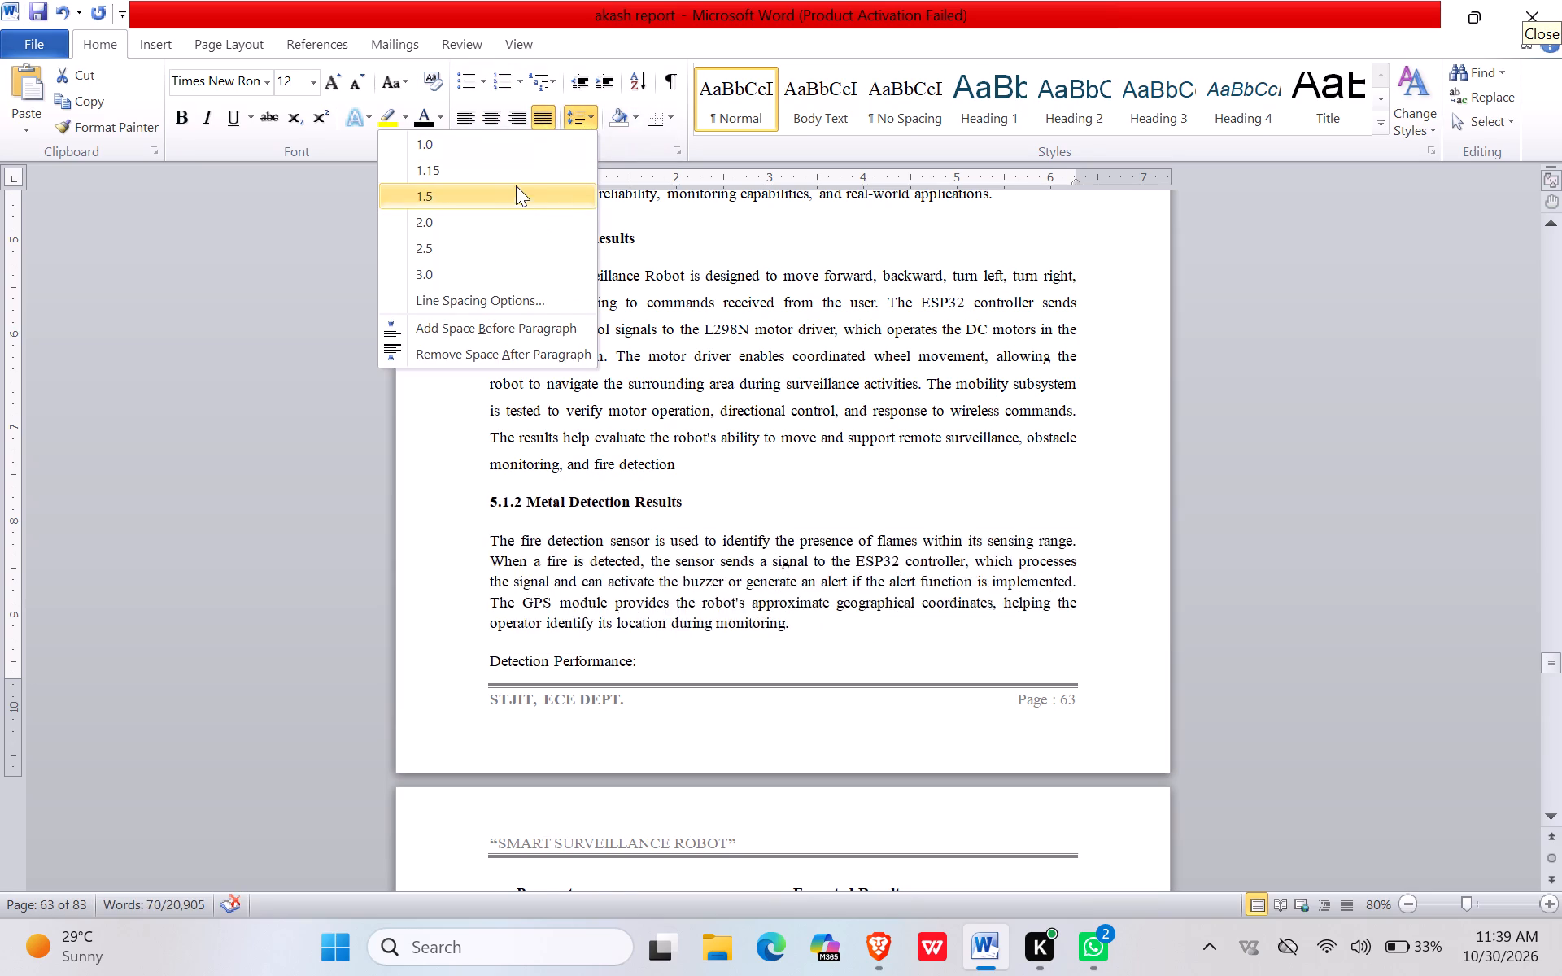
left_click(512, 190)
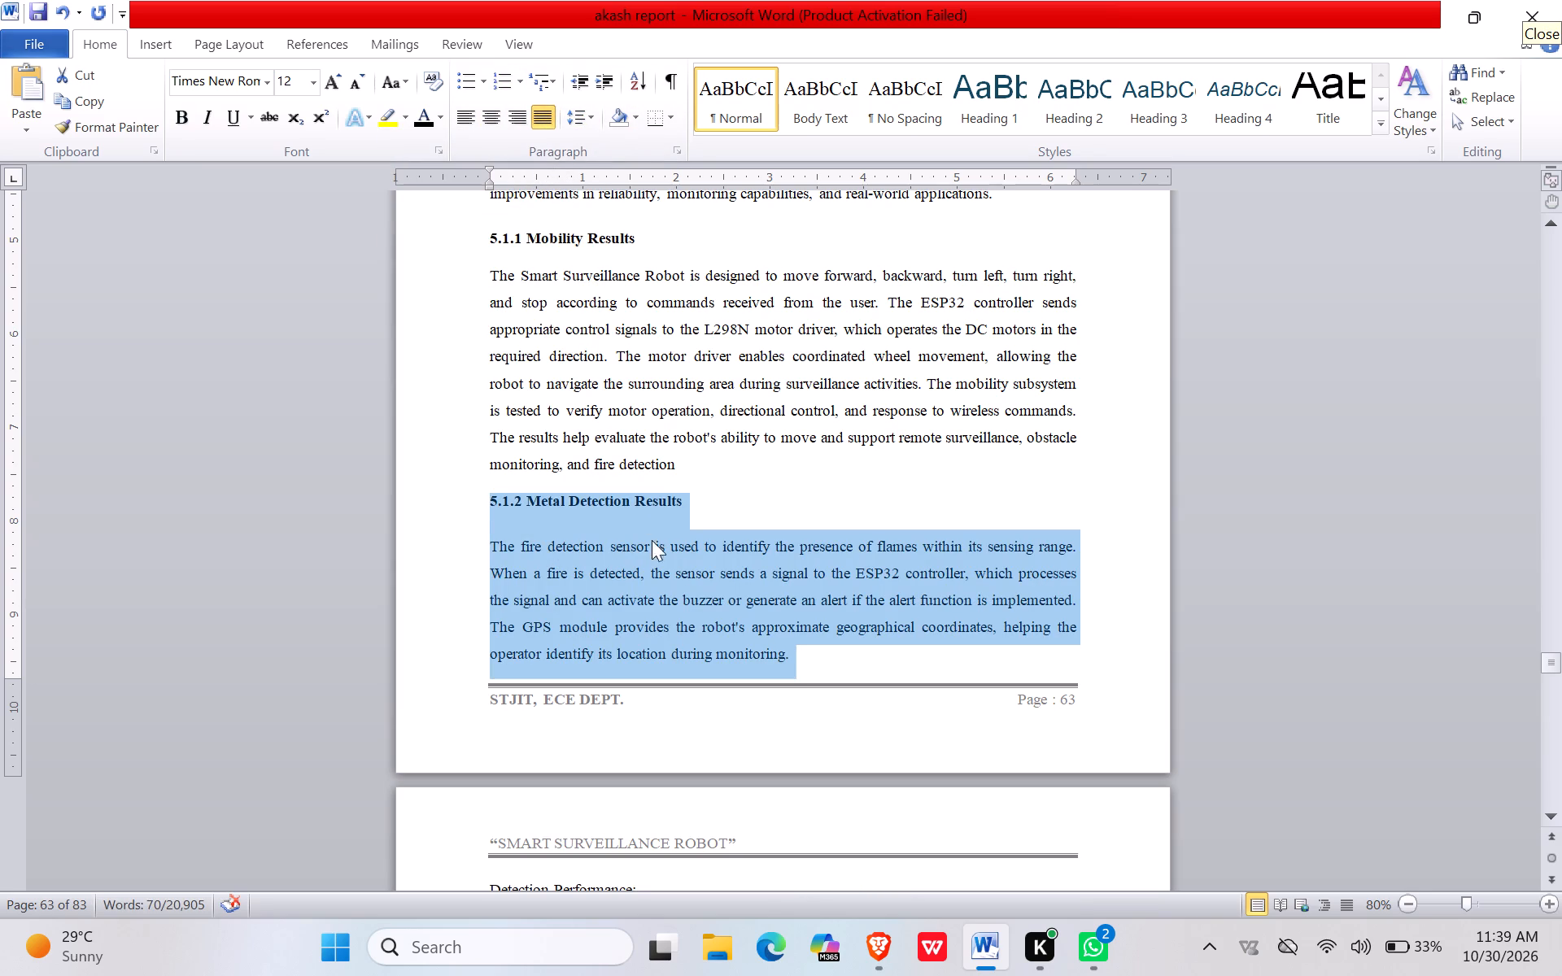
Format the Detection Performance label above the parameter table as bold and justified with 1.5 line spacing.
scroll(657, 562, "down", 7)
left_click_drag(632, 569, 624, 569)
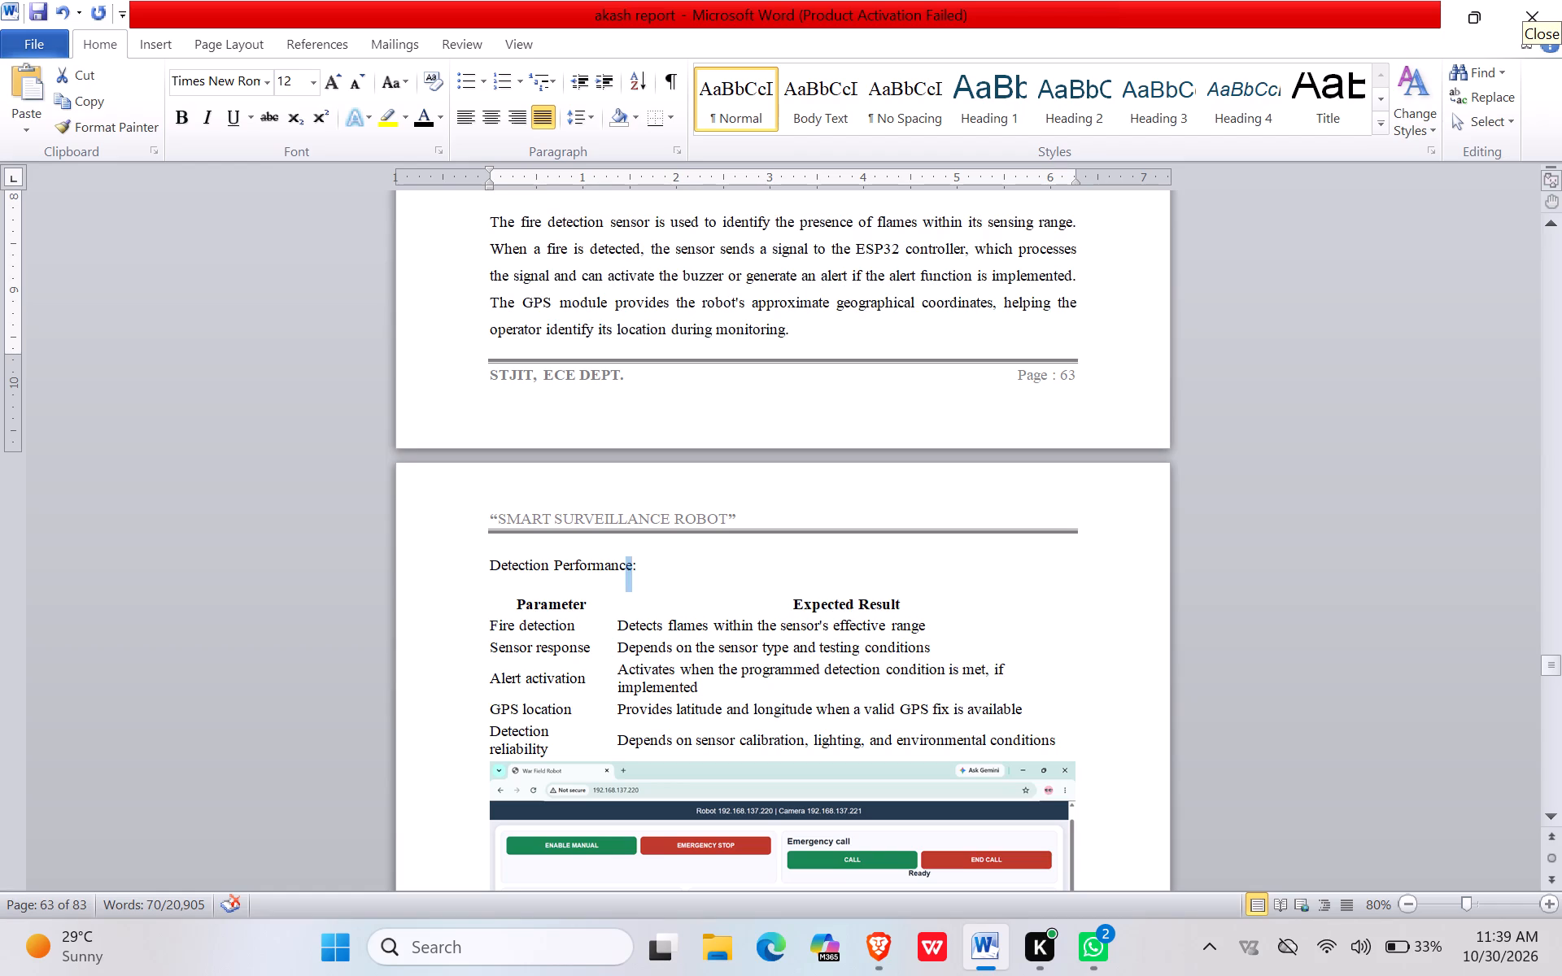
left_click_drag(624, 569, 504, 559)
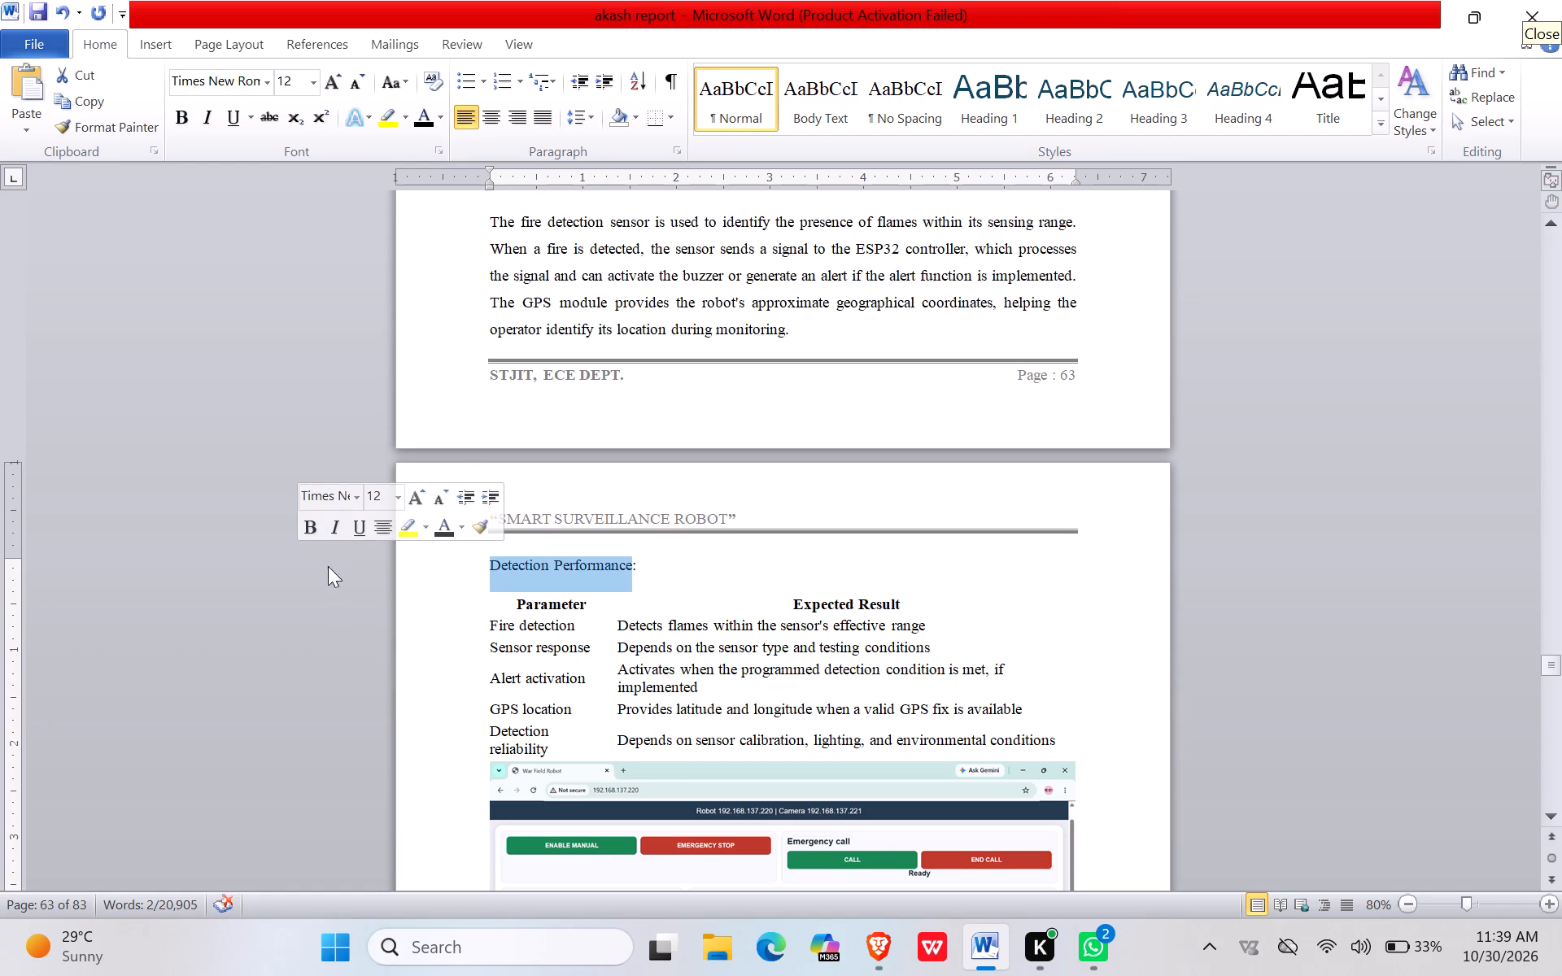
left_click(312, 522)
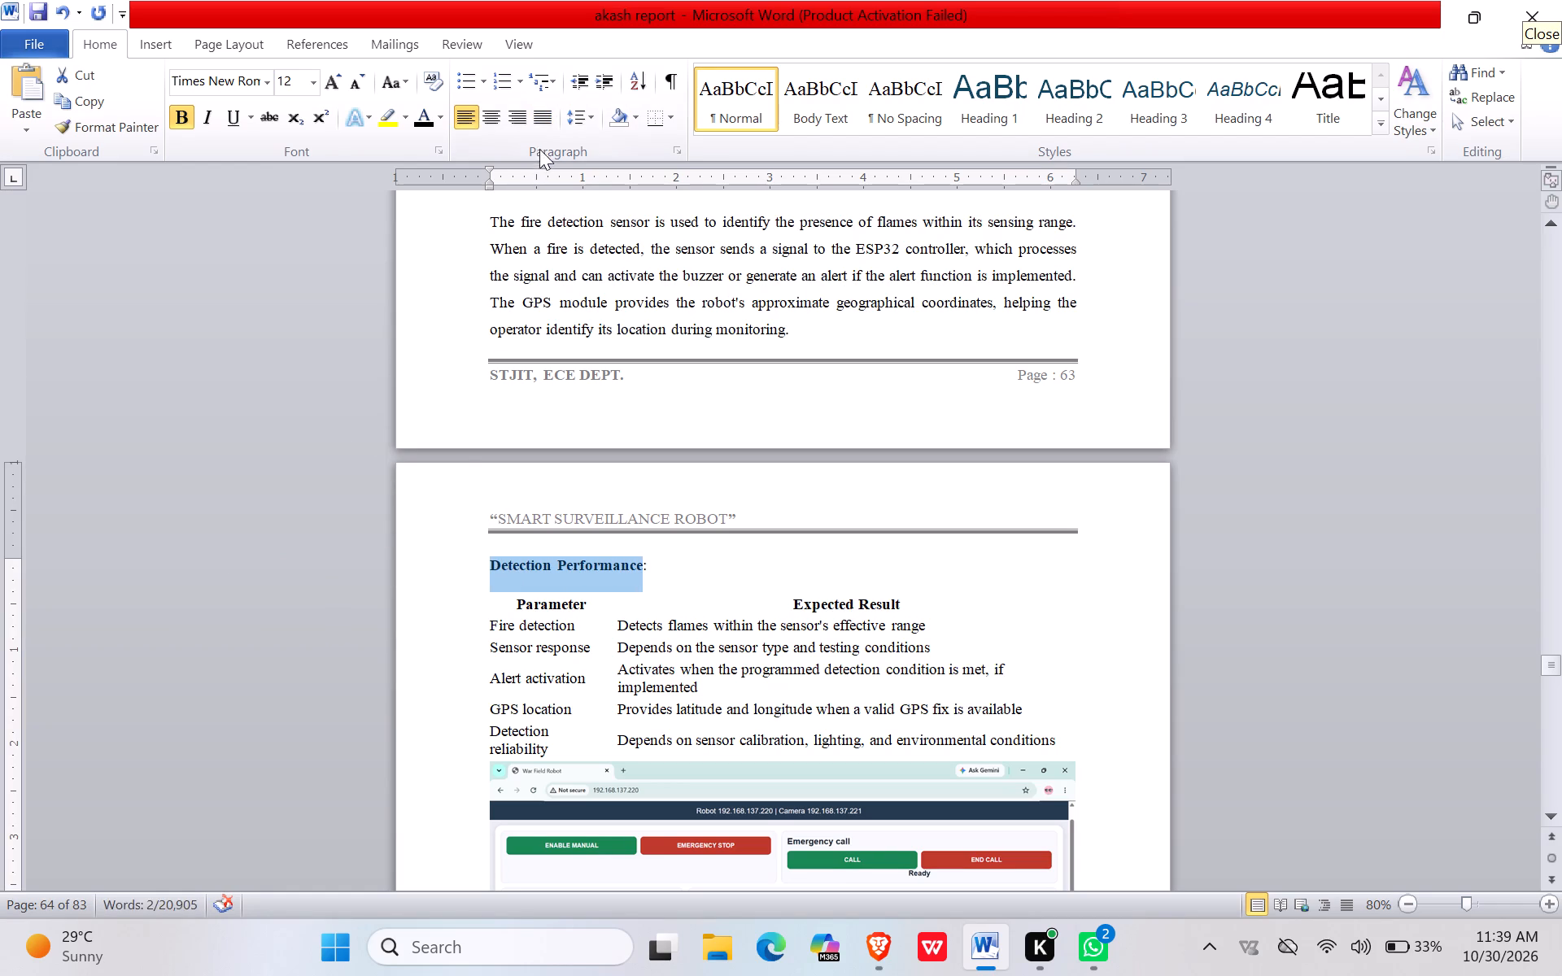
left_click(539, 115)
left_click(575, 117)
left_click(522, 193)
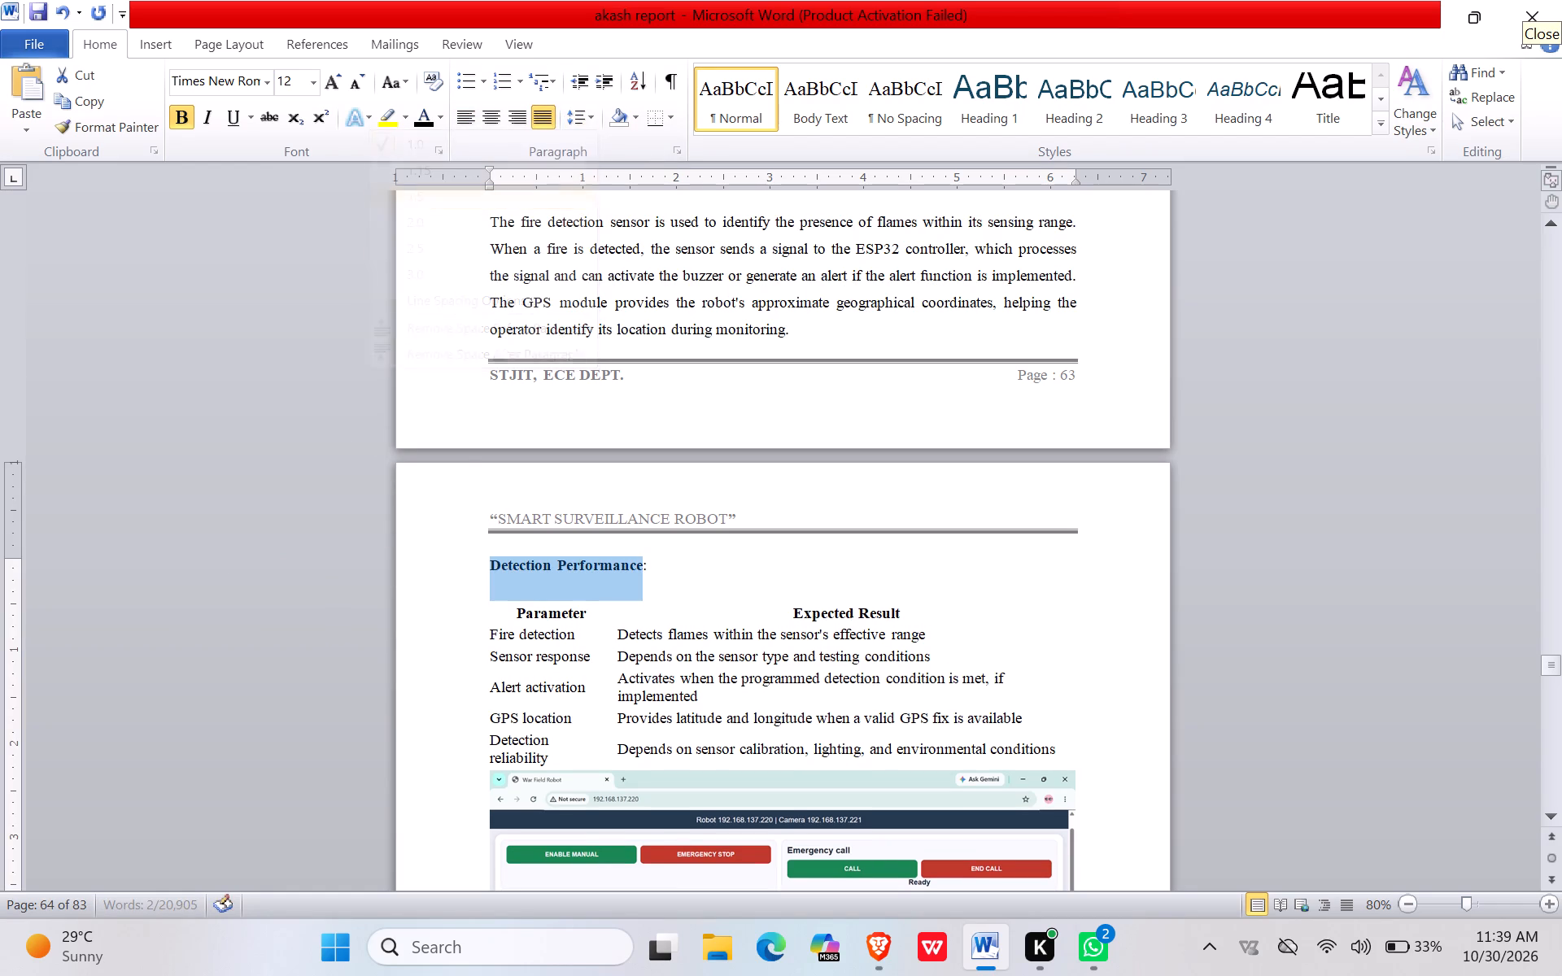
Justify the Detection Performance label and the whole Parameter/Expected Result table below it, and apply 1.5 line spacing.
left_click(702, 574)
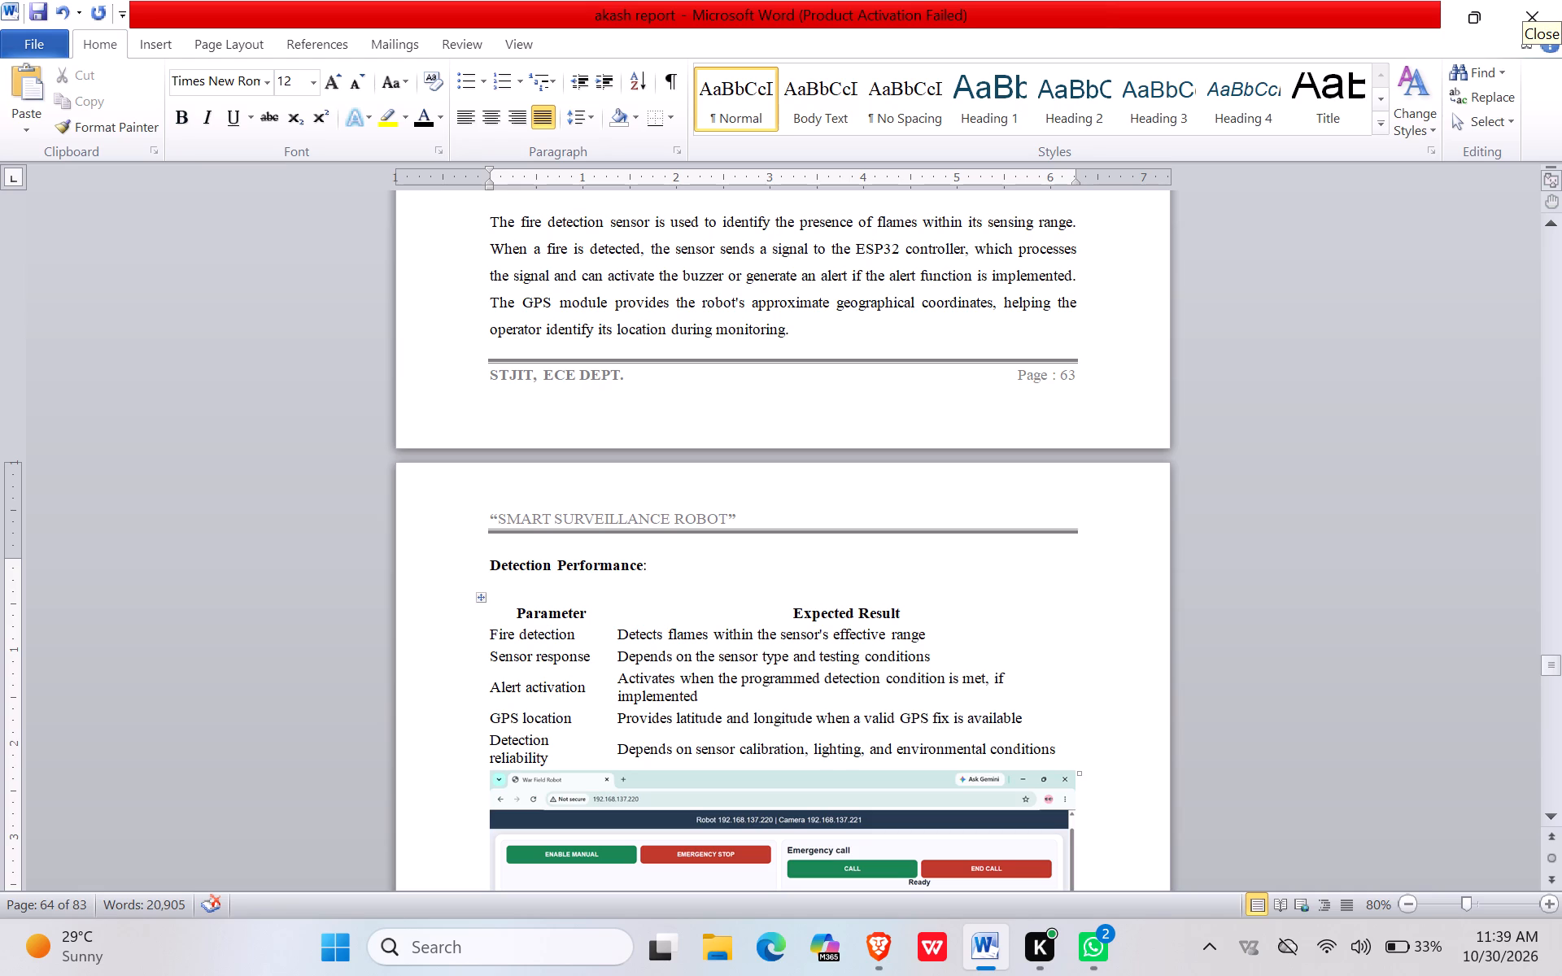
left_click_drag(479, 558, 853, 696)
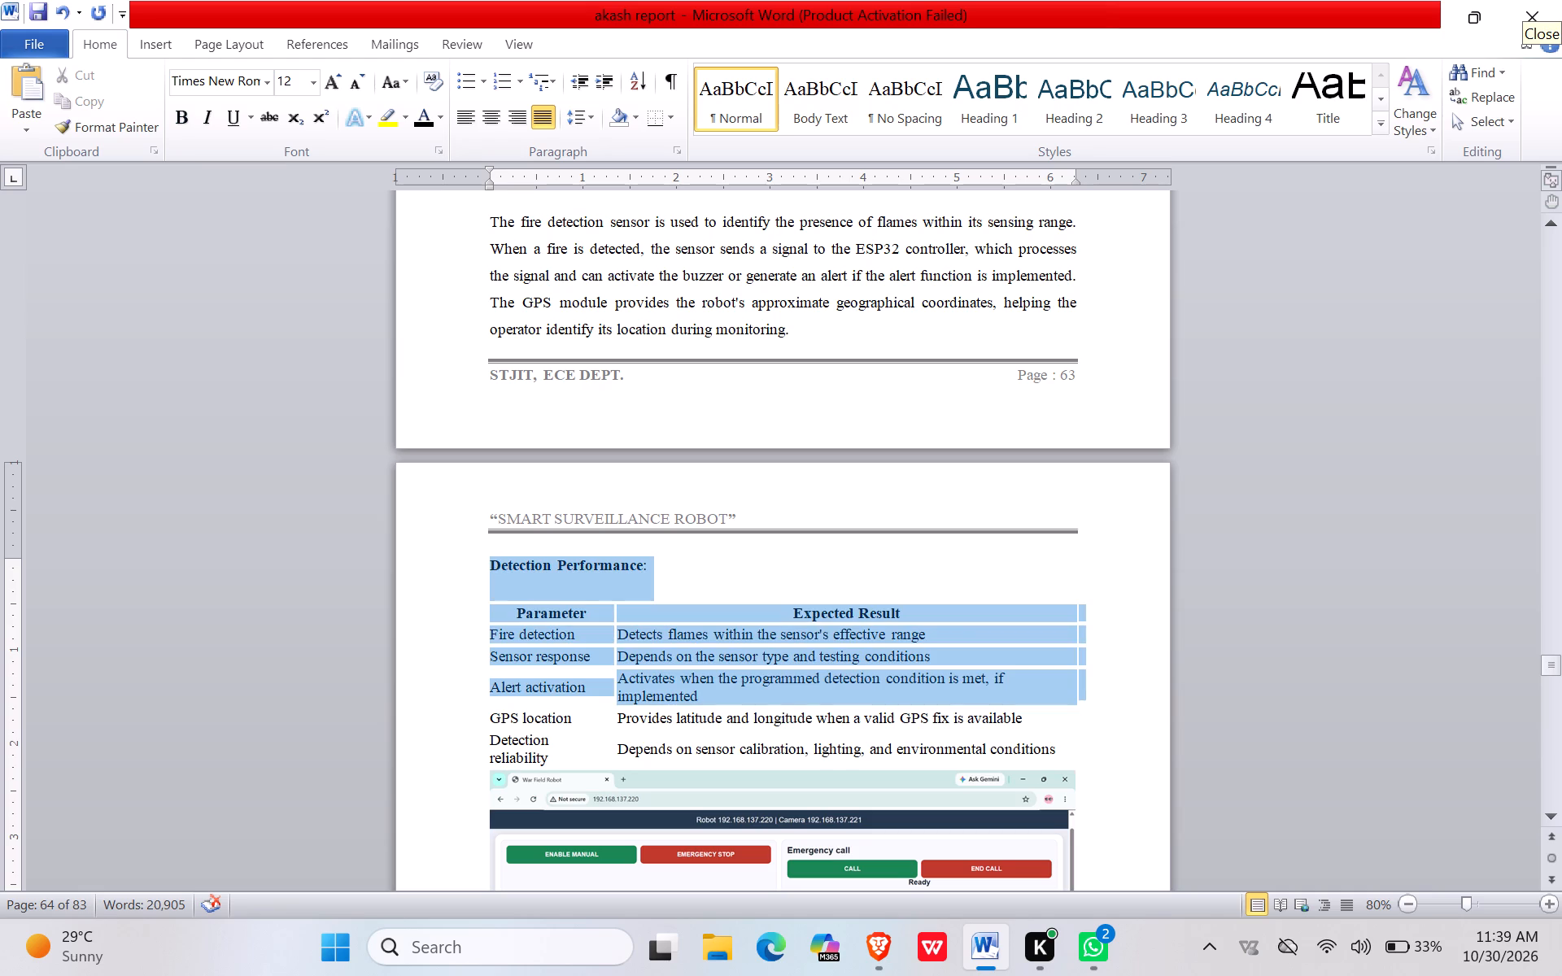
left_click_drag(853, 696, 1071, 743)
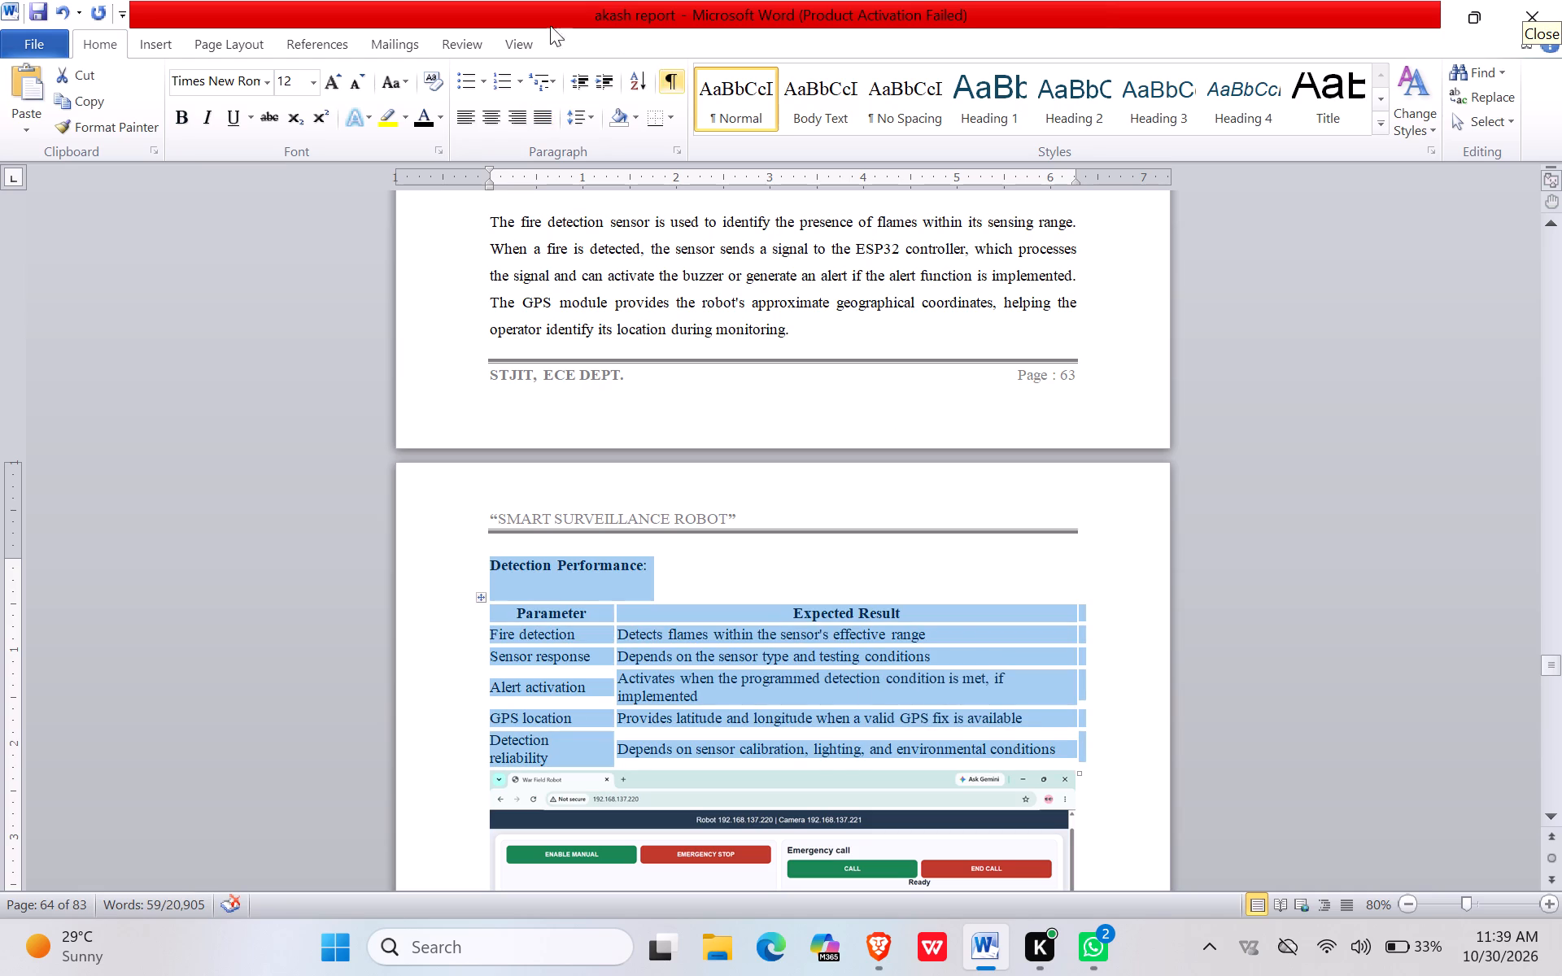
left_click(542, 106)
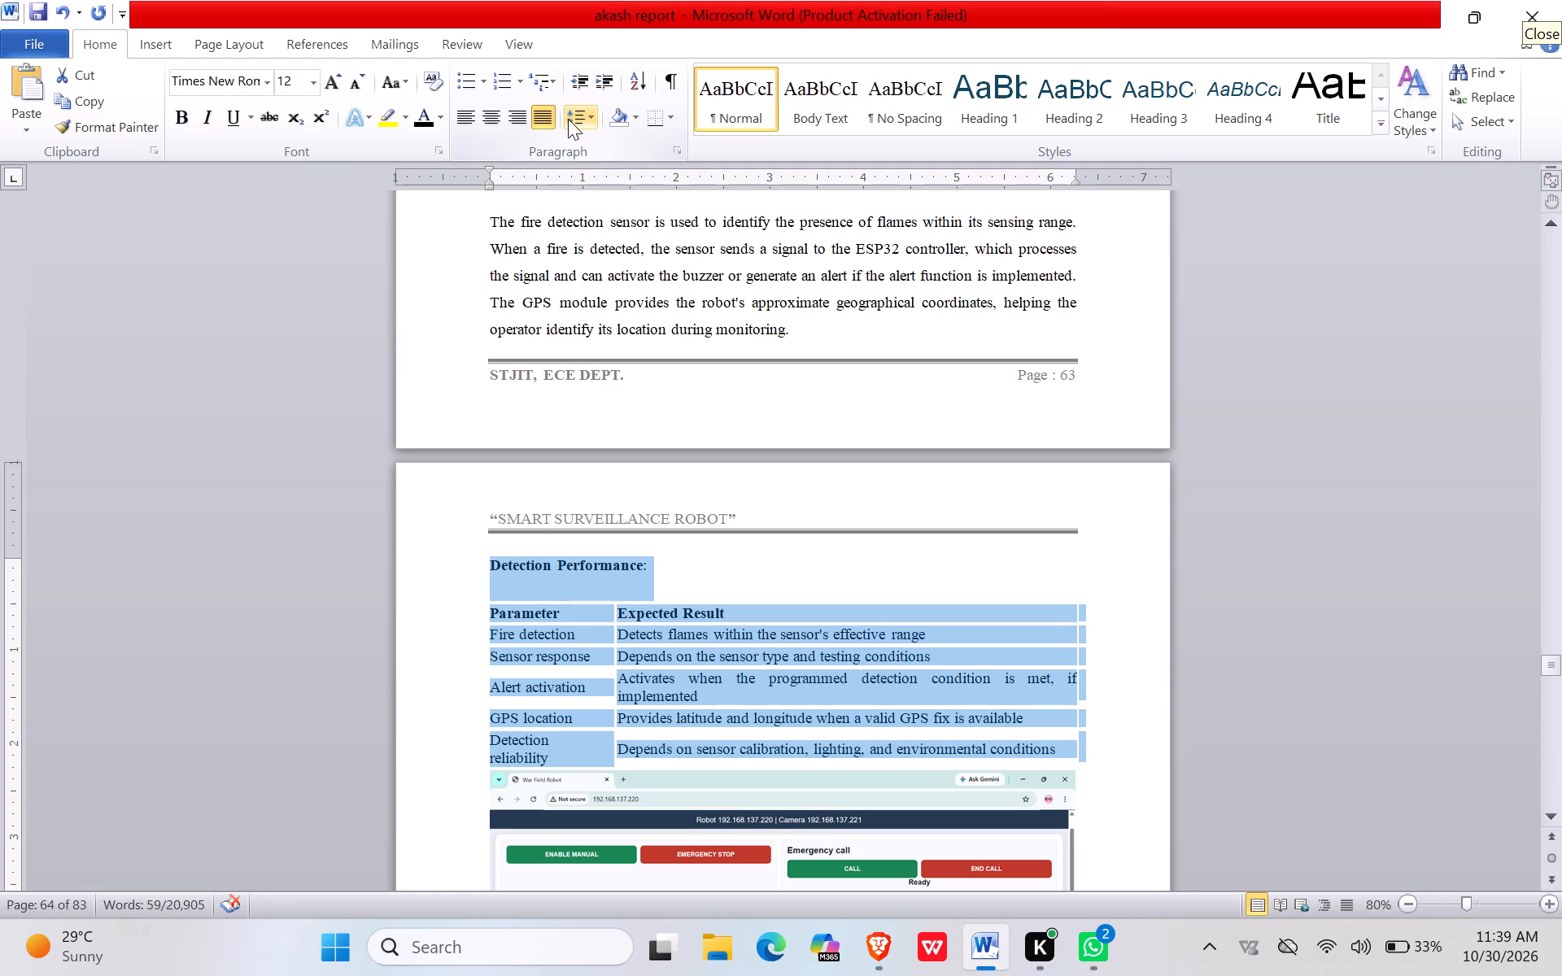
left_click(567, 119)
left_click(485, 194)
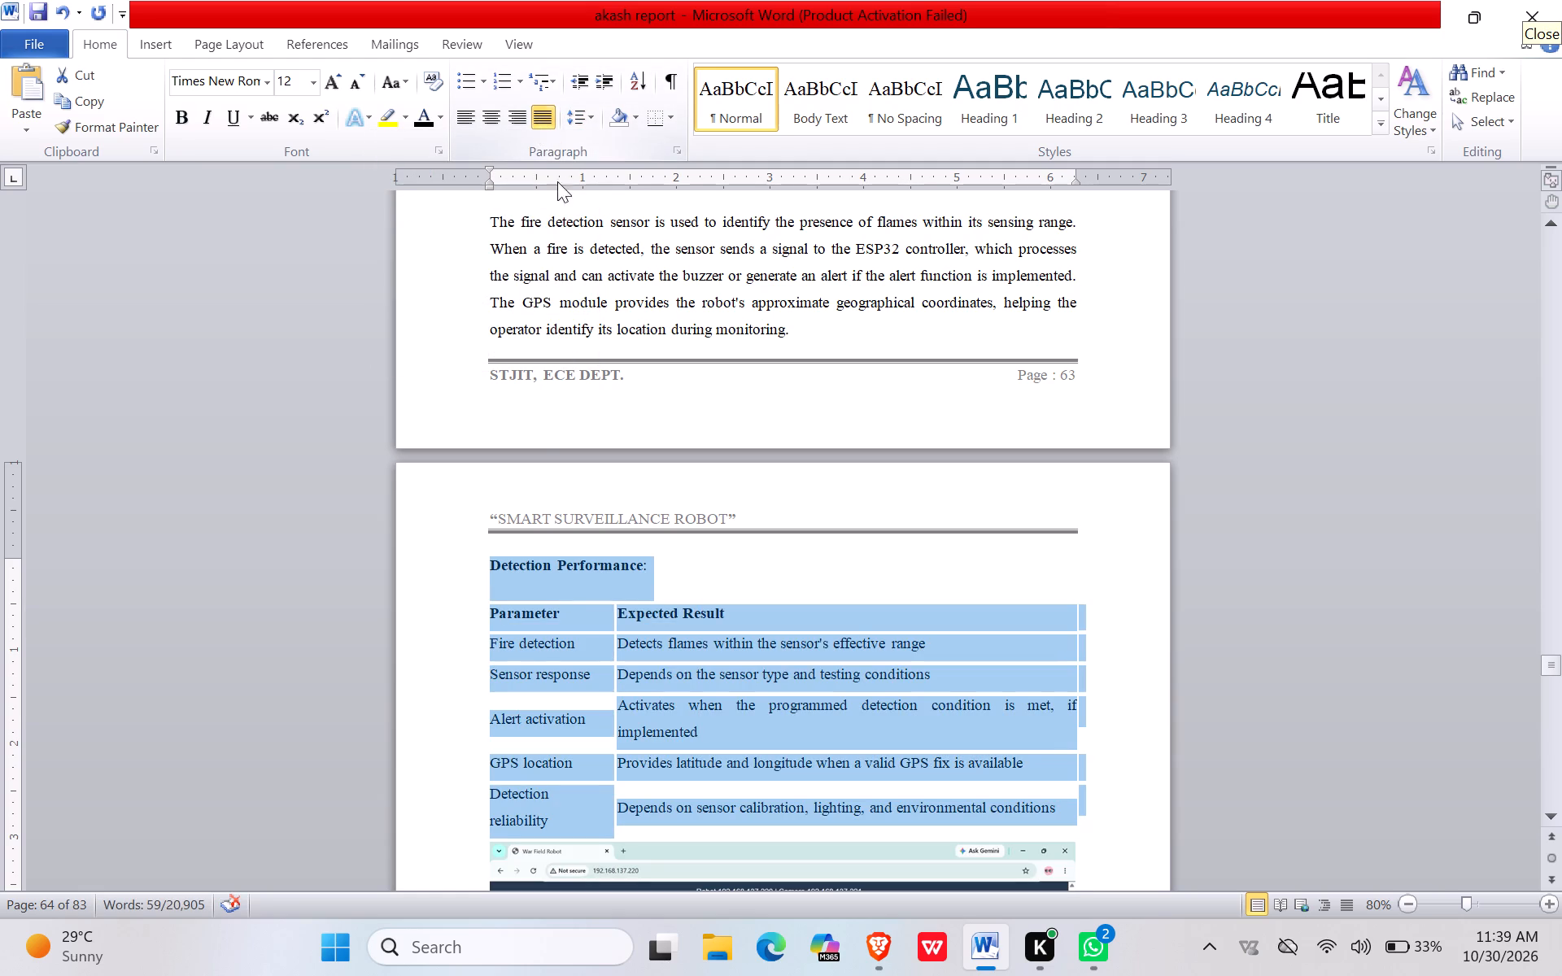
left_click(486, 598)
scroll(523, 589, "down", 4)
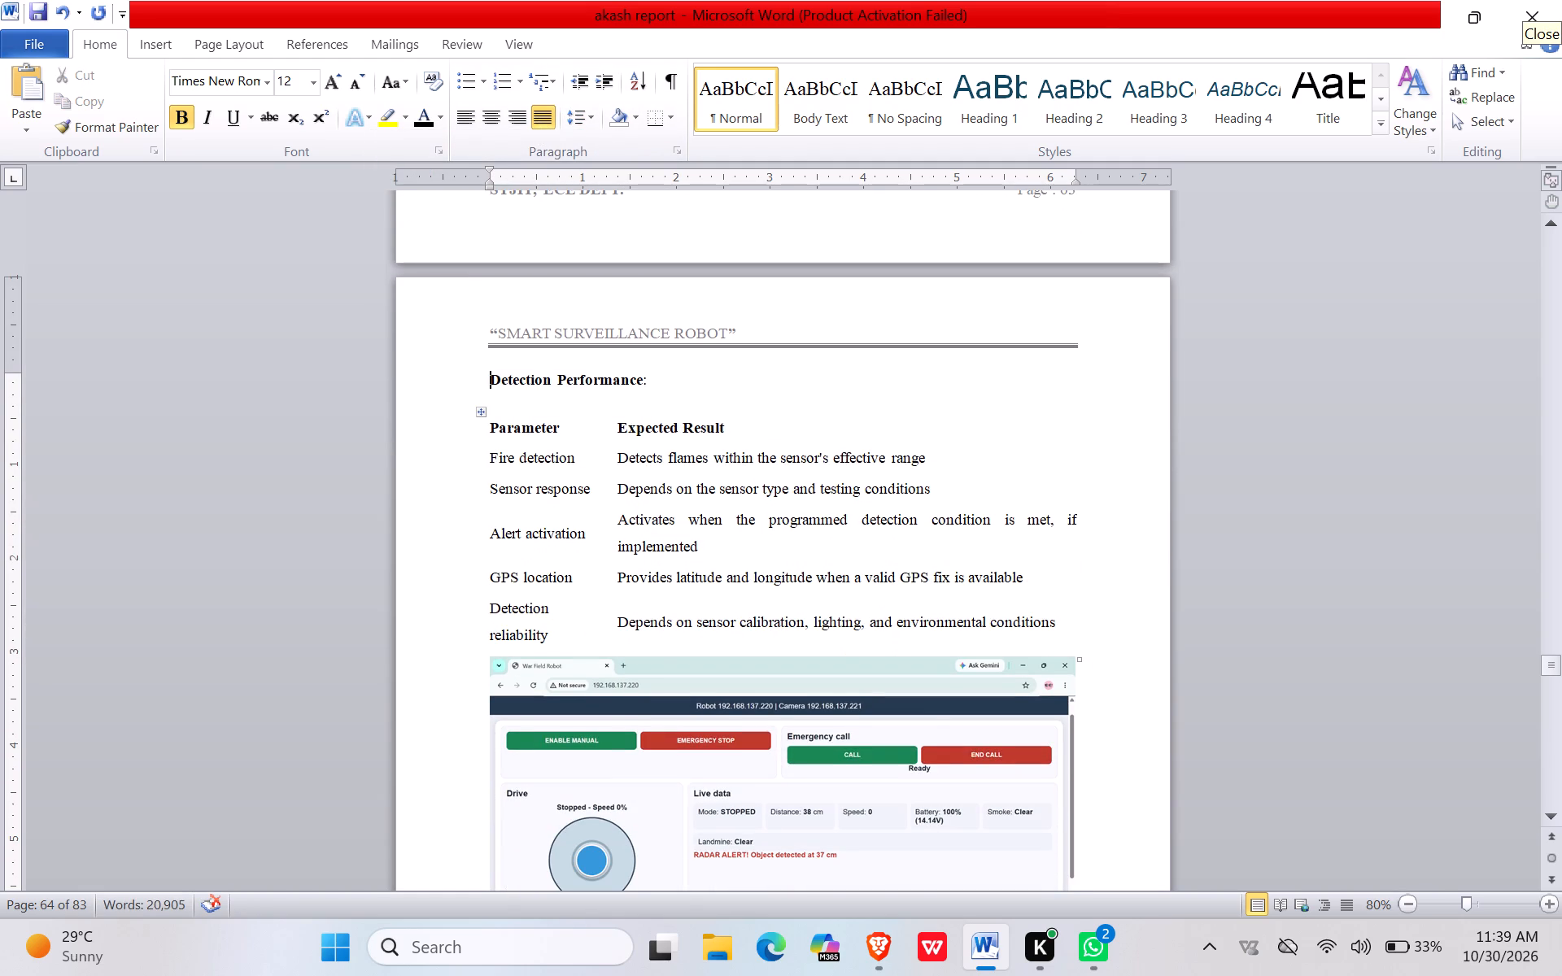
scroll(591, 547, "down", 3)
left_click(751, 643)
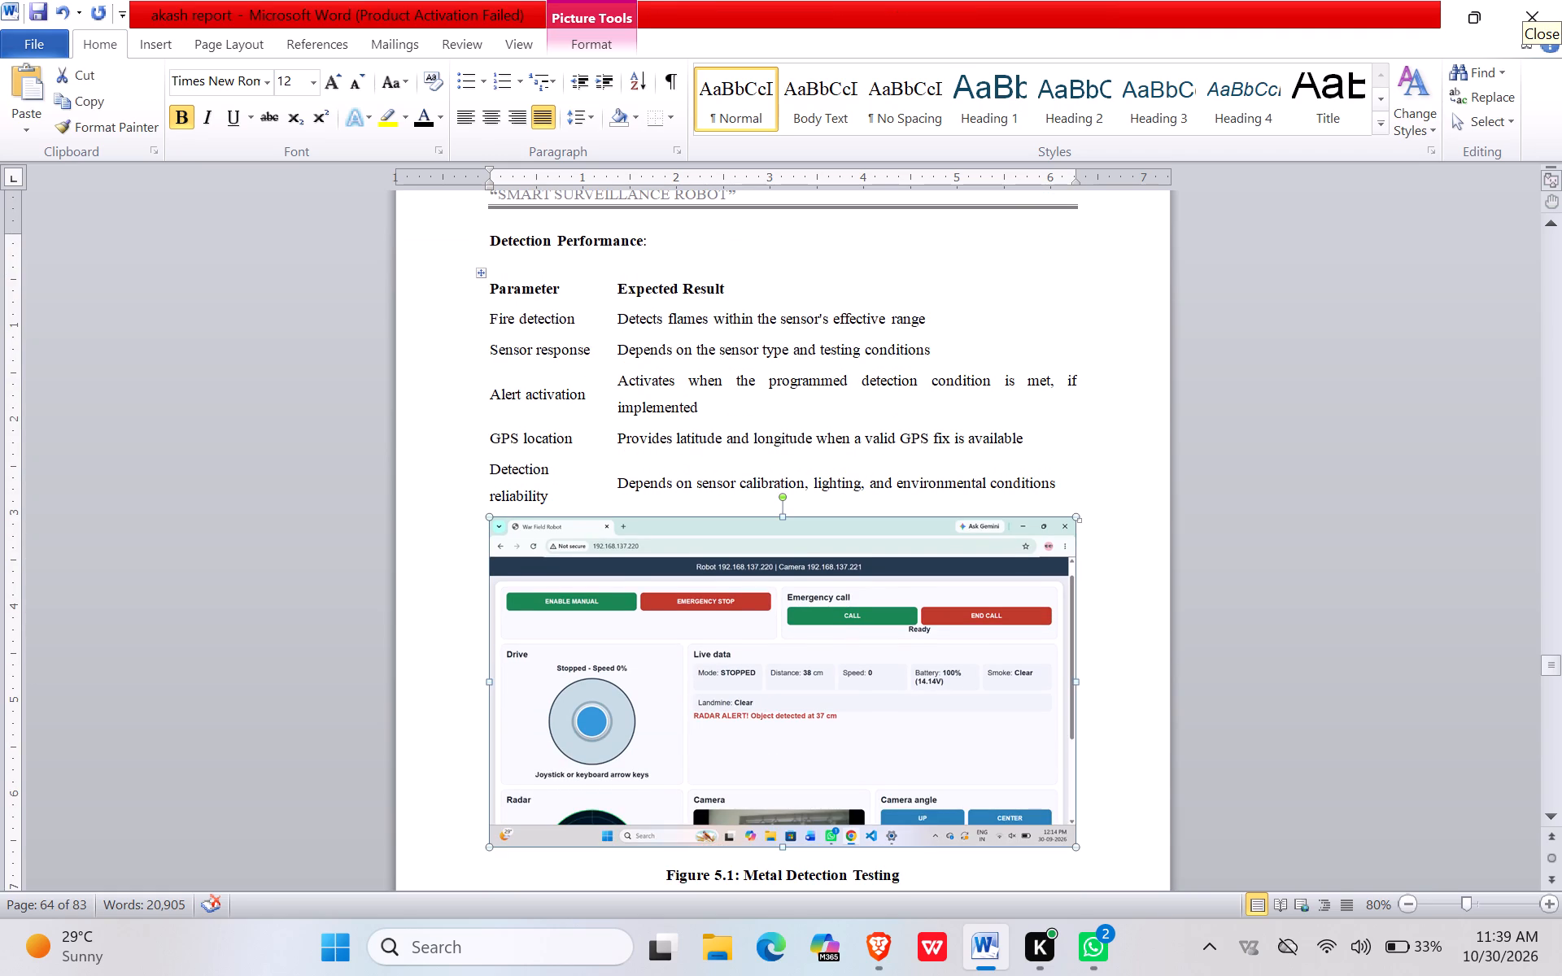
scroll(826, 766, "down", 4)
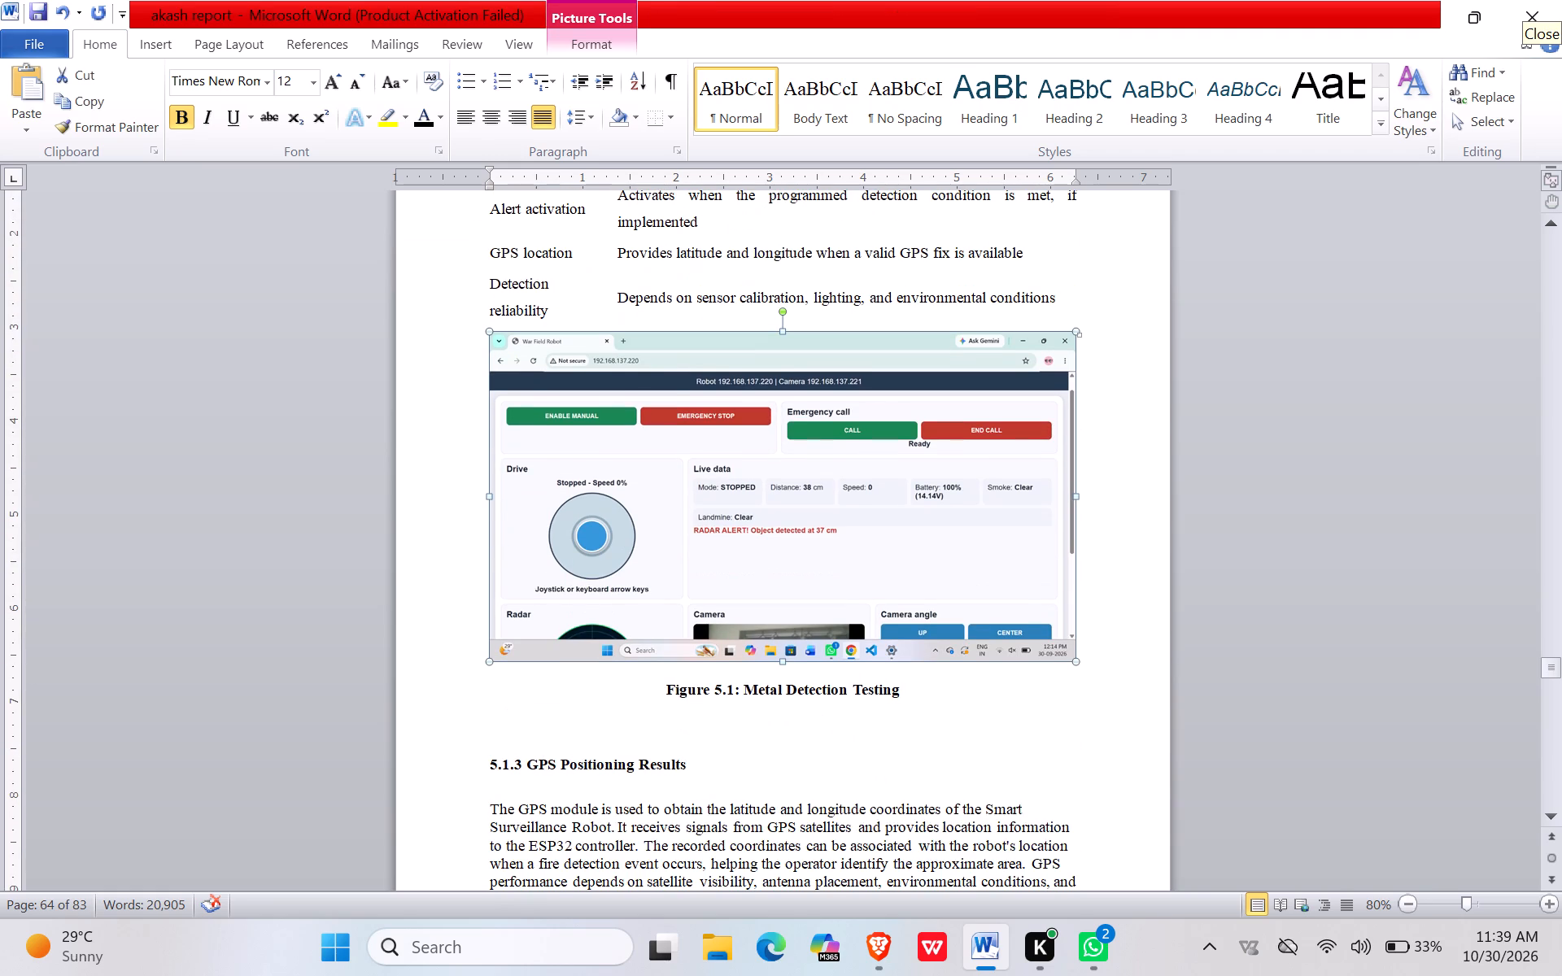
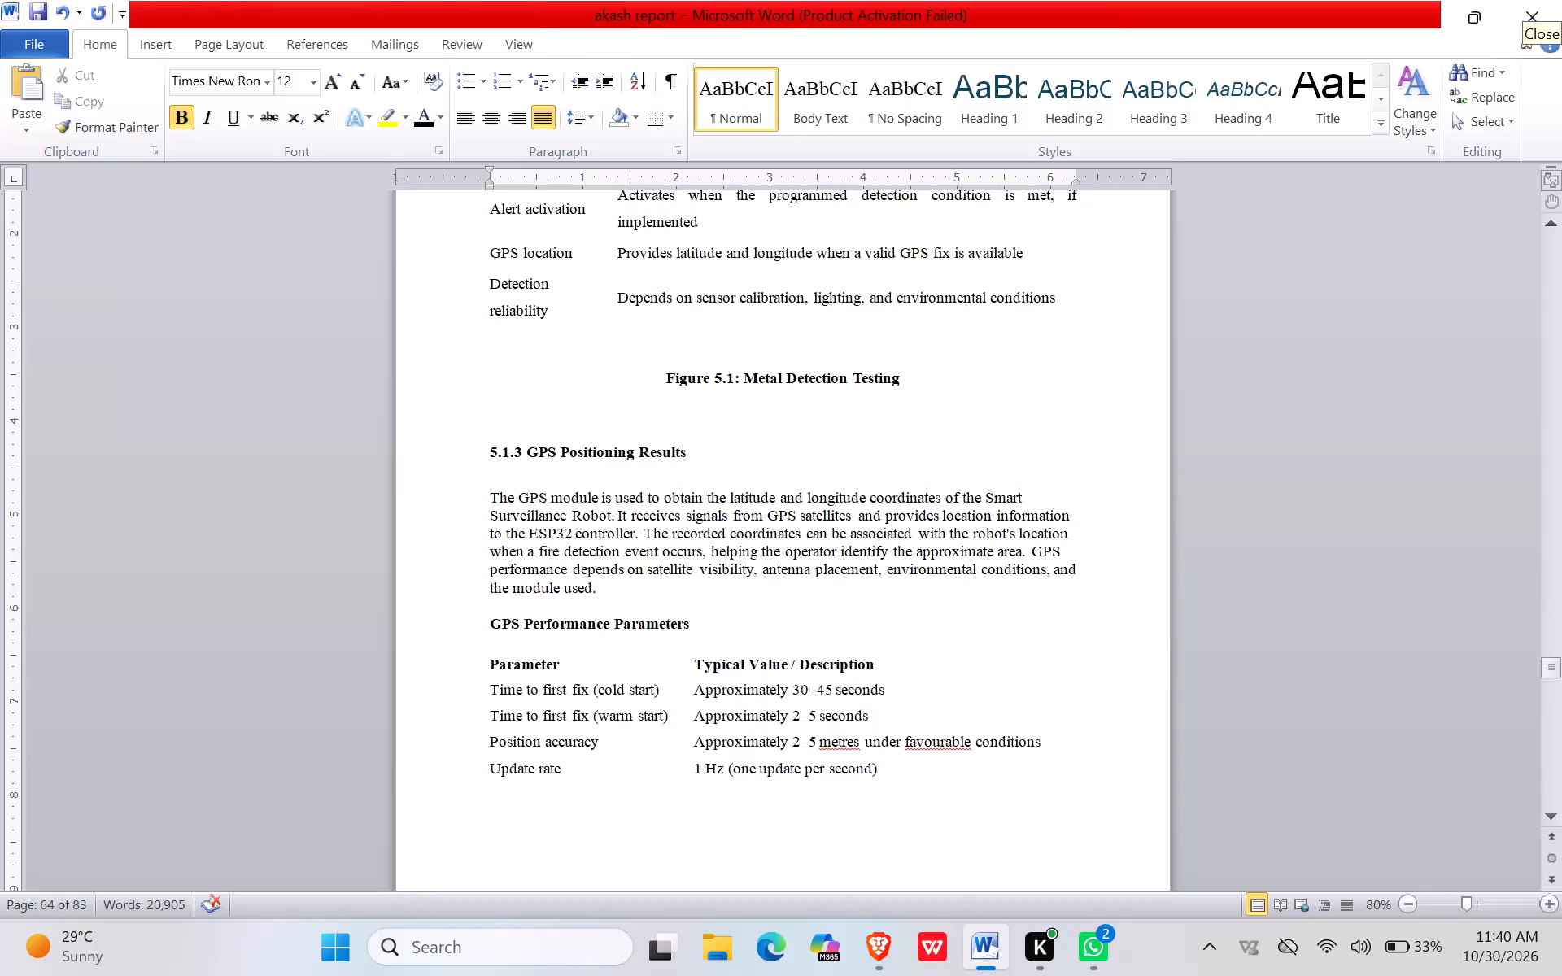
Try pasting the copied content above the Figure 5.1: Metal Detection Testing caption, and undo back to restore the deleted robot dashboard picture.
key("ctrl+v")
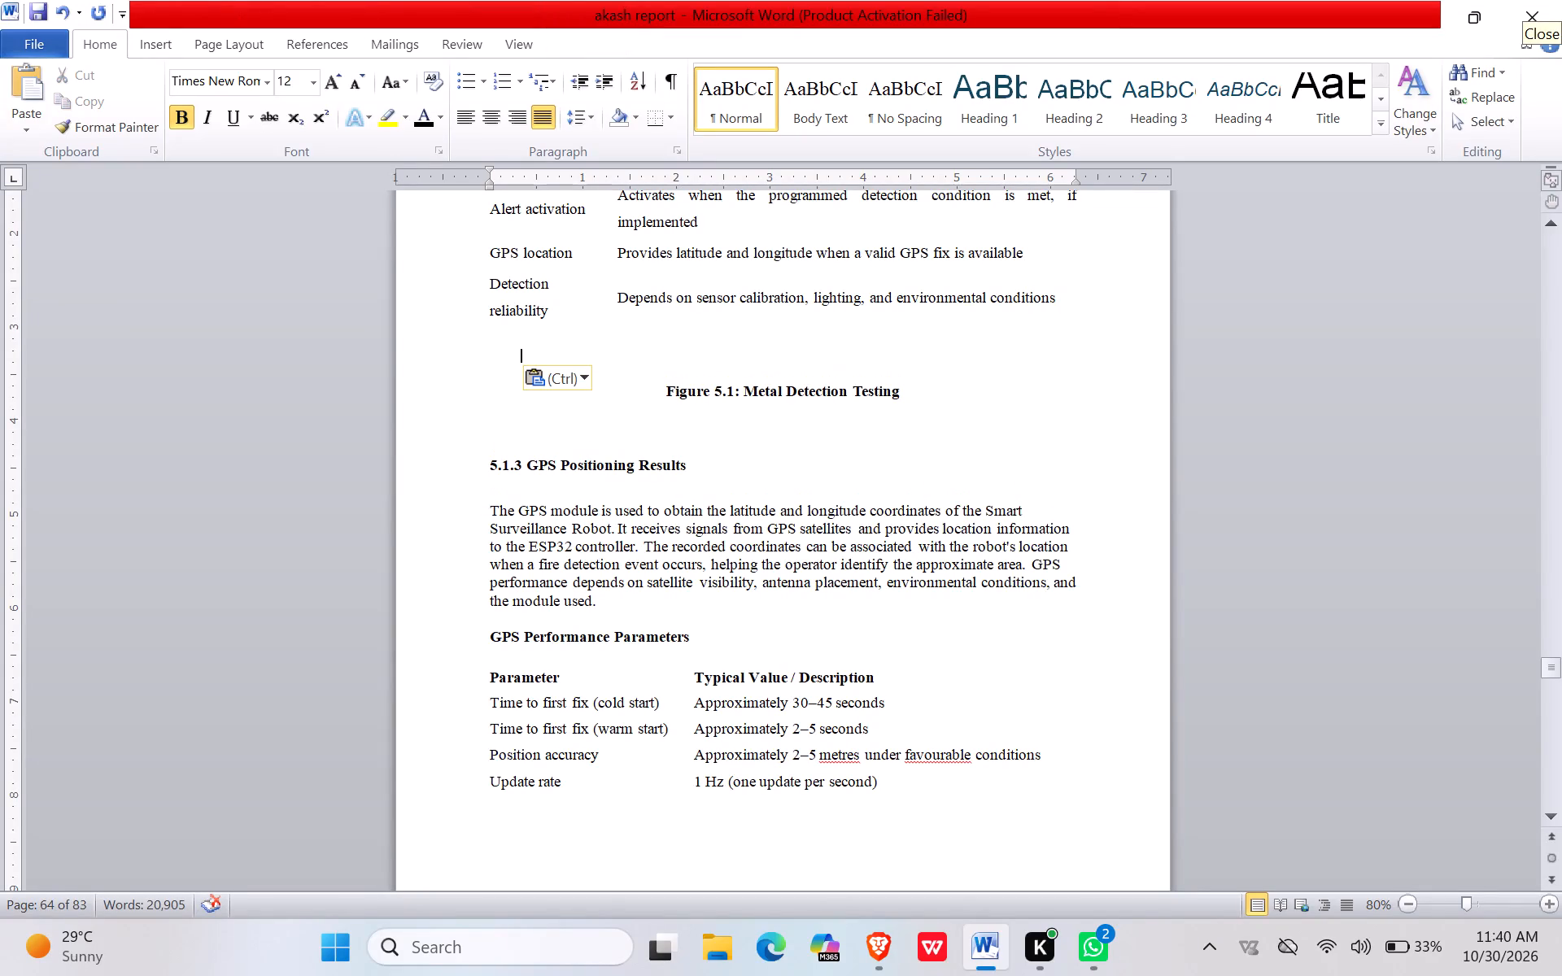
key("ctrl+z")
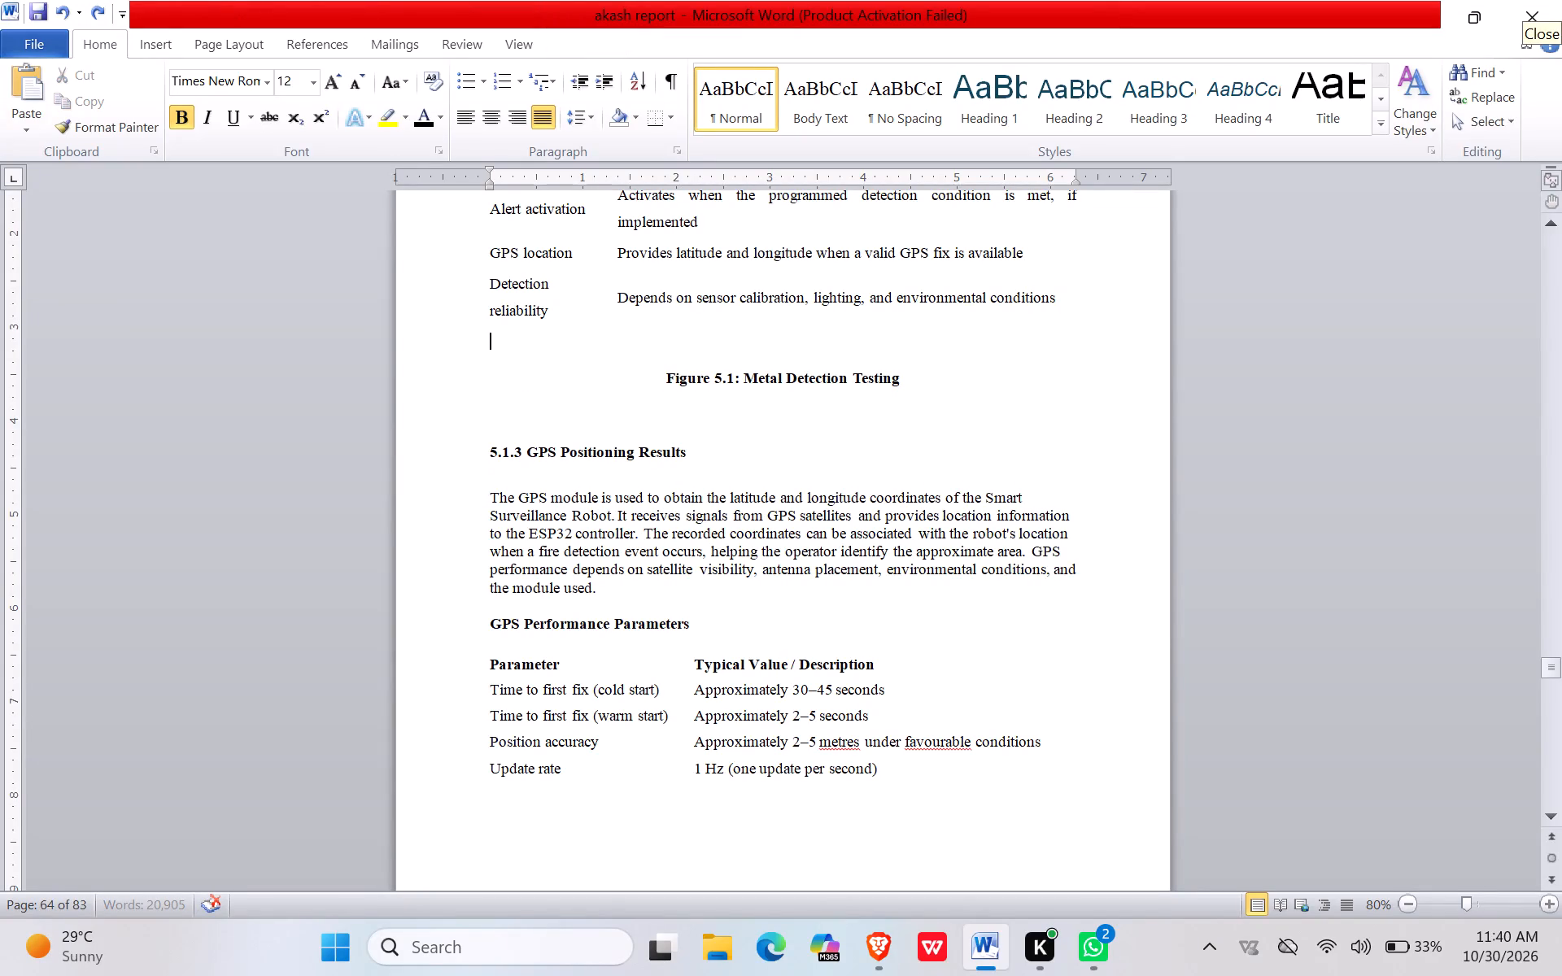
key("ctrl+z")
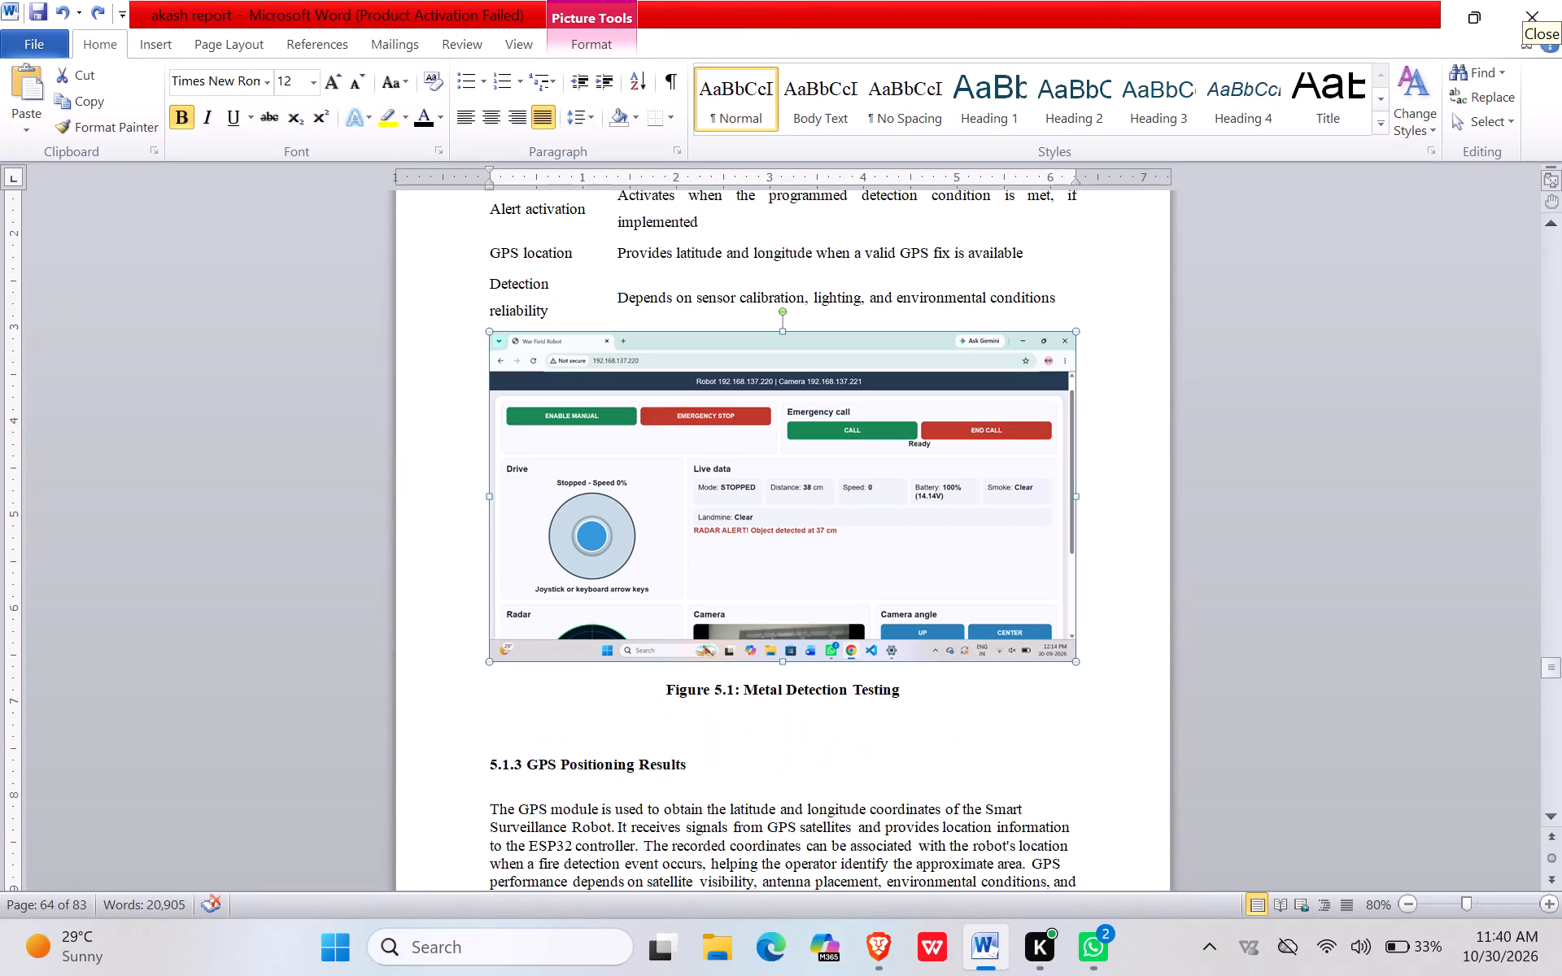
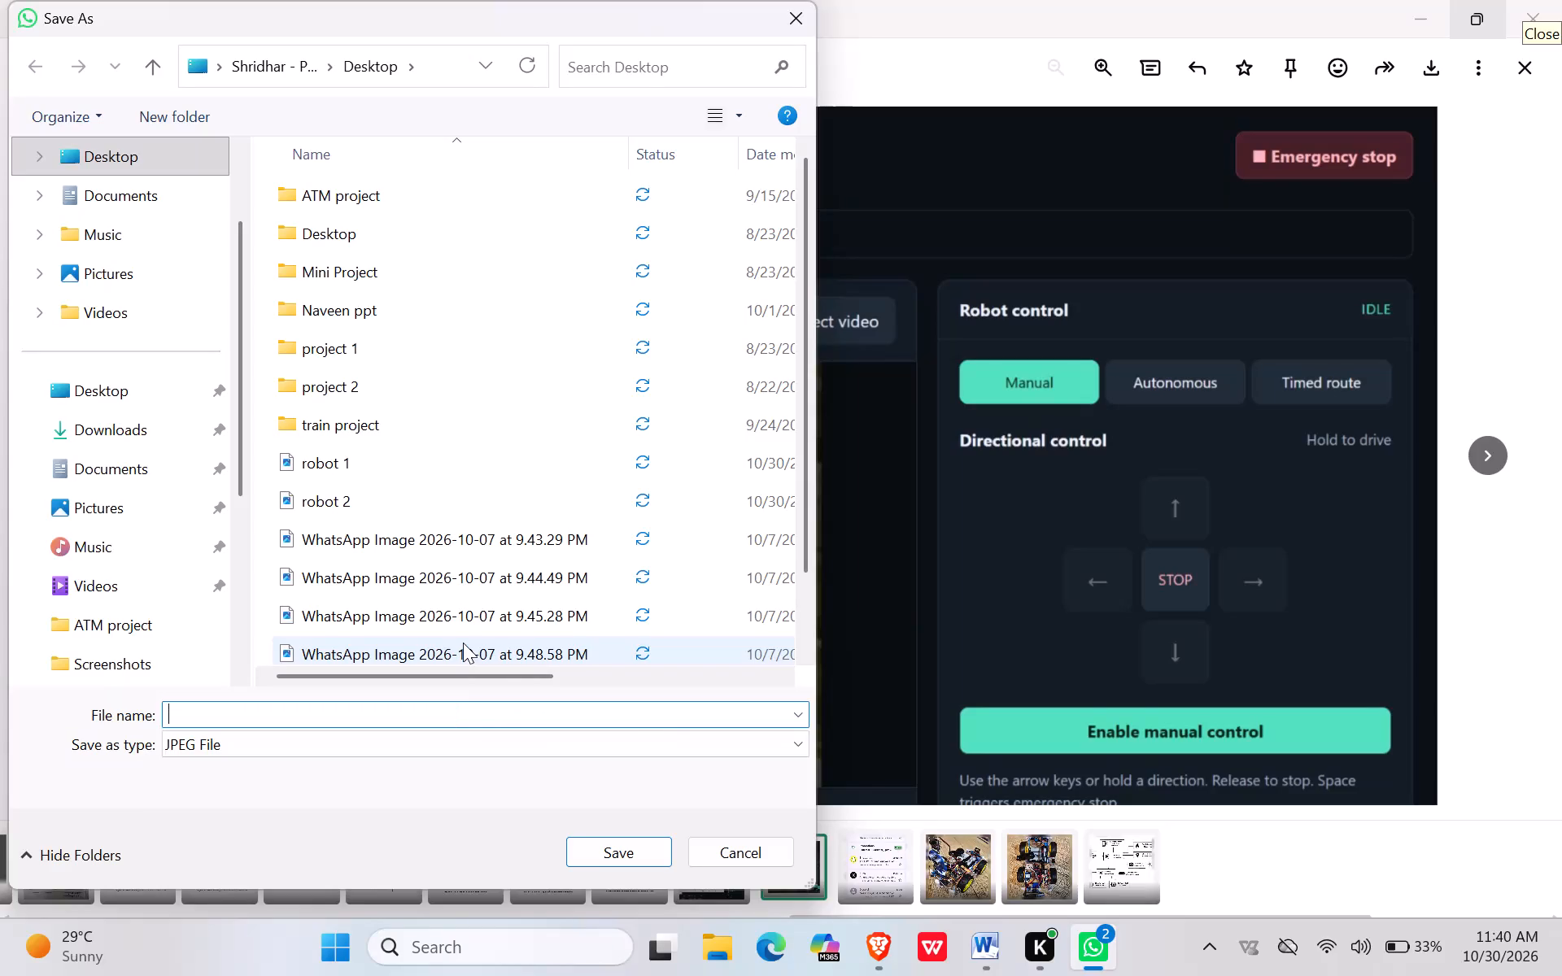
Enter "dash board" as the file name for saving the robot control dashboard image to the Desktop.
type("bash")
key("BackSpace")
key("BackSpace")
key("BackSpace")
key("BackSpace")
type("dash board")
key("space")
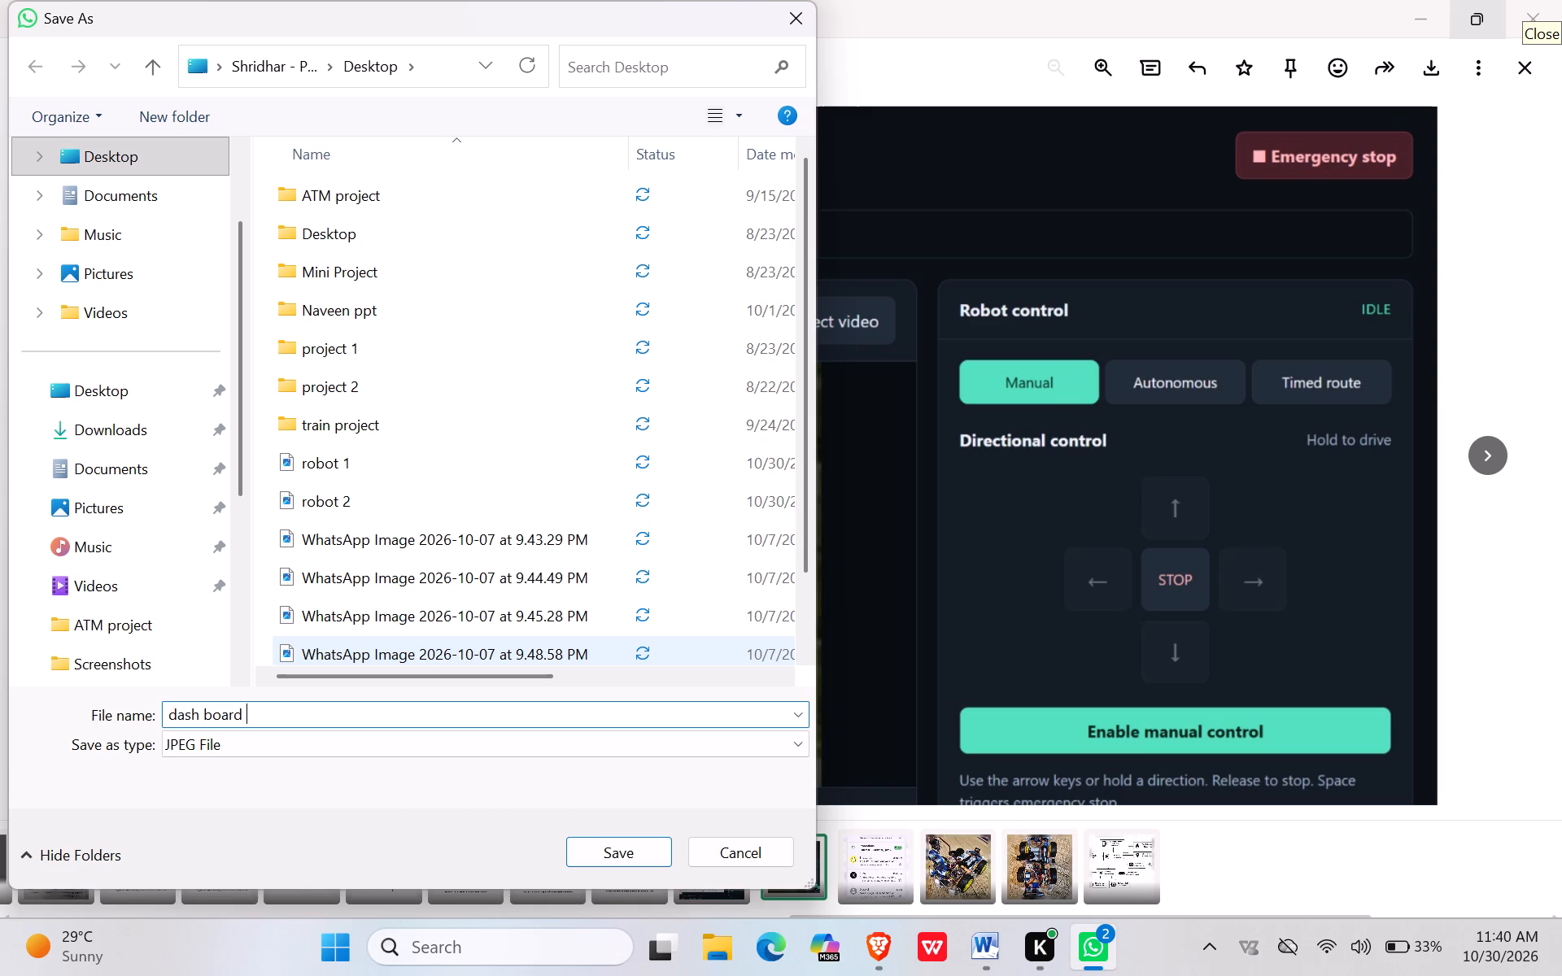
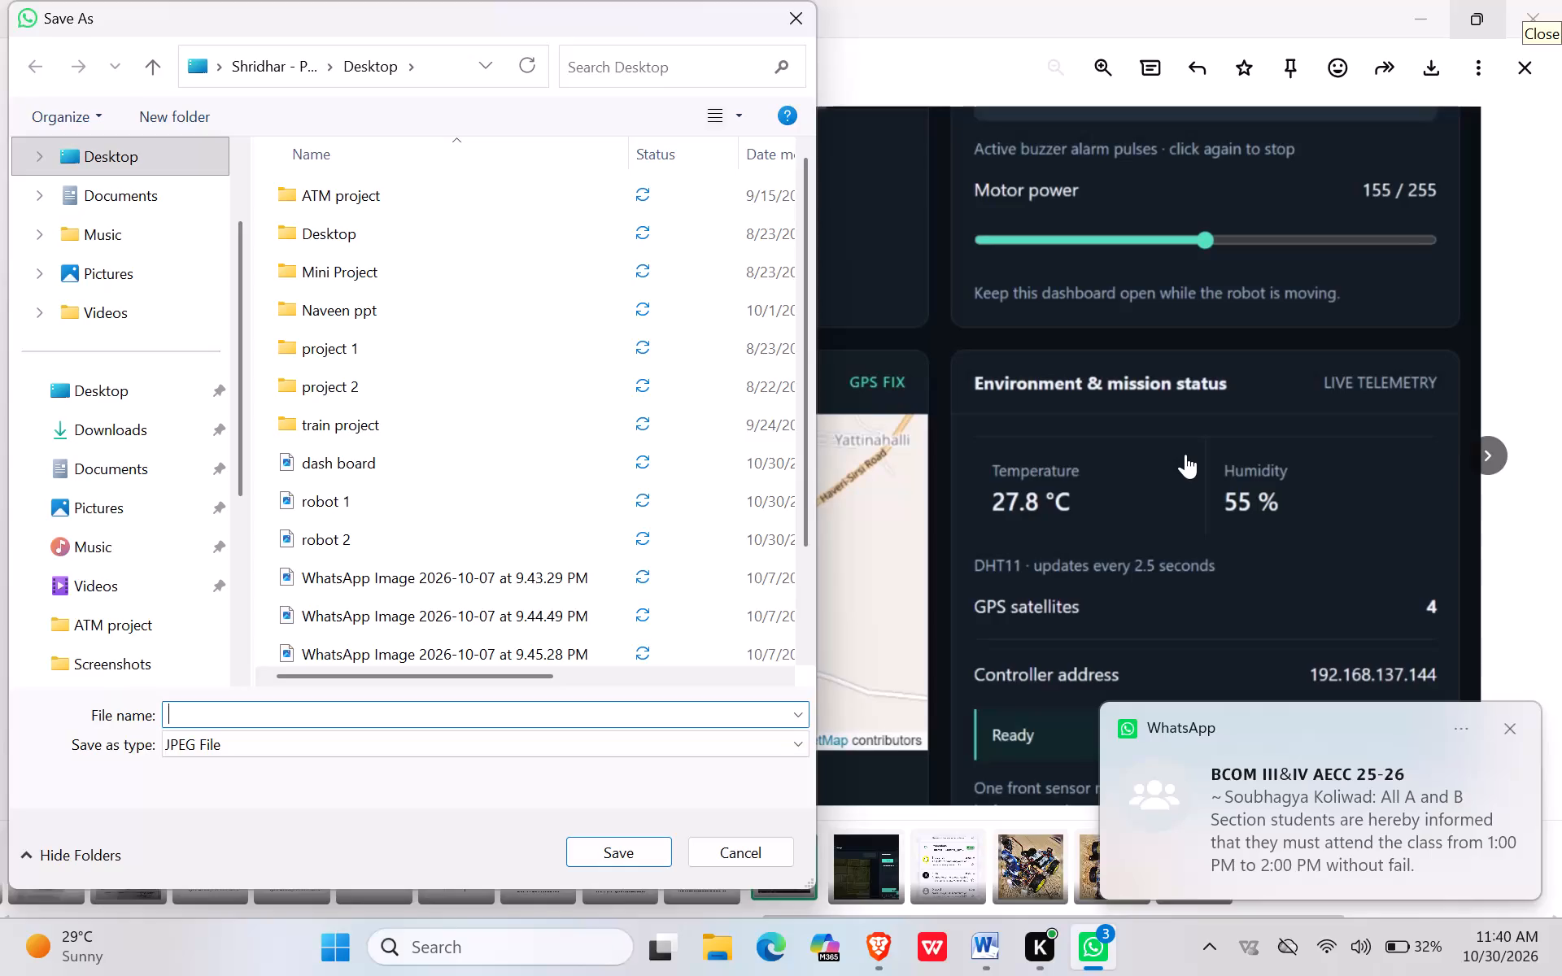
Enter "gps" as the file name for saving the GPS and environment status dashboard image to the Desktop.
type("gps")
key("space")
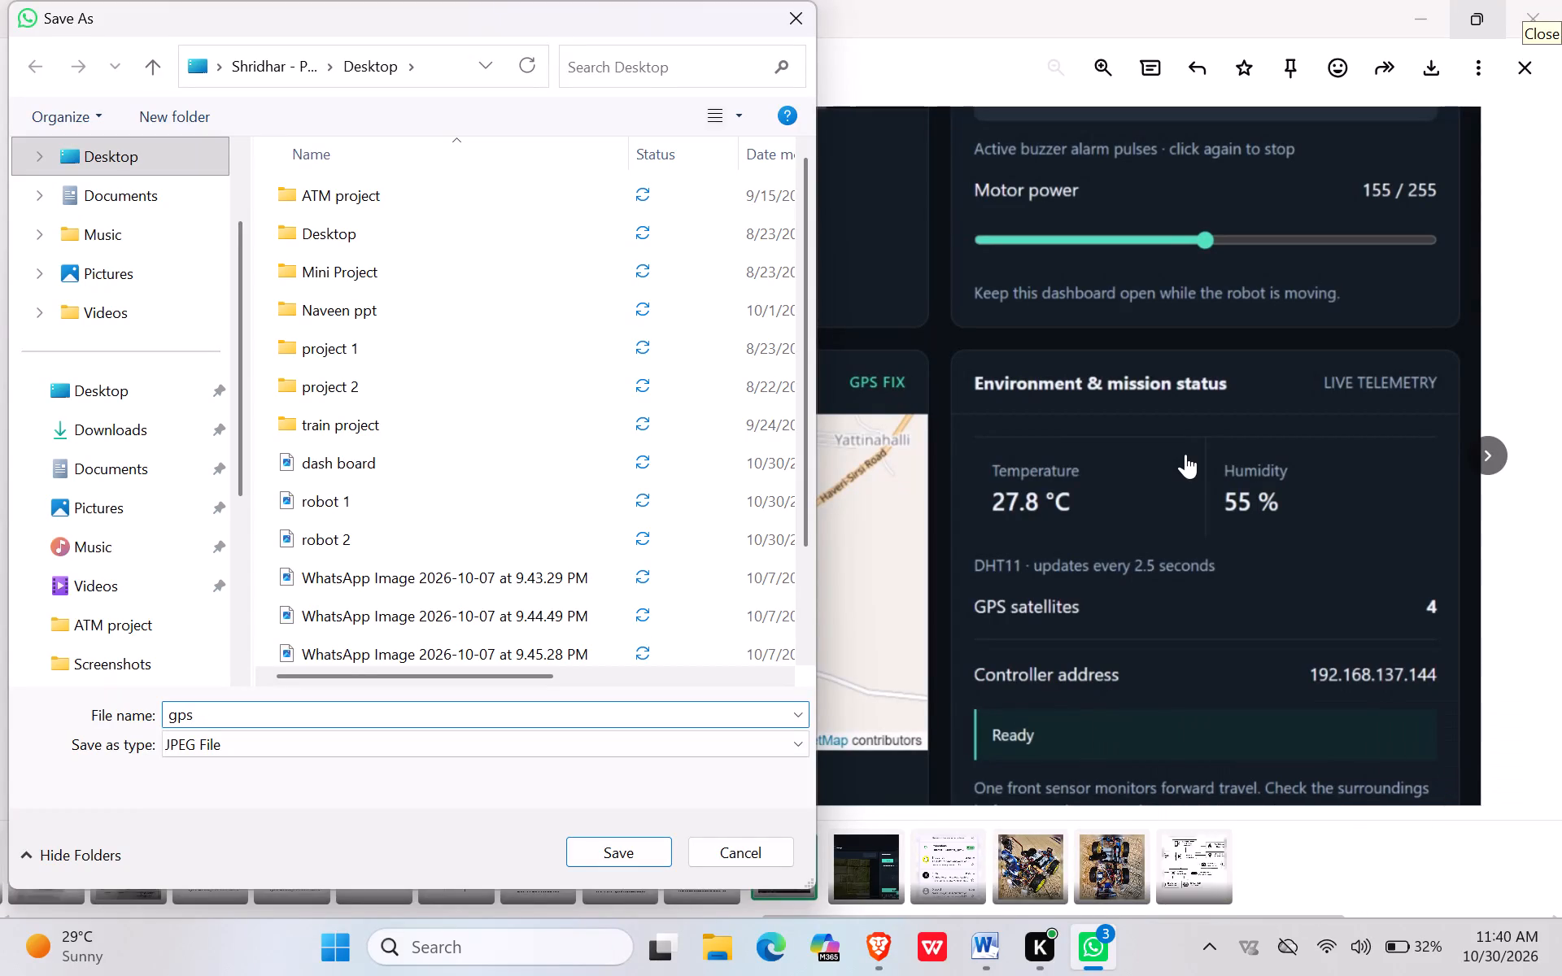
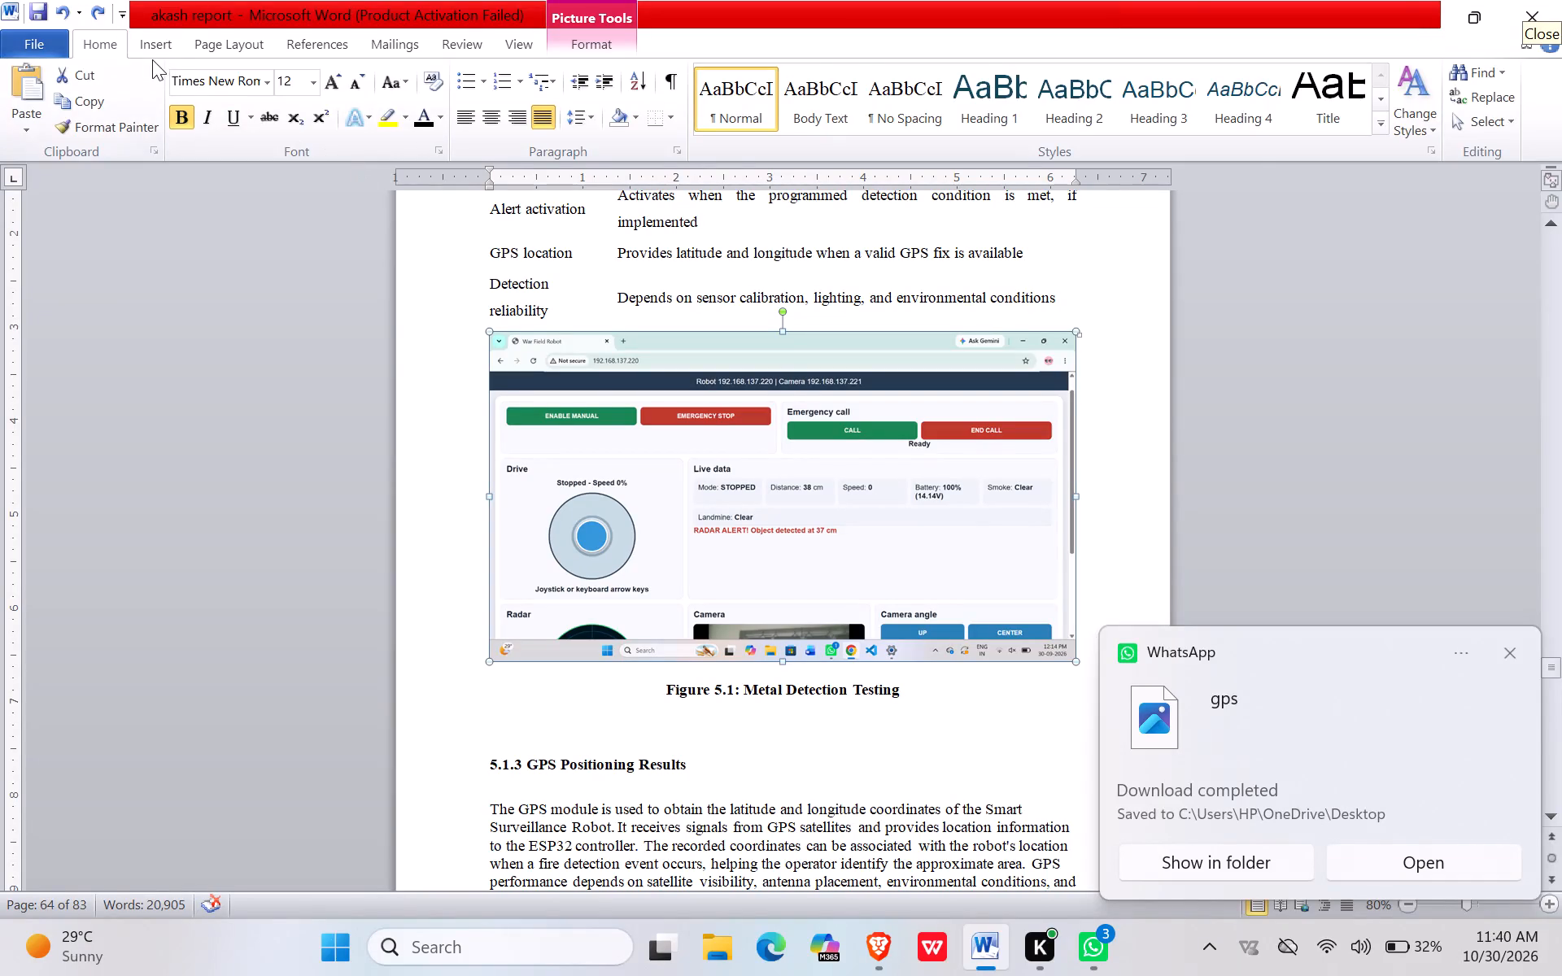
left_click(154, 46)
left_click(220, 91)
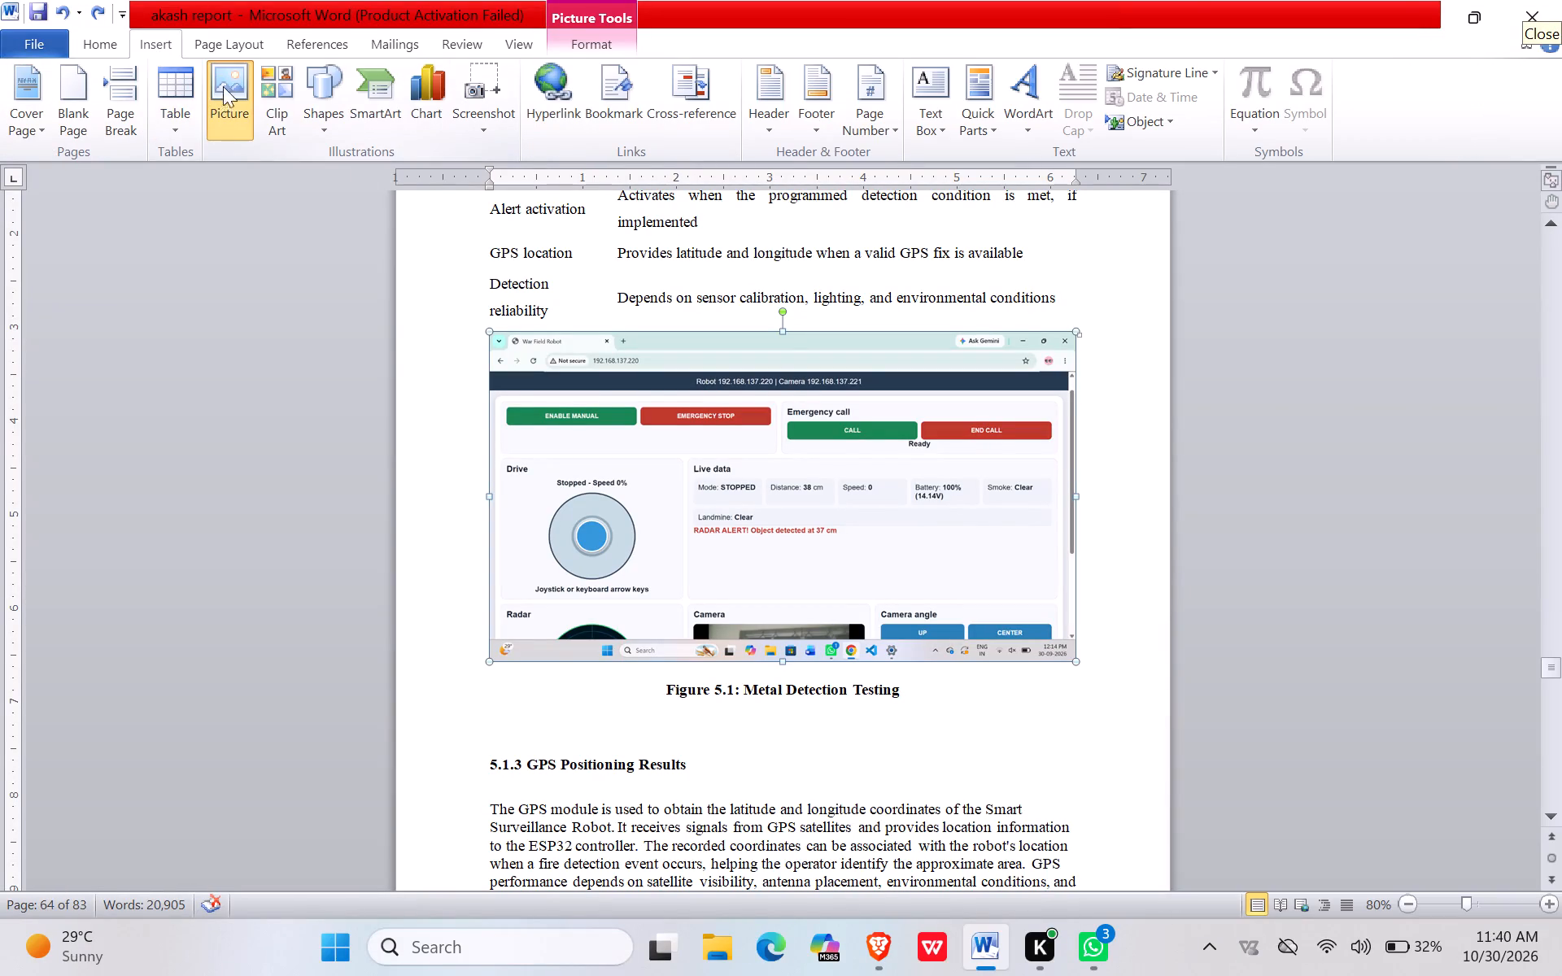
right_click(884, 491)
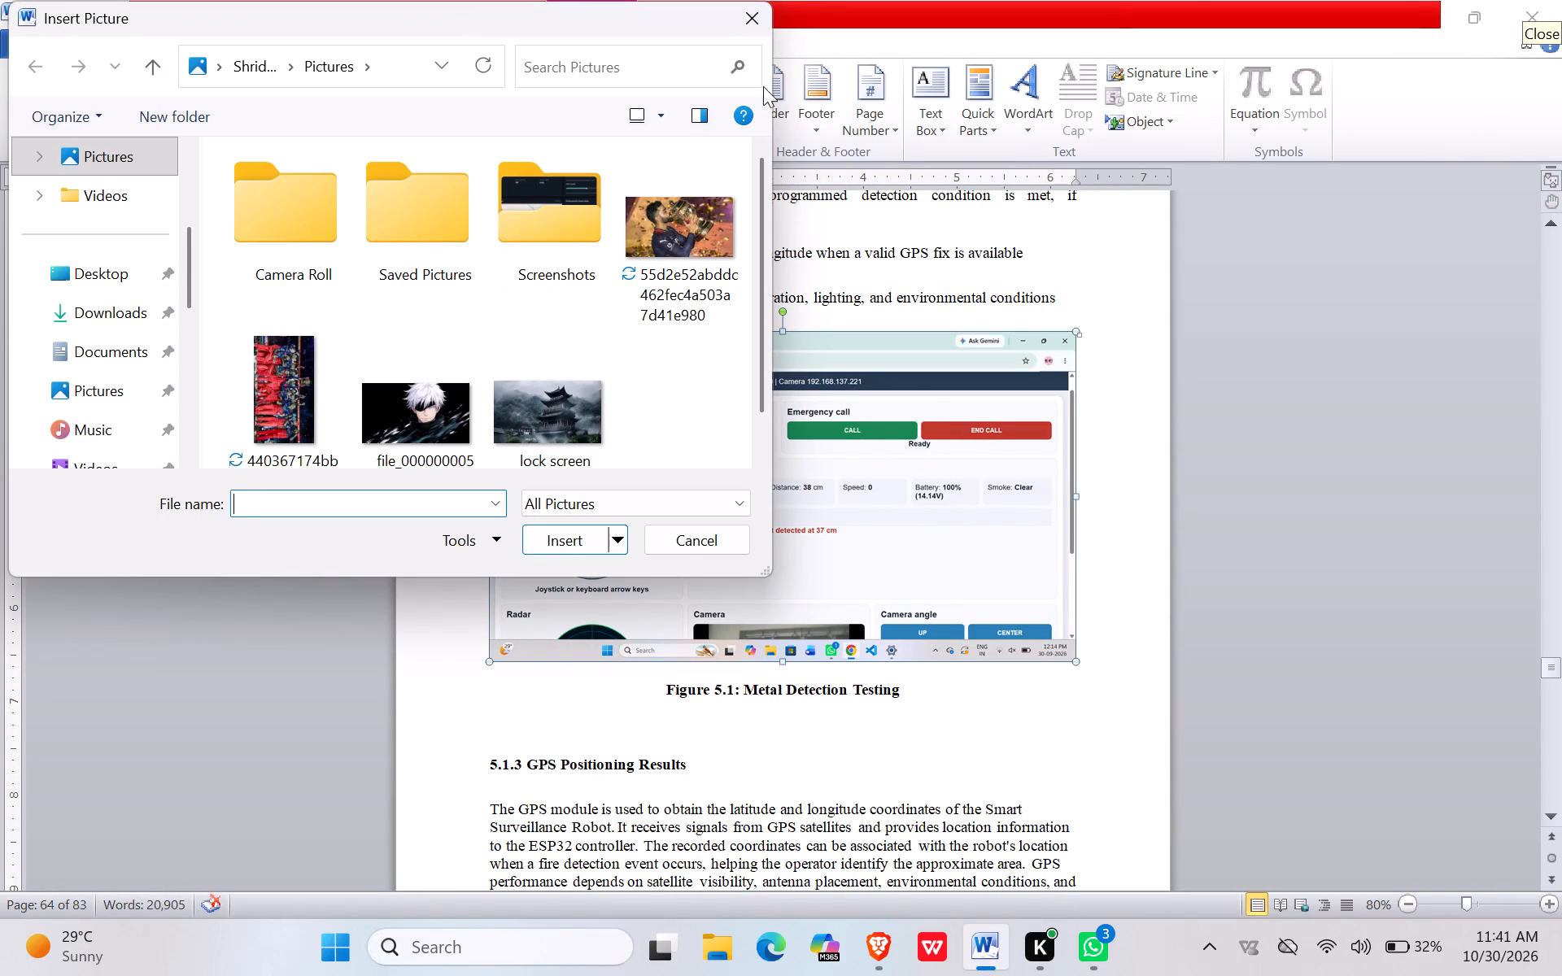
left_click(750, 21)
Delete the robot dashboard picture above the Figure 5.1: Metal Detection Testing caption.
right_click(782, 390)
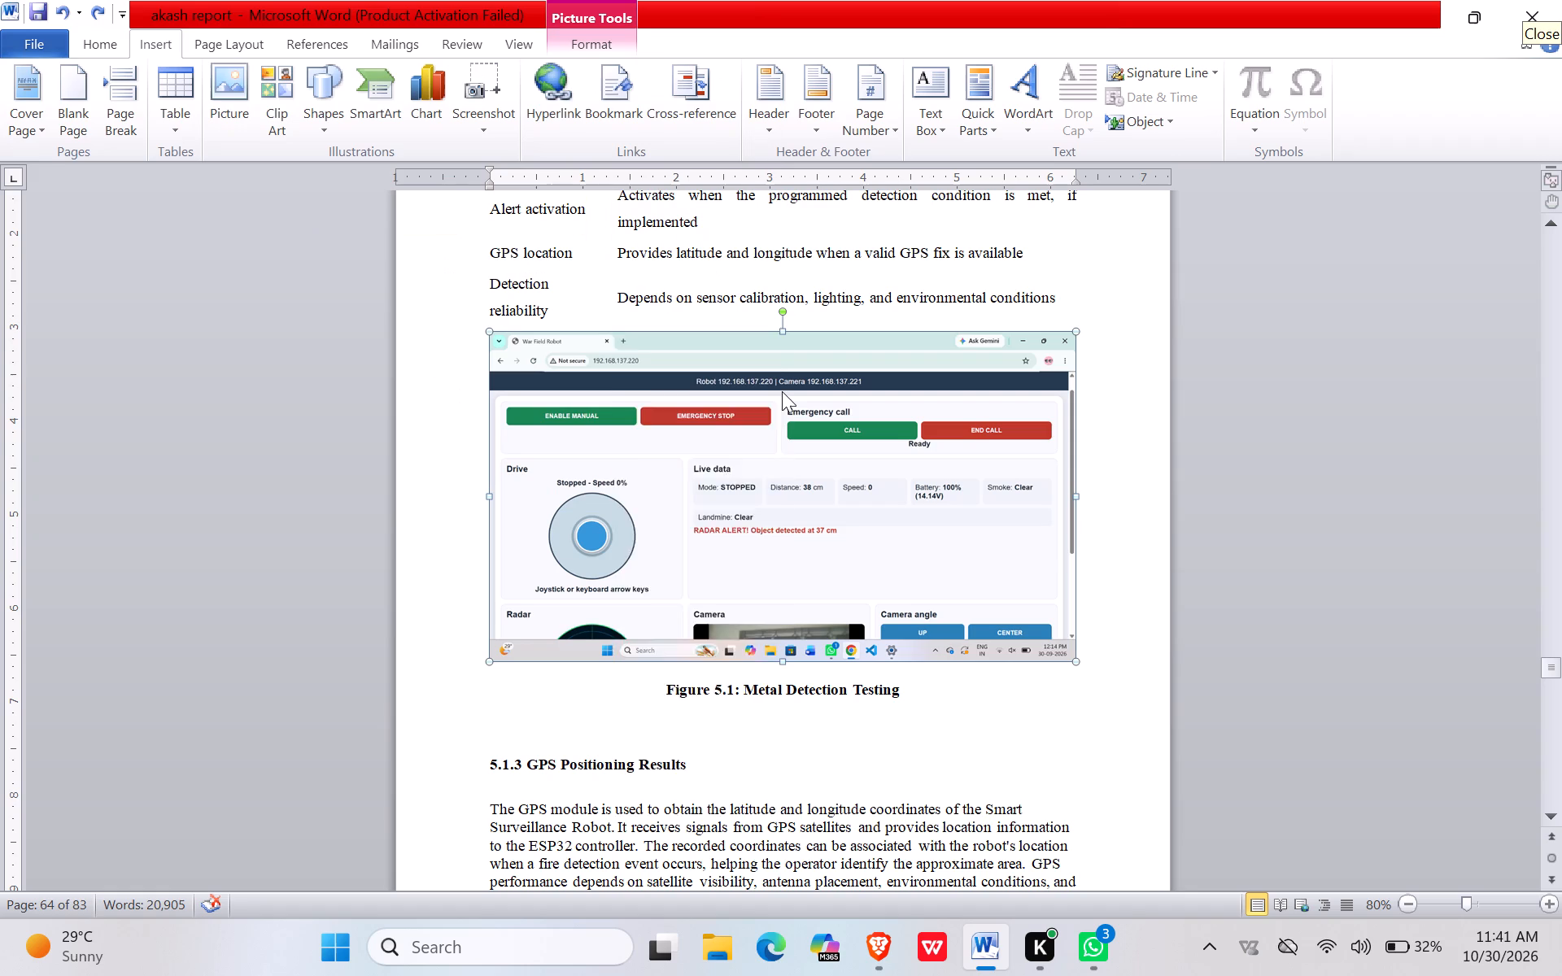
left_click(840, 468)
key("Delete")
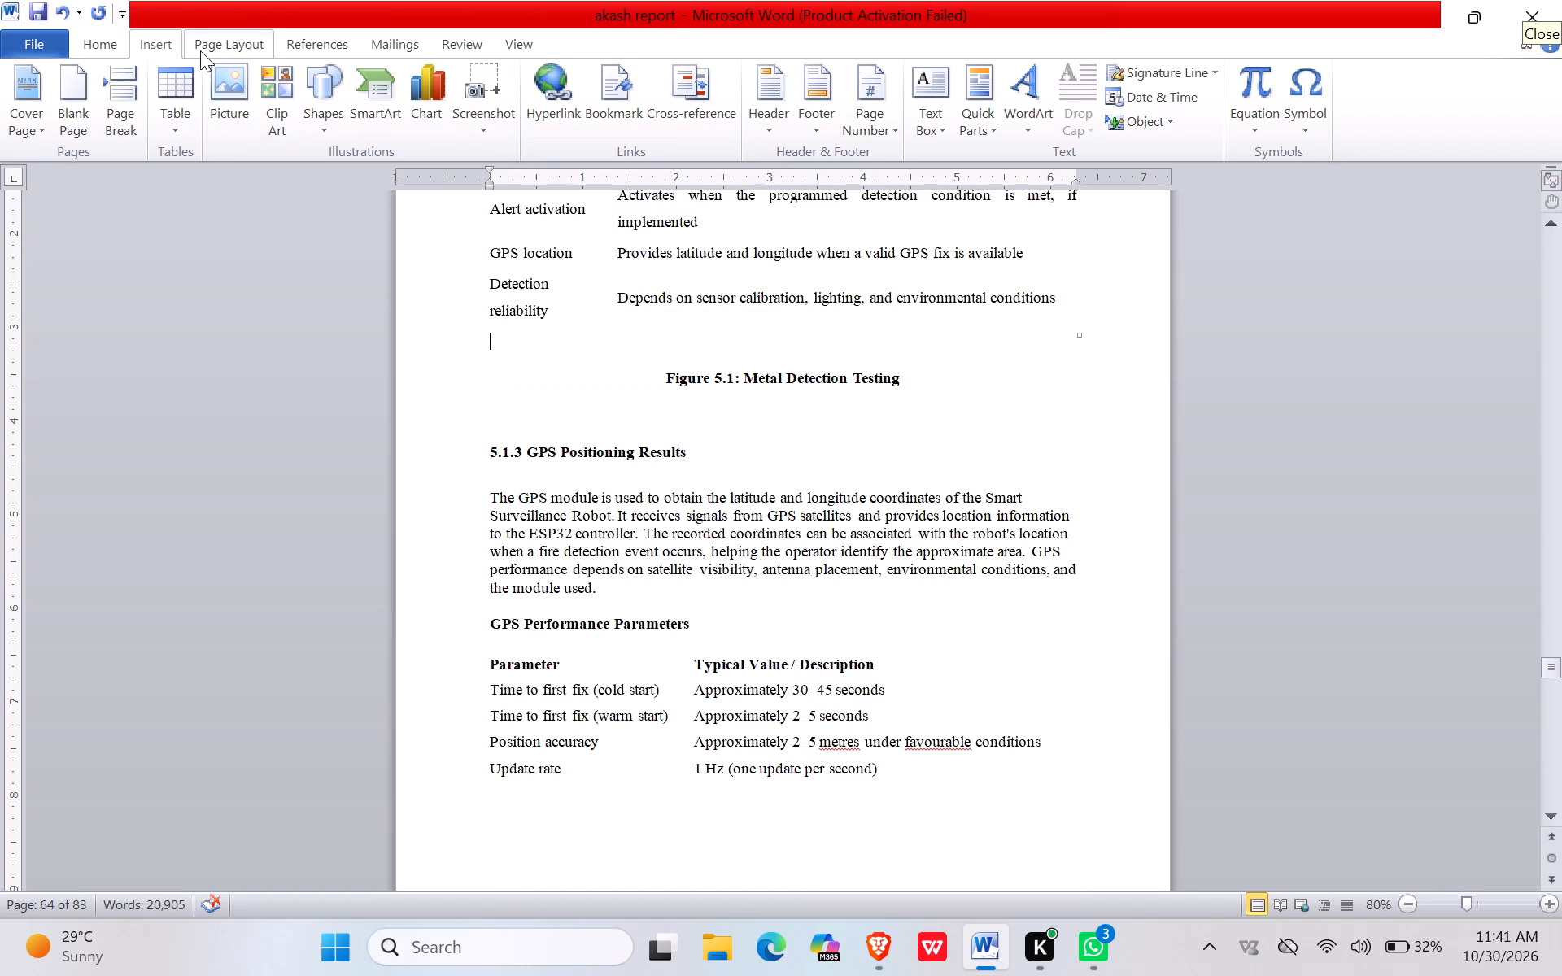
Start inserting a picture from file on the blank line above the Figure 5.1: Metal Detection Testing caption.
left_click(237, 80)
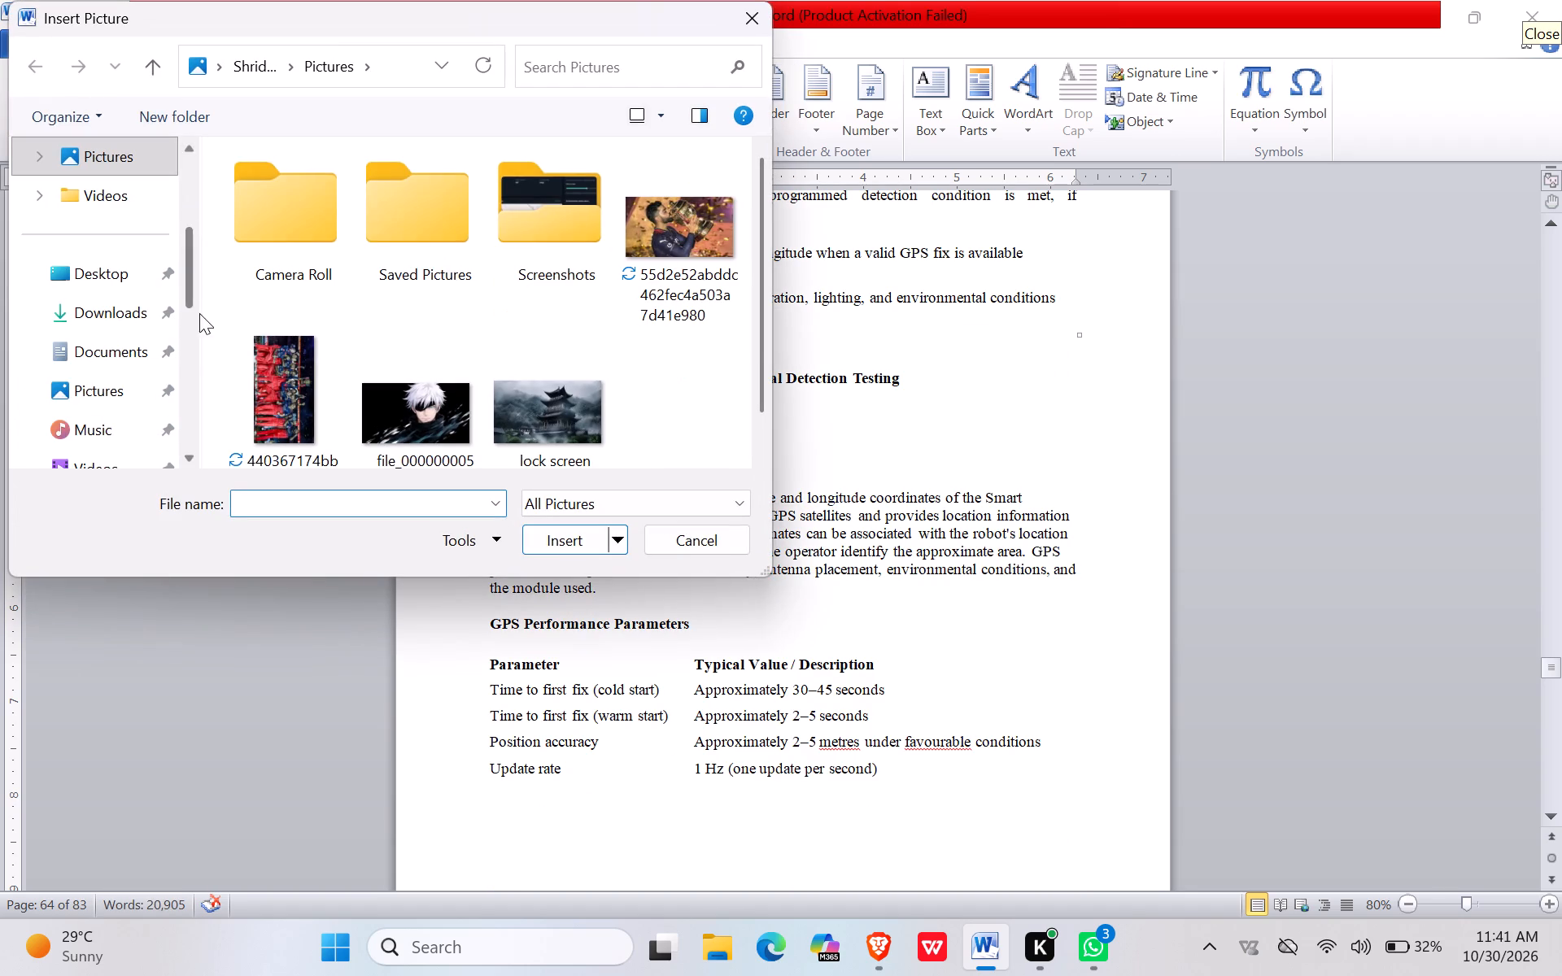
scroll(271, 308, "down", 1)
left_click(528, 208)
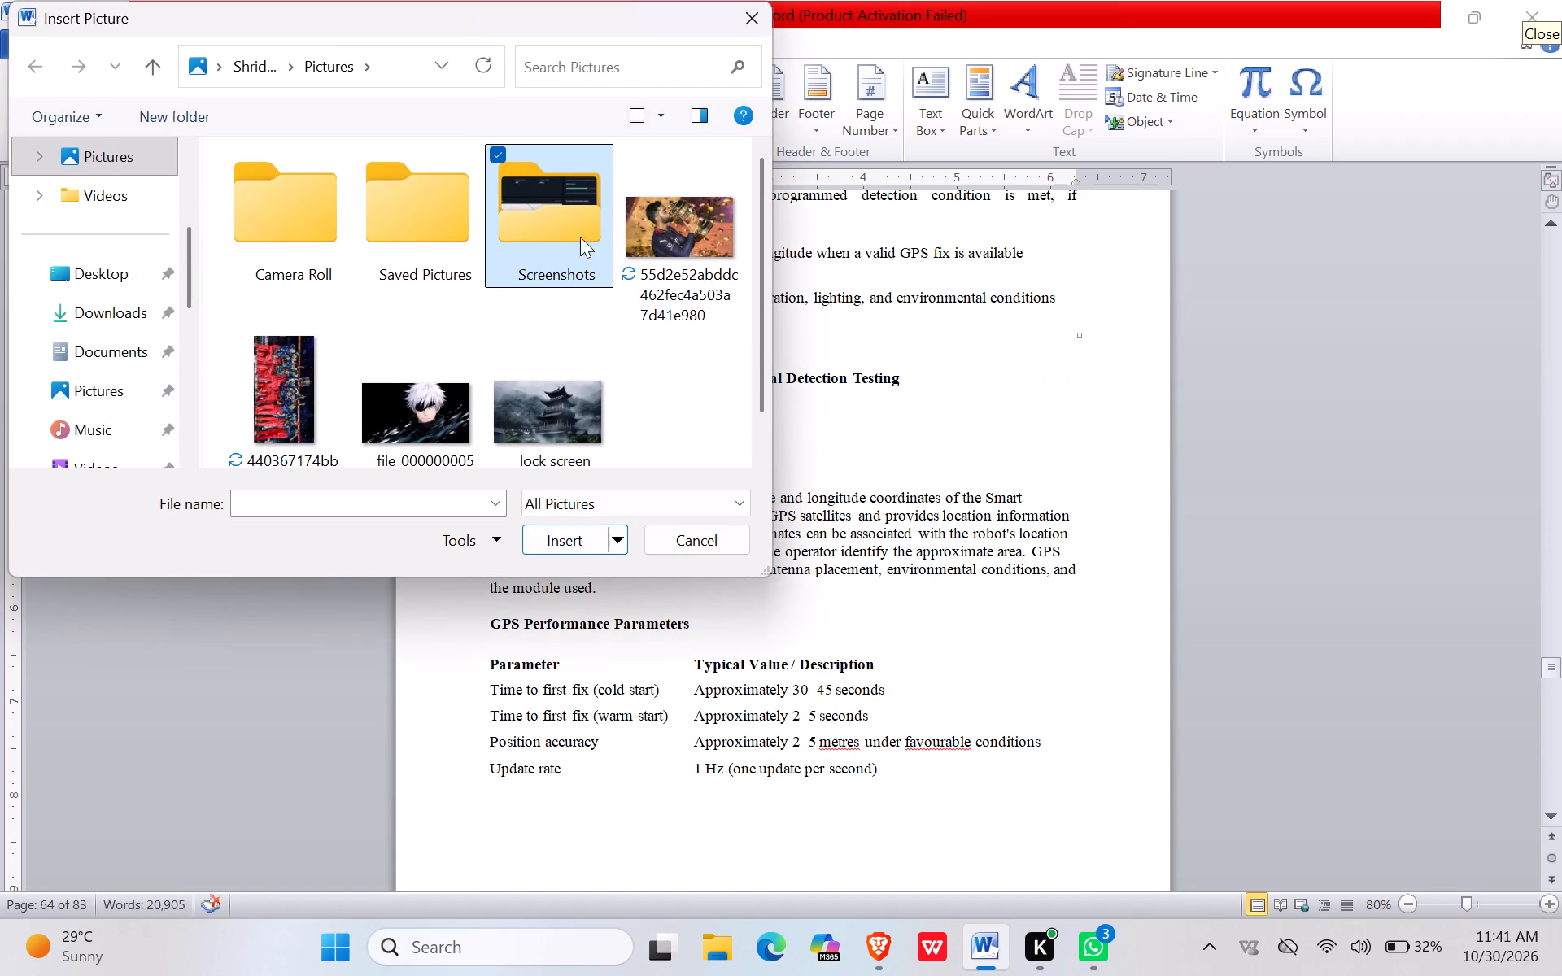
double_click(512, 236)
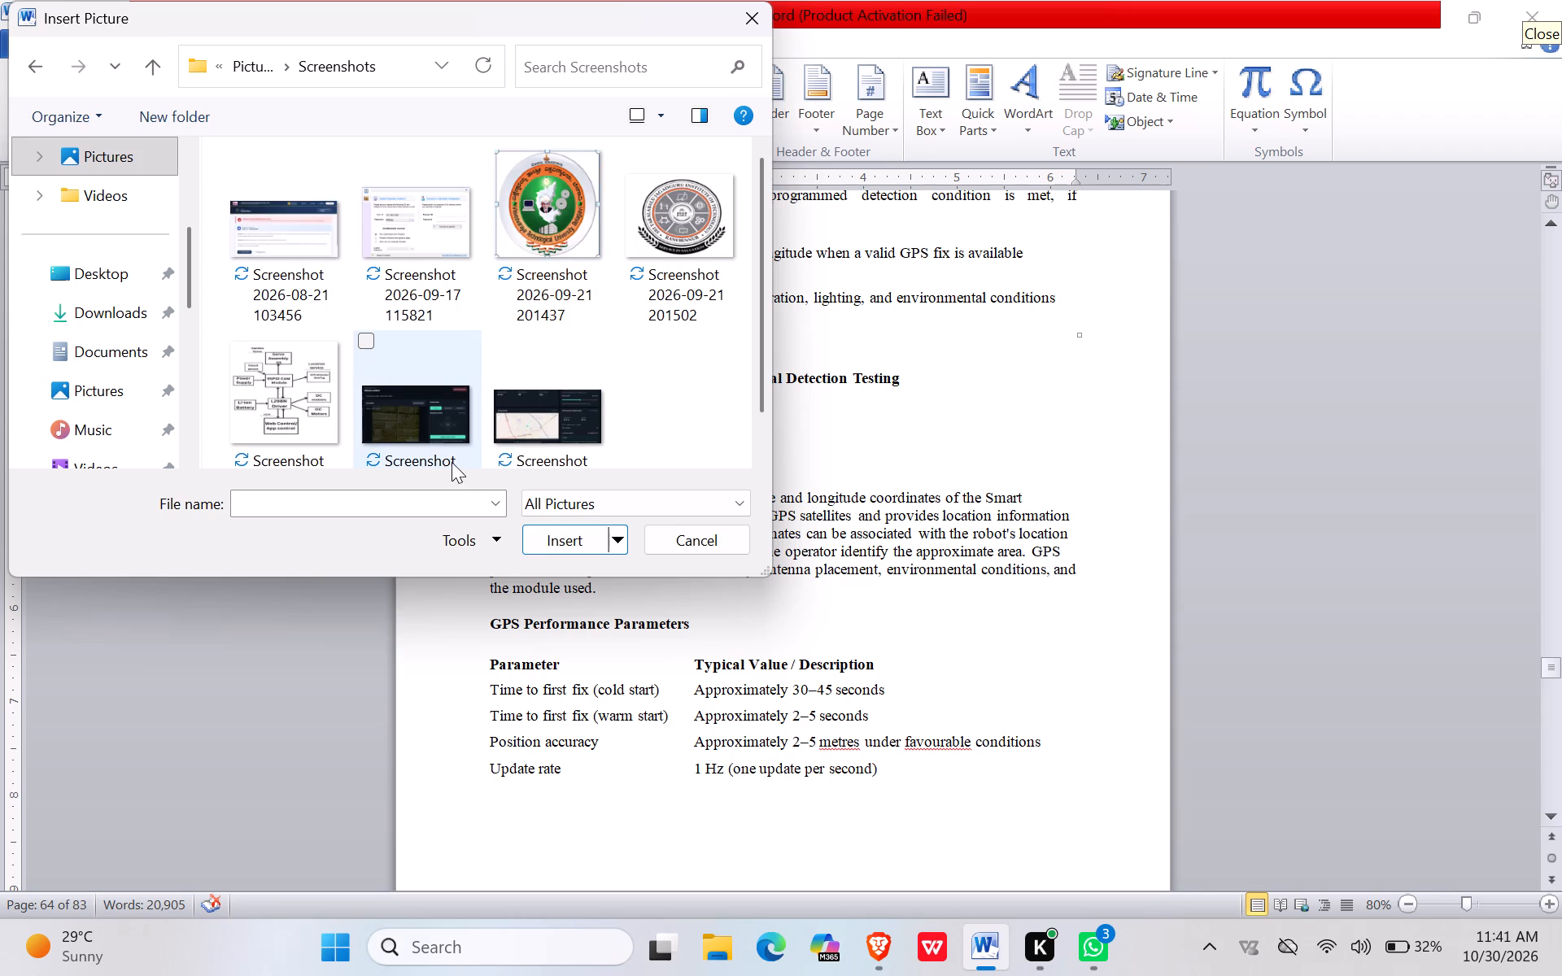
left_click(453, 424)
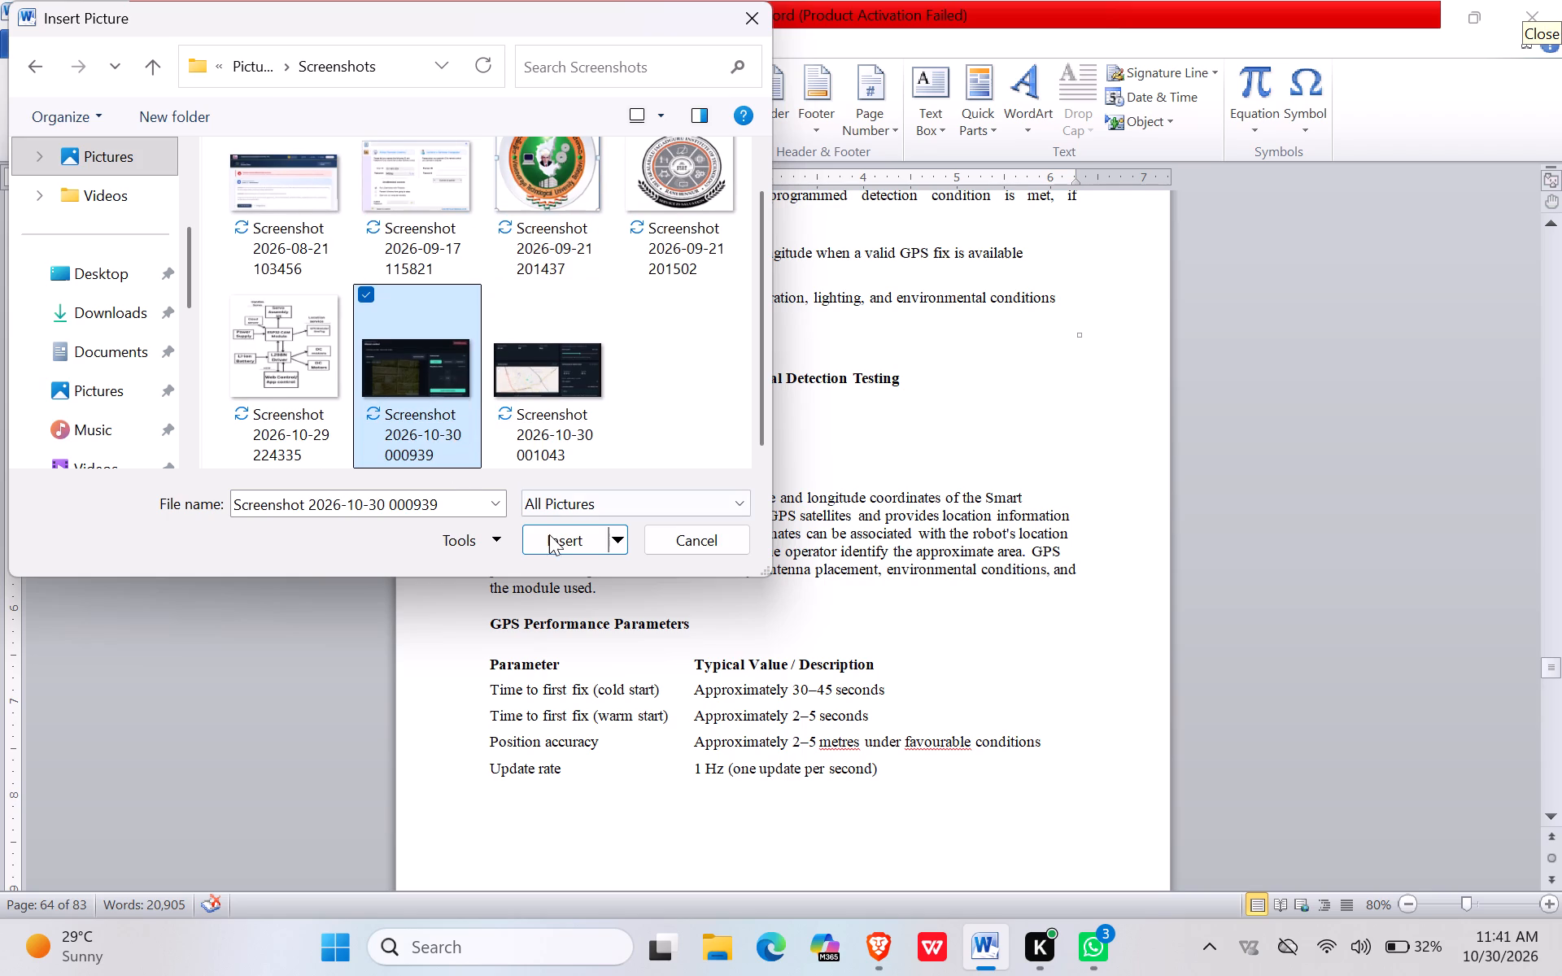
left_click(555, 540)
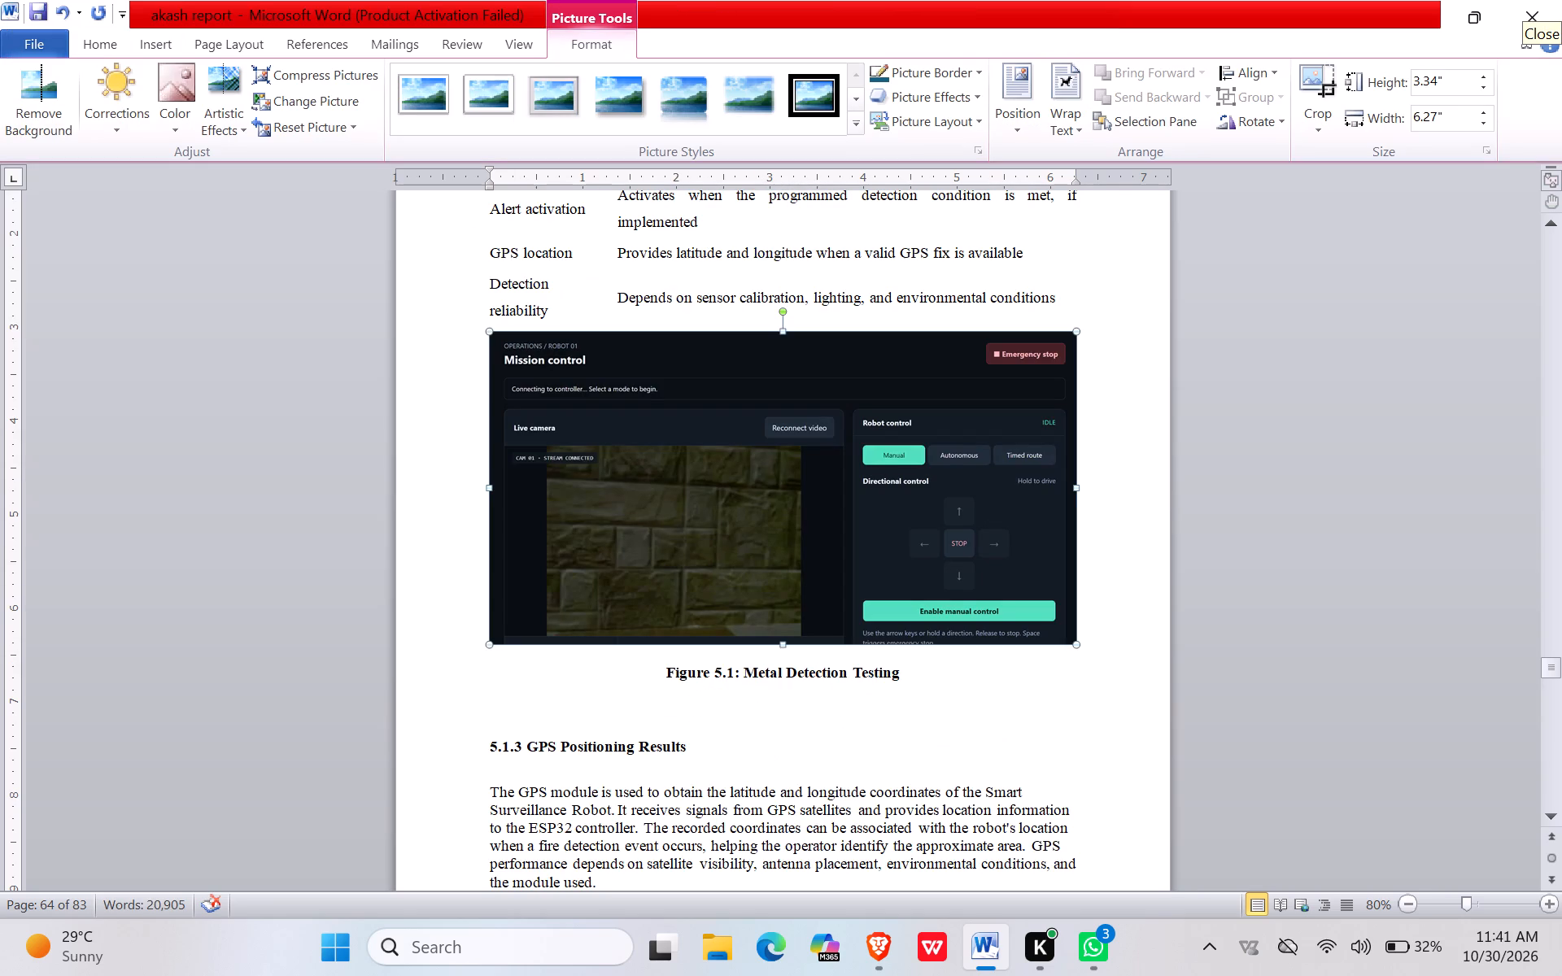
Resize the inserted Mission control picture to about 3.5" high and 6.26" wide.
left_click_drag(1076, 644, 1084, 652)
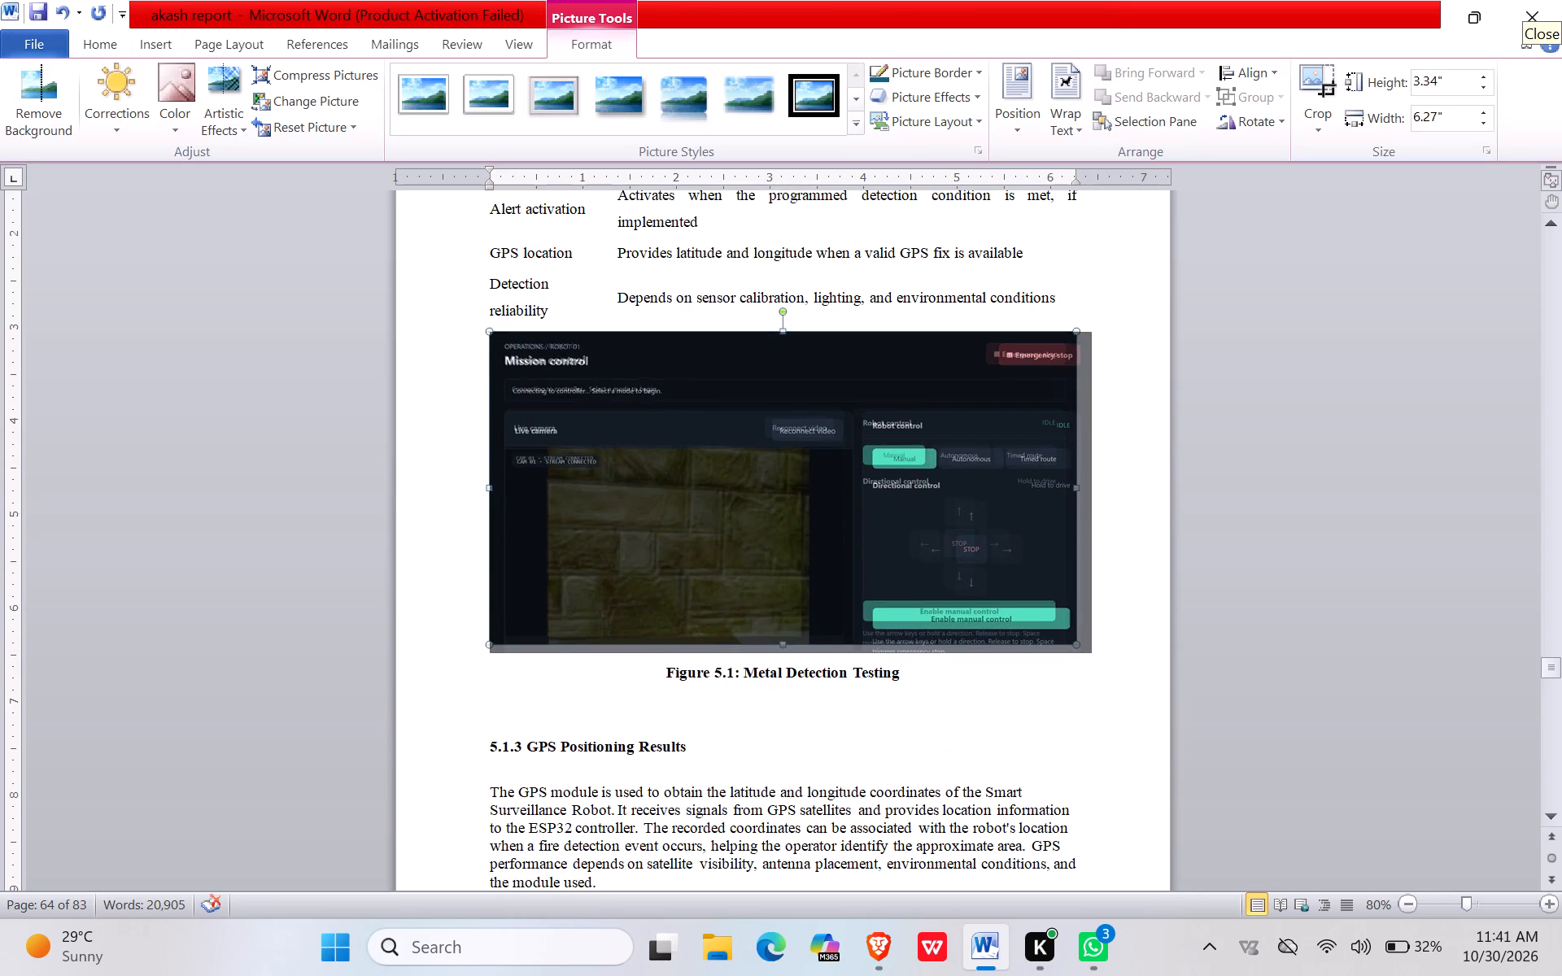
left_click_drag(1084, 652, 1053, 644)
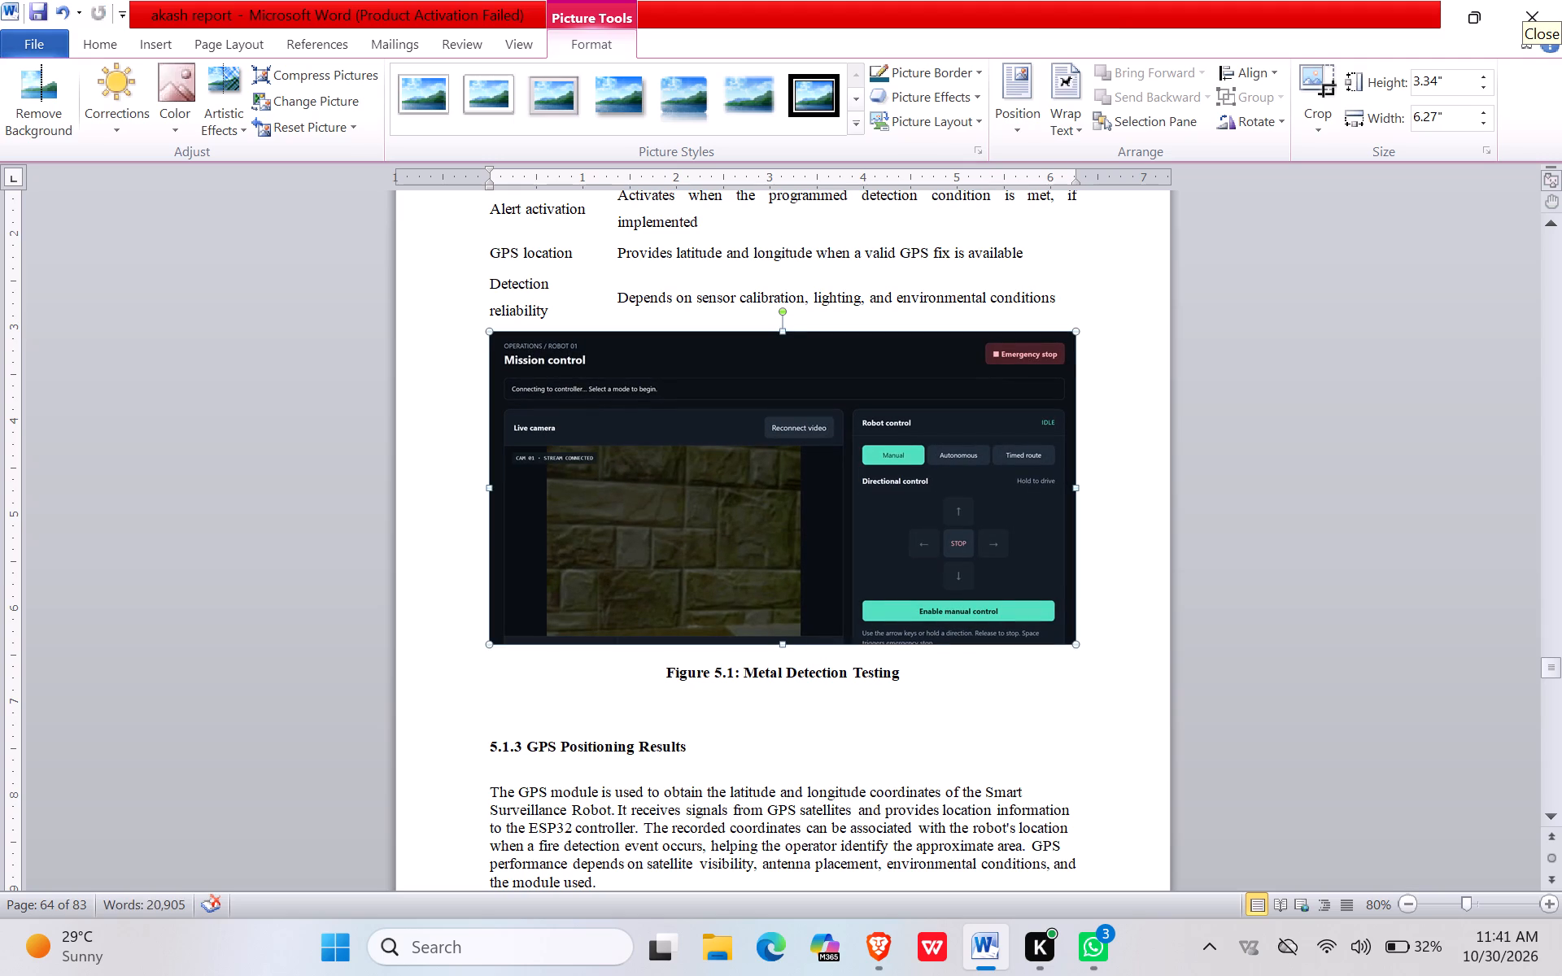
left_click_drag(757, 400, 757, 455)
left_click_drag(783, 646, 783, 659)
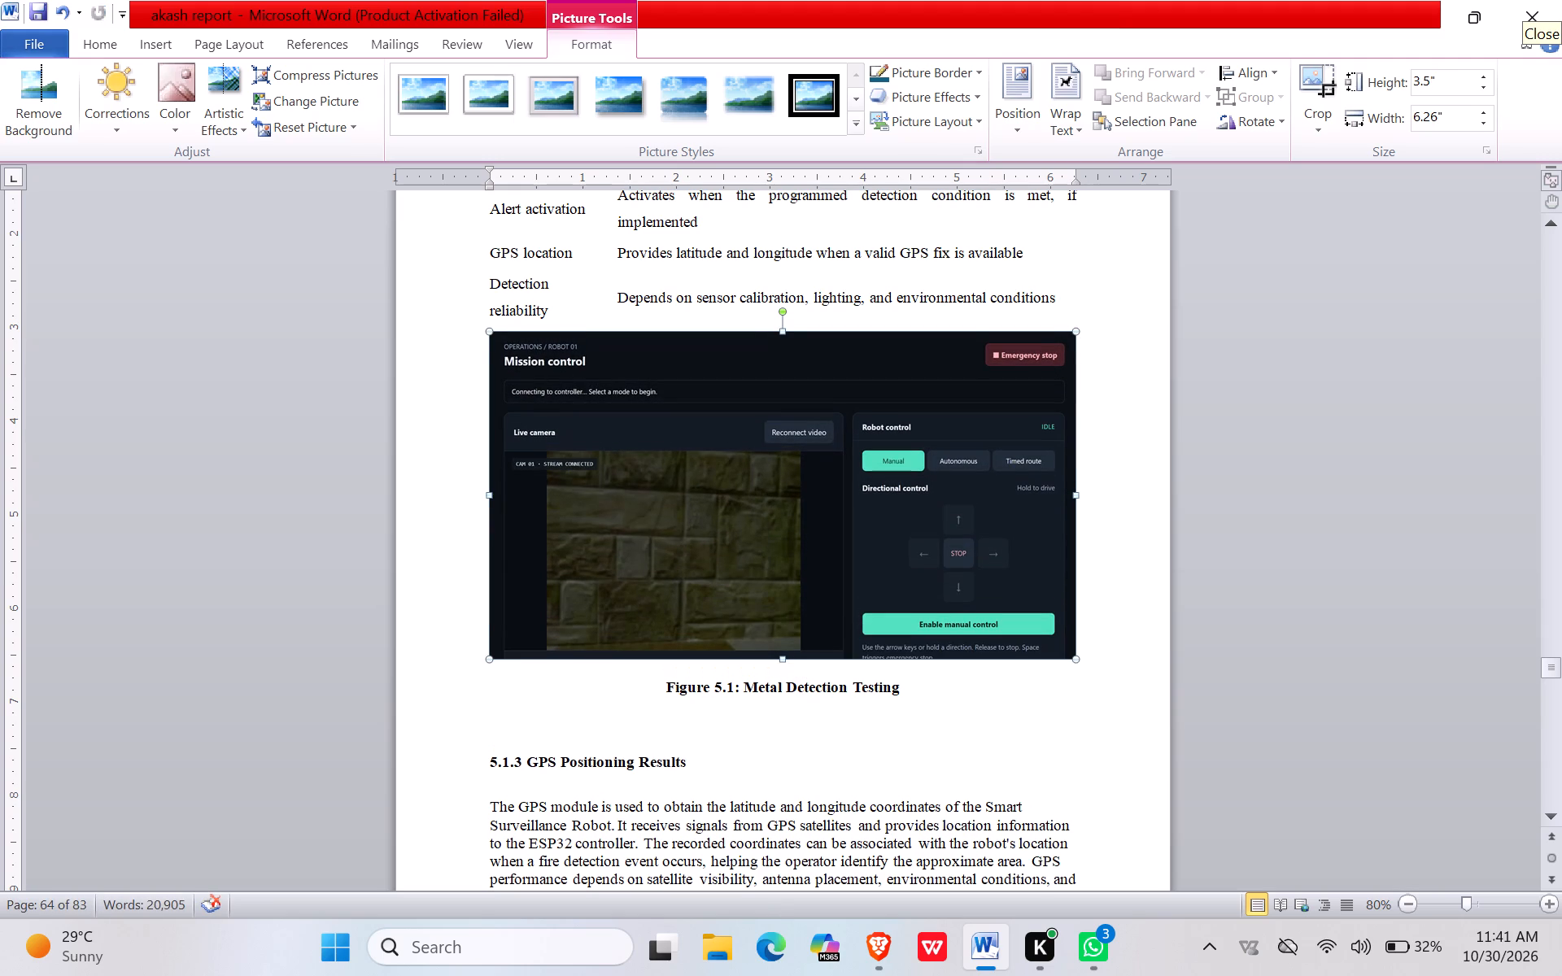
Replace "Metal" with "Fire" in the Figure 5.1 caption, making it Fire Detection Testing.
left_click(782, 687)
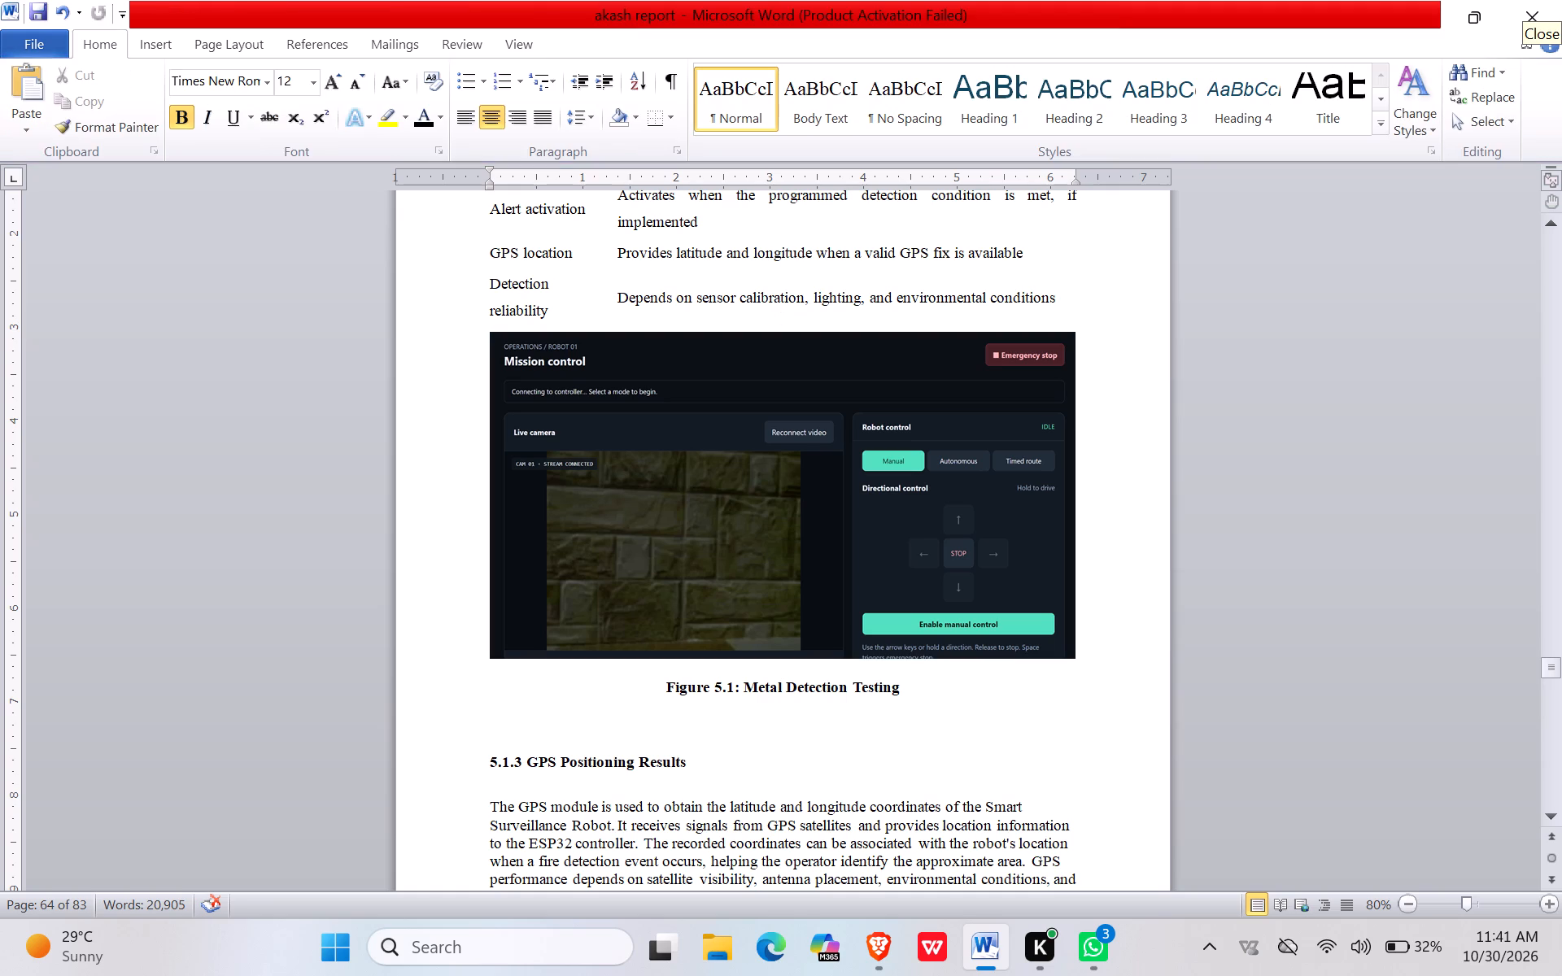
key("BackSpace")
key("BackSpace")
key("BackSpace")
key("BackSpace")
key("BackSpace")
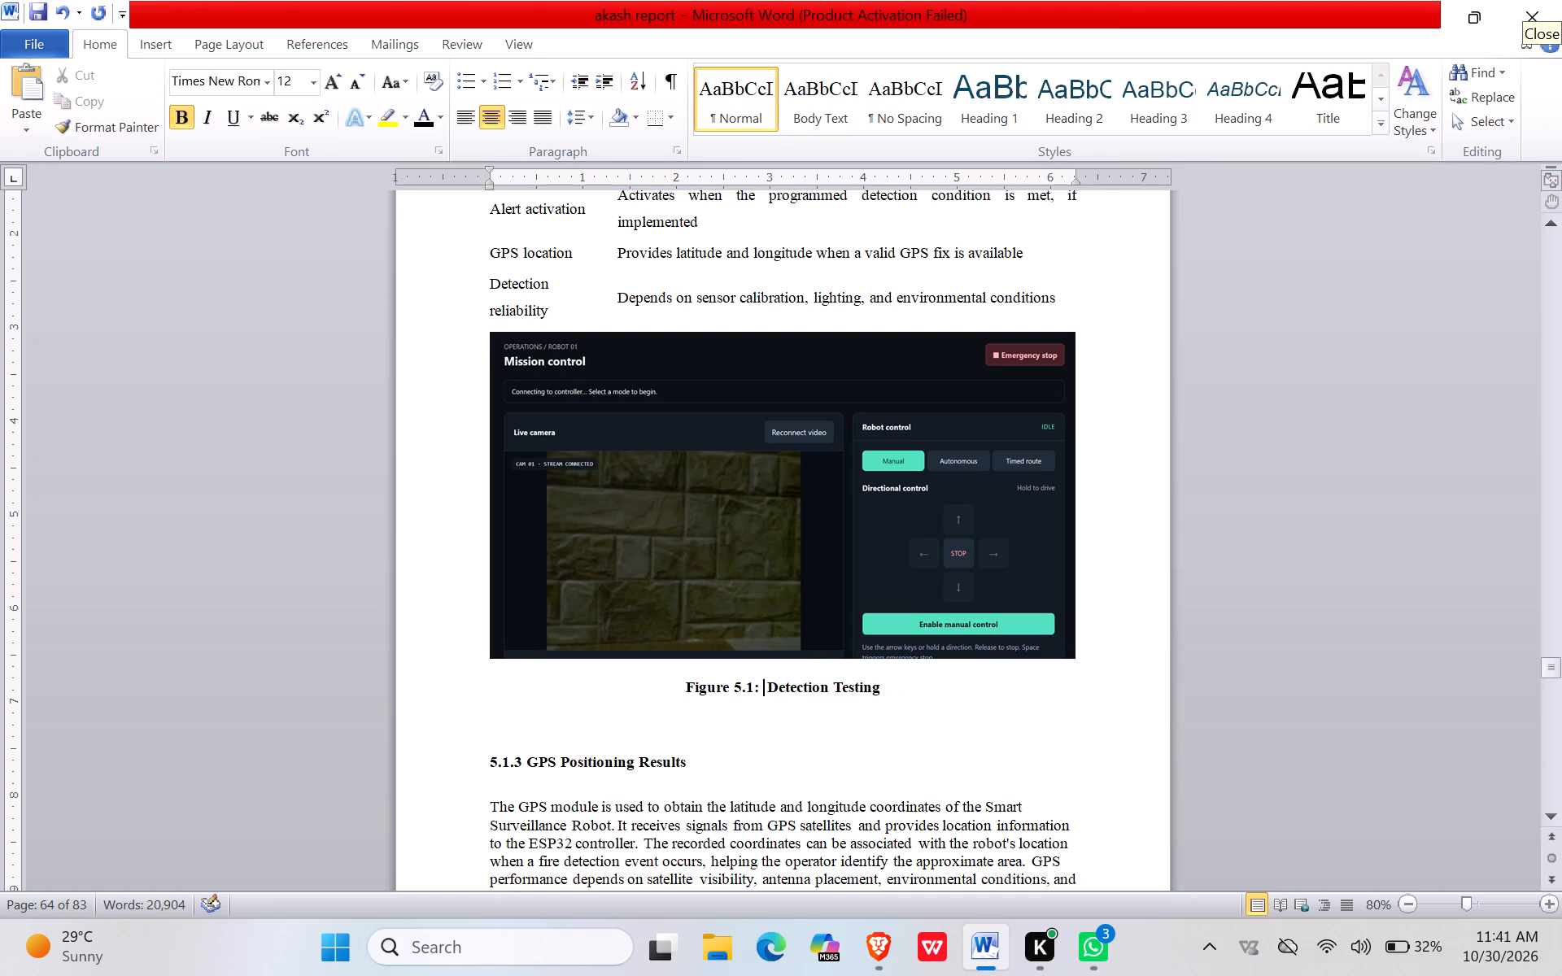
key("shift+f")
type("ire")
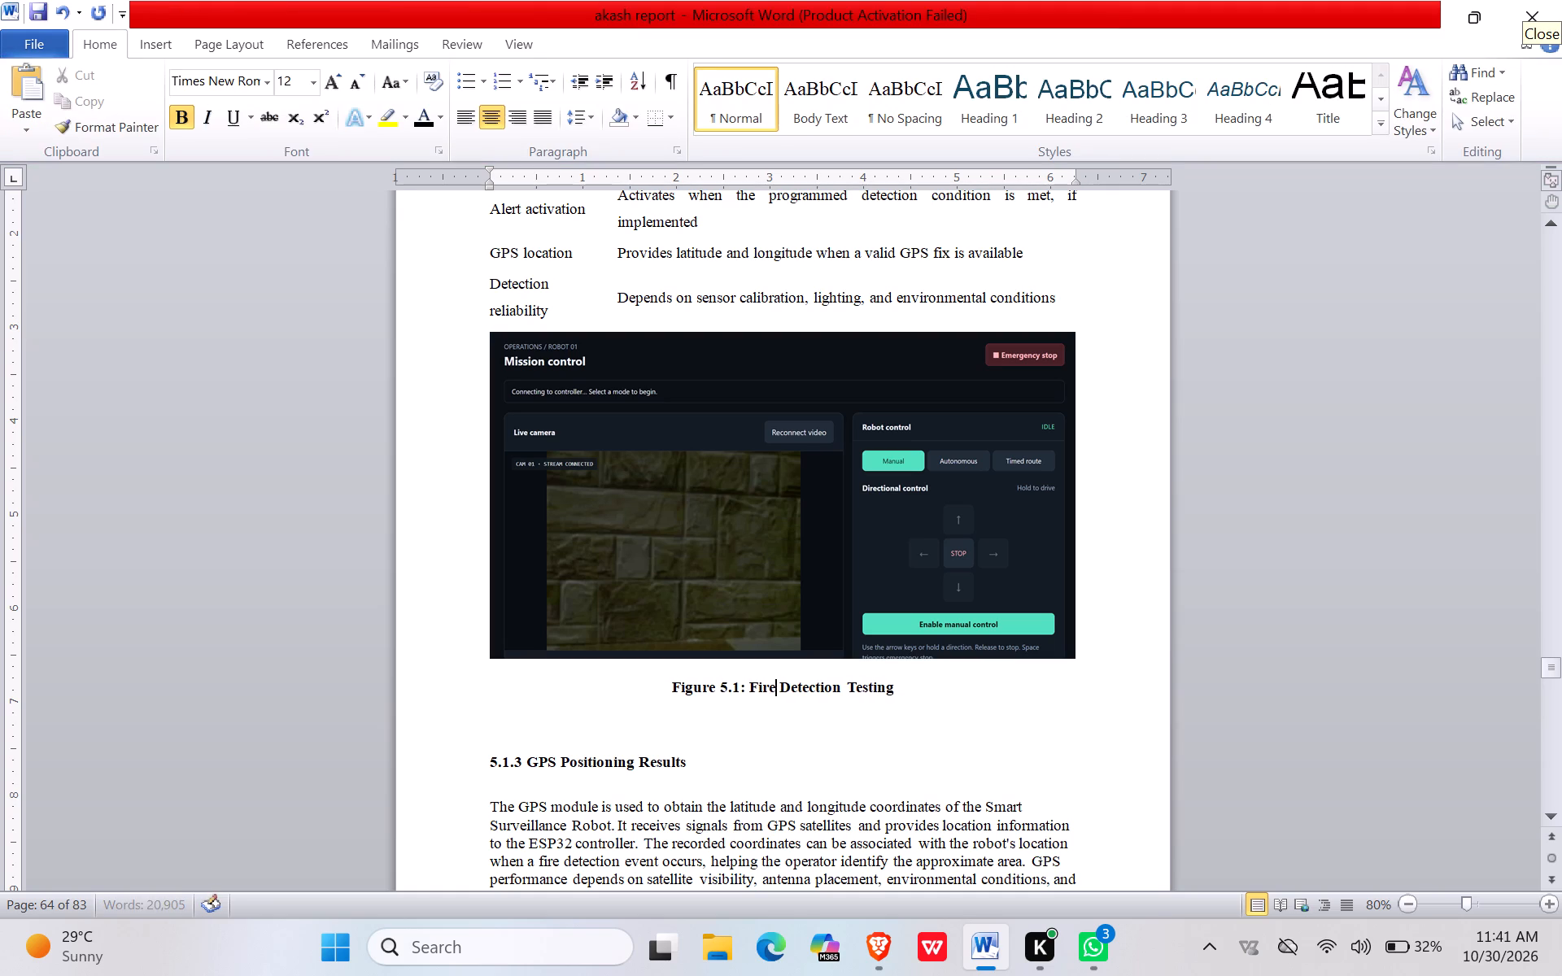
key("space")
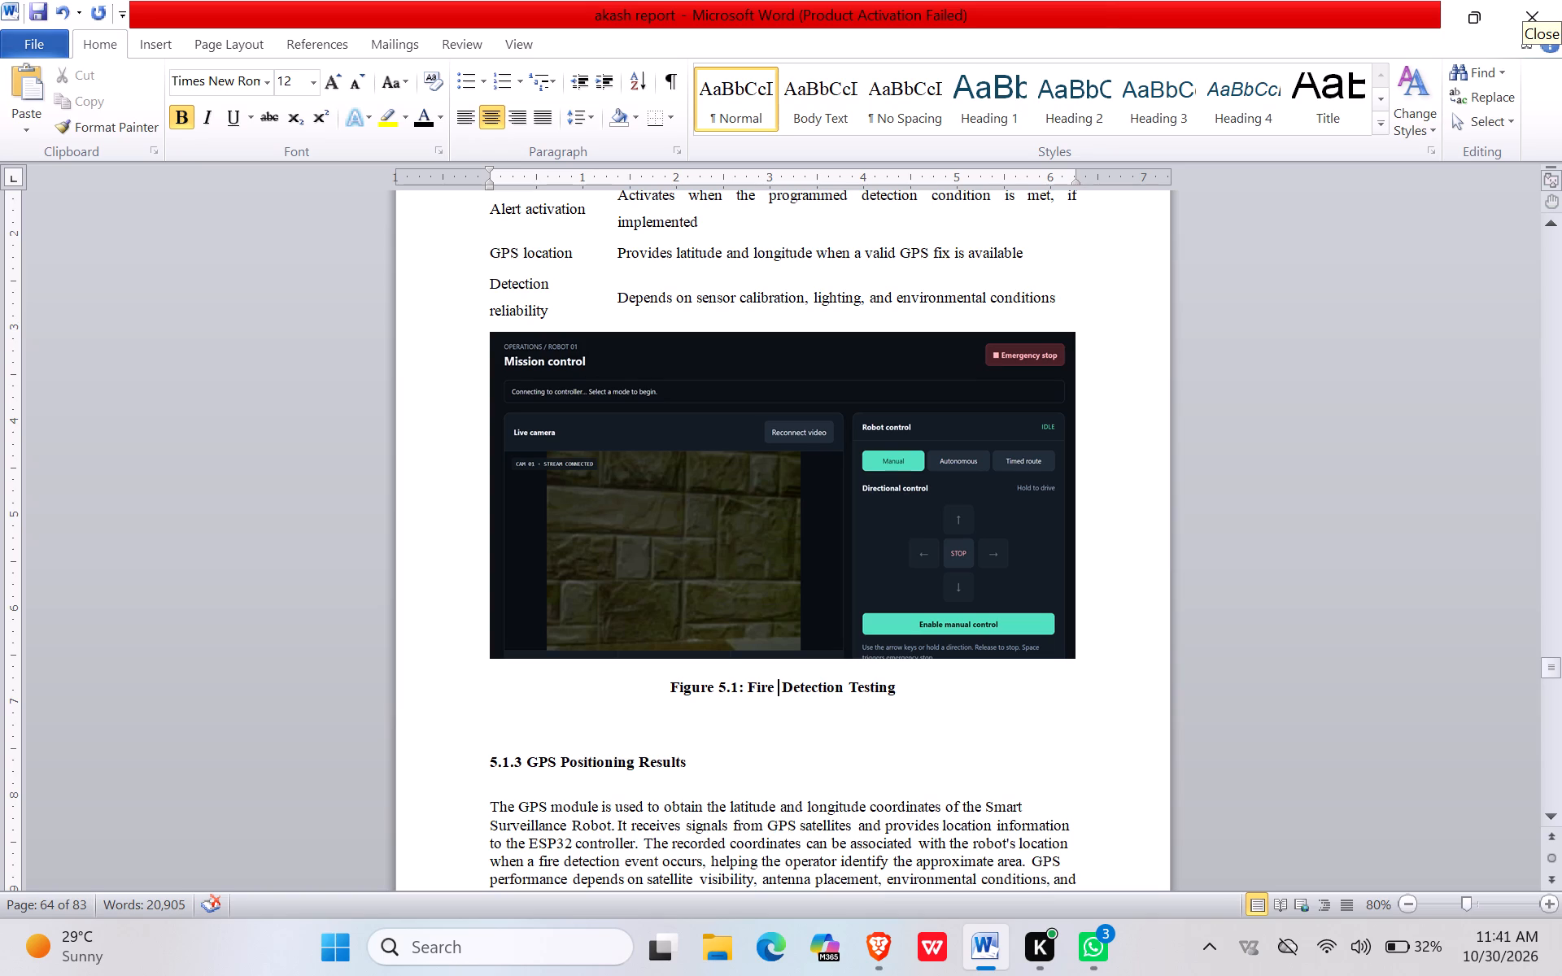
Justify section 5.1.3 GPS Positioning Results, from its heading through the GPS parameters table, and set its line spacing to 1.5.
scroll(791, 661, "down", 1)
scroll(791, 661, "up", 3)
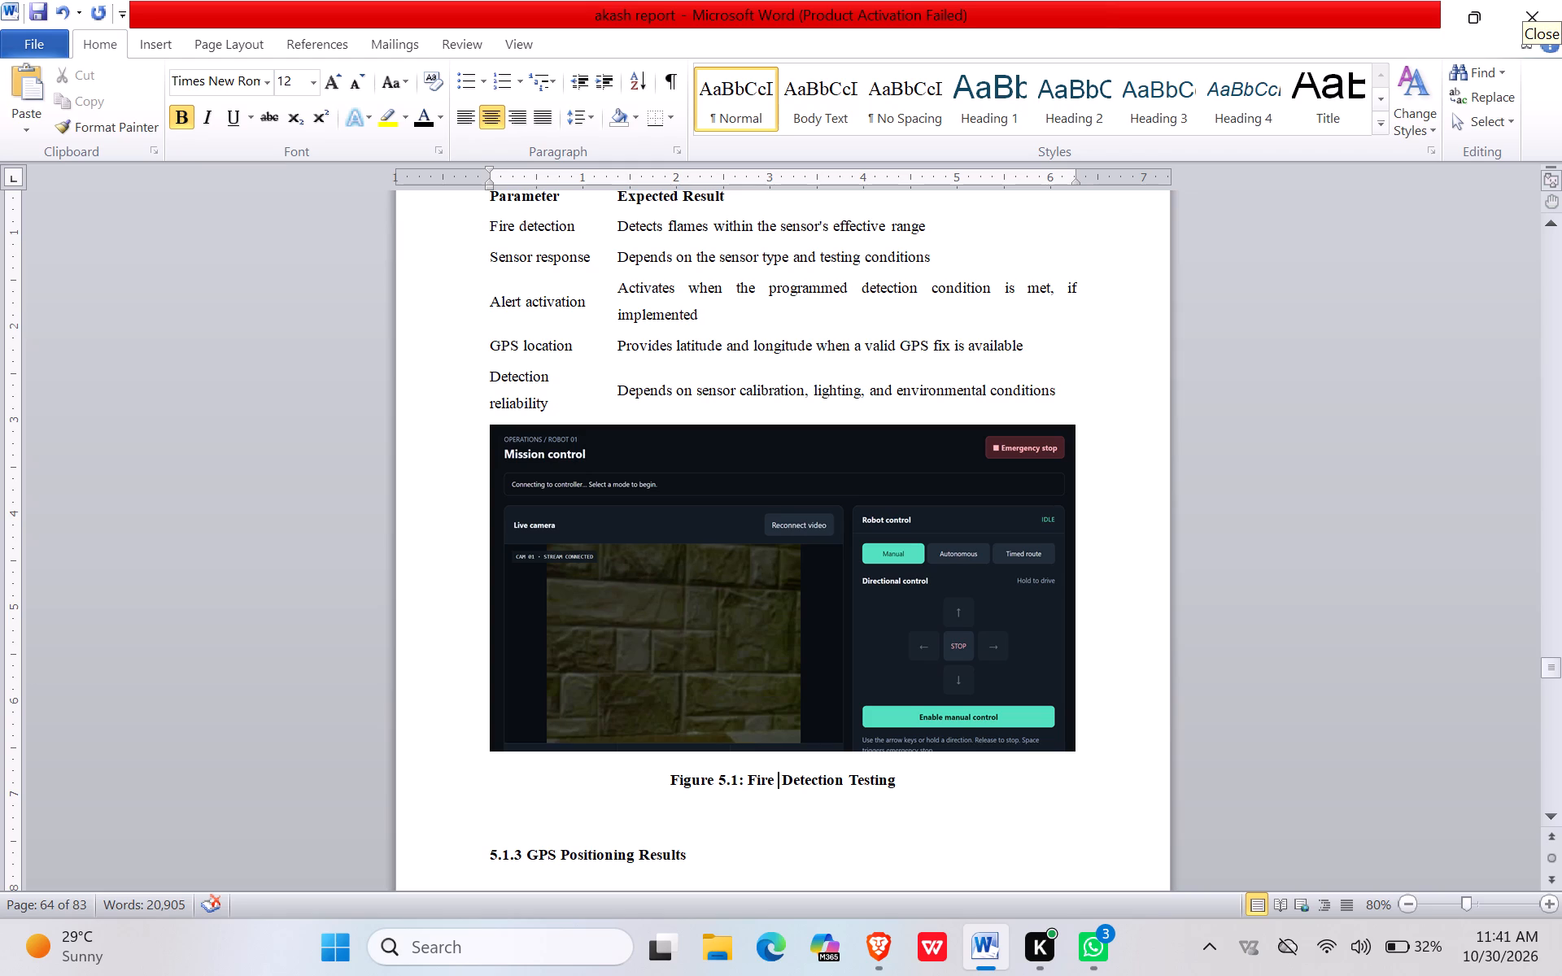
scroll(788, 632, "down", 4)
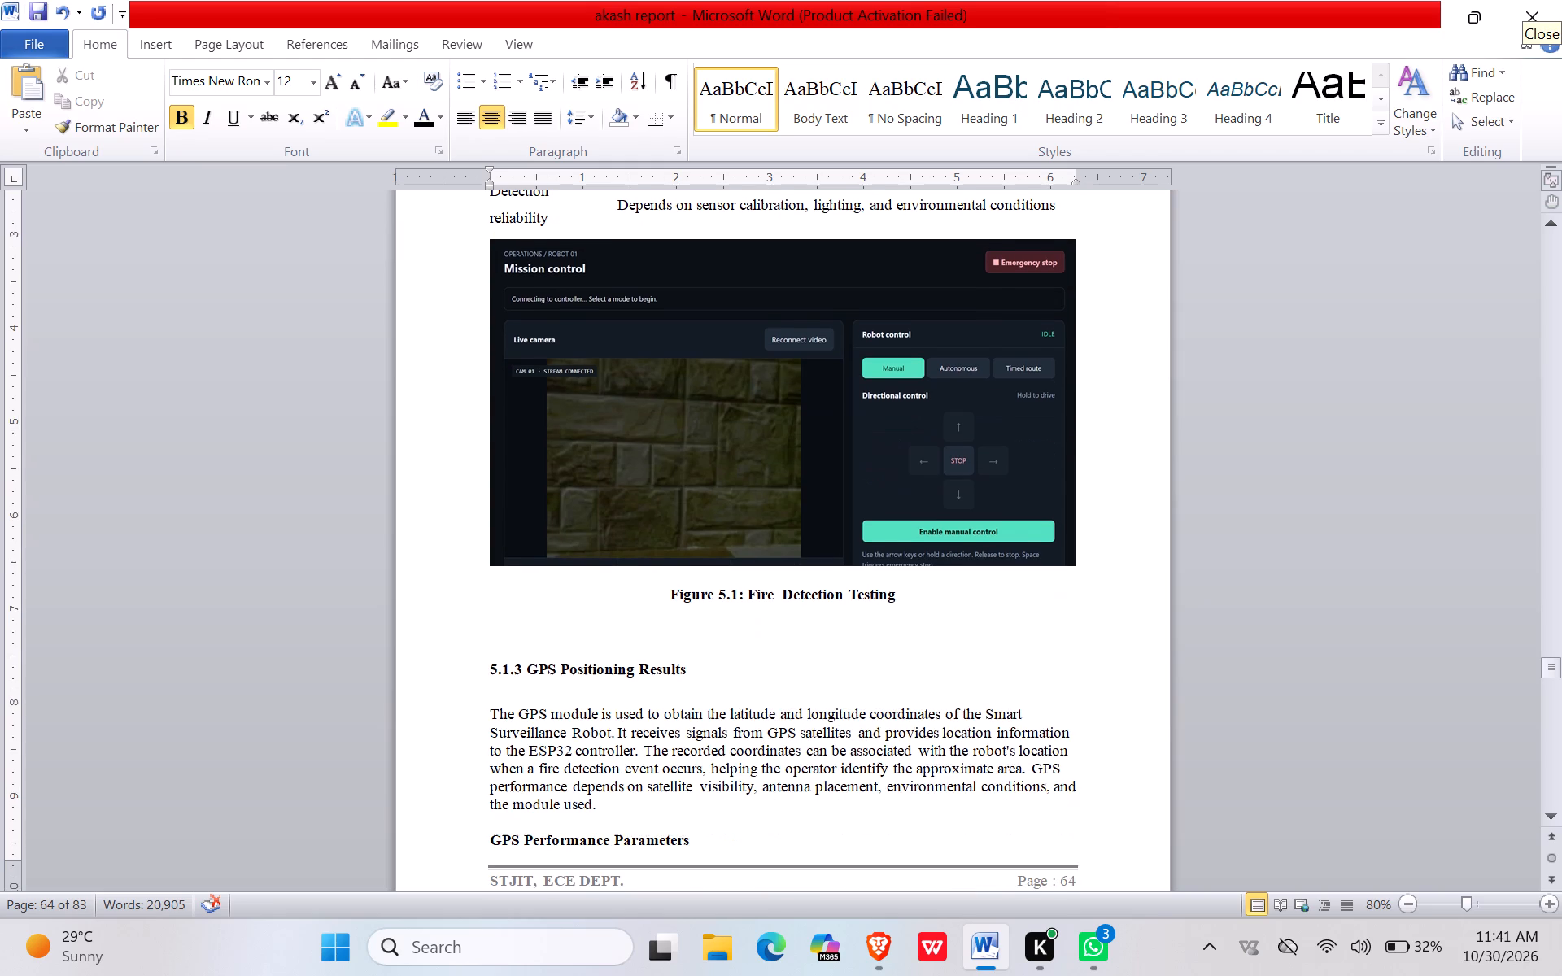
left_click_drag(477, 669, 529, 700)
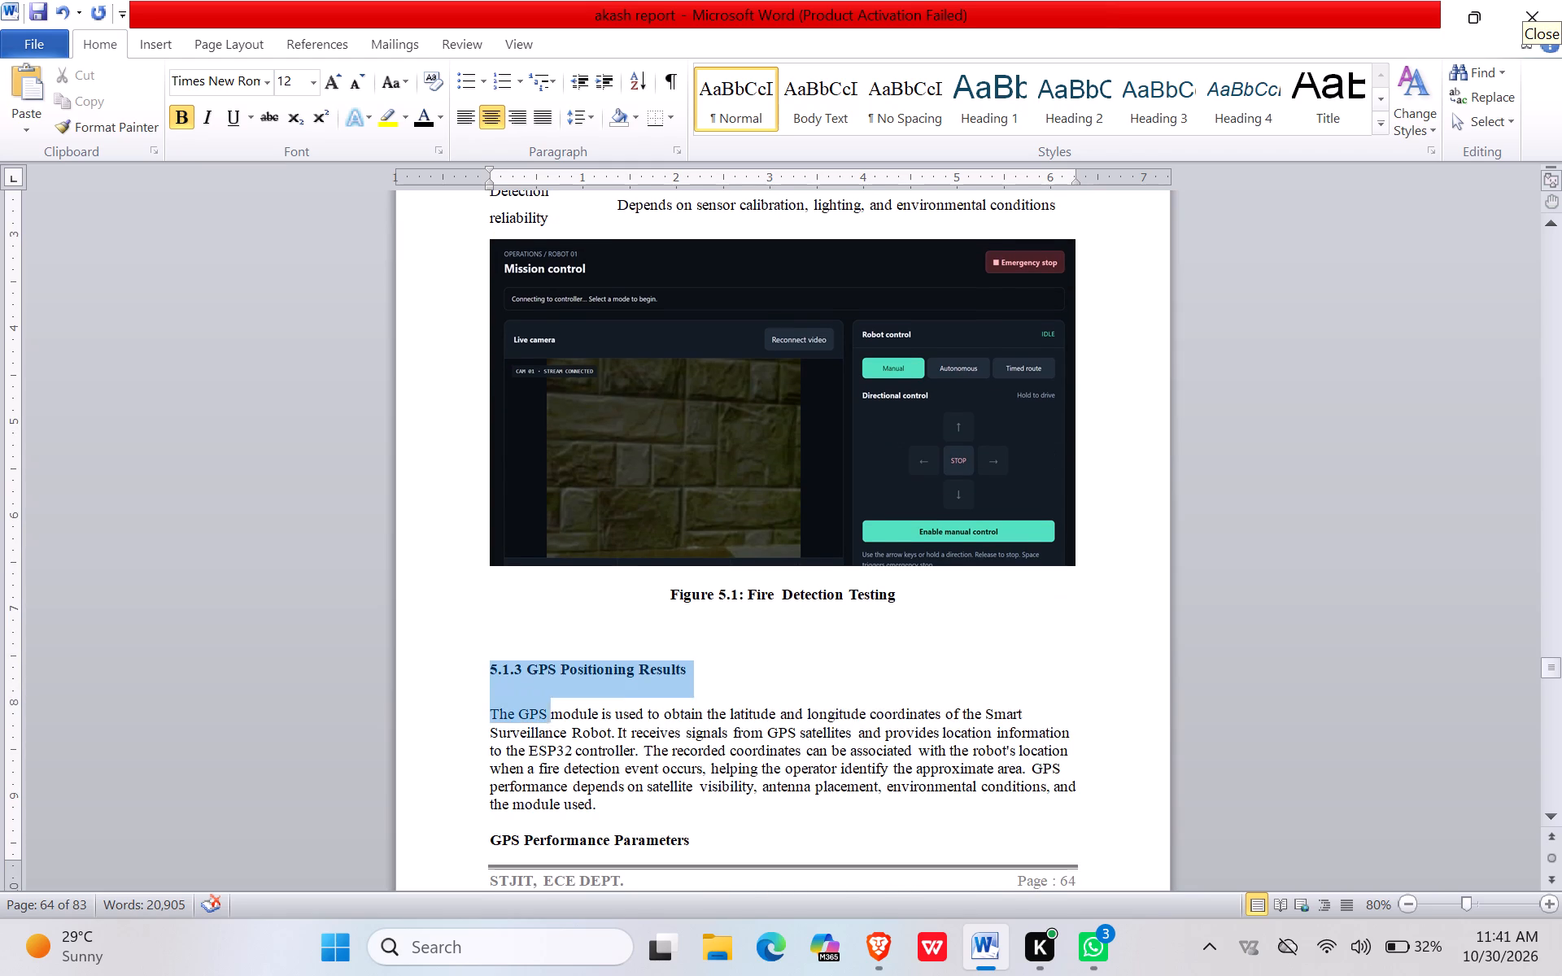
left_click_drag(529, 700, 882, 671)
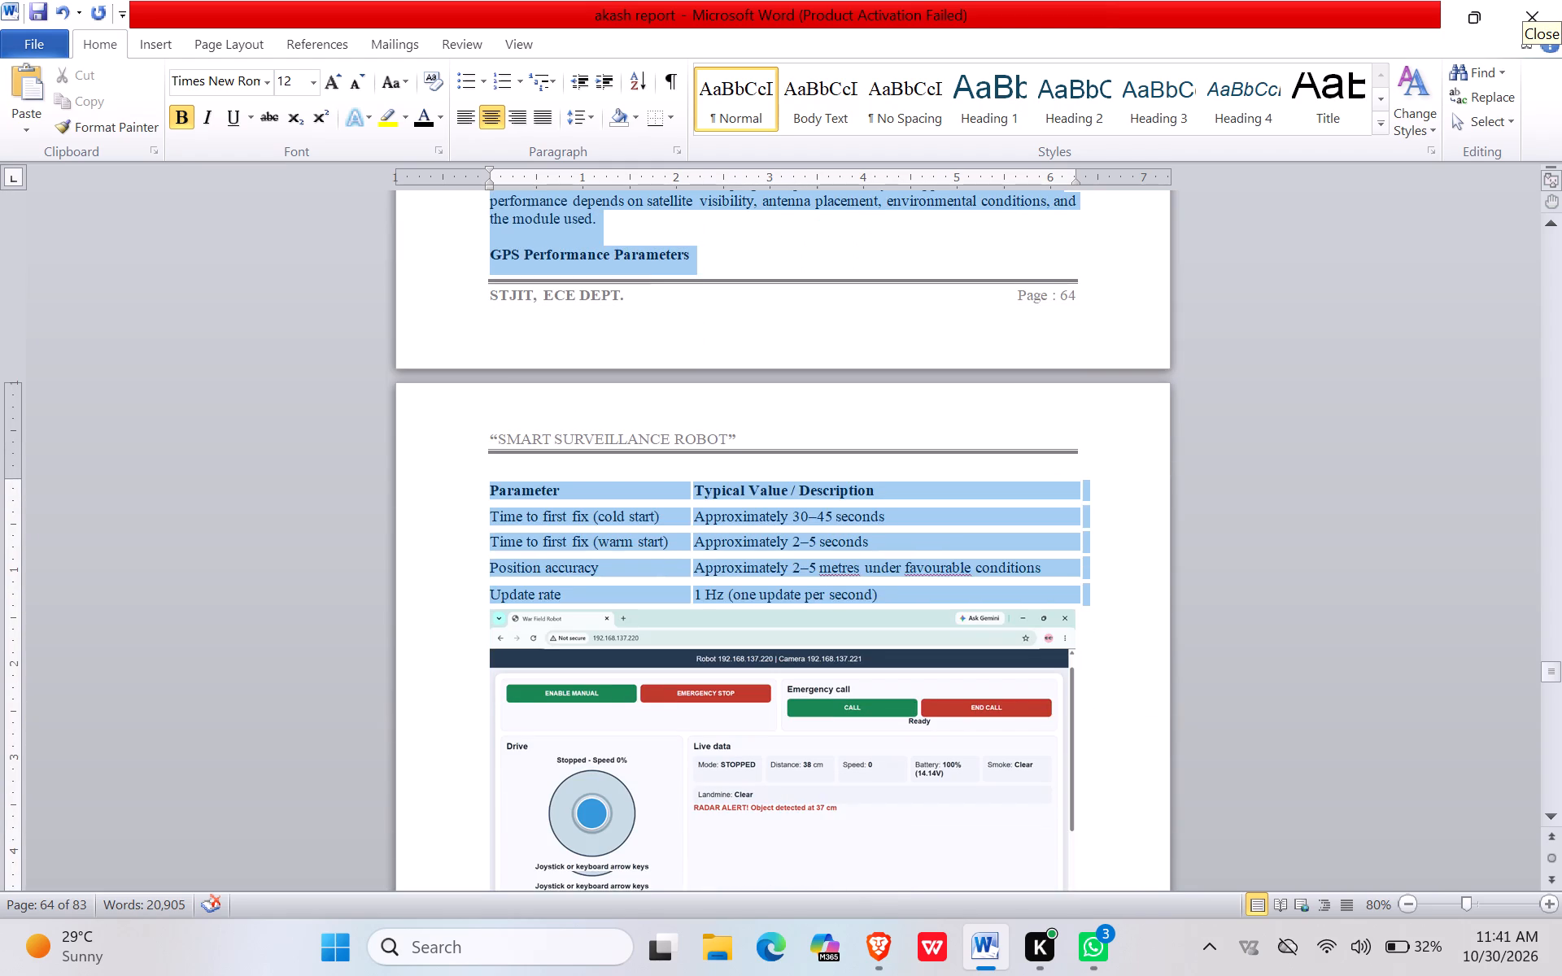
left_click_drag(882, 671, 1059, 585)
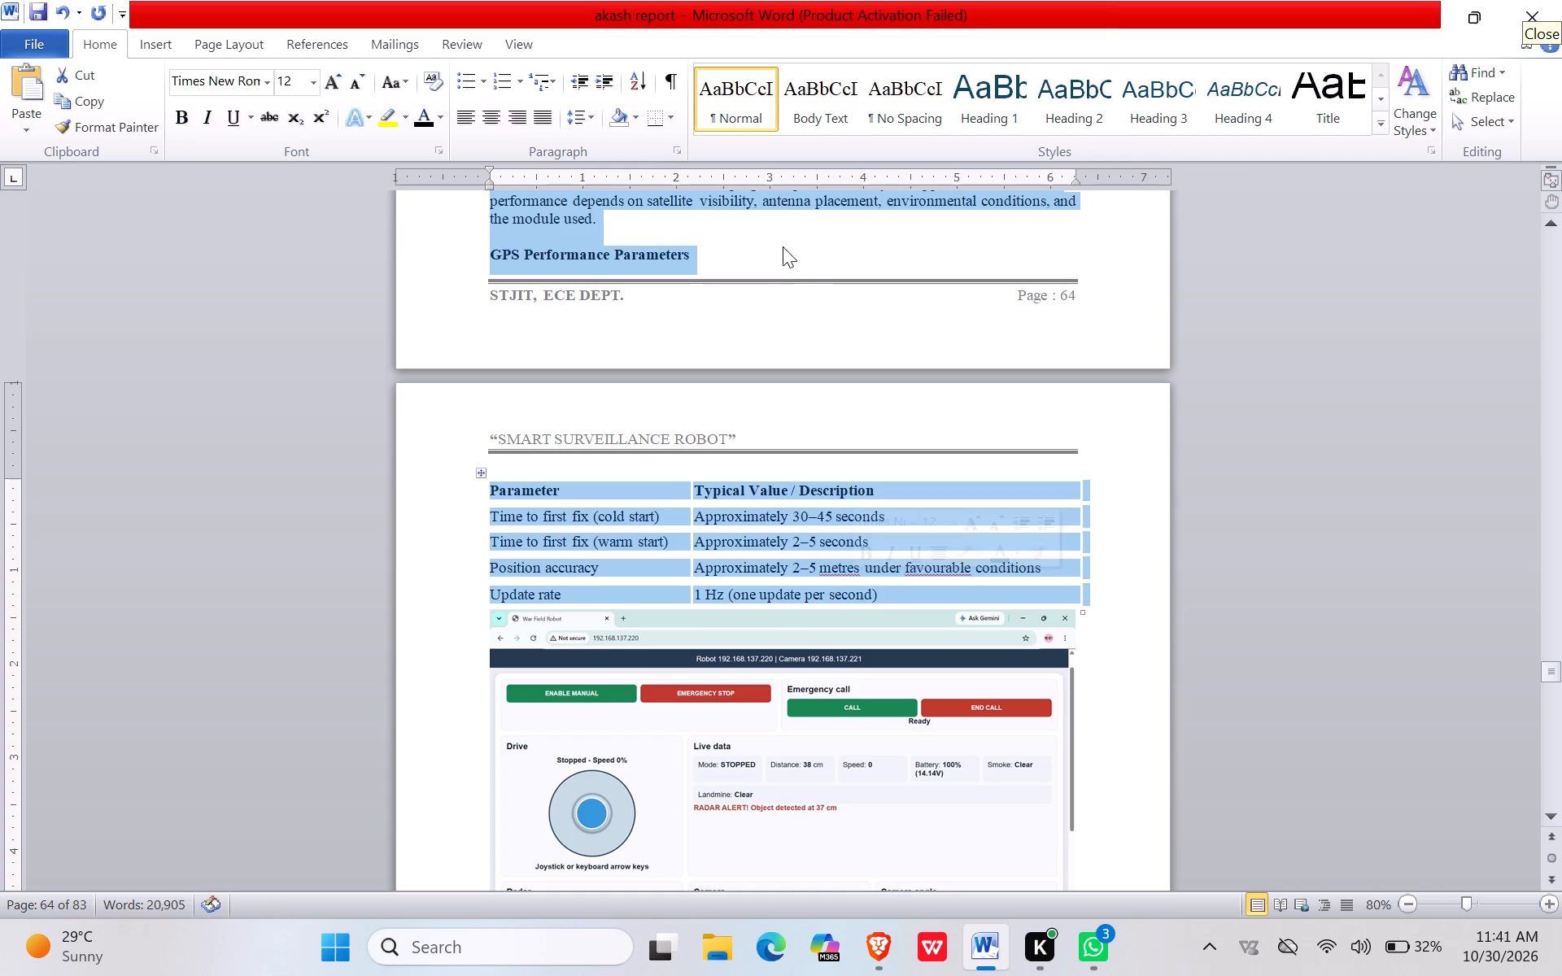
left_click(543, 121)
left_click(571, 116)
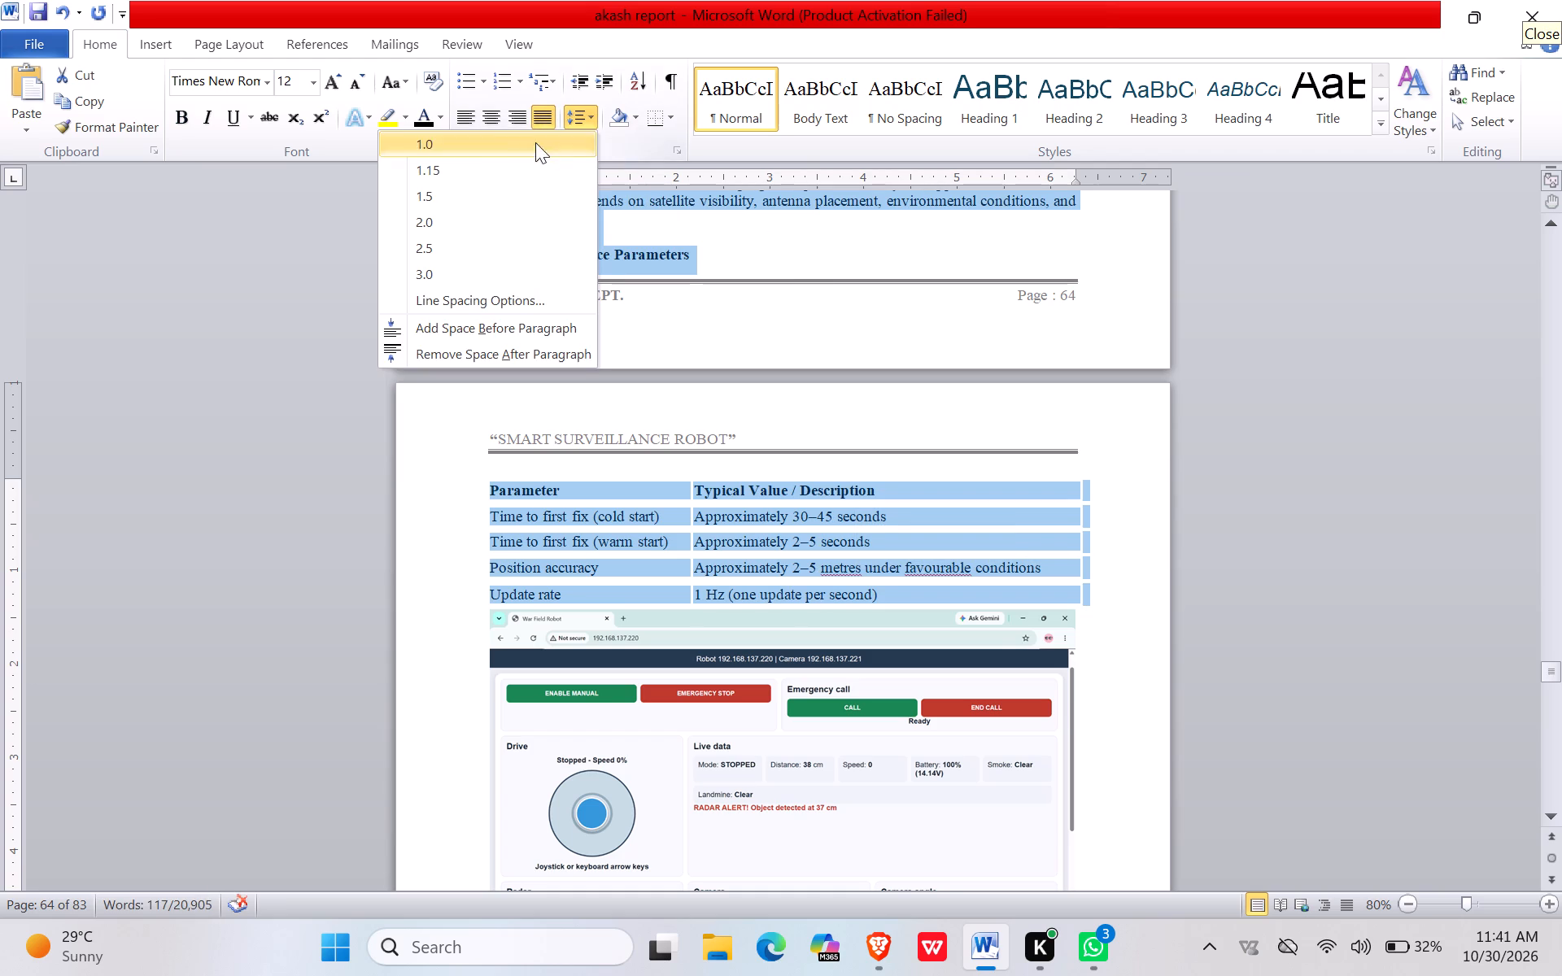
left_click(468, 194)
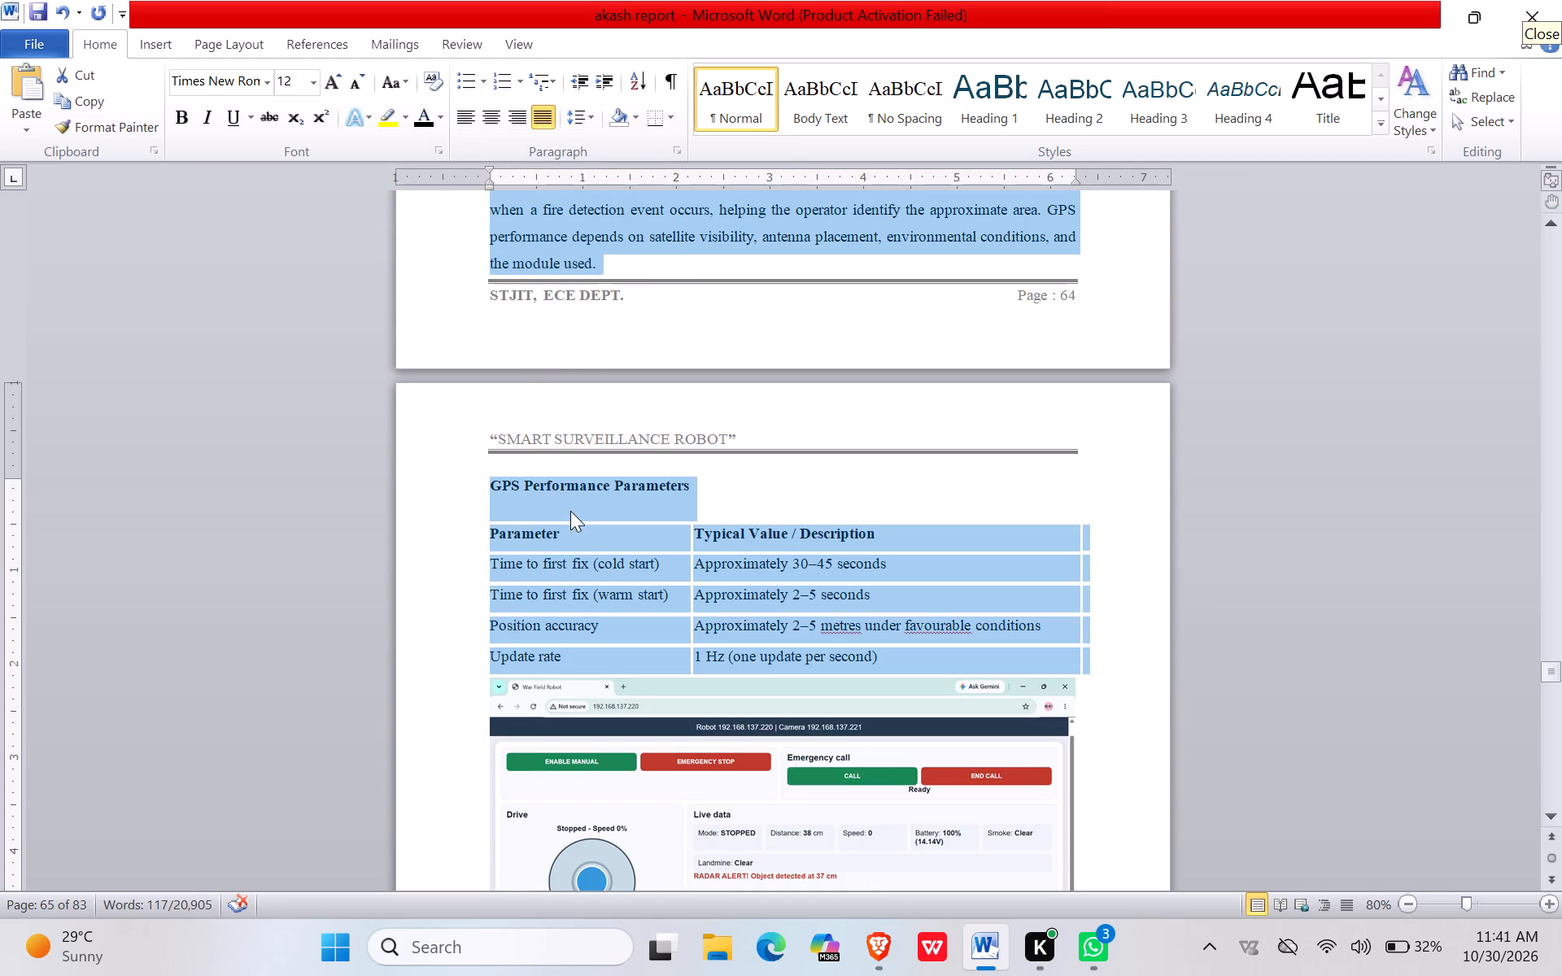
scroll(682, 432, "up", 16)
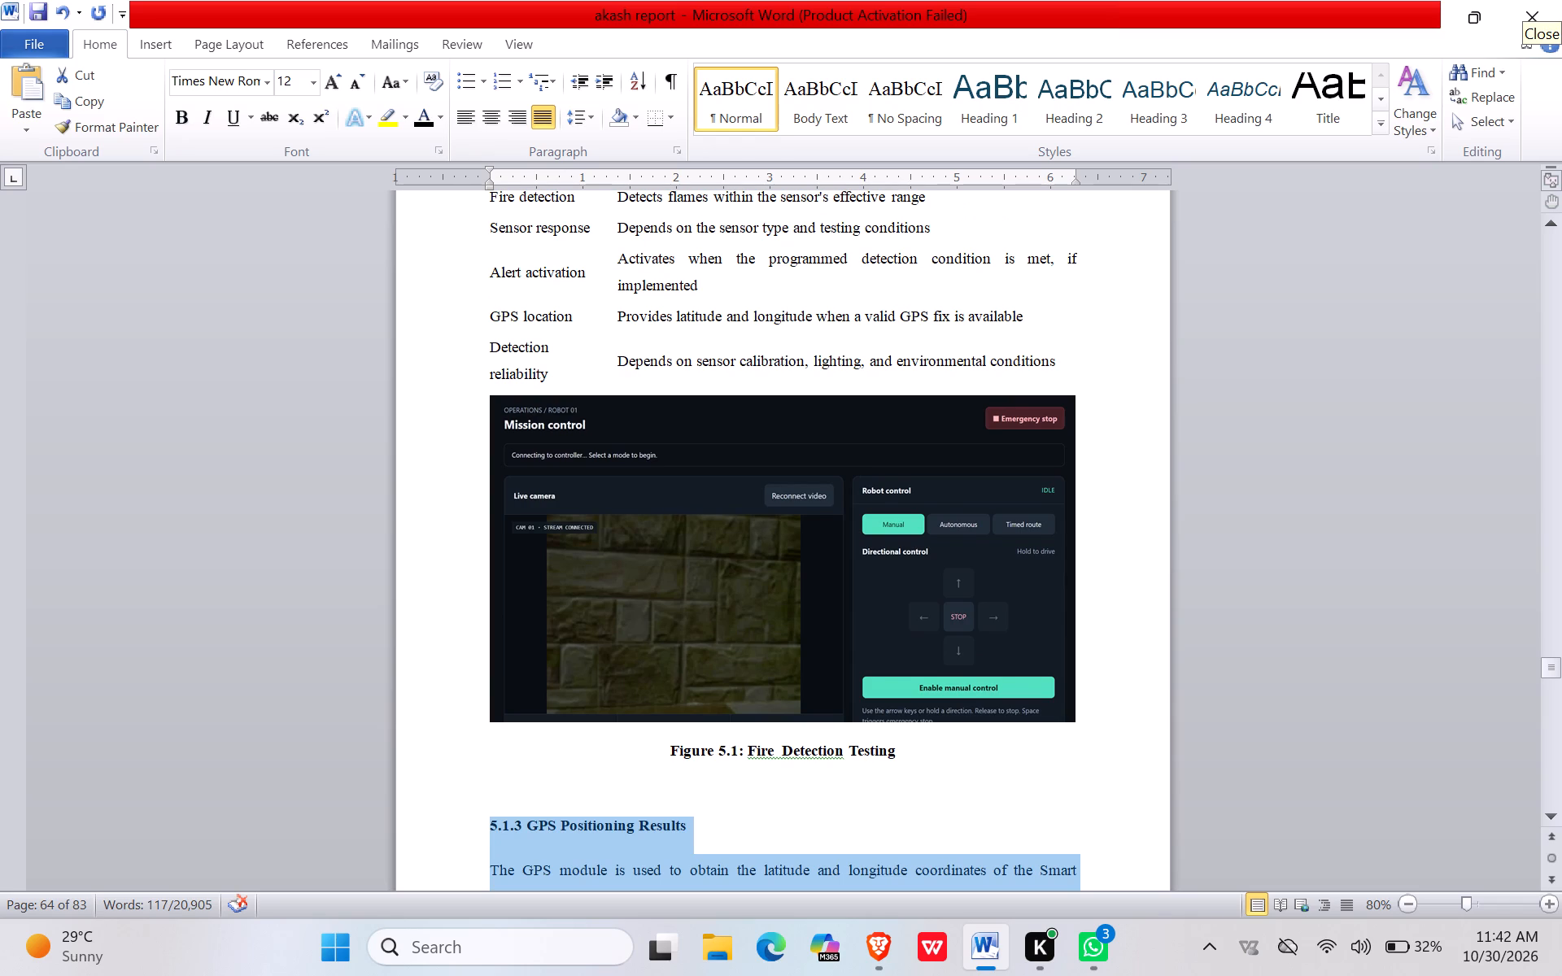
scroll(693, 721, "down", 5)
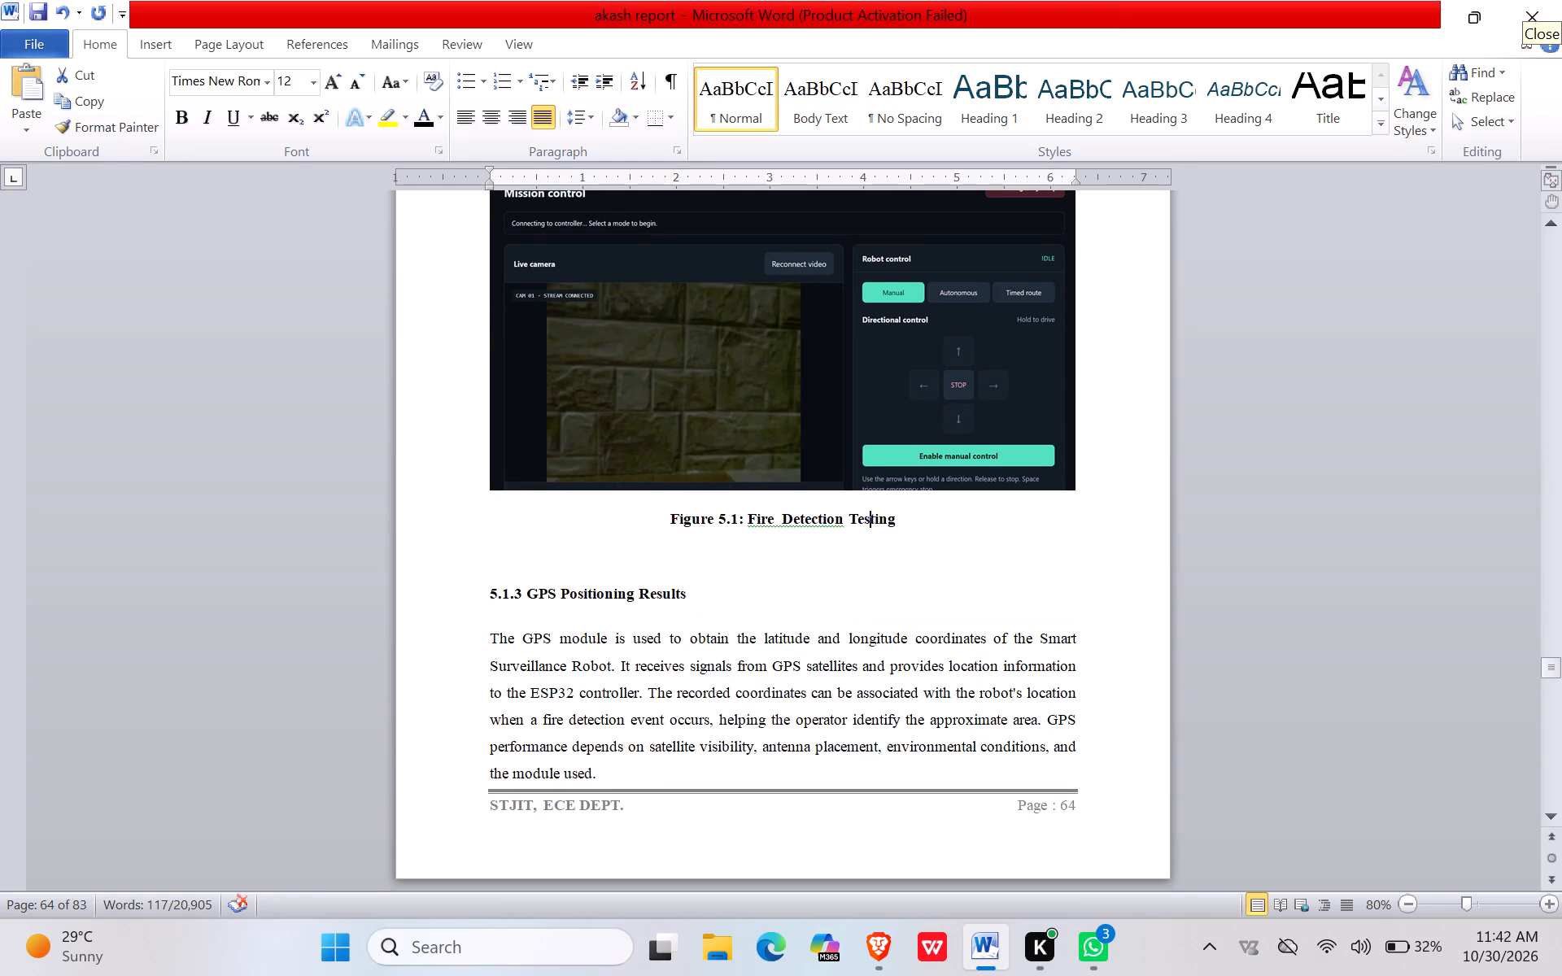
left_click(869, 542)
Replace "Metal" with "Fire" in the 5.1.2 heading, making it Fire Detection Results.
scroll(784, 533, "up", 4)
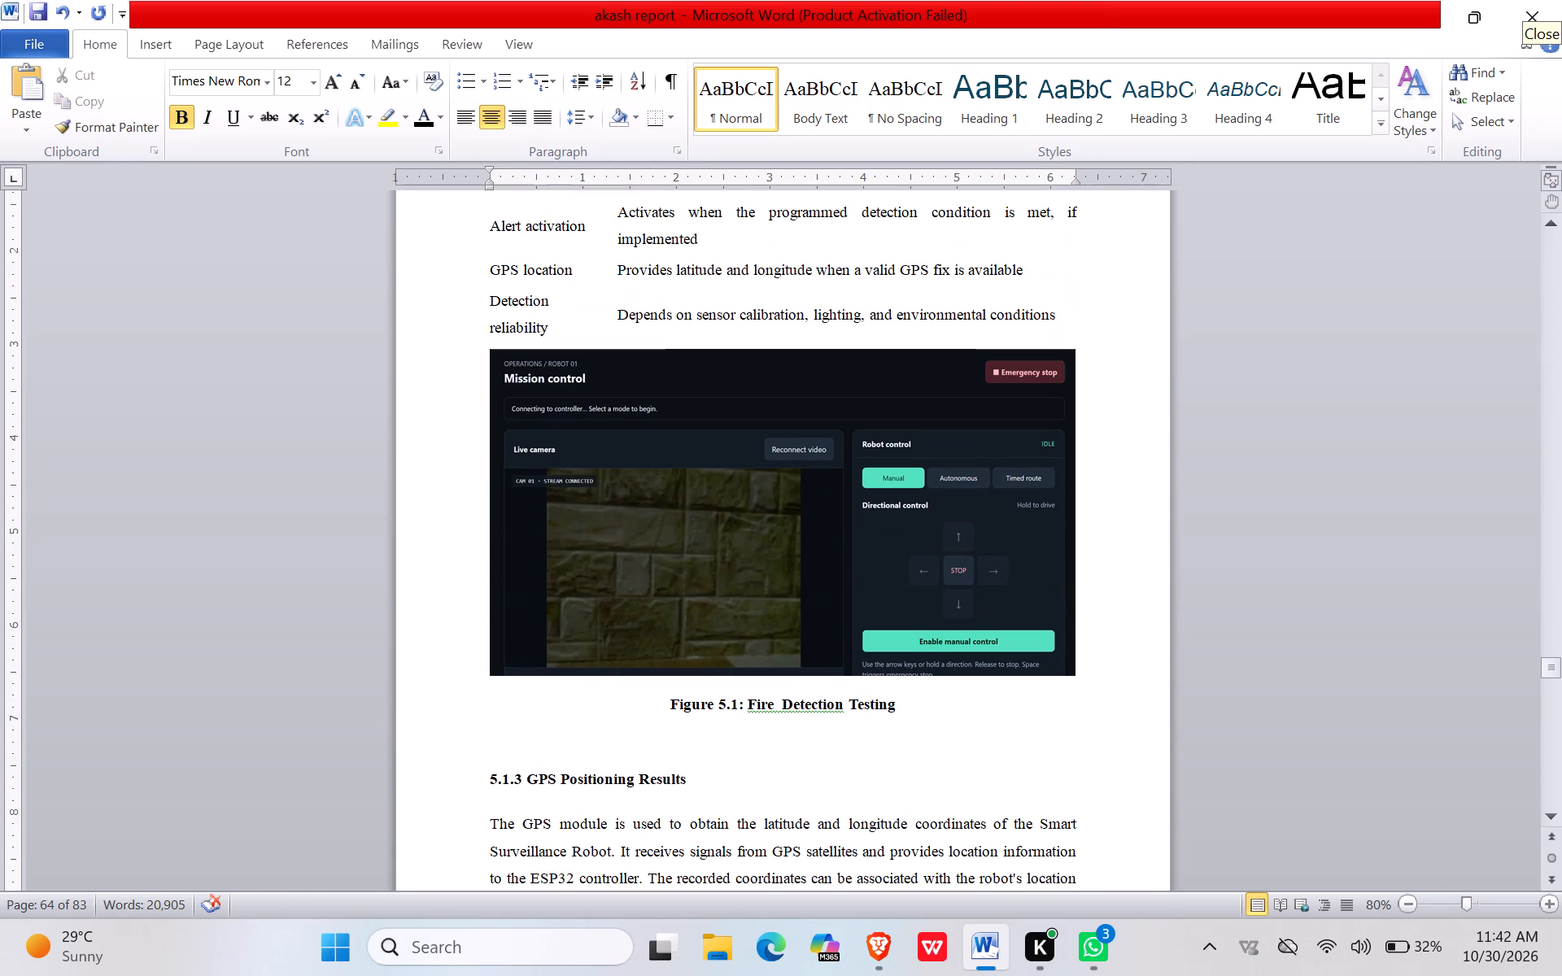
scroll(784, 532, "up", 9)
scroll(784, 532, "down", 9)
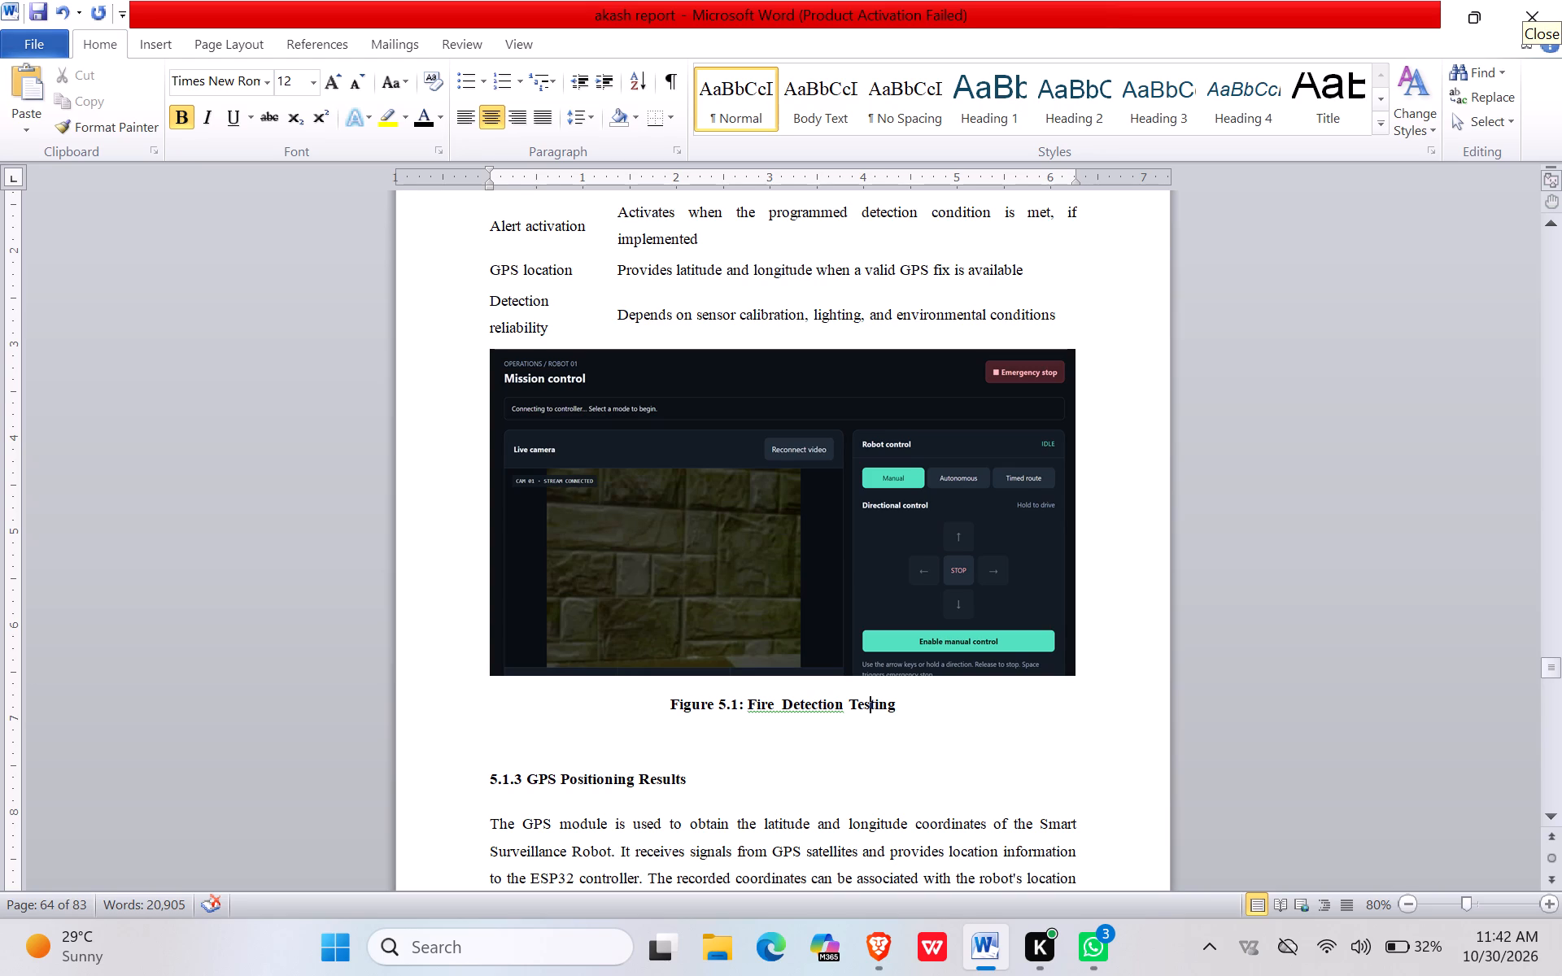
scroll(842, 704, "up", 17)
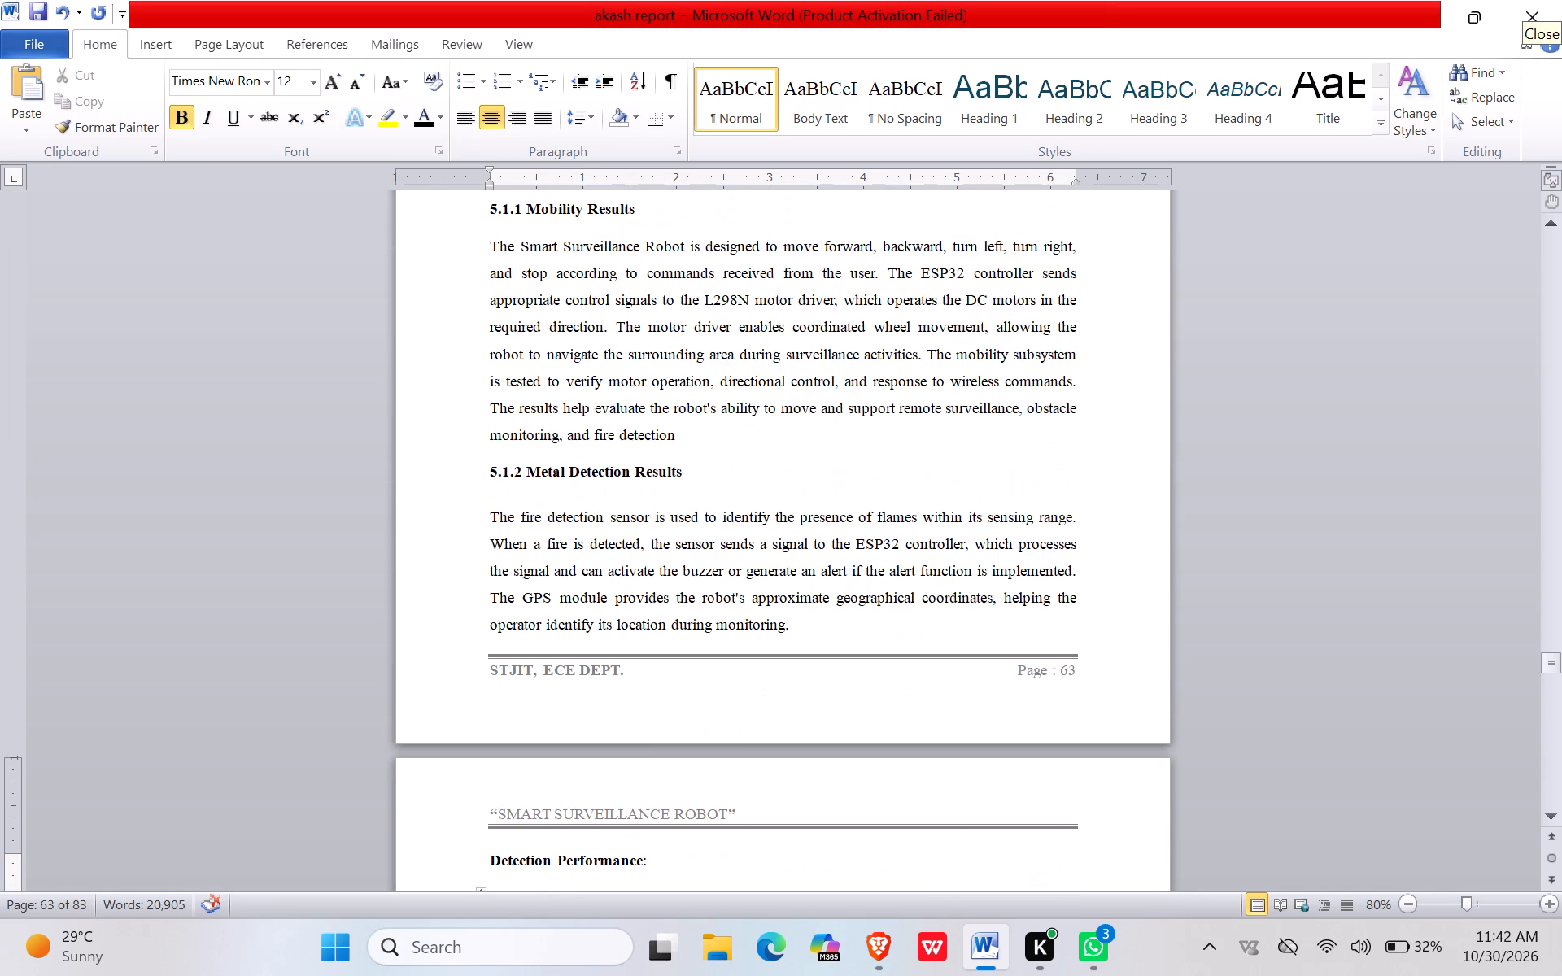
left_click(561, 473)
key("Right")
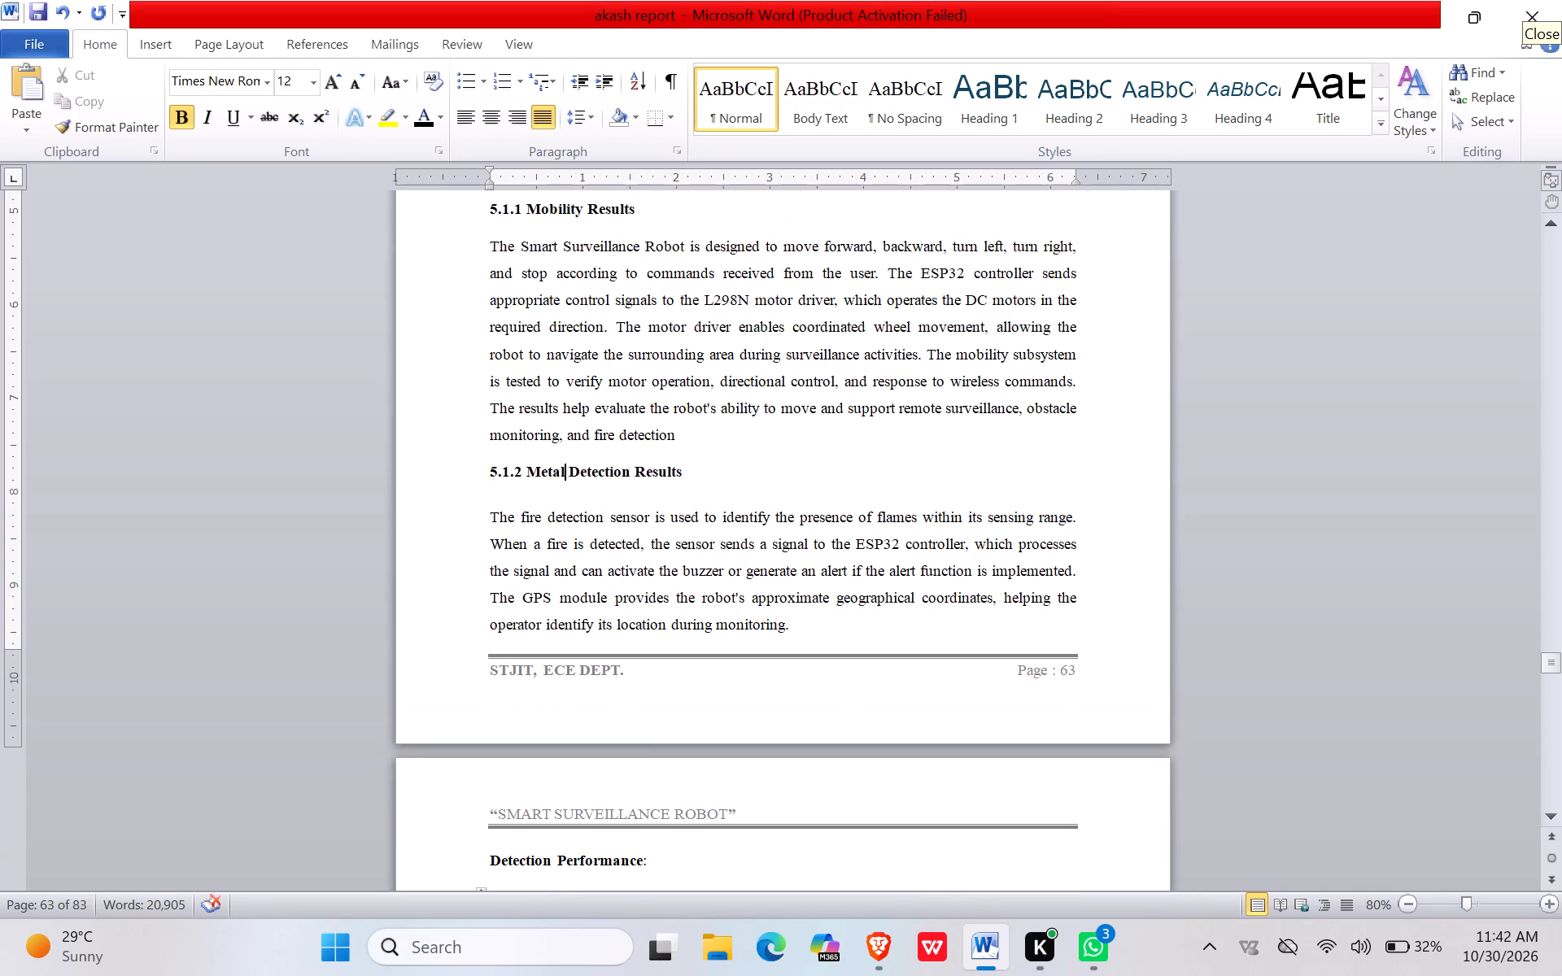
key("BackSpace")
key("BackSpace")
key("BackSpace")
key("BackSpace")
key("BackSpace")
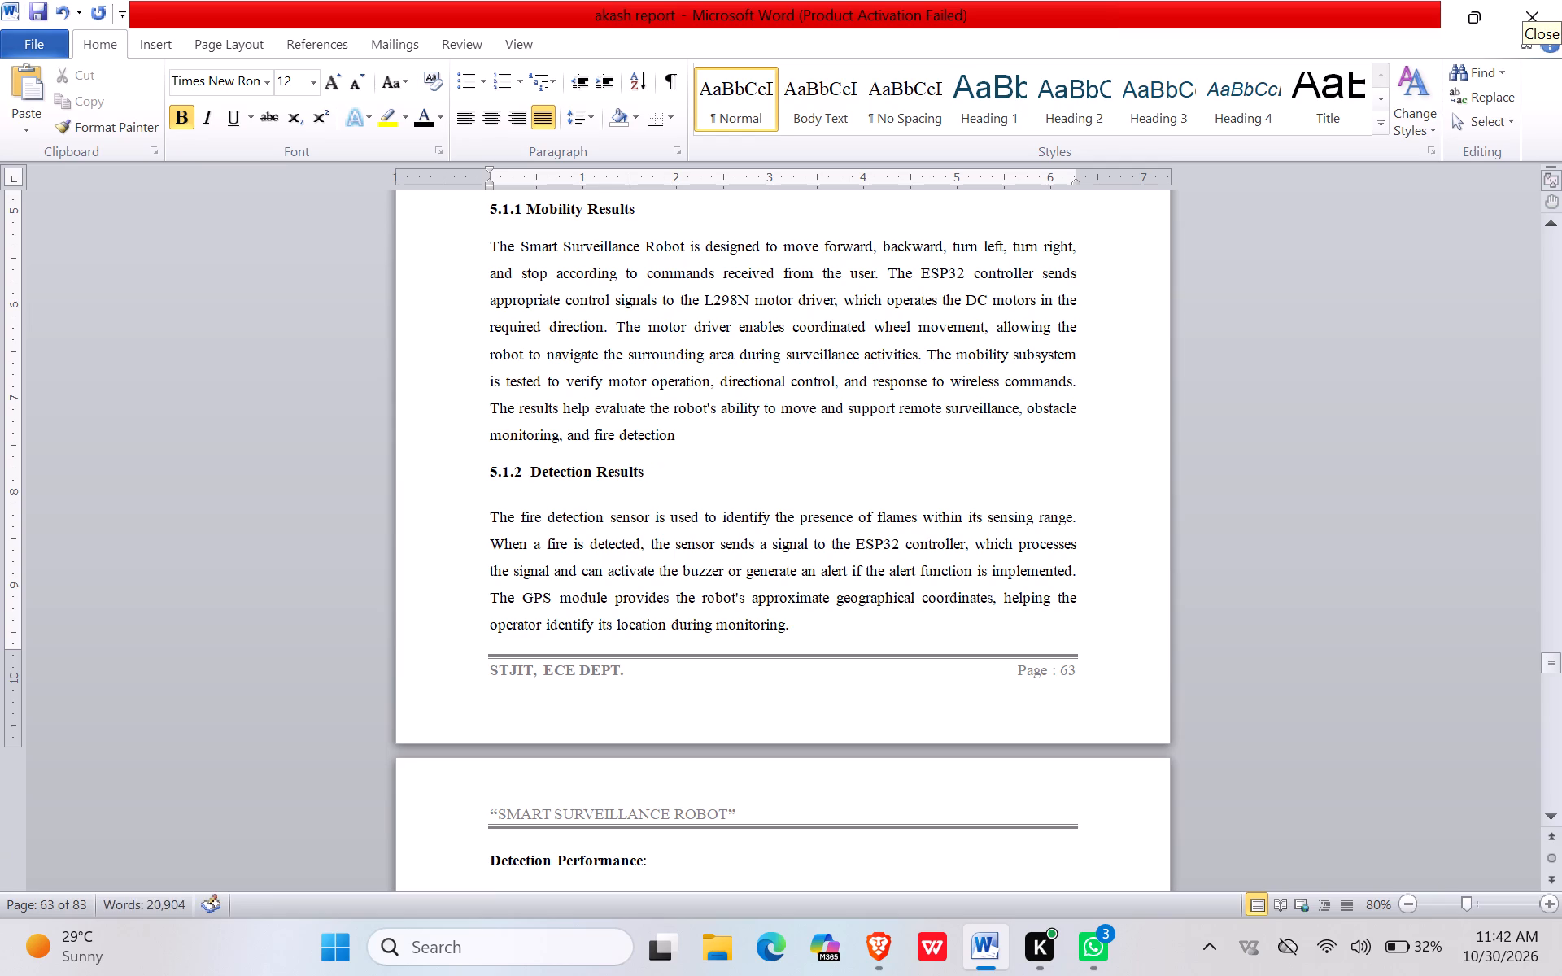
key("shift+f")
type("ire")
key("space")
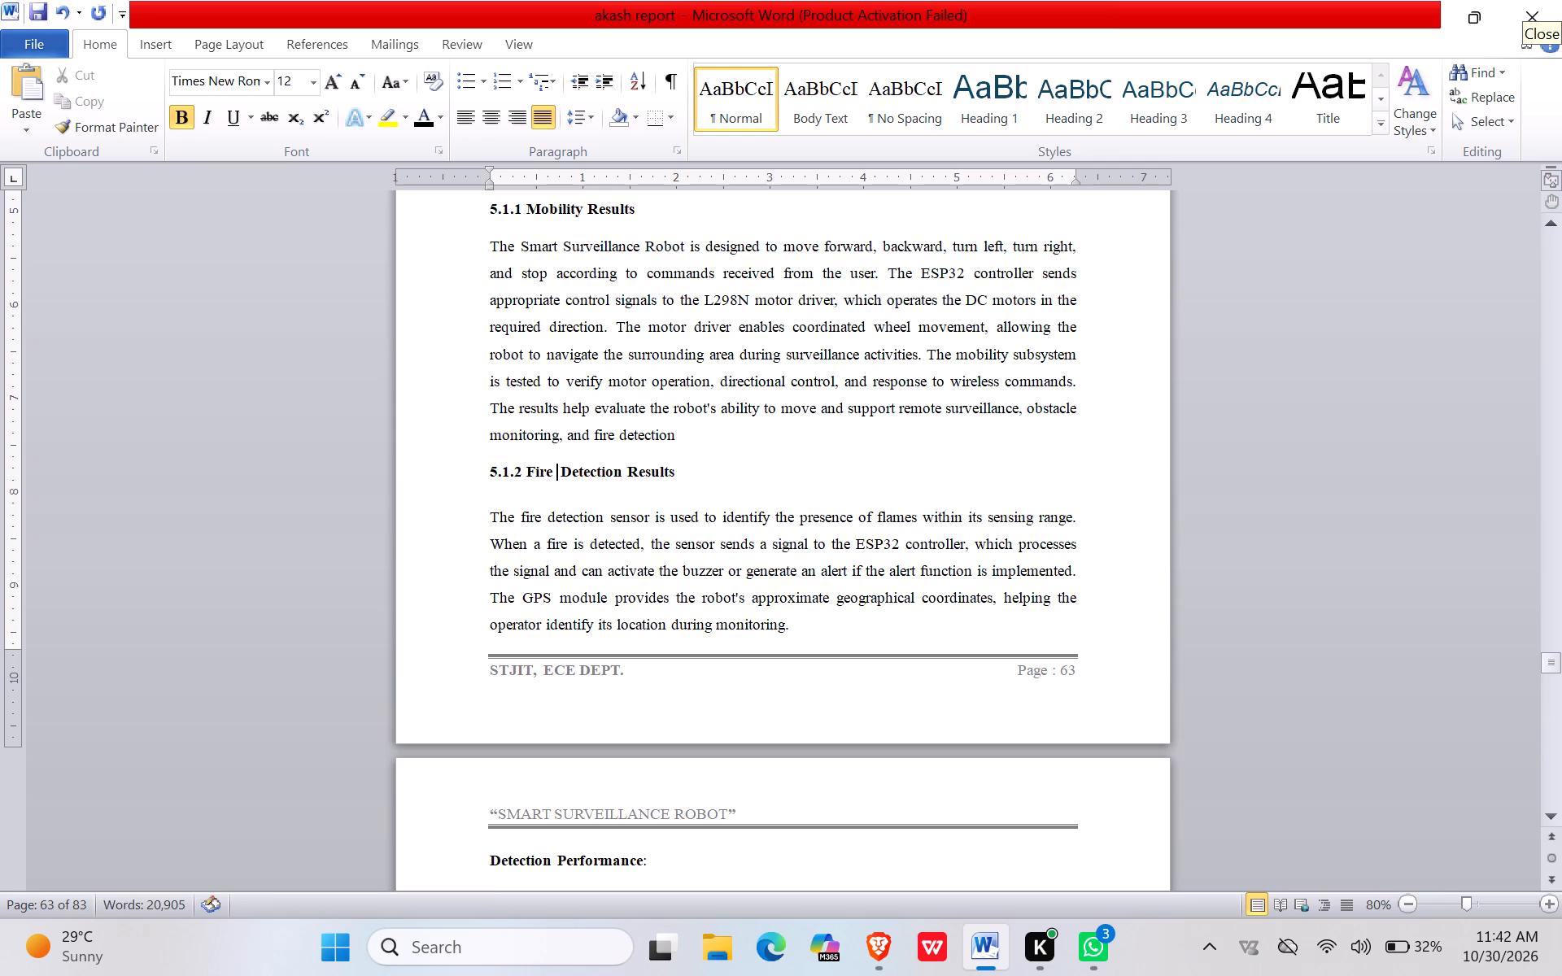
key("Left")
key("Left")
Remove the extra space between "Fire" and "Detection" in the Figure 5.1 caption.
scroll(660, 614, "down", 12)
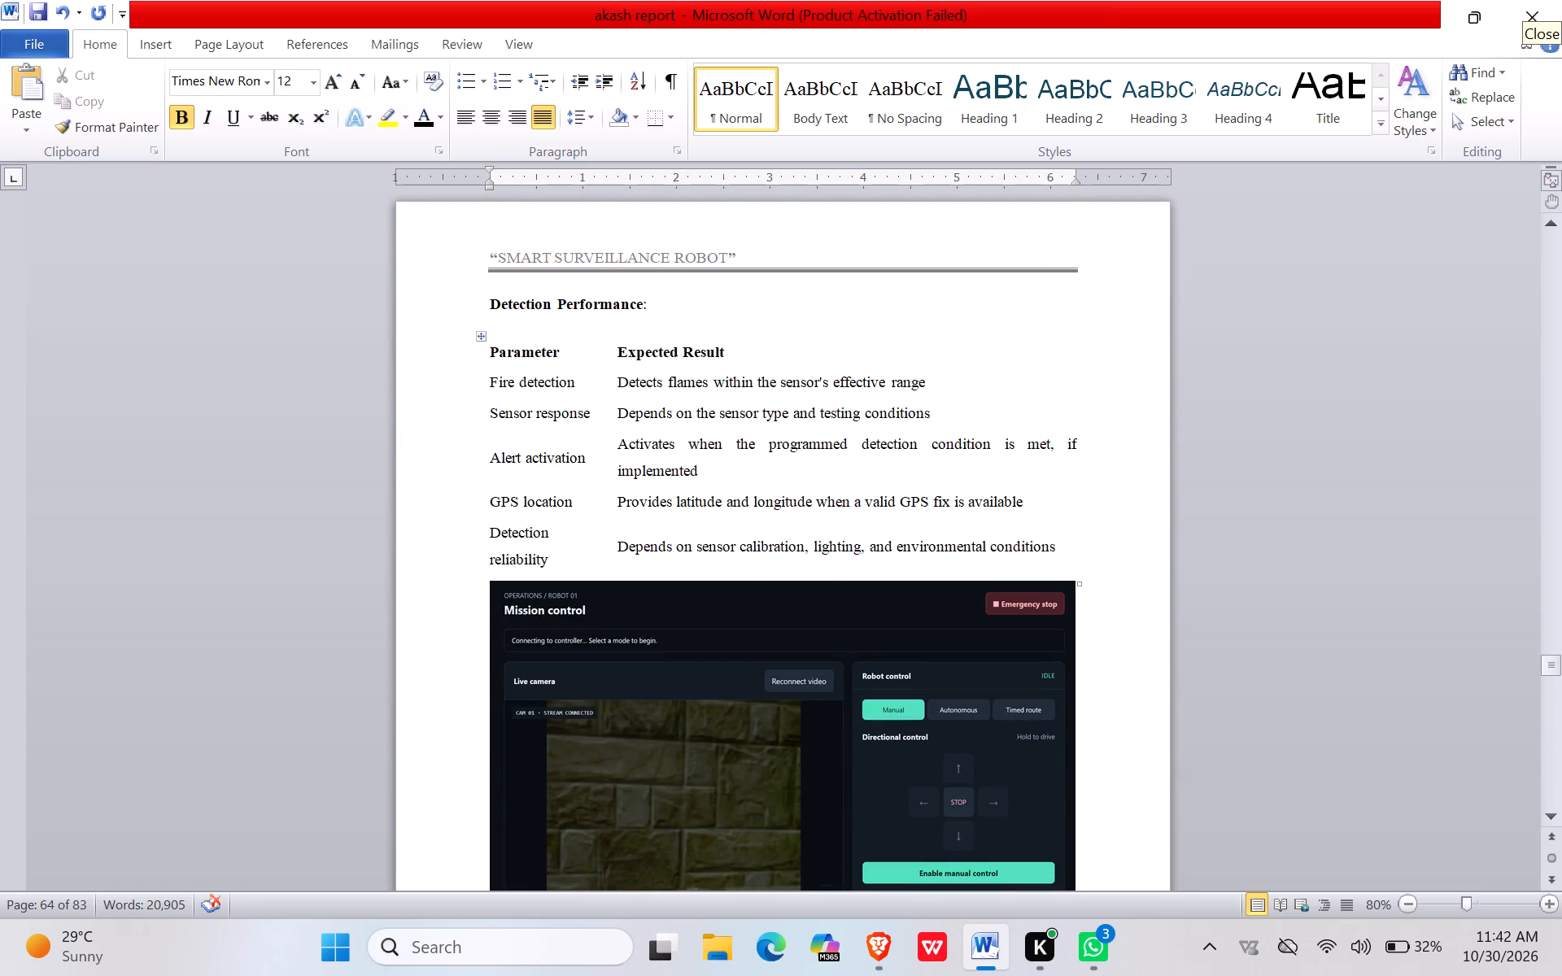
scroll(854, 579, "down", 5)
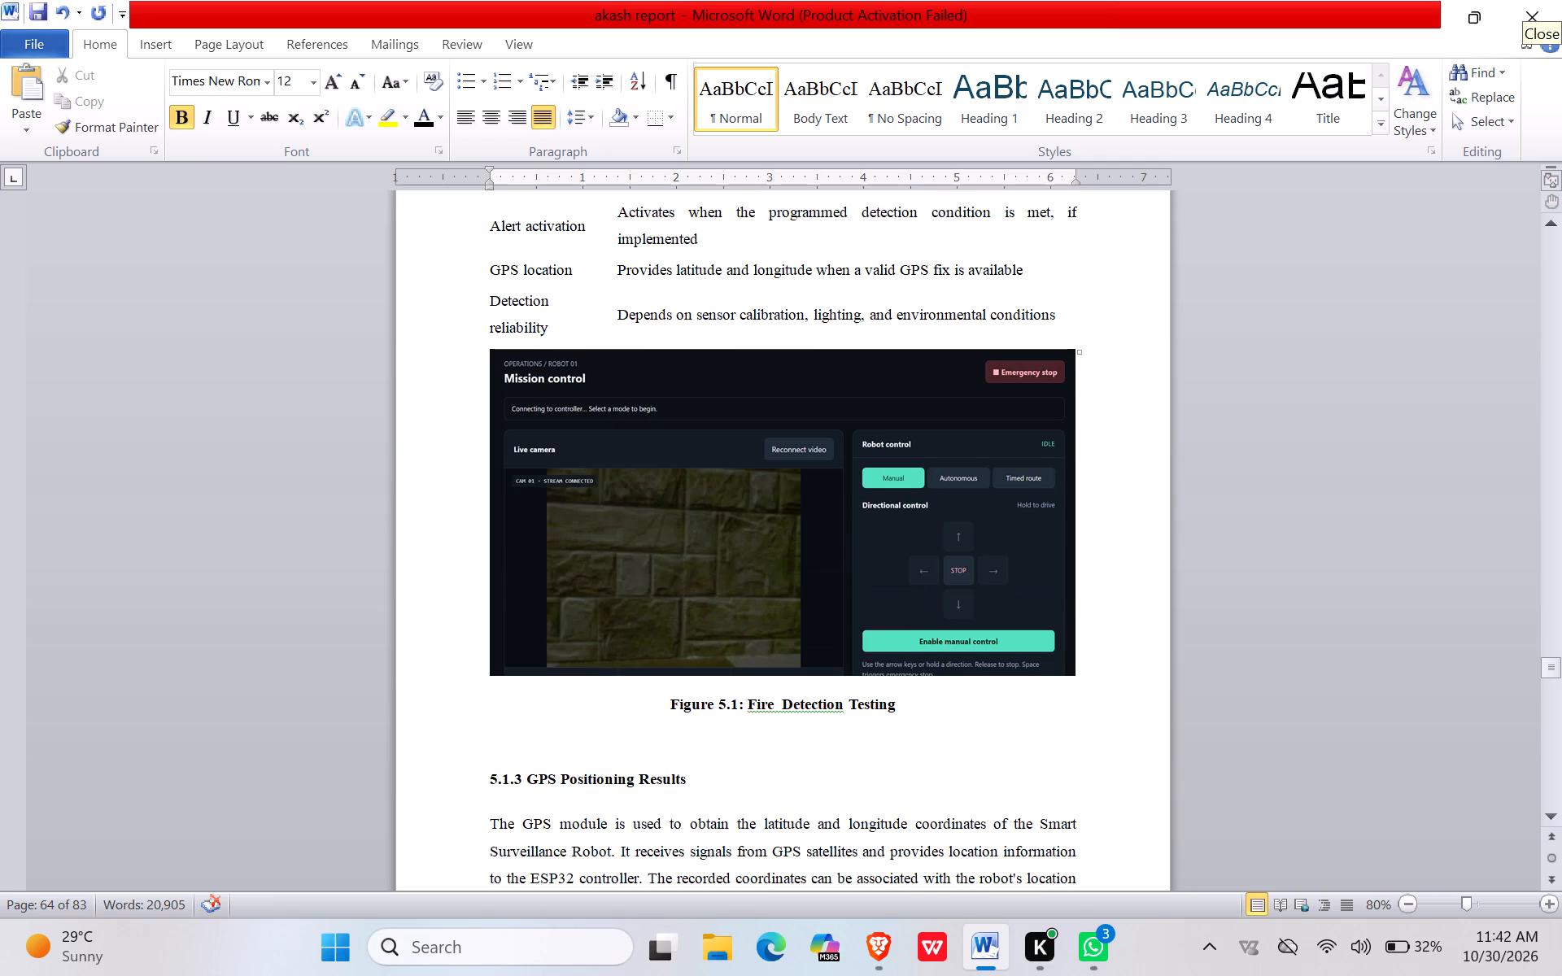
scroll(856, 578, "down", 3)
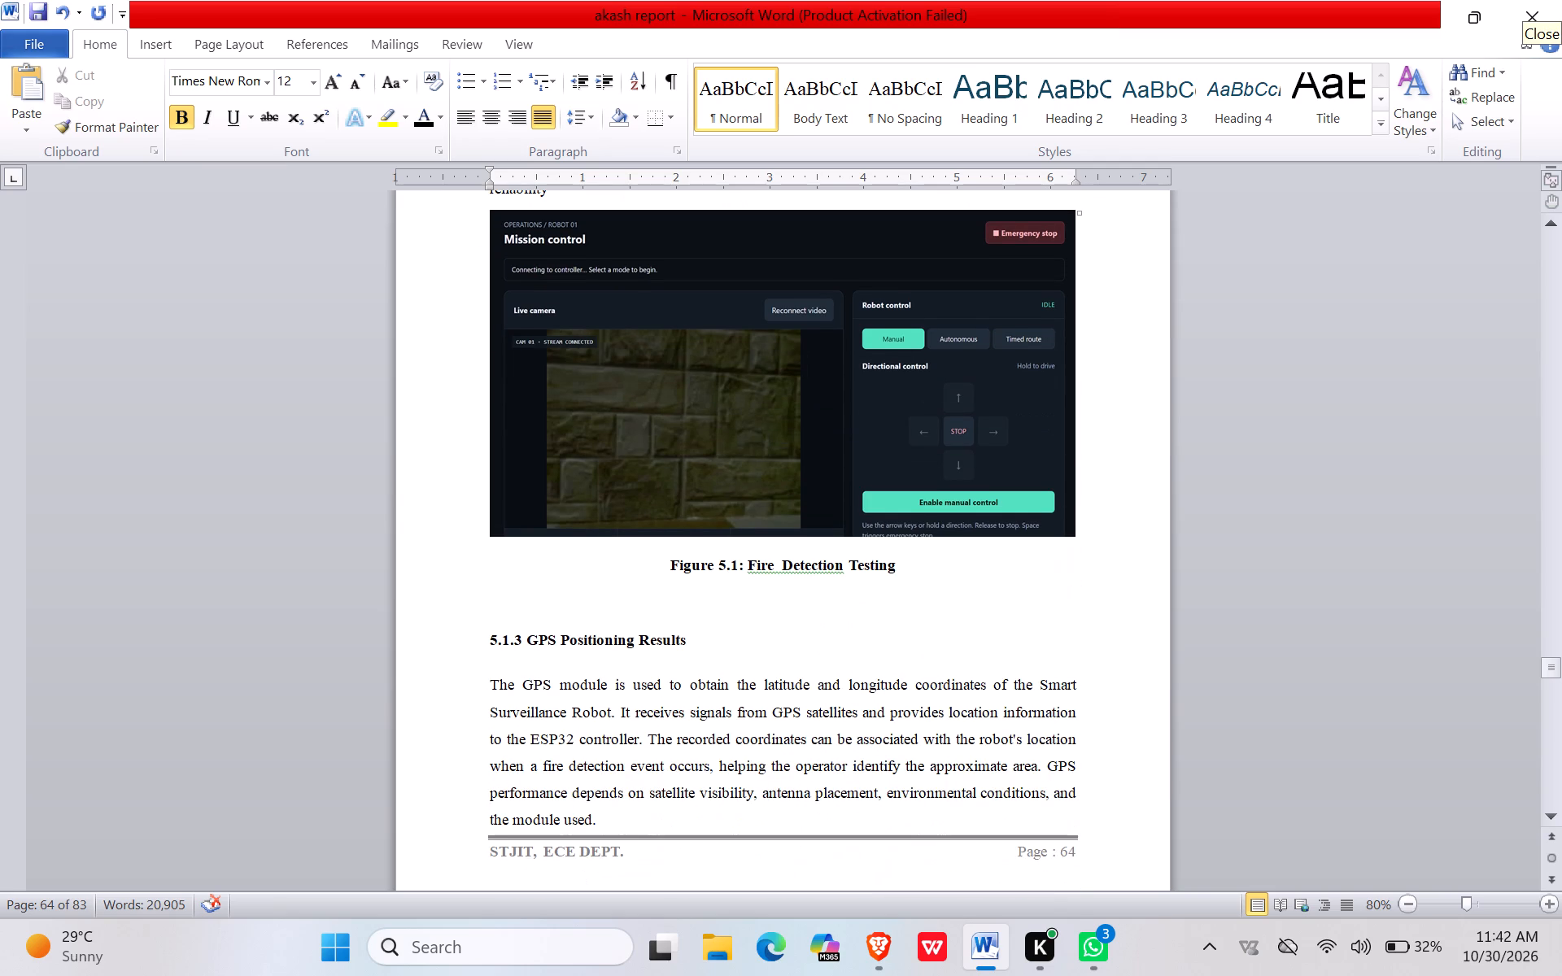
left_click(782, 567)
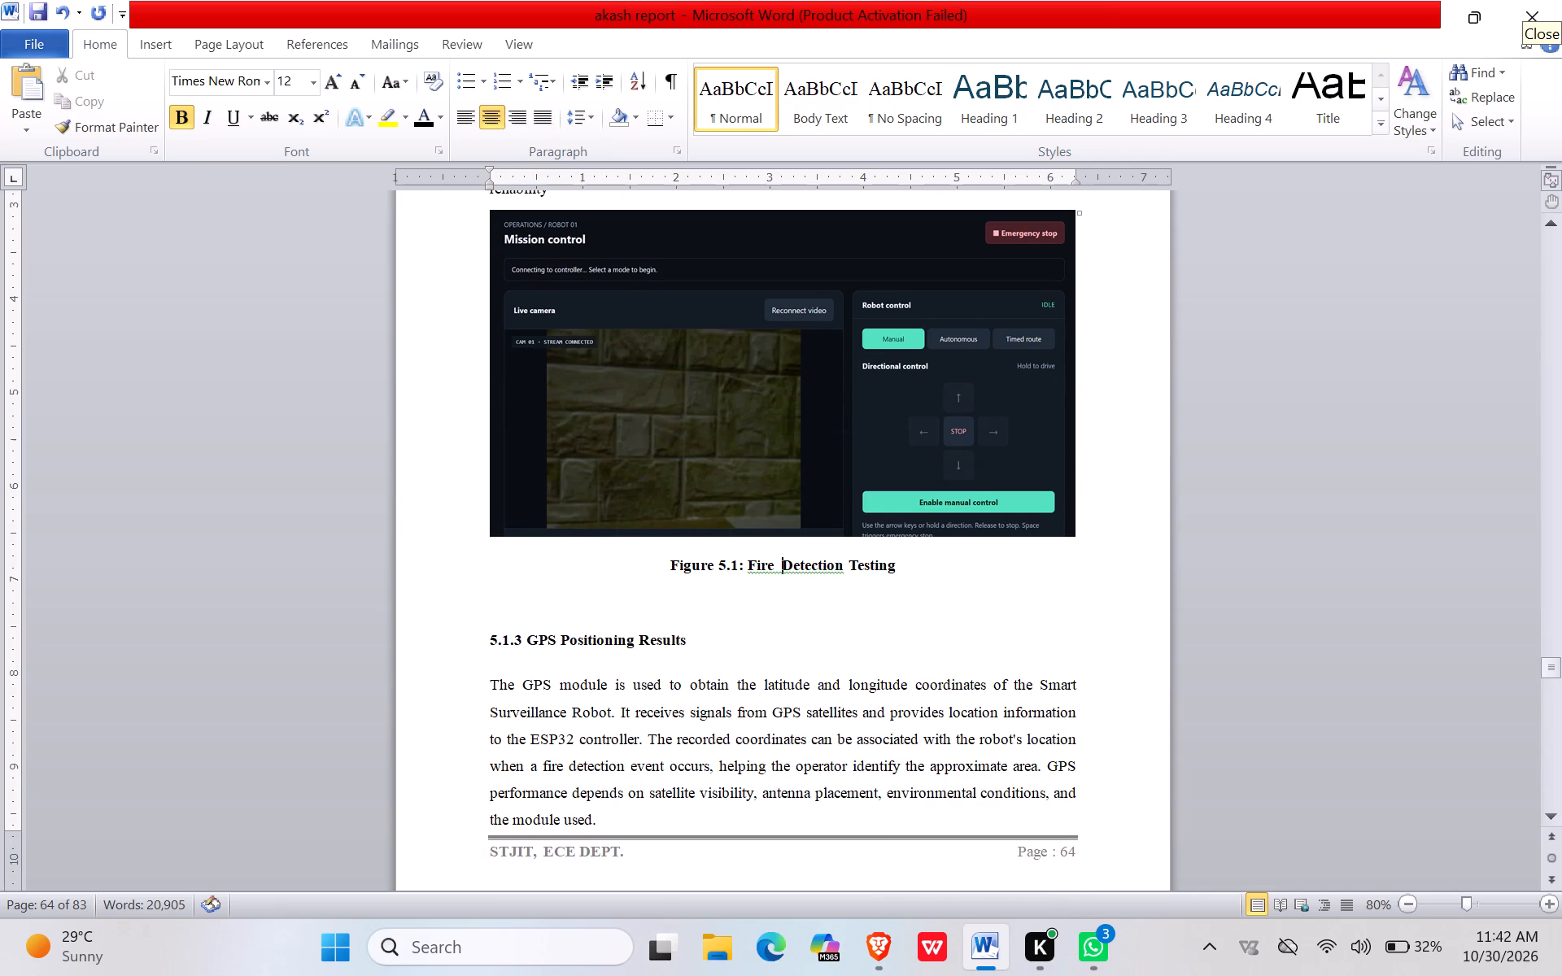
key("BackSpace")
scroll(779, 590, "down", 4)
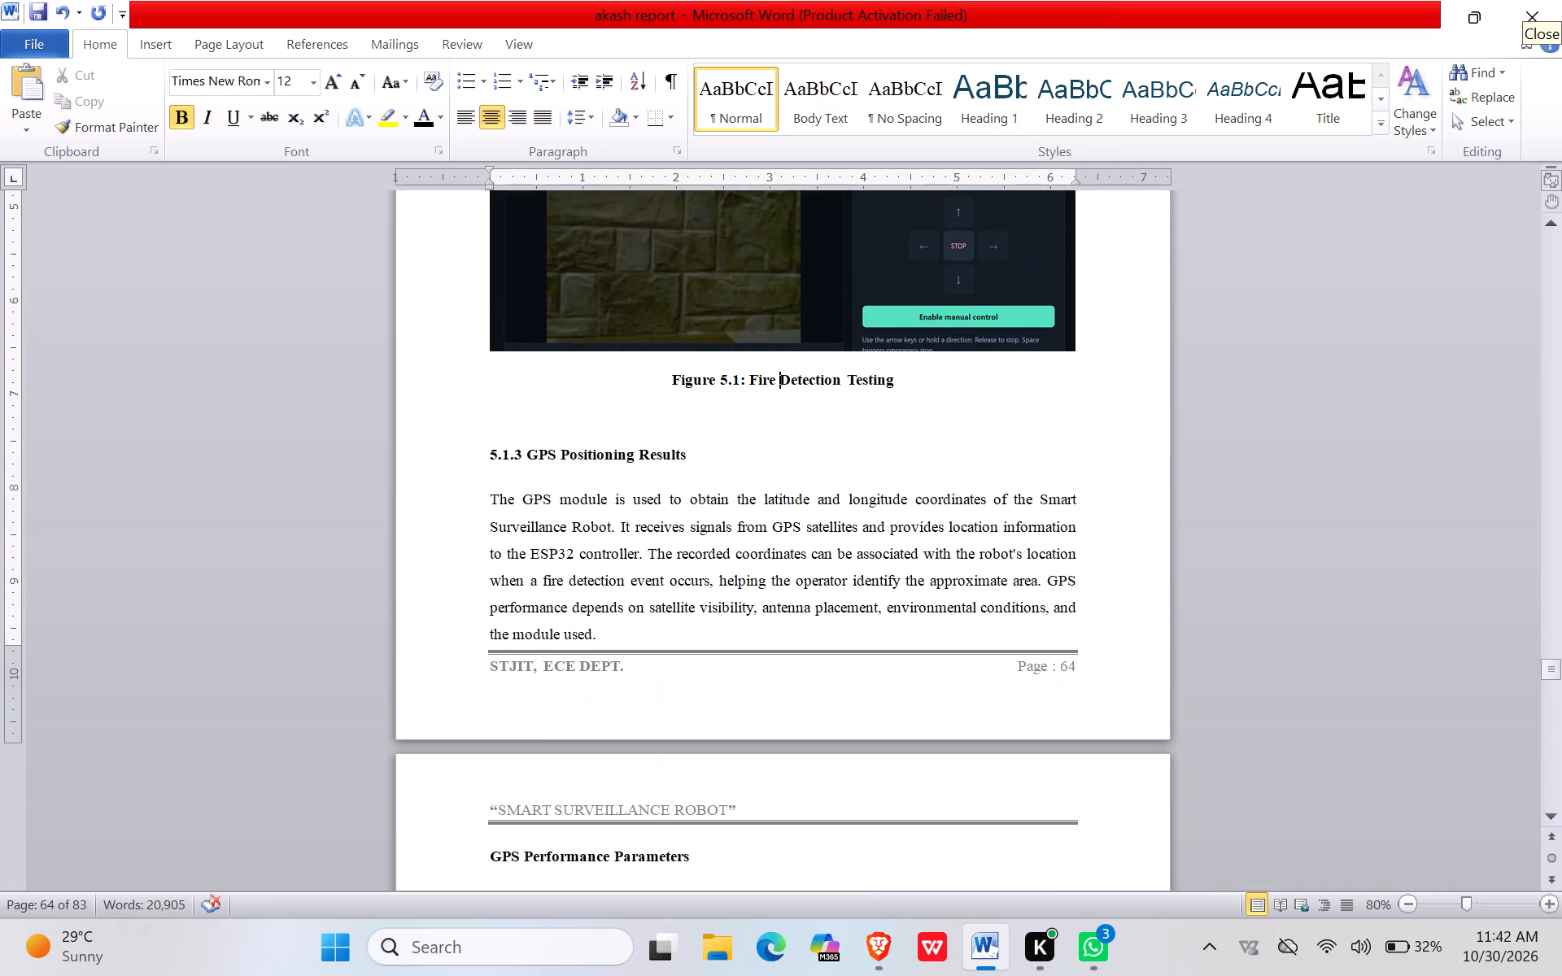
Set line spacing to 1.5 from the 5.1.3 GPS Positioning Results heading through the end of the GPS Performance Parameters table.
left_click_drag(481, 445, 546, 486)
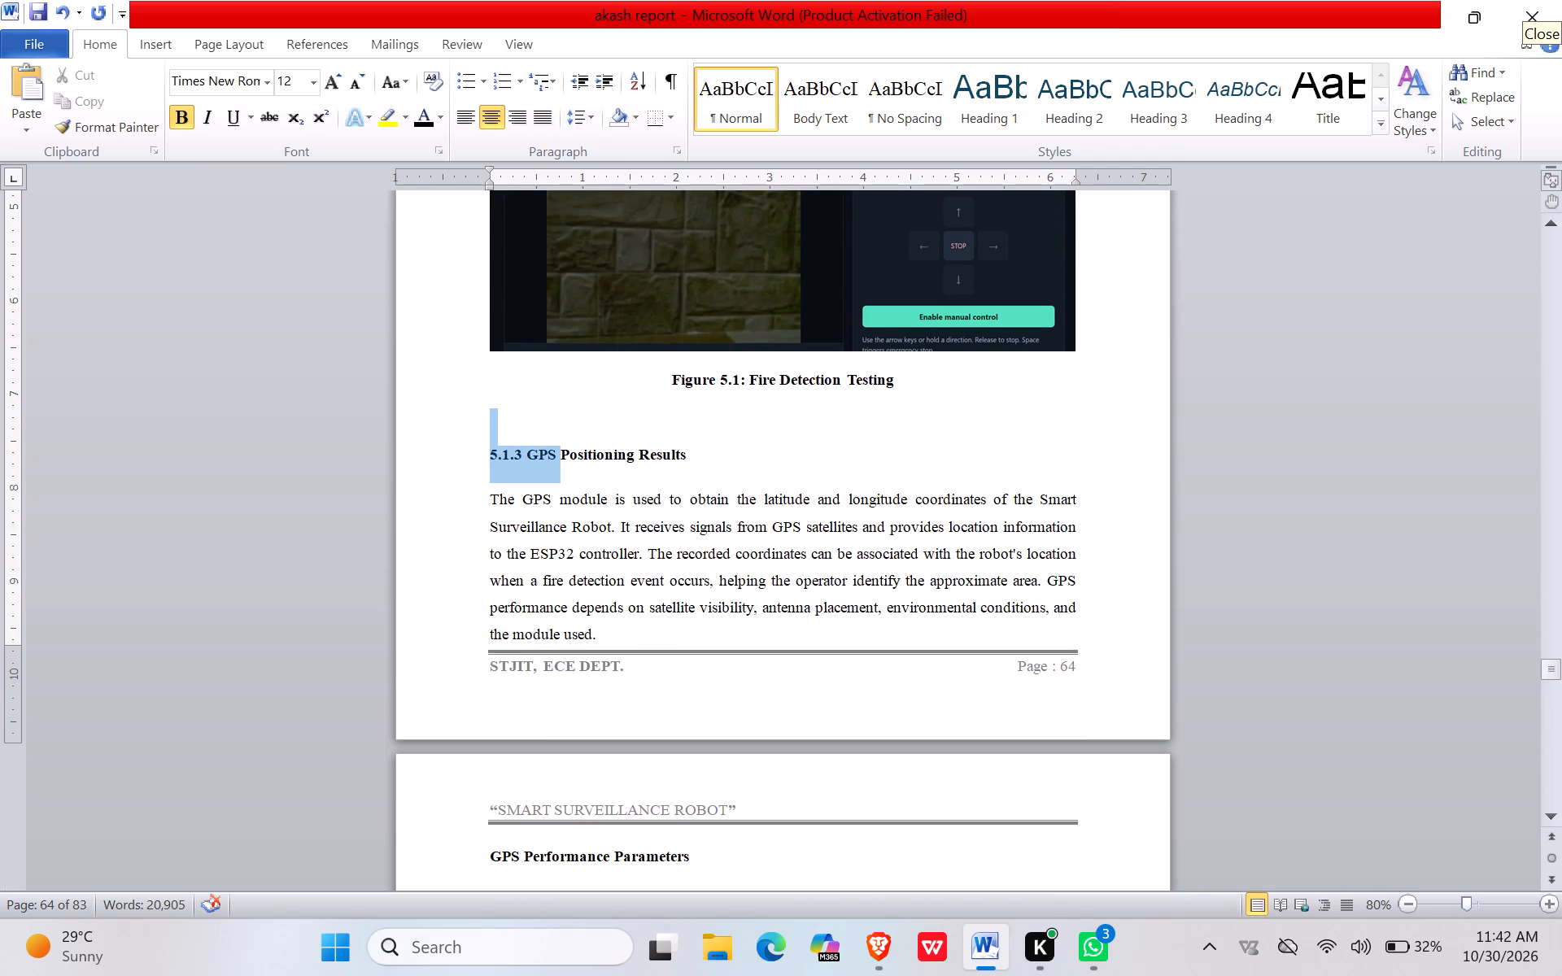
left_click_drag(546, 486, 797, 923)
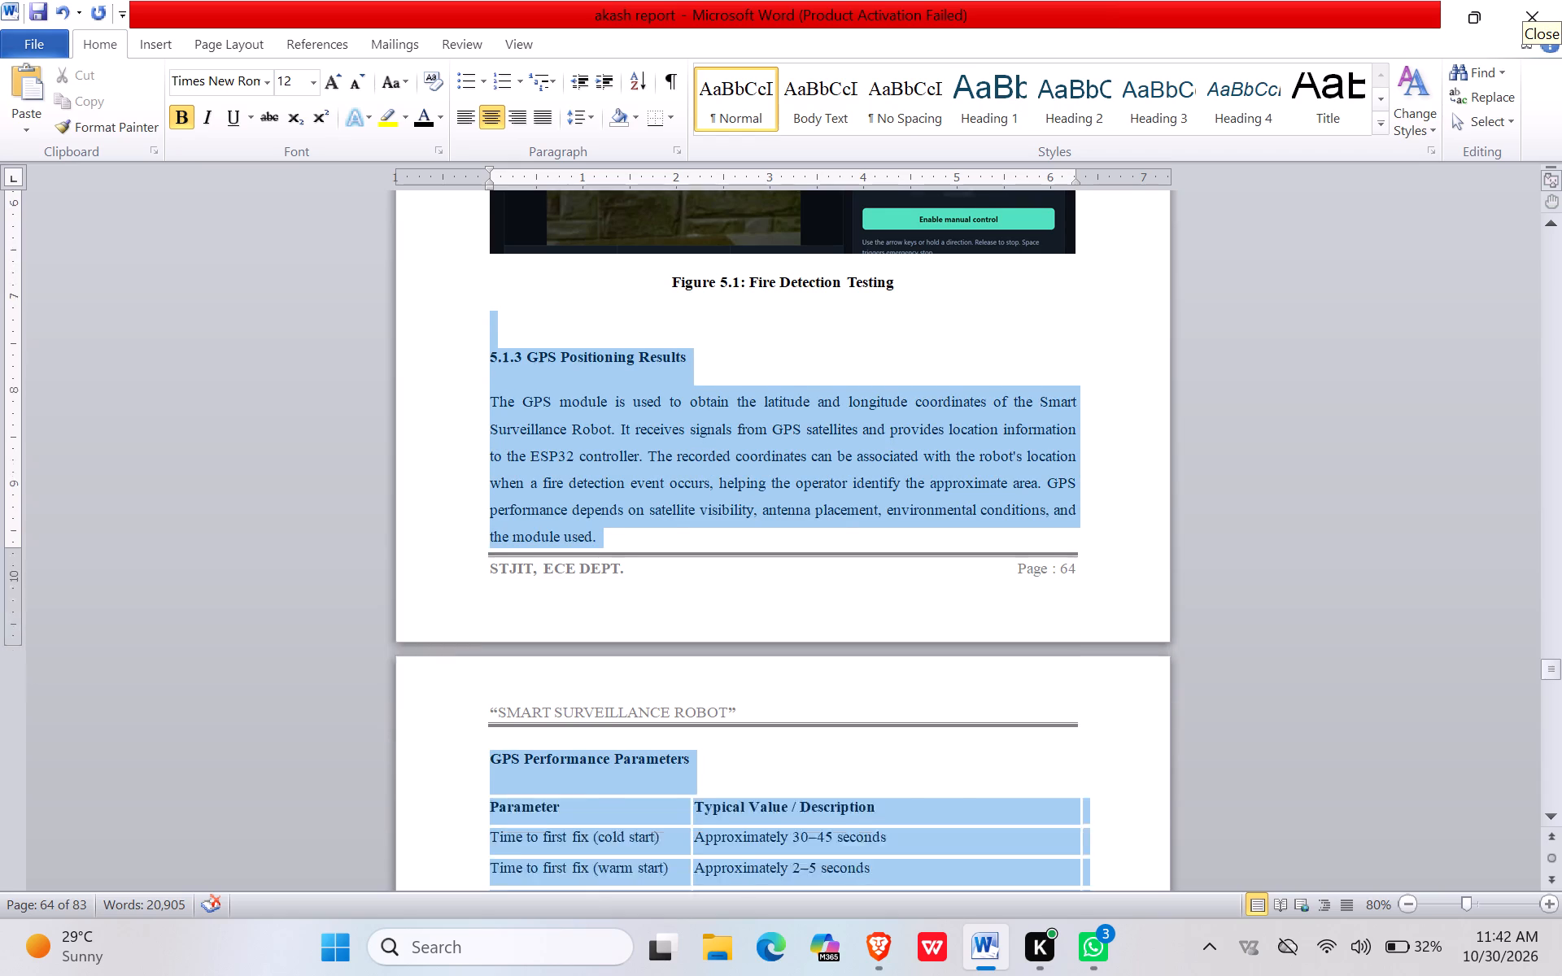
left_click_drag(797, 923, 1113, 622)
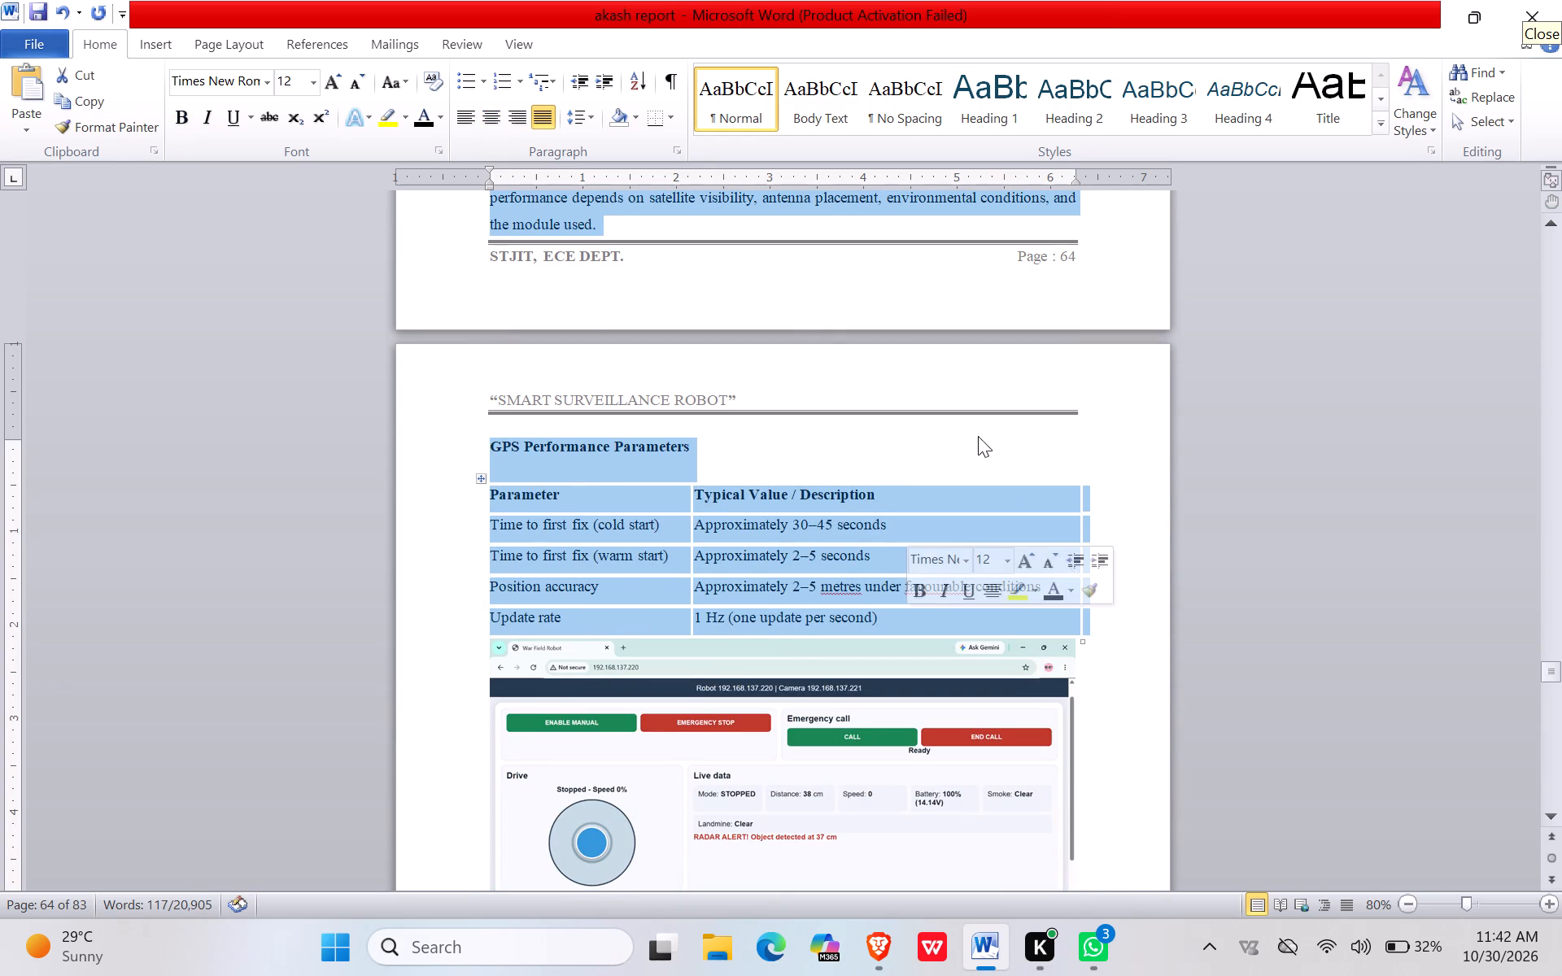
left_click(574, 124)
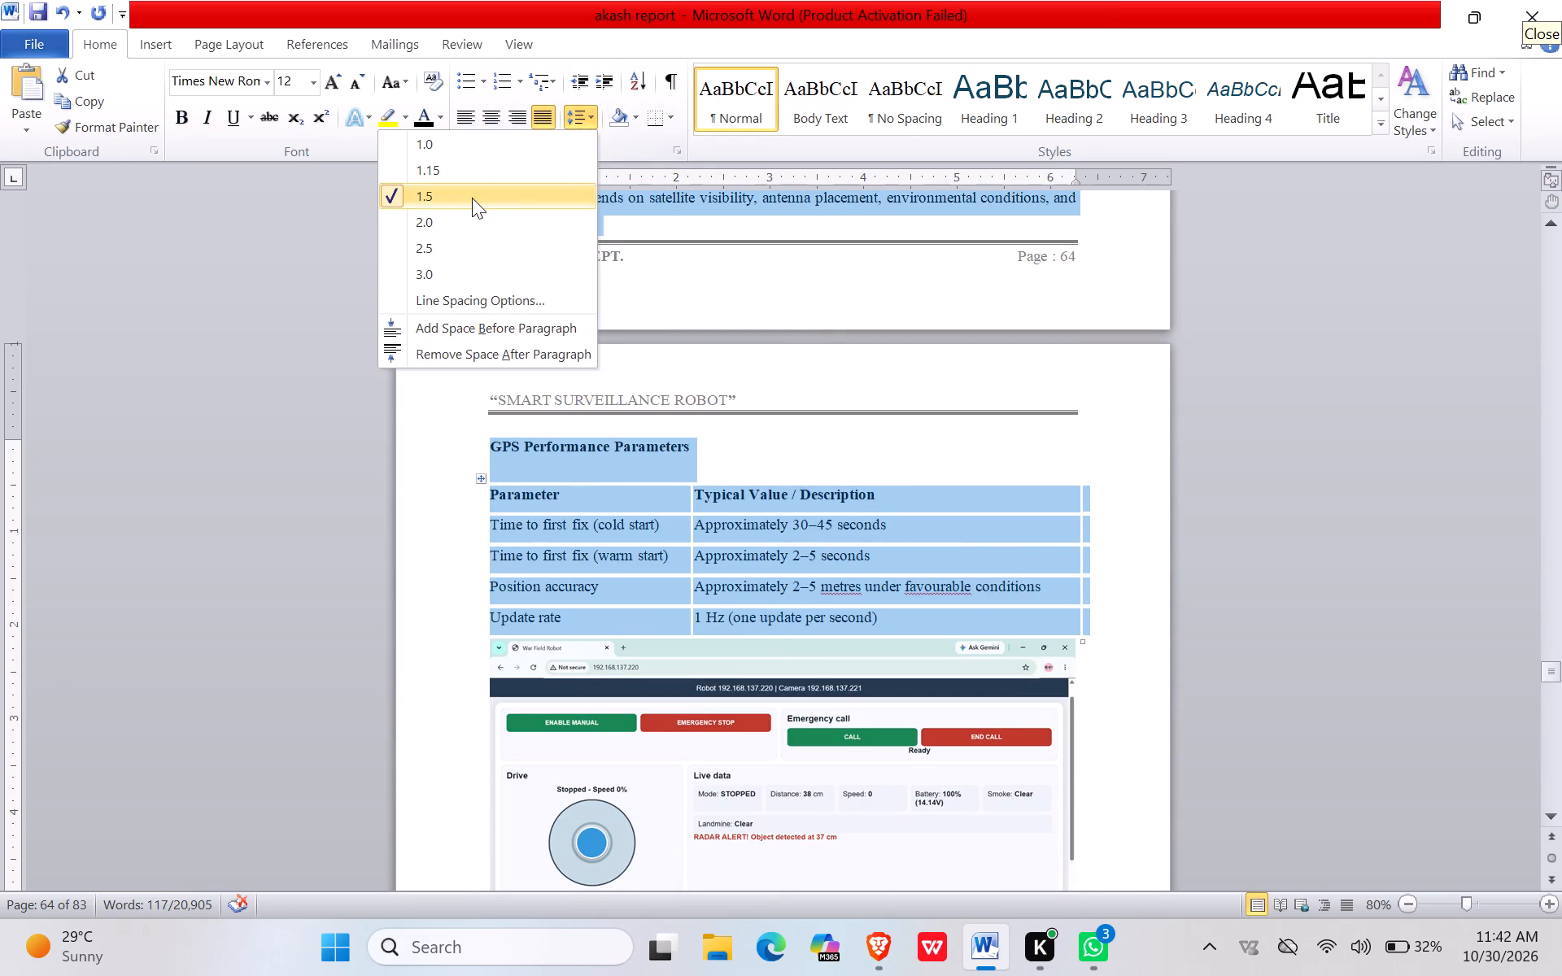
left_click(472, 198)
Delete the old dashboard screenshot above the Figure 5.2: GPS Positioning Results caption and start inserting a replacement picture there.
left_click(543, 708)
scroll(545, 701, "down", 1)
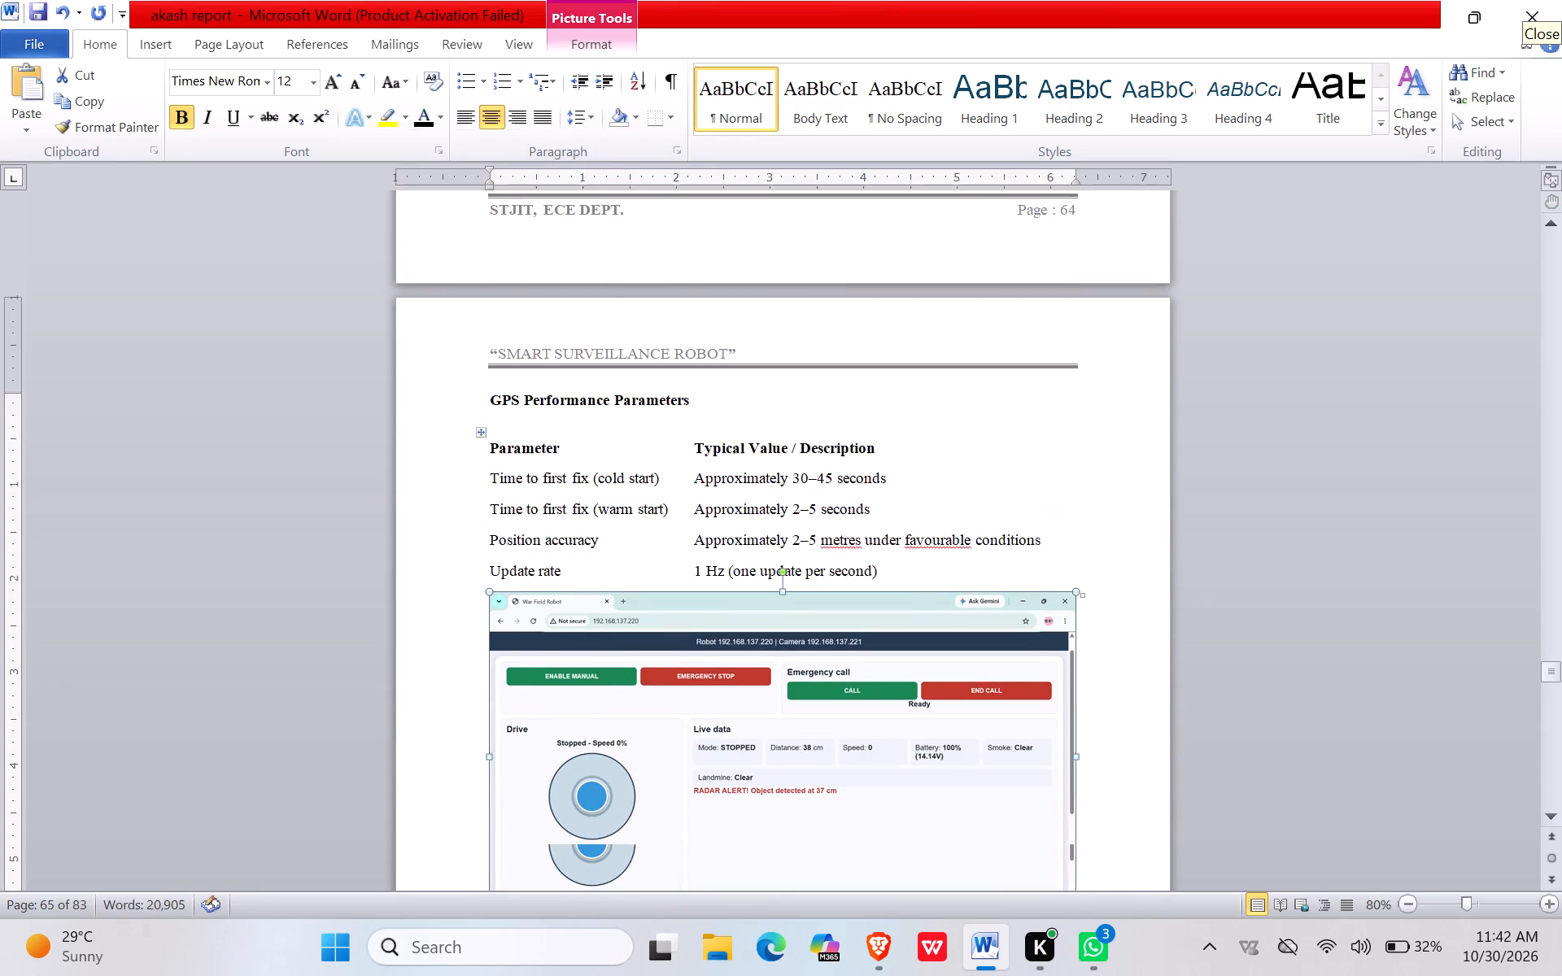
scroll(545, 701, "down", 4)
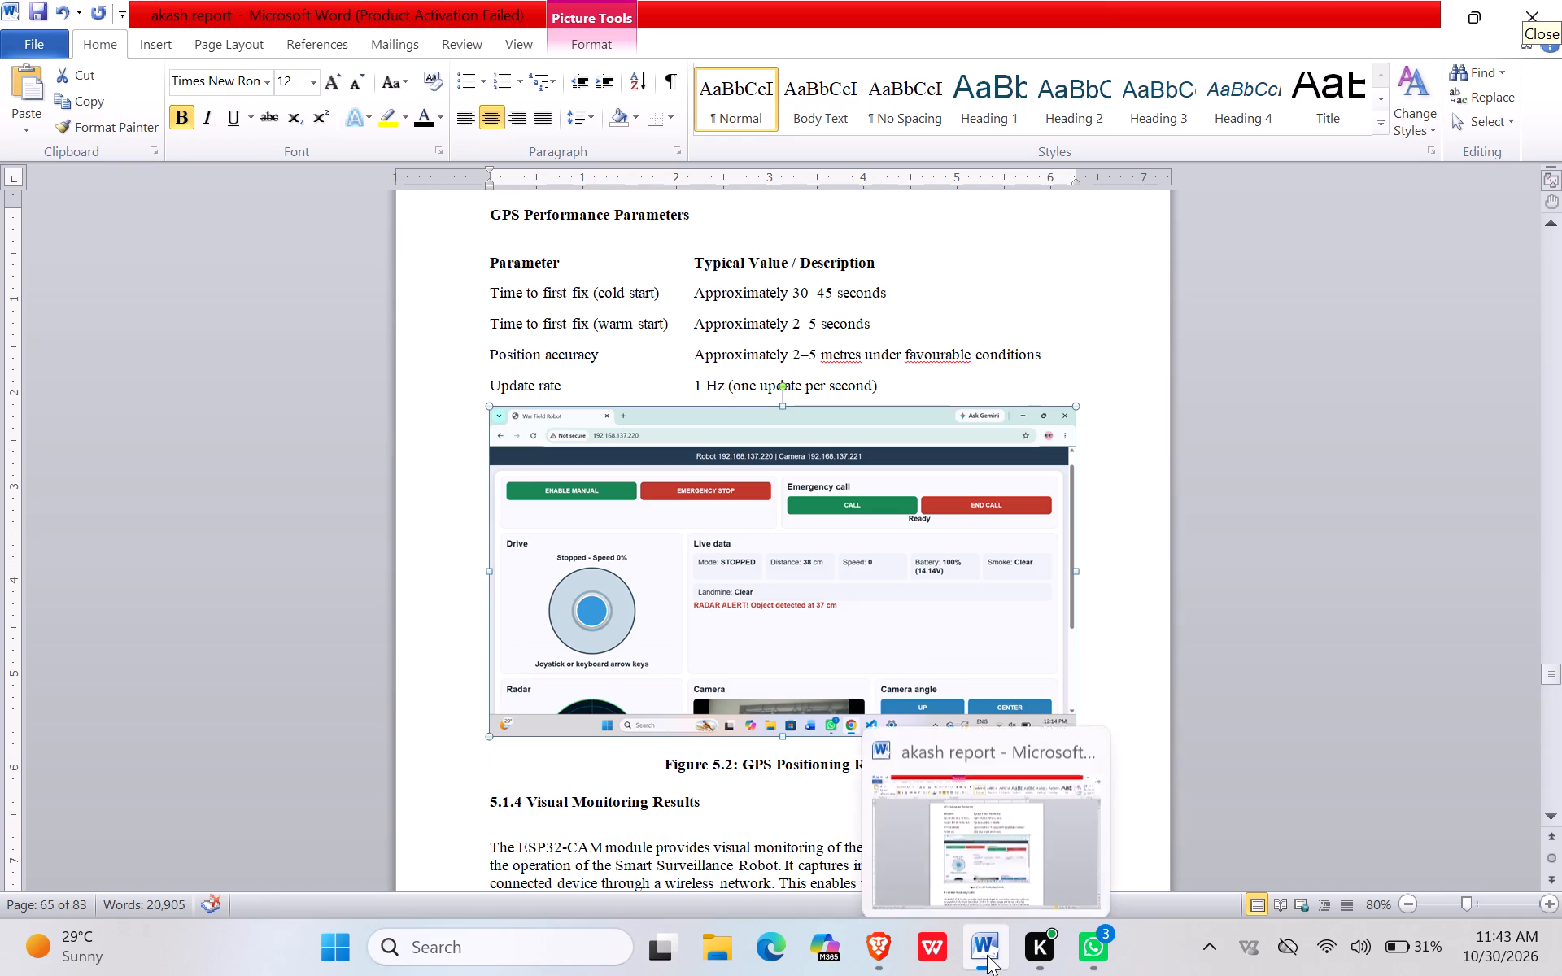
left_click(801, 528)
right_click(801, 528)
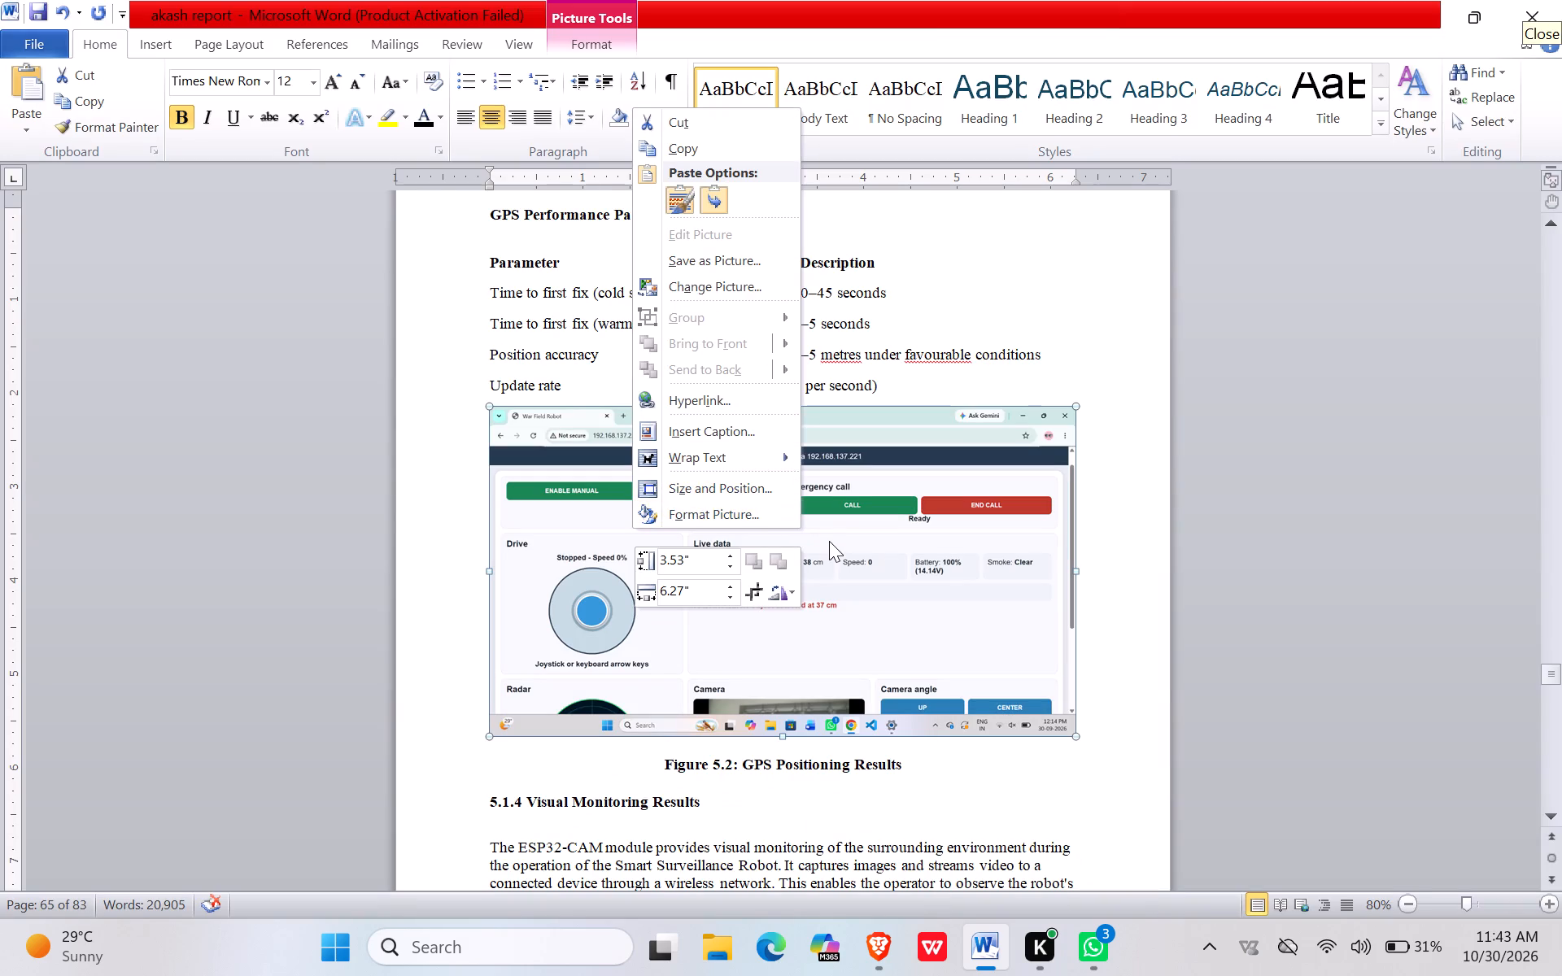
left_click(916, 532)
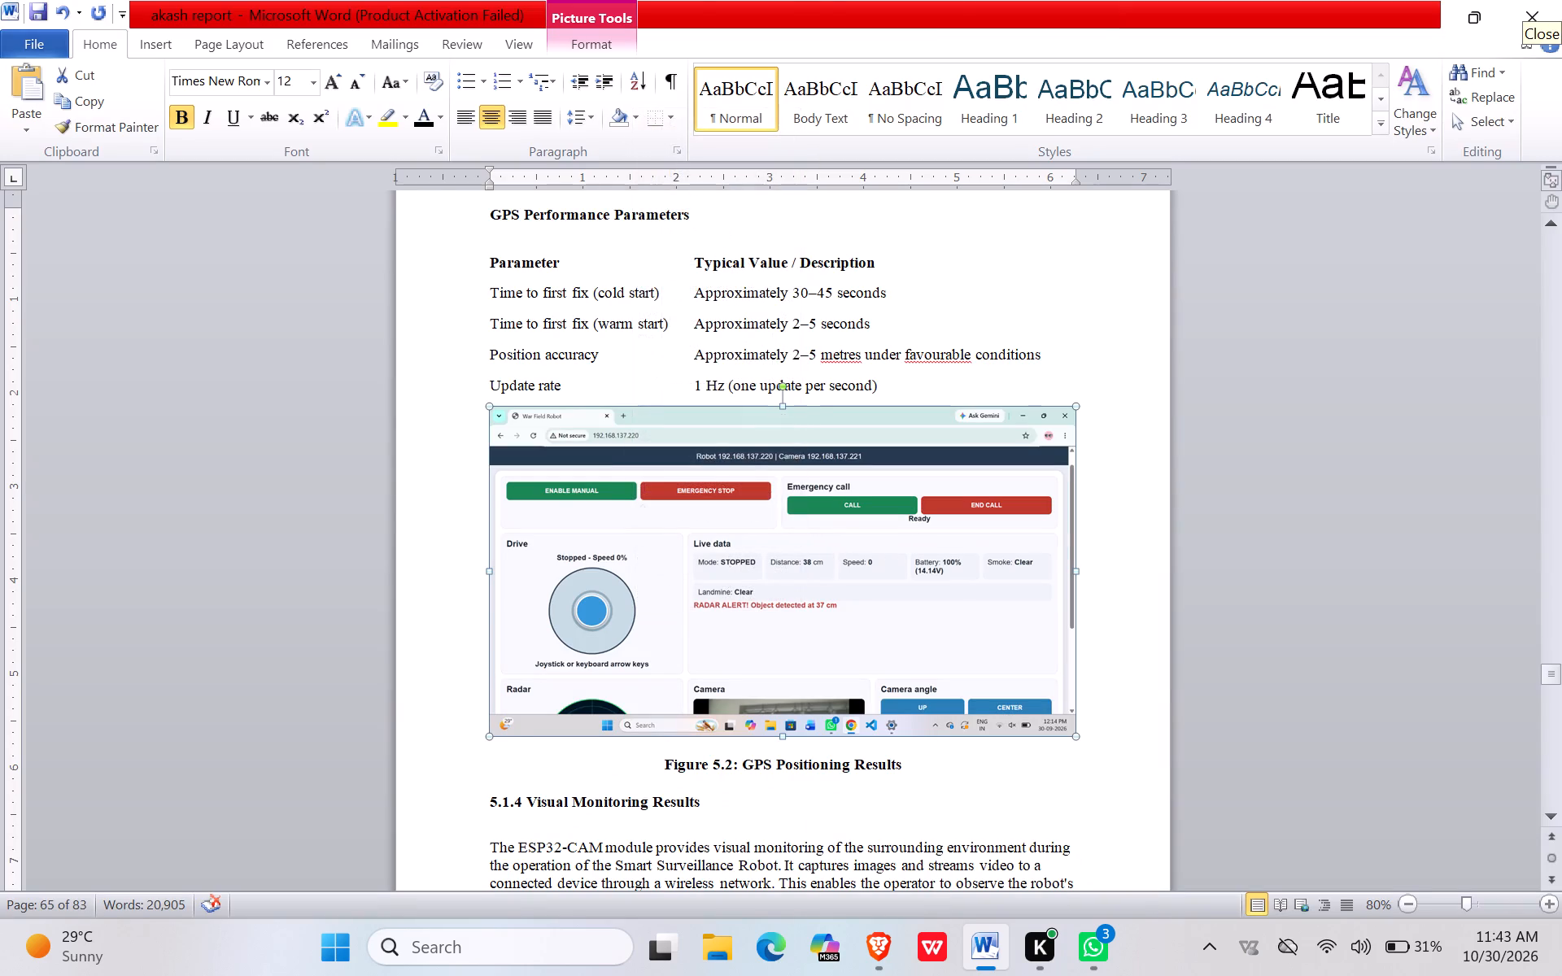
key("Delete")
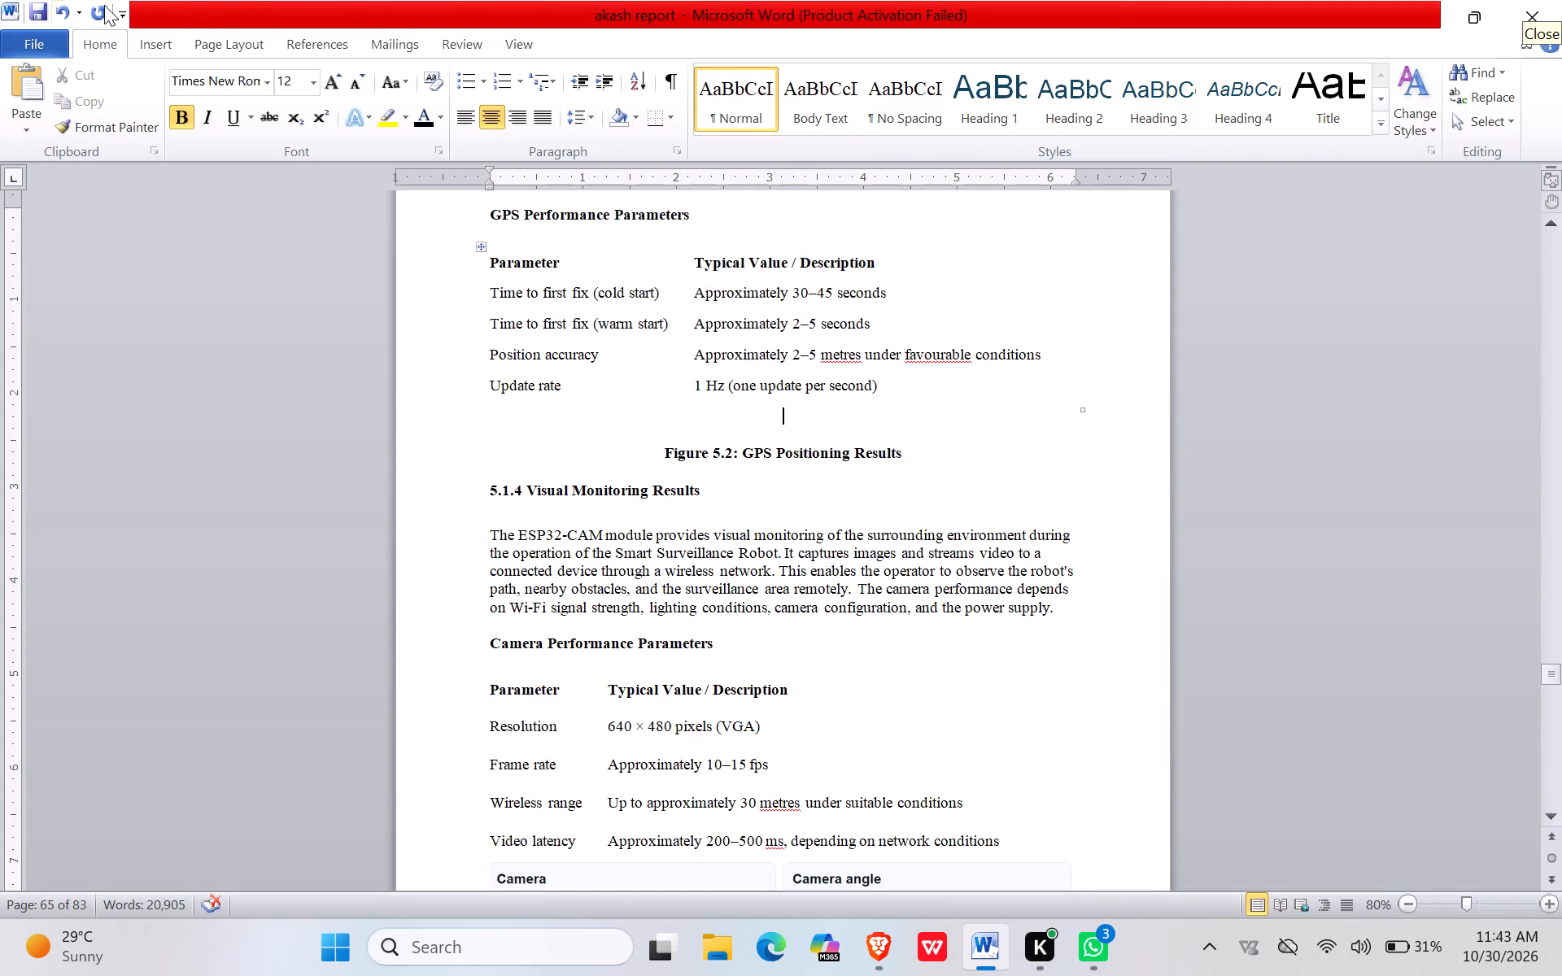
left_click(148, 39)
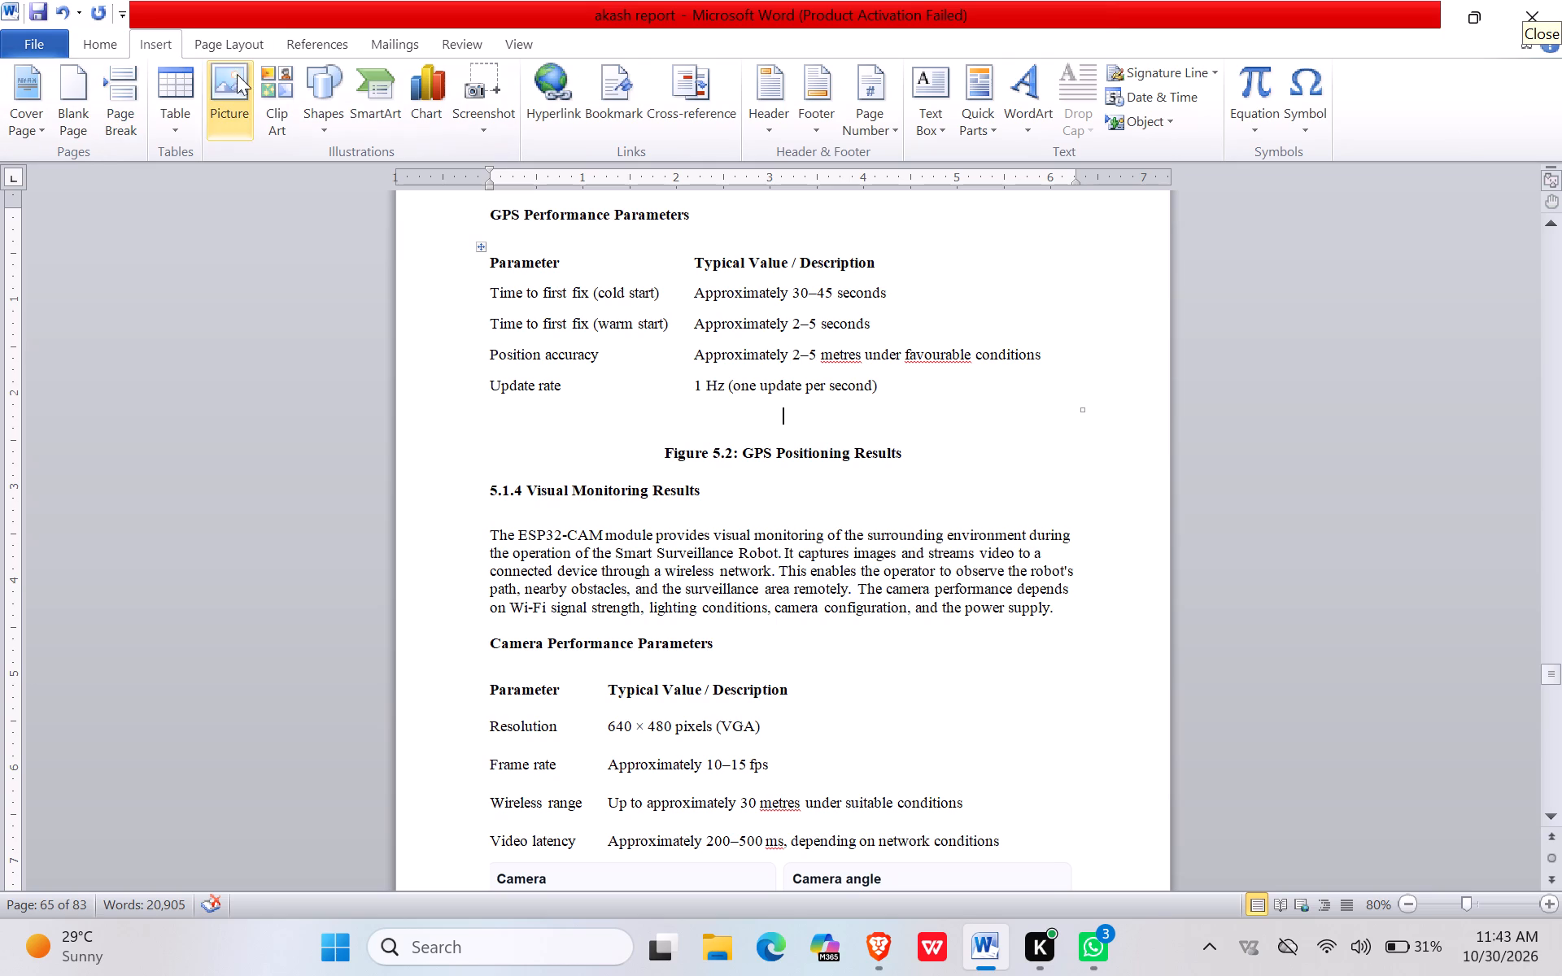
left_click(237, 76)
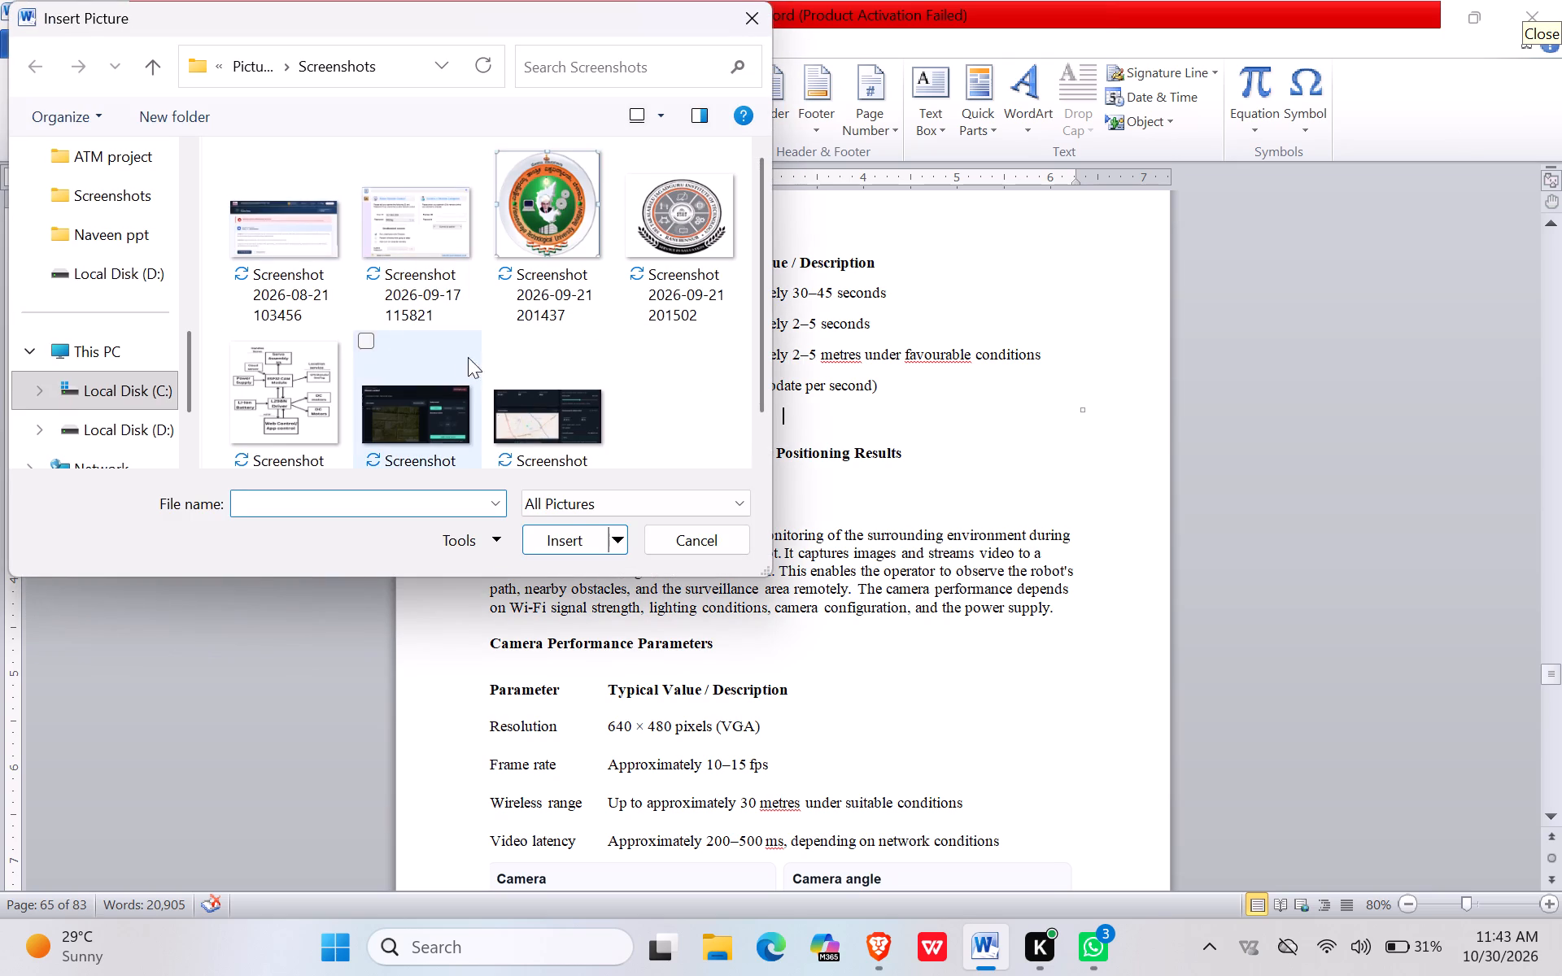
Insert the dashboard screenshot with the location map above the Figure 5.2 caption and stretch it to about 3.85 inches high.
left_click(500, 416)
left_click(544, 538)
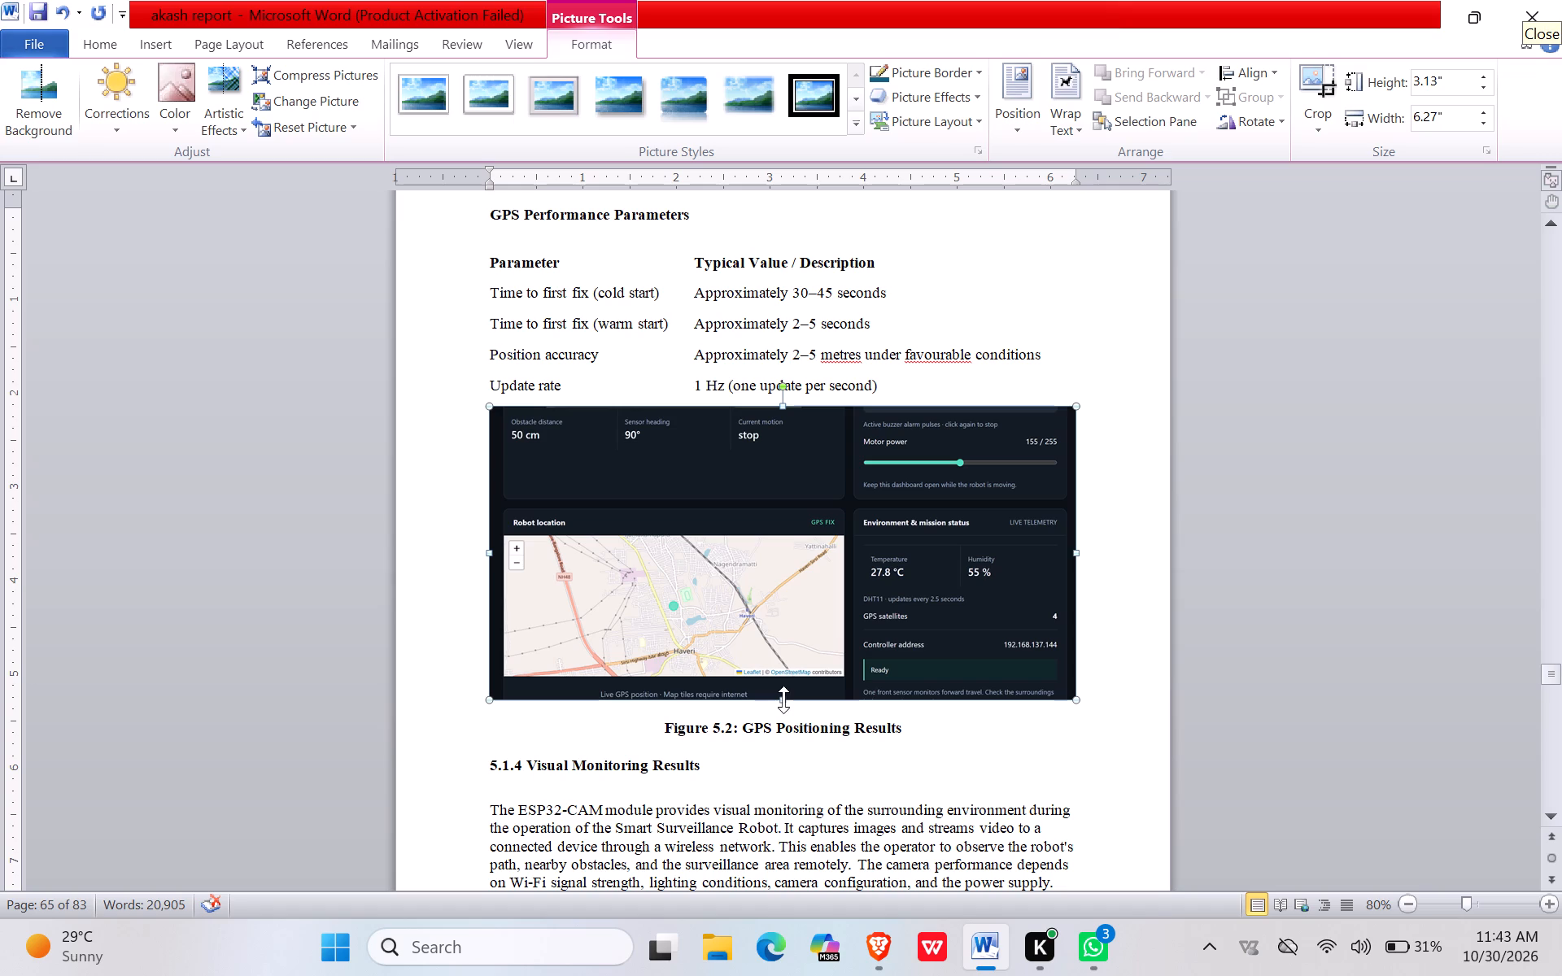
left_click_drag(783, 701, 779, 739)
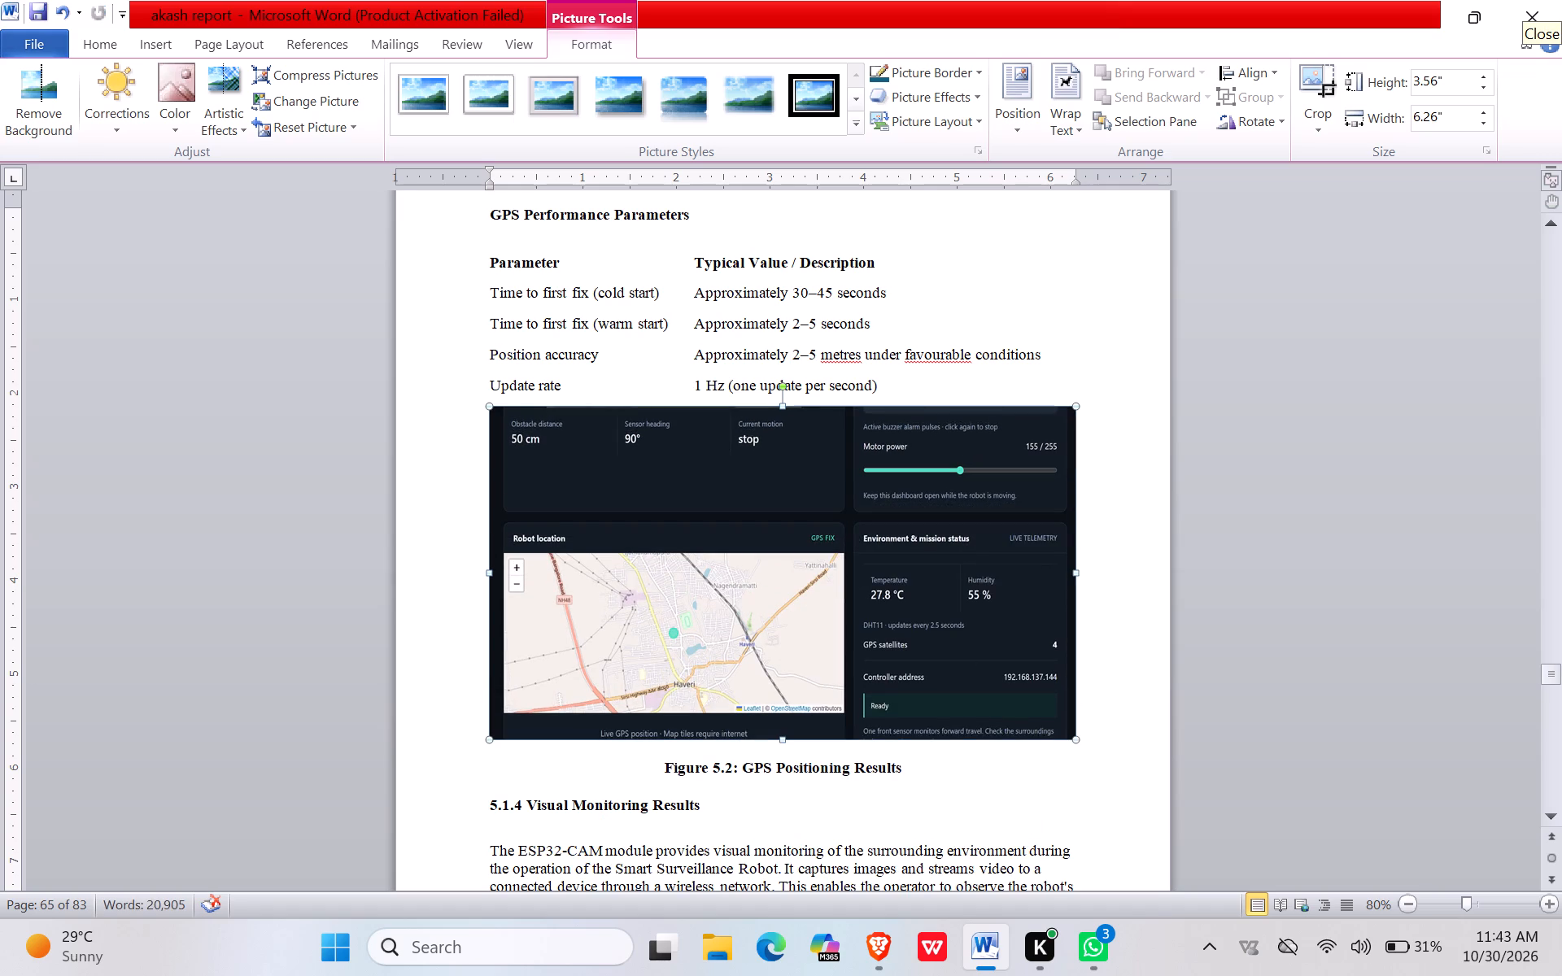
left_click_drag(784, 742, 781, 764)
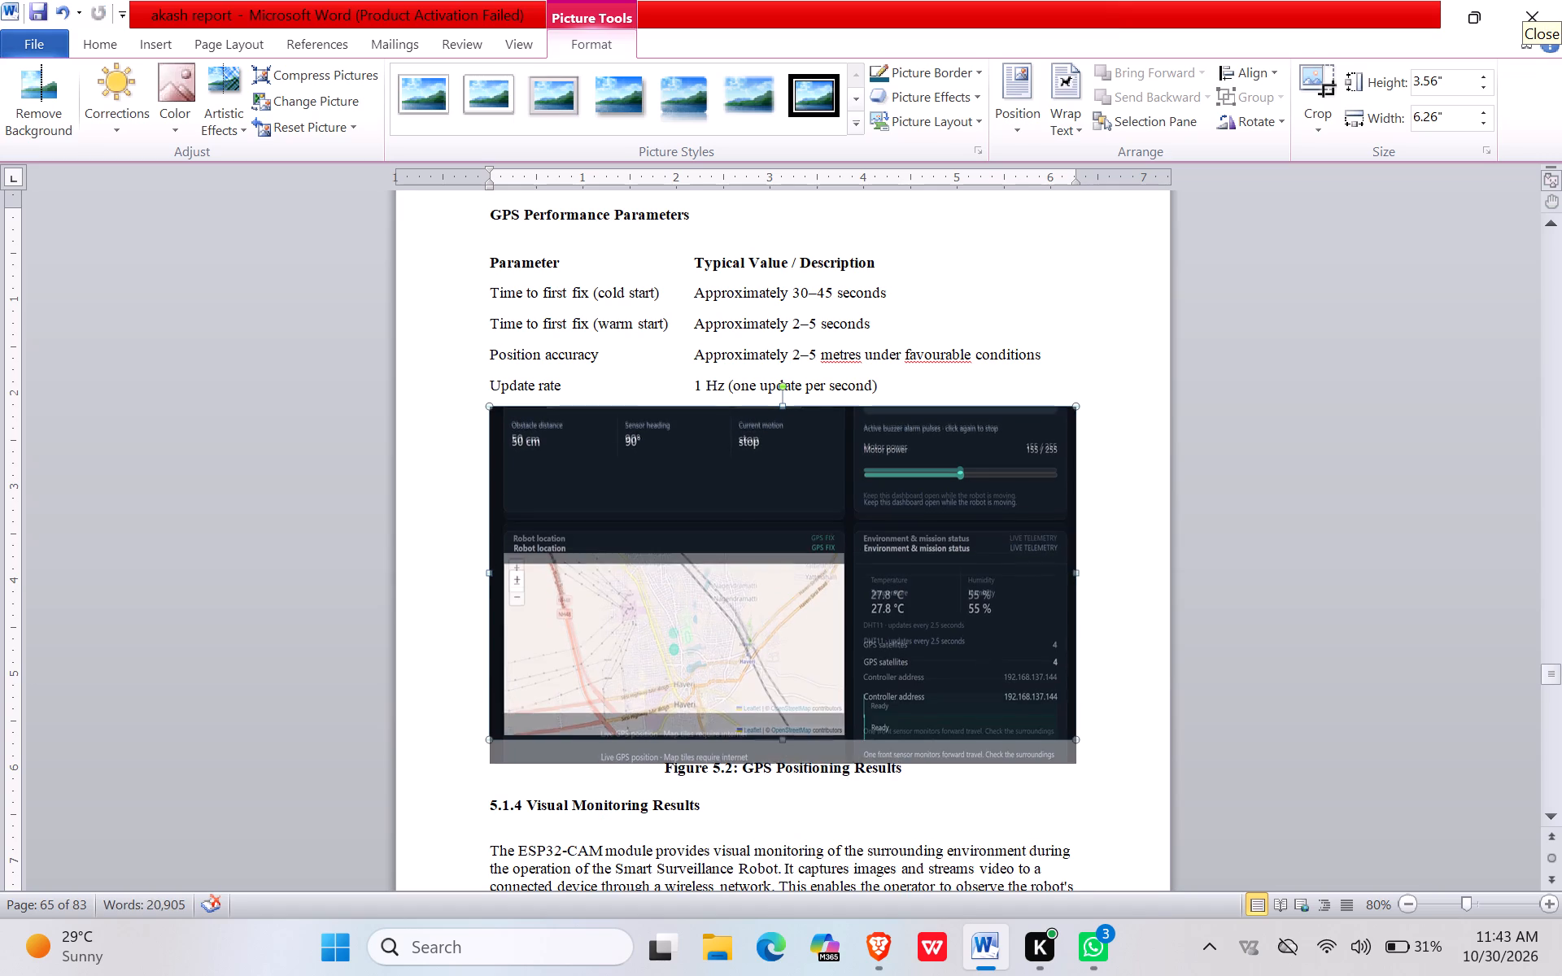
left_click_drag(781, 764, 781, 767)
Stretch the dashboard picture above the Figure 5.1: Fire Detection Testing caption to about 3.94 inches high.
scroll(821, 363, "up", 14)
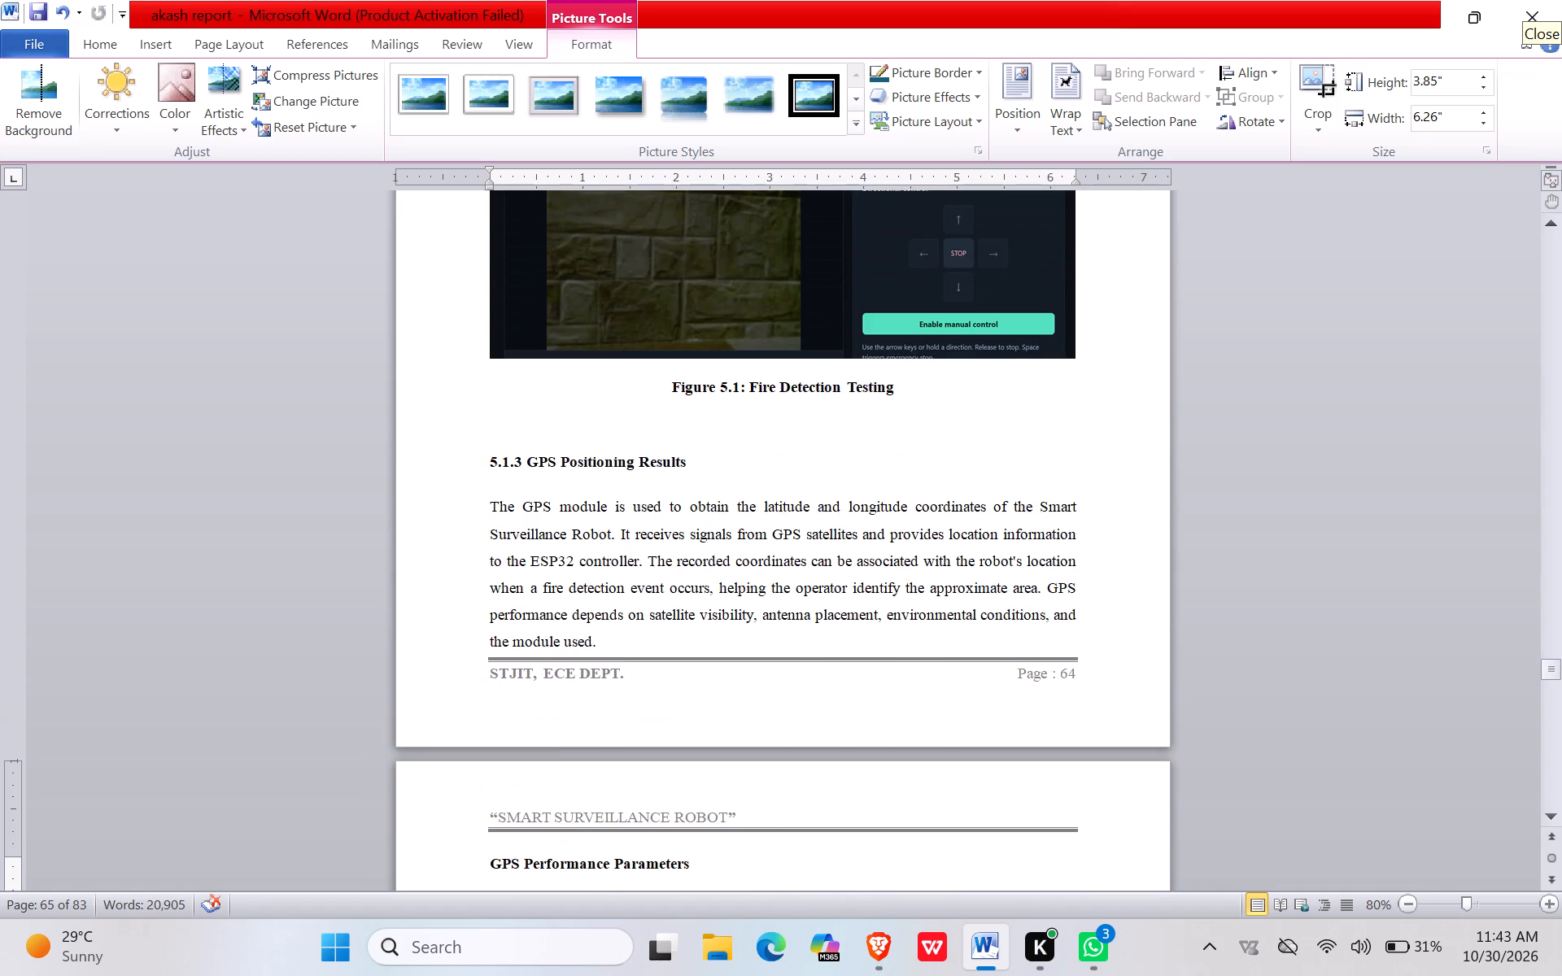
left_click(797, 357)
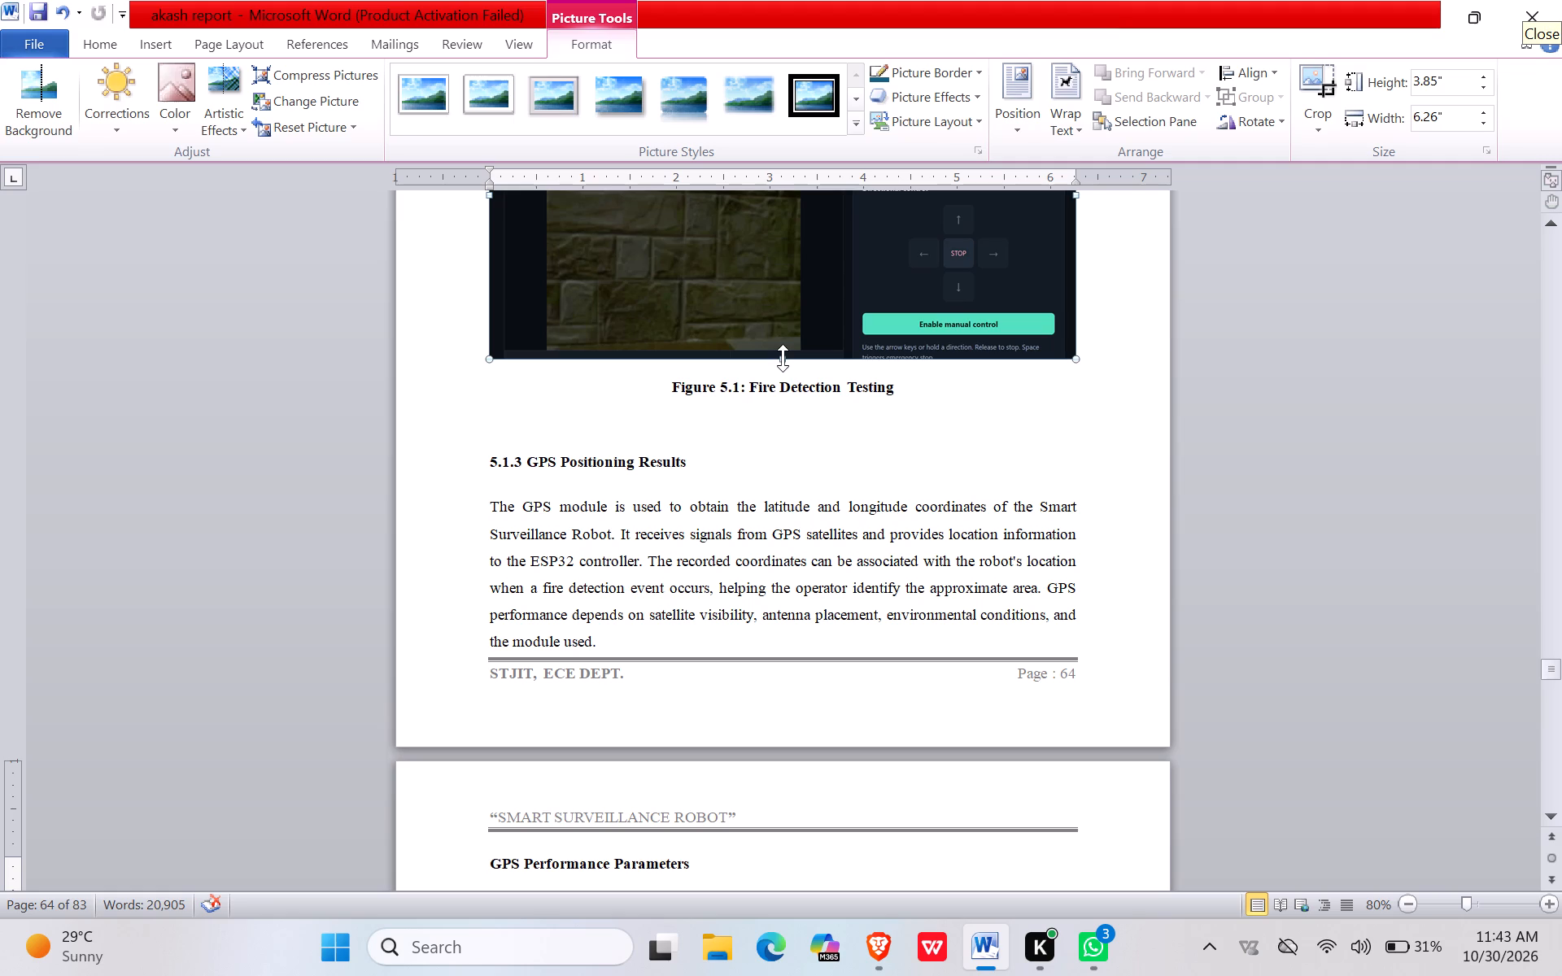
left_click_drag(781, 358, 780, 400)
Justify the text and set 1.5 line spacing from the 5.1.4 Visual Monitoring Results heading through the end of the Camera Performance Parameters table.
scroll(775, 438, "down", 5)
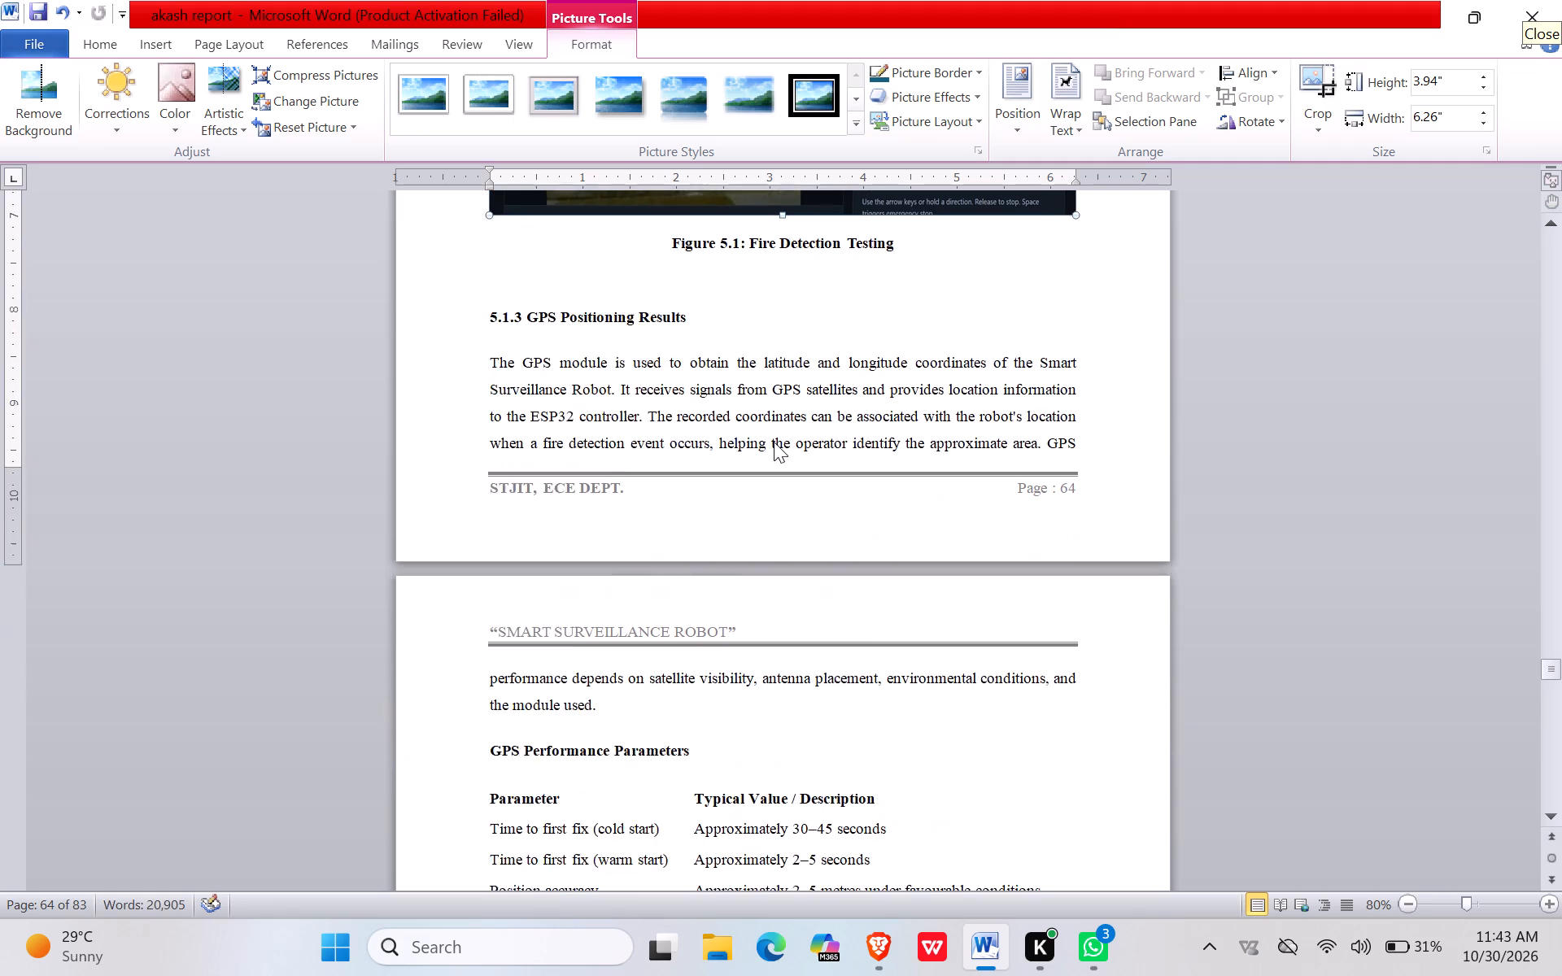
scroll(774, 442, "down", 12)
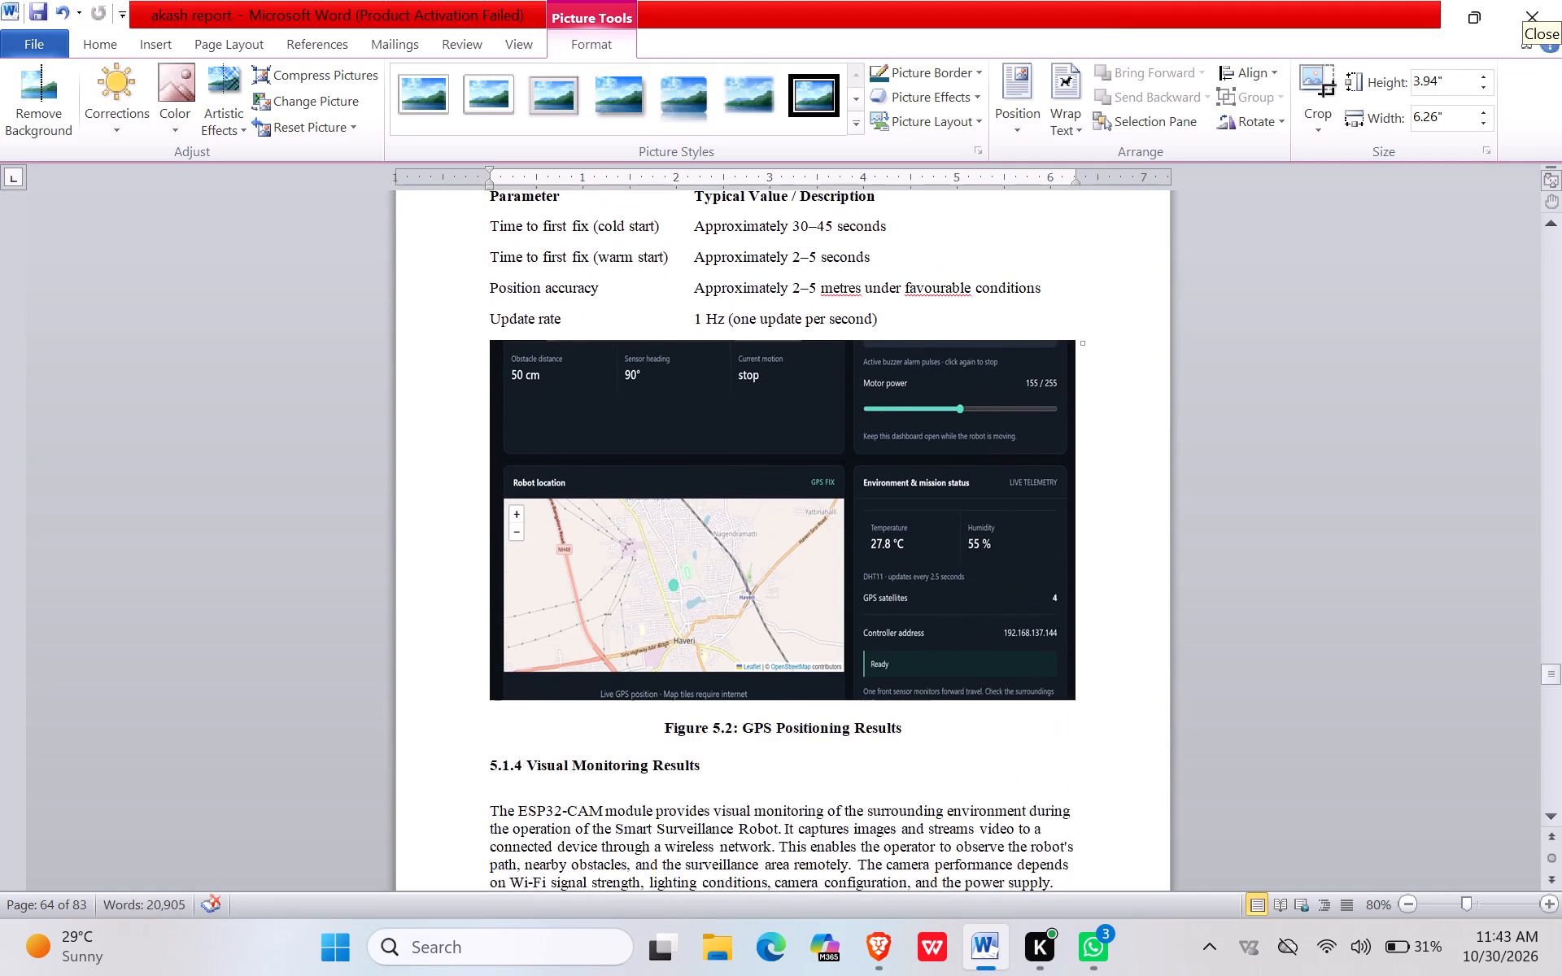
scroll(770, 454, "down", 8)
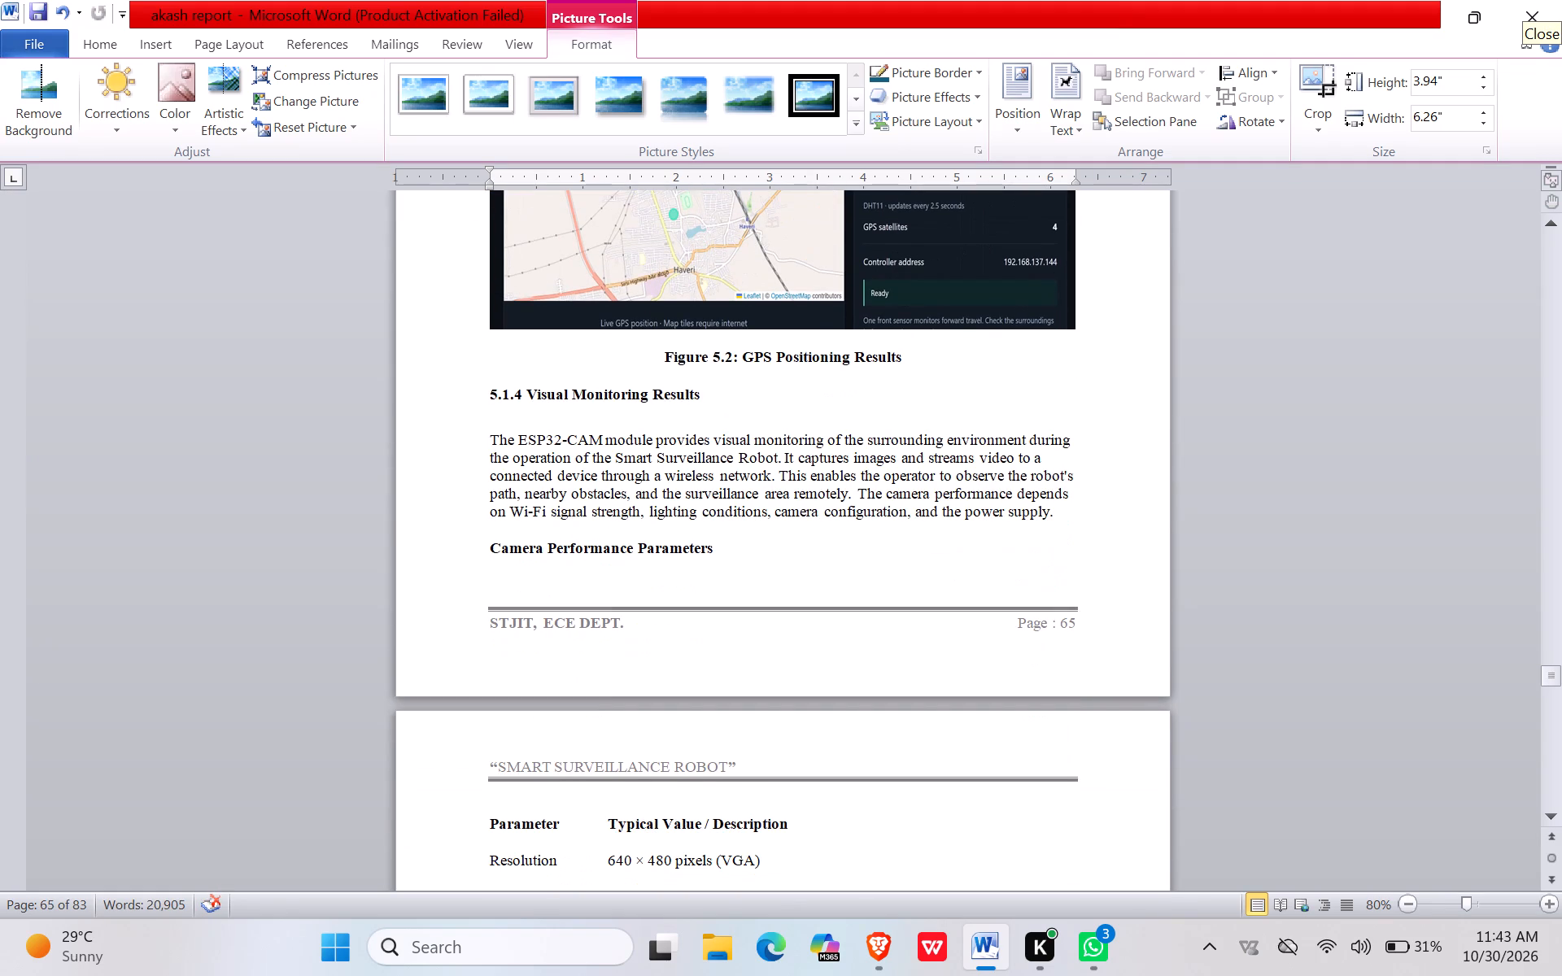
left_click_drag(480, 393, 621, 732)
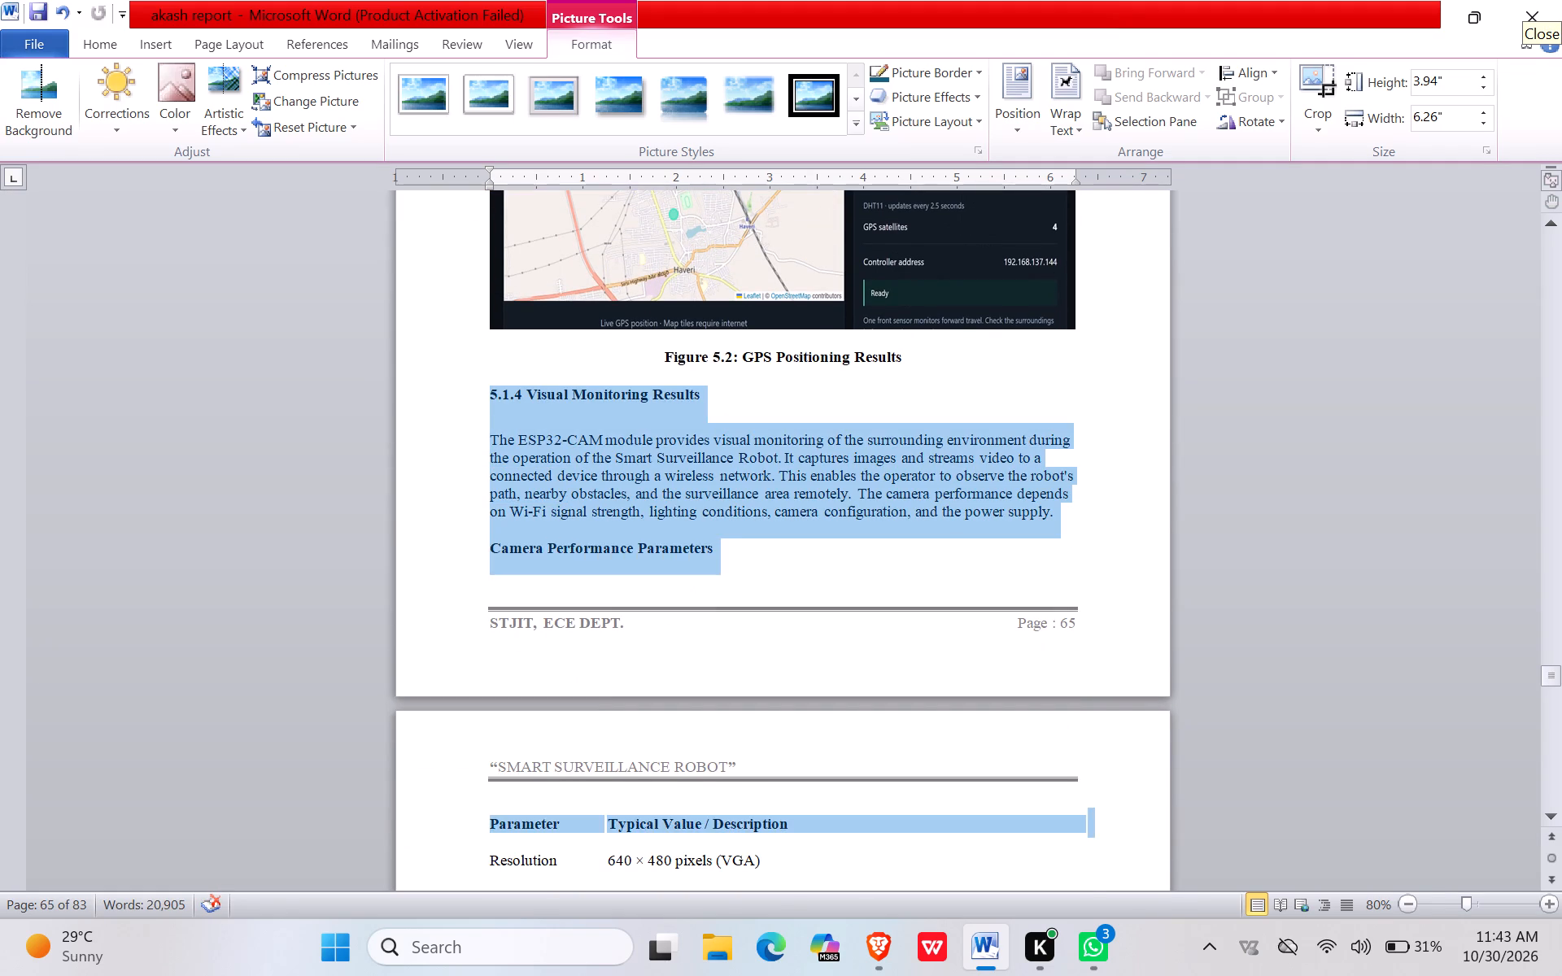
left_click_drag(621, 732, 1131, 606)
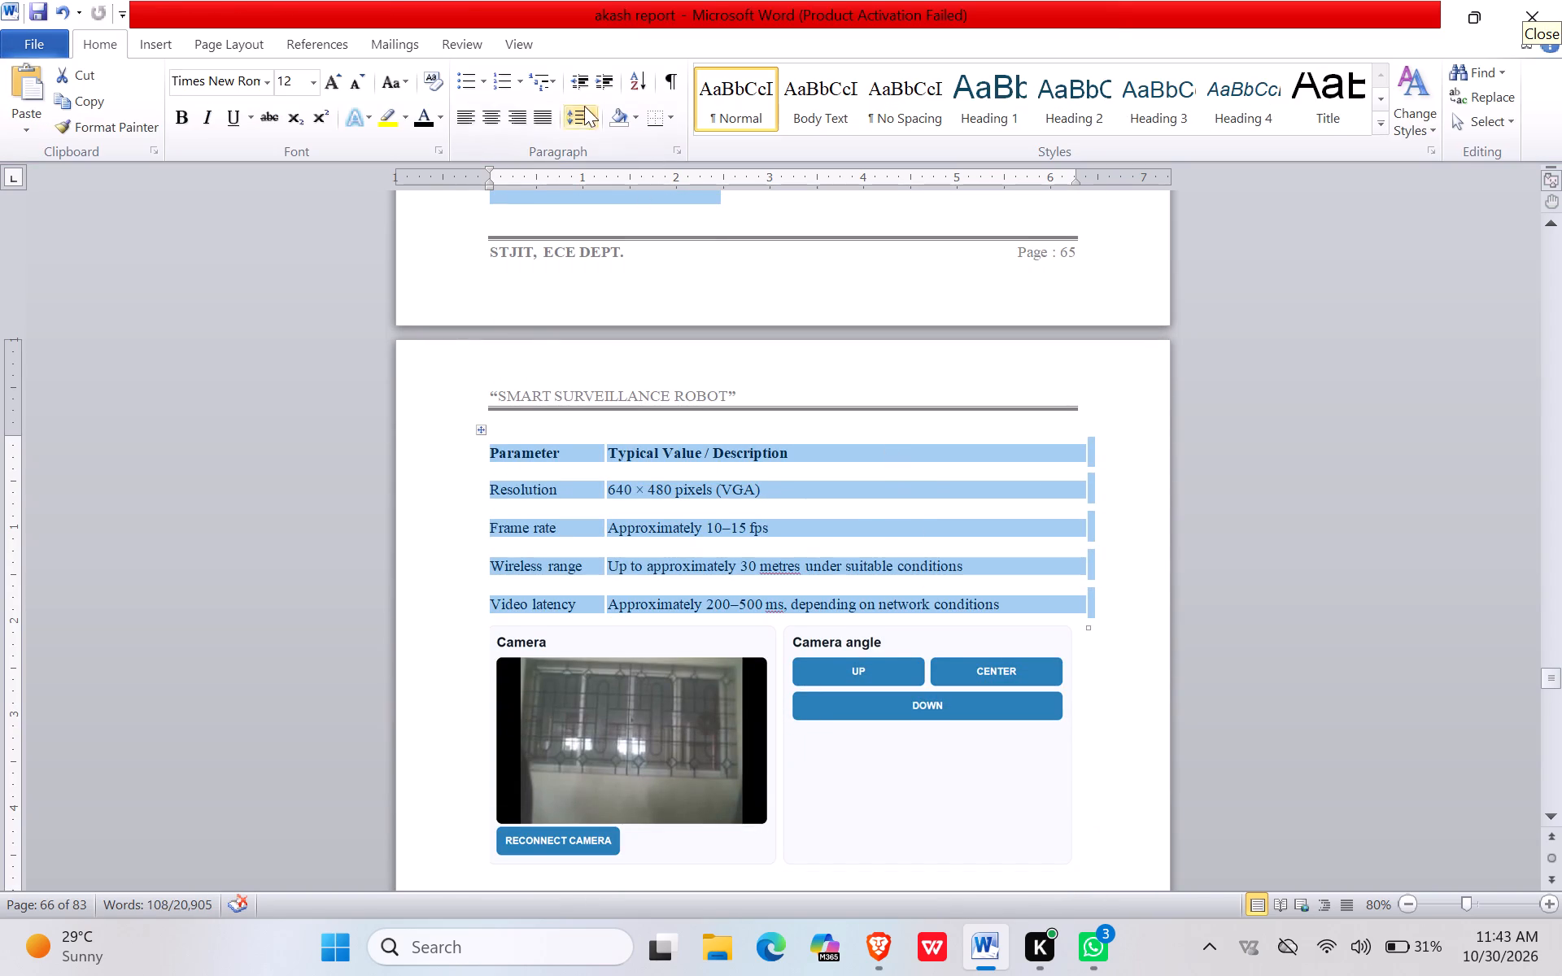
left_click(547, 111)
left_click(574, 124)
left_click(464, 193)
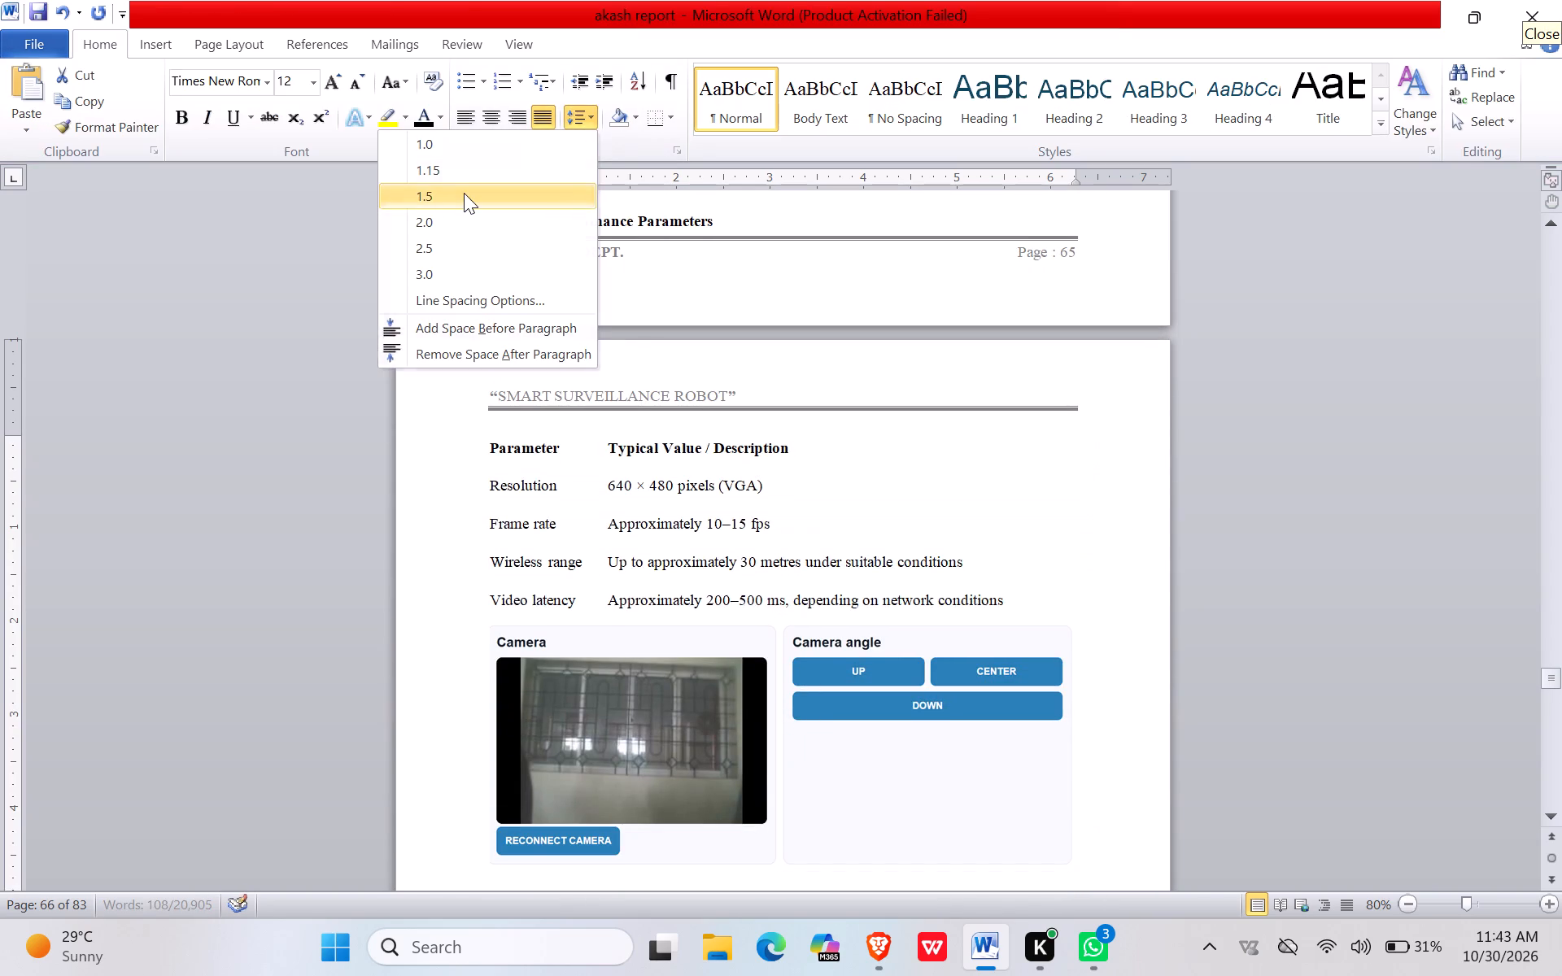
left_click(468, 468)
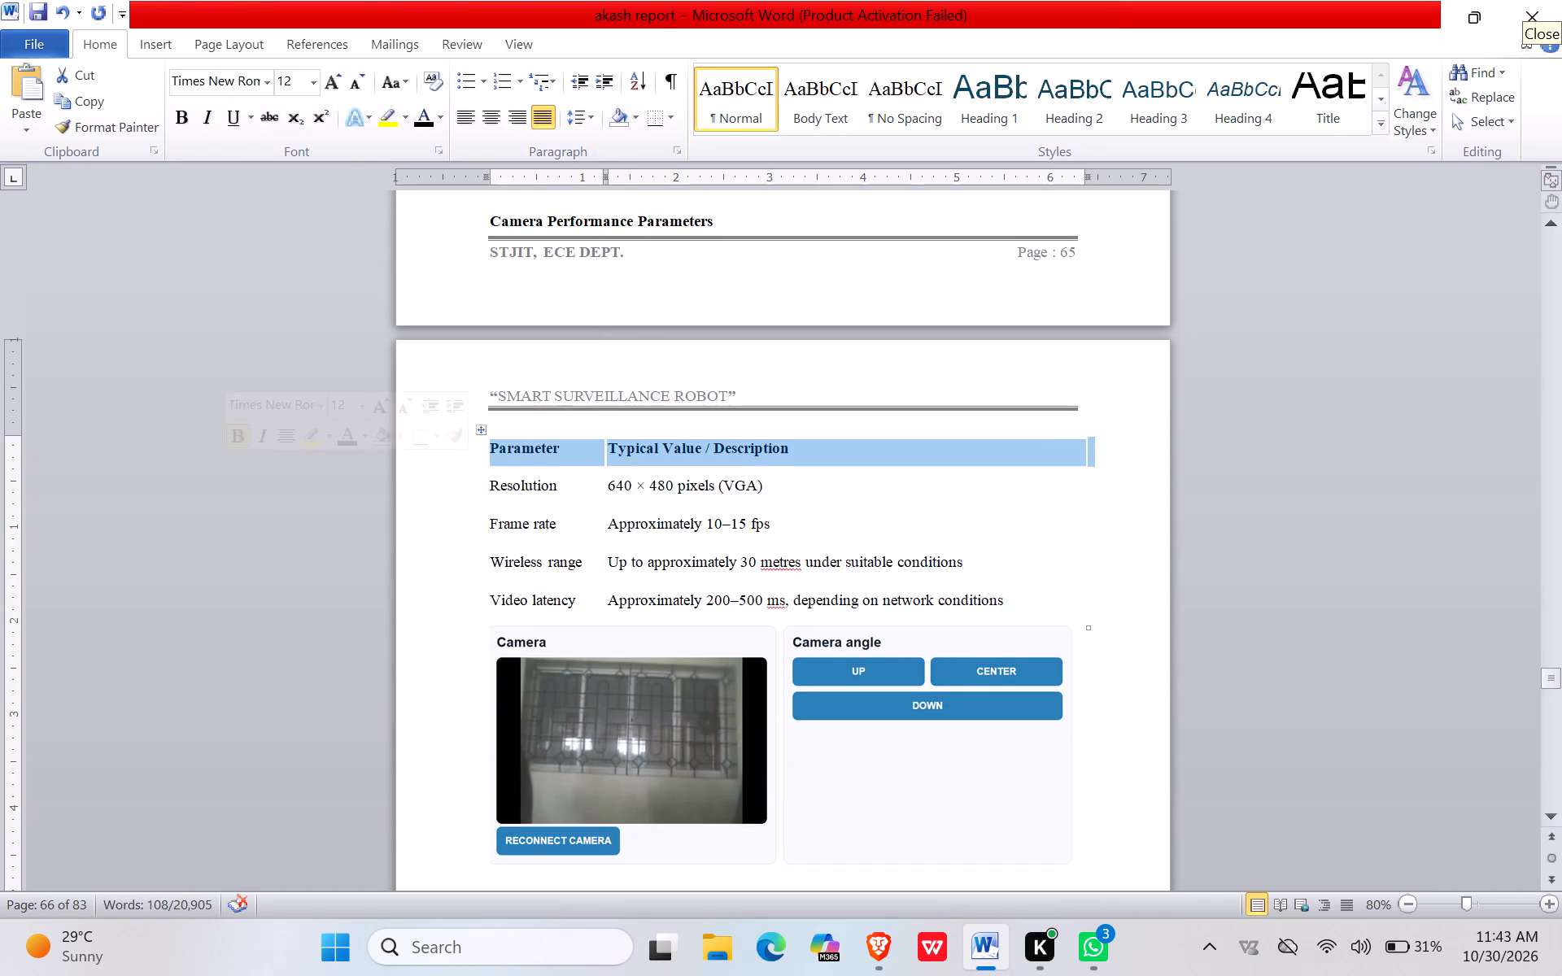
Add a blank line before the Camera Performance Parameters heading so it moves onto the same page as its table.
scroll(555, 553, "up", 4)
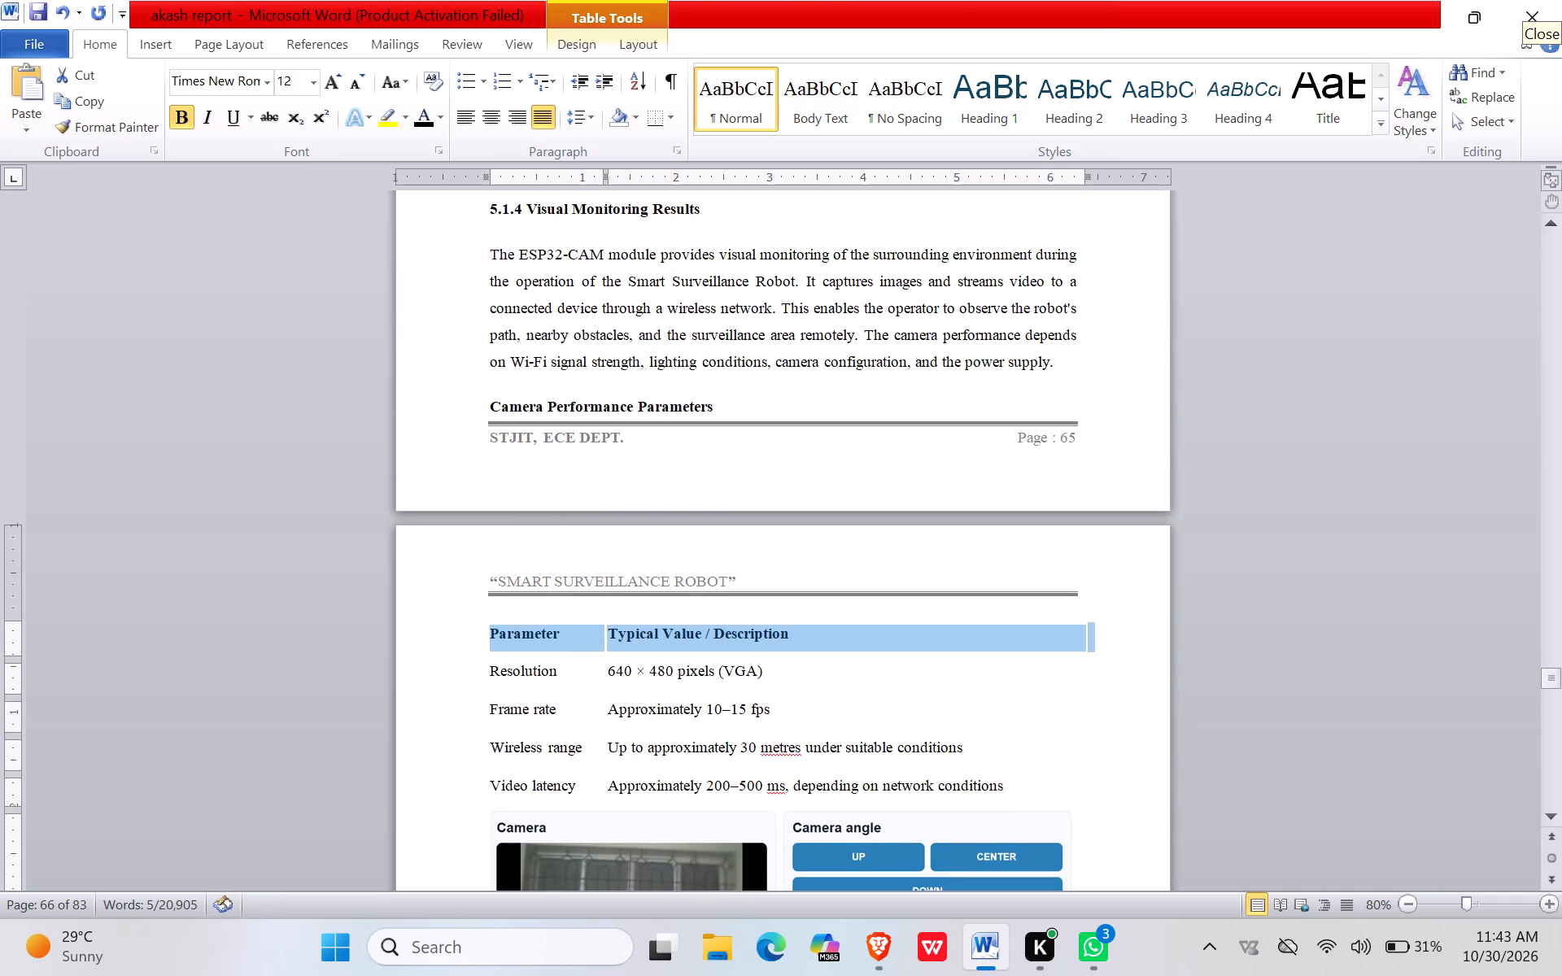
left_click(481, 395)
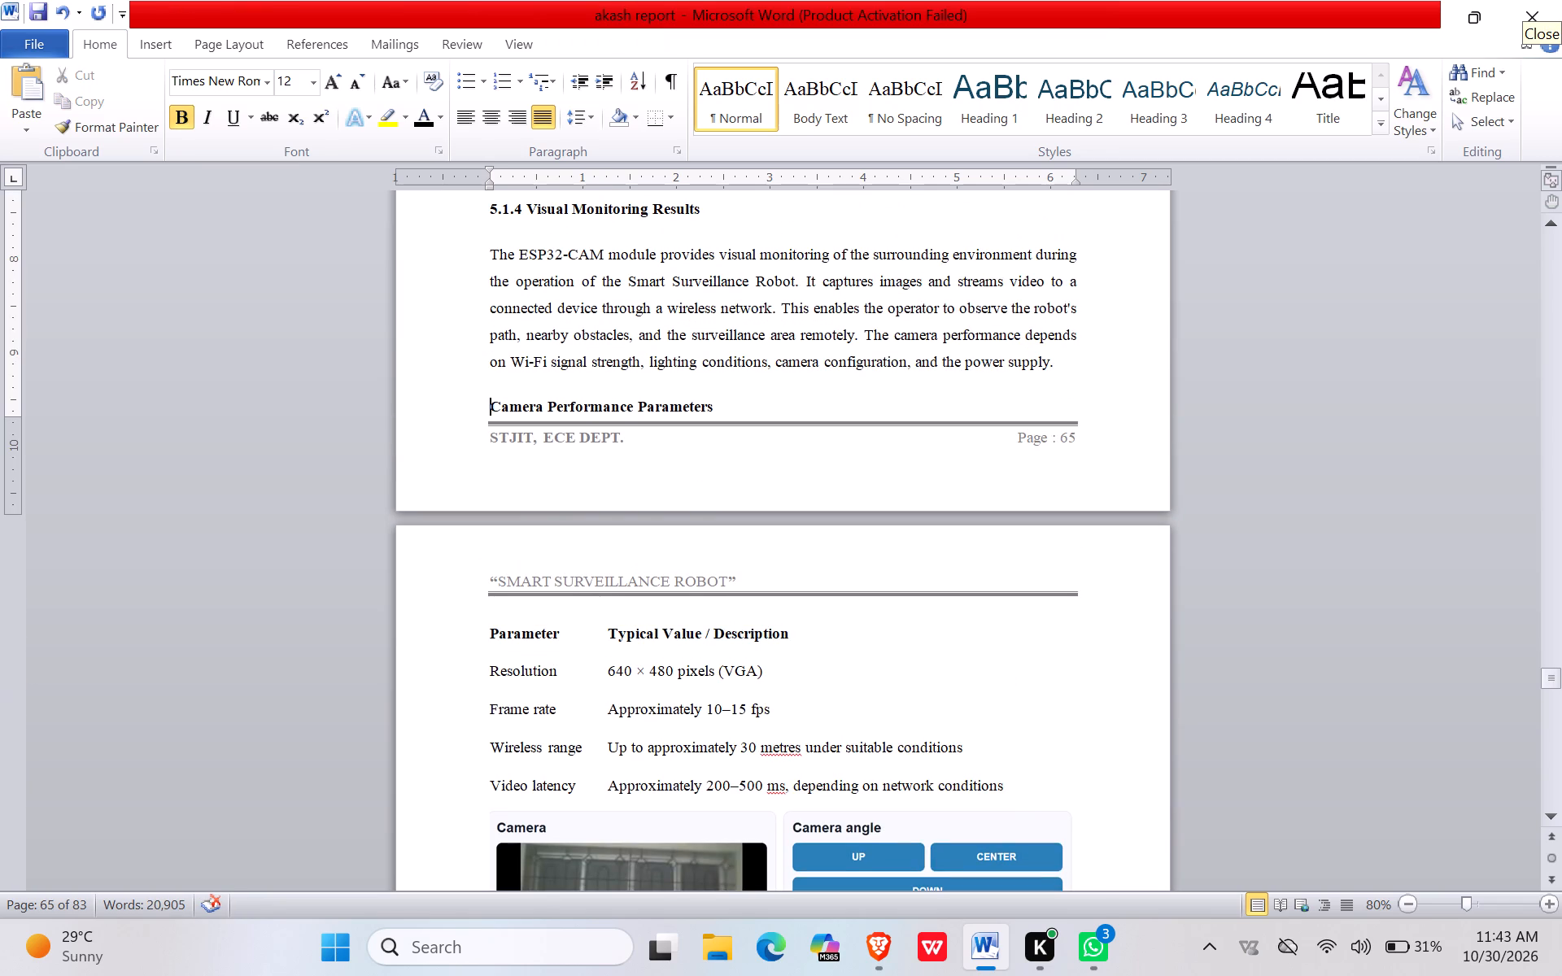
key("Return")
Select the old camera screenshot above the Figure 5.3: Camera View caption and start replacing it.
scroll(508, 393, "down", 4)
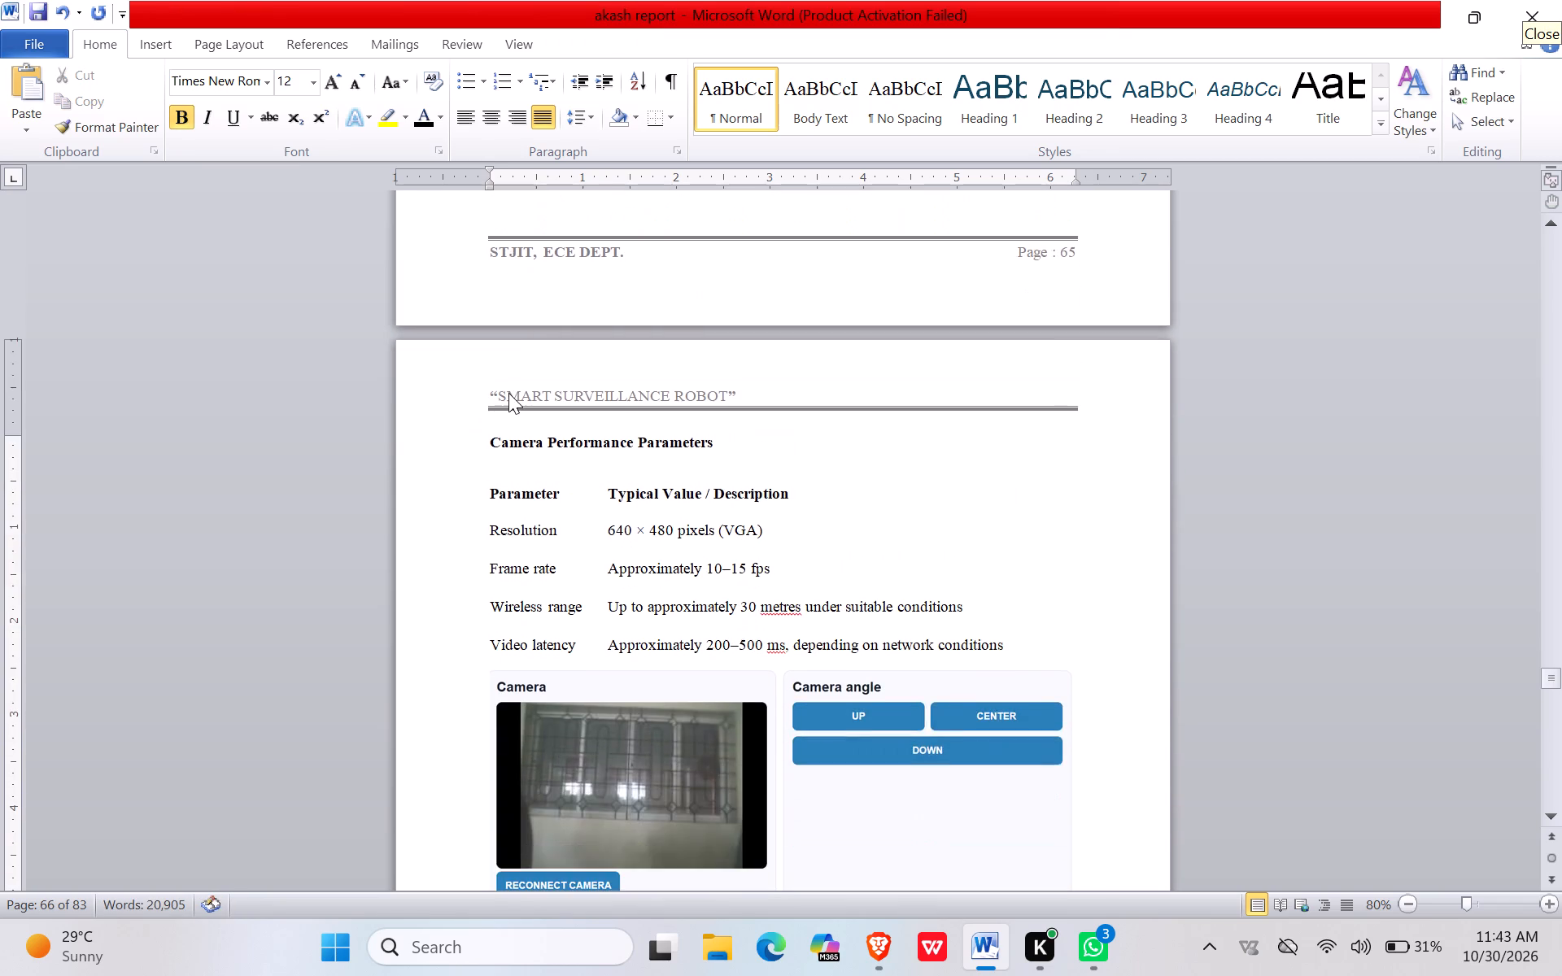
scroll(508, 393, "down", 5)
left_click(574, 514)
right_click(573, 519)
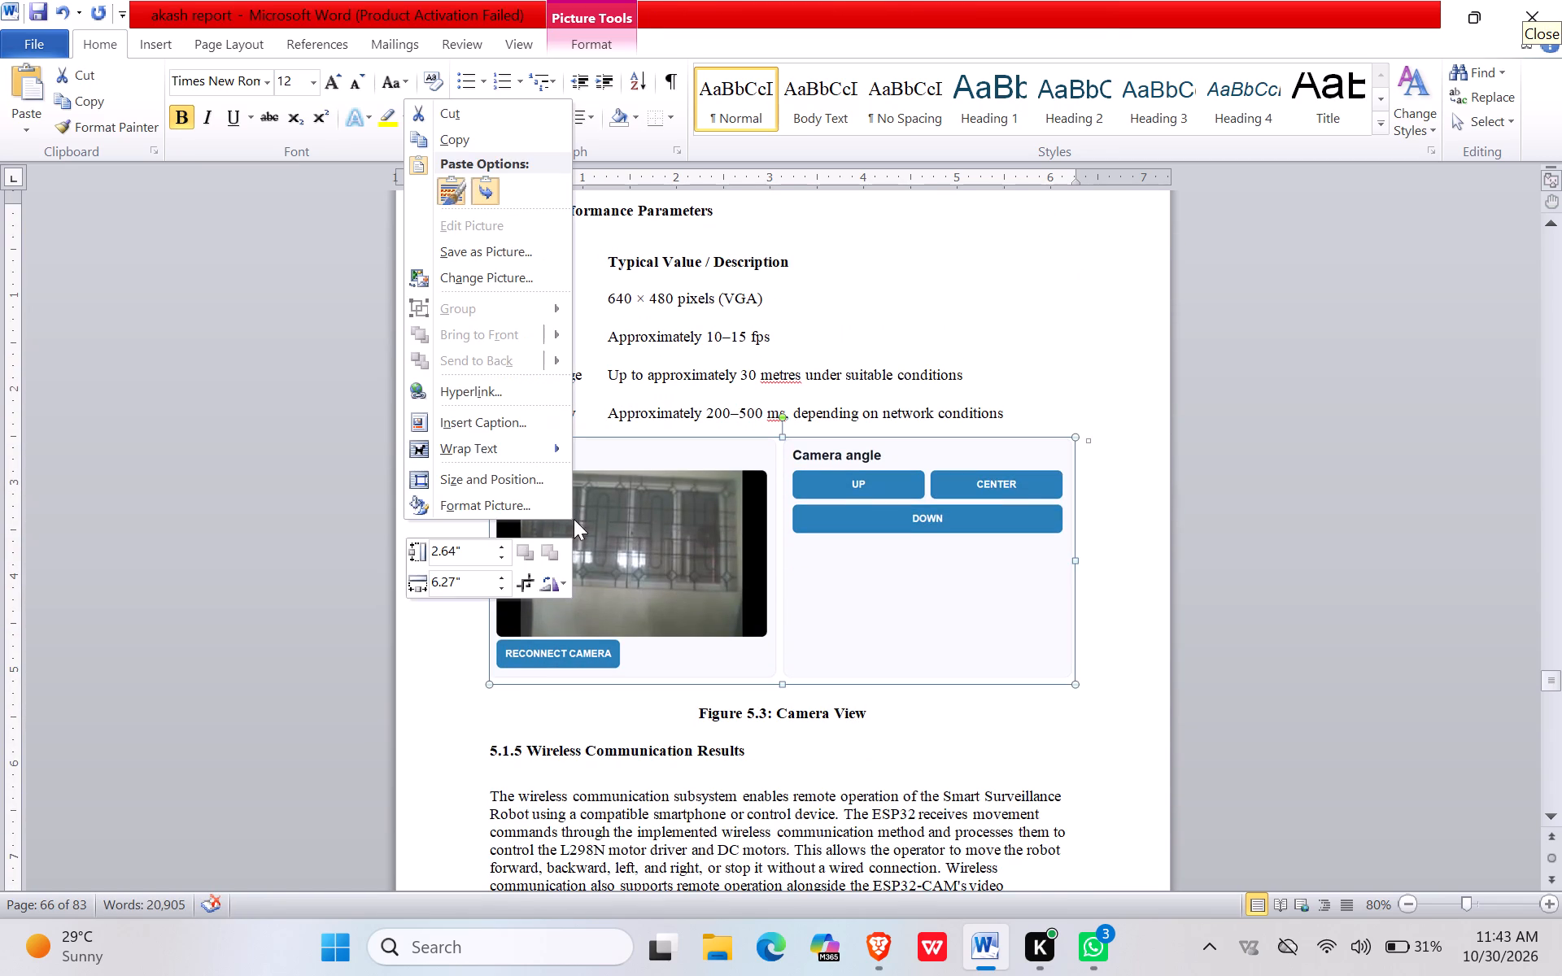
left_click(681, 523)
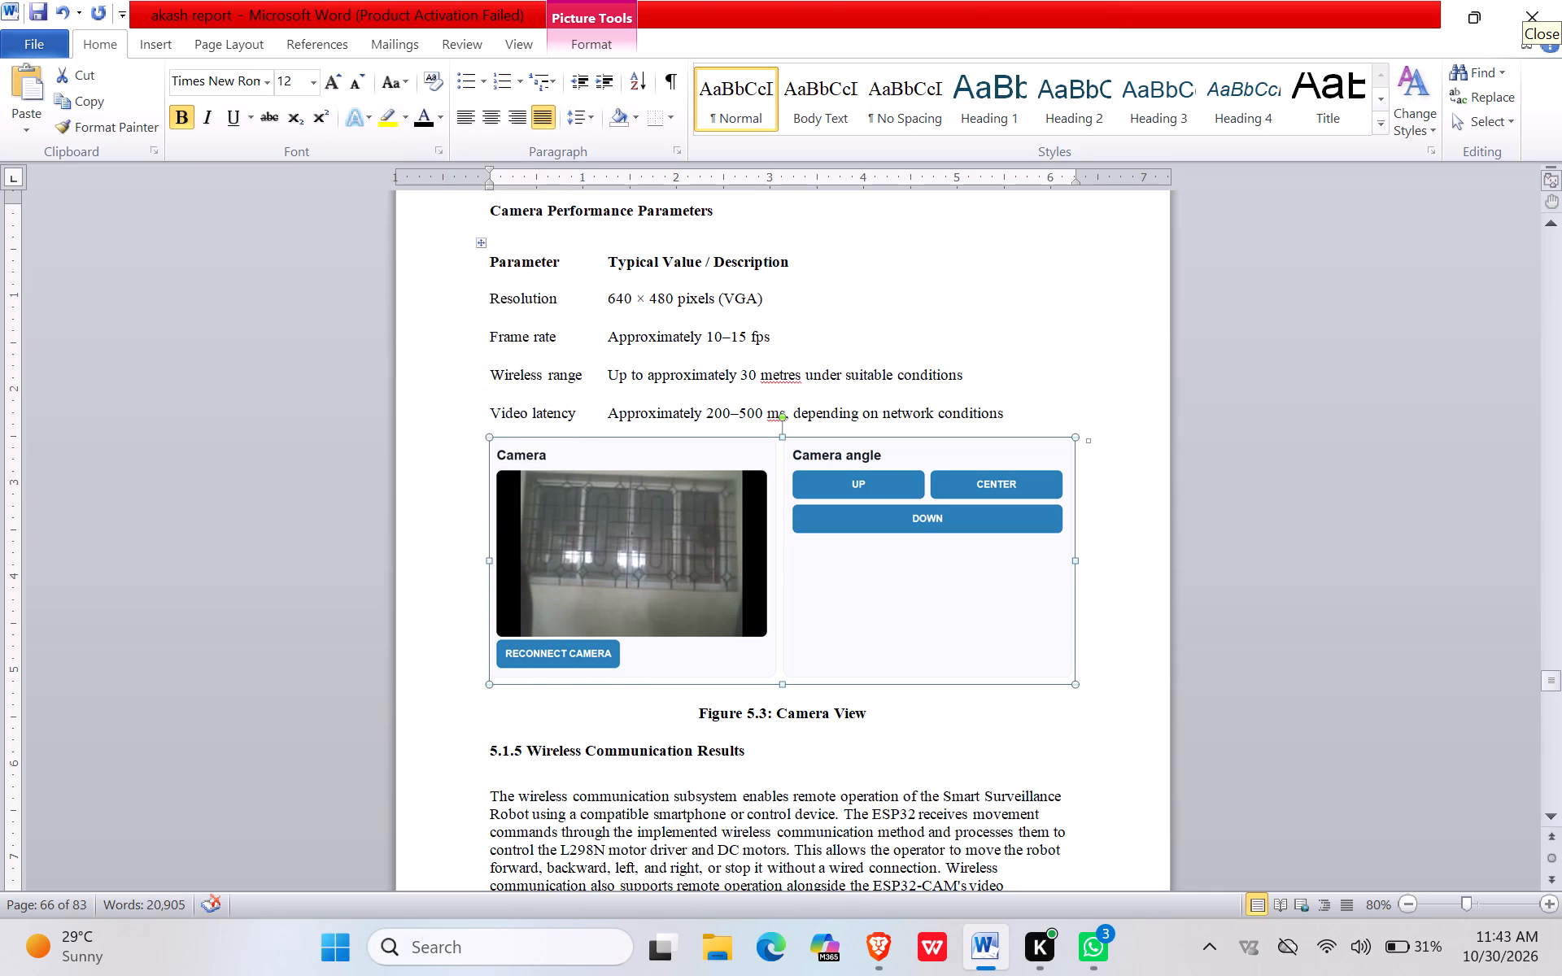
key("Delete")
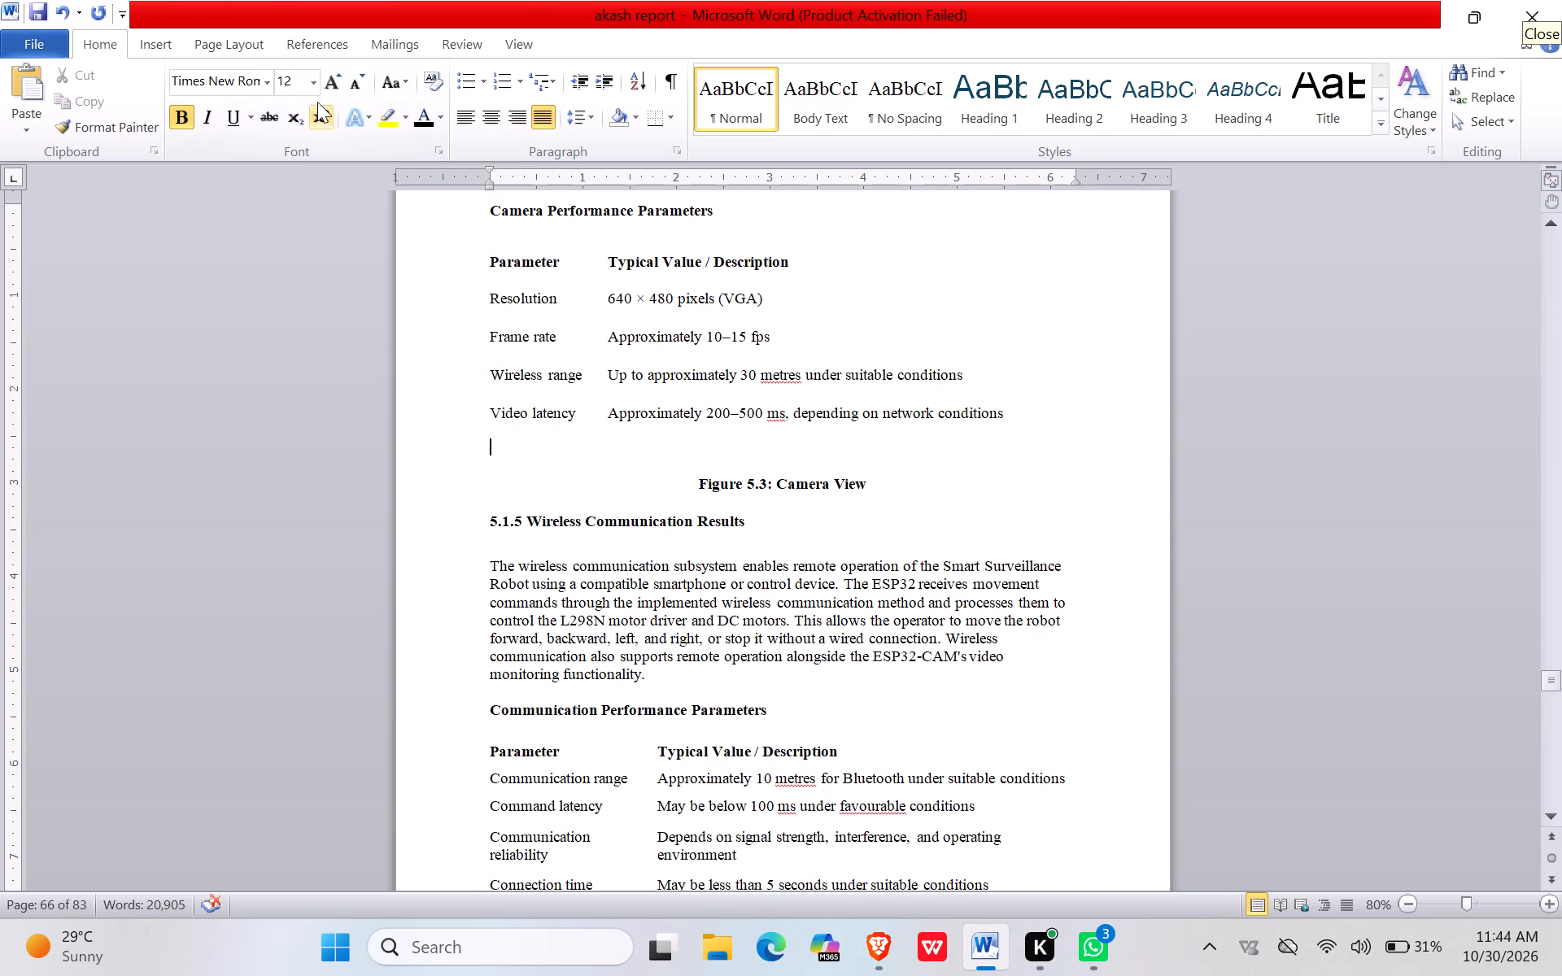
left_click(143, 37)
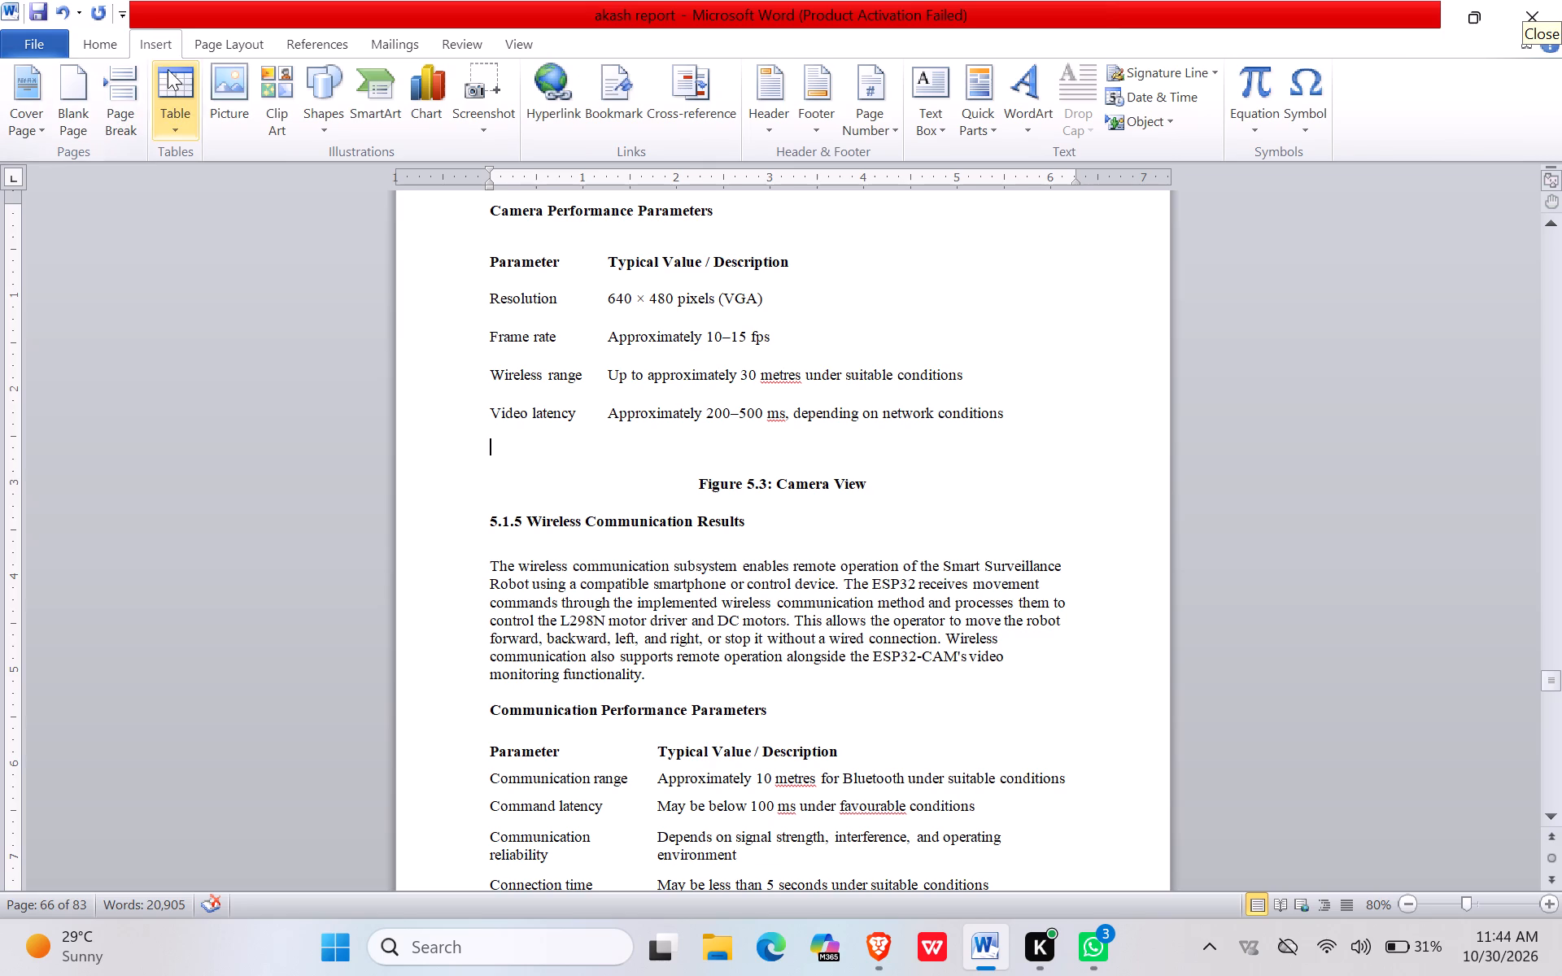
left_click(164, 45)
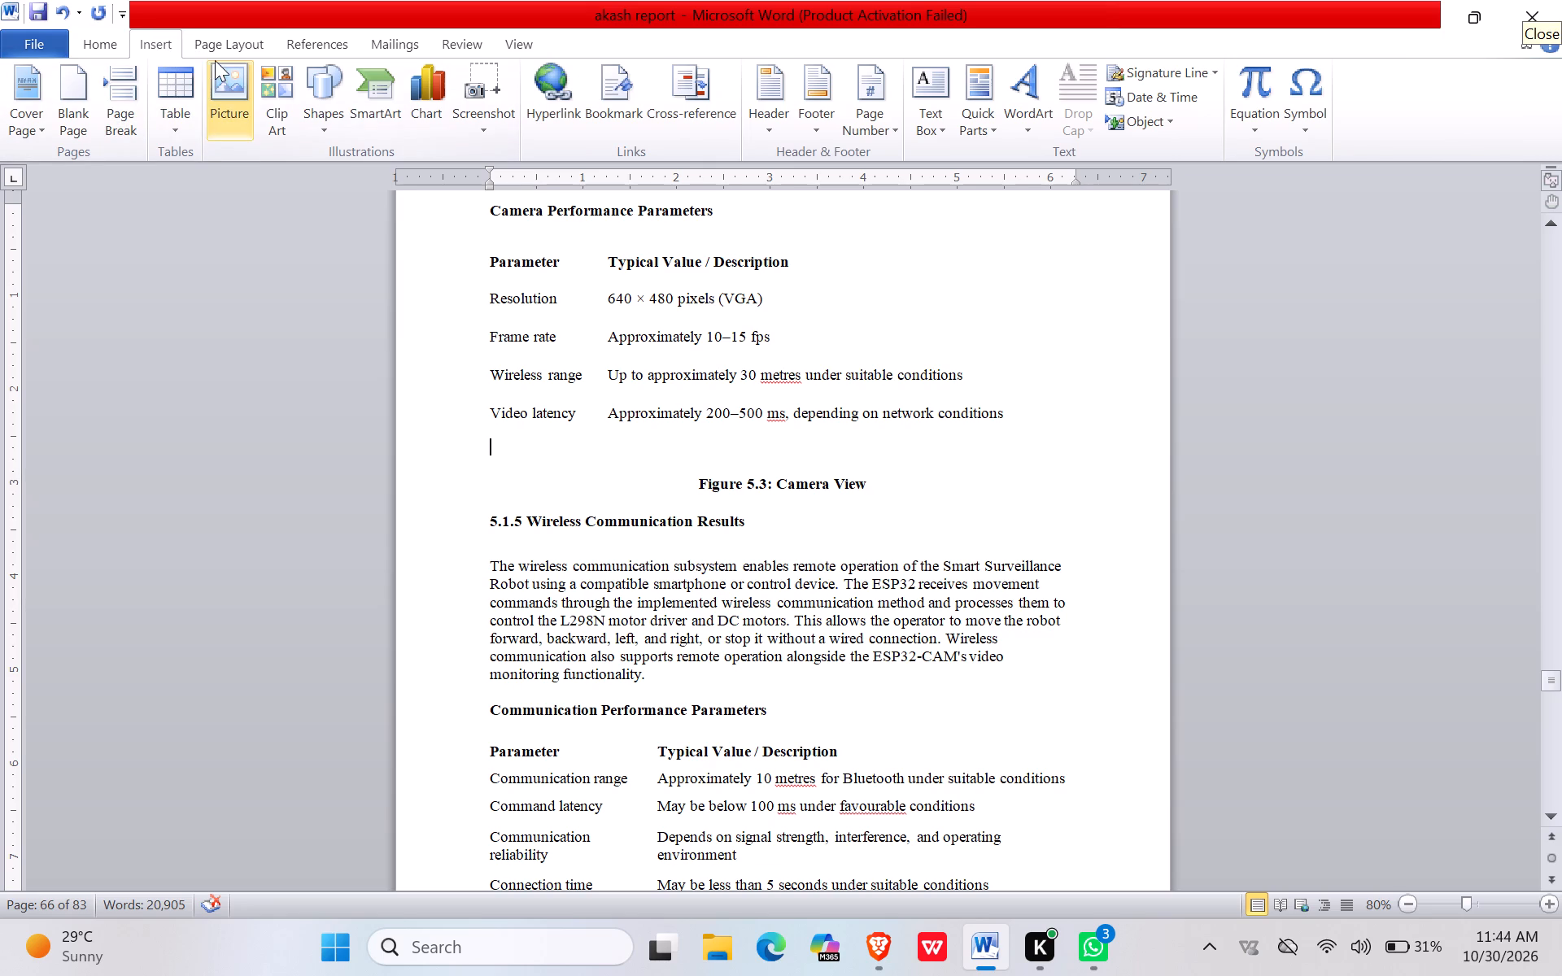
left_click(225, 77)
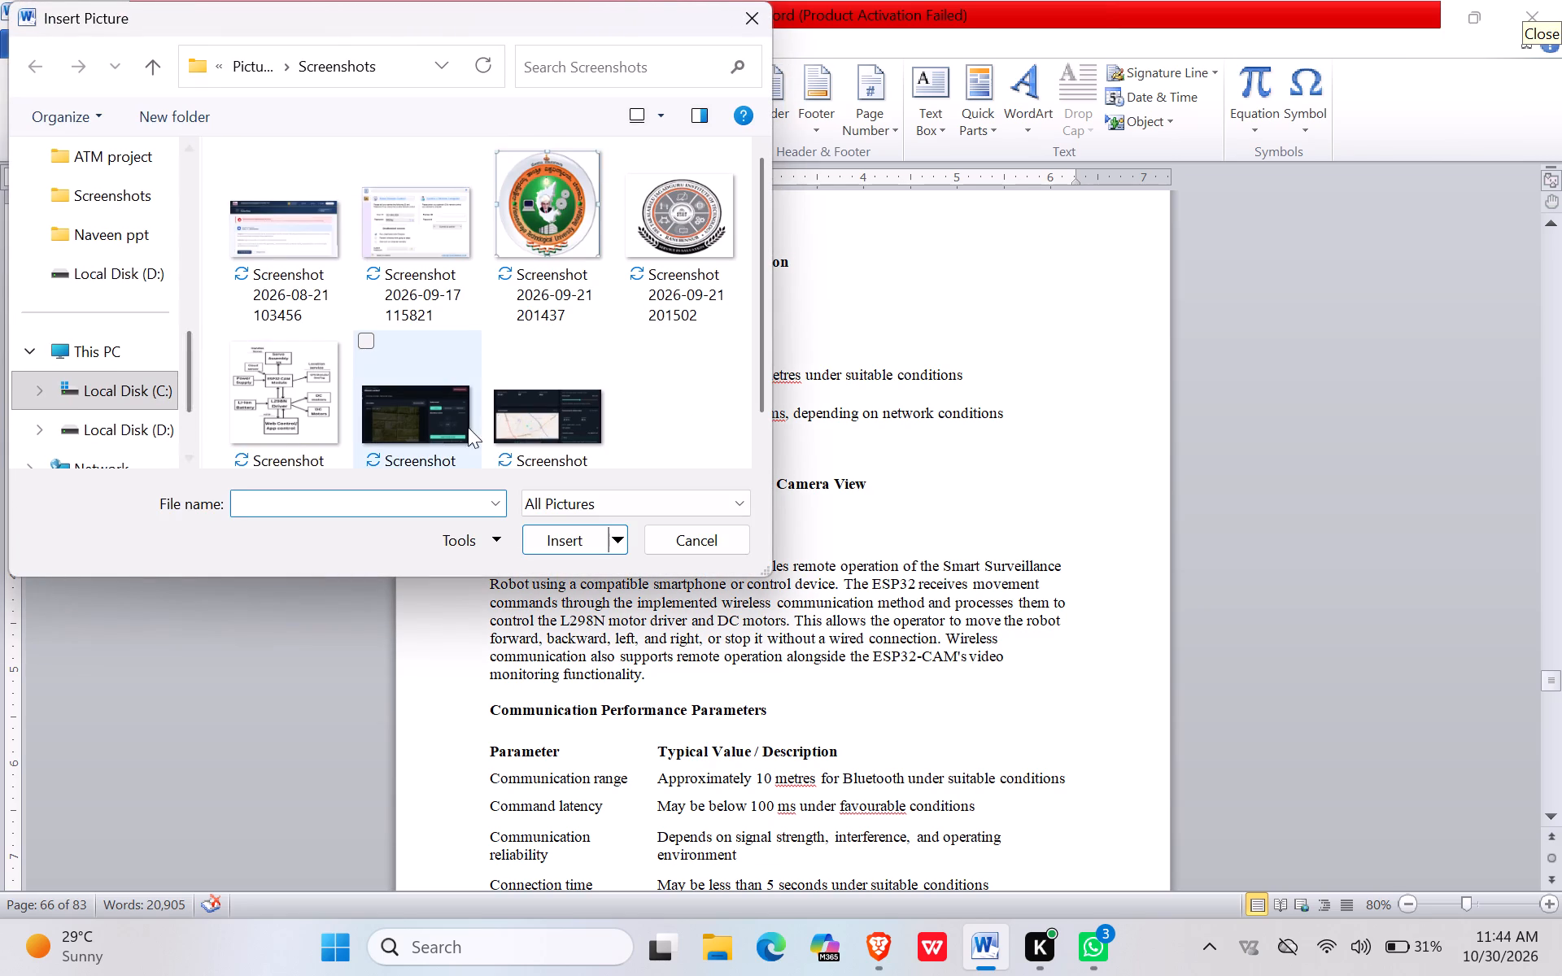
left_click(431, 426)
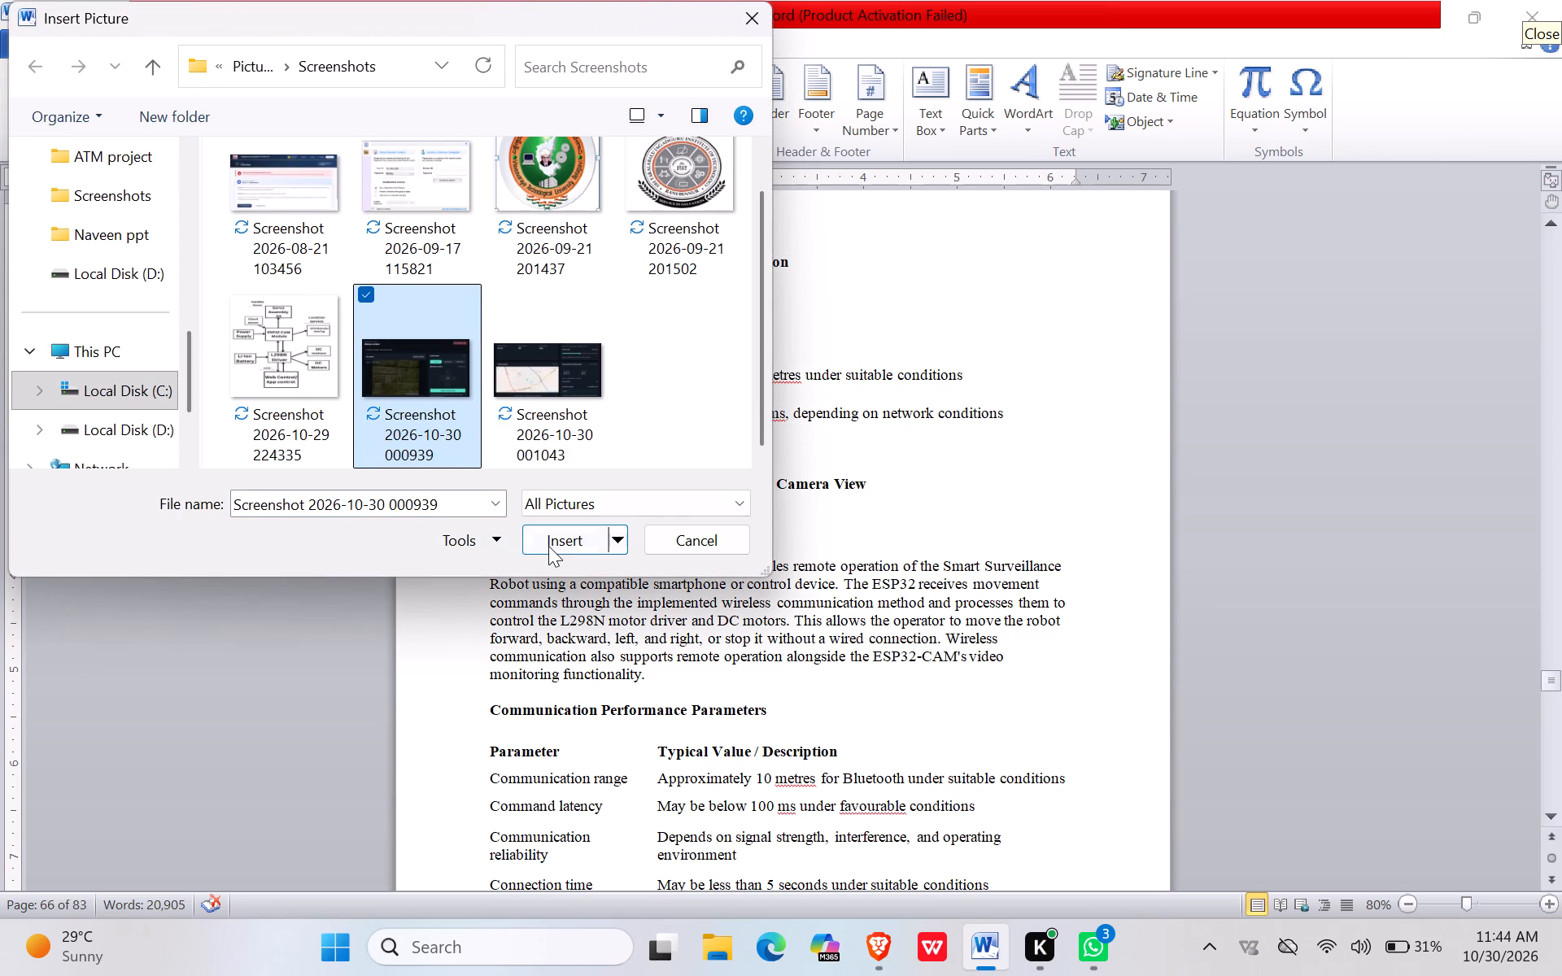
left_click(550, 545)
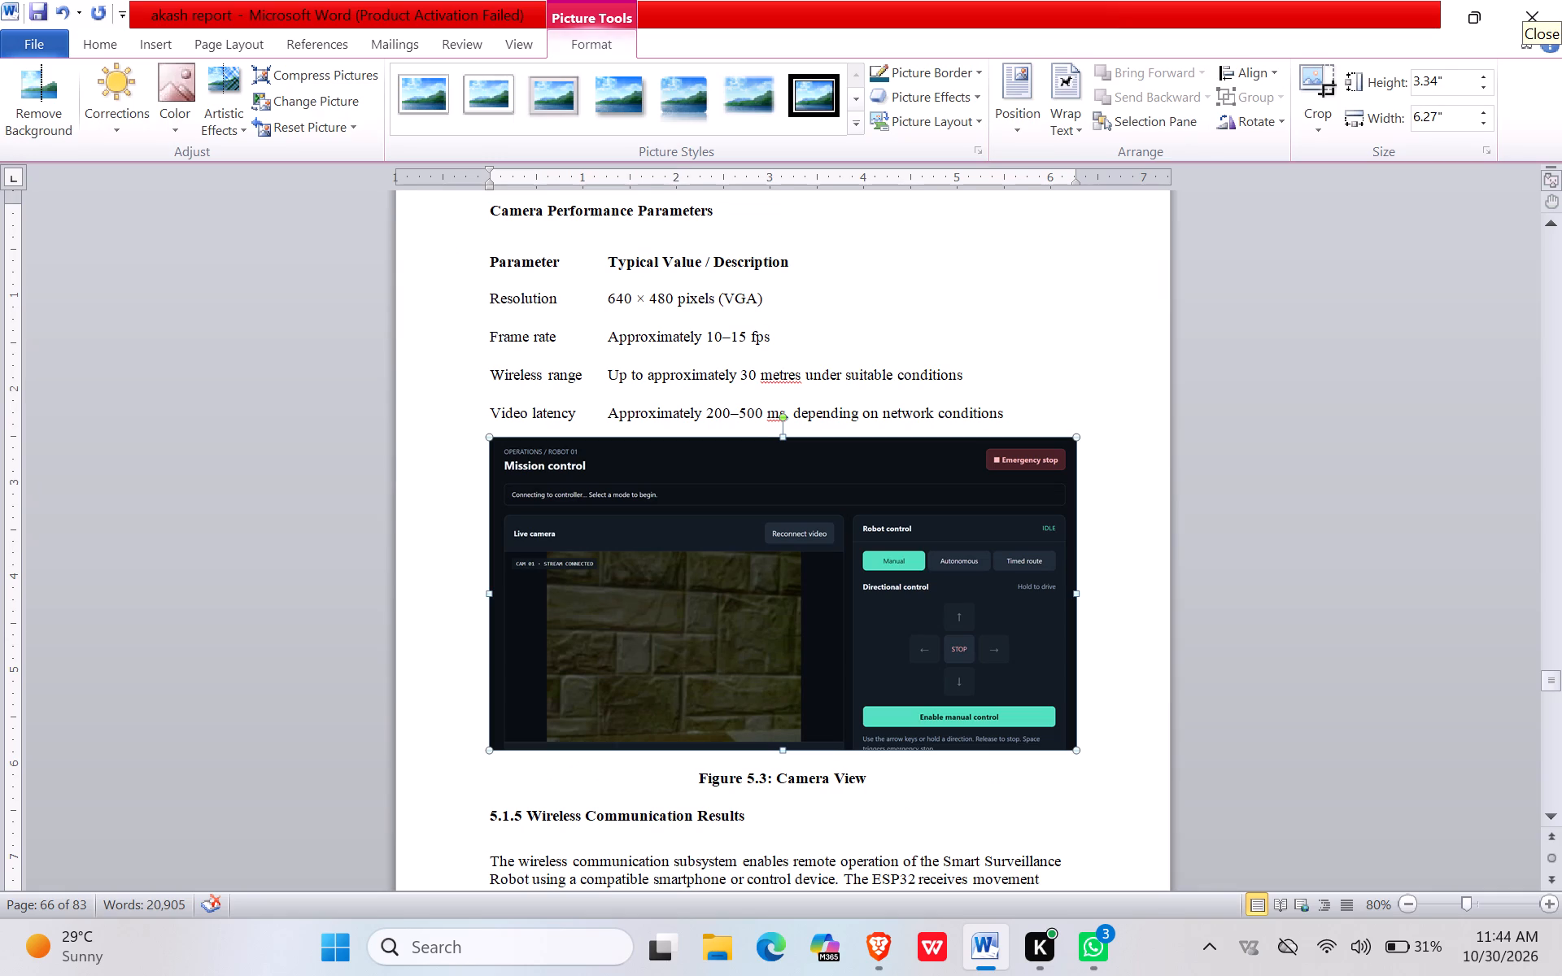
right_click(788, 528)
left_click(867, 535)
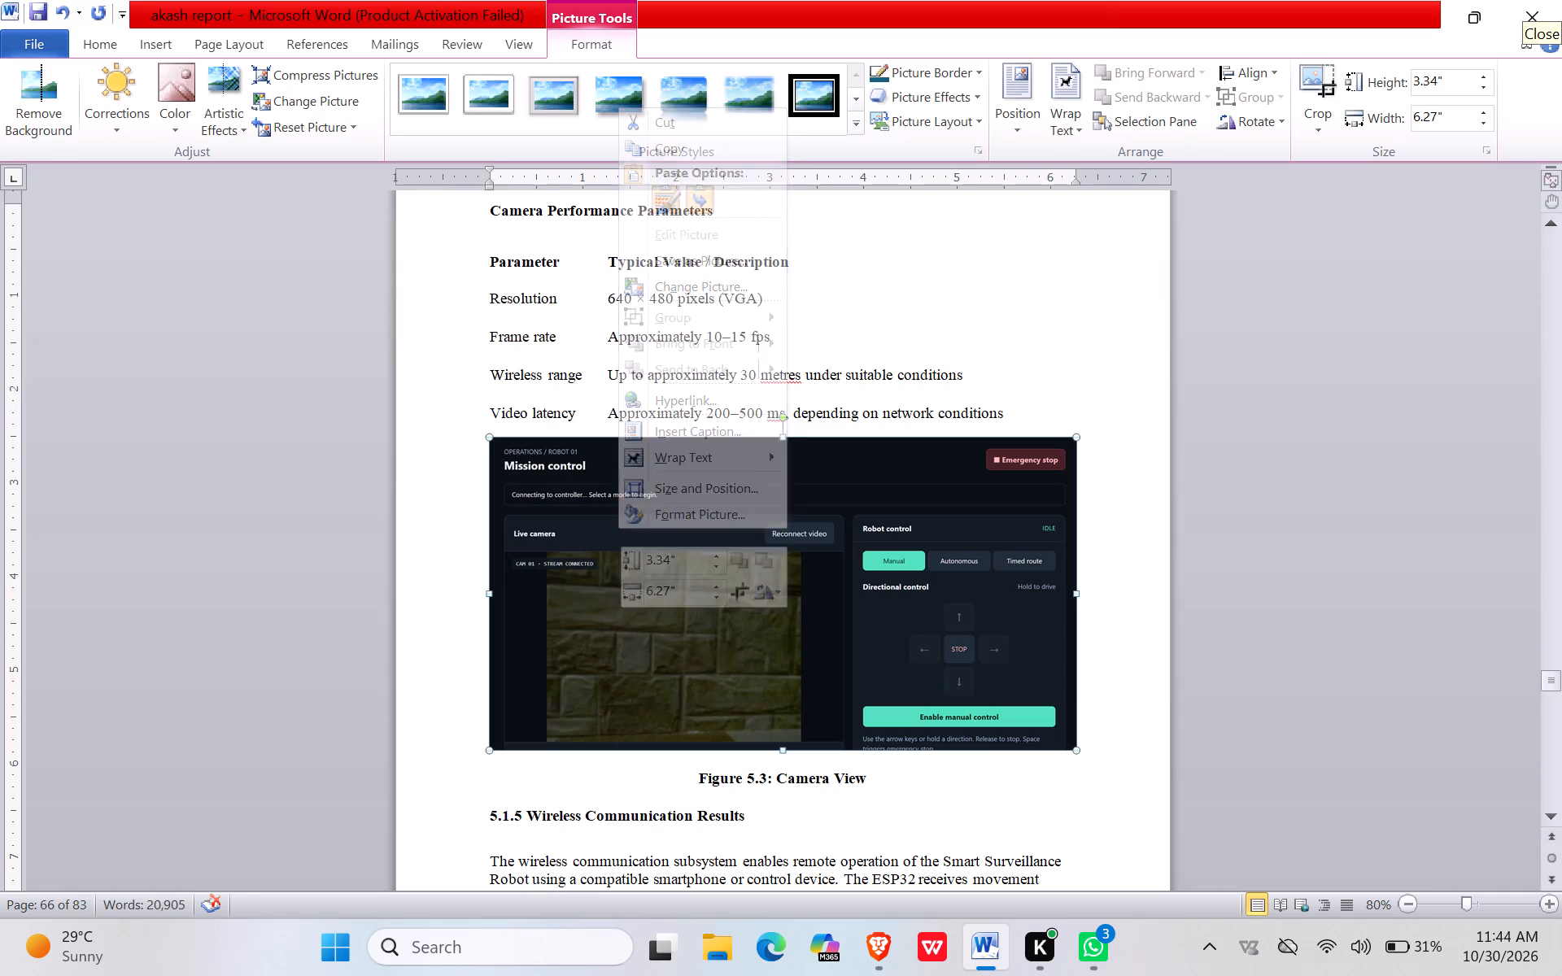
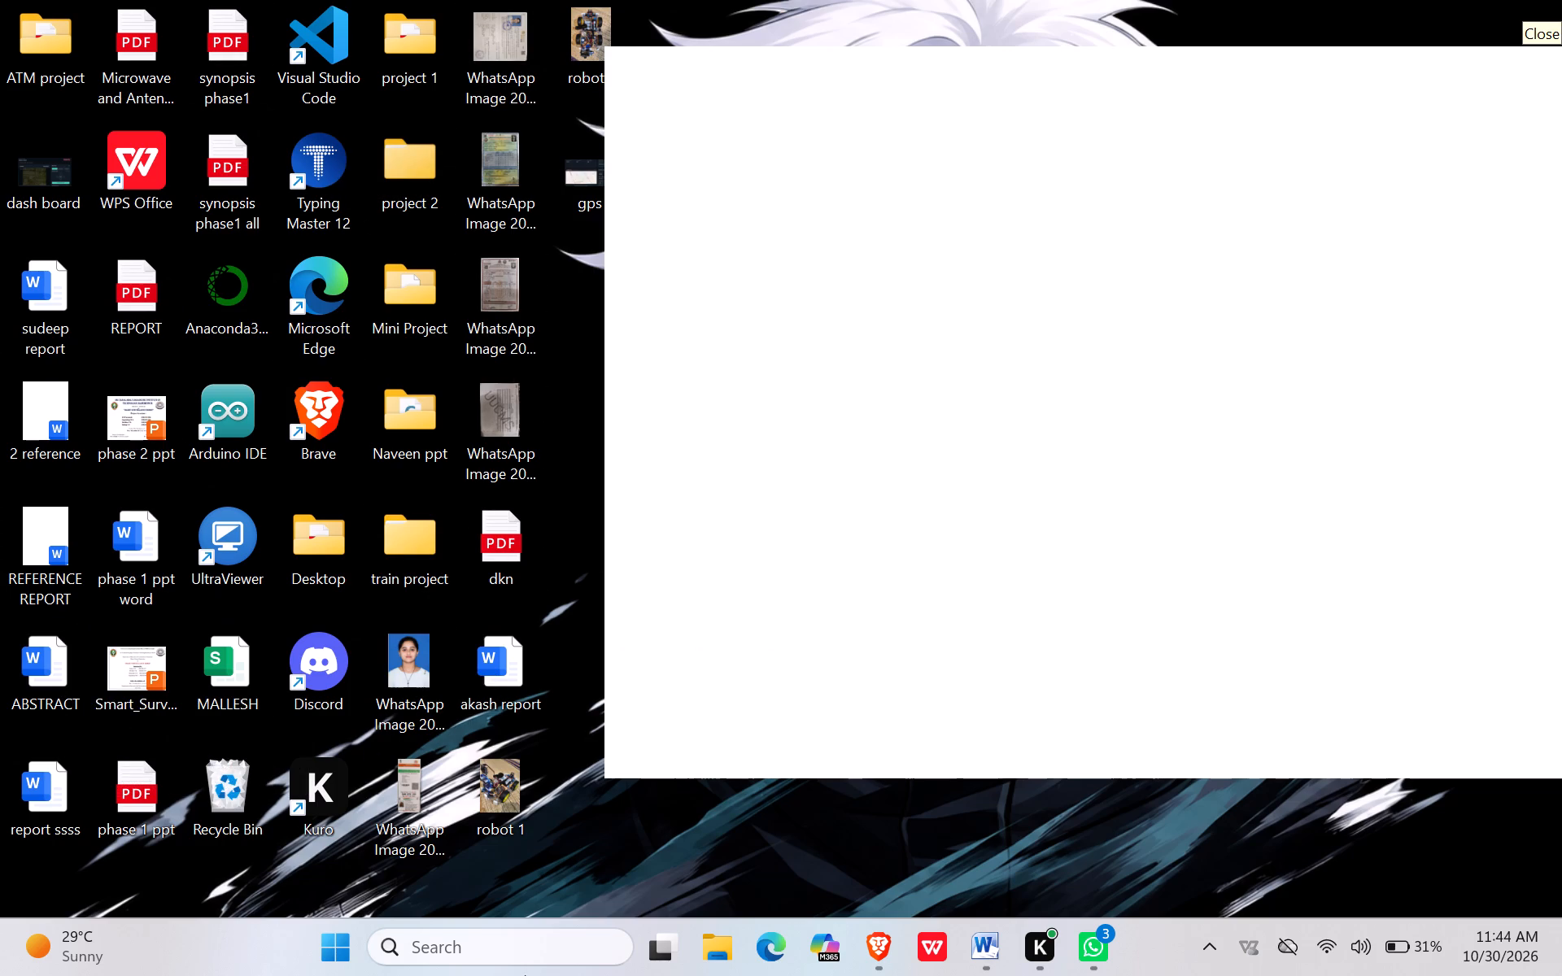
Switch to File Explorer and look through the Downloads, Pictures and Desktop folders for the replacement dashboard picture file.
left_click(553, 948)
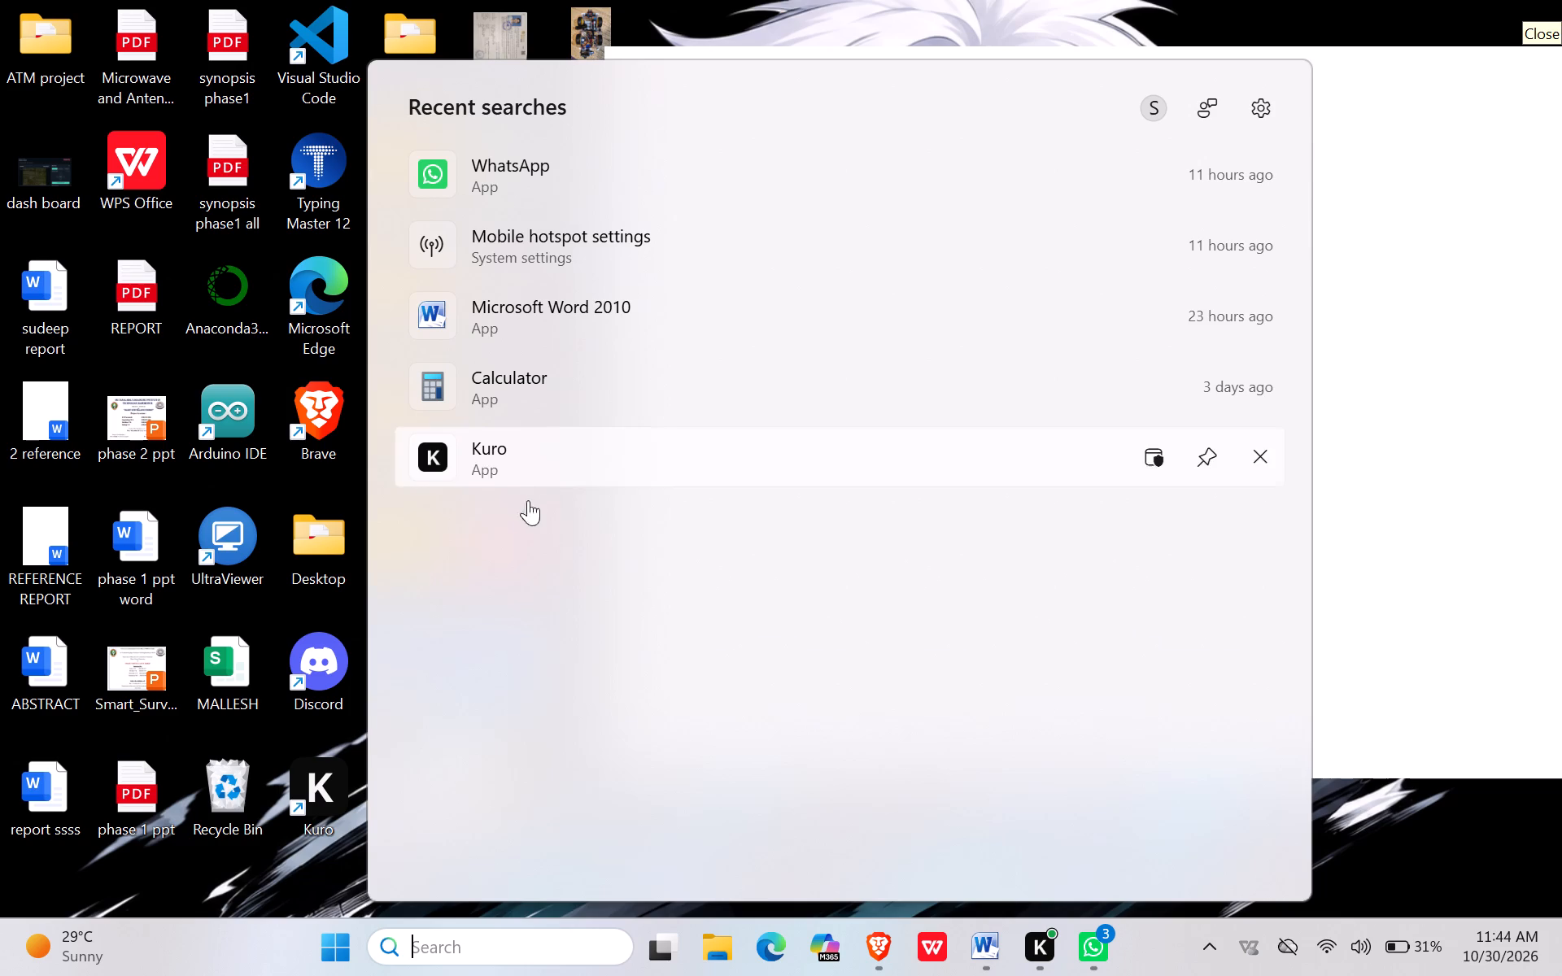
left_click(700, 924)
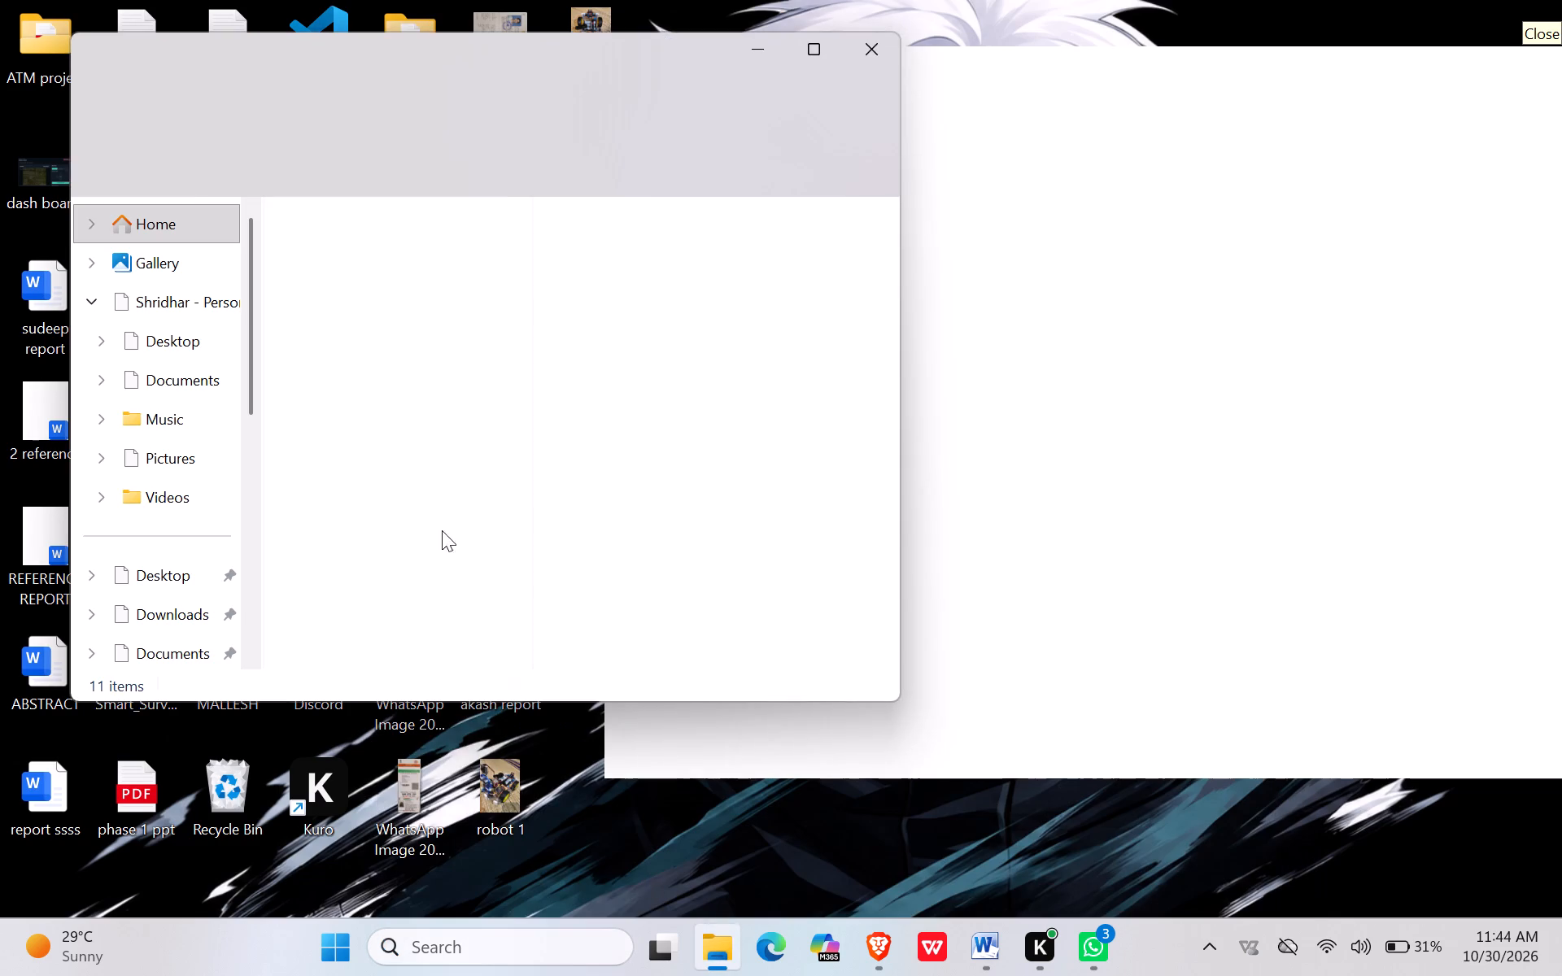
left_click(142, 571)
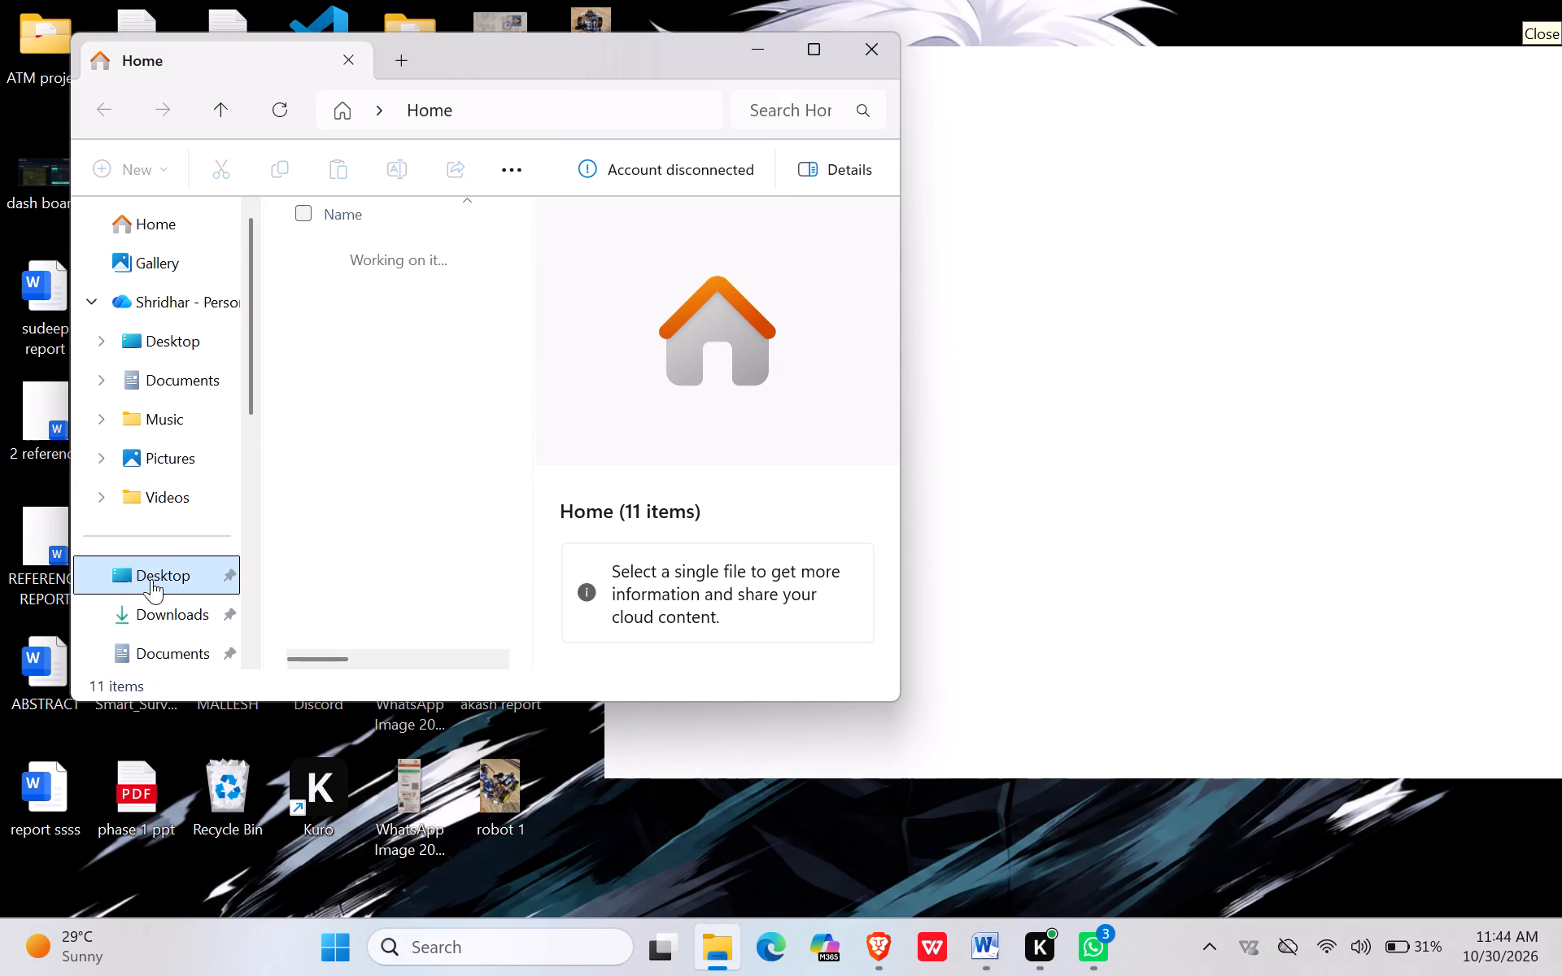
left_click(179, 610)
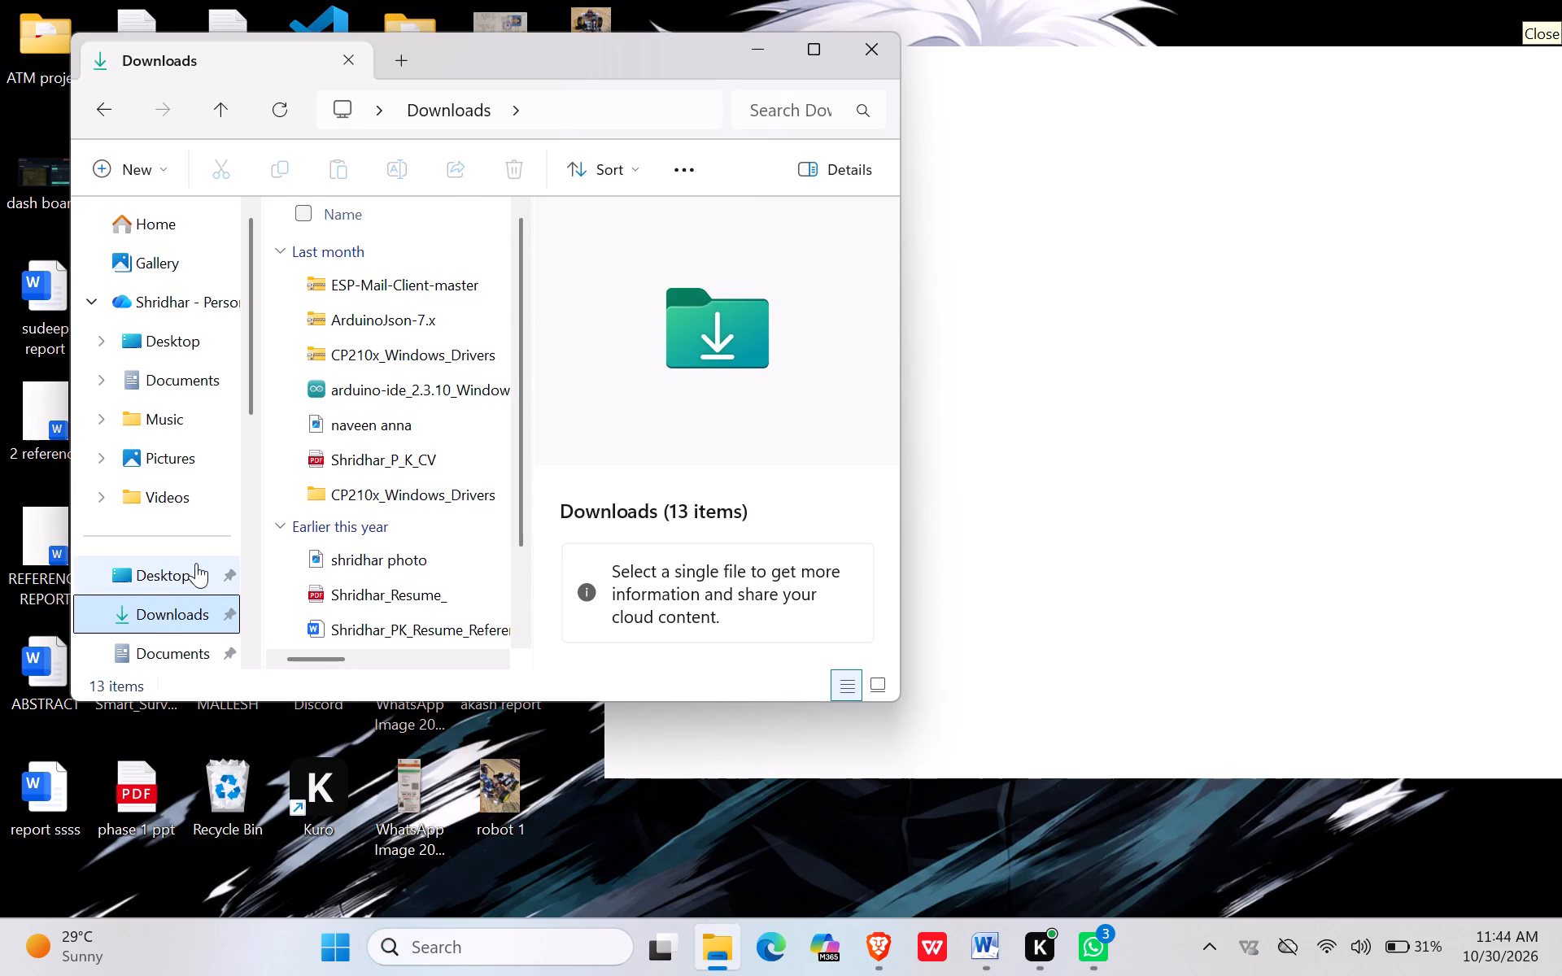
left_click(177, 467)
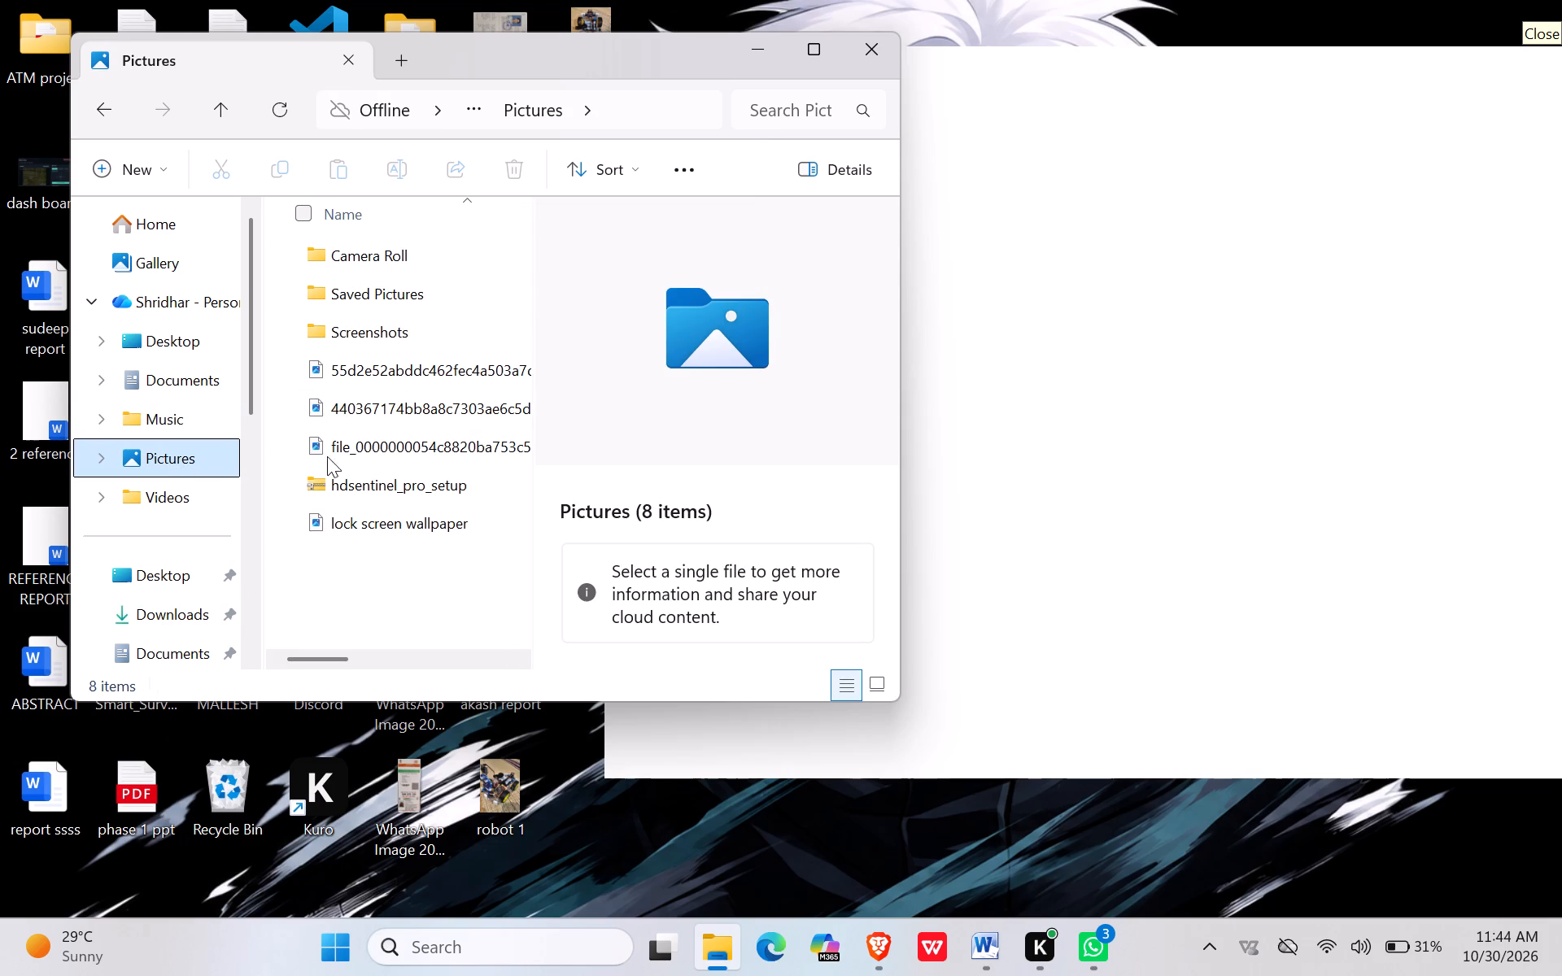
left_click(164, 344)
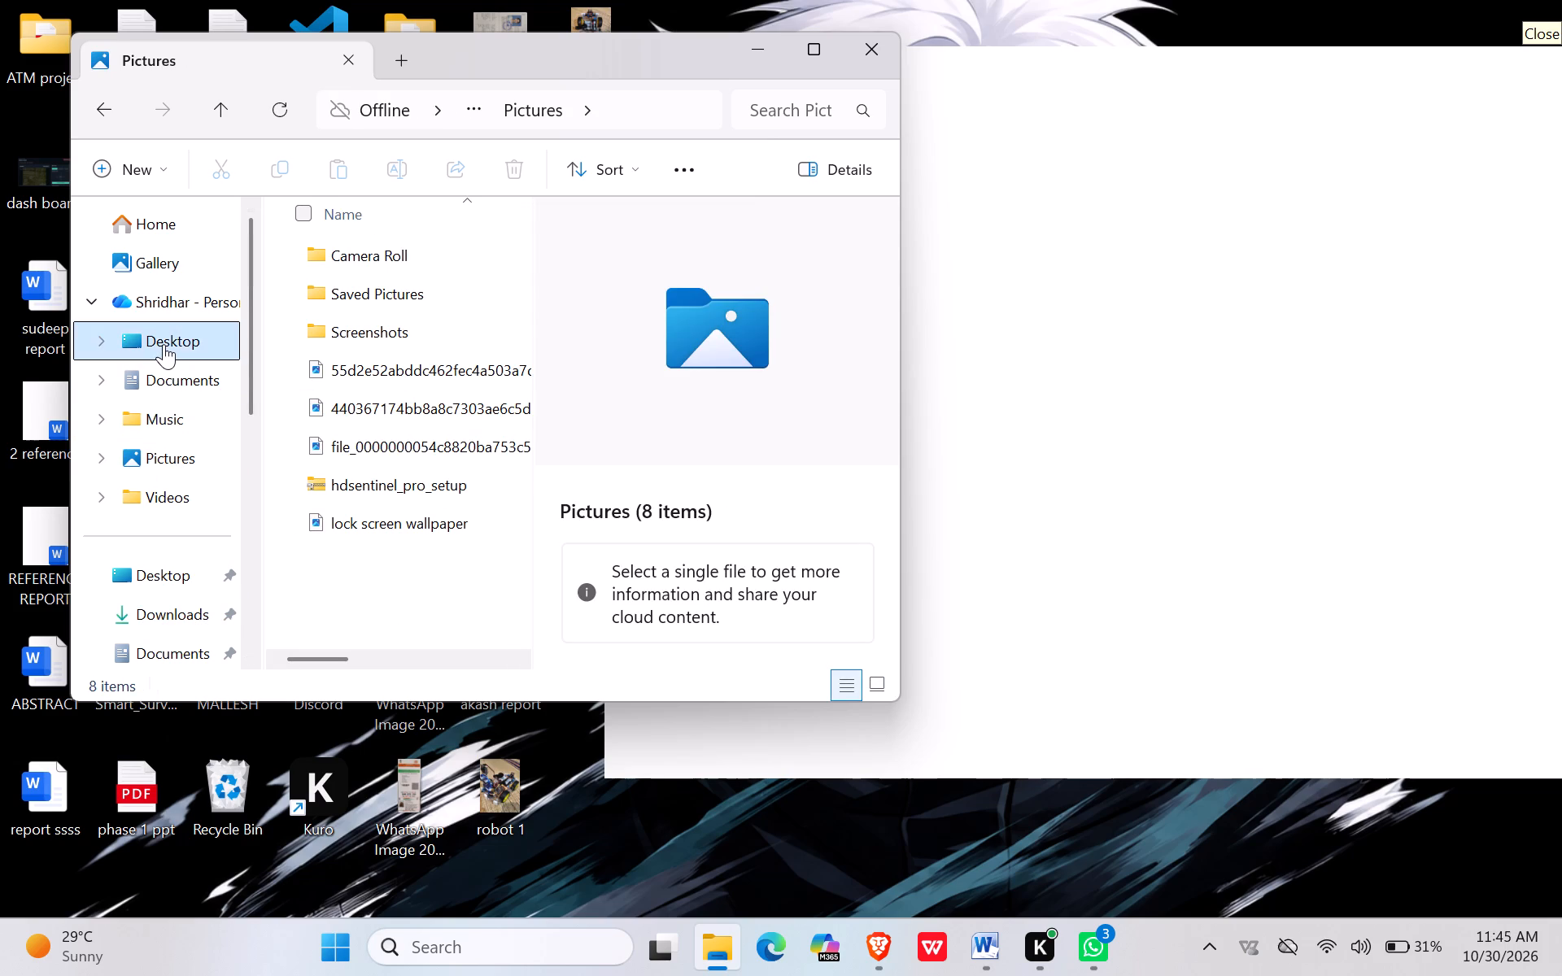
scroll(418, 579, "down", 6)
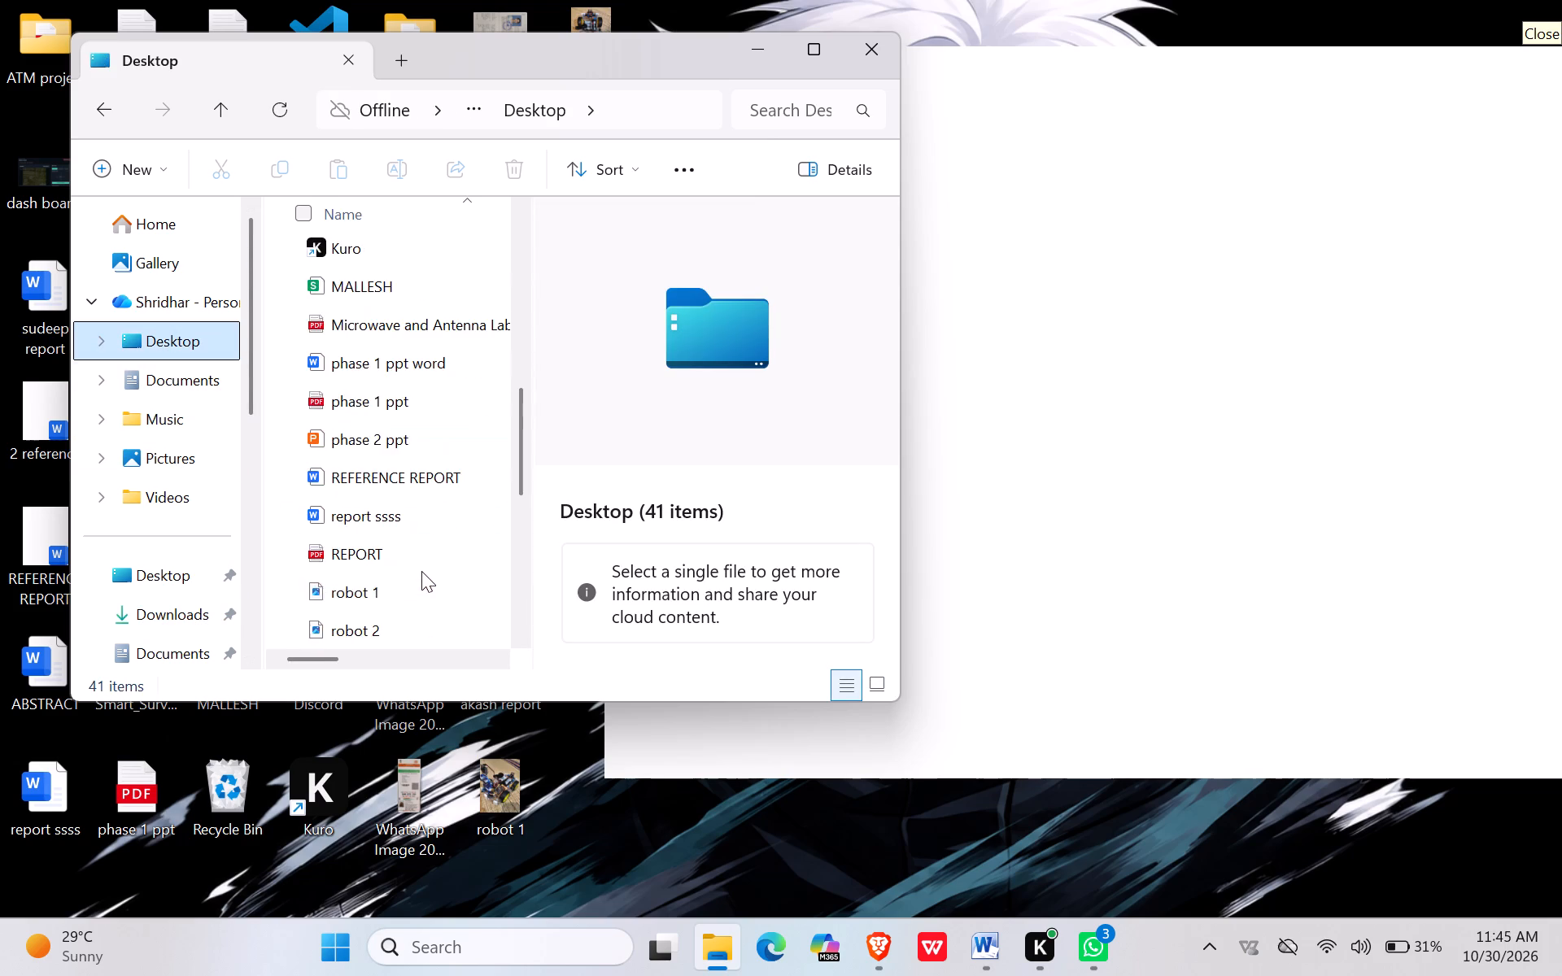
Search the Desktop folder for "gps" and preview the gps picture found there.
scroll(421, 571, "down", 3)
scroll(416, 538, "up", 2)
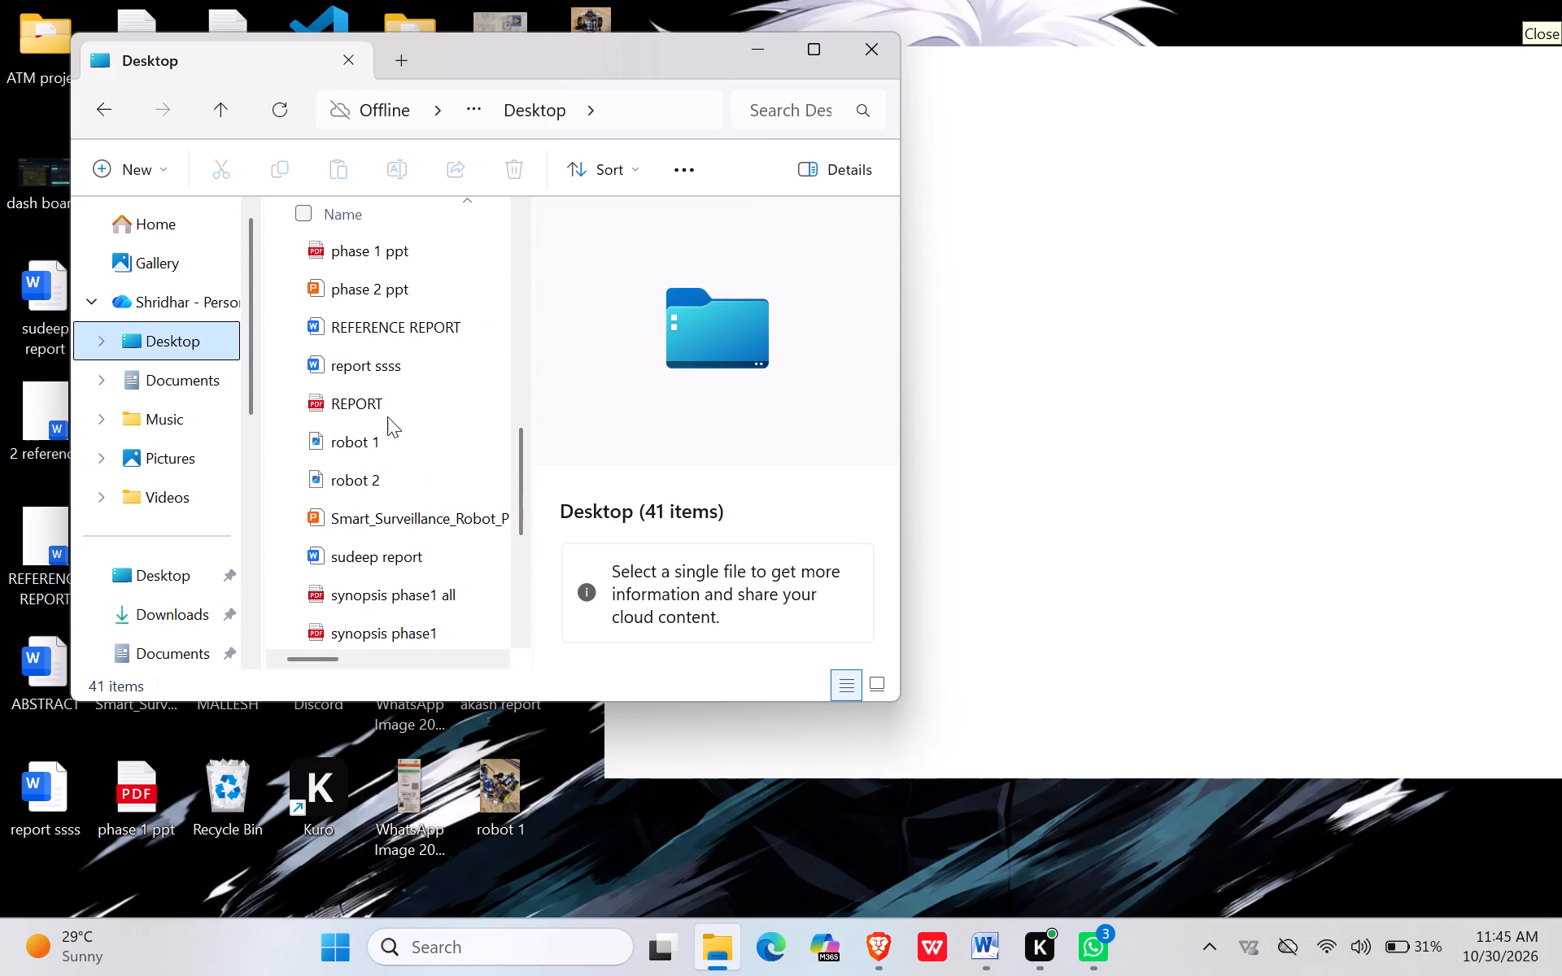
left_click(786, 114)
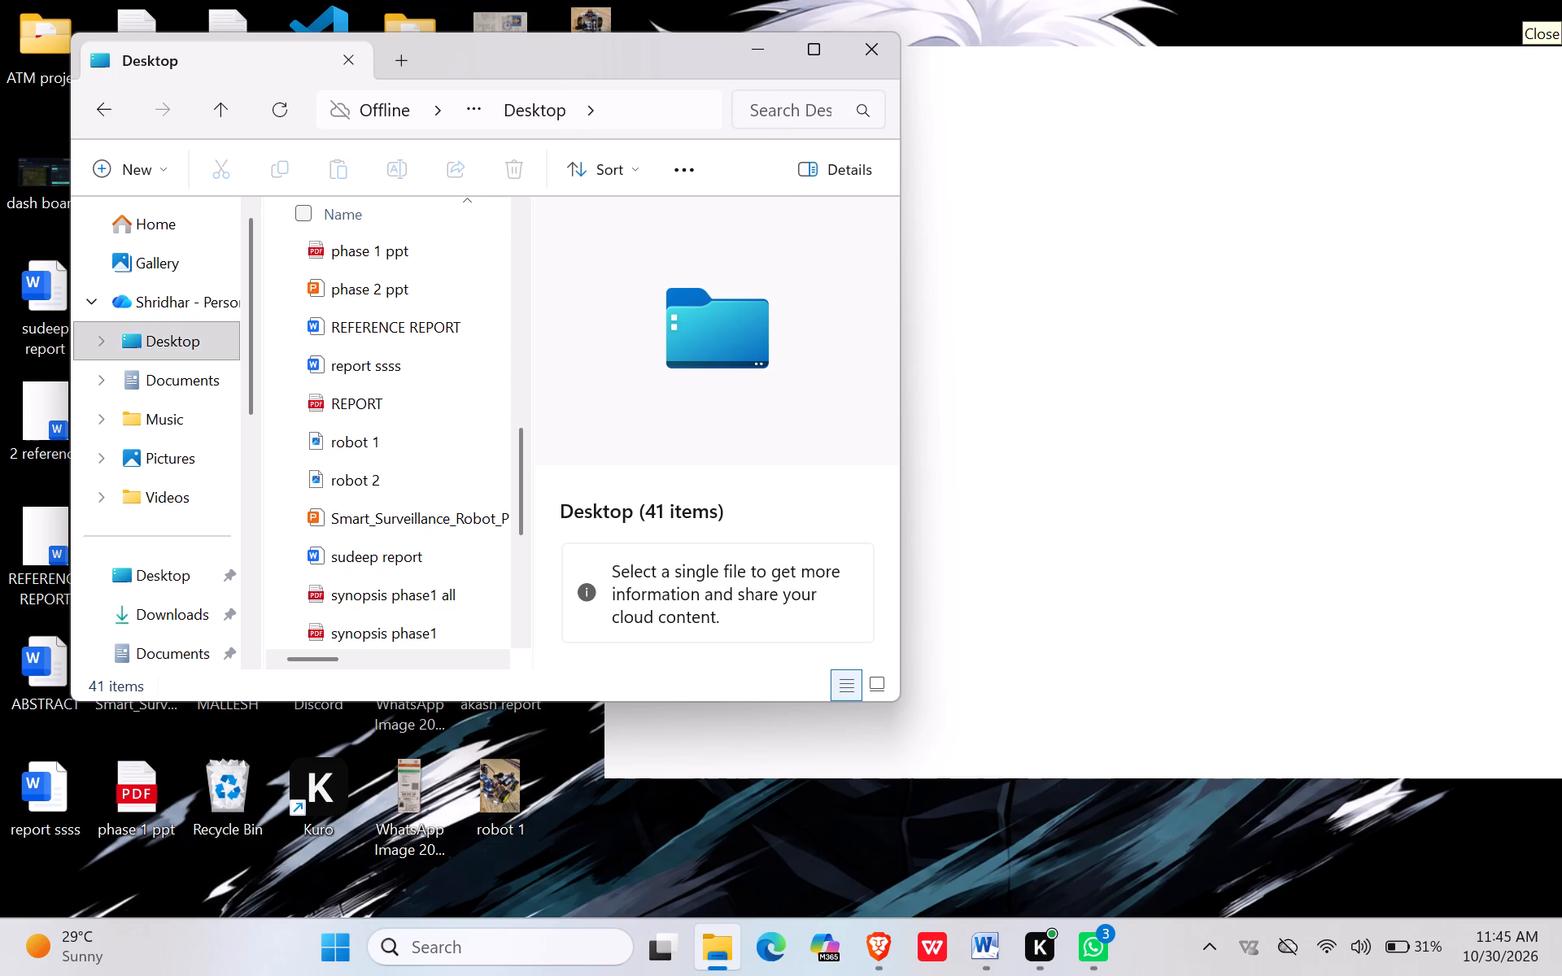
key("g")
key("p")
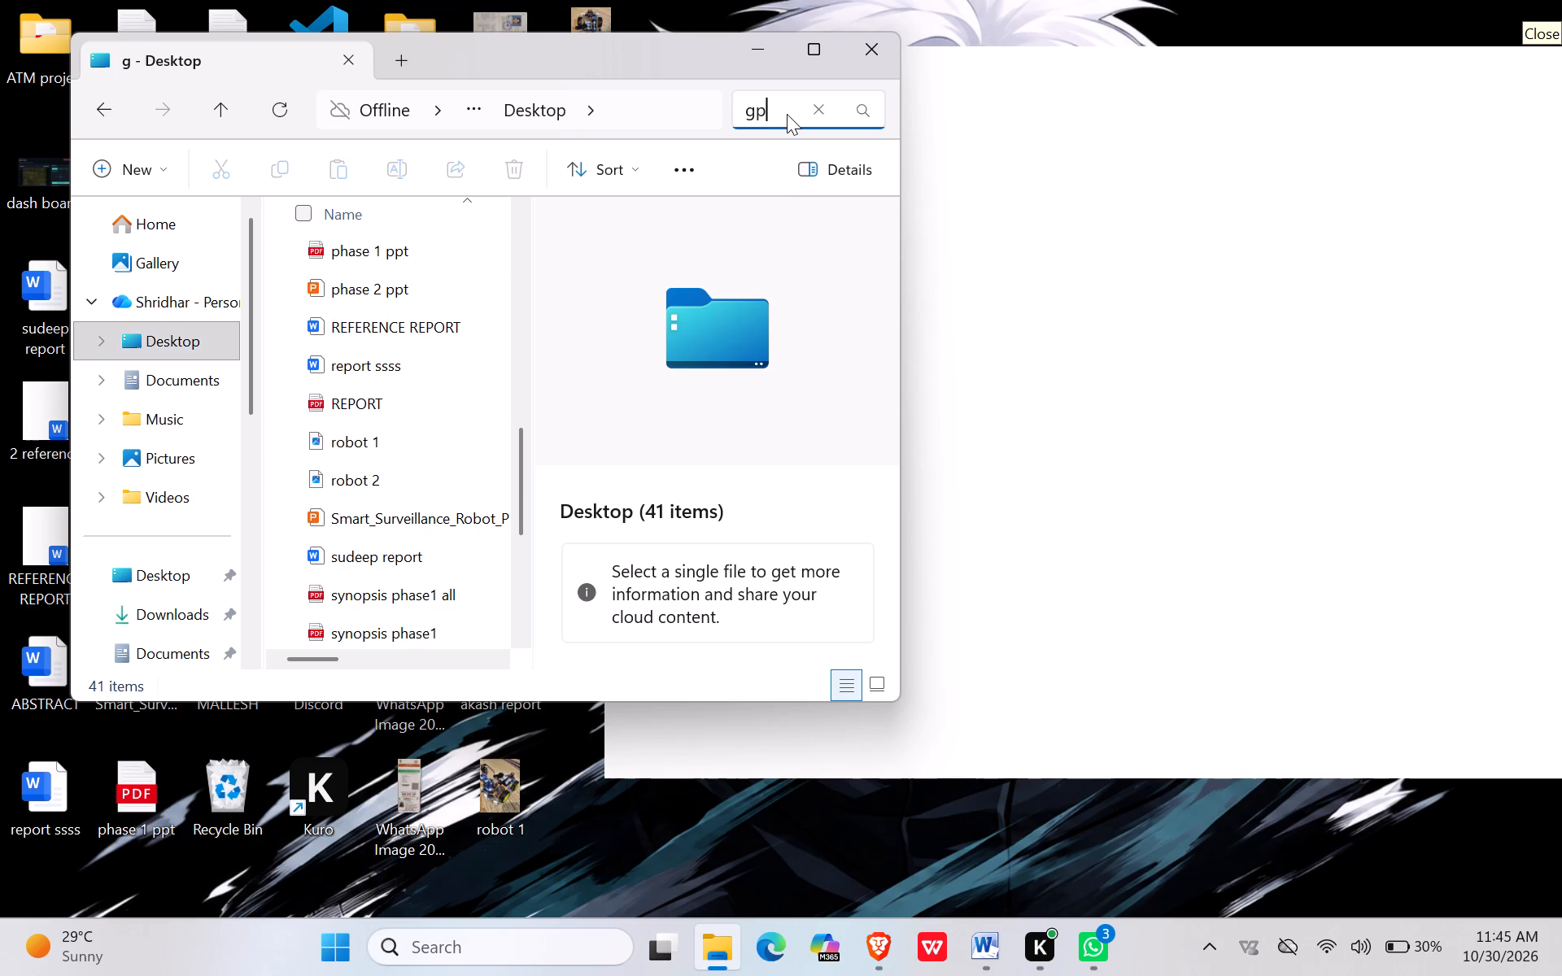
key("s")
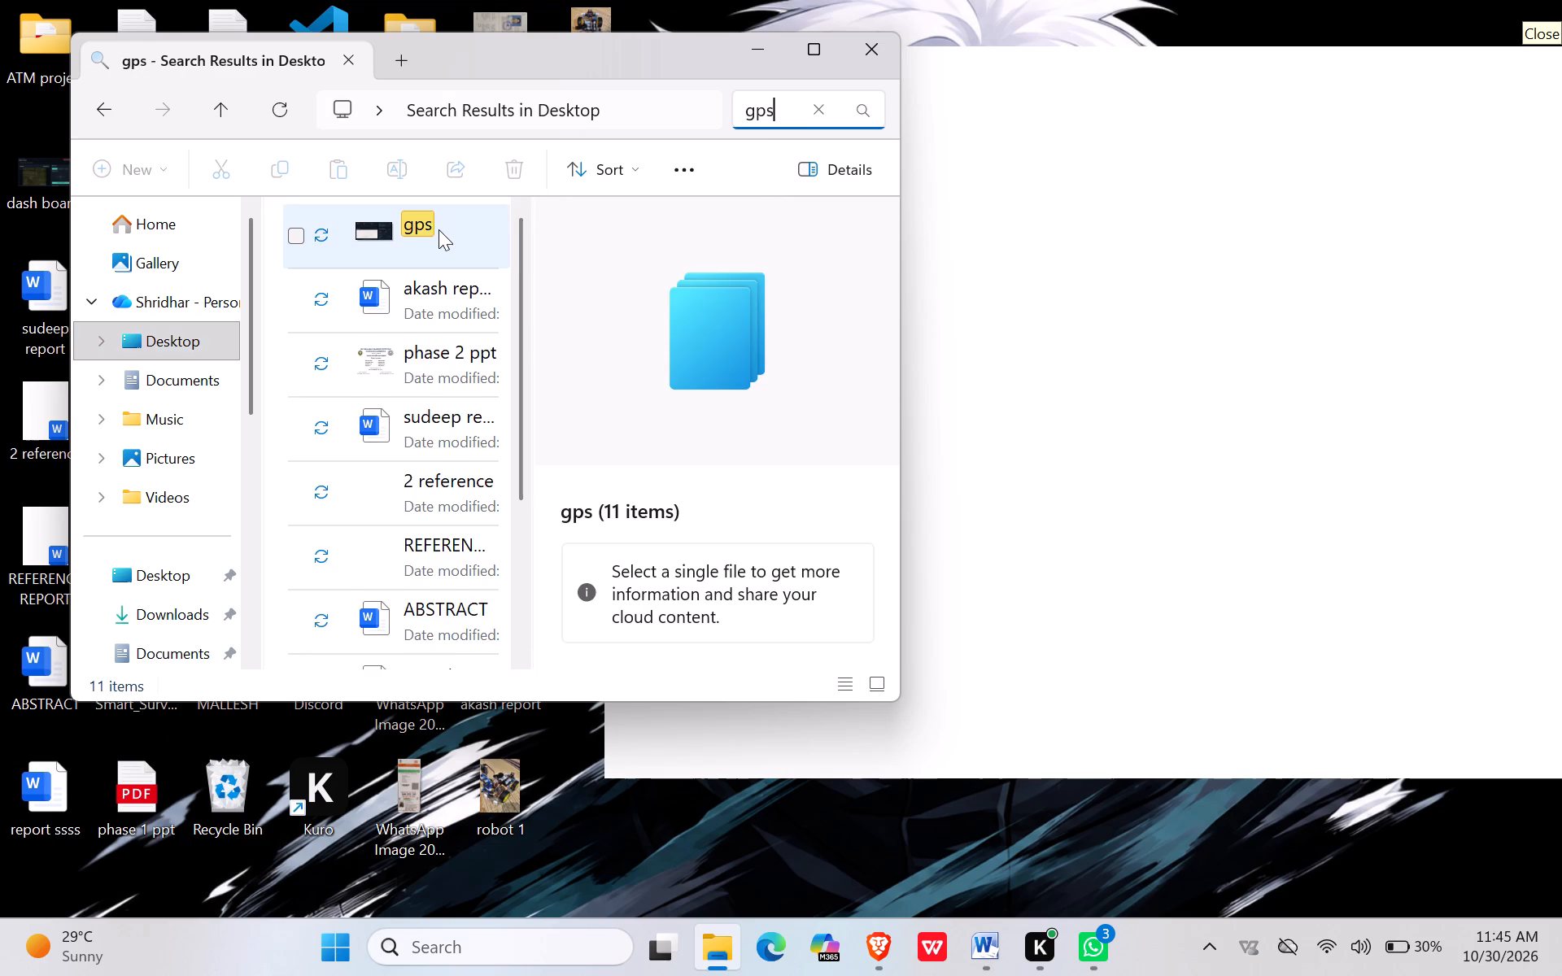
double_click(435, 235)
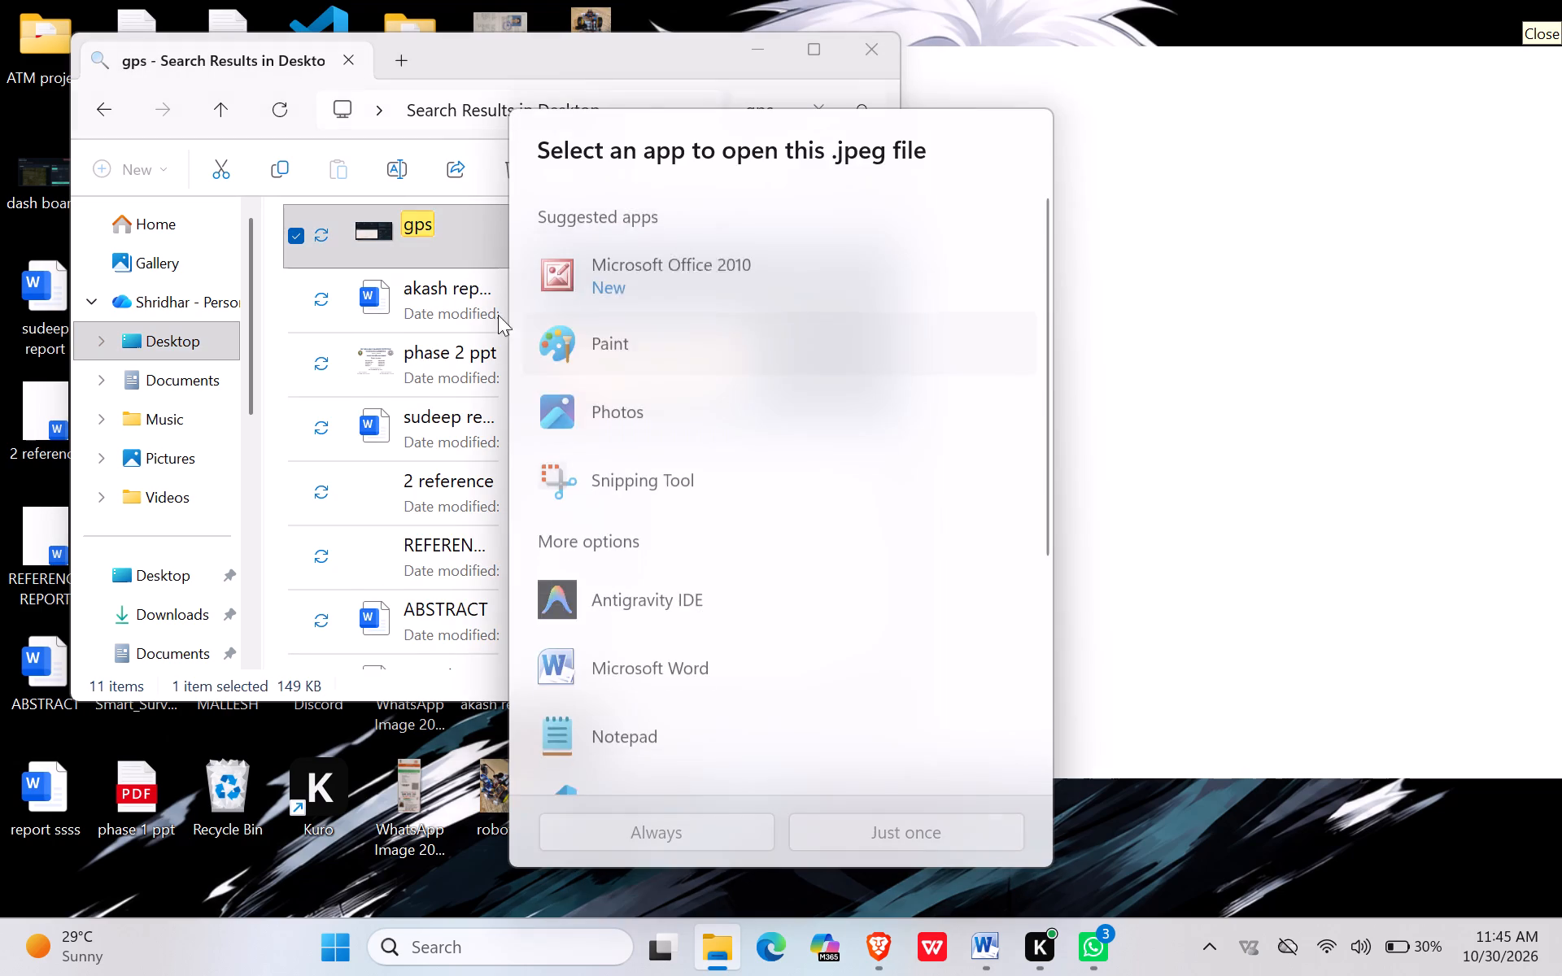
left_click(423, 248)
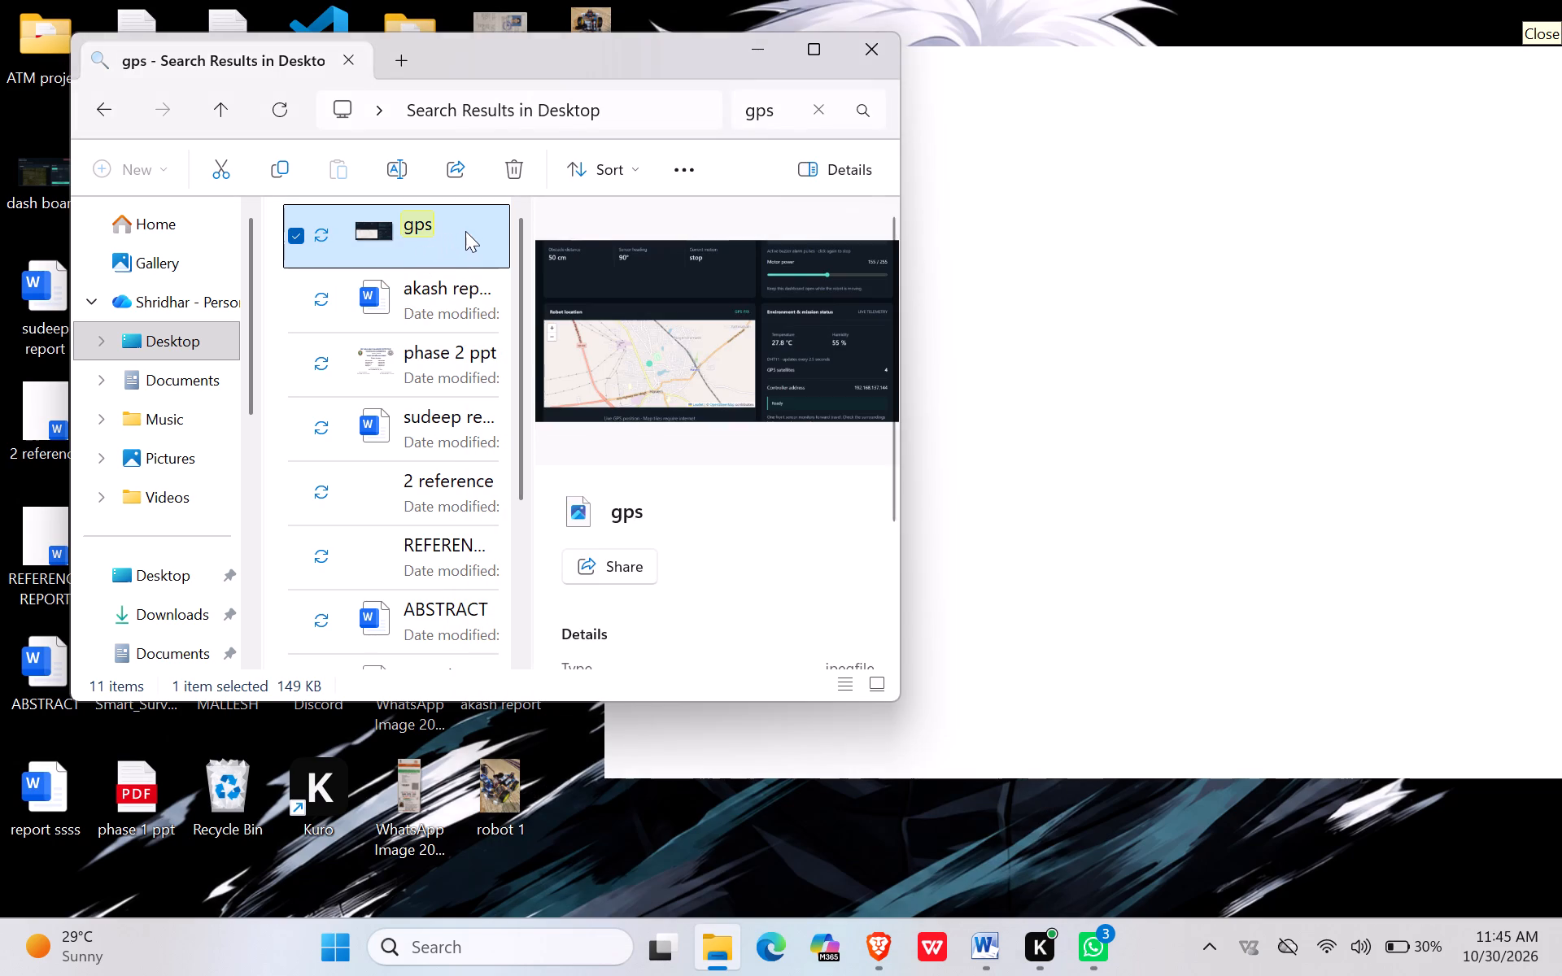
Return to the full Desktop folder listing and browse its files for the gps picture.
key("BackSpace")
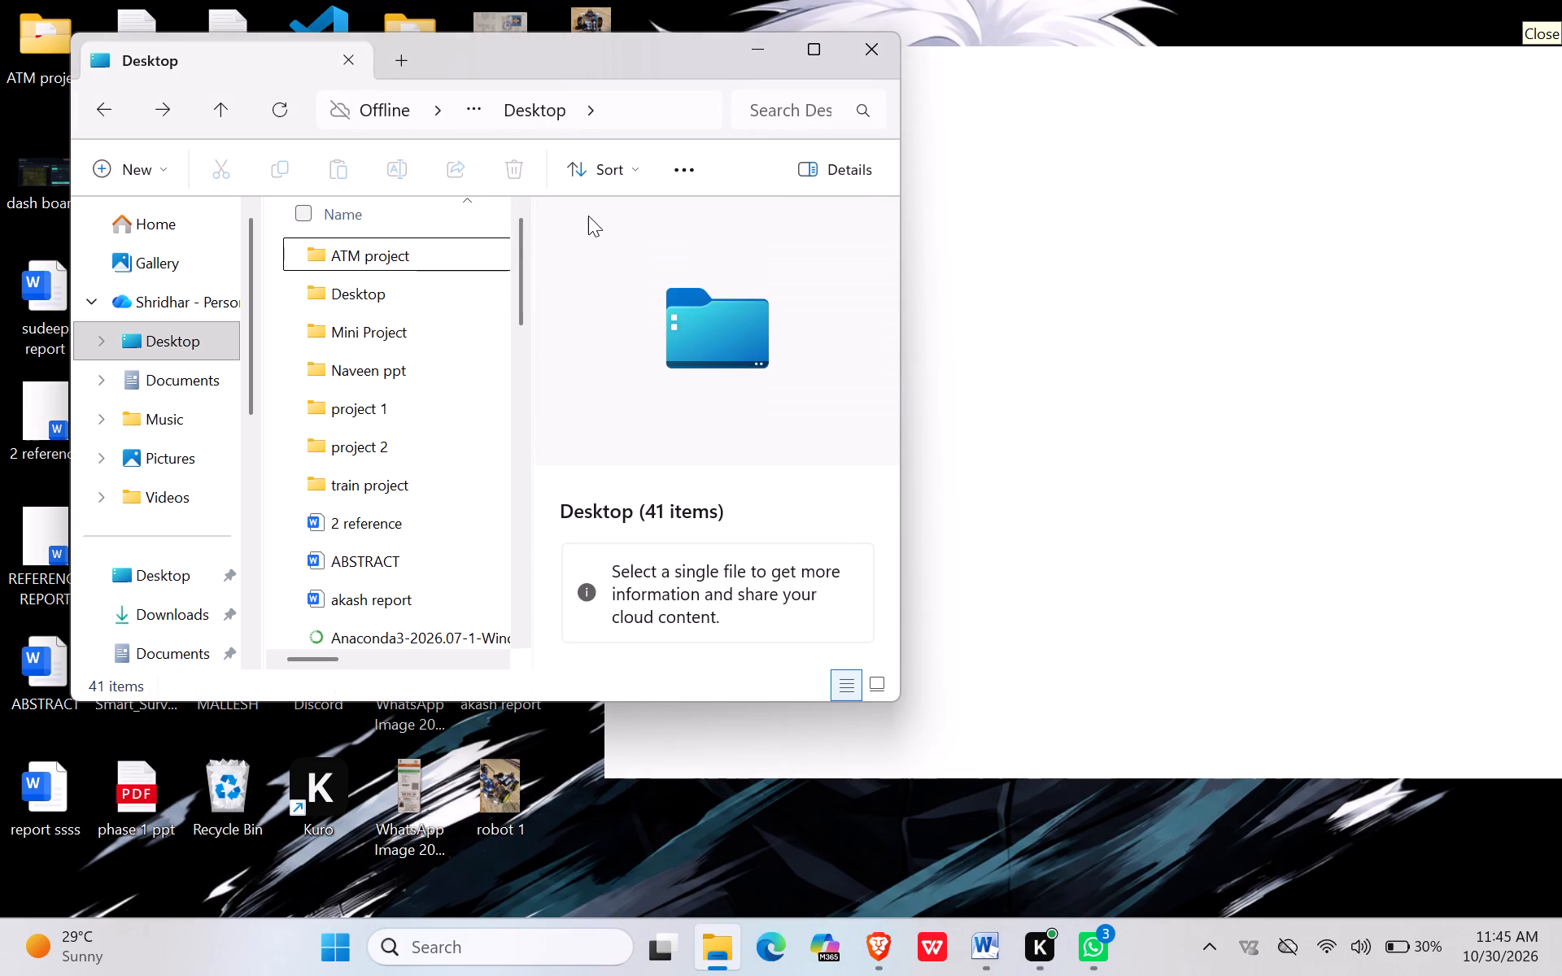
scroll(336, 488, "down", 2)
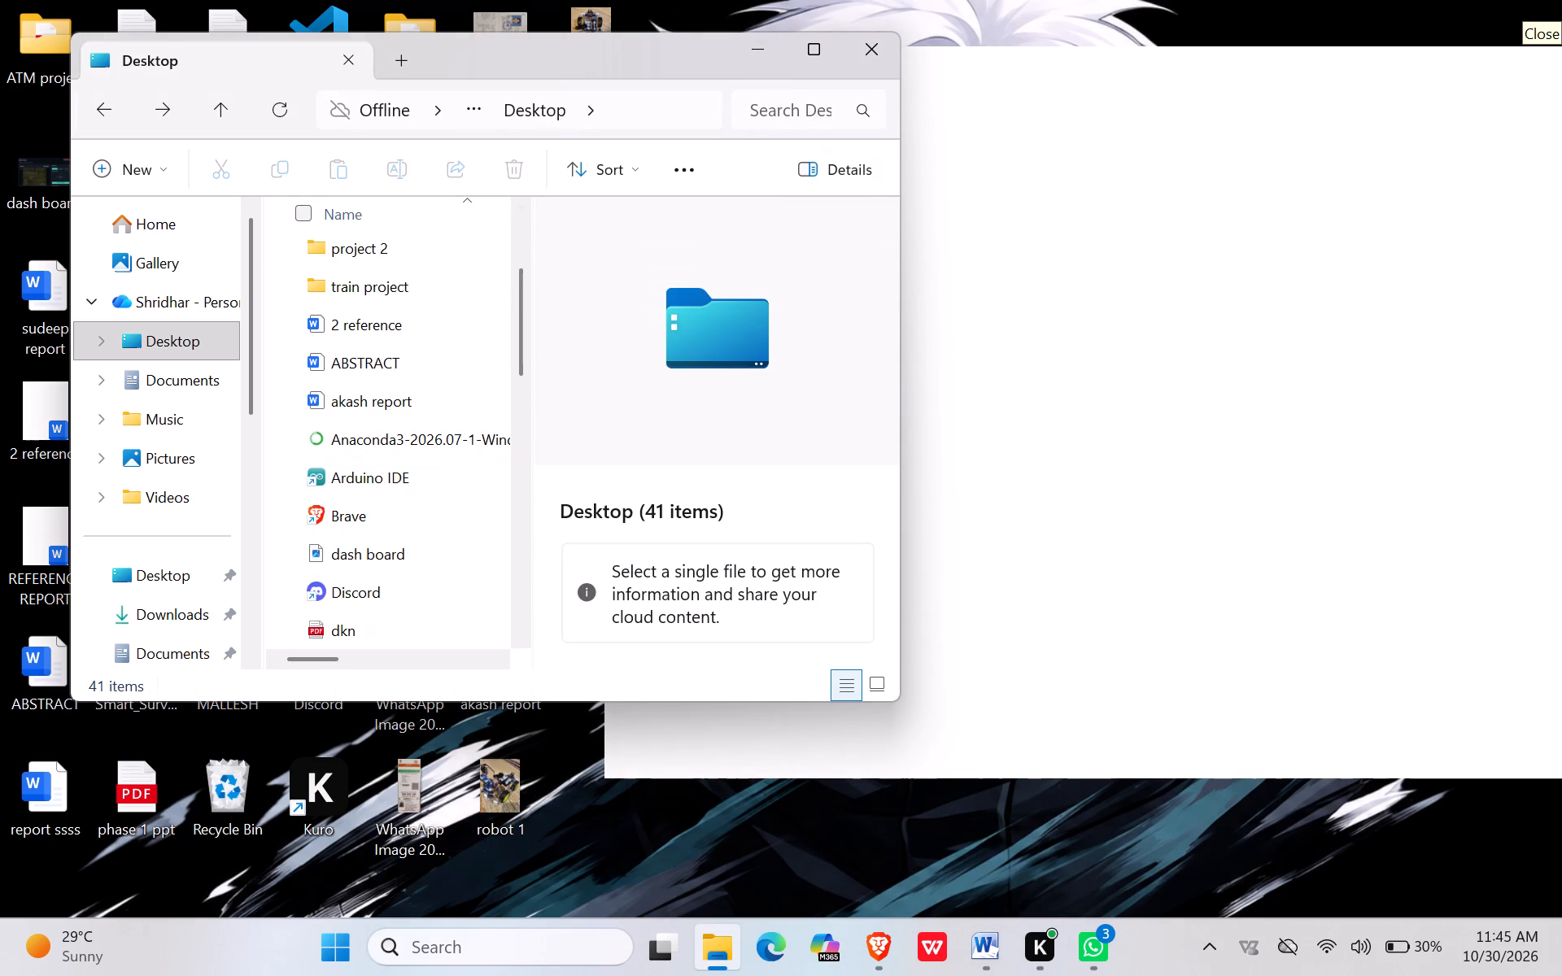
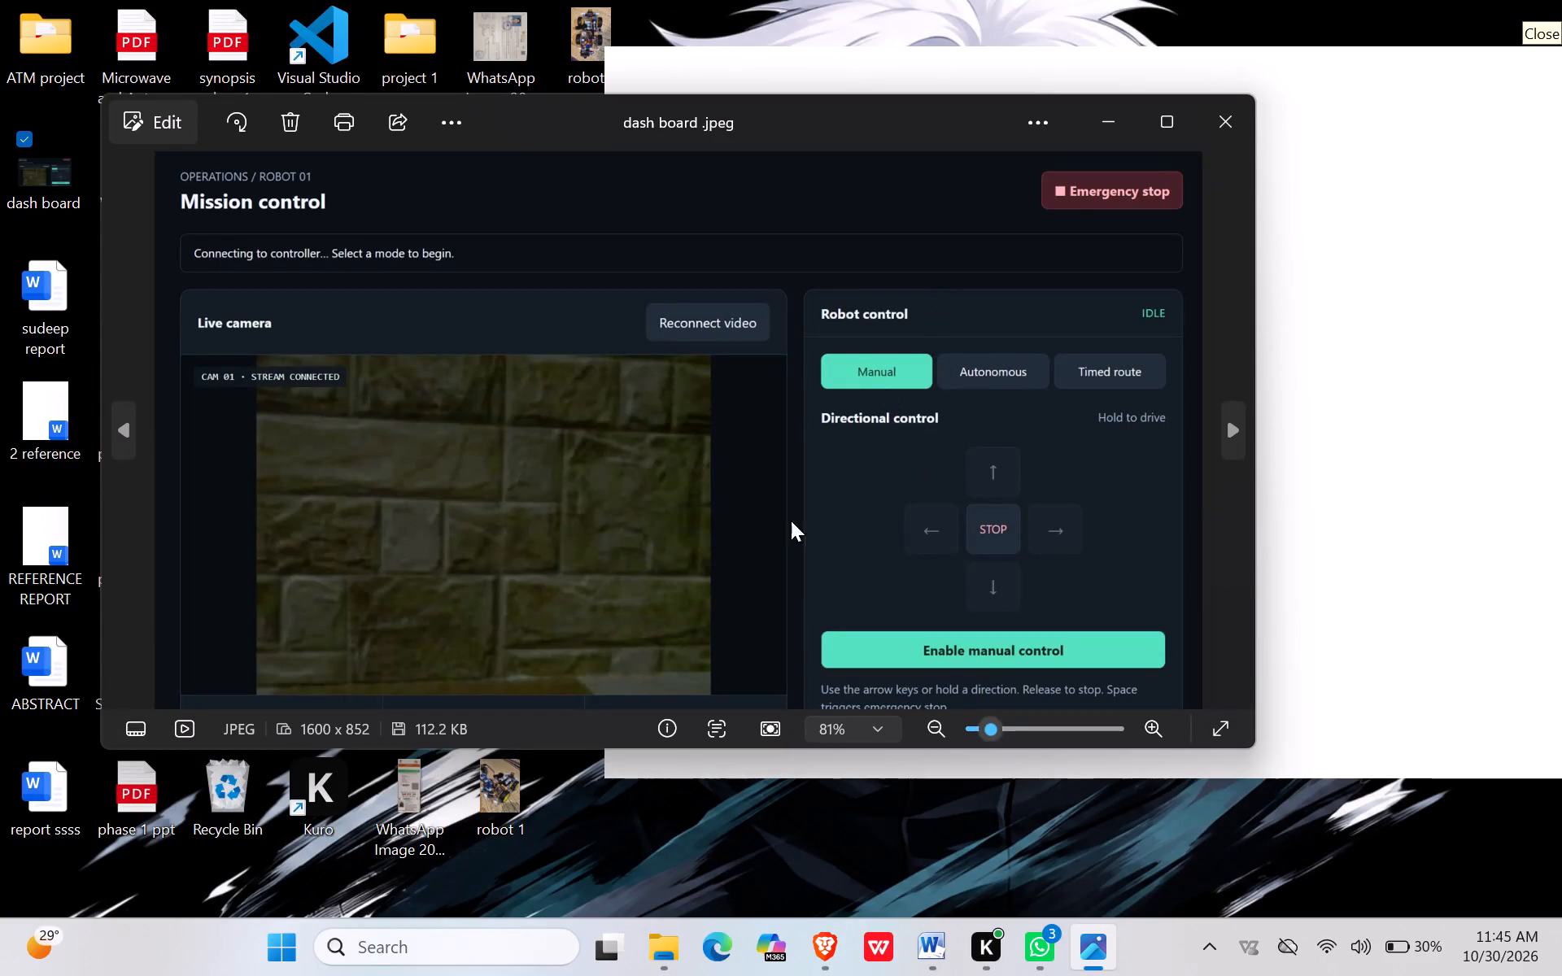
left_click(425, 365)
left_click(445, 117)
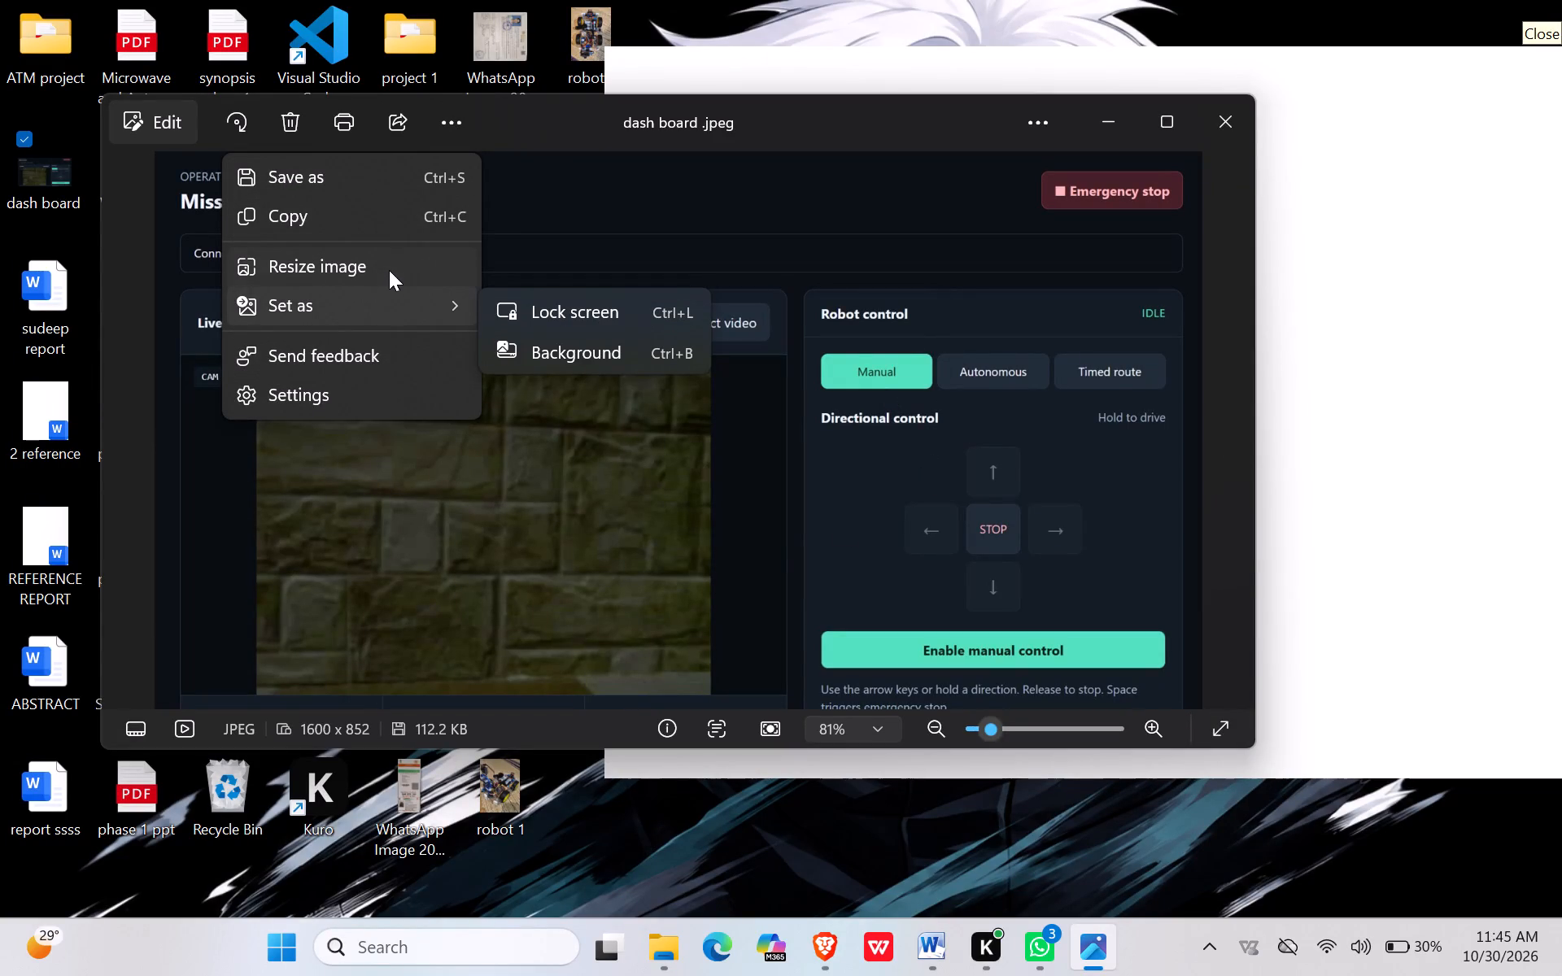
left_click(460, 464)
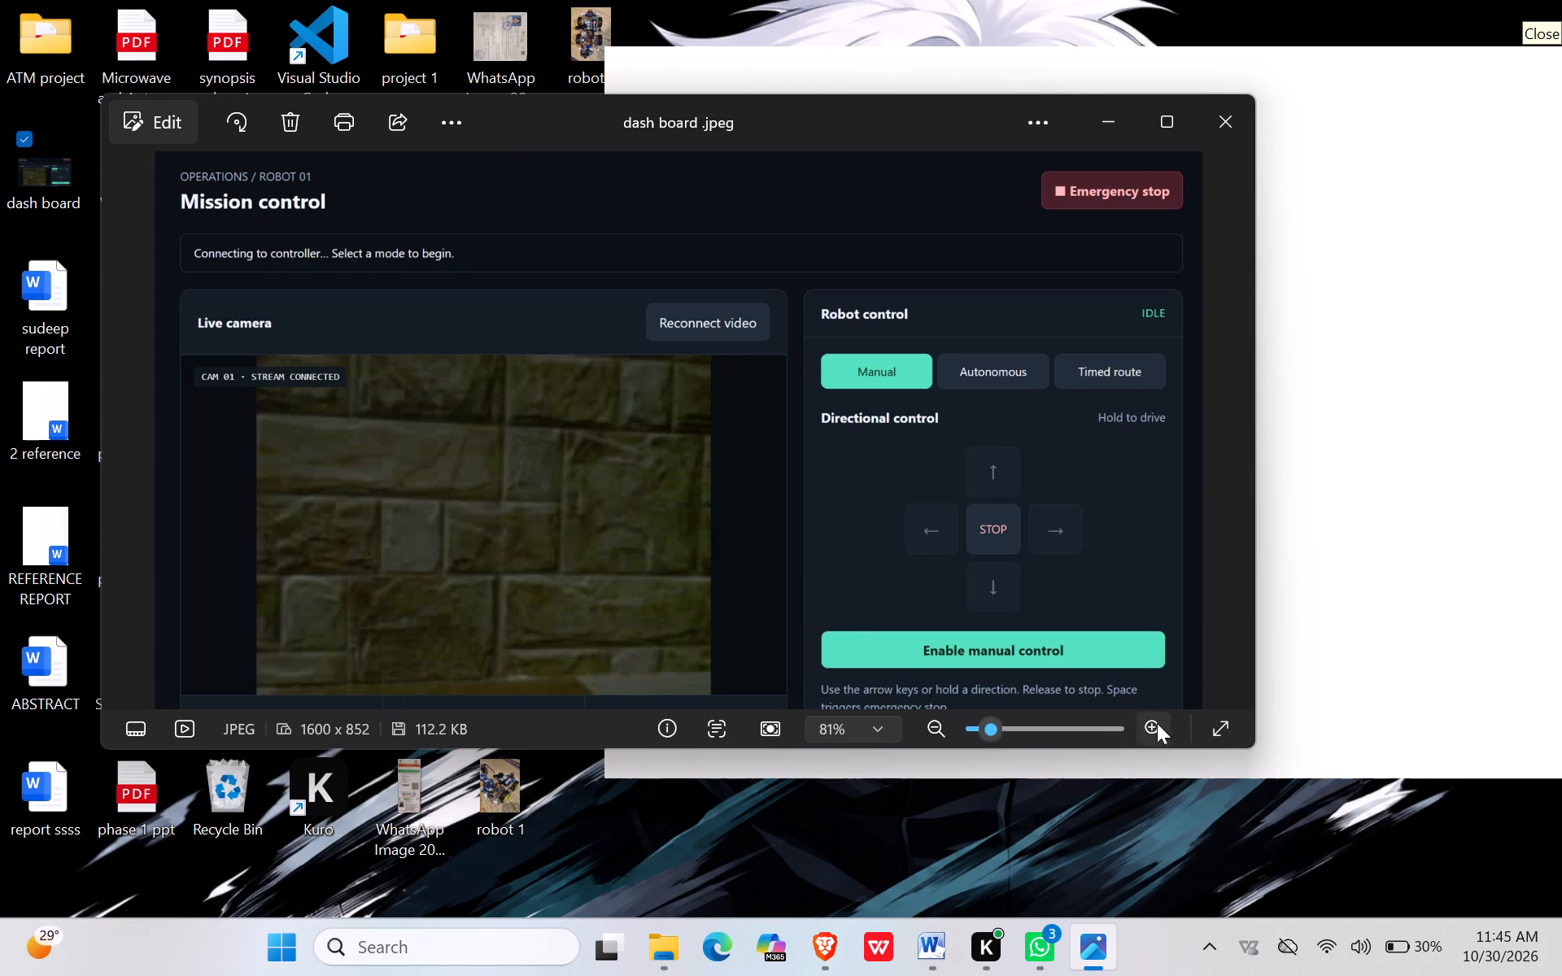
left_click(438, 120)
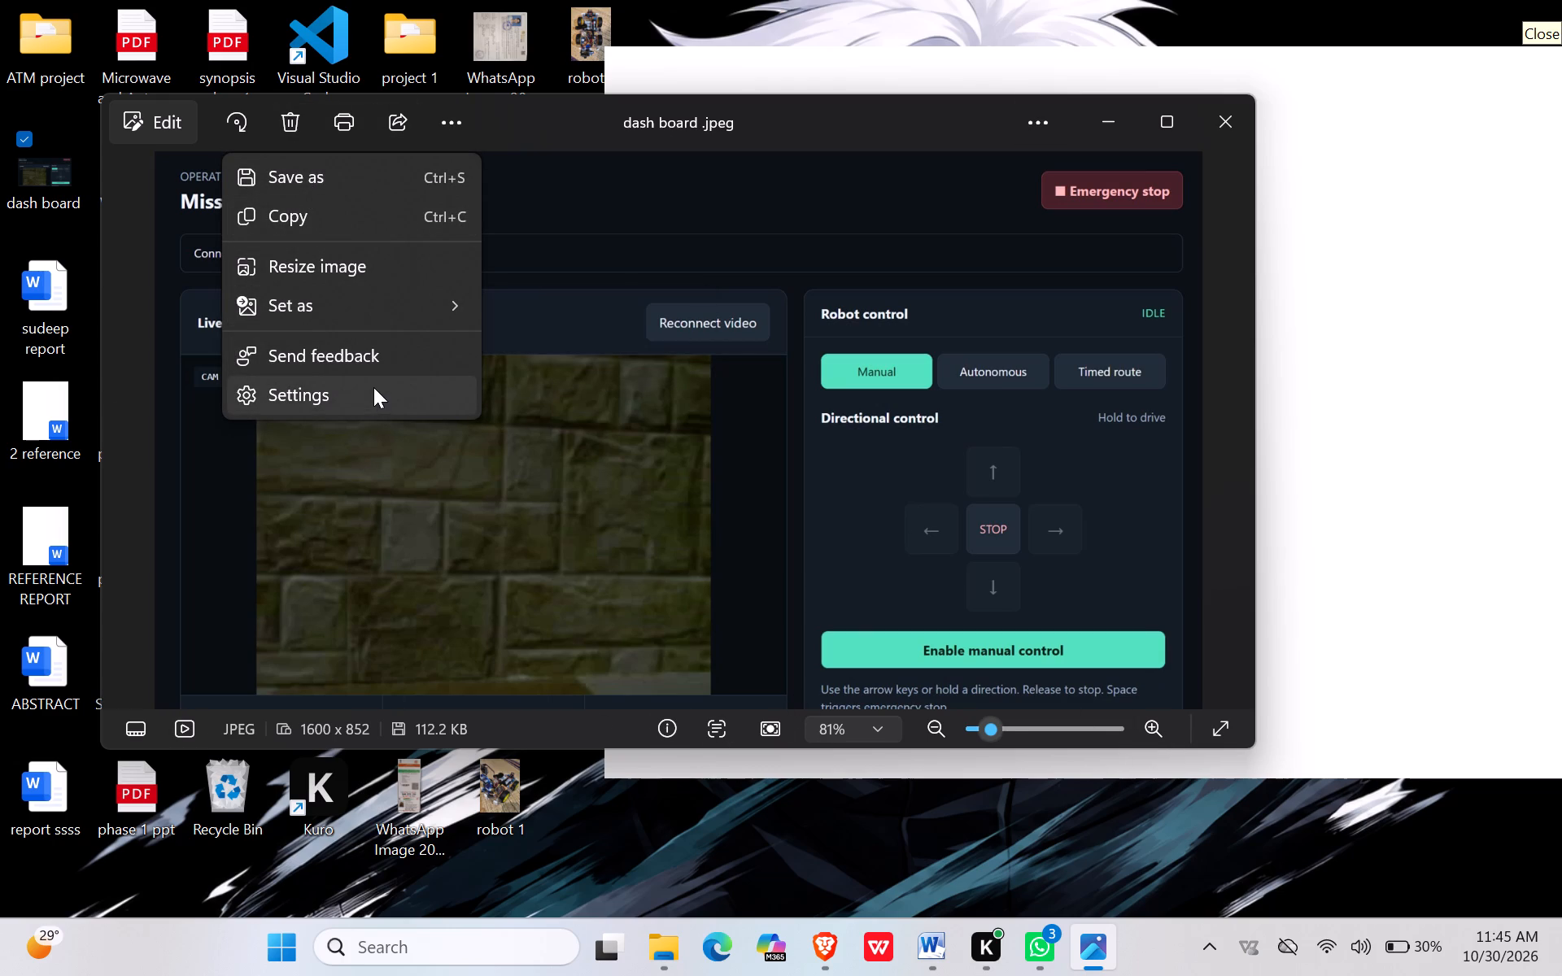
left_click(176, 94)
Crop the dashboard picture to just its Live camera panel, about 1006 x 657 pixels.
left_click(170, 120)
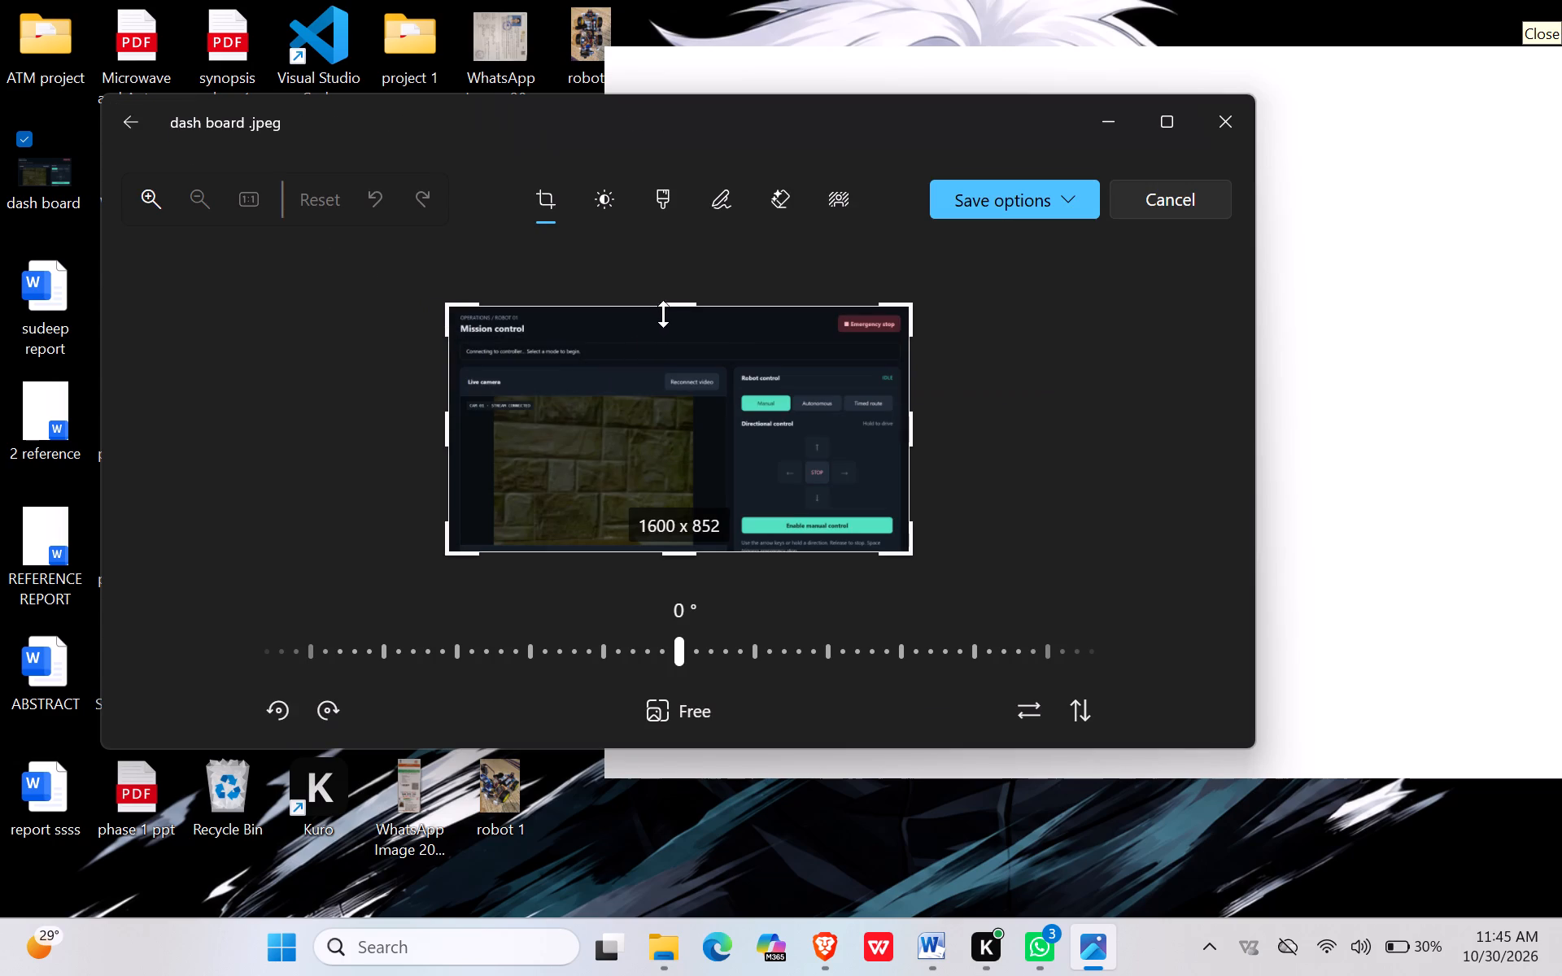
left_click_drag(674, 300, 676, 307)
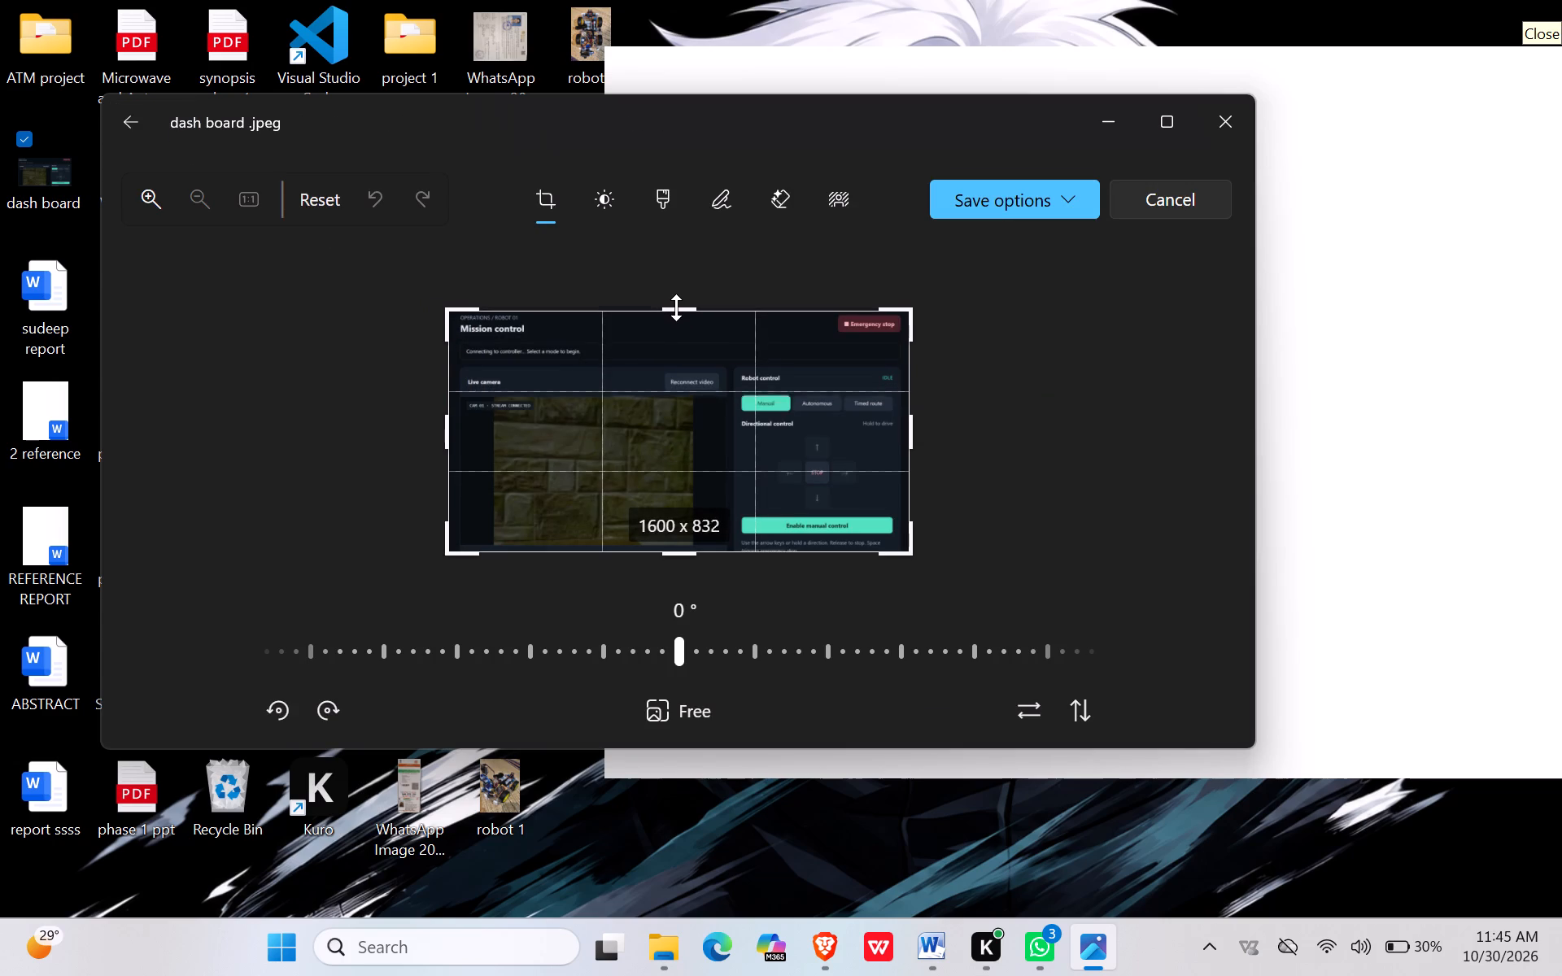
left_click_drag(676, 307, 678, 338)
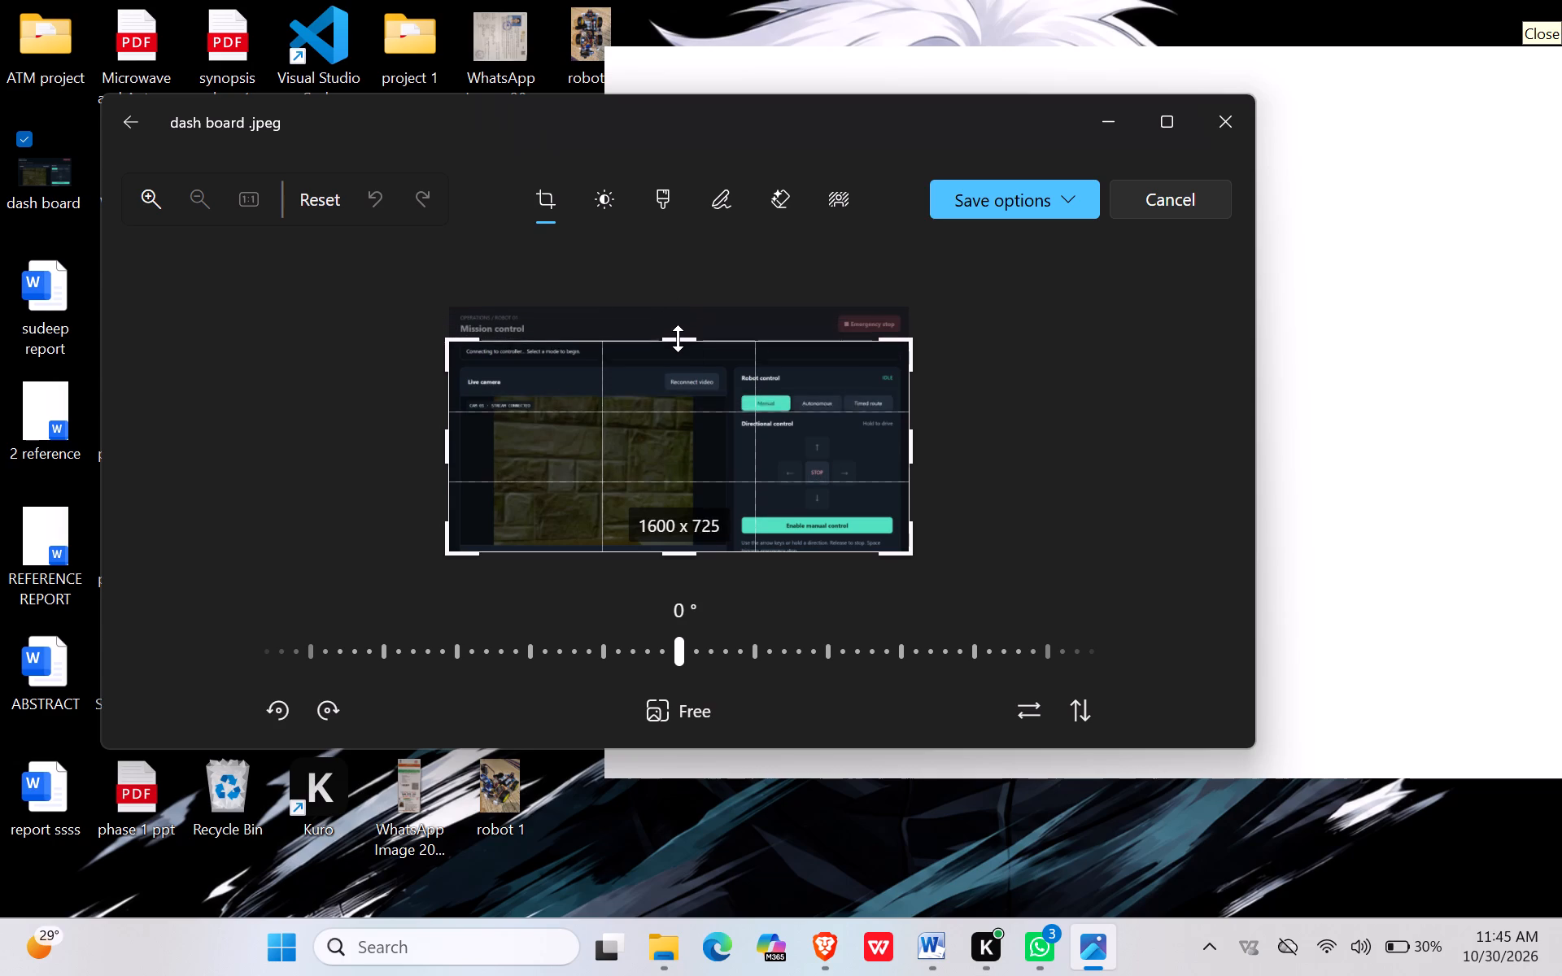
left_click_drag(678, 338, 679, 356)
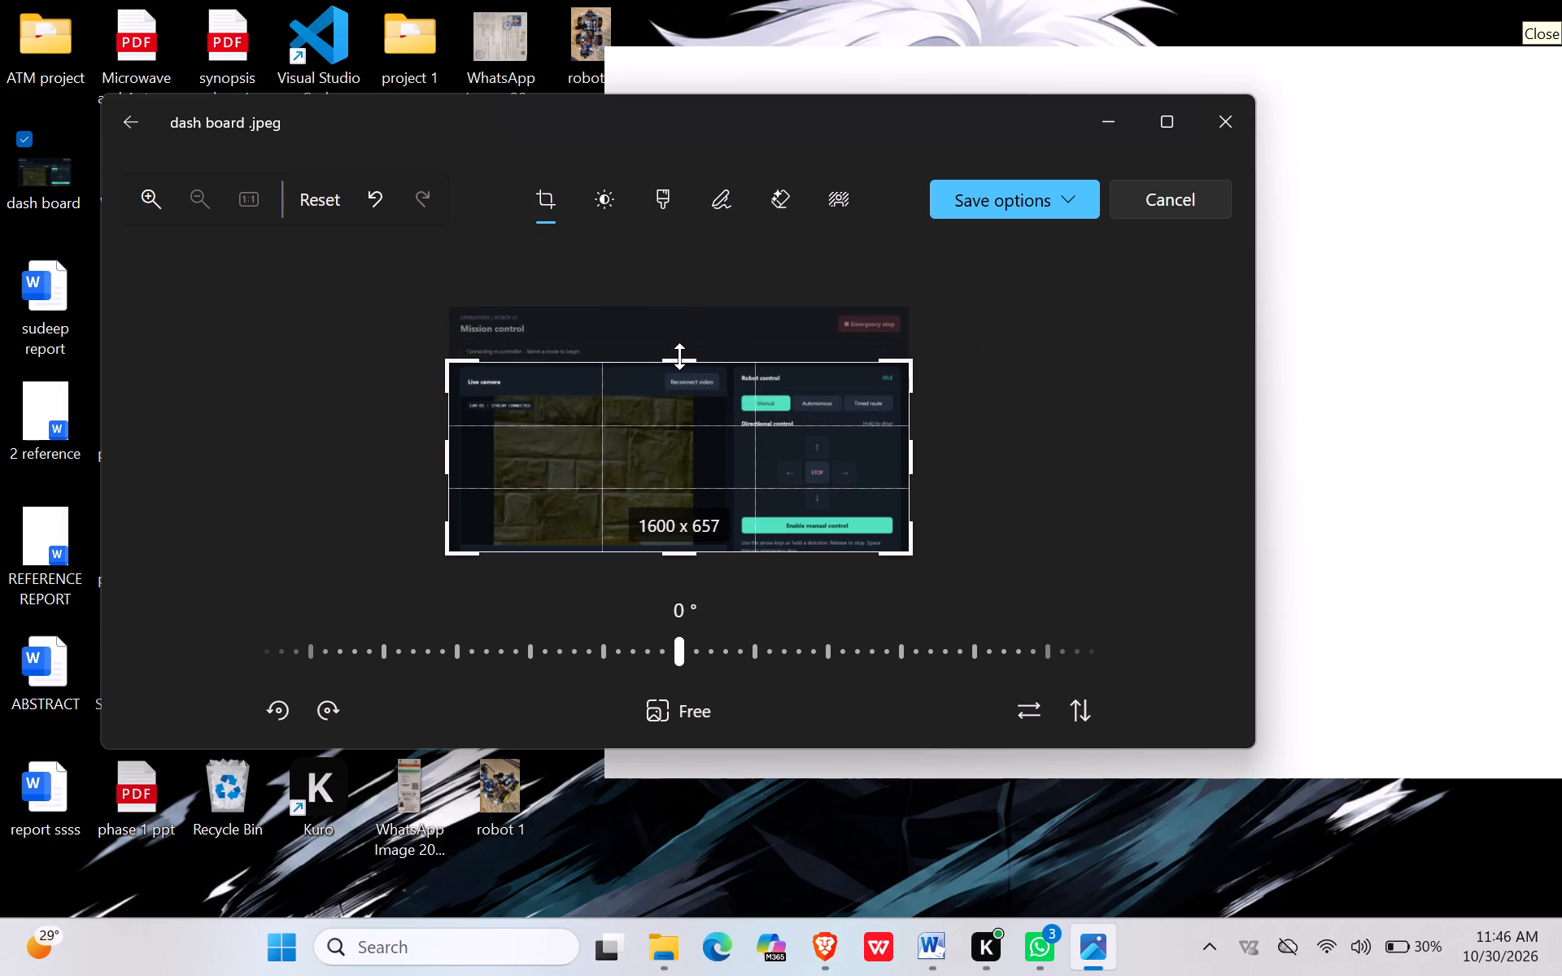
left_click_drag(986, 421, 761, 415)
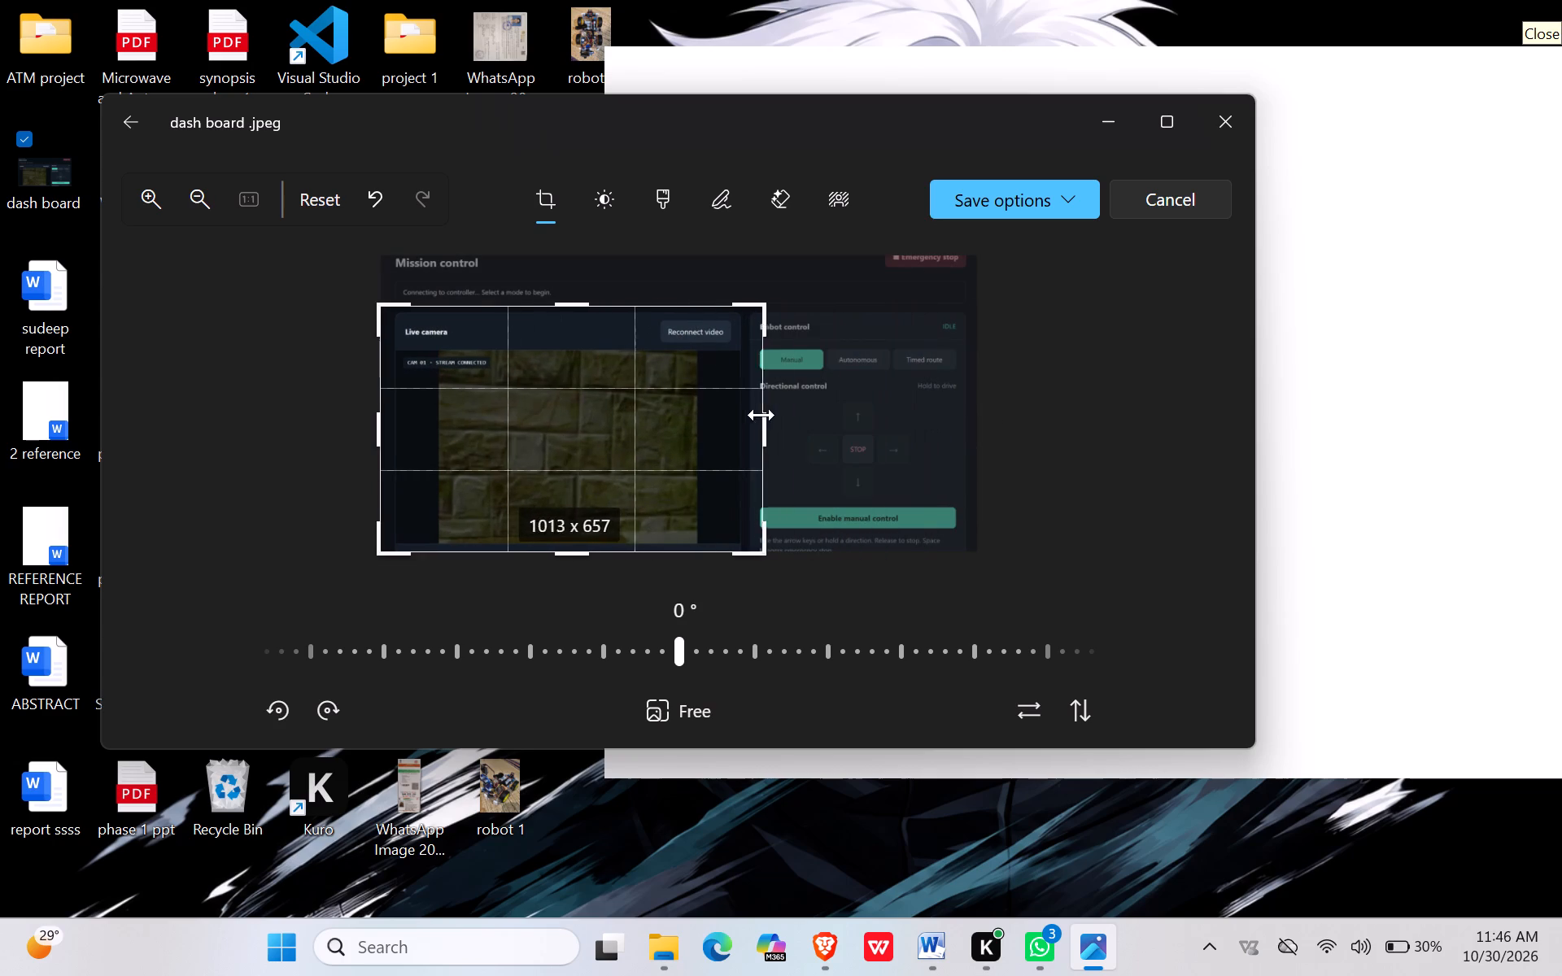
left_click_drag(761, 415, 765, 415)
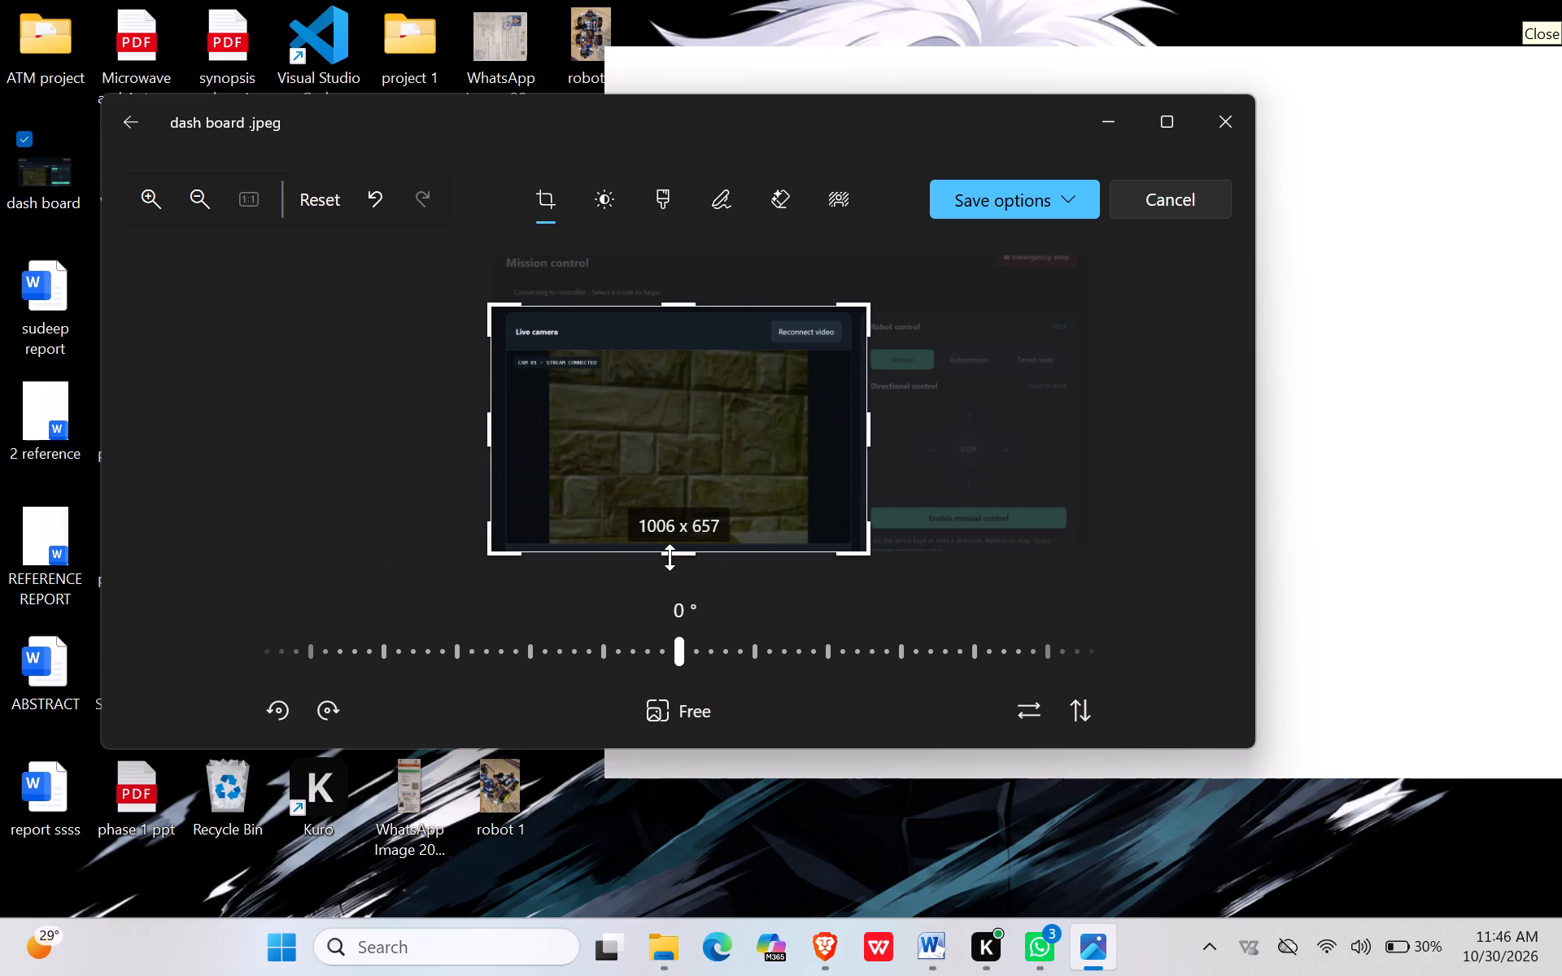
left_click_drag(670, 558, 675, 578)
Save the cropped picture as a separate JPEG copy named "camera" in the Pictures folder.
left_click(1004, 203)
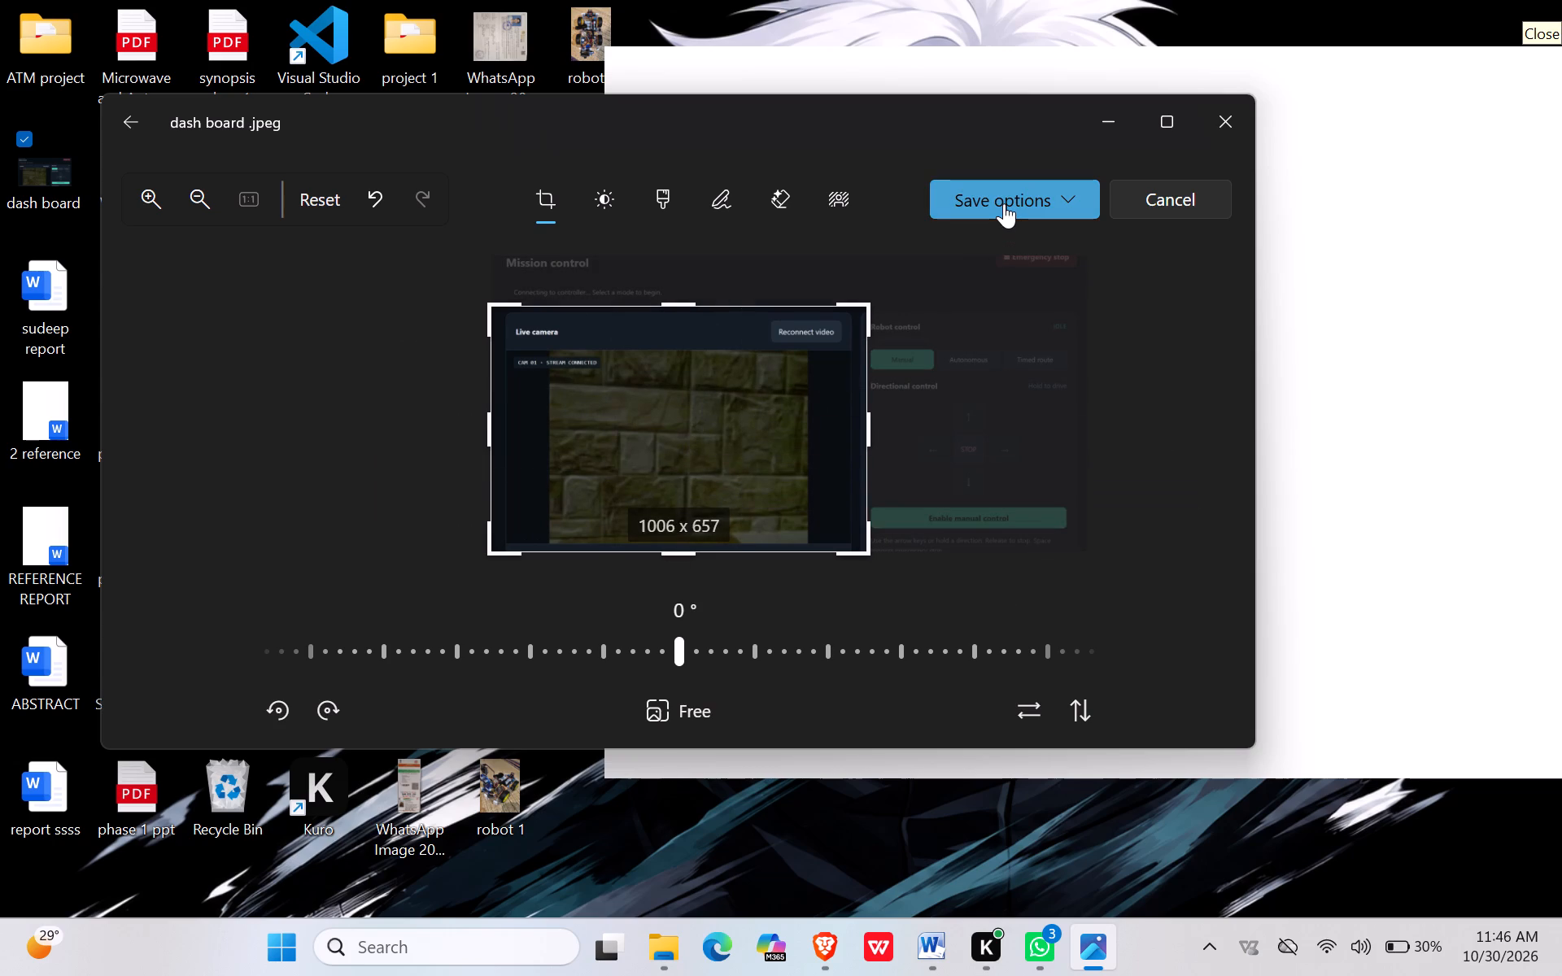
left_click(995, 245)
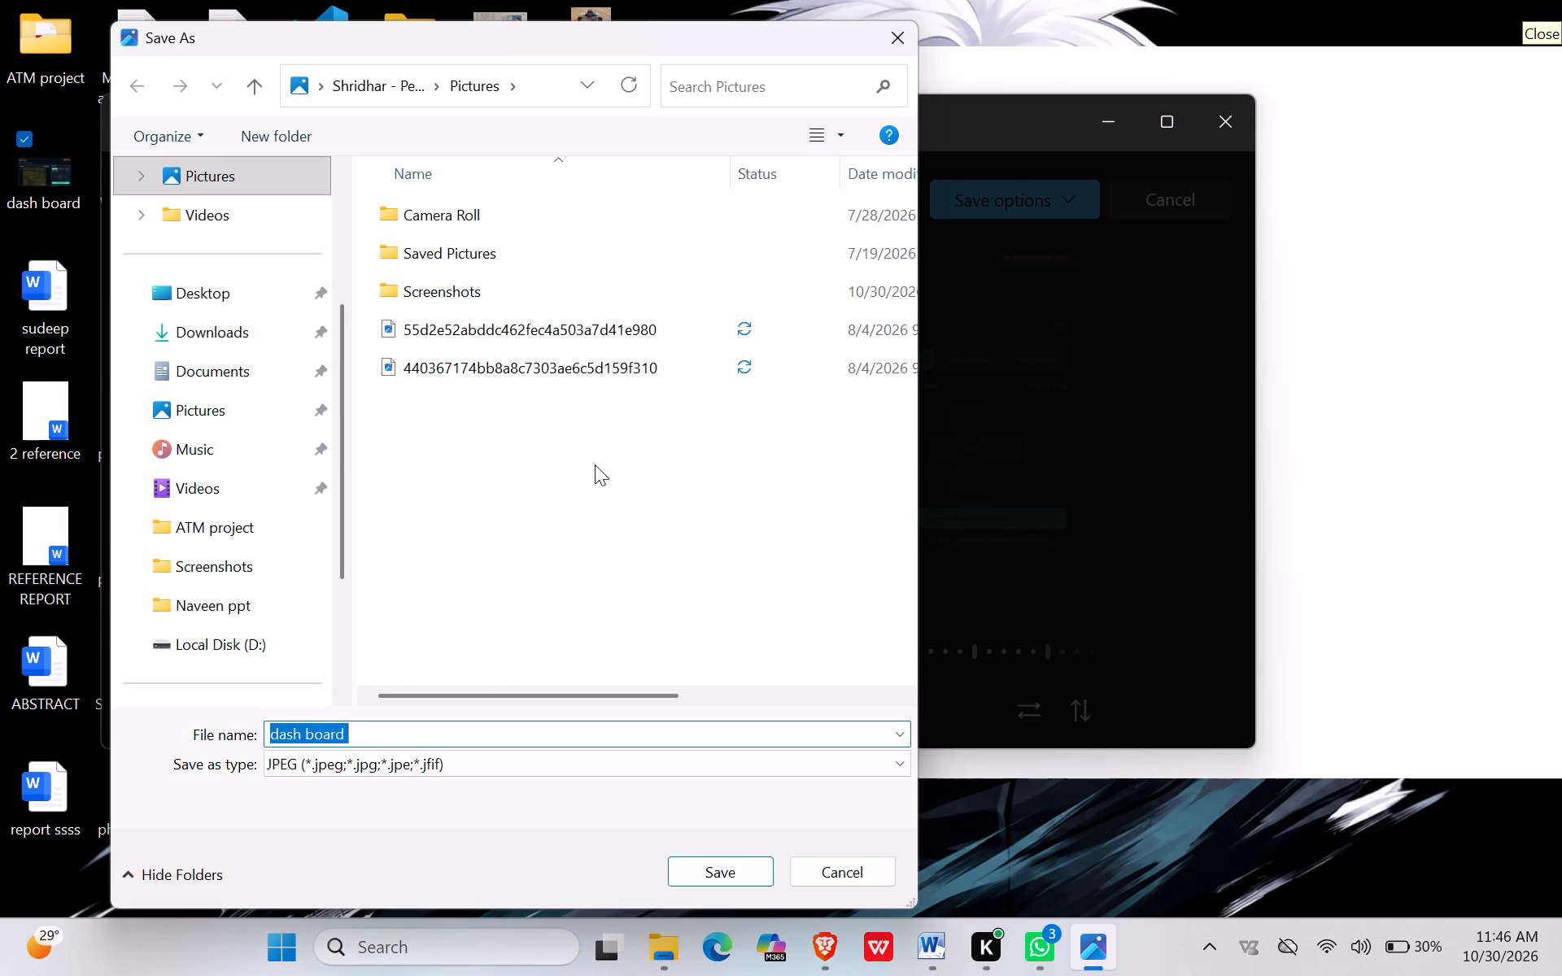
left_click(416, 721)
key("BackSpace")
type("camers")
key("BackSpace")
key("a")
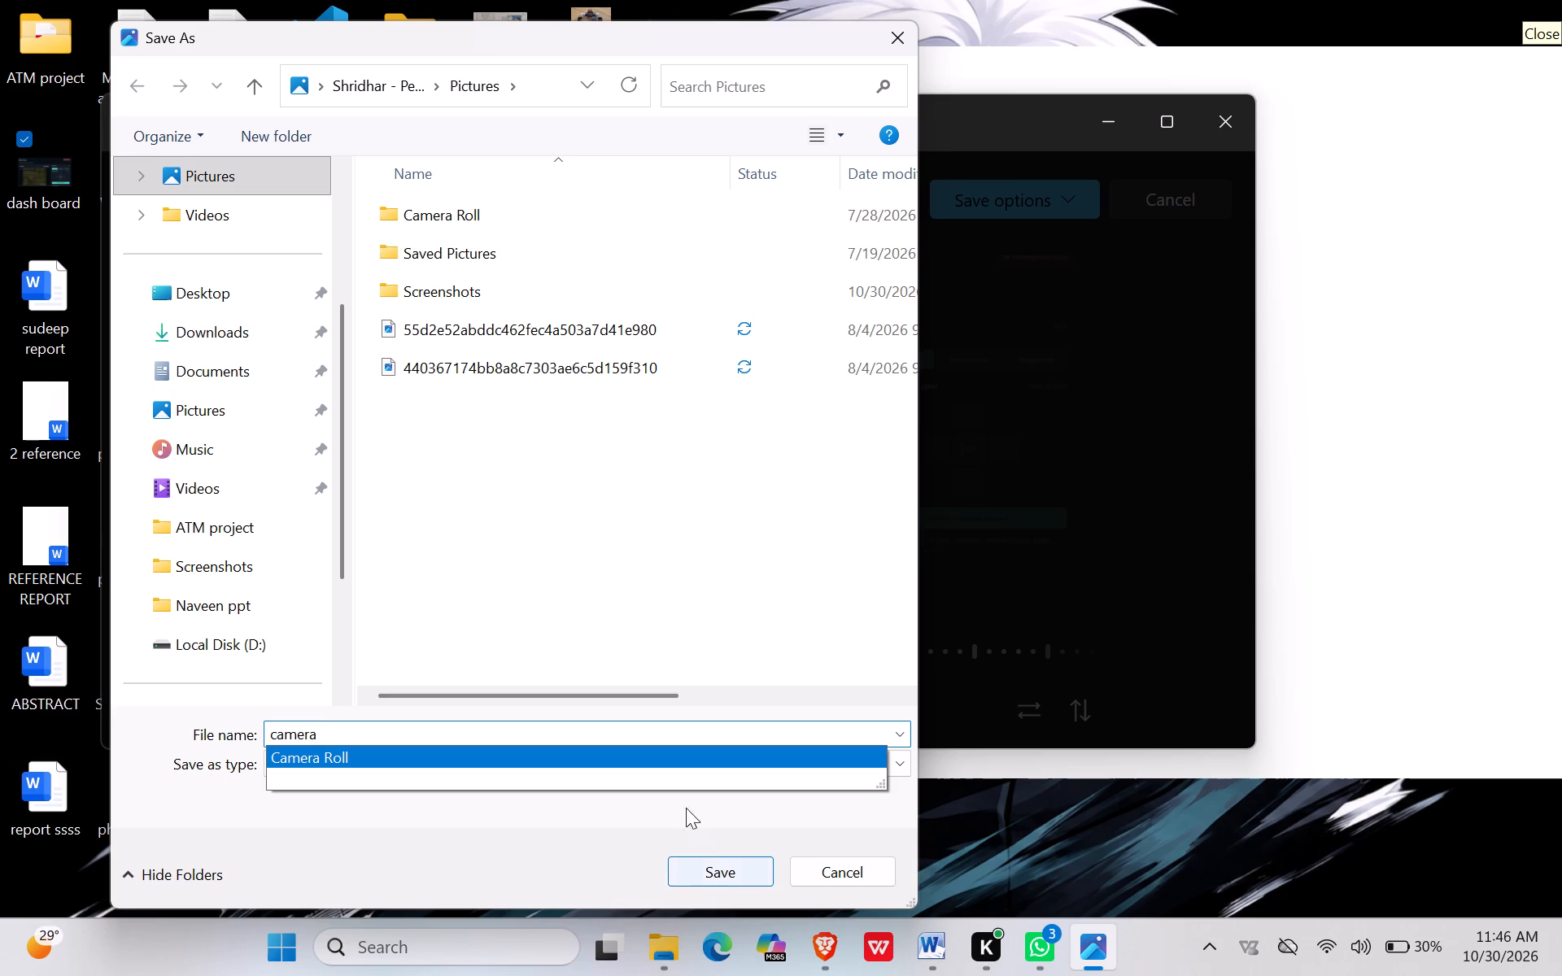
left_click(661, 737)
left_click(696, 873)
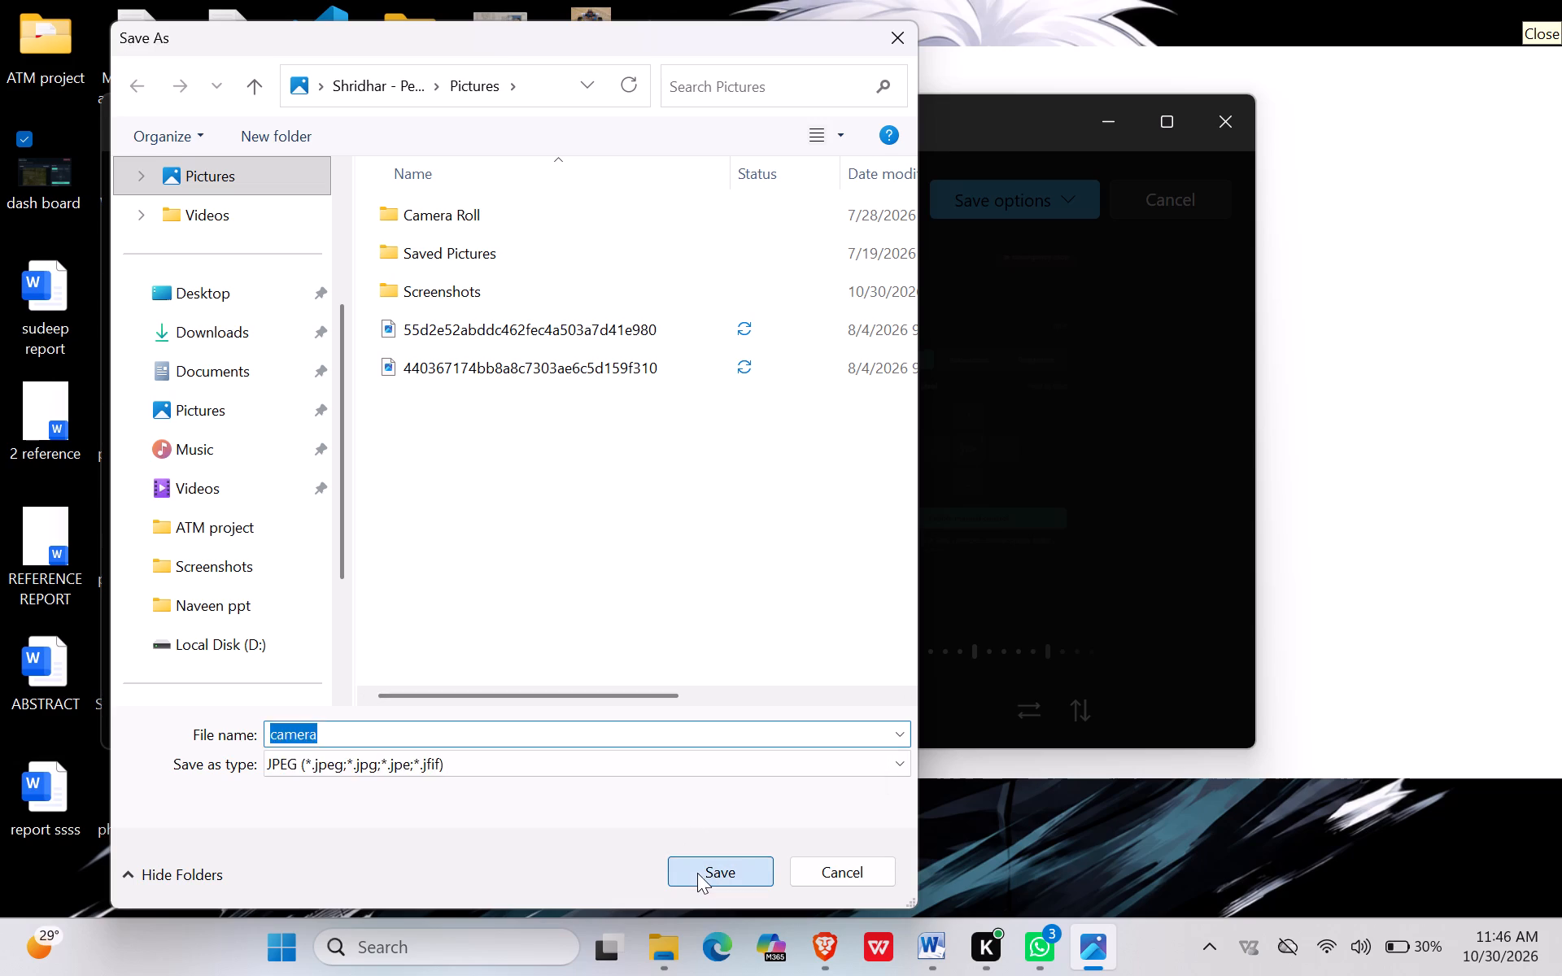
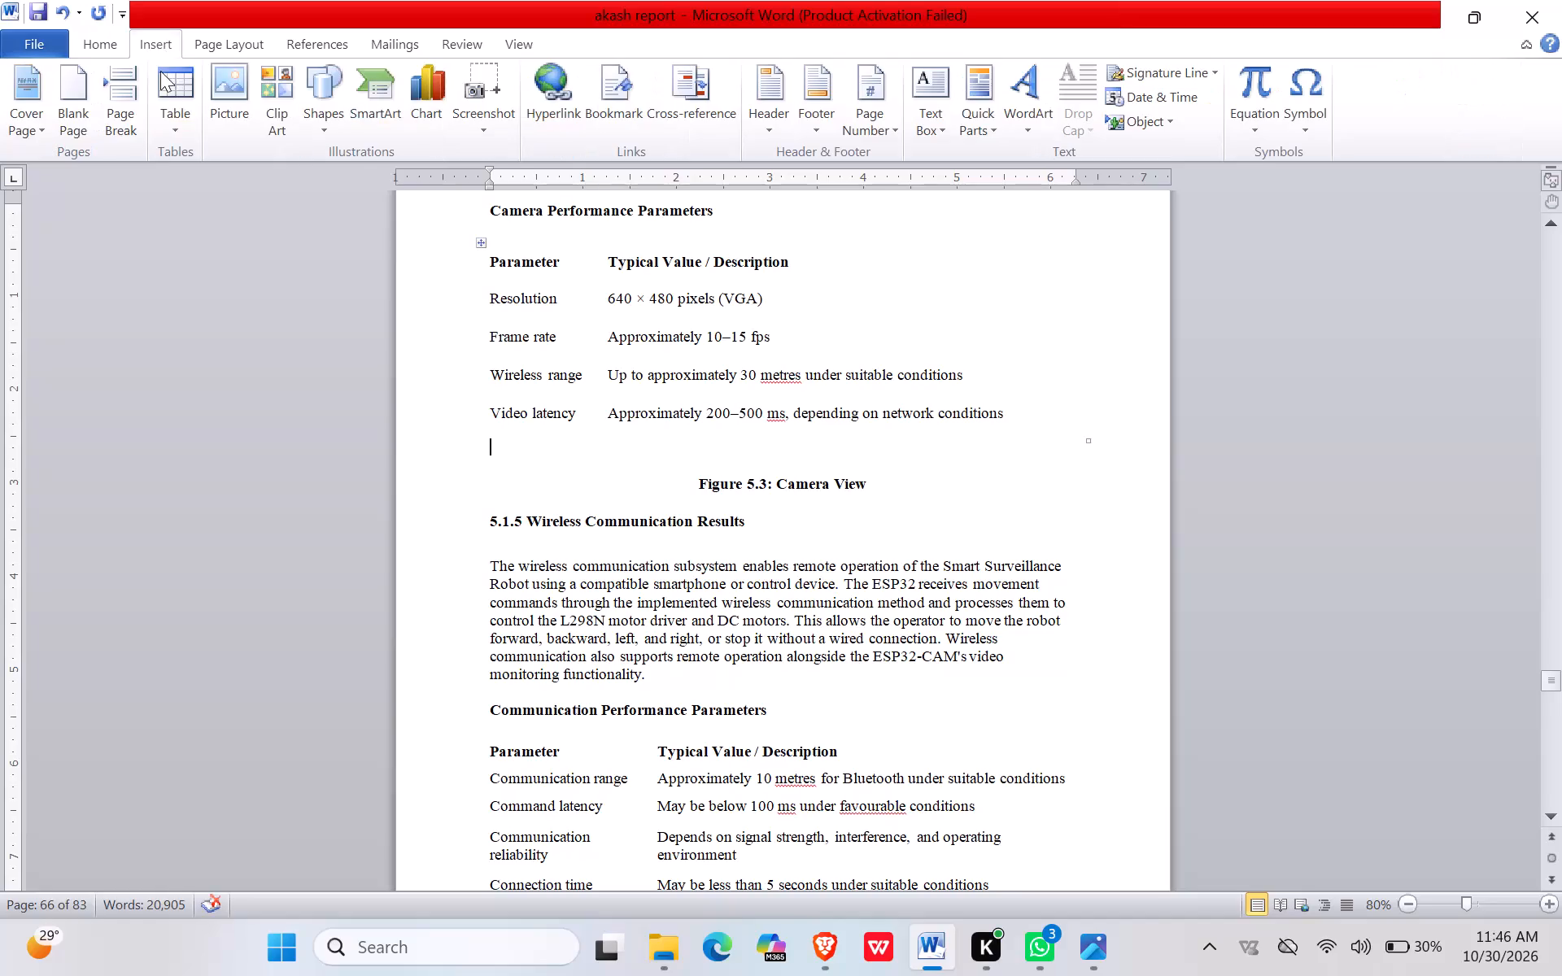
Start inserting a picture above the Figure 5.3: Camera View caption and search the picture files for "ca".
left_click(226, 100)
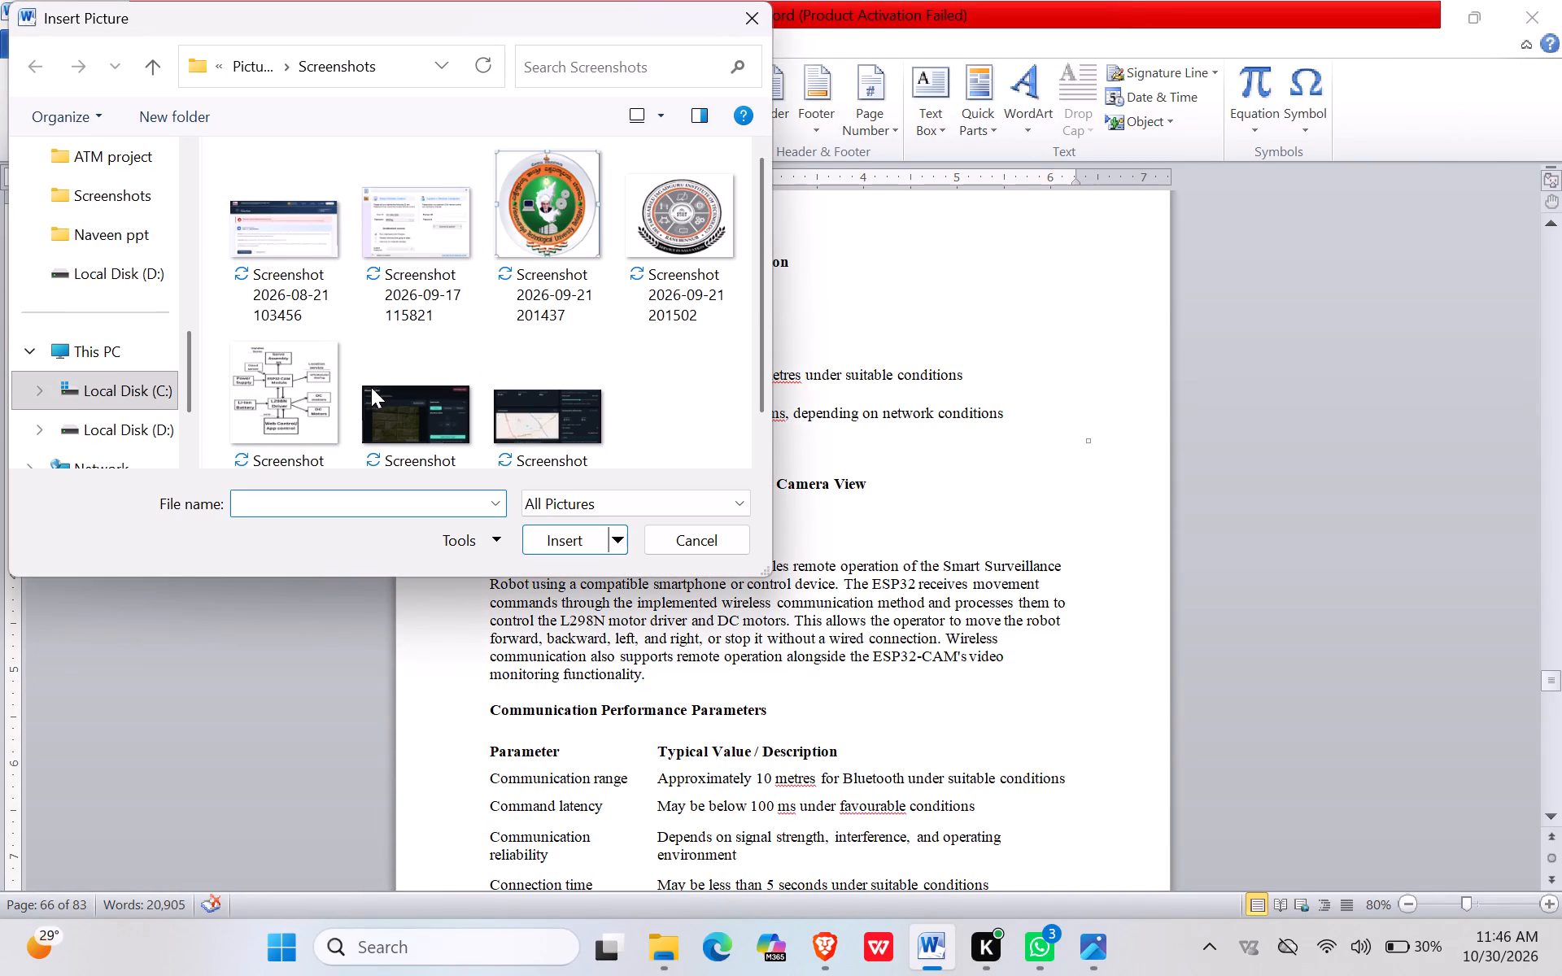
left_click(590, 61)
key("c")
key("a")
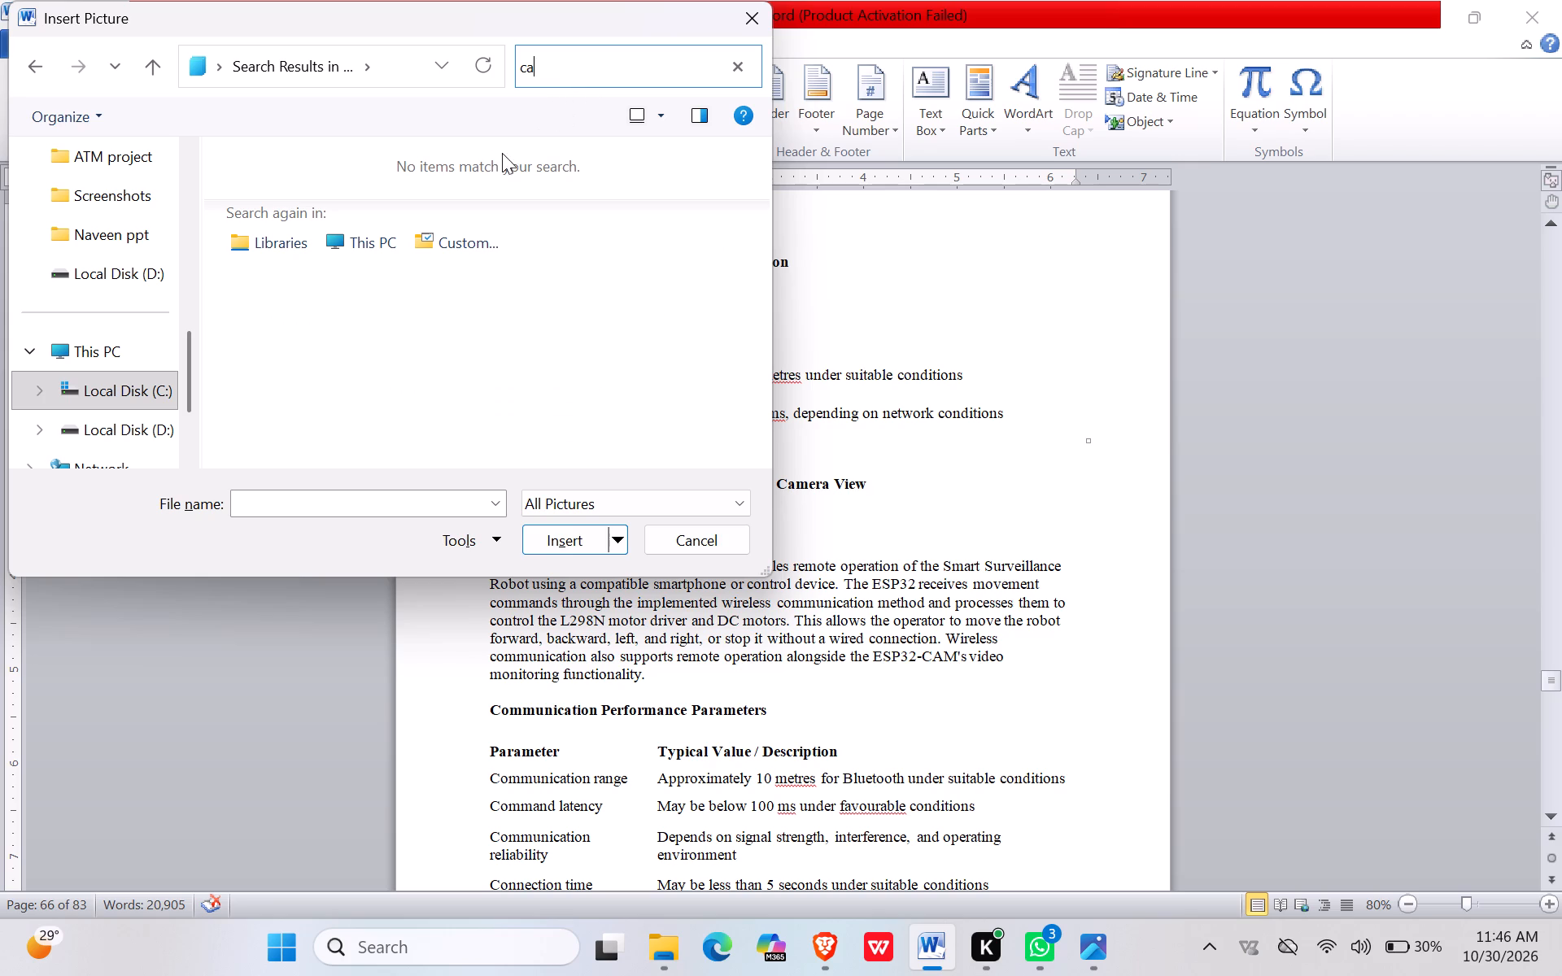
double_click(327, 248)
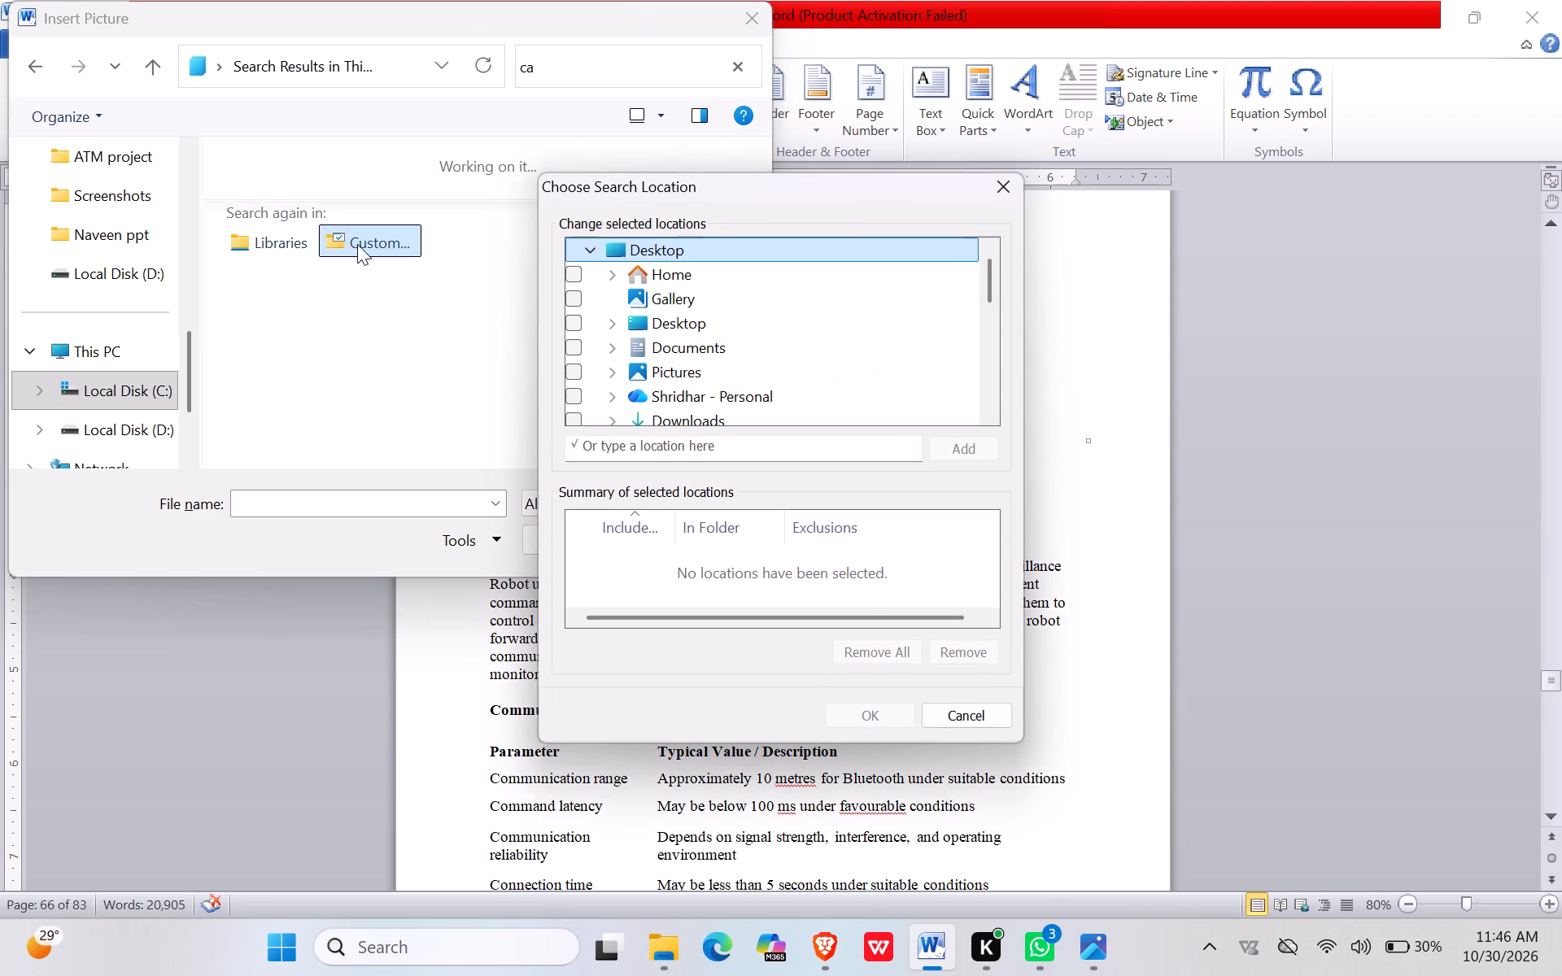
left_click(247, 649)
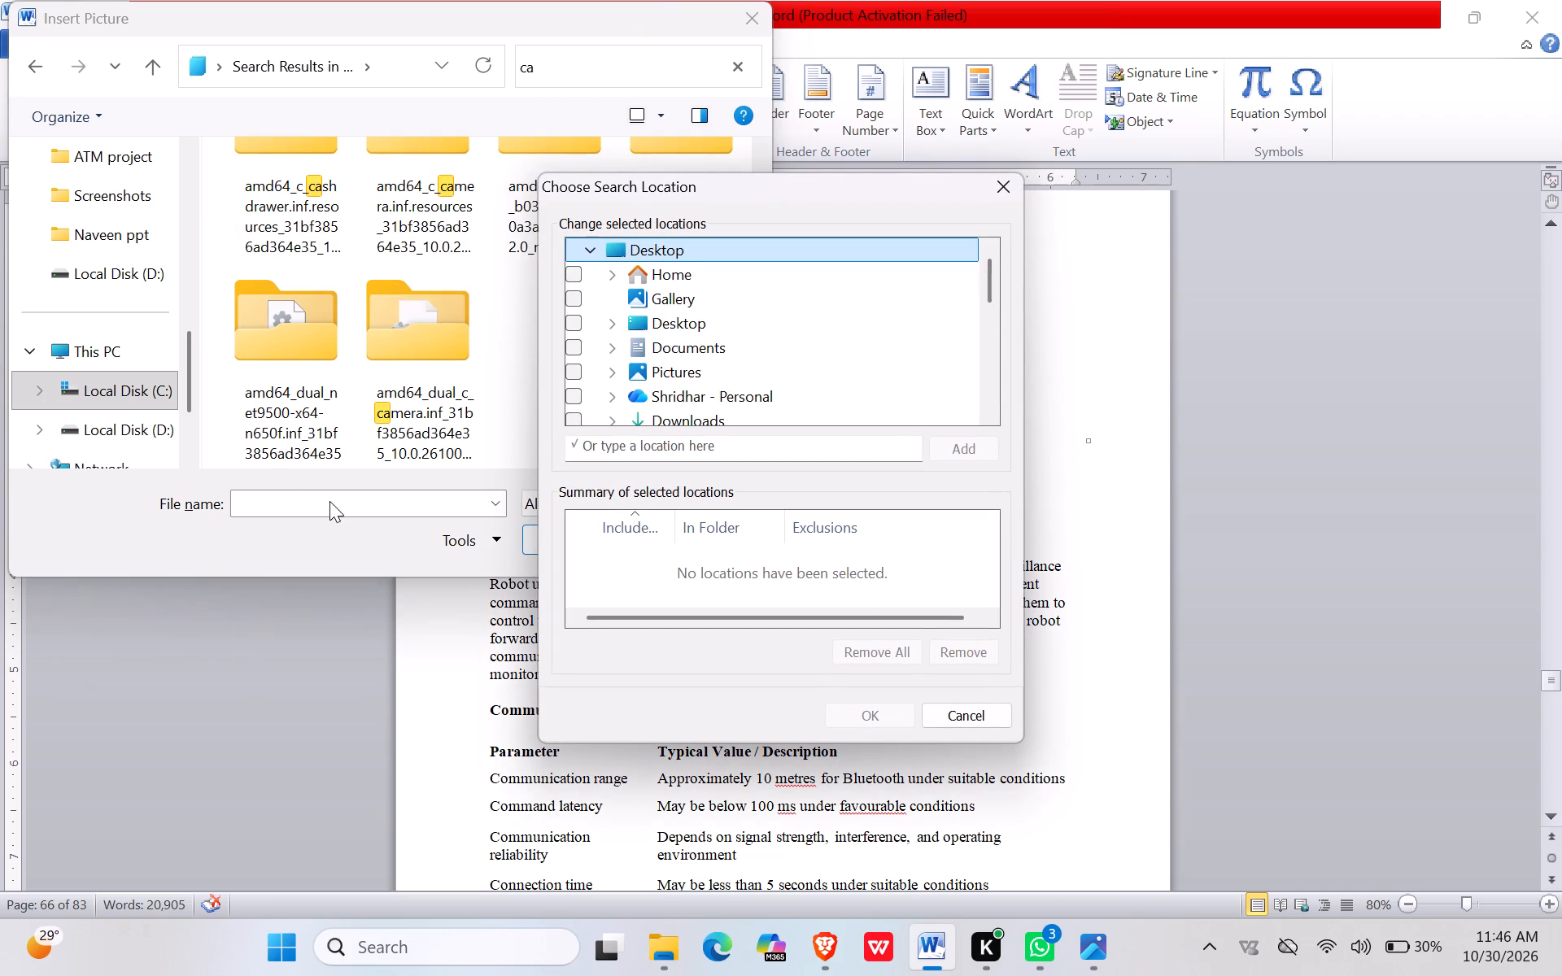
left_click(996, 184)
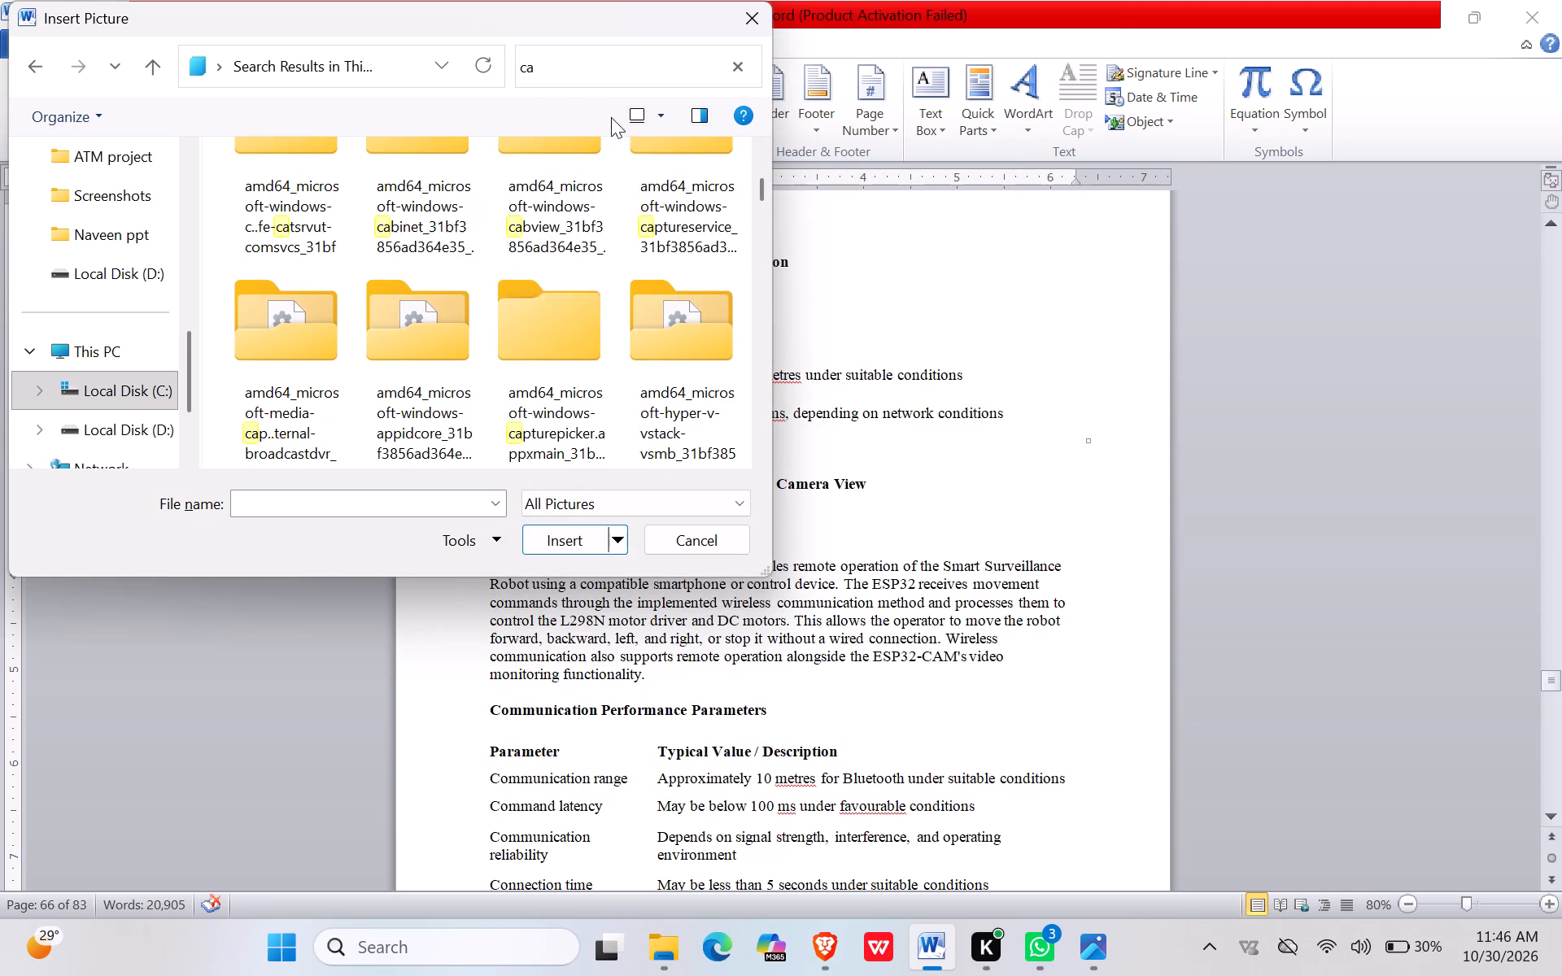
left_click(731, 63)
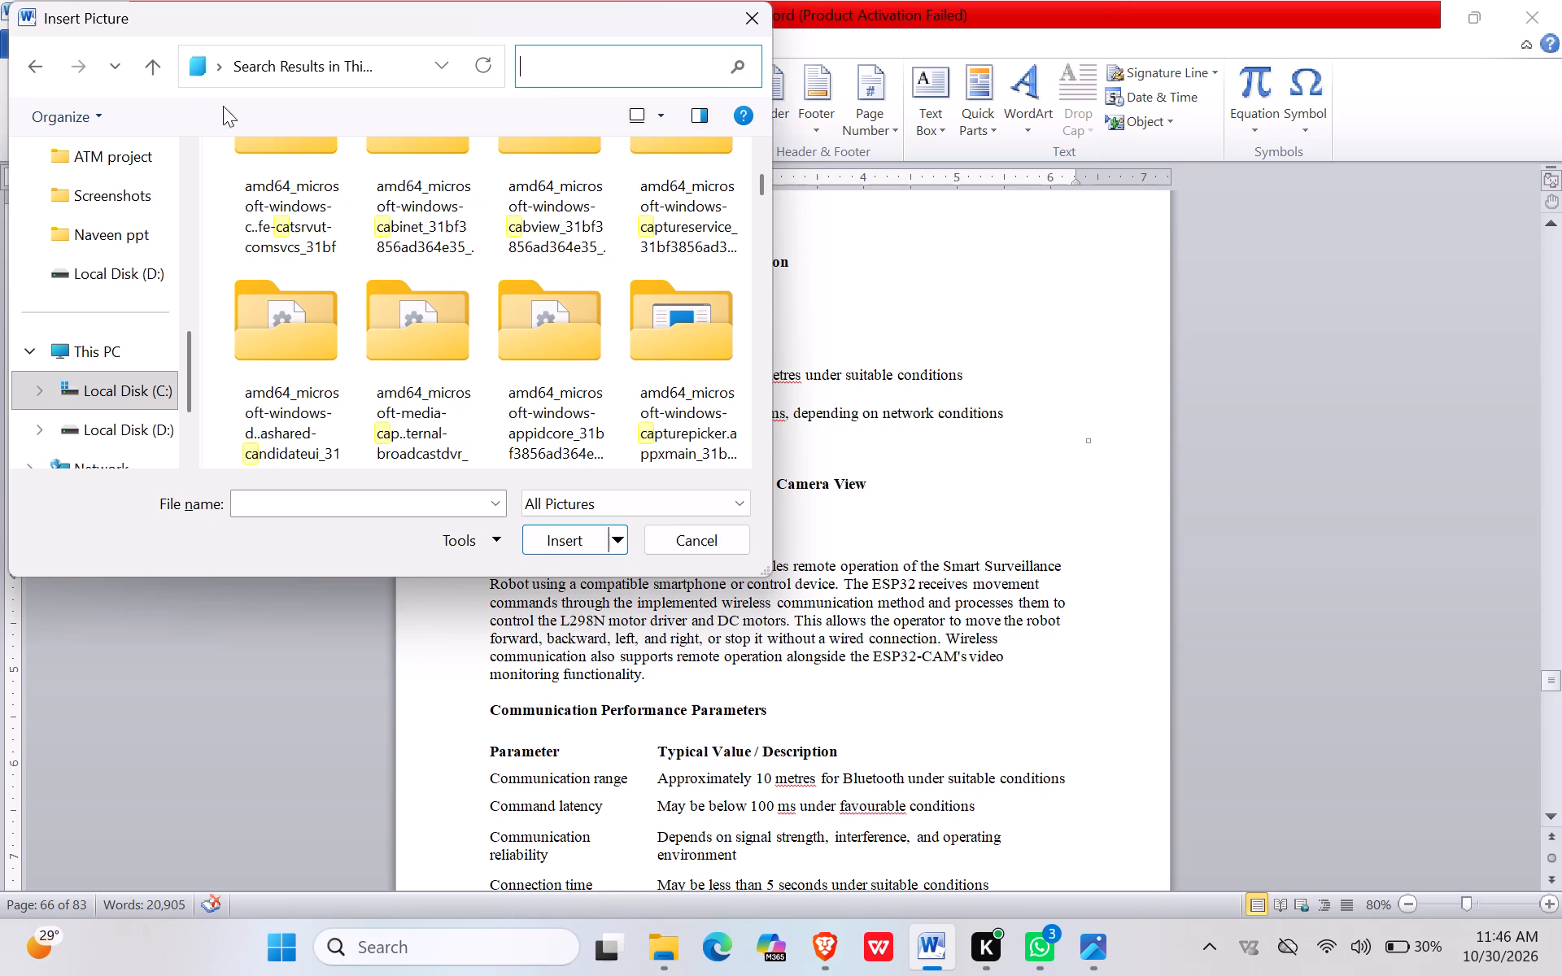
Insert the "camera" picture from the Pictures folder above the Figure 5.3: Camera View caption.
left_click(90, 335)
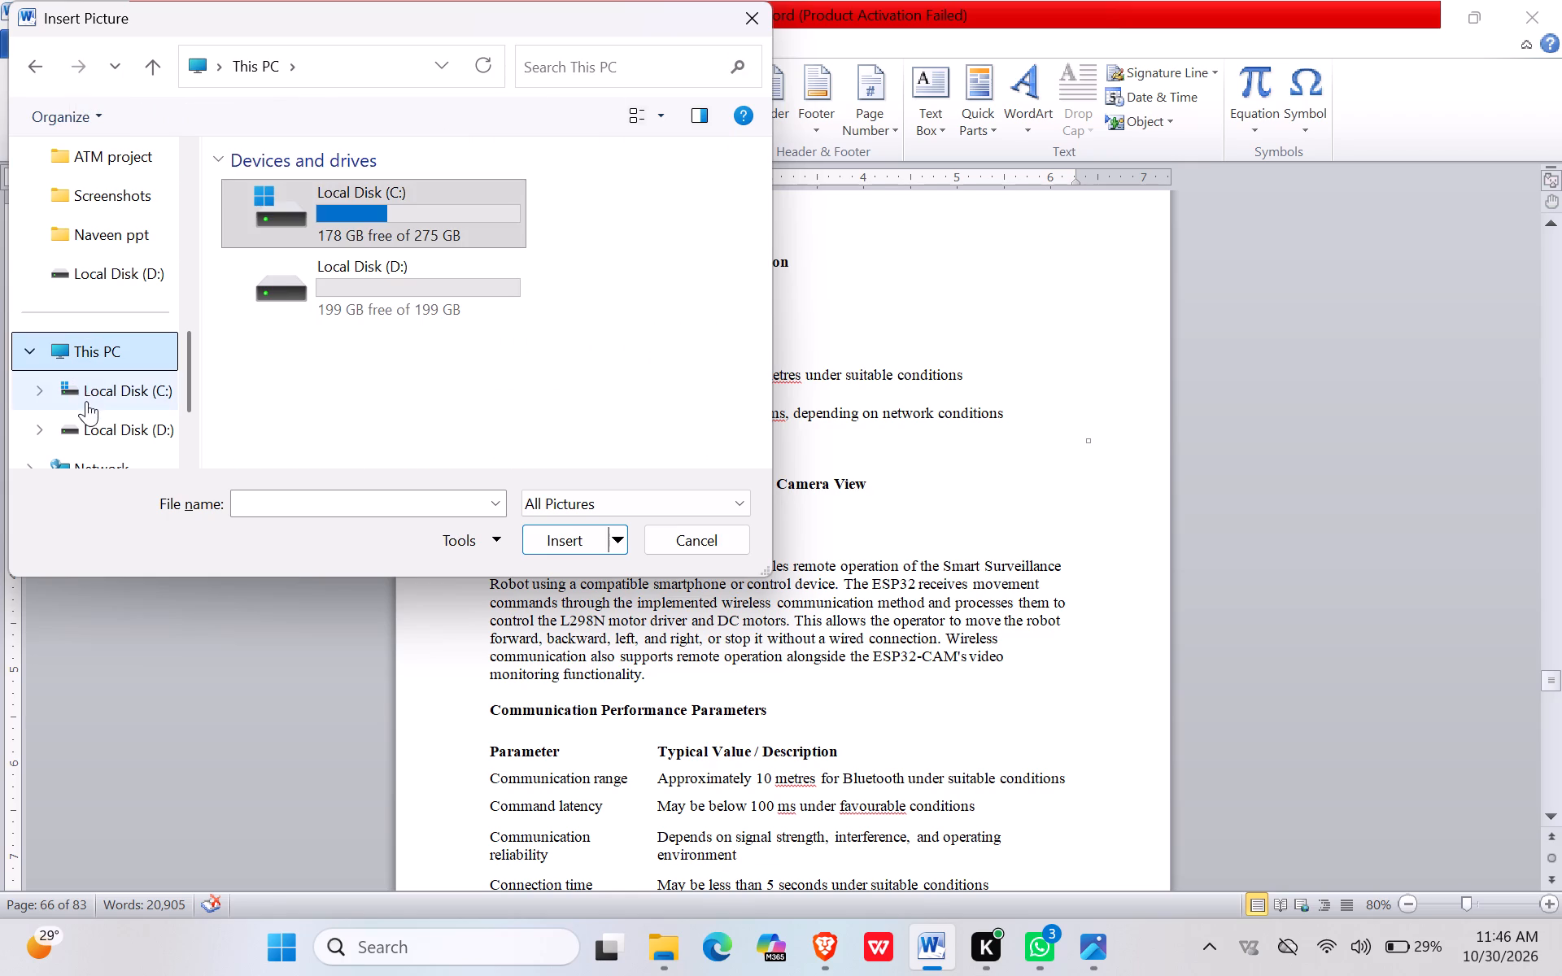
scroll(89, 394, "up", 4)
scroll(91, 381, "down", 1)
left_click(101, 338)
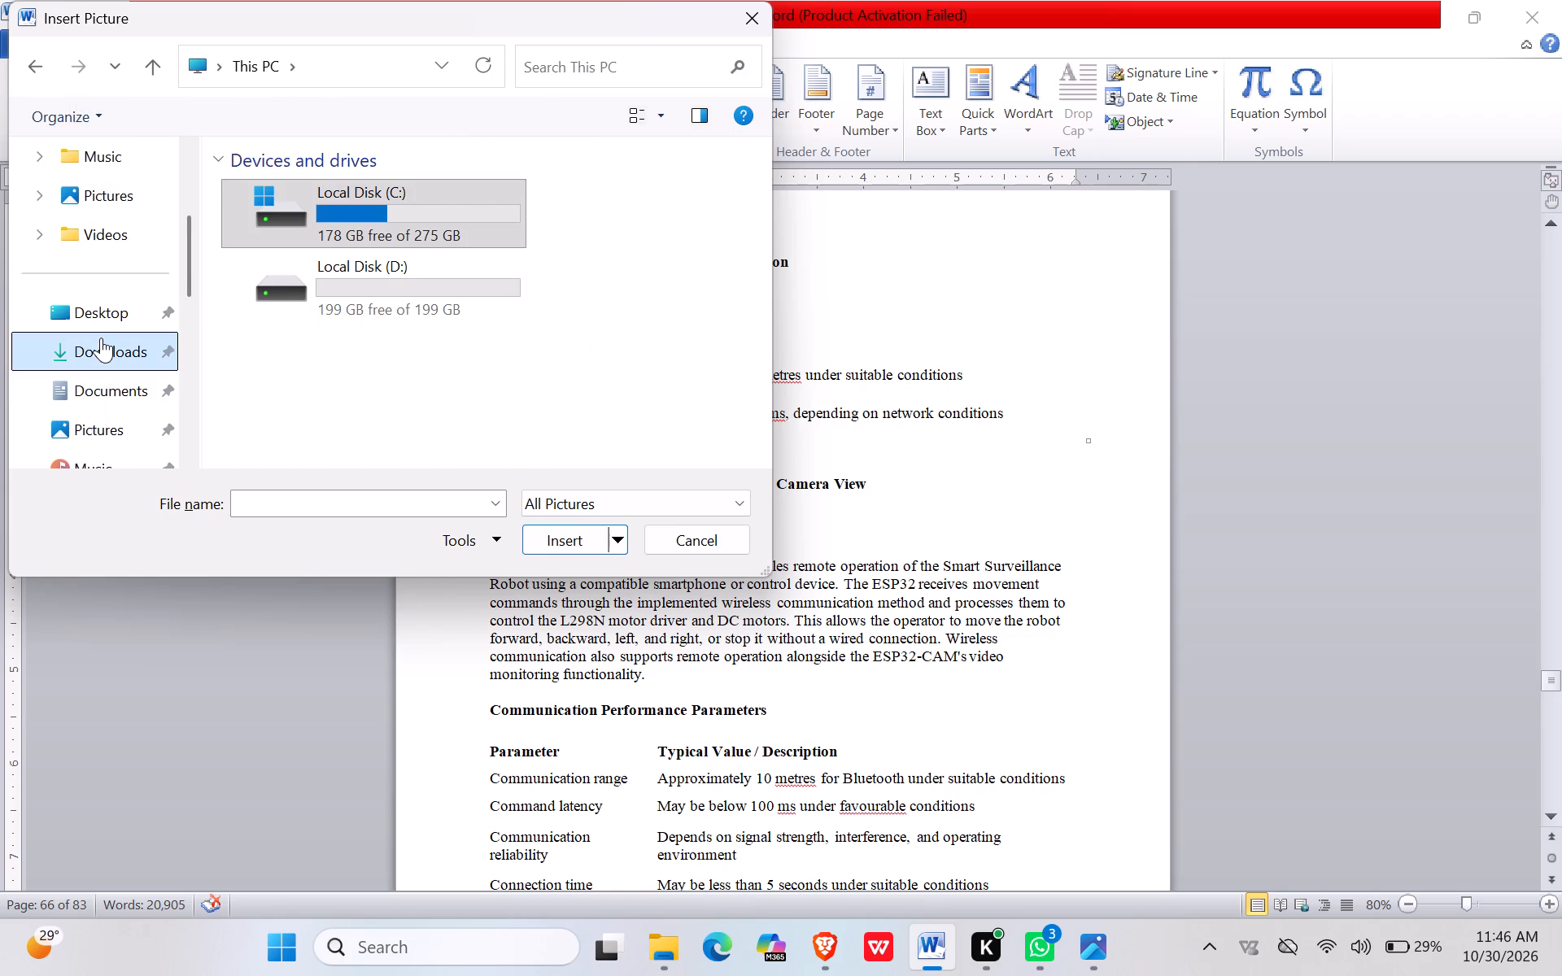
left_click(104, 315)
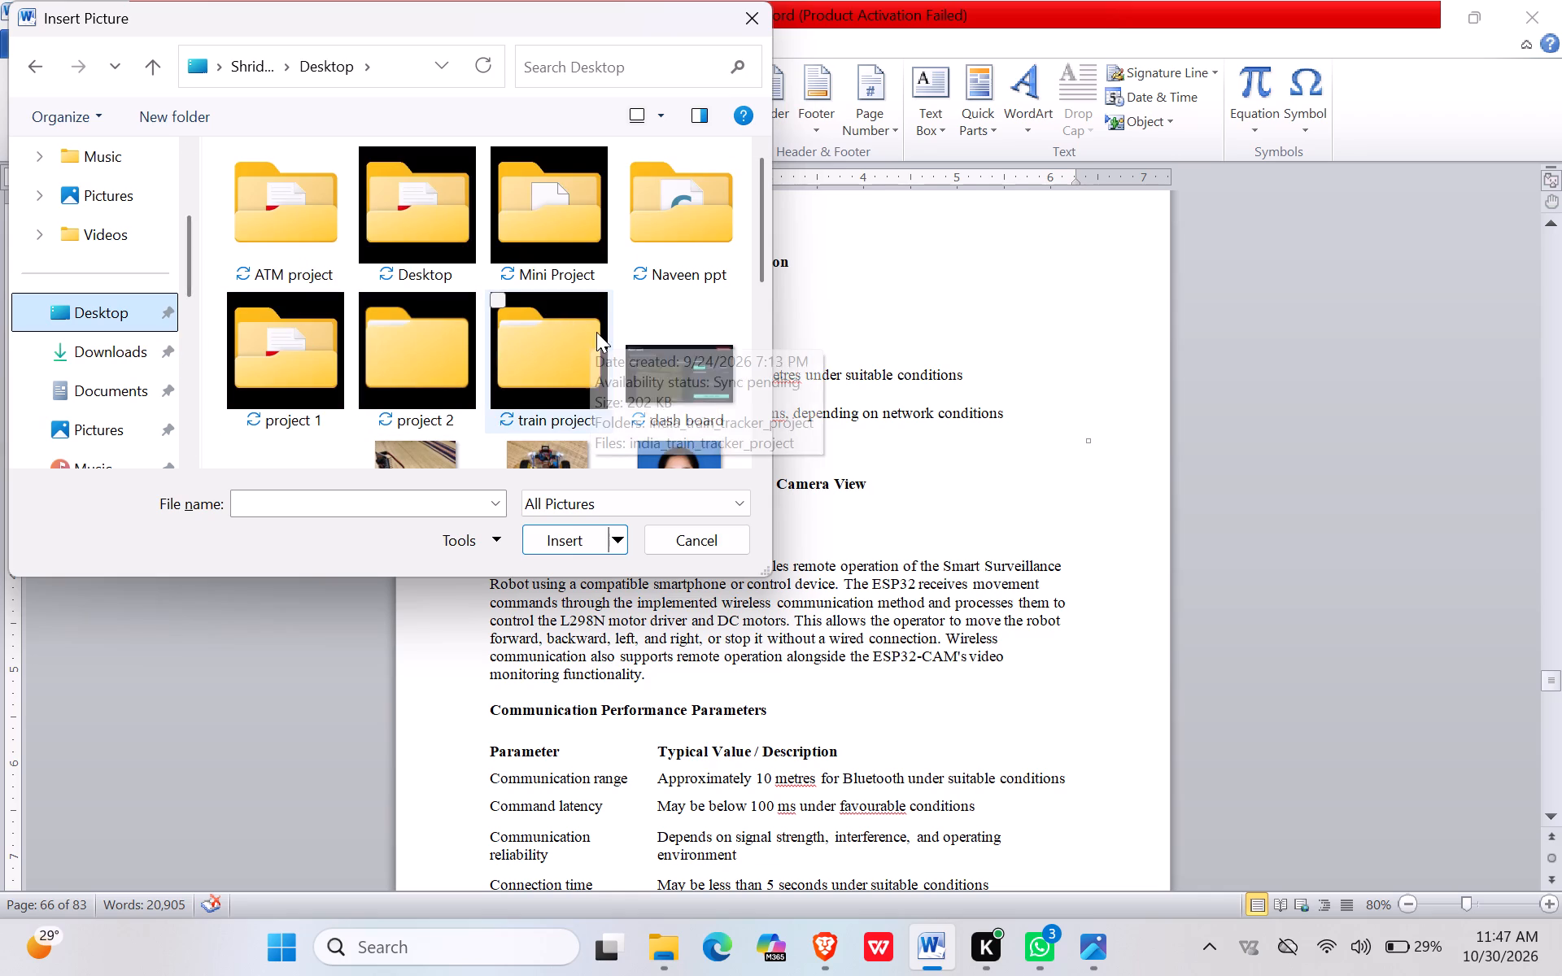
scroll(345, 318, "down", 2)
scroll(372, 310, "up", 1)
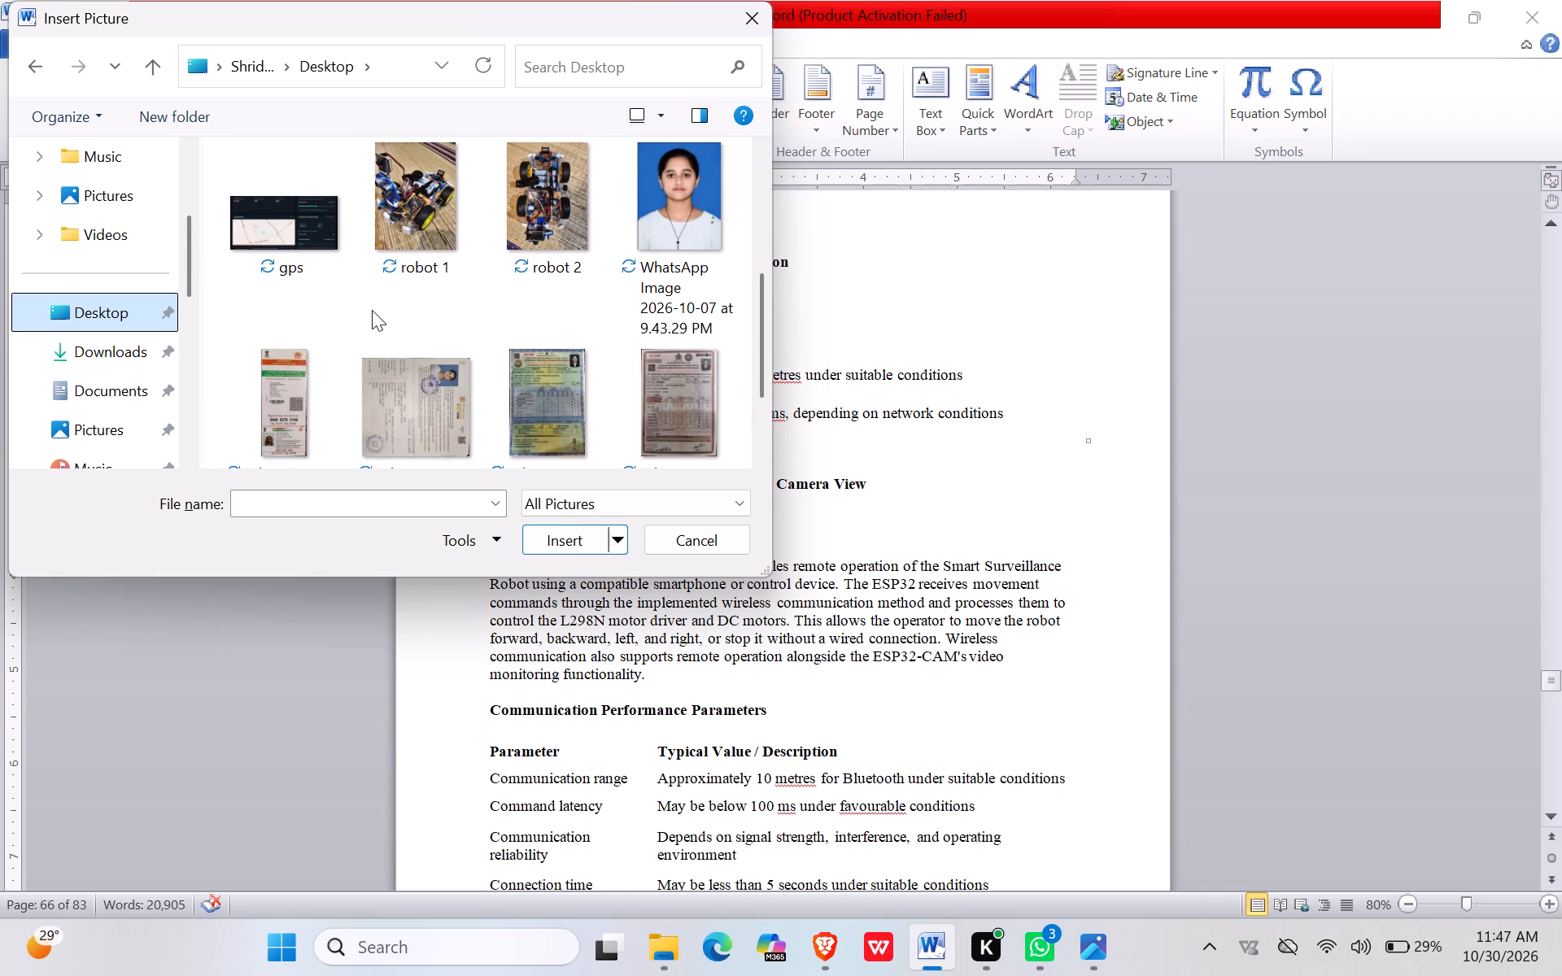
scroll(372, 310, "up", 2)
scroll(372, 310, "down", 1)
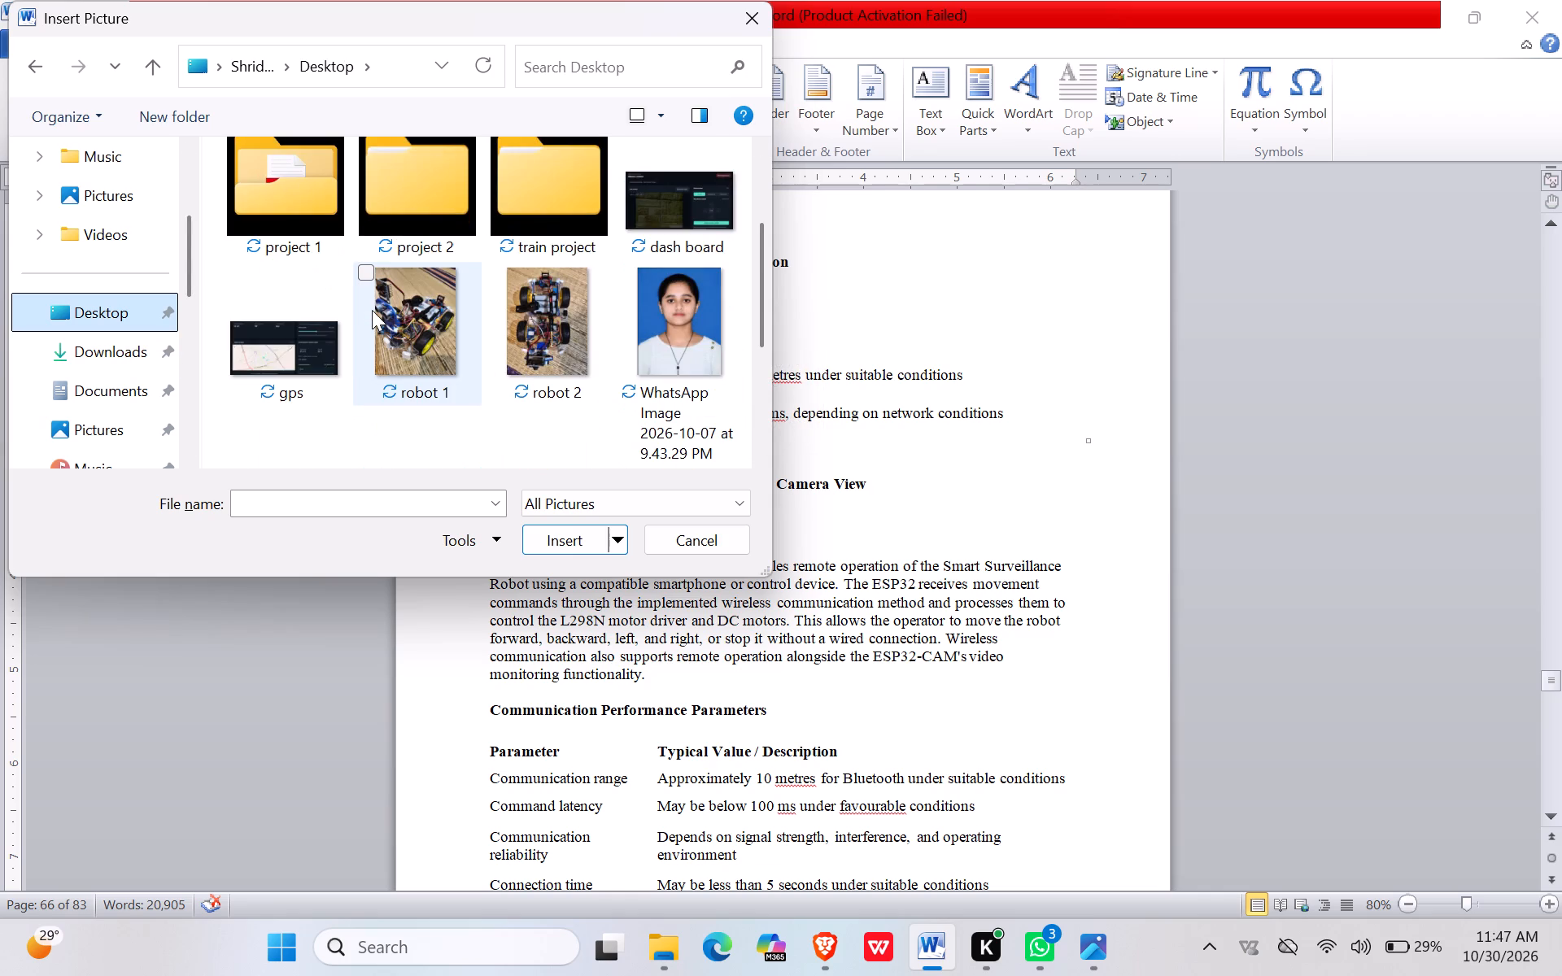
scroll(372, 310, "down", 3)
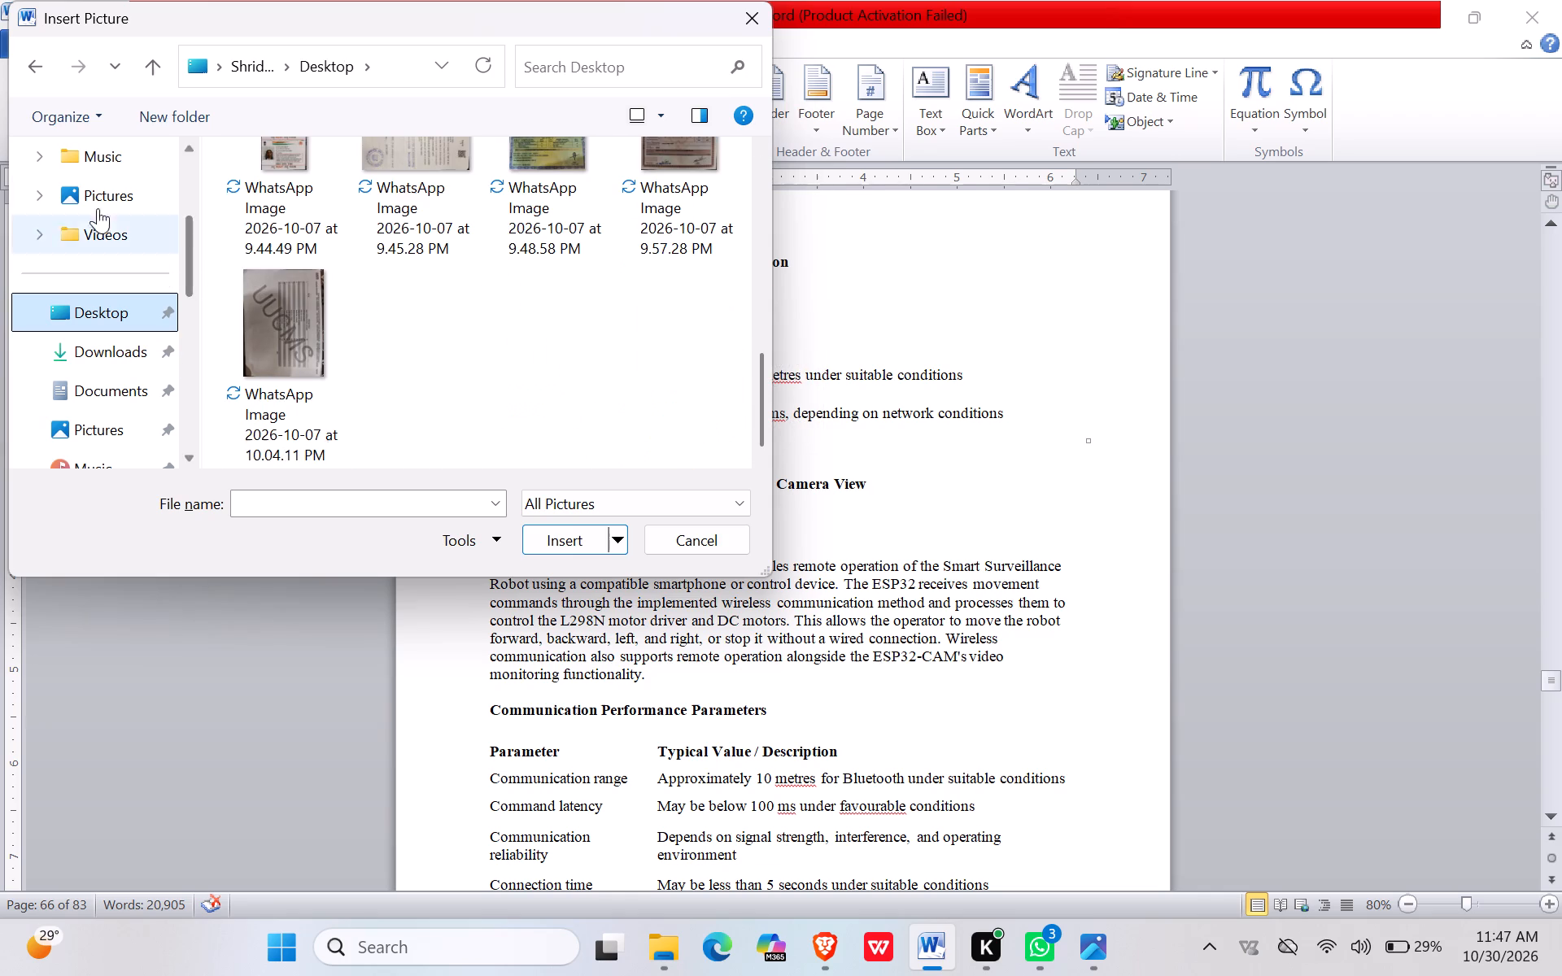
left_click(94, 201)
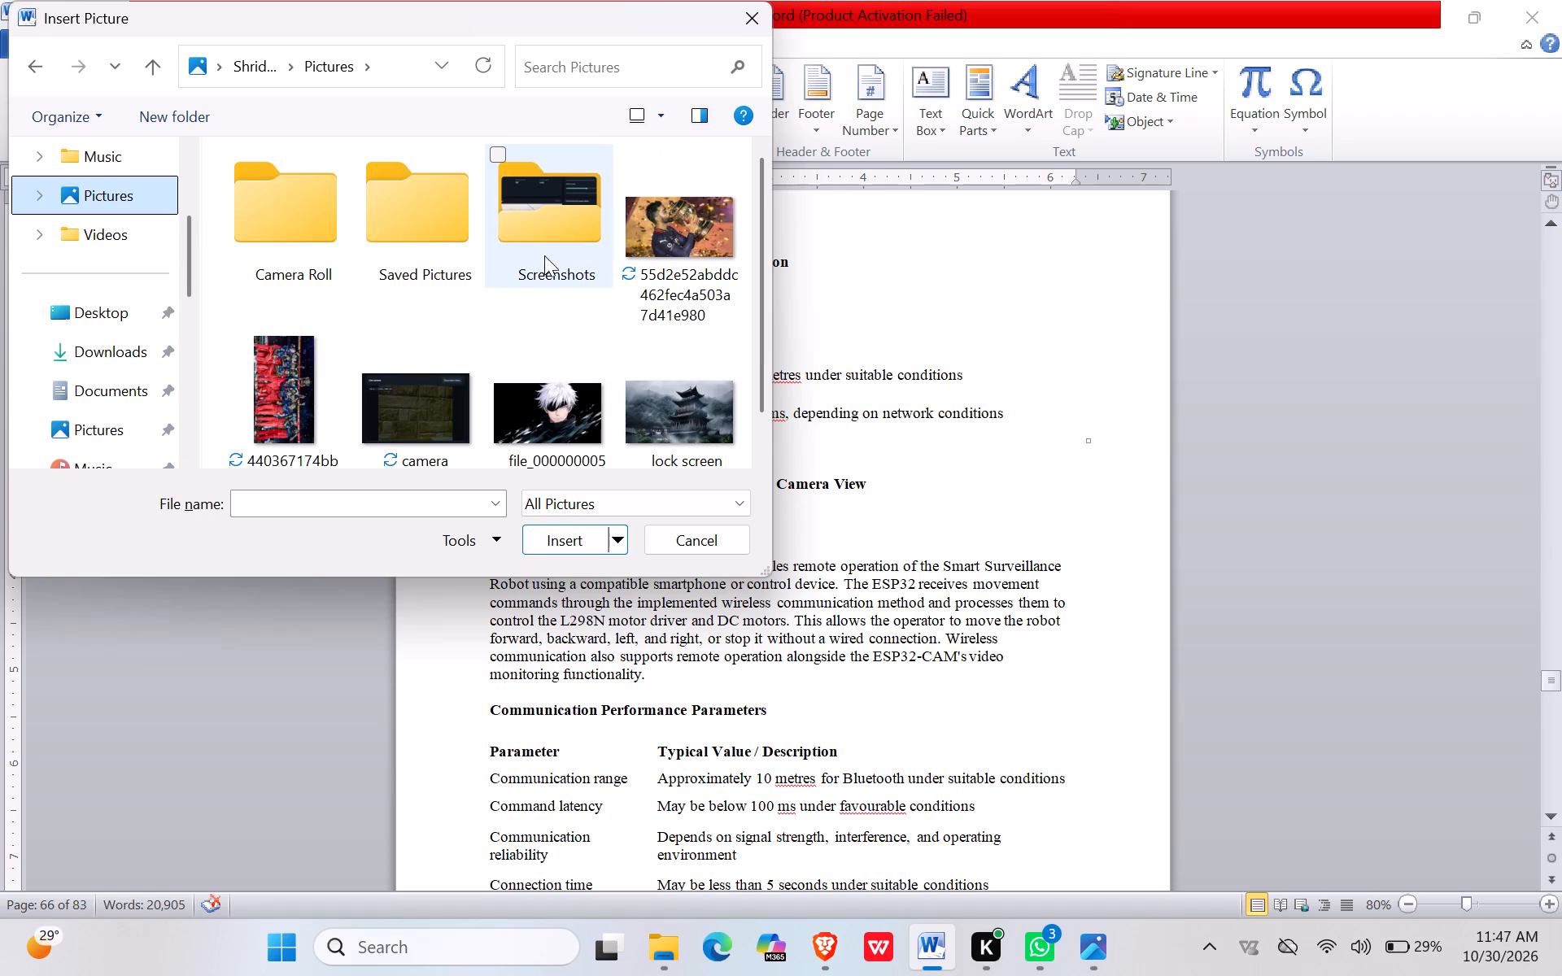
left_click(428, 382)
left_click(542, 543)
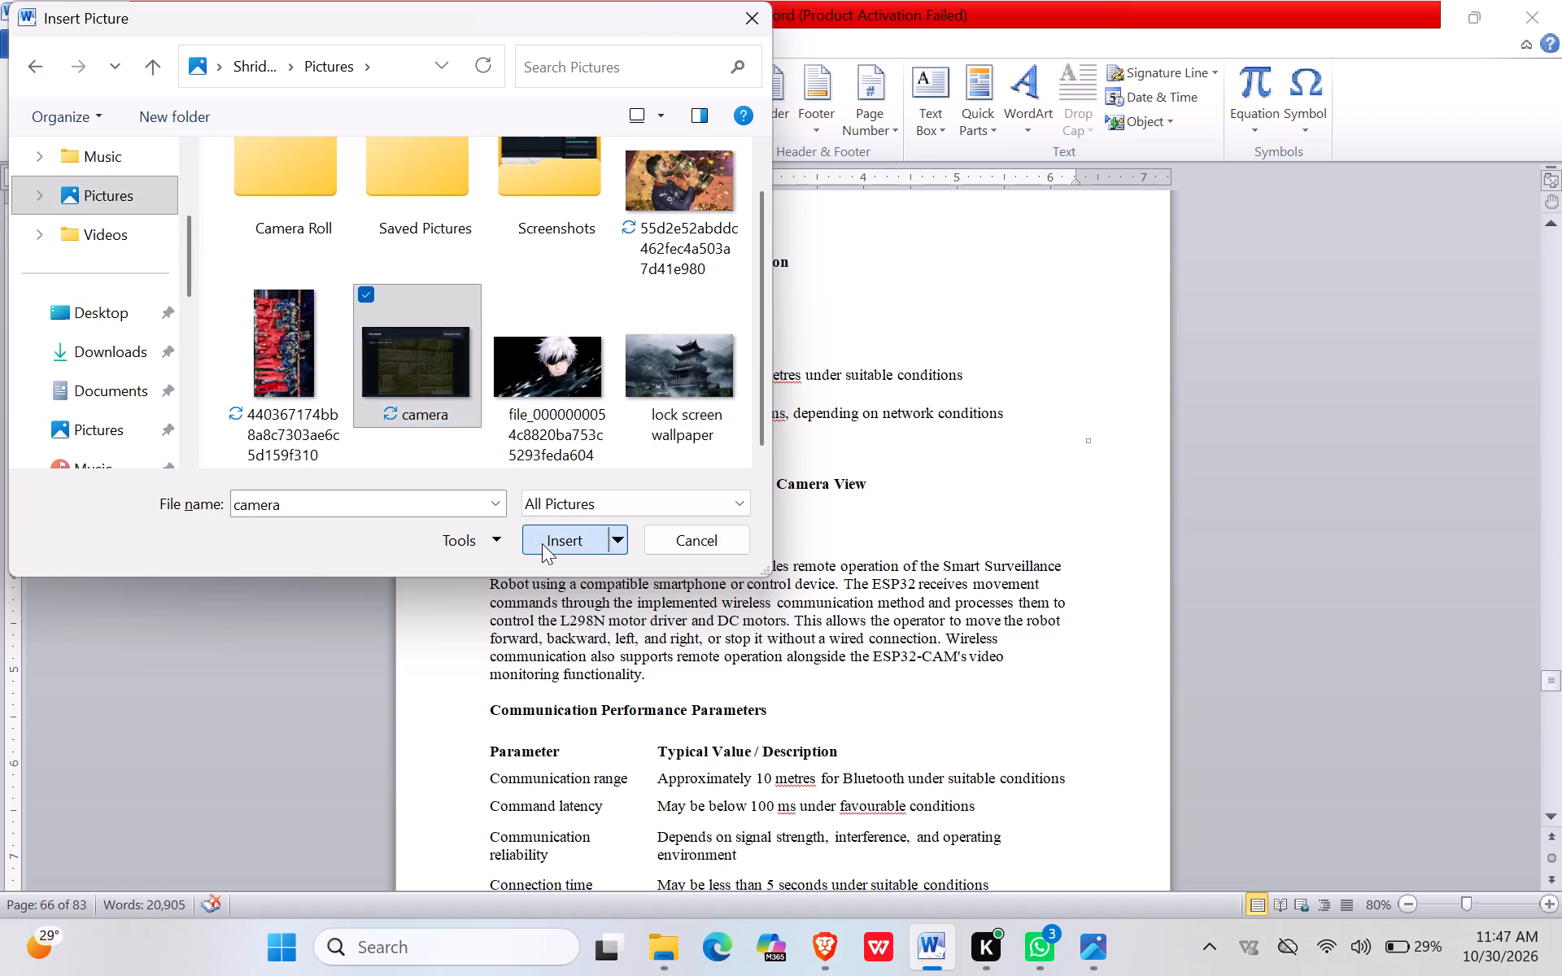
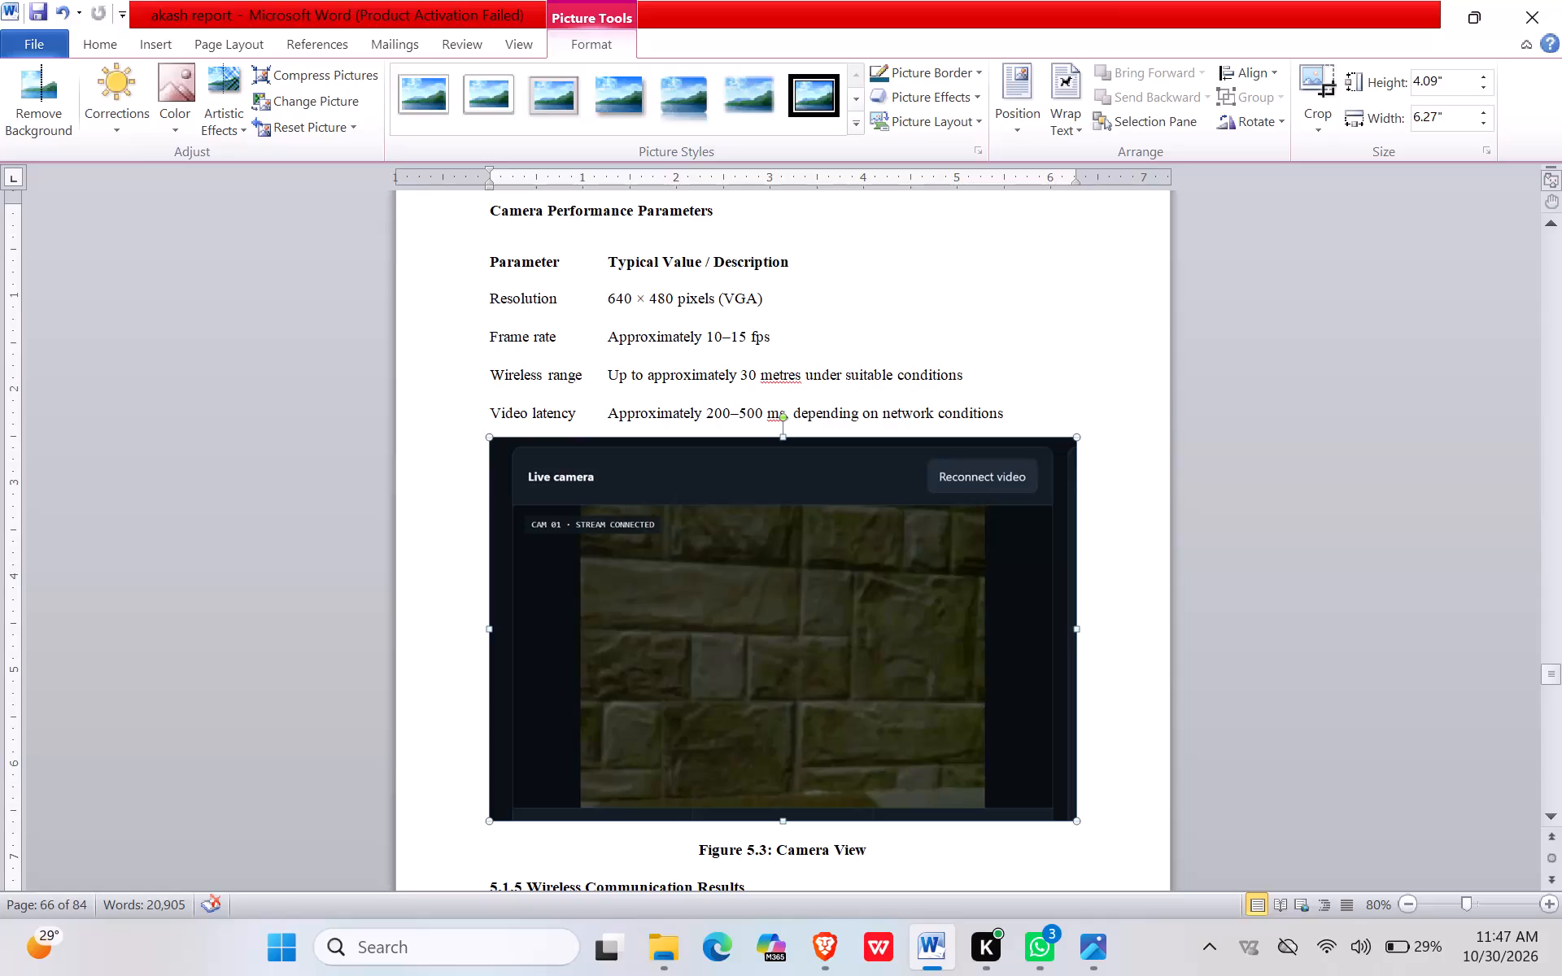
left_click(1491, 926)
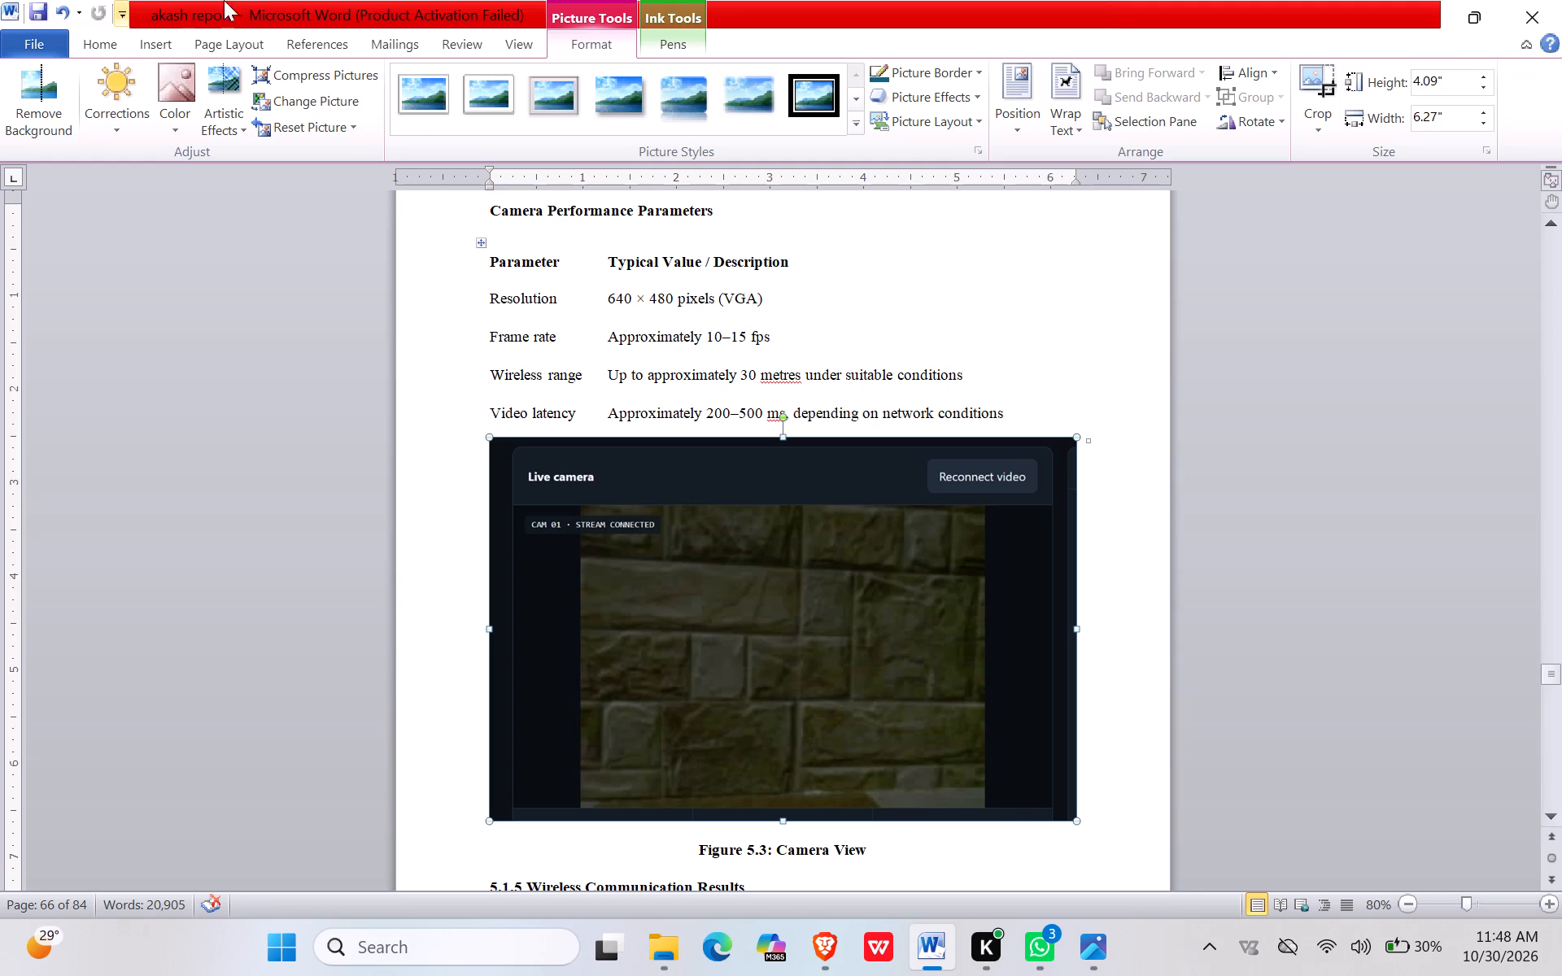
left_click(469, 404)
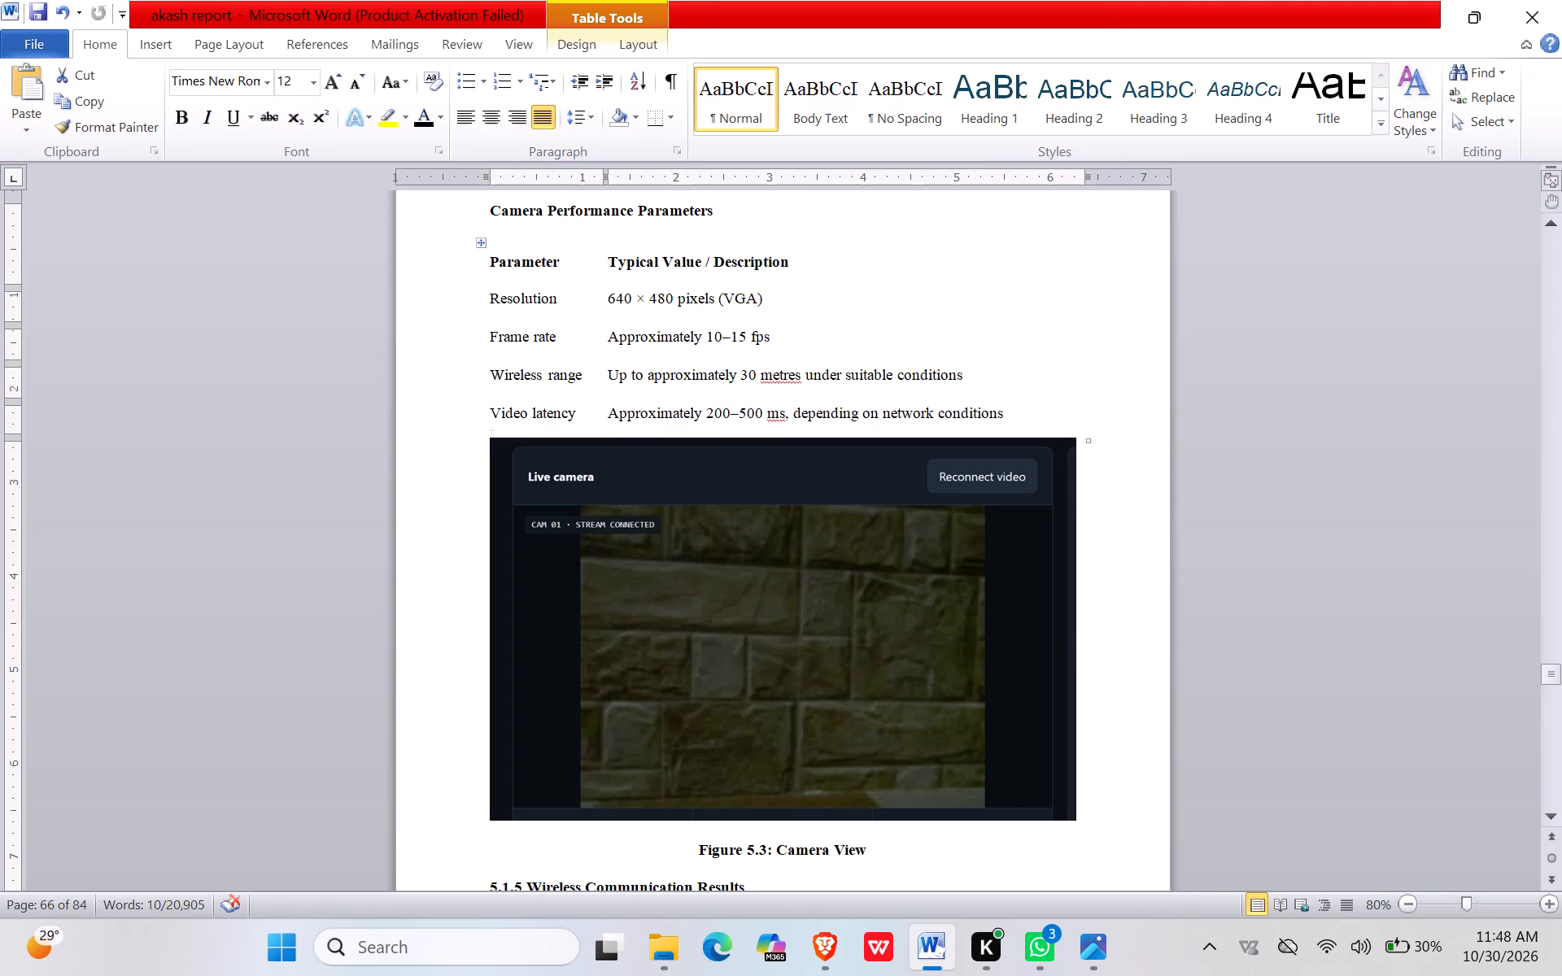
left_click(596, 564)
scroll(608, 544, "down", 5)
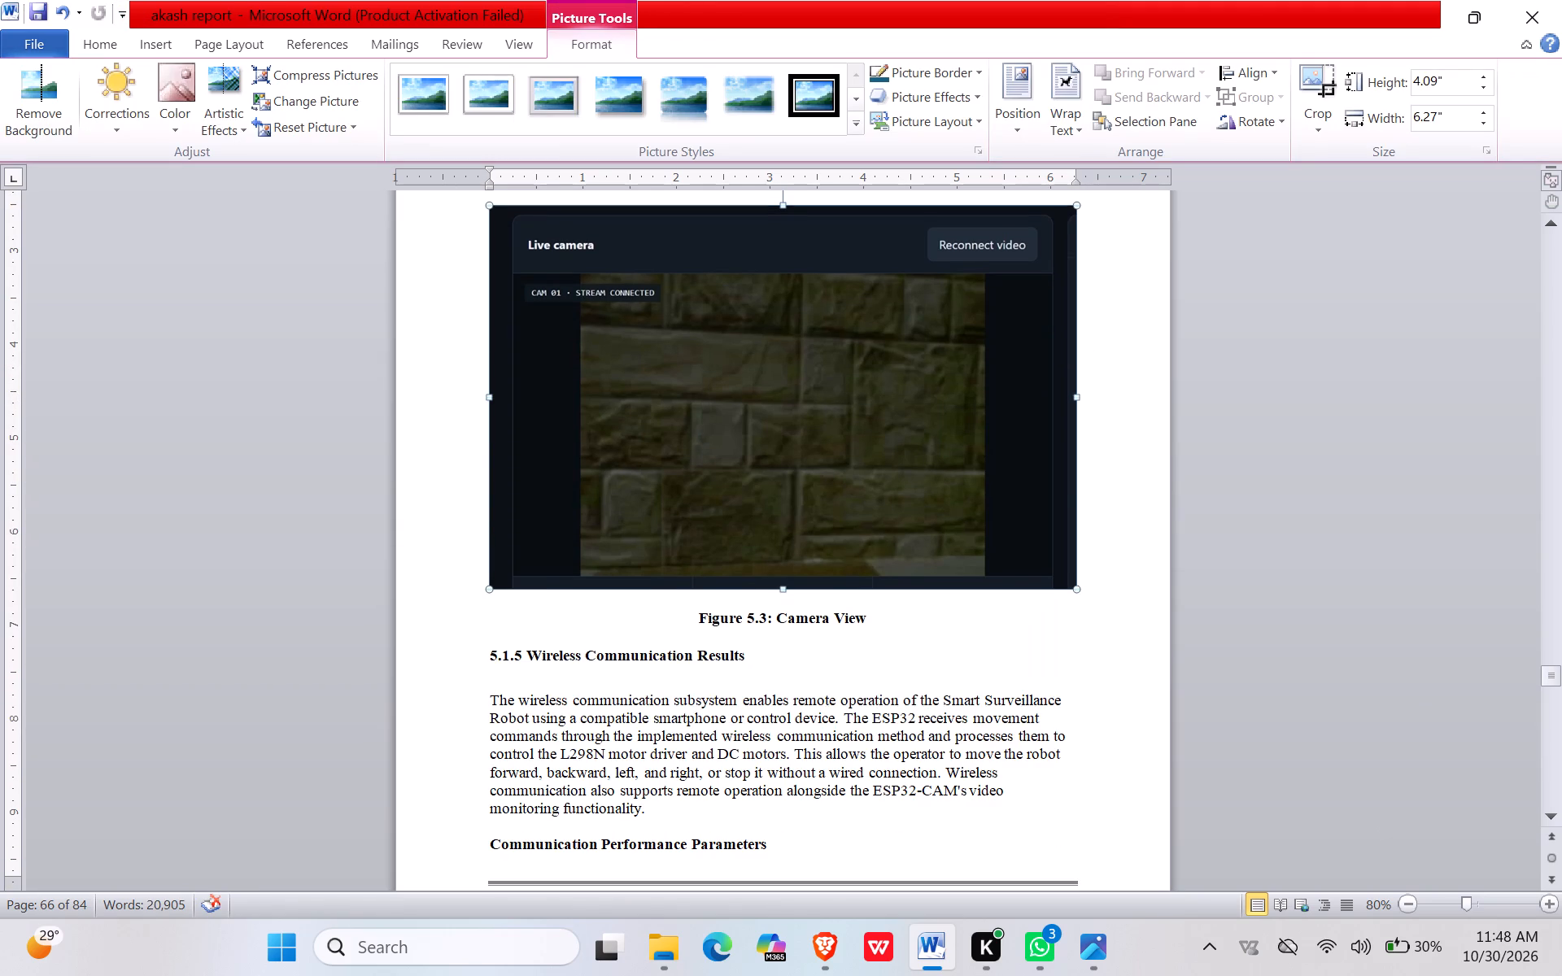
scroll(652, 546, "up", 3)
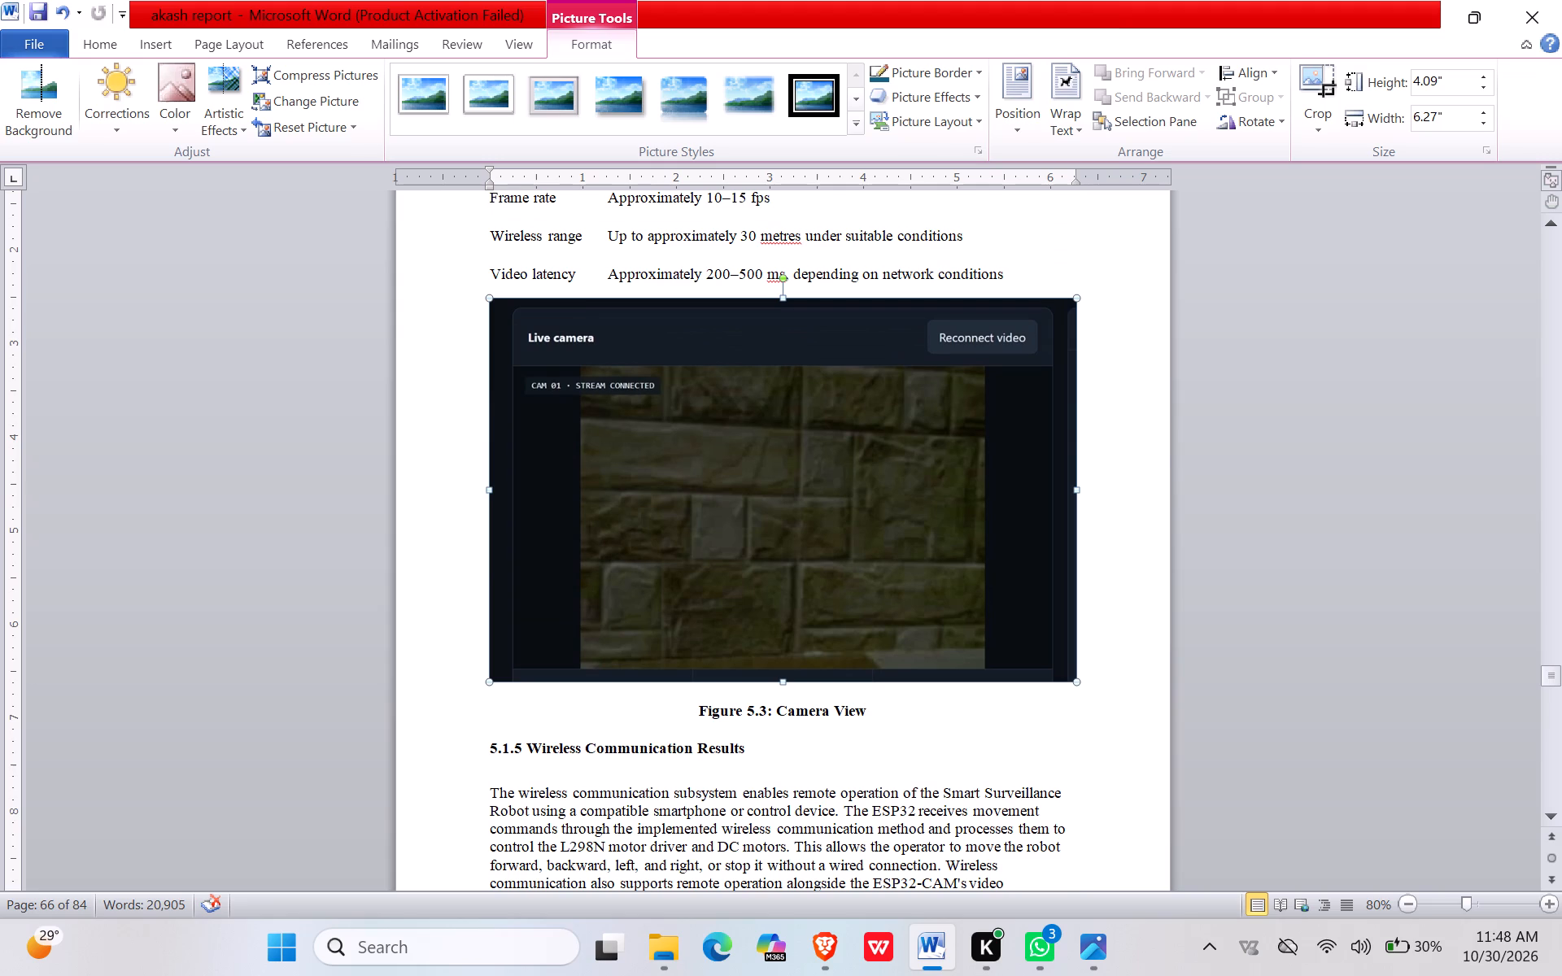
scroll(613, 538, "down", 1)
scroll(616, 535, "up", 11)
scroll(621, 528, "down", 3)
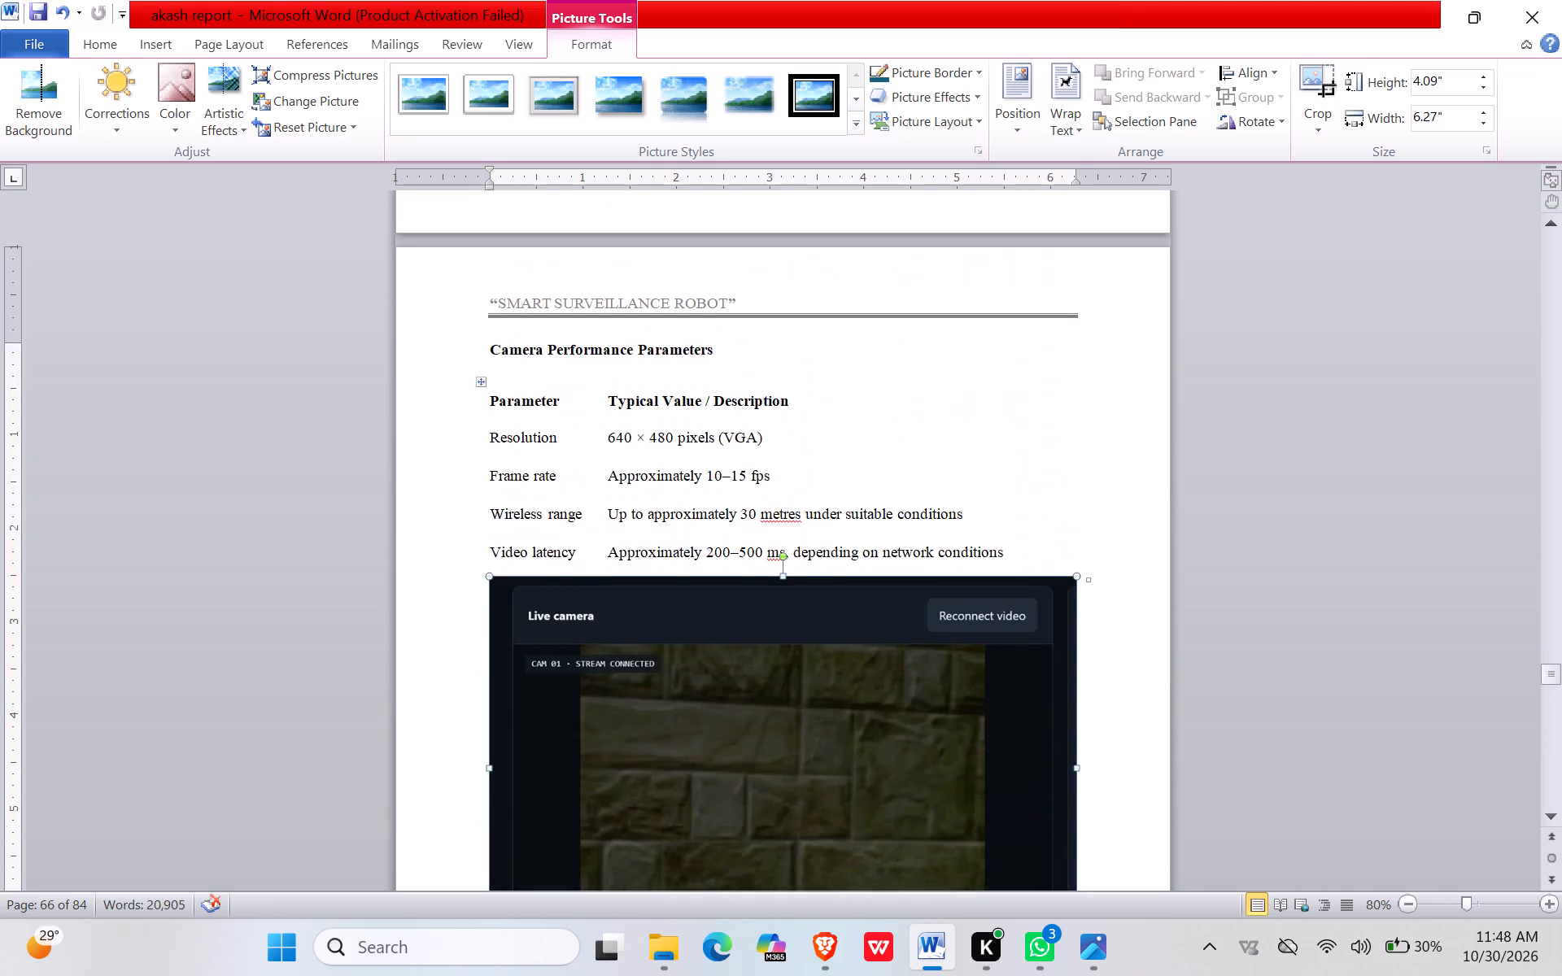
Set the line spacing of the Figure 5.3: Camera View caption to 1.5.
scroll(621, 528, "down", 12)
left_click(635, 521)
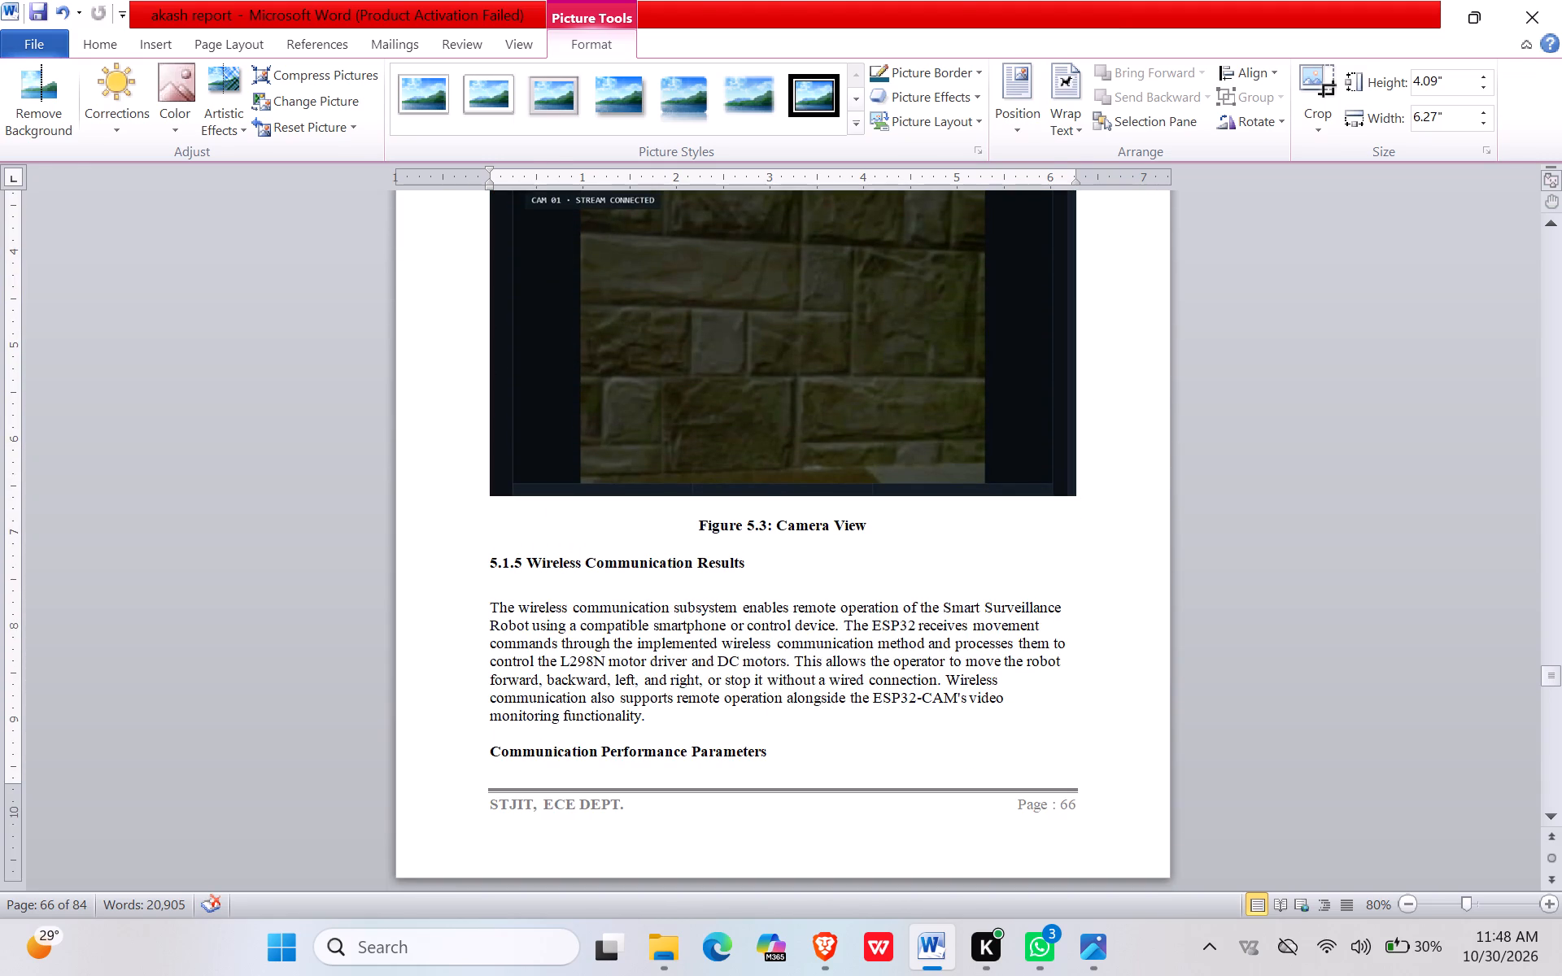
left_click_drag(693, 529, 939, 526)
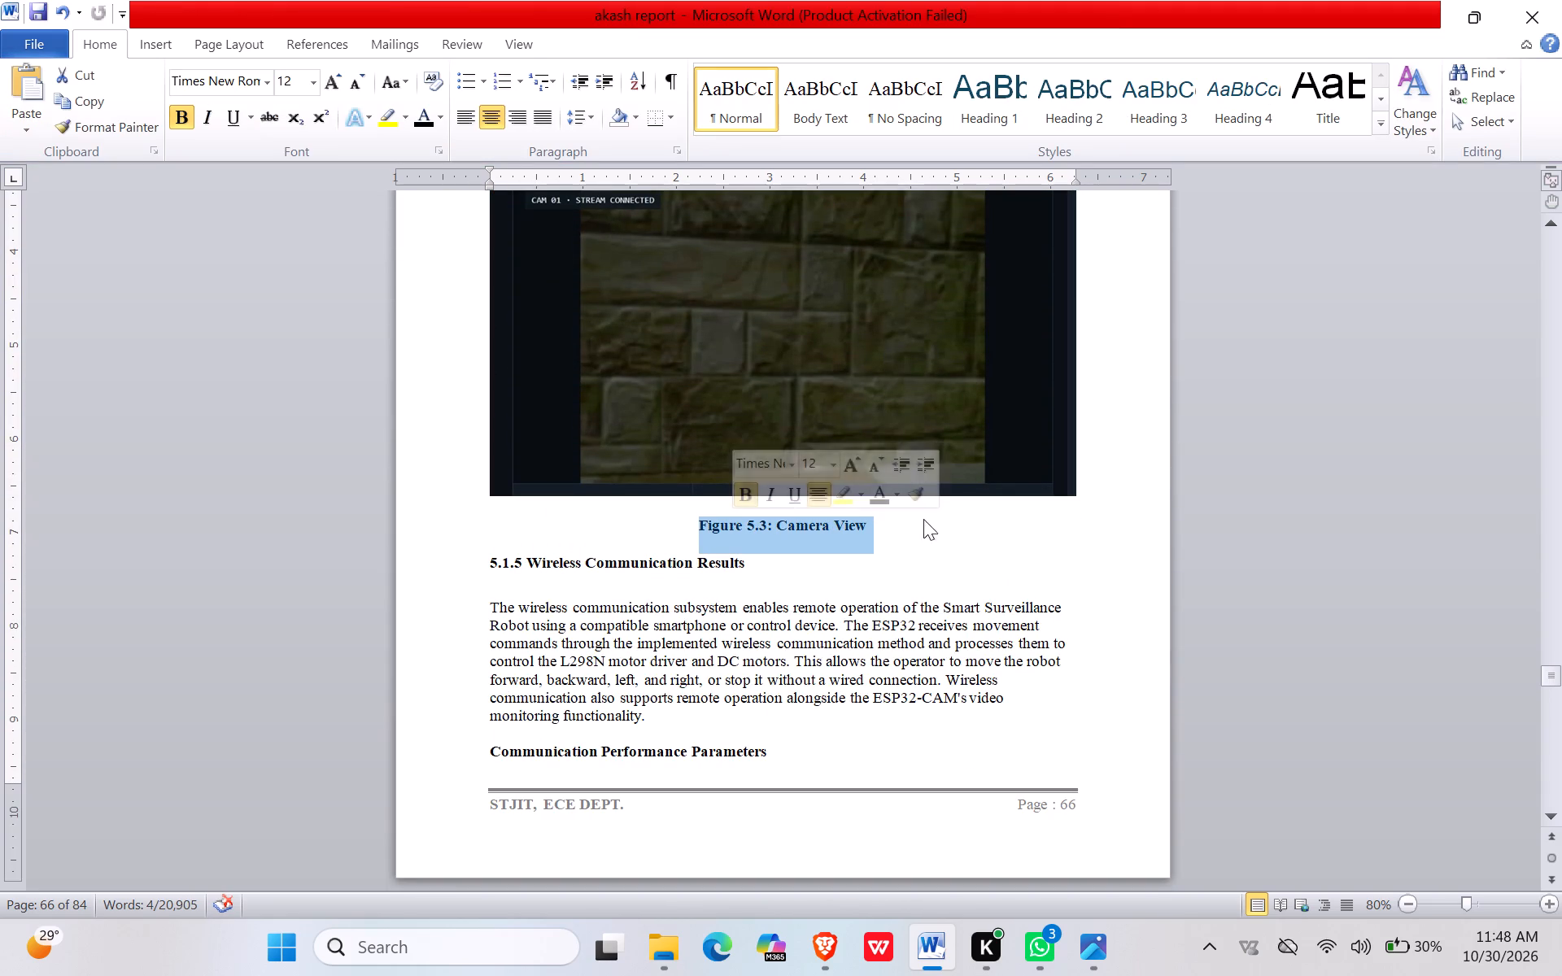
left_click(593, 120)
left_click(486, 193)
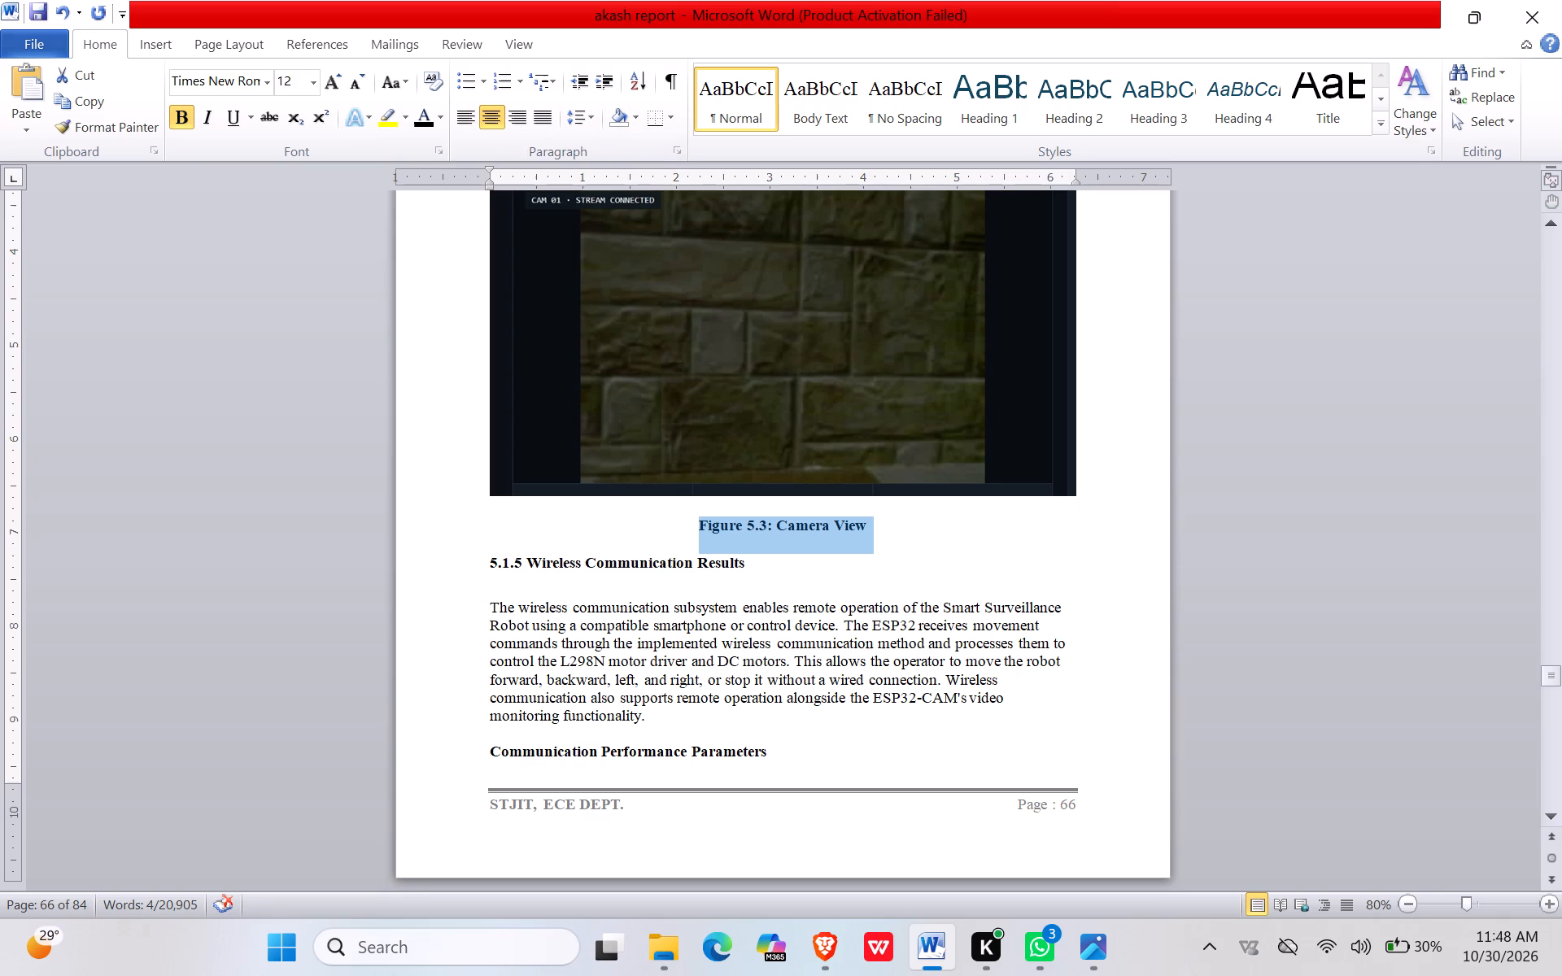
Justify section 5.1.5 Wireless Communication Results, including its Communication Performance Parameters table, and set its line spacing to 1.5.
left_click_drag(487, 569, 772, 885)
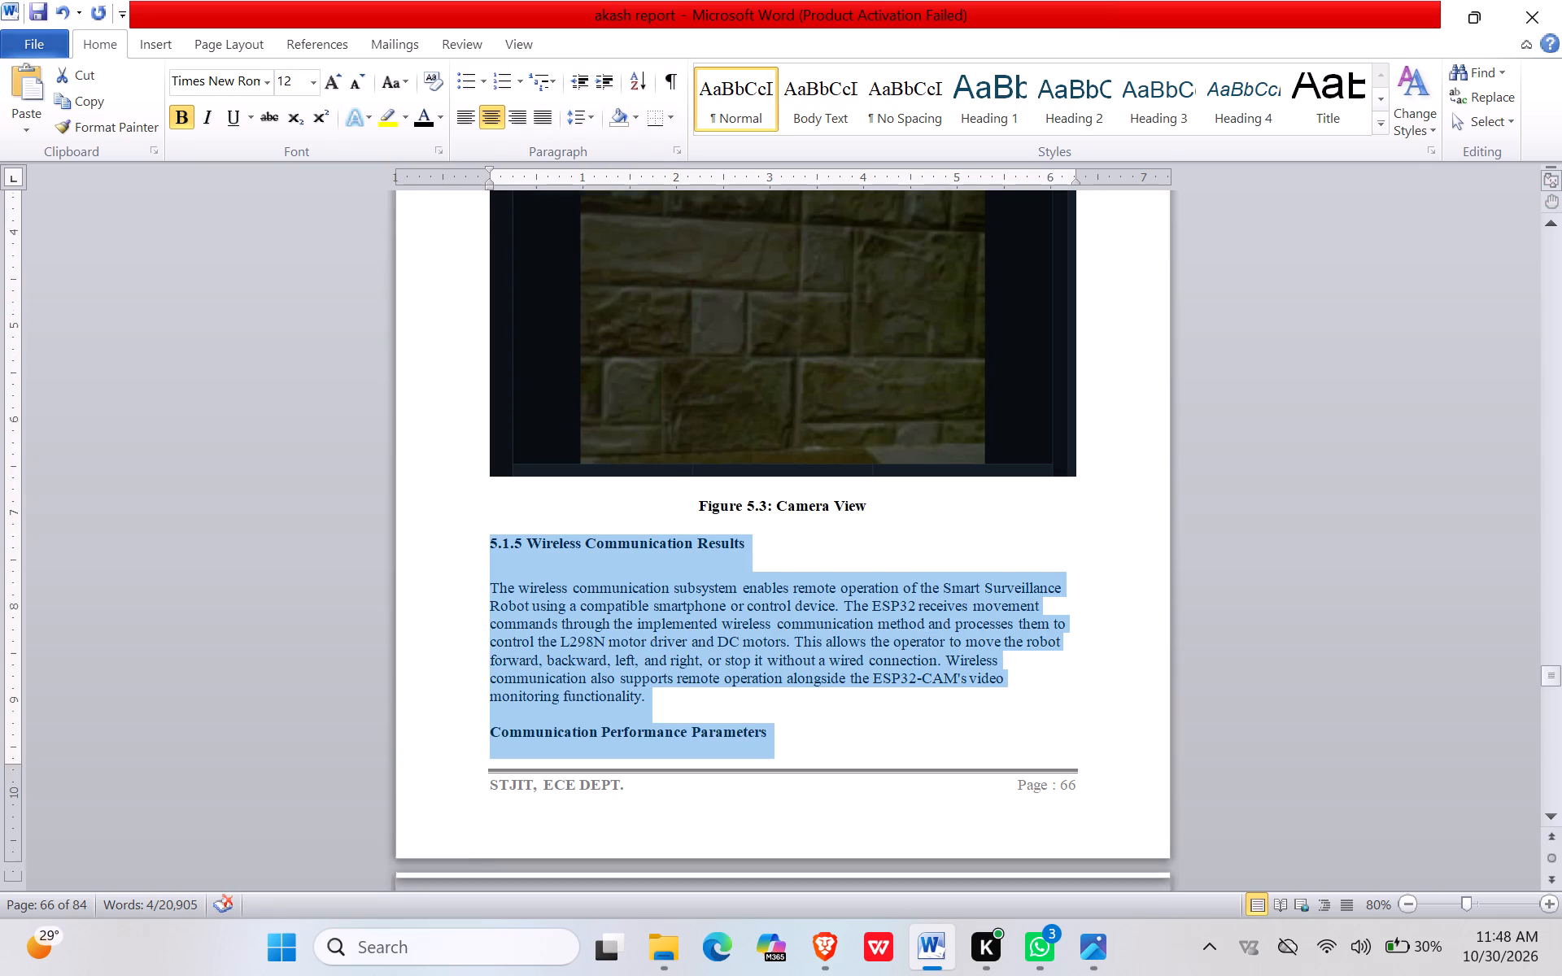
left_click_drag(772, 885, 1091, 660)
left_click(542, 114)
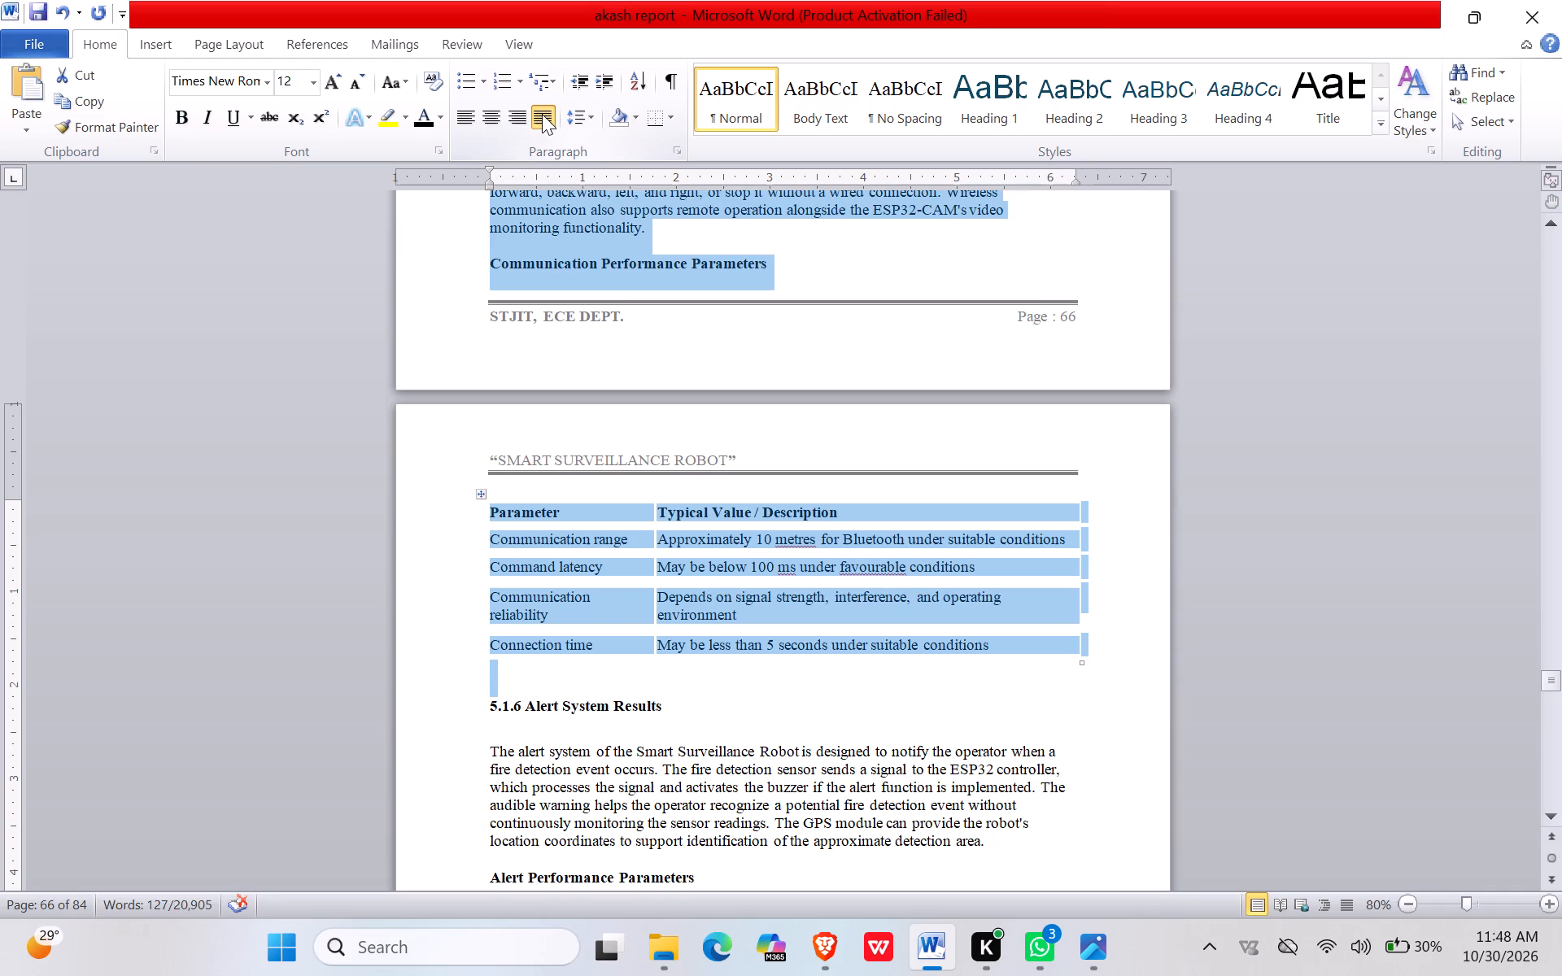
left_click(585, 120)
left_click(476, 198)
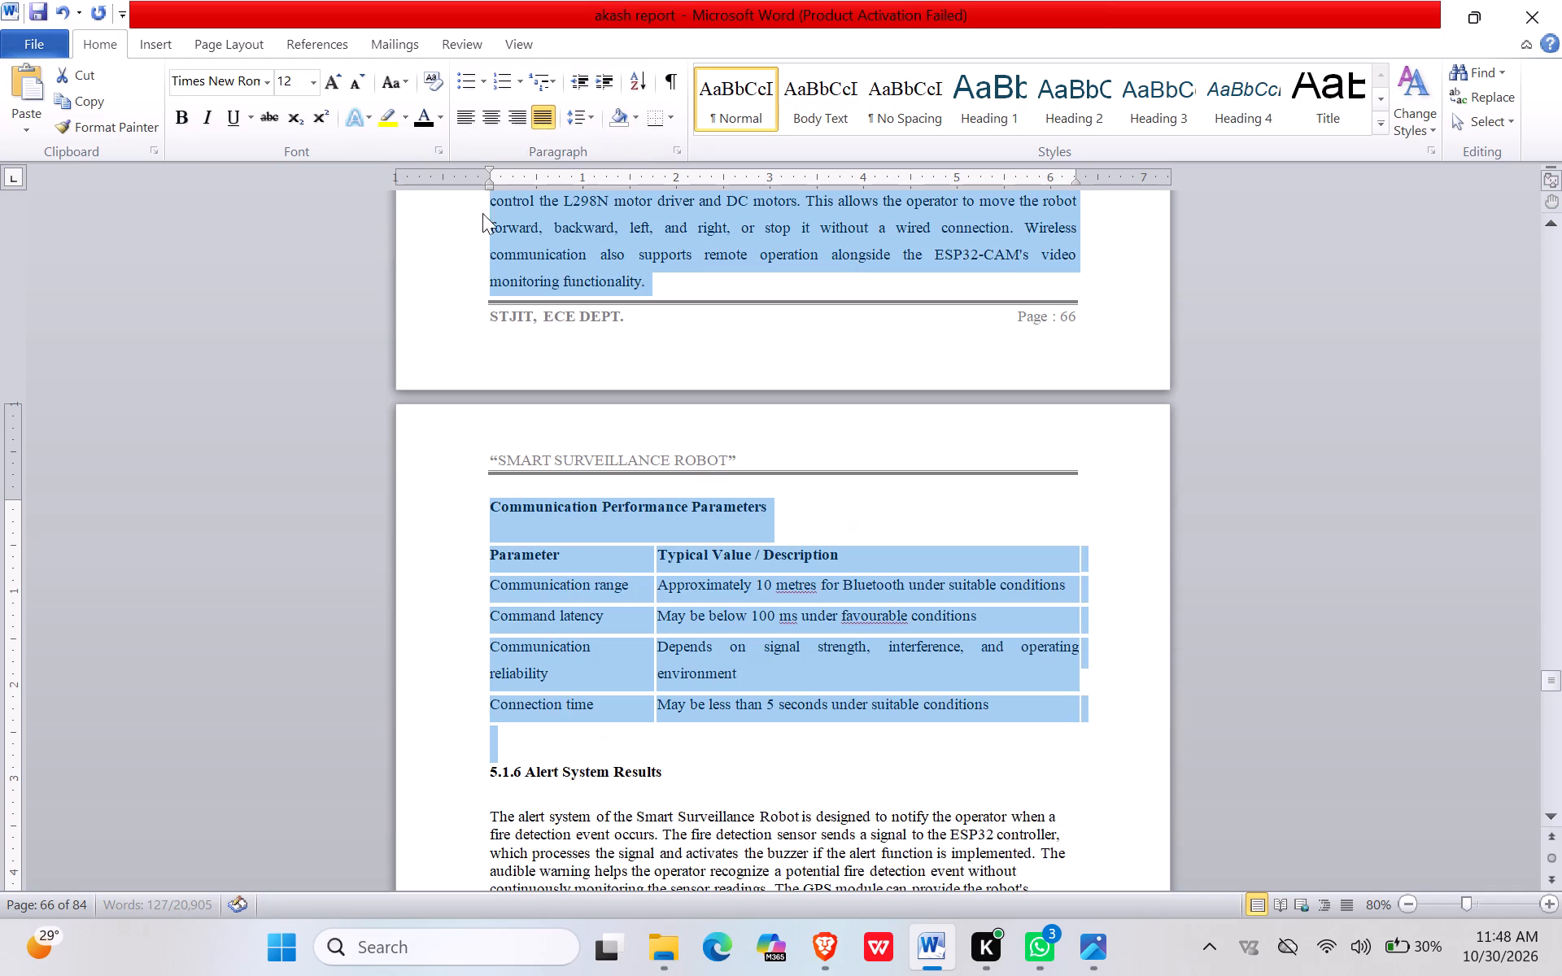
left_click(578, 646)
Justify section 5.1.6 Alert System Results, including its Alert Performance Parameters table, and open its line spacing choices.
scroll(572, 630, "down", 6)
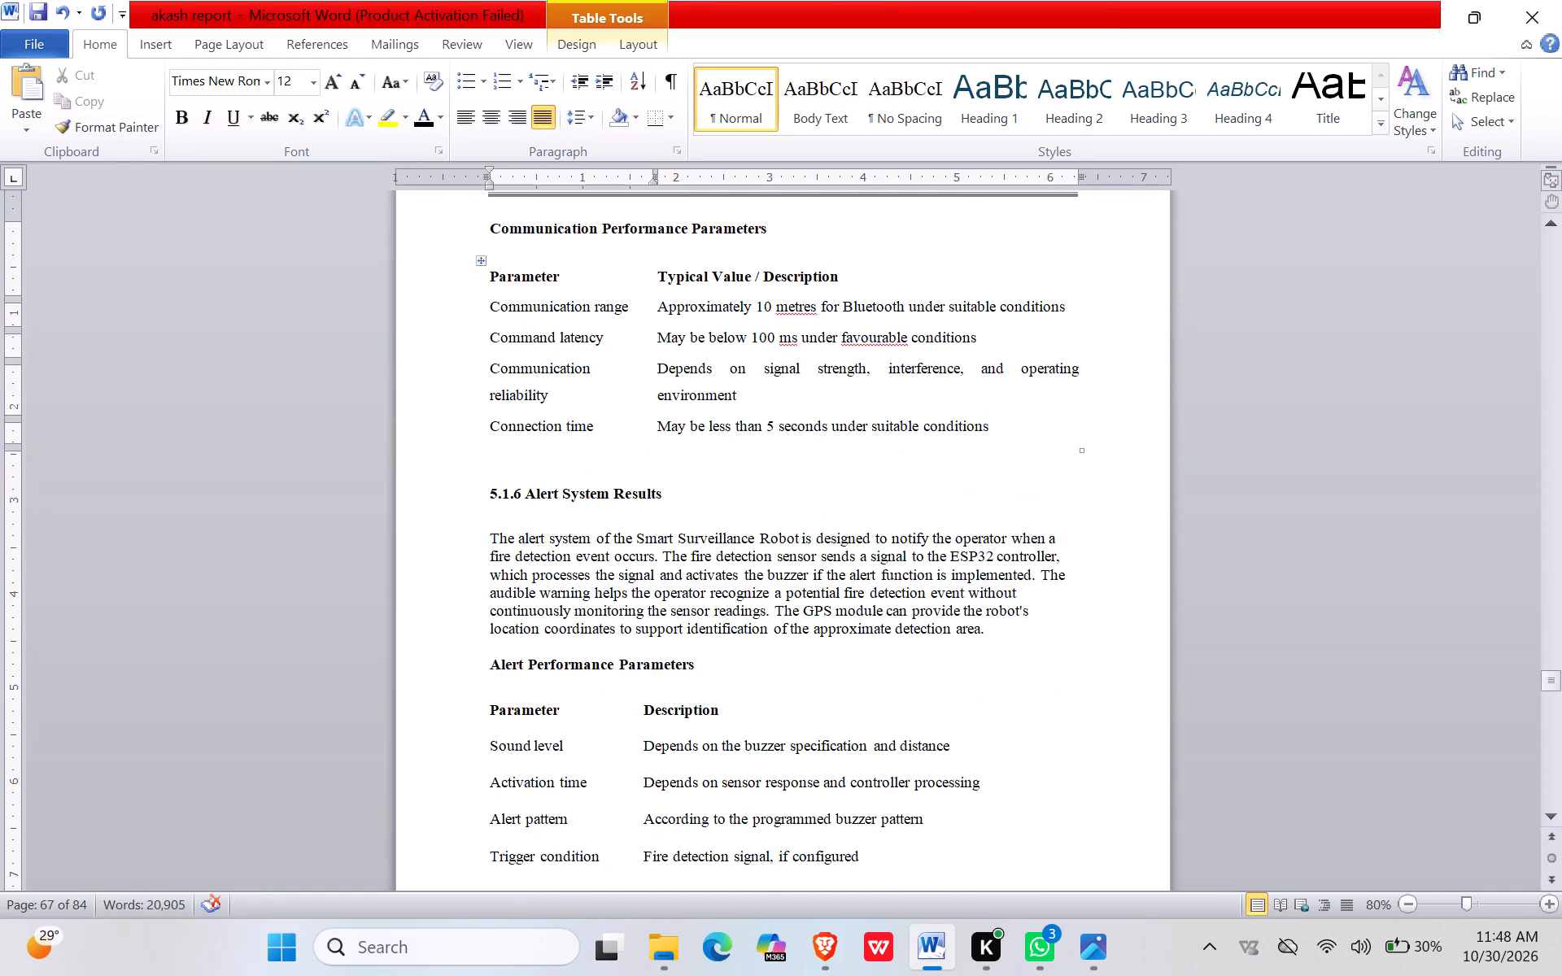
left_click_drag(482, 489, 805, 904)
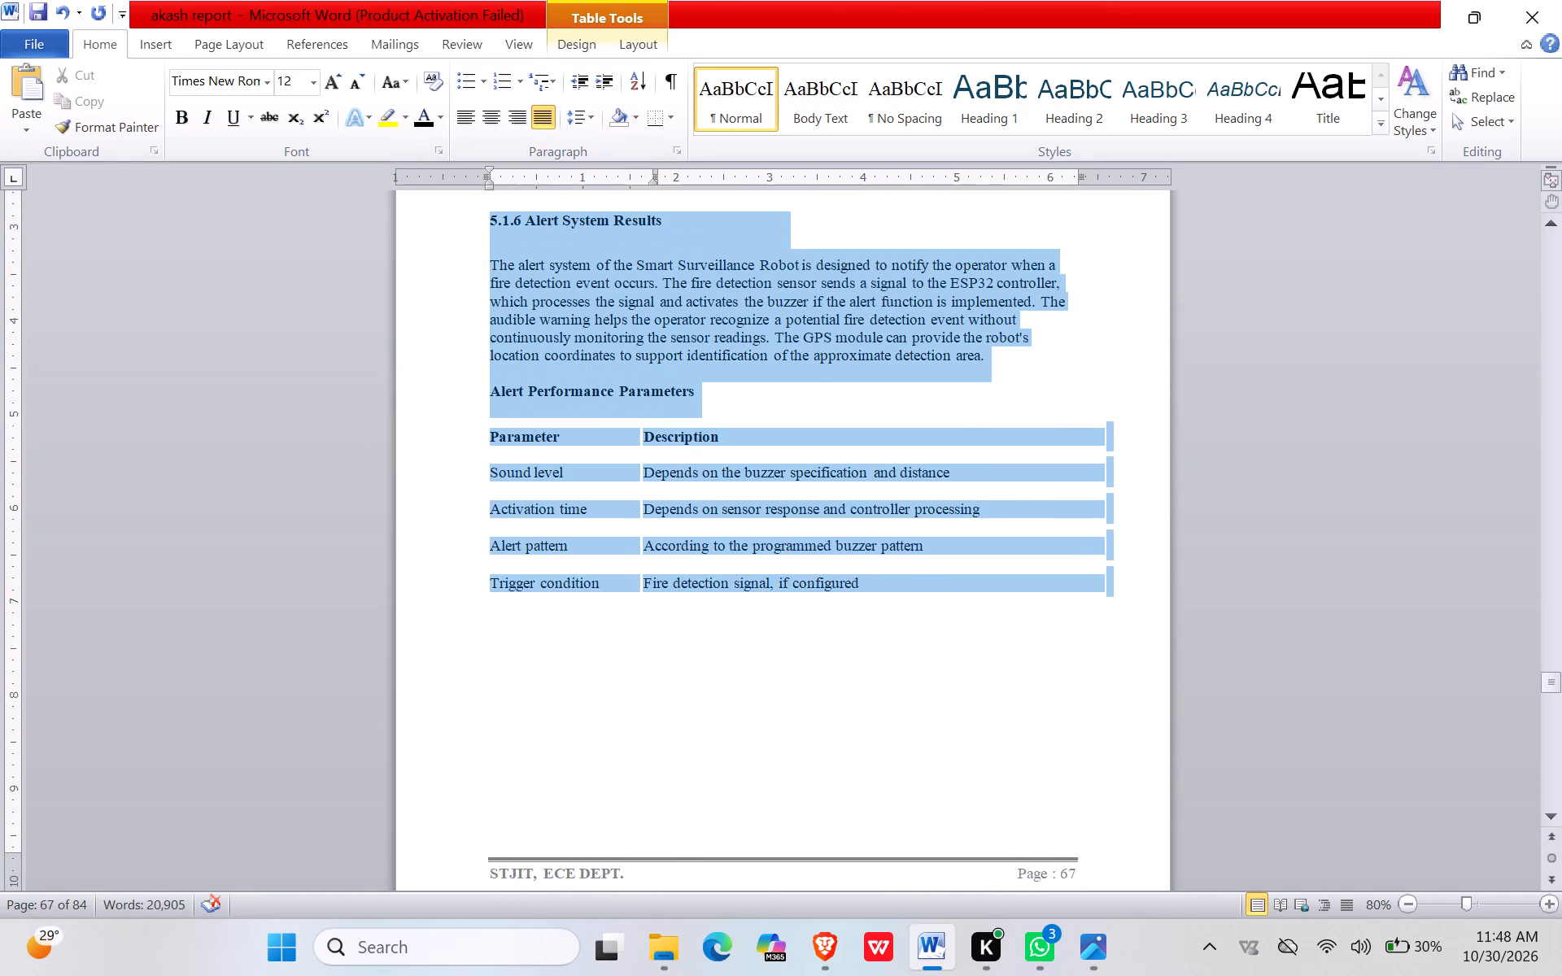
left_click_drag(805, 904, 1011, 595)
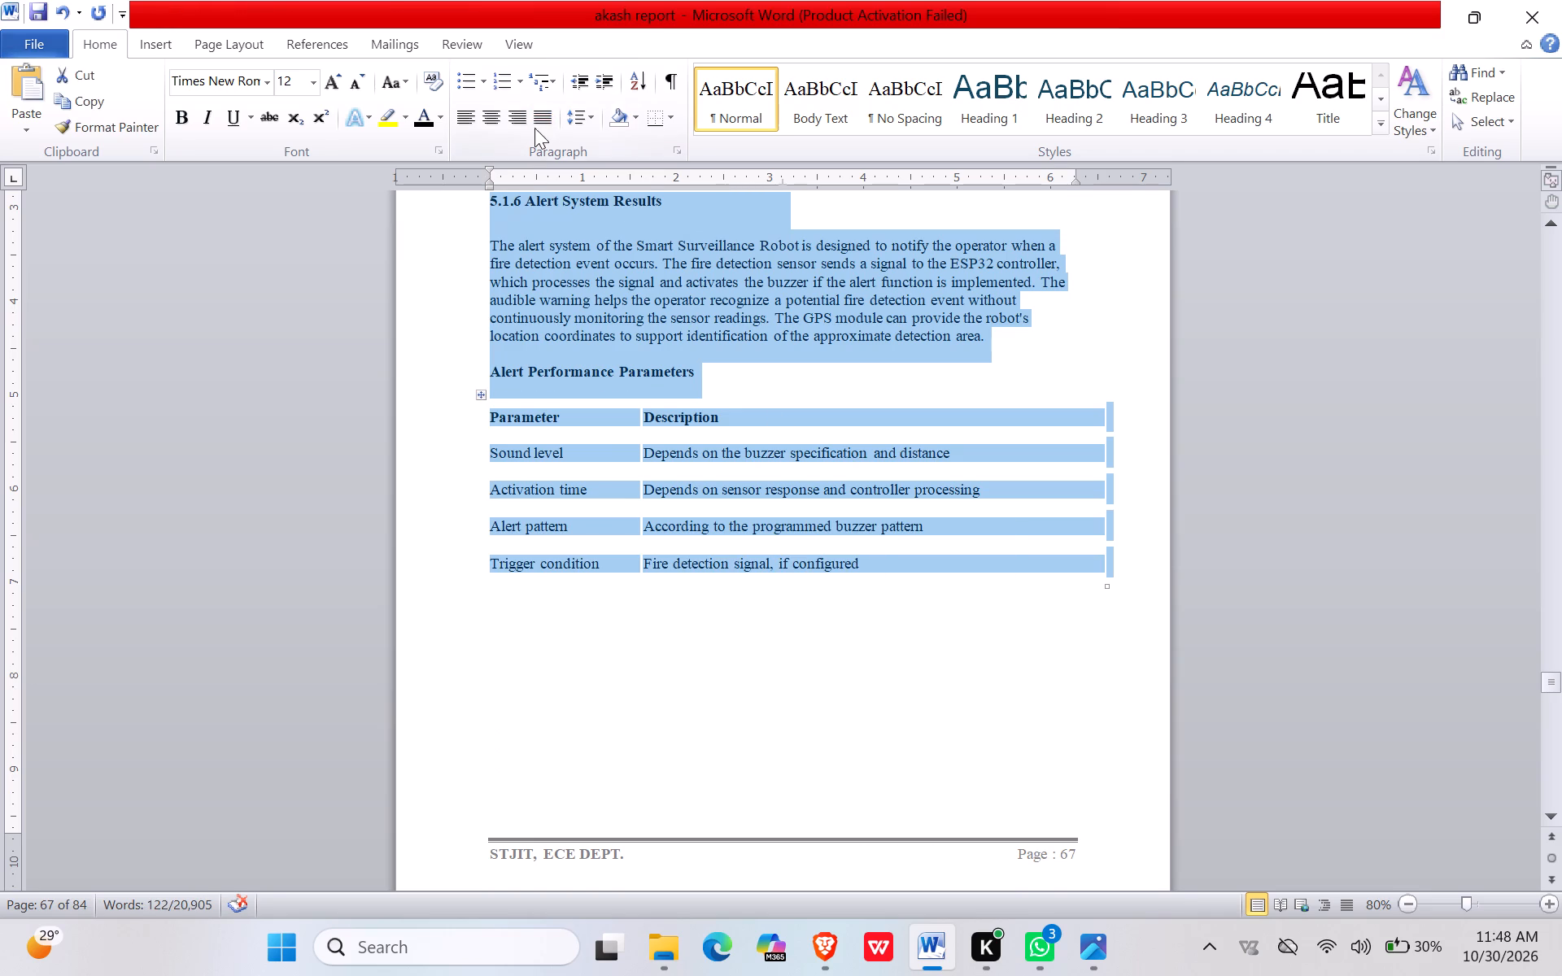
left_click(535, 121)
left_click(566, 117)
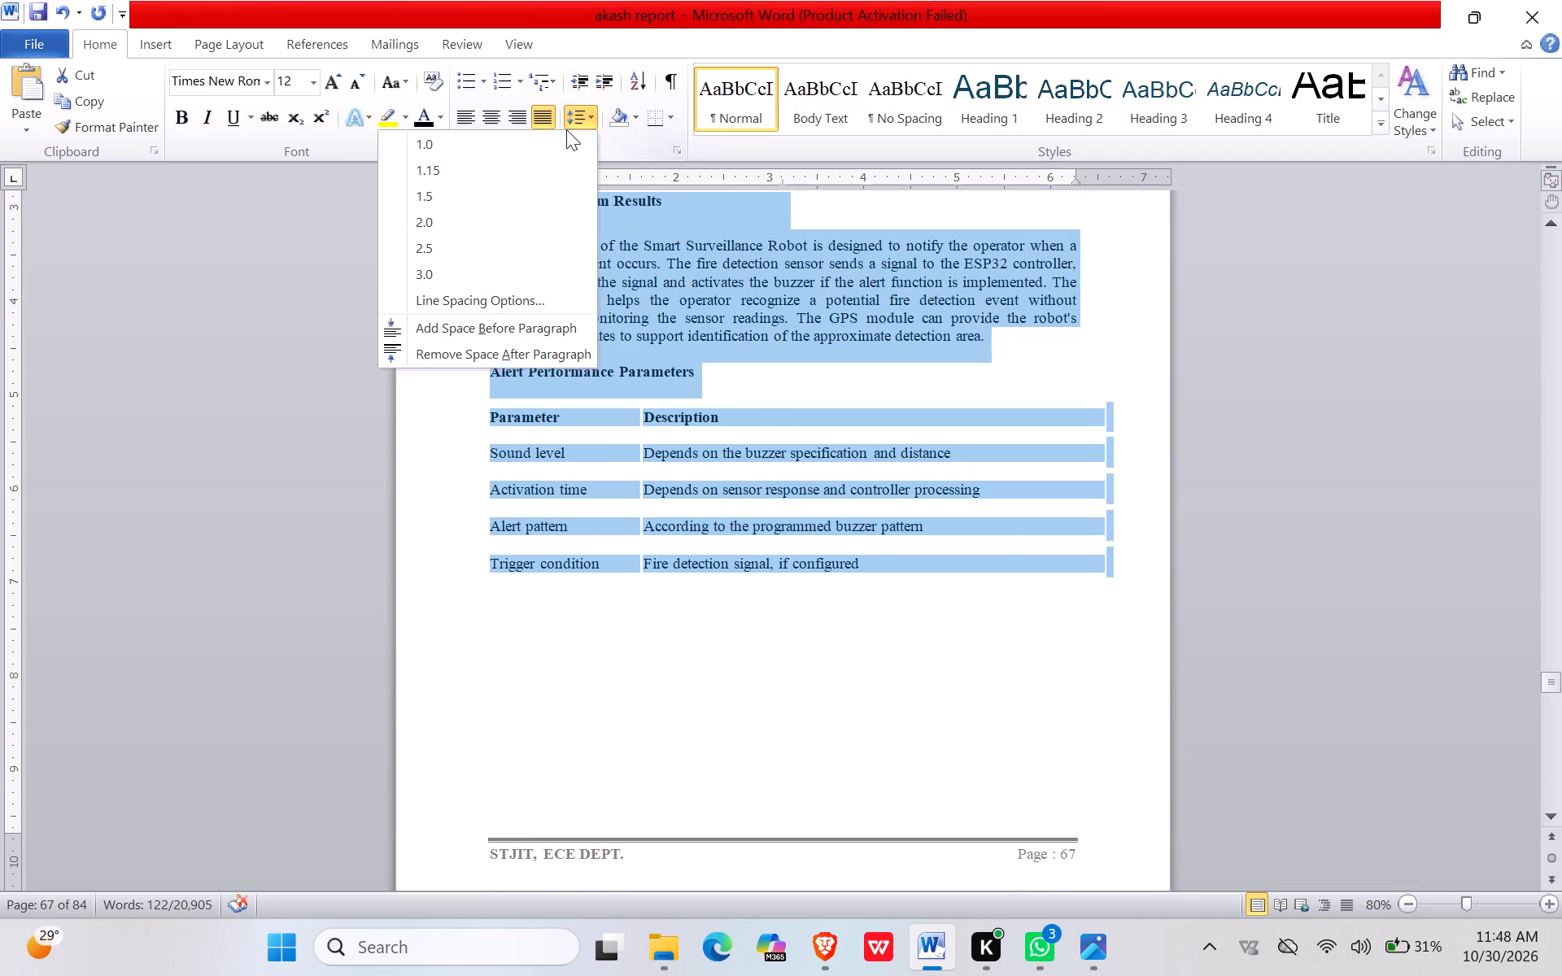
Apply 1.5 line spacing to the selected 5.1.6 Alert System Results section, including its Alert Performance Parameters table.
left_click(511, 194)
scroll(531, 290, "down", 10)
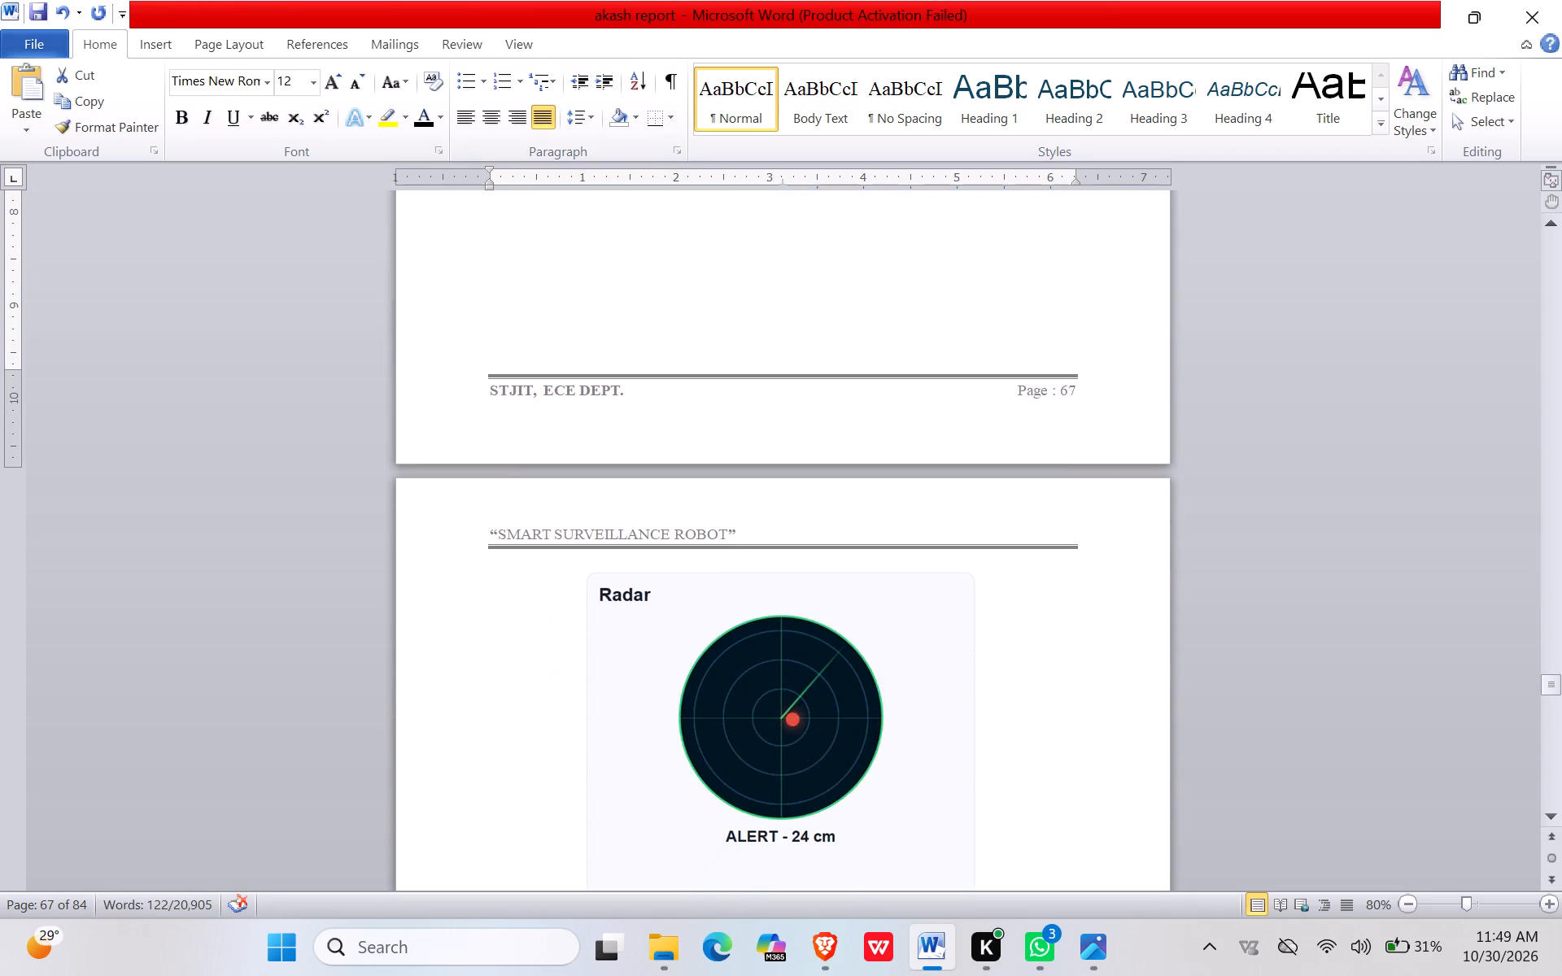
scroll(534, 304, "up", 15)
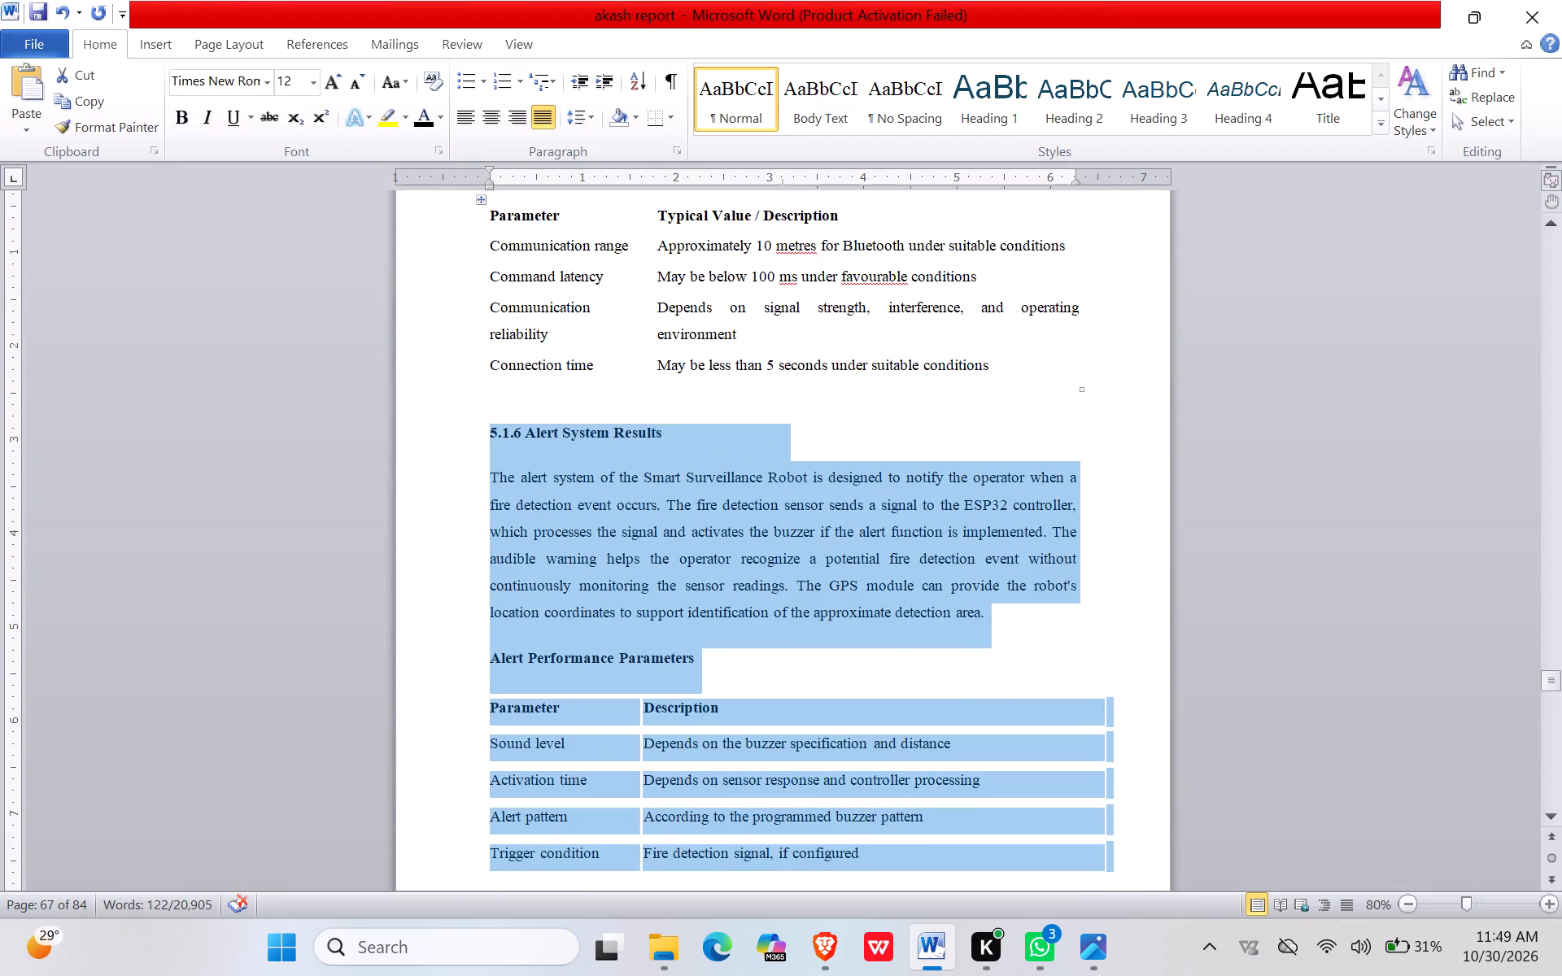
scroll(538, 291, "up", 12)
scroll(537, 287, "down", 6)
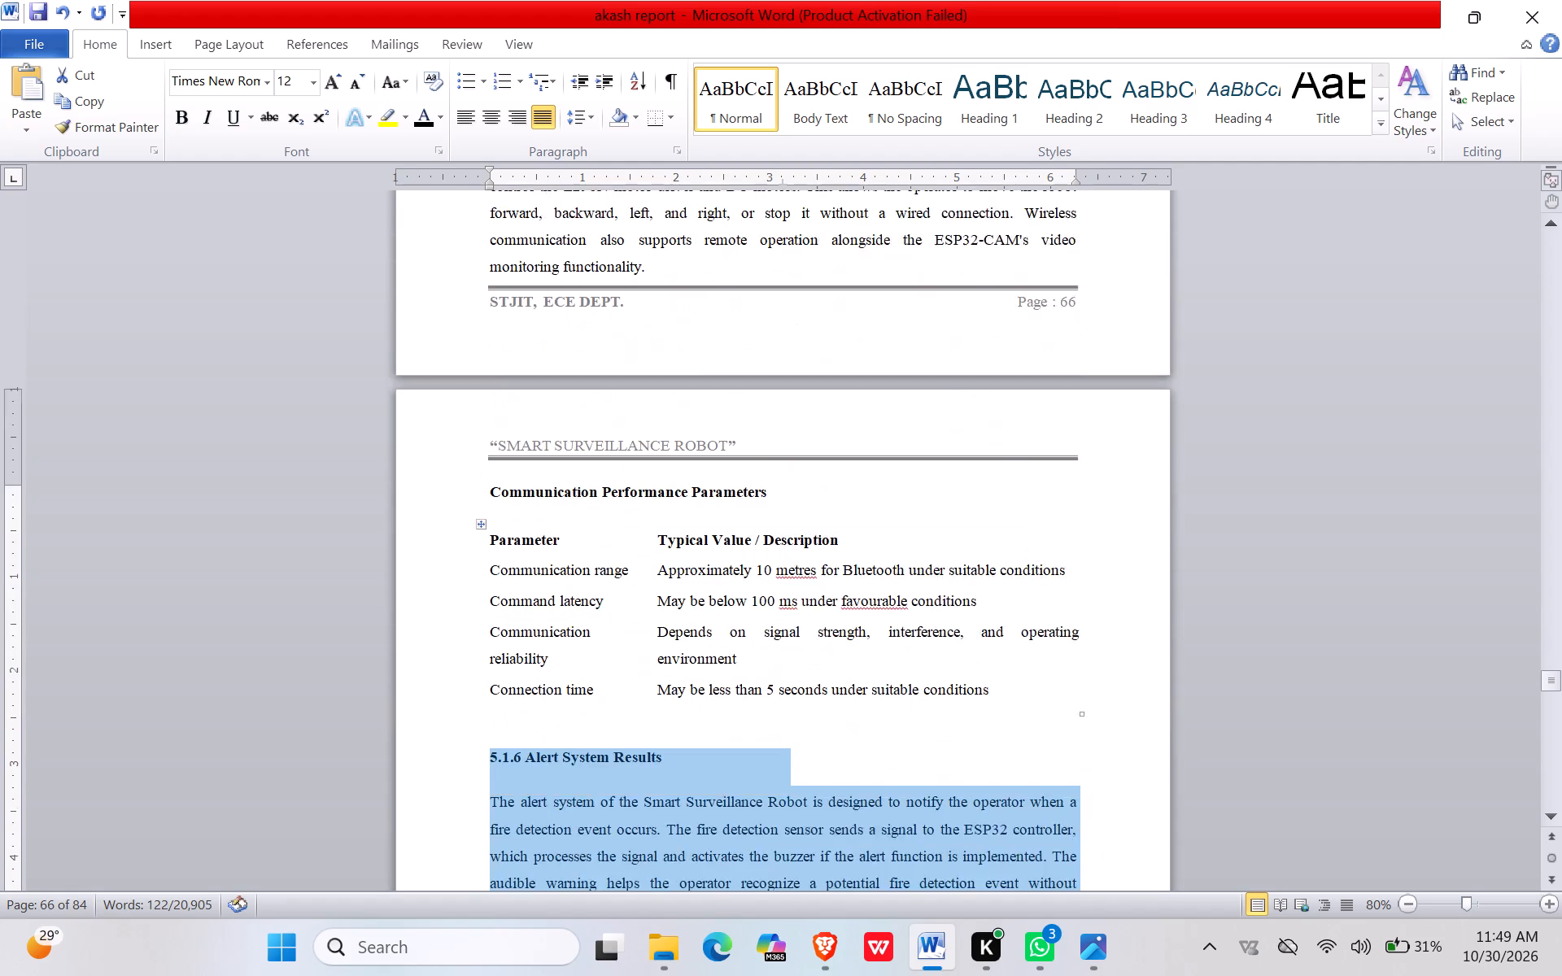
Reduce the height of the radar picture so it and its Figure 5.4: Alert System caption fit below the alert parameters table.
scroll(537, 282, "down", 20)
scroll(537, 282, "down", 1)
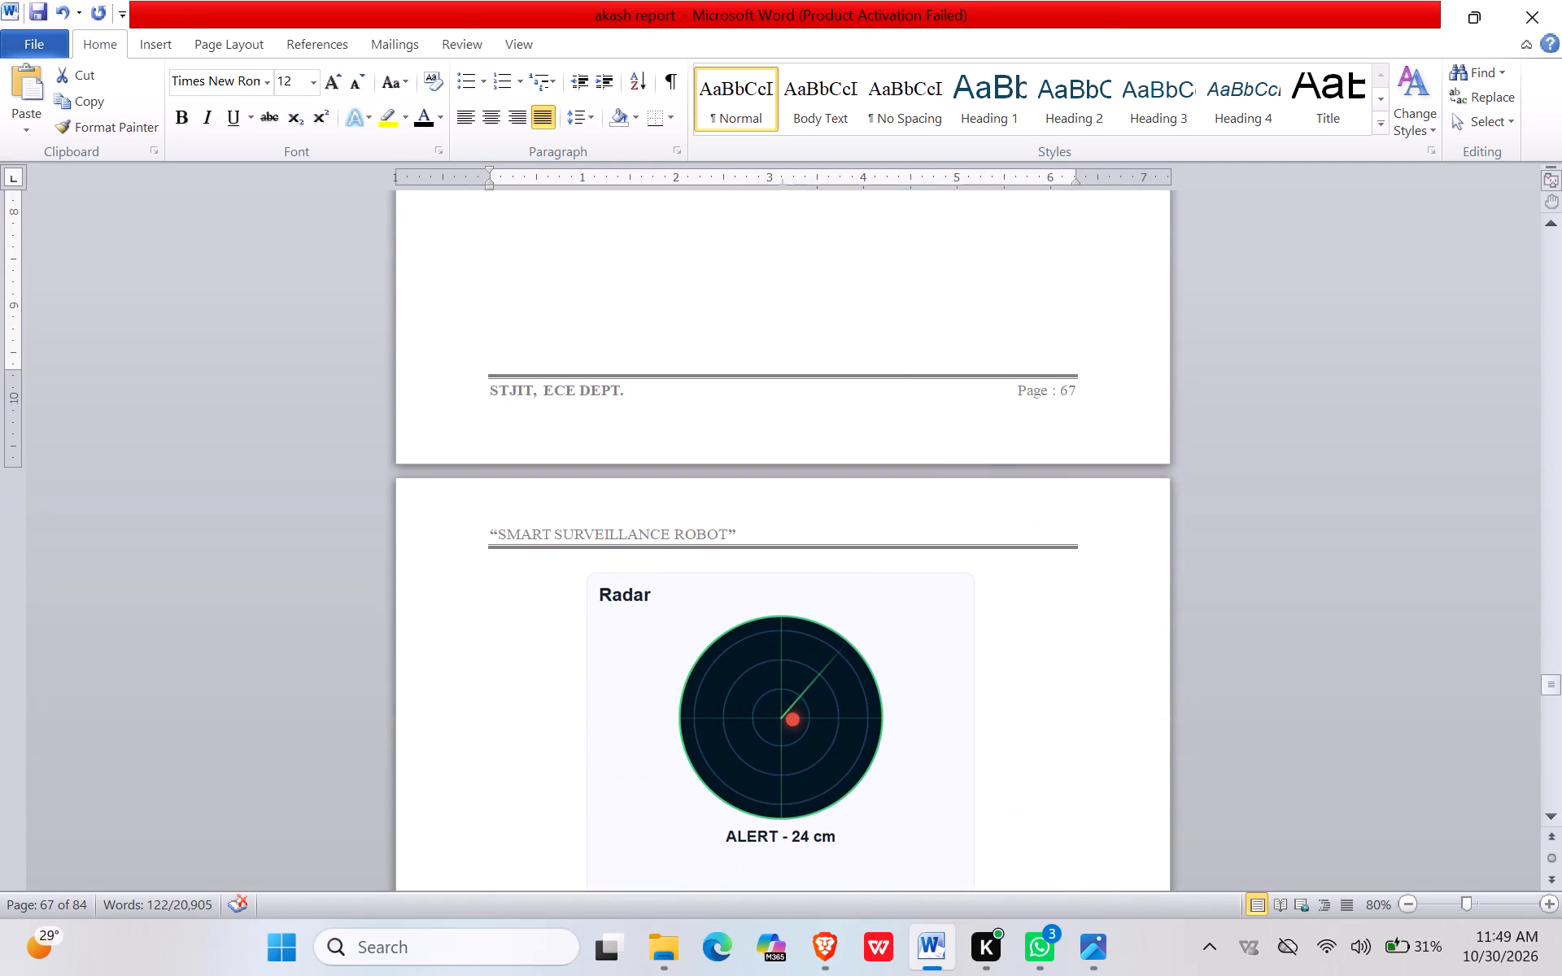
scroll(556, 336, "down", 8)
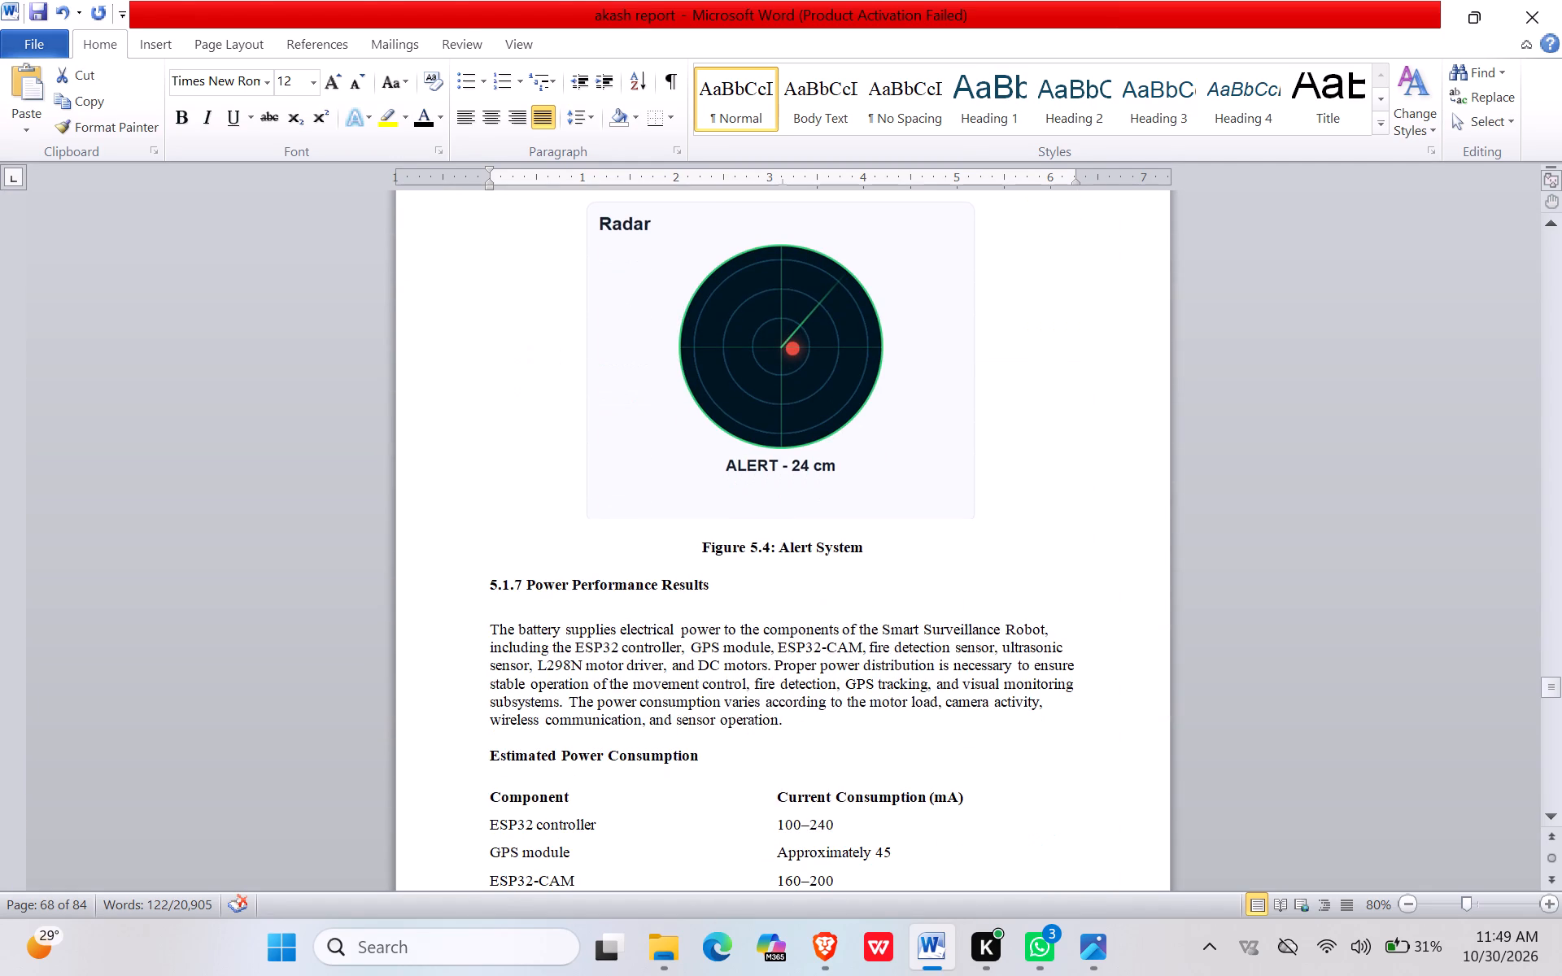
left_click(670, 356)
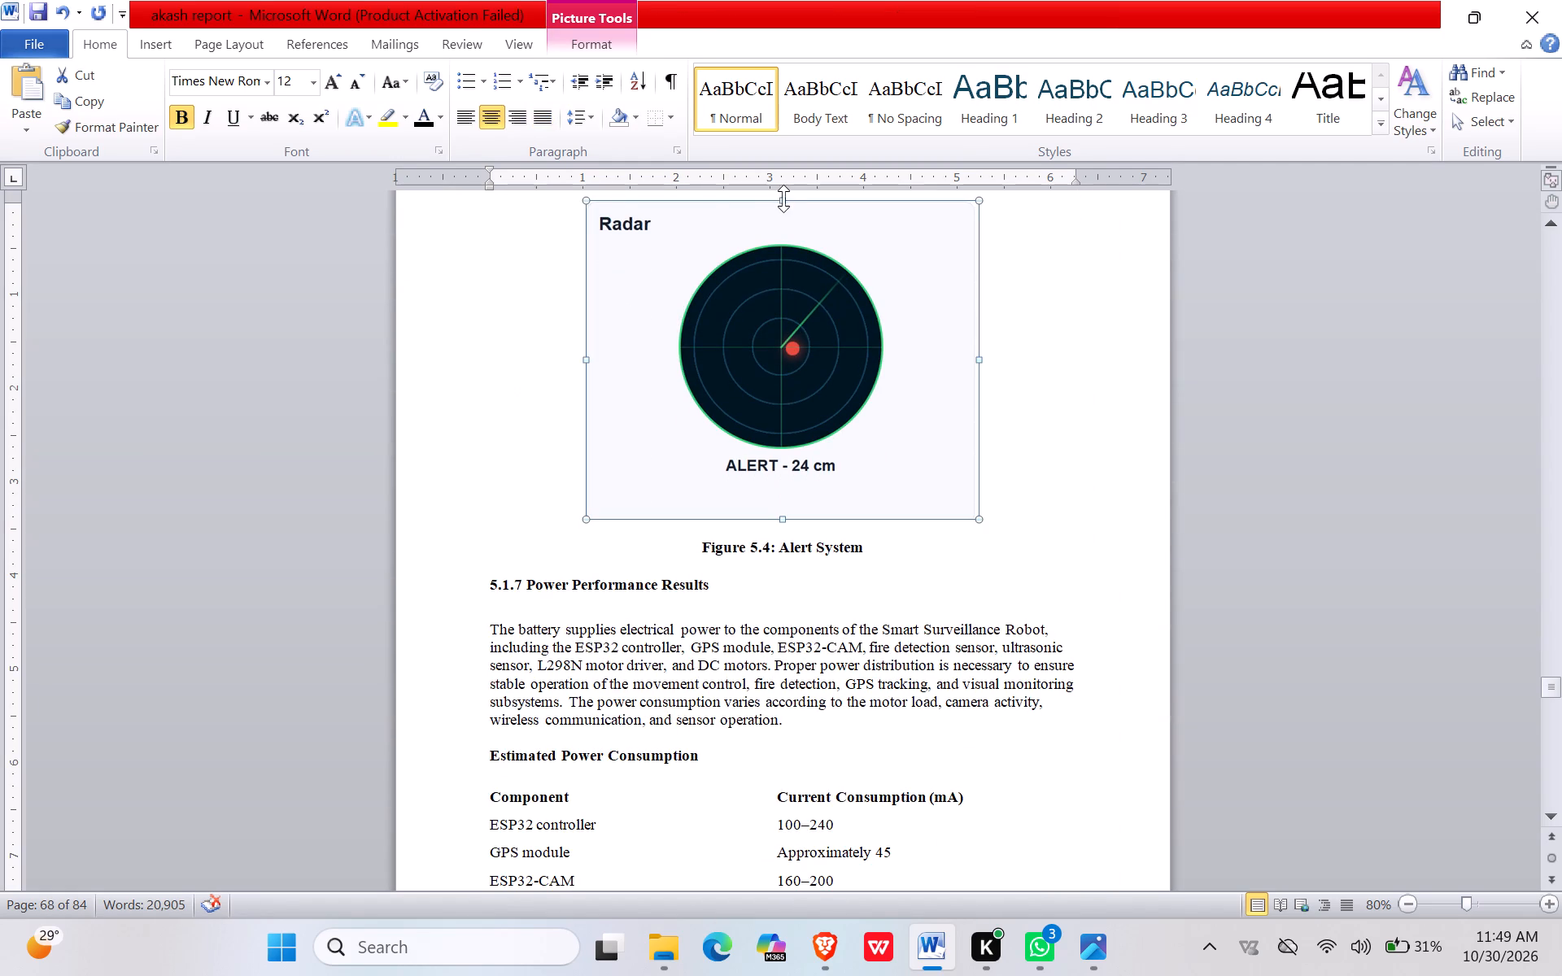
left_click_drag(783, 198, 791, 274)
left_click_drag(764, 303, 740, 190)
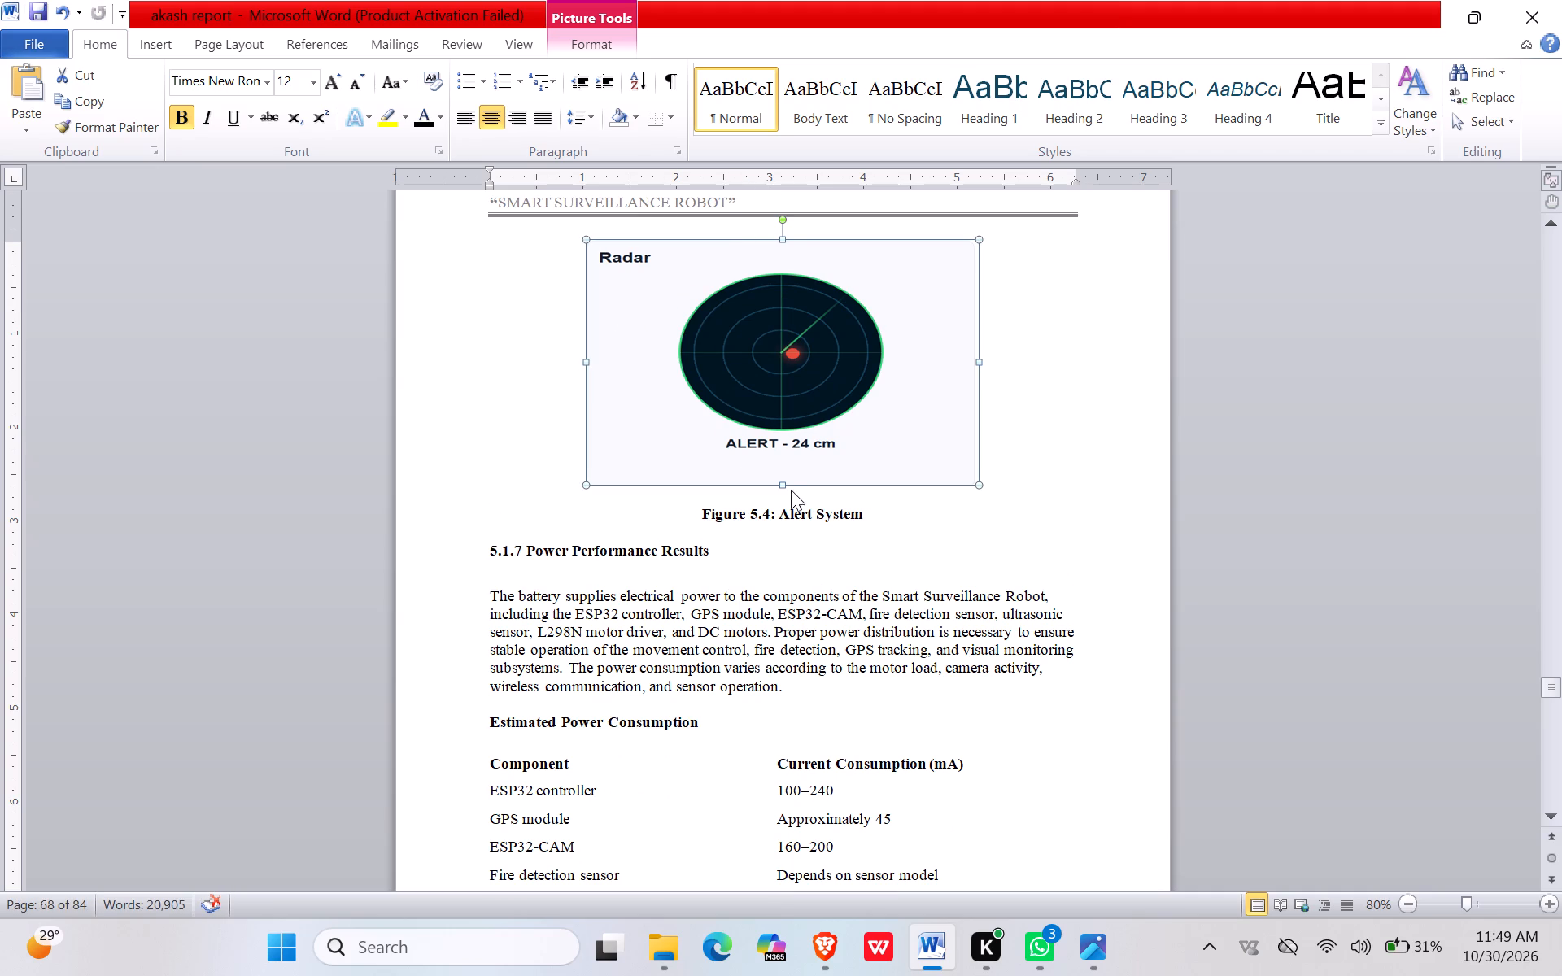
left_click_drag(782, 486, 769, 373)
Review the layout of chapter 5 from its first page through the Figure 5.4: Alert System picture, checking figures, captions and spacing.
scroll(760, 391, "down", 4)
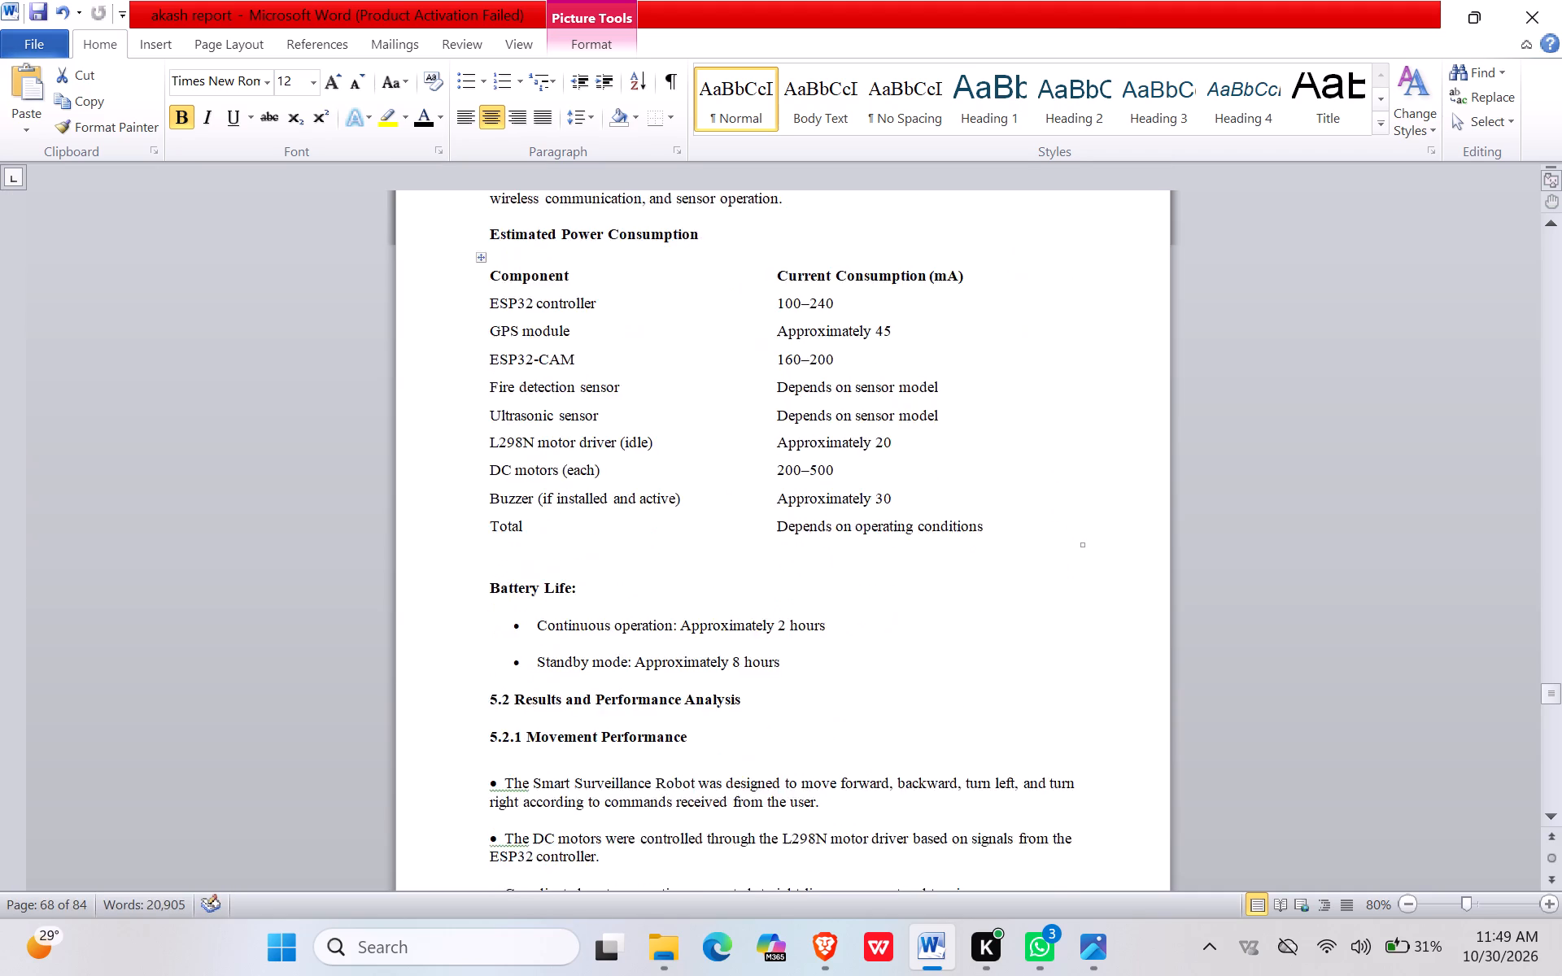
scroll(763, 416, "down", 8)
scroll(763, 416, "up", 19)
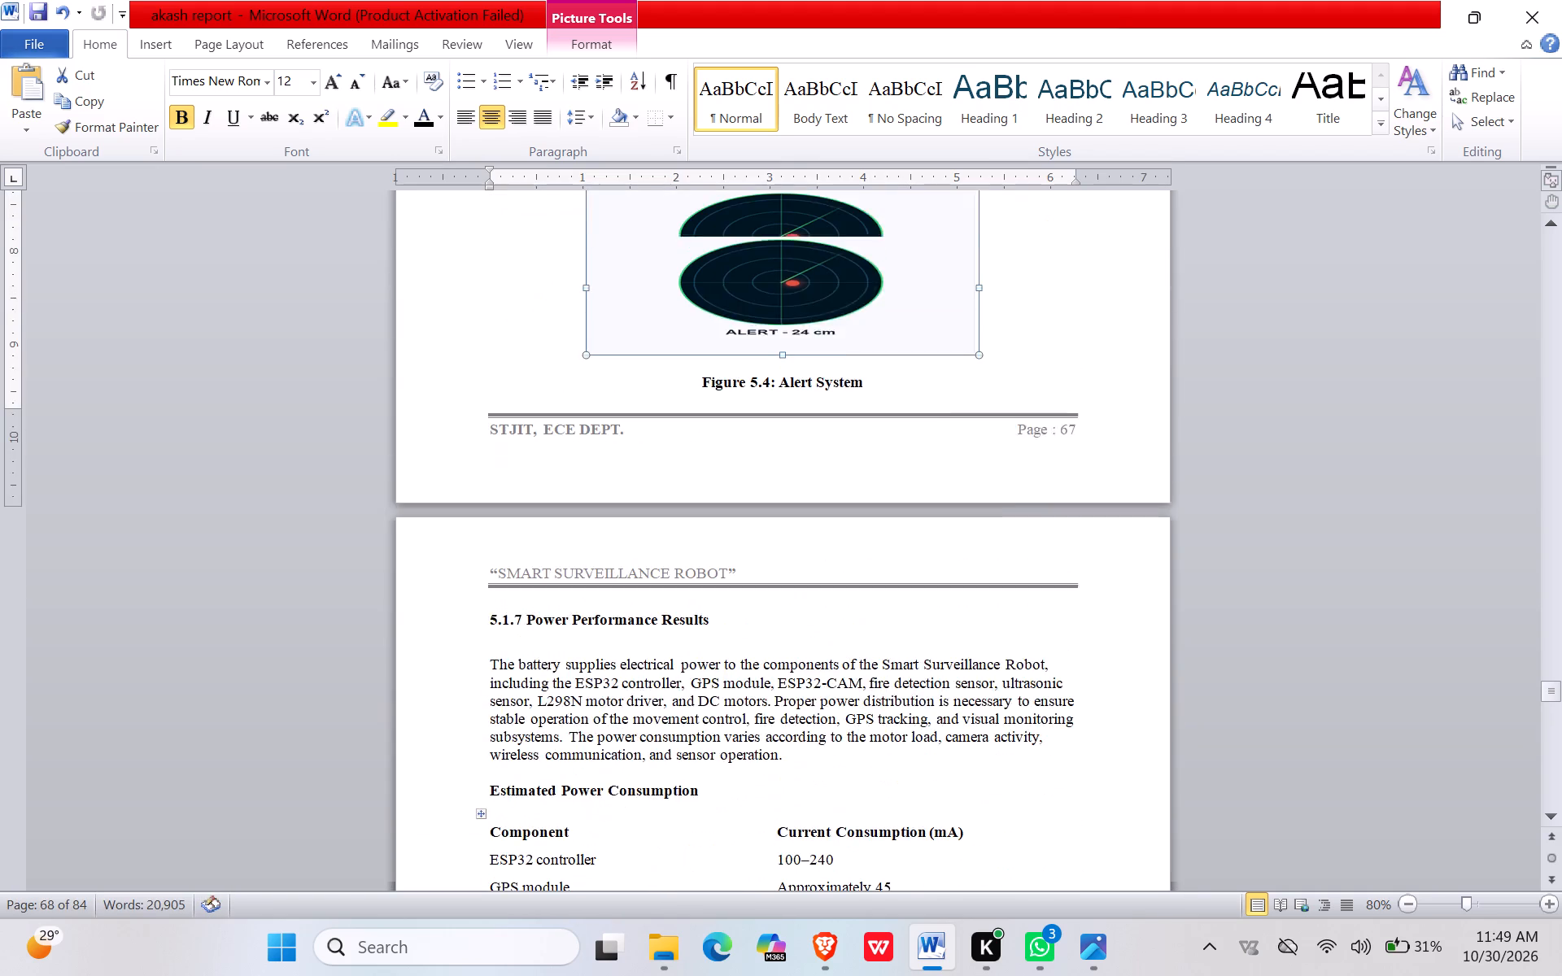
scroll(762, 401, "up", 4)
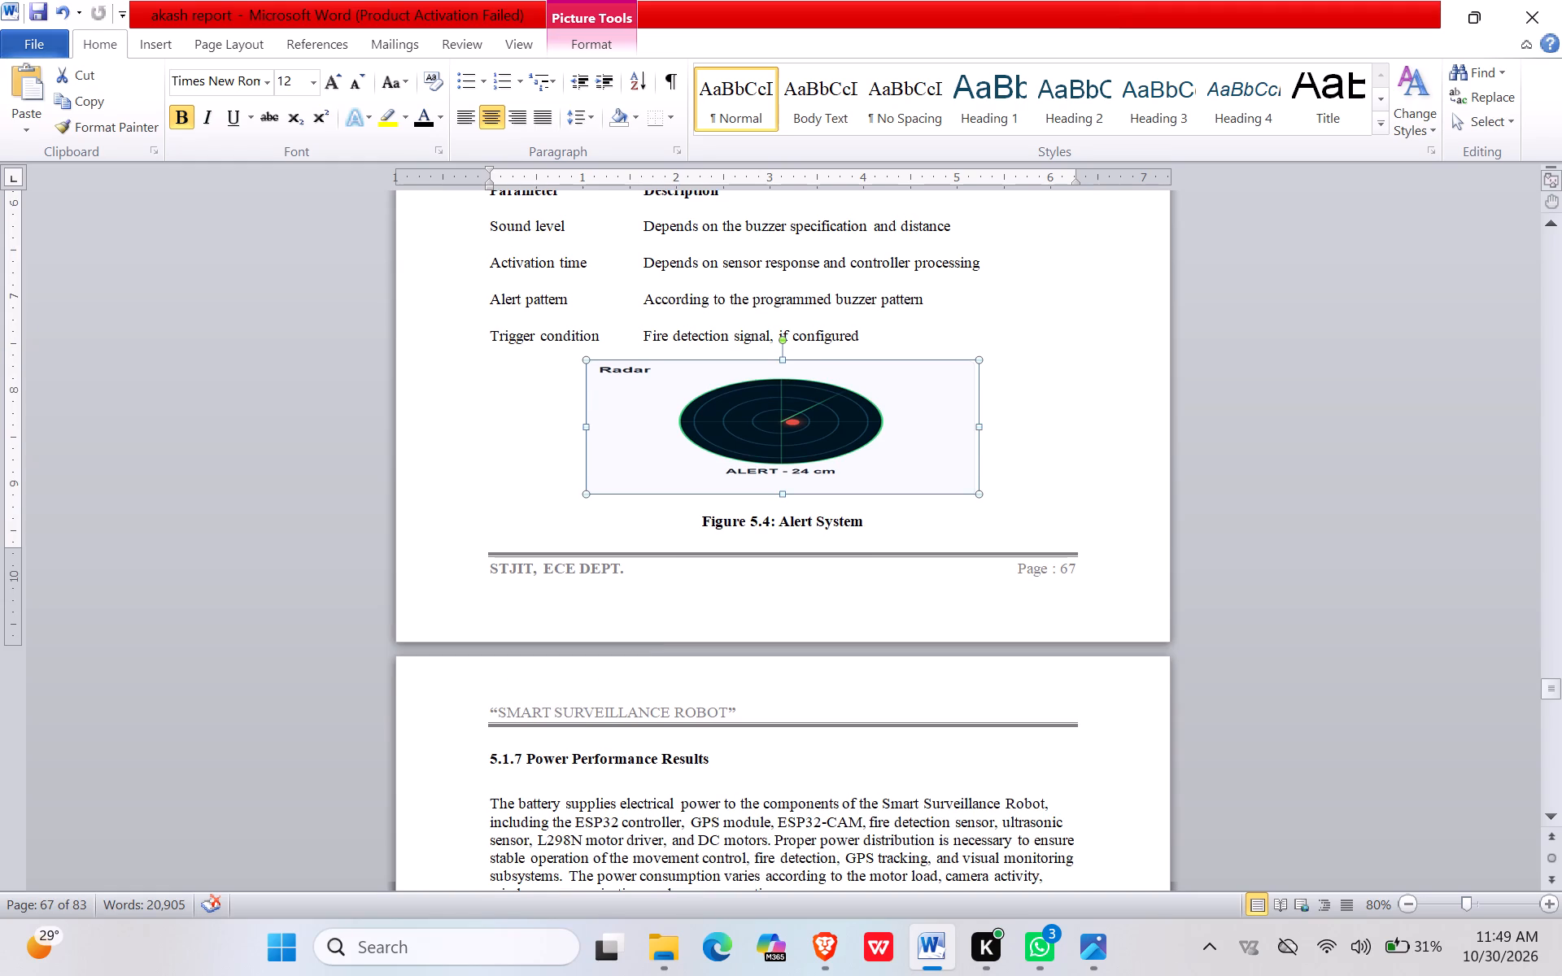
scroll(768, 325, "up", 10)
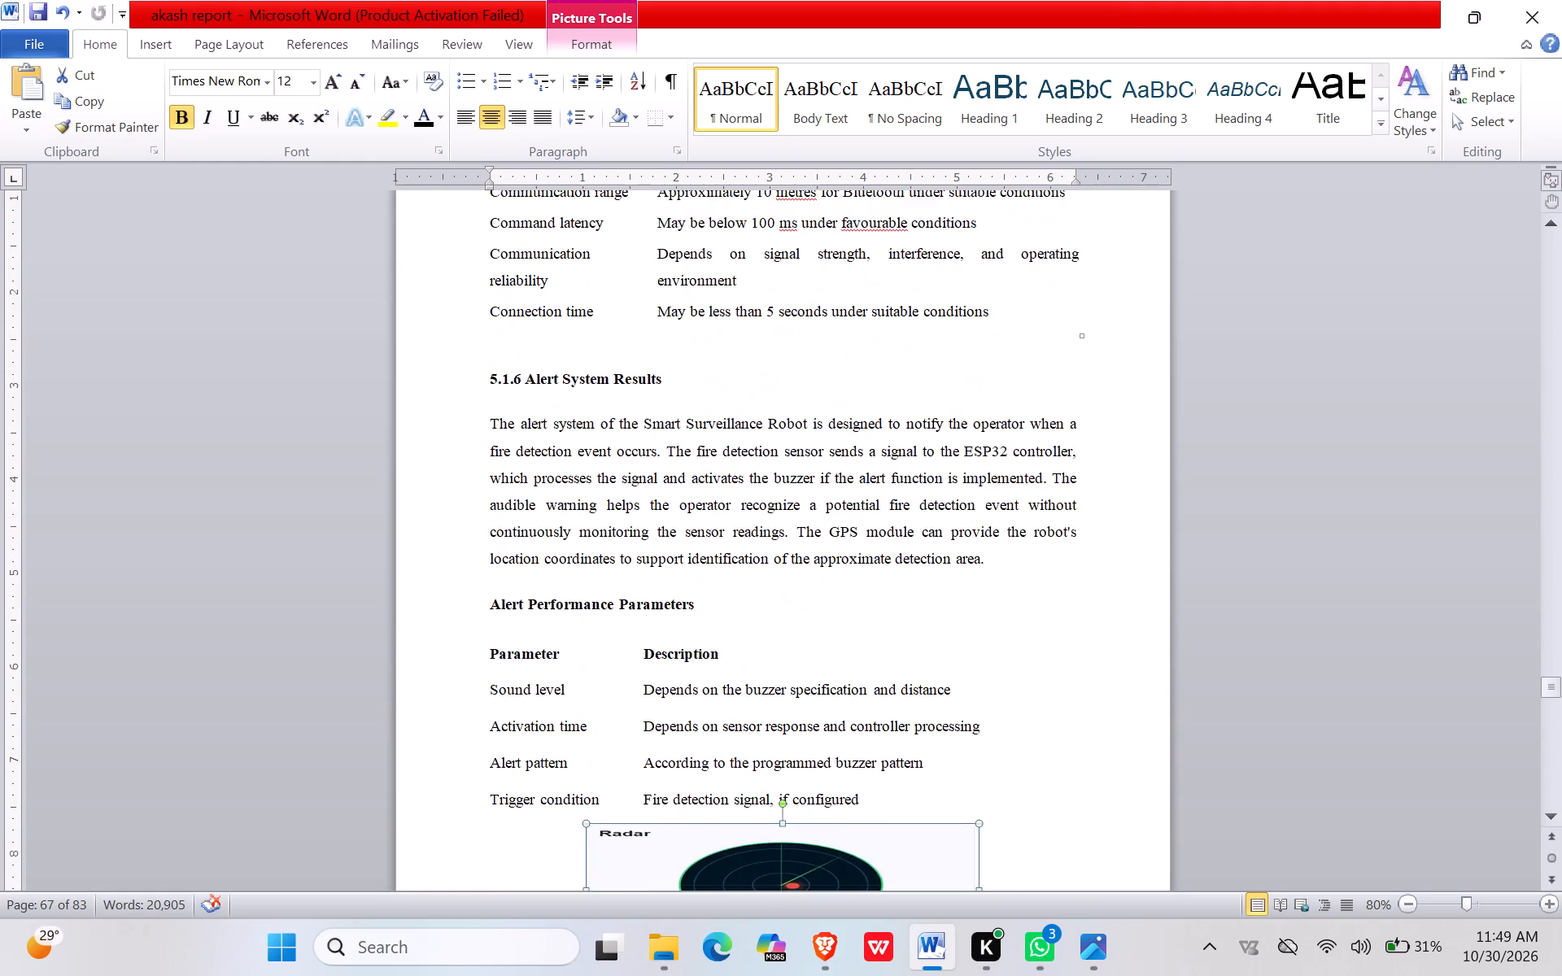
scroll(757, 329, "up", 13)
scroll(757, 329, "up", 9)
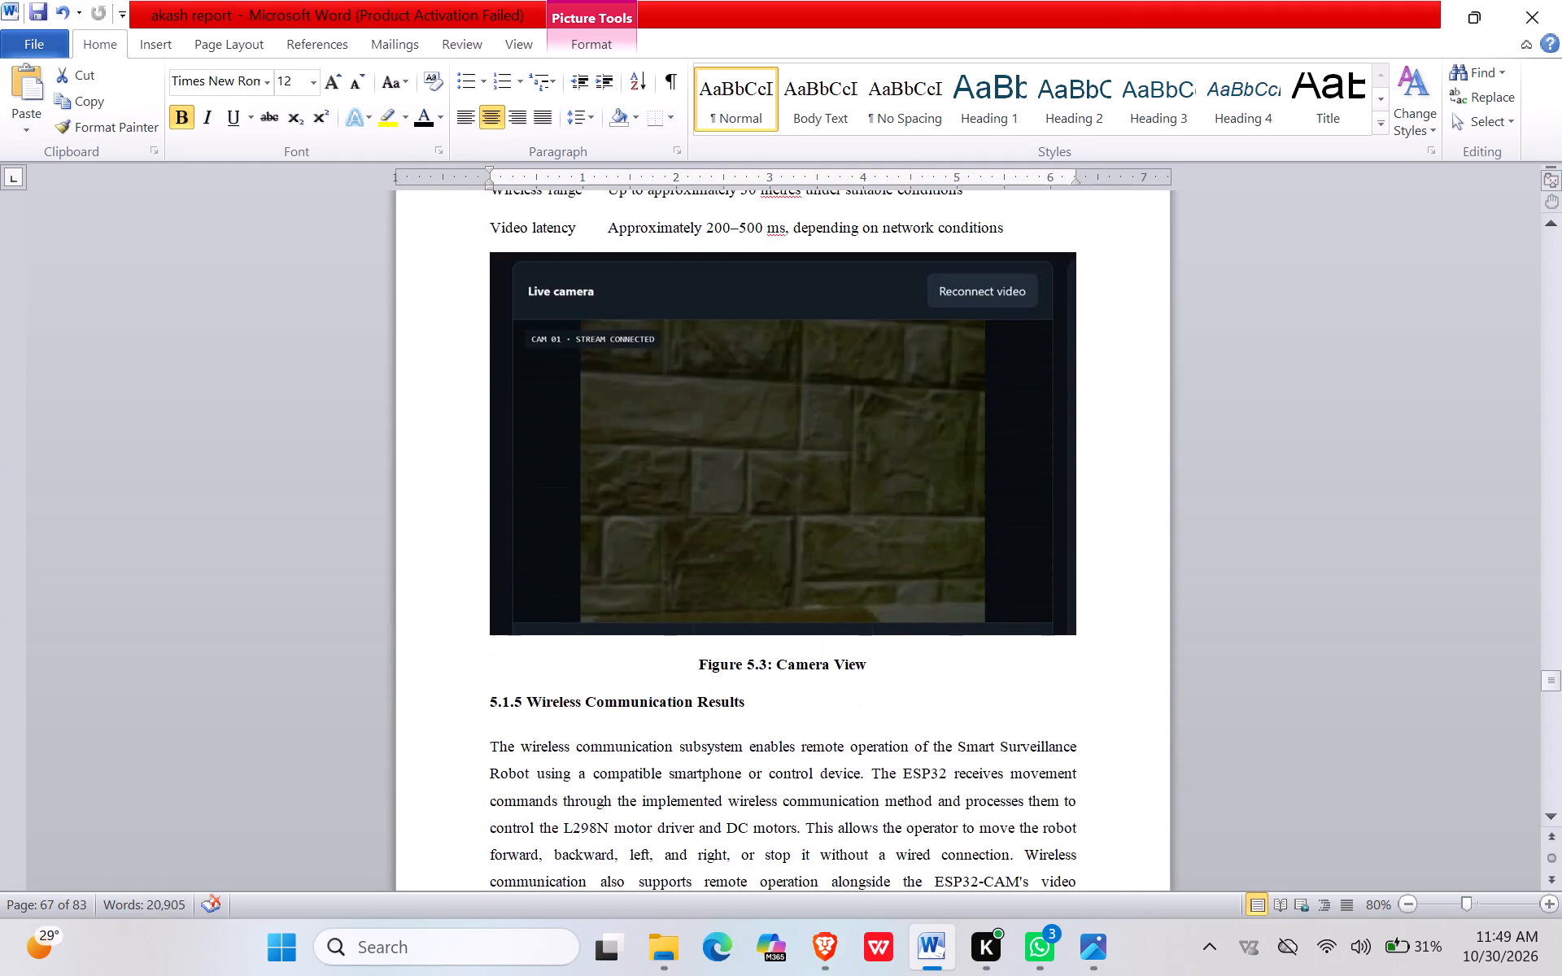
scroll(757, 329, "up", 16)
scroll(756, 329, "up", 5)
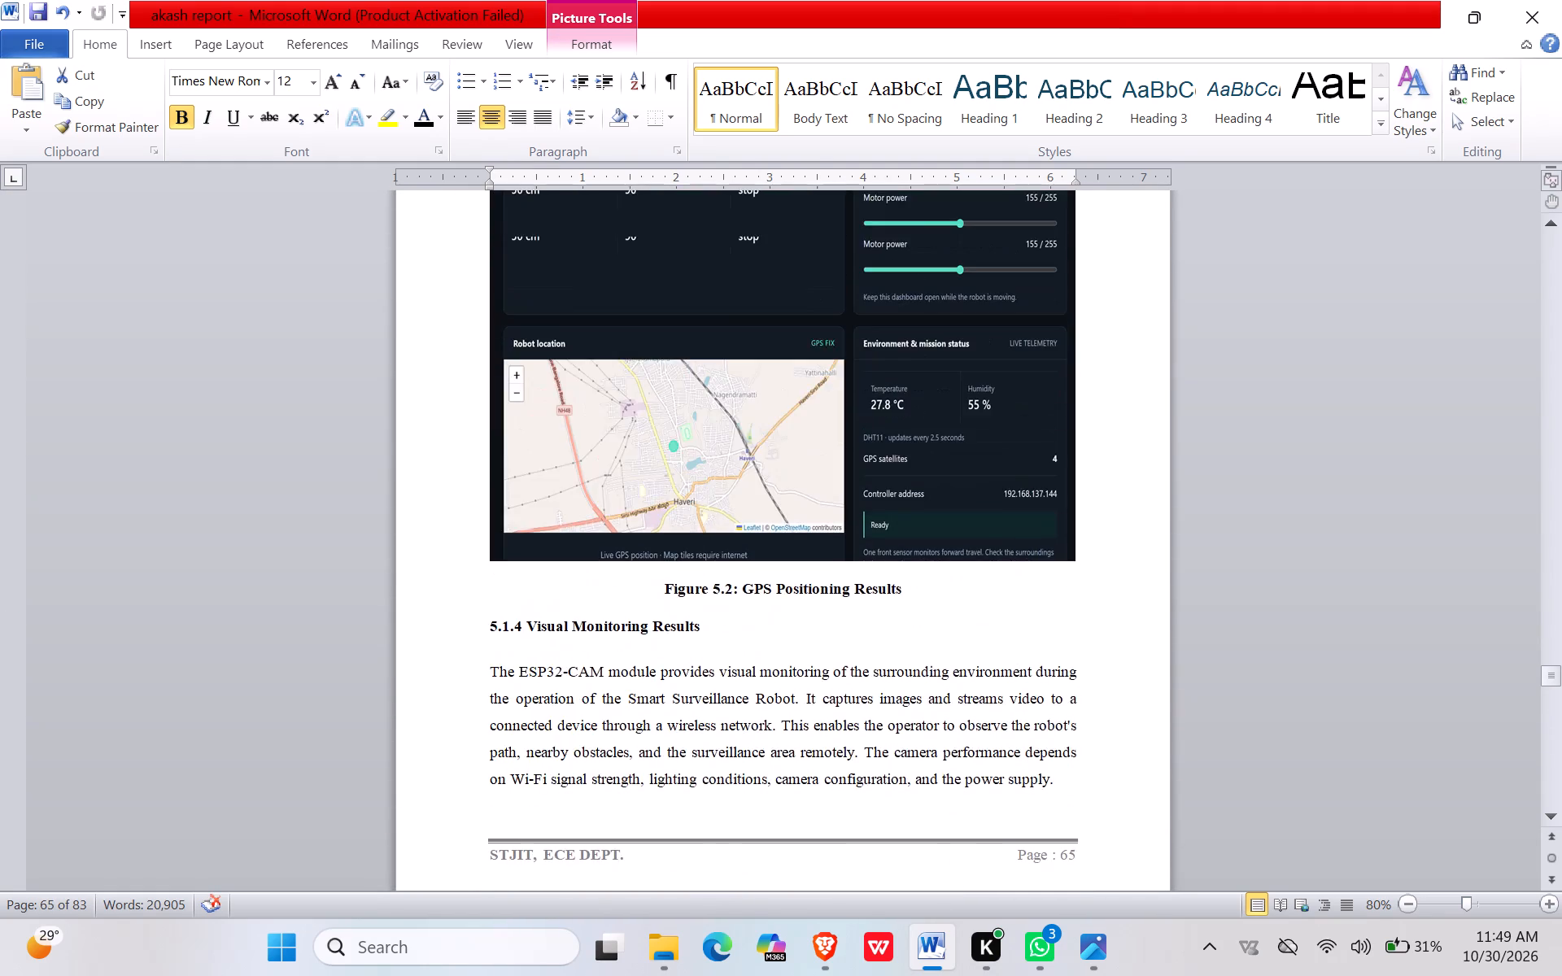
scroll(756, 329, "up", 20)
scroll(756, 329, "up", 14)
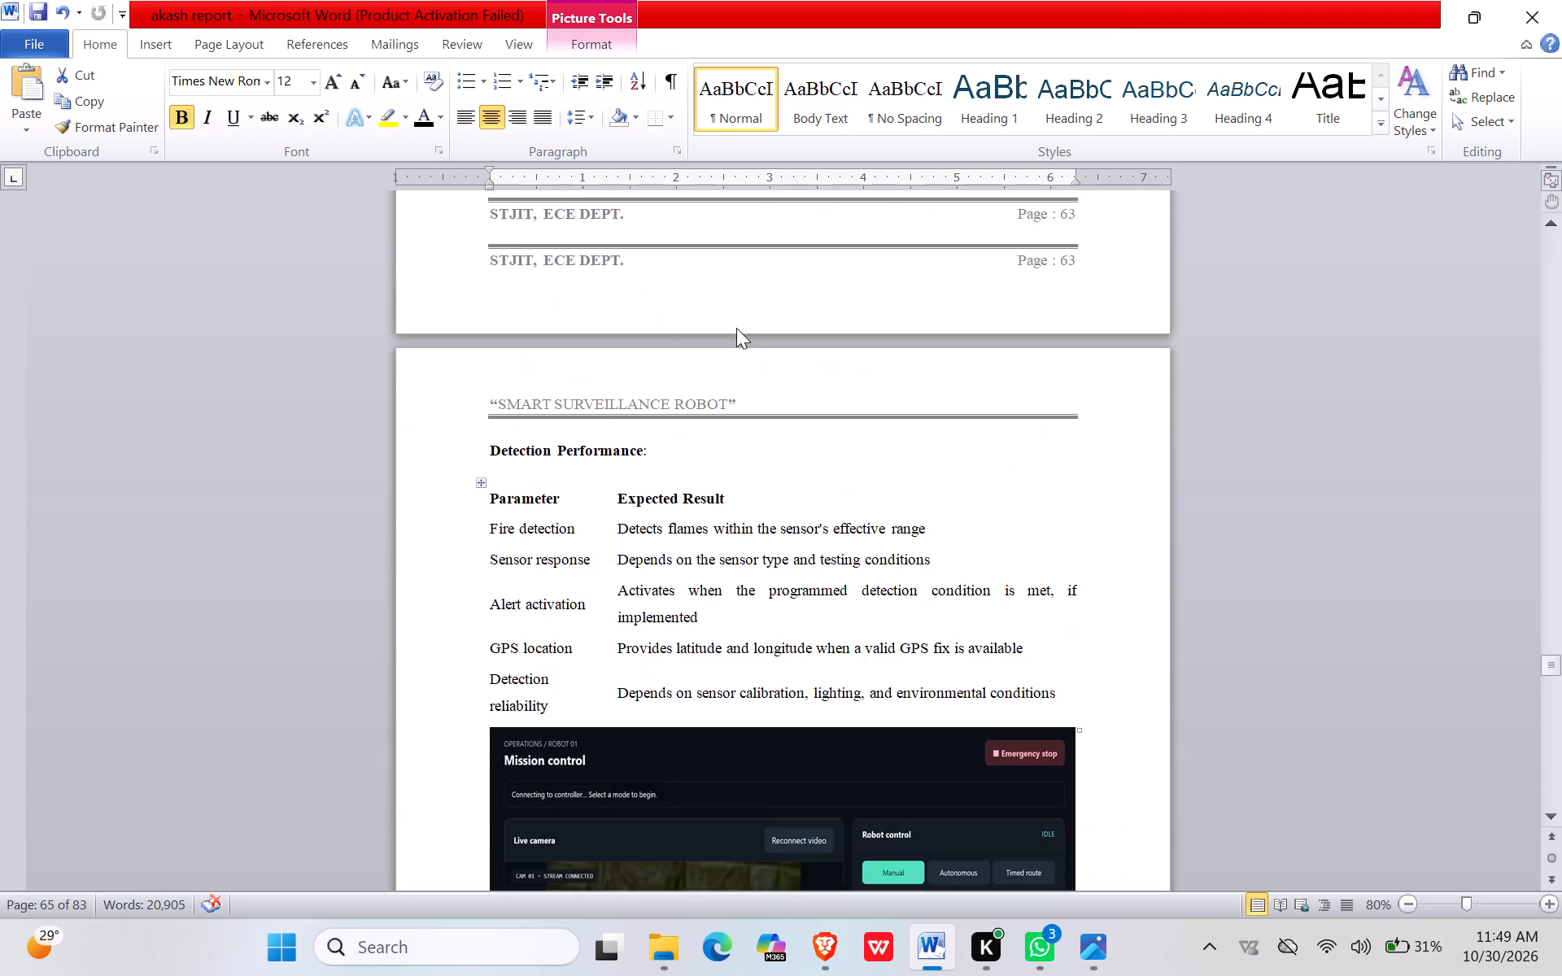
scroll(736, 328, "up", 13)
scroll(734, 327, "up", 10)
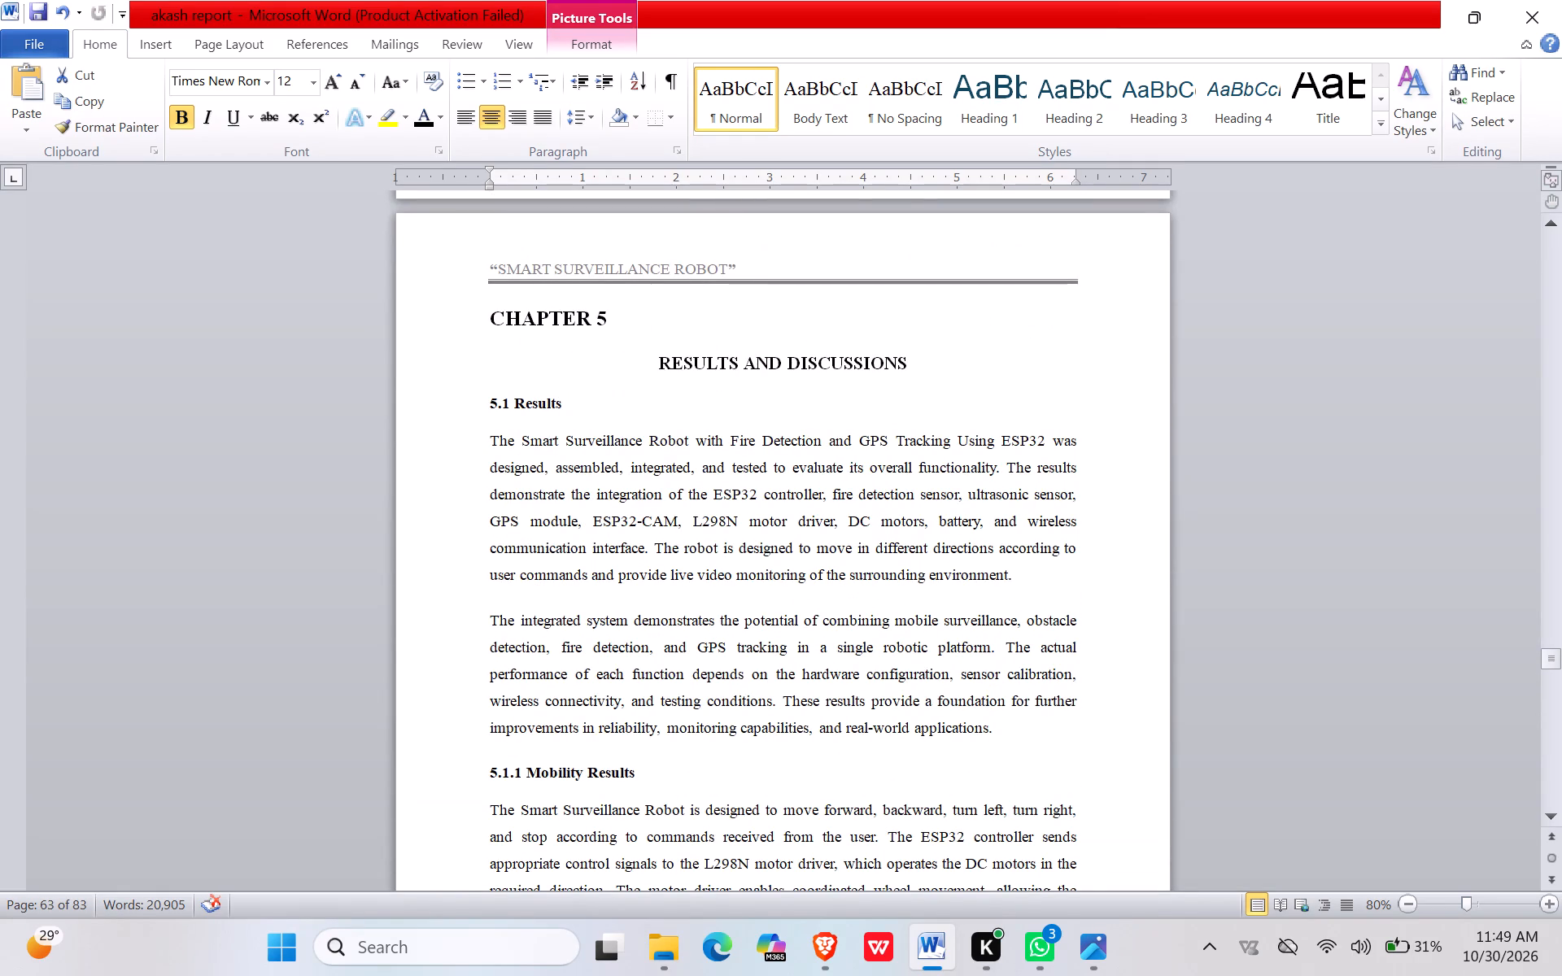
left_click_drag(999, 724, 715, 716)
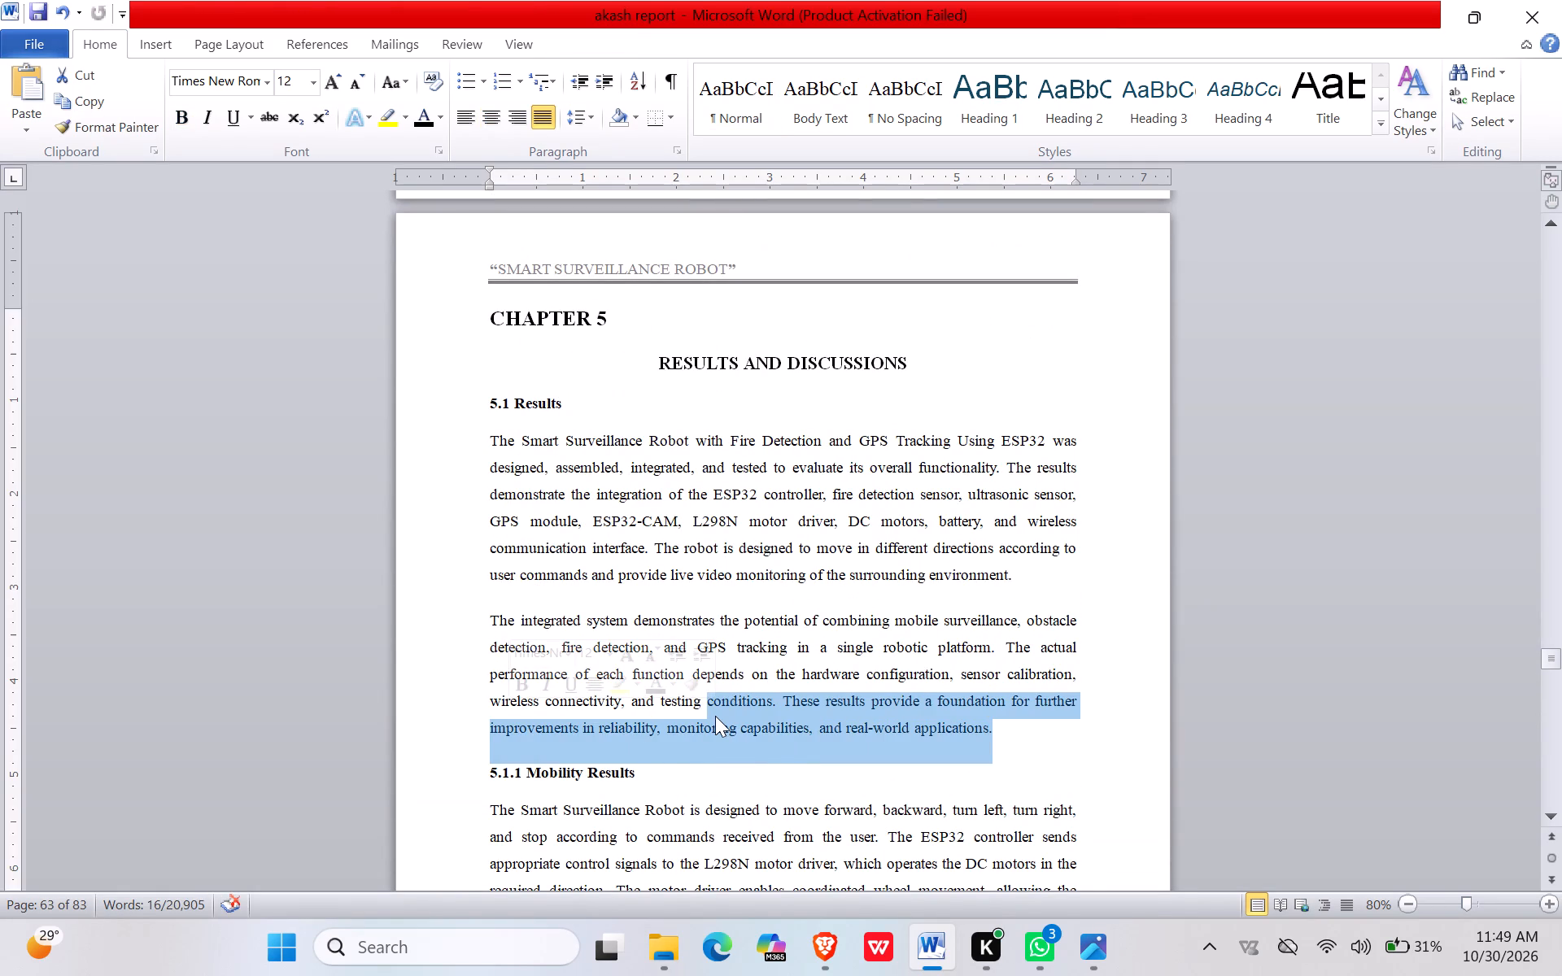
left_click(715, 716)
scroll(706, 680, "up", 16)
scroll(698, 648, "up", 6)
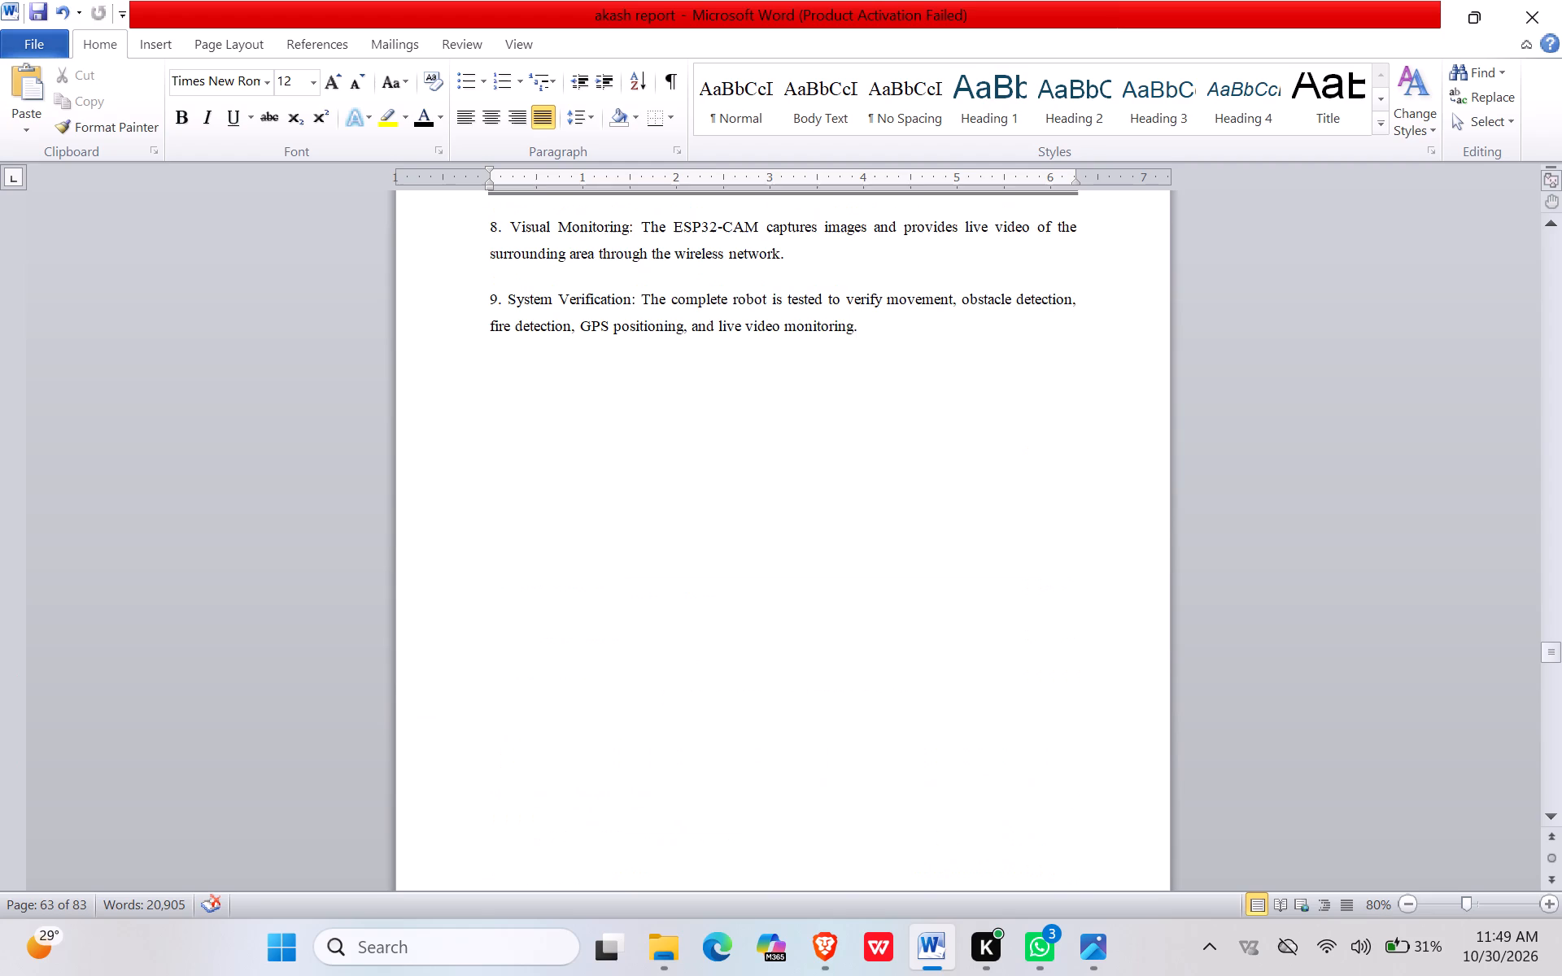
scroll(698, 648, "up", 4)
scroll(698, 648, "down", 10)
scroll(691, 577, "down", 13)
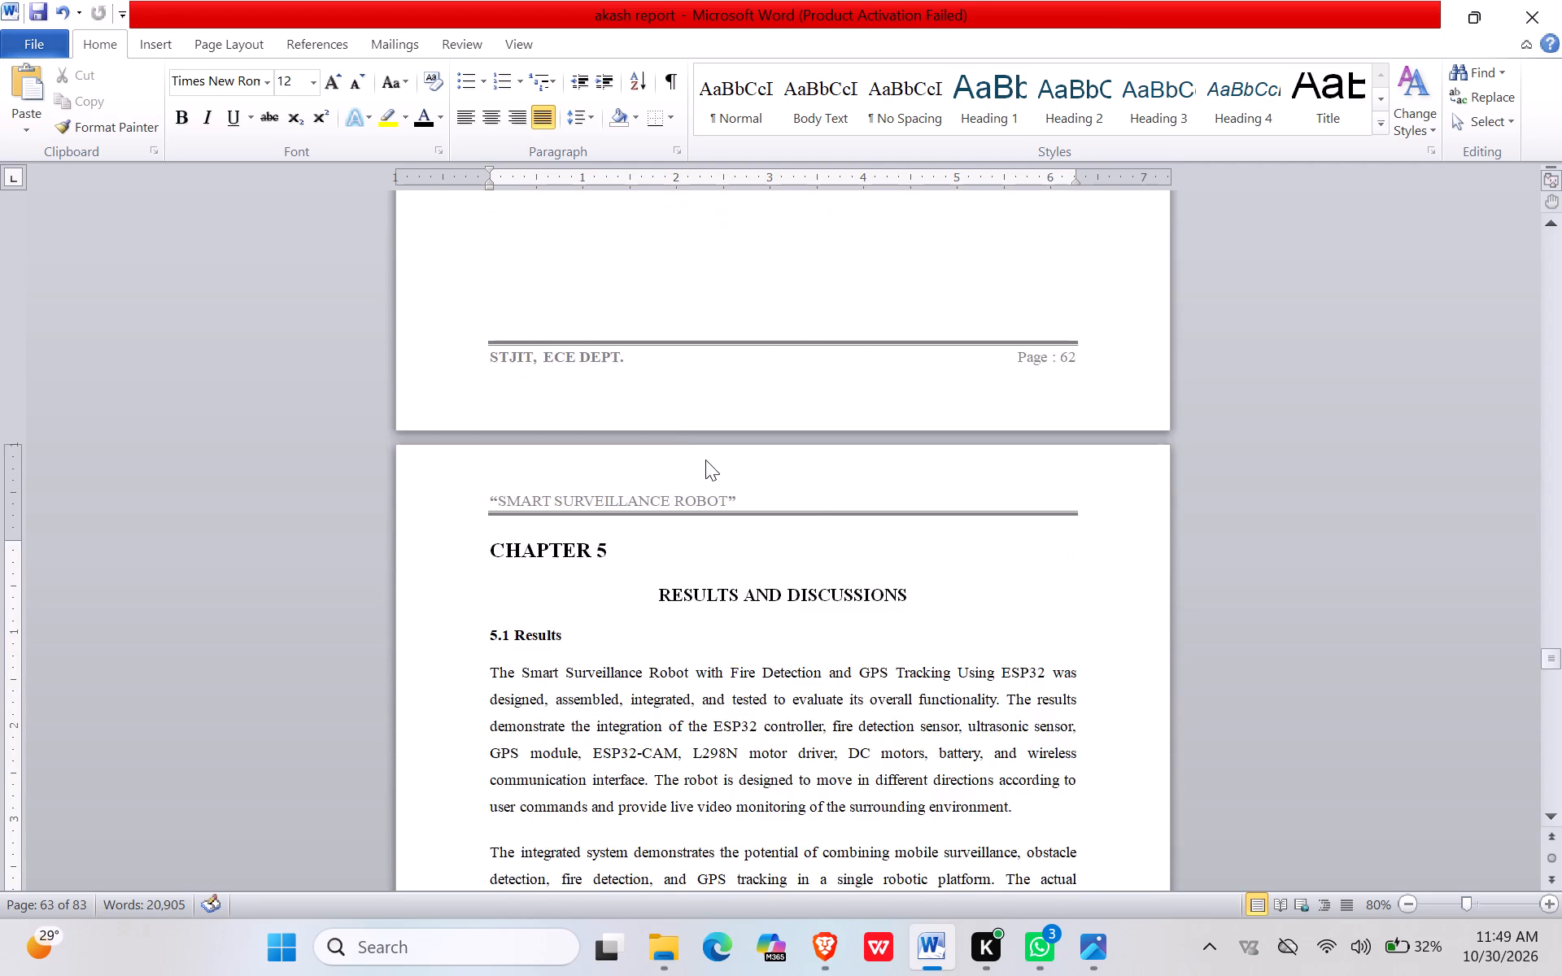
scroll(705, 460, "down", 4)
scroll(648, 446, "down", 20)
scroll(648, 446, "down", 4)
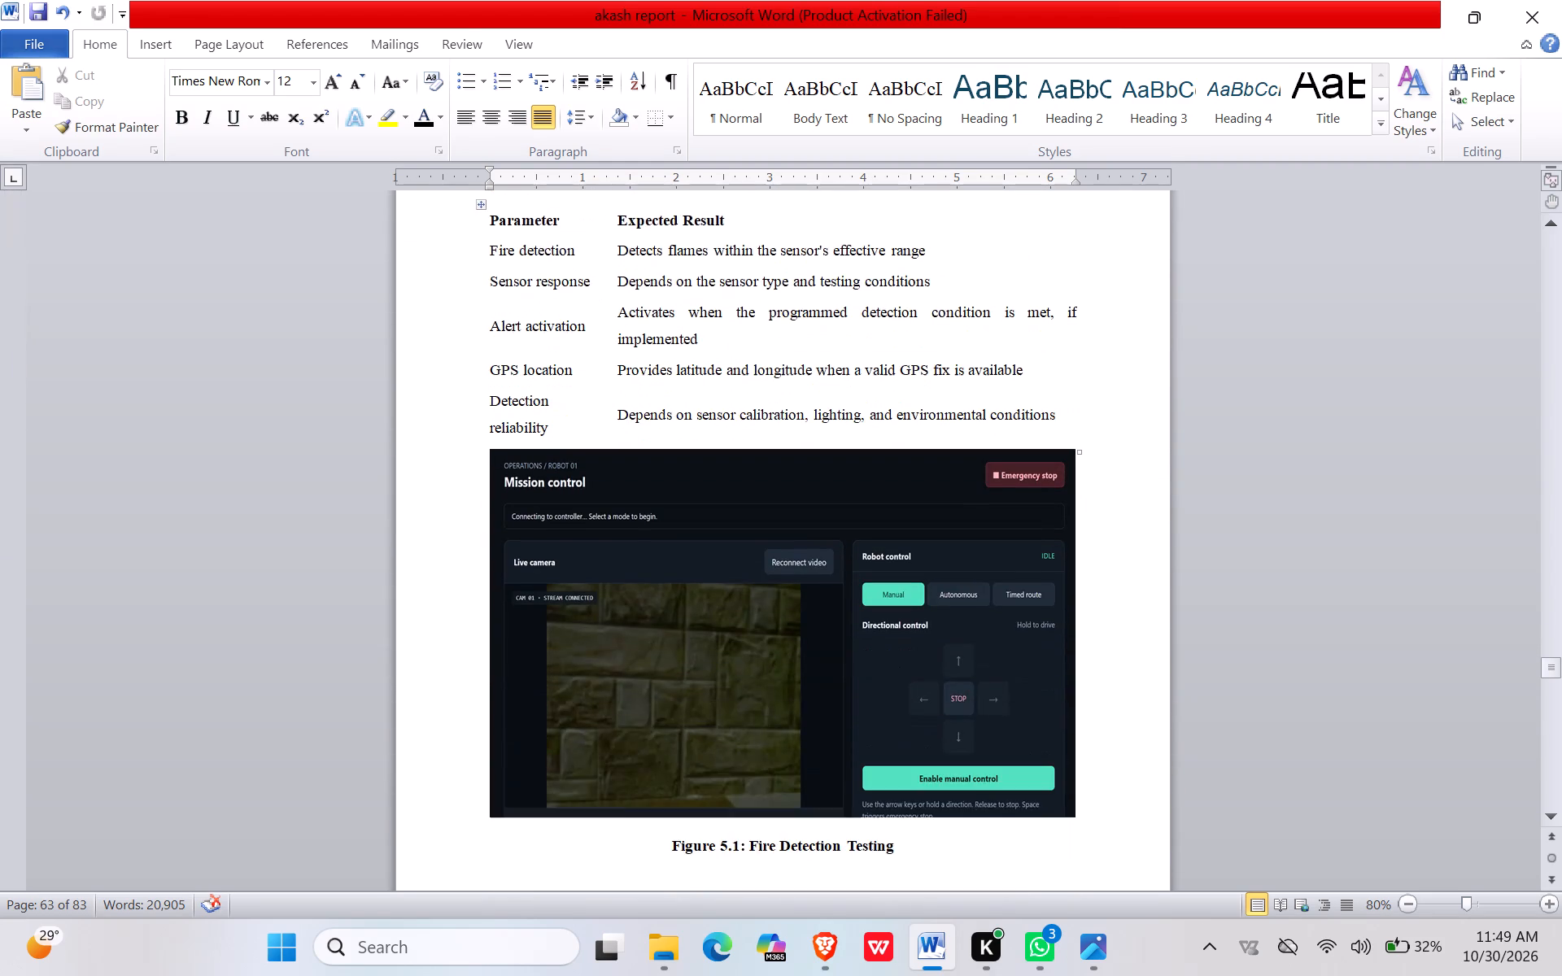
scroll(687, 447, "down", 5)
scroll(687, 446, "down", 19)
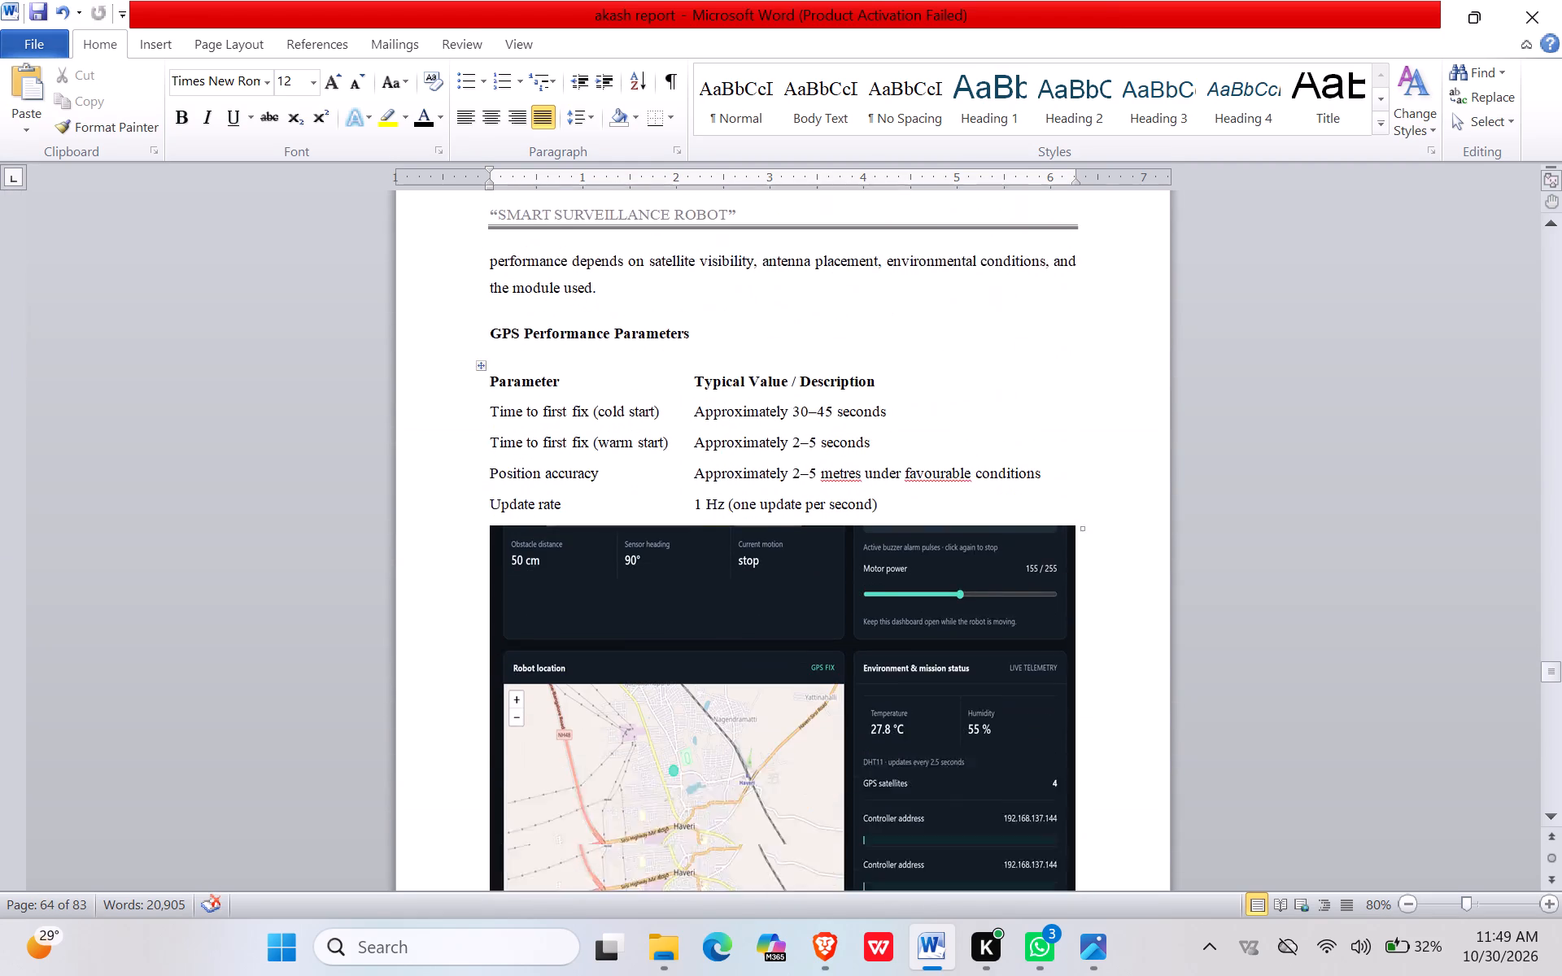
scroll(687, 438, "down", 20)
scroll(687, 438, "down", 12)
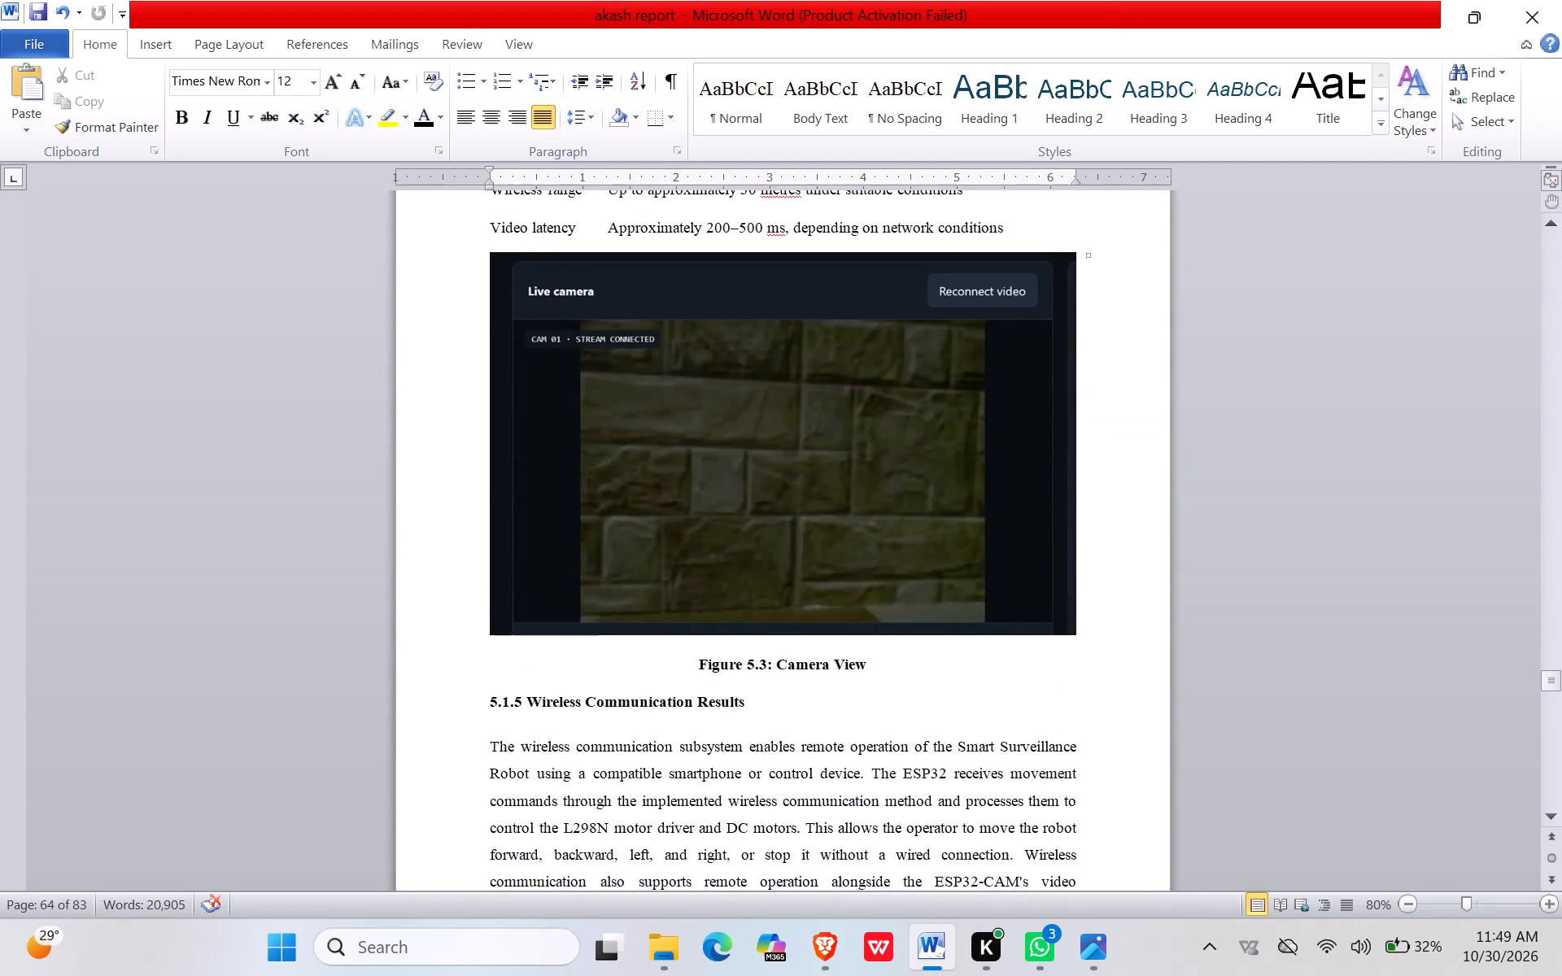
scroll(694, 391, "down", 20)
scroll(694, 391, "down", 7)
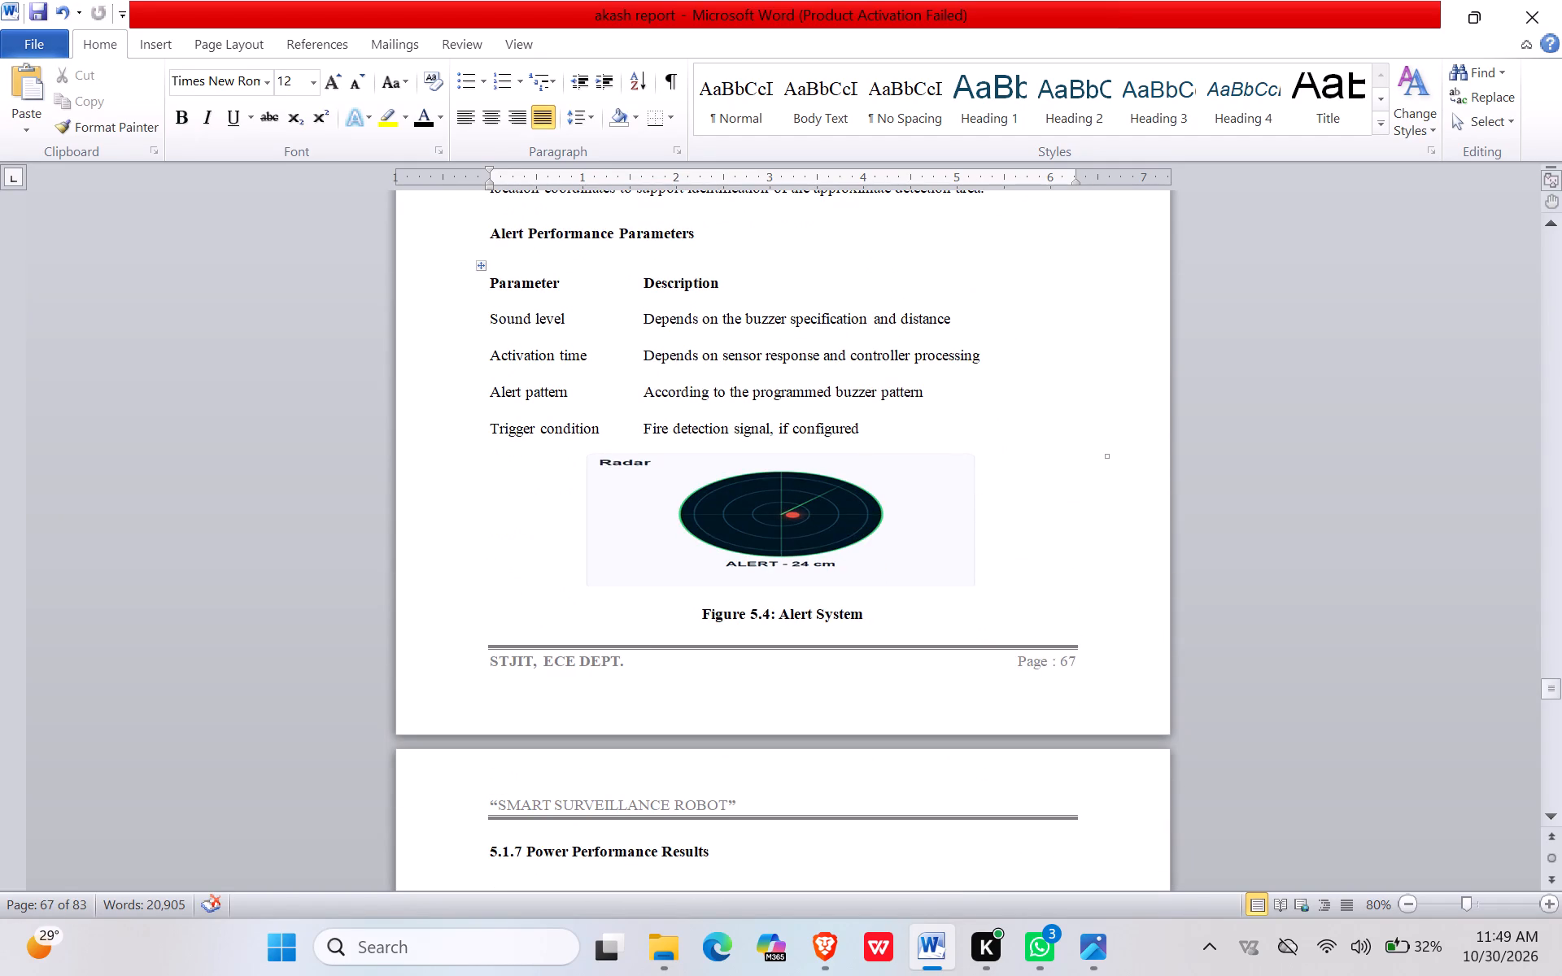
Slightly increase the height of the radar picture above the Figure 5.4: Alert System caption, keeping the caption on the same page.
left_click(787, 577)
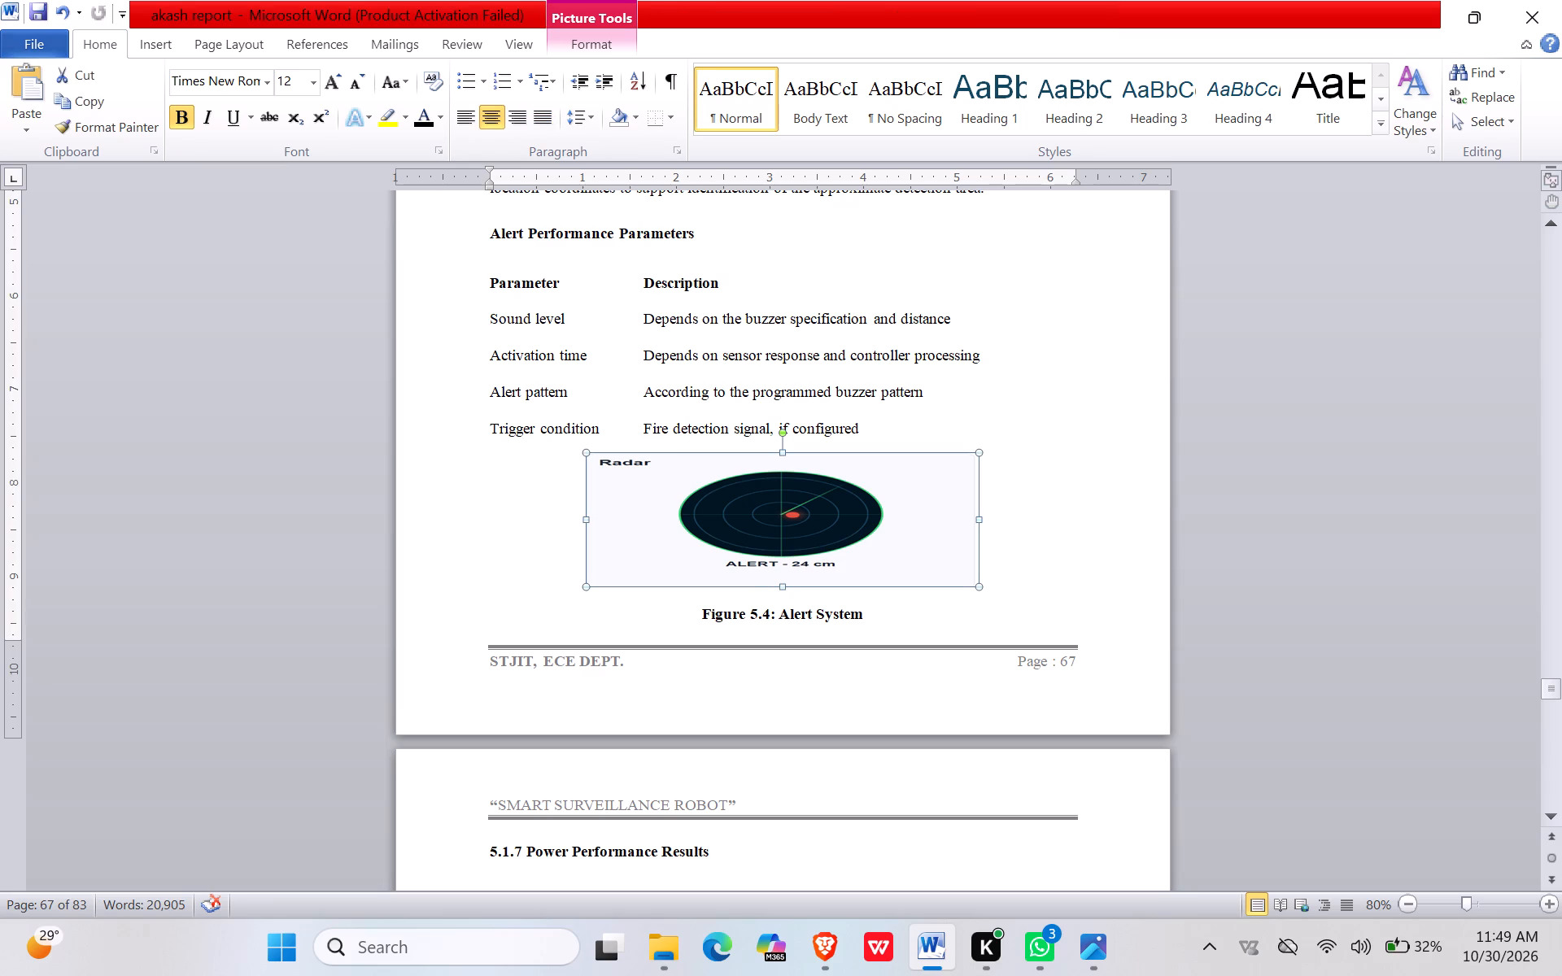
left_click_drag(781, 586, 781, 595)
left_click(783, 595)
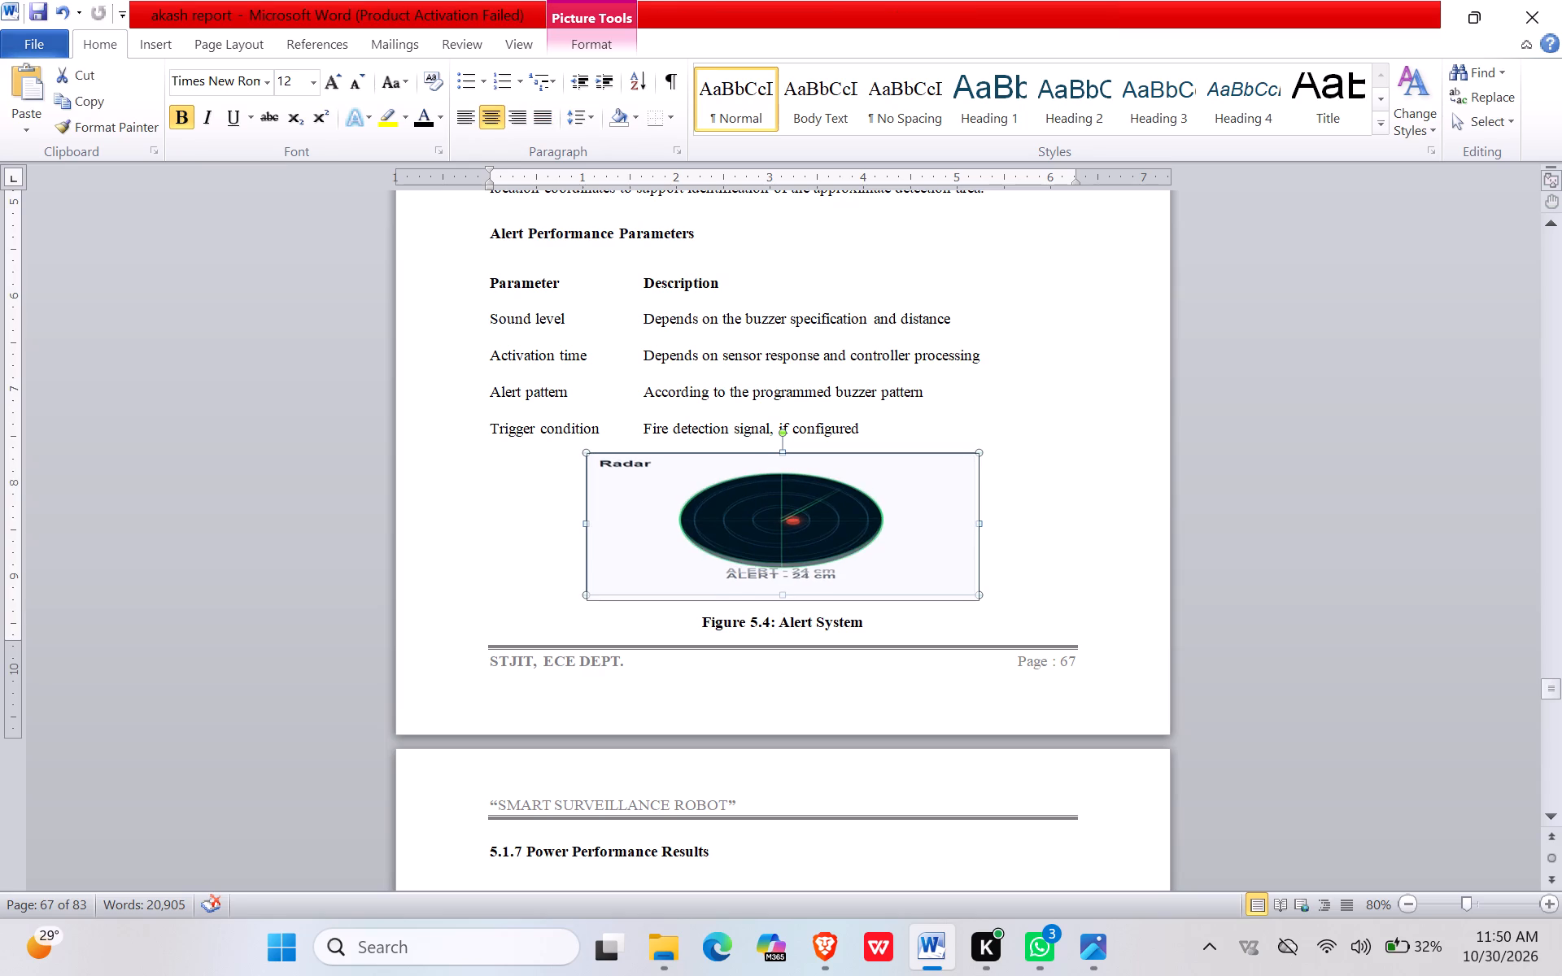
Justify the text from the 5.1.7 Power Performance Results heading through the Battery Life bullets and set its line spacing to 1.5.
scroll(783, 600, "down", 2)
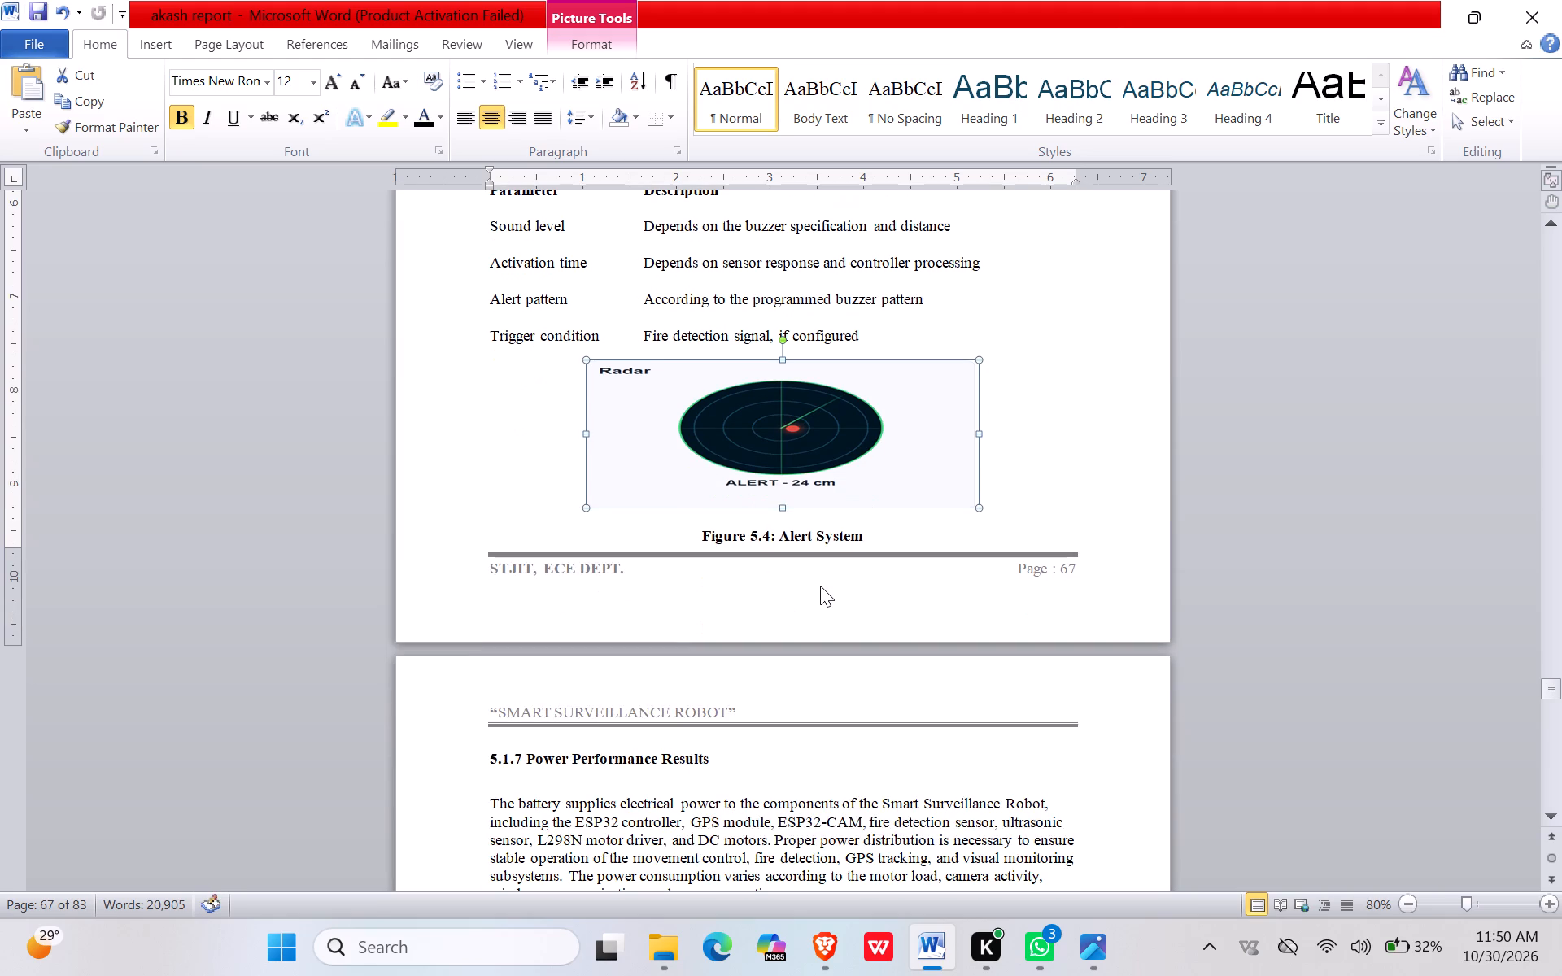
scroll(820, 585, "down", 1)
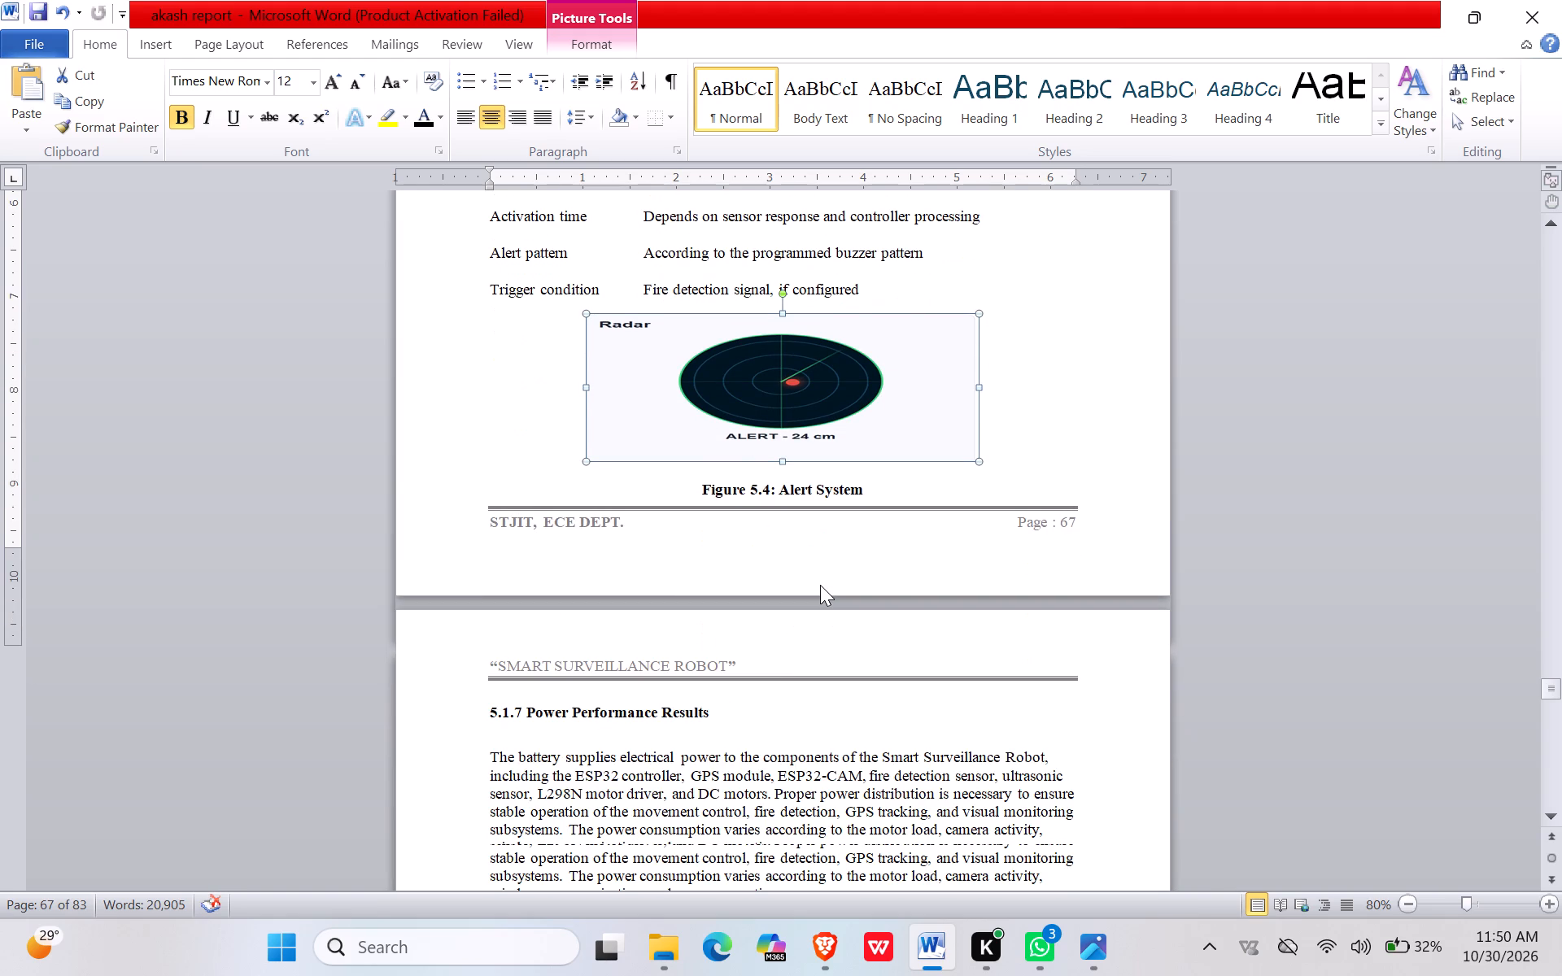
scroll(812, 582, "down", 3)
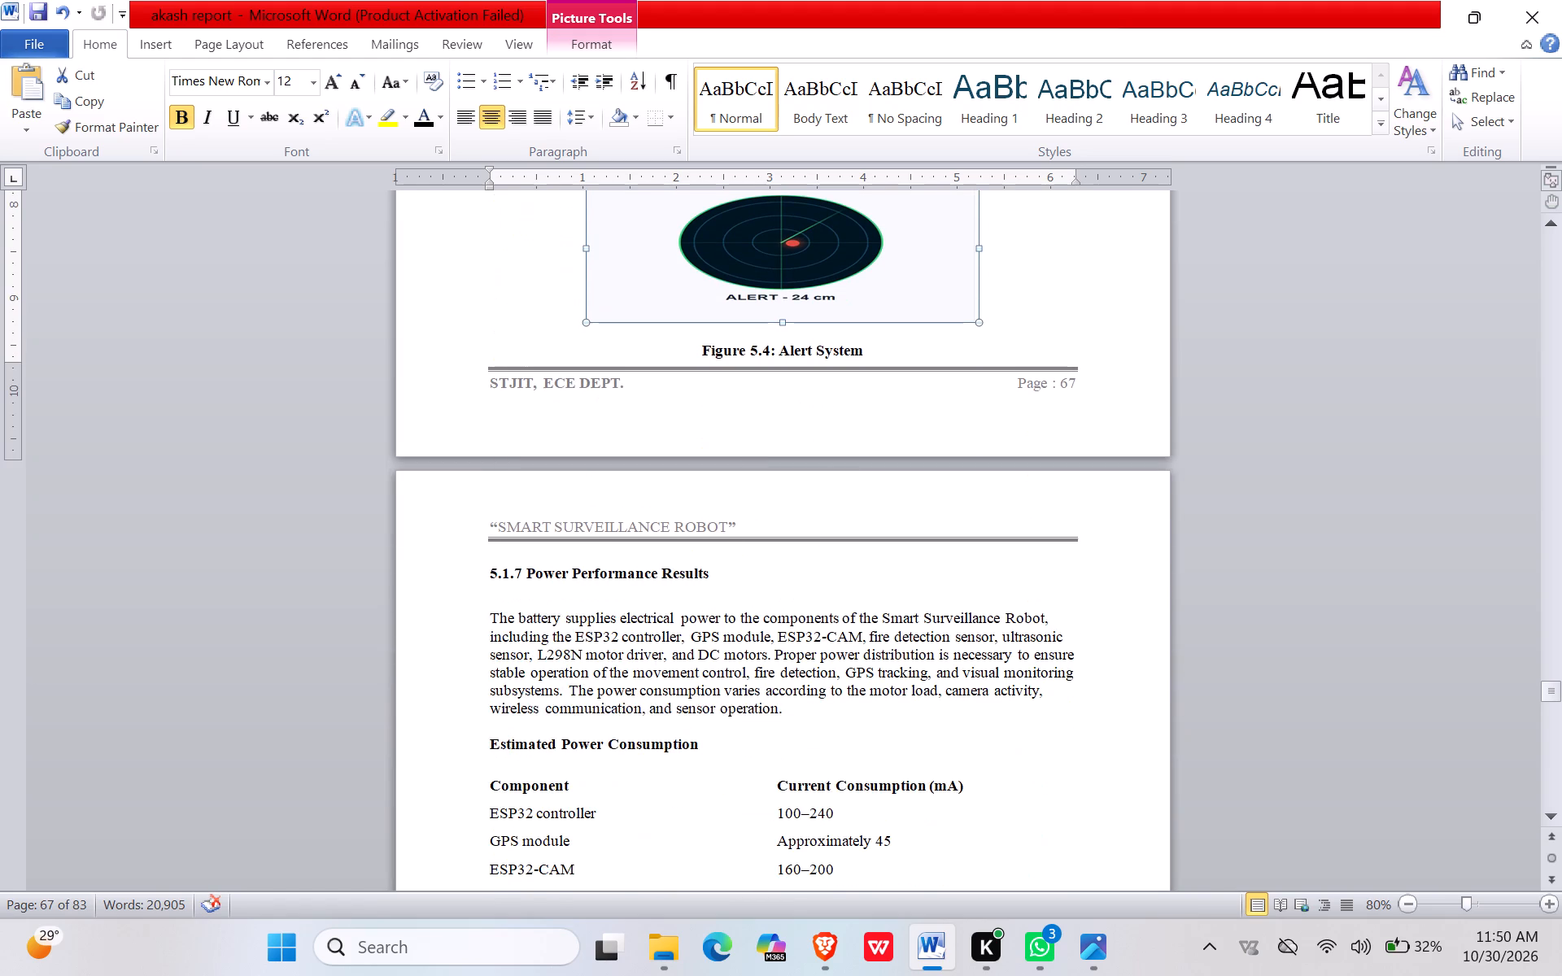
scroll(766, 616, "down", 1)
left_click_drag(484, 526, 850, 874)
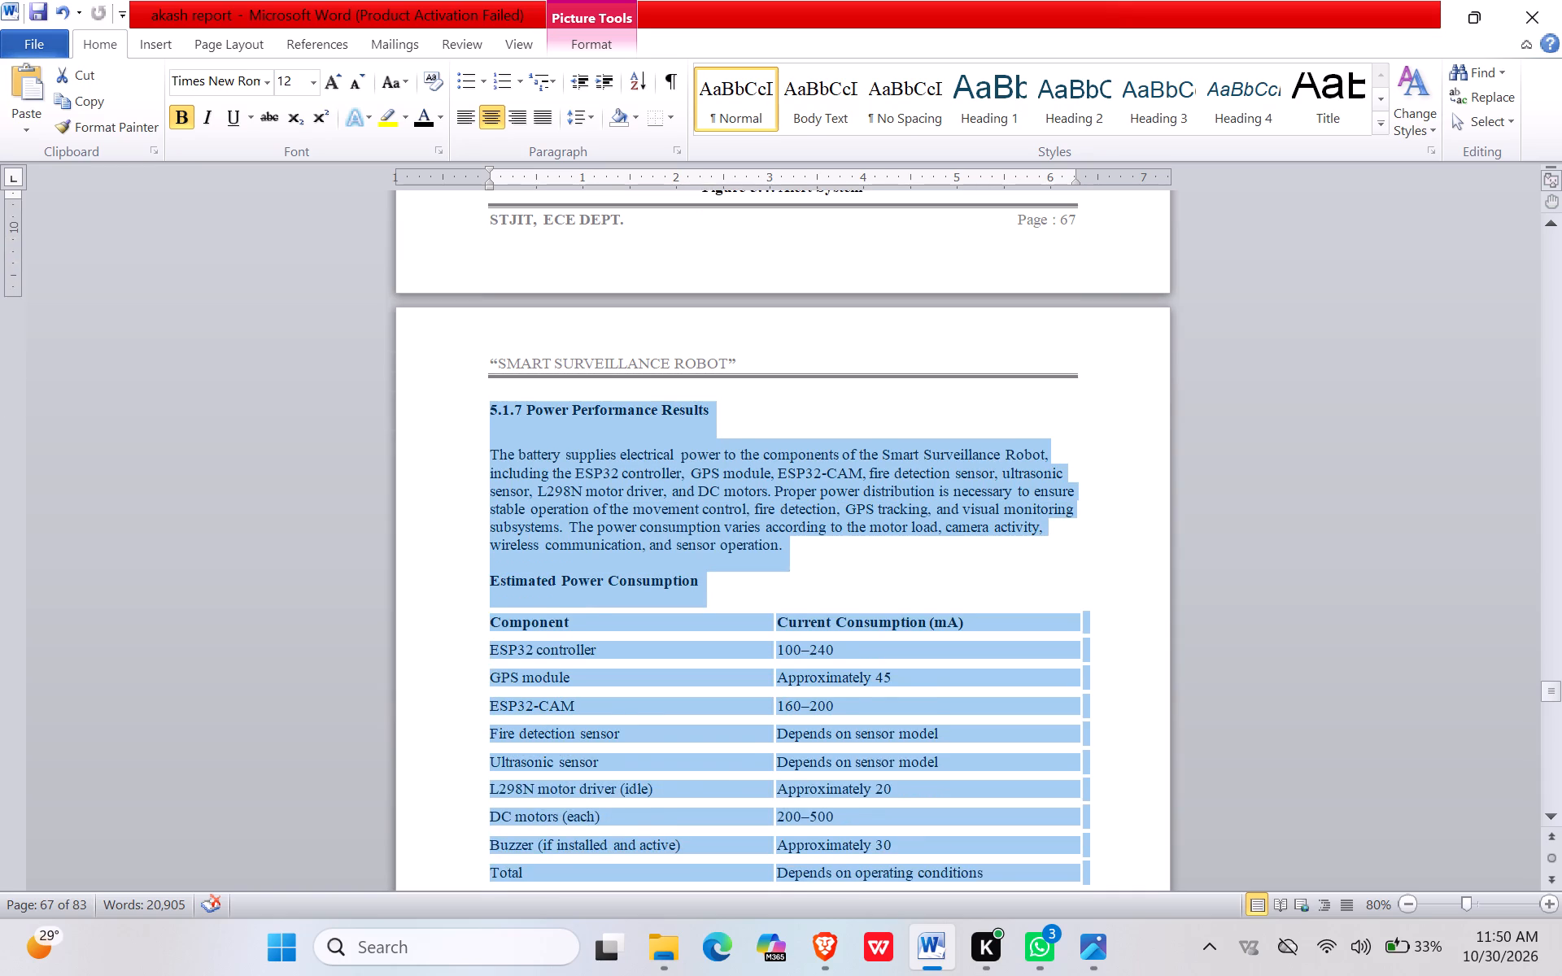
left_click_drag(850, 874, 1073, 674)
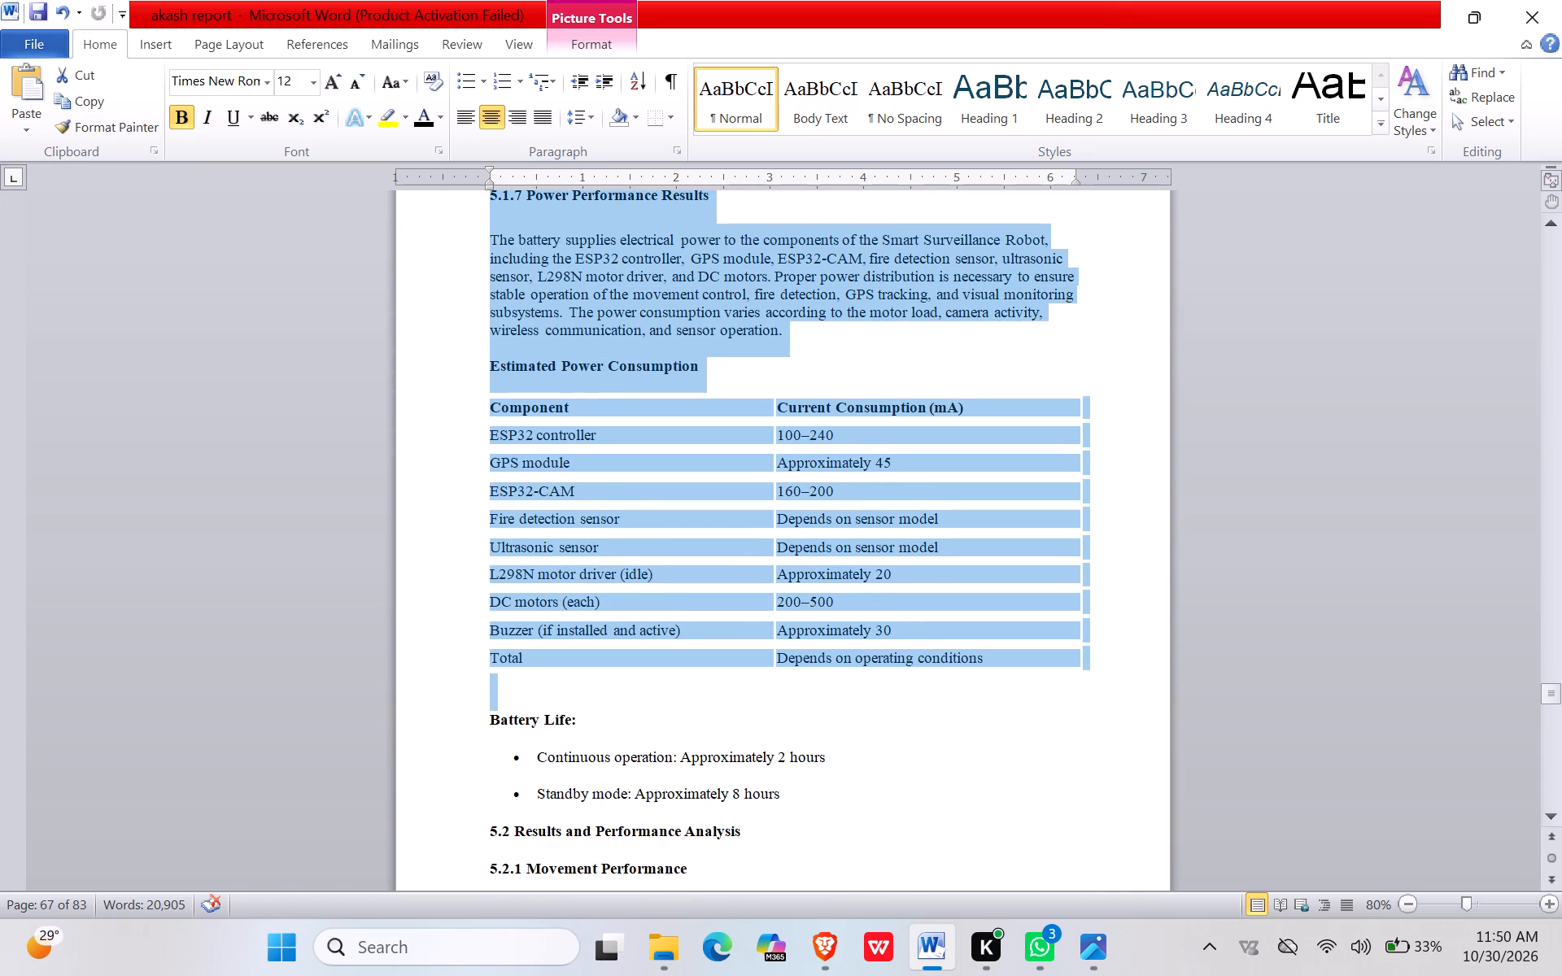
left_click_drag(1073, 674, 1039, 581)
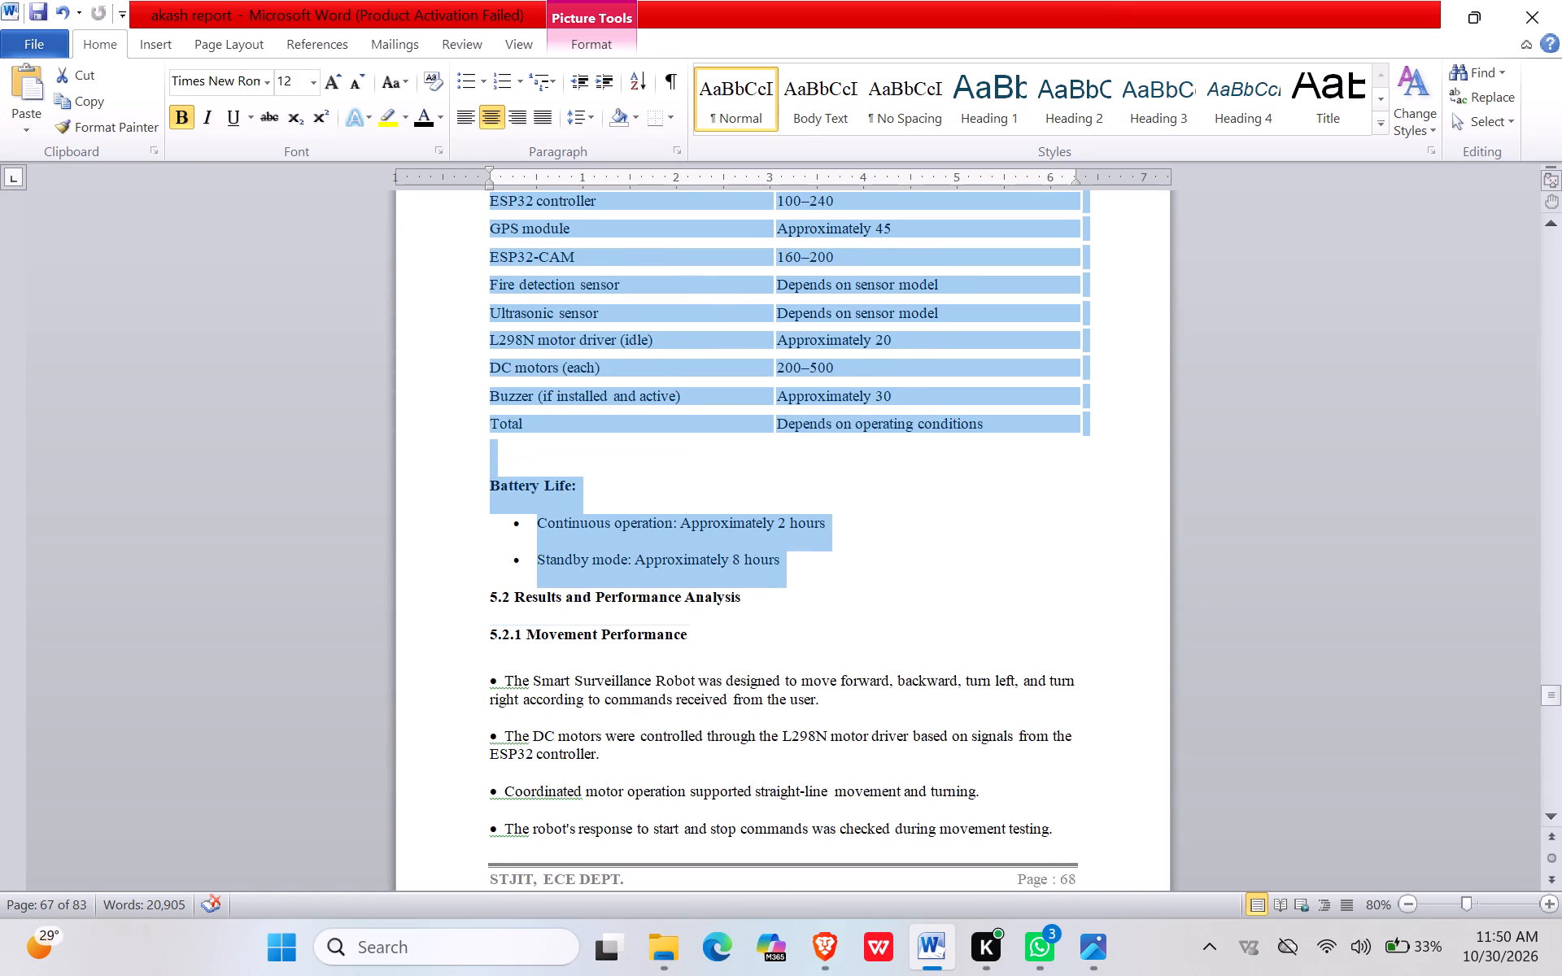
left_click_drag(1039, 581, 1036, 560)
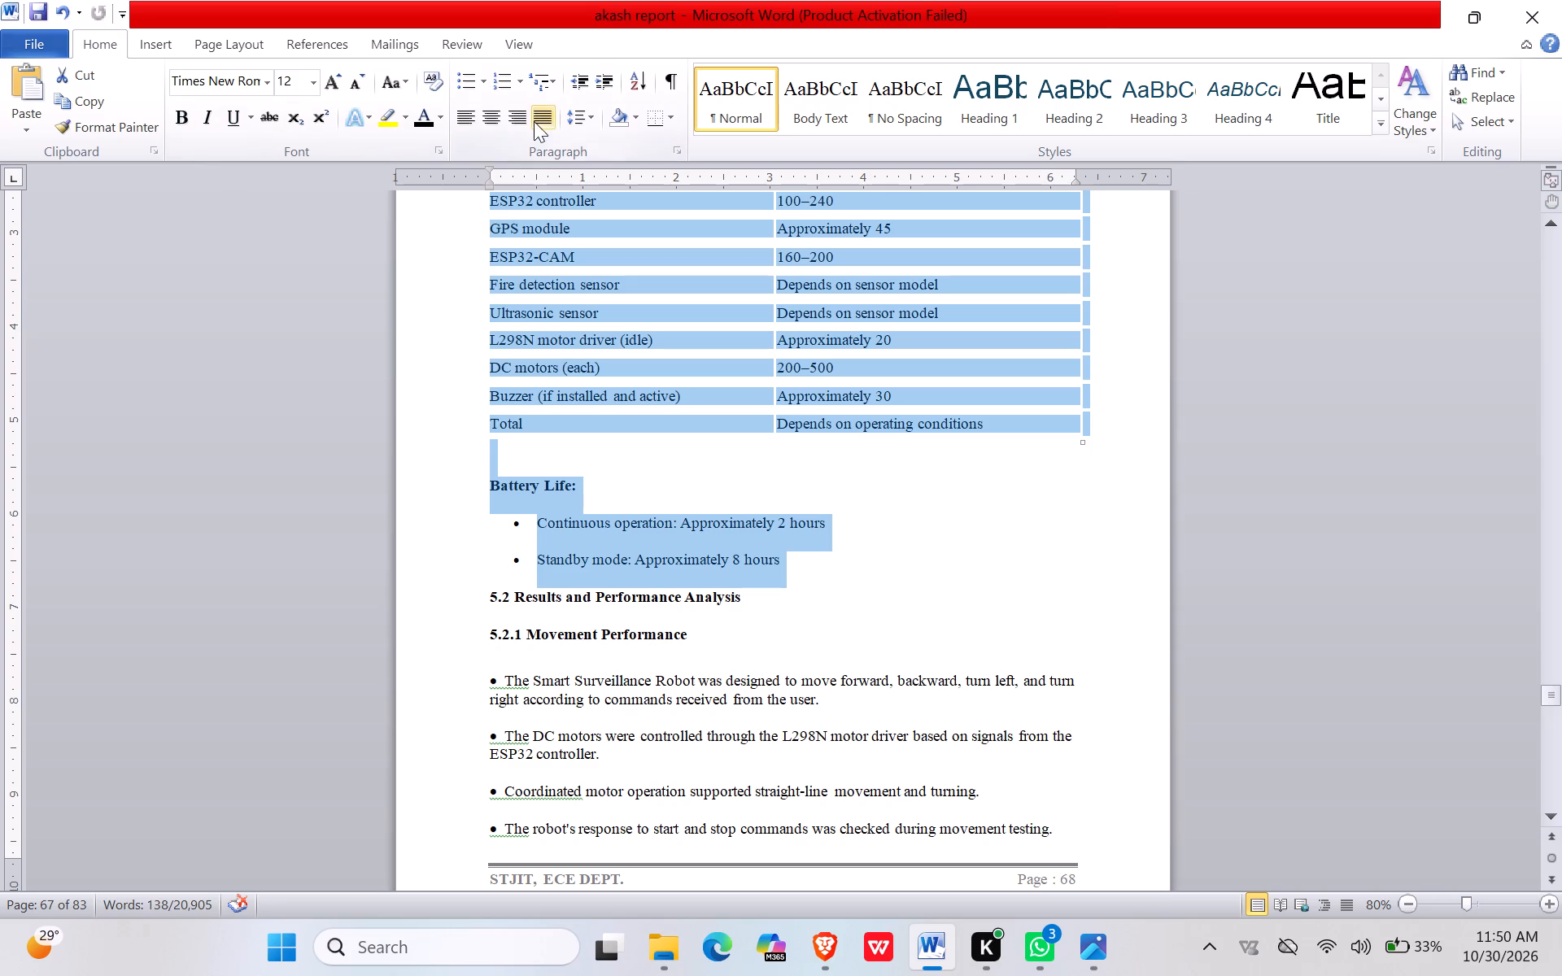
left_click(534, 113)
left_click(566, 115)
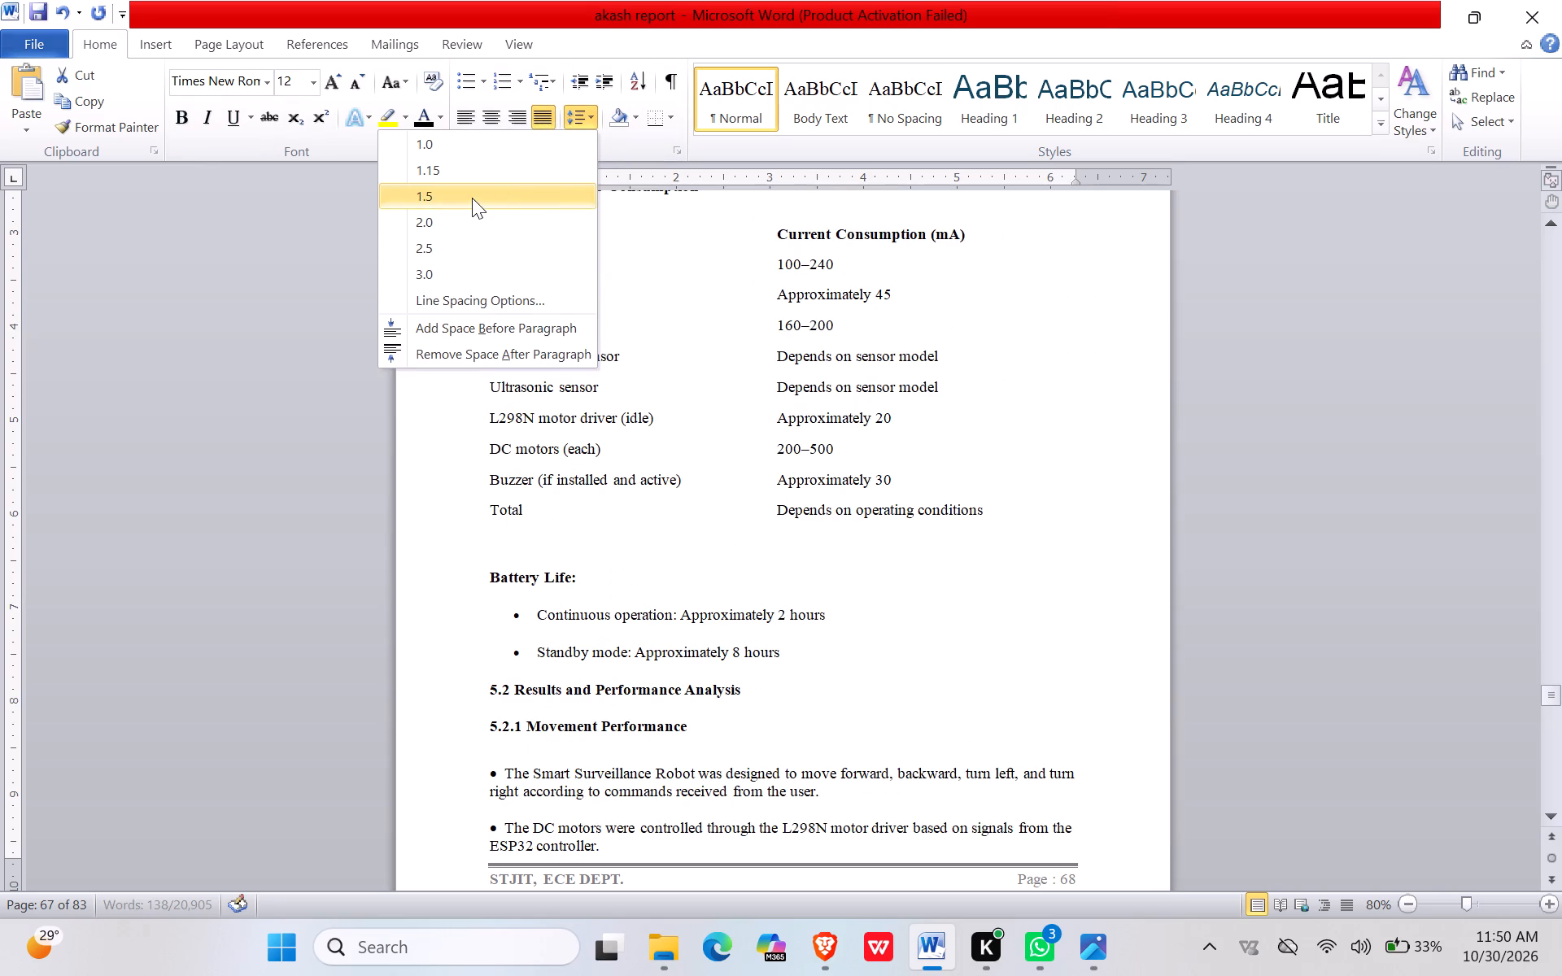
left_click(472, 198)
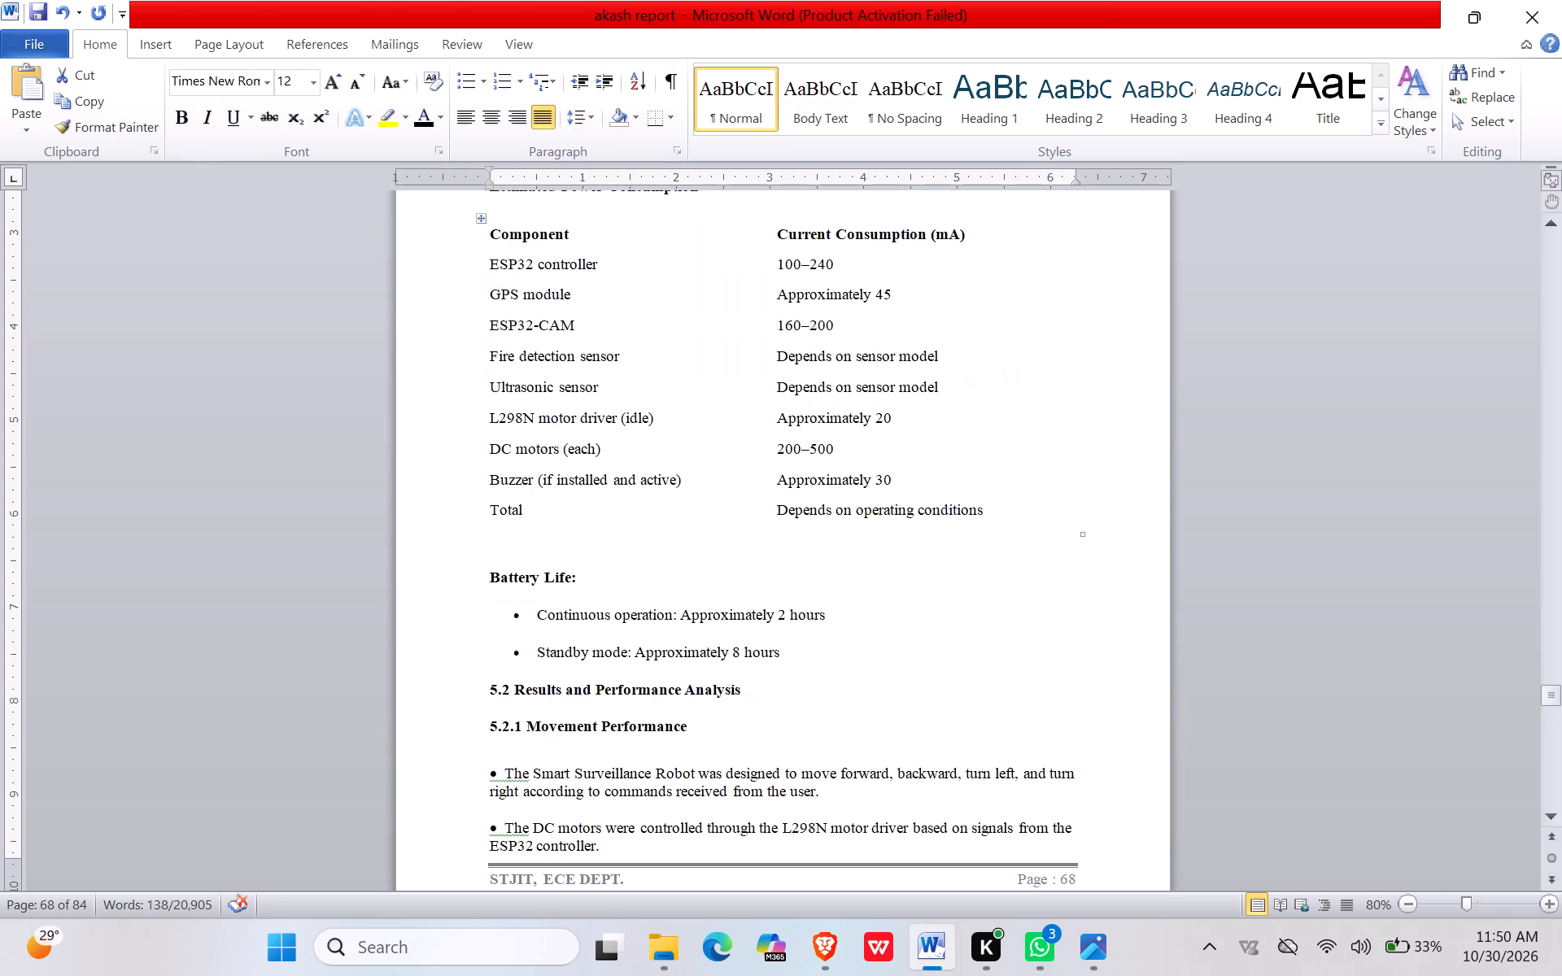
left_click(456, 319)
scroll(465, 319, "up", 10)
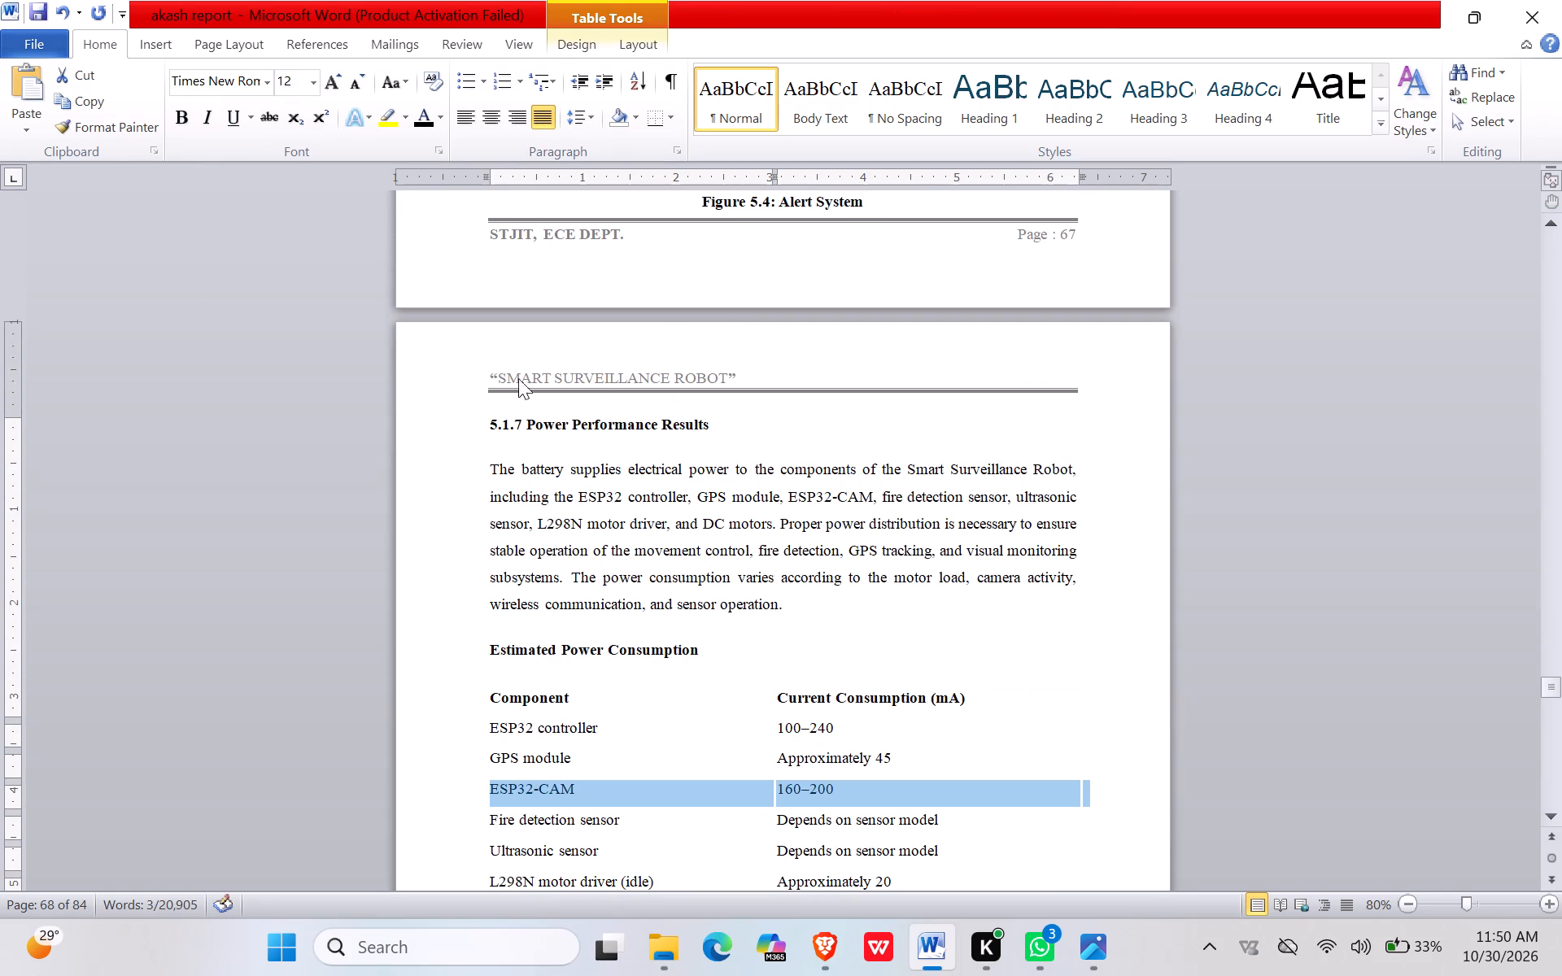
scroll(526, 386, "up", 3)
scroll(526, 386, "down", 16)
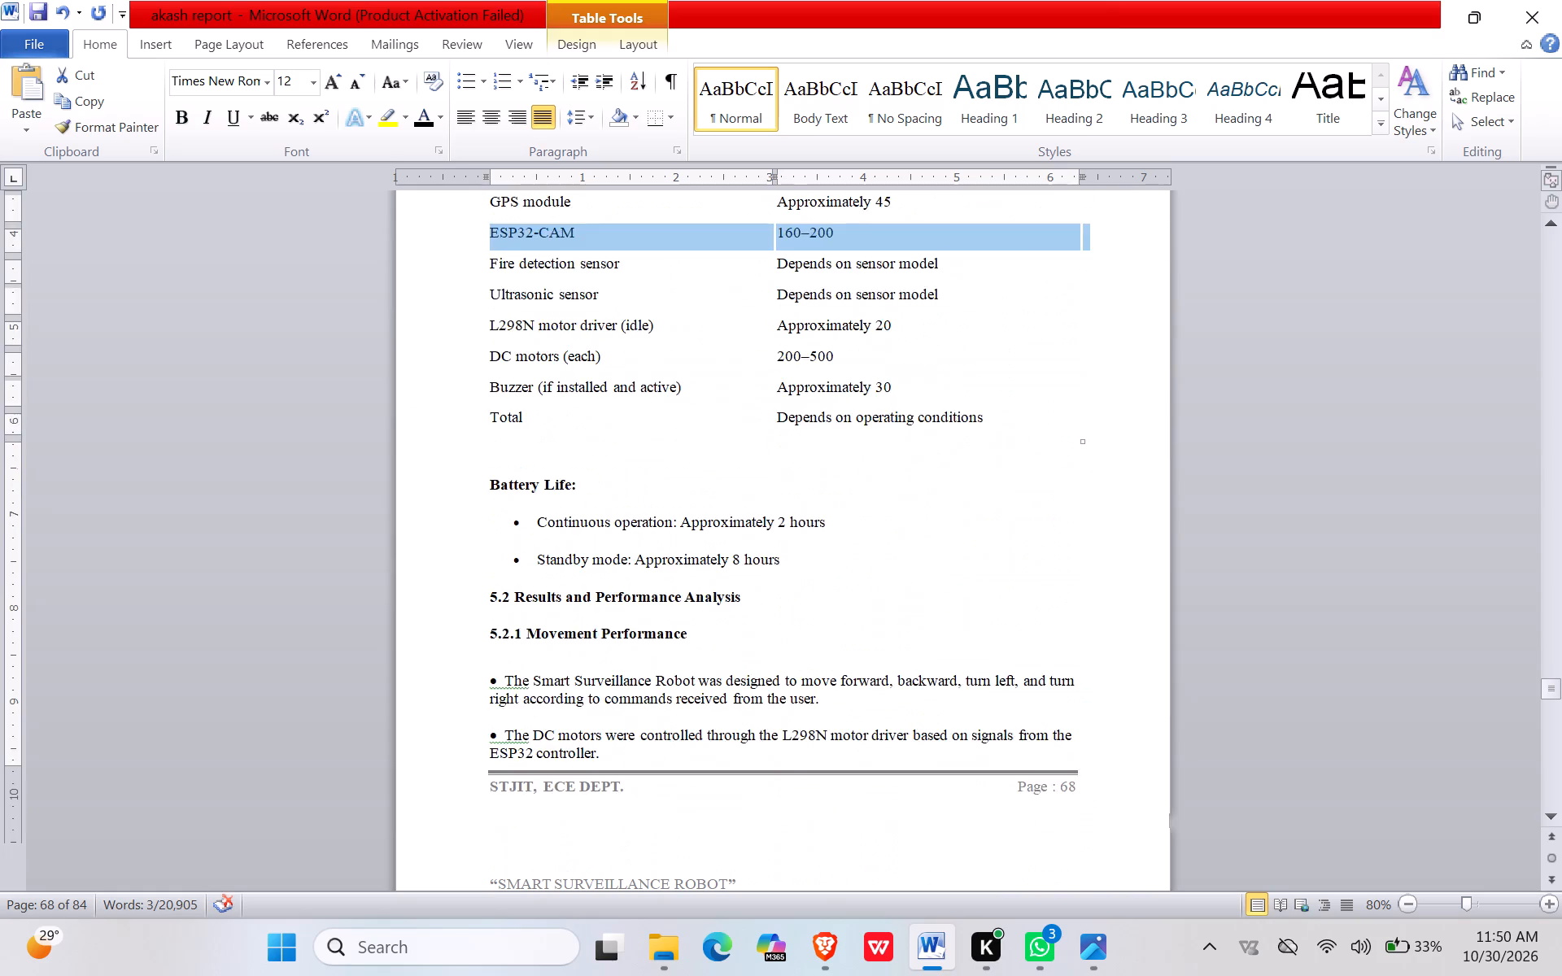
Remove the blank line between the power consumption table and the Battery Life heading.
left_click(487, 442)
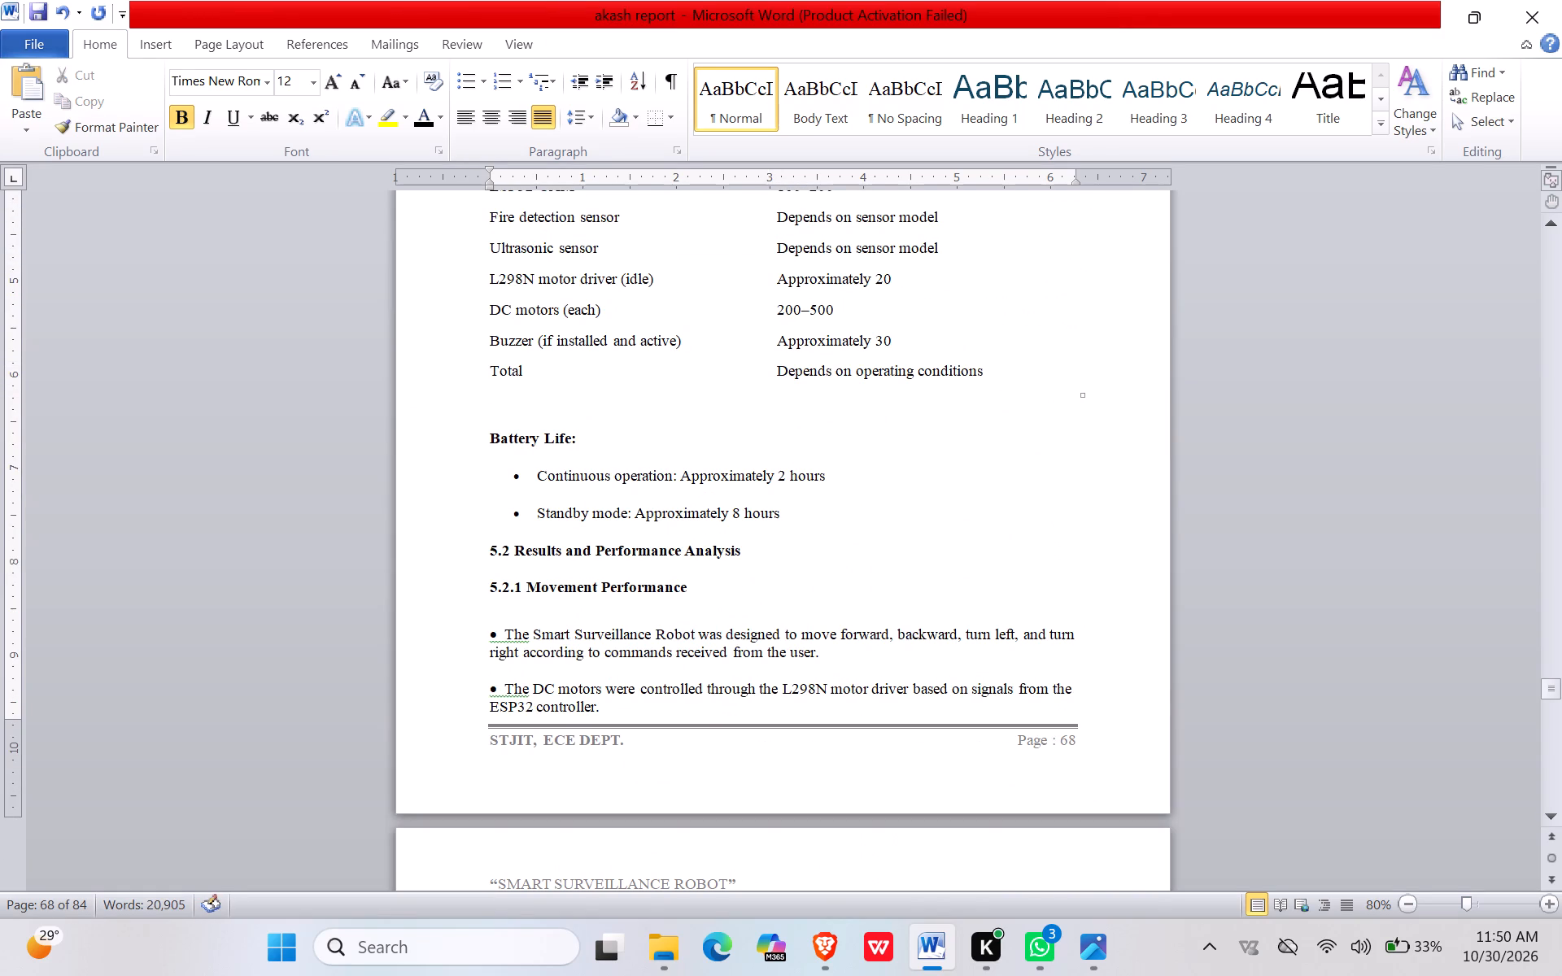
key("BackSpace")
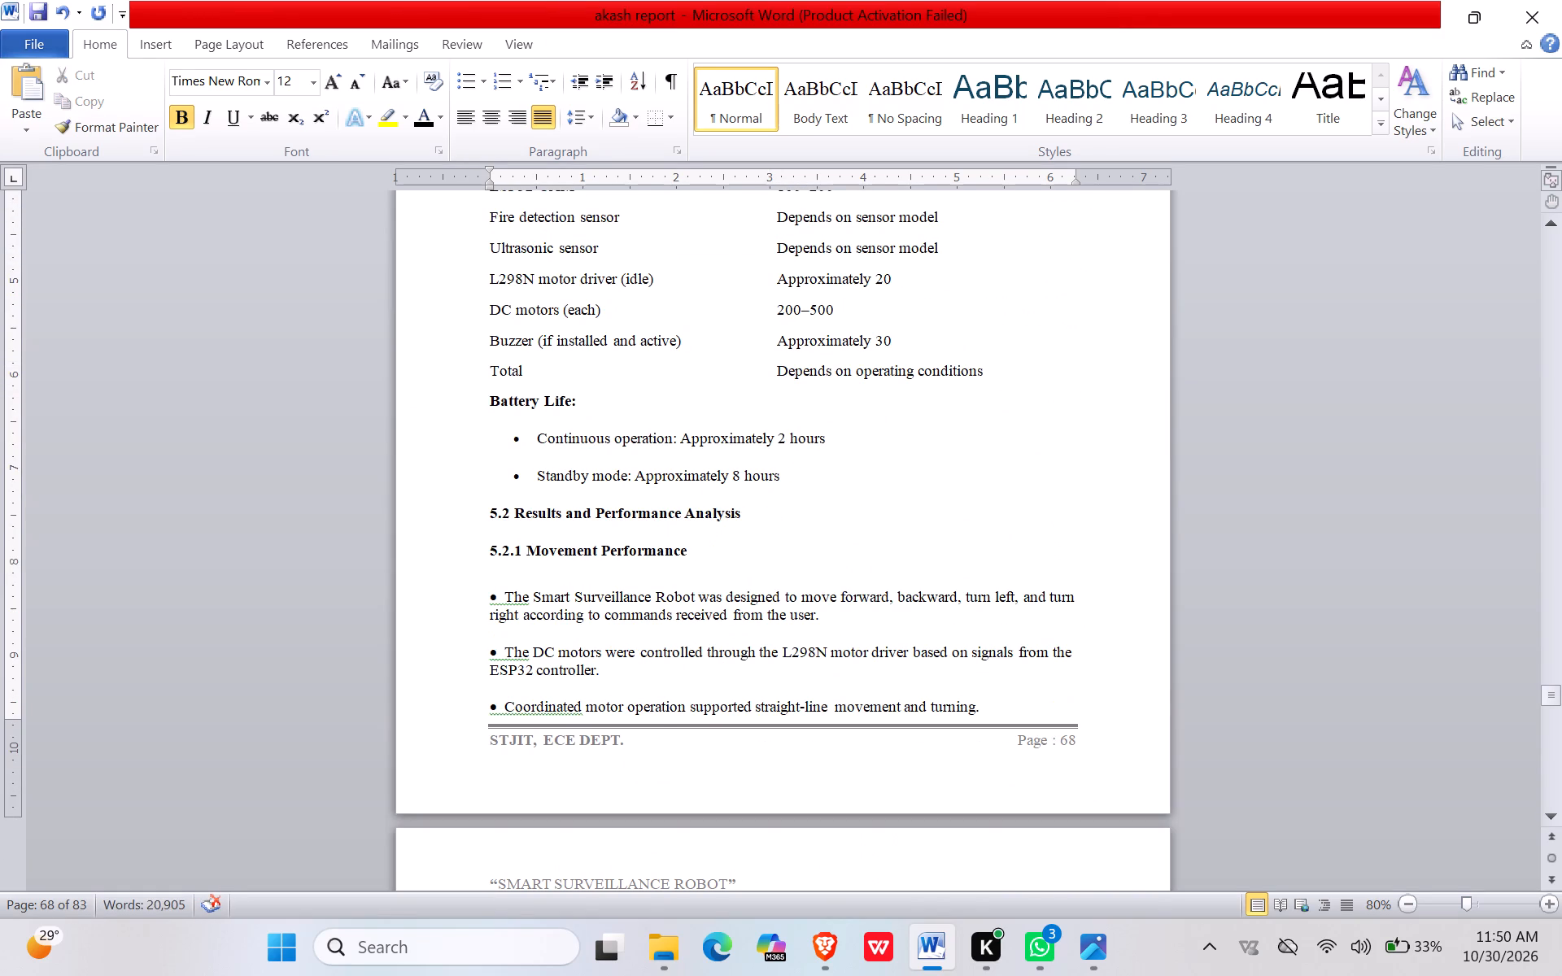
Justify the content from the 5.2 Results and Performance Analysis heading through the Fire Detection Test Results table and set its line spacing to 1.5.
left_click_drag(482, 510, 846, 694)
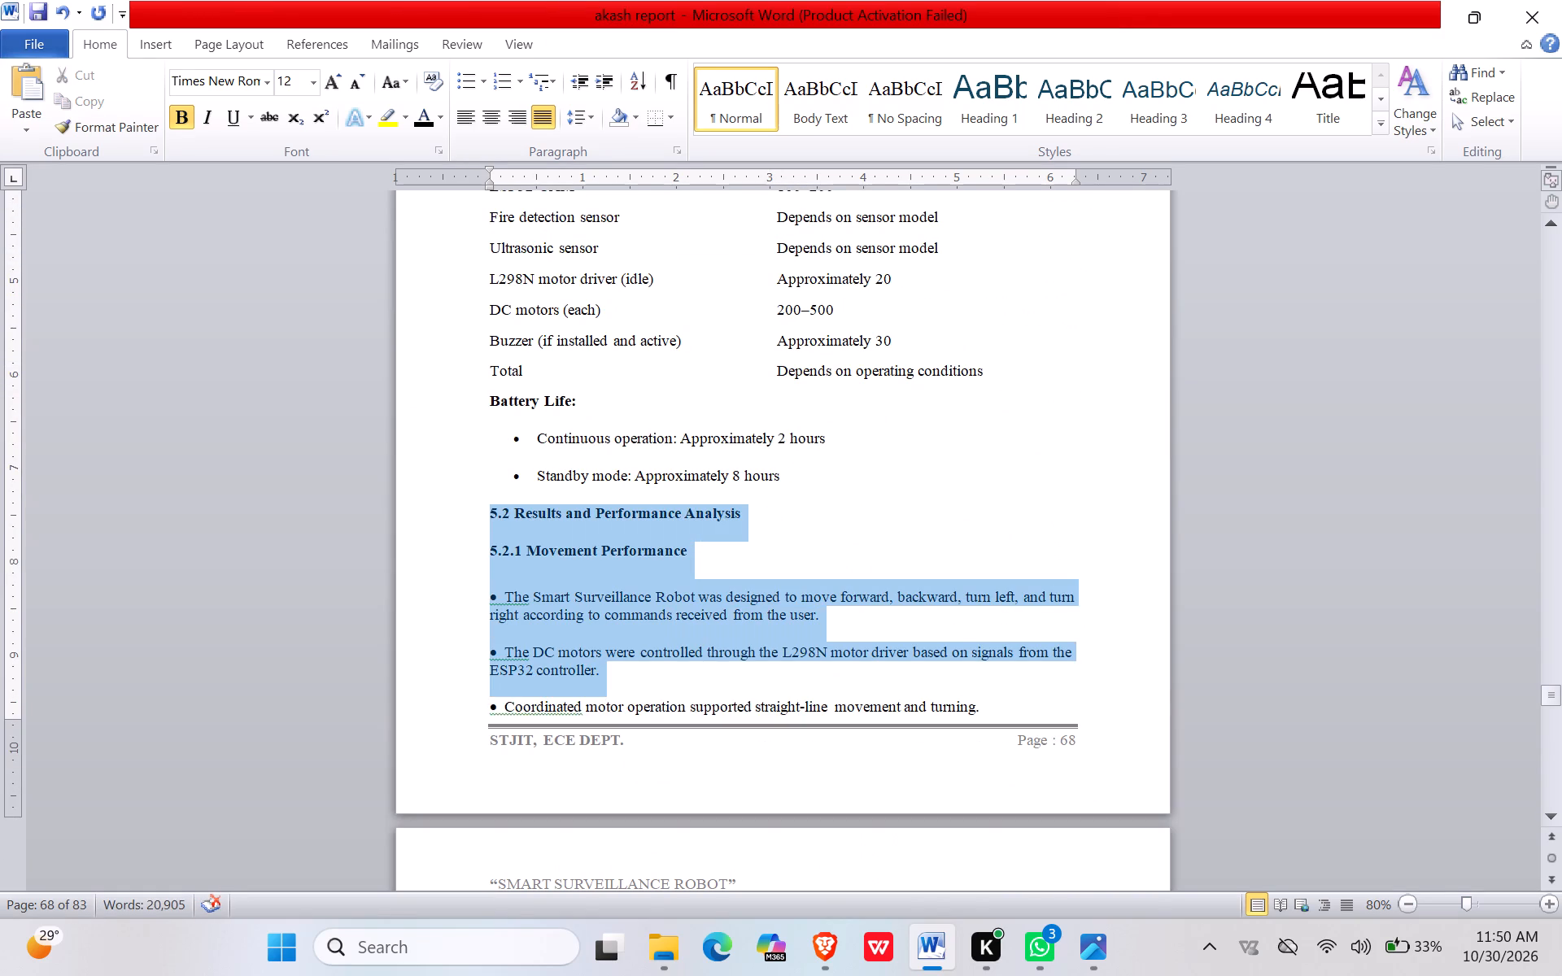
left_click_drag(846, 694, 976, 748)
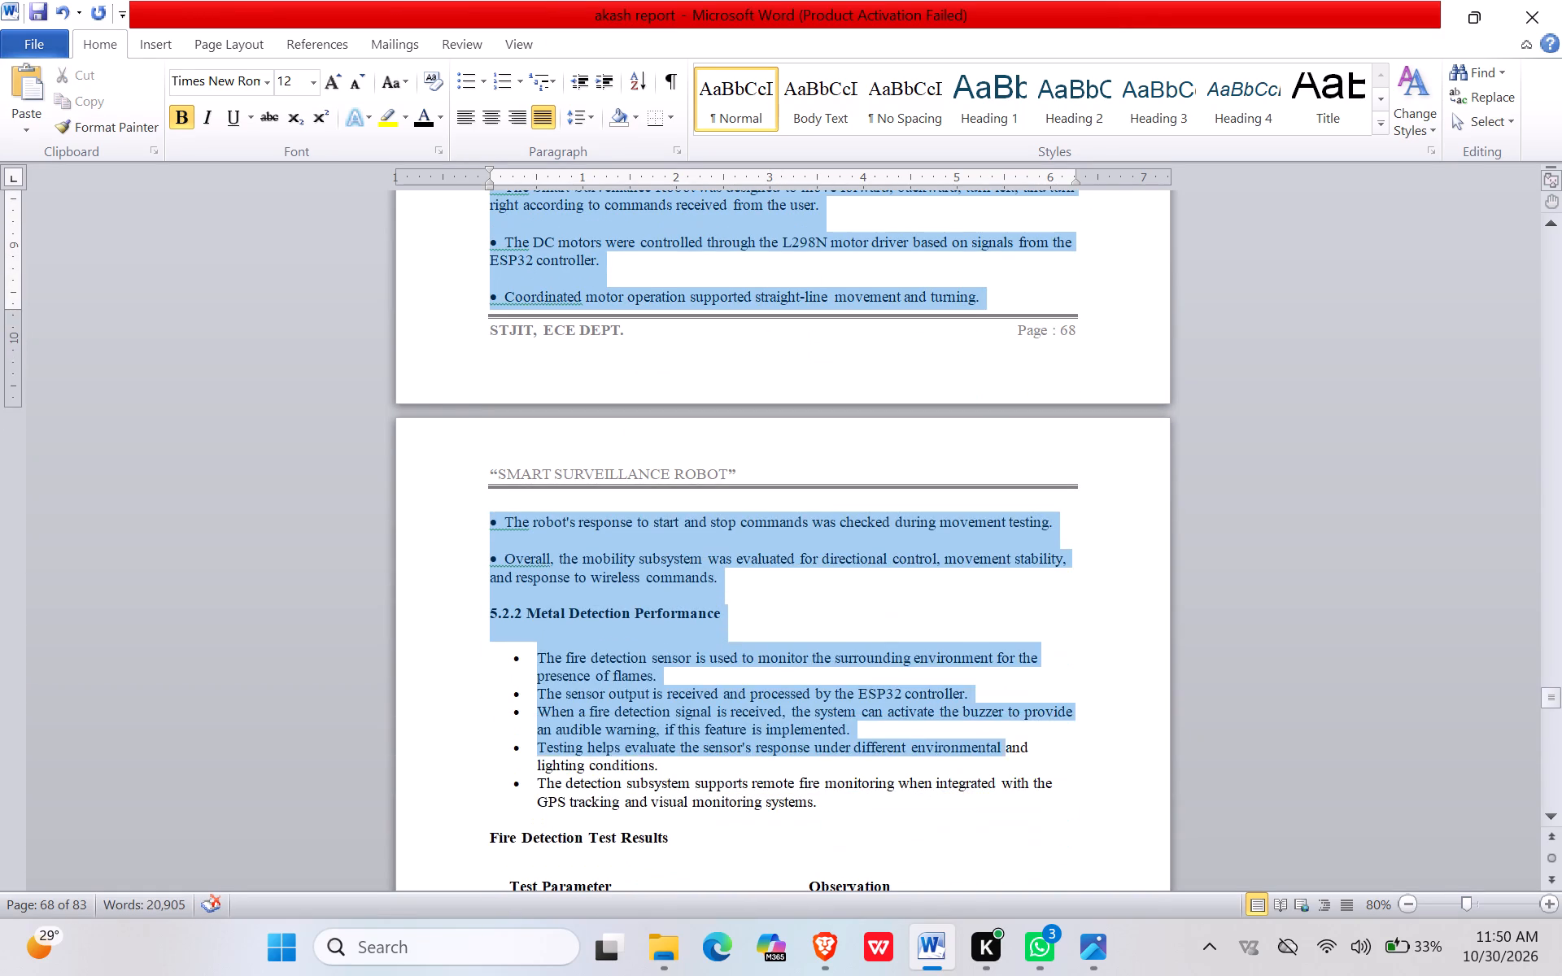
left_click_drag(976, 748, 1018, 813)
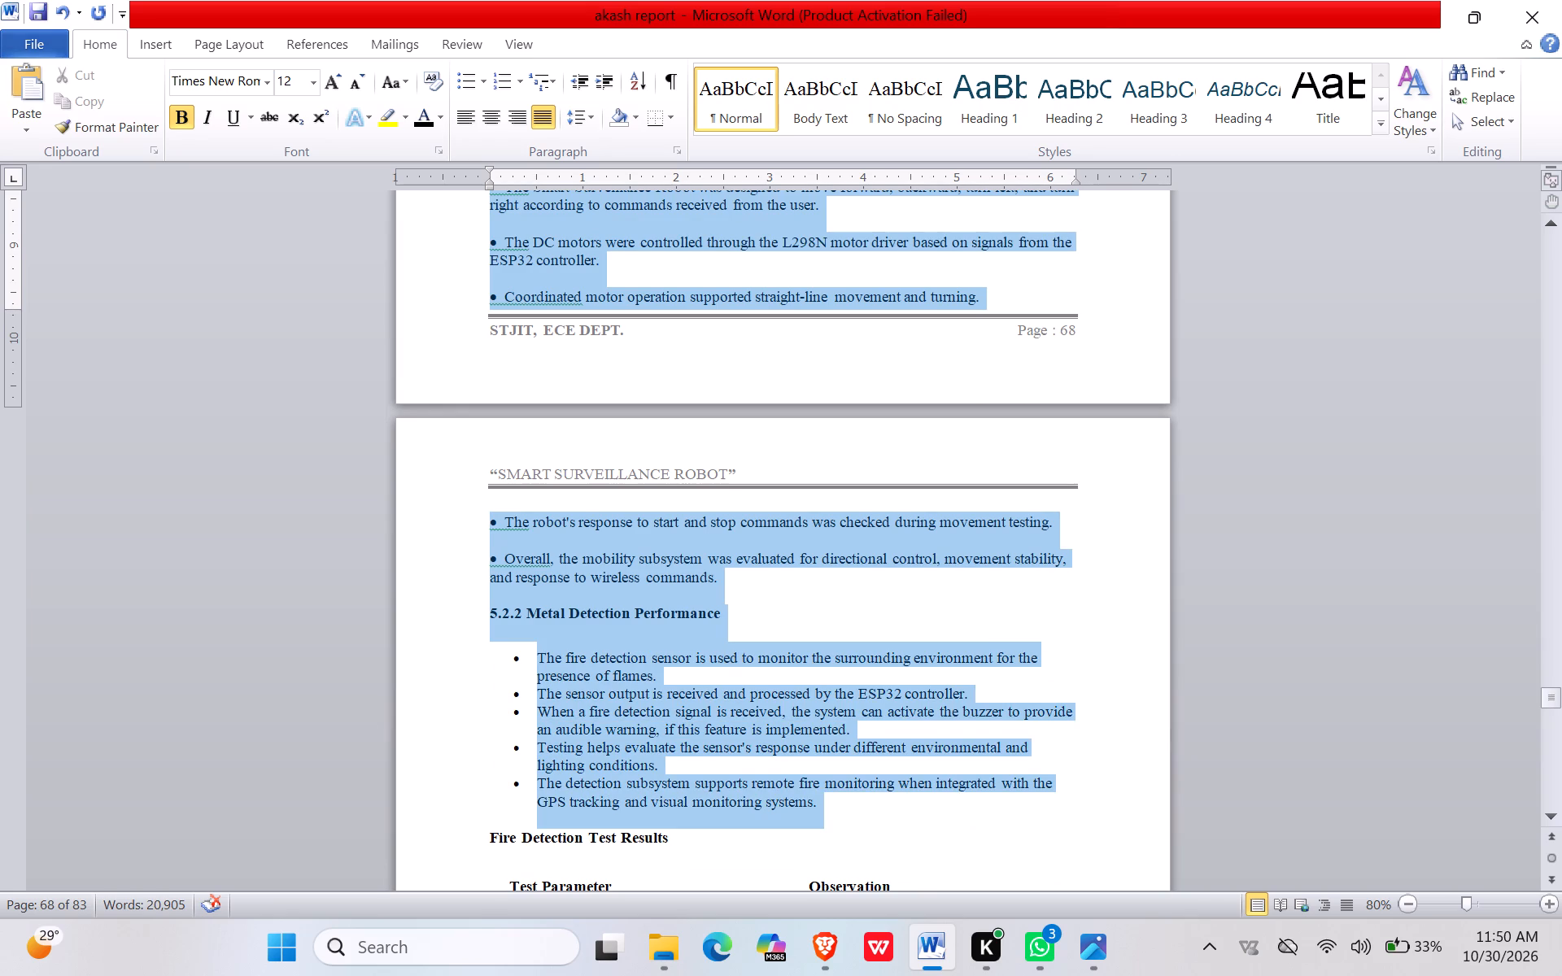
left_click_drag(1018, 813, 1045, 819)
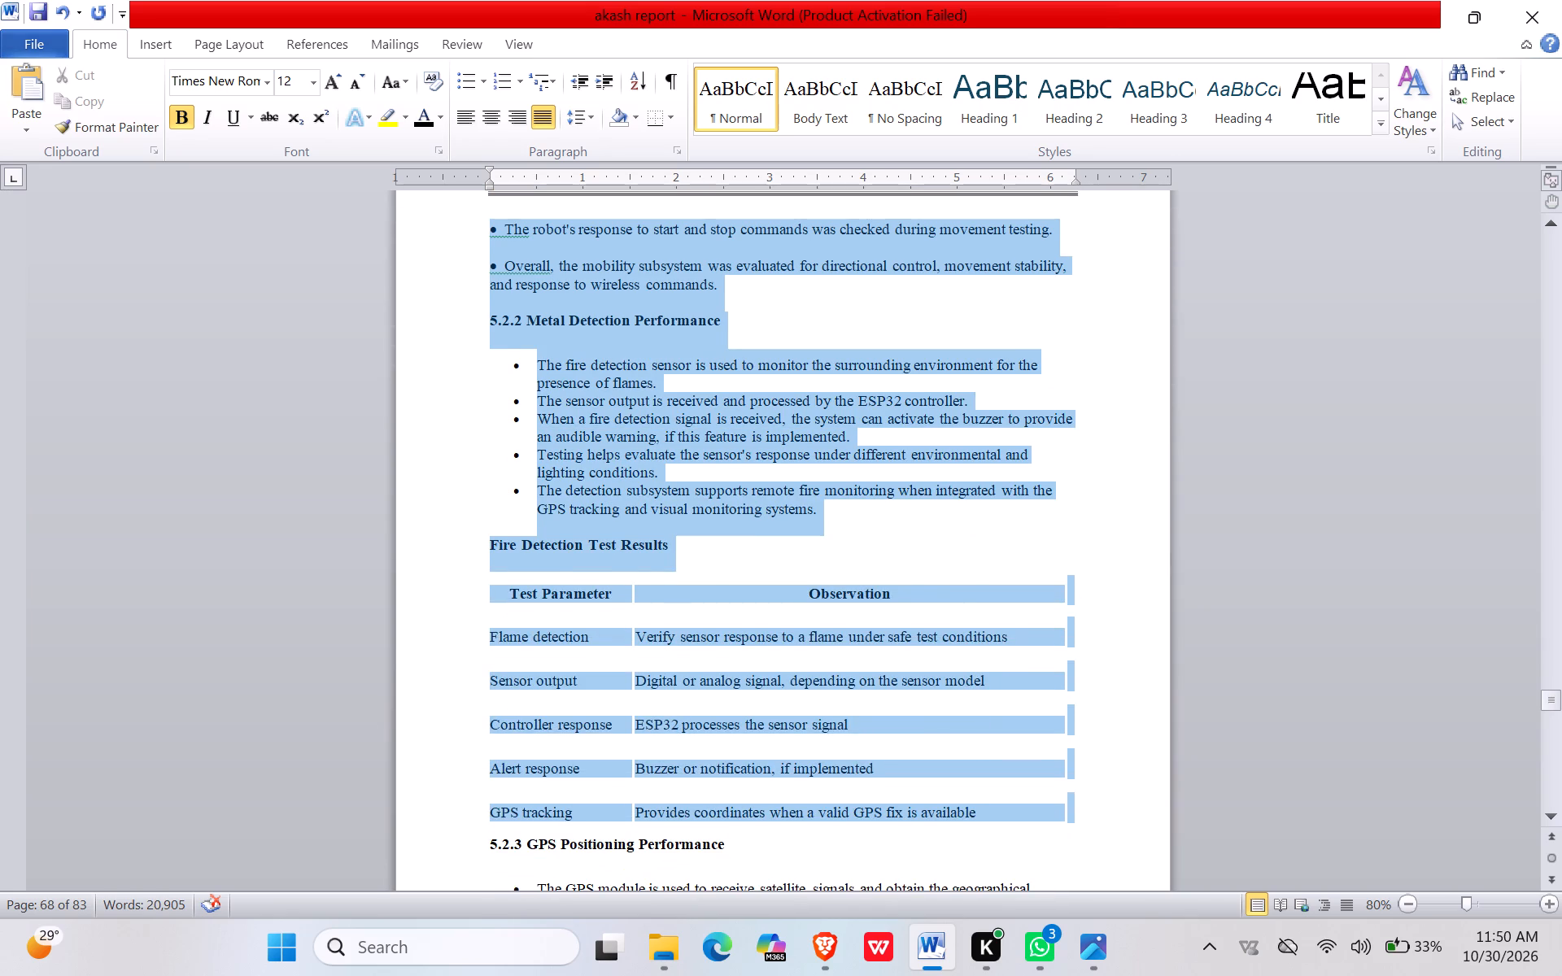
left_click_drag(1045, 819, 1084, 795)
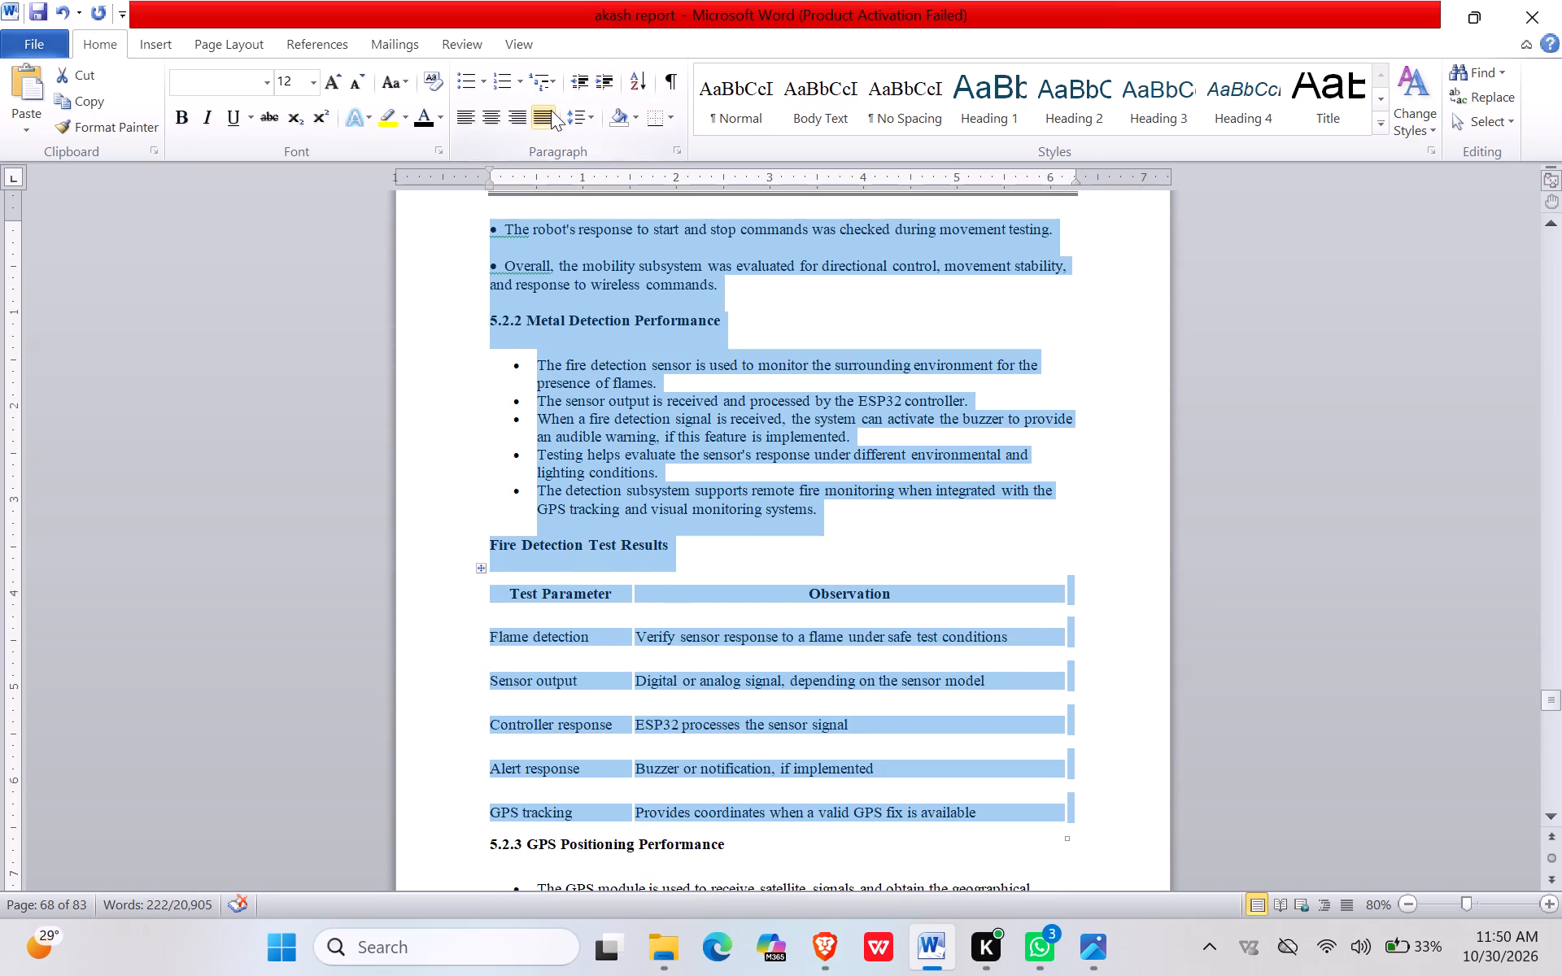
left_click(551, 110)
left_click(568, 111)
left_click(499, 195)
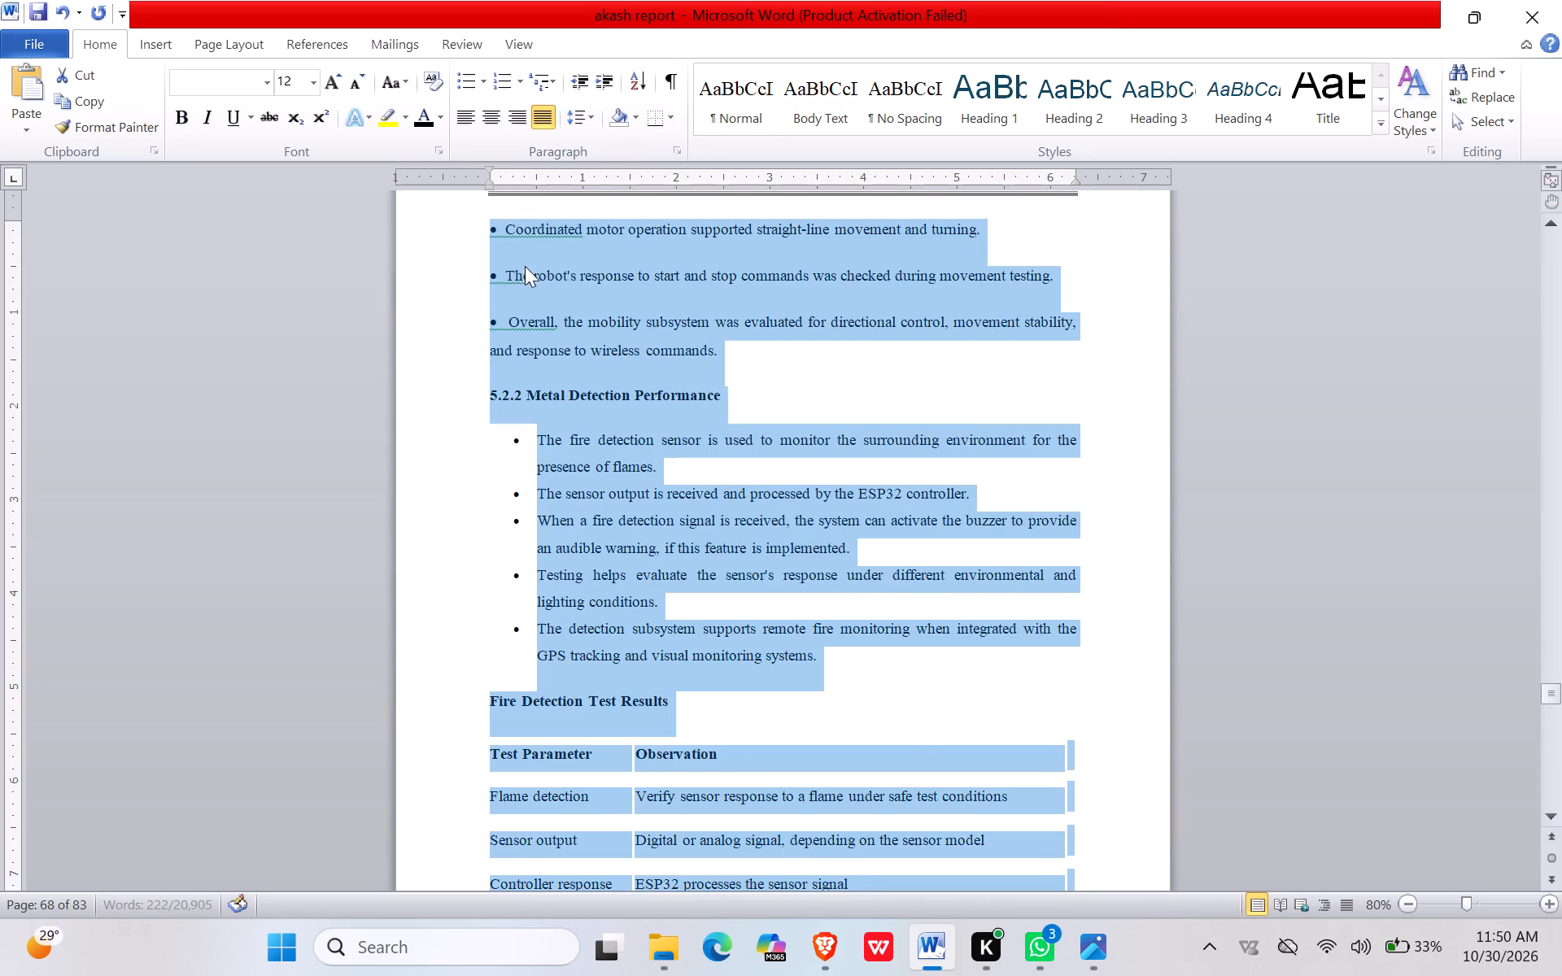
Justify the content from the 5.2.3 GPS Positioning Performance heading to just before 5.3.1 Performance Analysis and set its line spacing to 1.5.
scroll(547, 349, "down", 3)
scroll(549, 361, "up", 15)
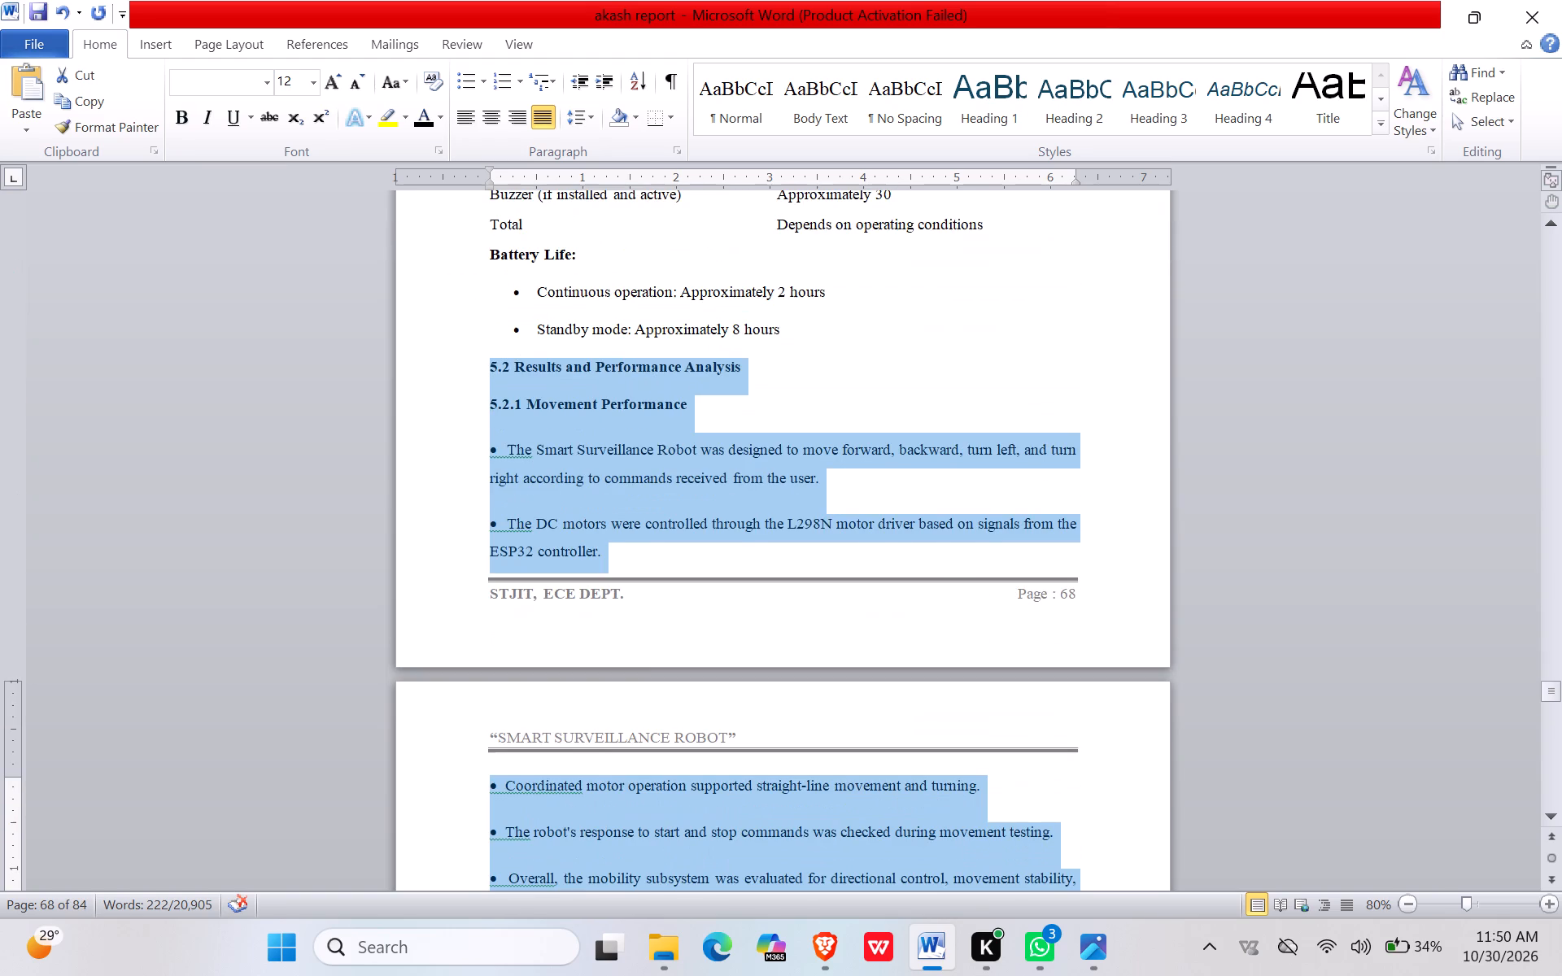
scroll(548, 336, "down", 7)
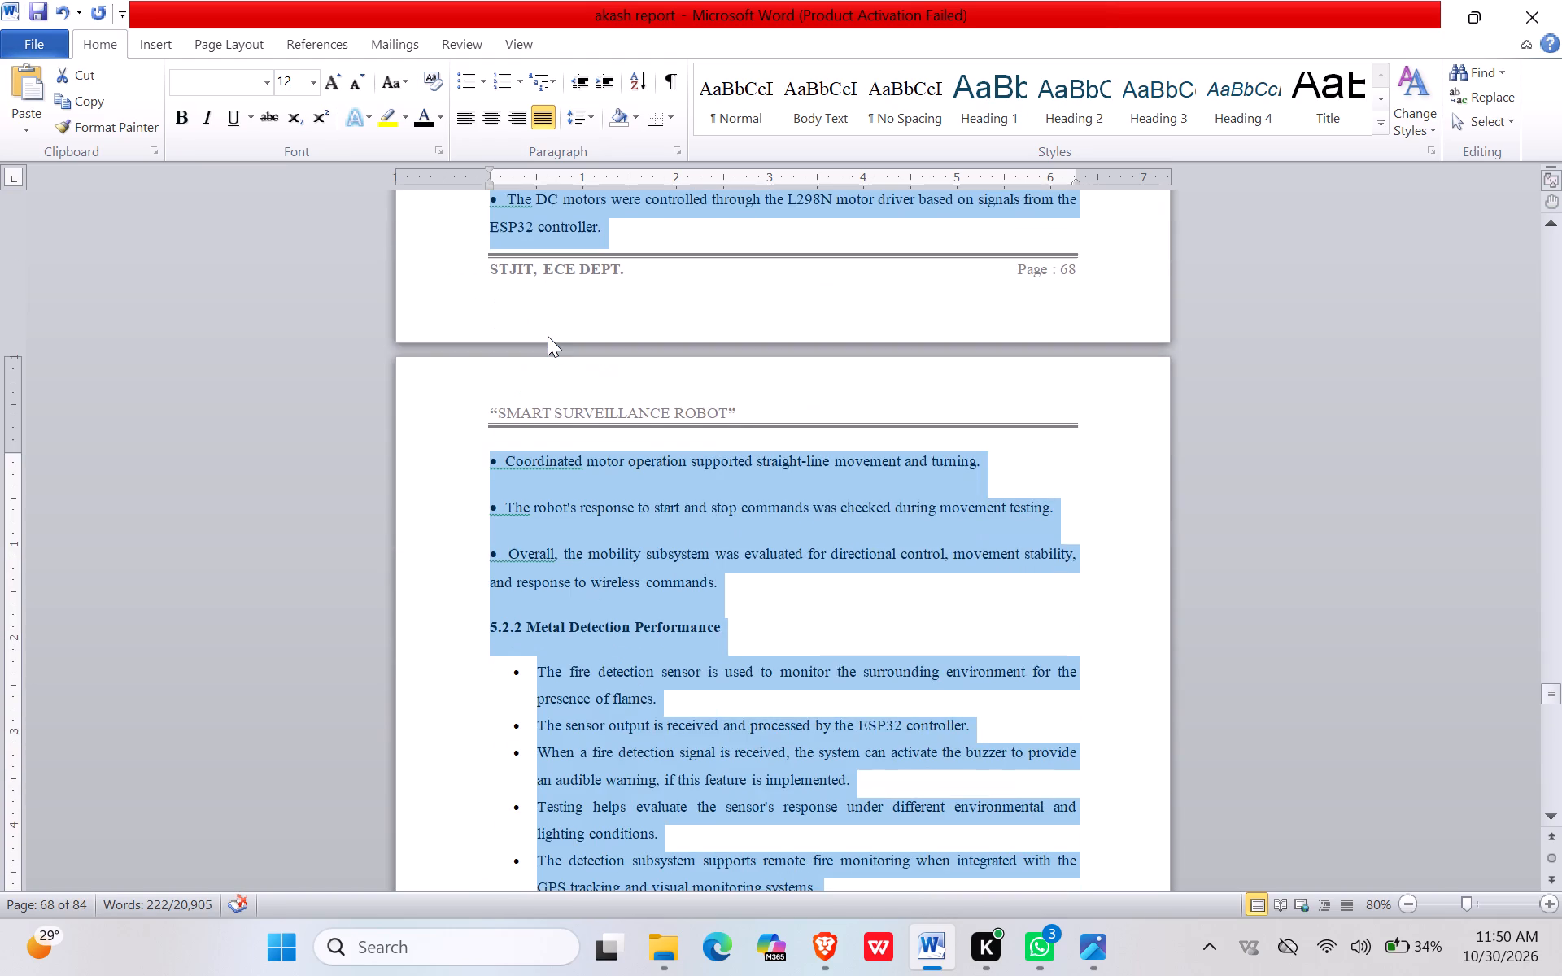
scroll(548, 336, "down", 19)
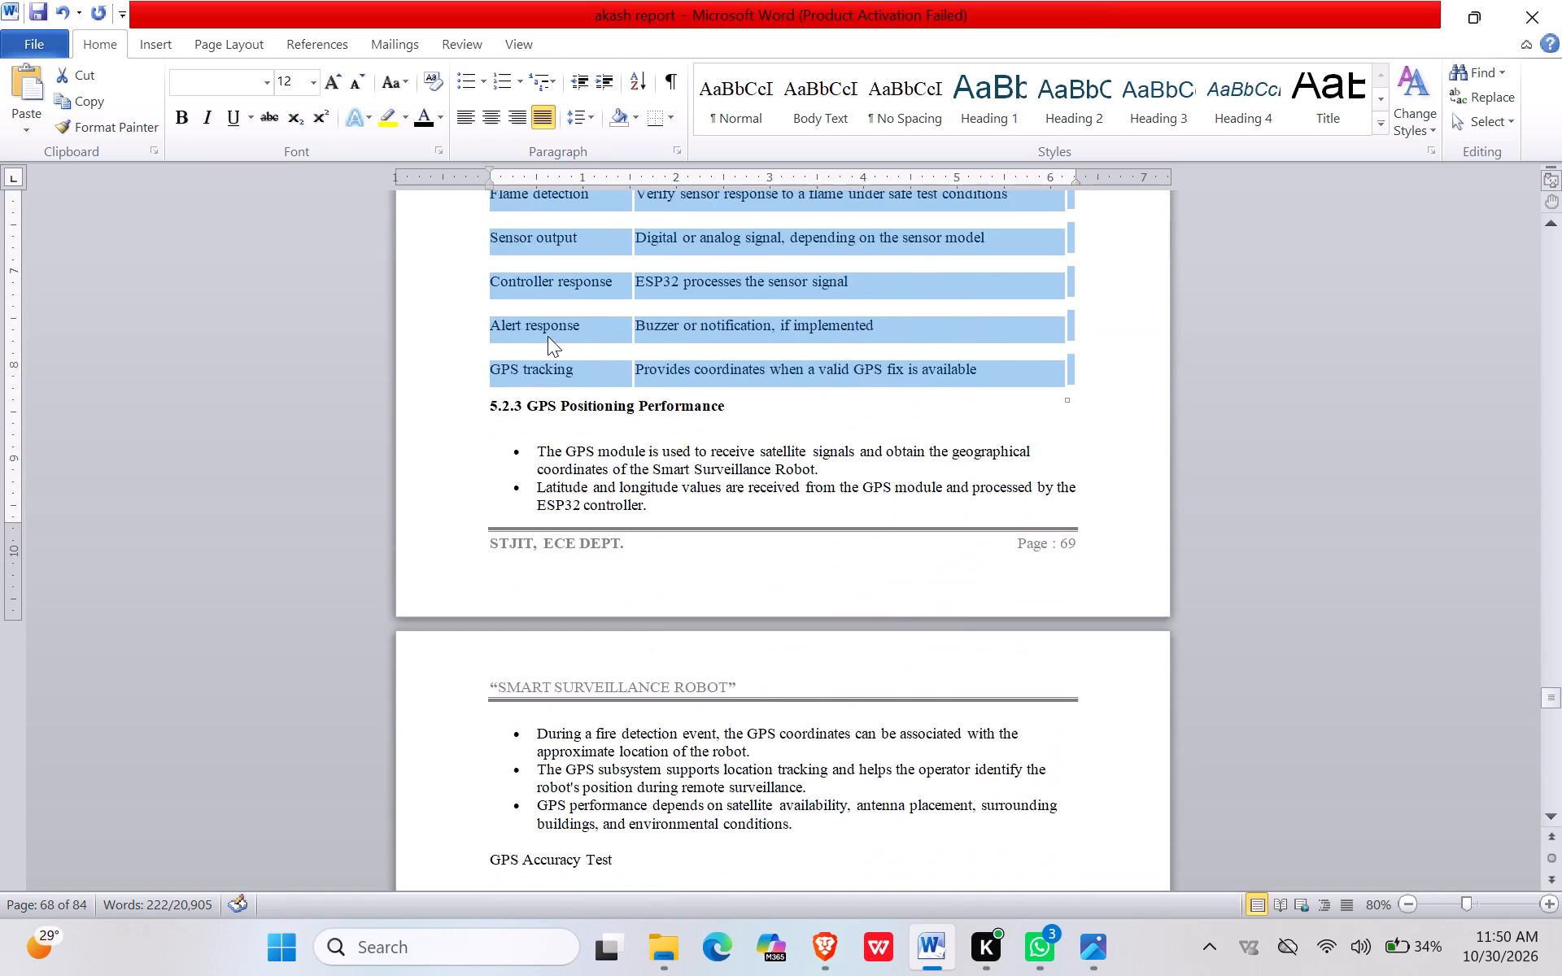
left_click_drag(486, 361, 787, 699)
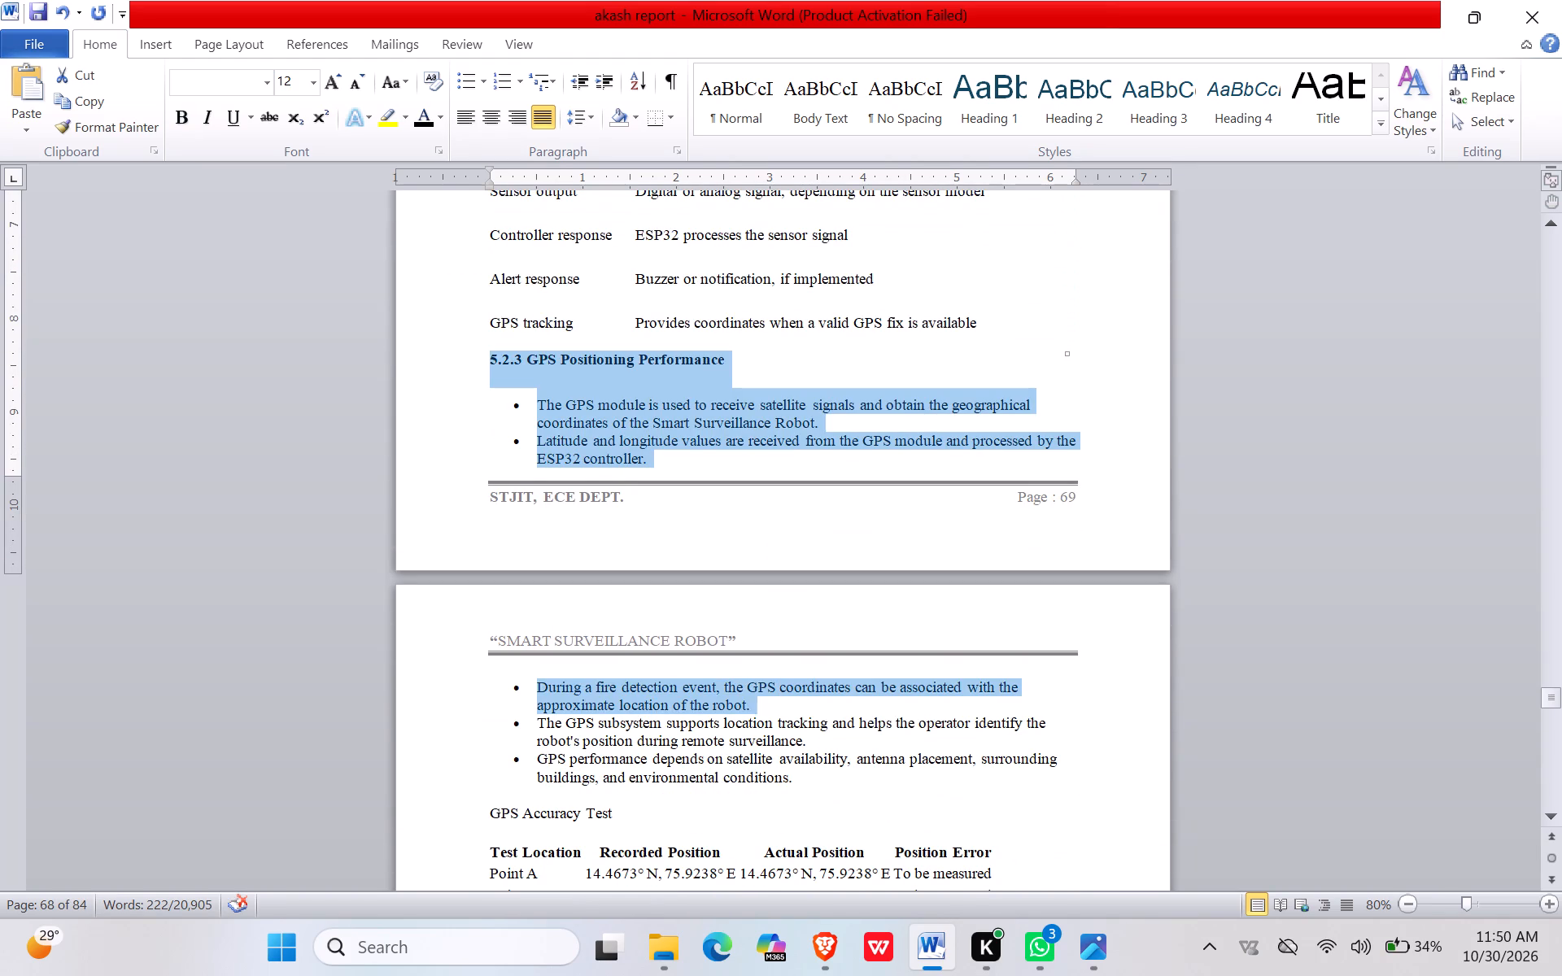
left_click_drag(787, 699, 880, 895)
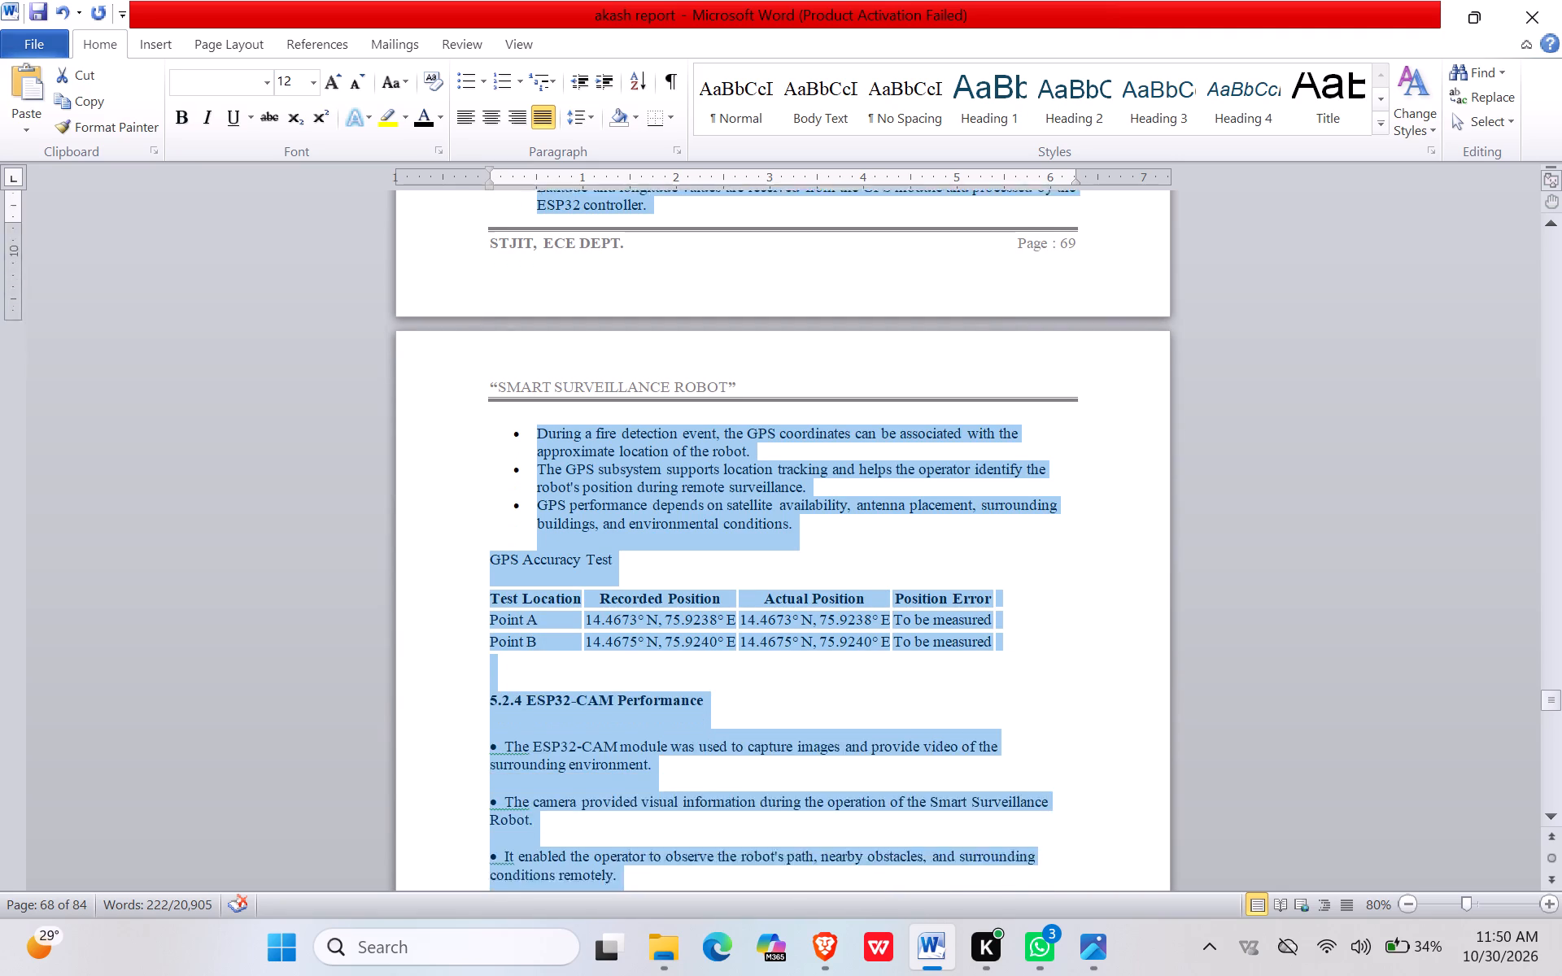
left_click_drag(880, 895, 1041, 904)
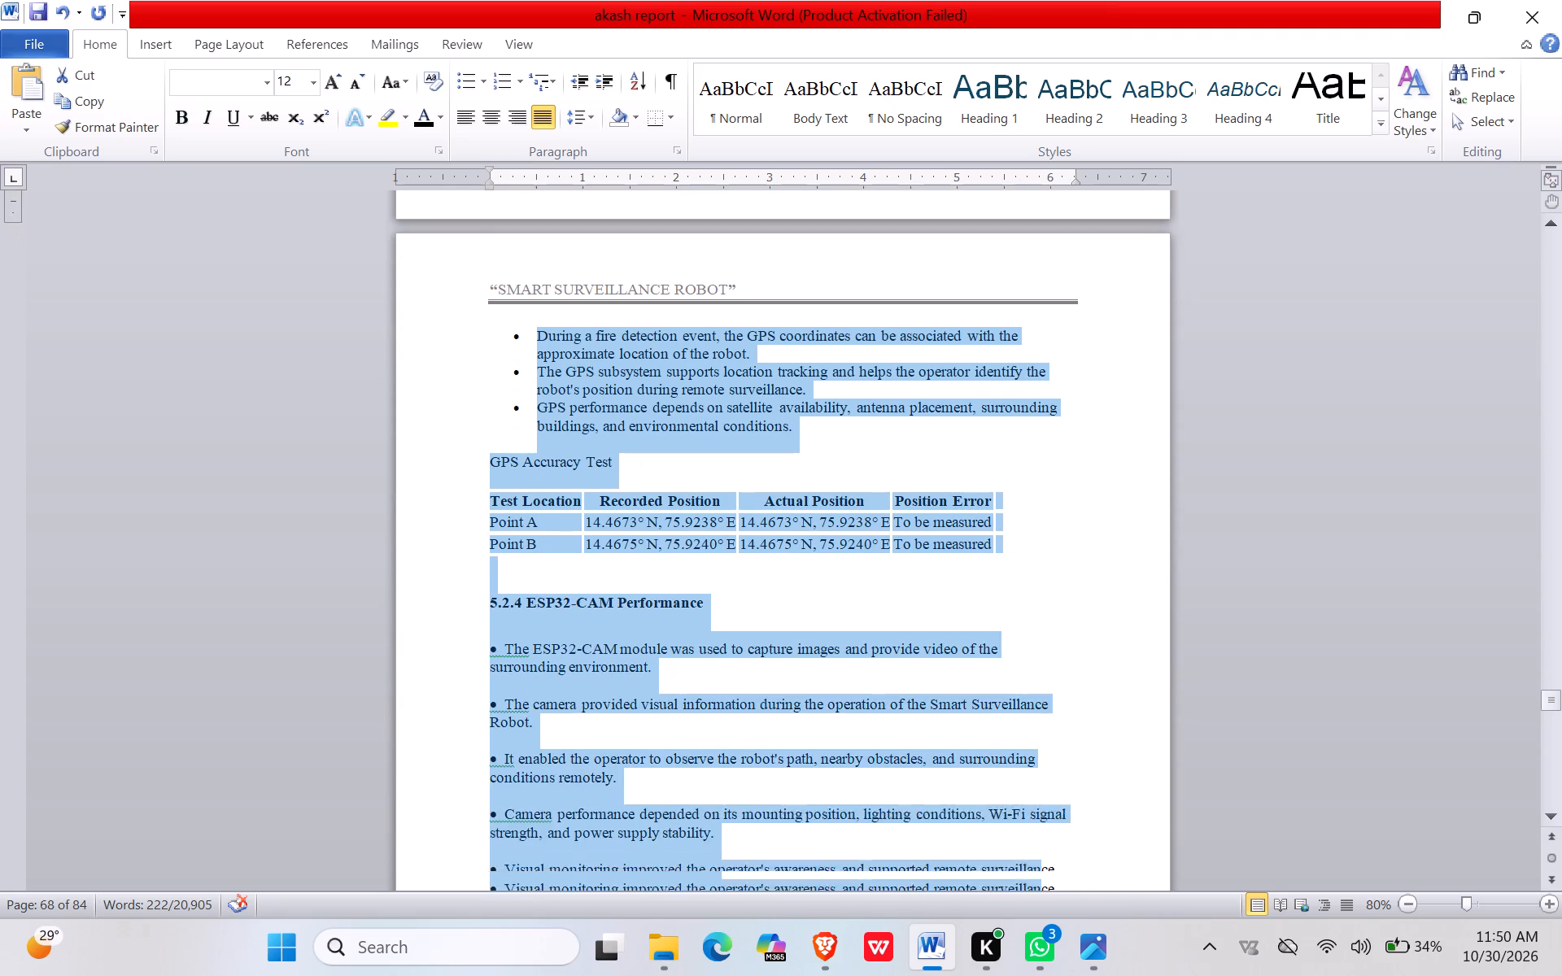
left_click_drag(1041, 904, 1040, 900)
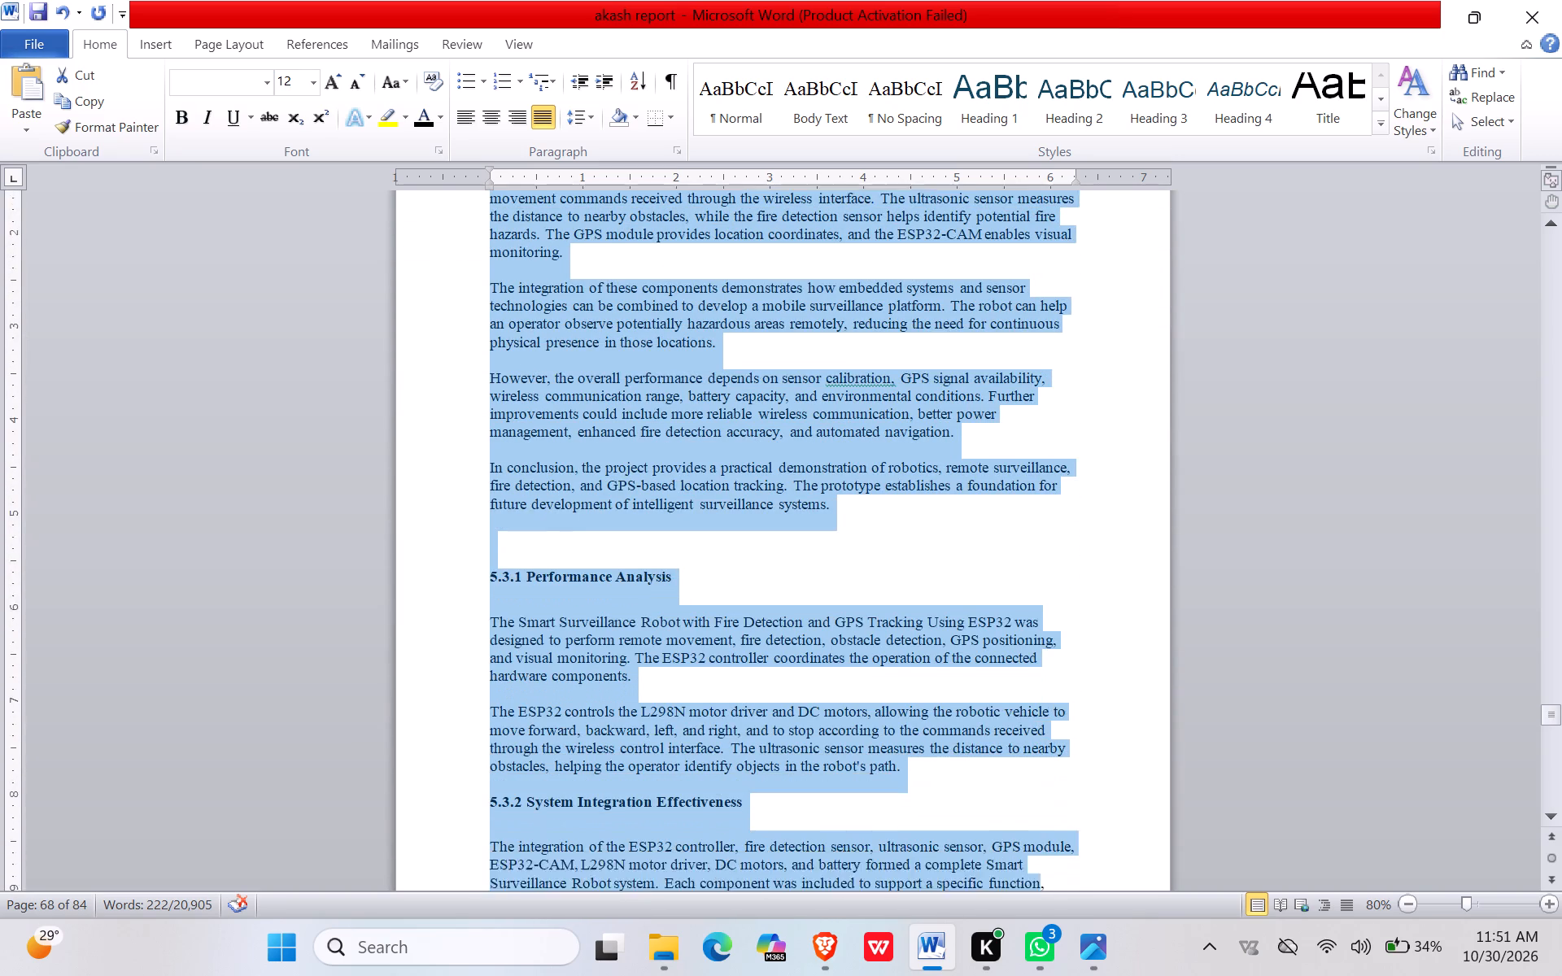
left_click_drag(1040, 900, 901, 503)
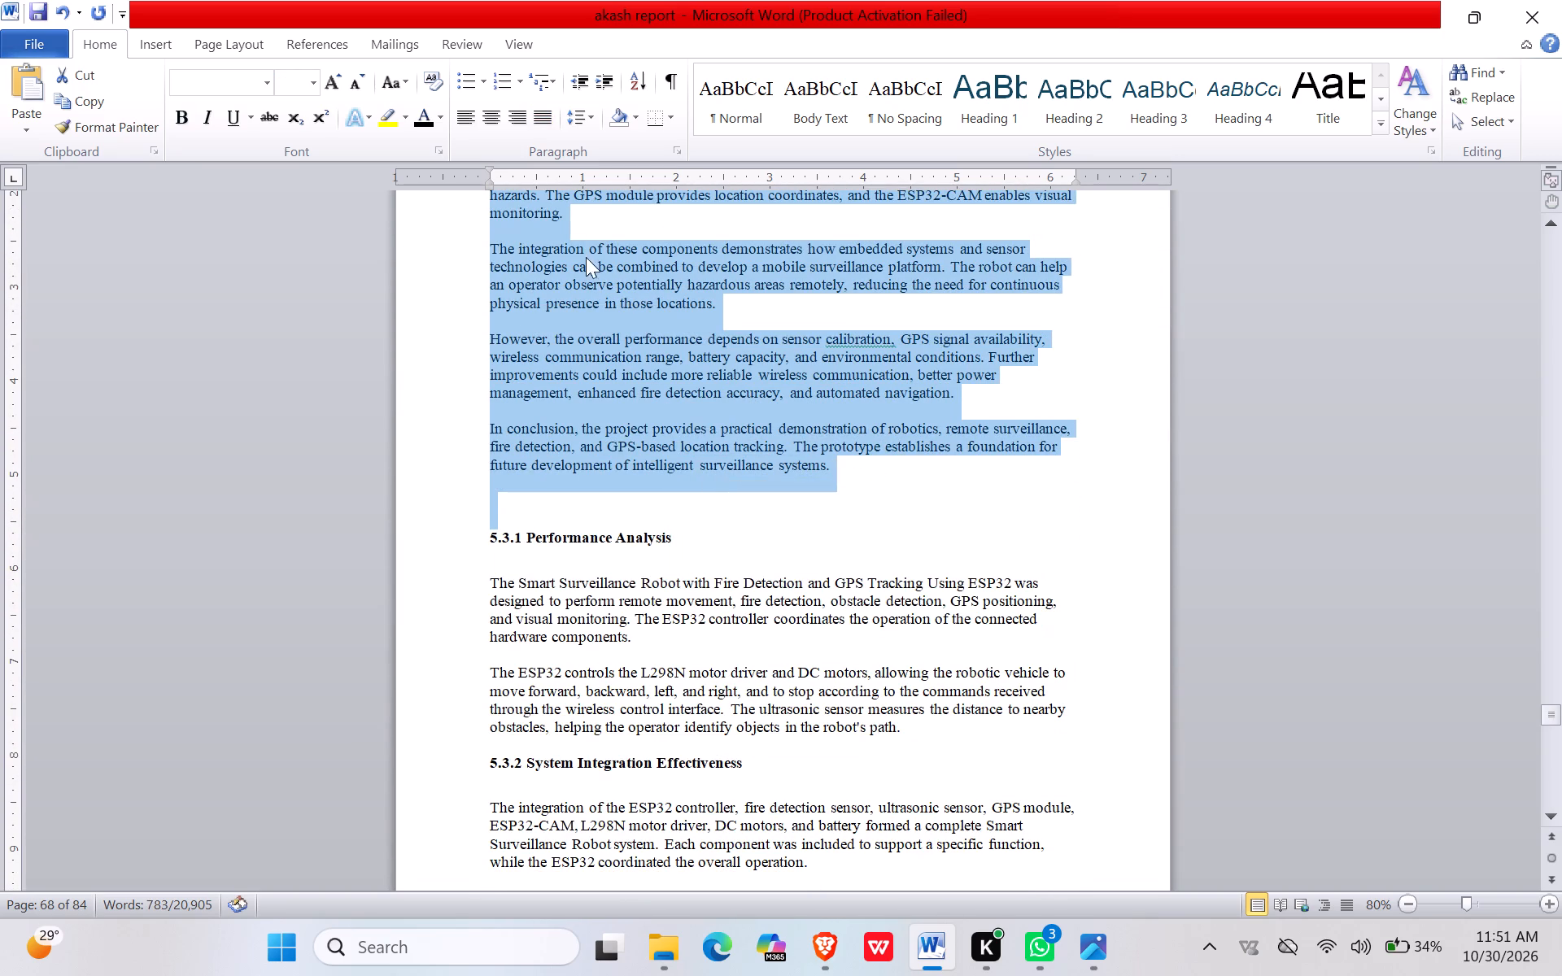
left_click(539, 119)
left_click(564, 114)
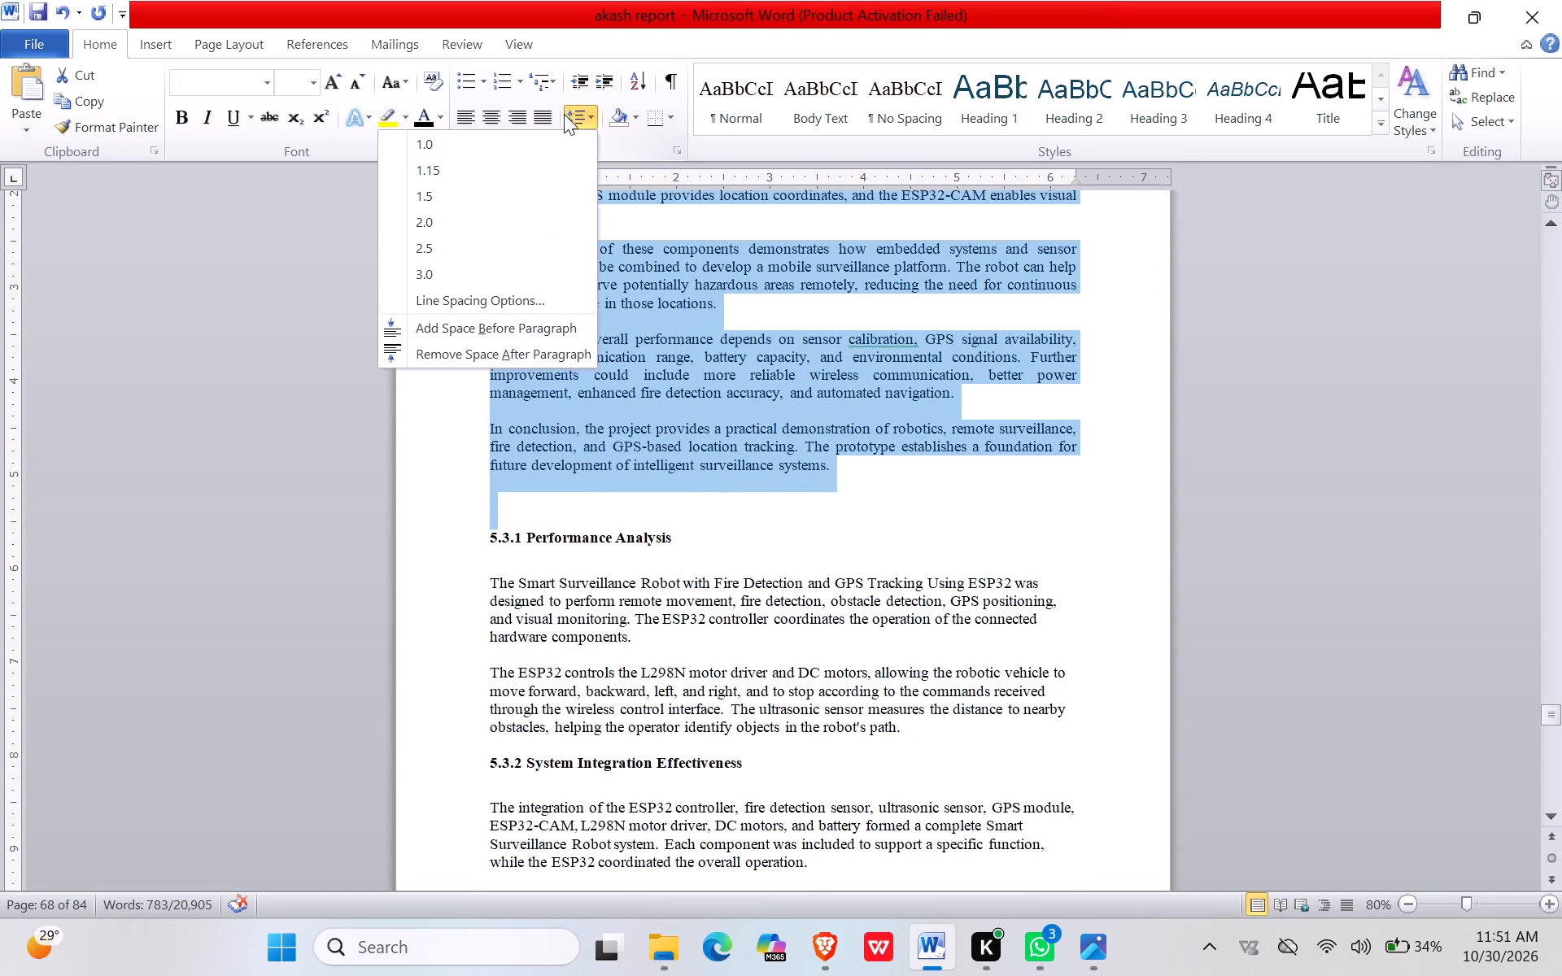
left_click(479, 197)
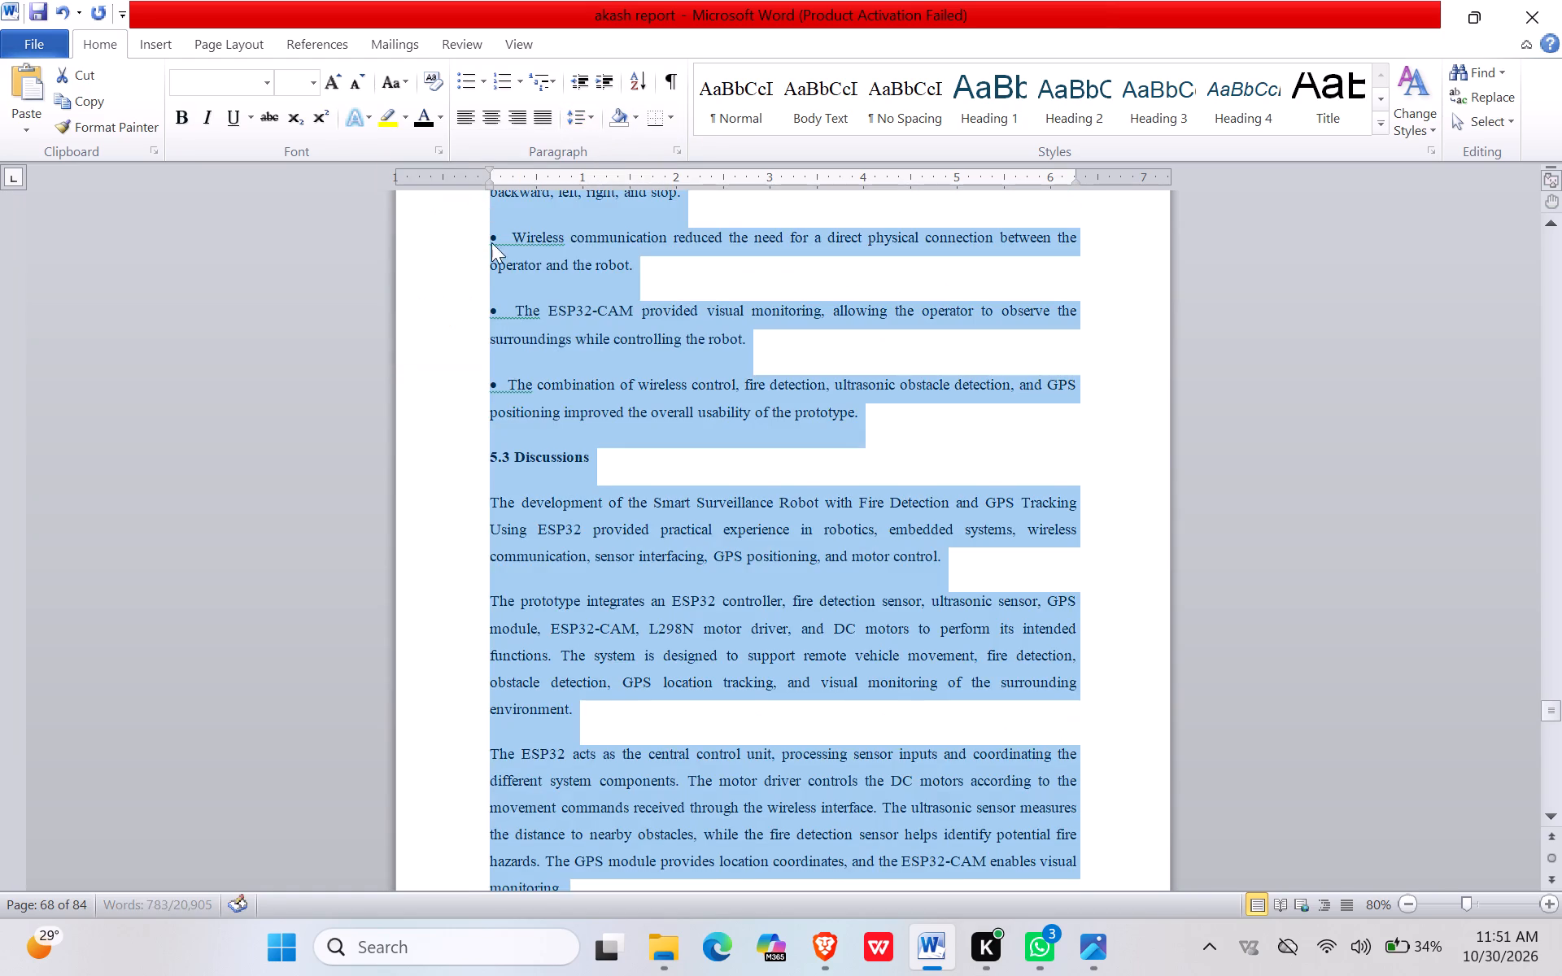
Insert three blank lines before the 5.2.3 GPS Positioning Performance heading to move it to the top of the next page.
scroll(504, 420, "up", 12)
scroll(506, 412, "up", 12)
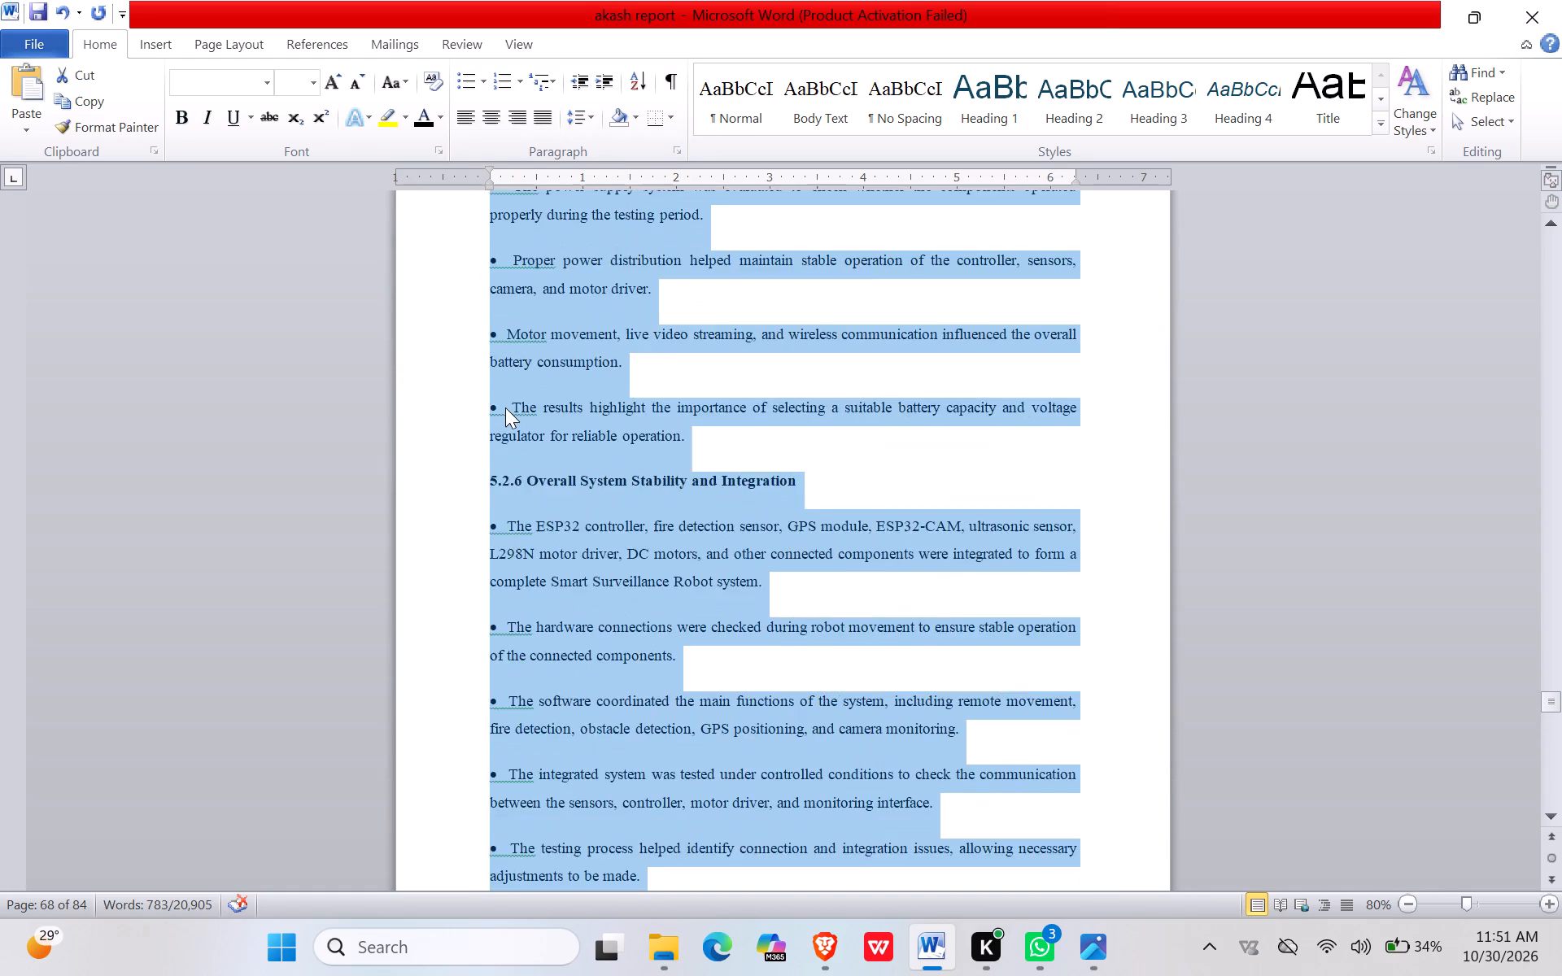
scroll(505, 407, "up", 20)
scroll(505, 407, "up", 12)
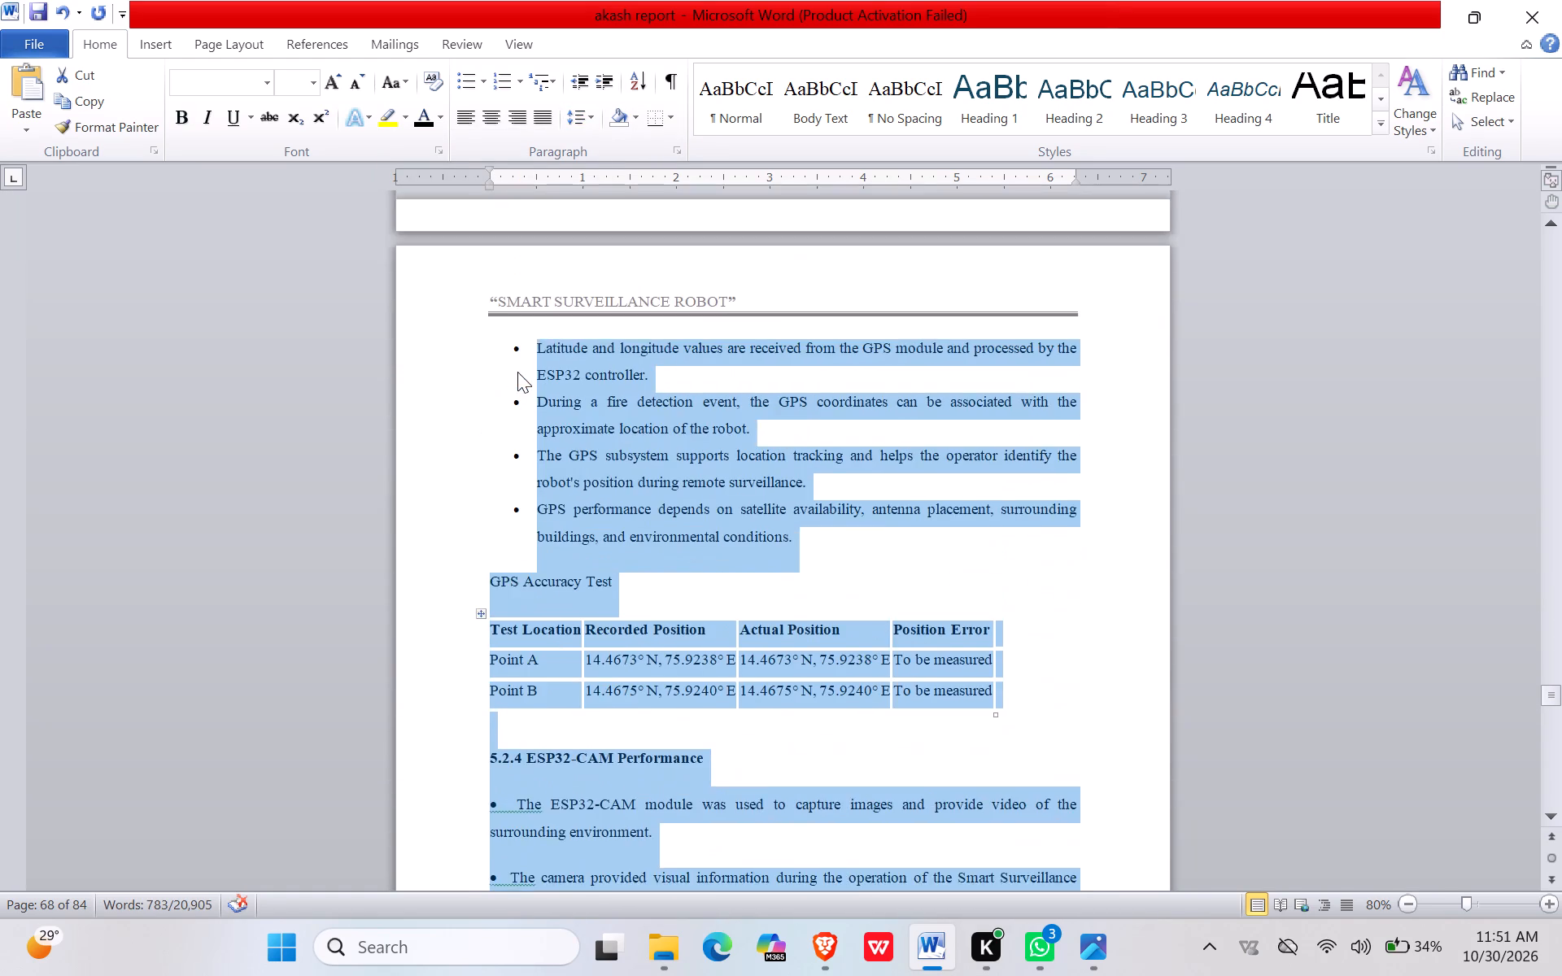
scroll(517, 372, "up", 15)
scroll(501, 378, "down", 9)
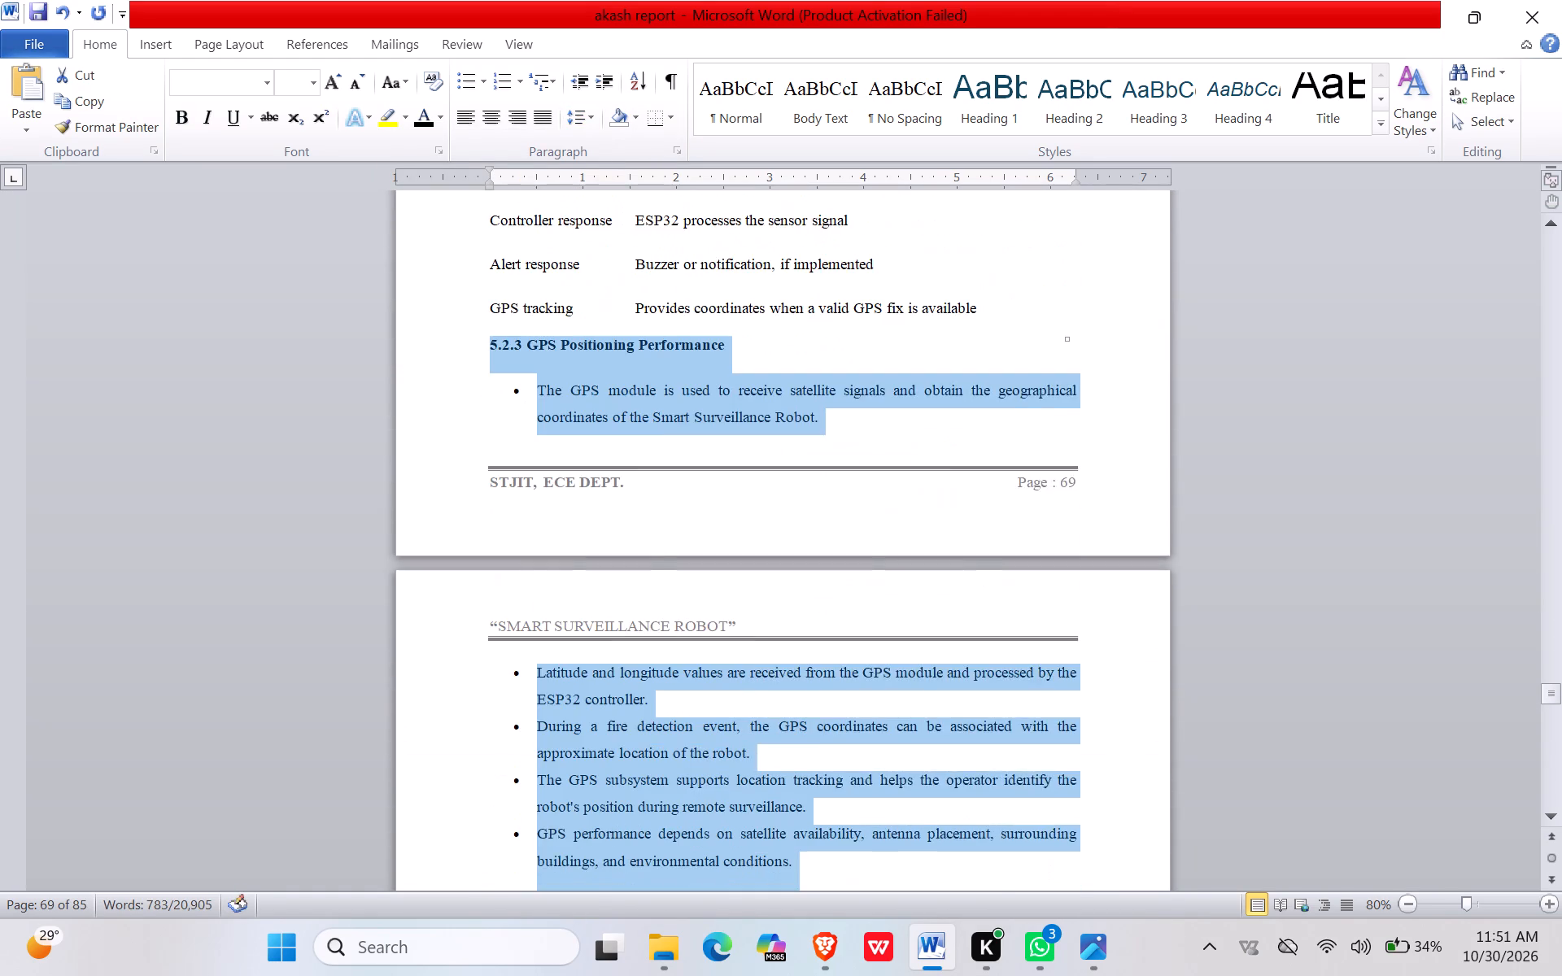
scroll(582, 457, "down", 3)
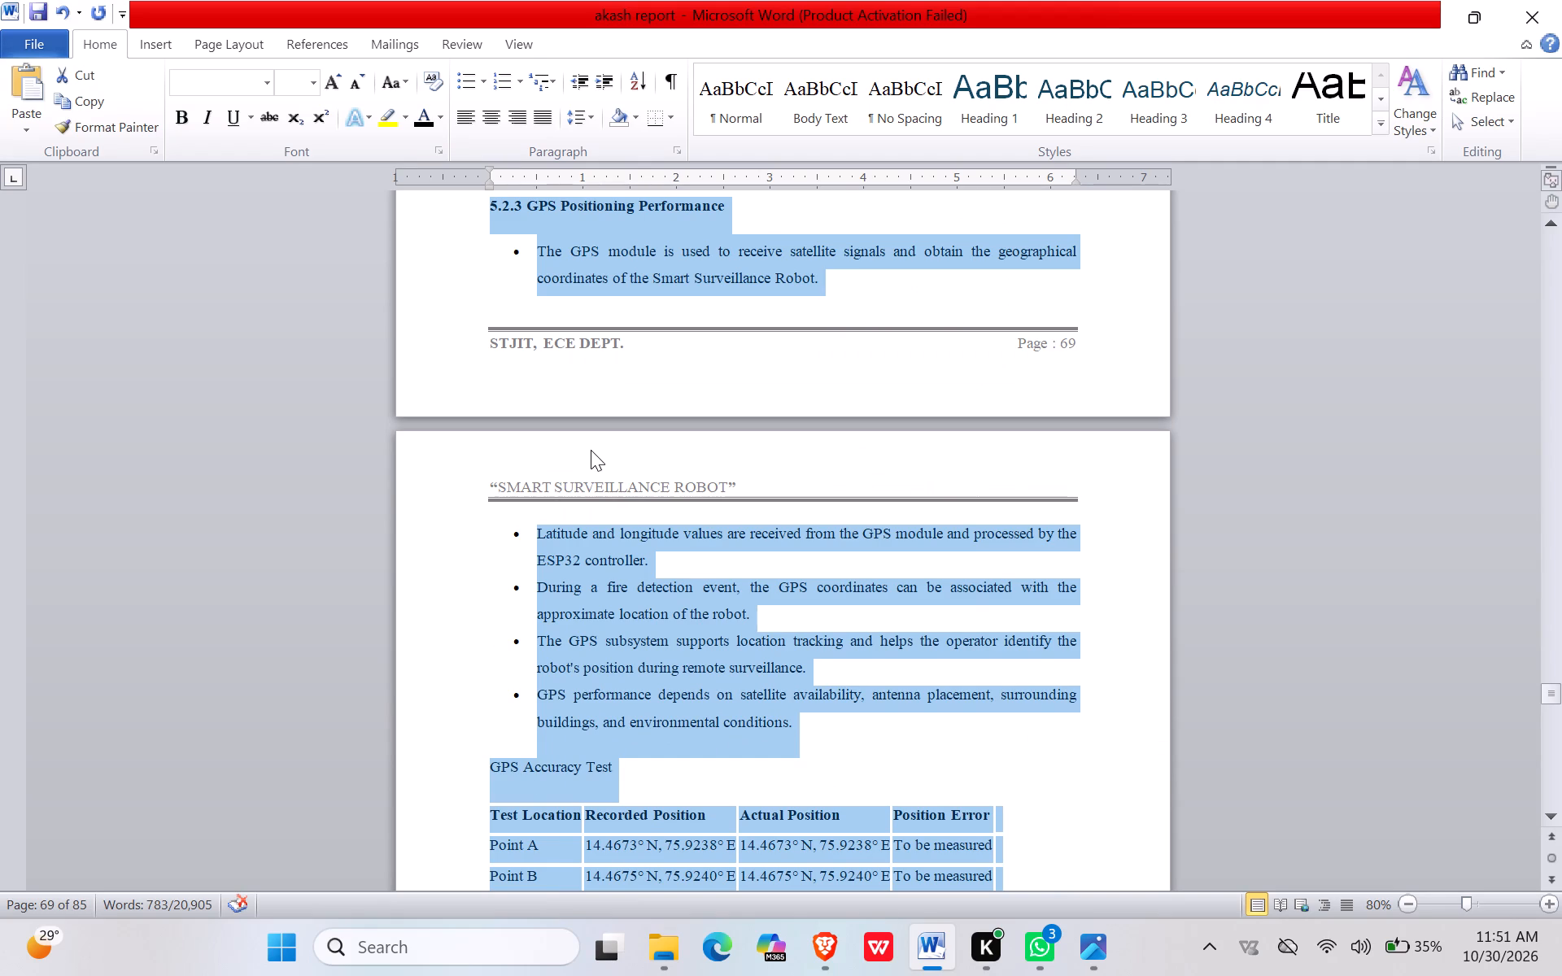
scroll(561, 436, "up", 4)
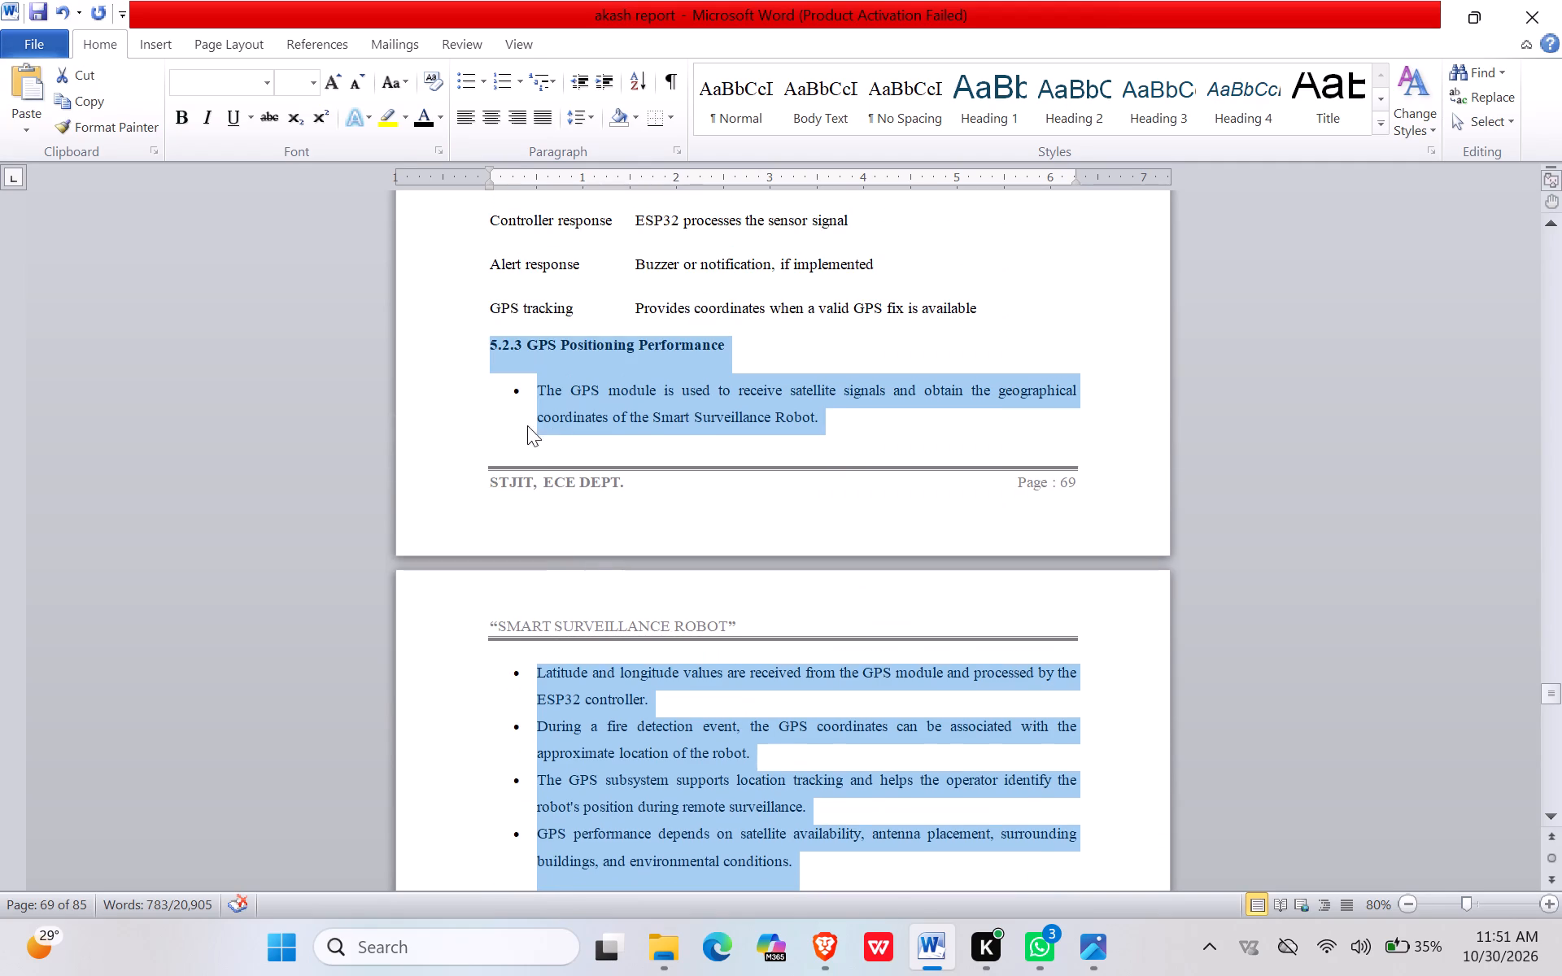
left_click(474, 402)
left_click(484, 390)
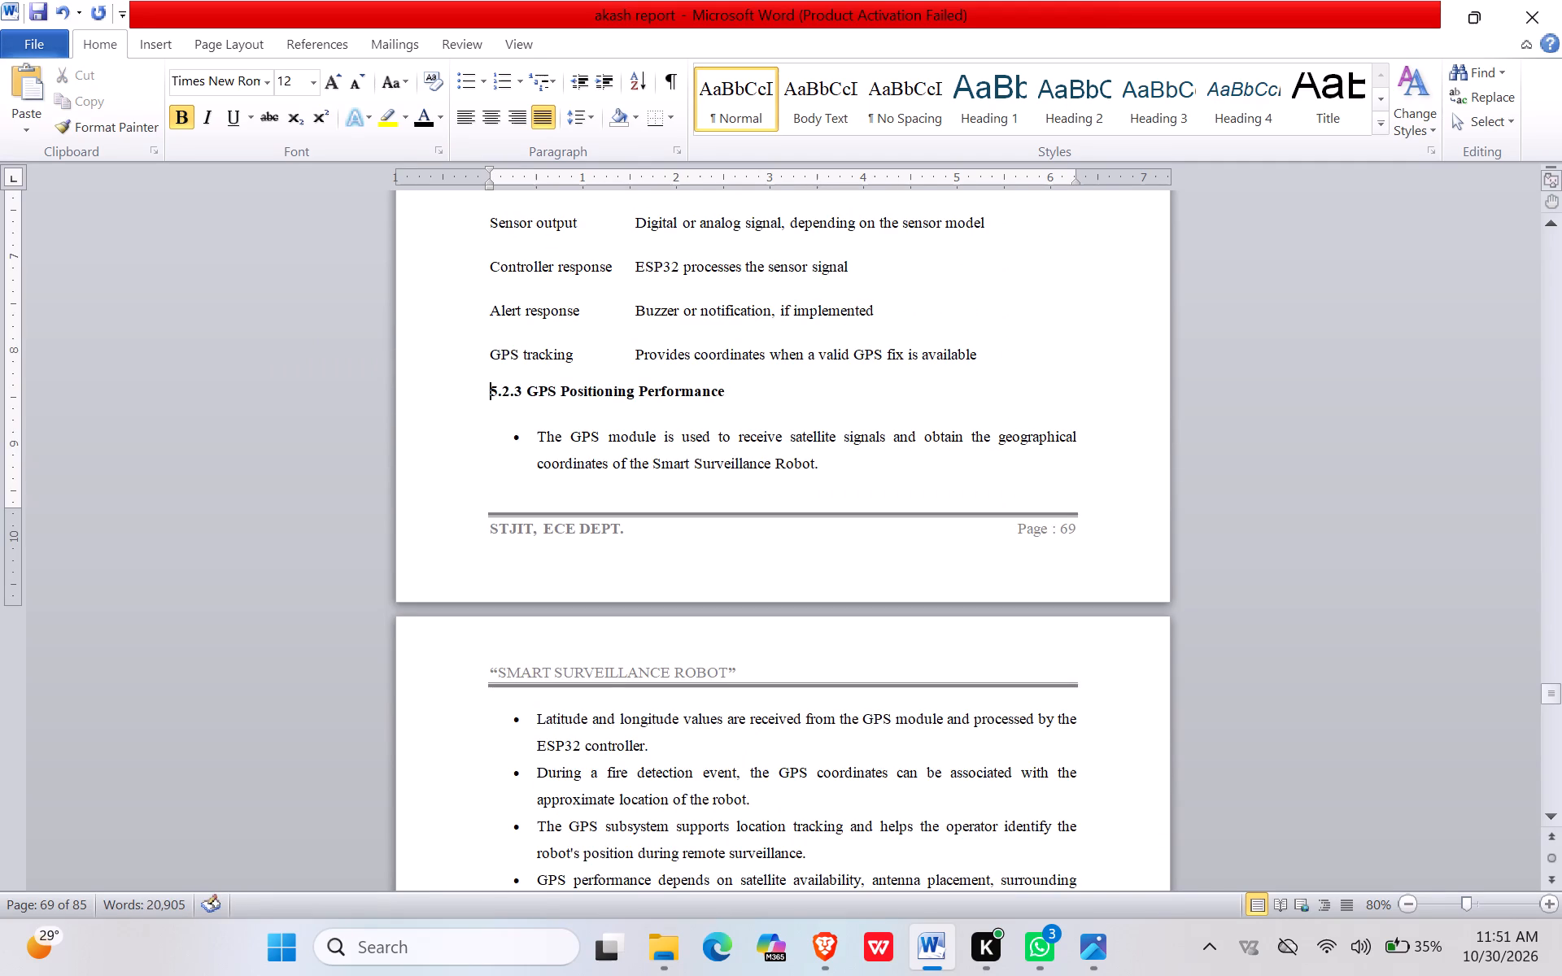
key("Return")
key("Return")
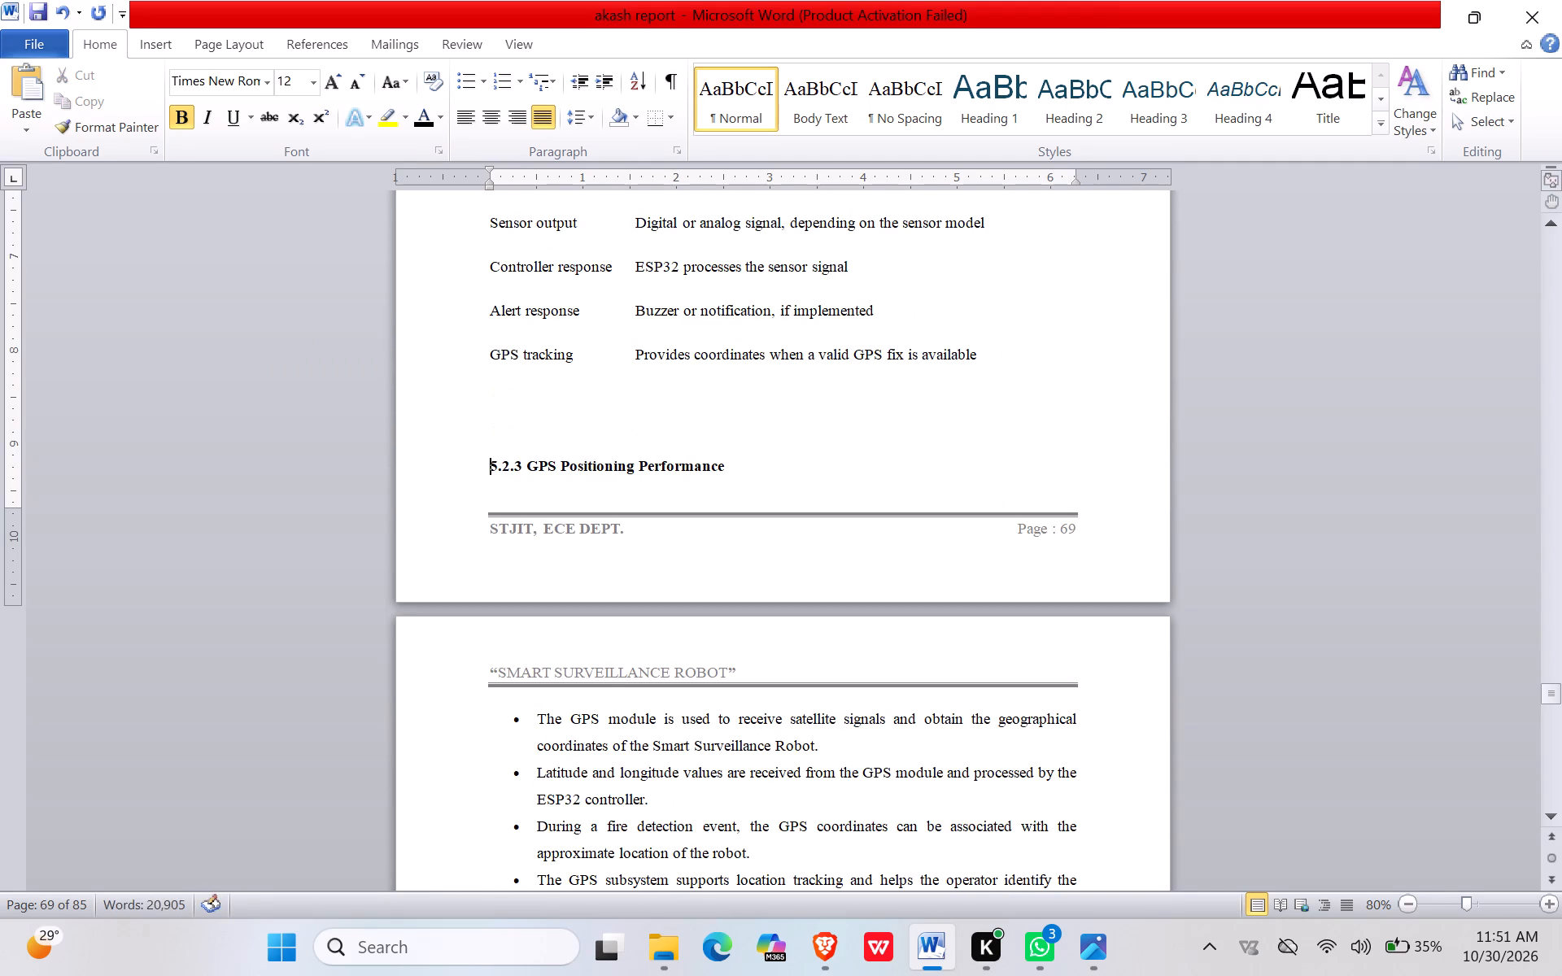
key("Return")
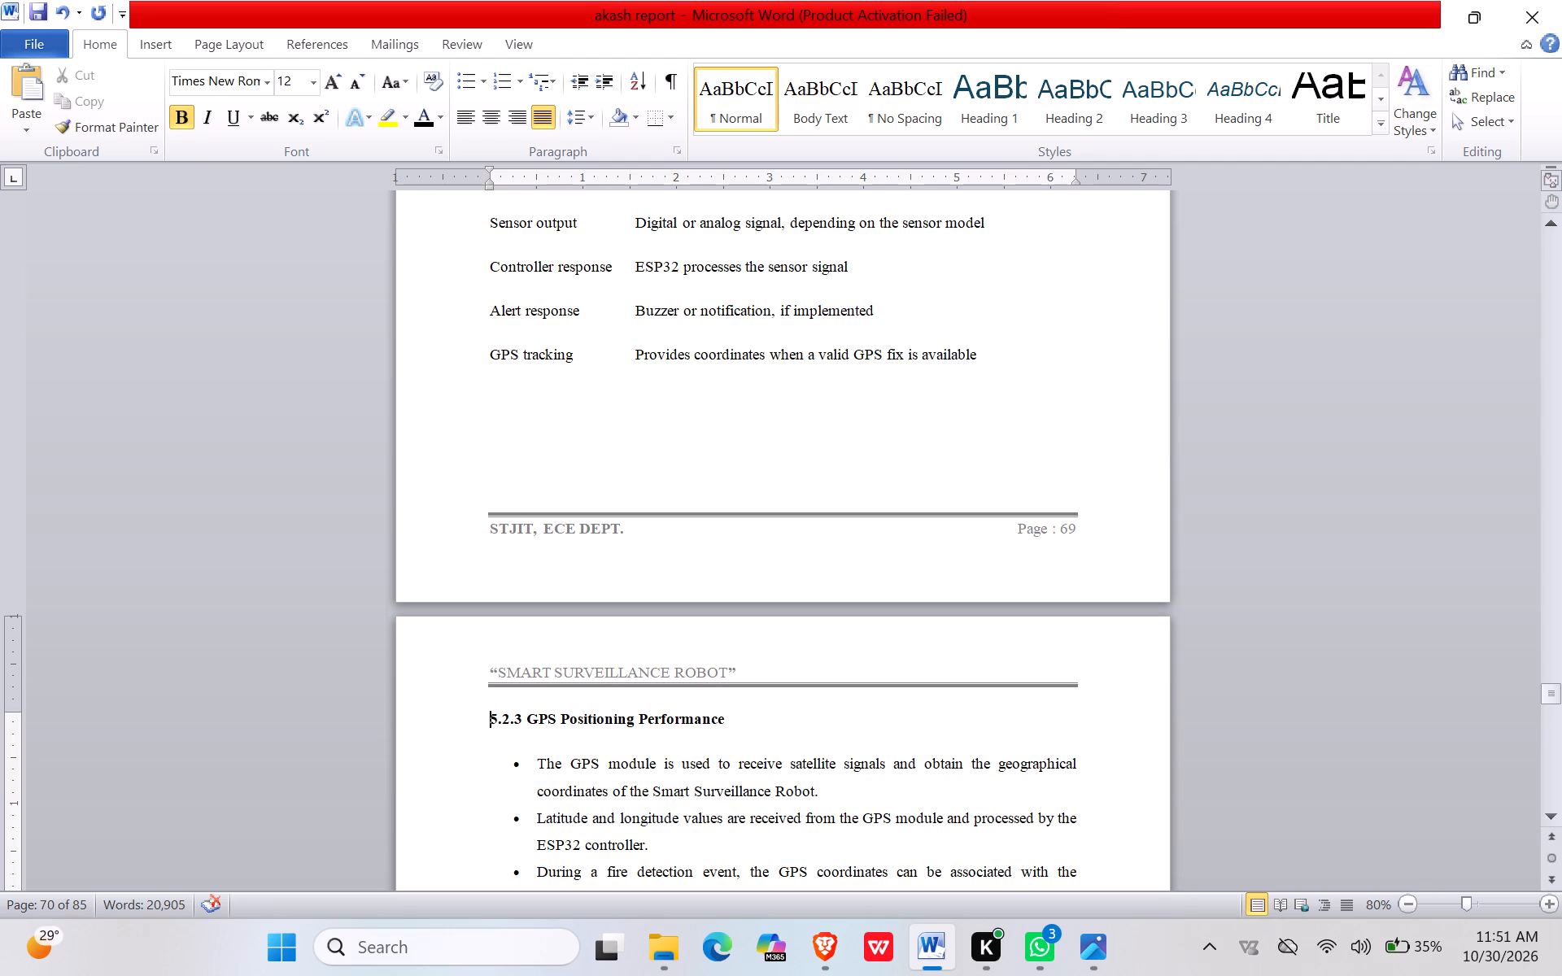
Check the layout from the 5.2.3 GPS Positioning Performance heading through the GPS Accuracy Test table and section 5.2.4.
scroll(347, 667, "down", 4)
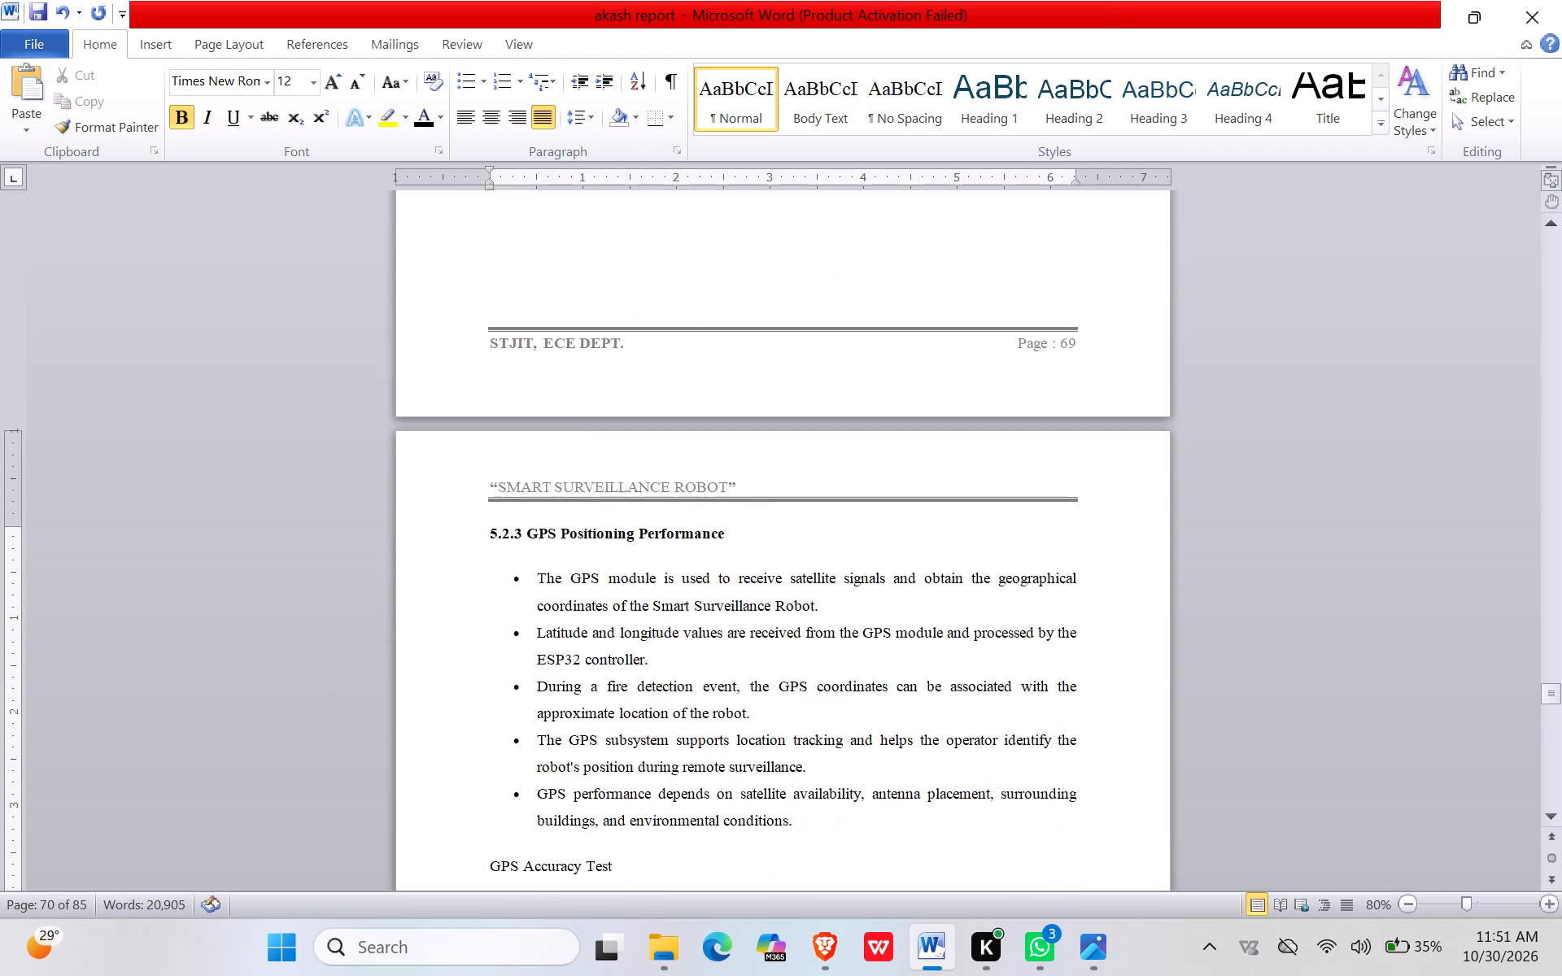
scroll(530, 624, "down", 8)
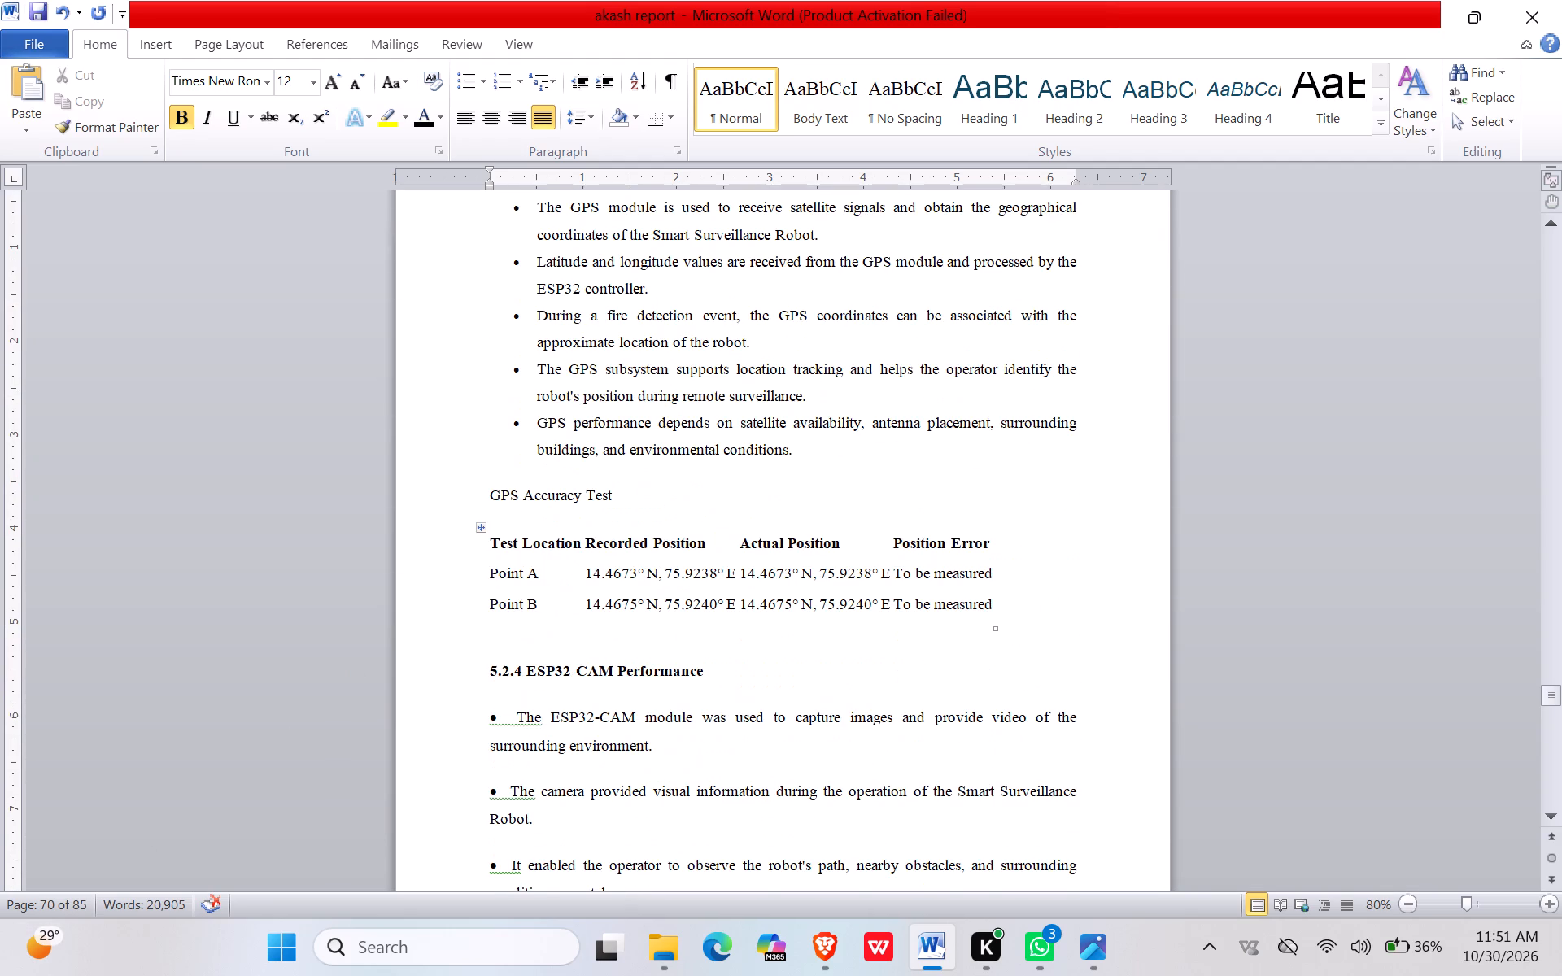
scroll(644, 575, "down", 1)
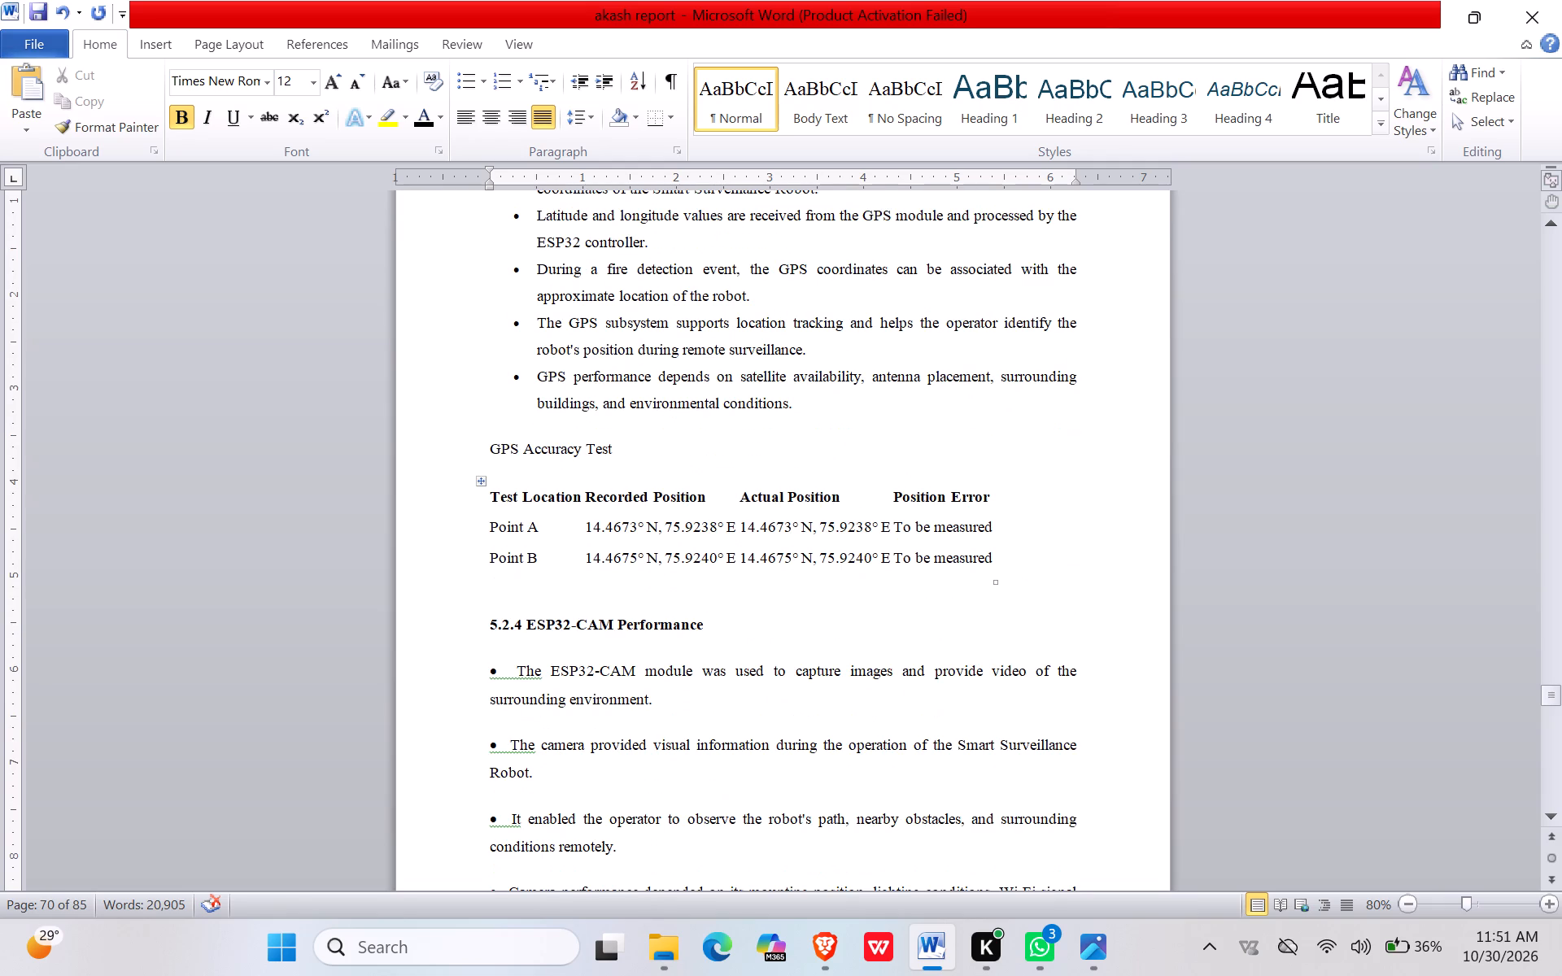
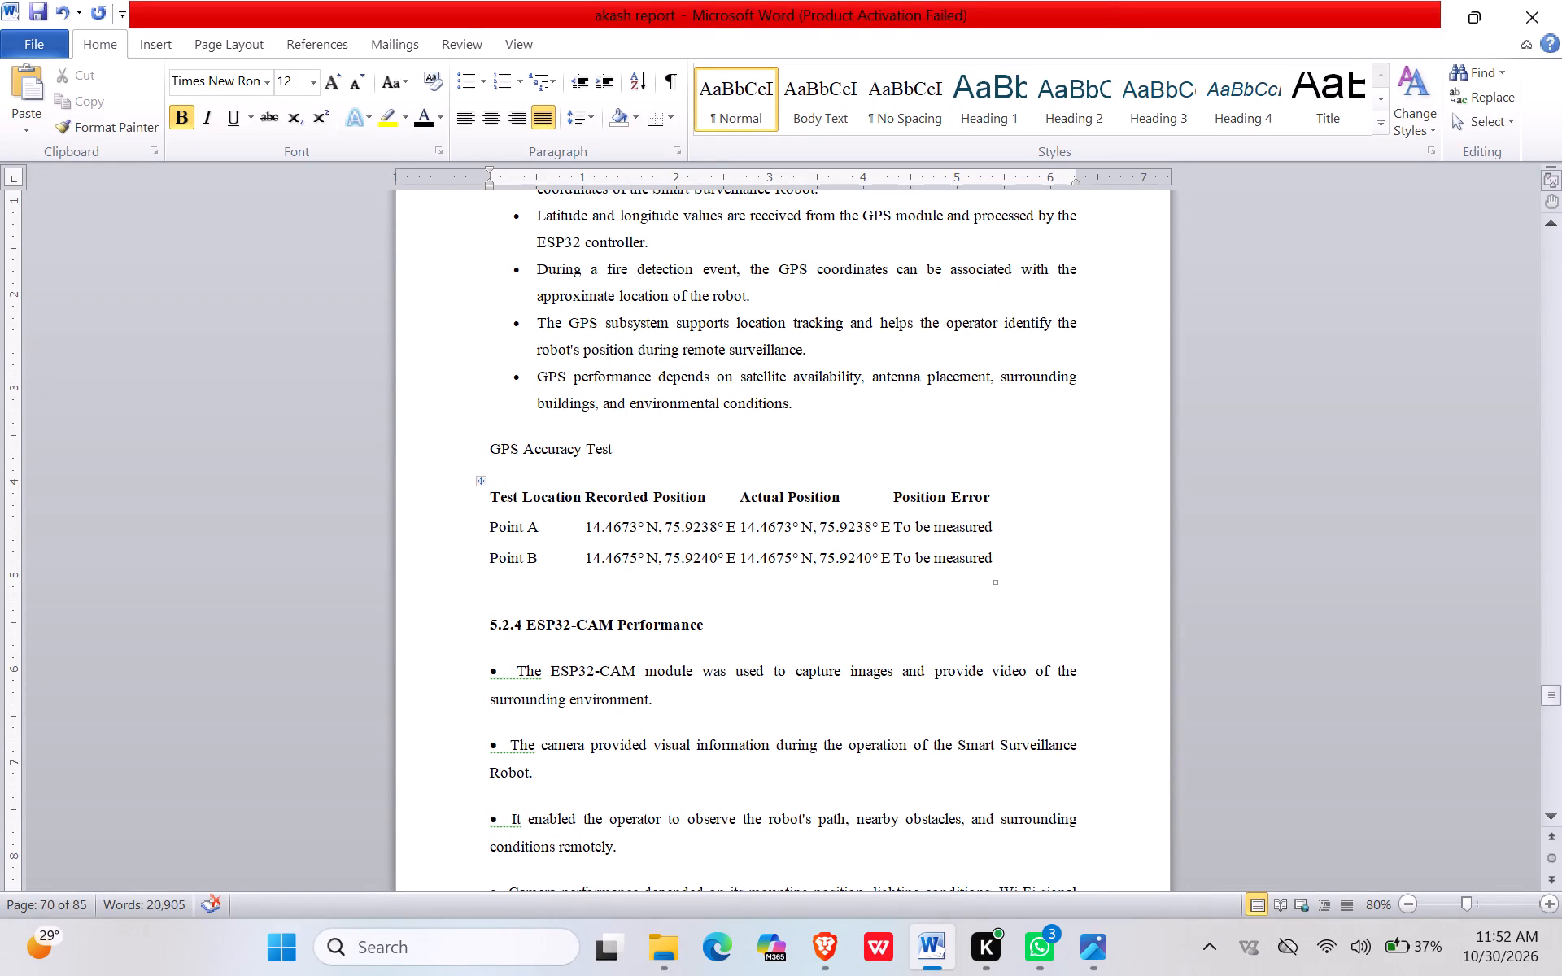
Remove the extra space after the bullets in section 5.2.4 ESP32-CAM Performance, except at the Camera performance point.
left_click(515, 670)
key("BackSpace")
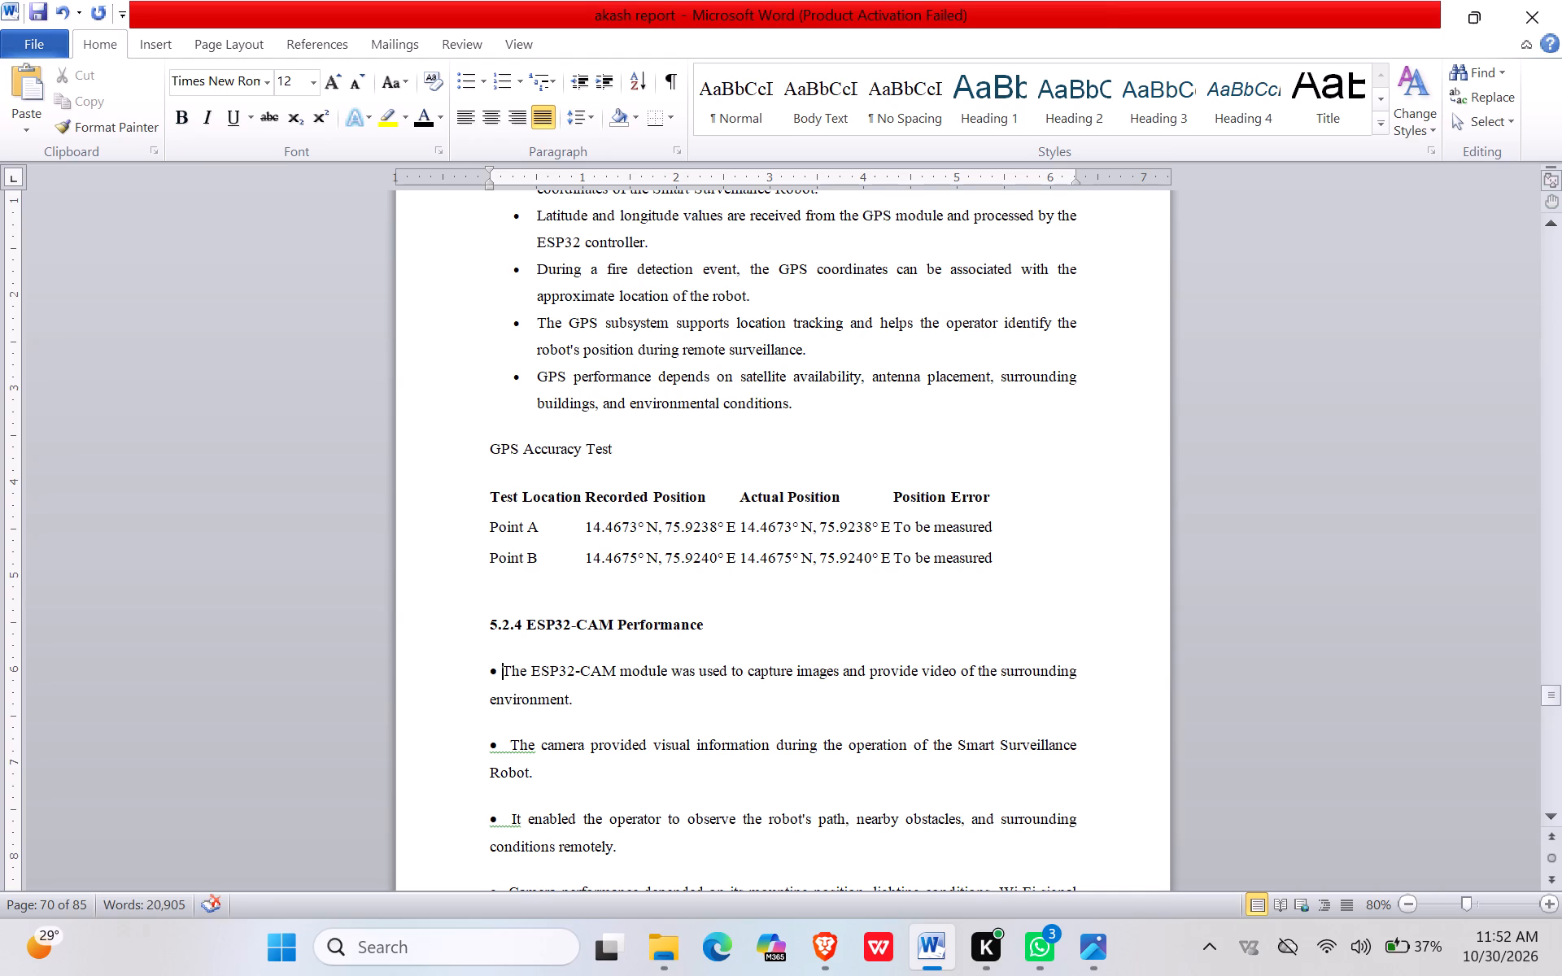
left_click(508, 743)
key("BackSpace")
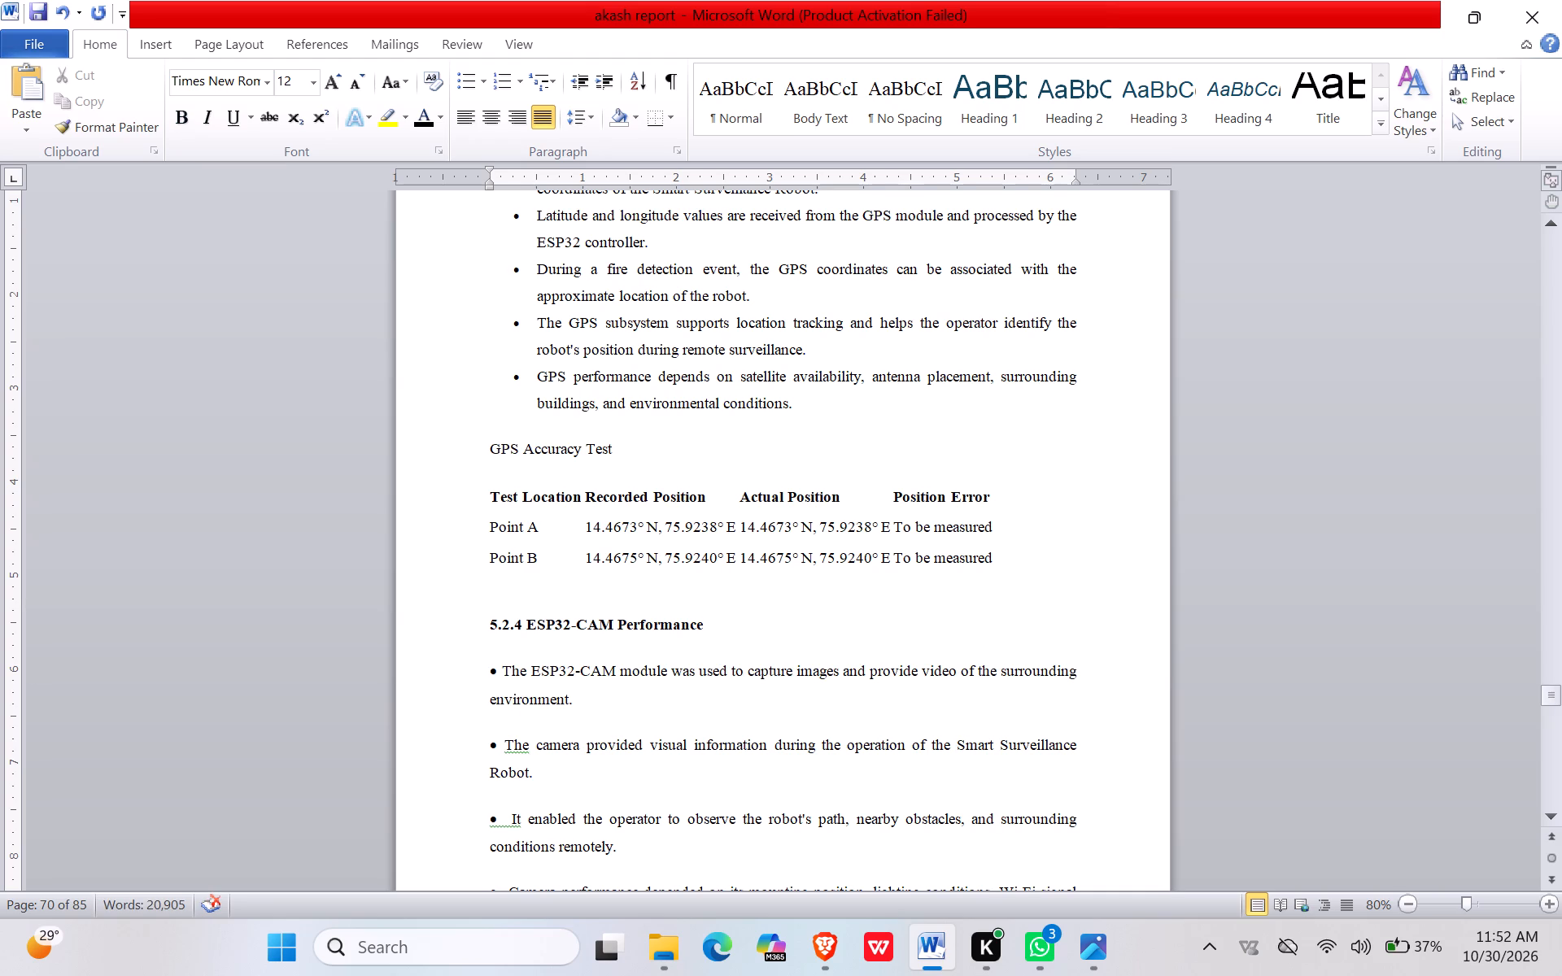
left_click(509, 824)
key("BackSpace")
scroll(534, 809, "down", 5)
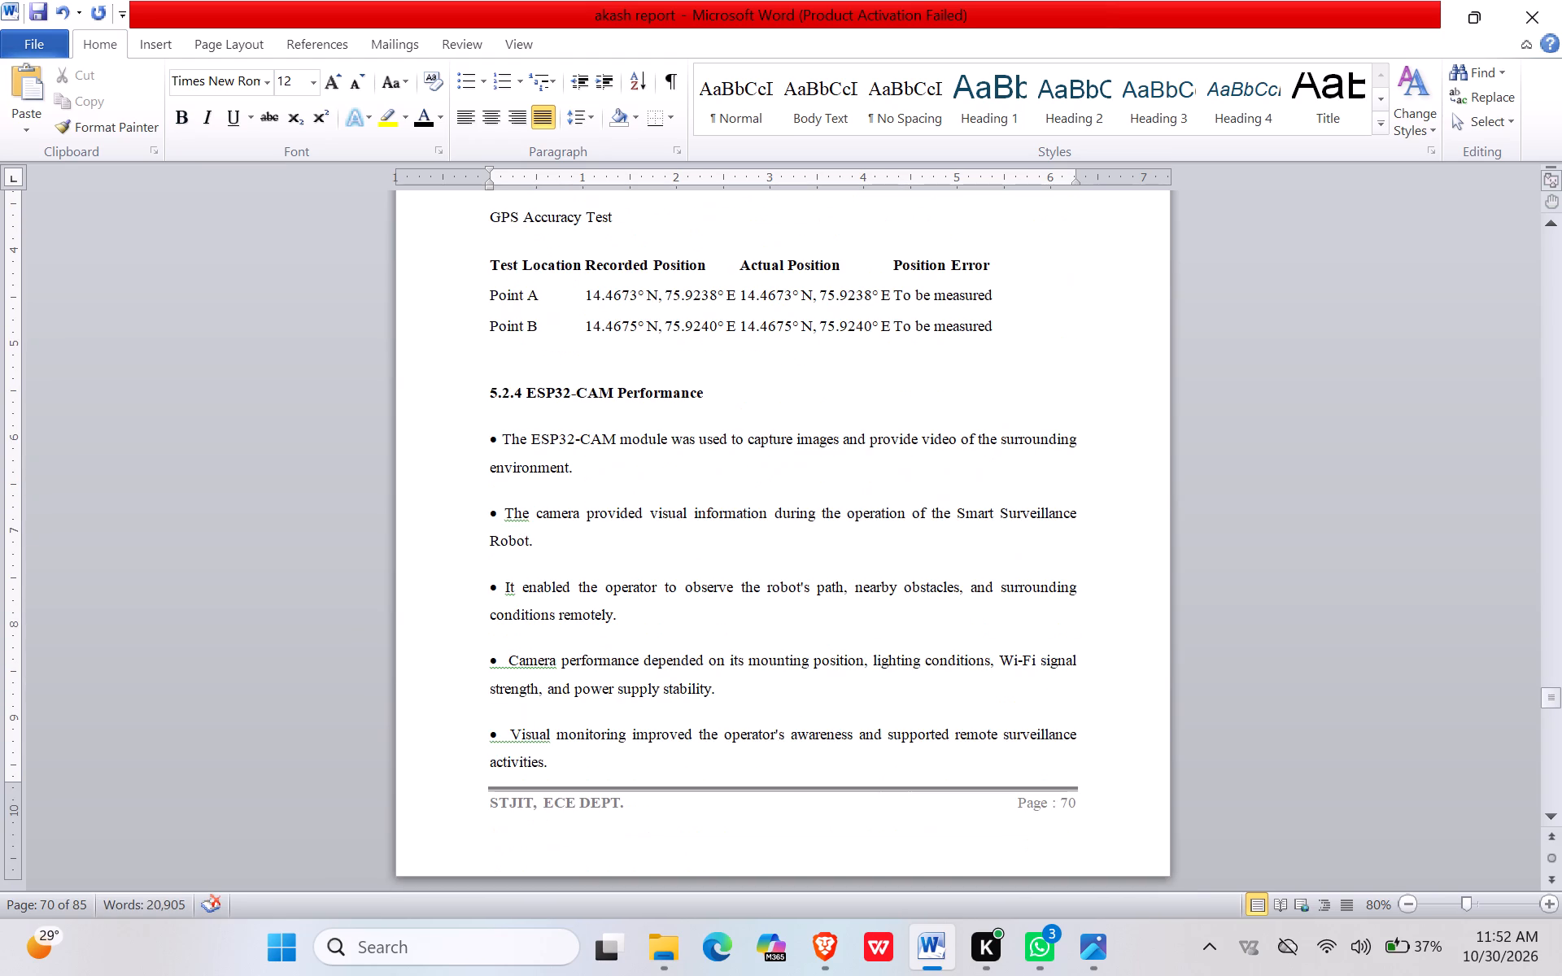
left_click(511, 742)
key("BackSpace")
Remove the extra space after each of the five bullets in section 5.2.5 Power Efficiency and Battery Performance.
scroll(521, 750, "down", 7)
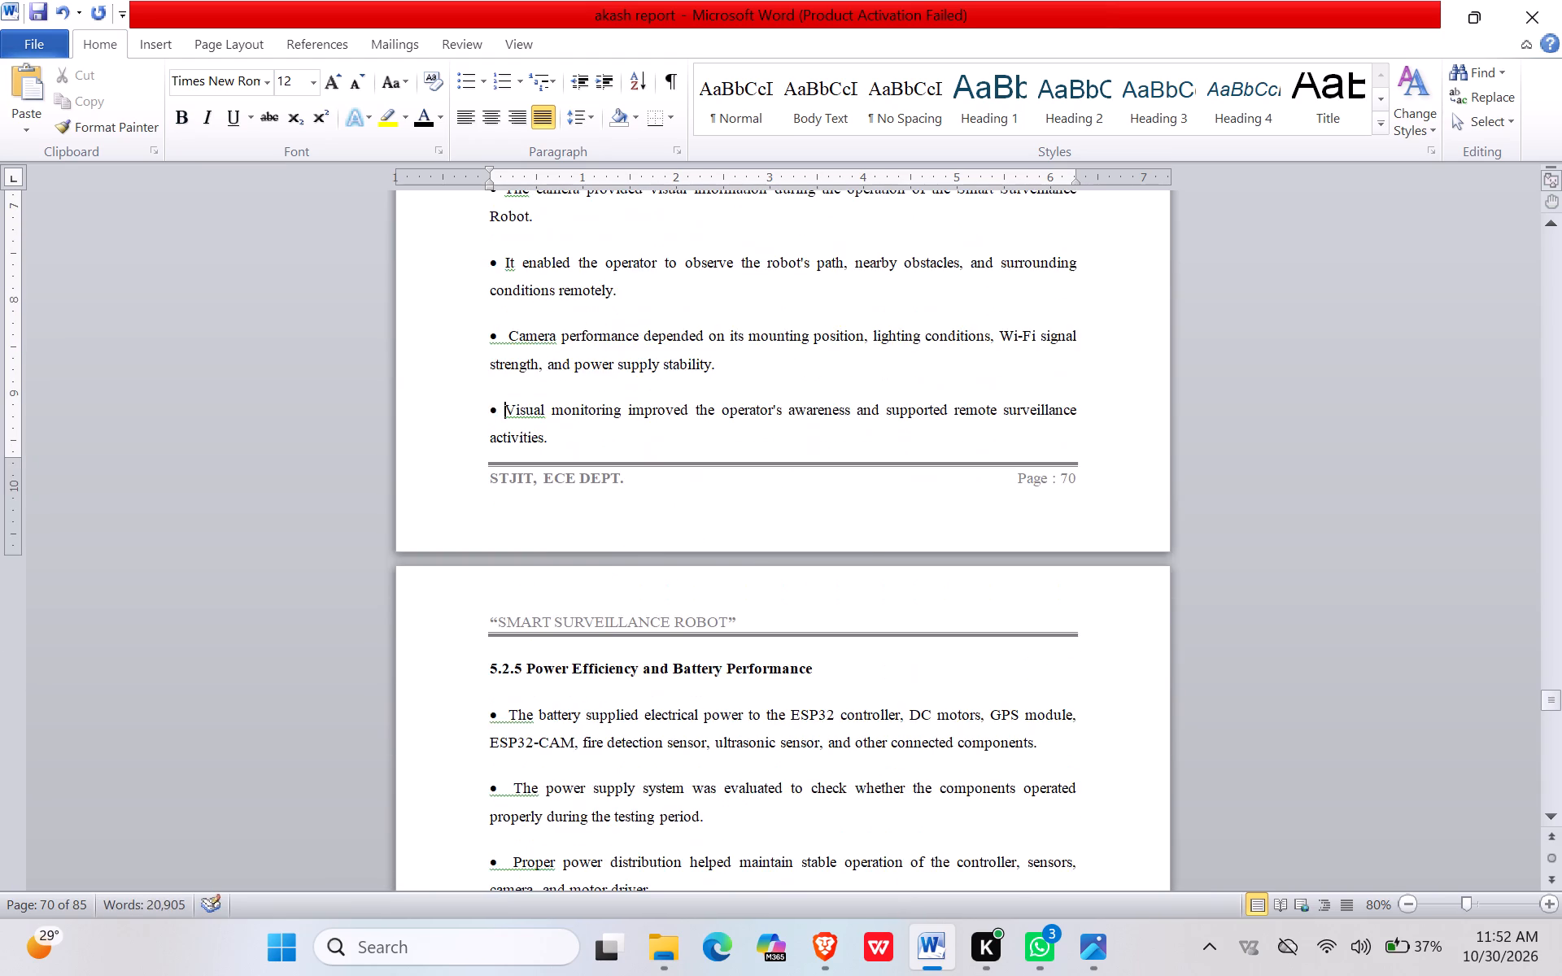
scroll(526, 750, "down", 5)
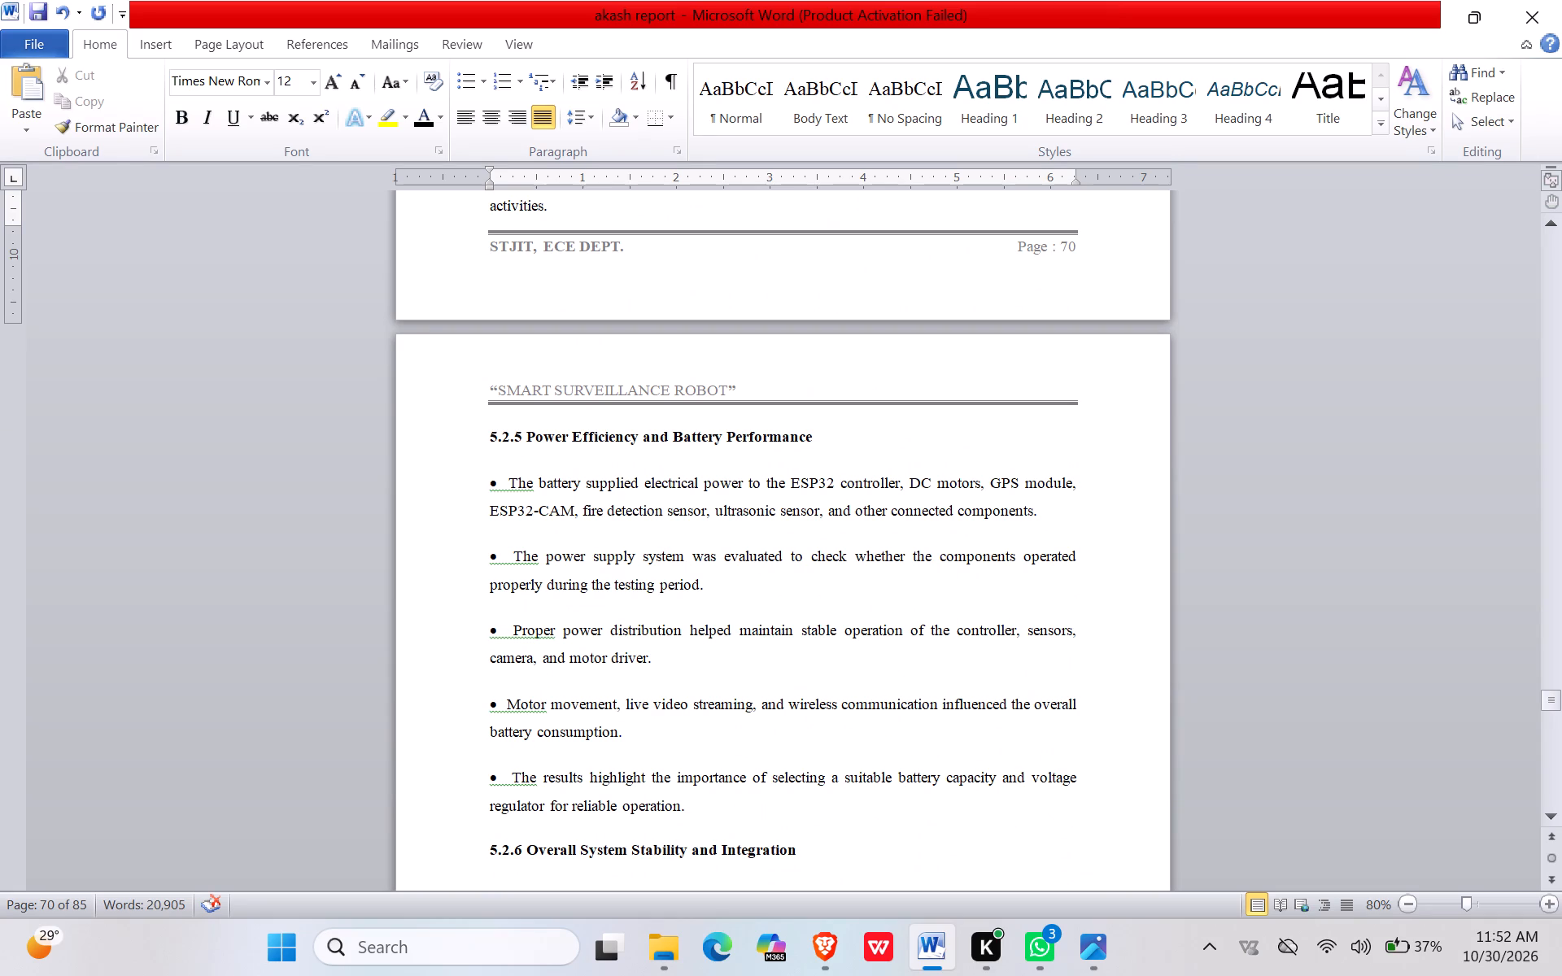
left_click(510, 488)
key("BackSpace")
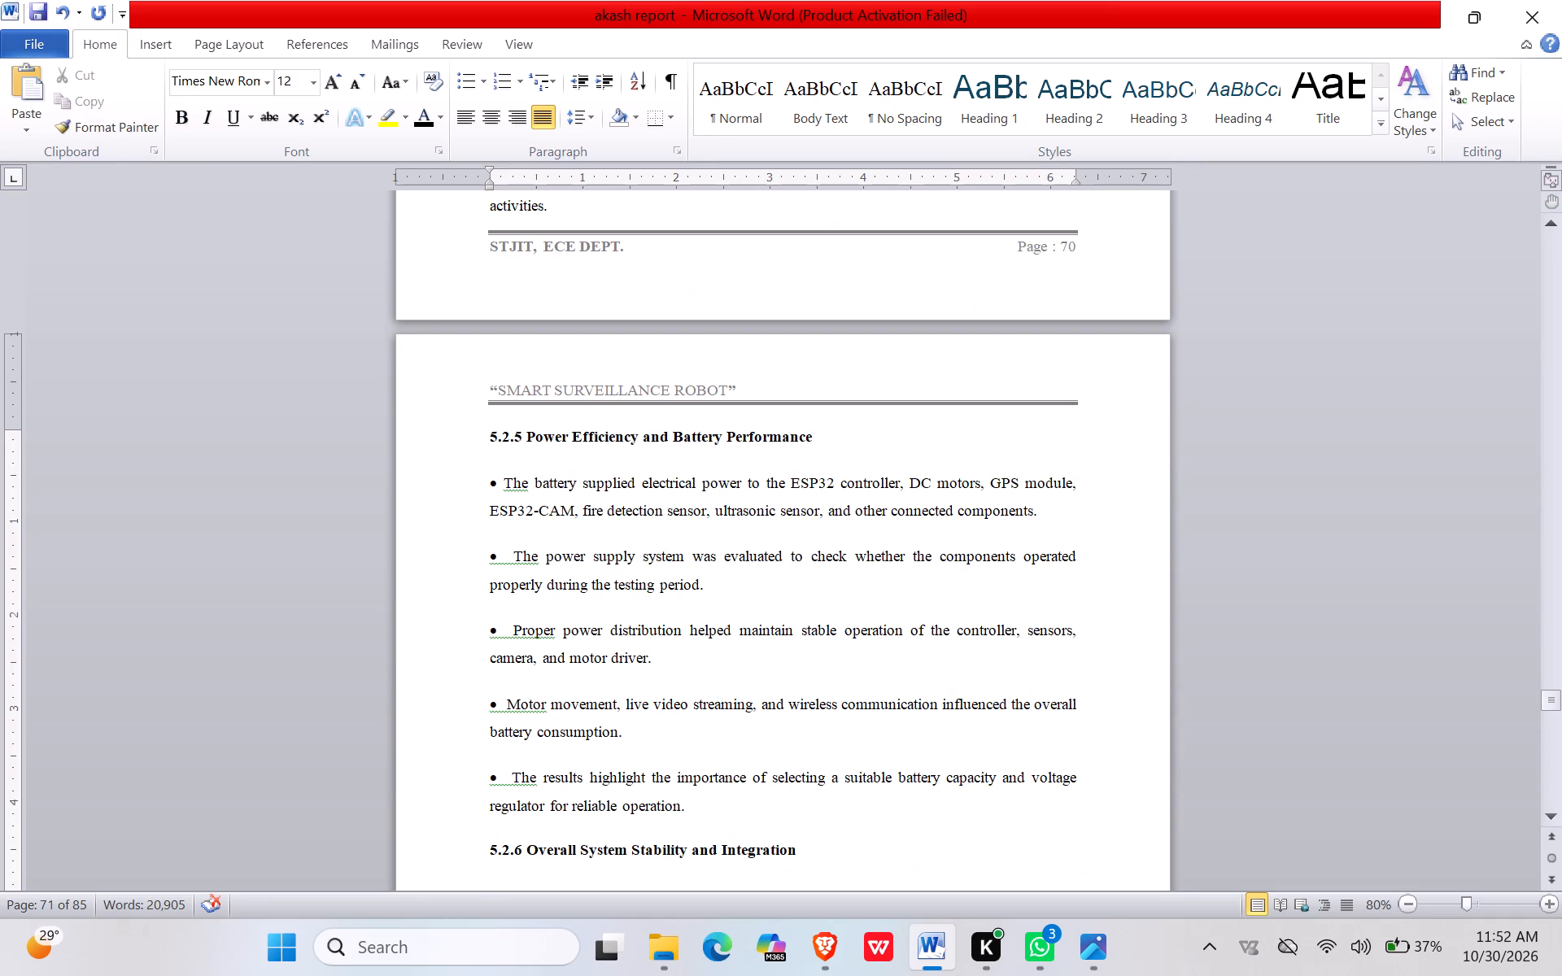
left_click(514, 558)
key("BackSpace")
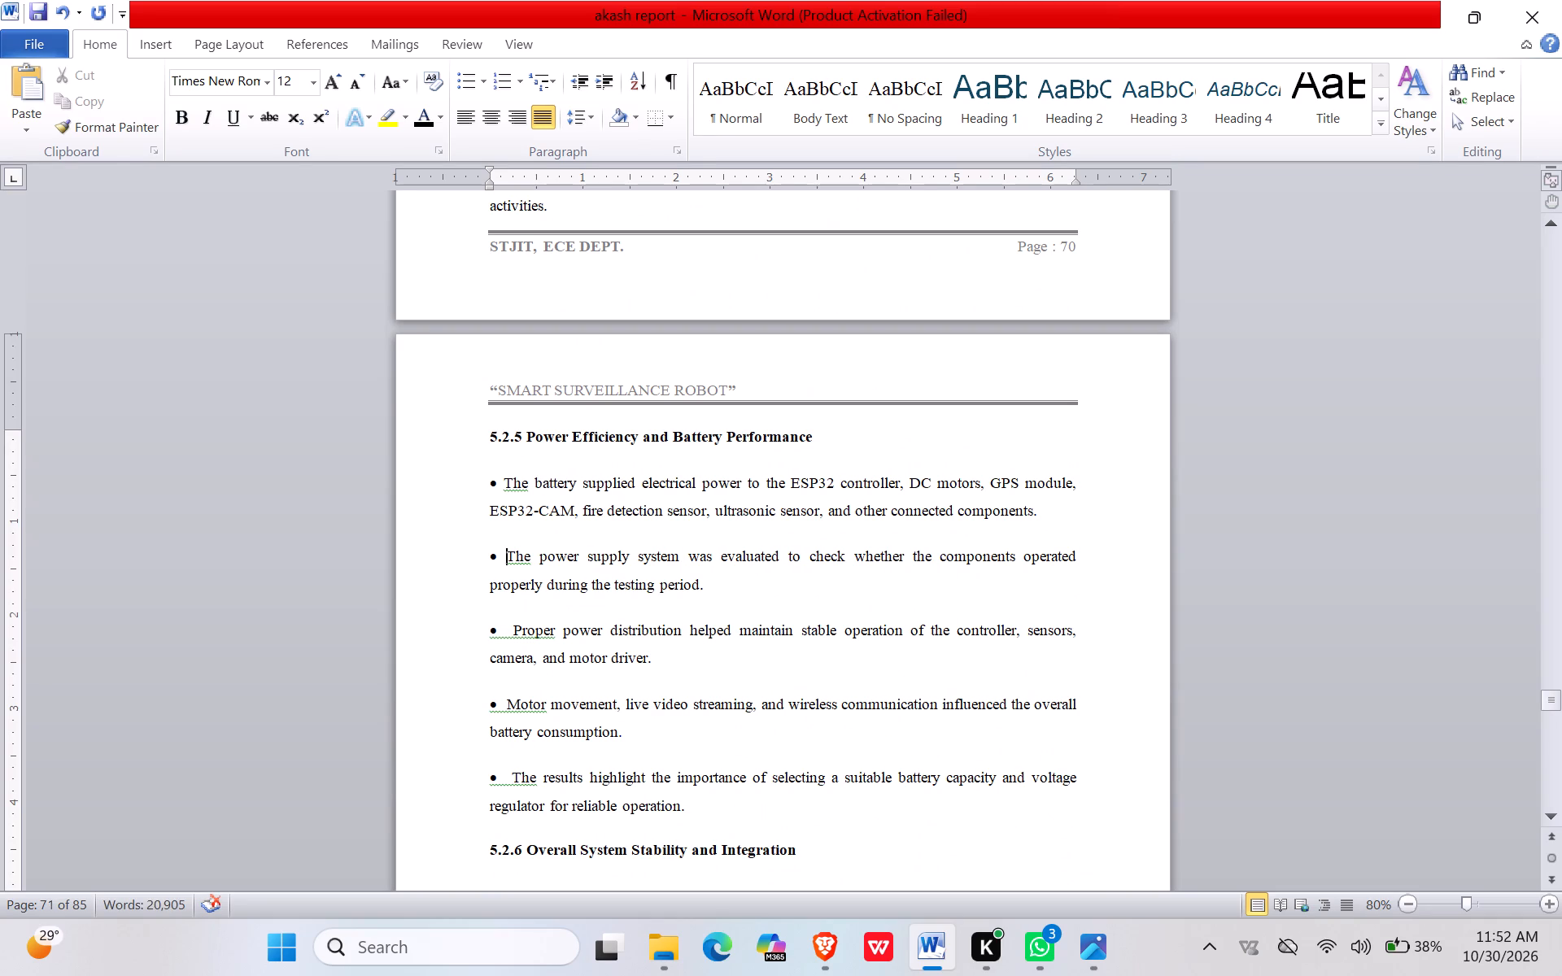
left_click(510, 630)
key("BackSpace")
left_click(505, 710)
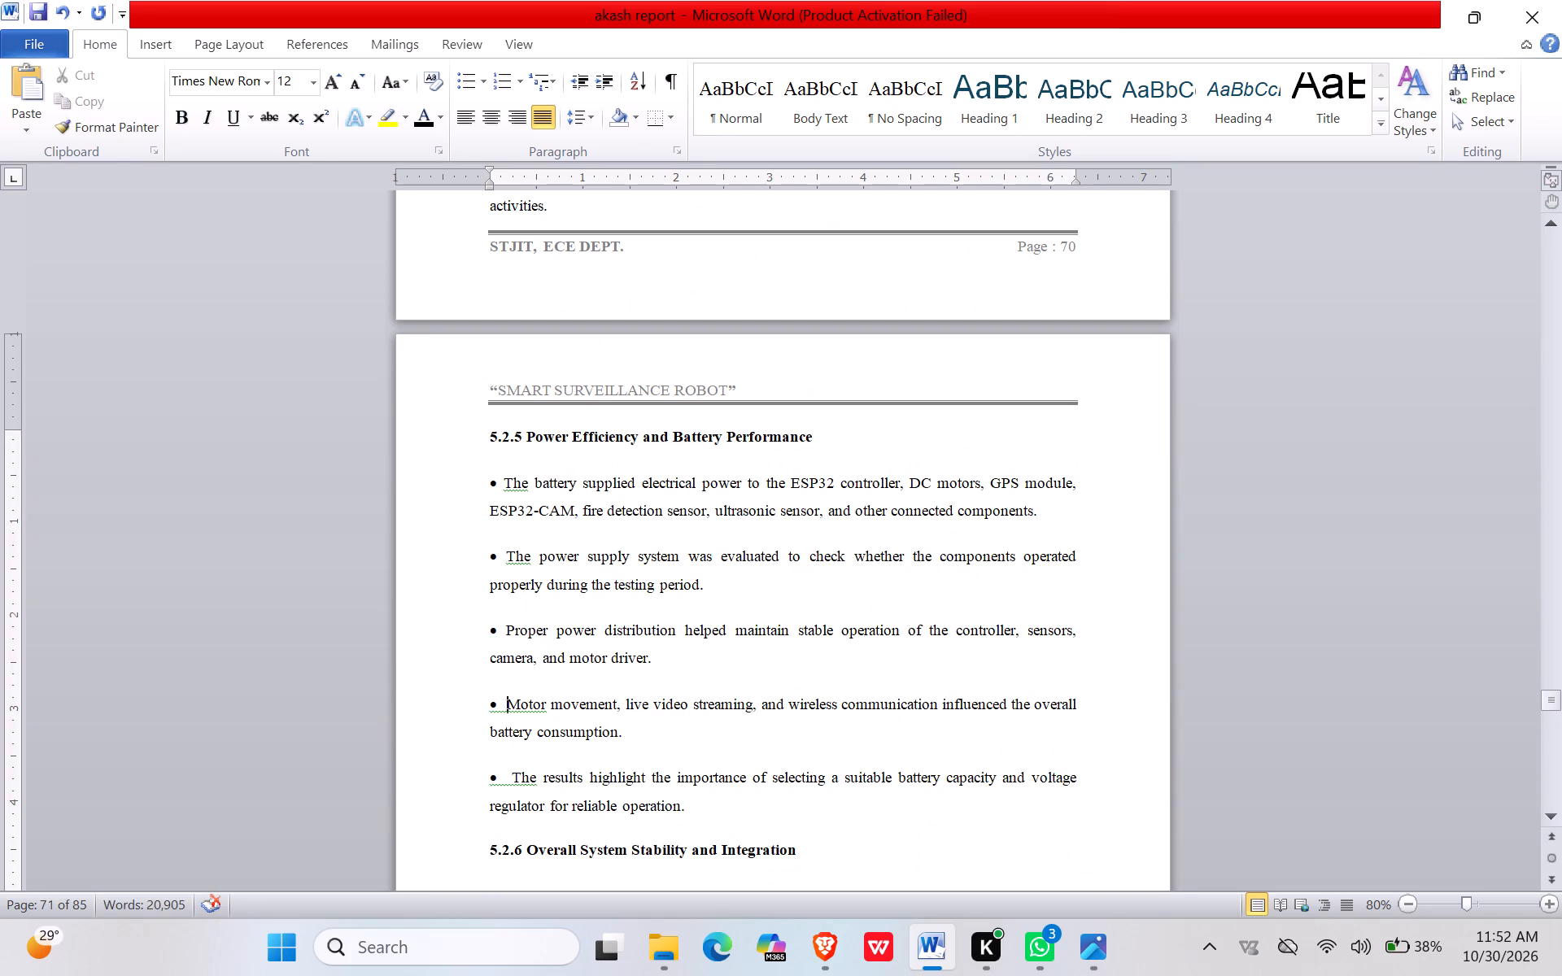
key("BackSpace")
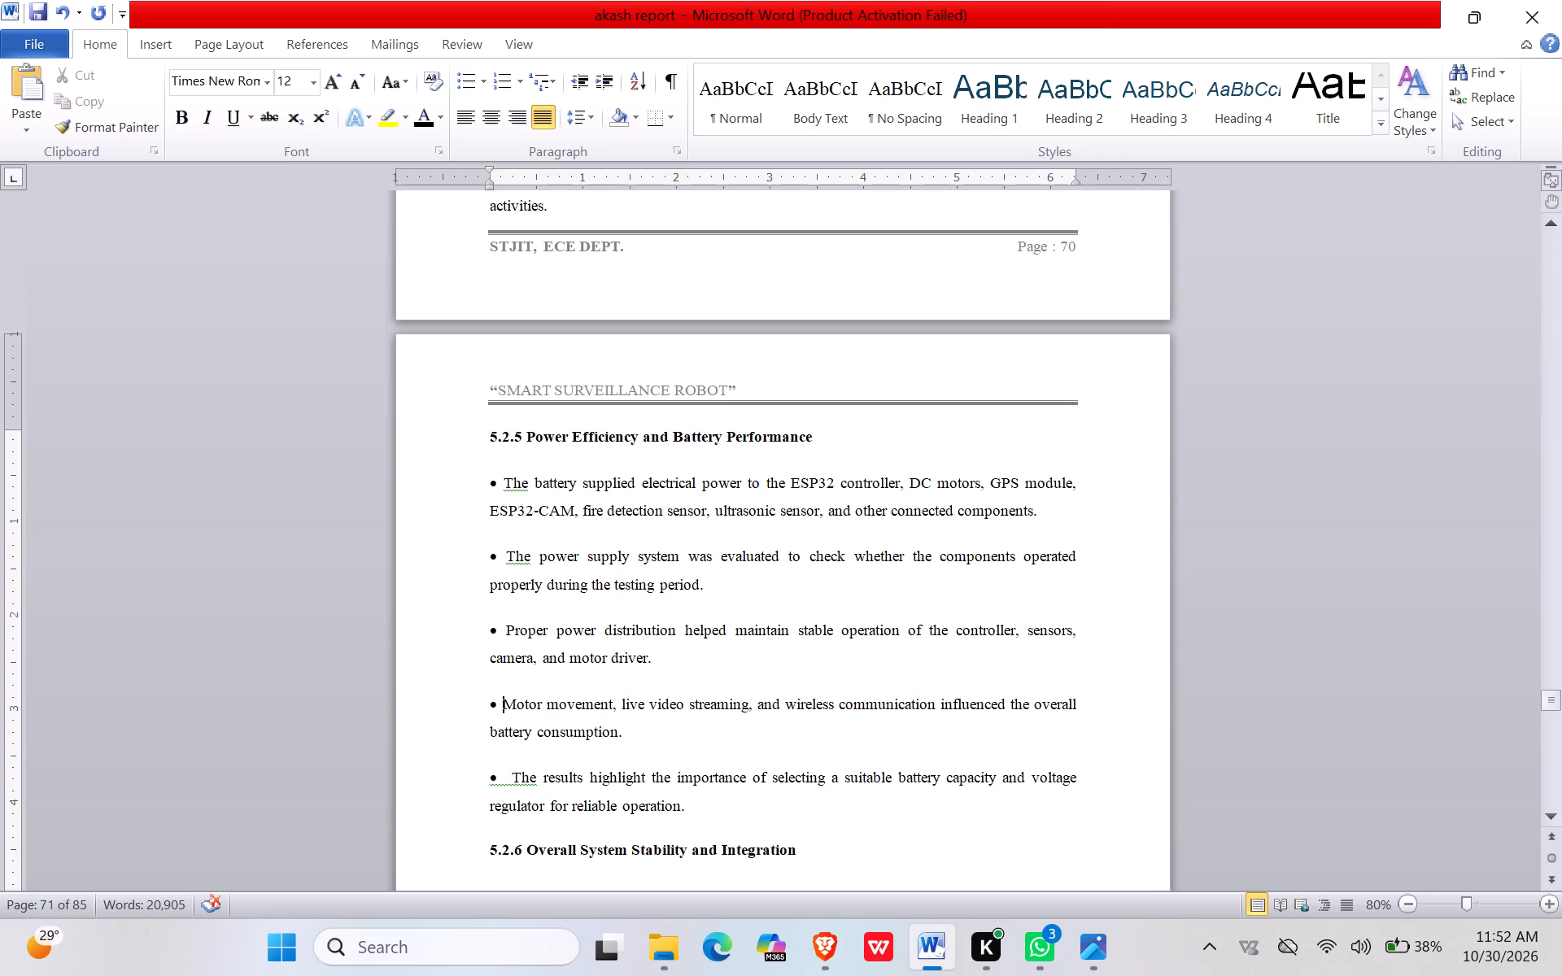
left_click(510, 780)
key("BackSpace")
Remove the extra space after the bullets in section 5.2.6 Overall System Stability and Integration, except at the integrated system point.
scroll(527, 769, "down", 3)
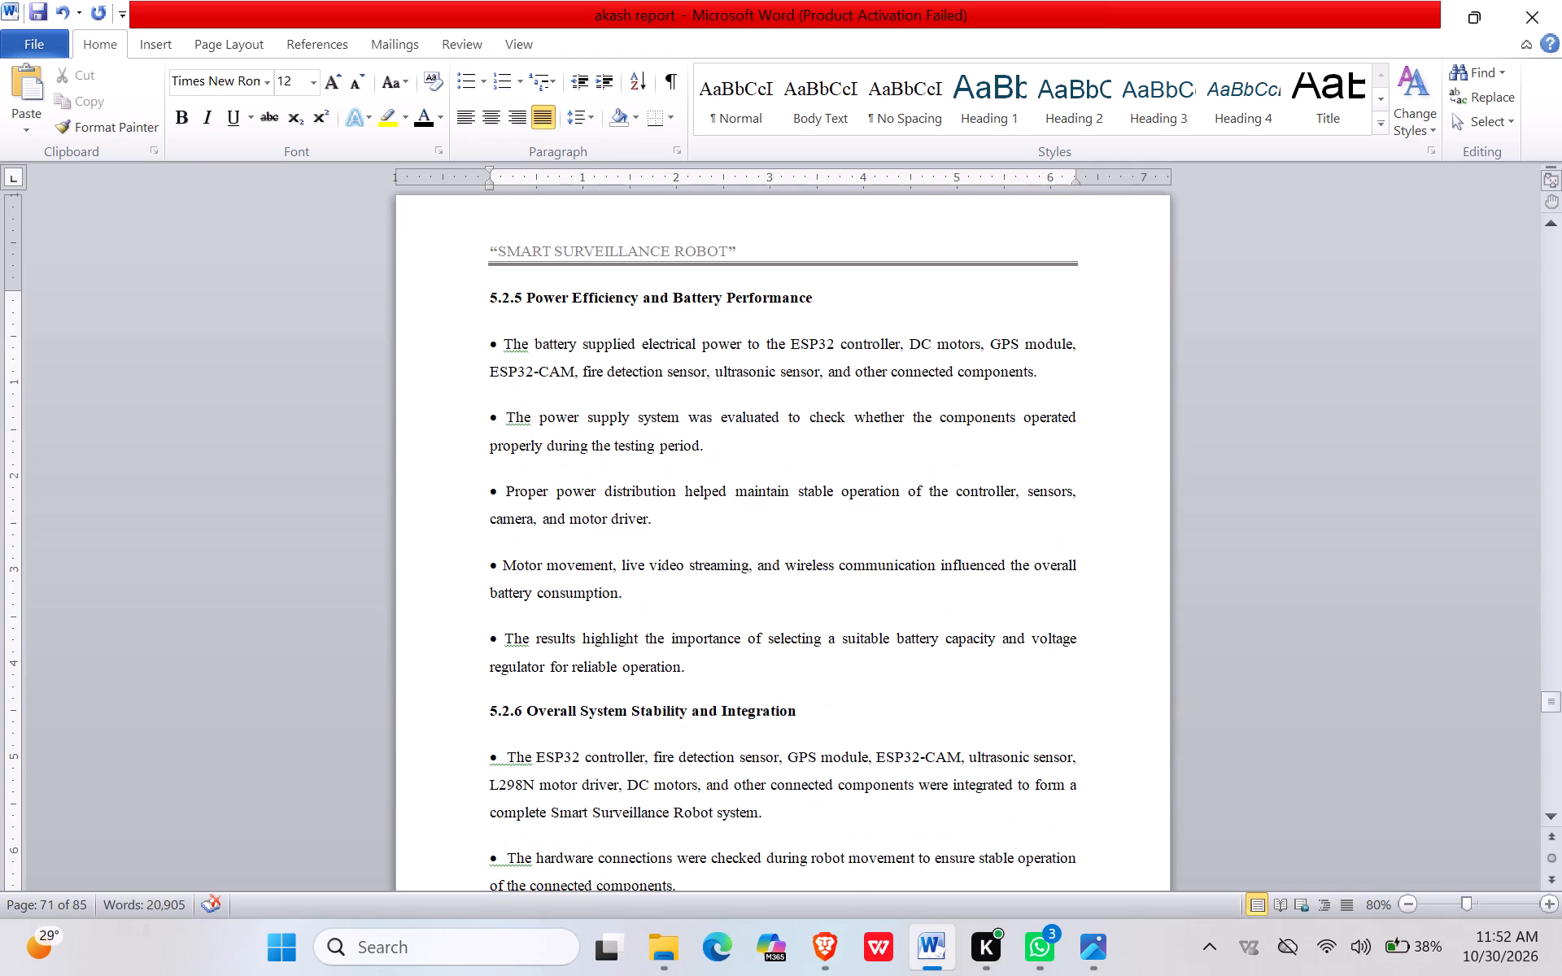
left_click(508, 764)
key("BackSpace")
scroll(518, 785, "down", 2)
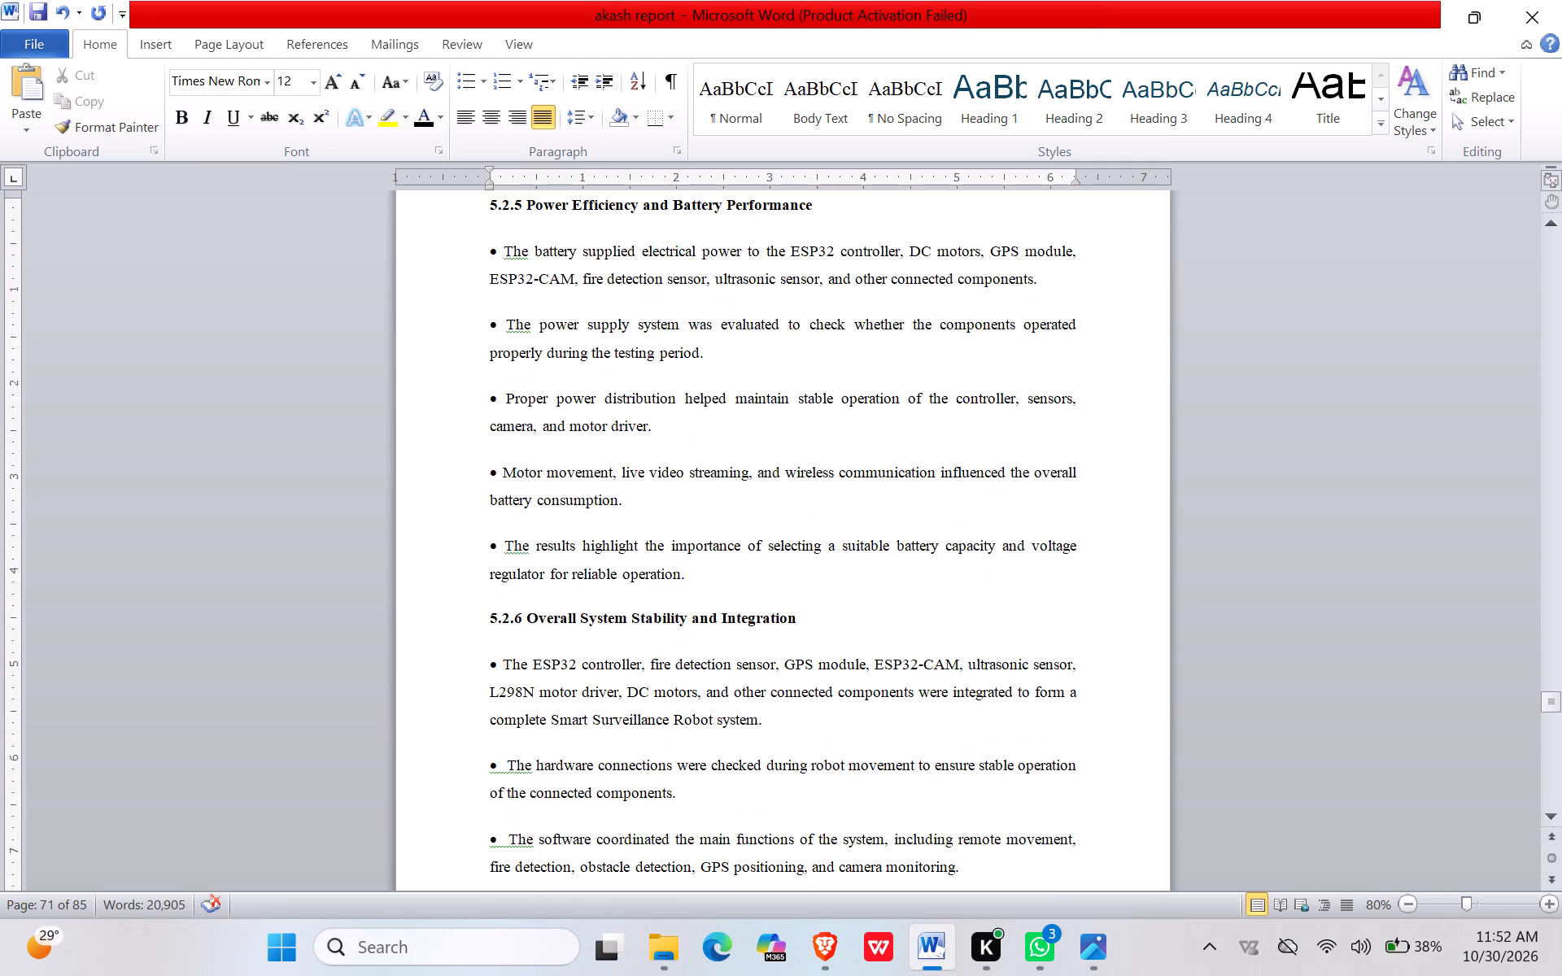
left_click(508, 765)
key("BackSpace")
left_click(508, 839)
key("BackSpace")
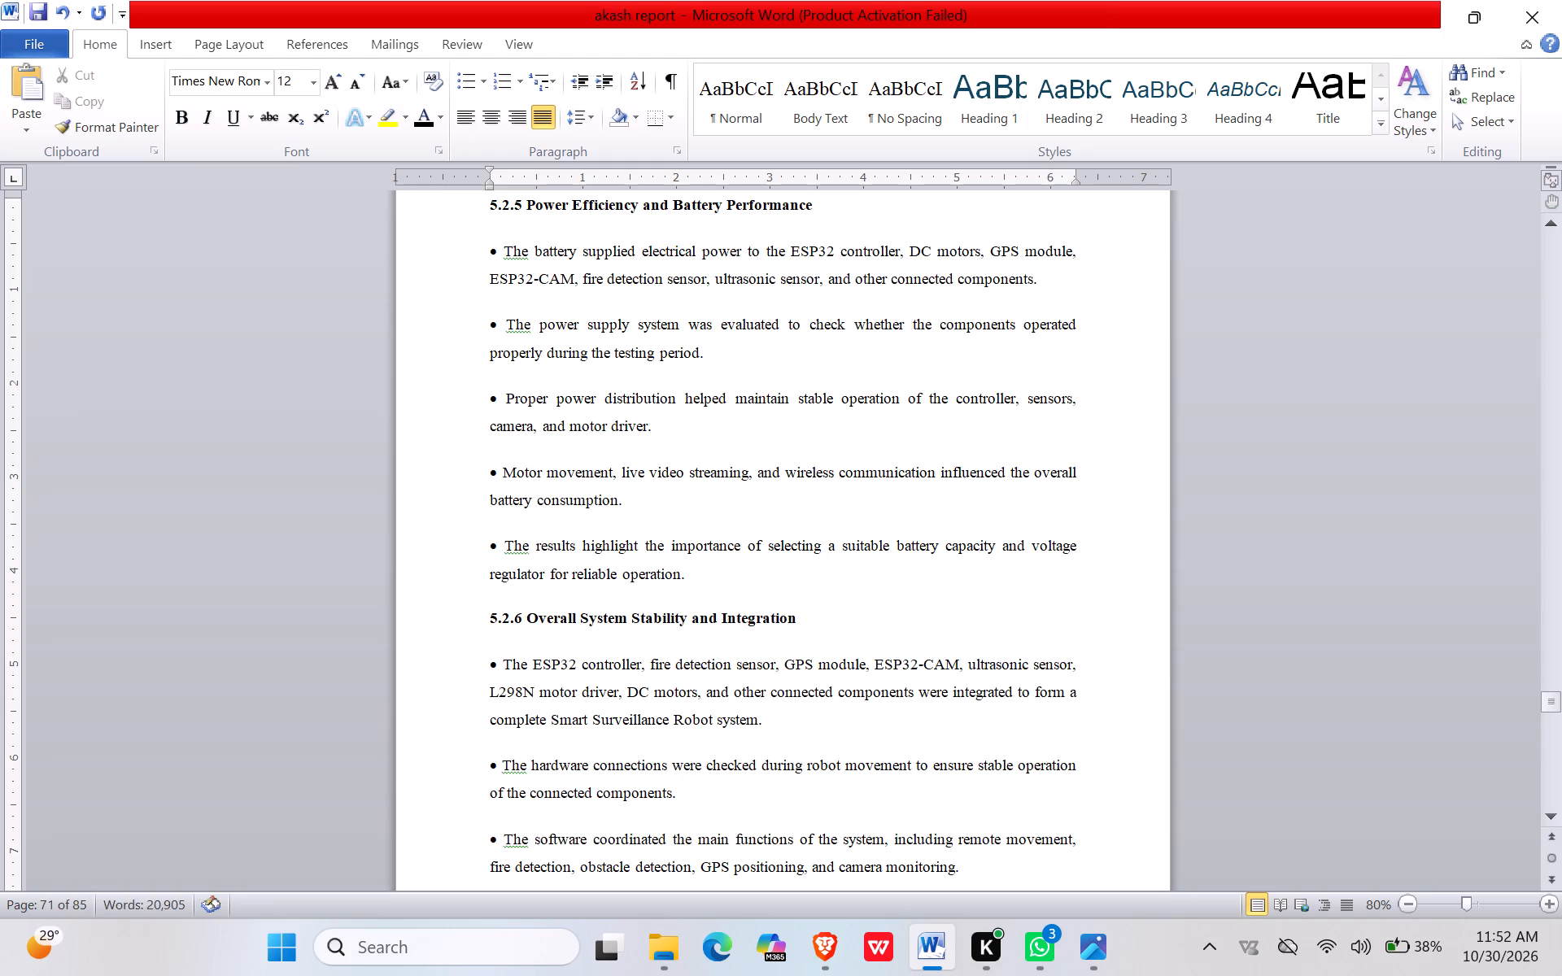
scroll(519, 820, "down", 4)
left_click(514, 804)
key("BackSpace")
scroll(533, 795, "down", 3)
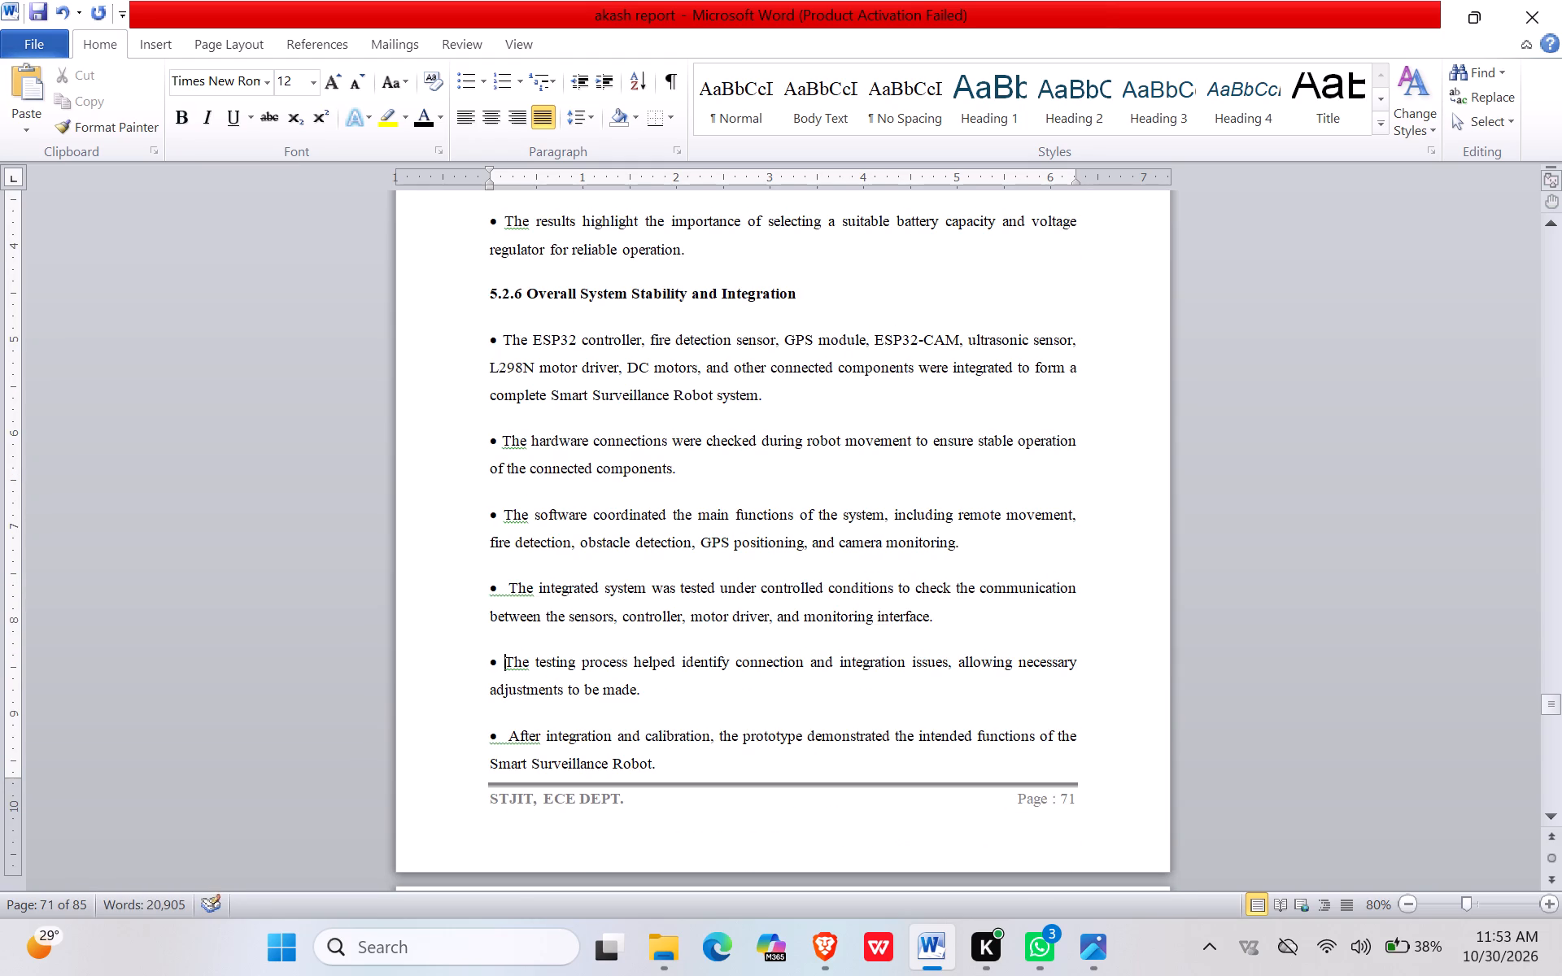
left_click(506, 743)
key("BackSpace")
Remove the extra space after each of the six bullets in section 5.2.7 User Interaction and Control Experience.
scroll(523, 756, "down", 6)
left_click(518, 767)
key("BackSpace")
left_click(516, 821)
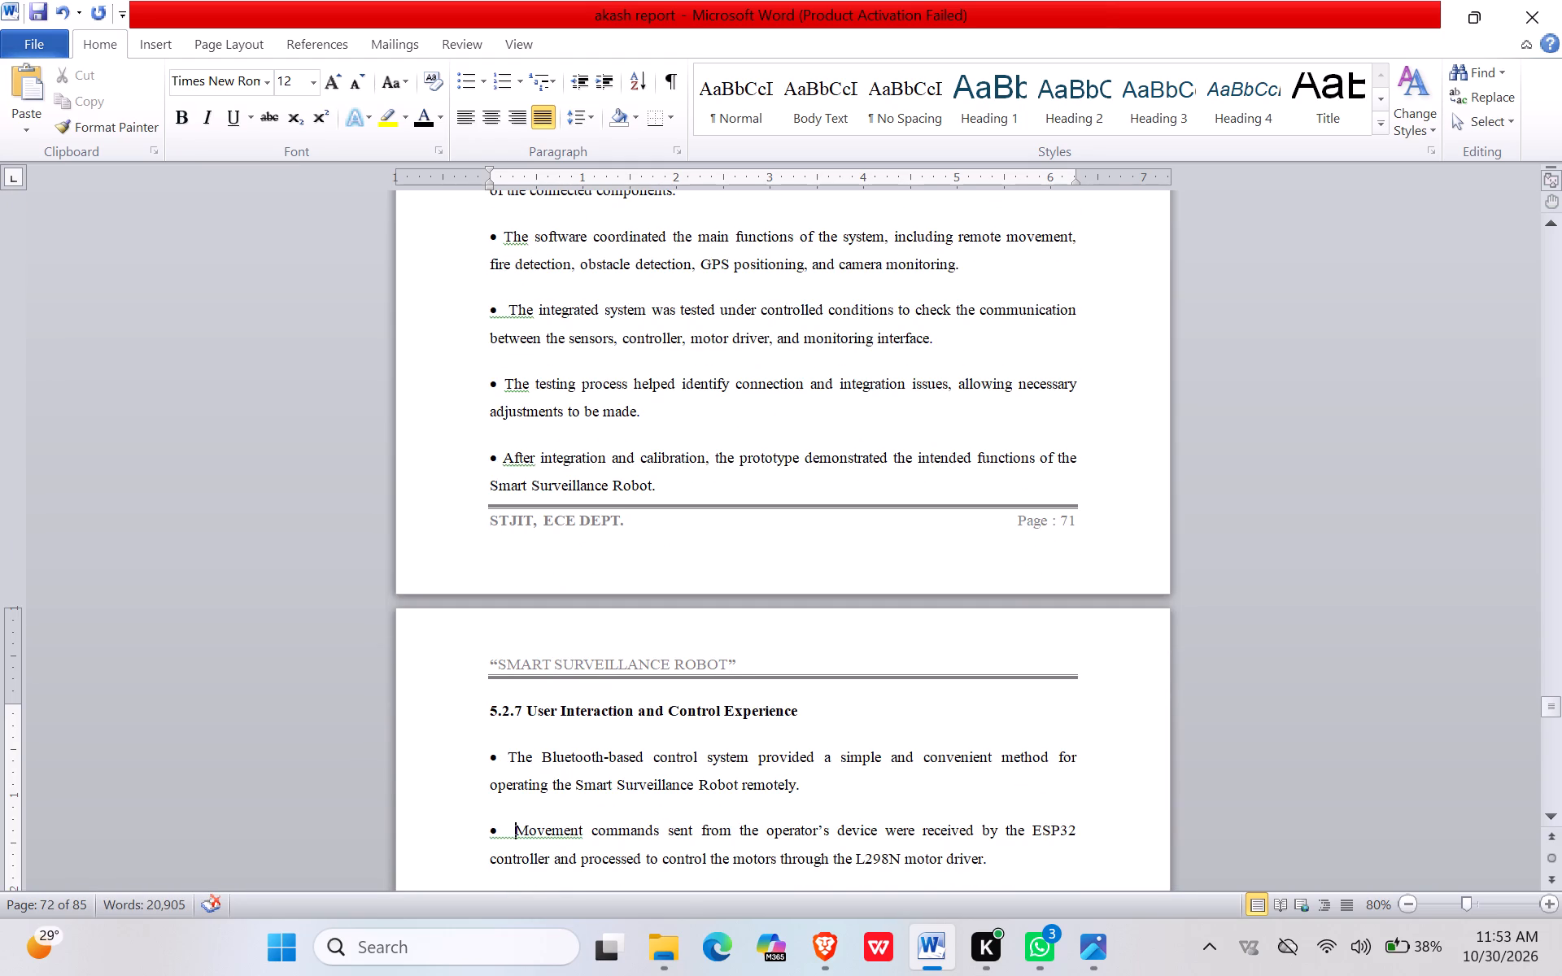
key("BackSpace")
scroll(519, 783, "down", 5)
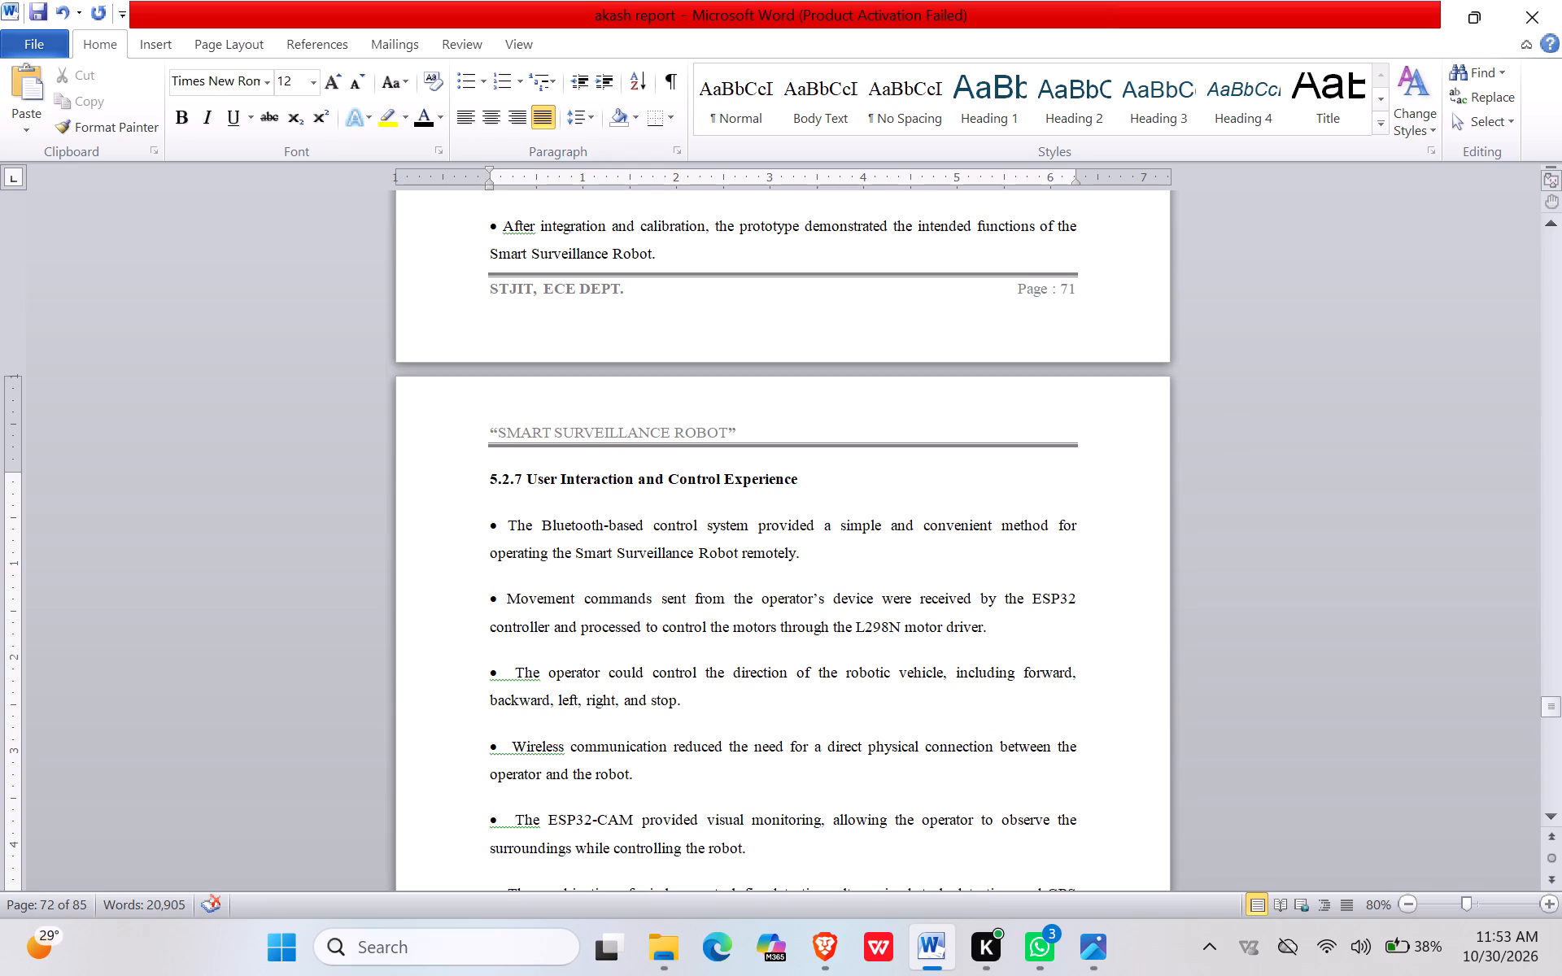
left_click(512, 678)
key("BackSpace")
left_click(509, 744)
key("BackSpace")
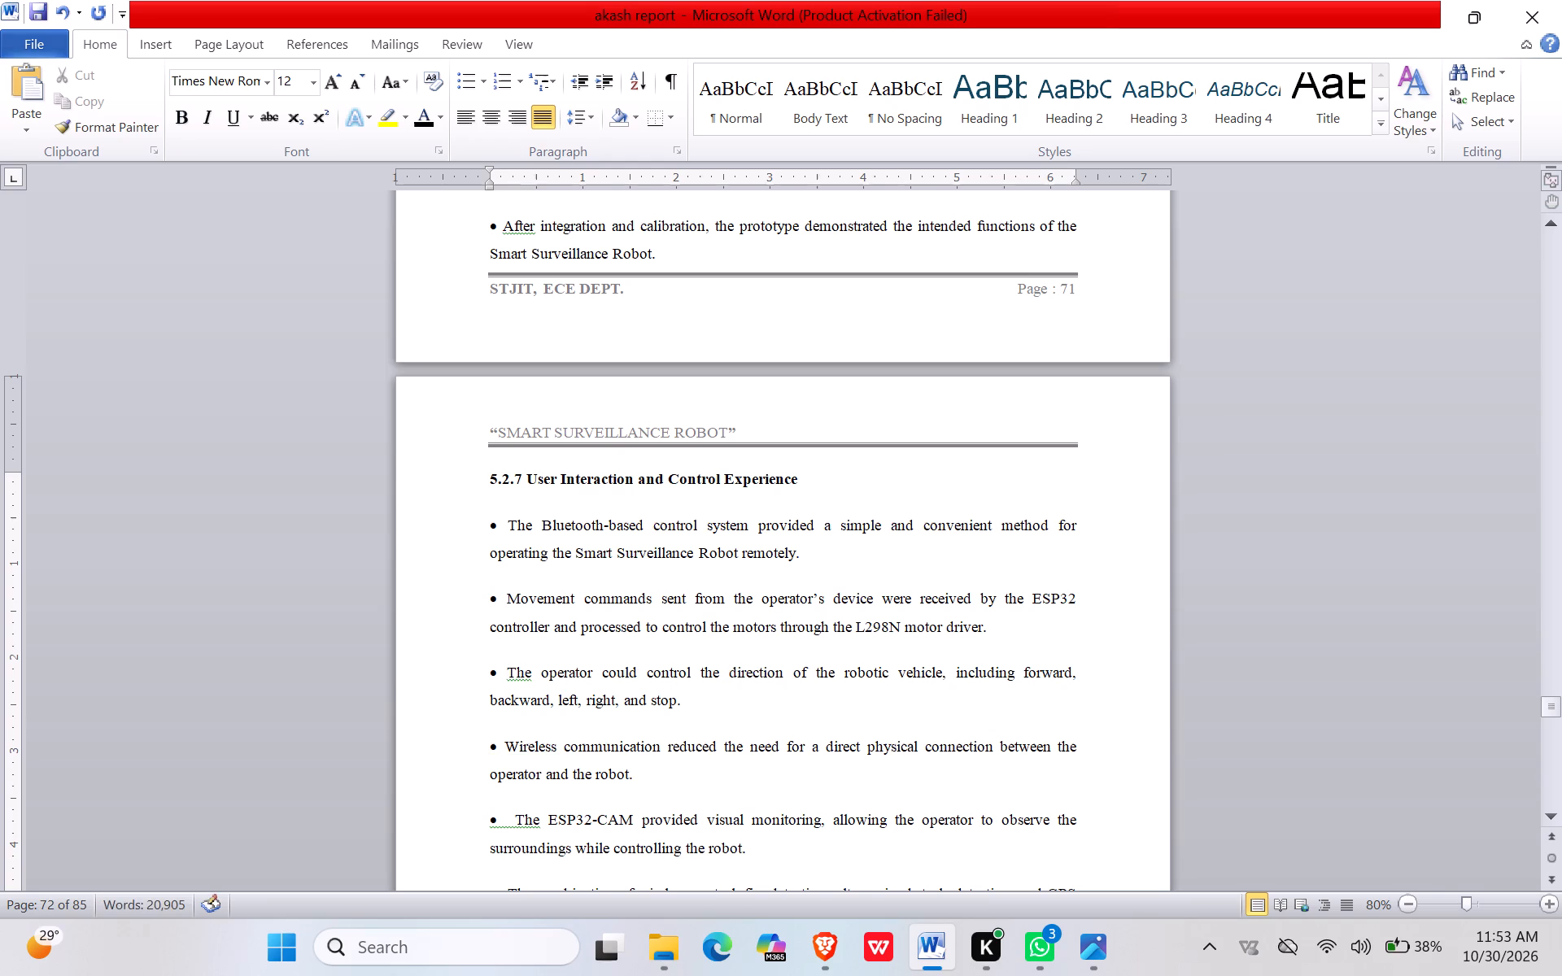
left_click(517, 816)
key("BackSpace")
scroll(512, 798, "down", 5)
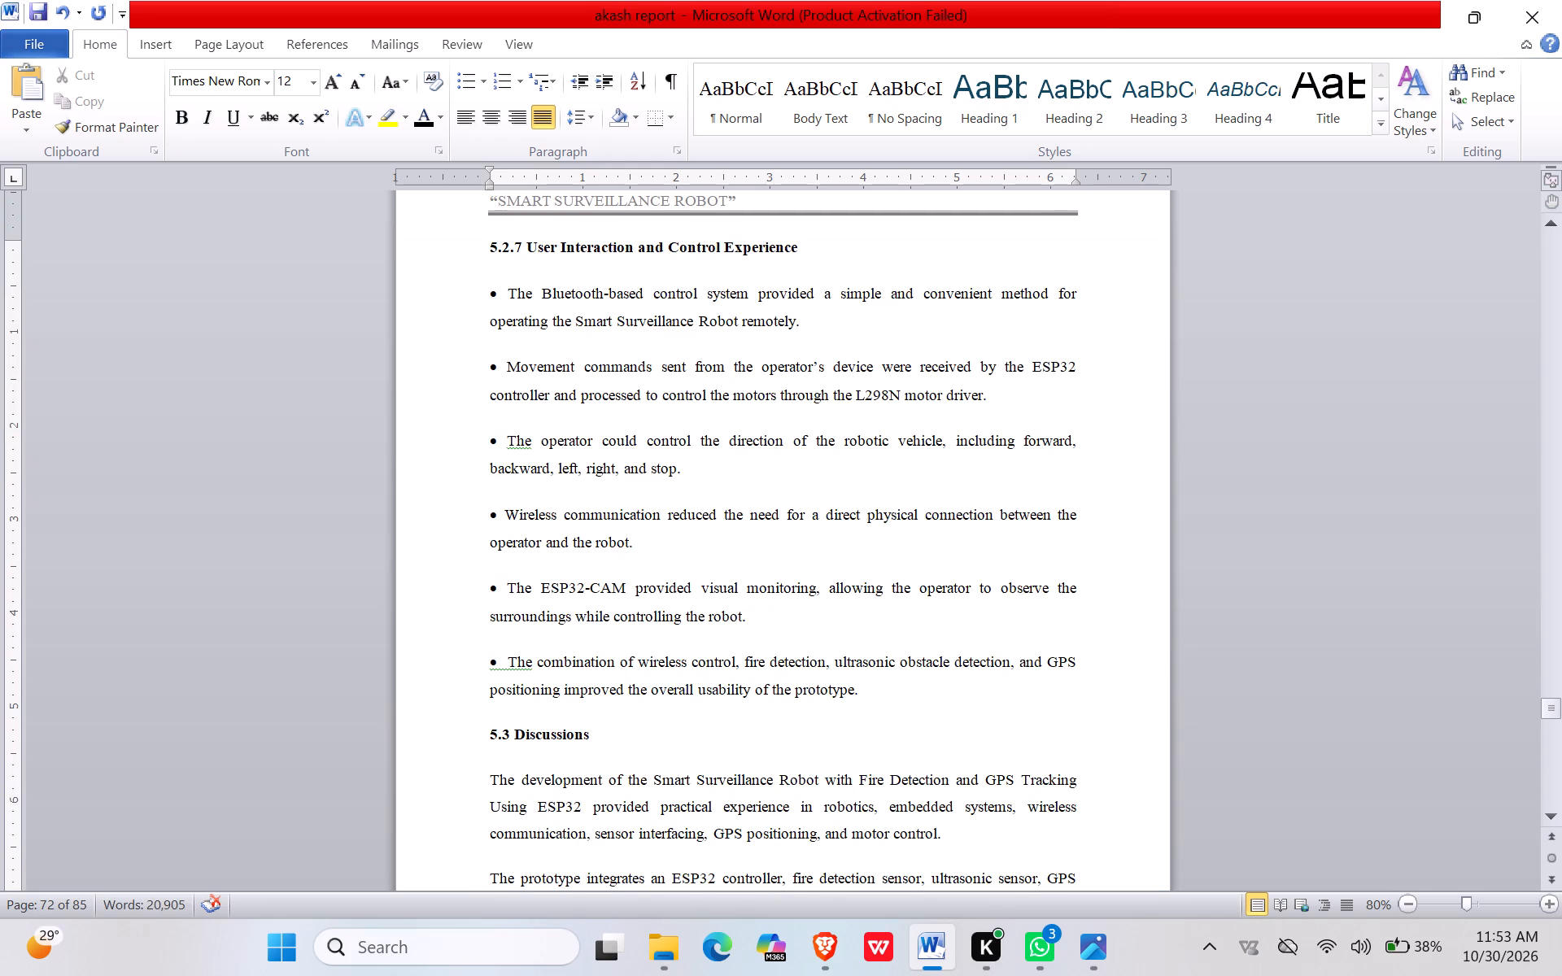
left_click(509, 662)
key("BackSpace")
Set the line spacing to 1.5 from the 5.3 Discussions heading to just before the 5.3.1 Performance Analysis heading.
scroll(521, 717, "down", 2)
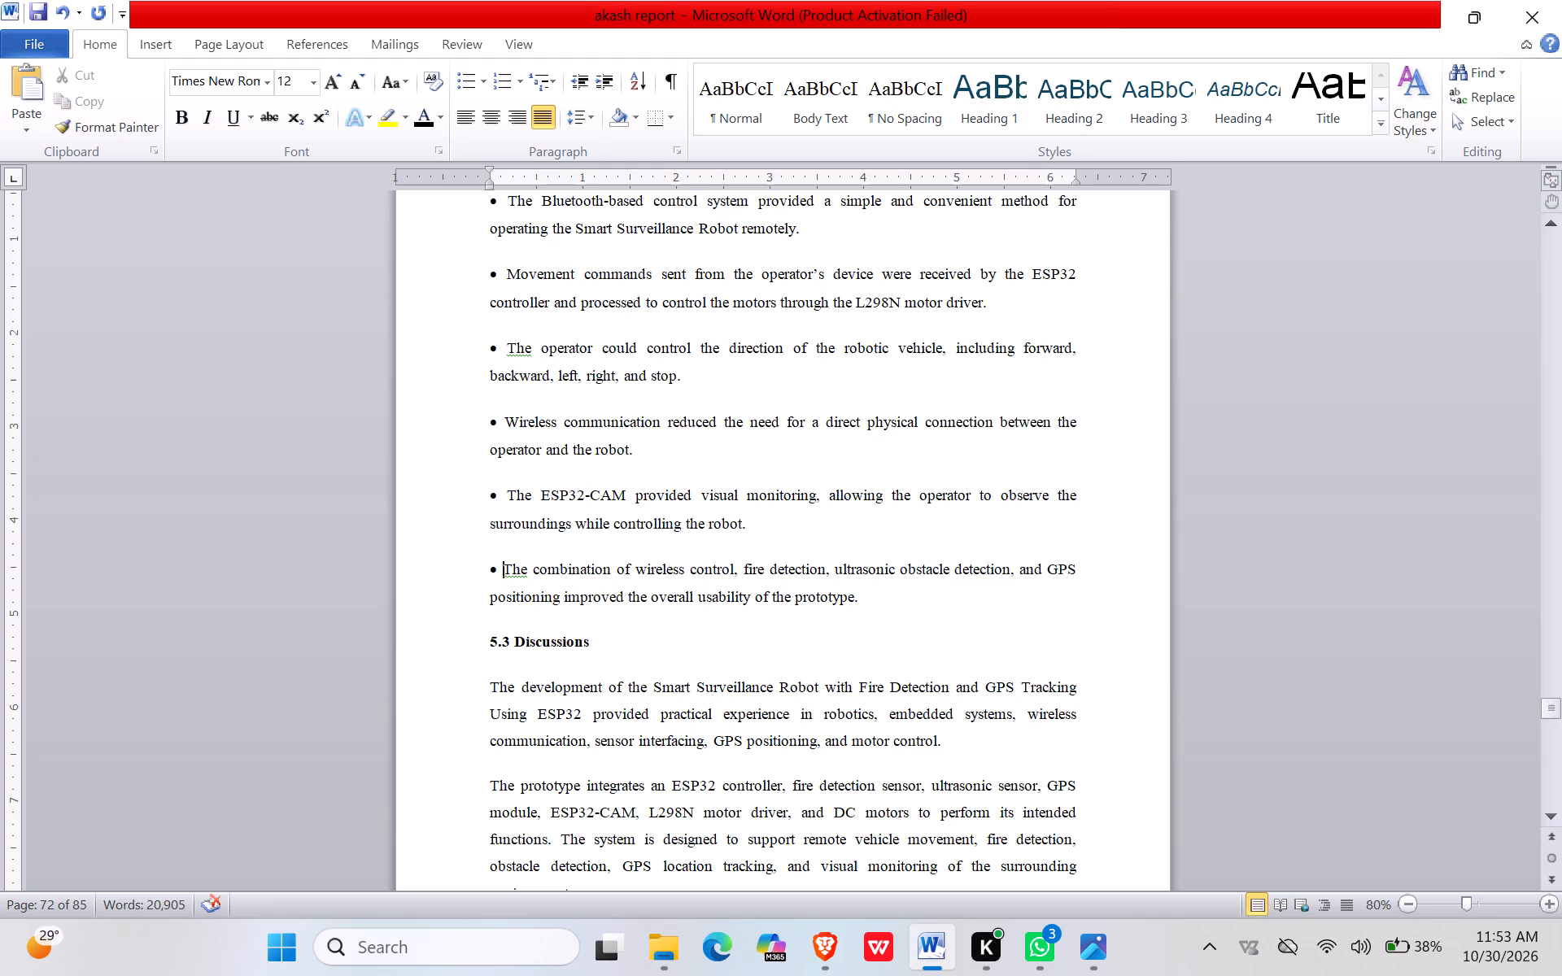
left_click_drag(483, 636, 872, 825)
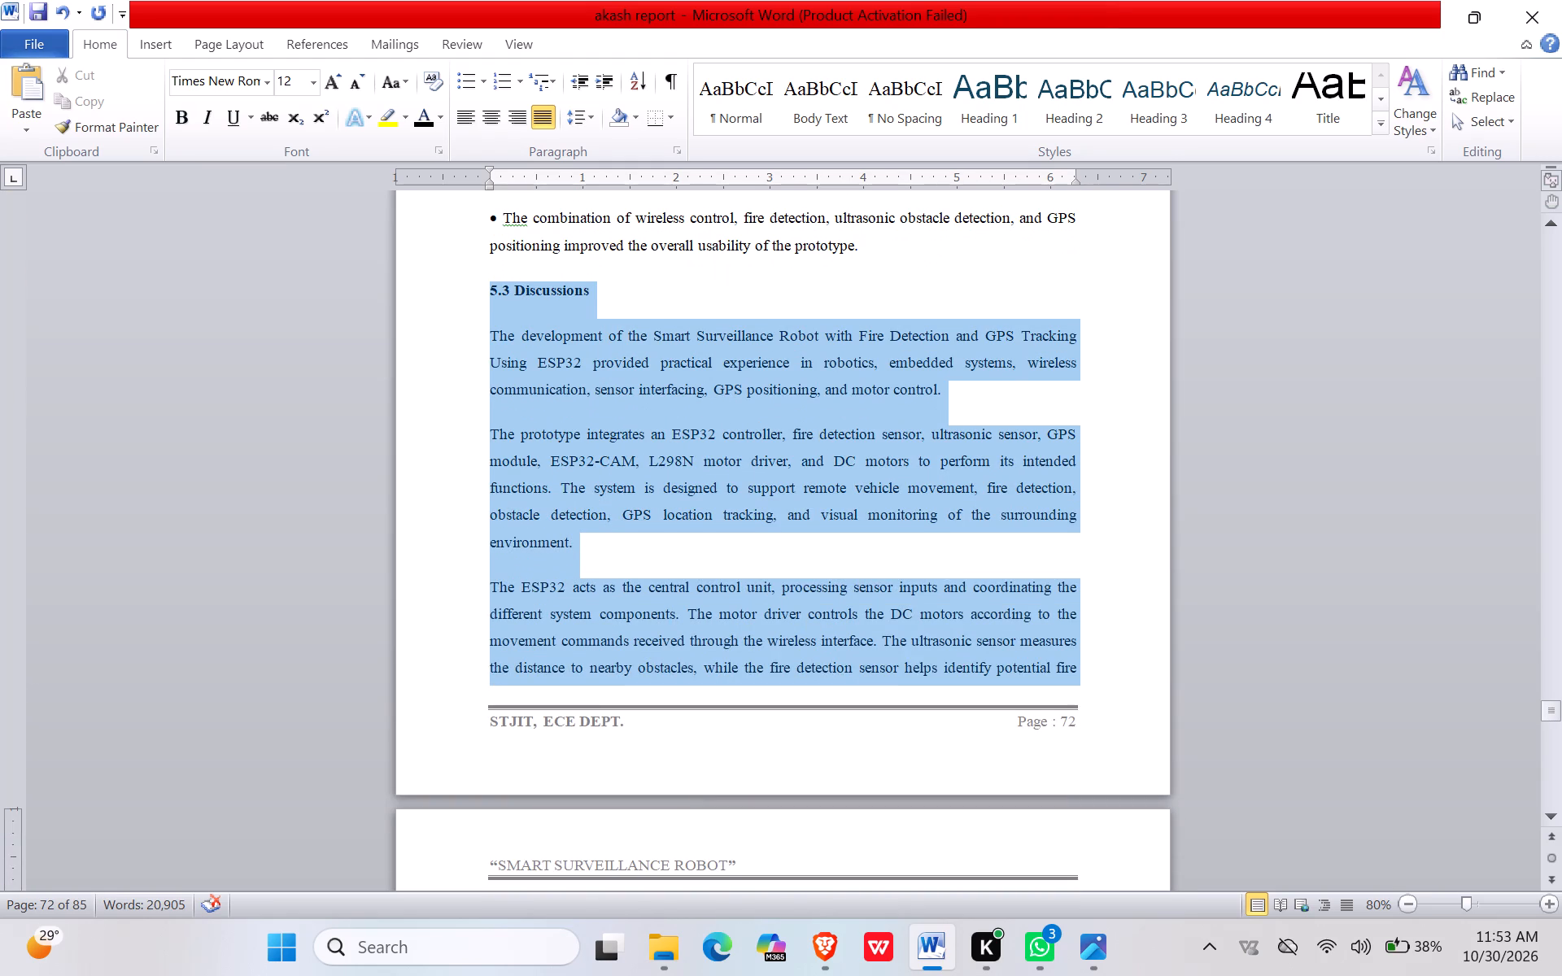
left_click_drag(872, 825, 993, 902)
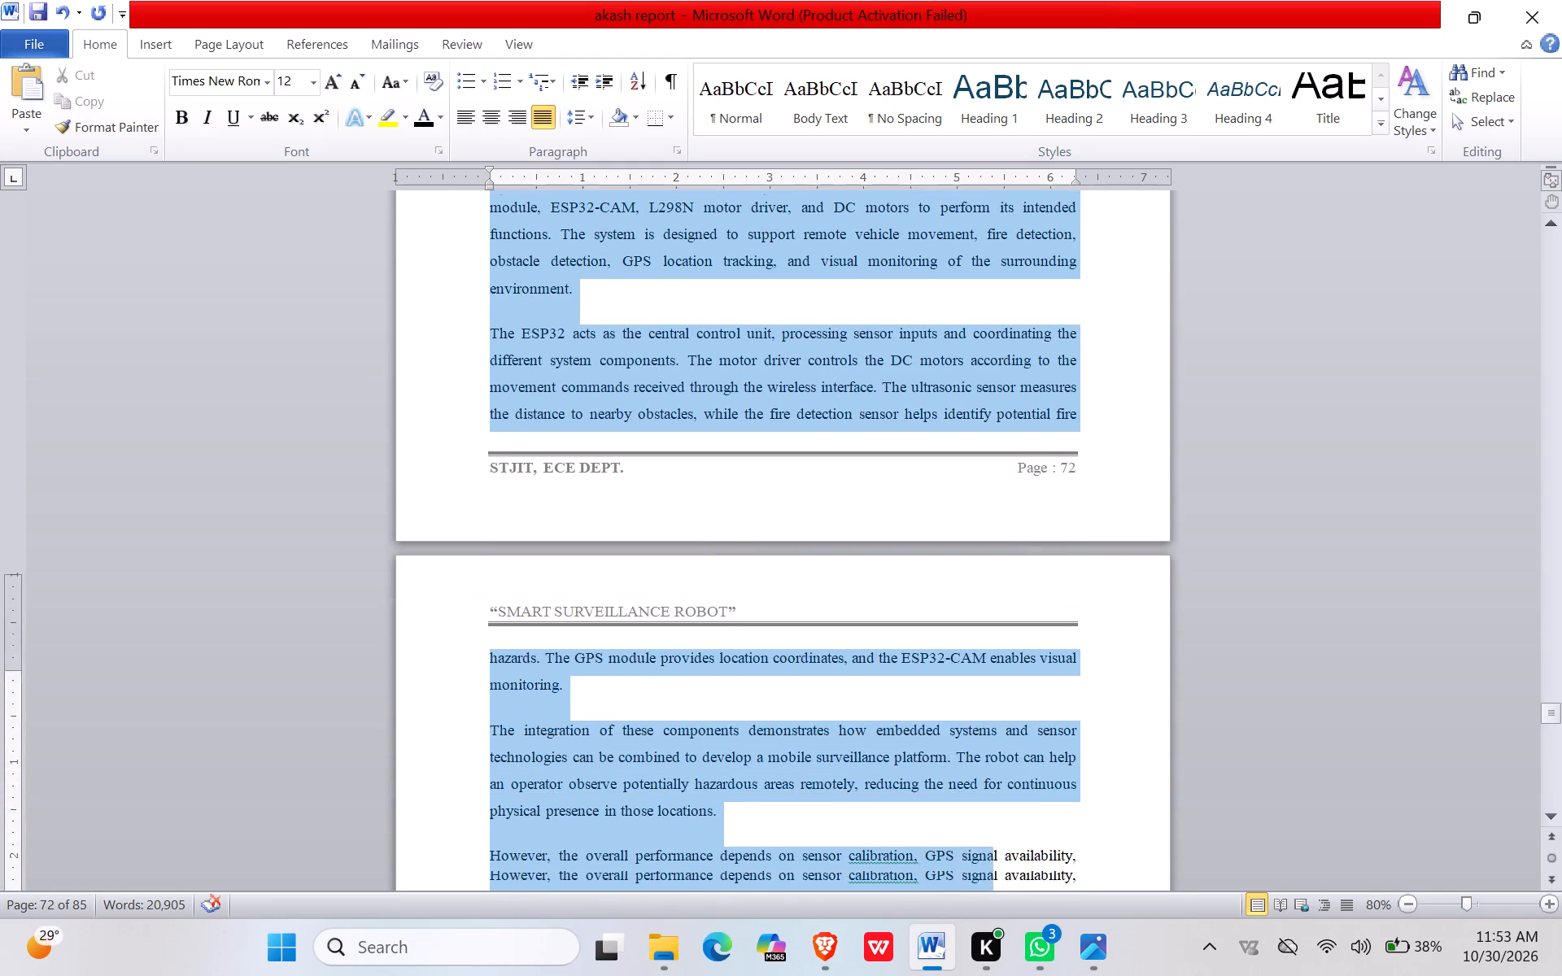
left_click_drag(993, 902, 985, 743)
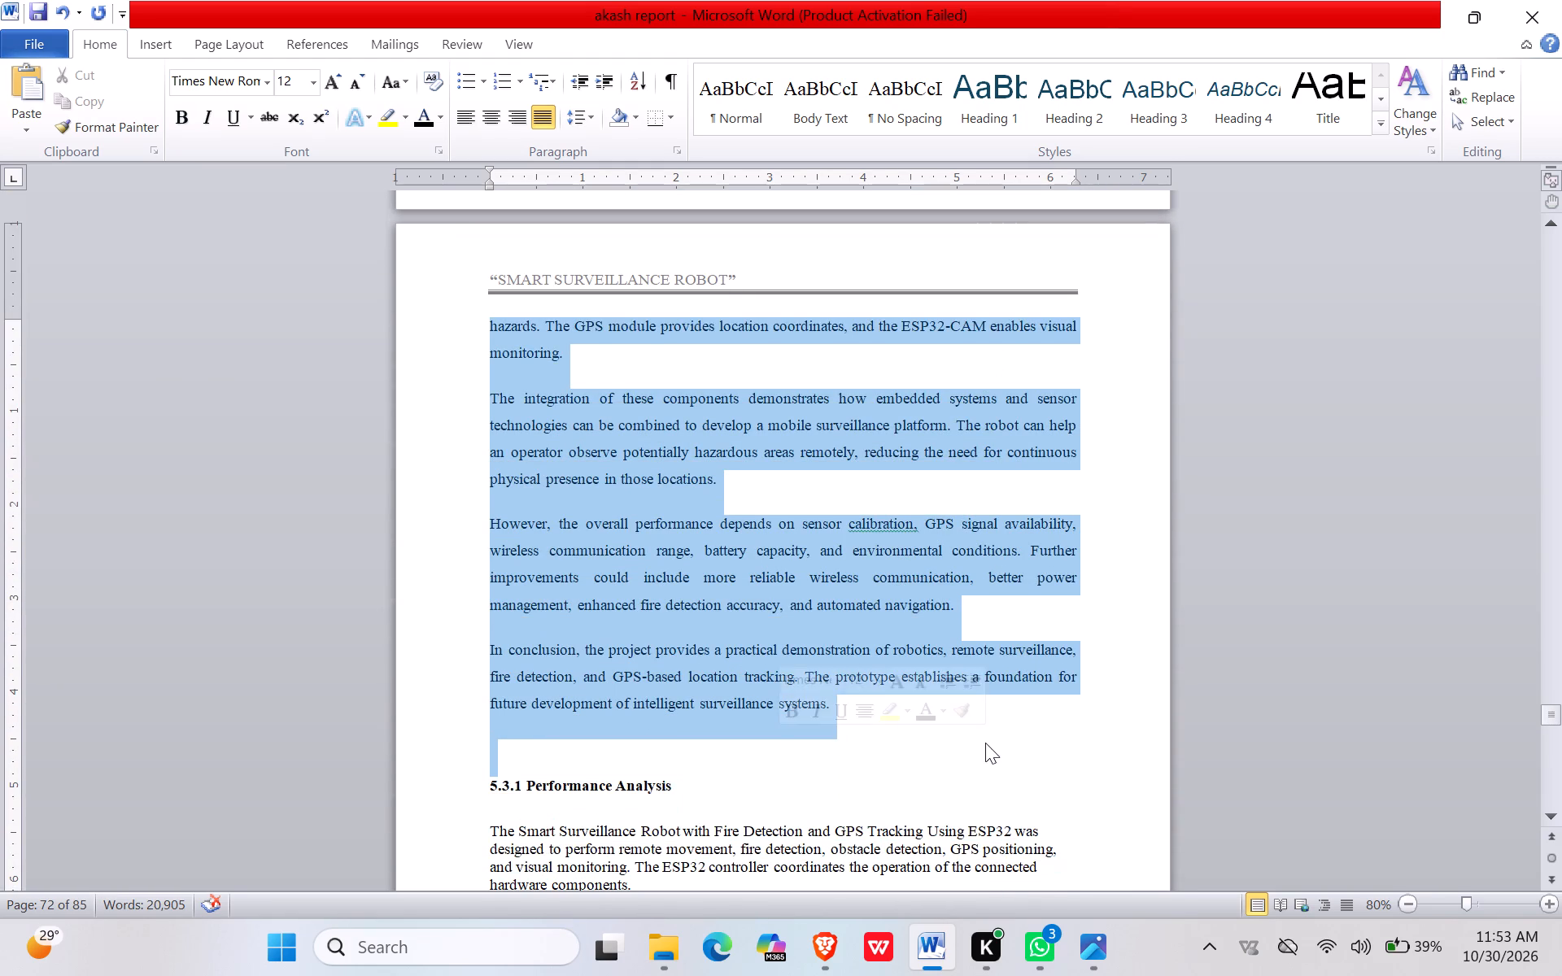
left_click(580, 123)
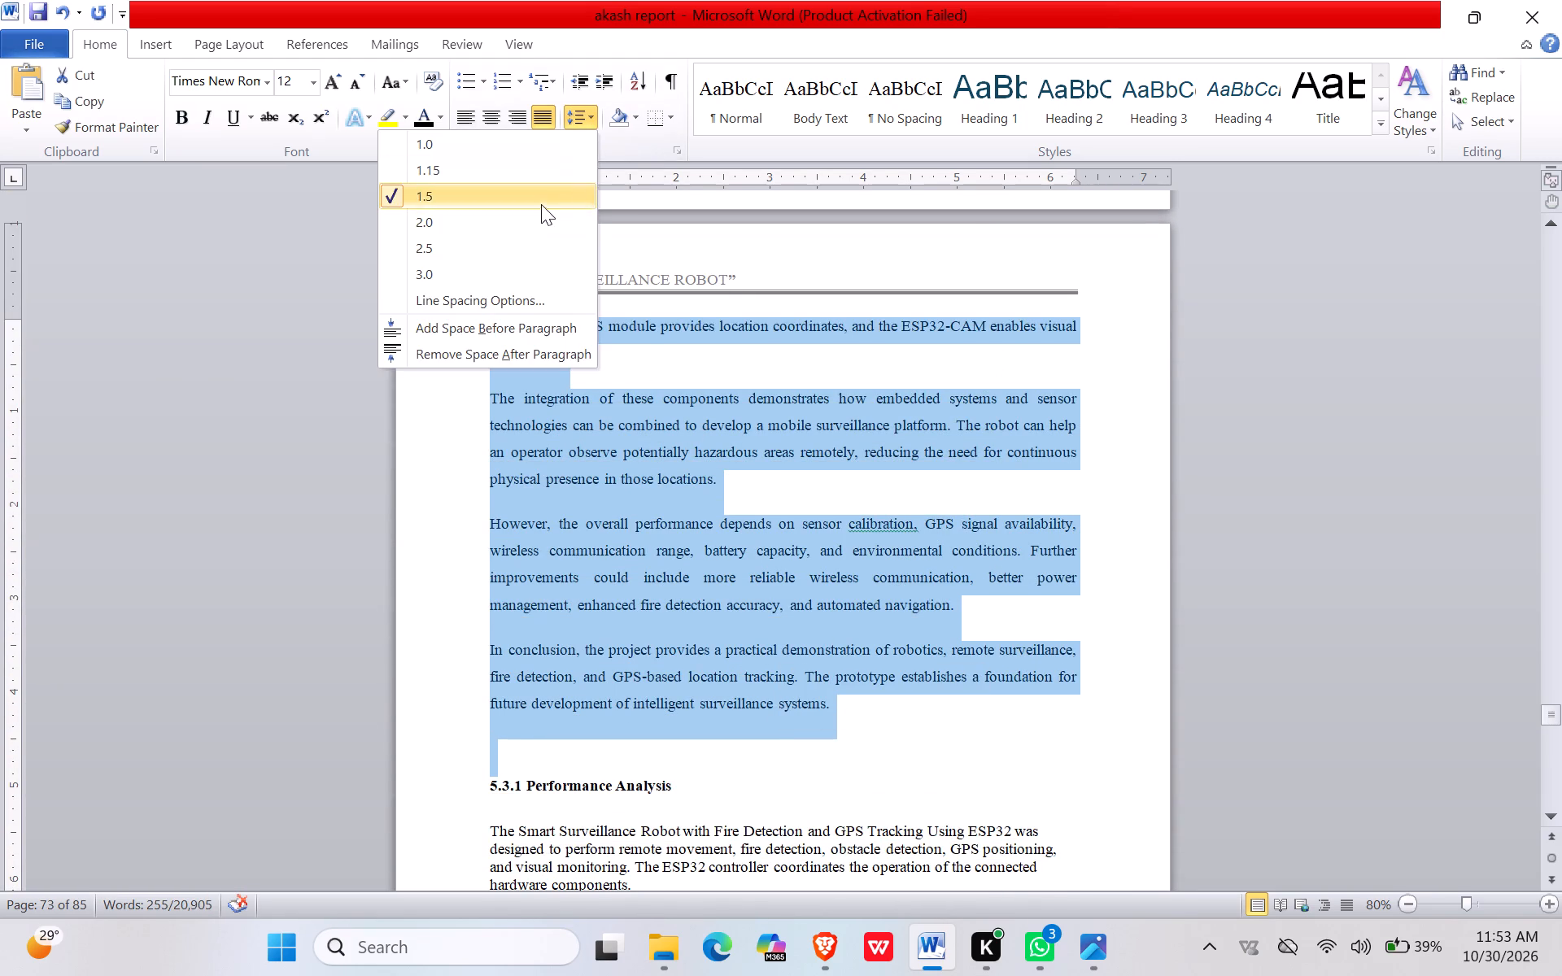
left_click(539, 205)
Justify the content from the 5.3.1 Performance Analysis heading through the end of section 5.3.4 and set its line spacing to 1.5.
scroll(586, 372, "down", 5)
scroll(604, 482, "down", 2)
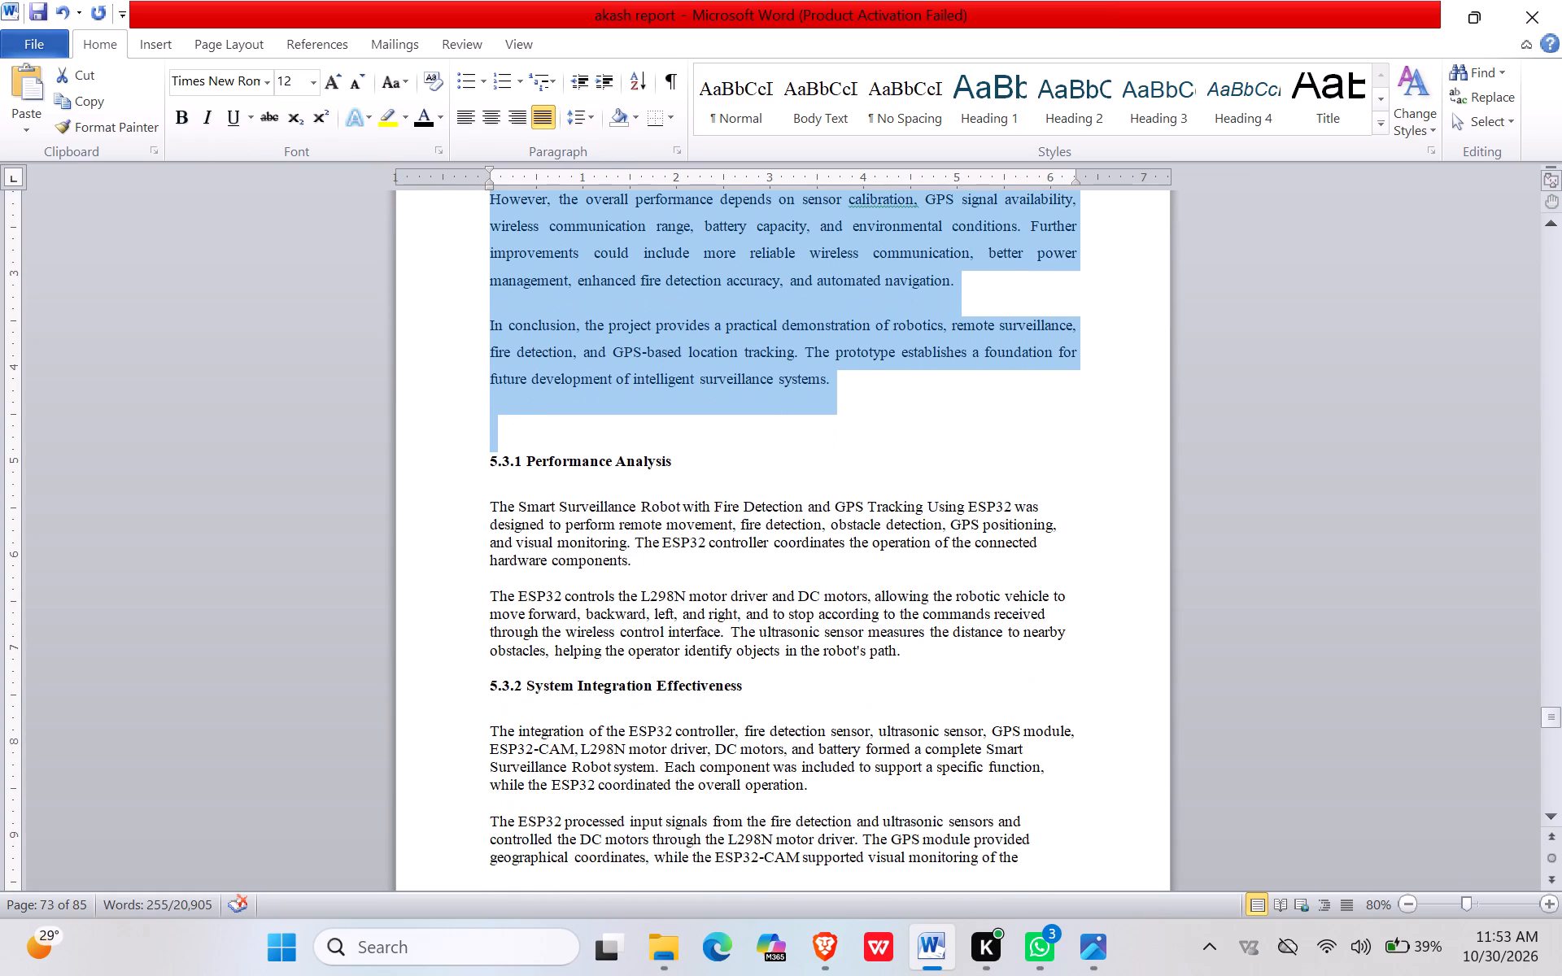
left_click(488, 457)
left_click_drag(488, 457, 840, 897)
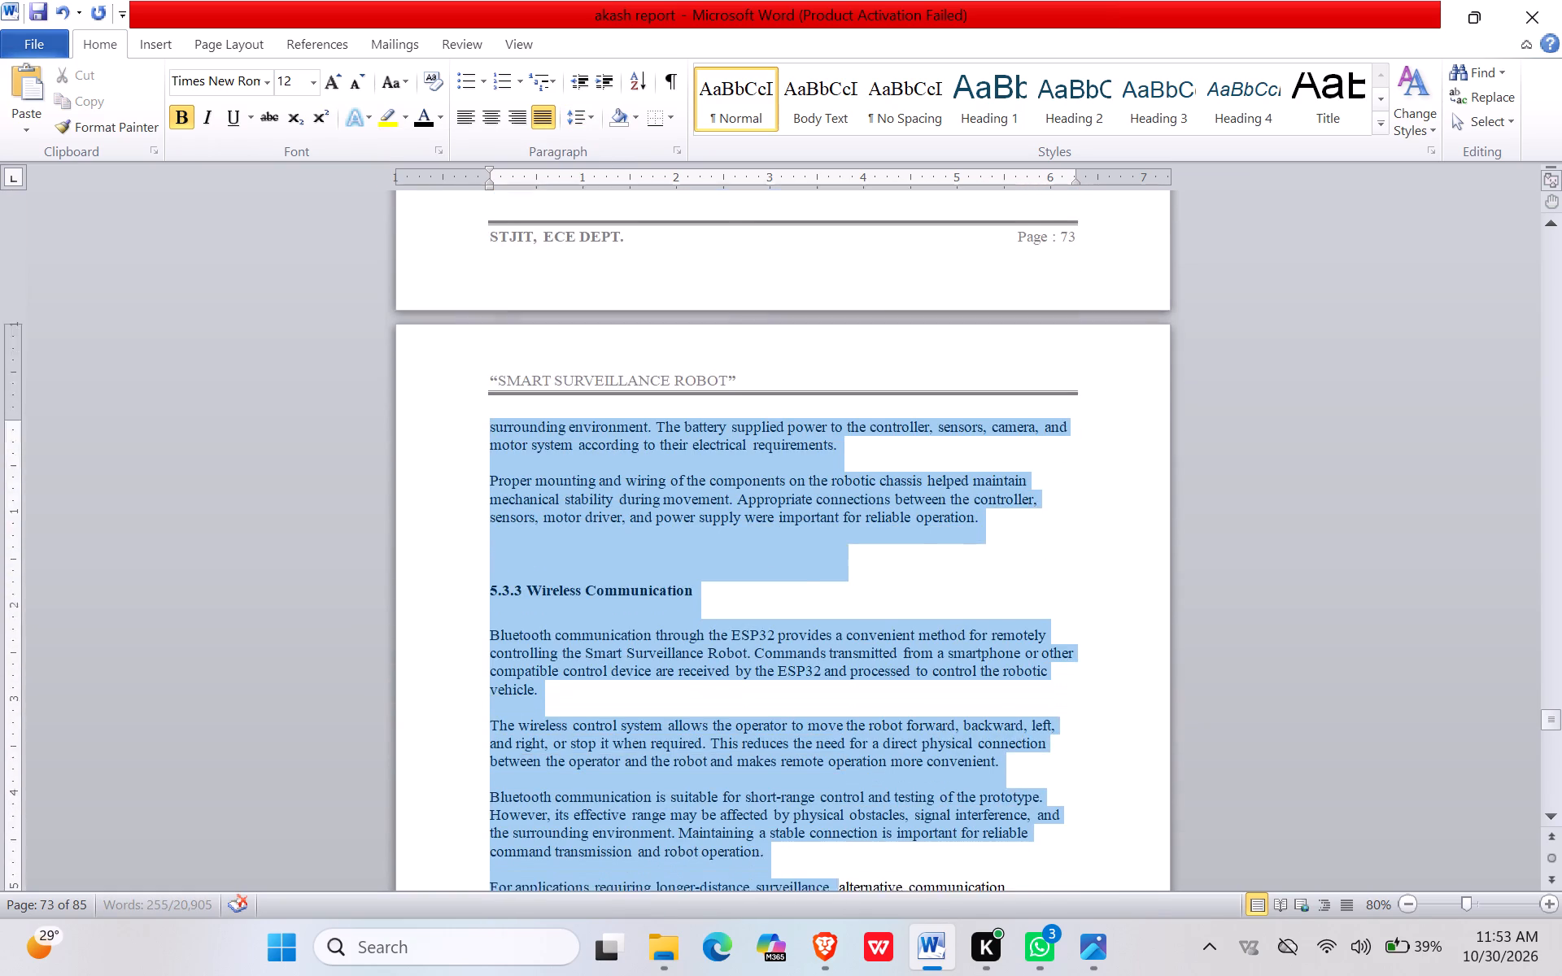
left_click_drag(840, 897, 867, 882)
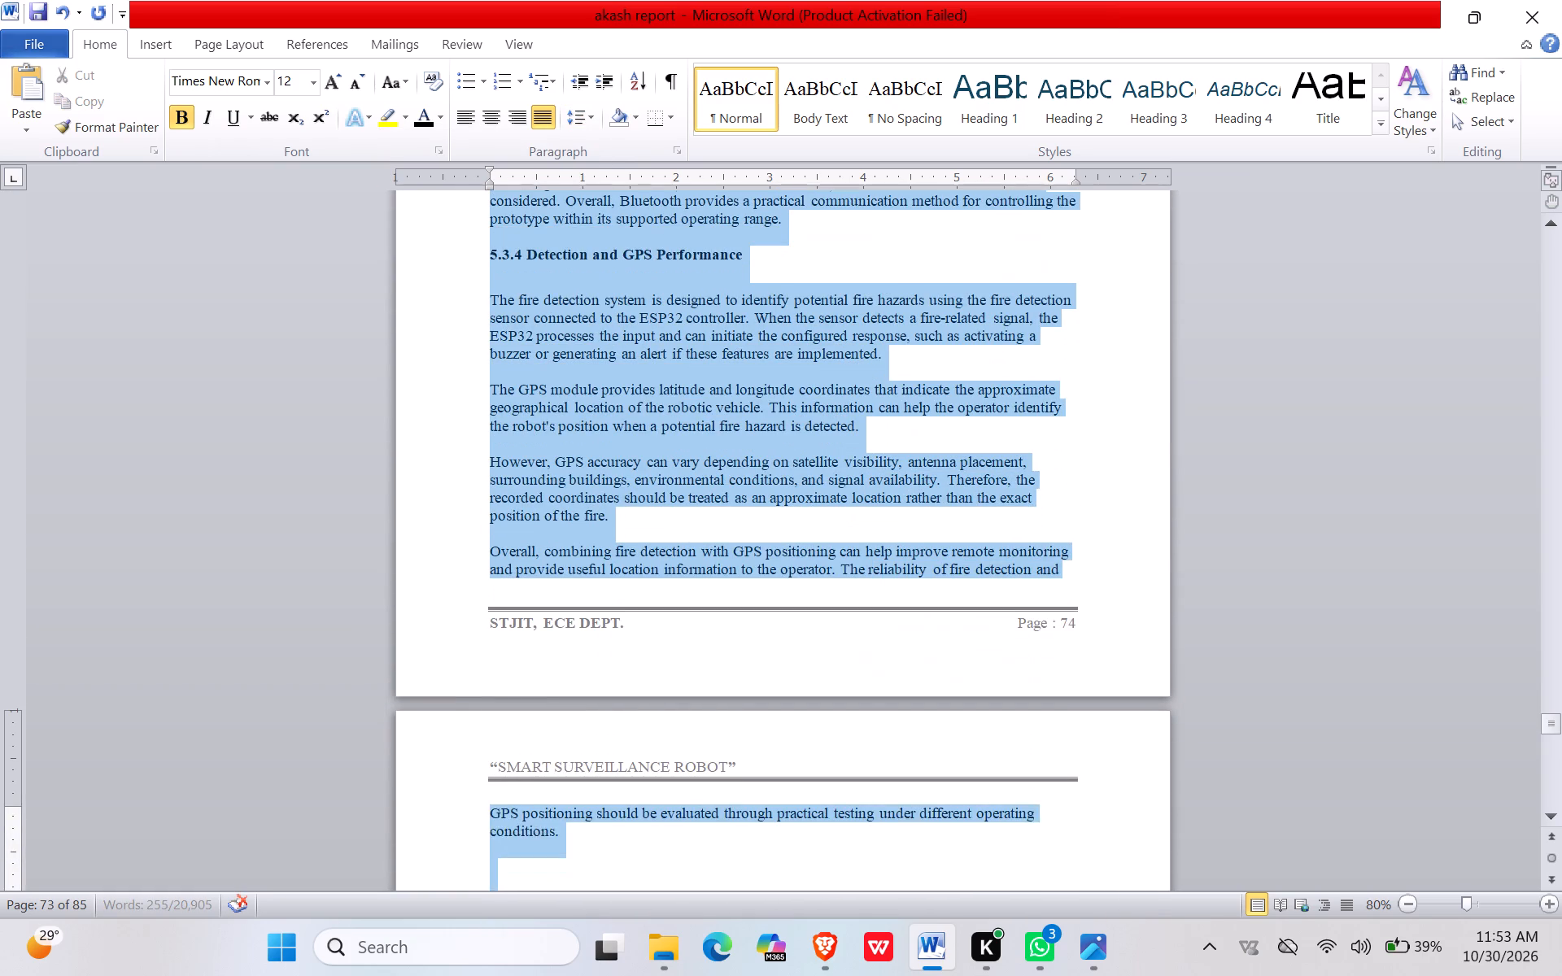
left_click_drag(867, 882, 880, 839)
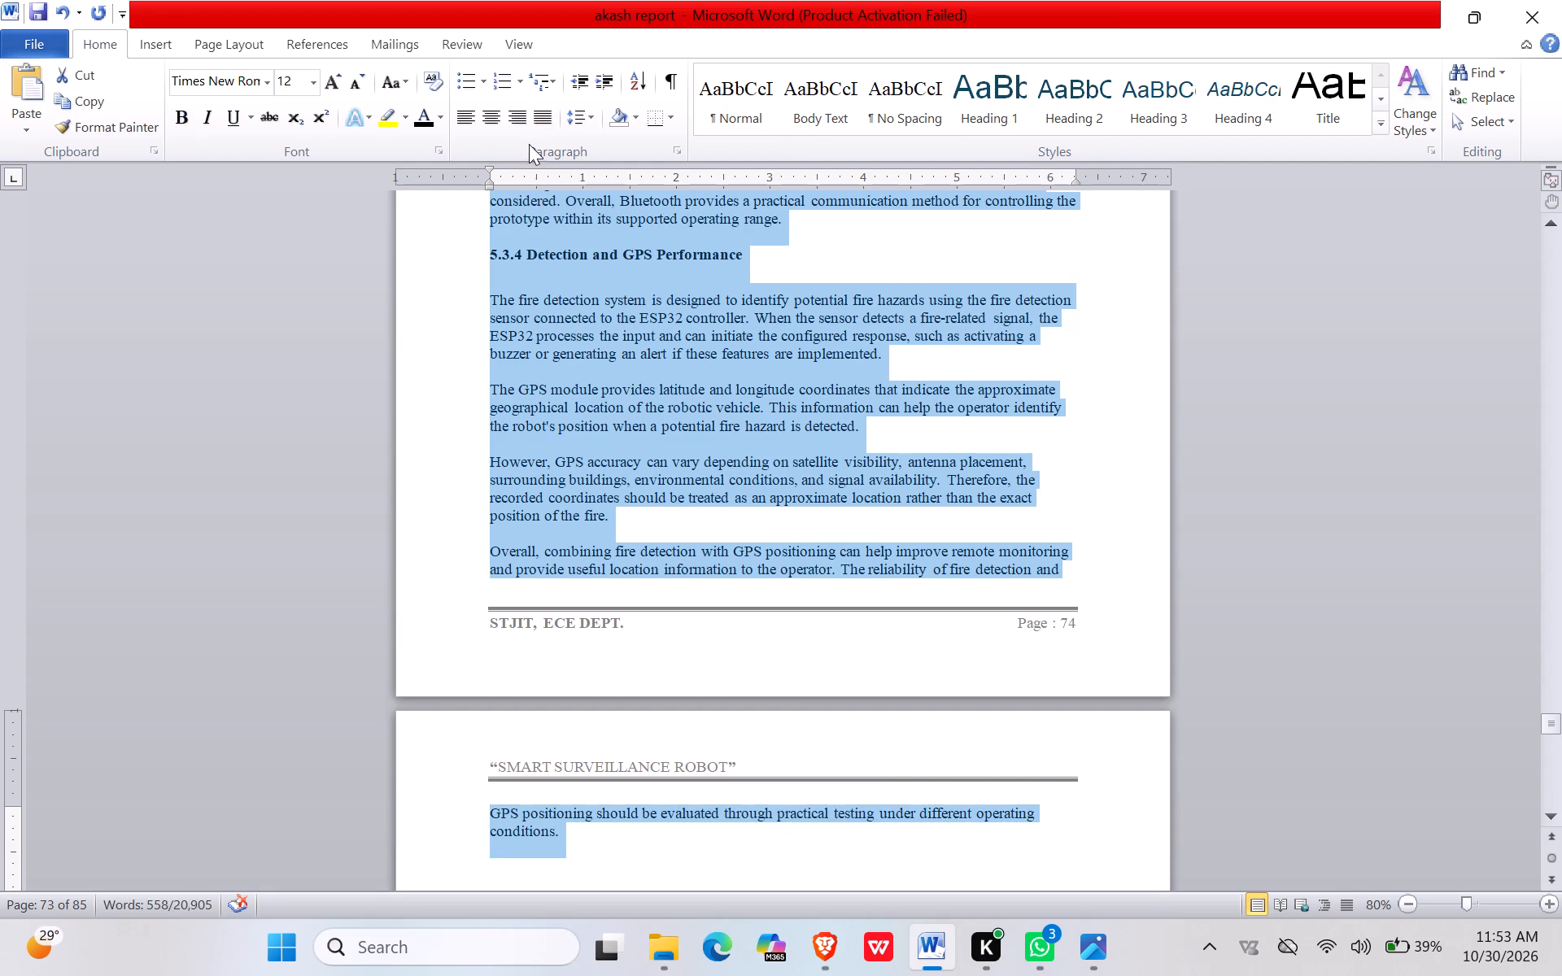
left_click(539, 119)
left_click(574, 114)
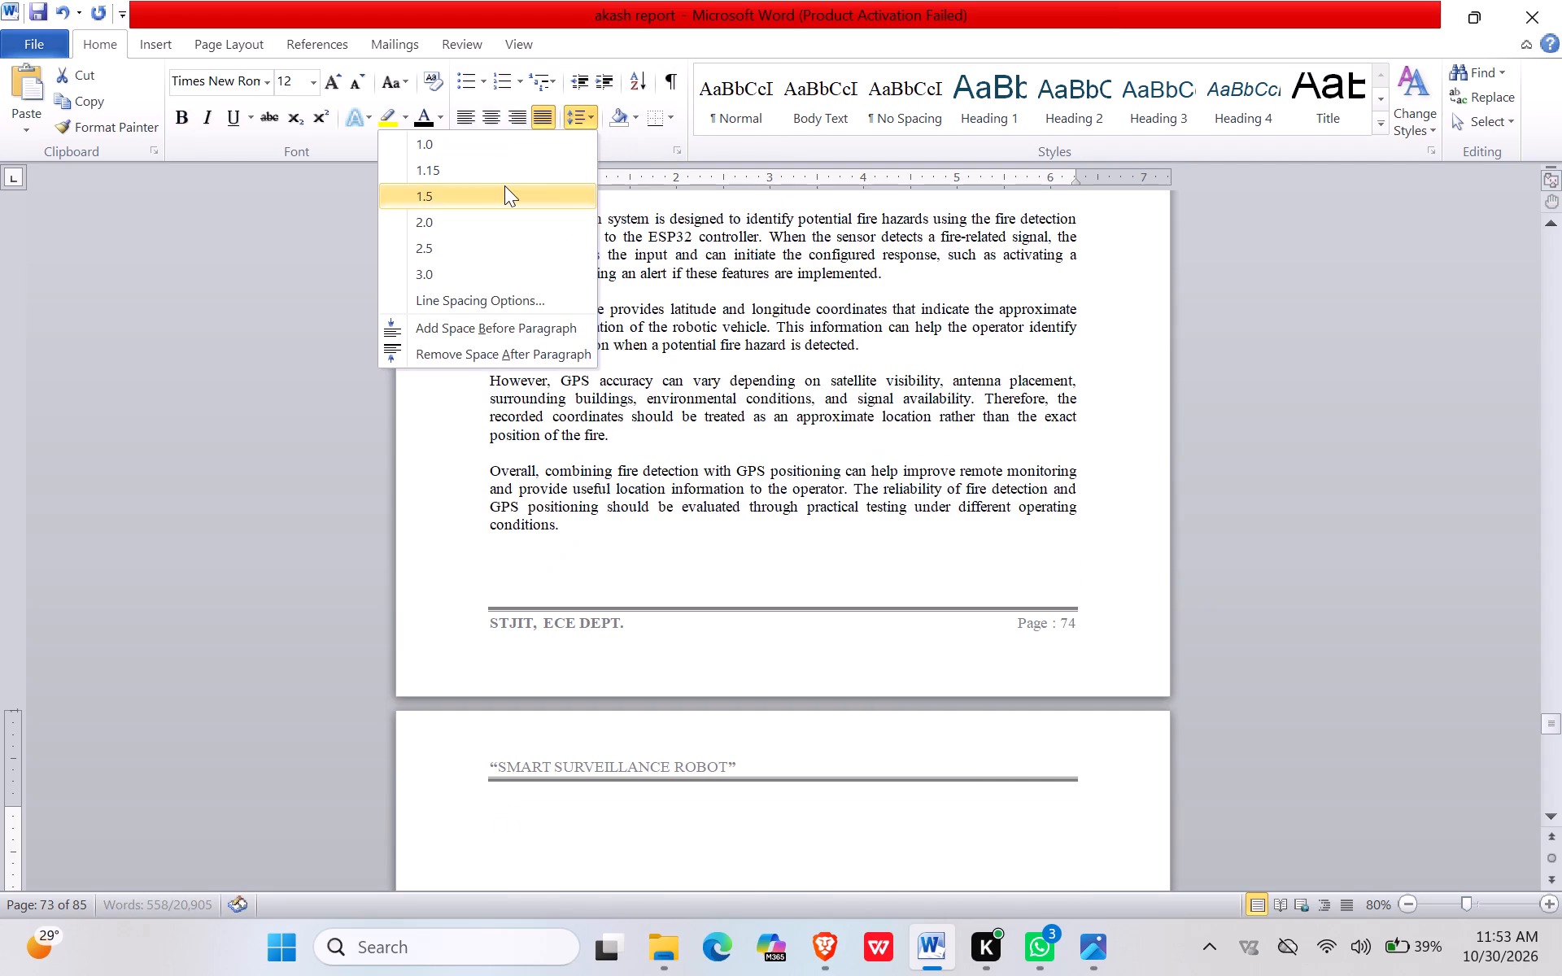
Apply 1.5 line spacing to the selected content of sections 5.3.1 through 5.3.4.
left_click(504, 185)
Delete the blank lines above the 5.3.1 Performance Analysis and 5.3.3 Wireless Communication headings, keeping both headings aligned at the text margin.
scroll(598, 377, "up", 15)
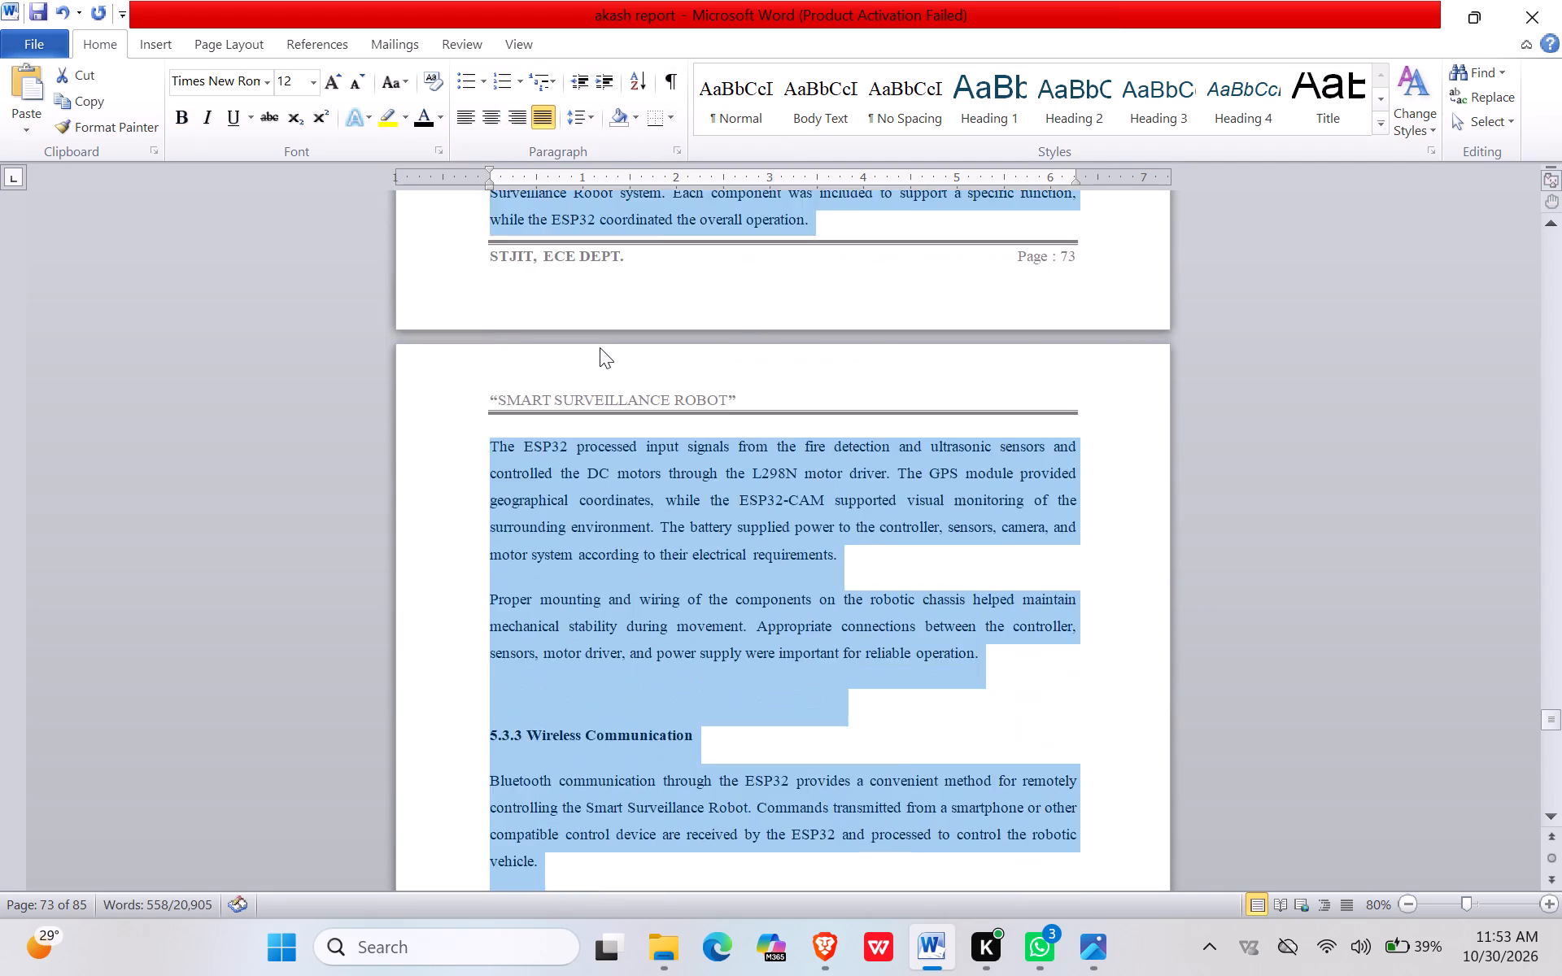
scroll(600, 347, "up", 14)
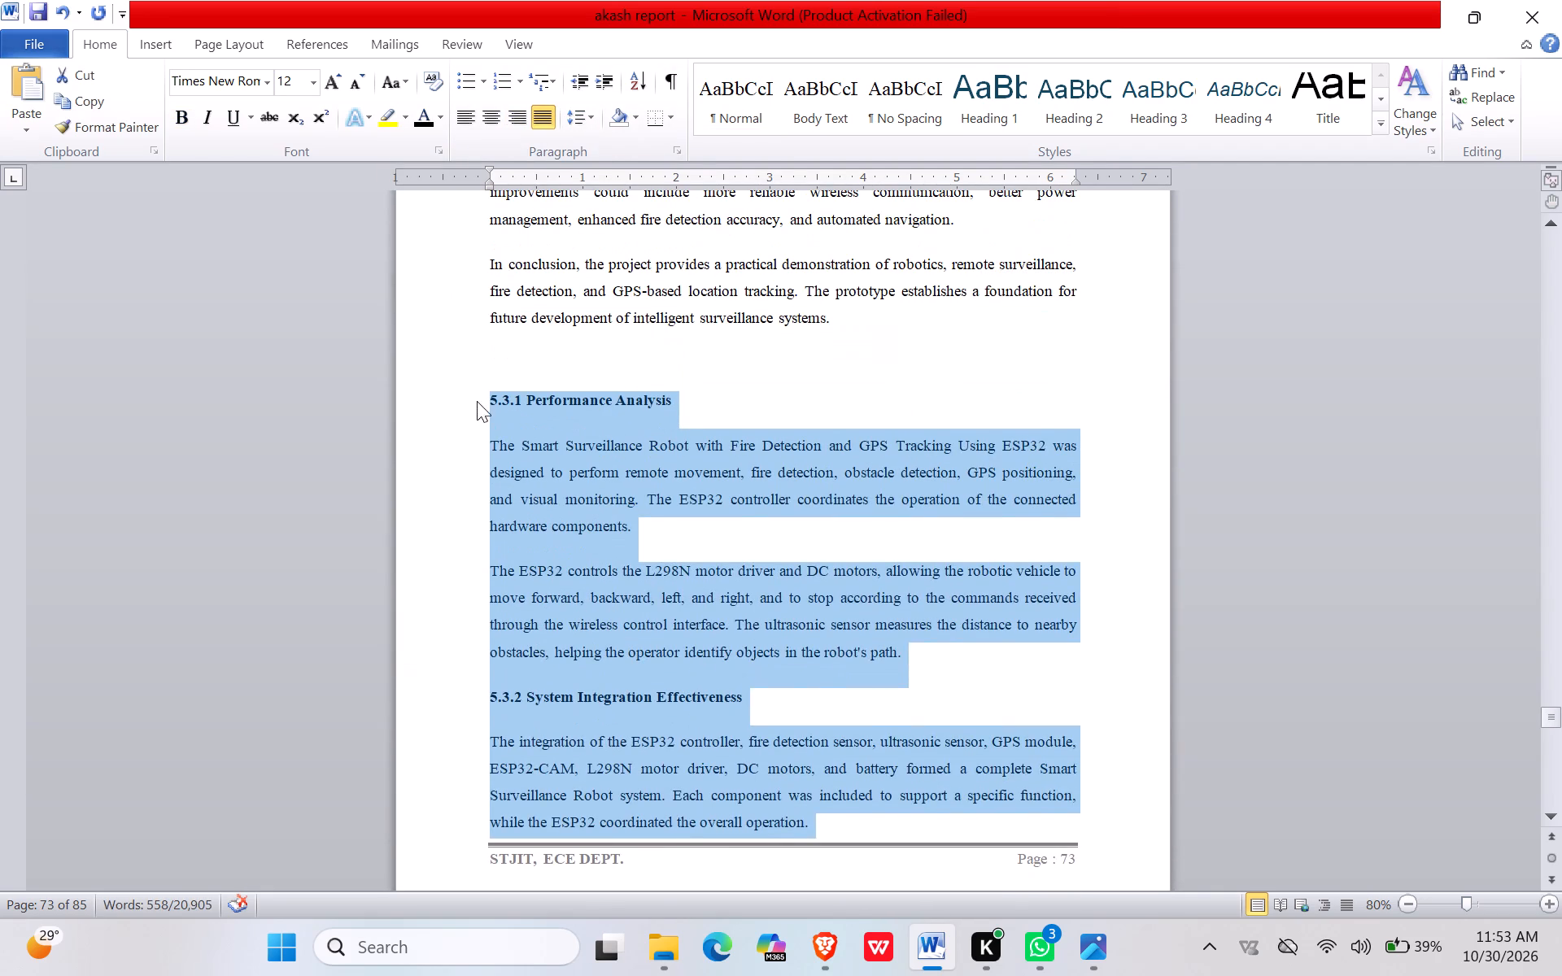
left_click(490, 401)
key("BackSpace")
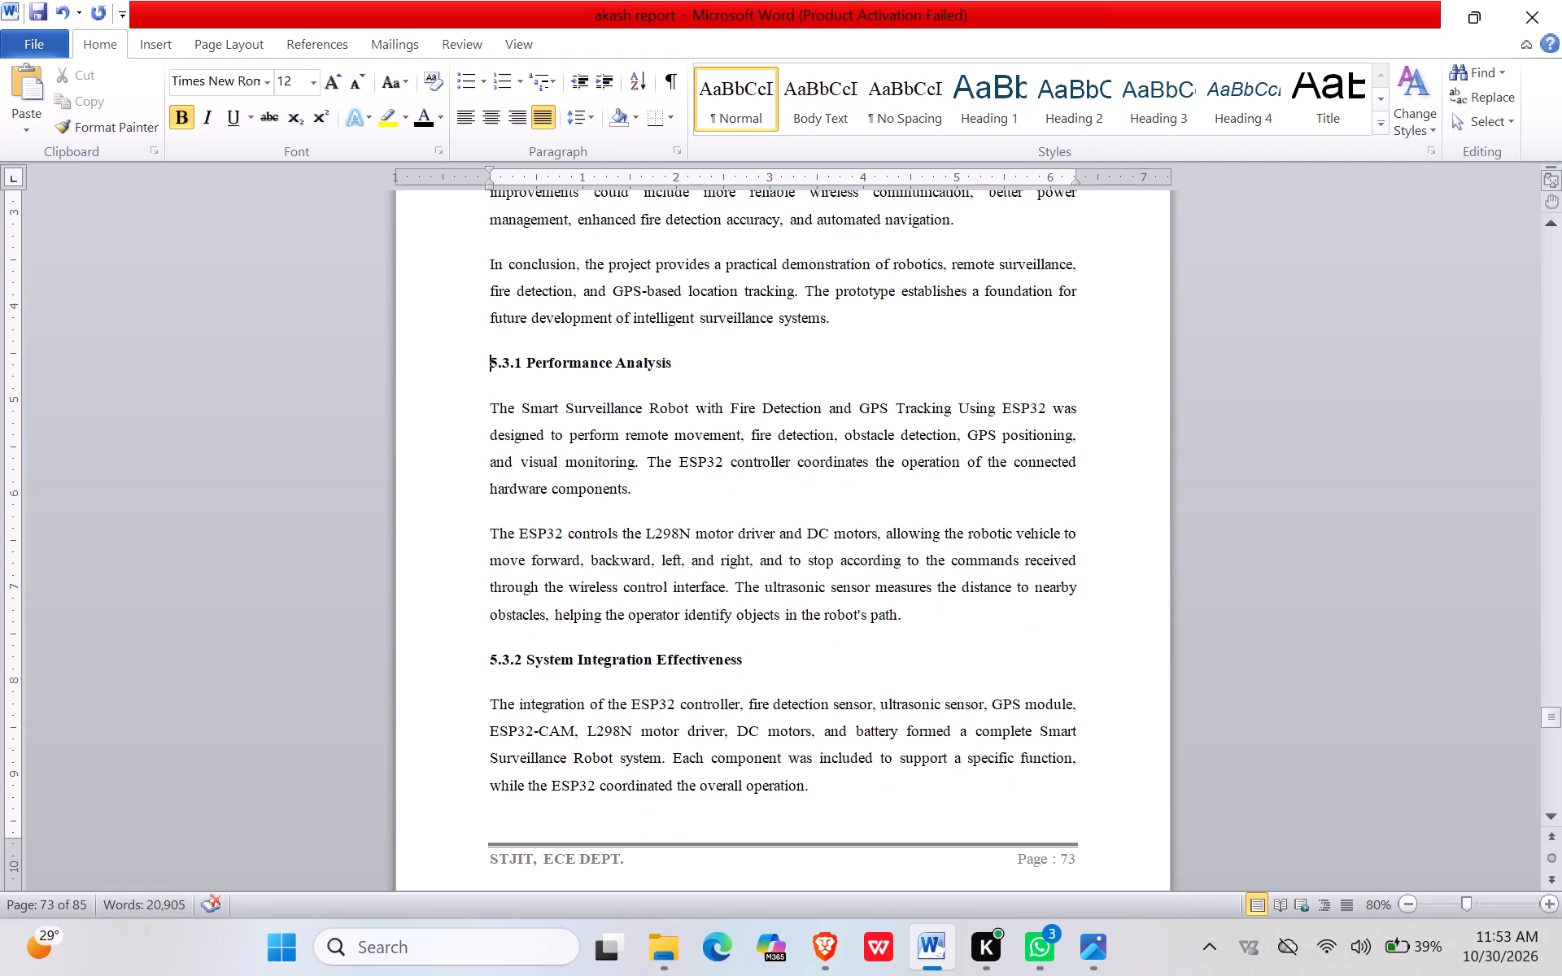
scroll(486, 577, "down", 14)
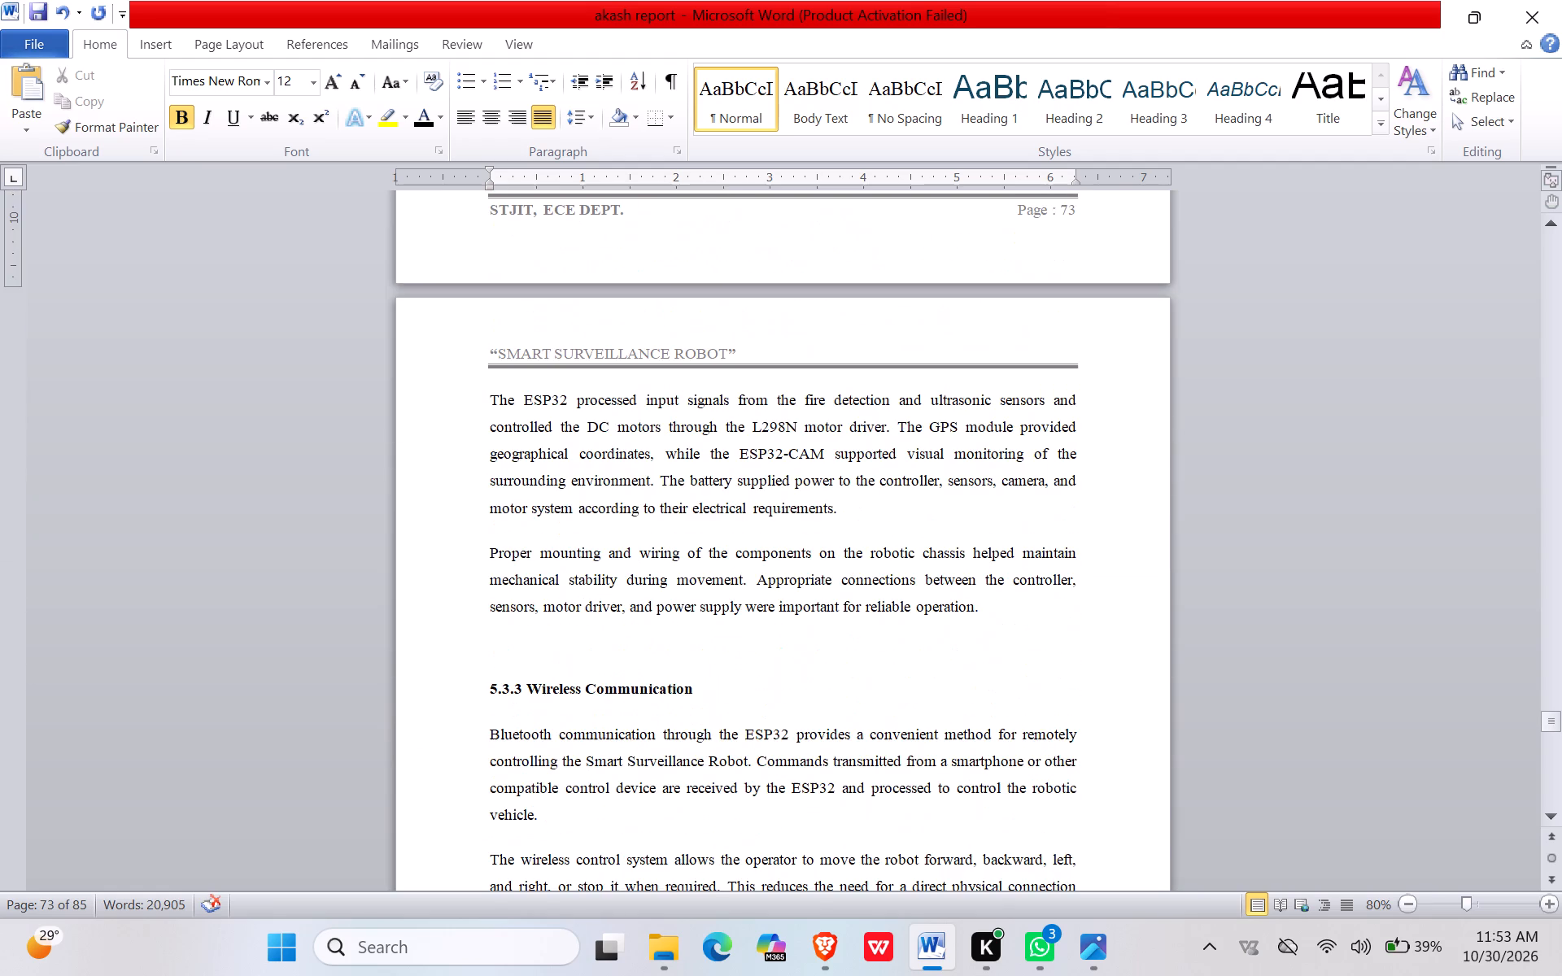
left_click(486, 690)
key("BackSpace")
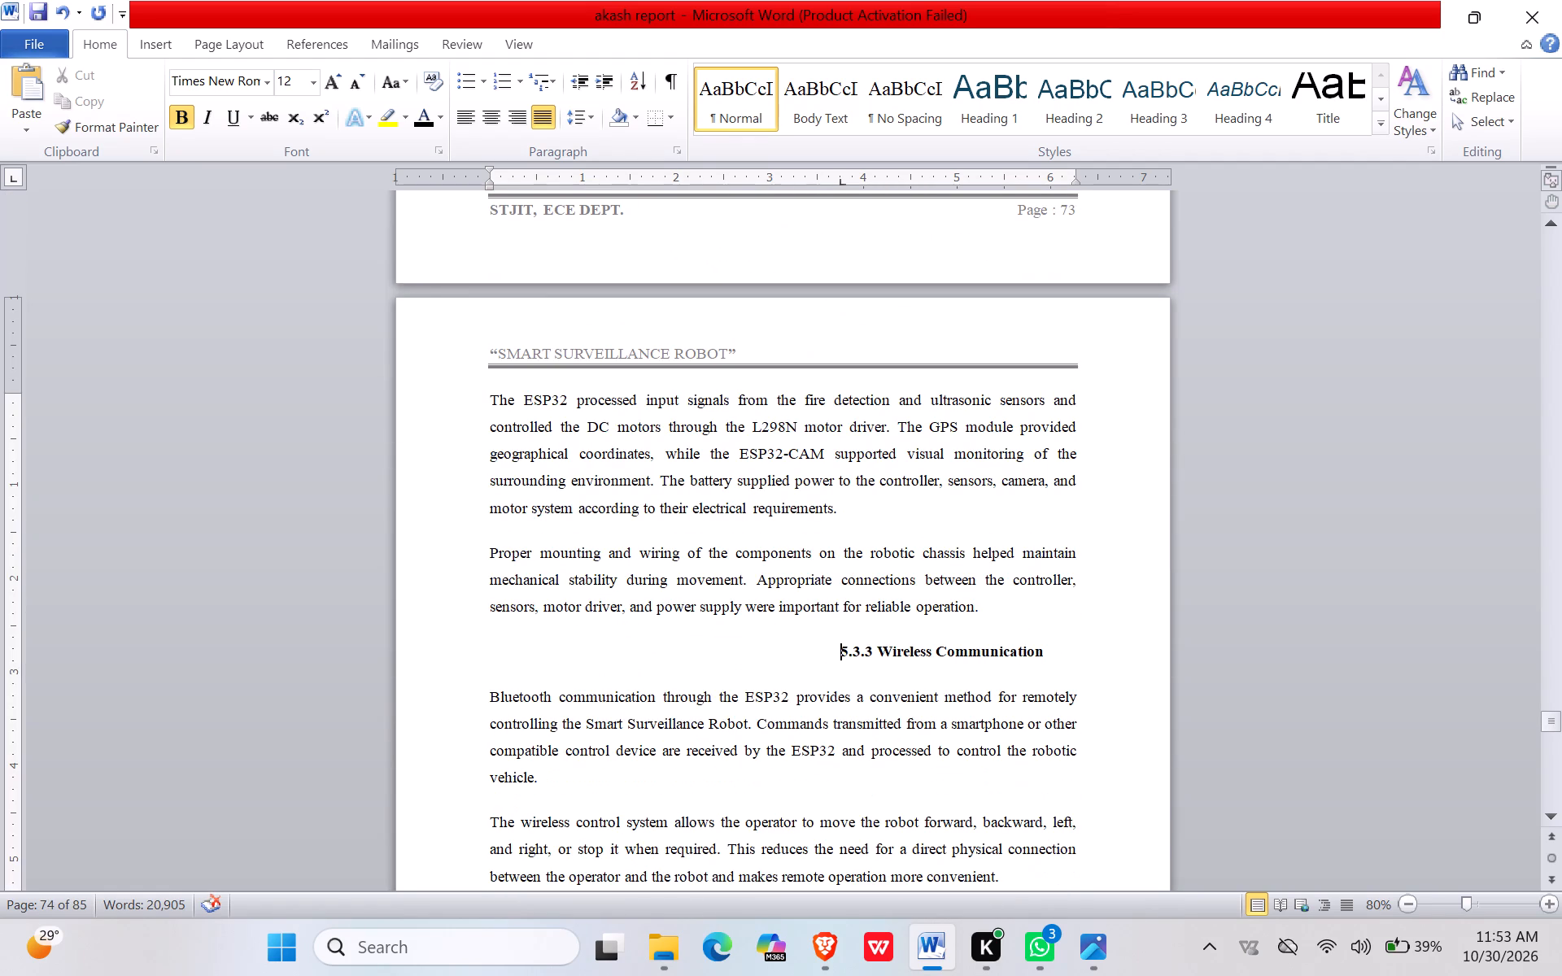
key("BackSpace")
Justify sections 5.3.5 Power Consumption and Efficiency and 5.3.6 Practical Challenges Encountered and set their line spacing to 1.5.
scroll(531, 649, "down", 4)
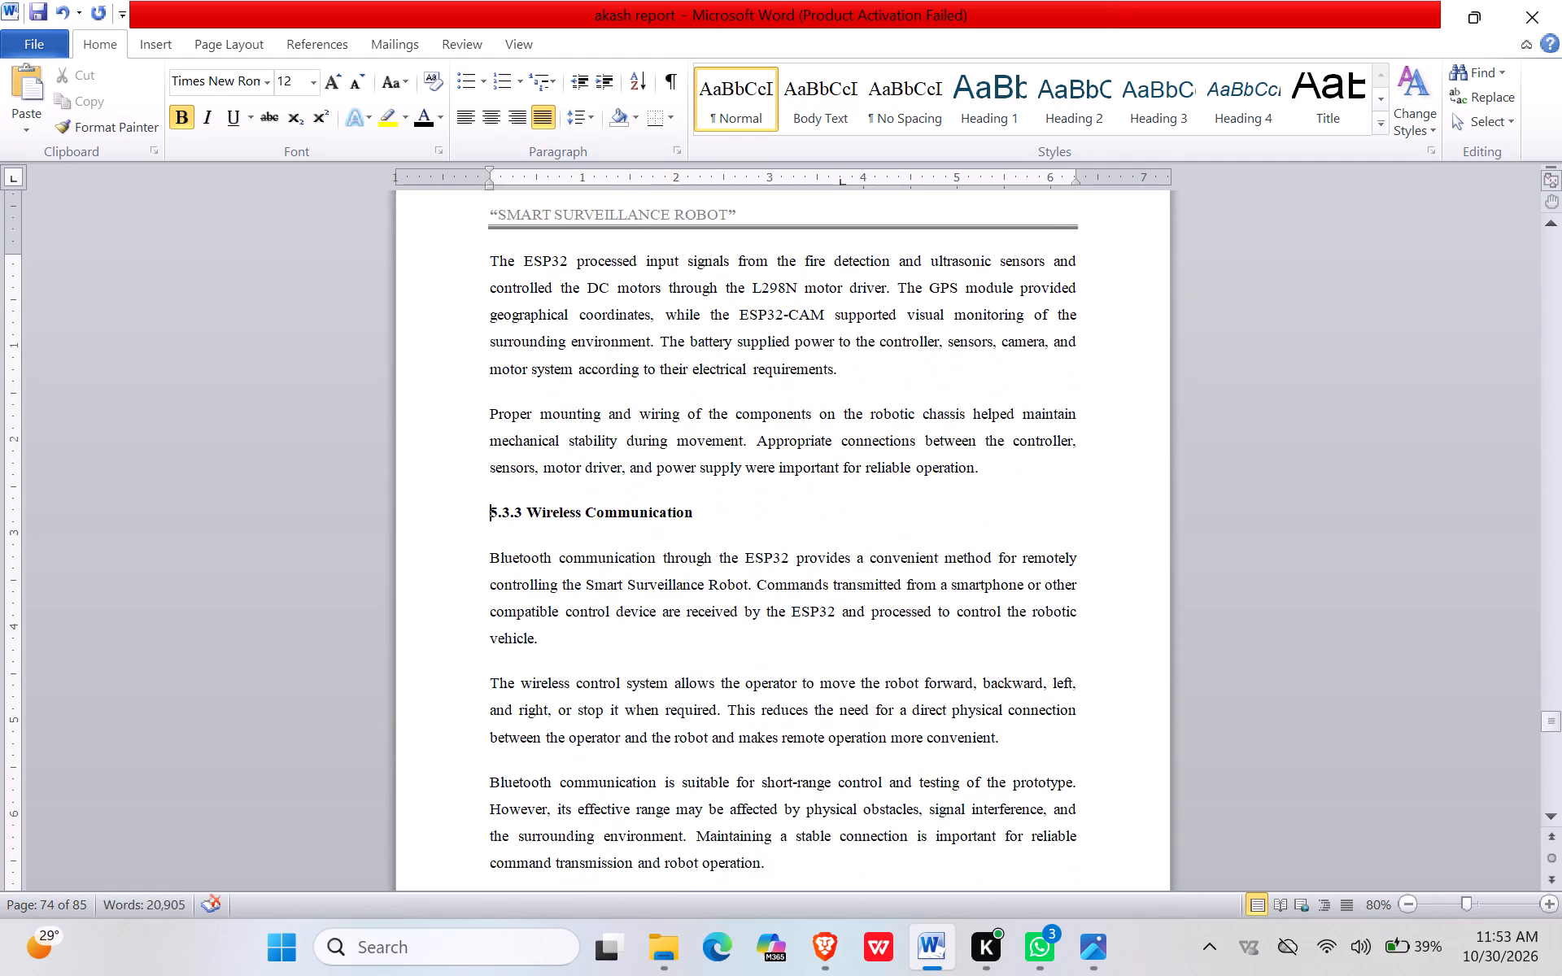
scroll(532, 643, "down", 20)
scroll(534, 636, "down", 2)
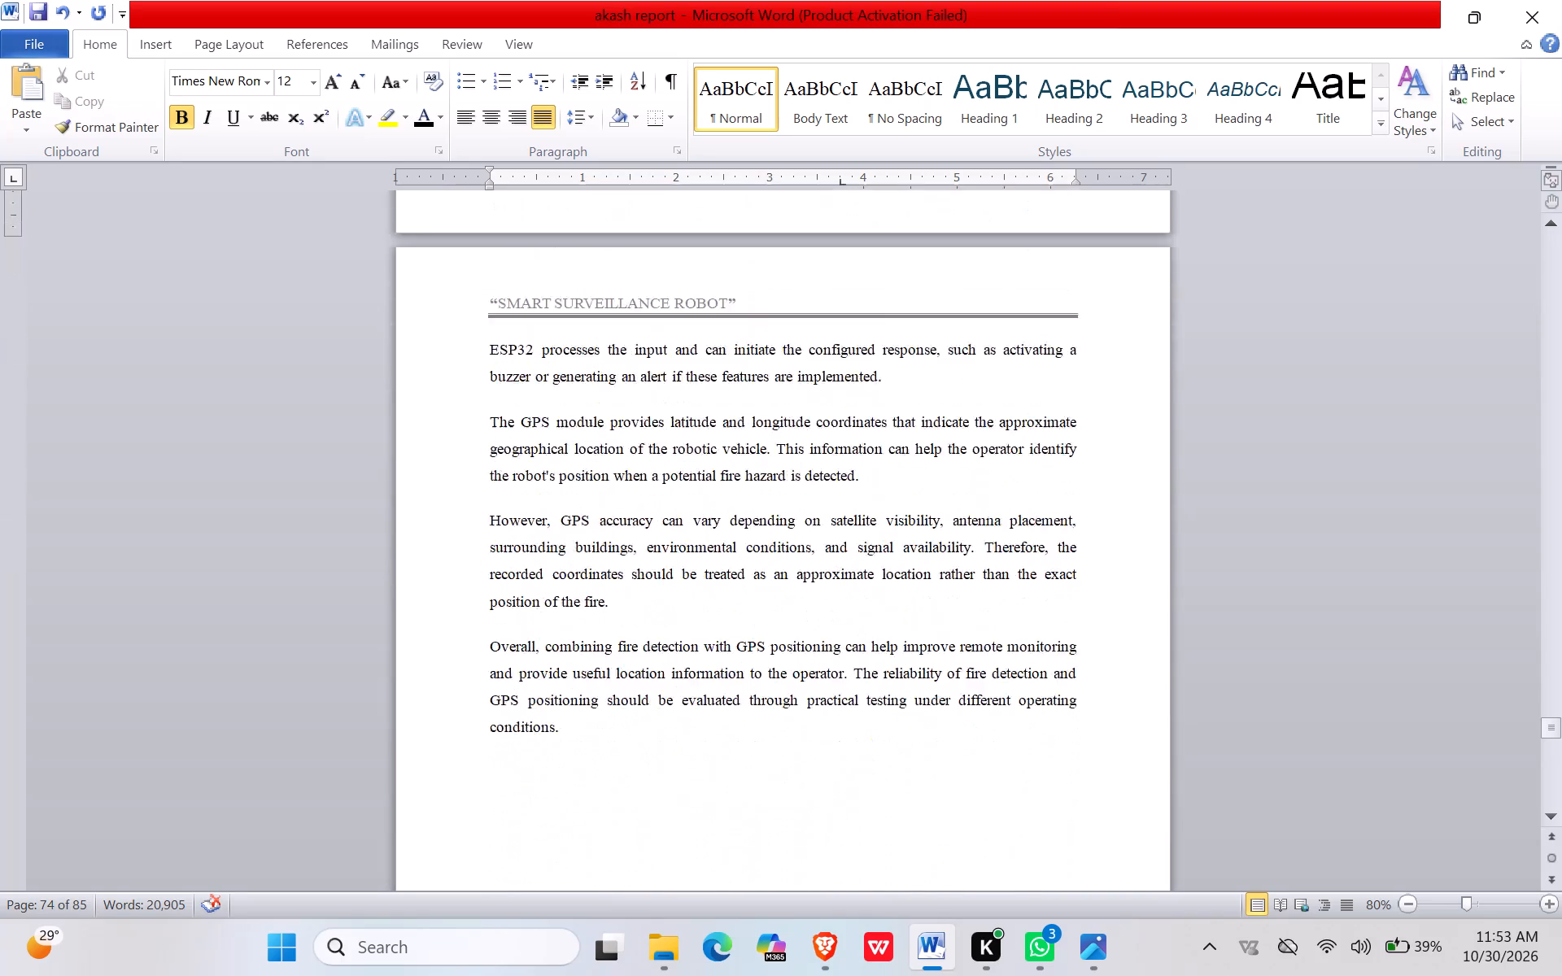
scroll(534, 636, "down", 5)
left_click_drag(482, 638, 650, 756)
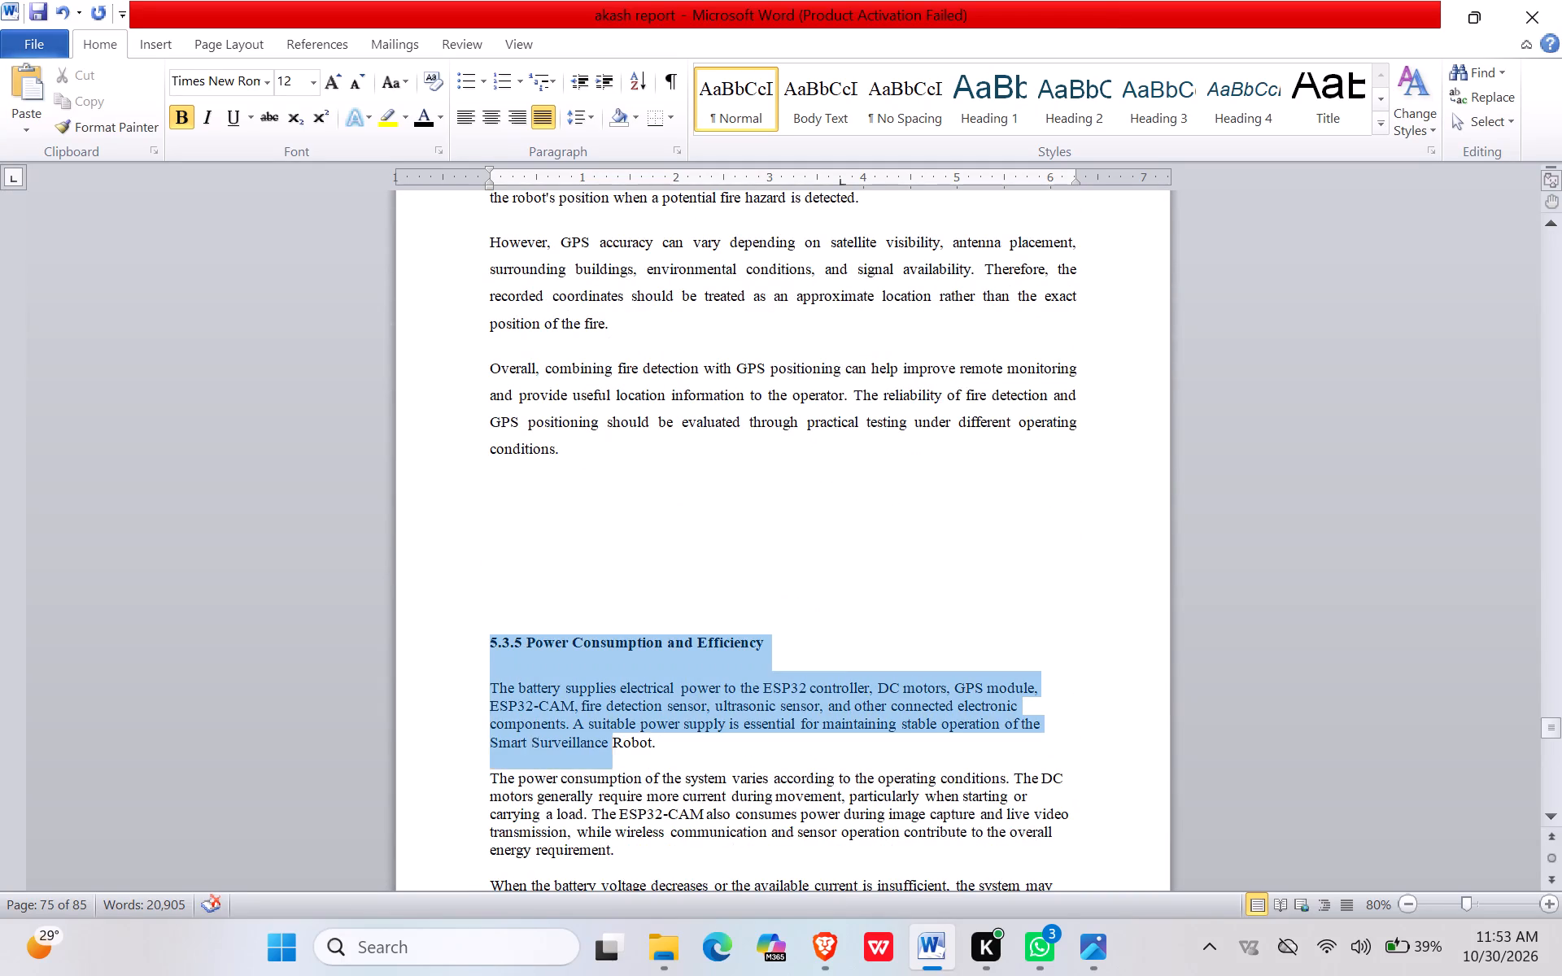
left_click_drag(650, 756, 865, 834)
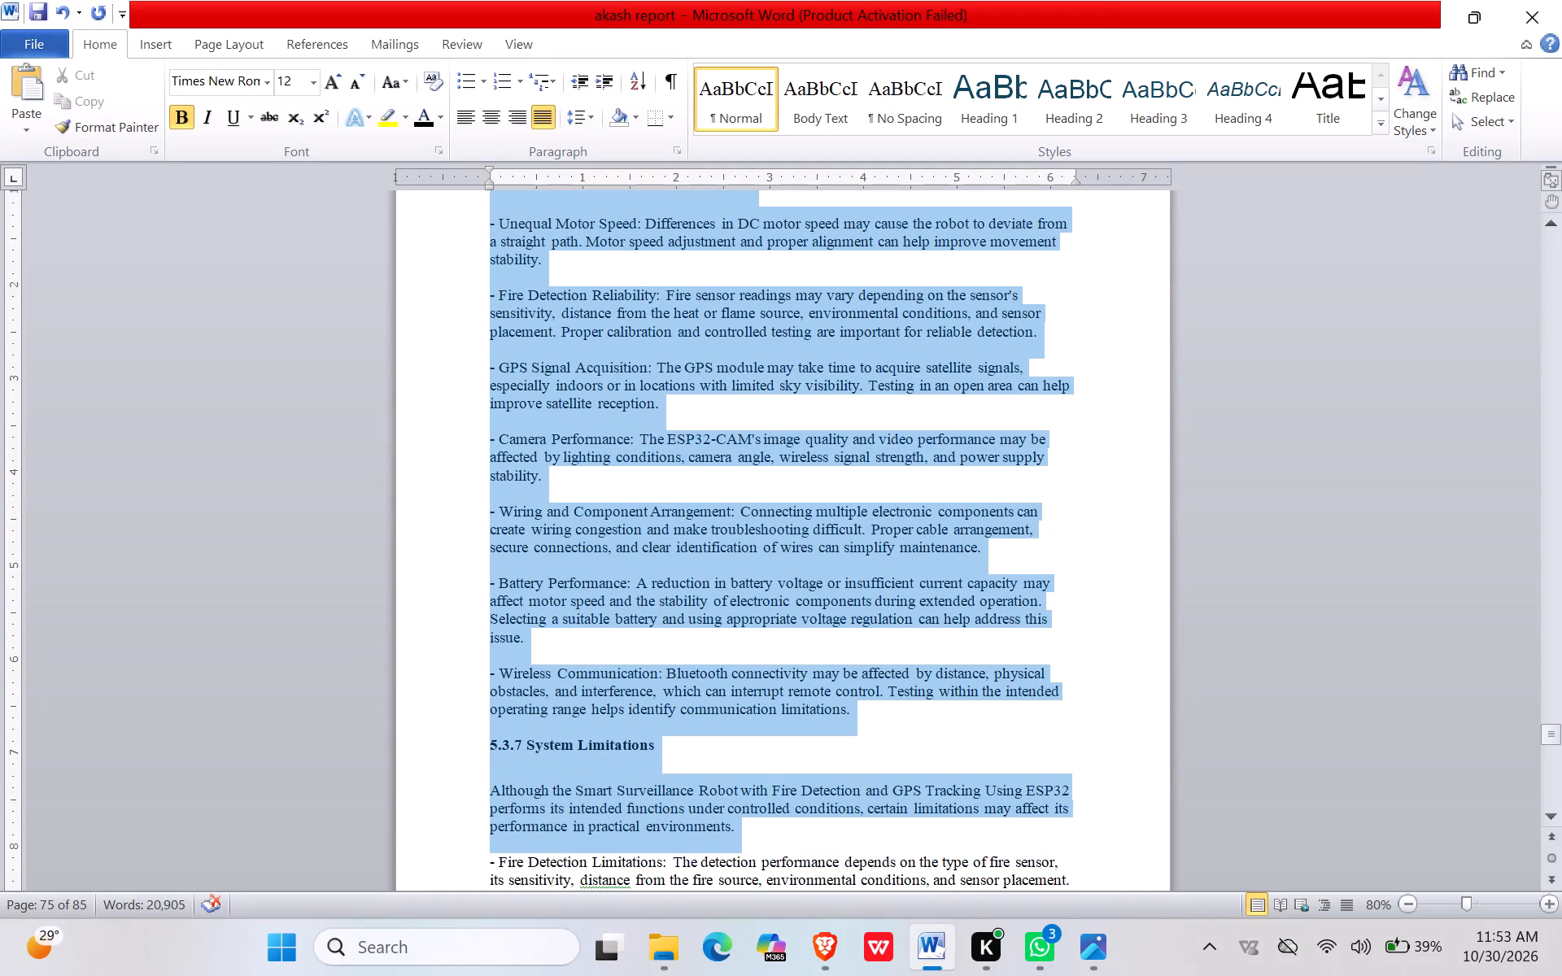
left_click_drag(865, 834, 886, 724)
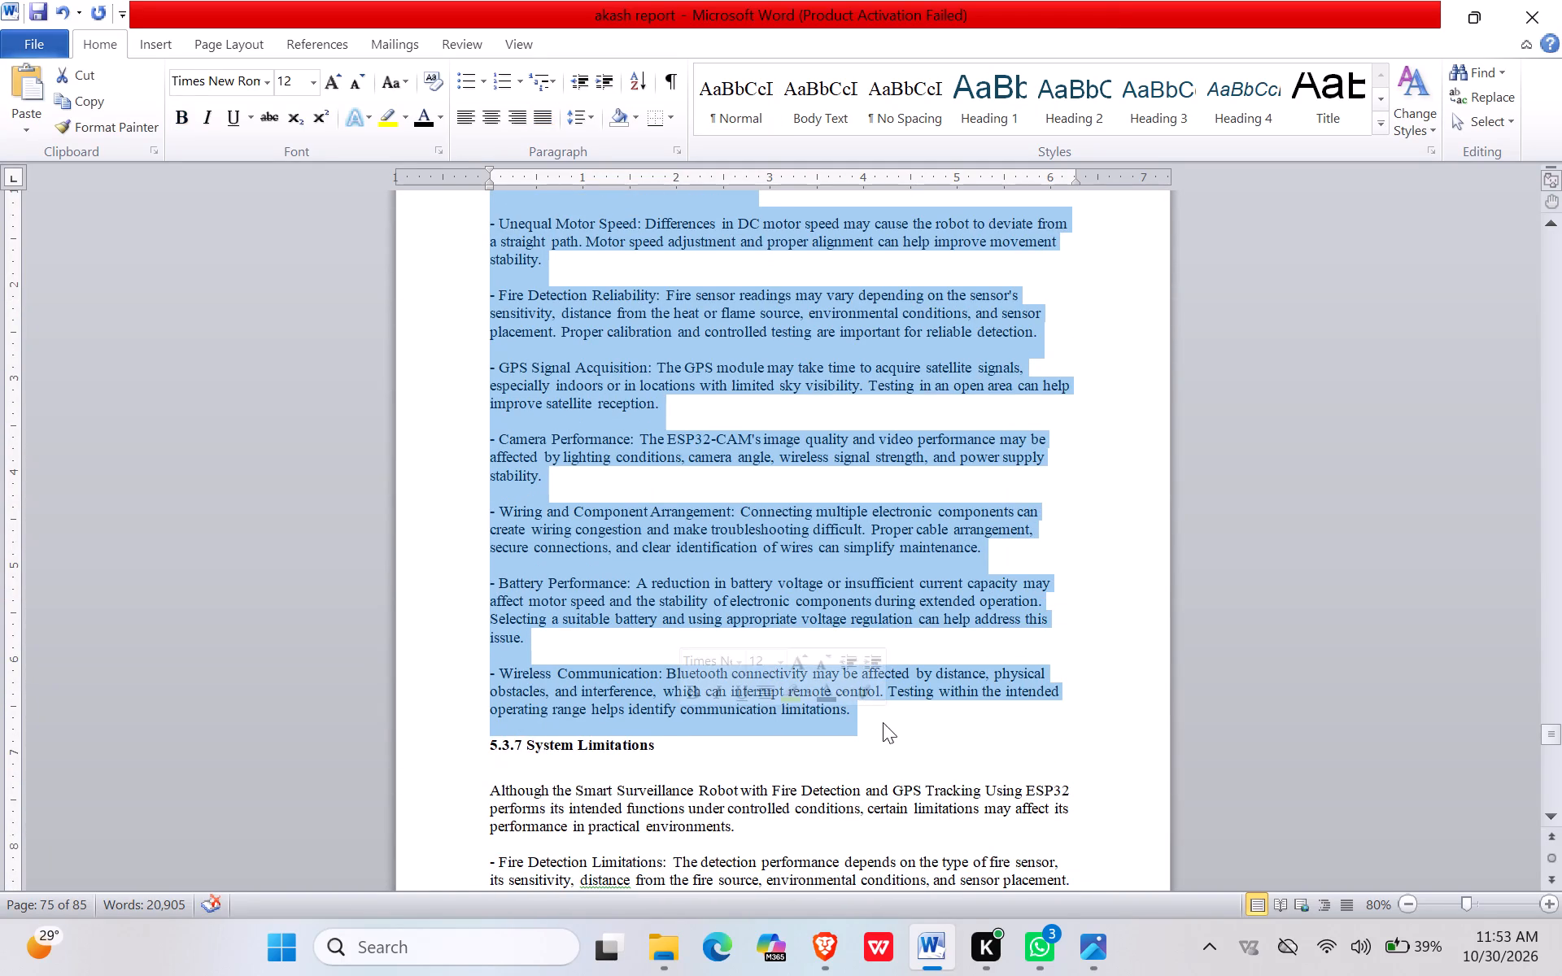
left_click(535, 119)
left_click(565, 112)
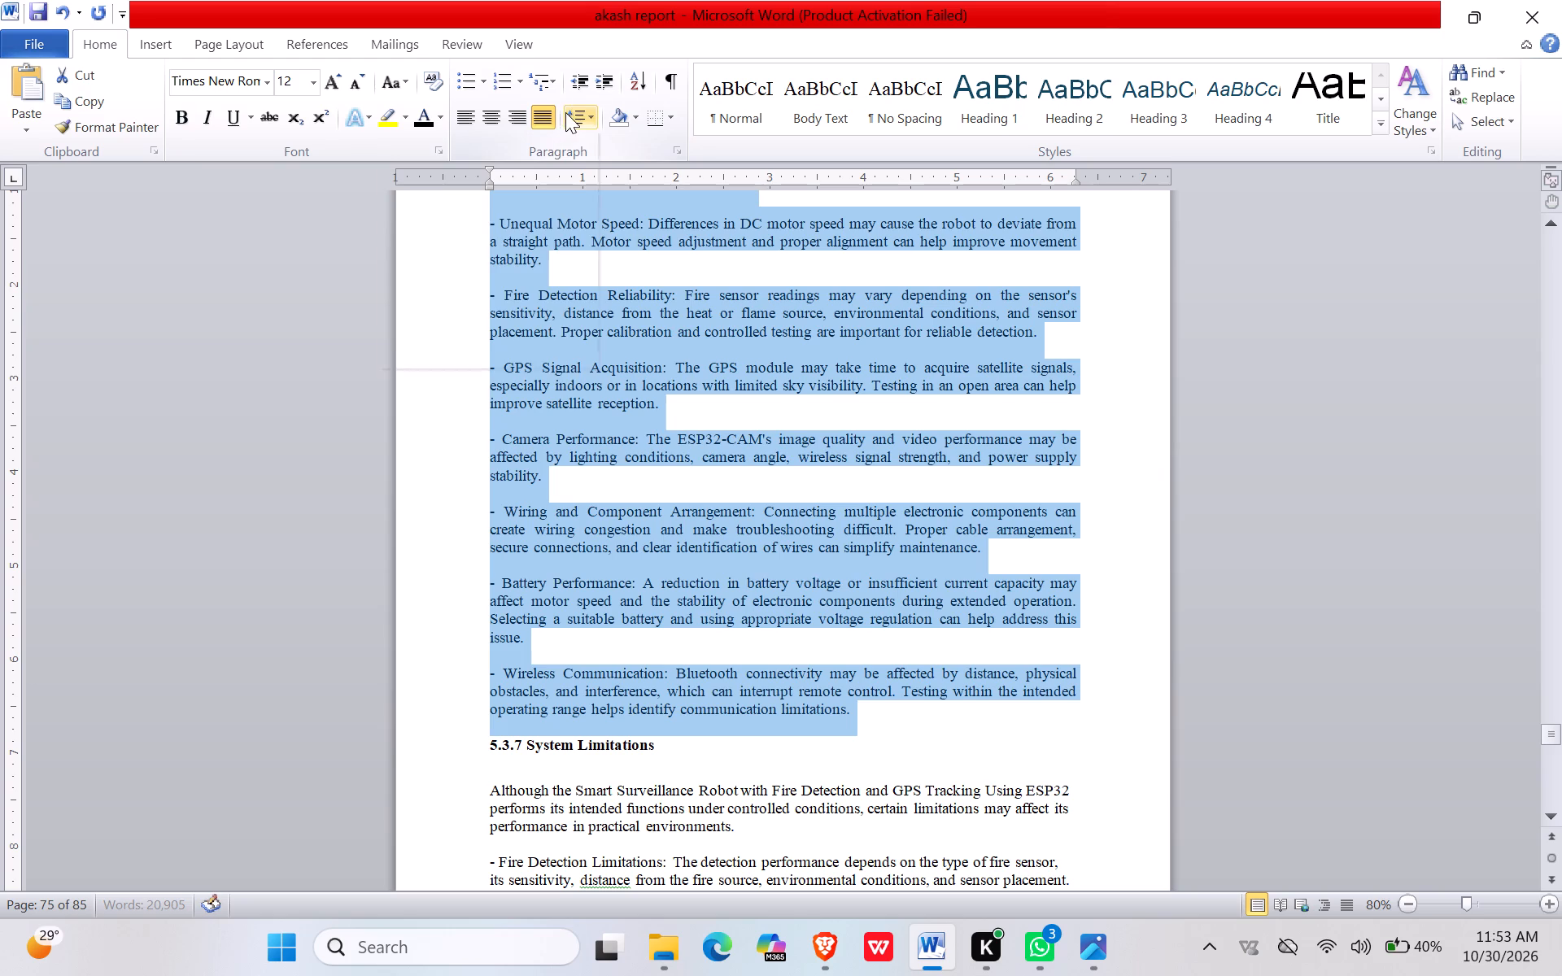
left_click(477, 194)
Delete the empty lines above the 5.3.5 Power Consumption and Efficiency heading so it directly follows section 5.3.4.
scroll(556, 338, "up", 11)
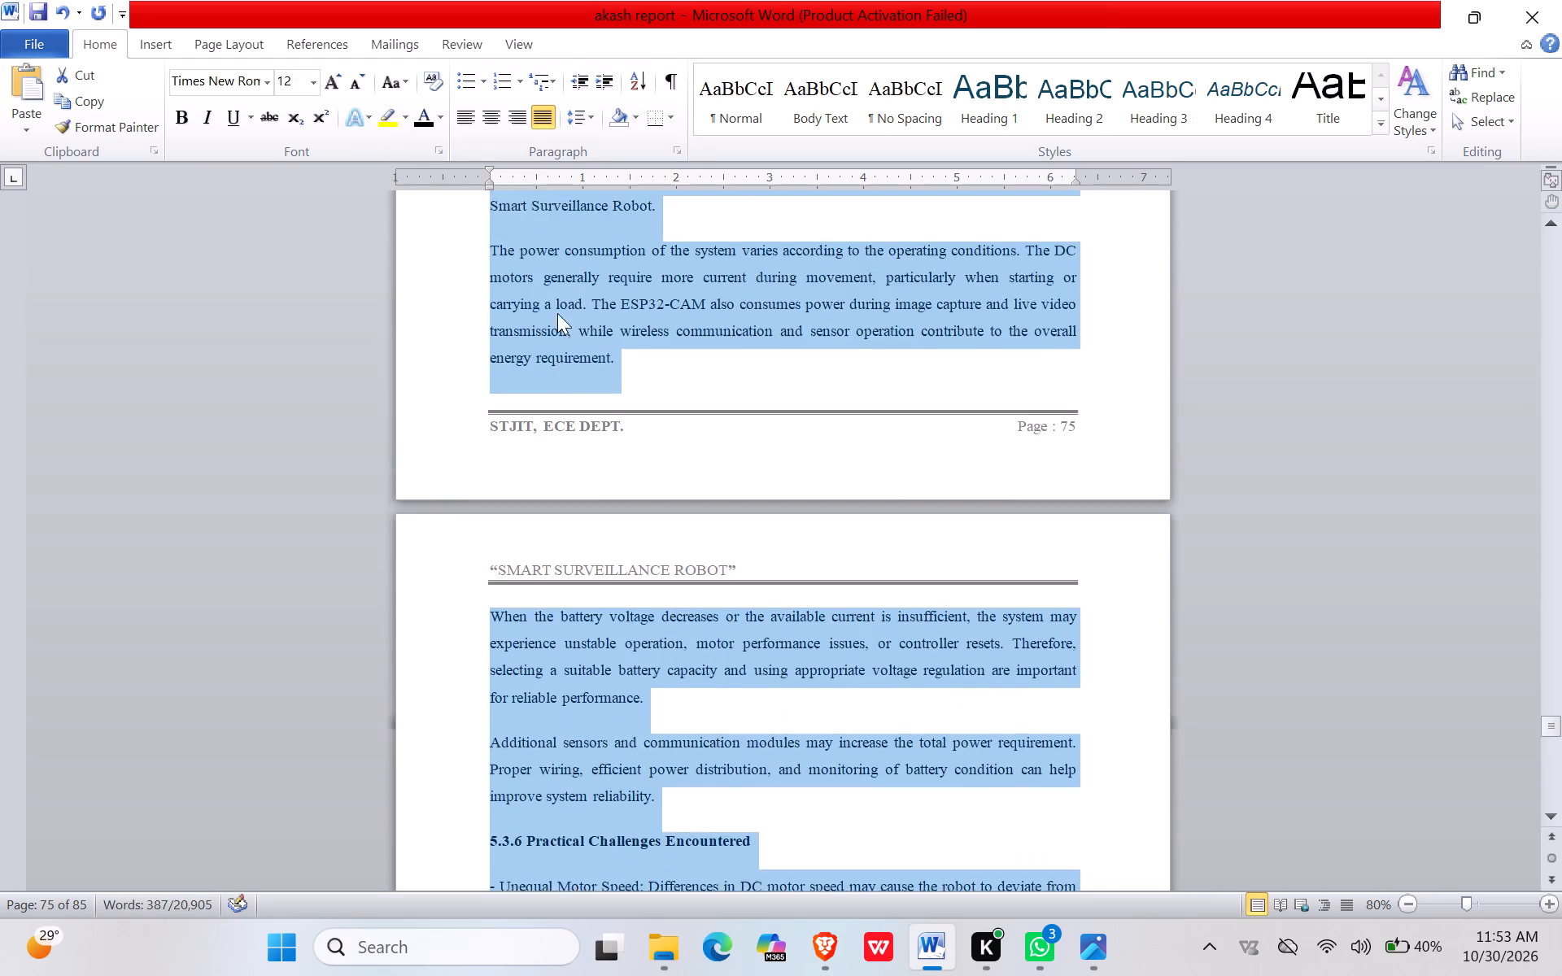
scroll(557, 313, "up", 8)
left_click(485, 446)
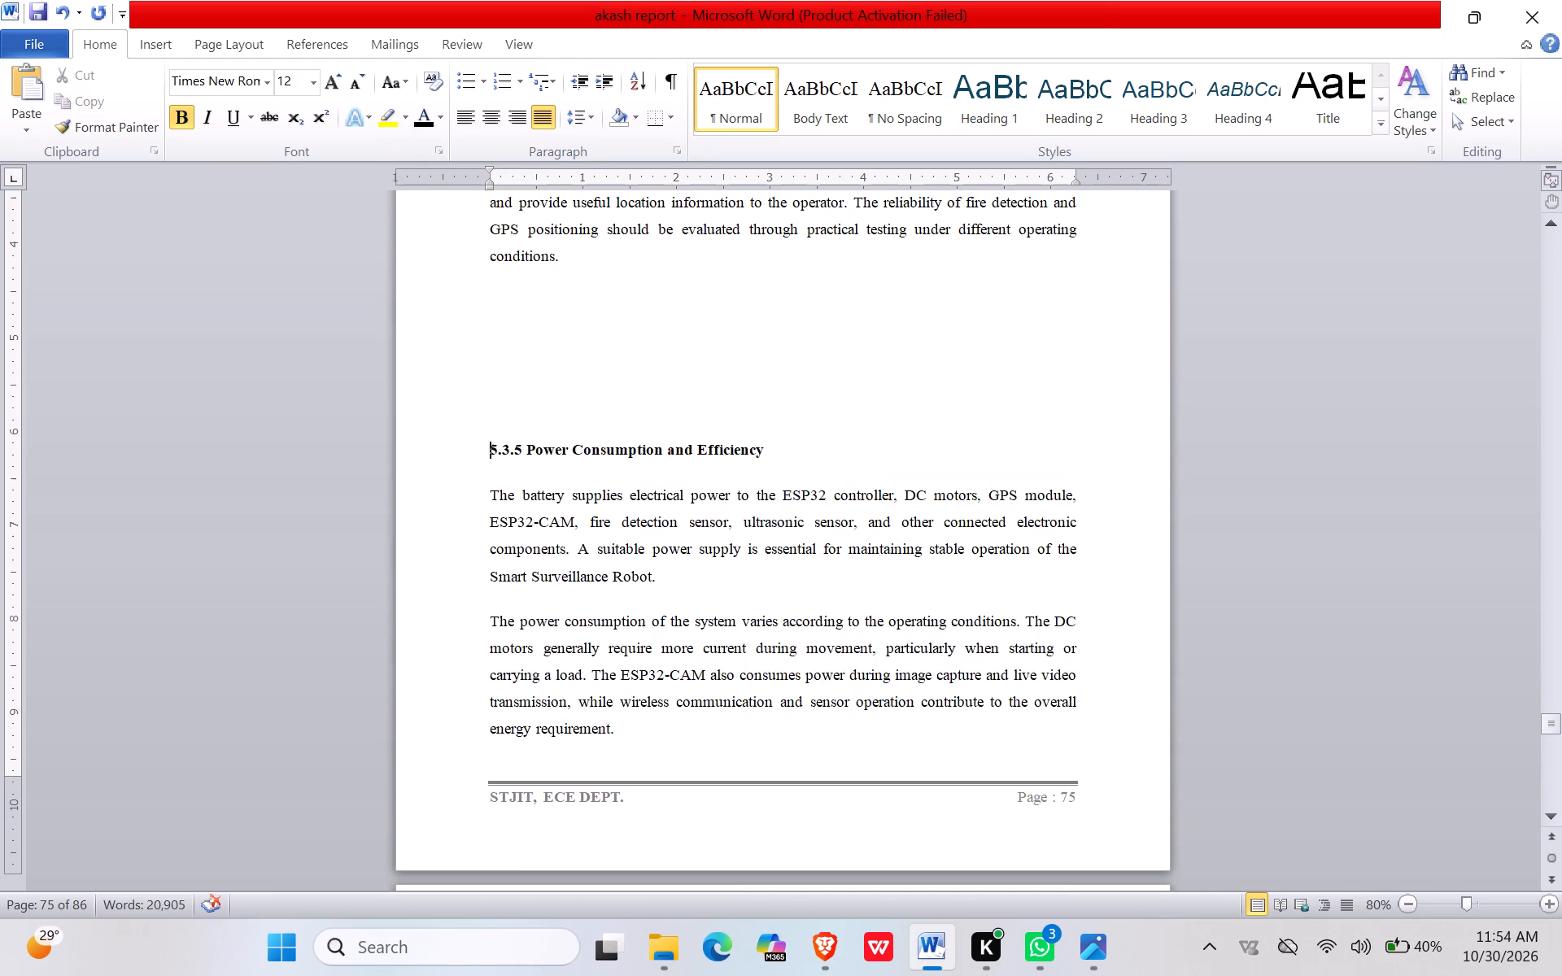
key("BackSpace")
key("BackSpace")
key("BackSpace")
key("BackSpace")
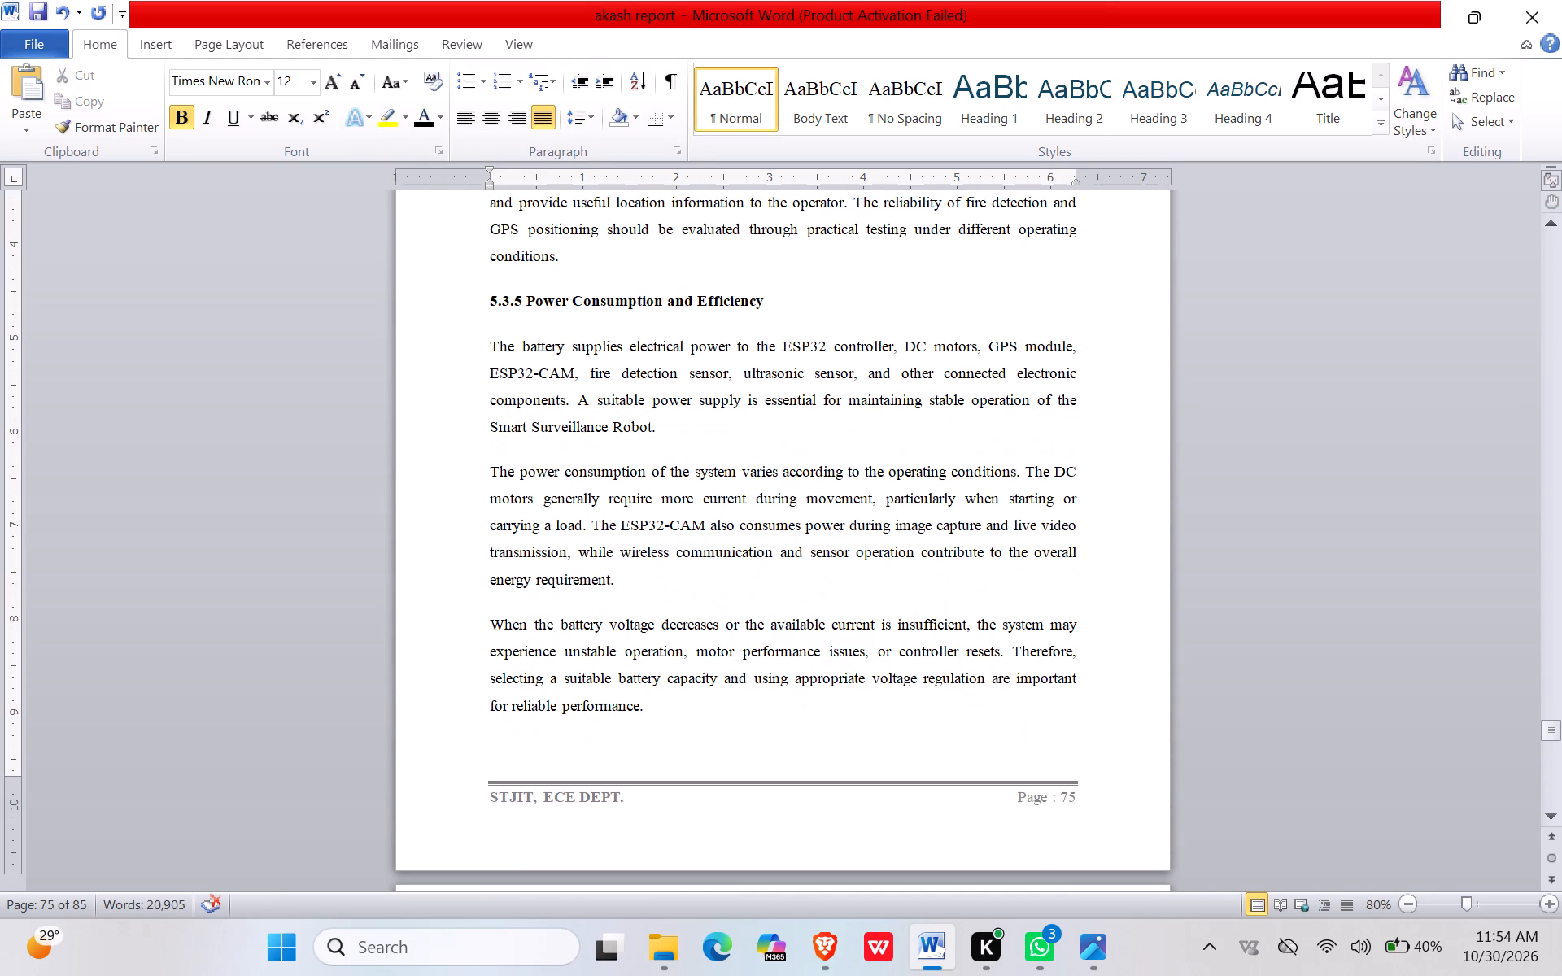
Delete section 5.3.5's last paragraph, on additional sensors and communication modules, and insert a line break so heading 5.3.6 starts a page.
scroll(489, 447, "down", 11)
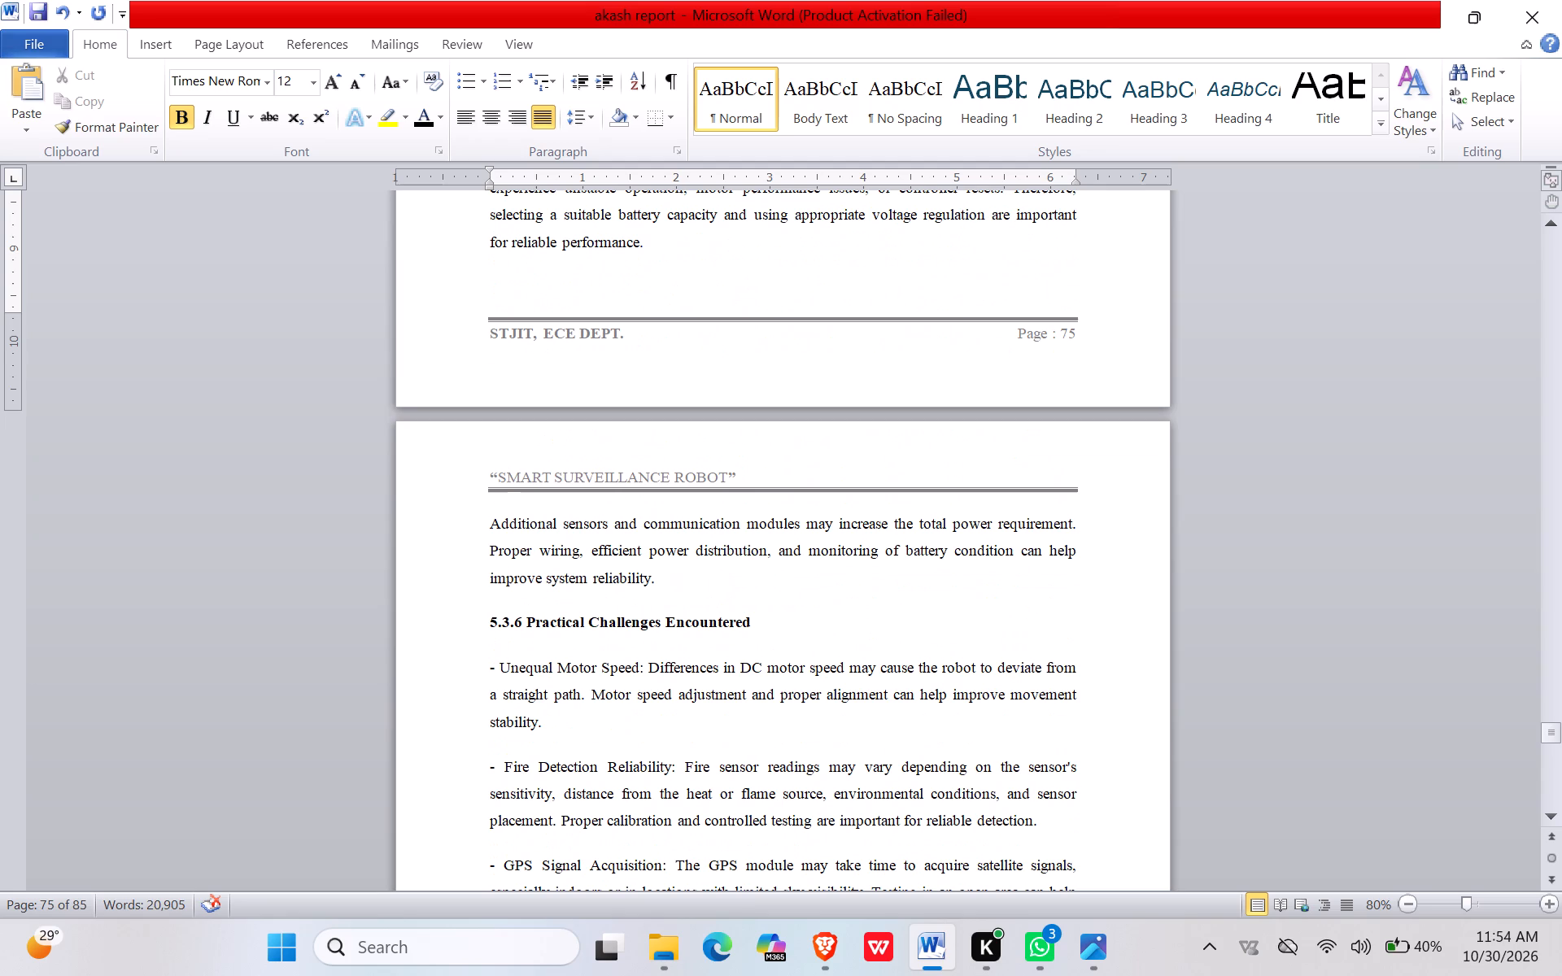
left_click_drag(669, 534, 470, 475)
key("BackSpace")
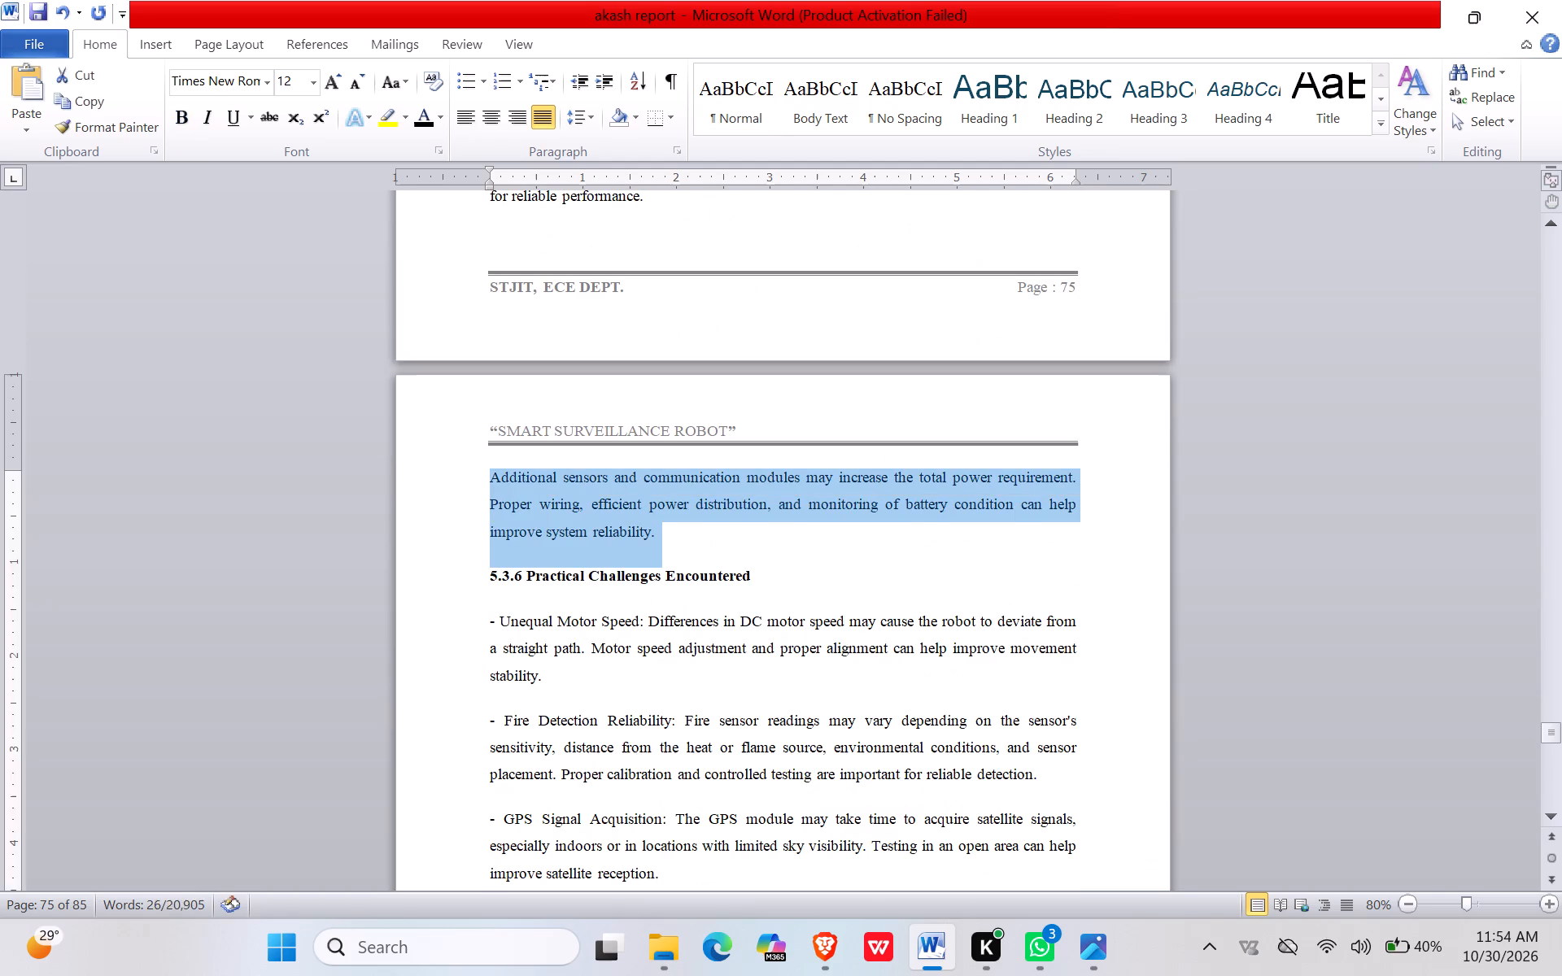
key("Return")
Reapply 1.5 line spacing to all of section 5.3.6 Practical Challenges Encountered, from its heading through the Wireless Communication point.
scroll(470, 475, "down", 4)
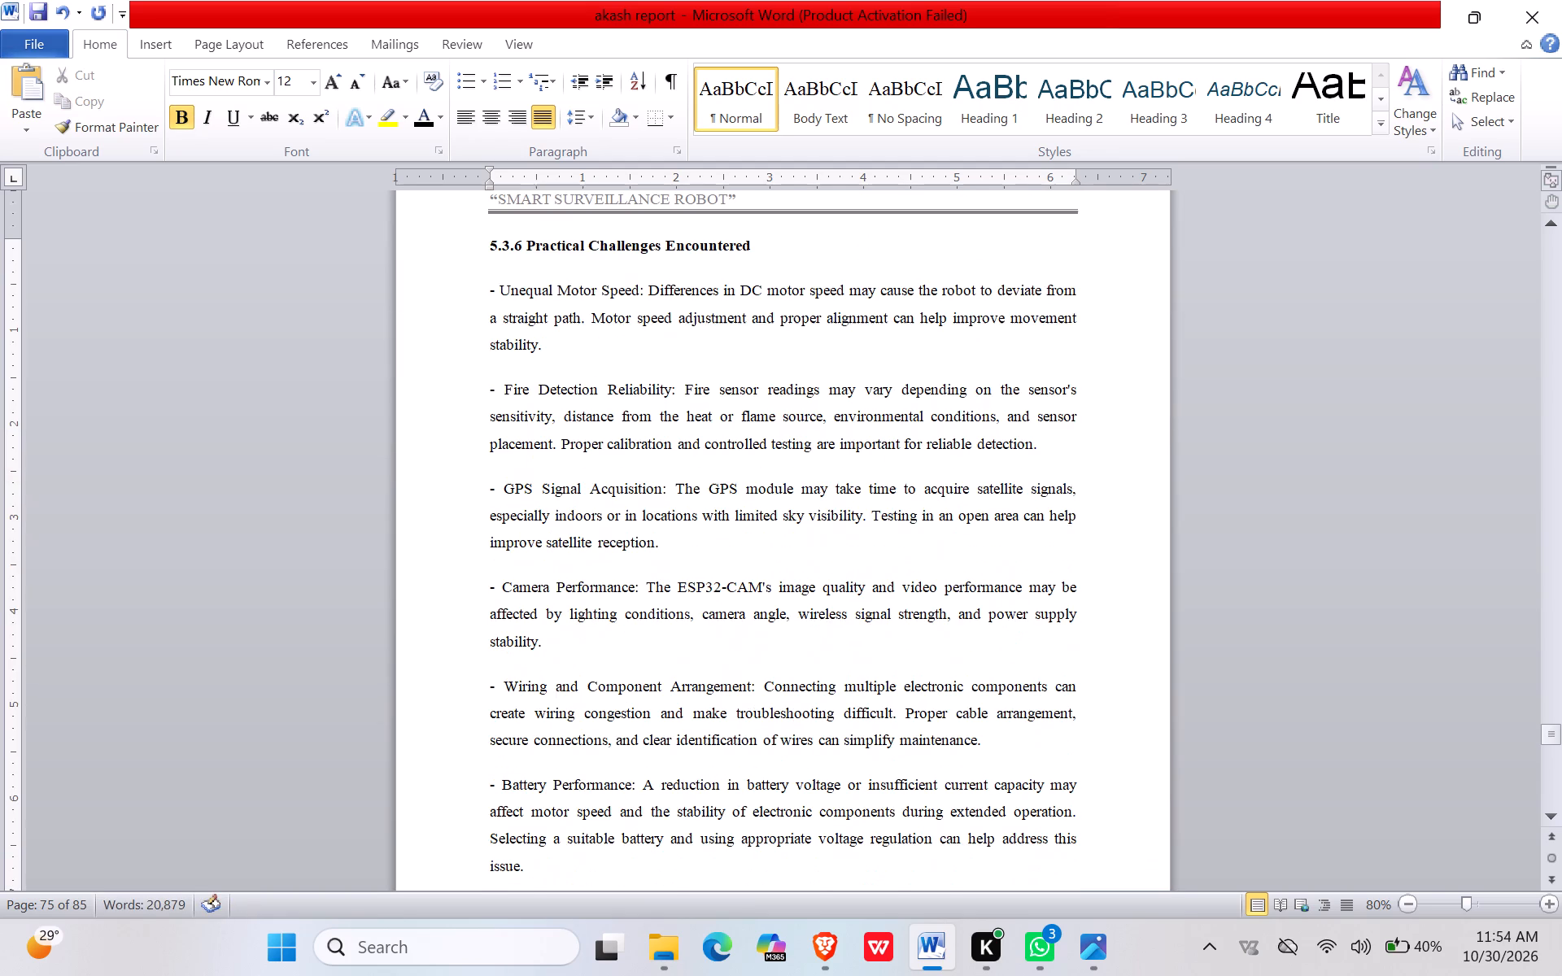
scroll(470, 477, "down", 1)
scroll(478, 457, "up", 4)
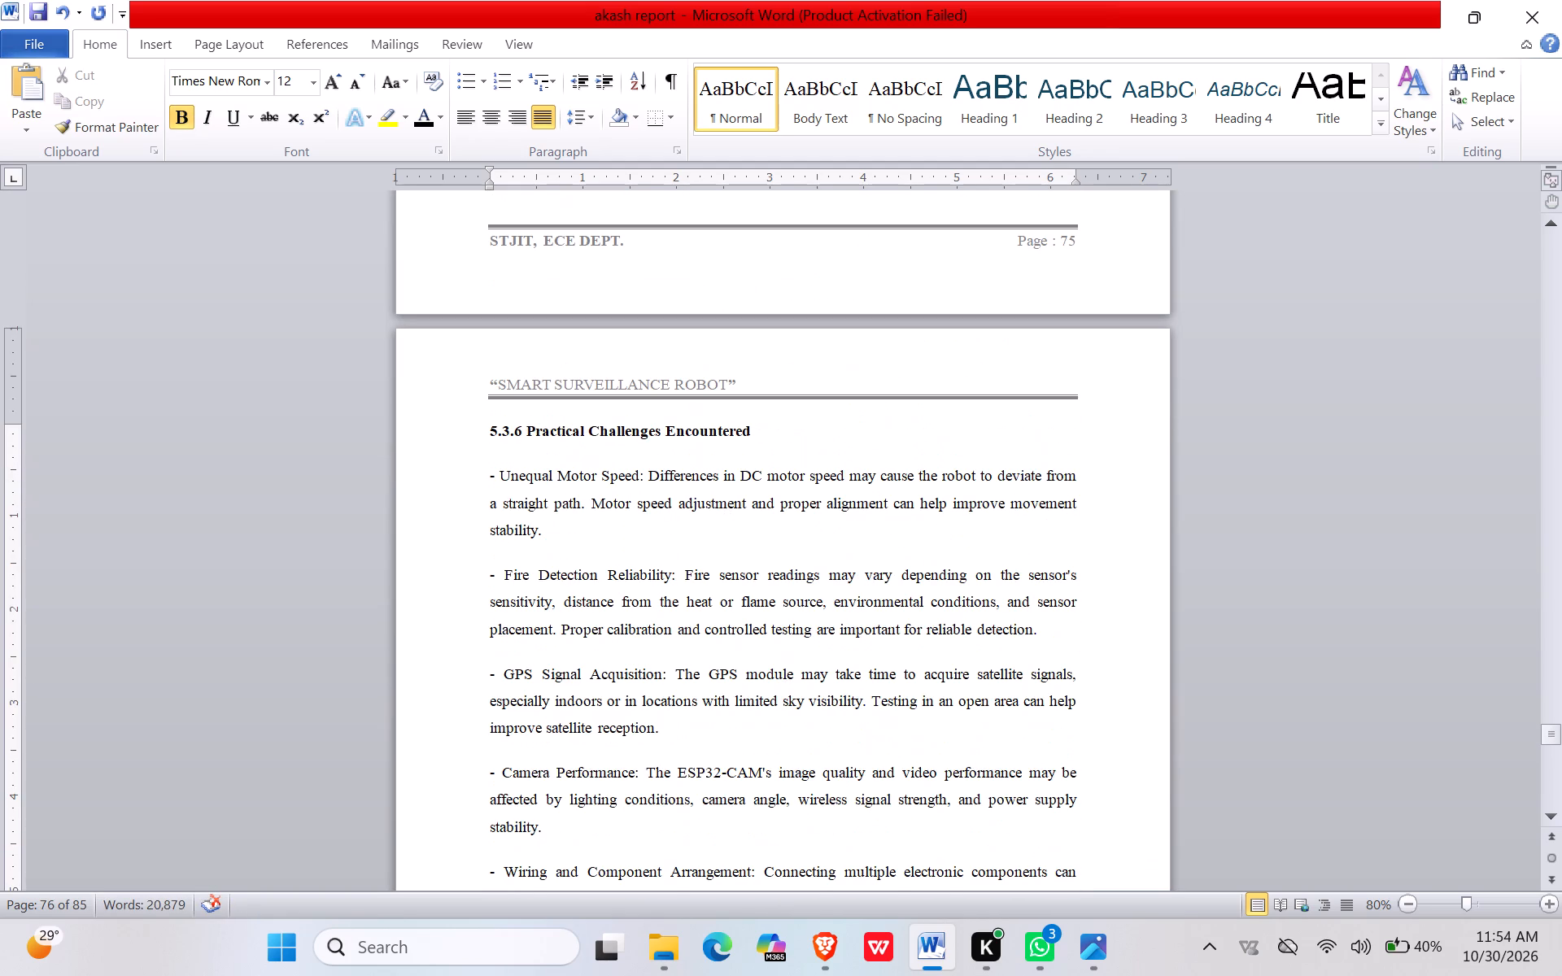
scroll(481, 437, "up", 4)
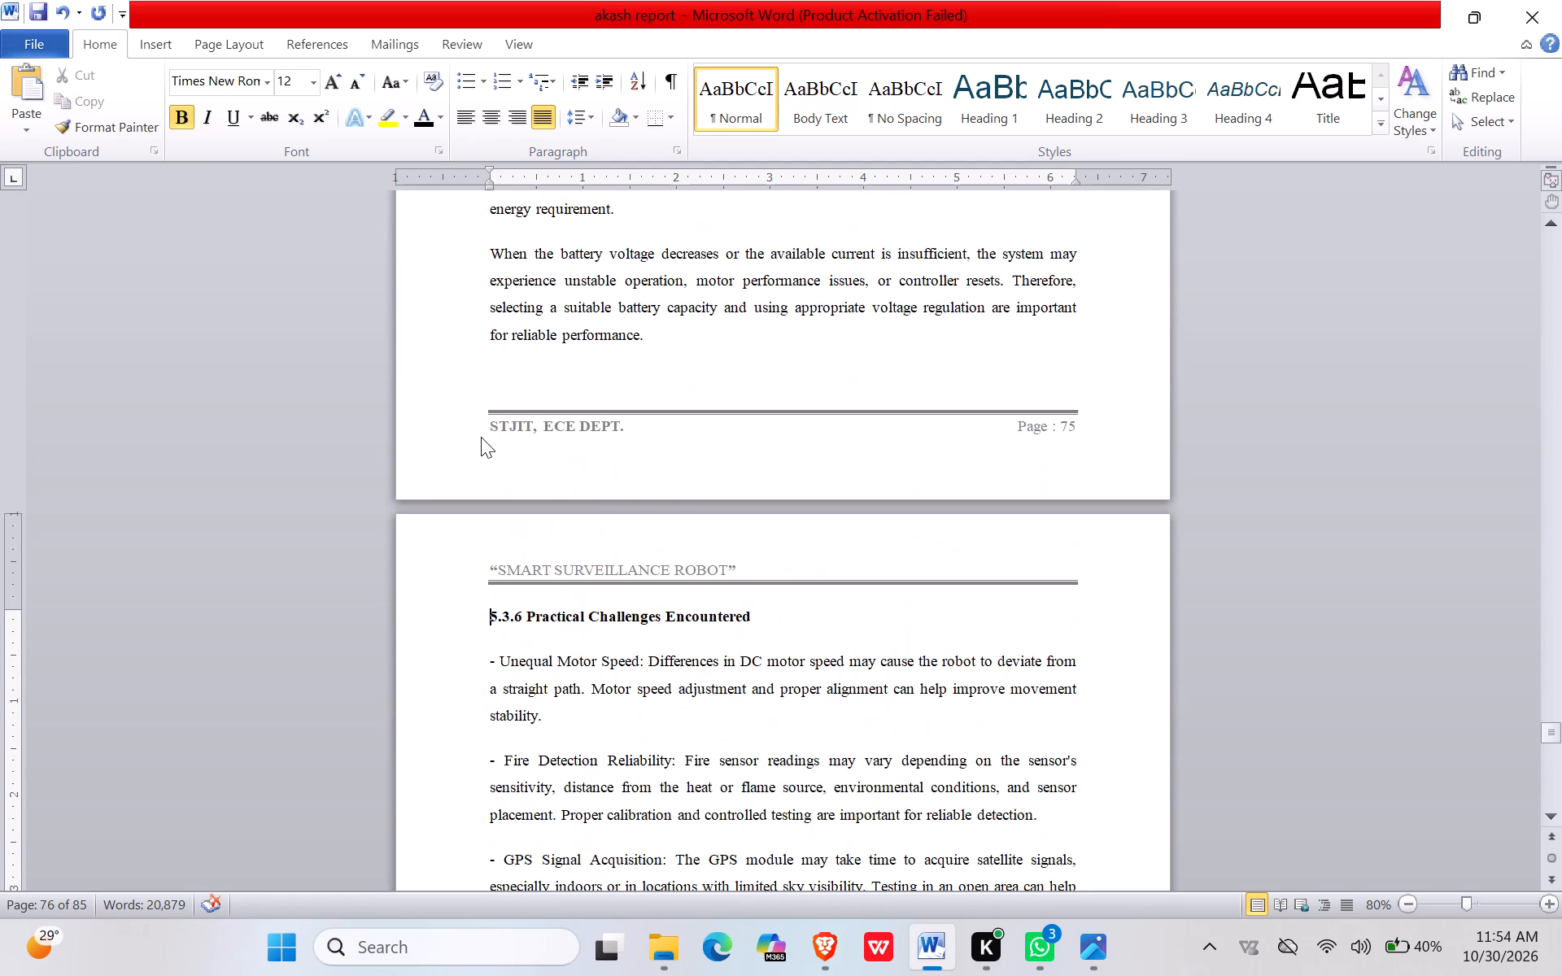
scroll(481, 437, "down", 5)
left_click_drag(481, 380, 742, 799)
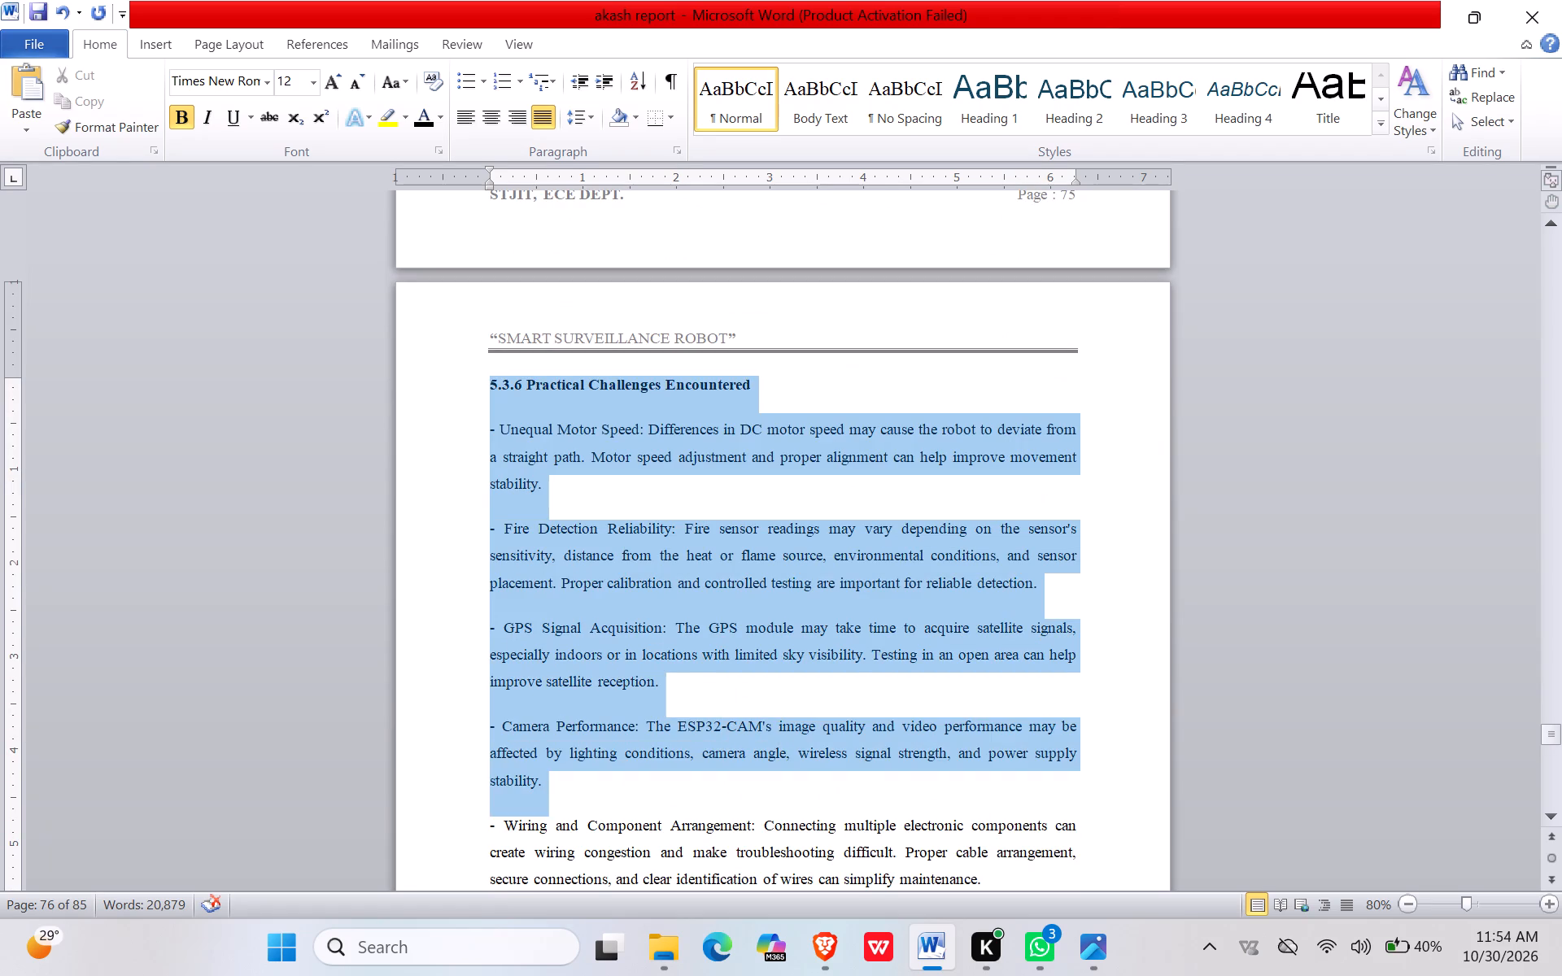
left_click_drag(742, 799, 847, 703)
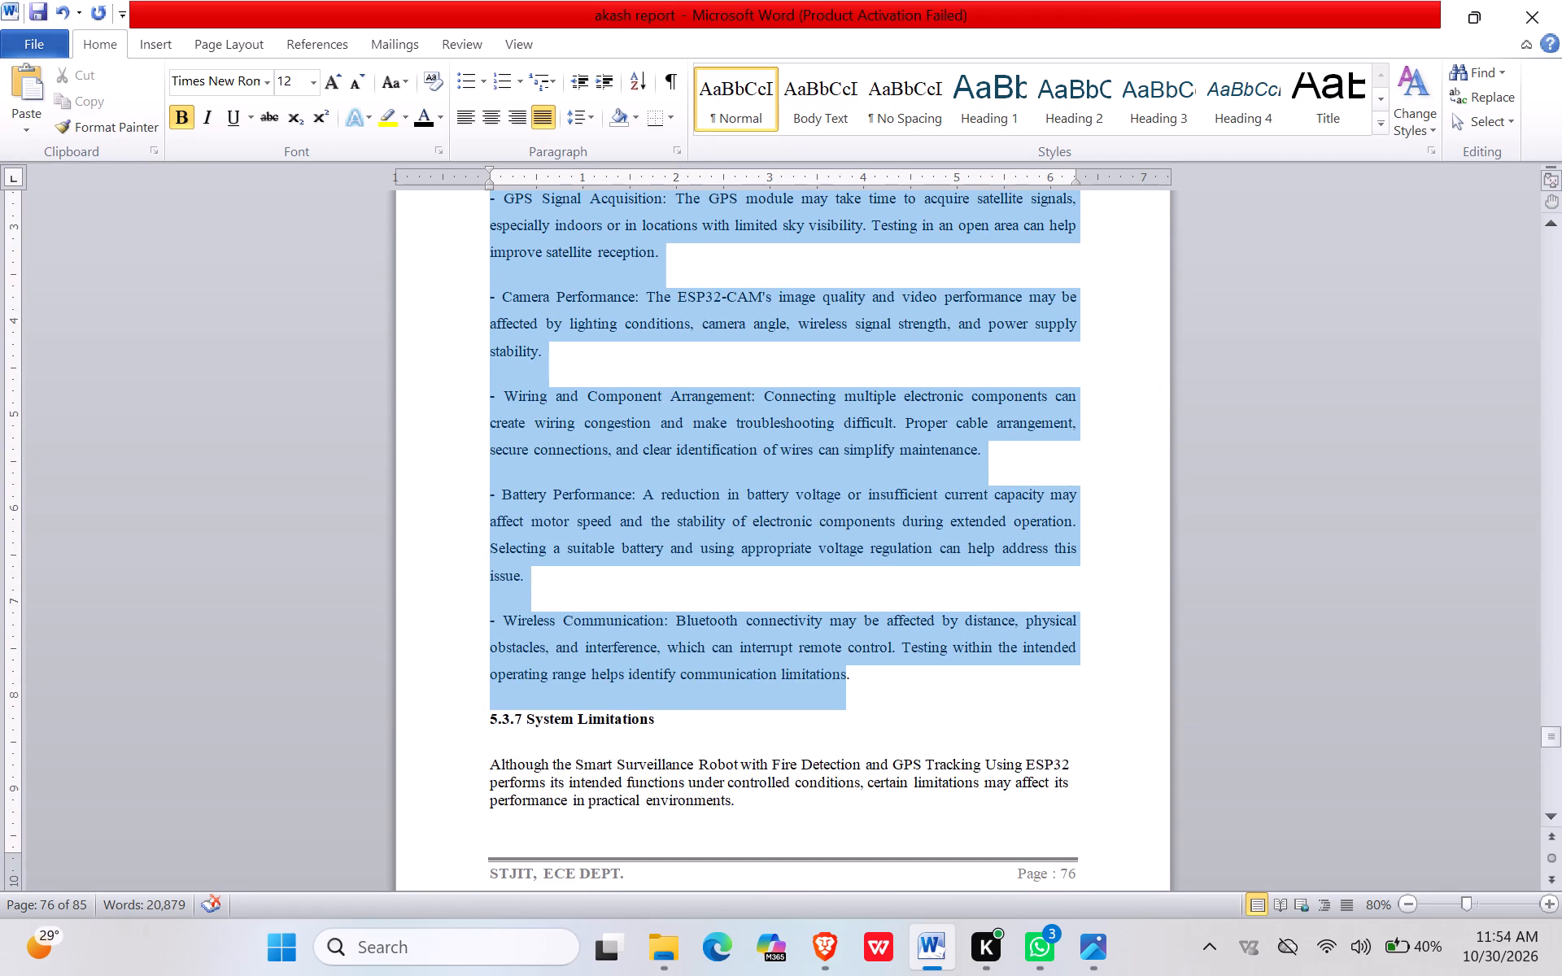
left_click_drag(847, 703, 857, 694)
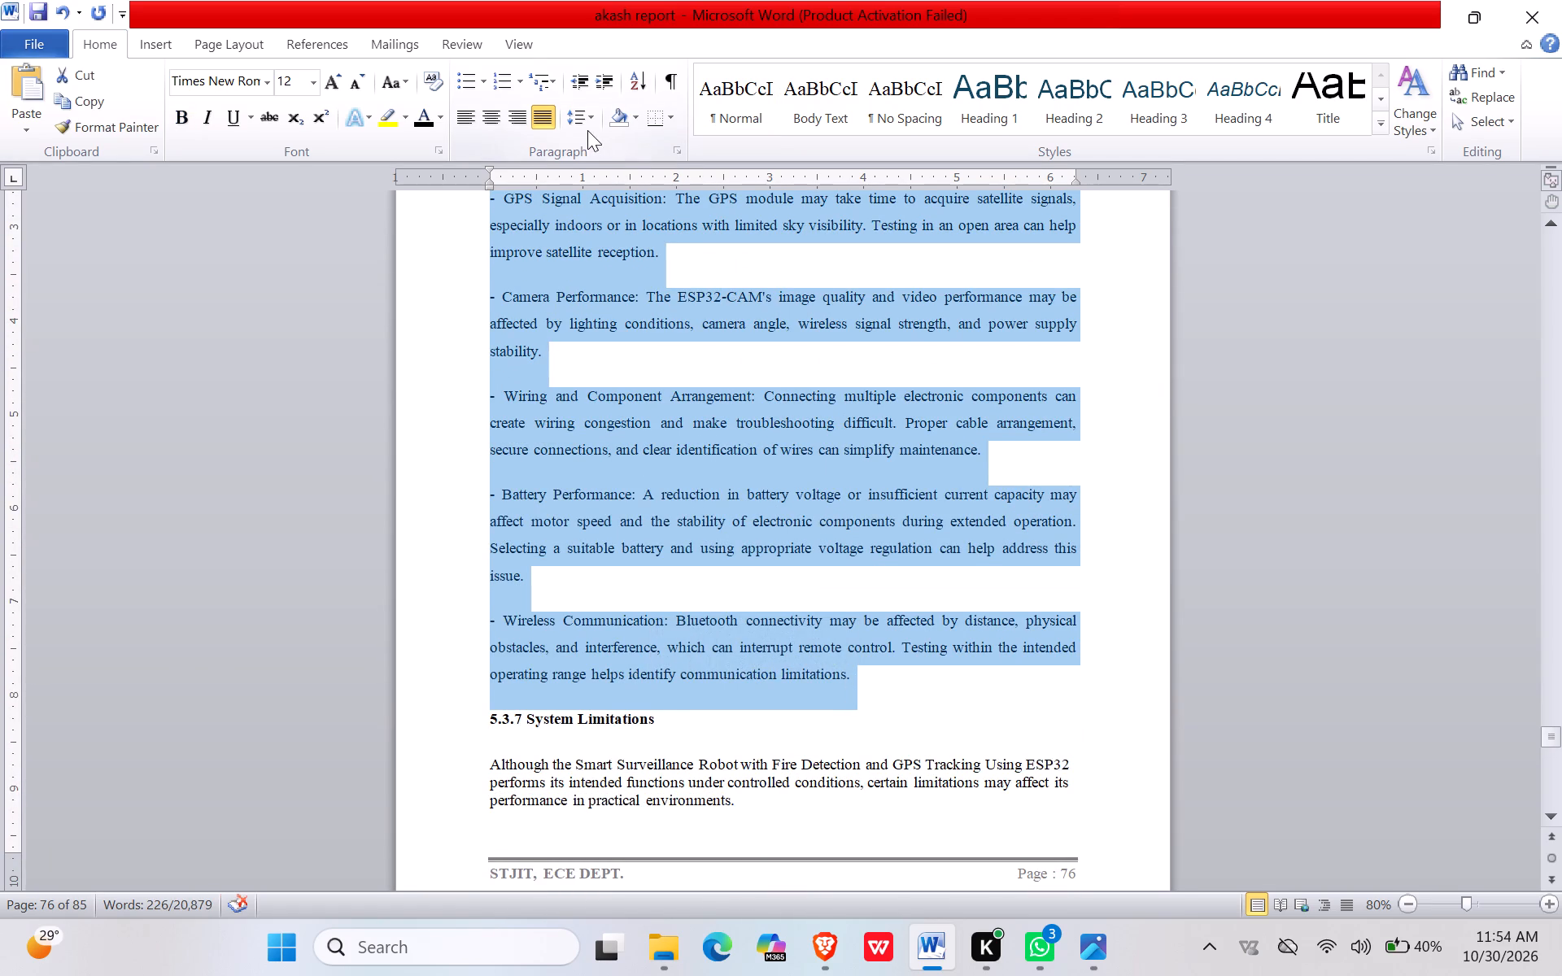
left_click(587, 124)
left_click(486, 188)
Justify the content from the 5.3.7 System Limitations heading to just before 5.4 Applications and set its line spacing to 1.5.
scroll(596, 595, "down", 3)
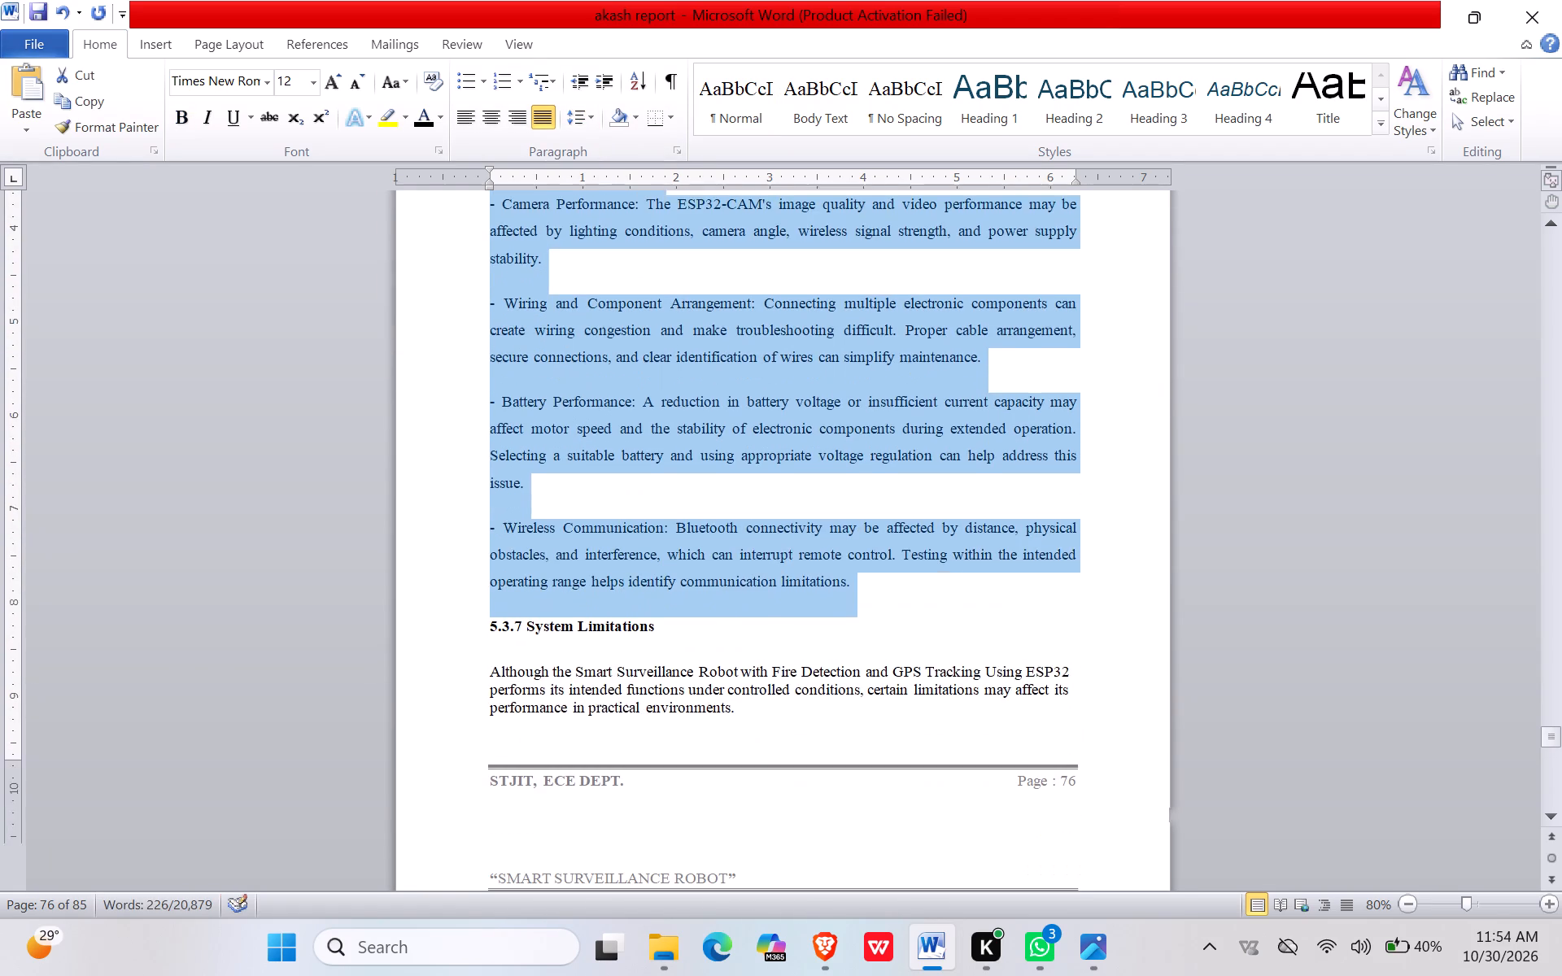
left_click(472, 572)
left_click(508, 589)
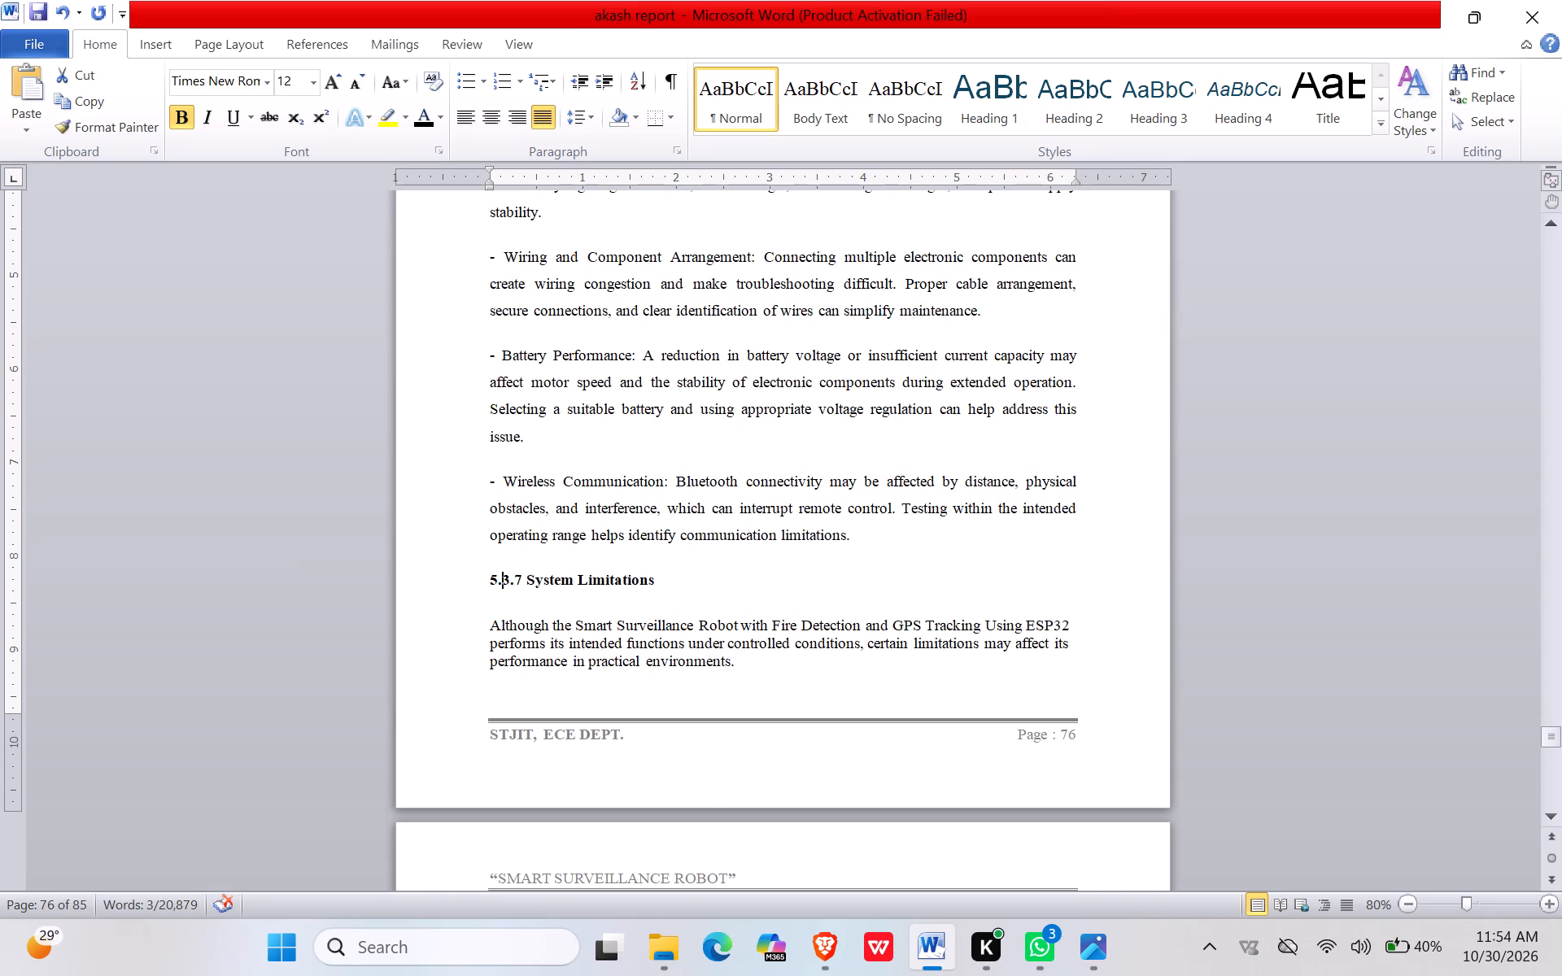
left_click_drag(480, 573, 752, 835)
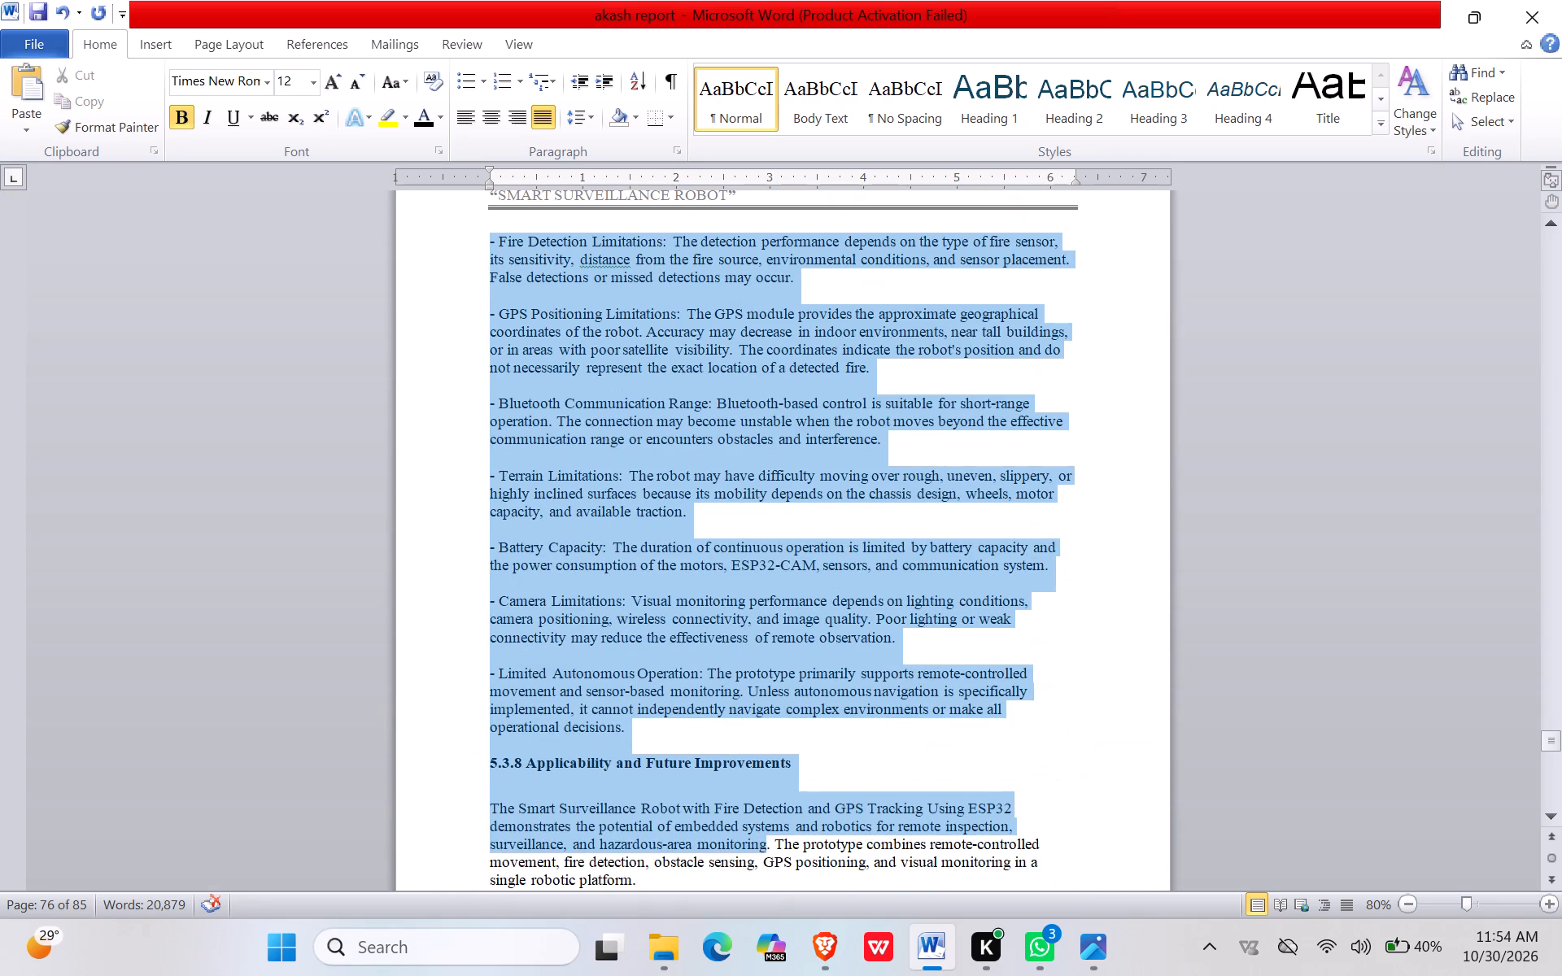
left_click_drag(752, 835, 794, 877)
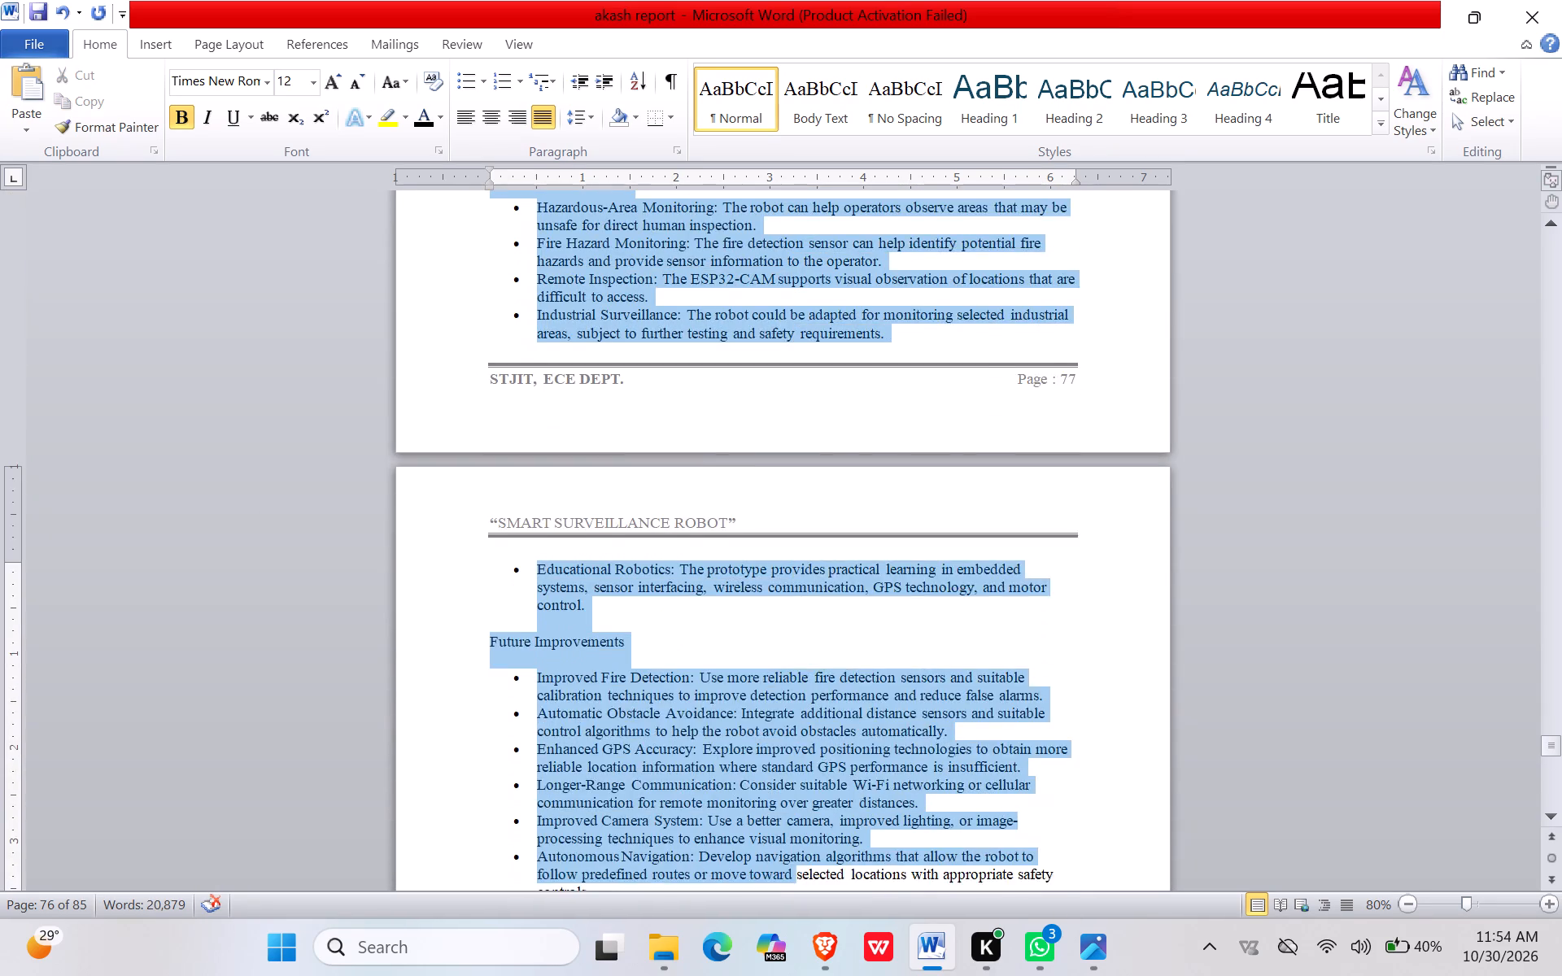
left_click_drag(794, 877, 957, 487)
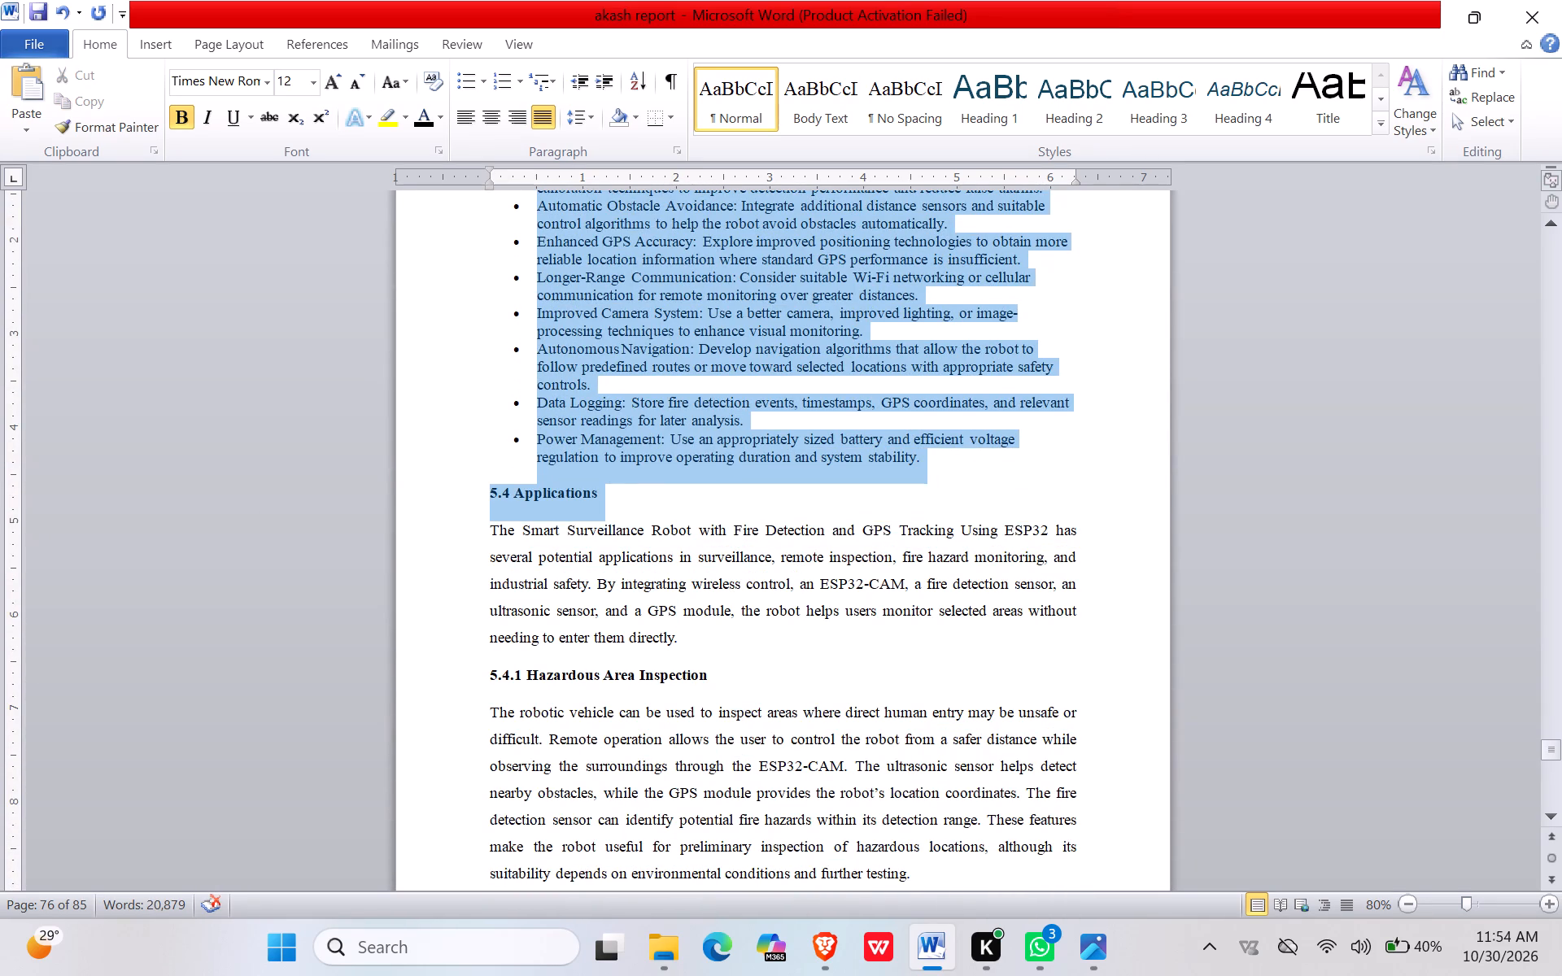
left_click_drag(957, 487, 945, 464)
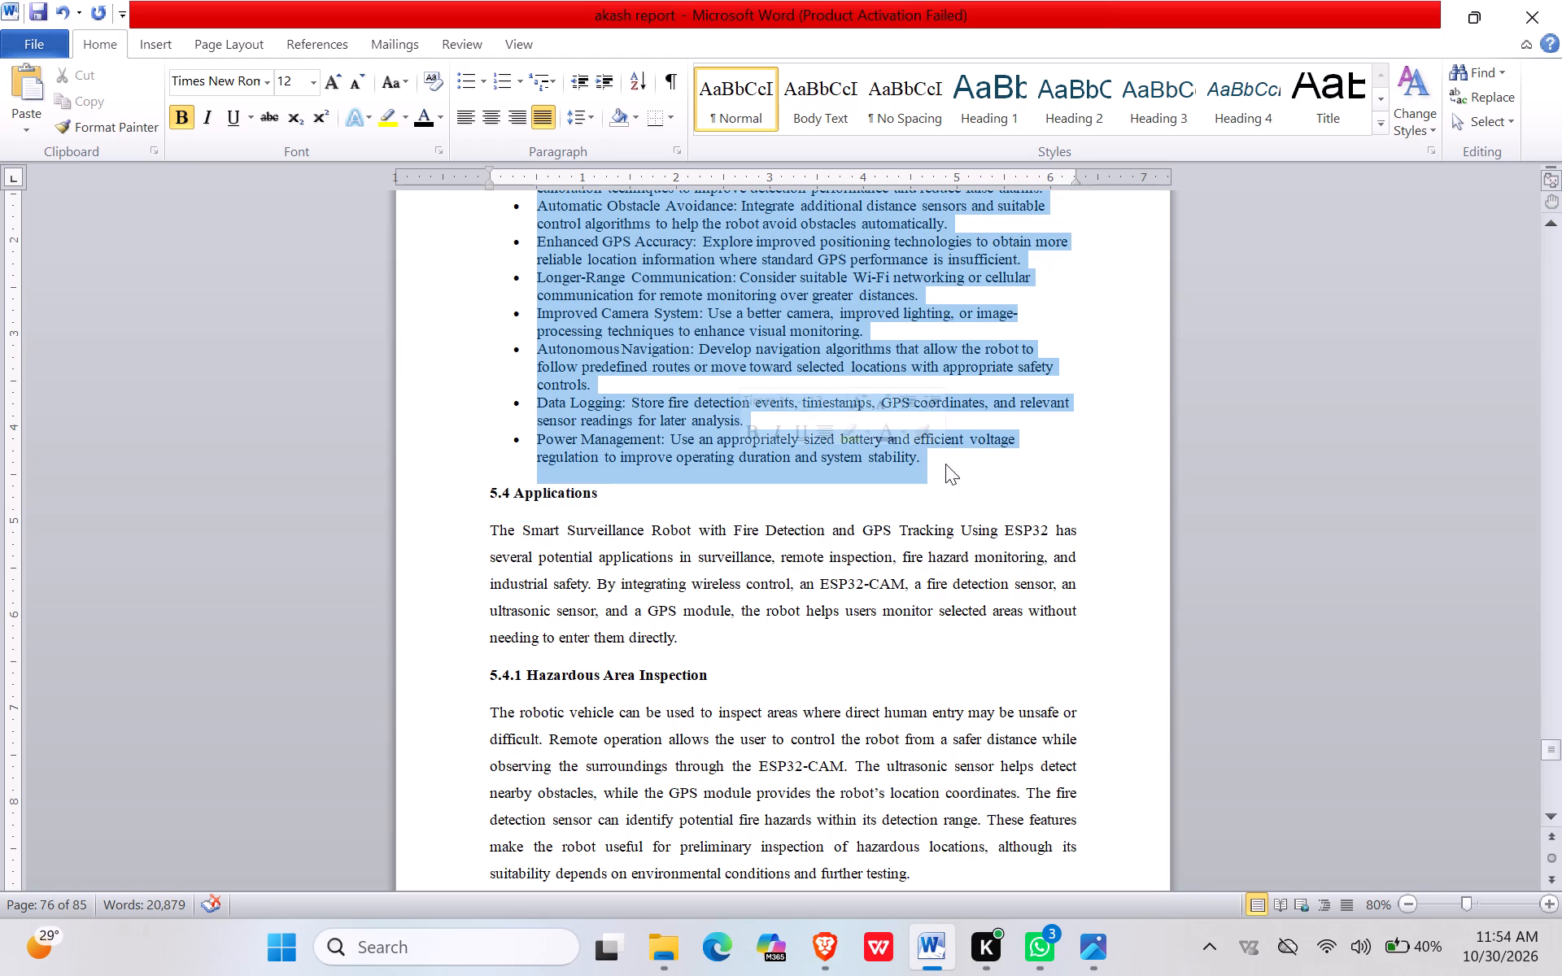
left_click(533, 116)
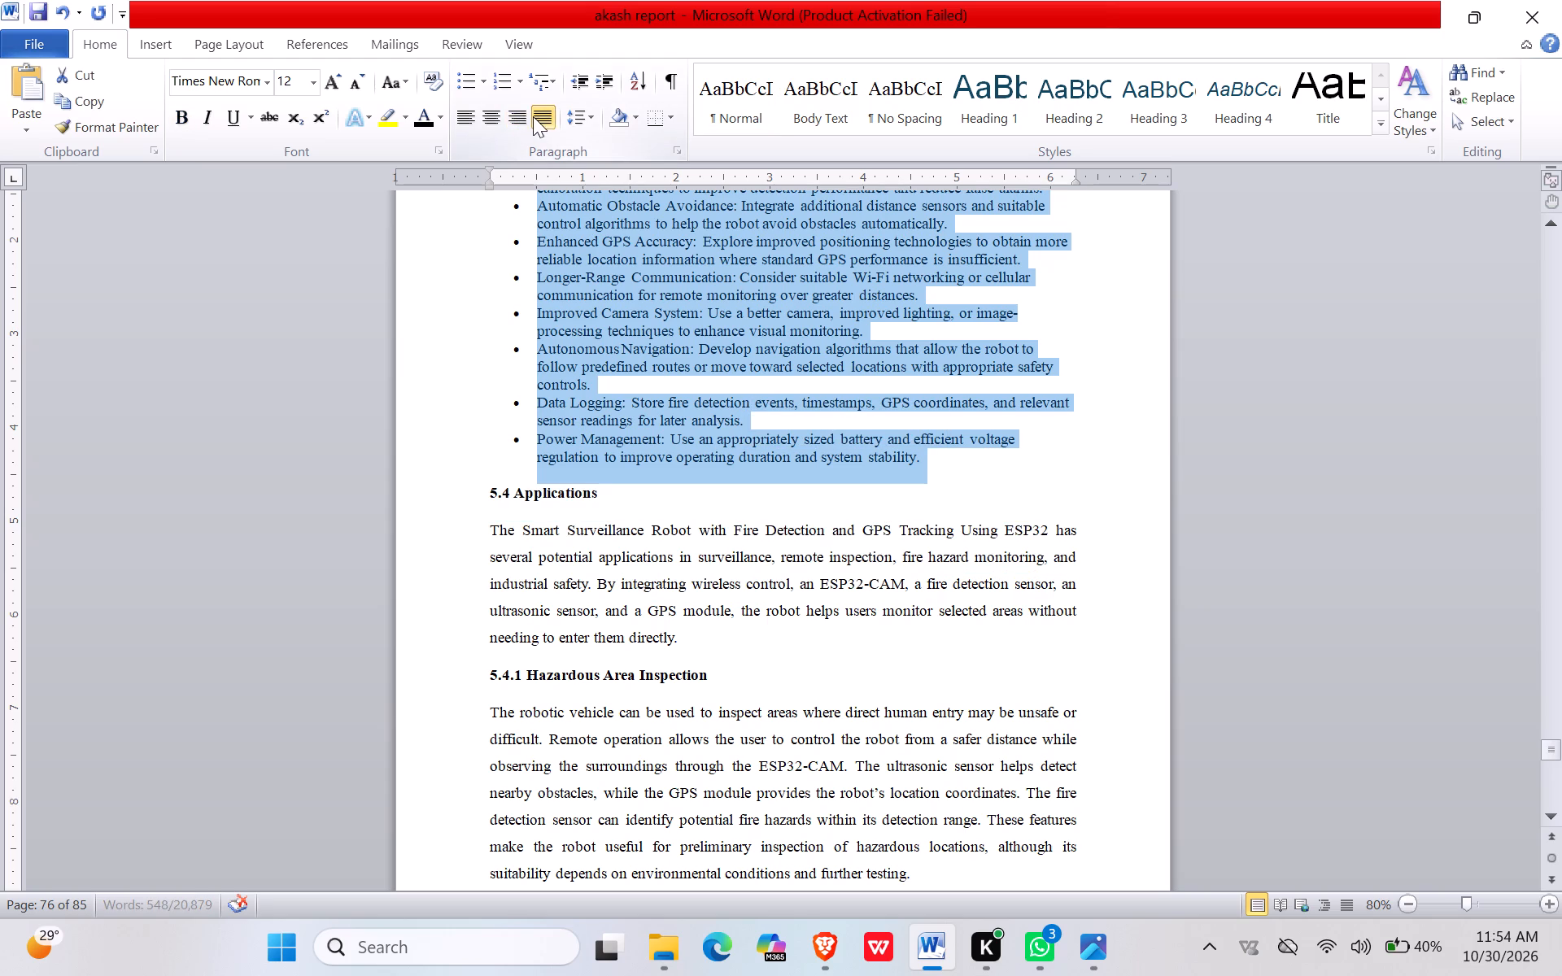
left_click(577, 116)
left_click(478, 191)
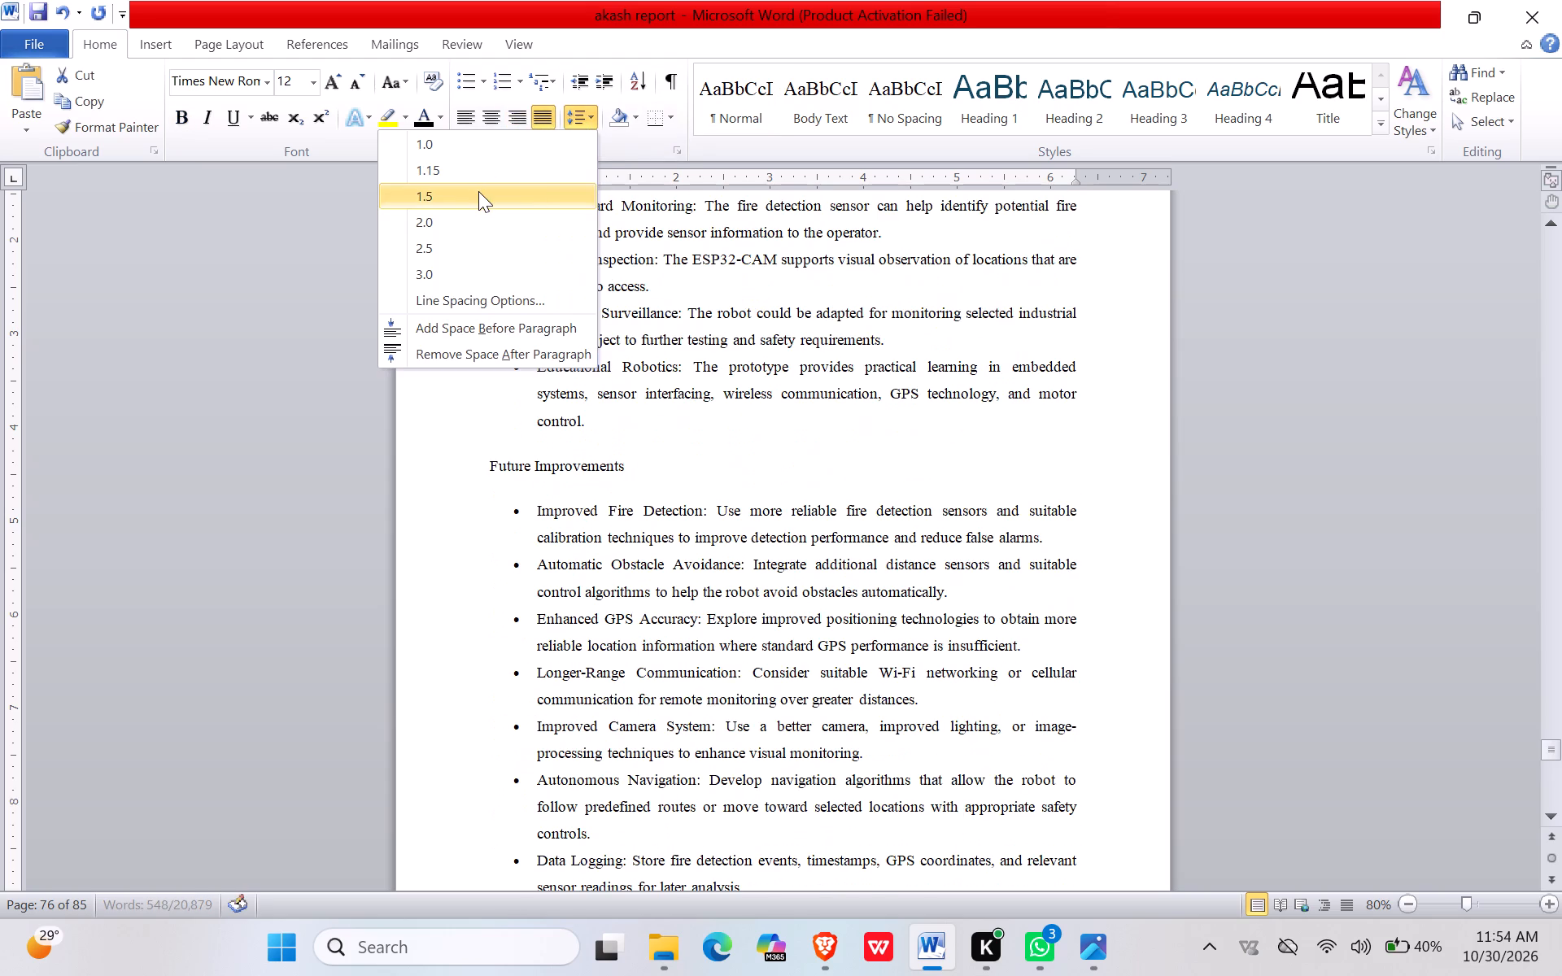
Check the layout from the 5.3.7 System Limitations heading through the Potential Applications and Future Improvements lists.
scroll(617, 451, "up", 20)
scroll(617, 451, "up", 6)
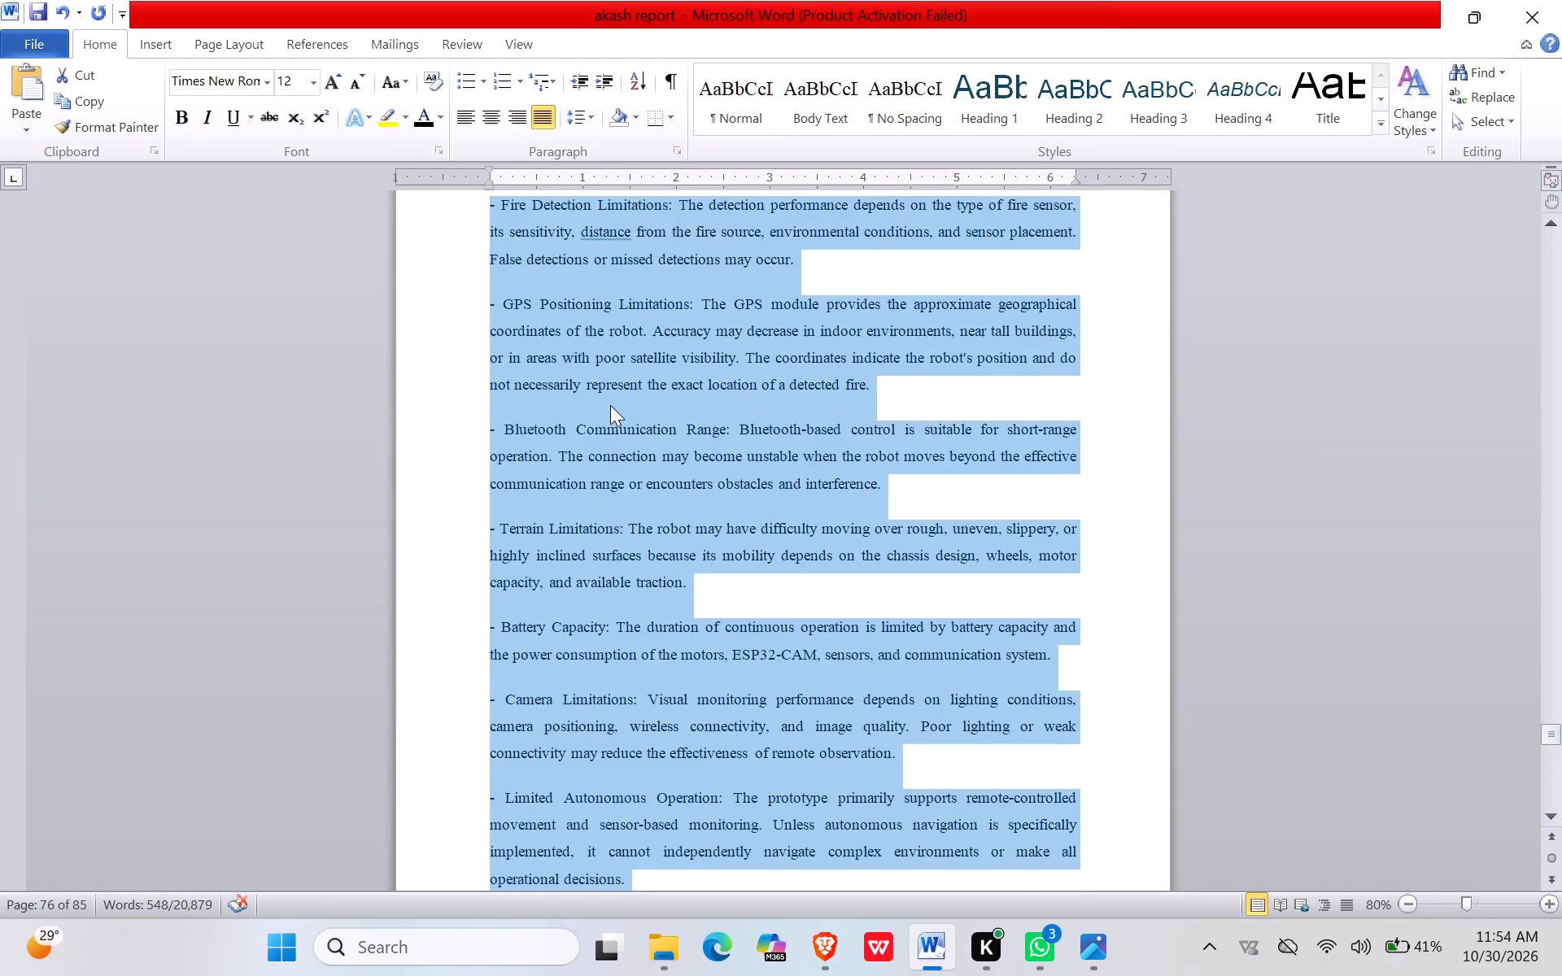
scroll(610, 405, "up", 17)
scroll(610, 399, "down", 4)
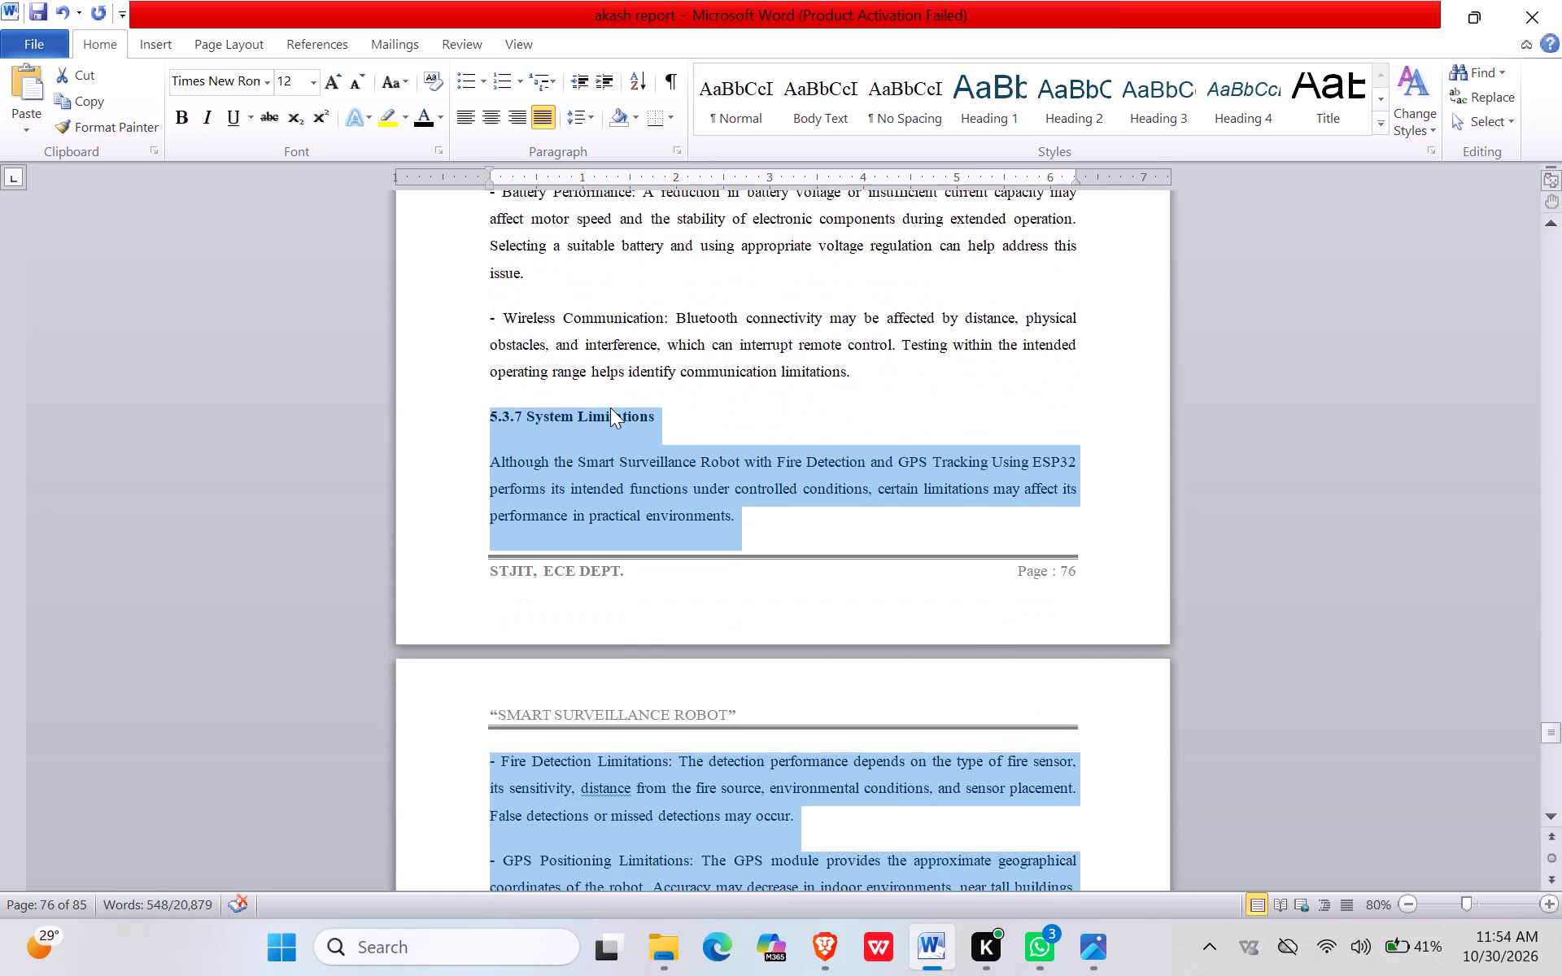
scroll(610, 407, "down", 20)
scroll(610, 407, "down", 3)
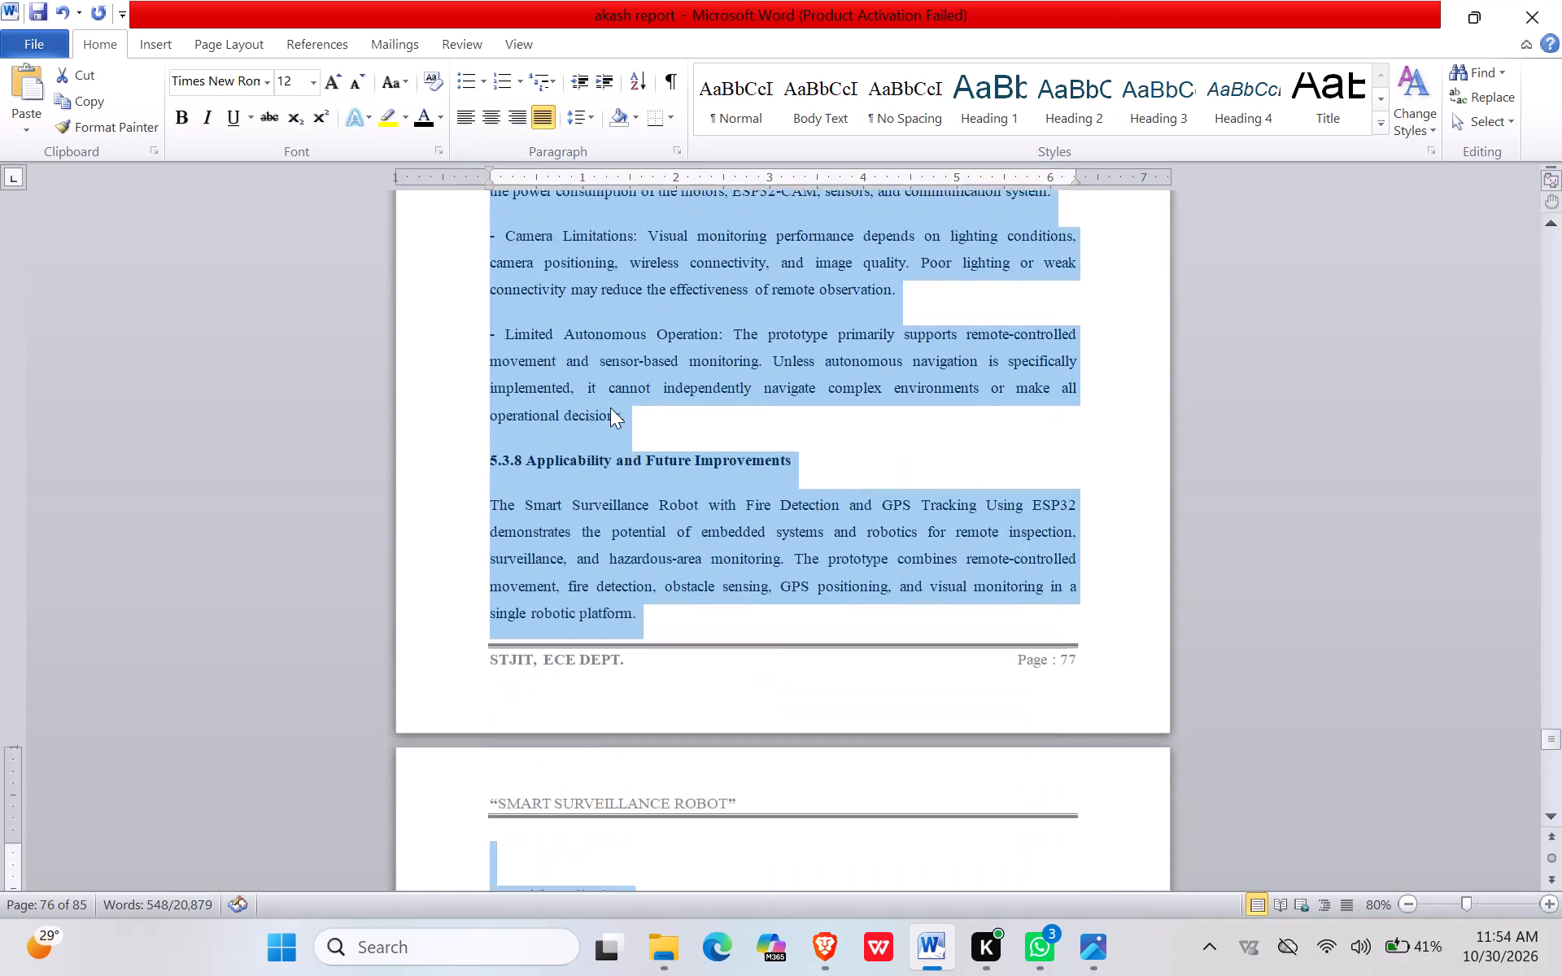
scroll(610, 407, "down", 12)
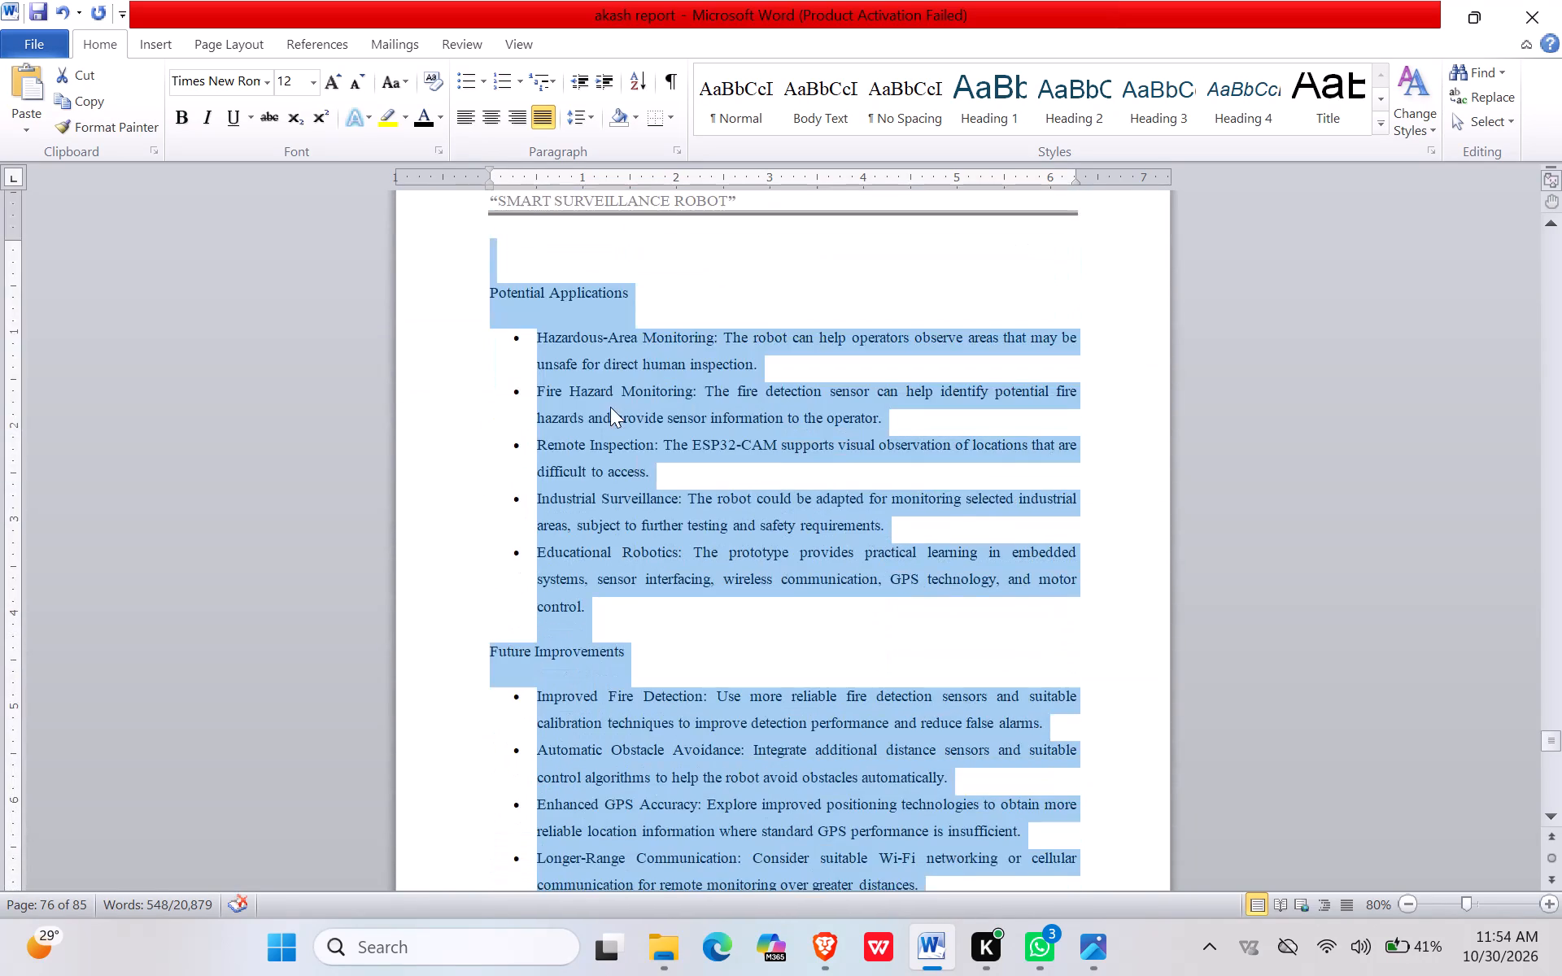
Delete the blank line above Potential Applications so that it starts at the top of its page.
left_click(498, 305)
left_click(494, 294)
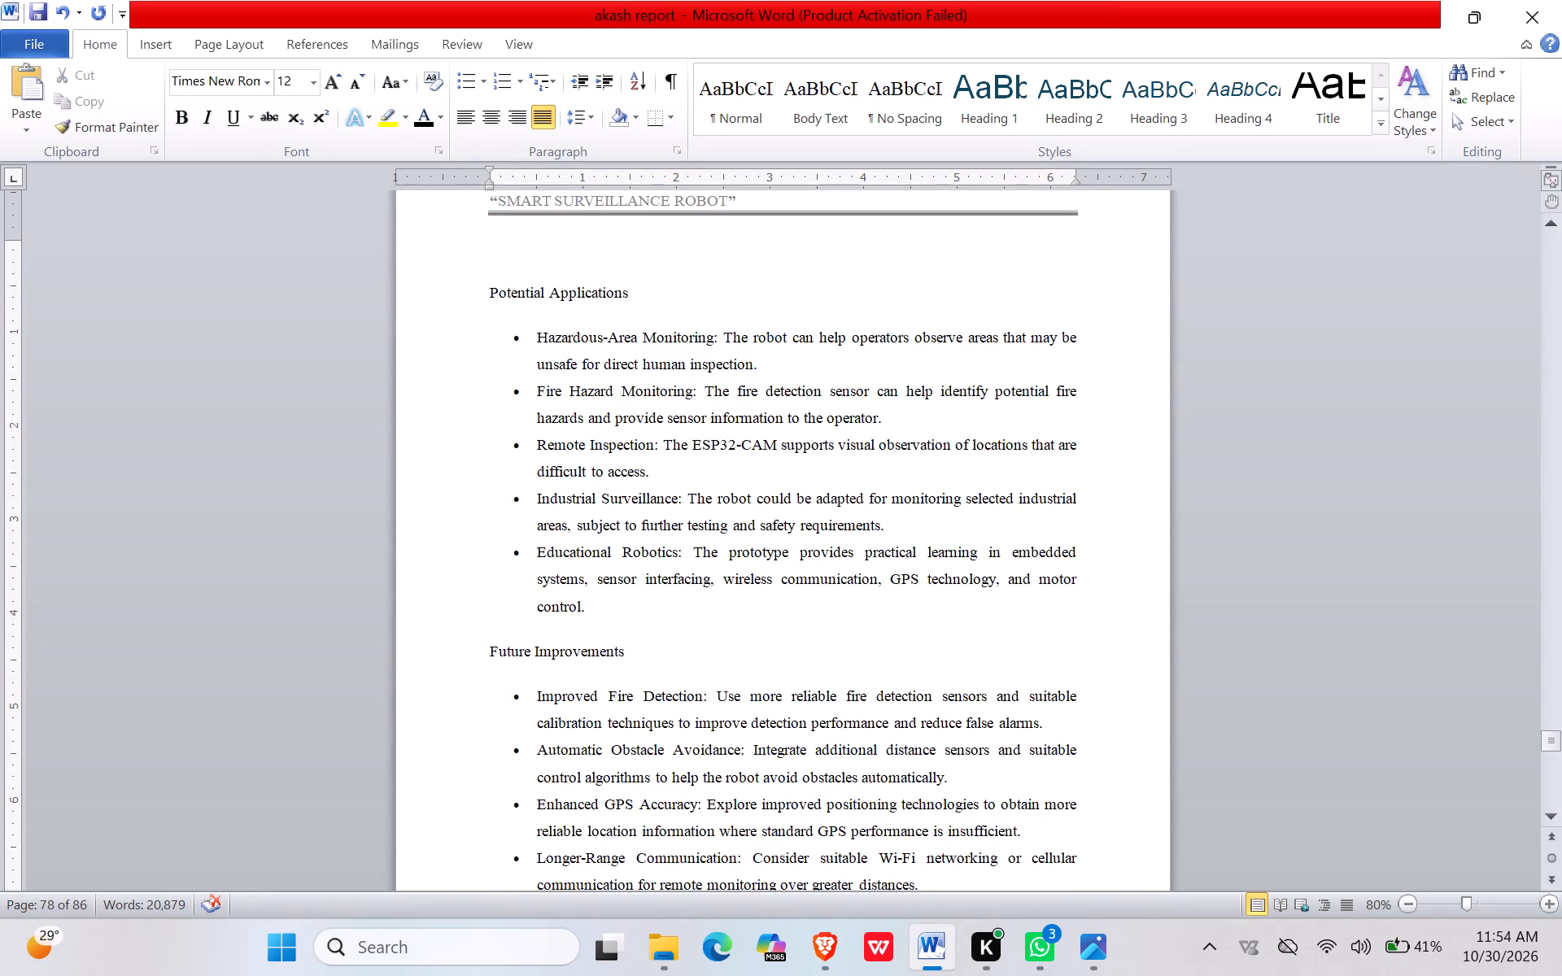
key("BackSpace")
scroll(491, 292, "down", 4)
scroll(491, 294, "up", 13)
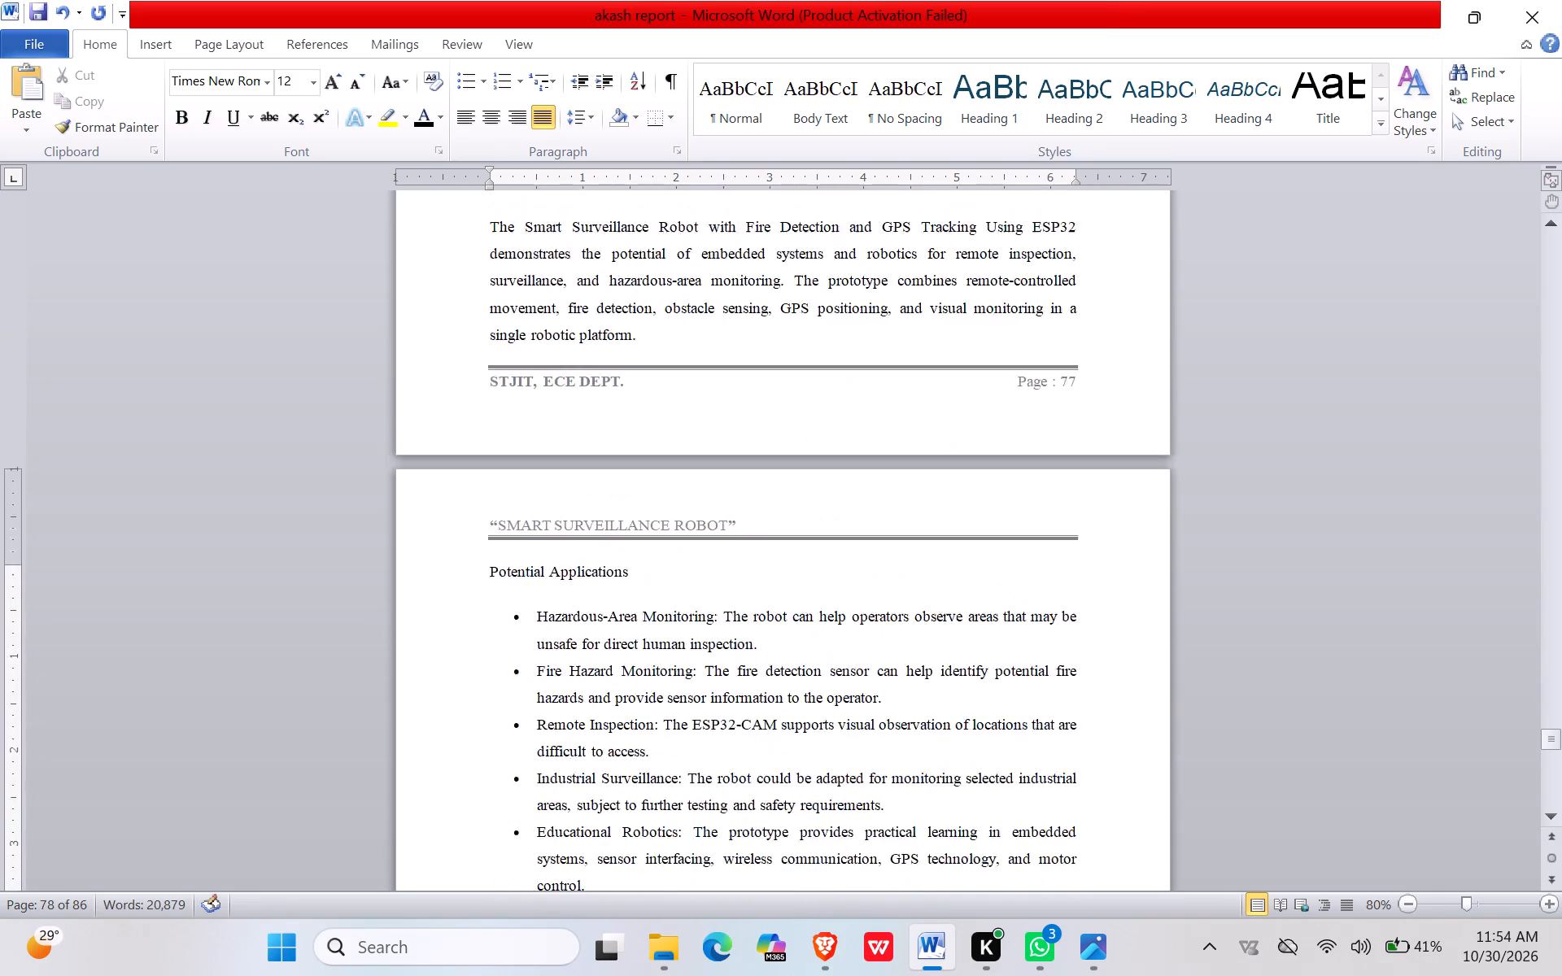
scroll(502, 317, "up", 4)
scroll(504, 325, "down", 17)
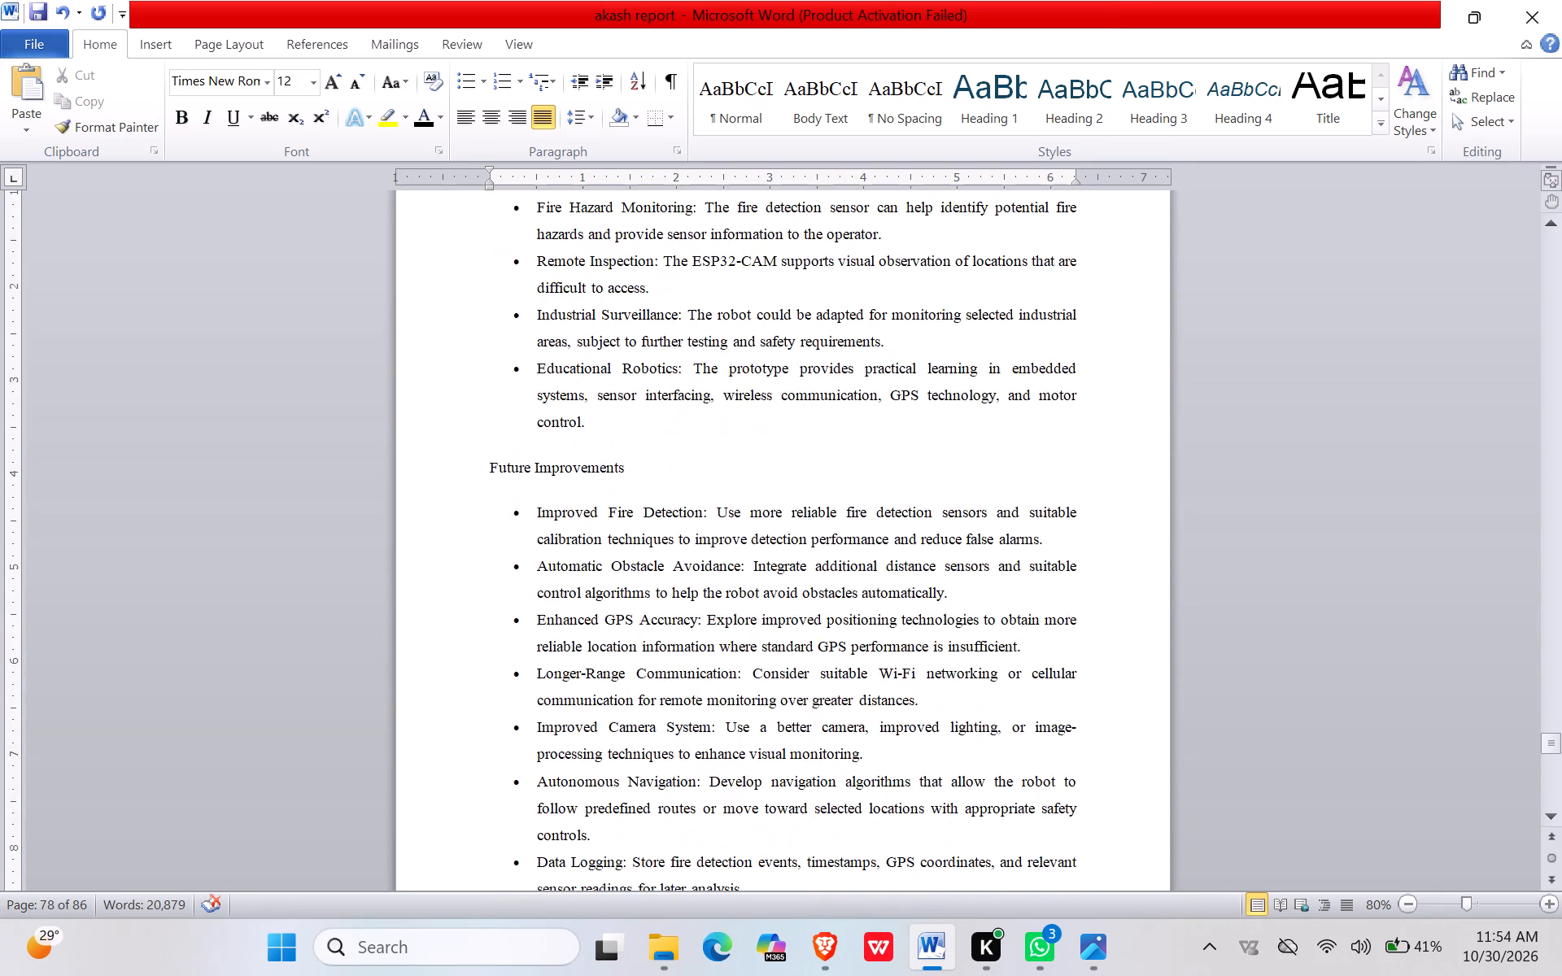
Insert a blank line above the 5.4 Applications heading so that it starts on the next page with its text.
scroll(496, 346, "down", 10)
left_click(485, 479)
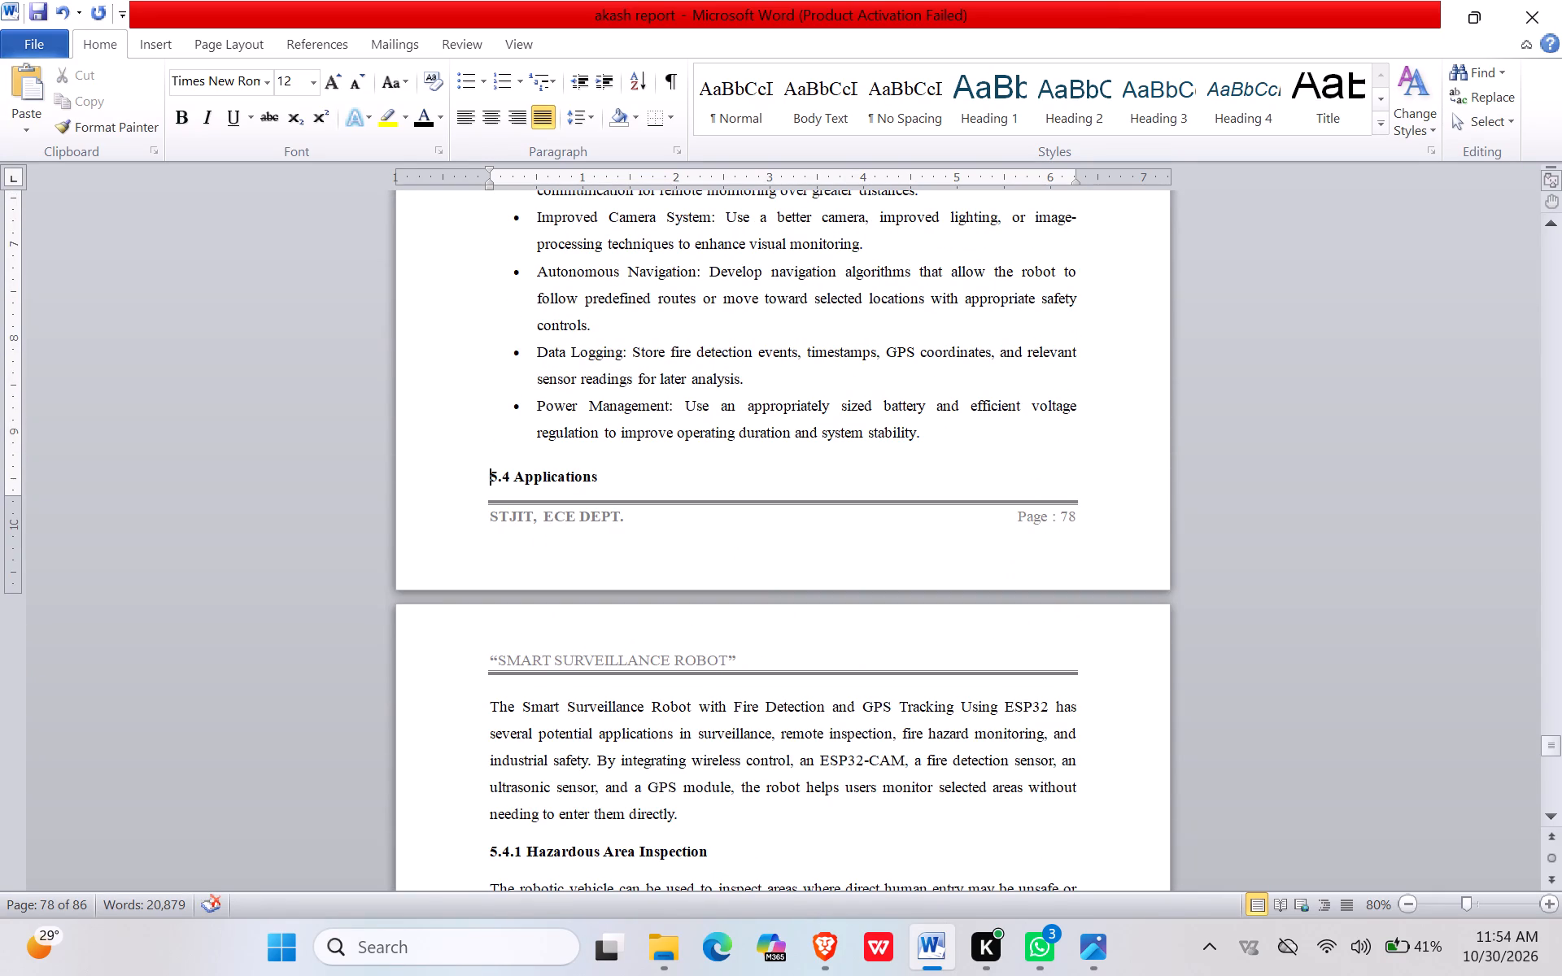
key("Return")
Justify the content from the 5.4 Applications heading through the end of section 5.4.13 and set its line spacing to 1.5.
scroll(485, 477, "down", 6)
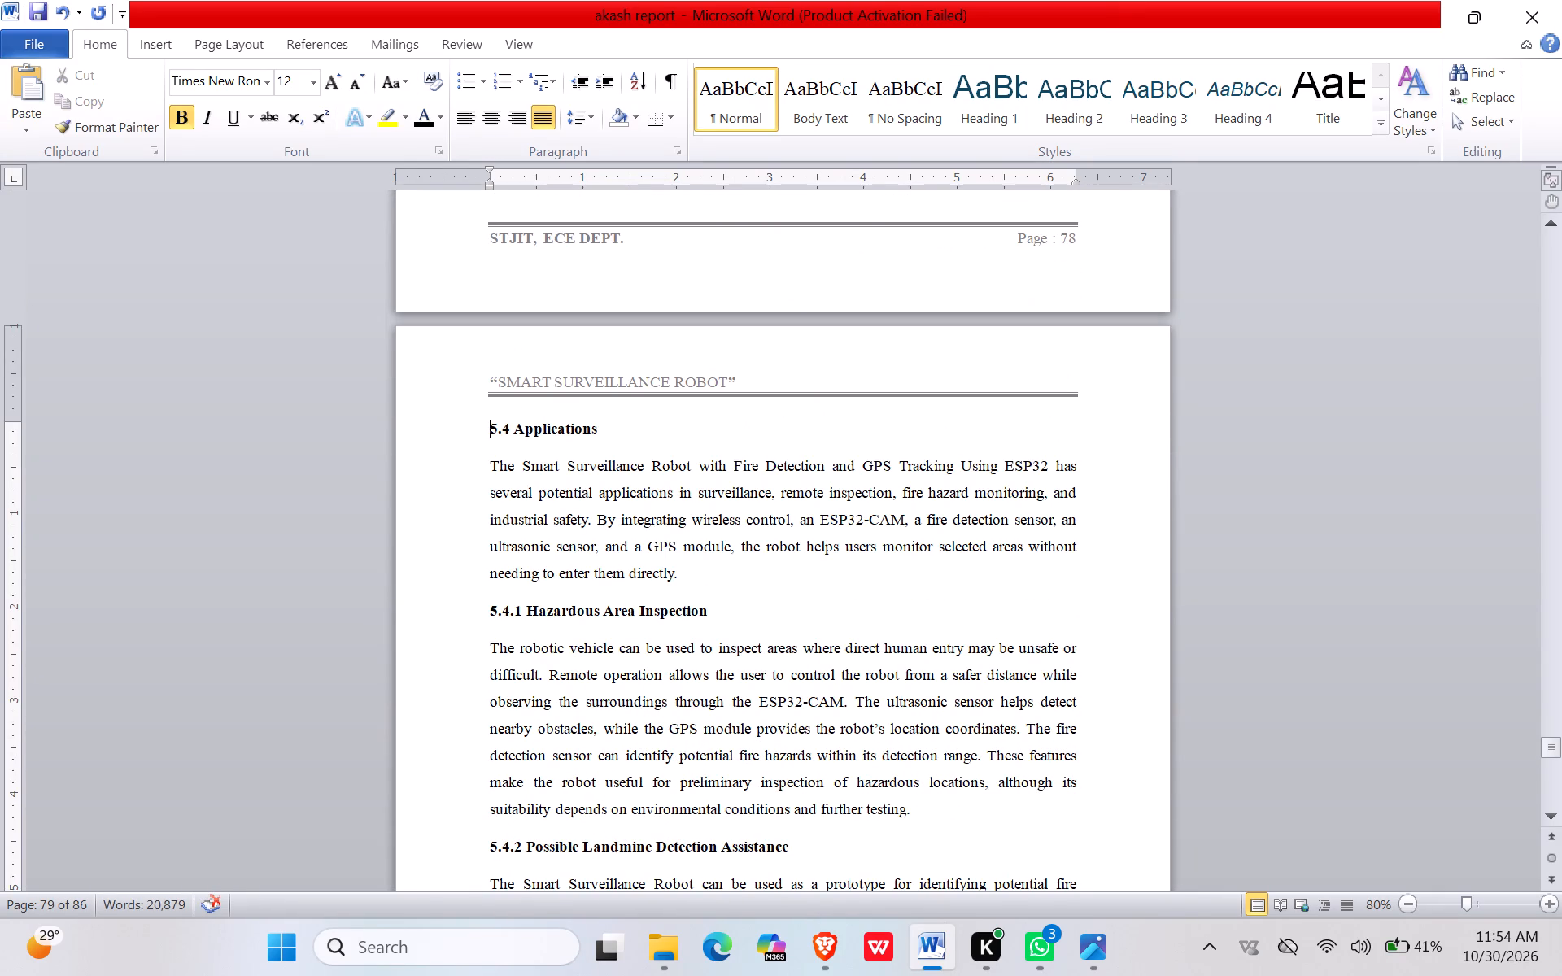
left_click_drag(489, 427, 782, 923)
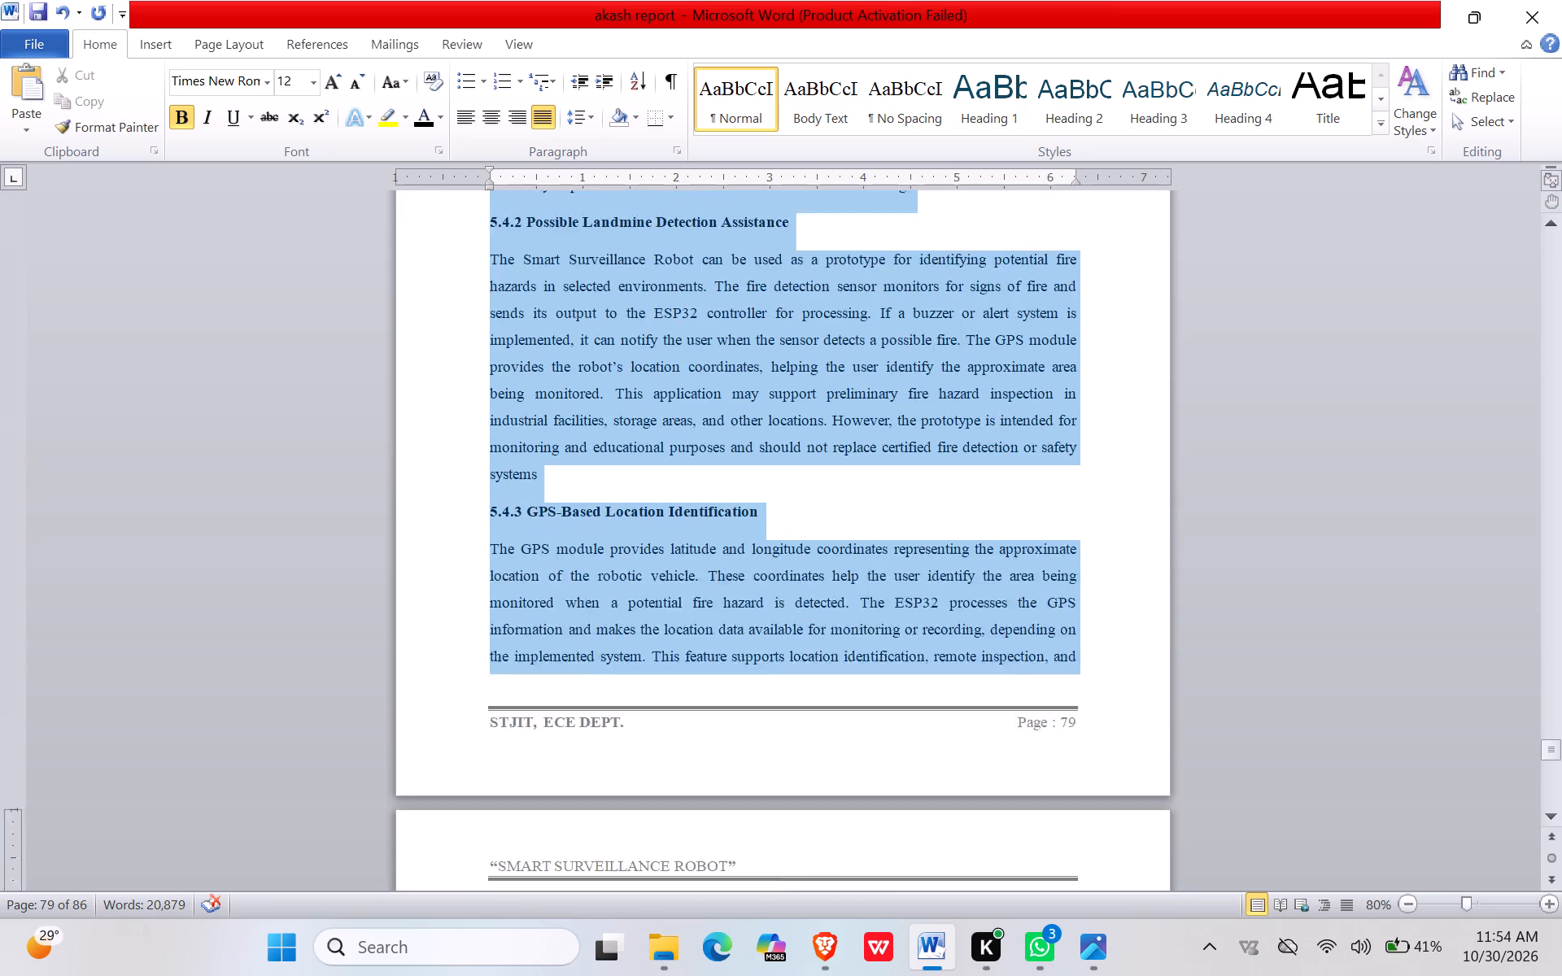
left_click_drag(782, 923, 850, 646)
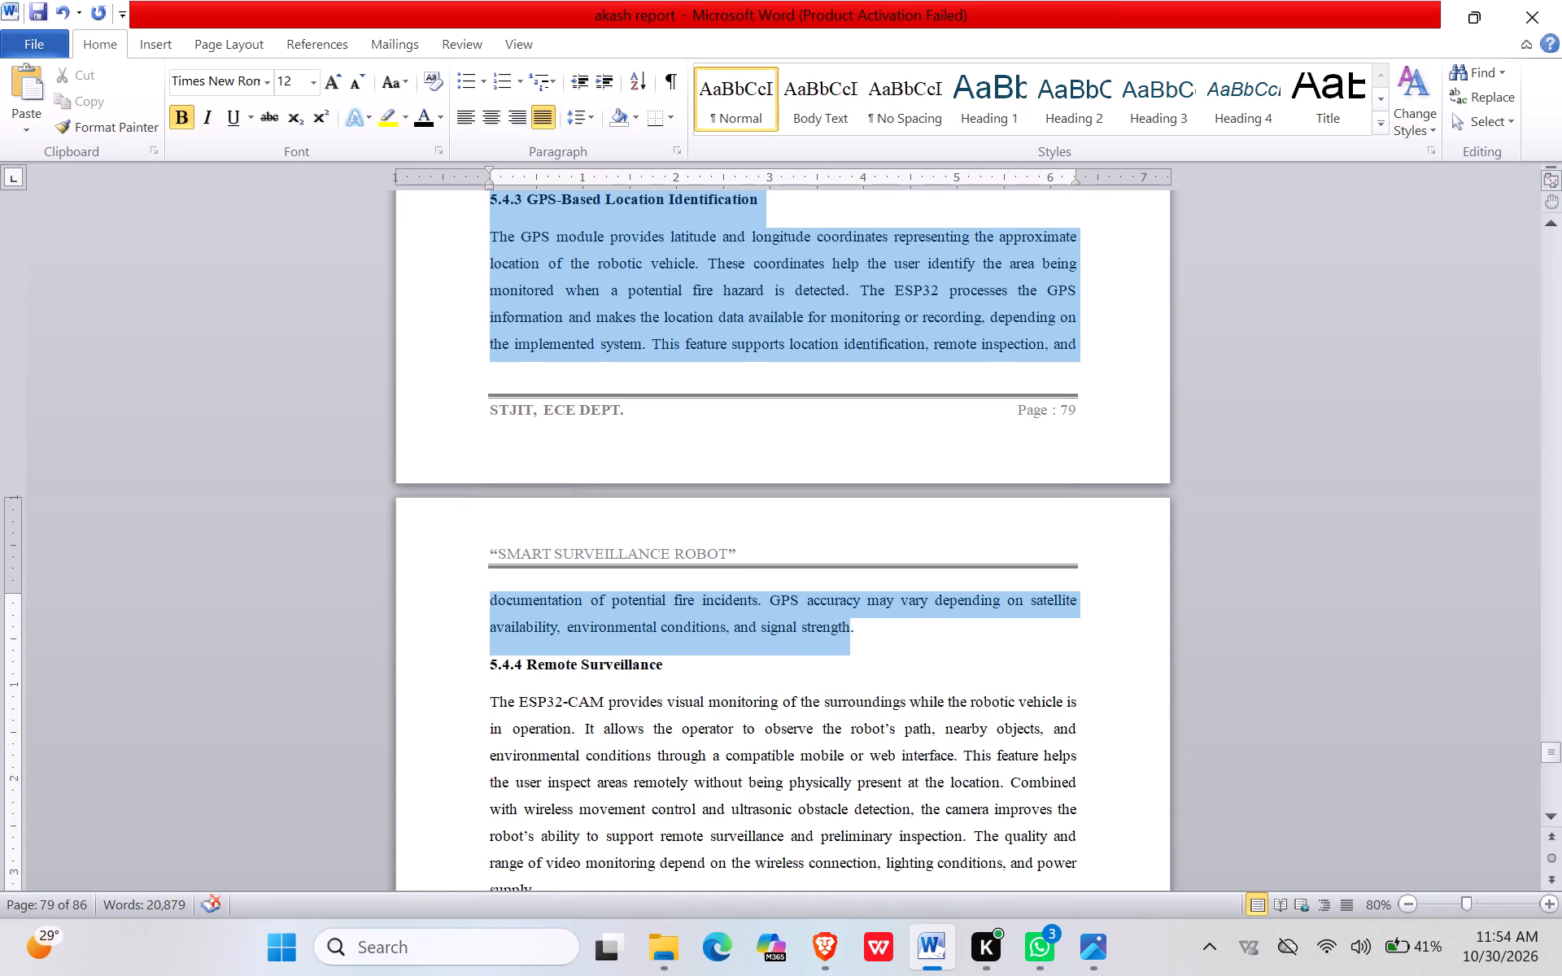
left_click_drag(850, 646, 879, 873)
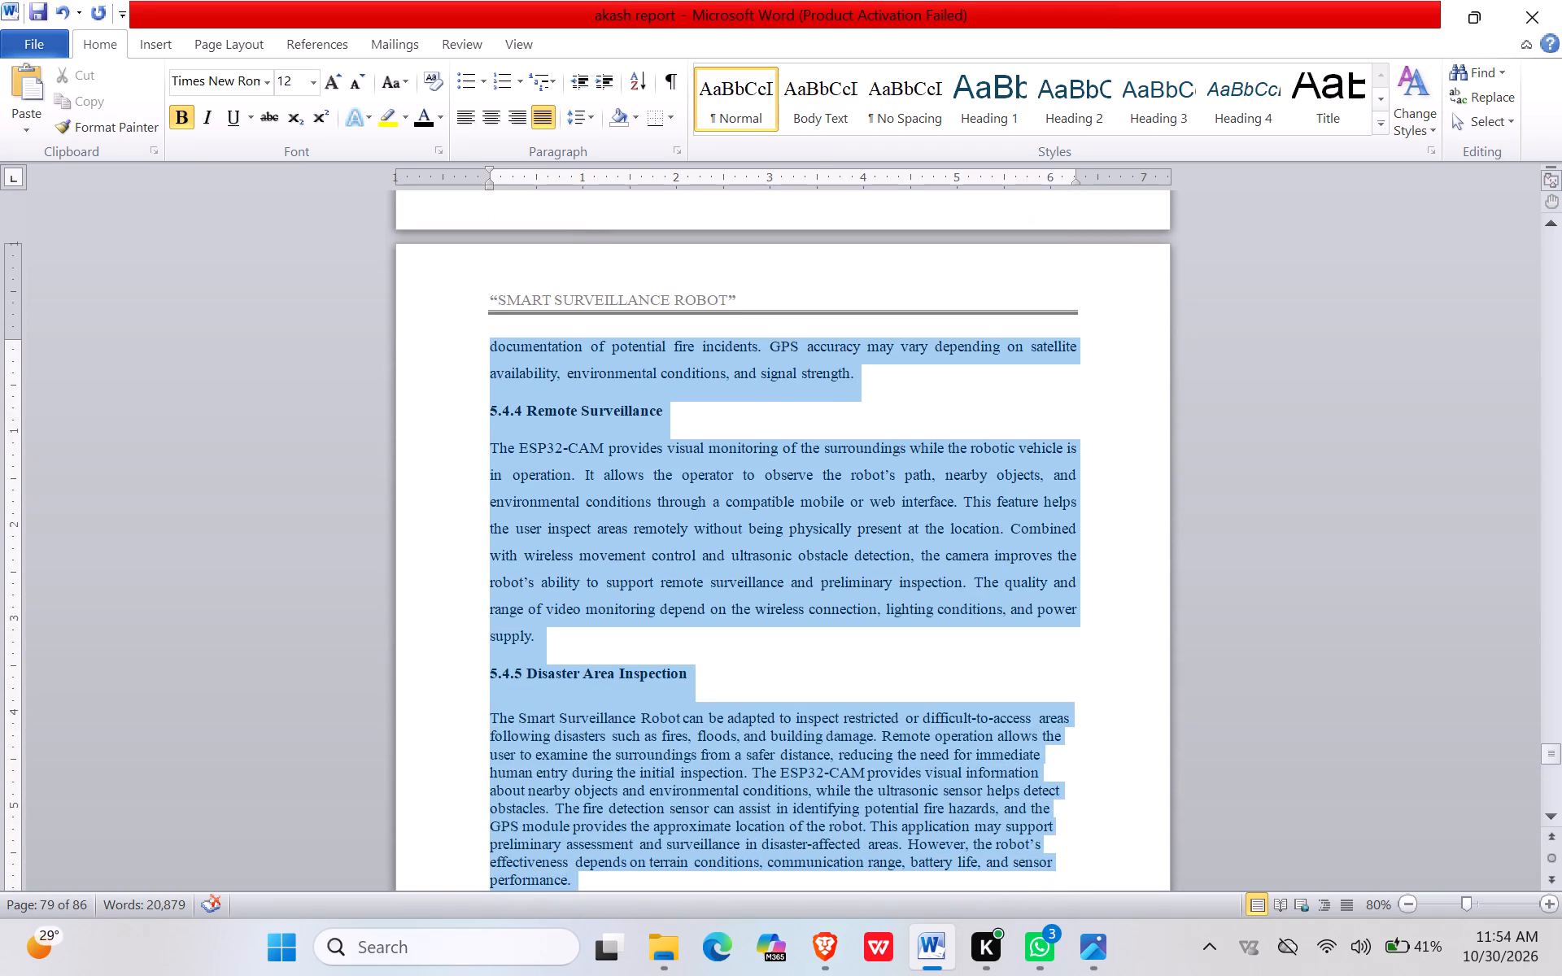
left_click_drag(879, 873, 880, 893)
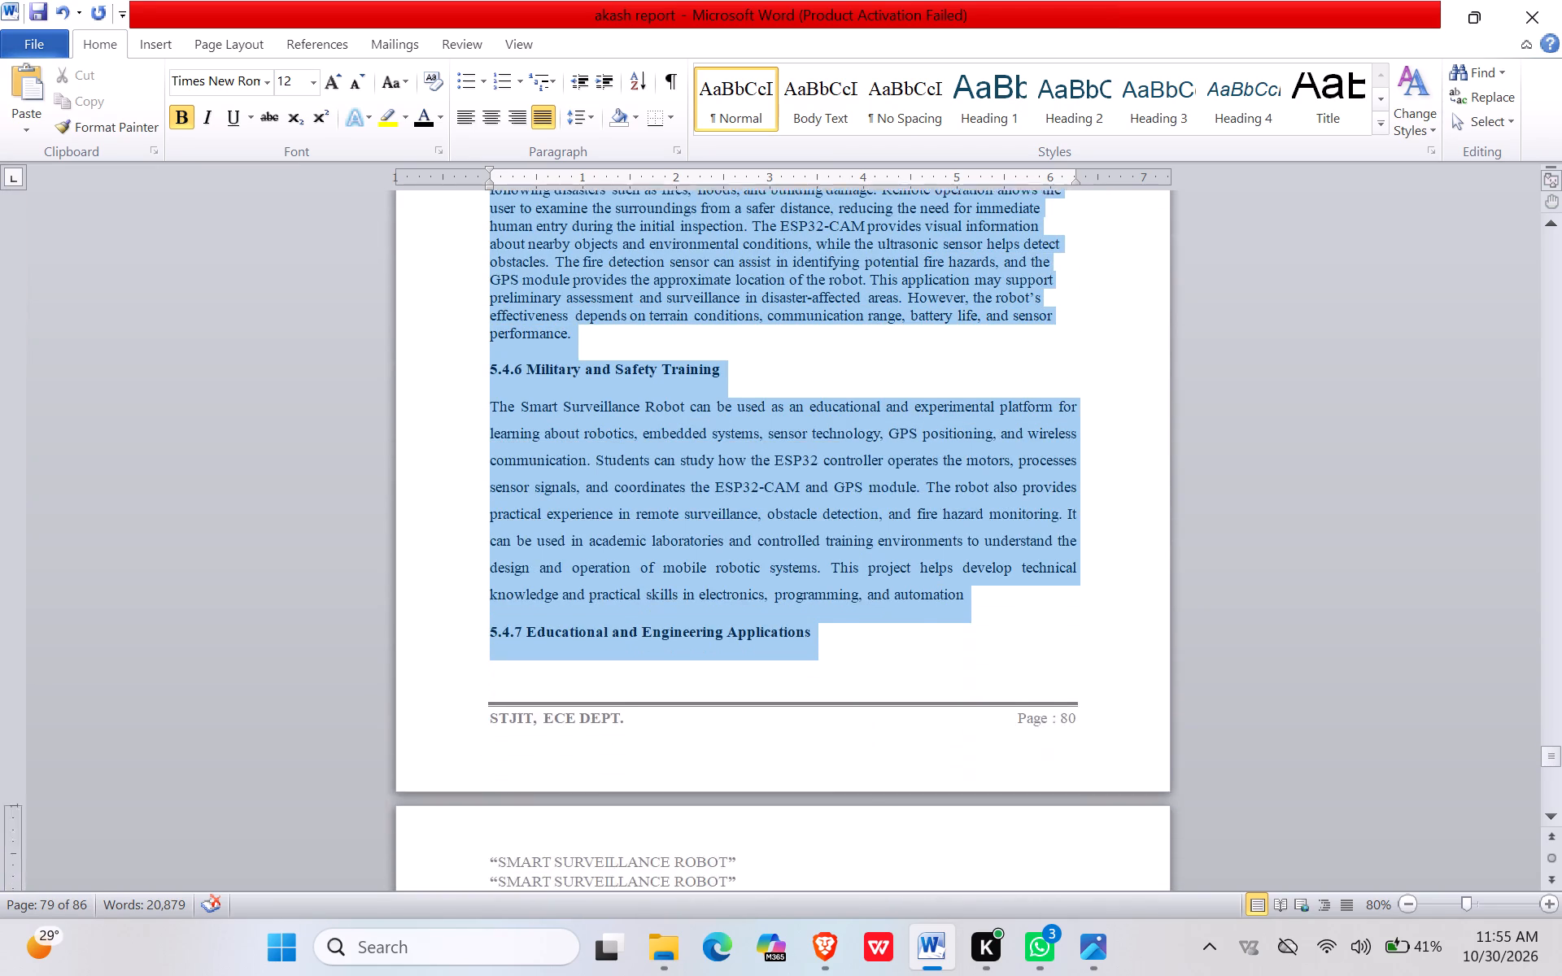
left_click_drag(880, 893, 906, 673)
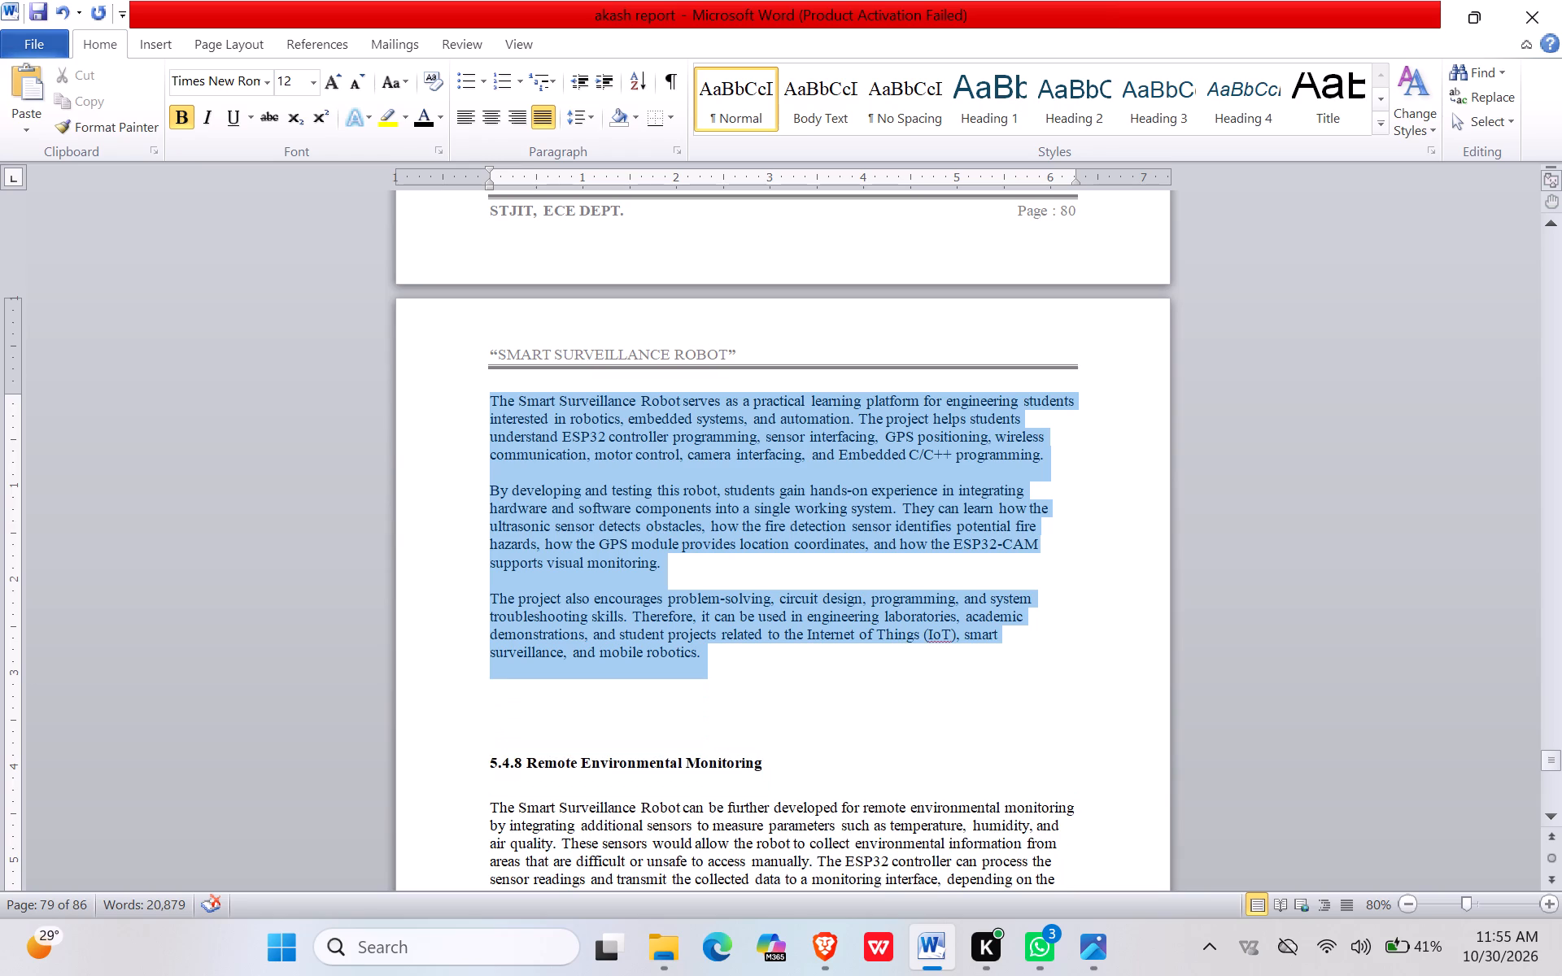
left_click_drag(906, 673, 919, 904)
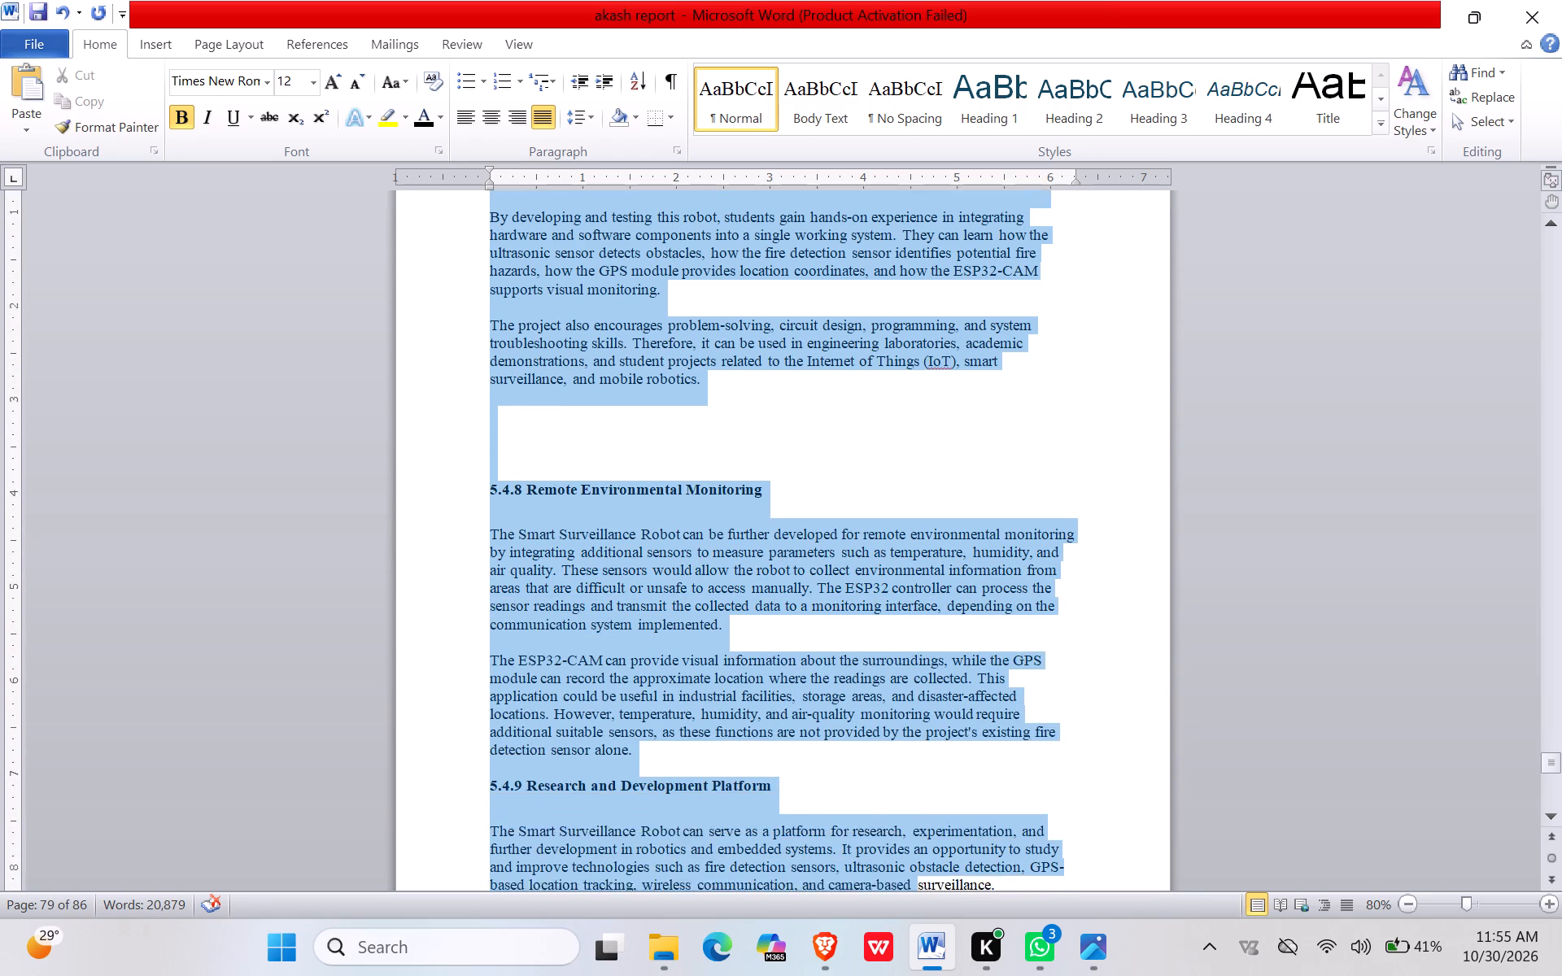
left_click_drag(919, 904, 914, 839)
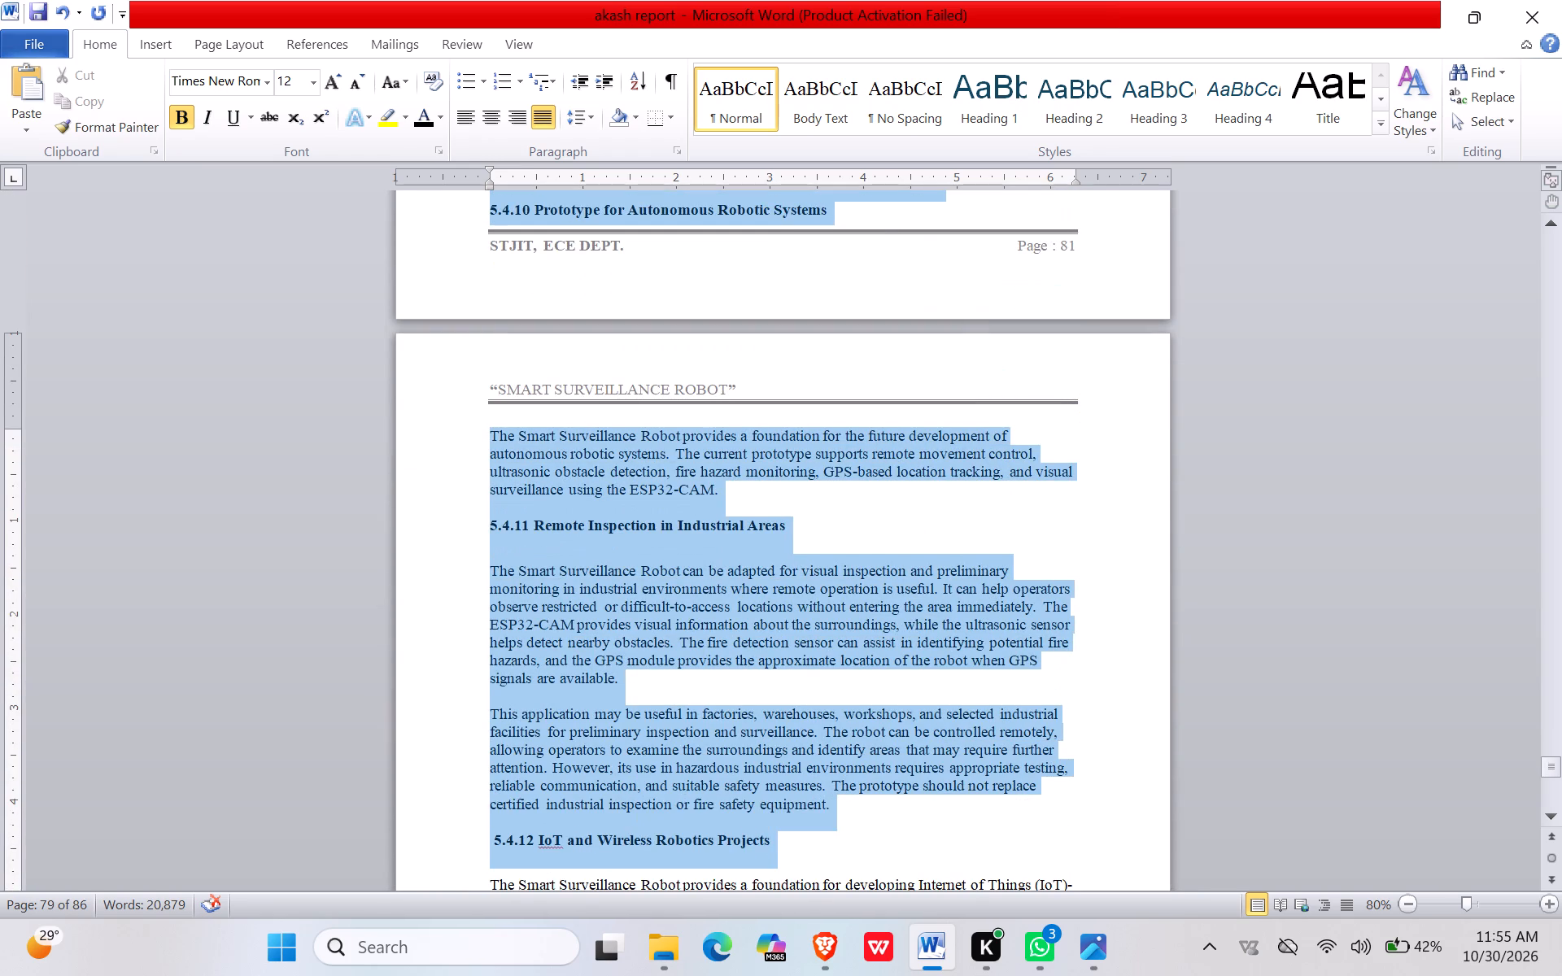
left_click_drag(914, 839, 924, 963)
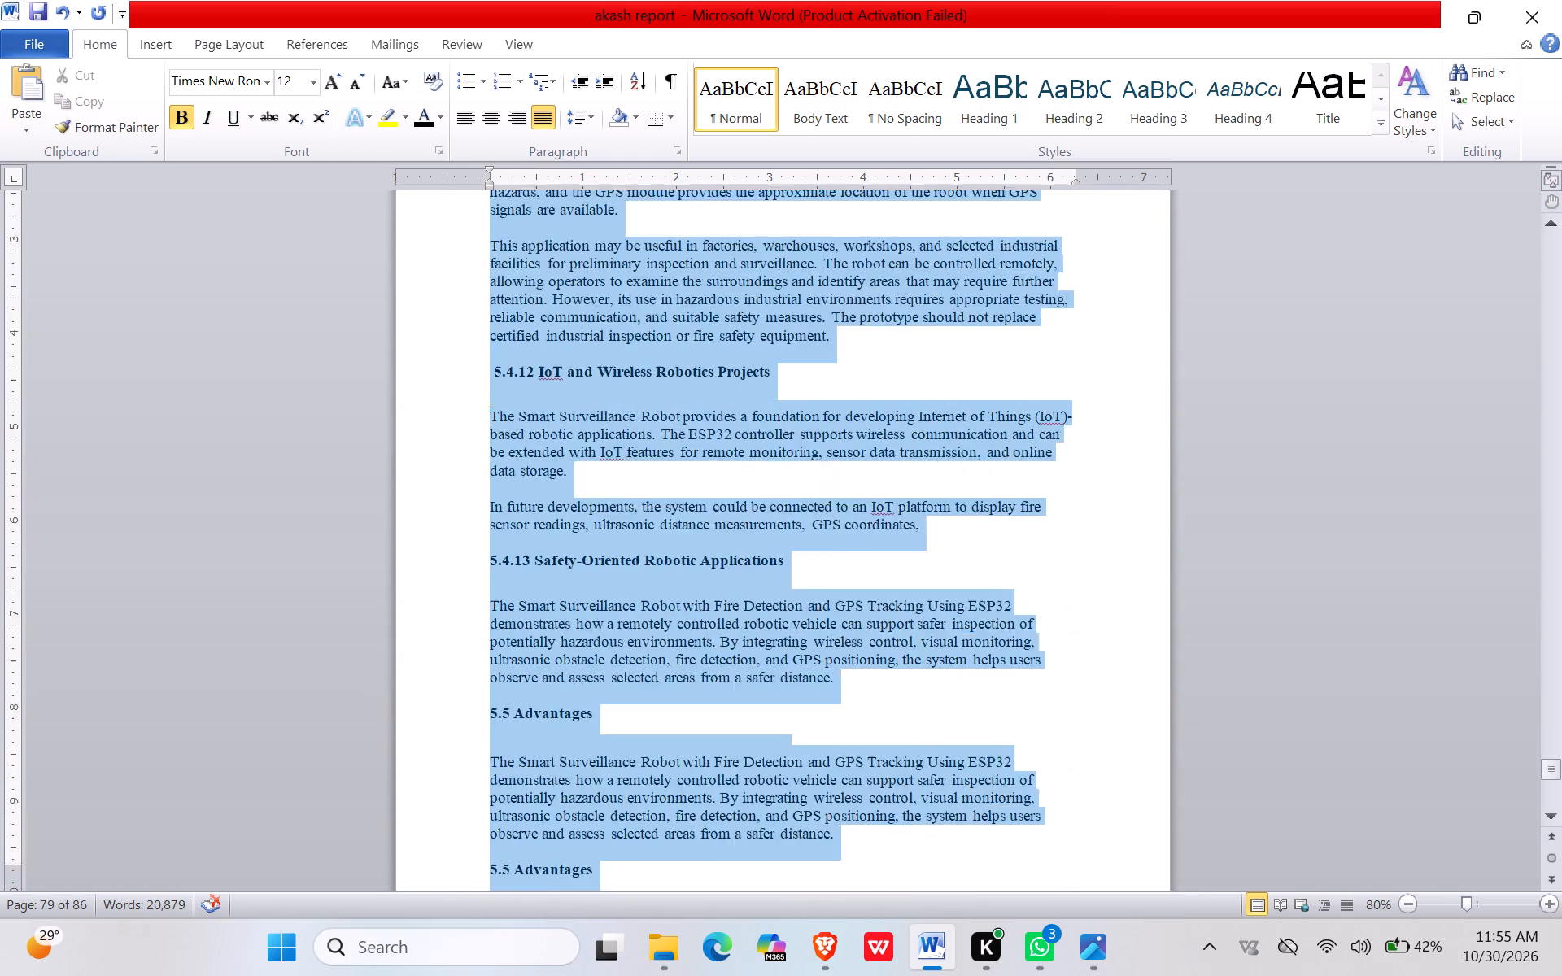
left_click_drag(924, 963, 934, 427)
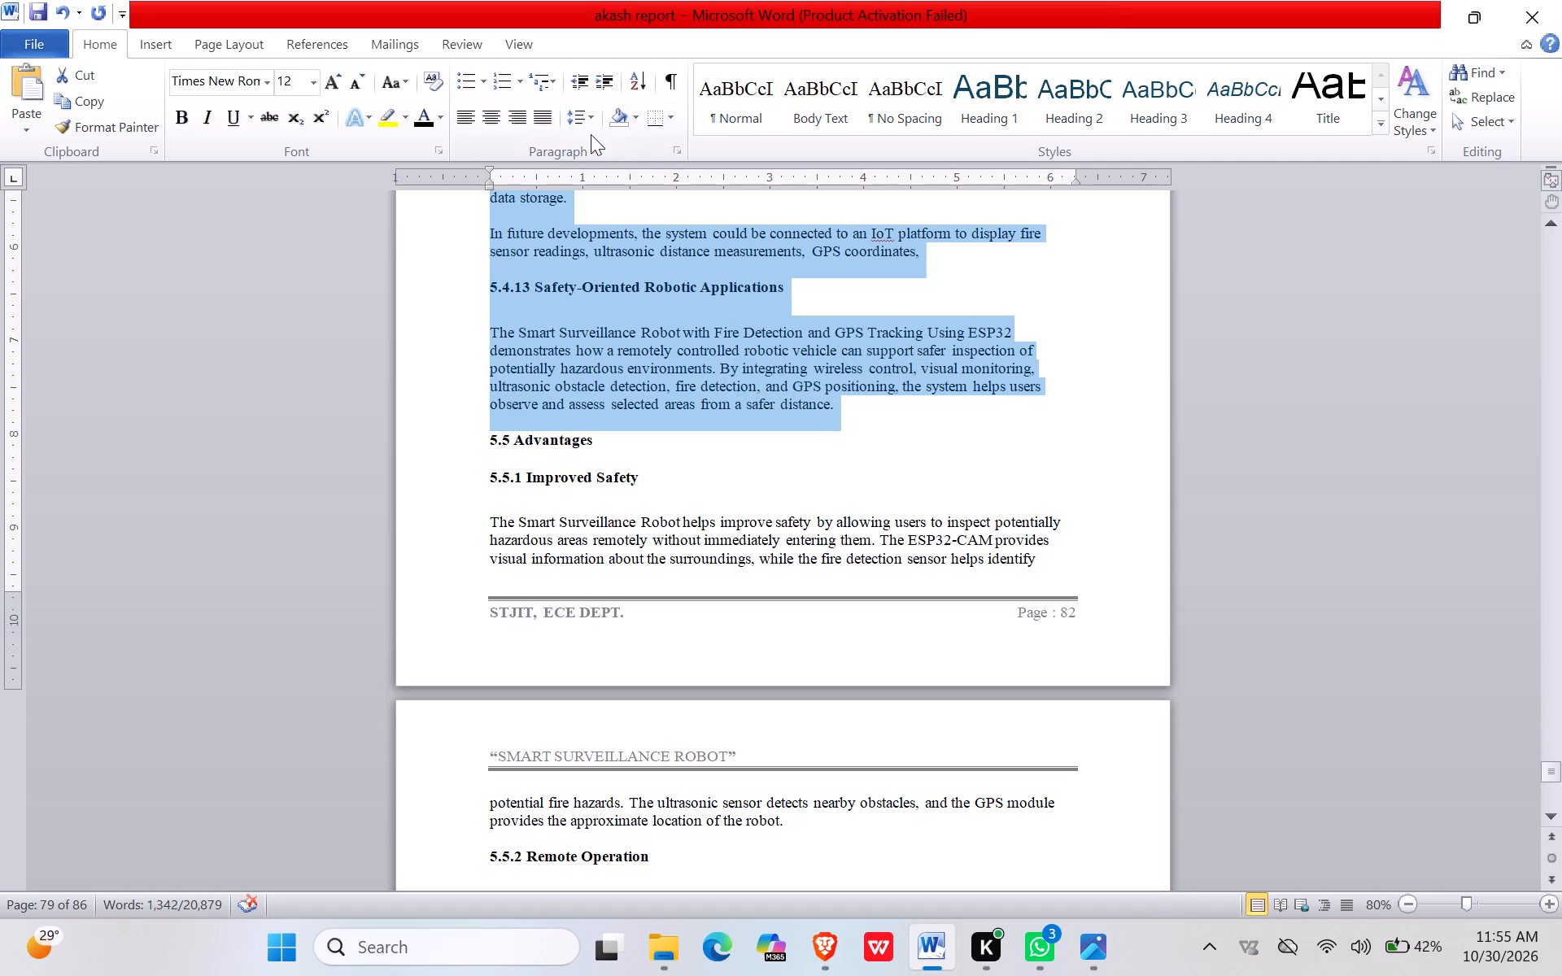
left_click(537, 115)
left_click(571, 121)
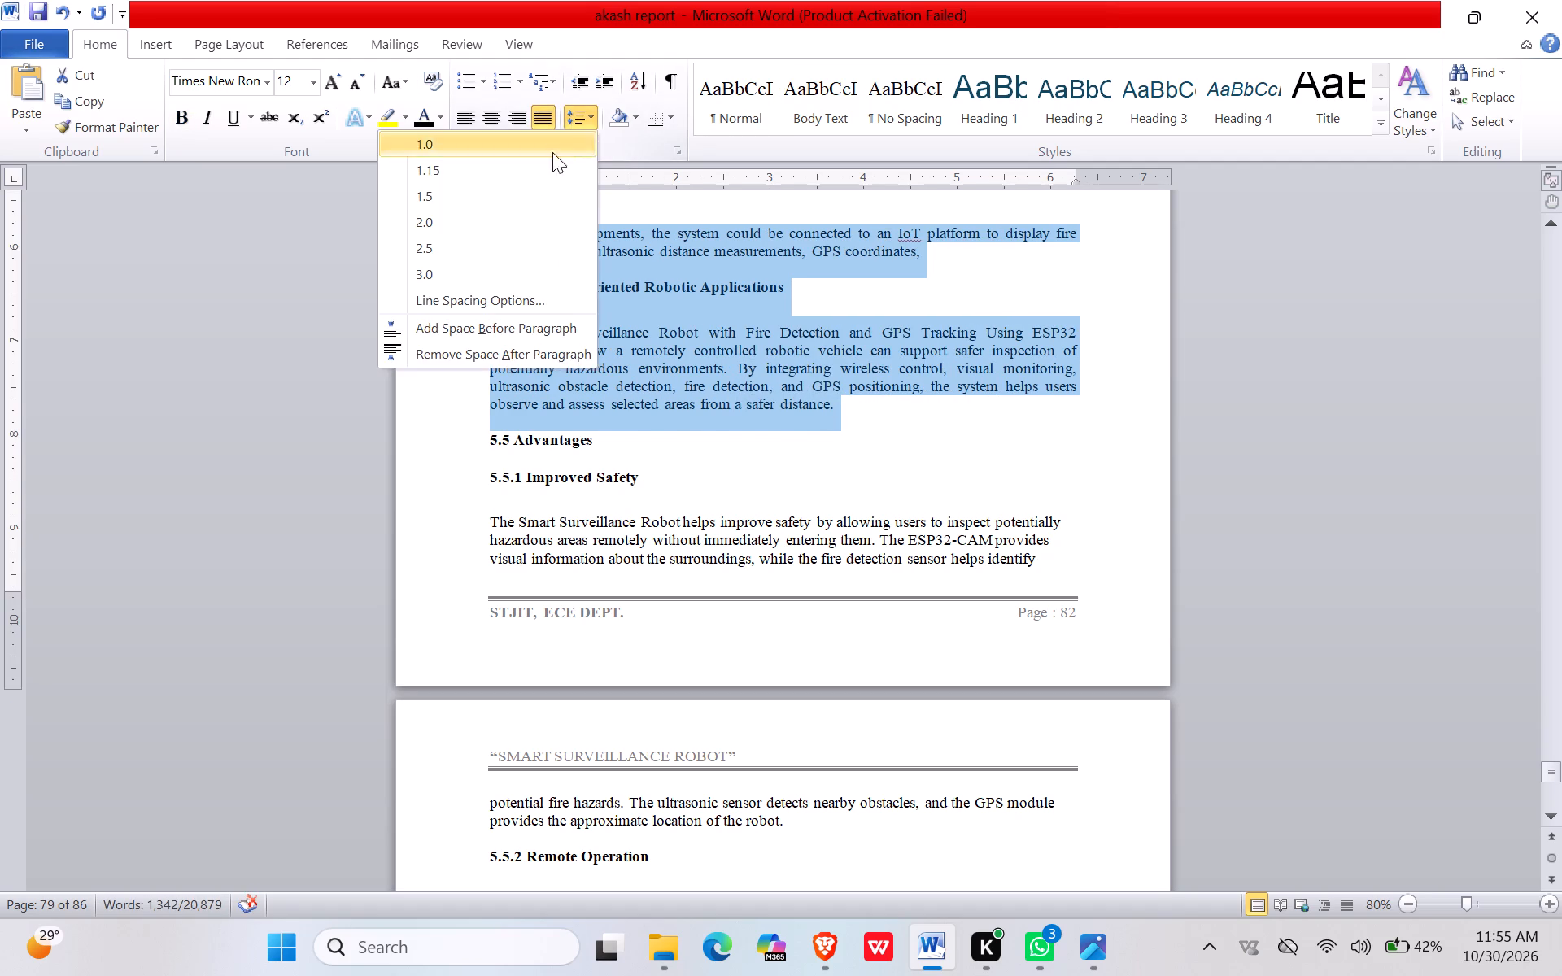
left_click(499, 194)
Review the reformatted 5.4 sections and delete the extra blank lines above the 5.4.8 Remote Environmental Monitoring heading.
scroll(578, 383, "up", 12)
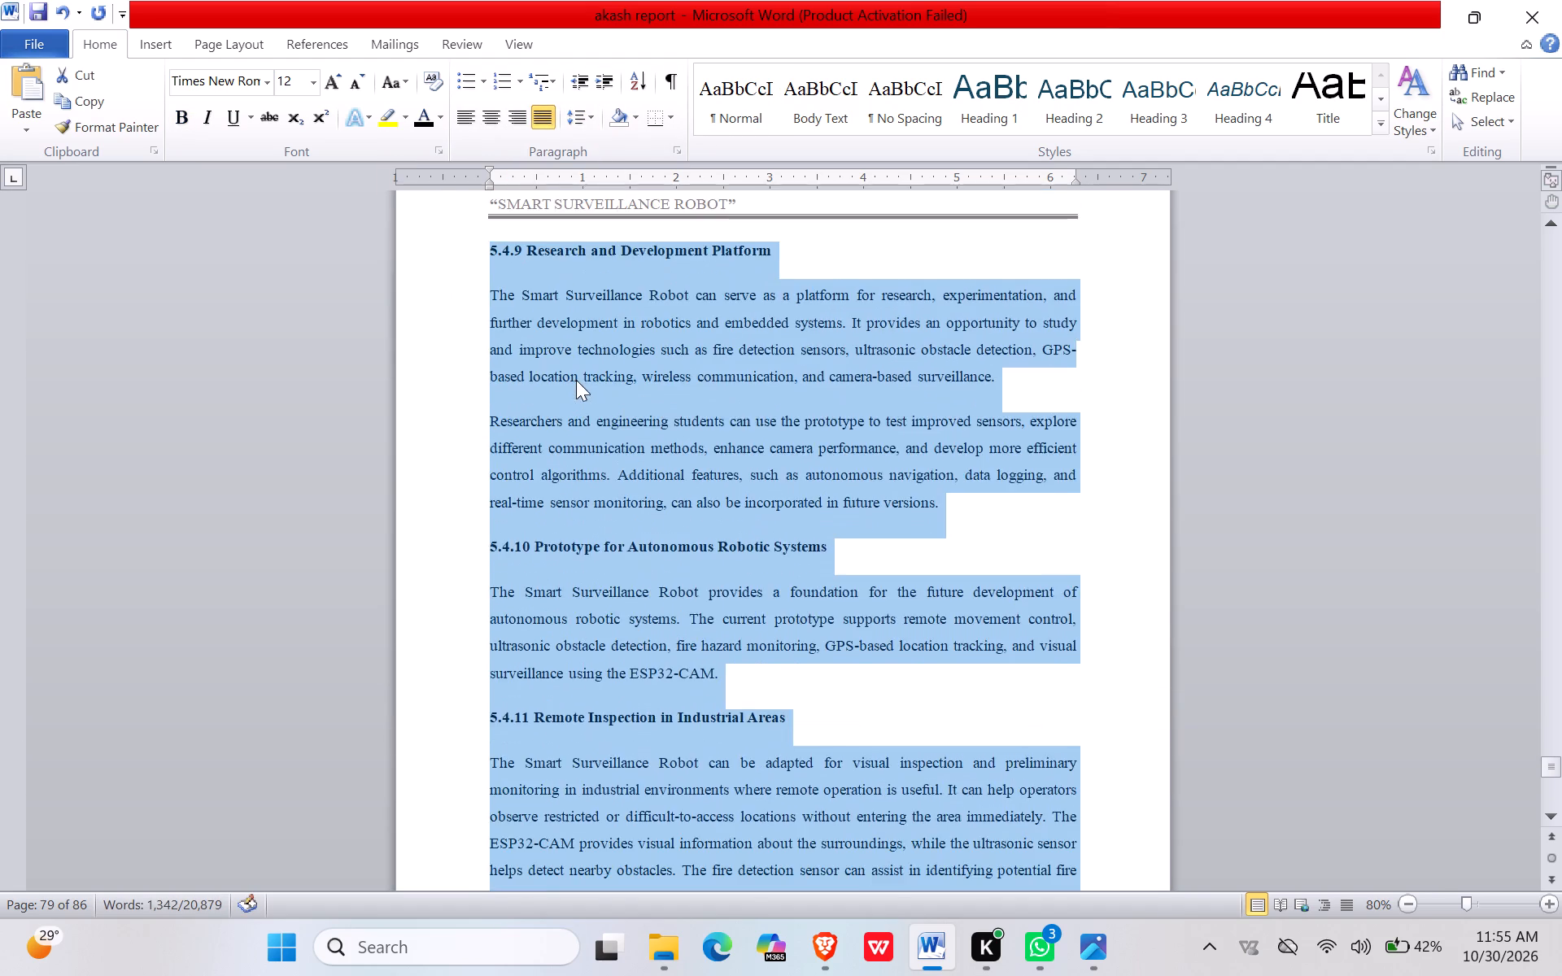
scroll(576, 380, "up", 20)
scroll(576, 380, "up", 14)
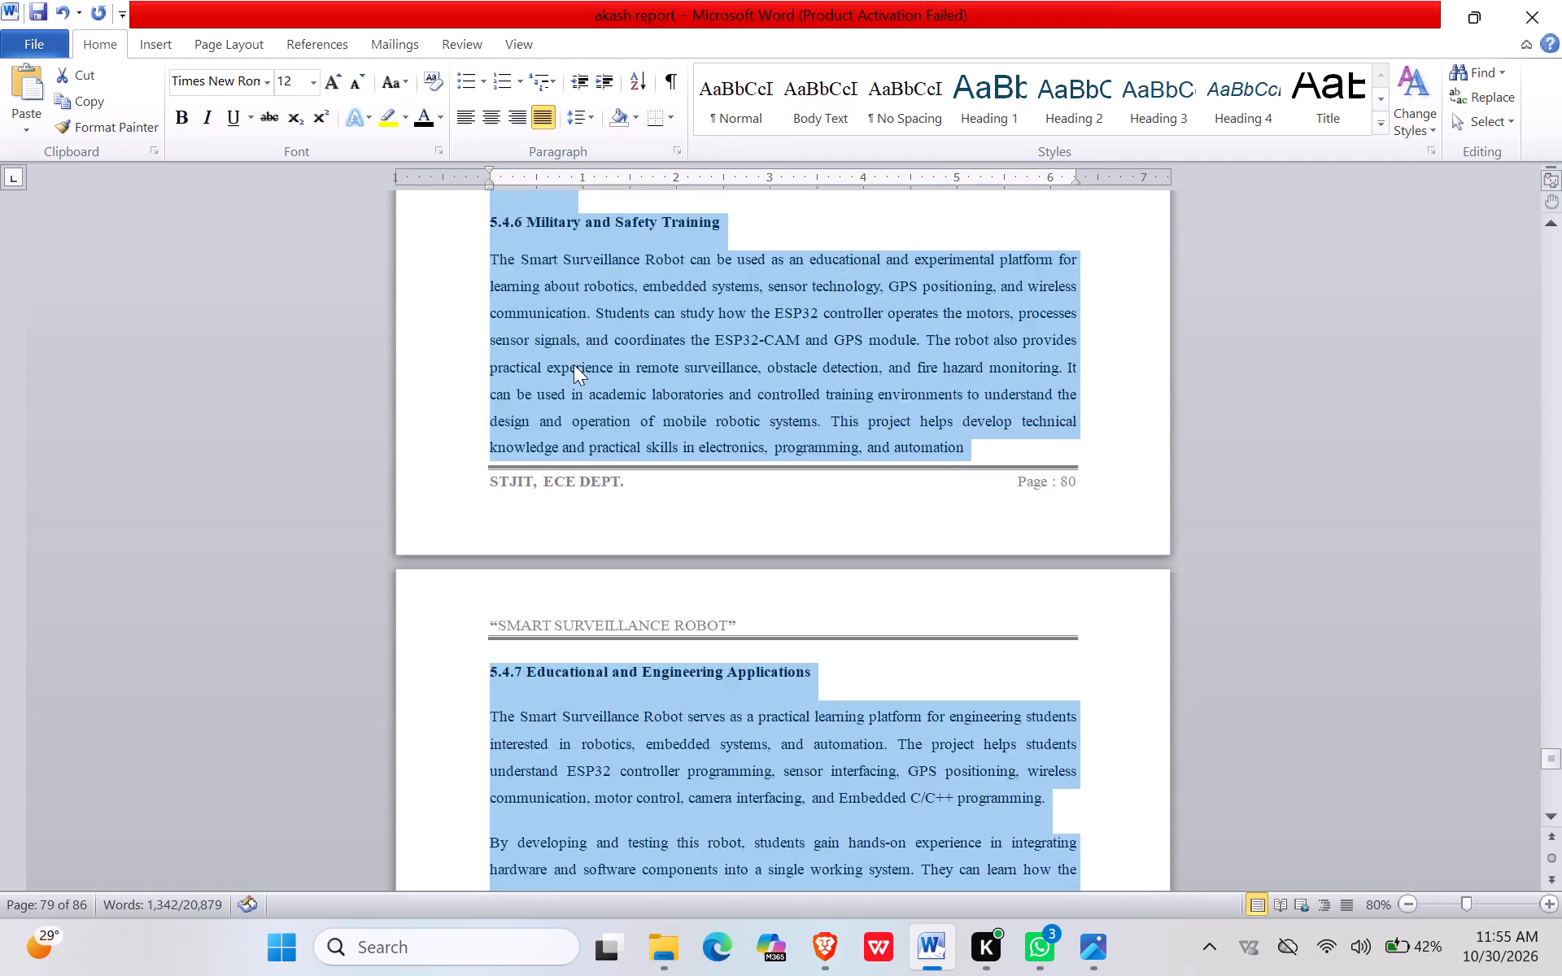
scroll(574, 364, "up", 20)
scroll(574, 364, "up", 14)
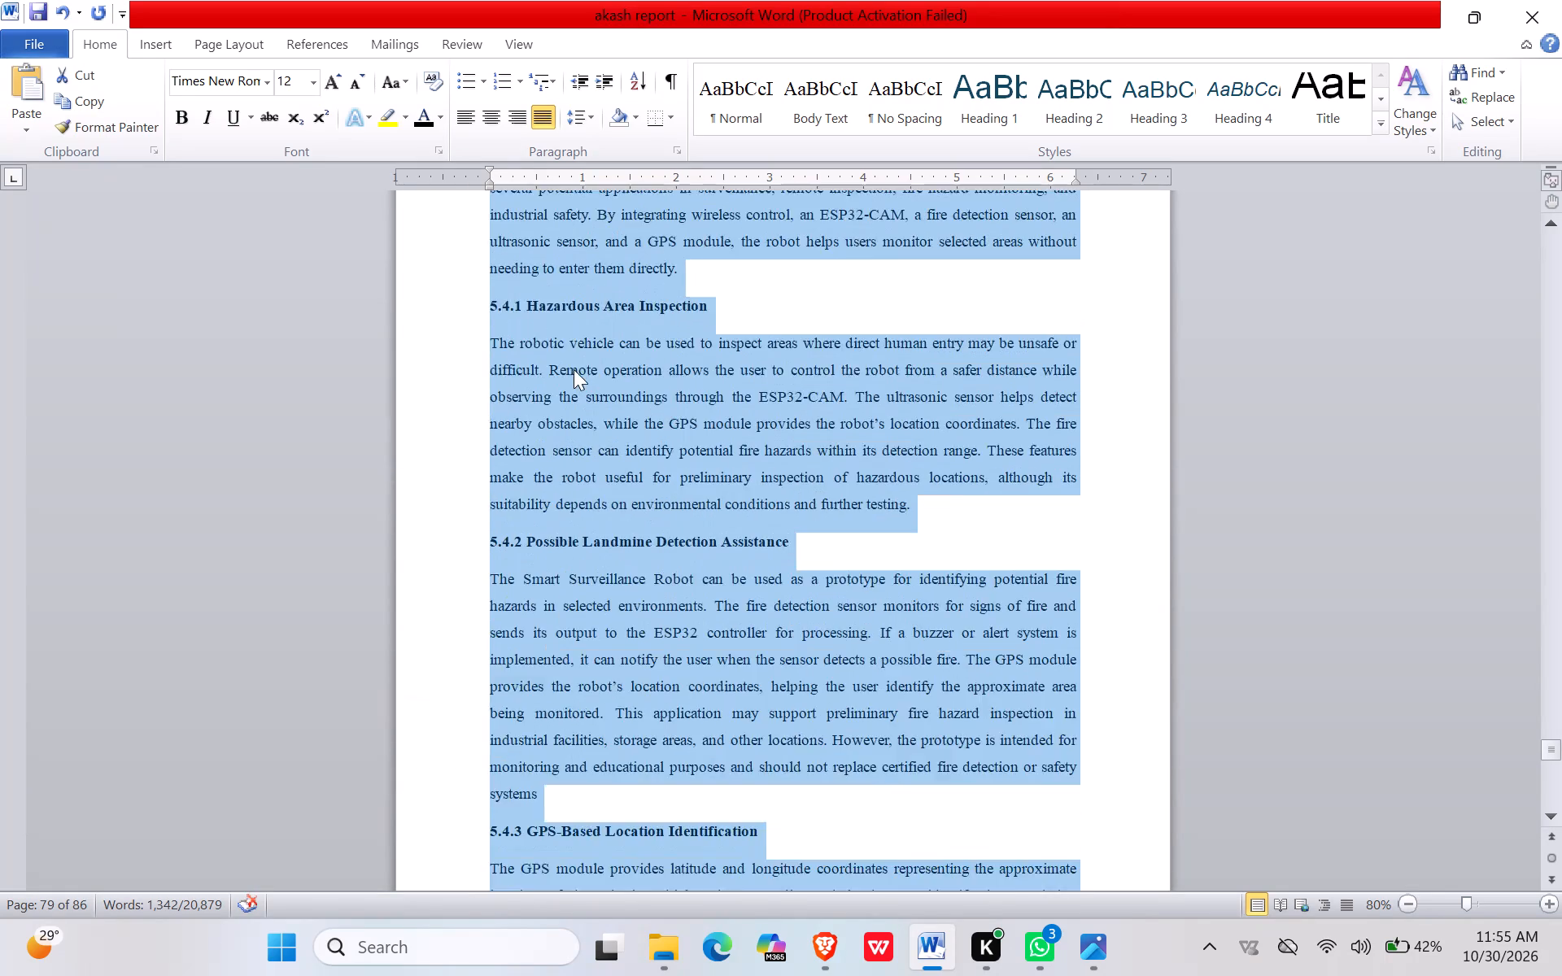
scroll(574, 369, "up", 14)
scroll(574, 368, "down", 9)
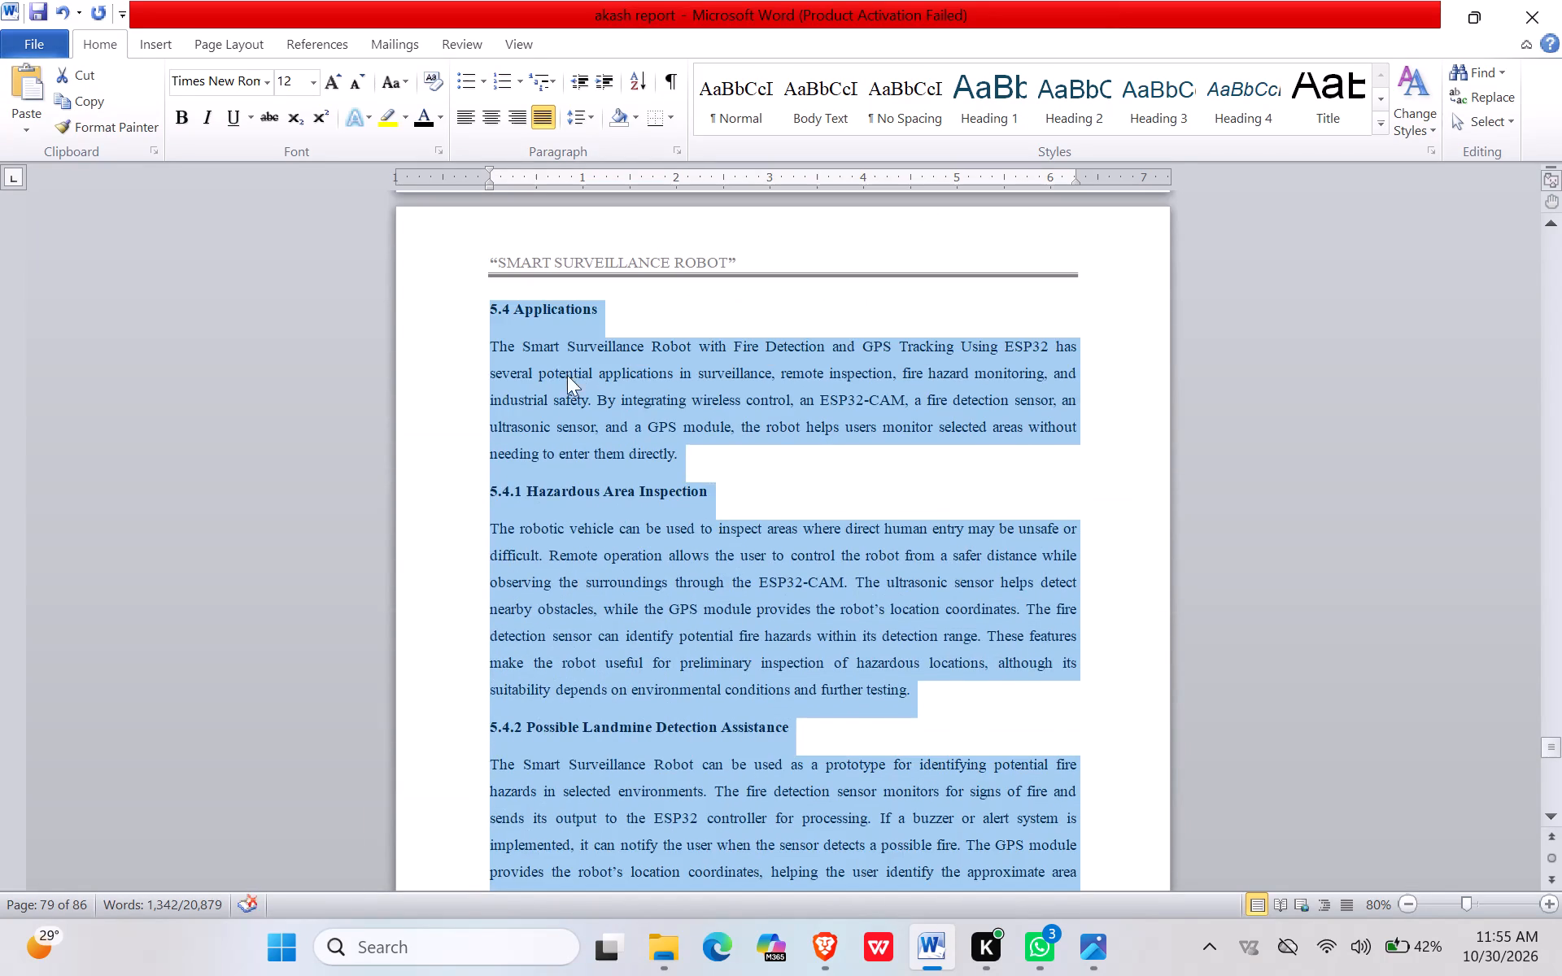
left_click(581, 521)
scroll(508, 690, "down", 12)
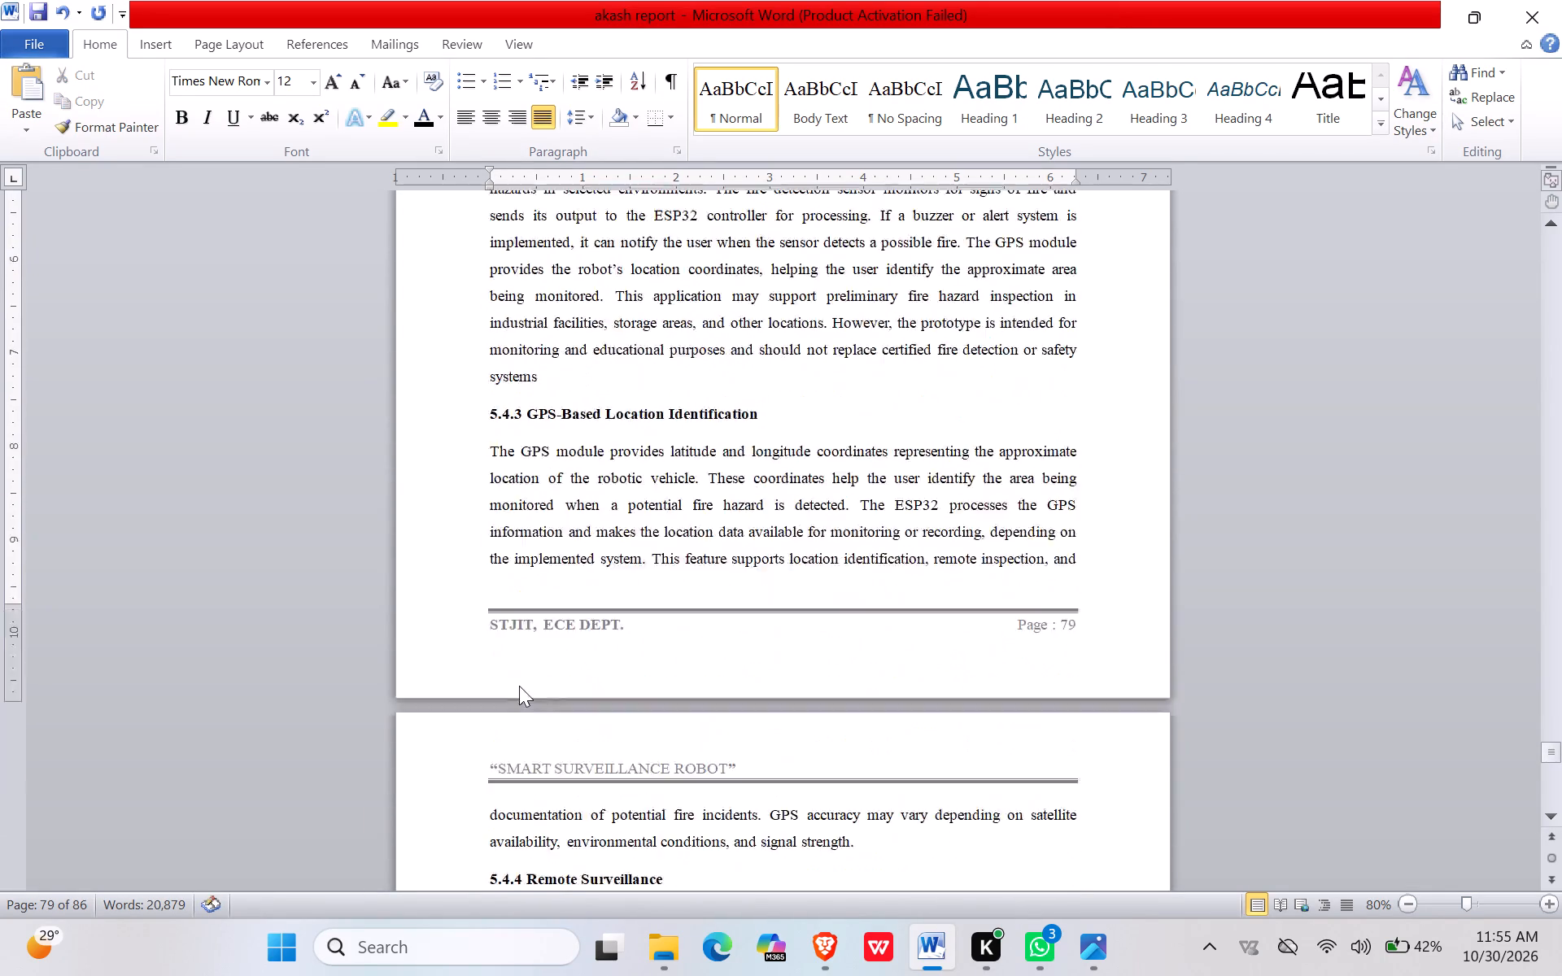
scroll(519, 686, "down", 12)
scroll(520, 671, "down", 10)
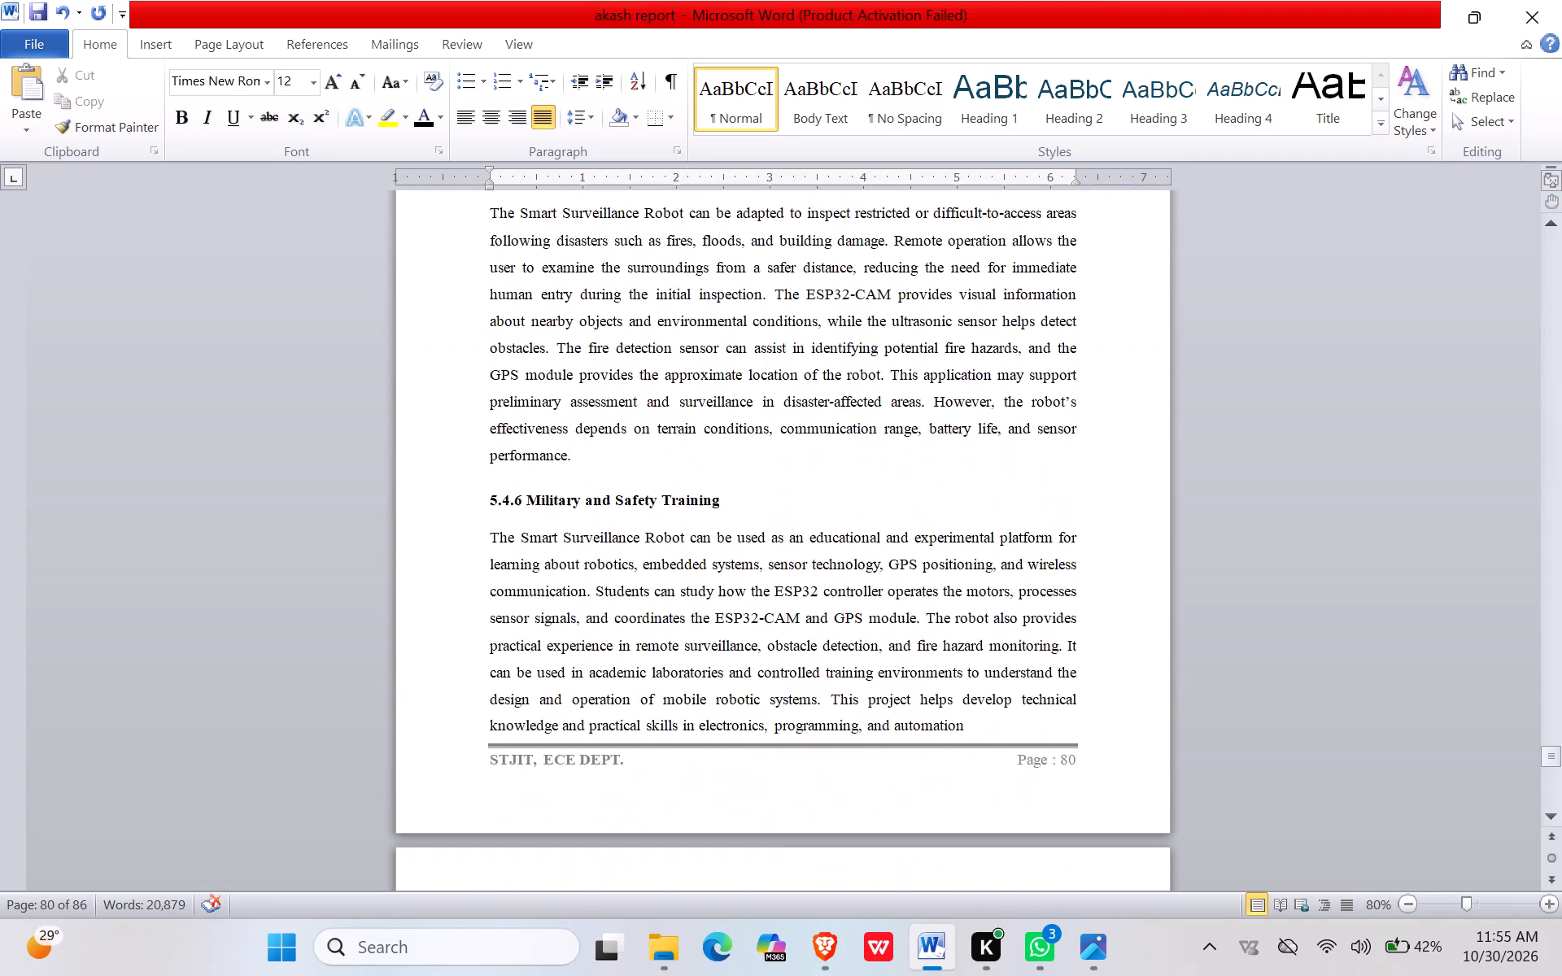
scroll(520, 666, "down", 17)
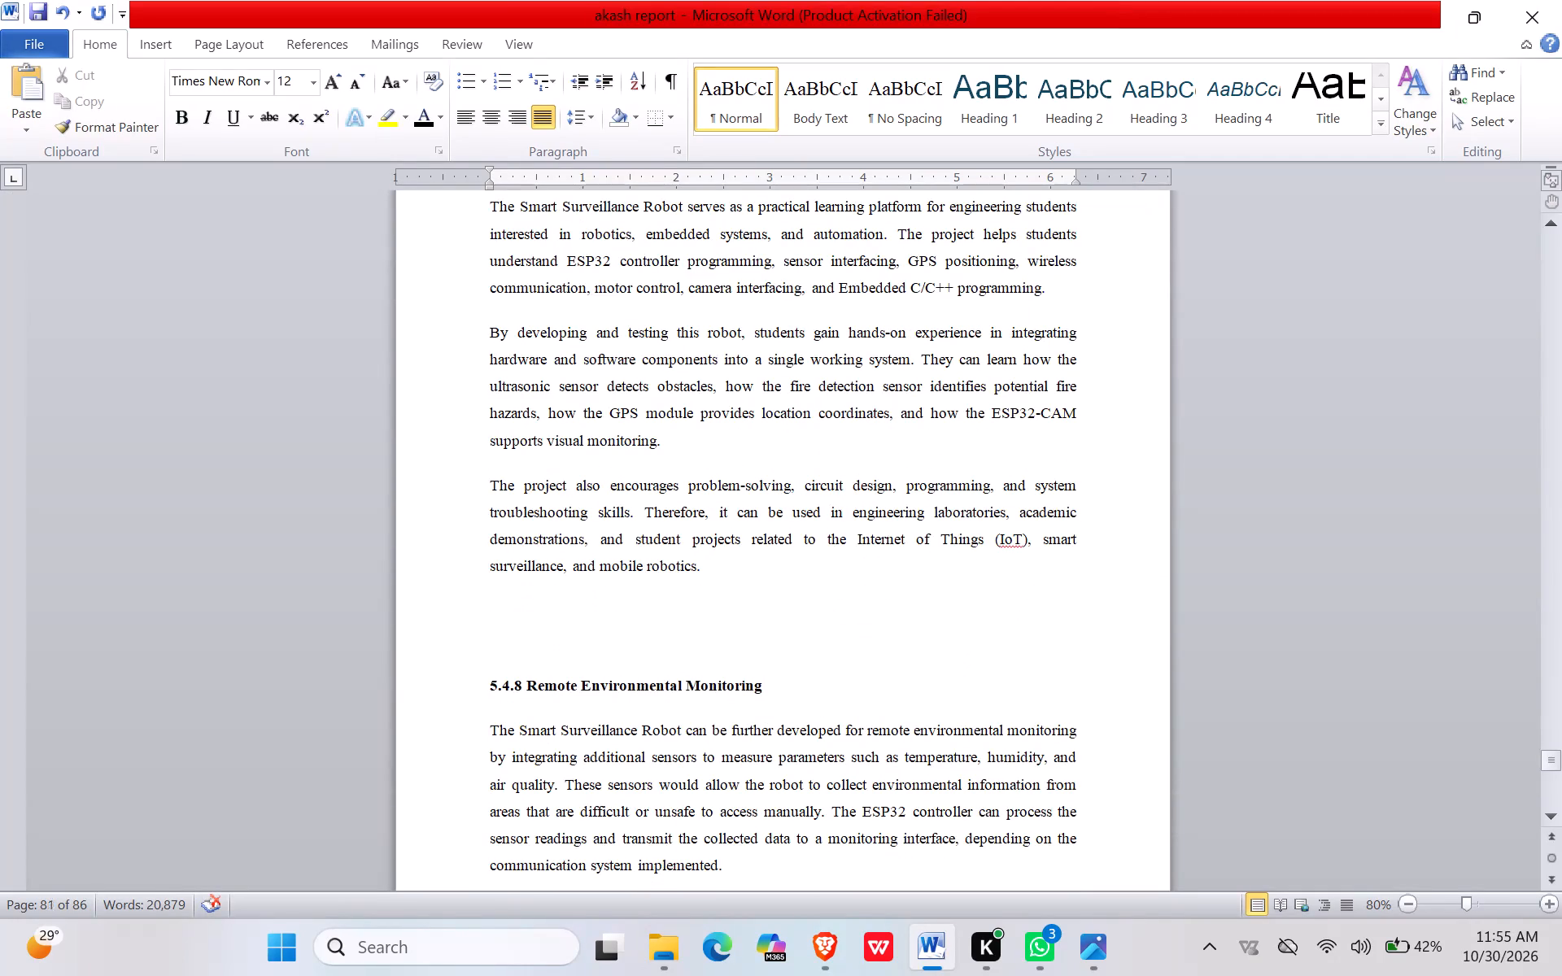
left_click(490, 687)
key("BackSpace")
key("BackSpace")
Insert a blank line above the 5.4.9 Research and Development Platform heading to move it onto the next page.
scroll(501, 662, "down", 4)
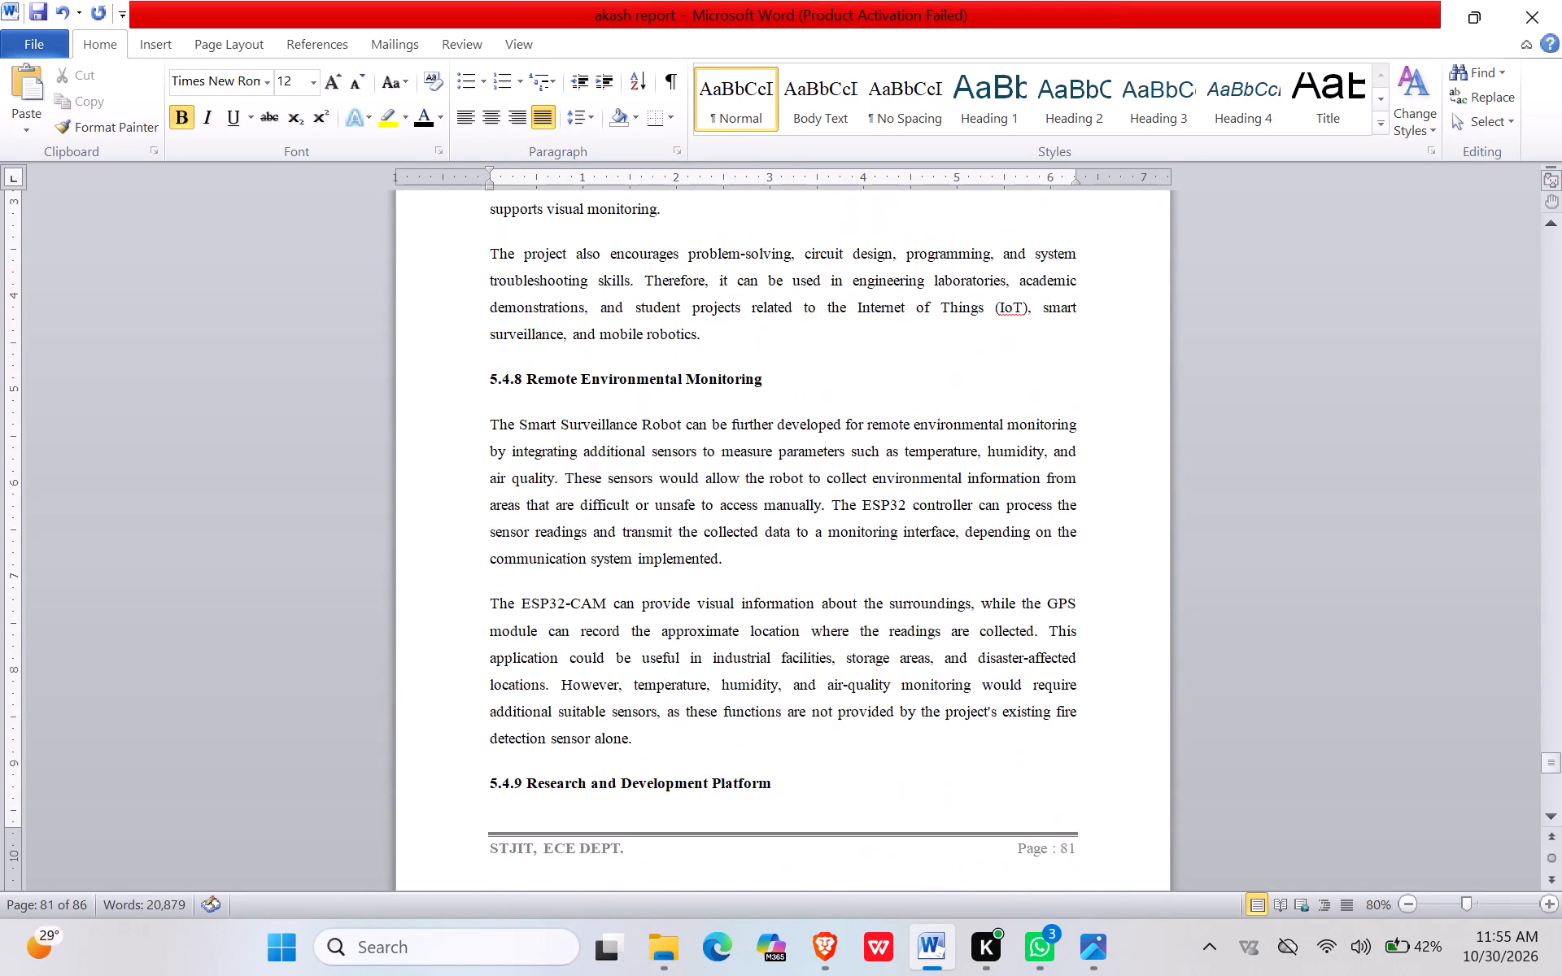
scroll(501, 662, "down", 5)
left_click(484, 599)
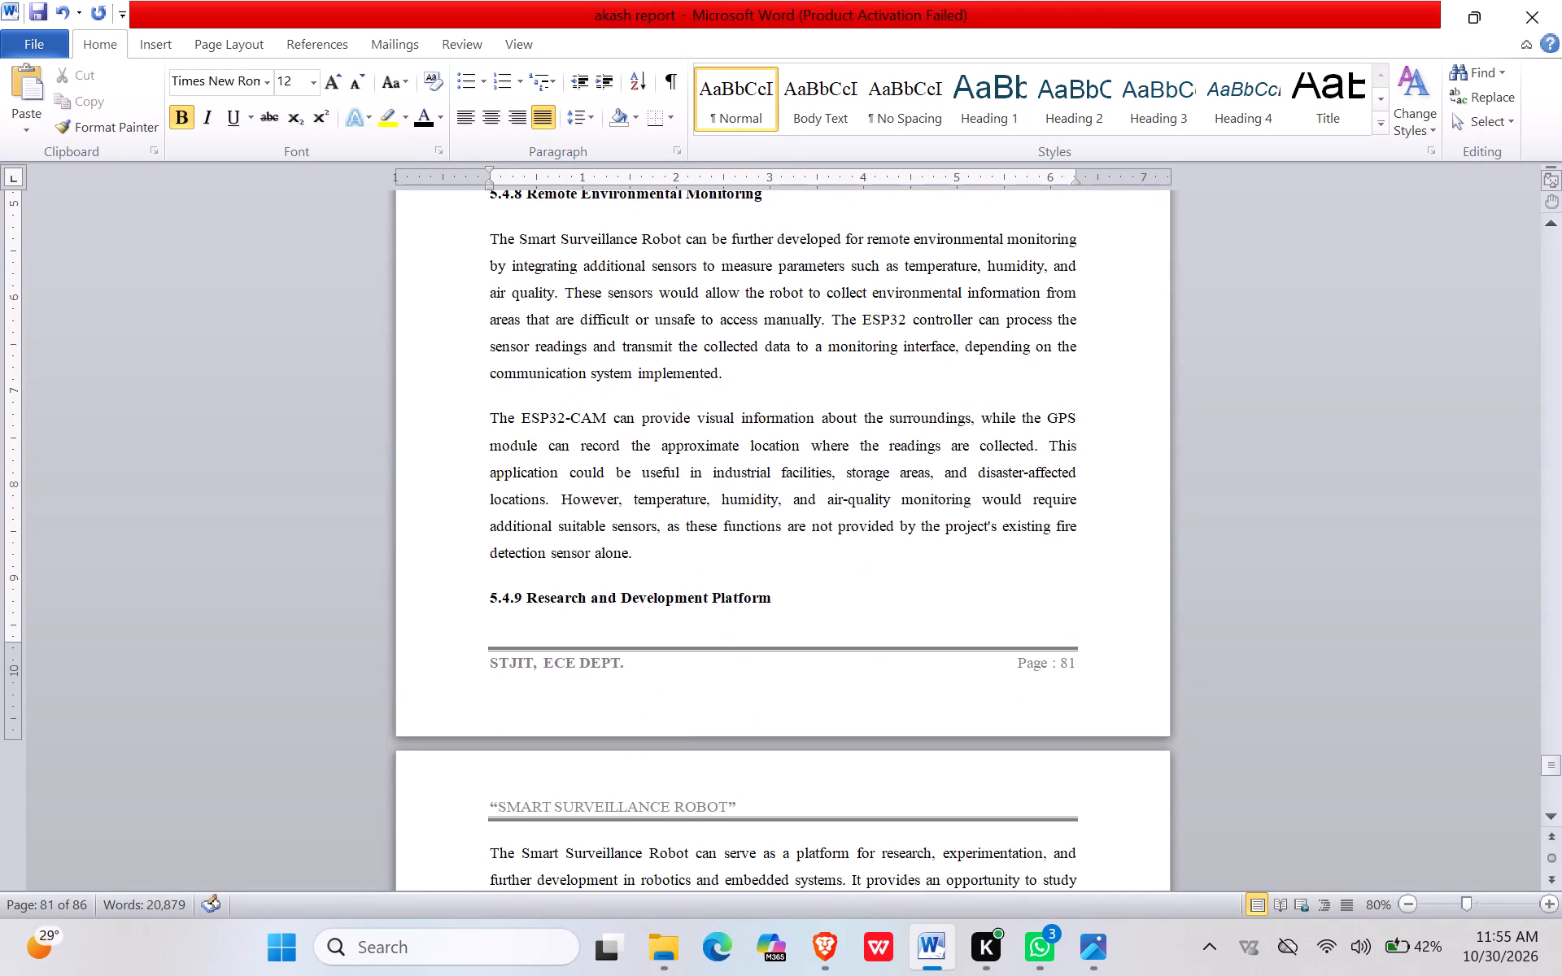
key("Return")
Justify the content from the 5.5 Advantages heading through the end of section 5.5.11 and set its line spacing to 1.5.
scroll(484, 599, "down", 14)
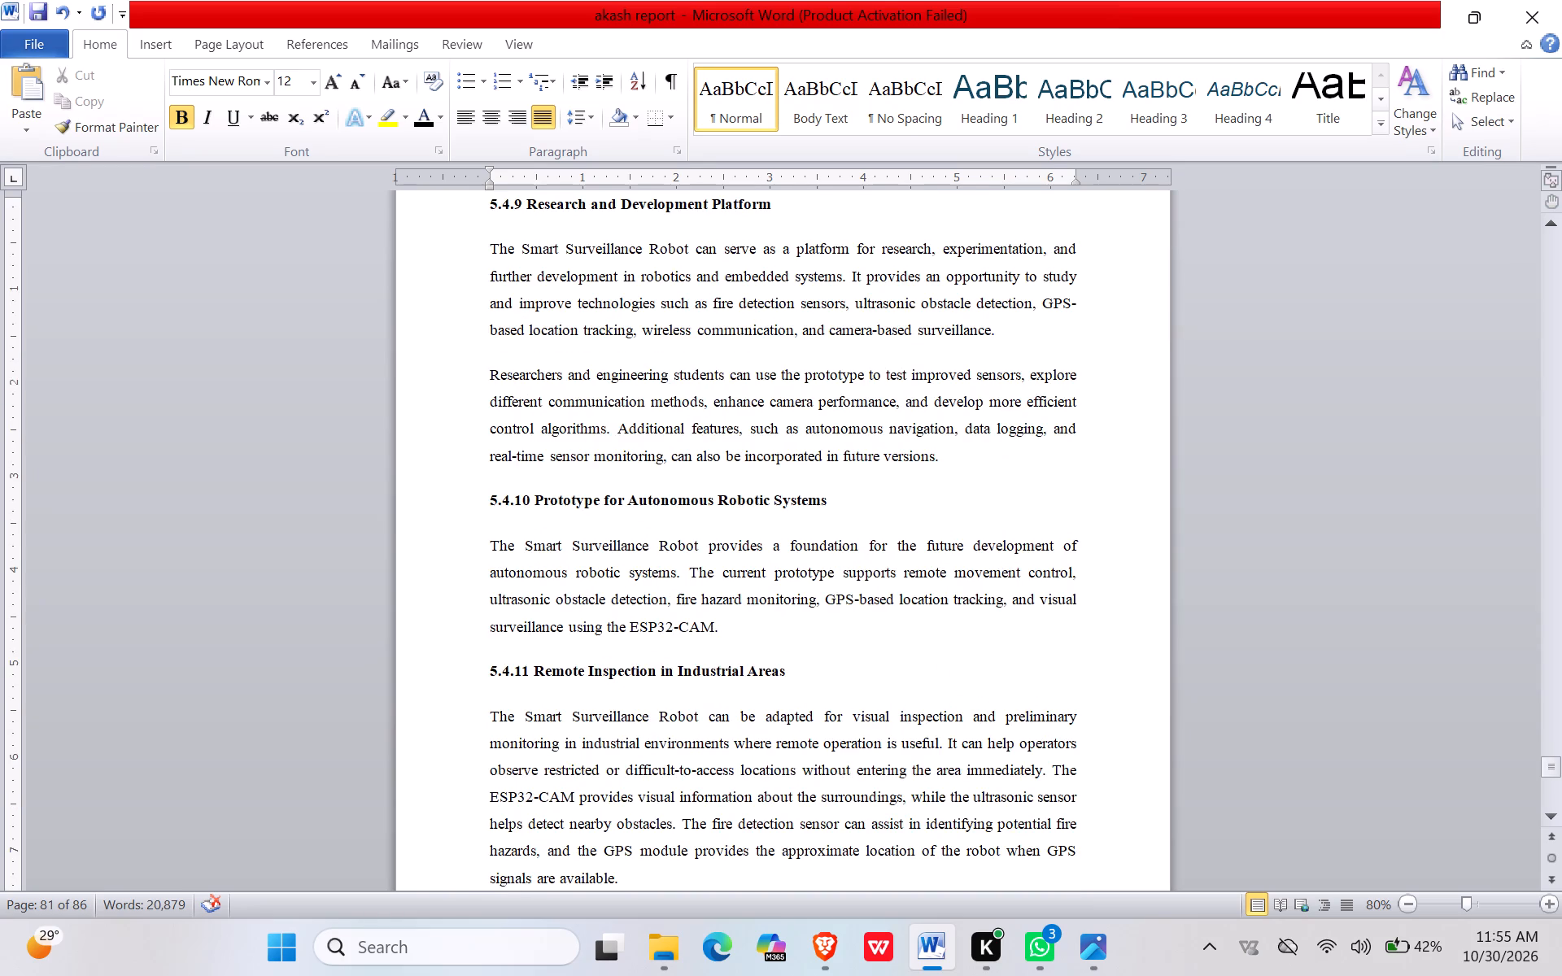
scroll(481, 587, "down", 18)
scroll(487, 580, "down", 4)
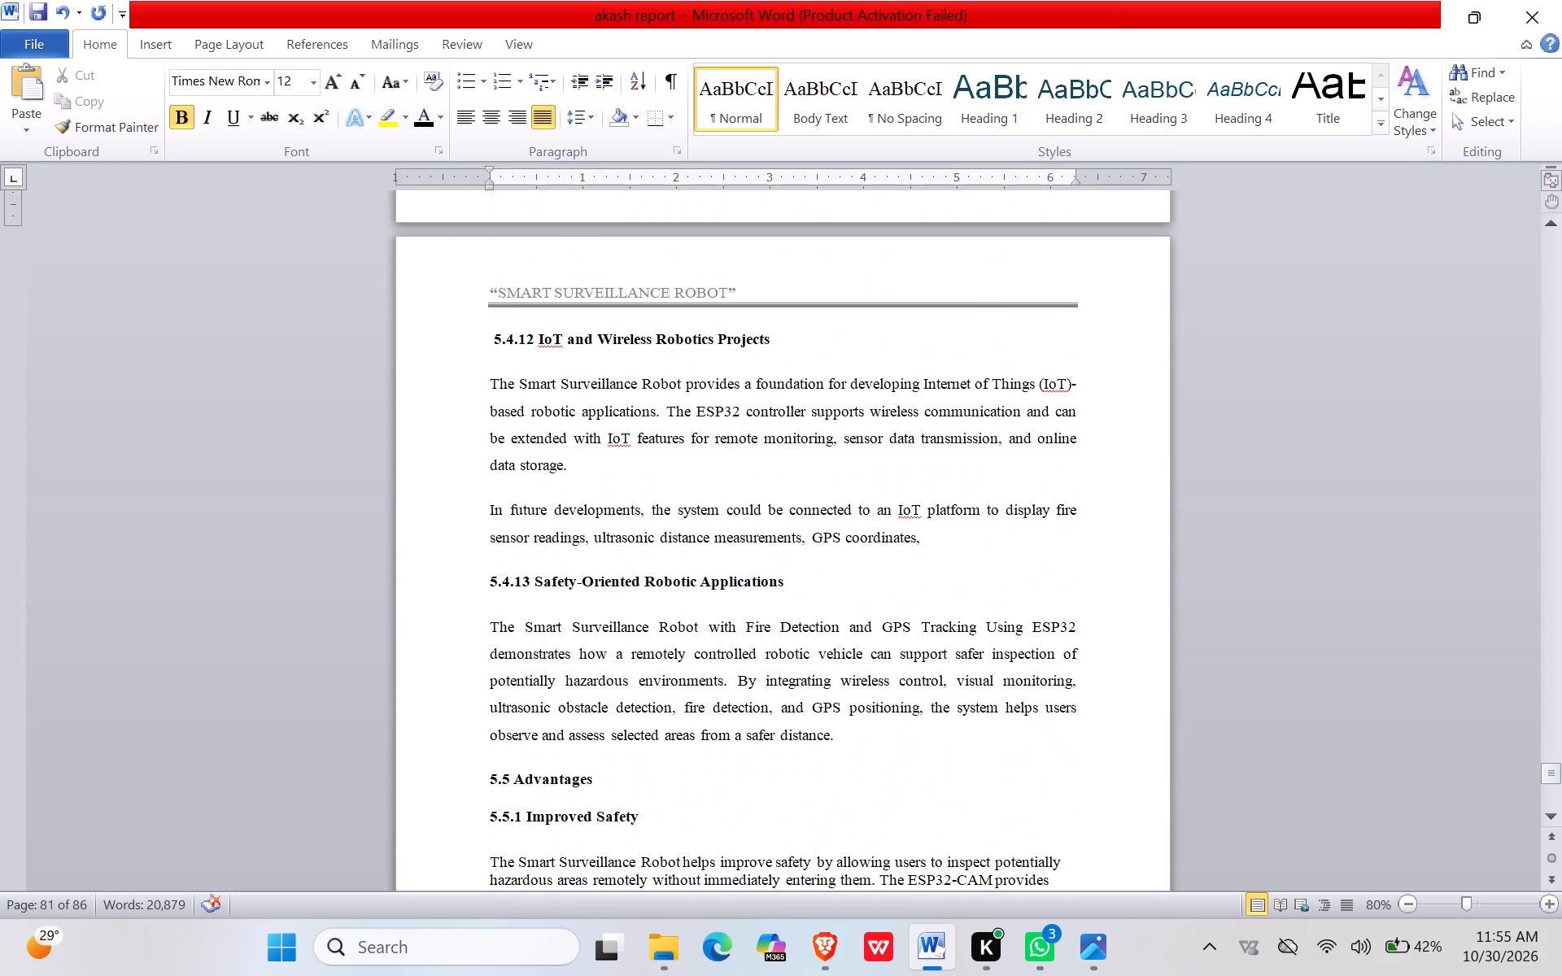
scroll(487, 580, "down", 5)
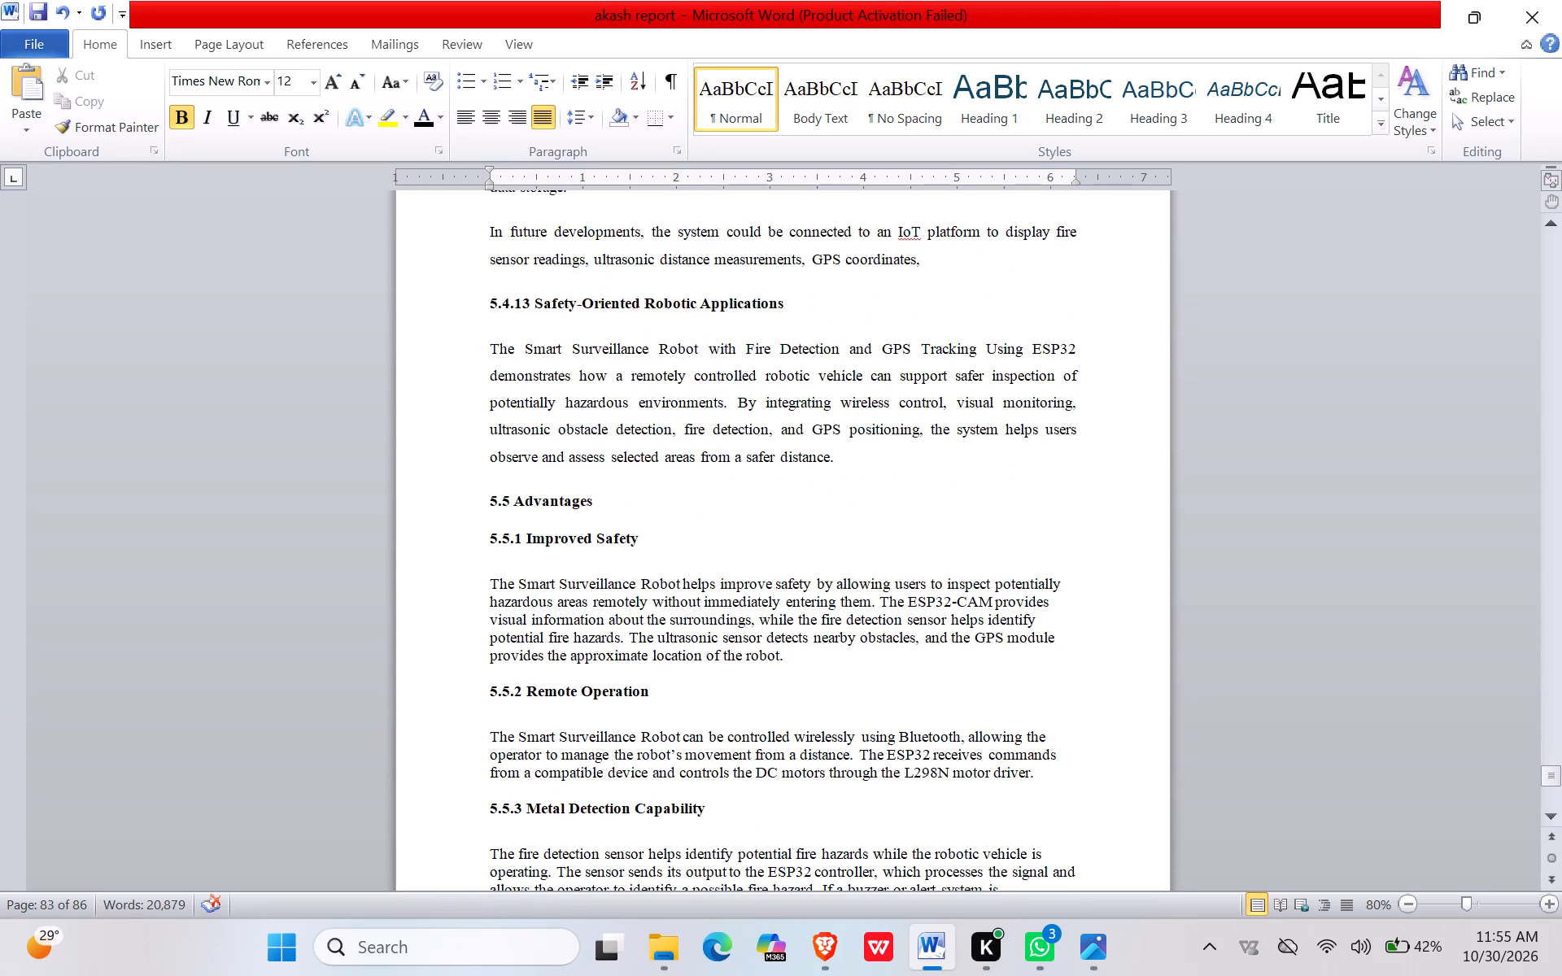
left_click_drag(486, 495, 727, 878)
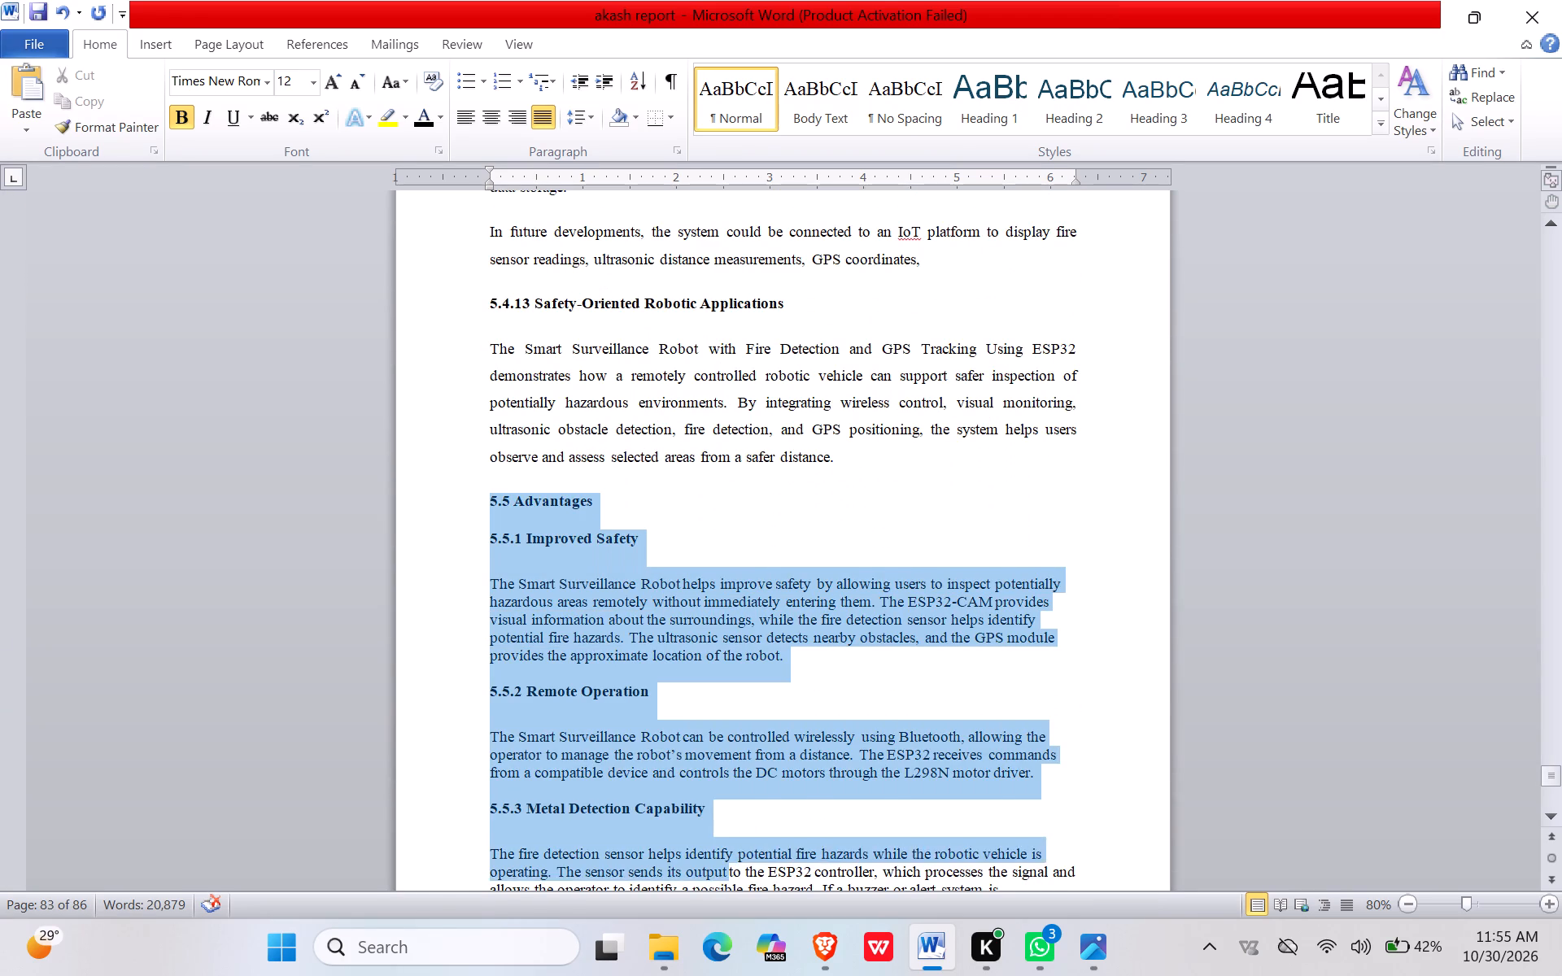
left_click_drag(727, 878, 759, 889)
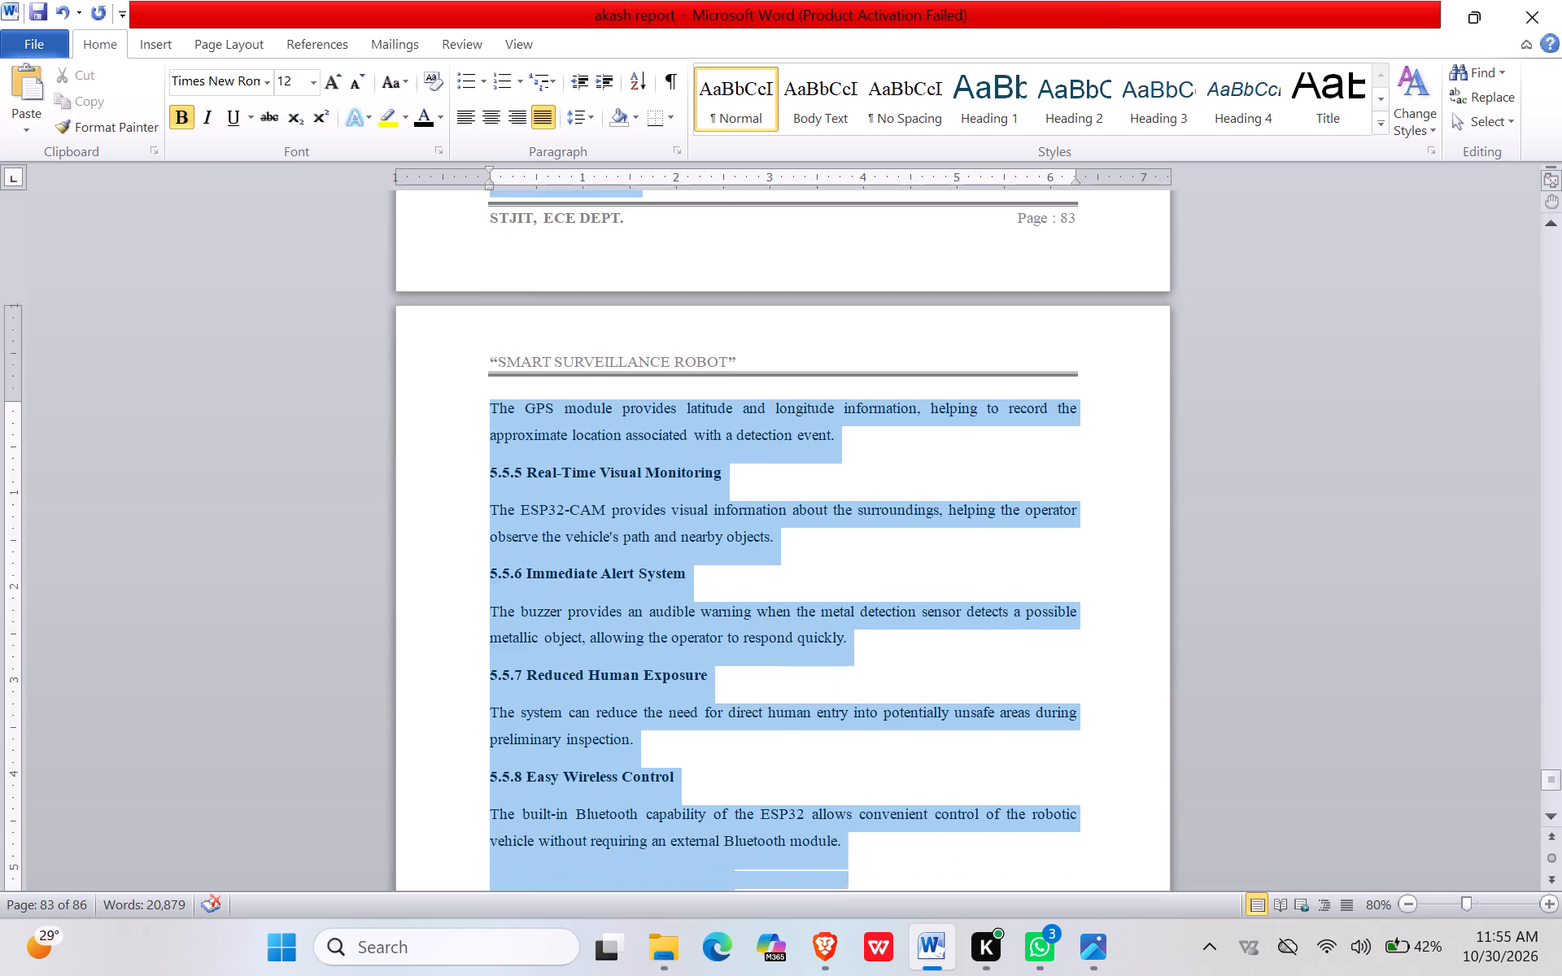
left_click_drag(759, 889, 813, 738)
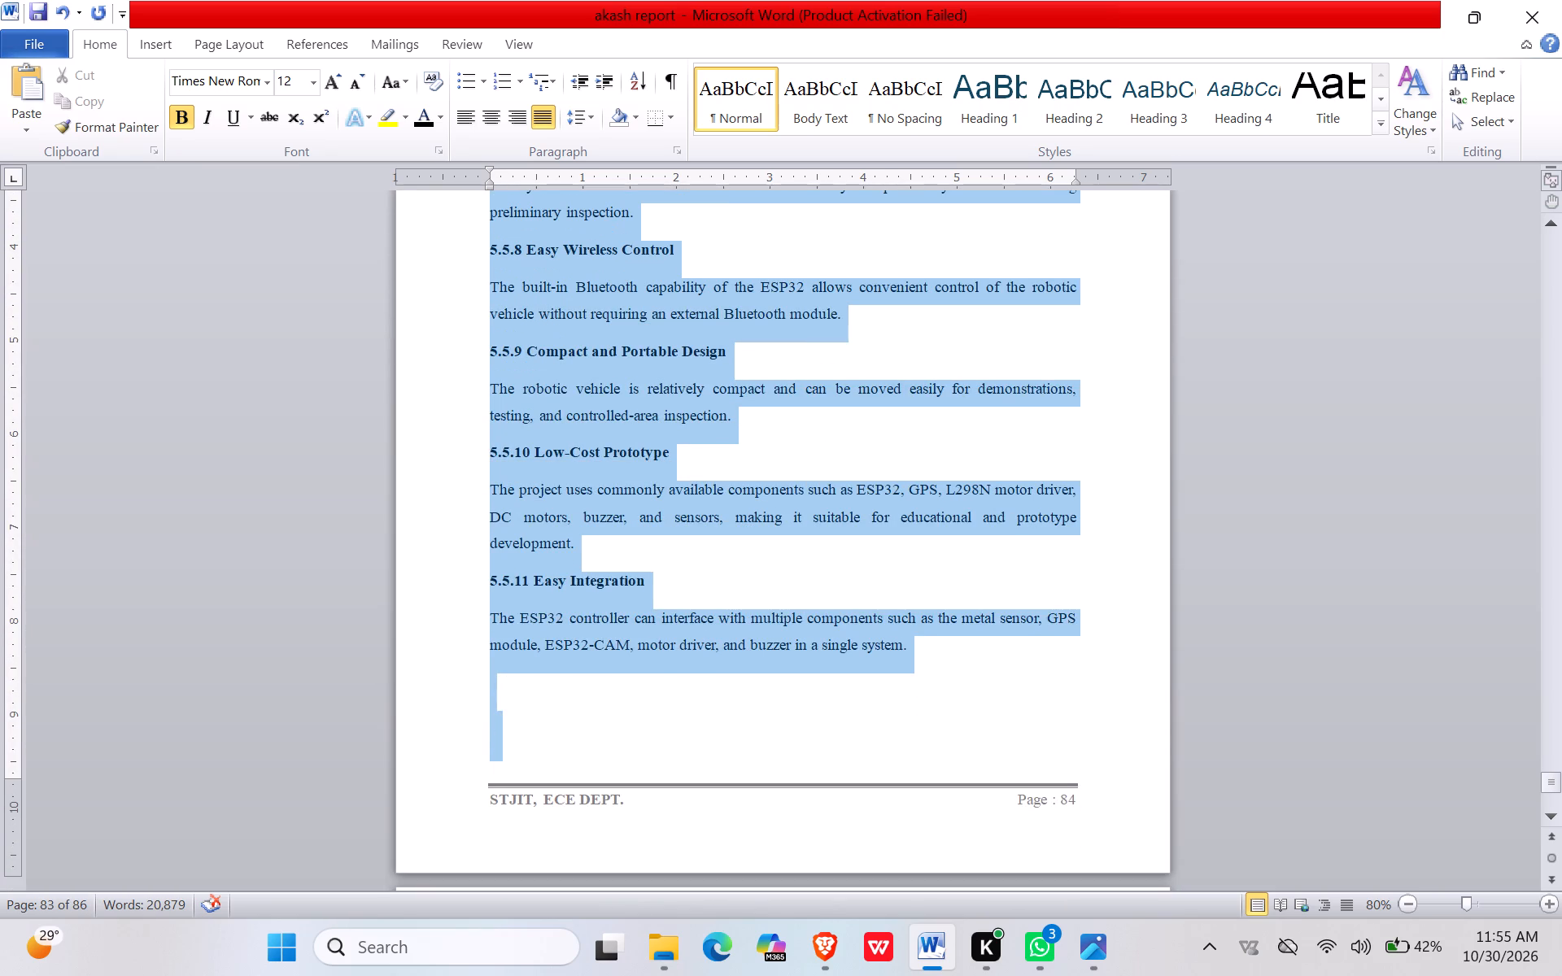
left_click_drag(813, 738, 910, 653)
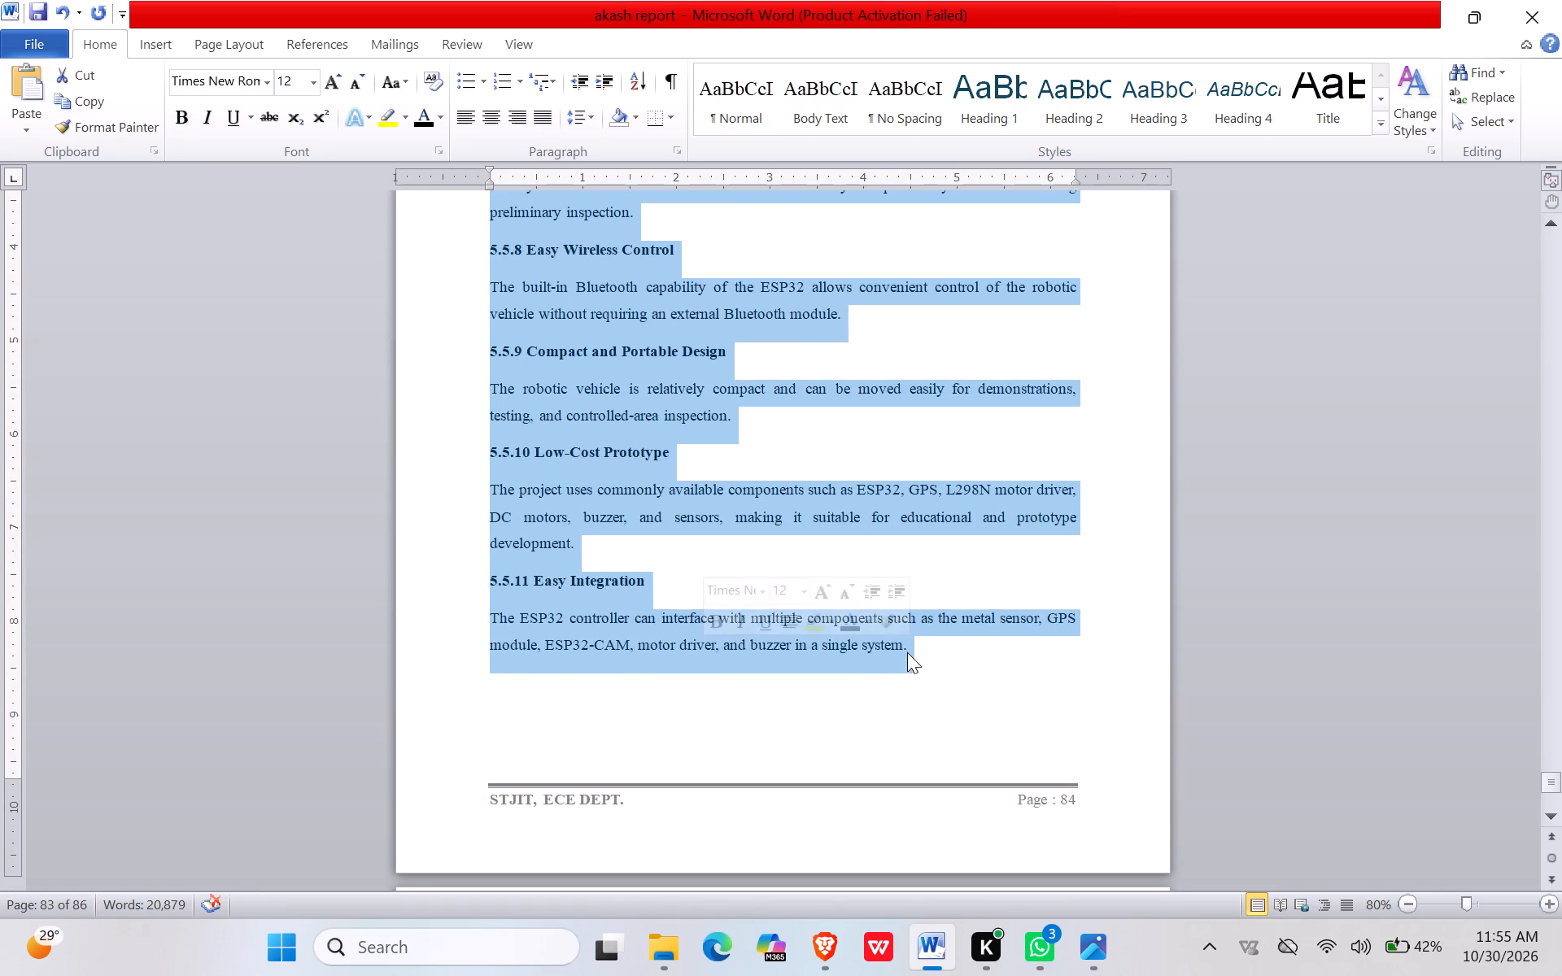
left_click(536, 113)
left_click(574, 108)
left_click(460, 188)
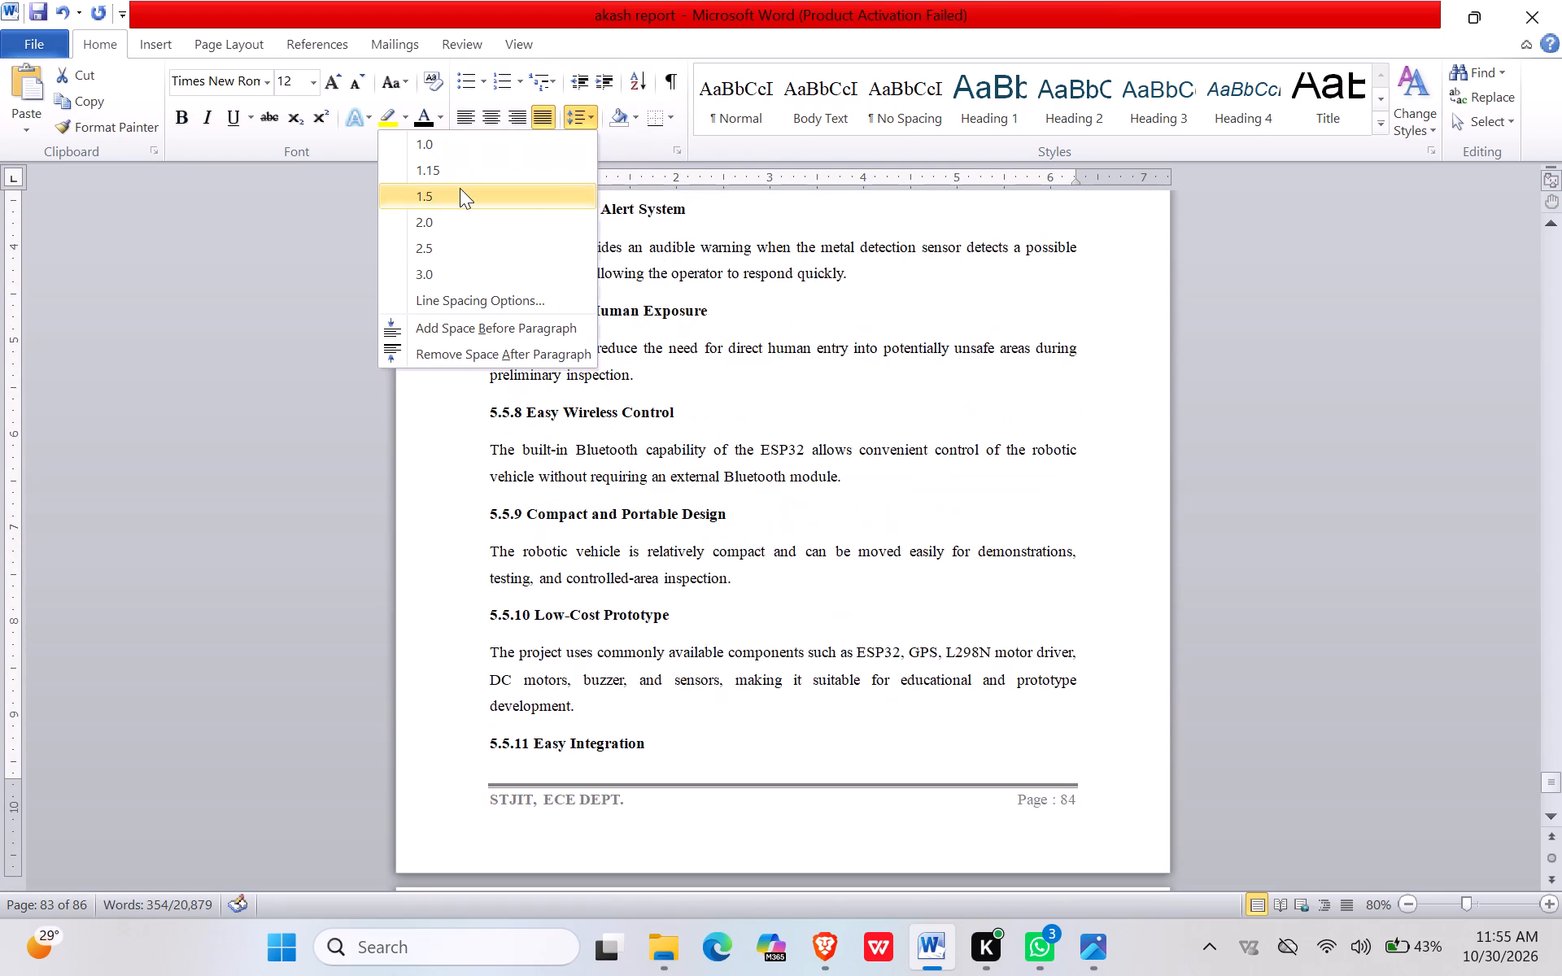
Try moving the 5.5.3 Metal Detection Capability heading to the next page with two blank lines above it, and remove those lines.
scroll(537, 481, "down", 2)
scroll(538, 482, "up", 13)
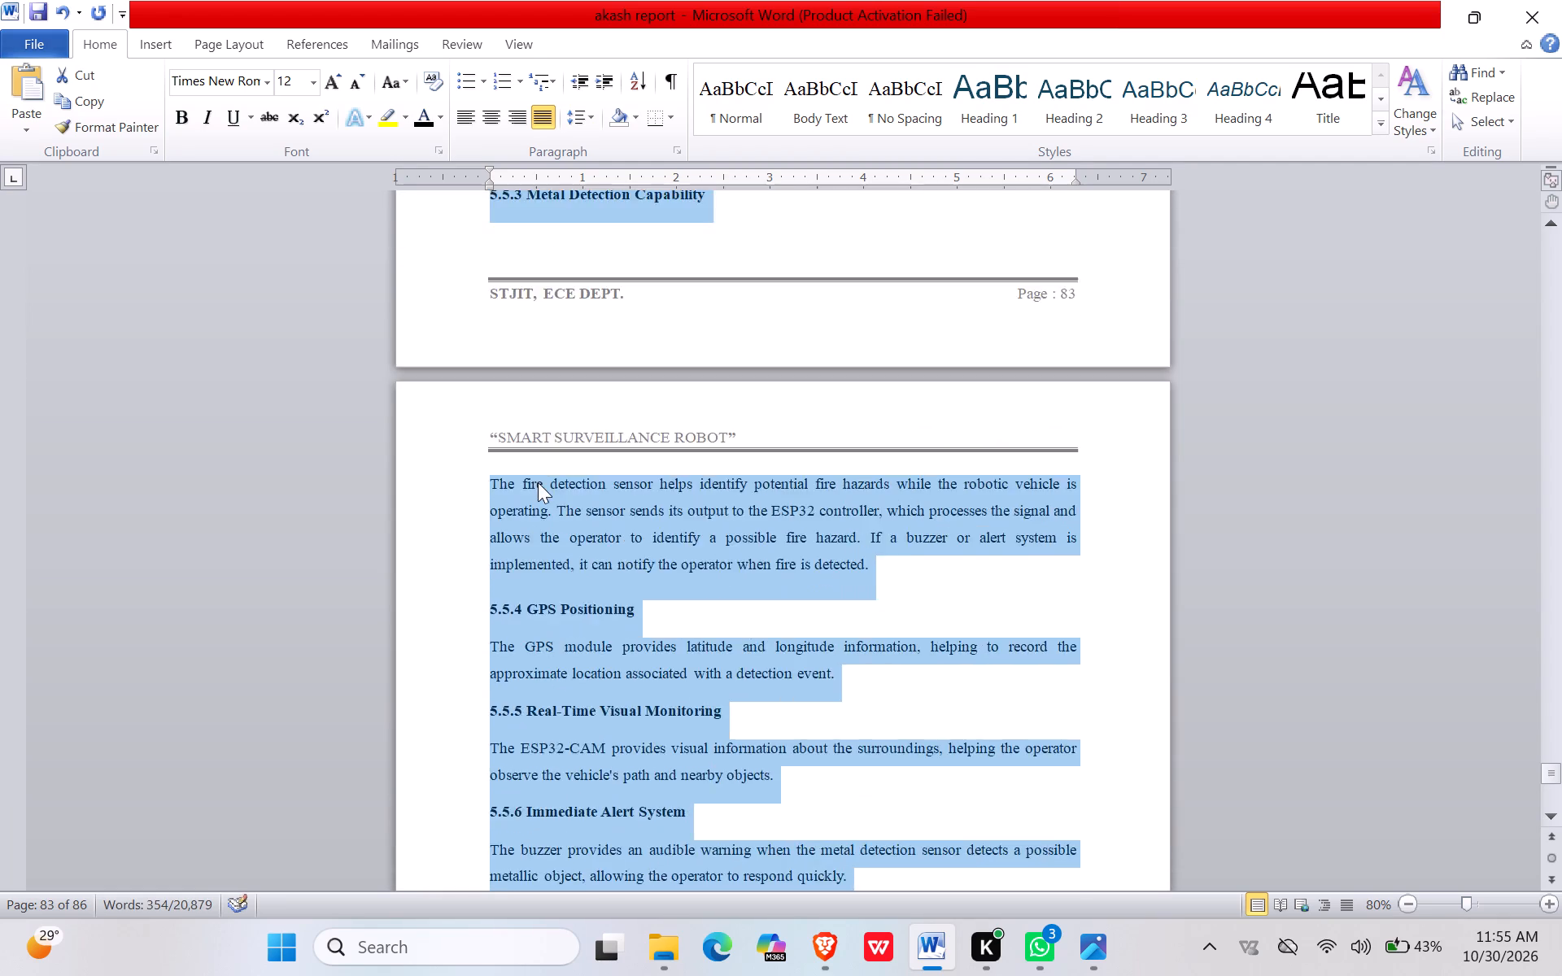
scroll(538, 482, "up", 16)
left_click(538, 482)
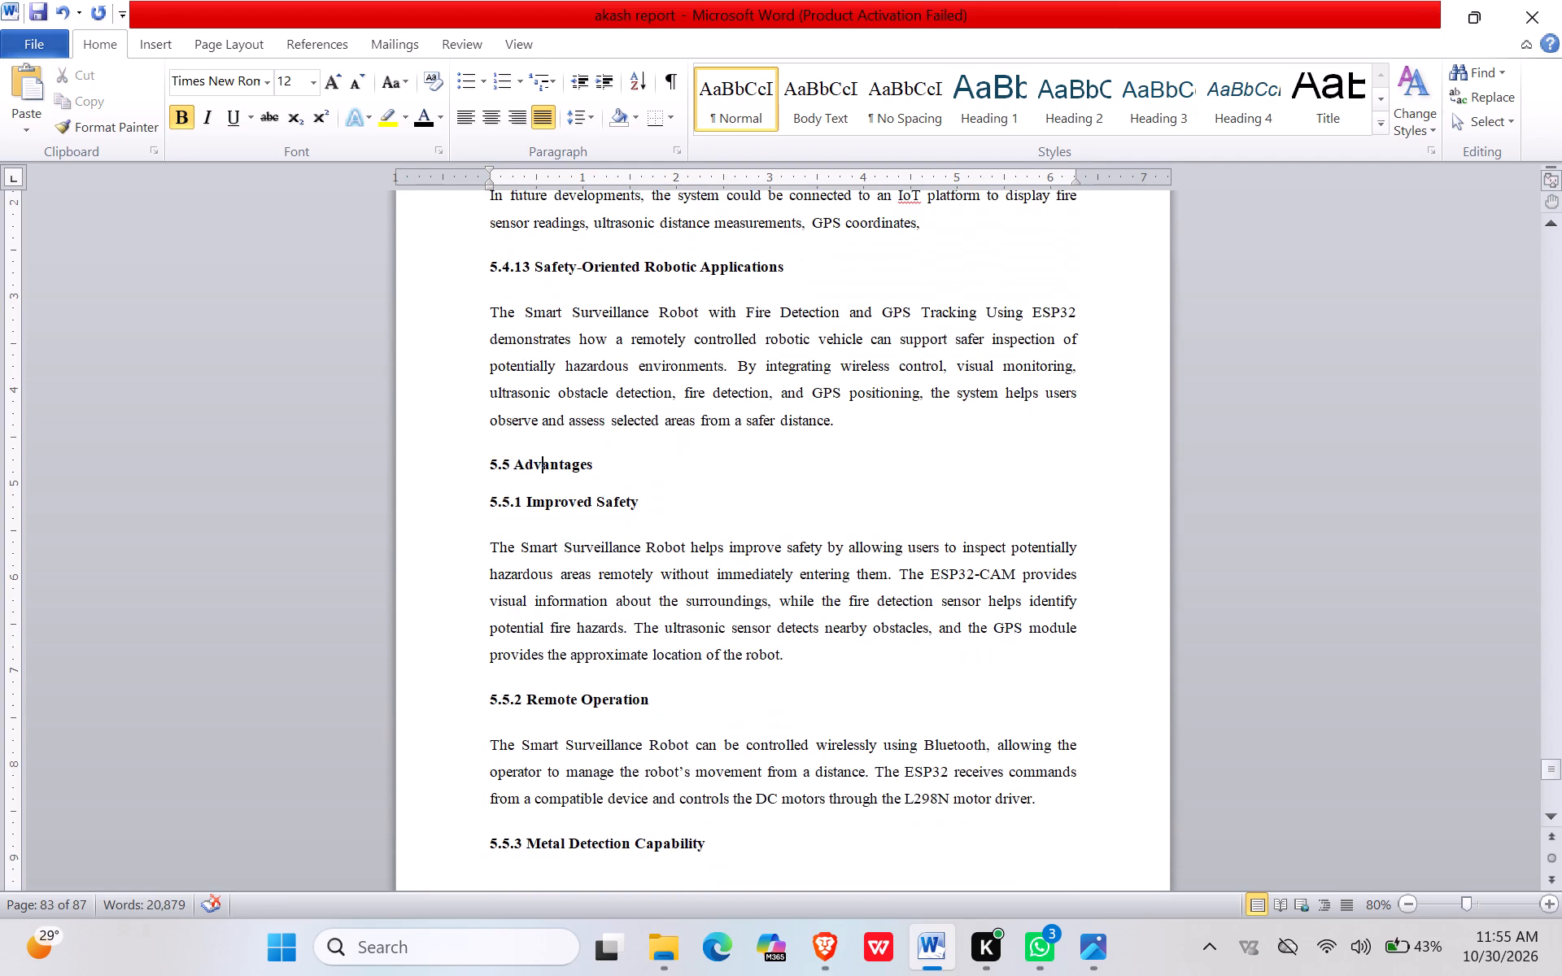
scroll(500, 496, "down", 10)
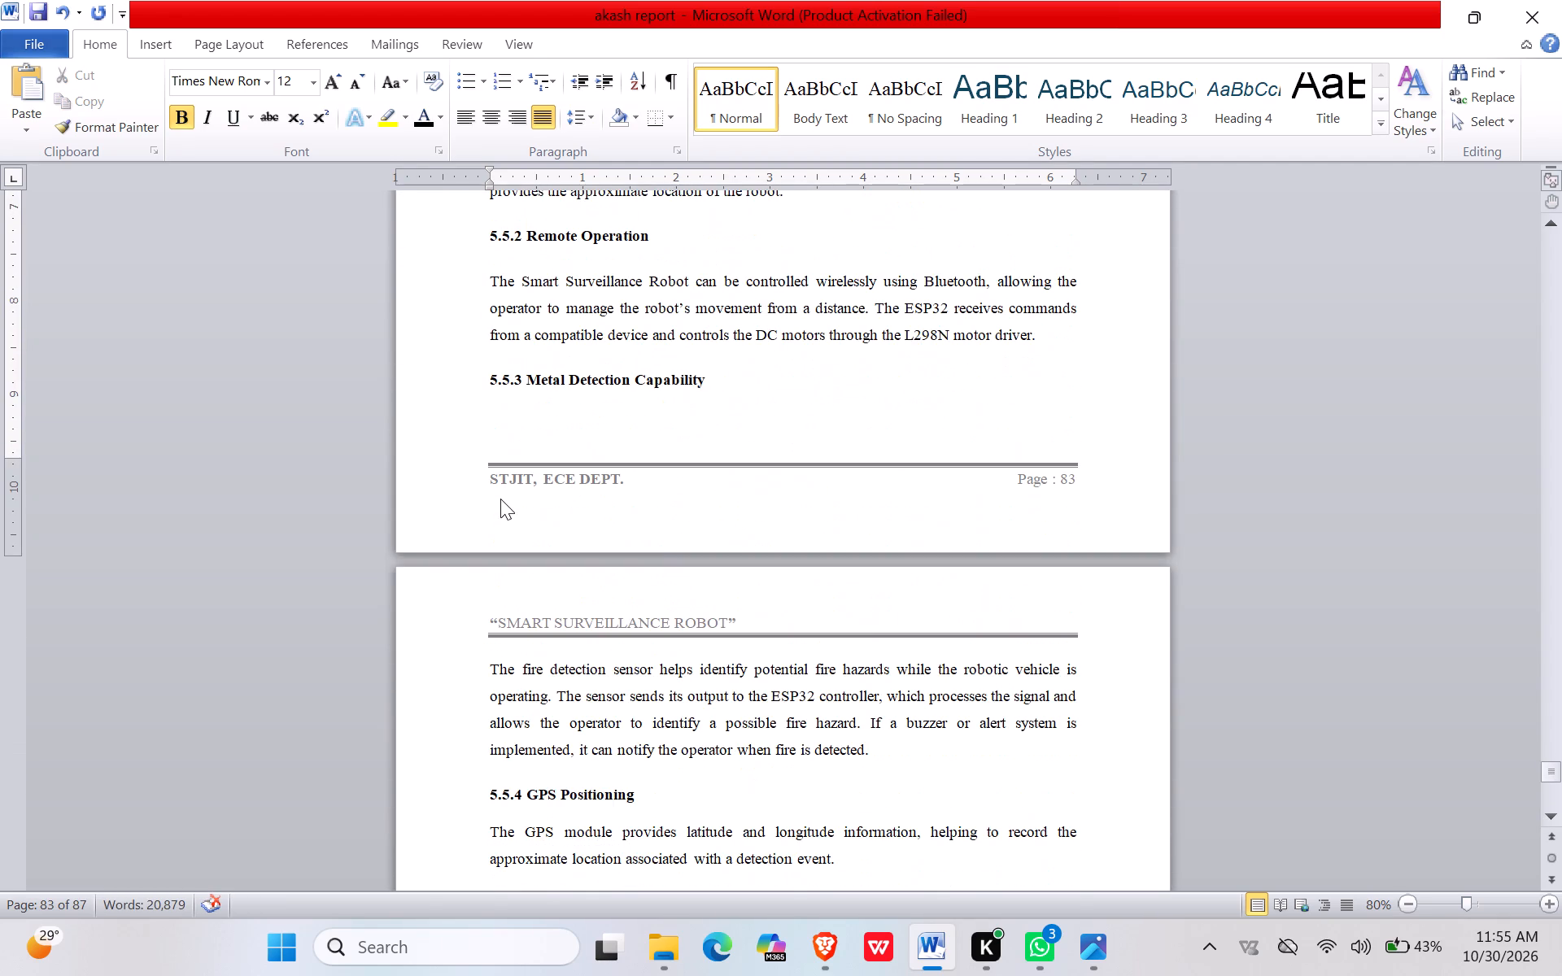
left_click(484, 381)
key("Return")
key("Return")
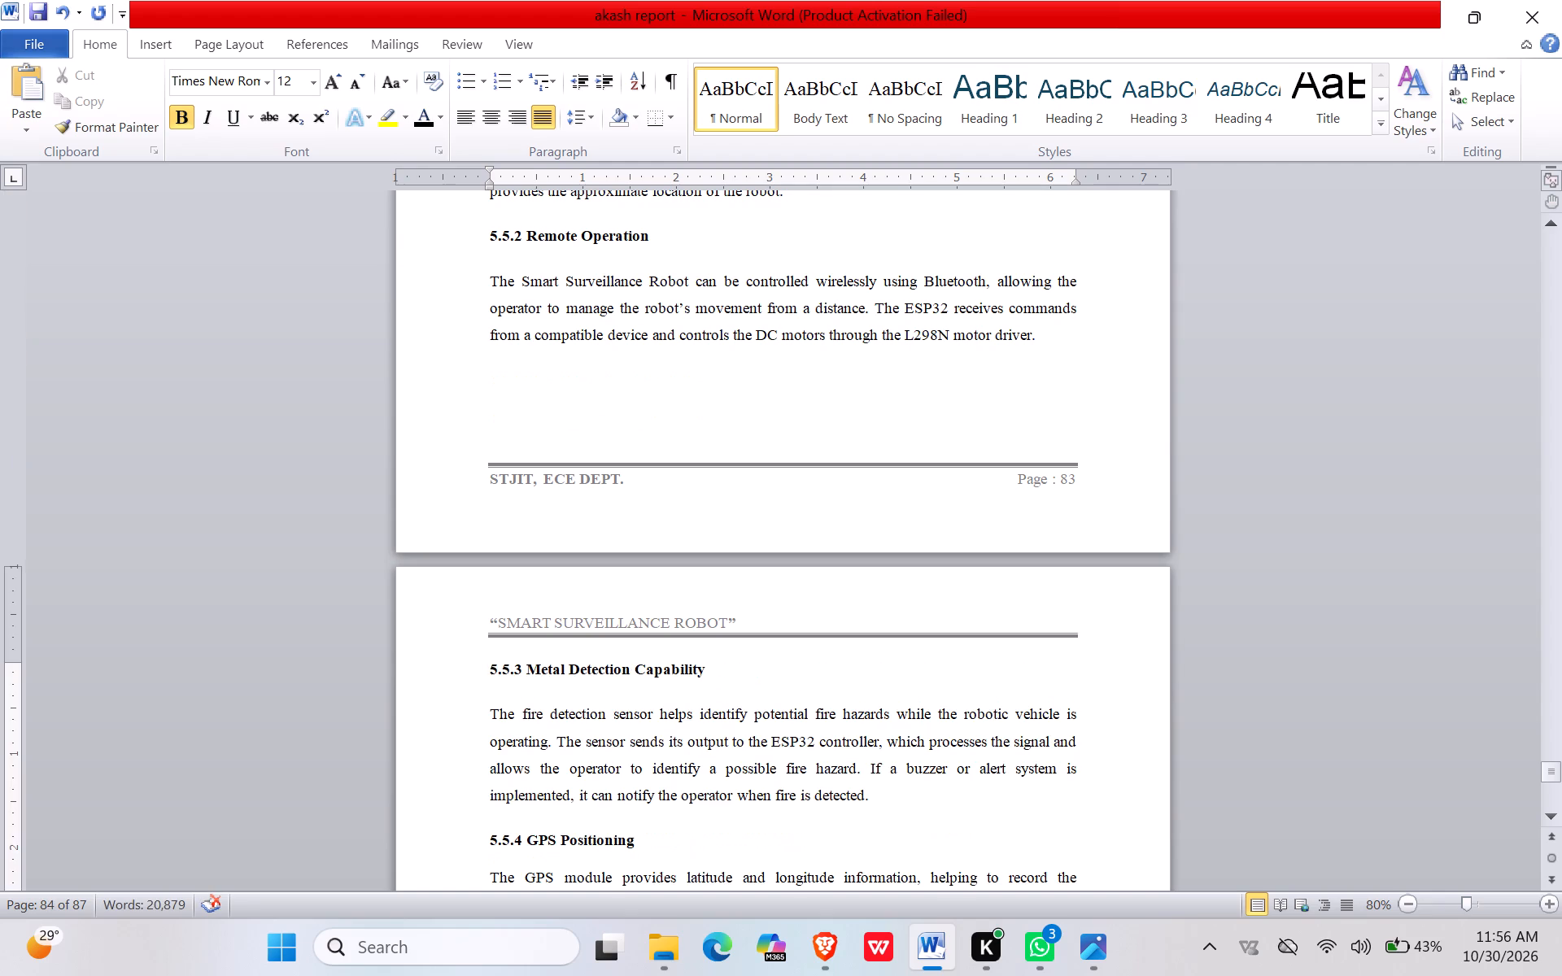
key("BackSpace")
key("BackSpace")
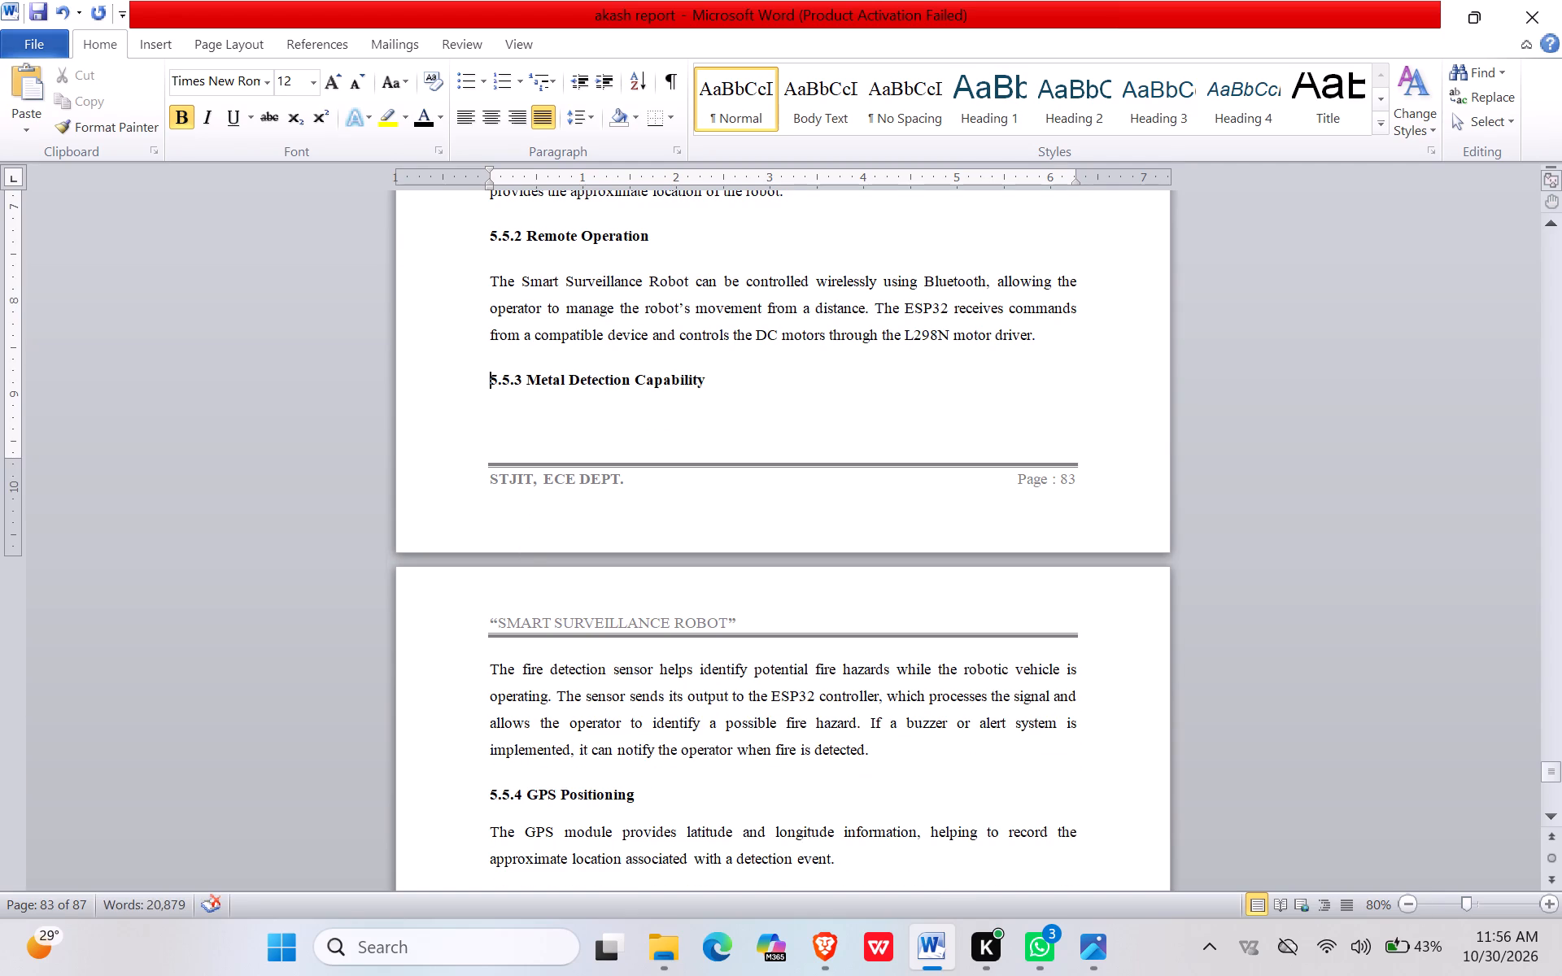
Rejoin the fire detection sensor paragraph with the 5.5.3 Metal Detection Capability heading and split it again directly below the heading.
left_click(491, 666)
key("BackSpace")
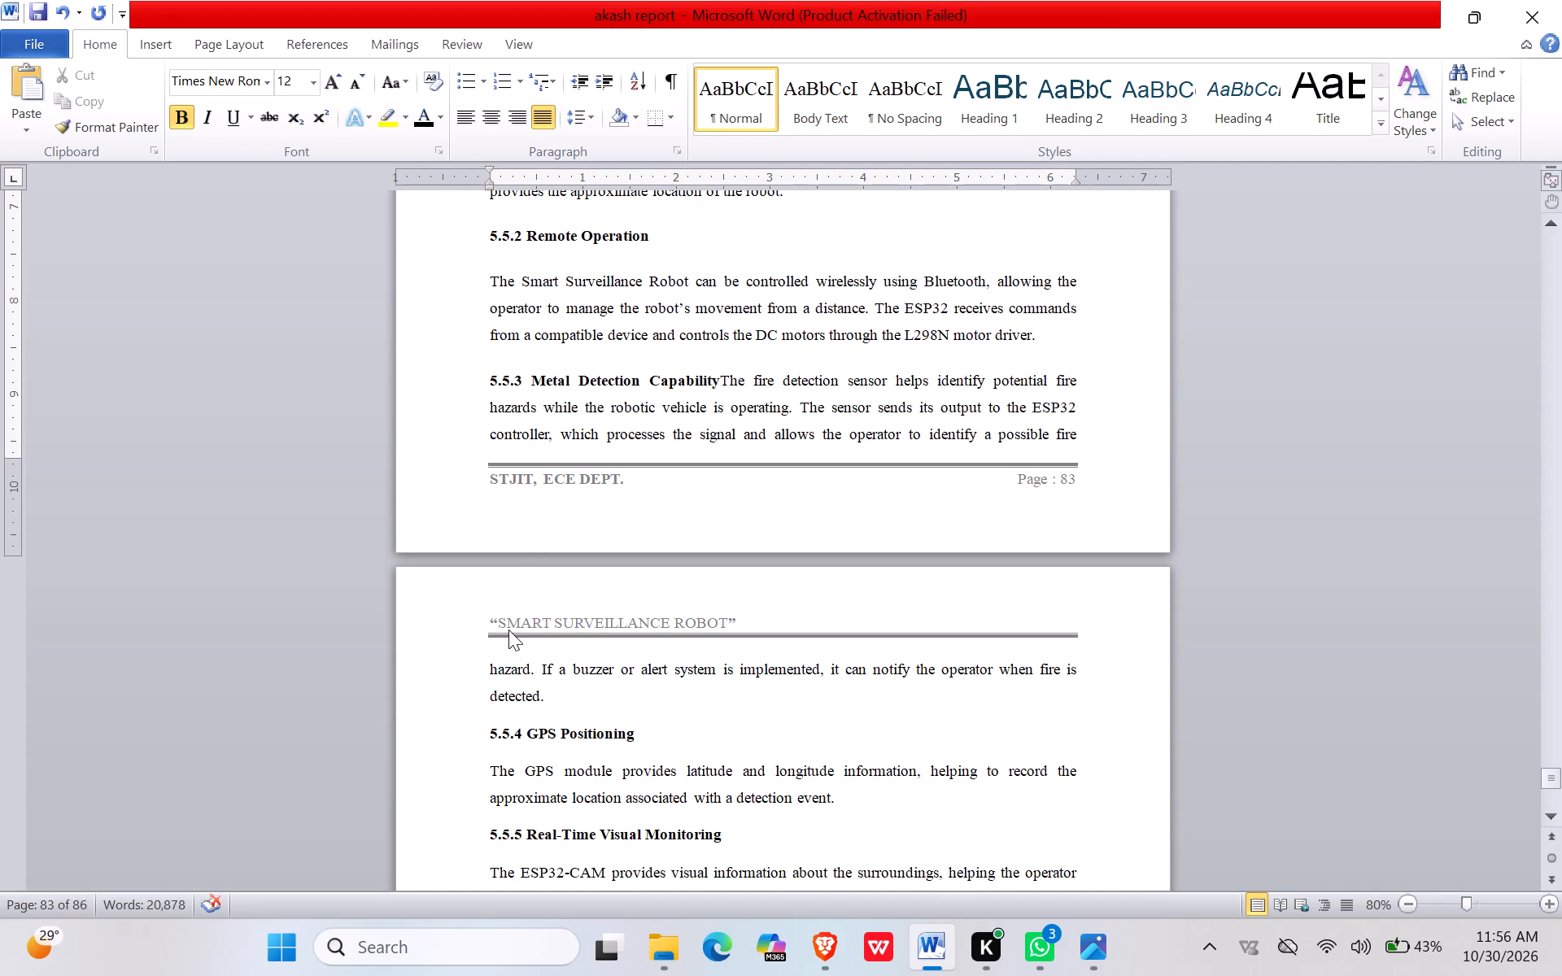
key("Return")
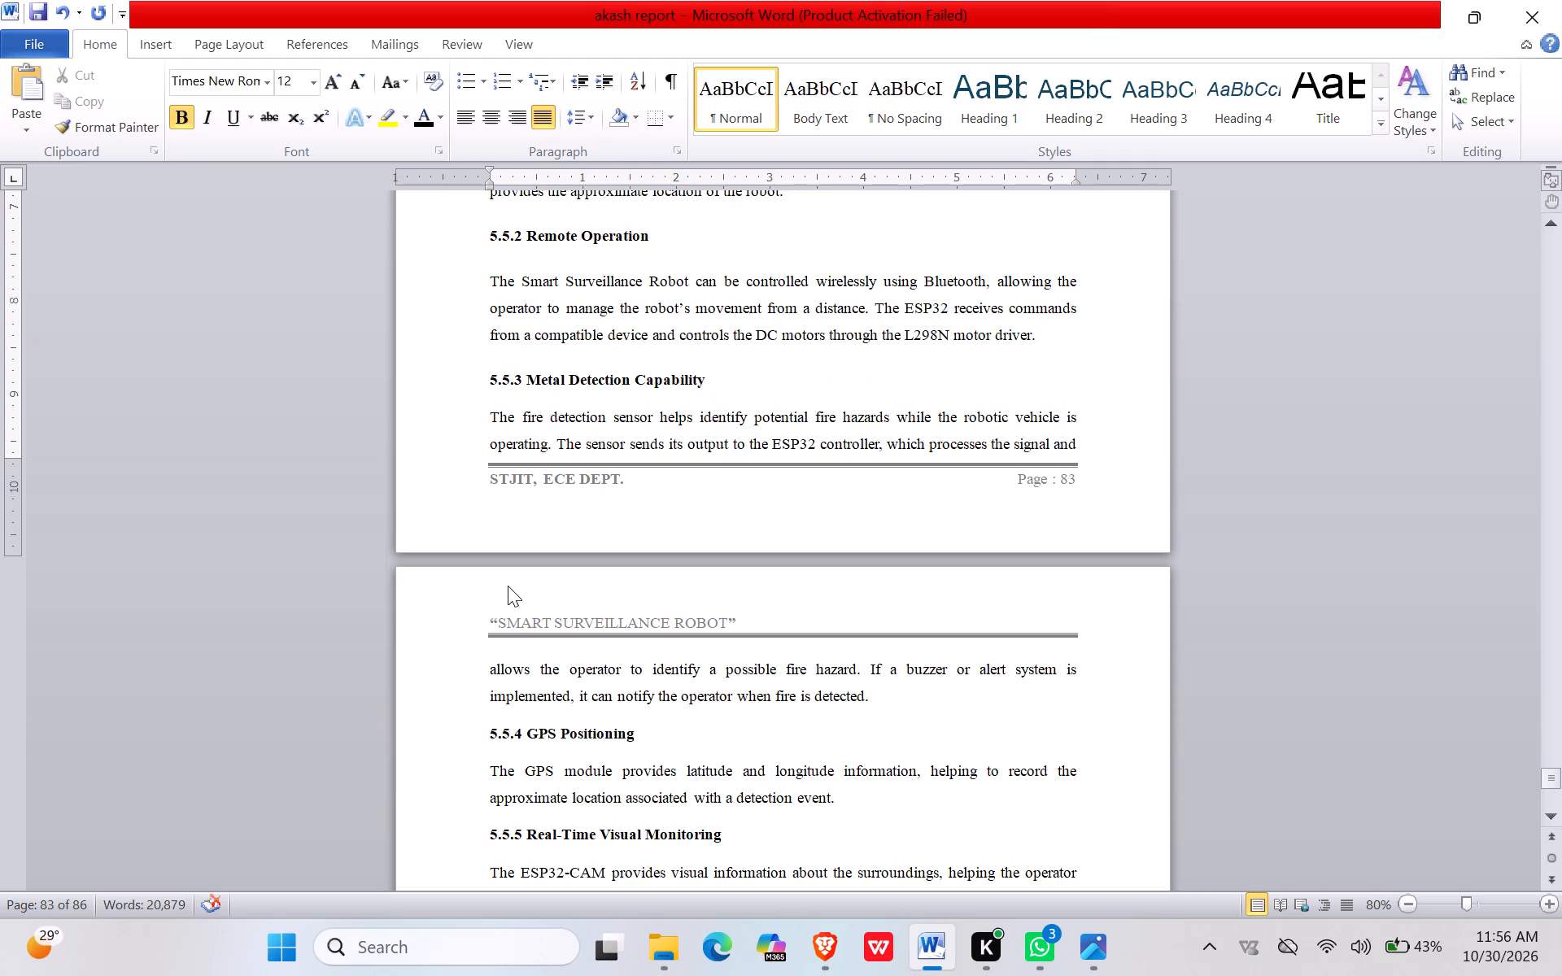
Review the layout and spacing from section 5.4.13 through the end of section 5.5.11.
scroll(508, 586, "down", 3)
scroll(508, 586, "up", 13)
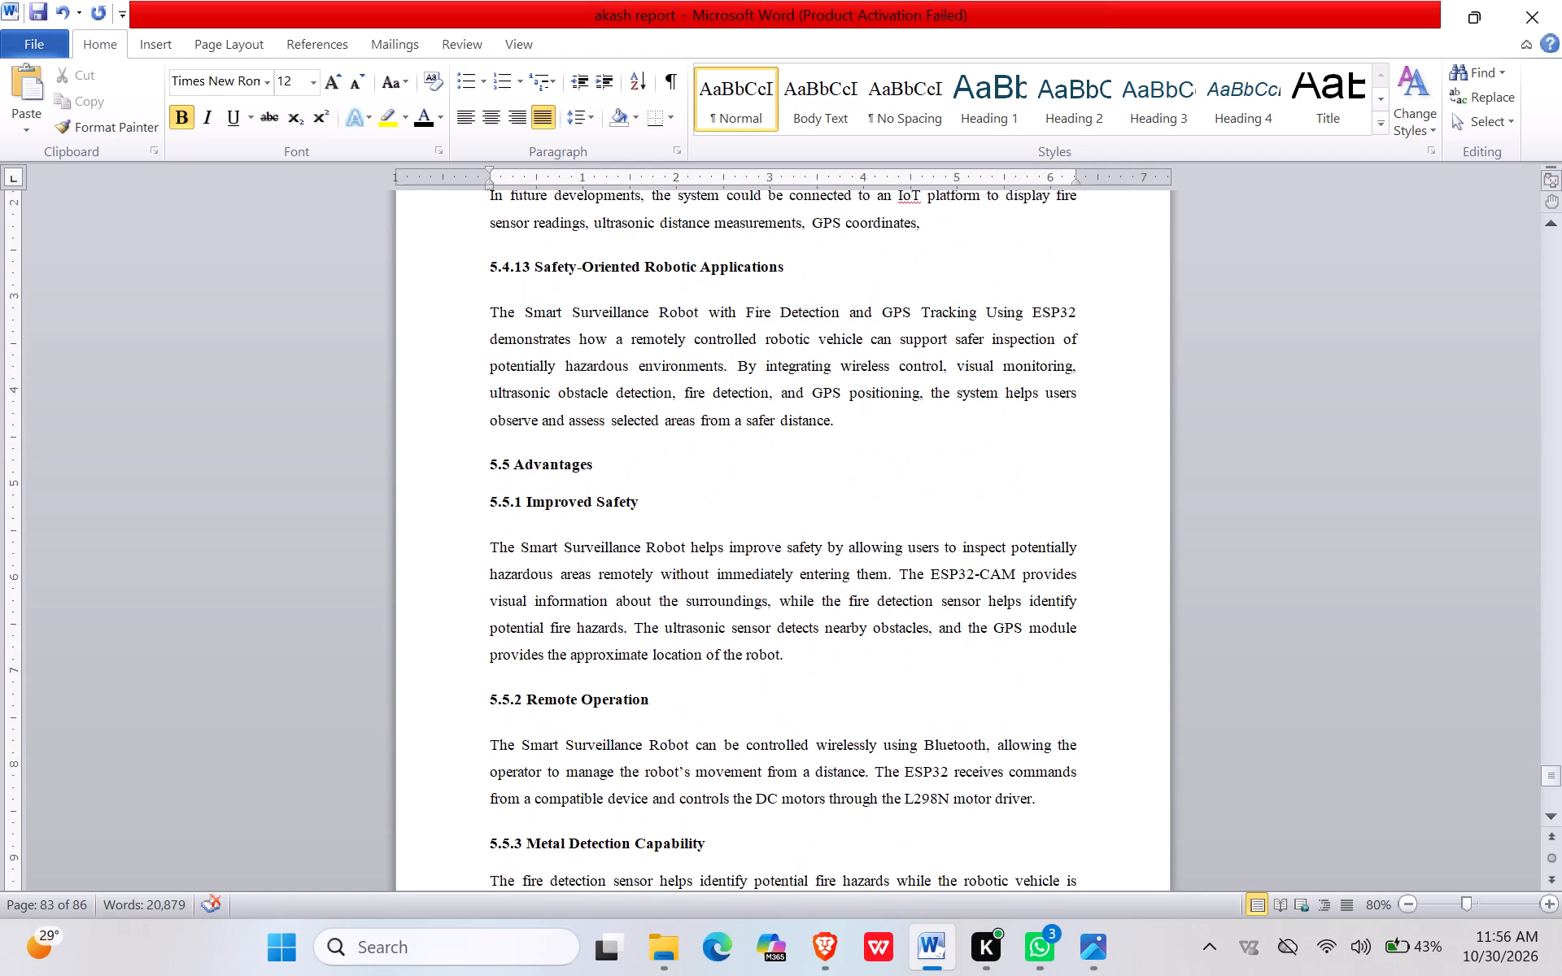
scroll(508, 582, "up", 2)
scroll(508, 582, "down", 8)
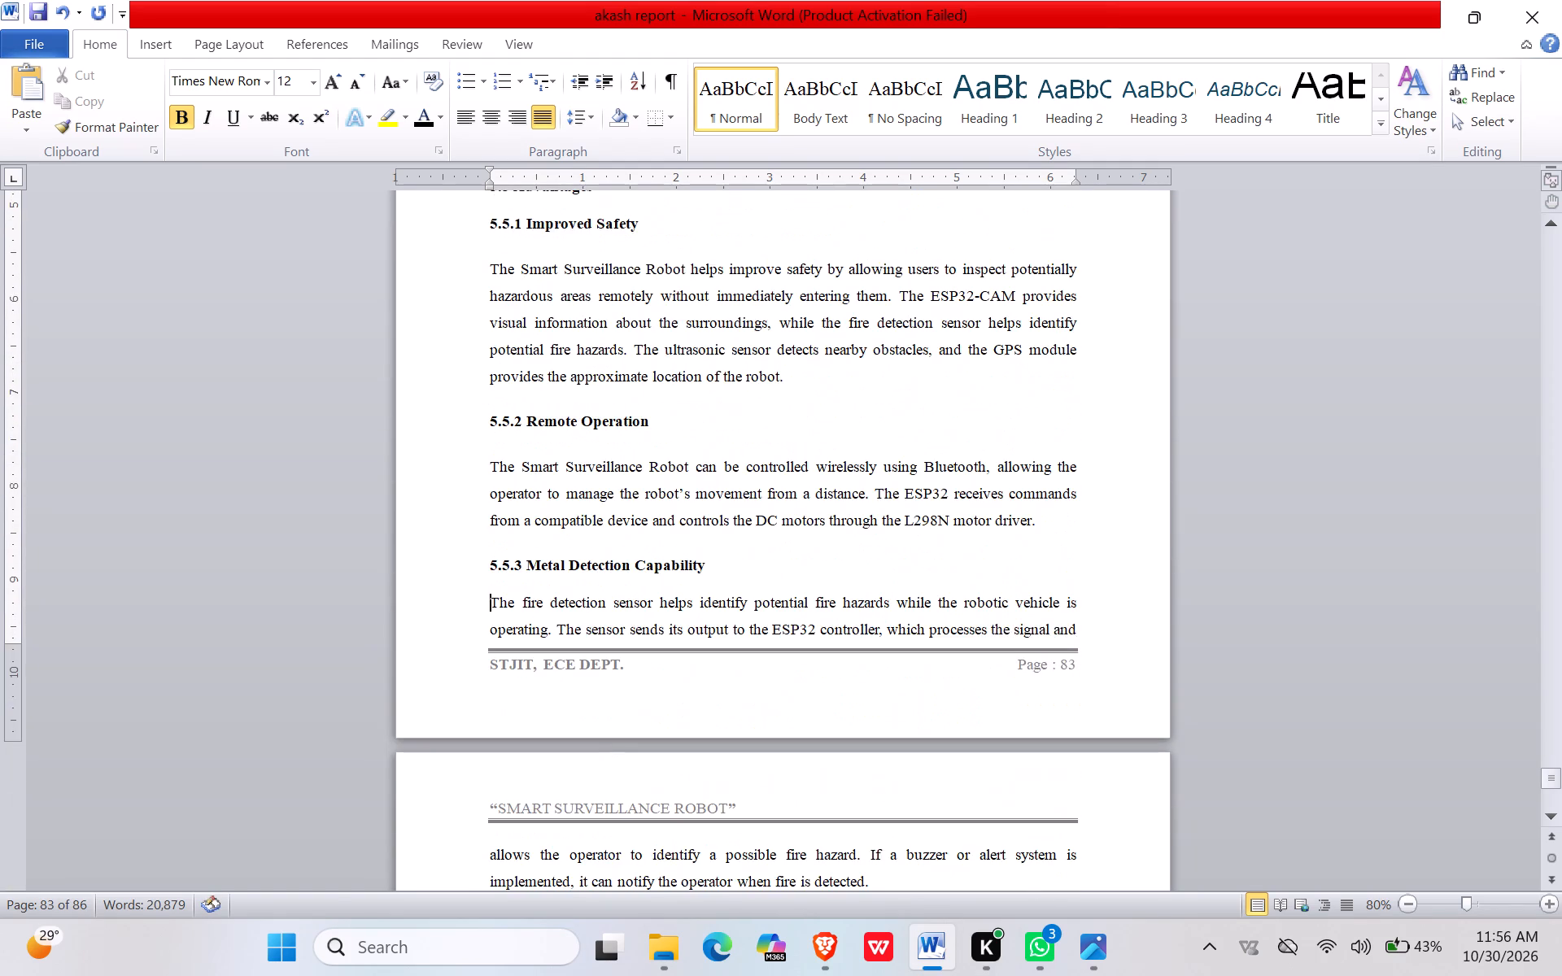
scroll(508, 582, "down", 14)
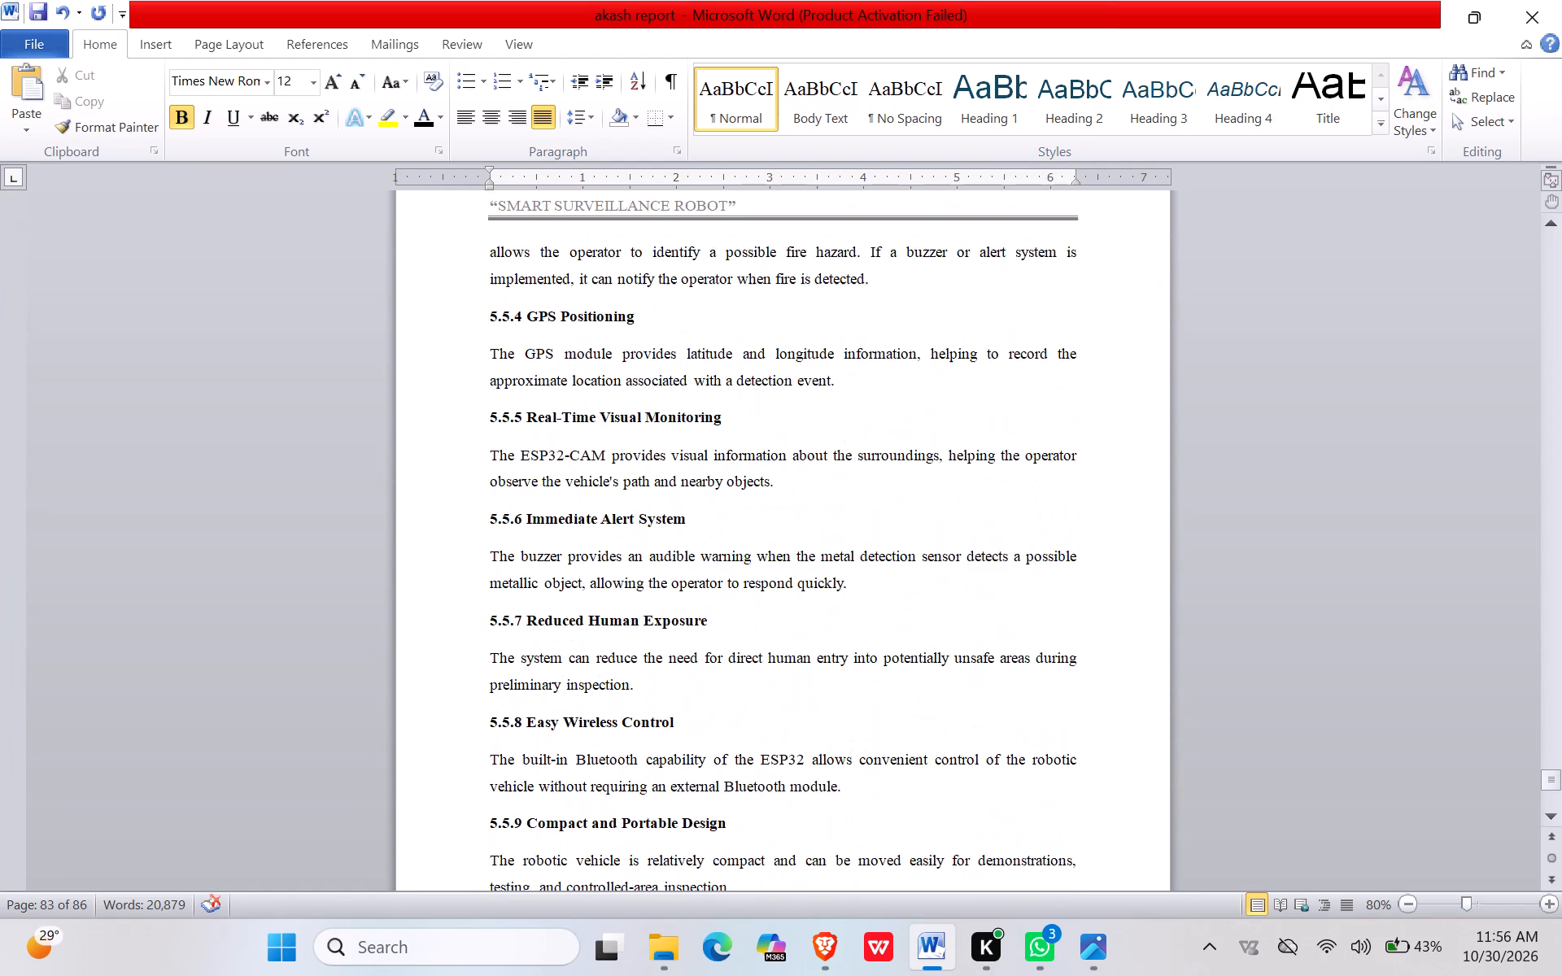
scroll(508, 576, "down", 10)
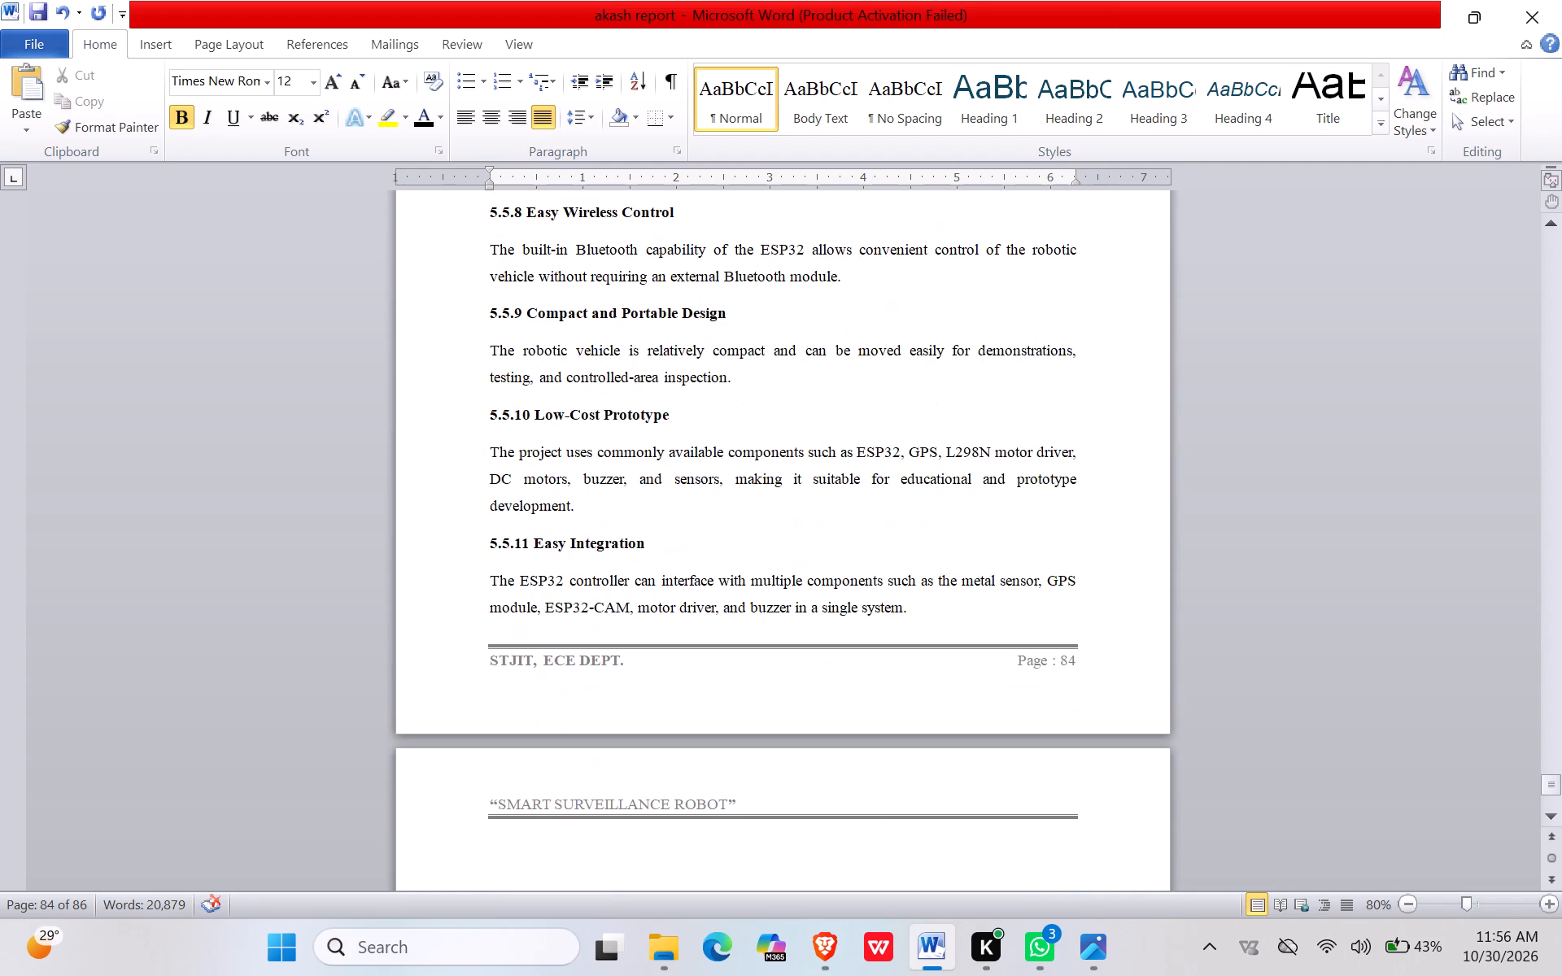
Apply 1.5 line spacing to the paragraph under the 5.5.3 Metal Detection Capability heading.
left_click(569, 123)
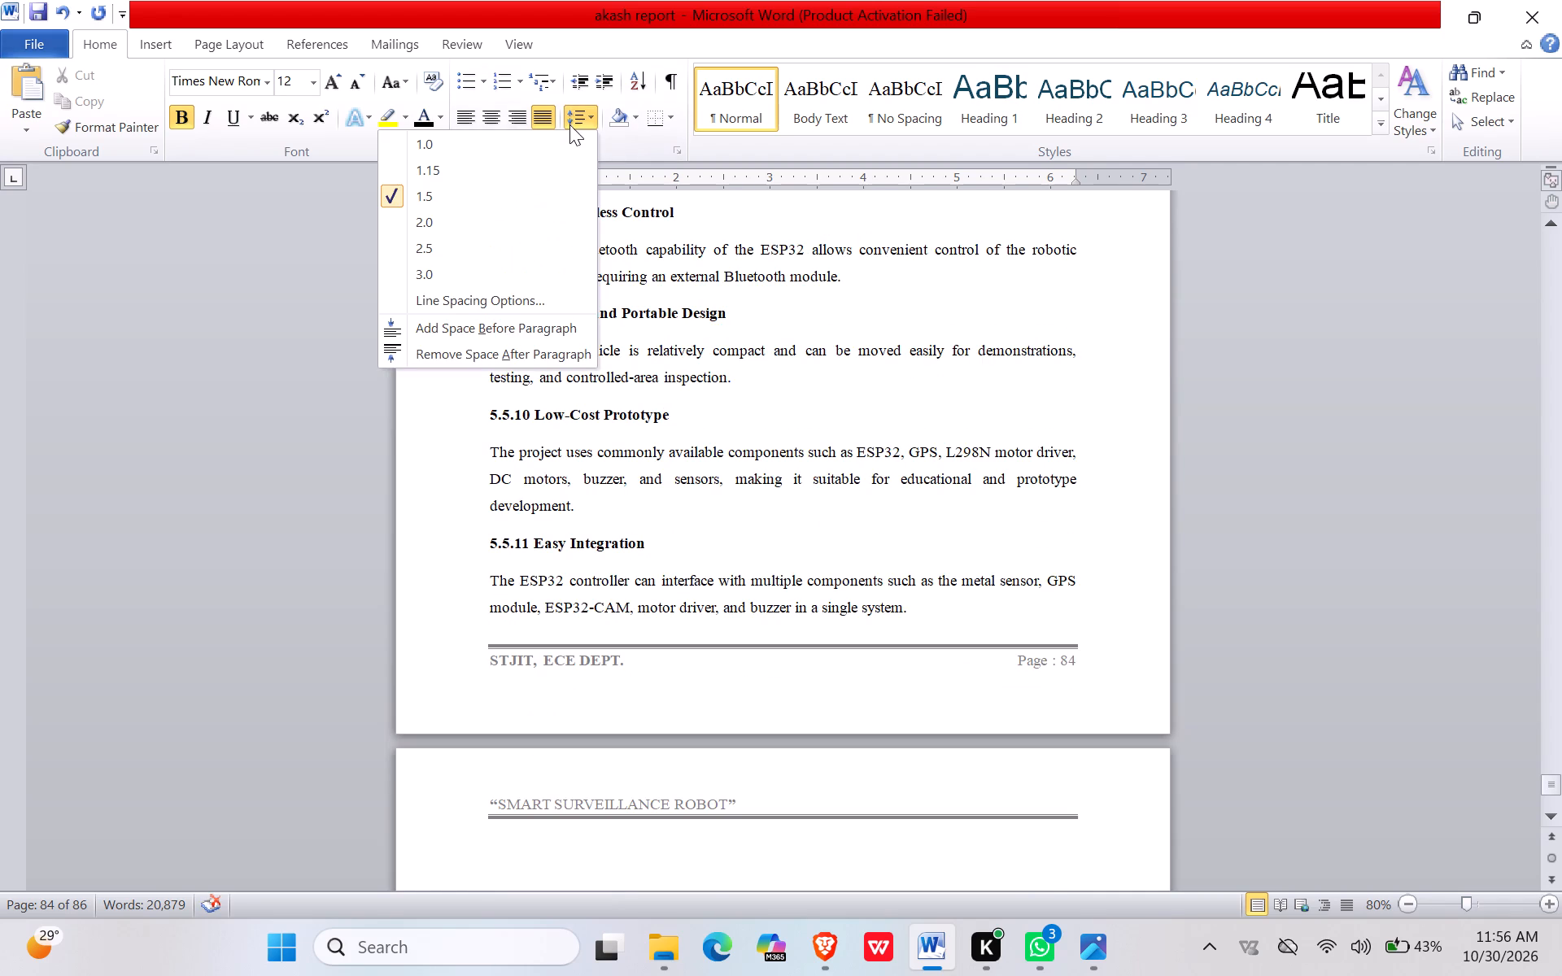
left_click(543, 194)
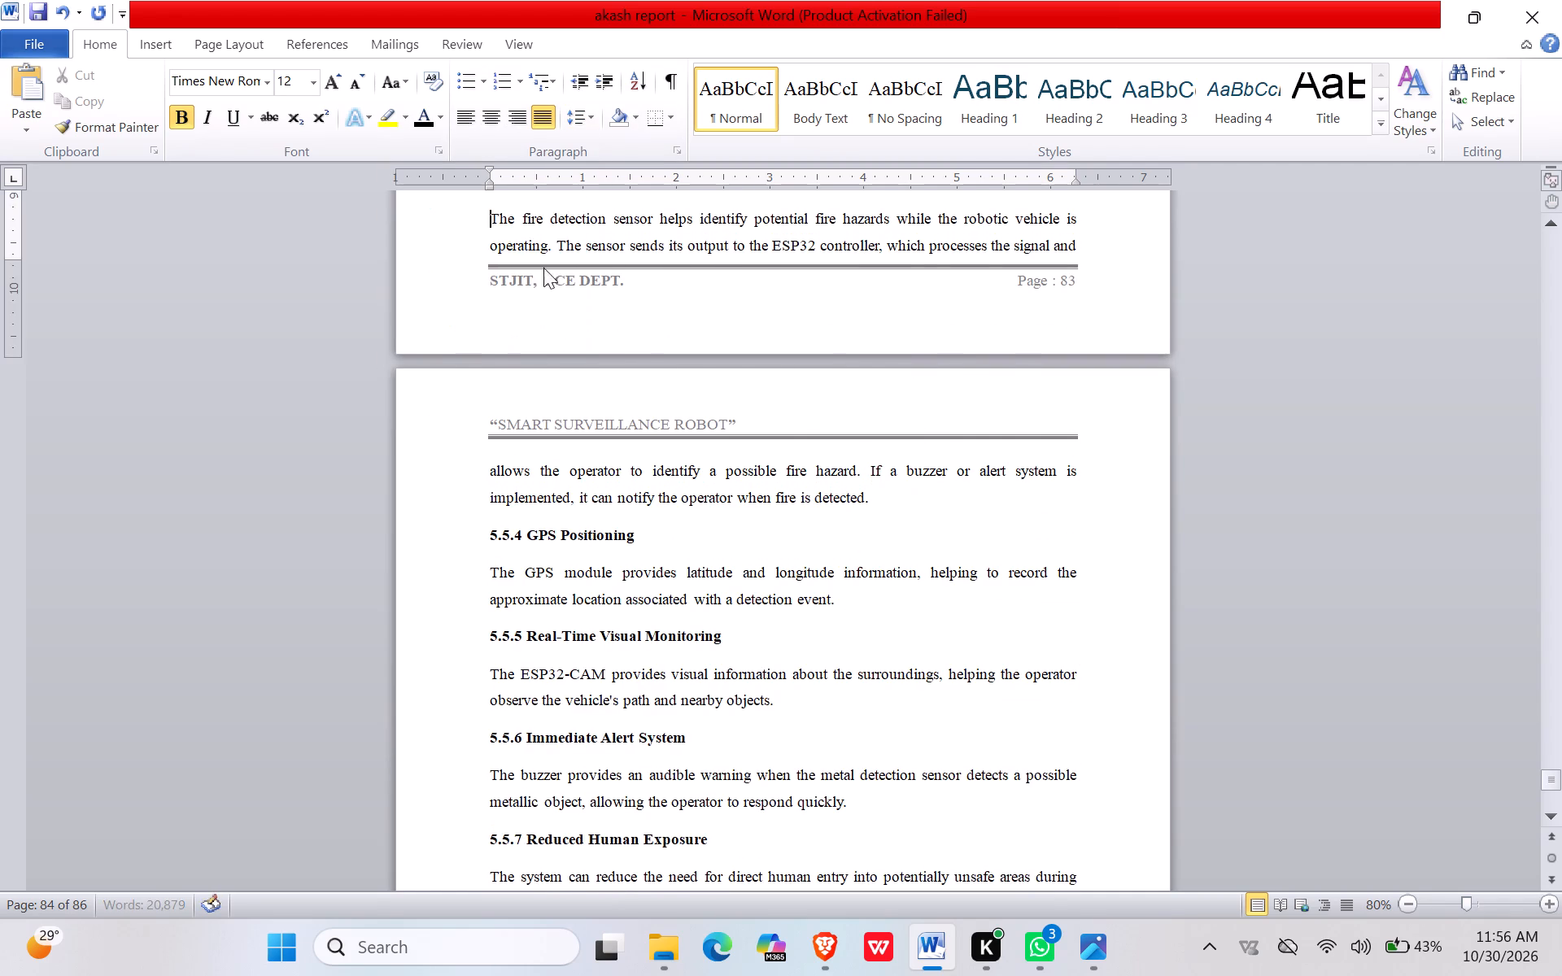
Delete the blank lines above the CHAPTER 6 heading so it starts at the top of its page.
scroll(507, 401, "down", 5)
scroll(525, 666, "down", 15)
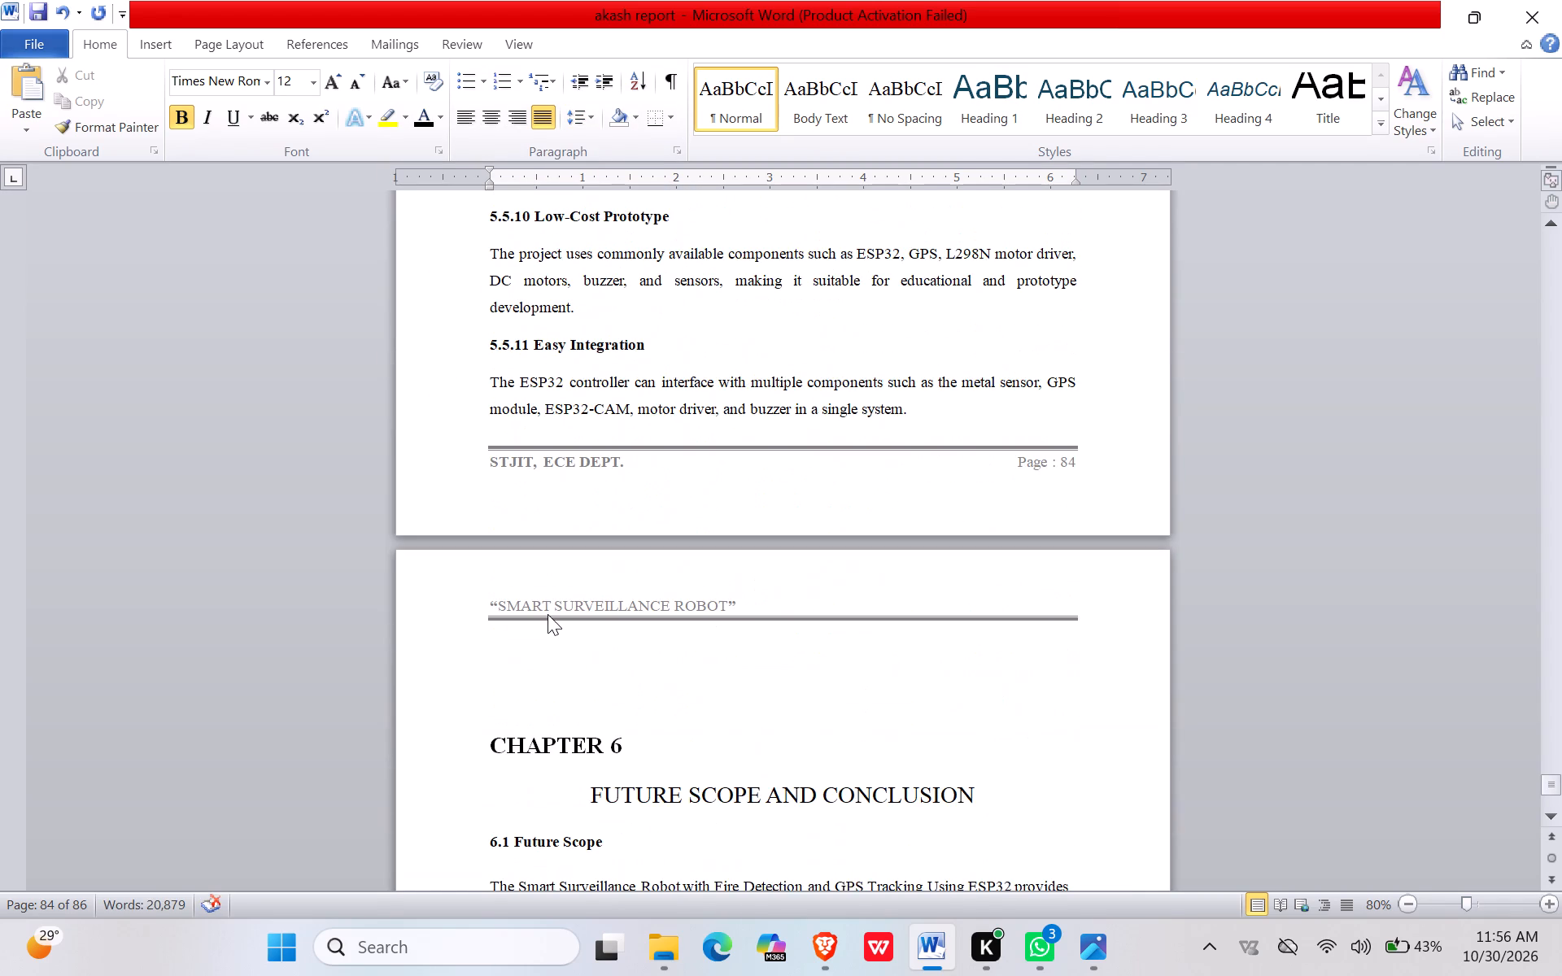
left_click(484, 740)
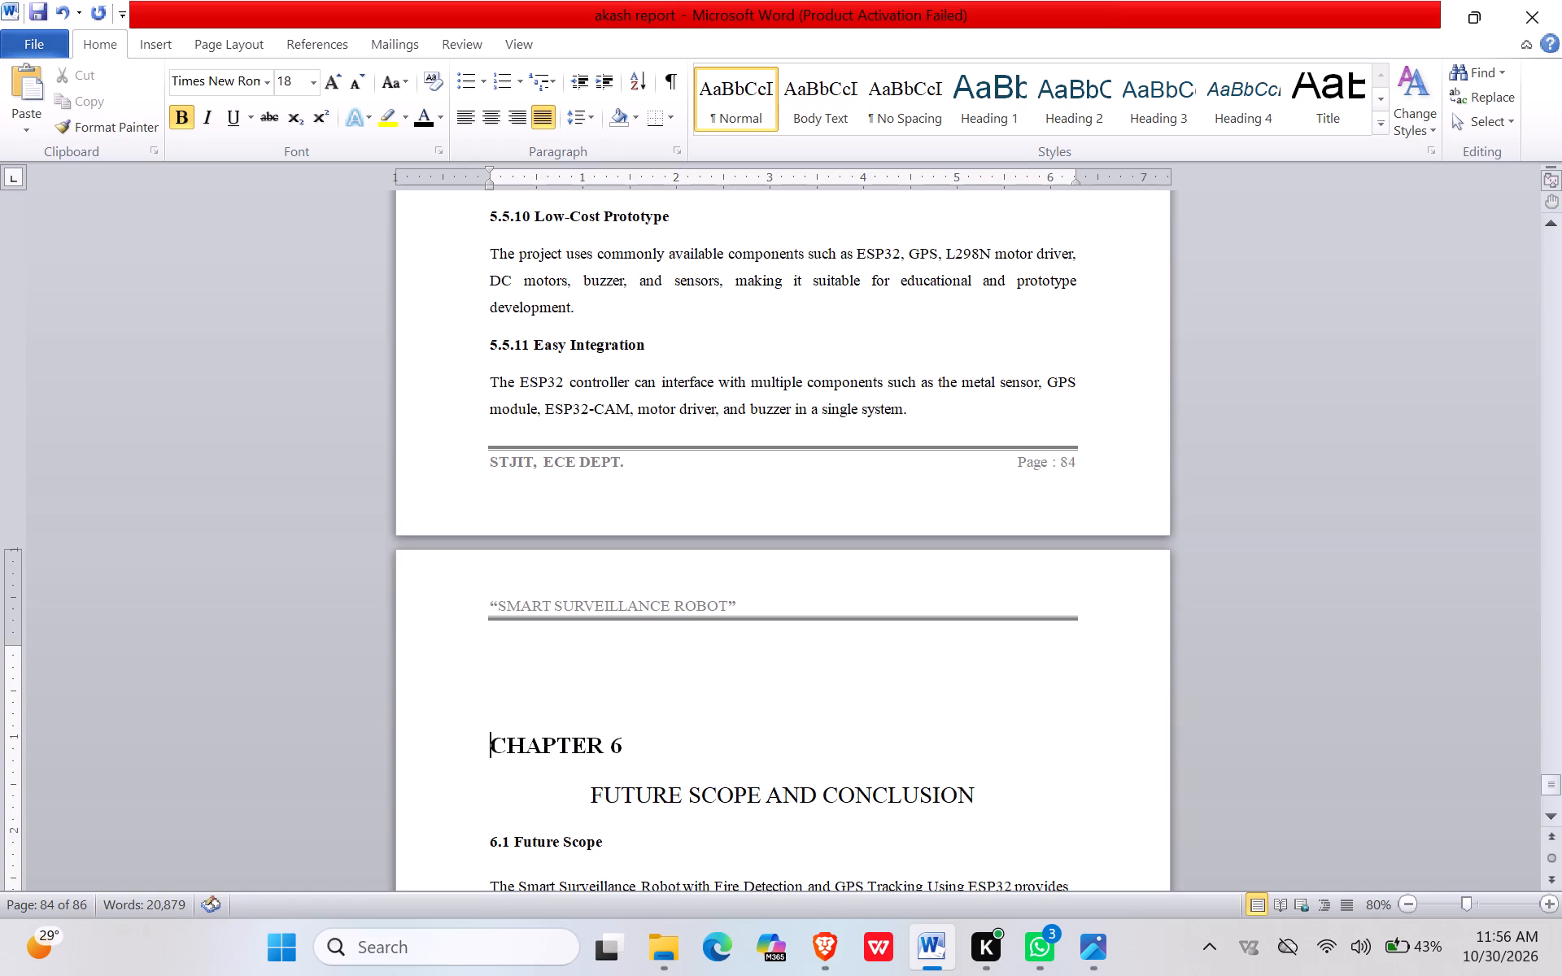
key("BackSpace")
key("BackSpace")
scroll(486, 731, "down", 3)
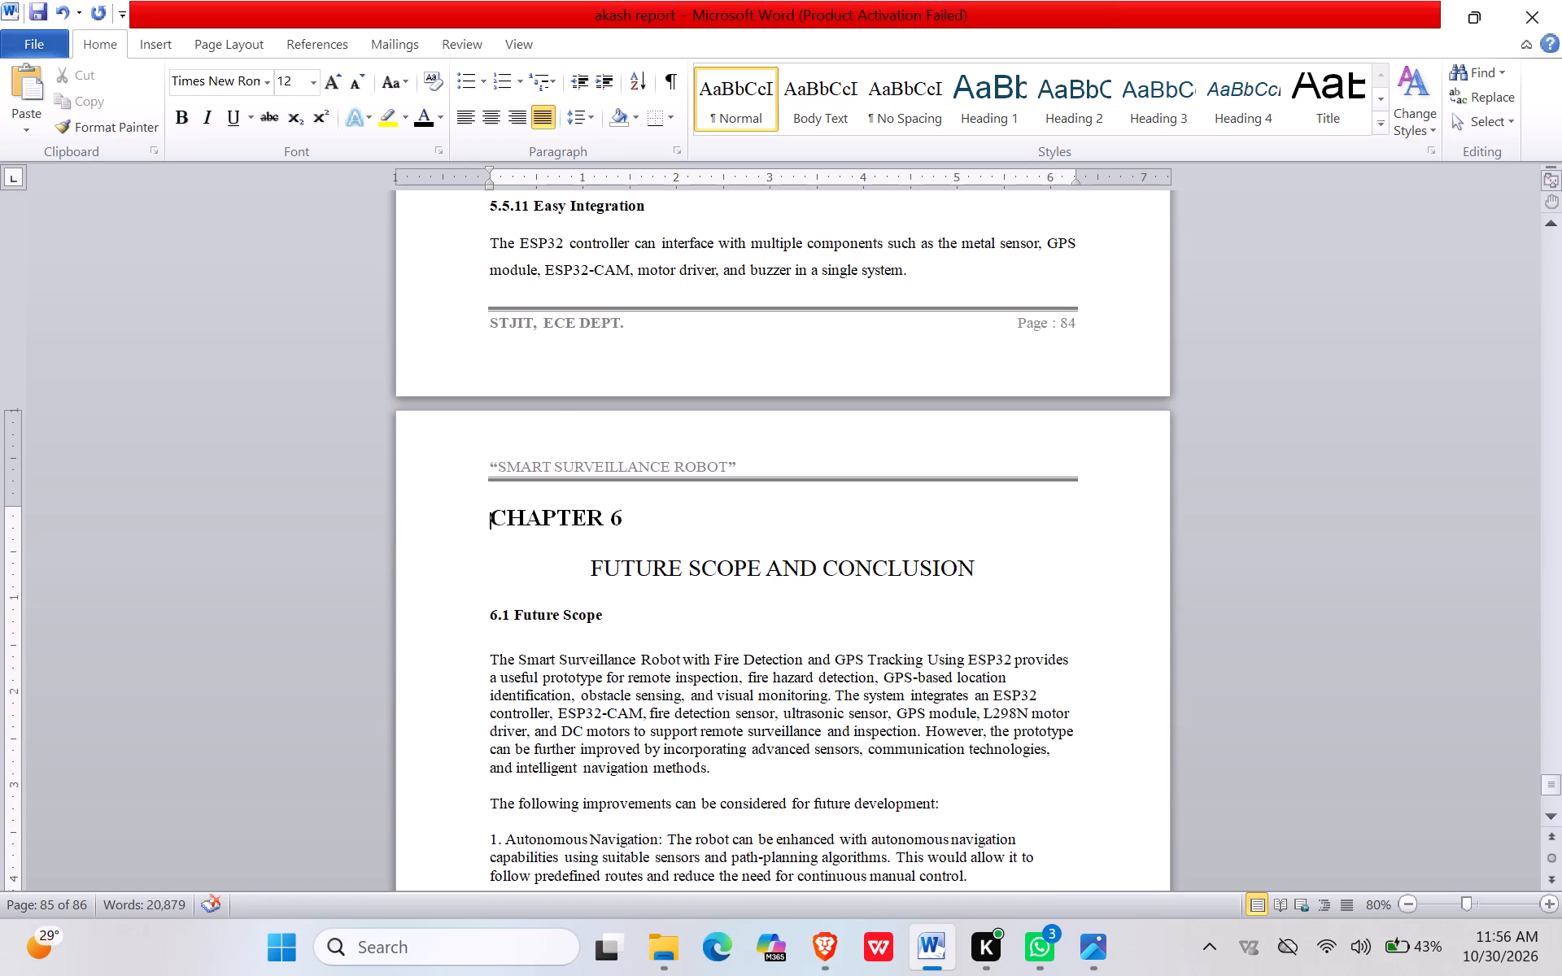
Set the CHAPTER 6 heading to 16 pt with 1.5 line spacing.
left_click(436, 518)
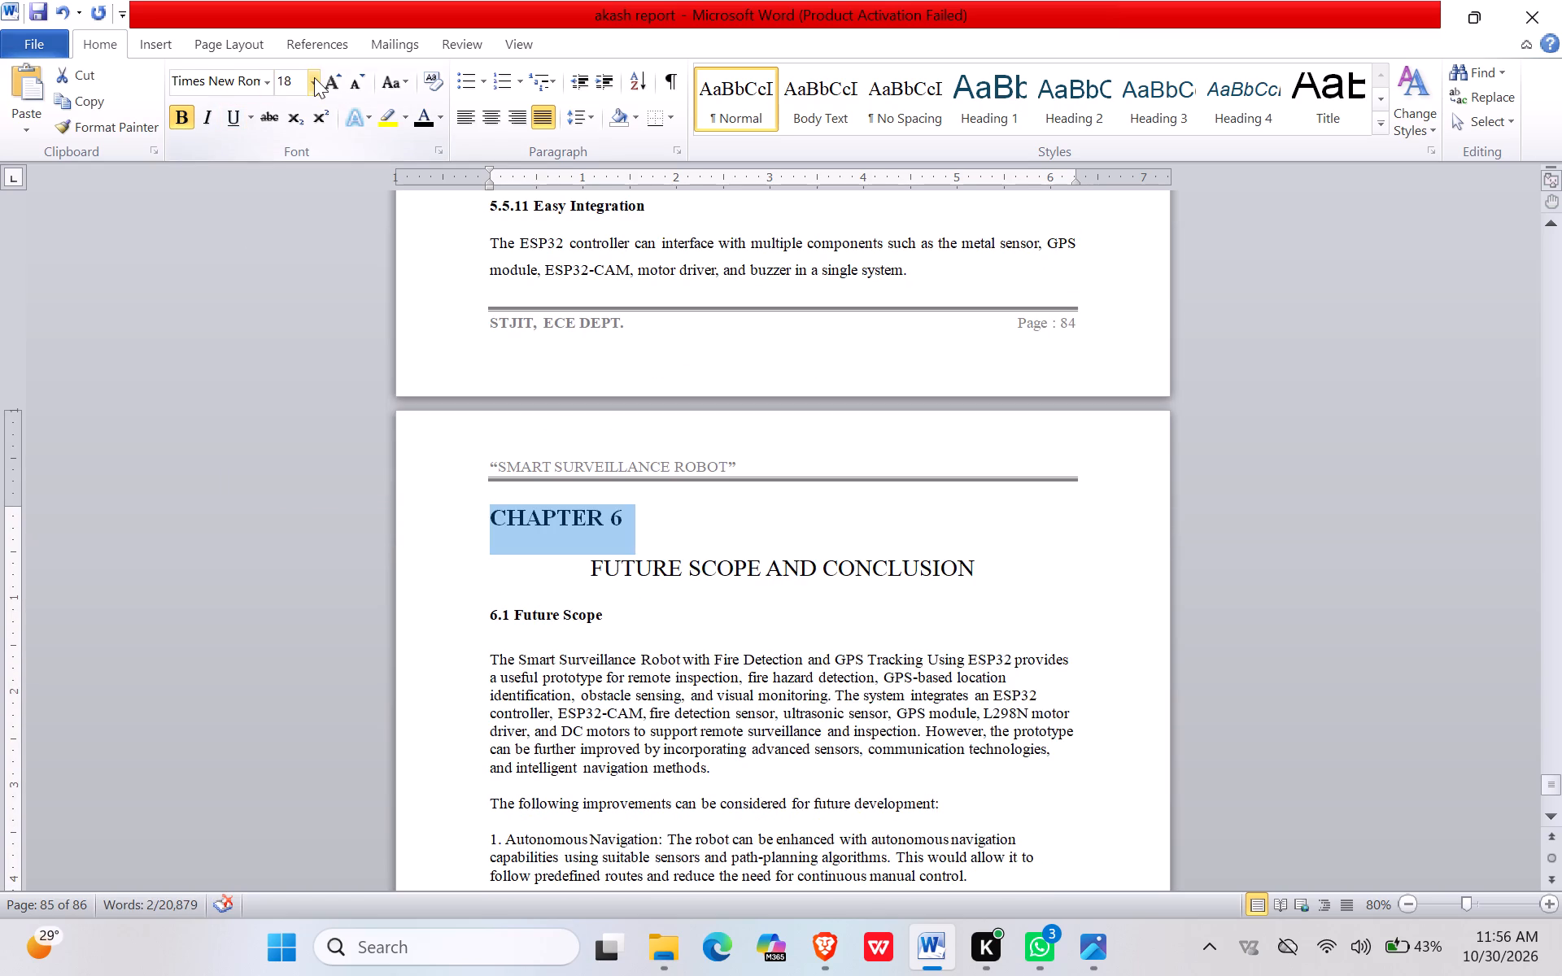
left_click(350, 81)
left_click(350, 81)
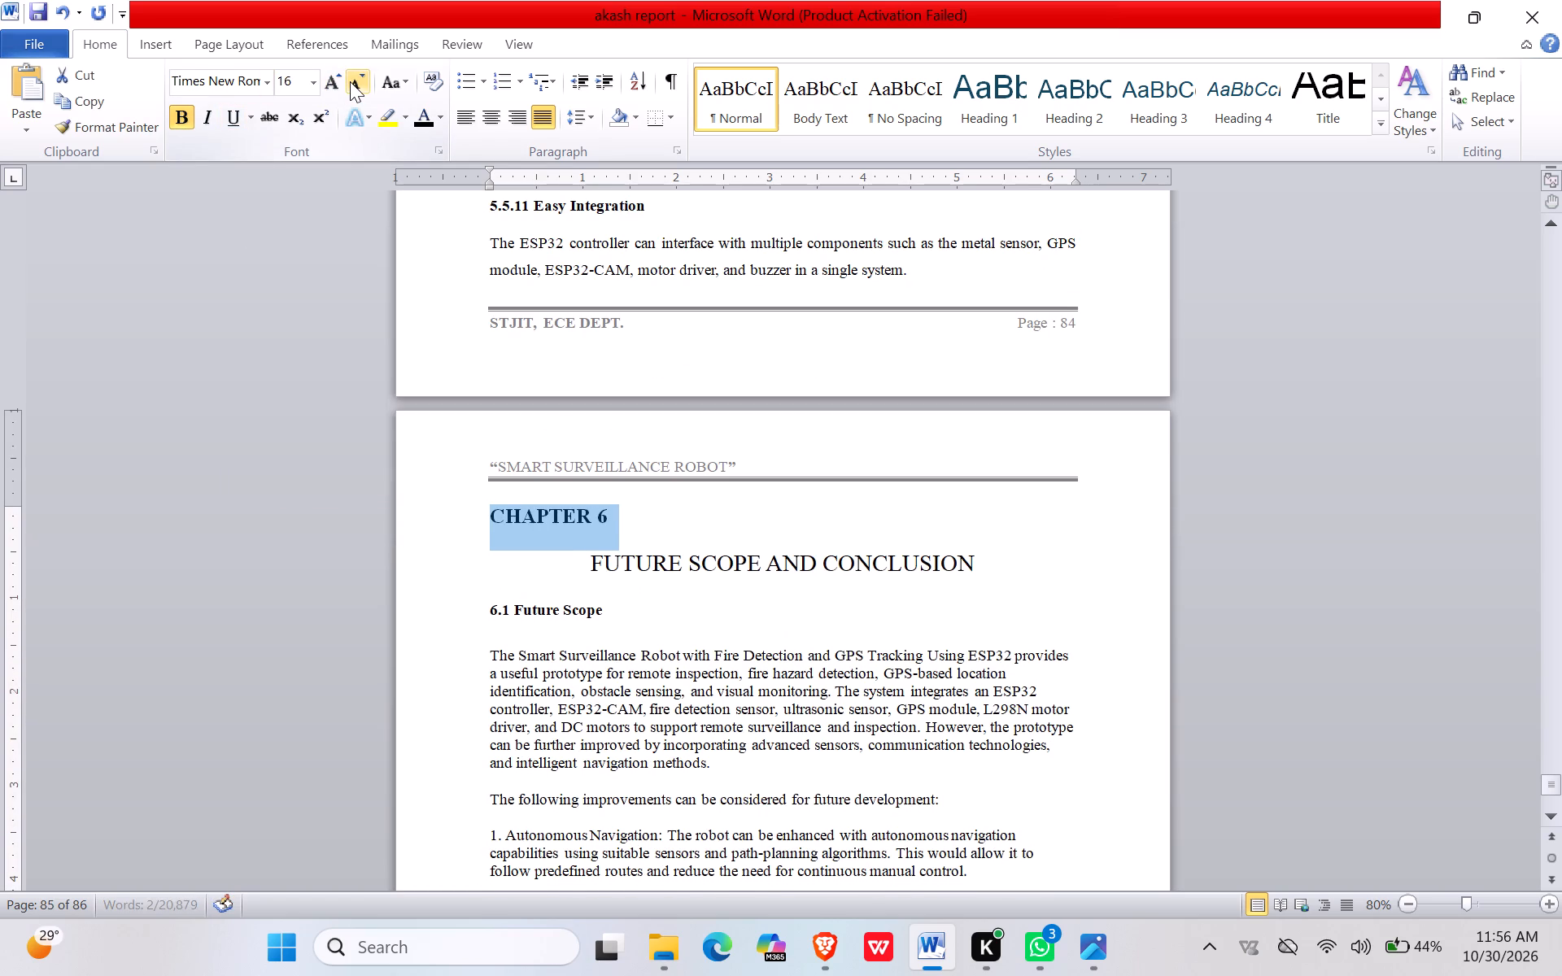
left_click(333, 76)
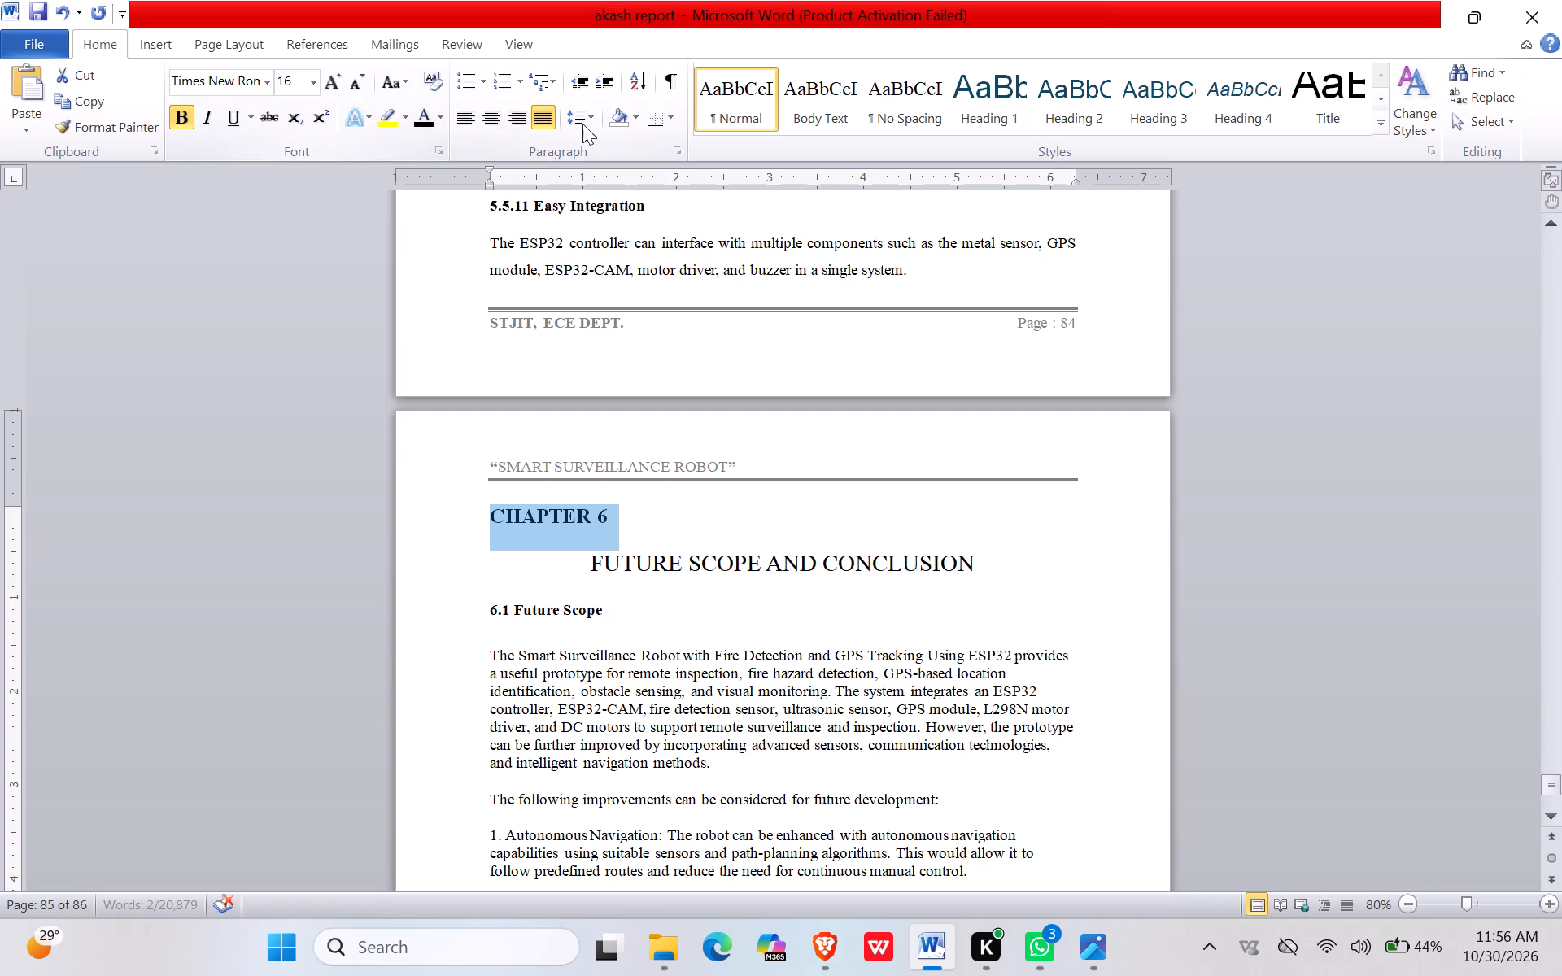
left_click(584, 117)
left_click(473, 203)
Format the FUTURE SCOPE AND CONCLUSION title as 14 pt bold, centred, with 1.5 line spacing.
left_click(434, 570)
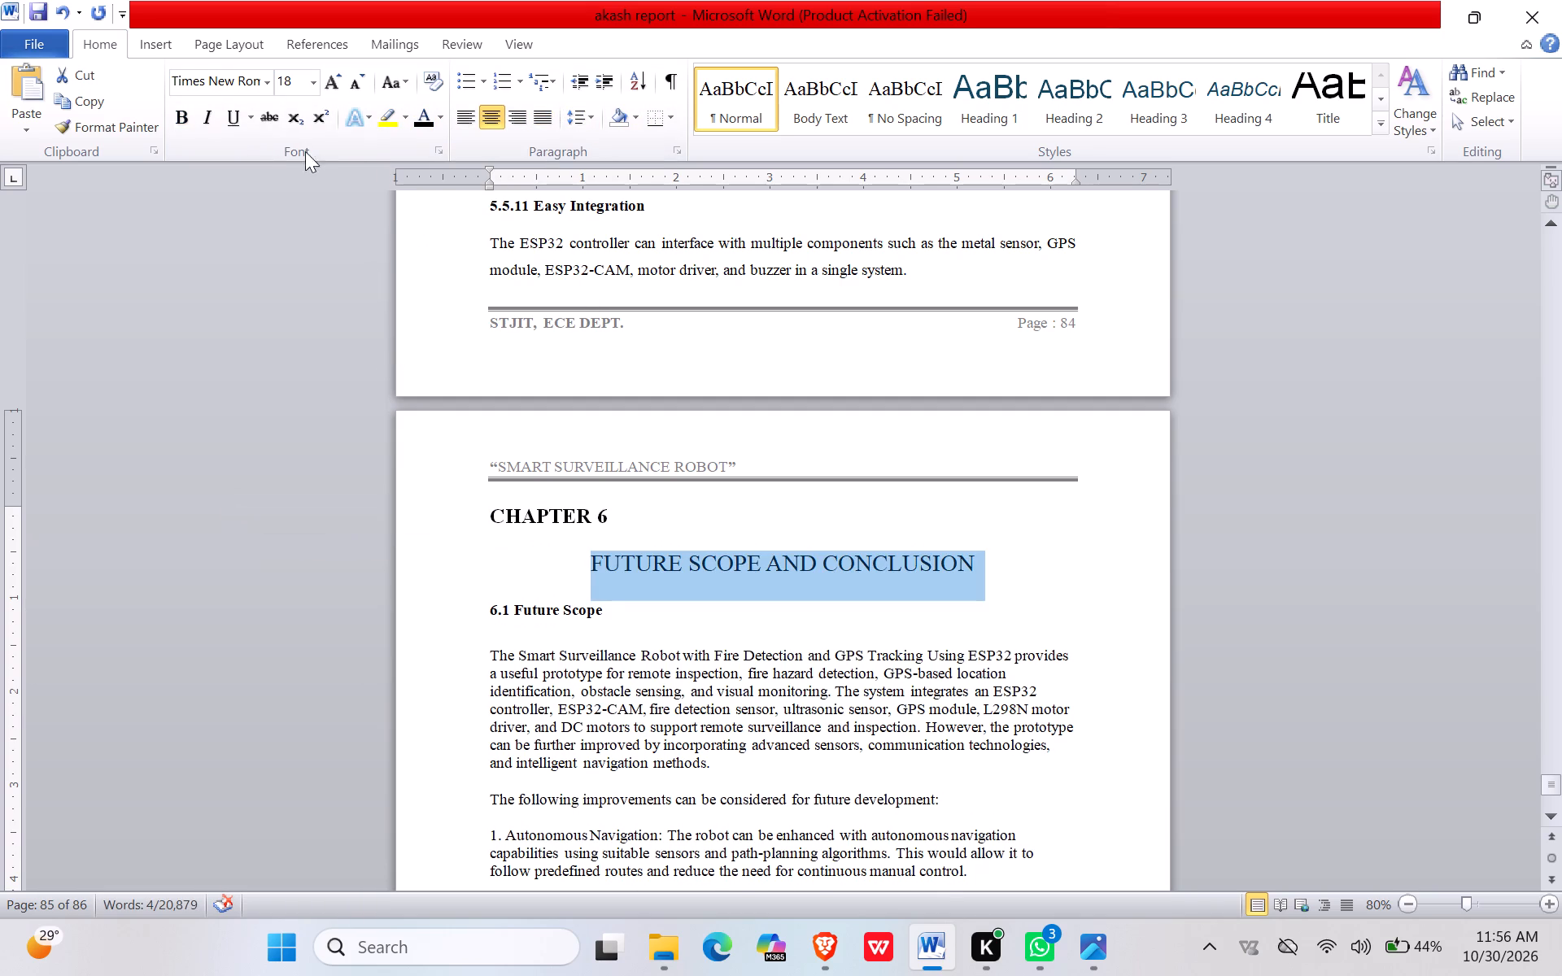
left_click(351, 87)
left_click(351, 87)
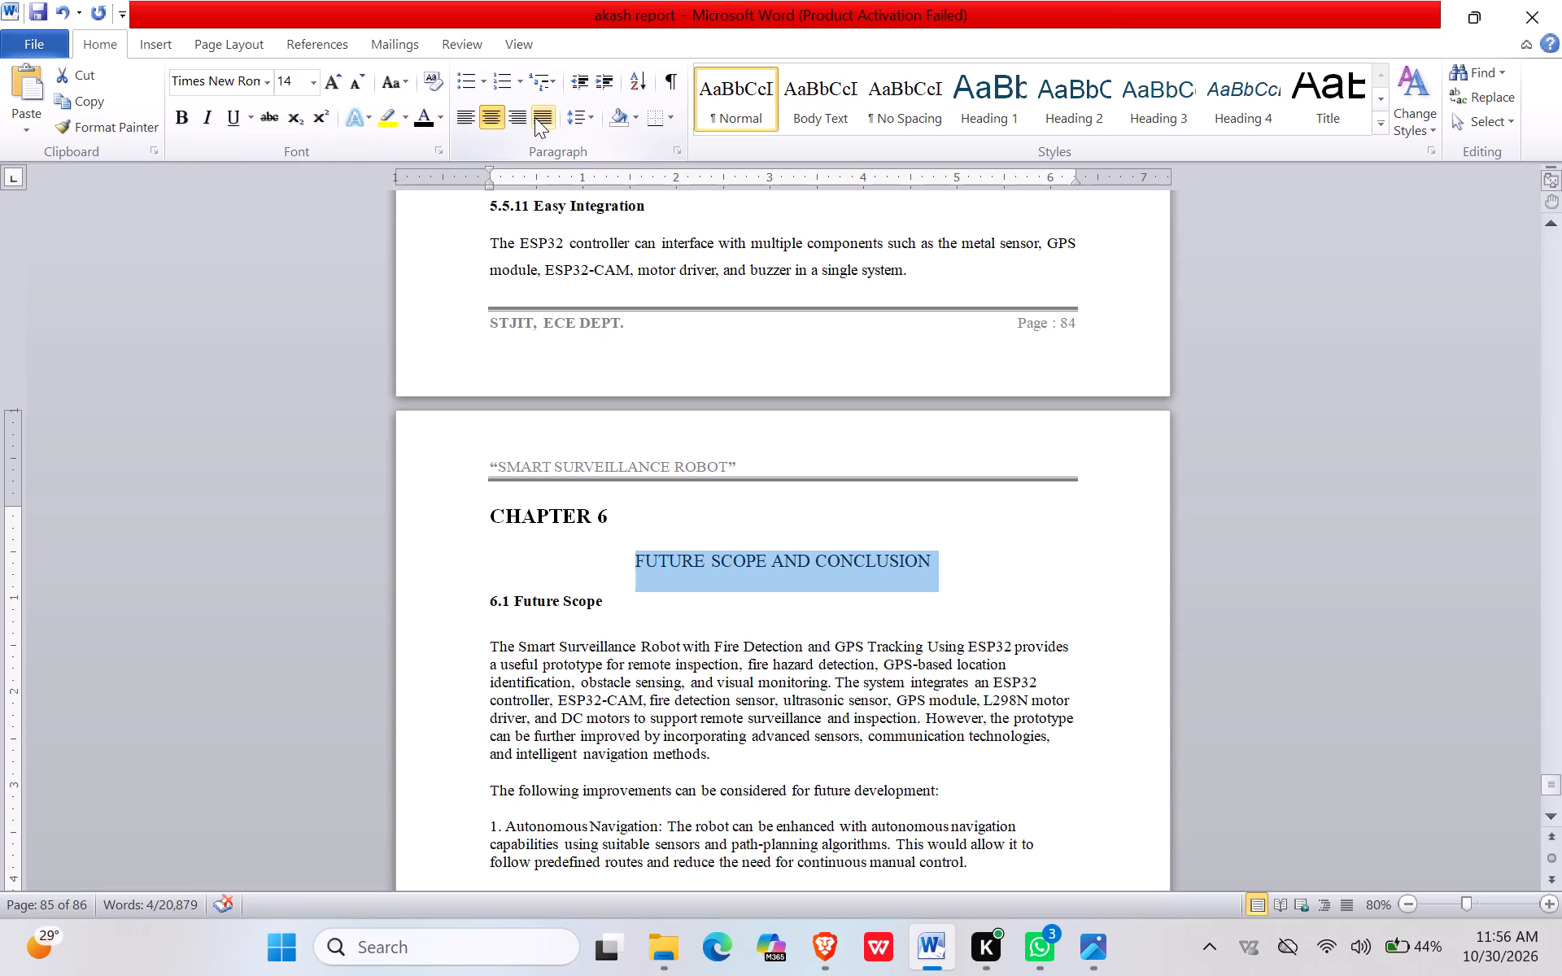
left_click(491, 116)
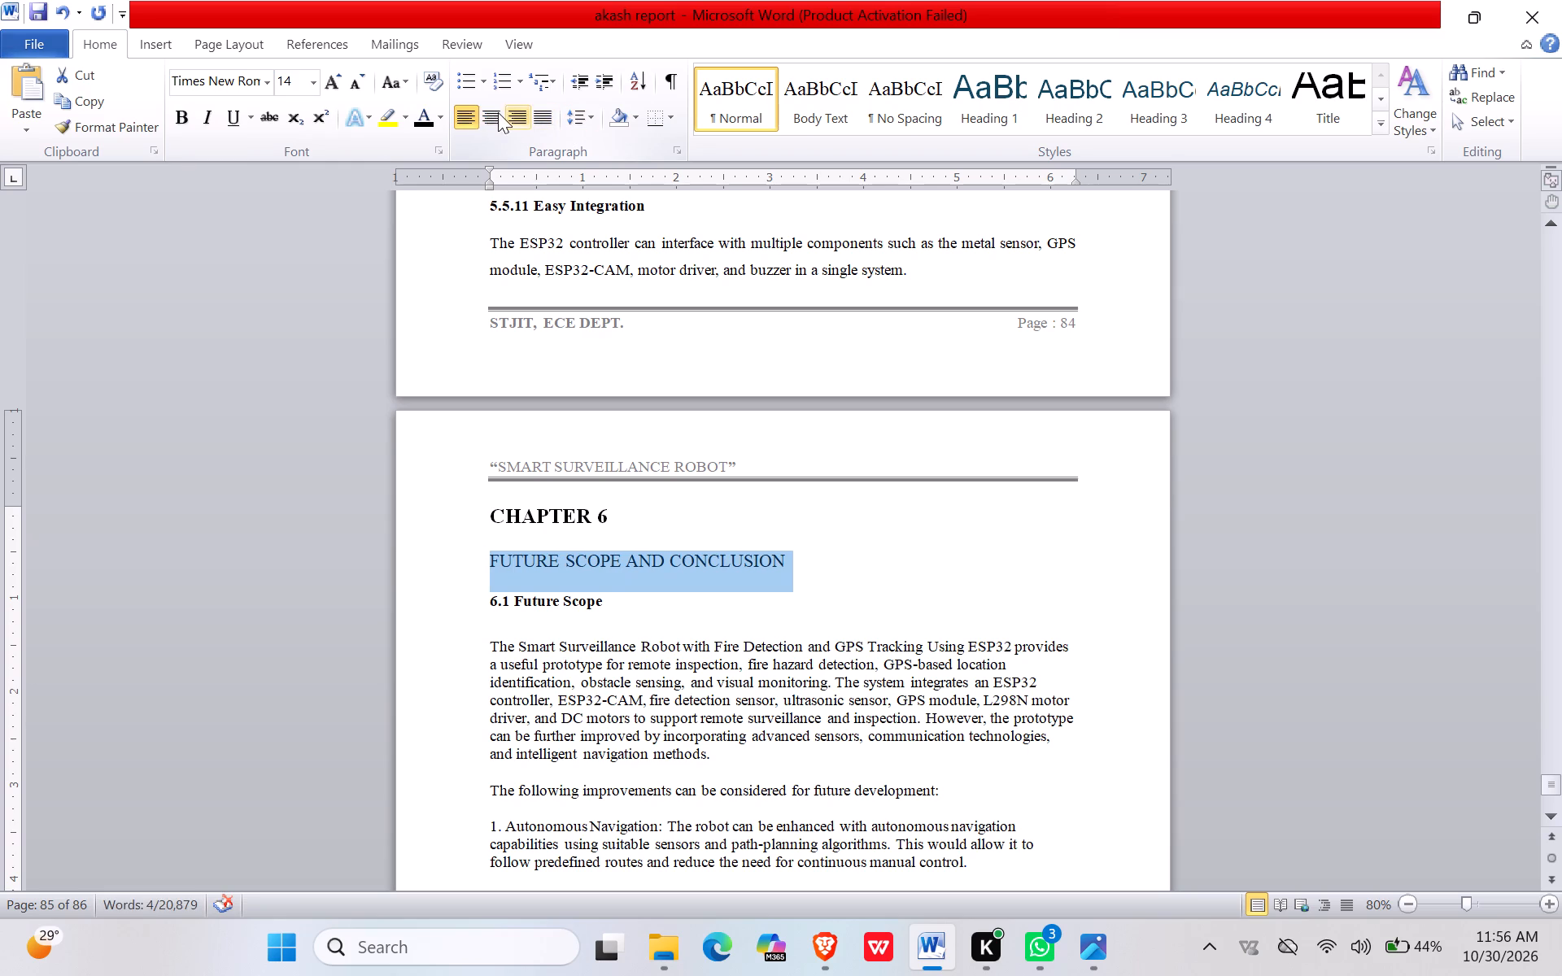
left_click(488, 112)
left_click(577, 117)
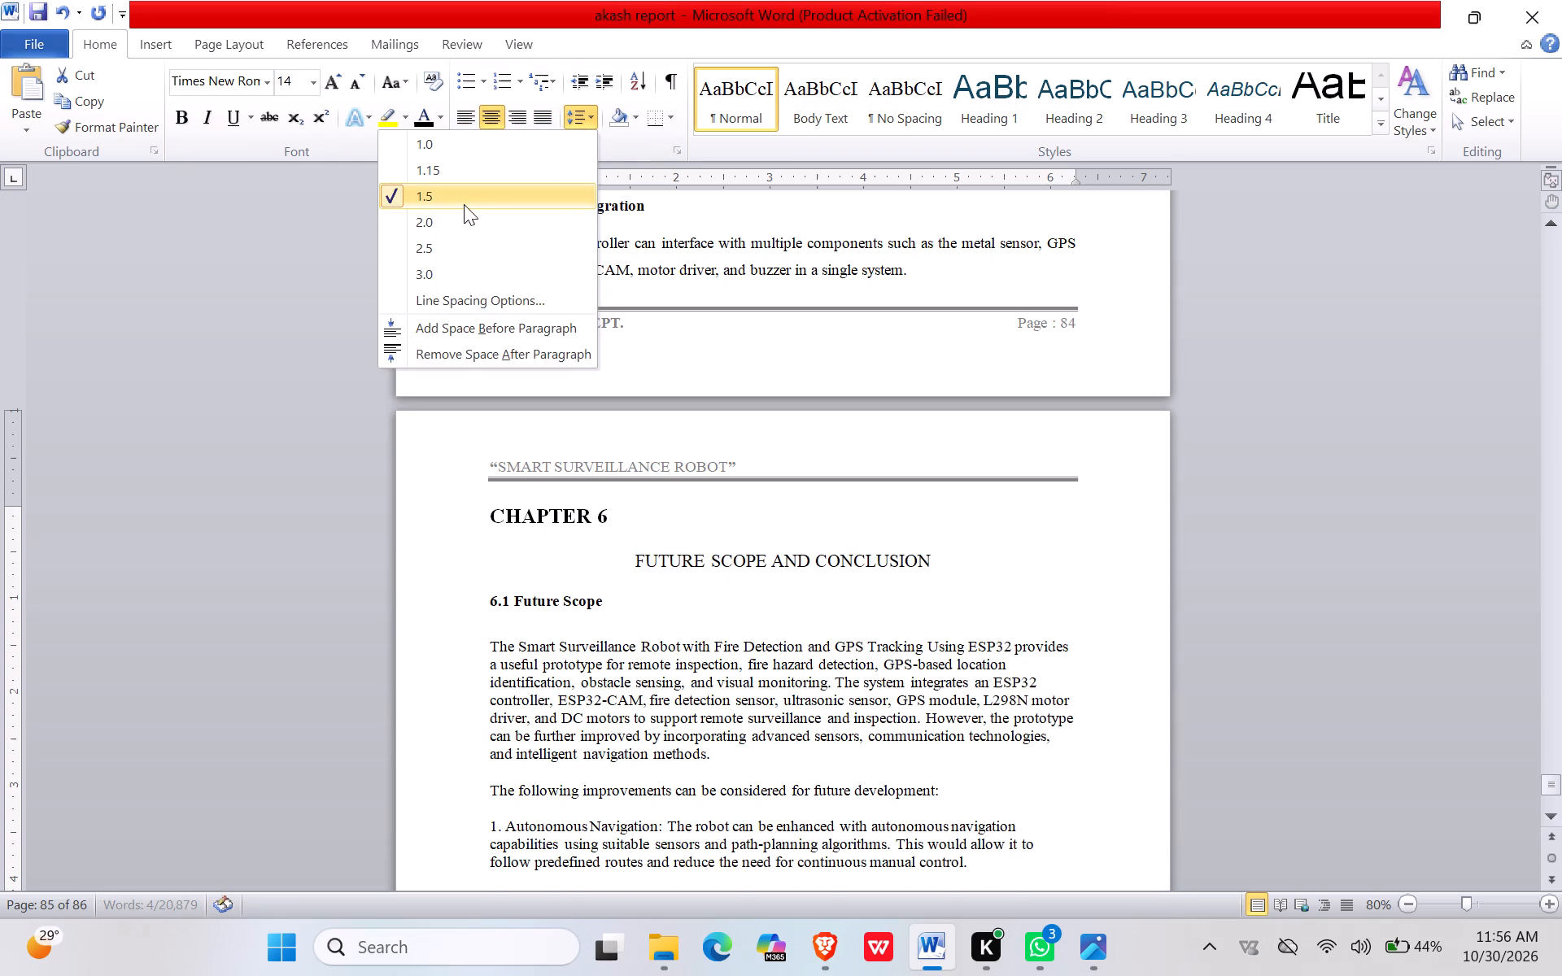
left_click(464, 204)
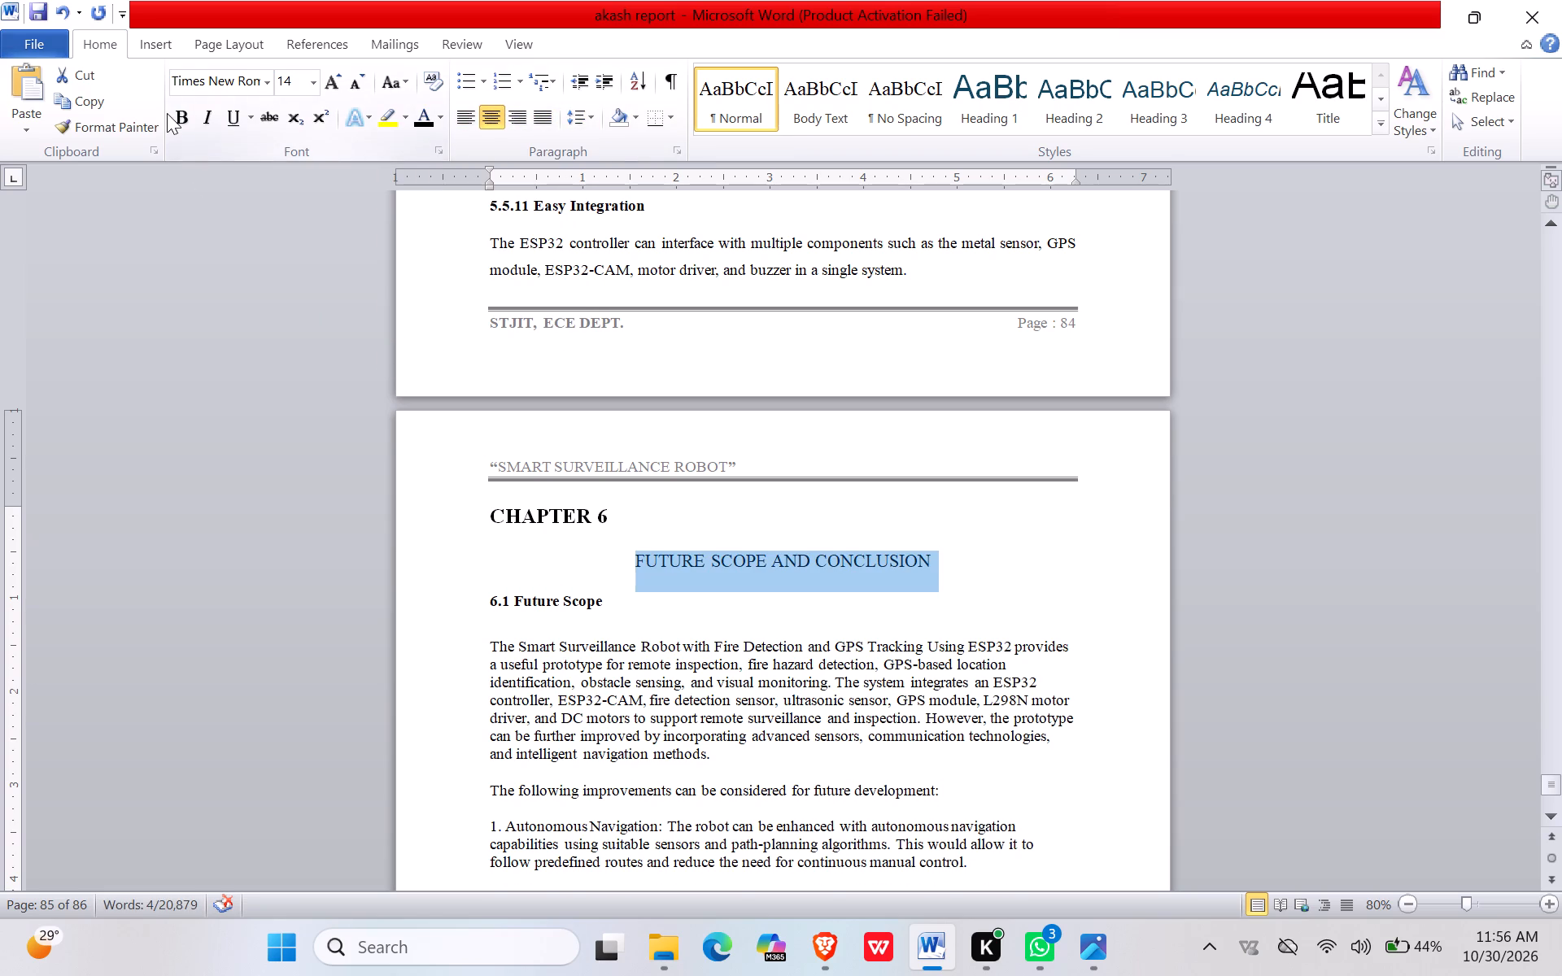
left_click(172, 114)
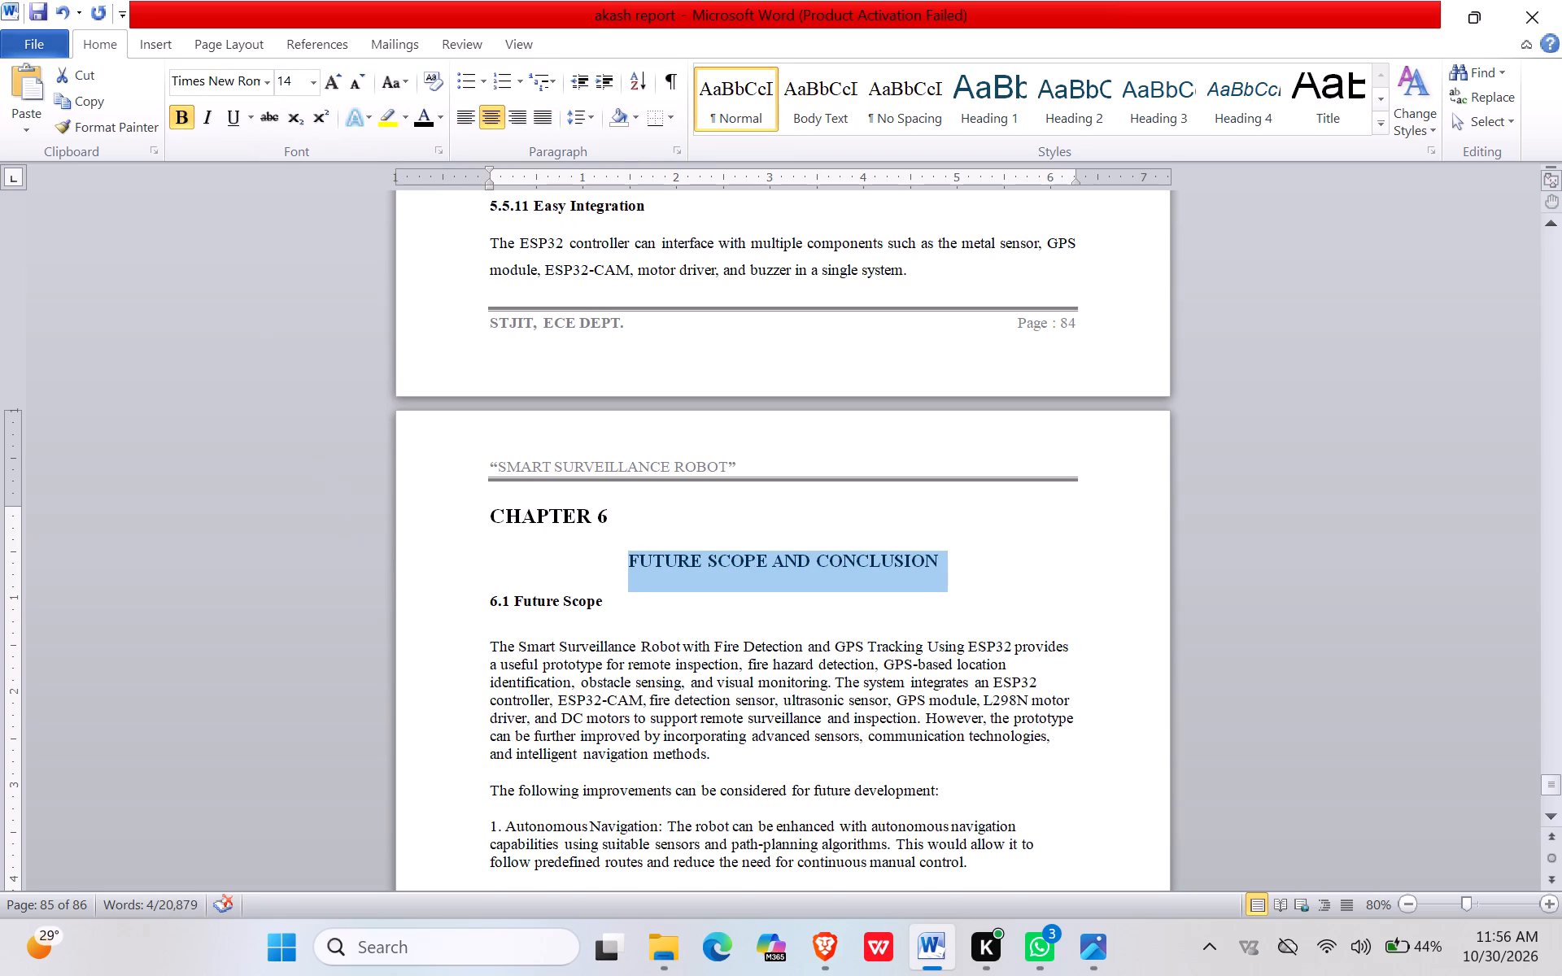
left_click(482, 603)
left_click(671, 562)
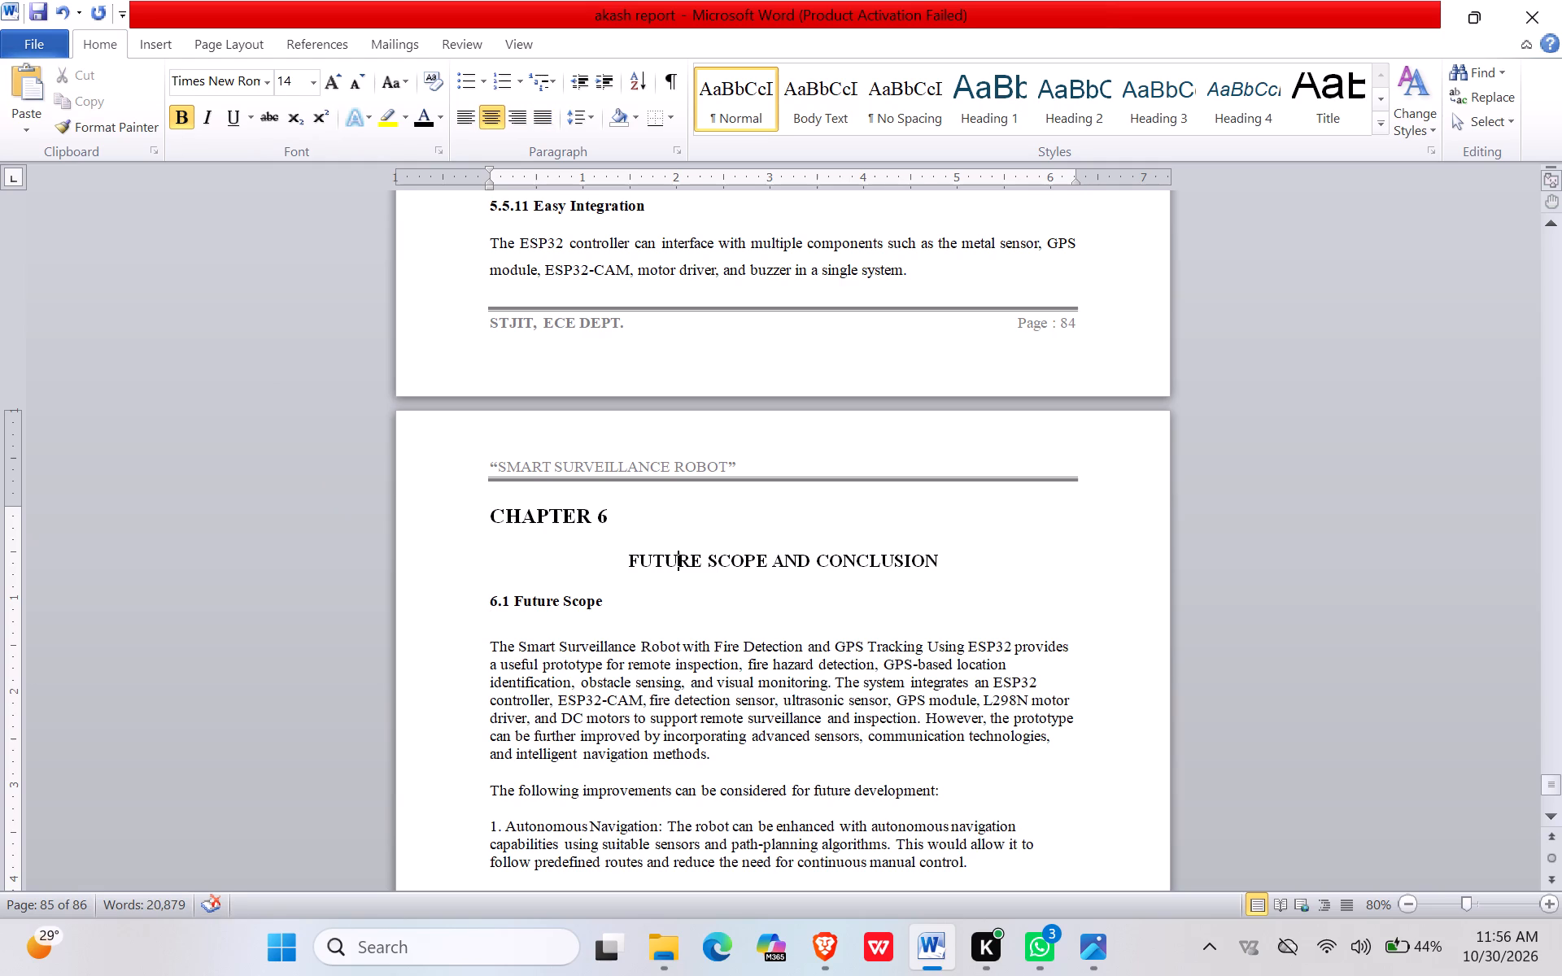
left_click(558, 521)
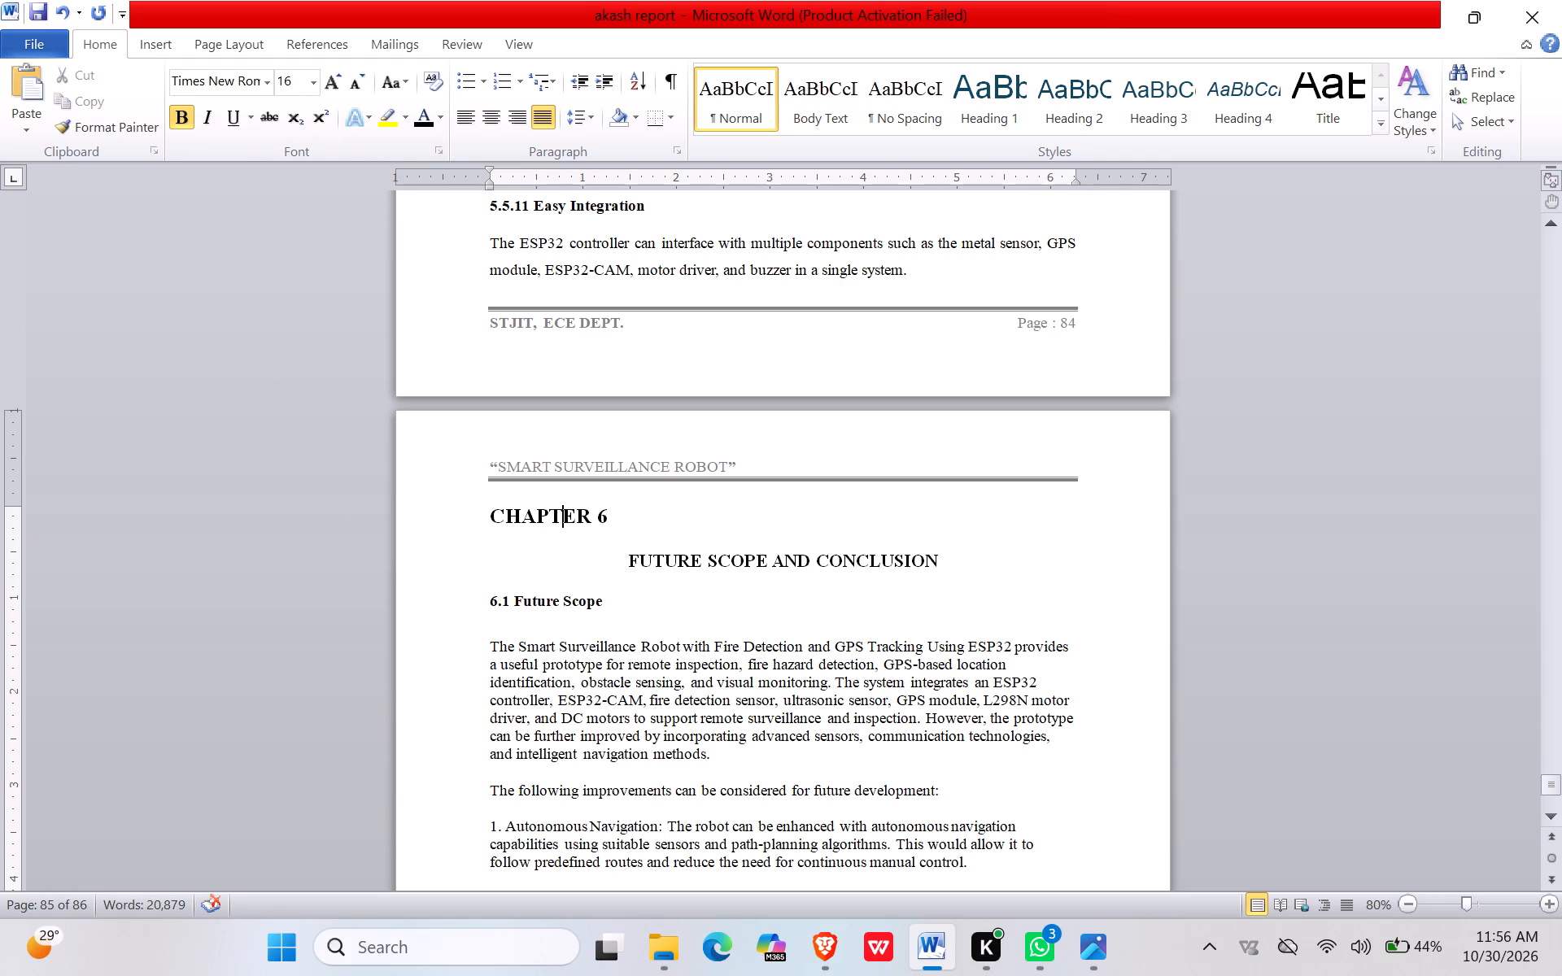
Justify the text from the 6.1 Future Scope heading through item 9, Better Power Management, and set its line spacing to 1.5.
left_click_drag(484, 595, 742, 756)
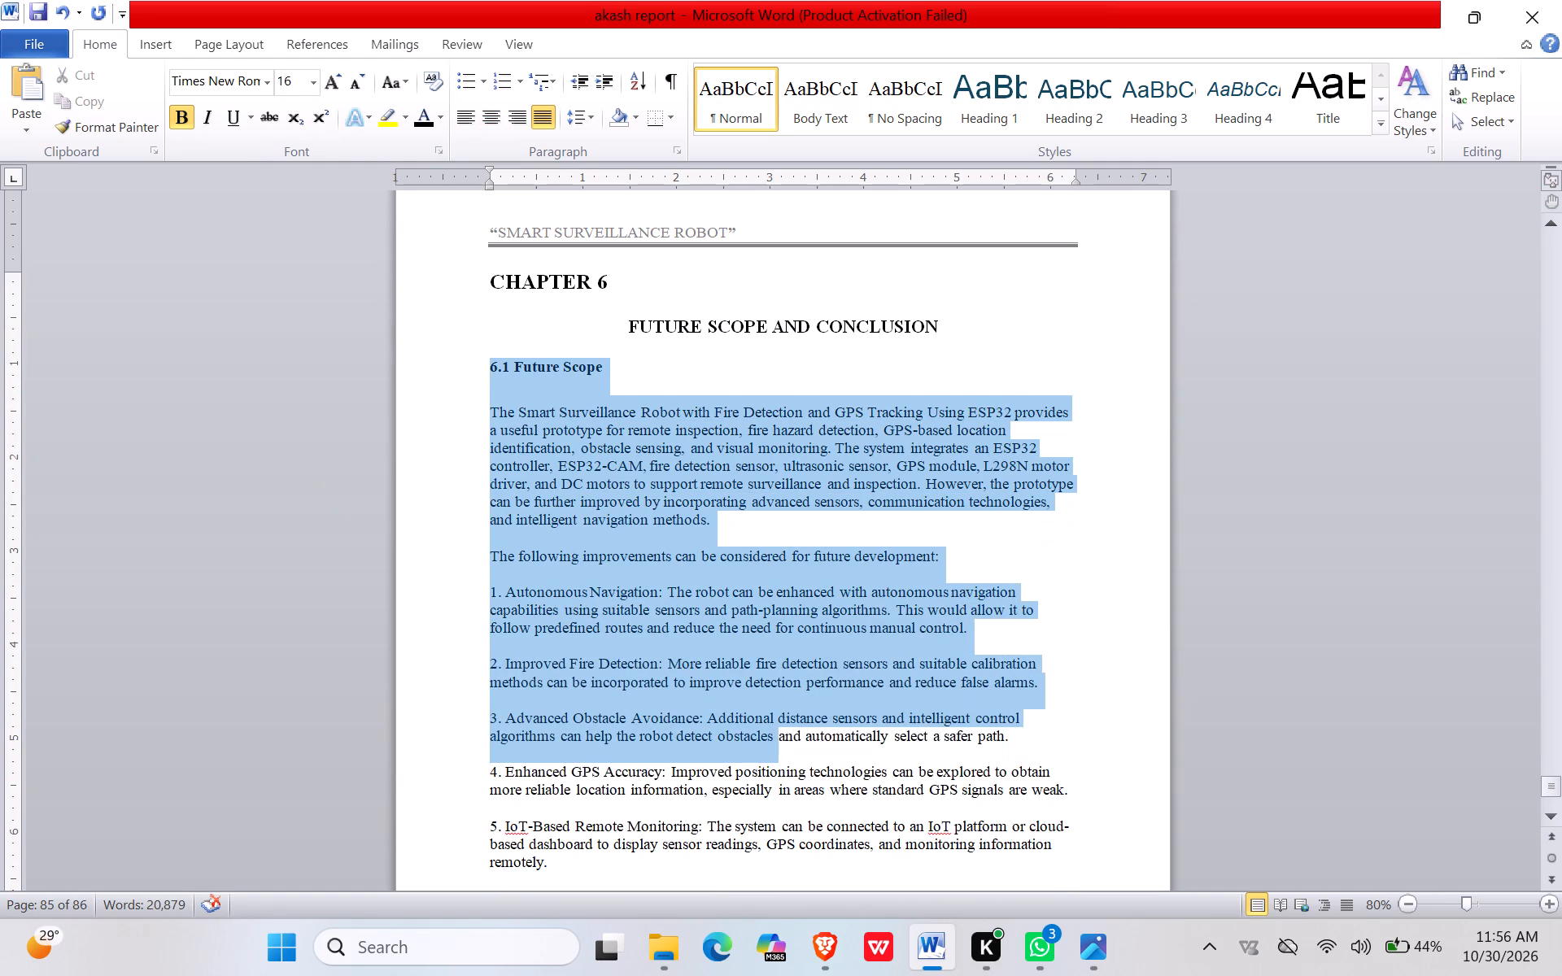
left_click_drag(742, 756, 774, 901)
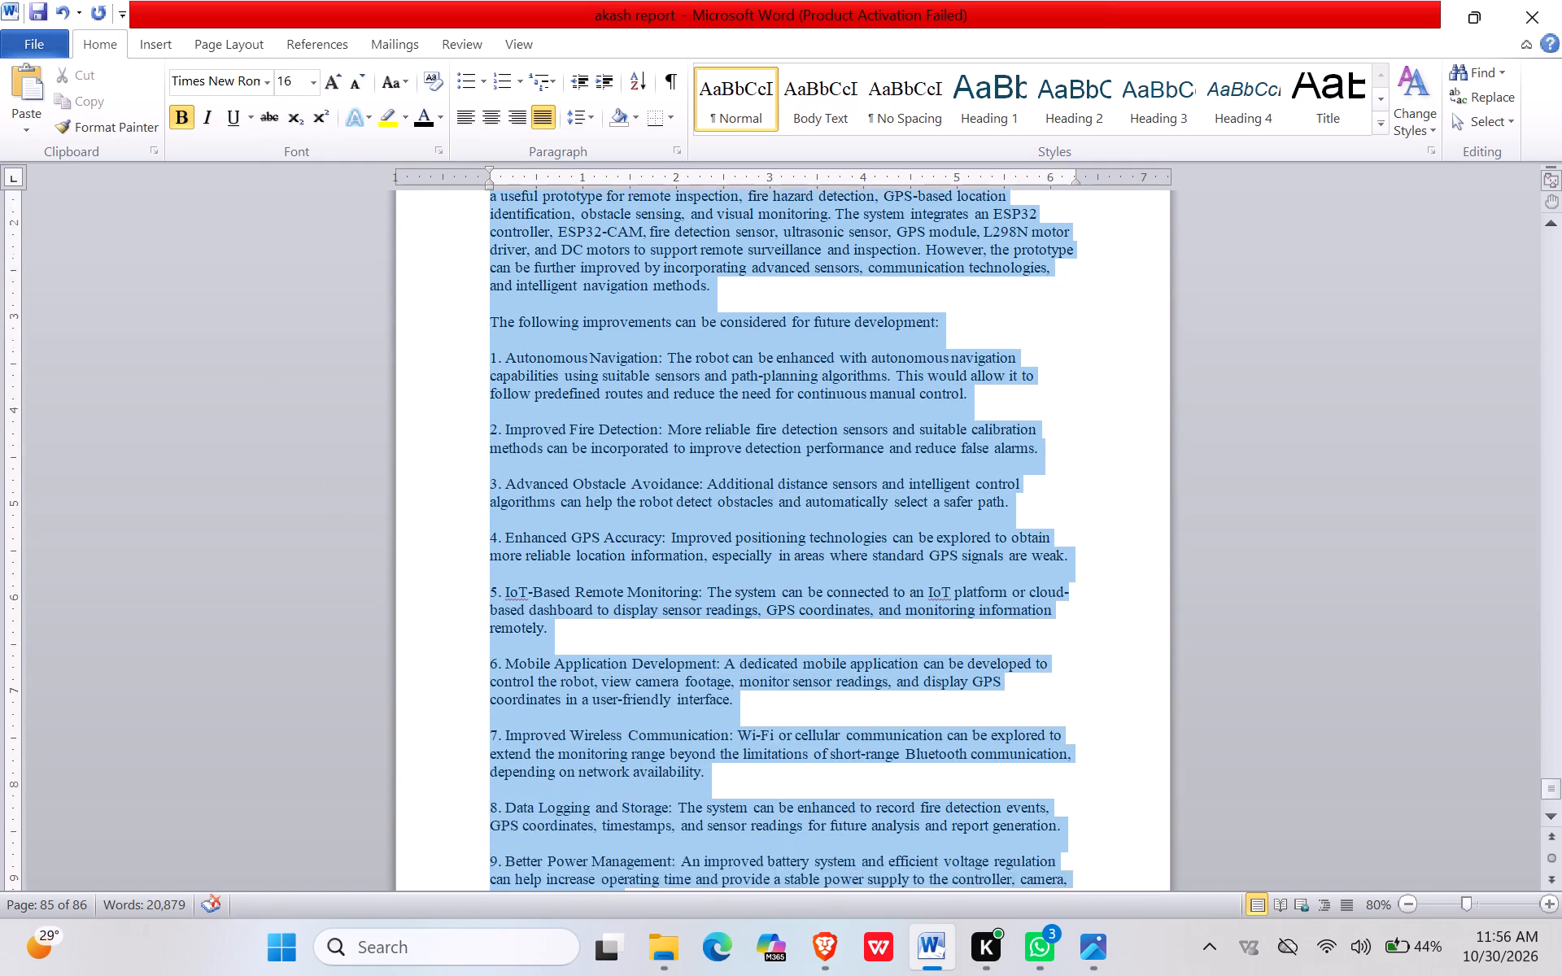
left_click_drag(774, 901, 769, 708)
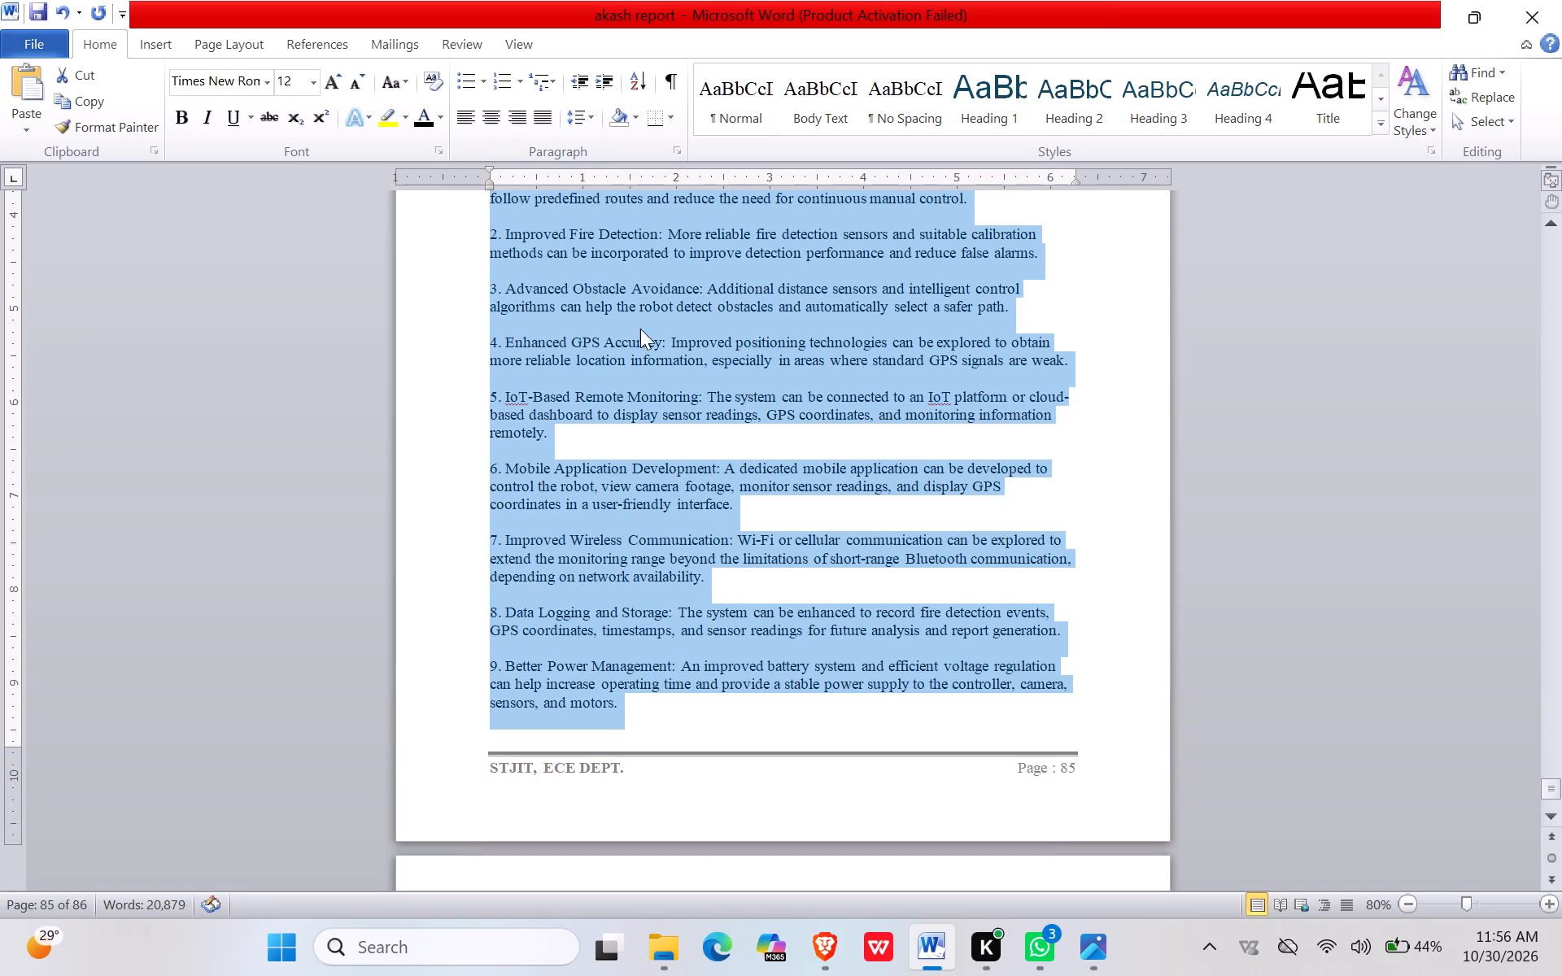
left_click(552, 114)
left_click(572, 121)
left_click(445, 185)
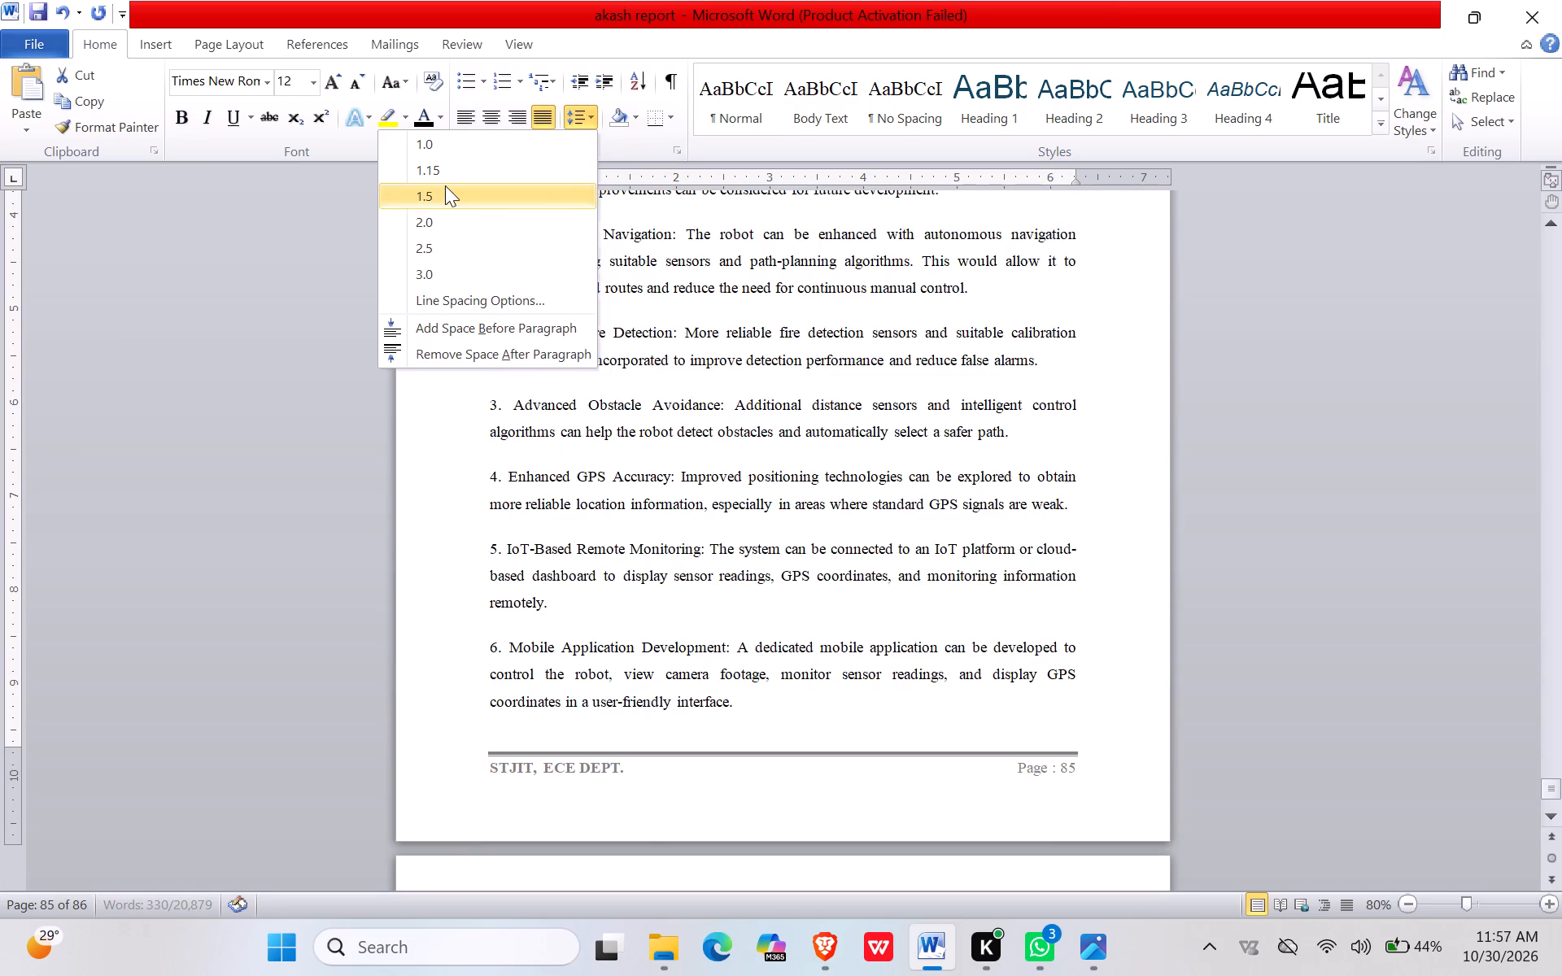
left_click(478, 508)
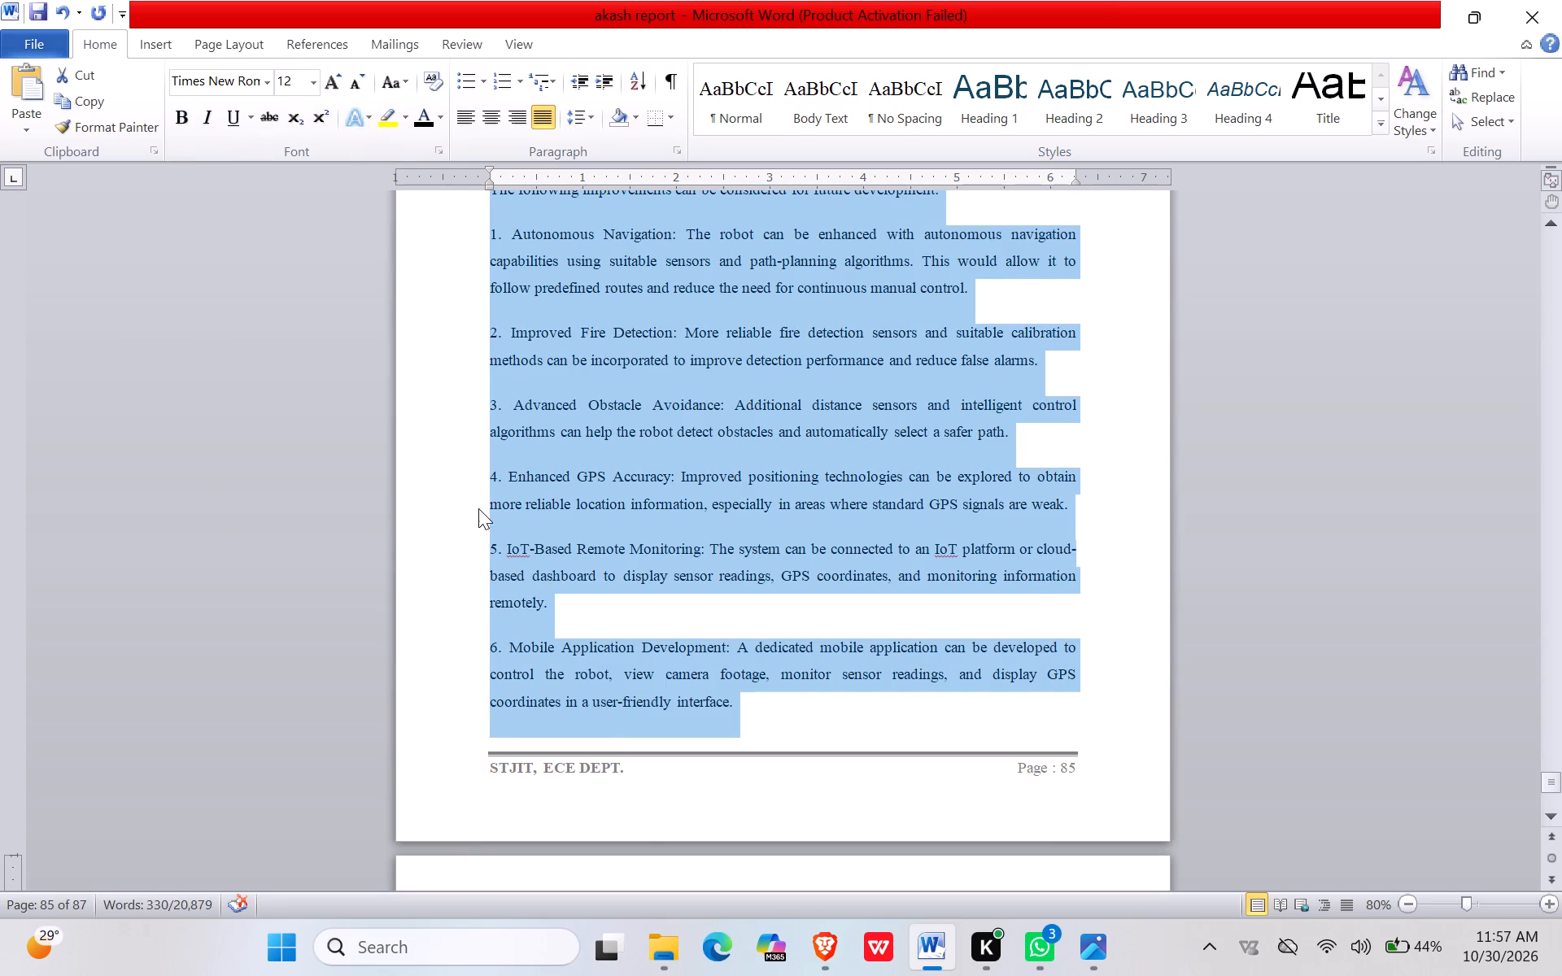
Review the reformatted 6.1 Future Scope text and its numbered improvements down to the 6.2 Conclusion section.
scroll(478, 504, "down", 3)
scroll(478, 504, "up", 15)
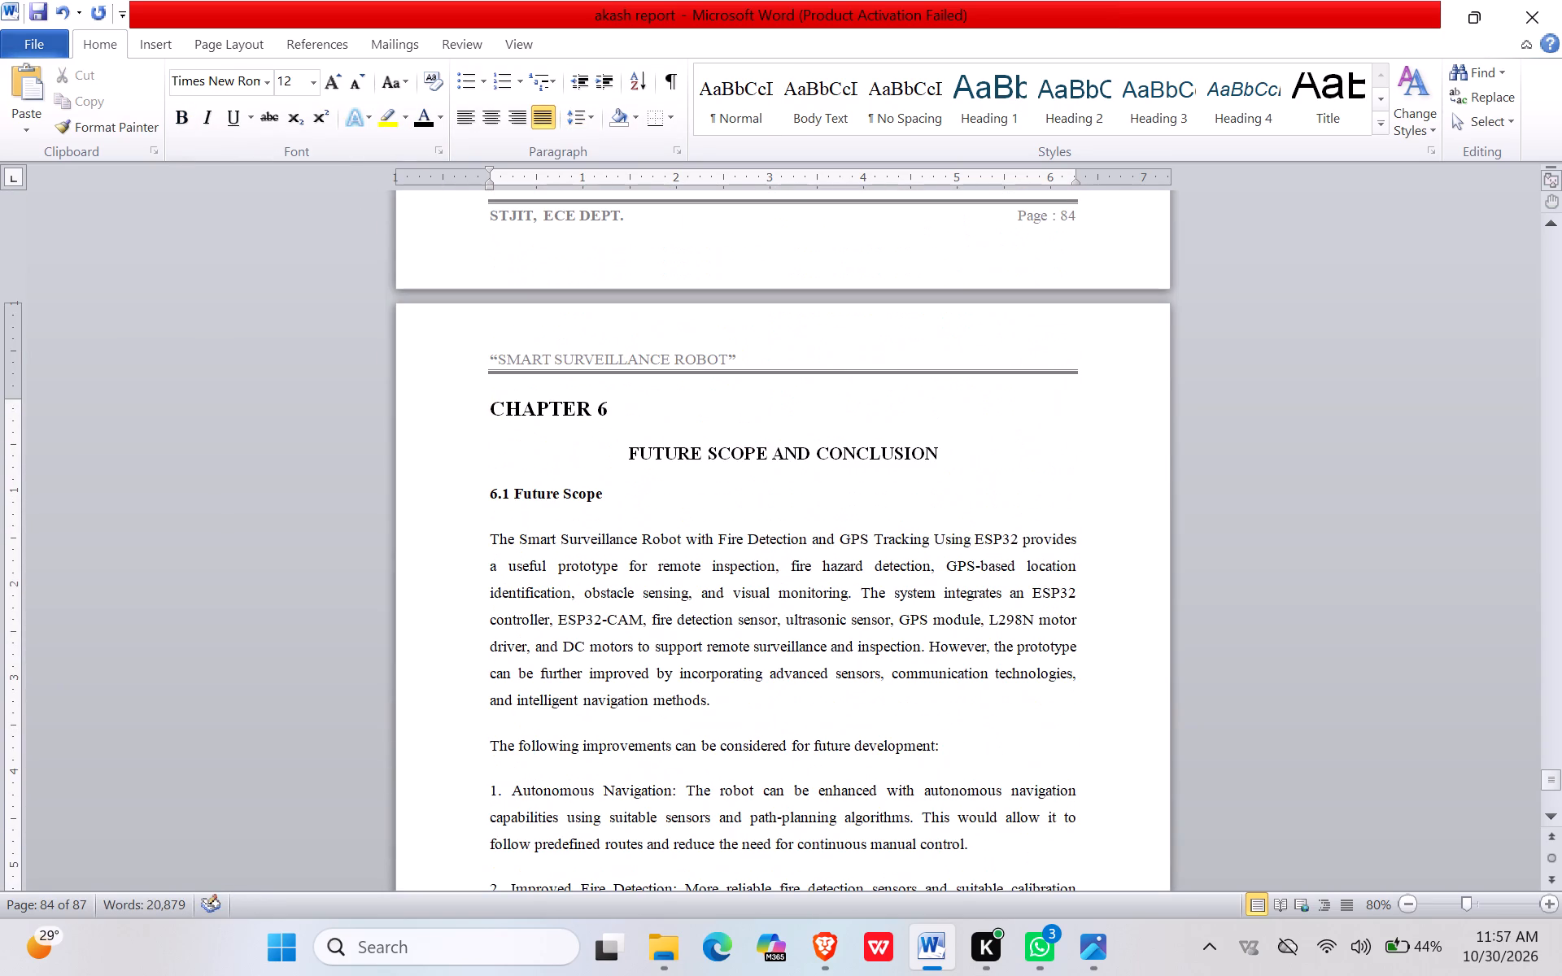
scroll(478, 490, "down", 5)
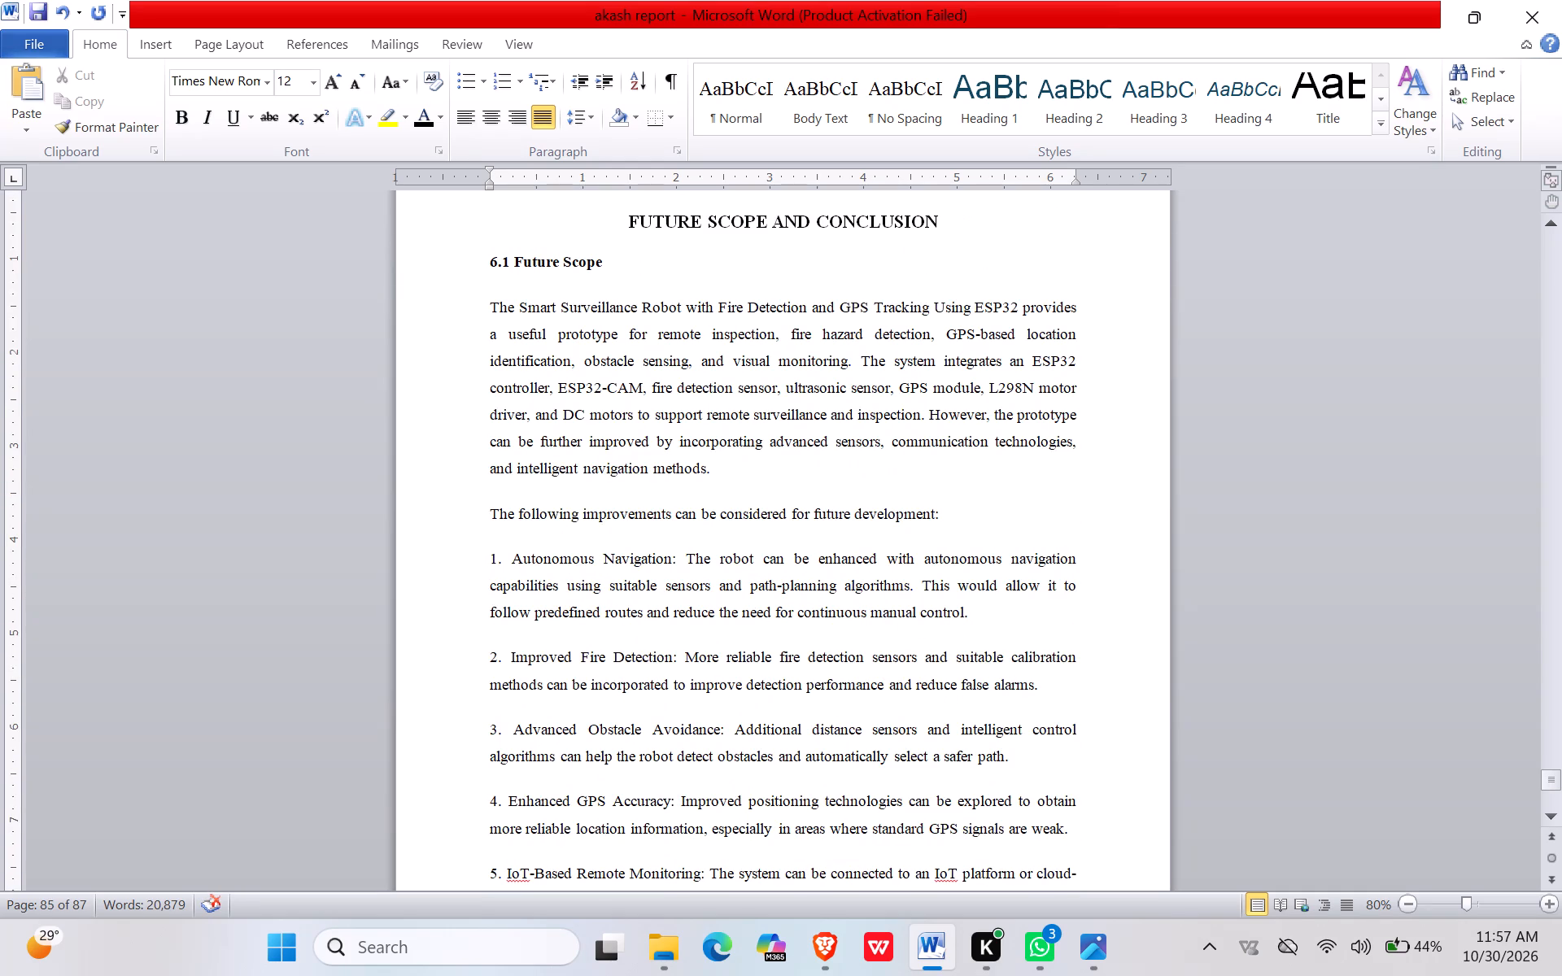
left_click_drag(490, 512, 899, 511)
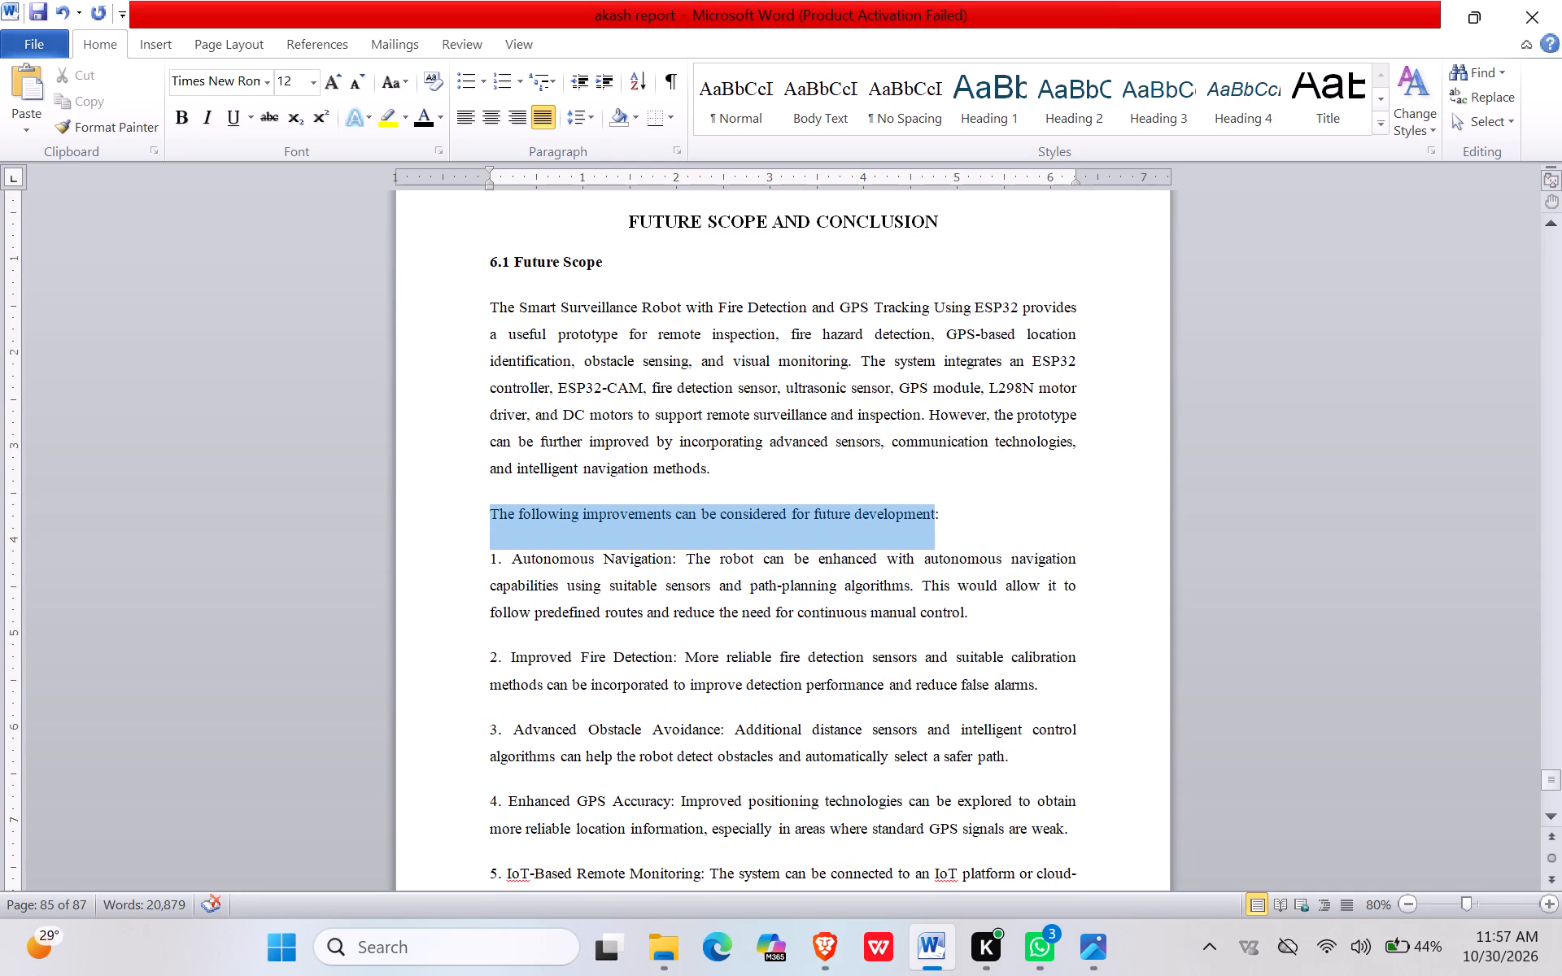
left_click_drag(899, 511, 908, 511)
left_click(687, 571)
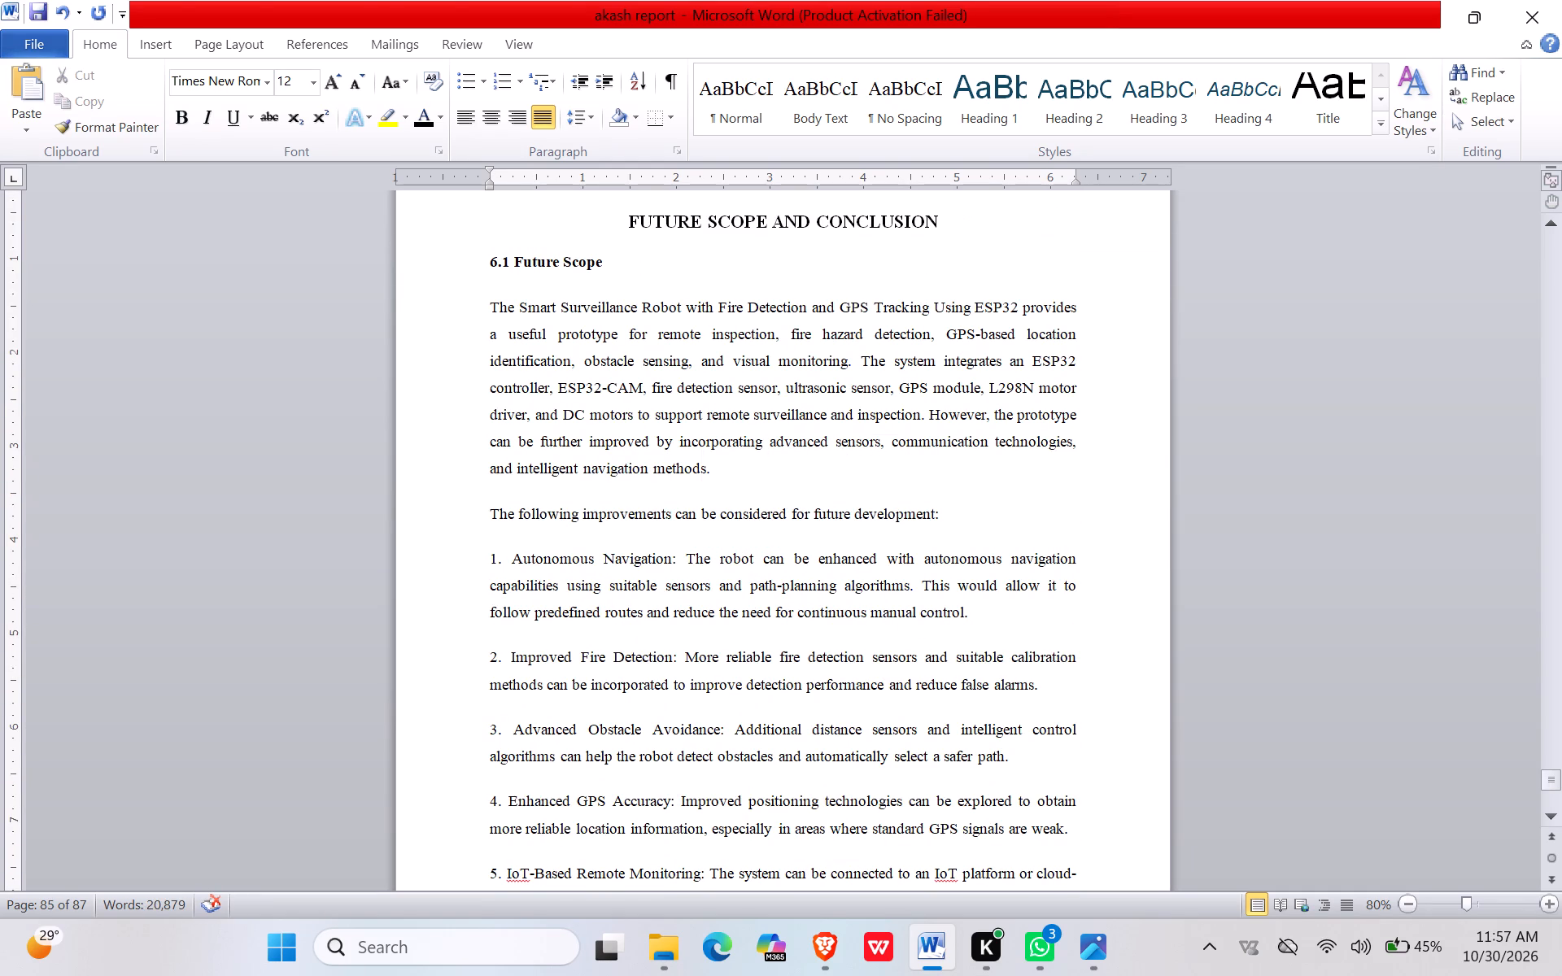
left_click(572, 657)
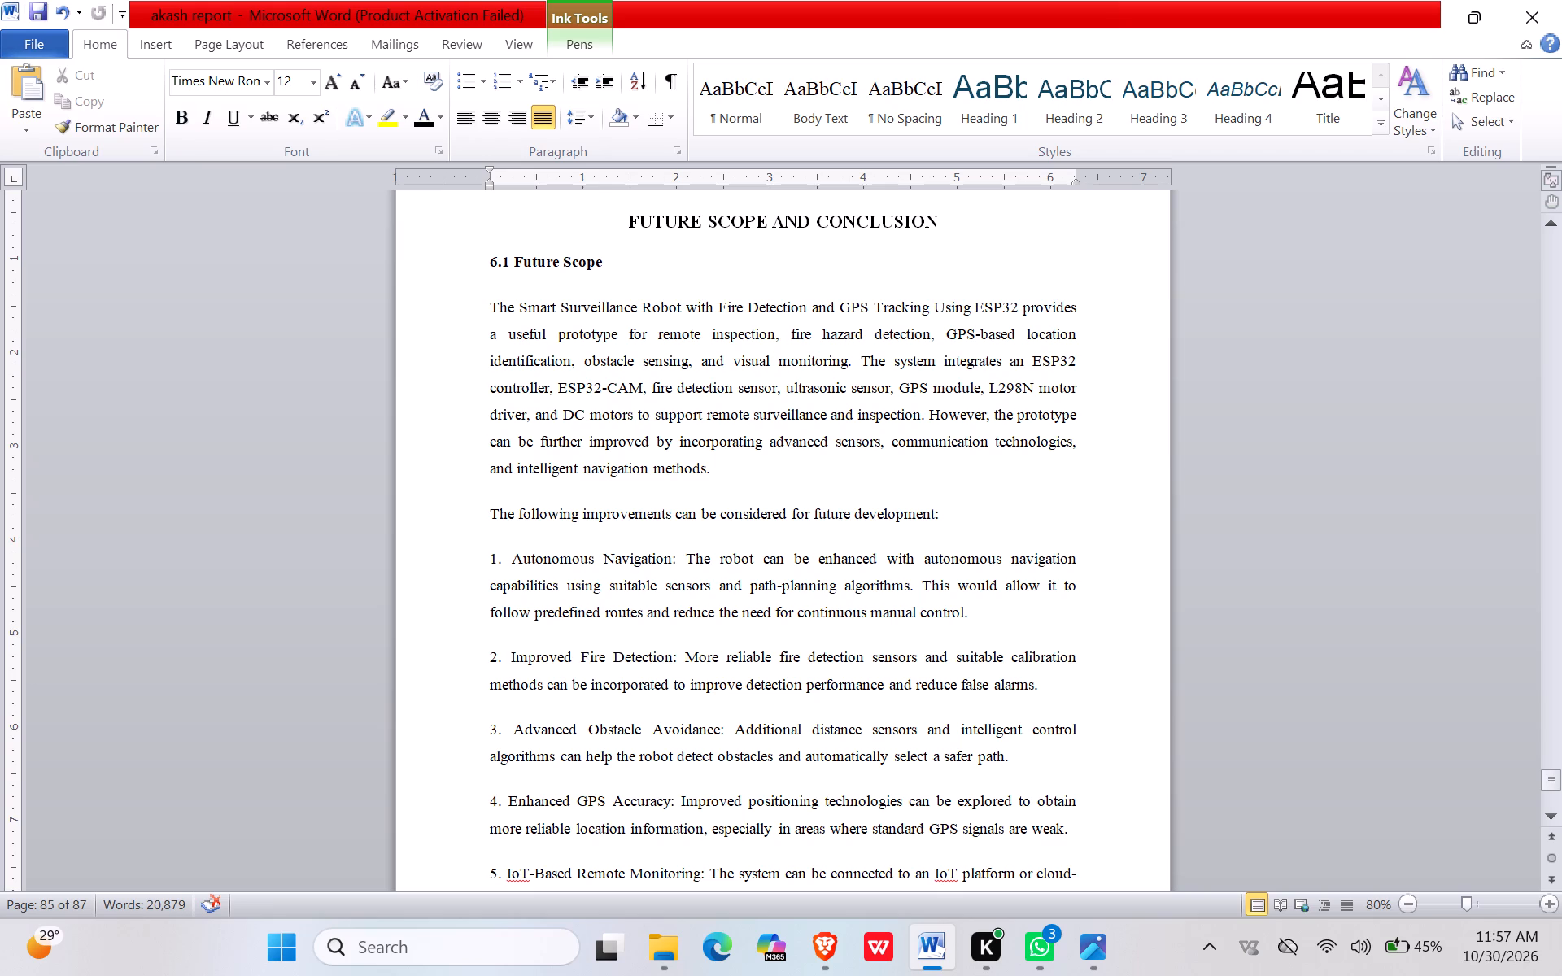
scroll(513, 564, "down", 15)
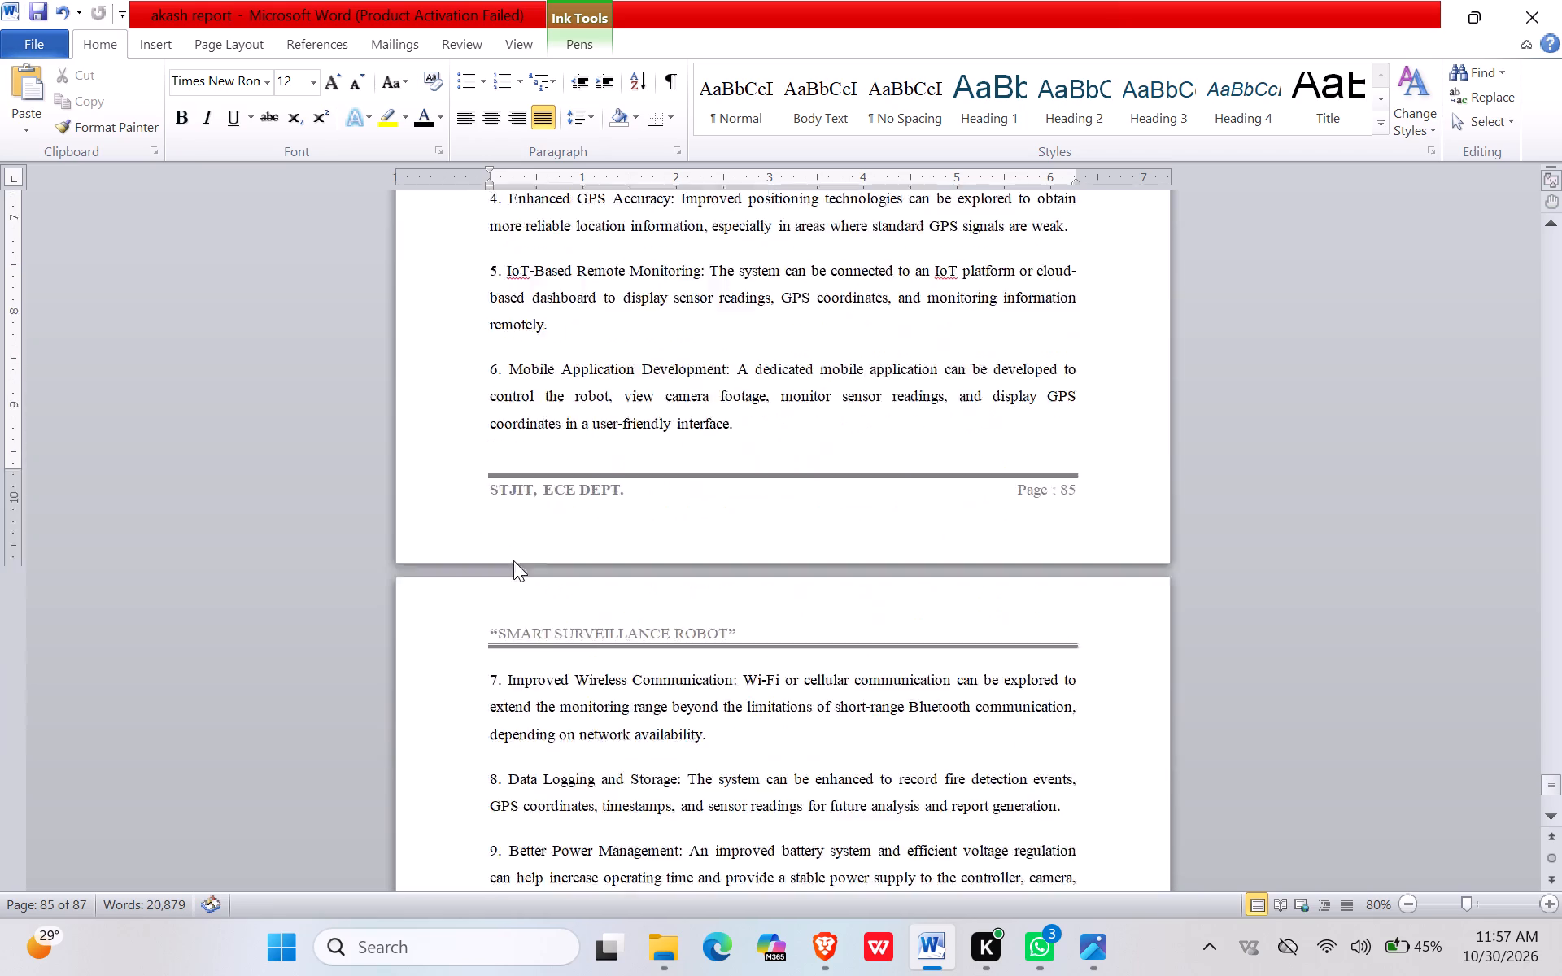
scroll(513, 560, "down", 6)
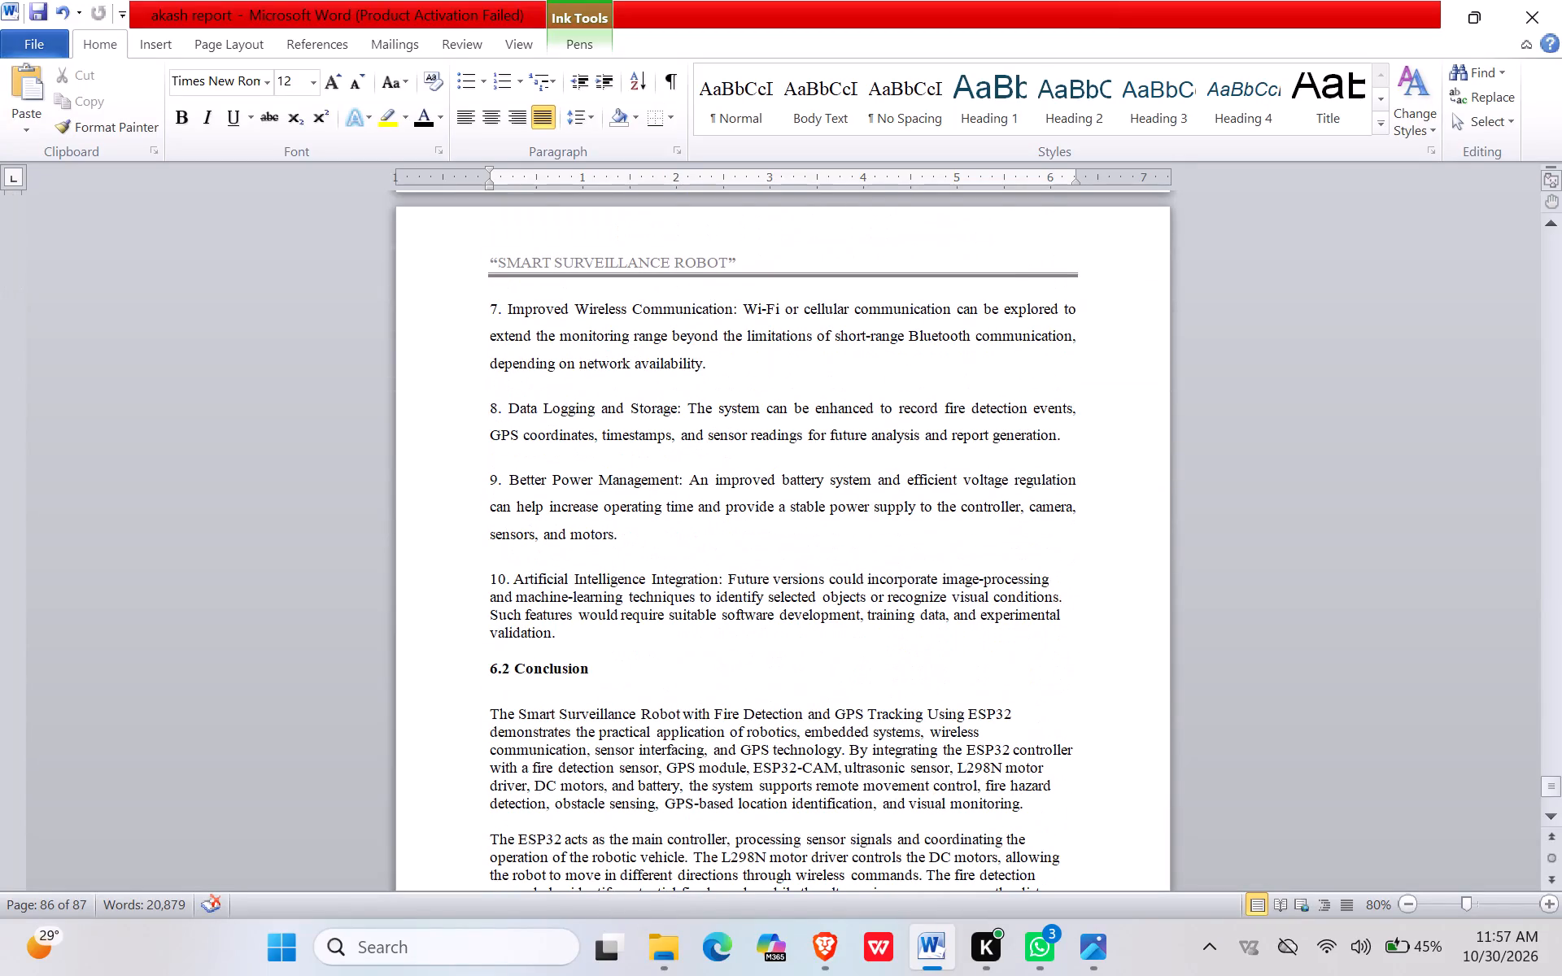
Justify item 10, Artificial Intelligence Integration, and set its line spacing to 1.5.
left_click_drag(559, 633, 477, 570)
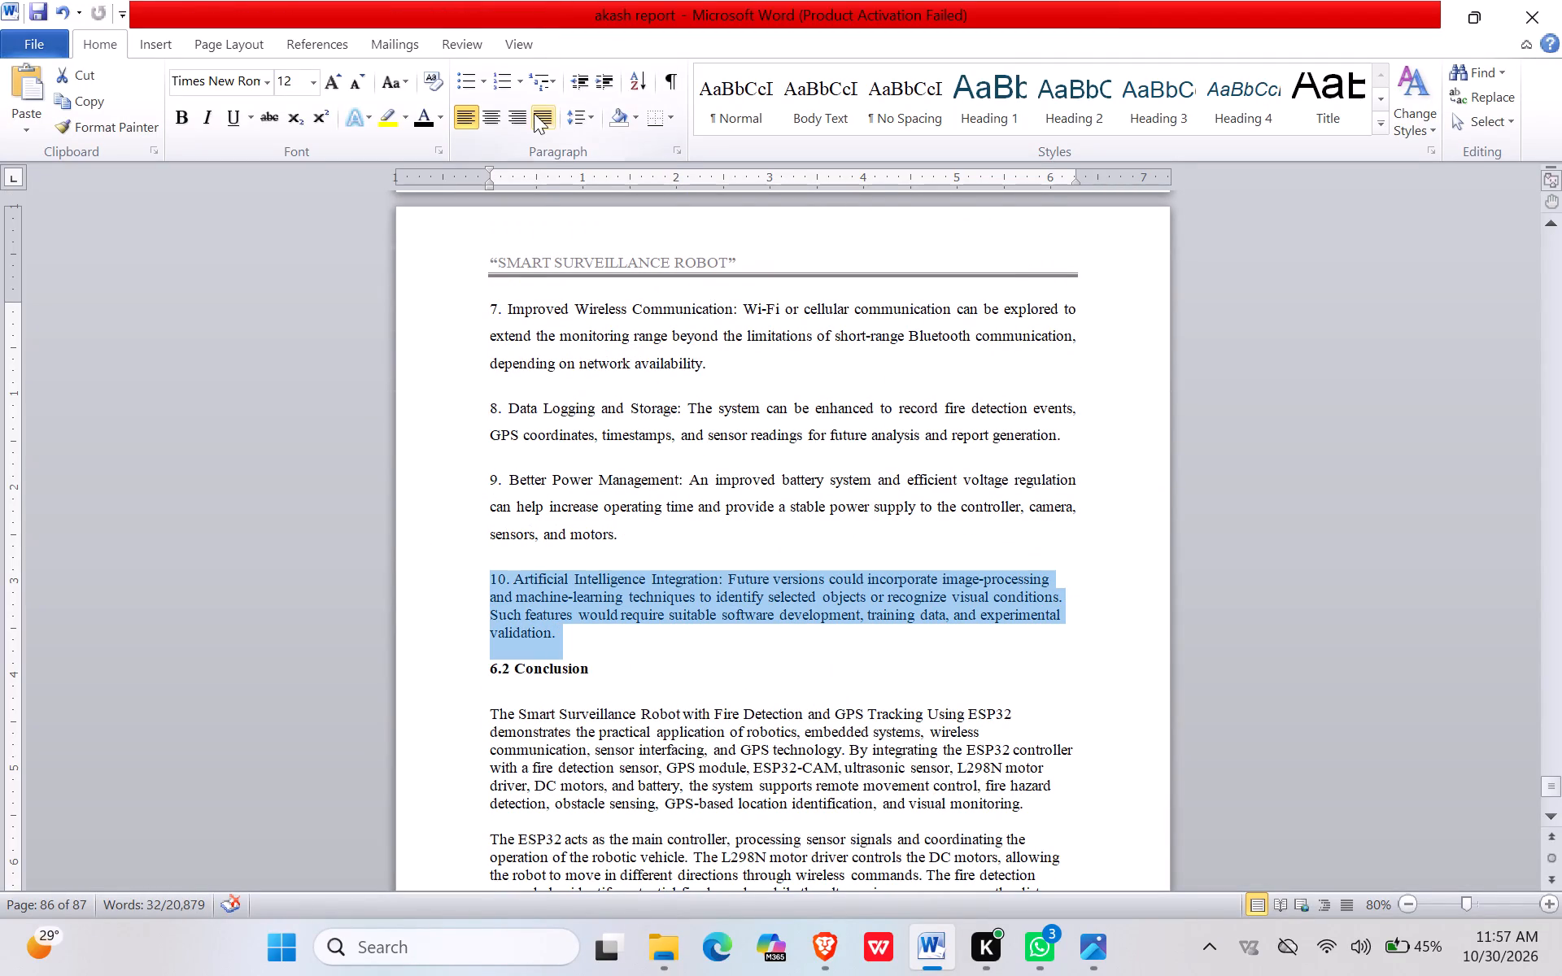
left_click(534, 113)
left_click(577, 117)
left_click(449, 198)
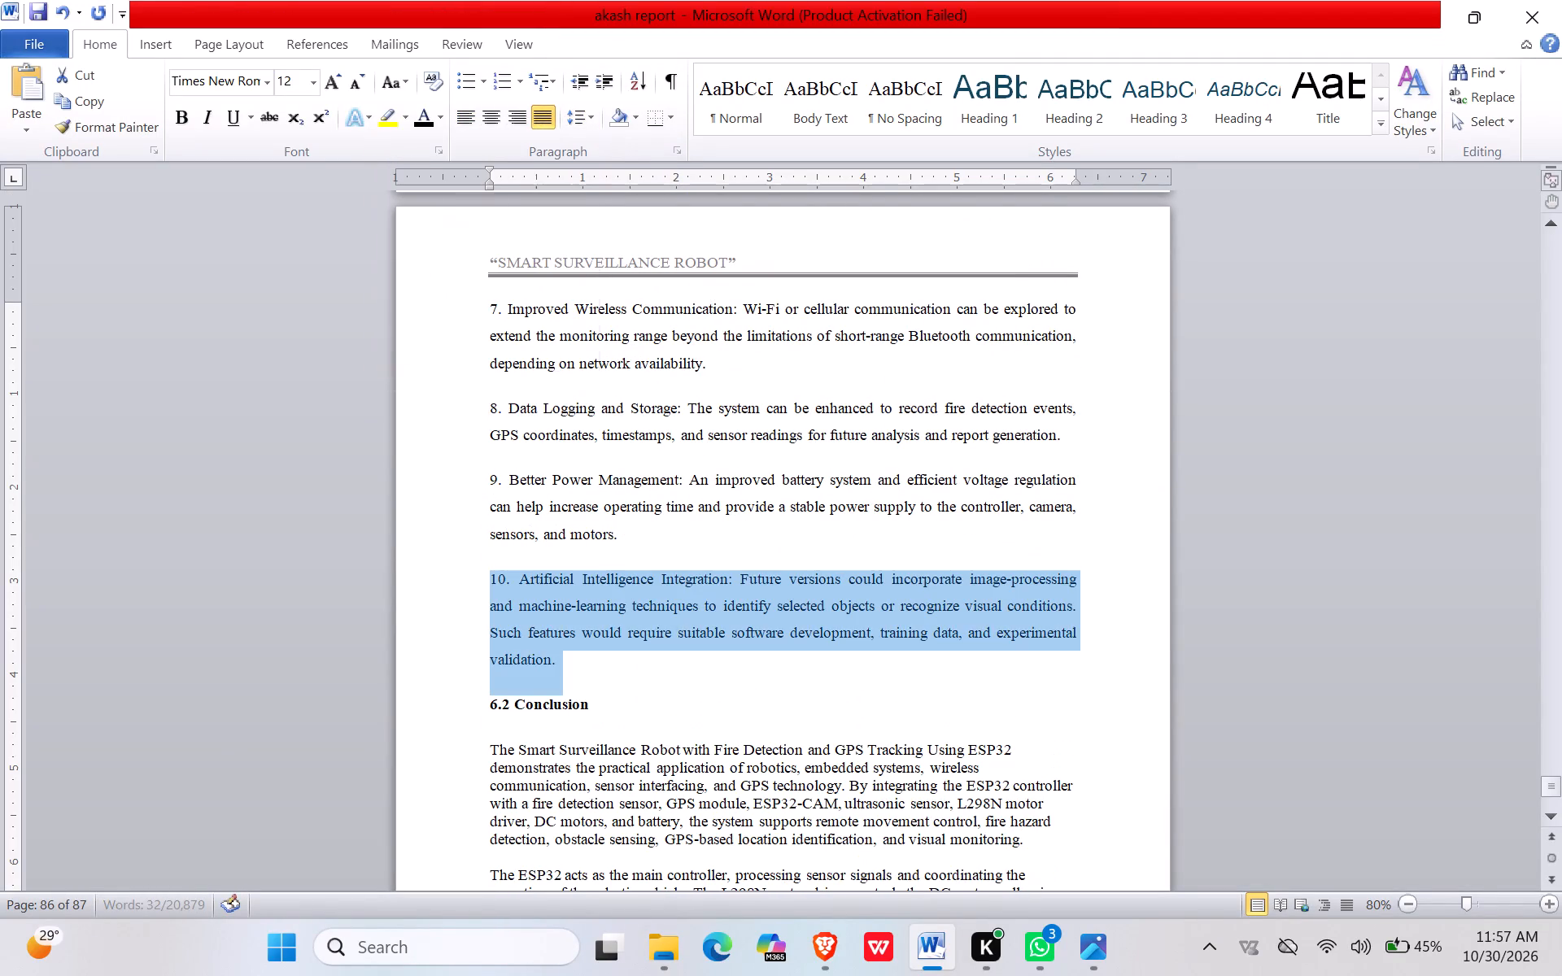
Justify the text from the 6.2 Conclusion heading through the report's final paragraph and set its line spacing to 1.5.
left_click(578, 702)
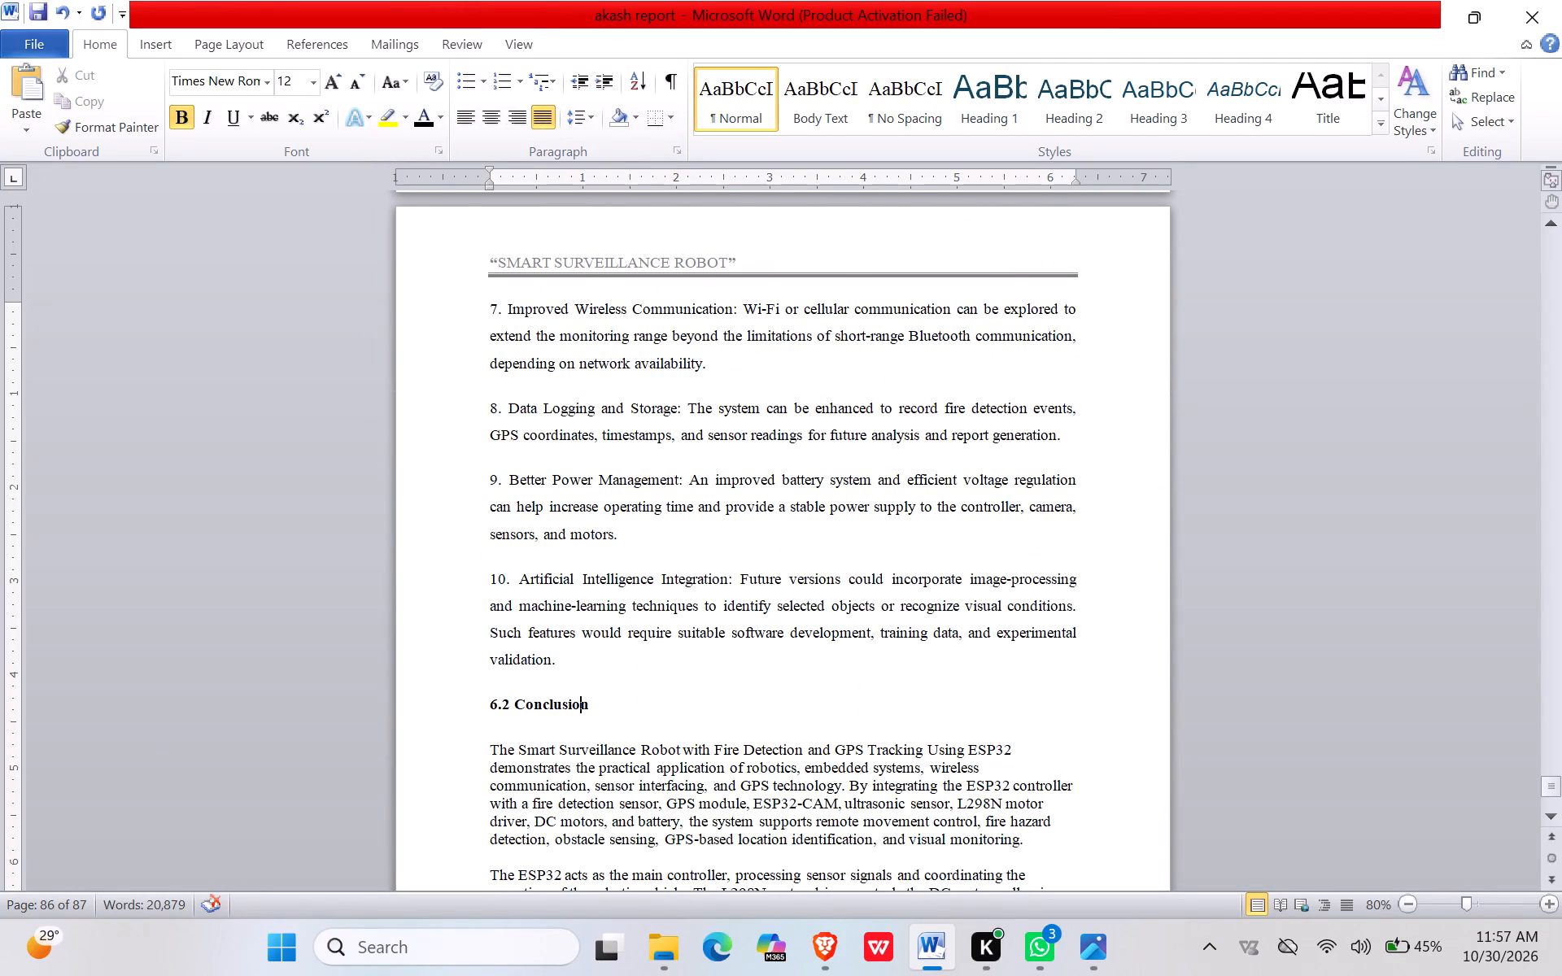
left_click_drag(486, 704, 686, 975)
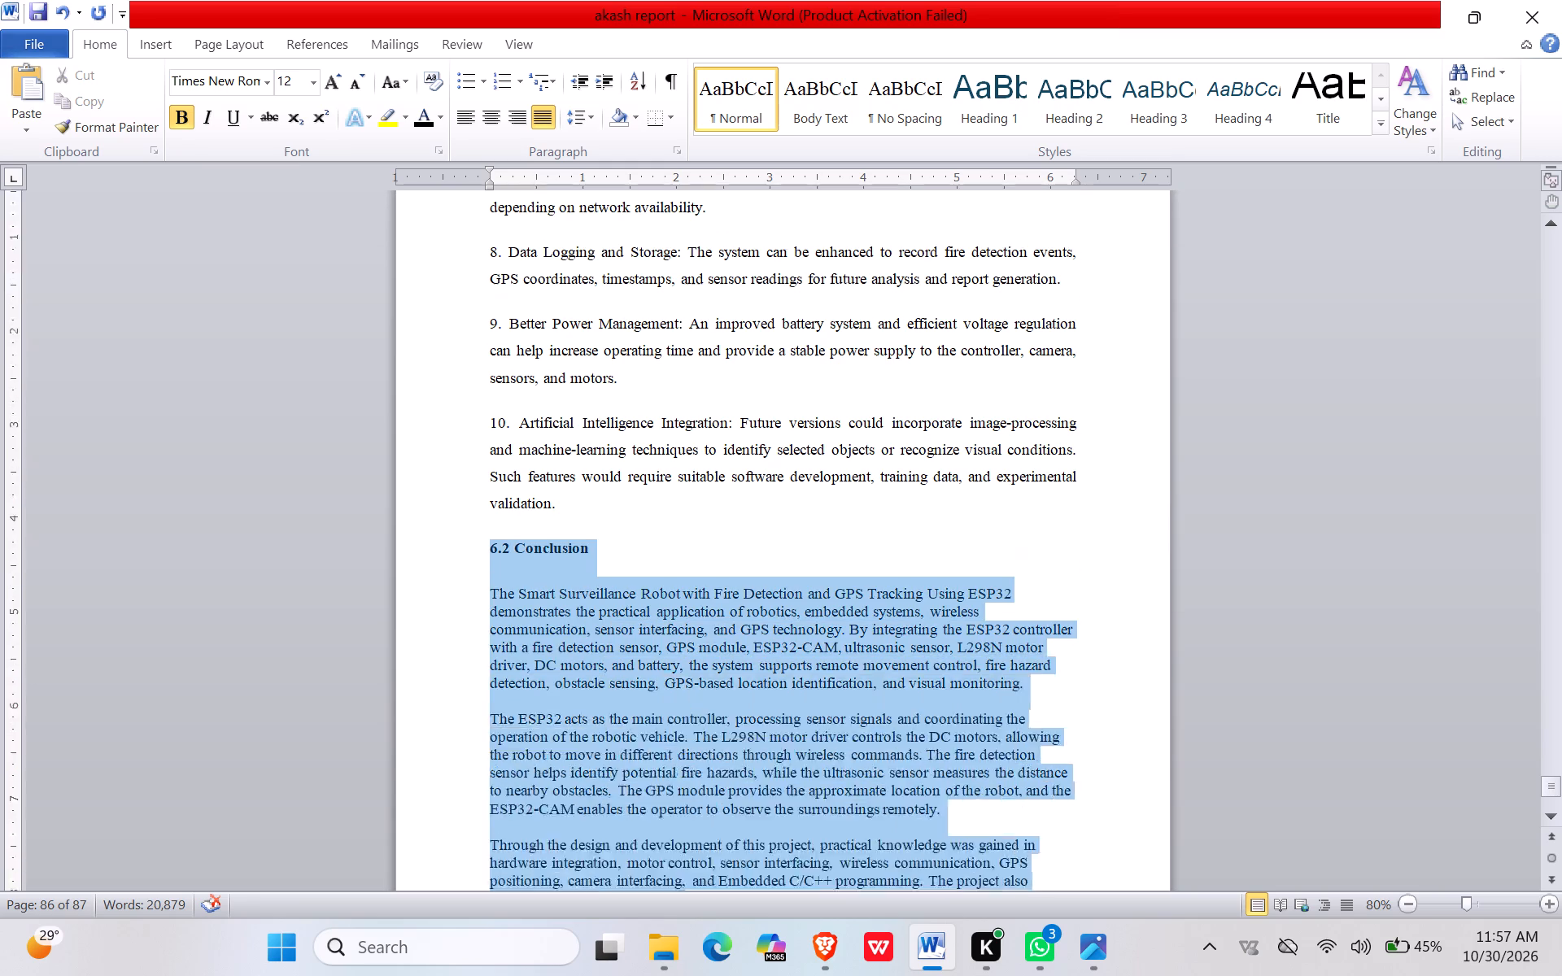
left_click_drag(686, 975, 879, 135)
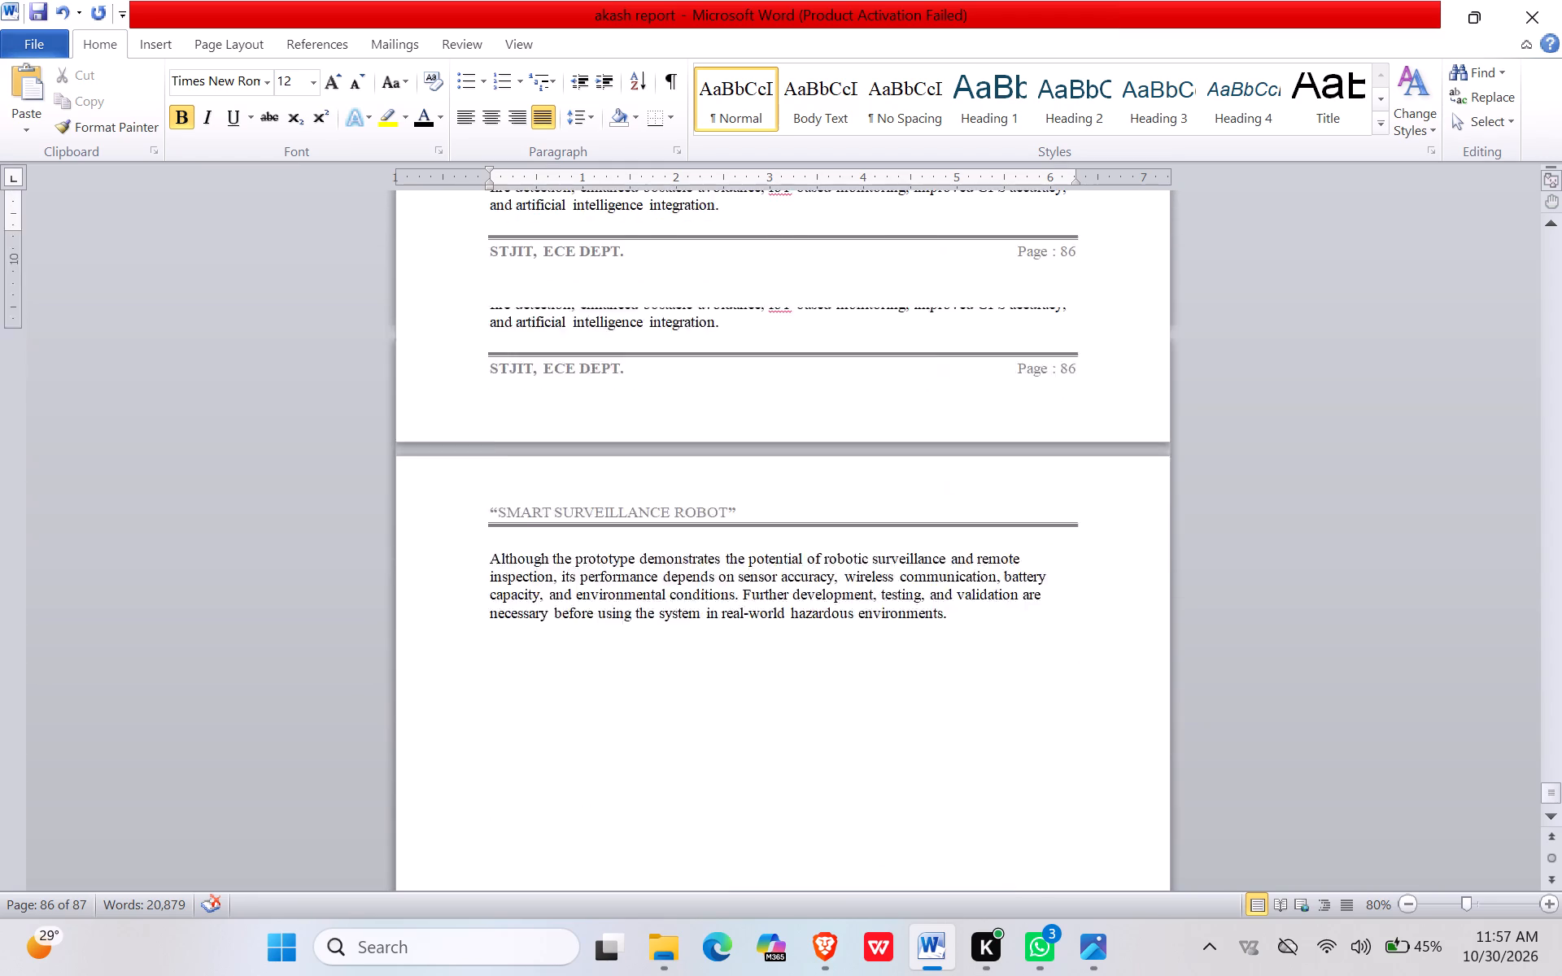
left_click_drag(879, 135, 971, 780)
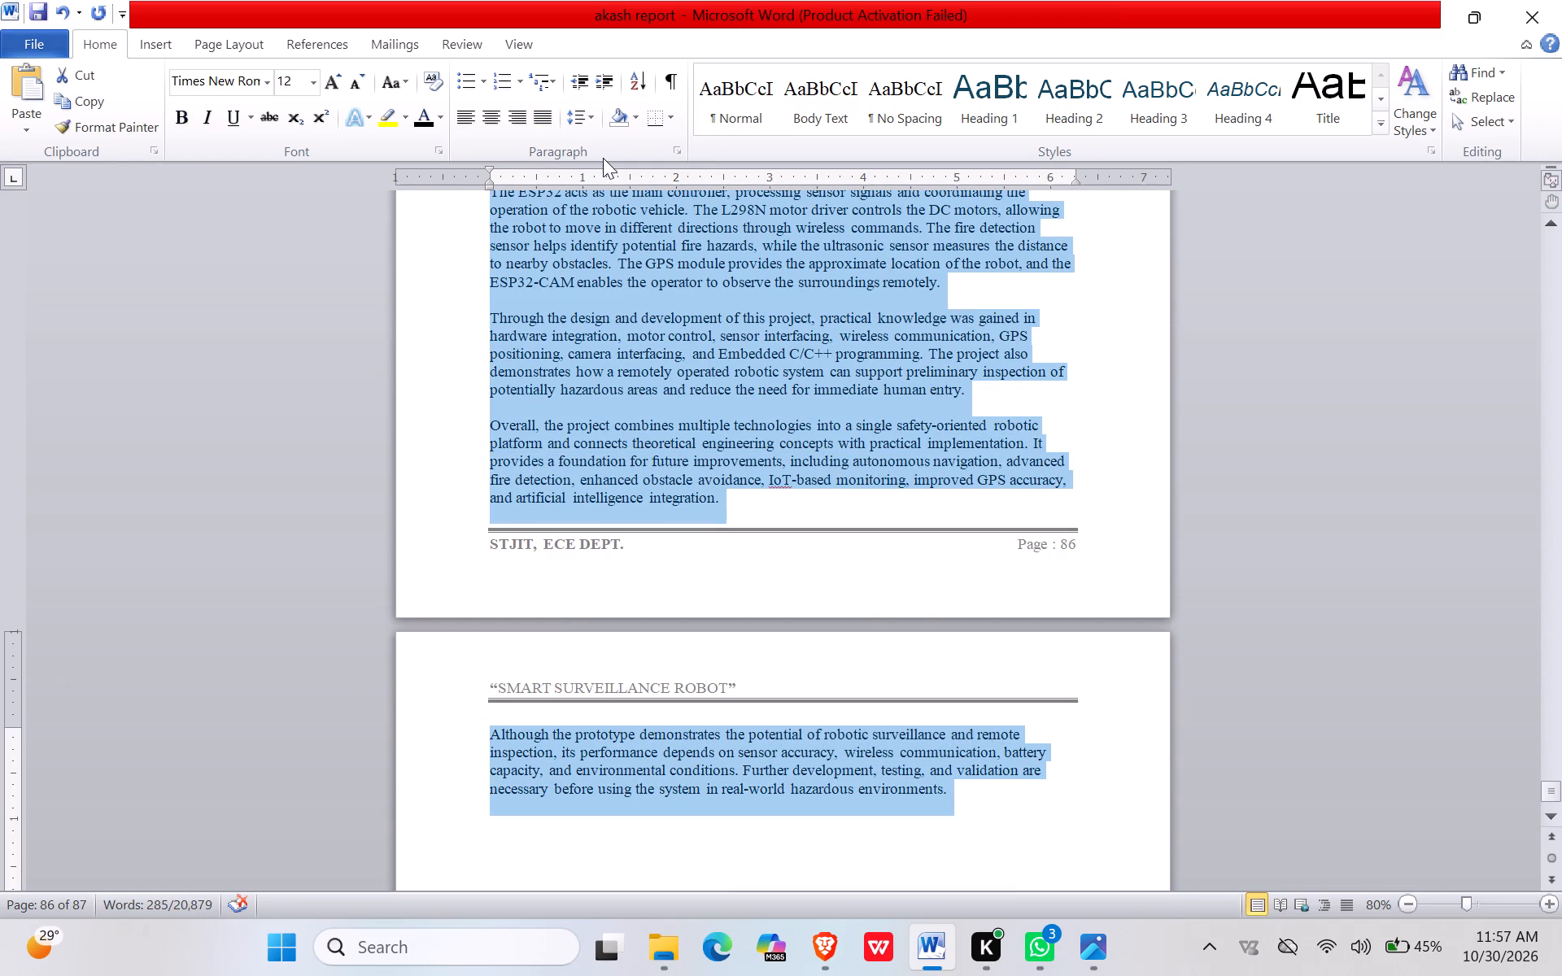
left_click(536, 114)
left_click(571, 117)
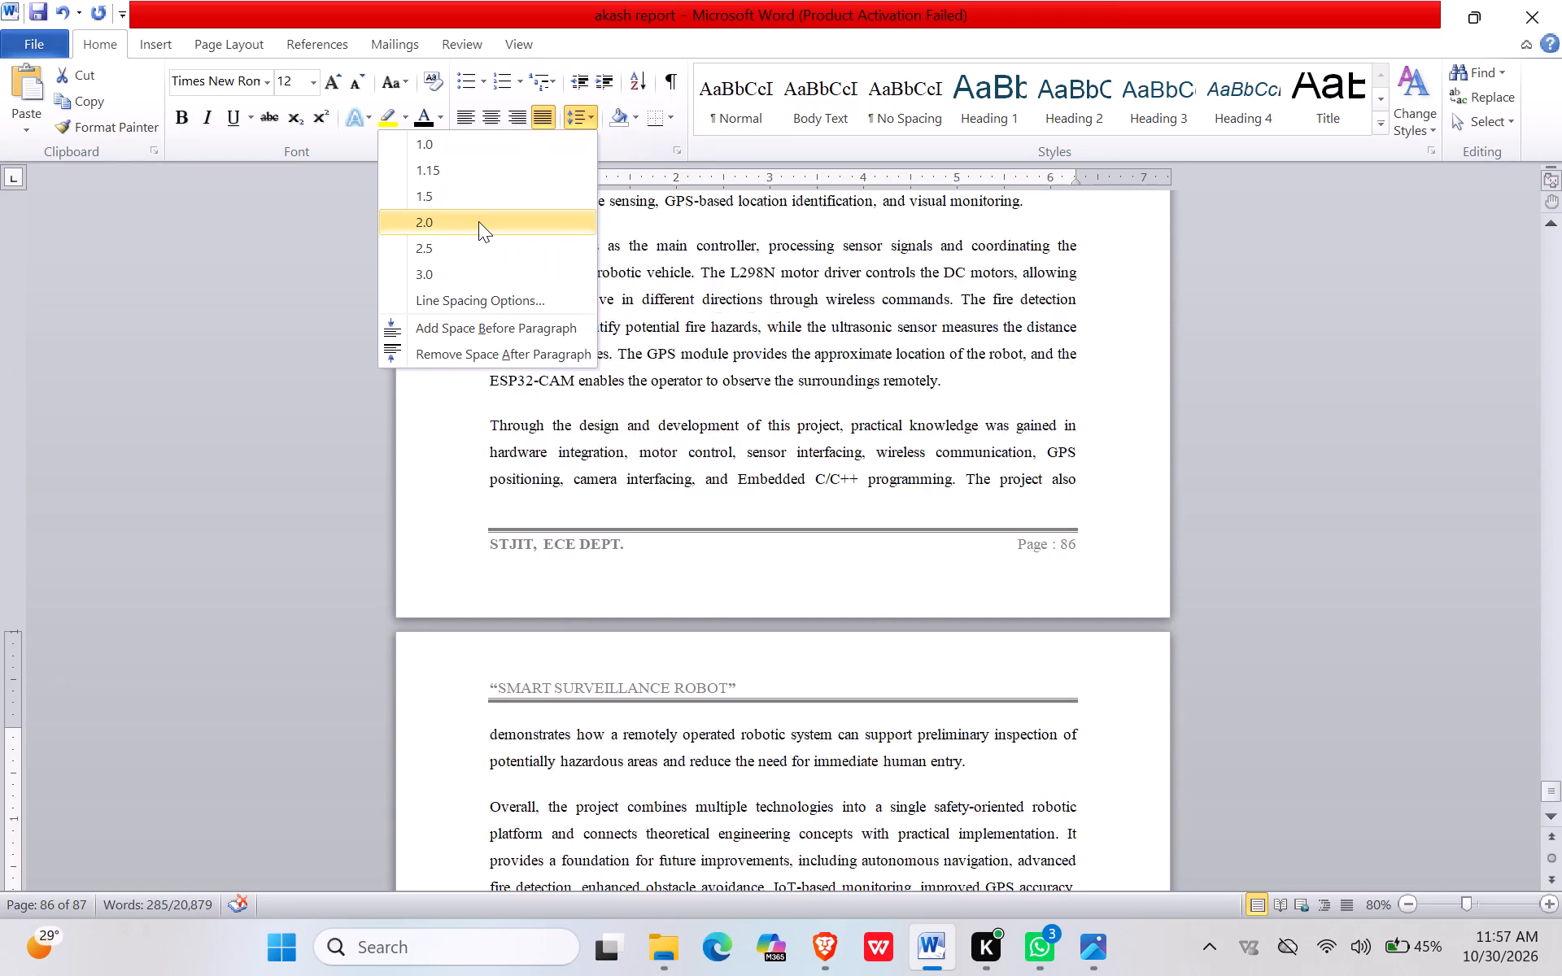
left_click(473, 195)
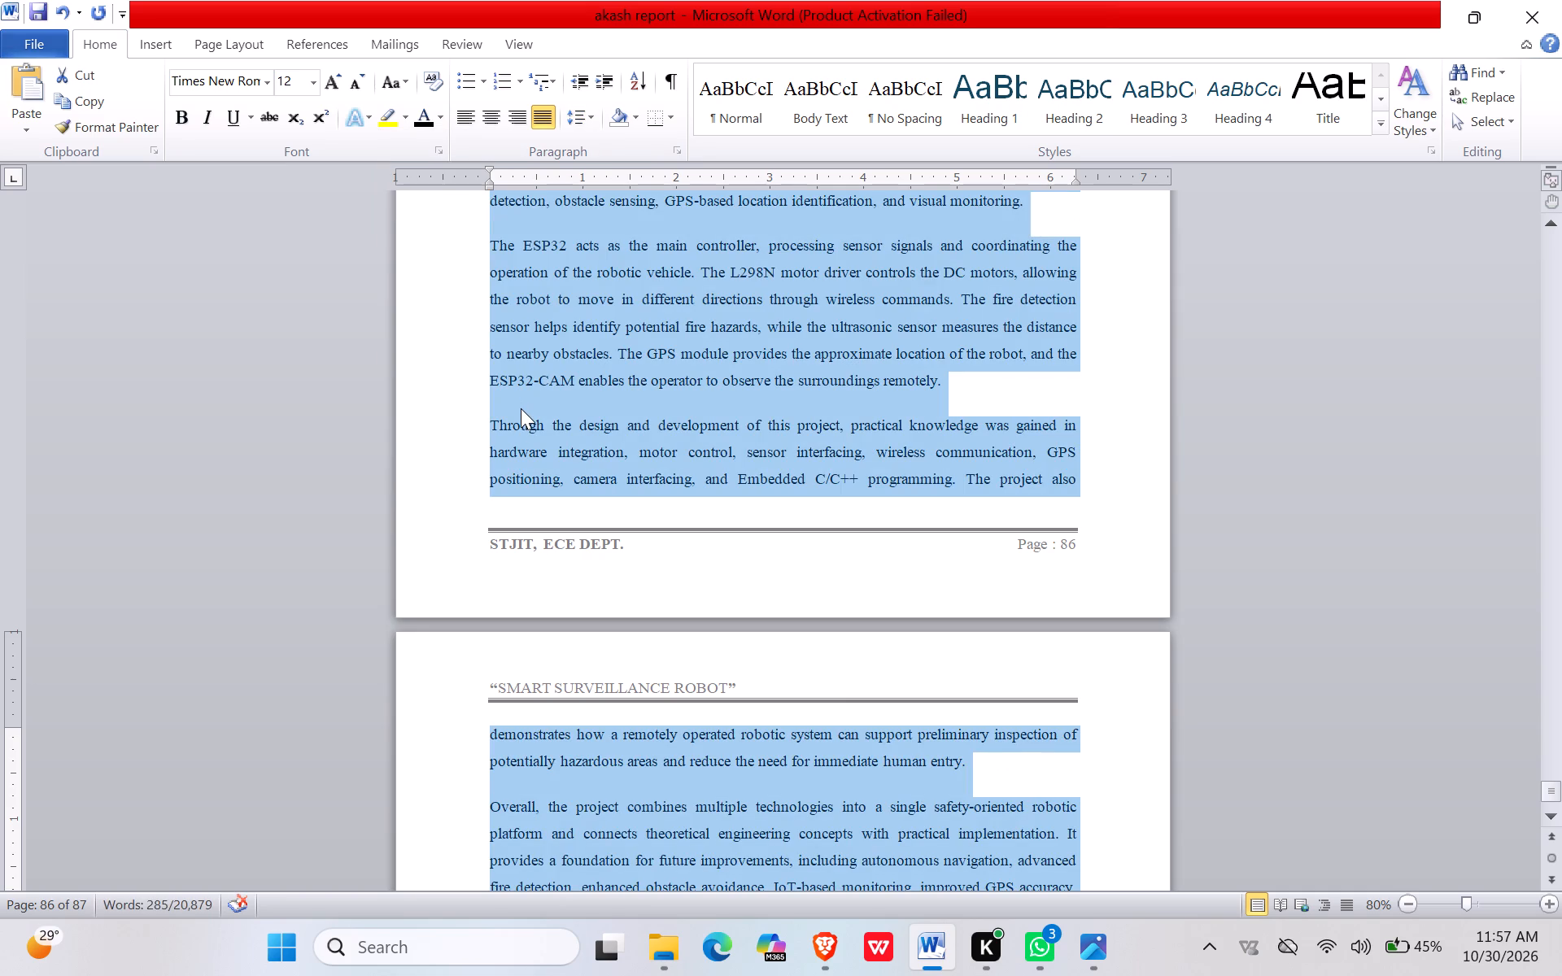
scroll(524, 407, "up", 6)
left_click(528, 395)
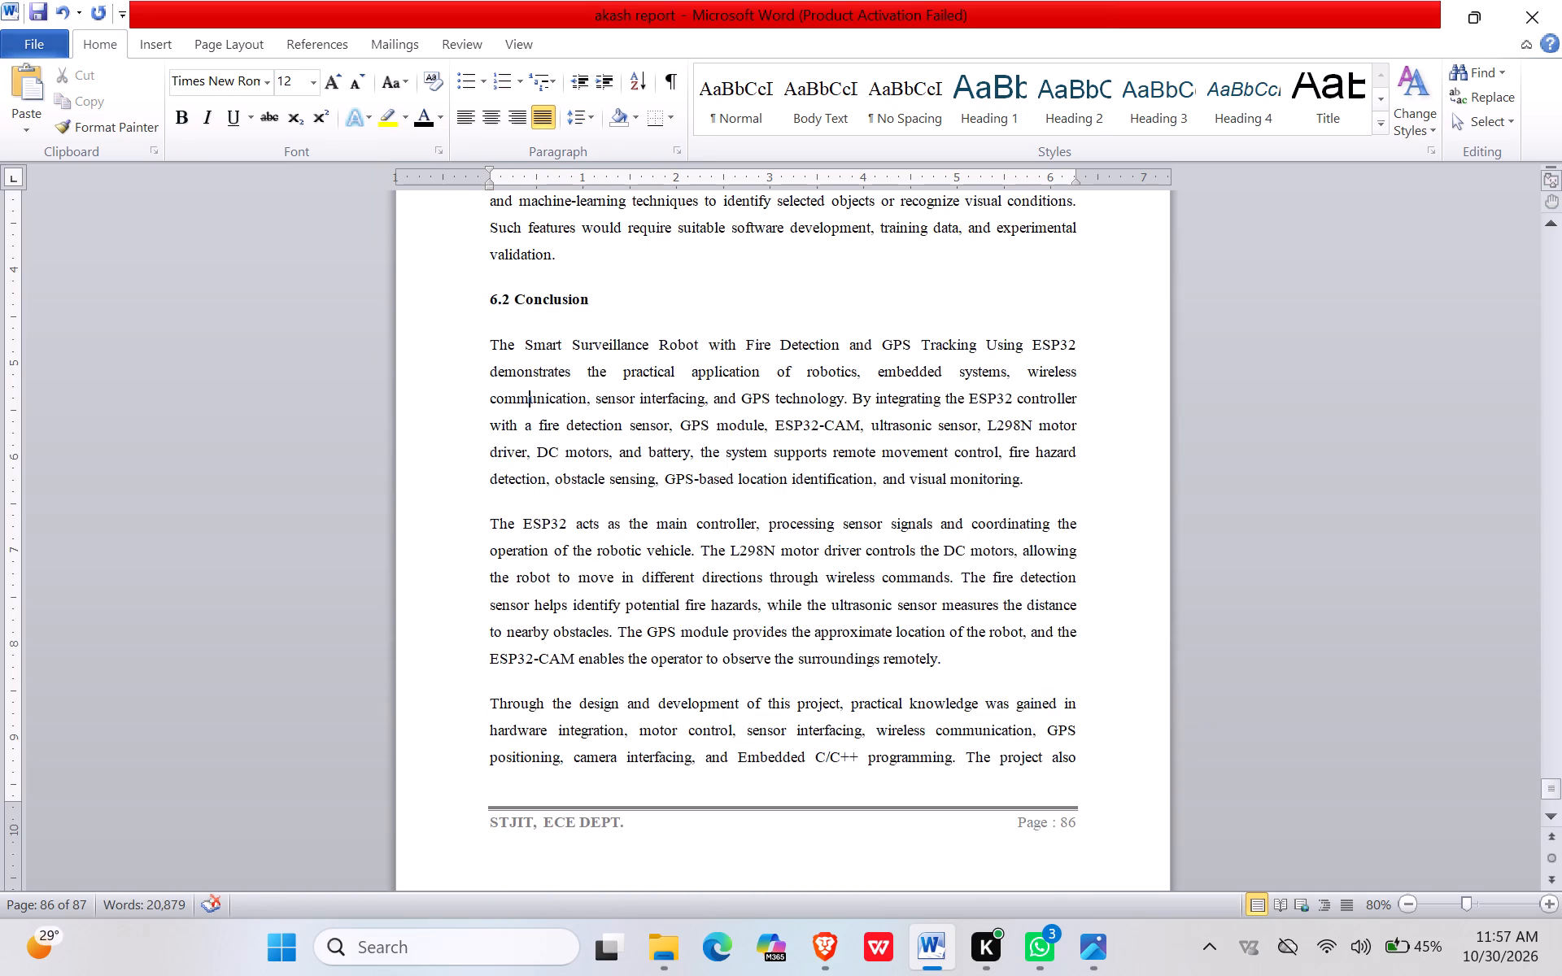
scroll(517, 352, "down", 20)
scroll(517, 352, "down", 3)
scroll(527, 431, "down", 5)
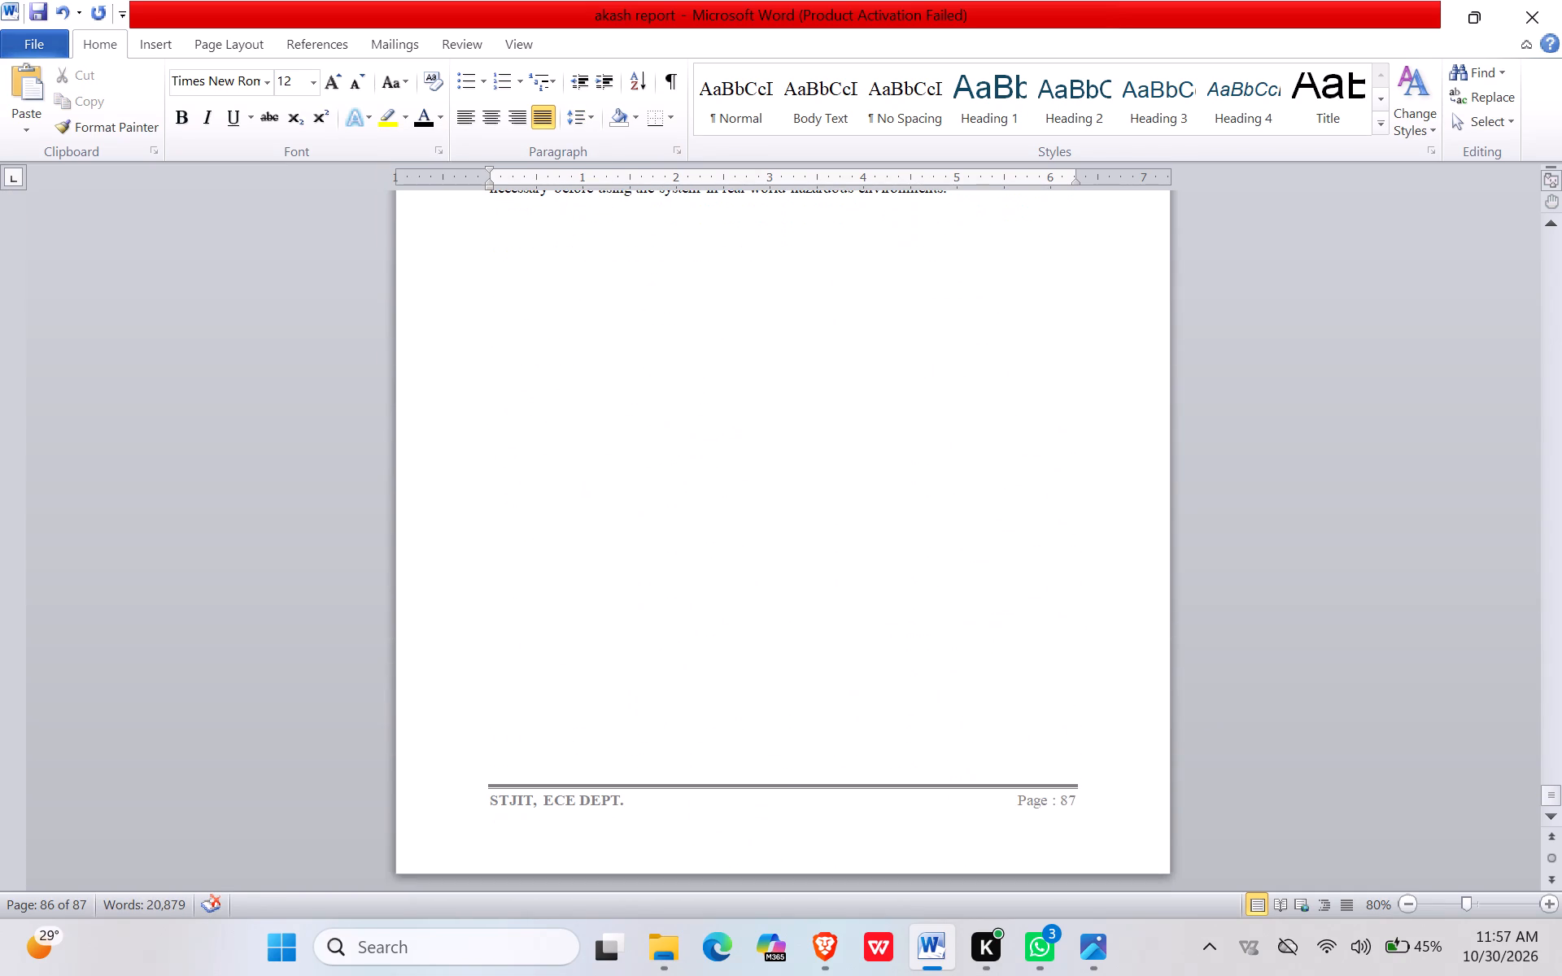
scroll(590, 532, "down", 3)
scroll(1046, 464, "up", 1)
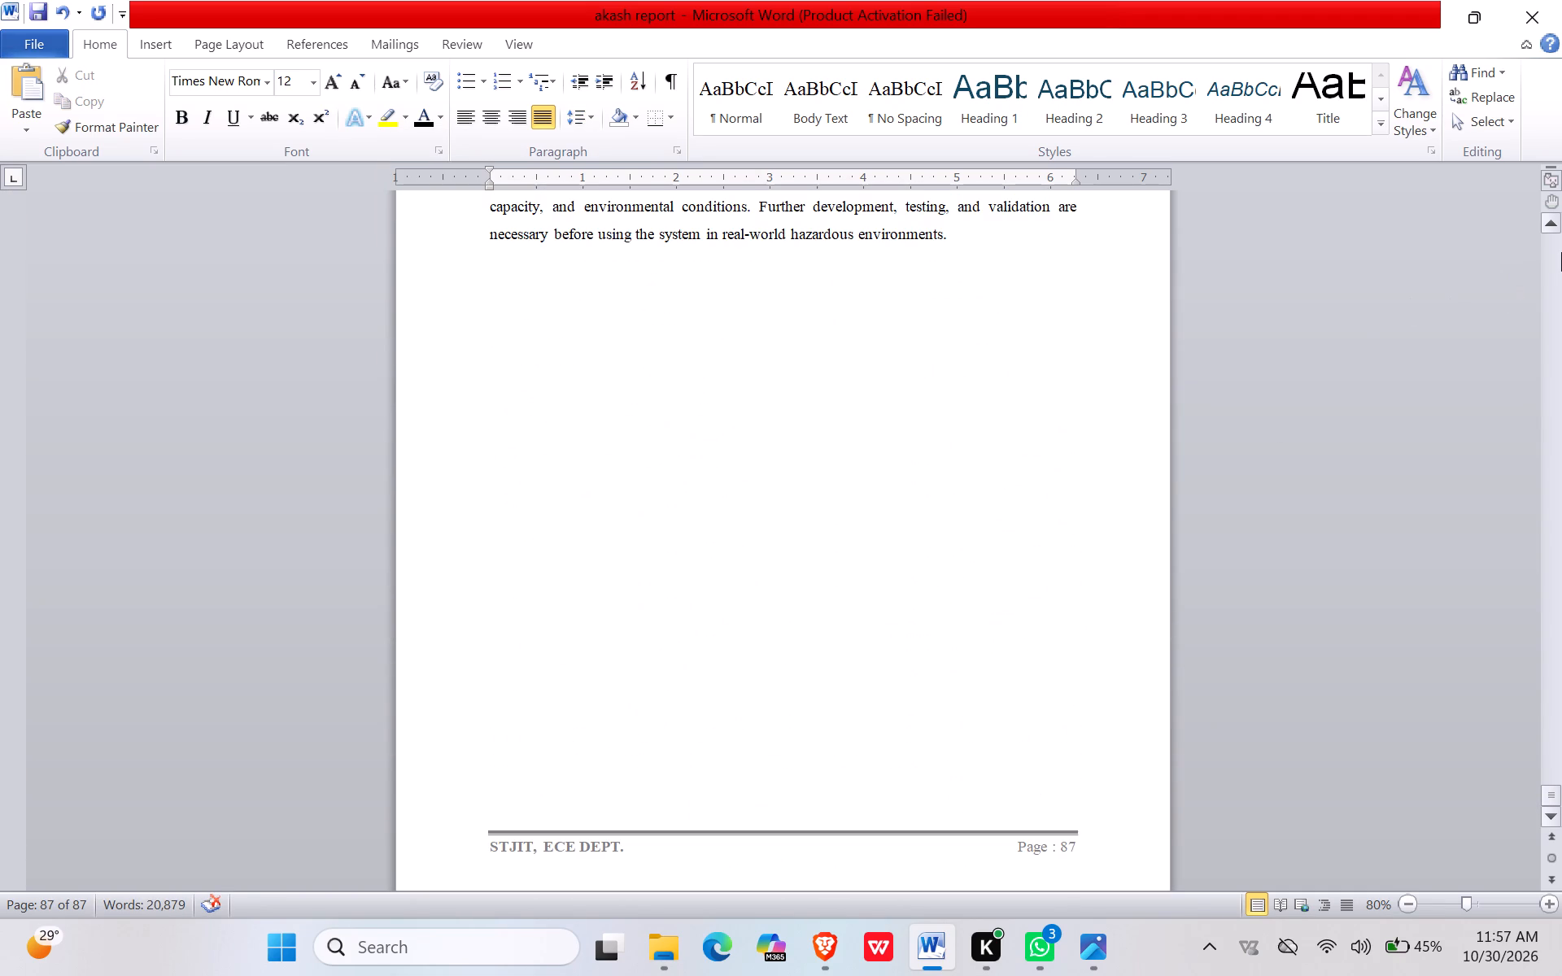
left_click(1547, 238)
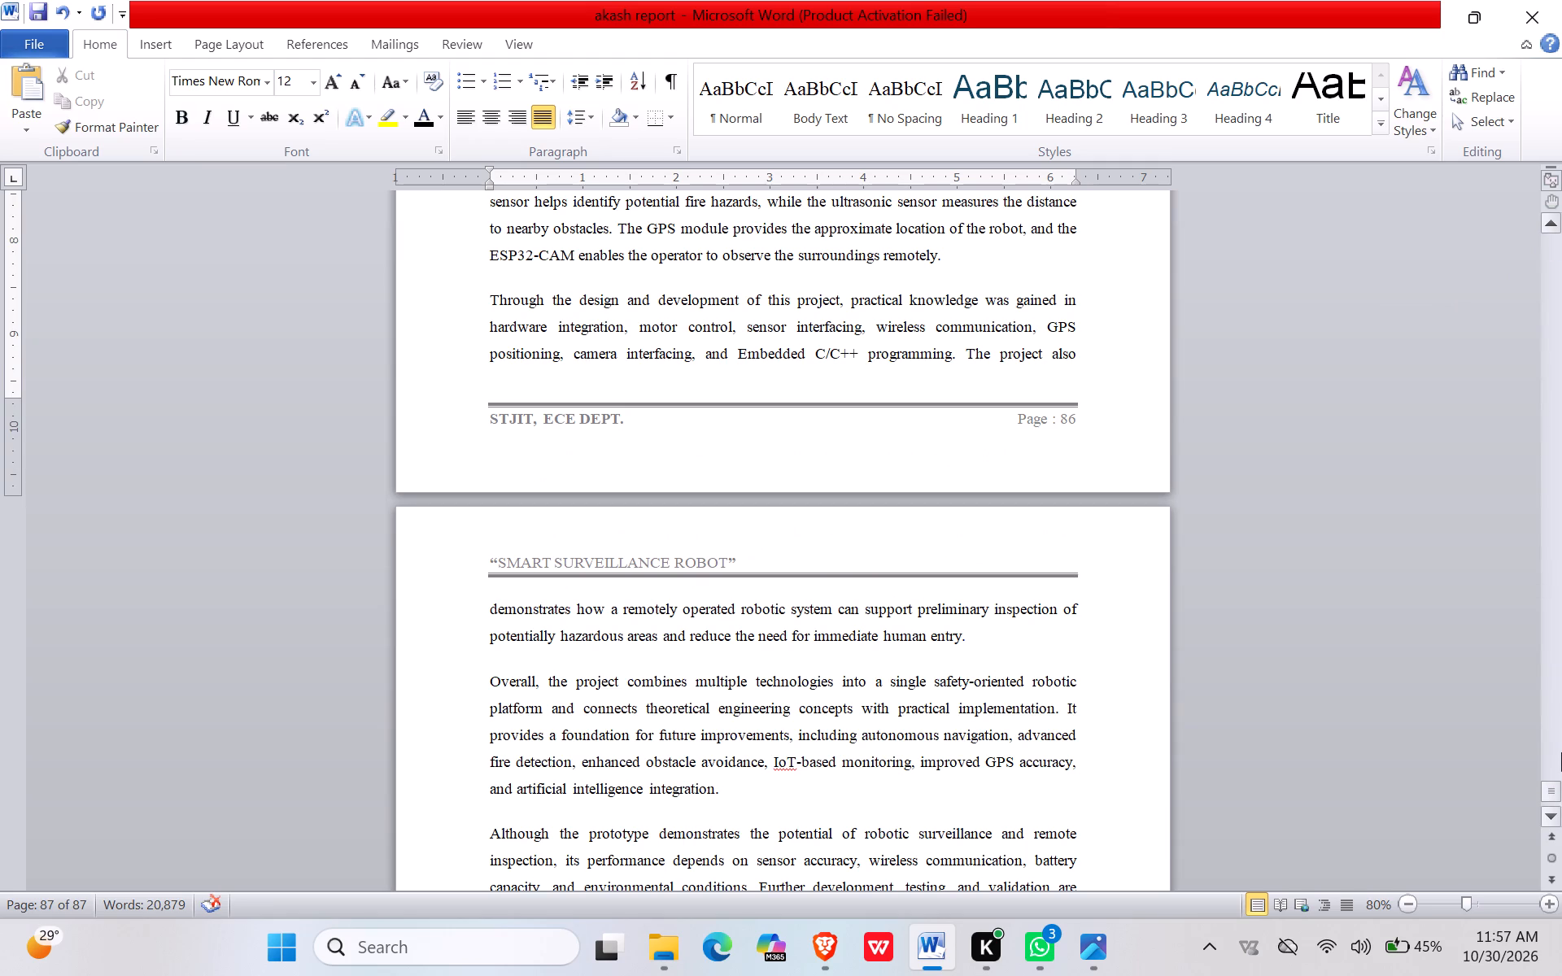
Save the report.
left_click_drag(1551, 786, 1501, 227)
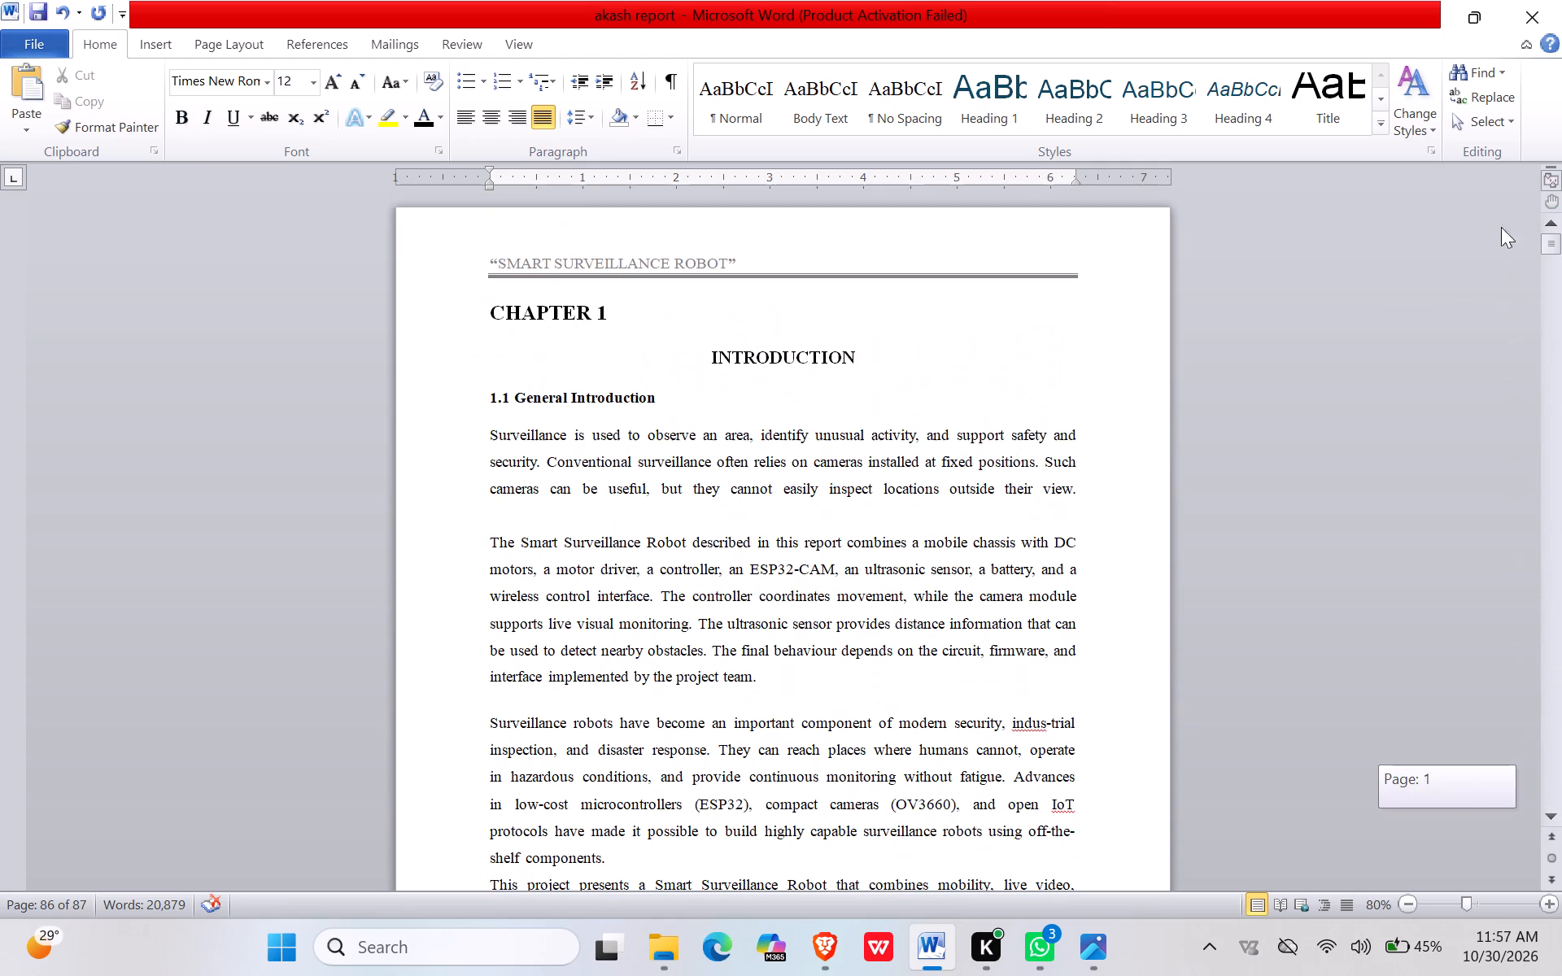
left_click_drag(1501, 227, 1506, 171)
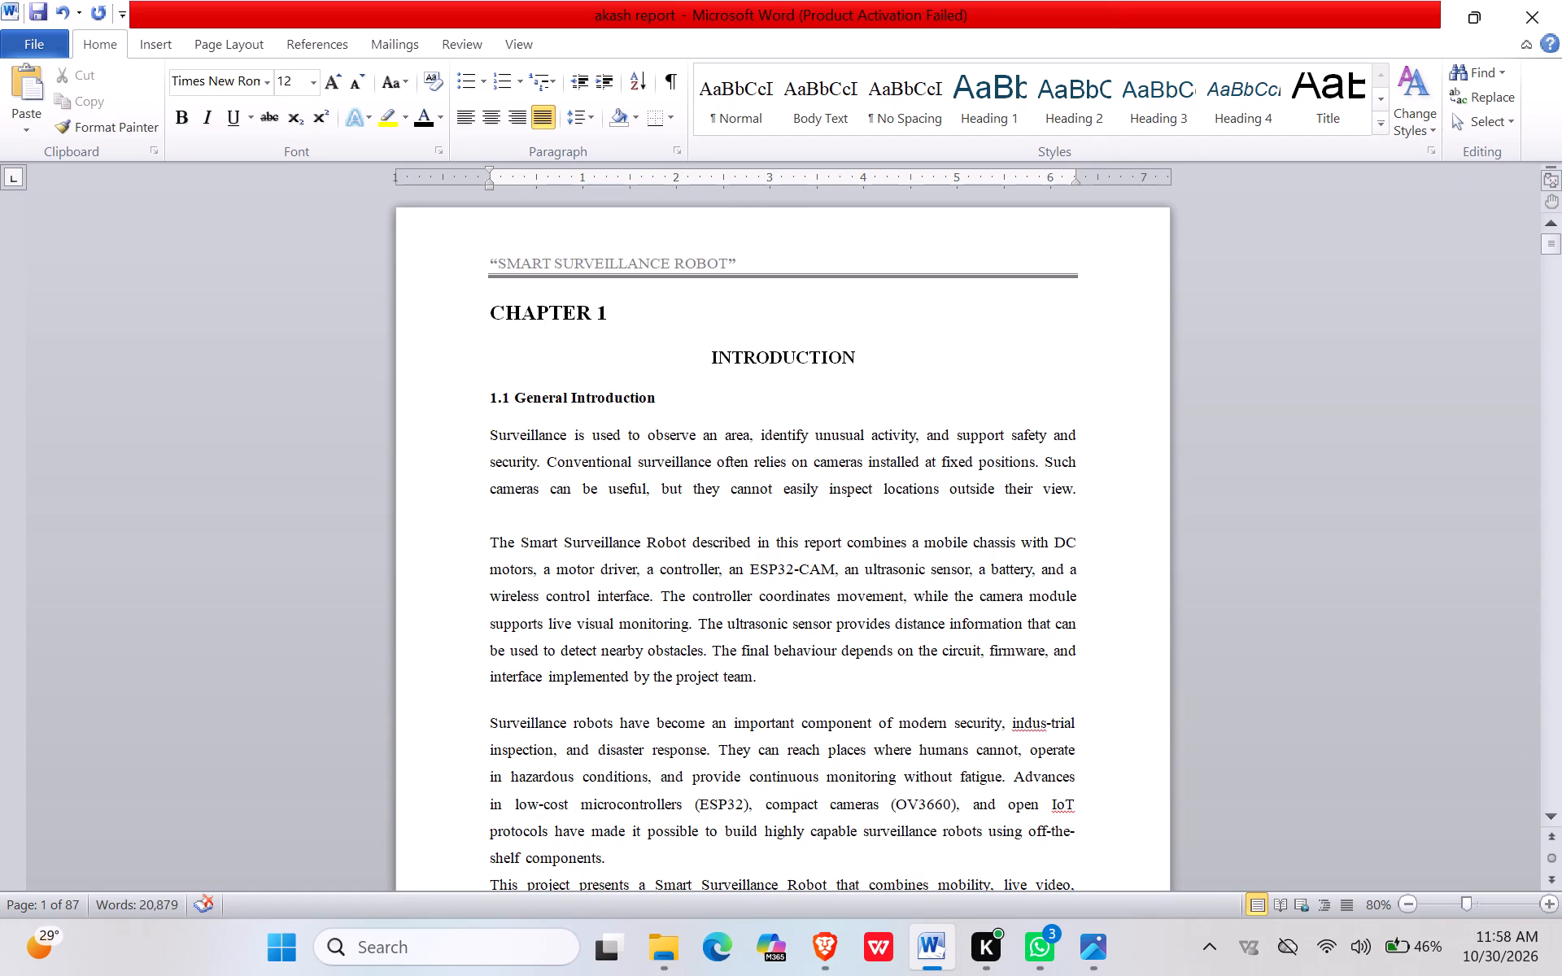
key("ctrl+s")
key("ctrl+s")
key("ctrl+s")
key("ctrl+s")
key("ctrl+s")
key("ctrl+s")
key("ctrl+s")
Review the formatting of Chapter 1 from the chapter heading through section 1.3, Importance of mobile surveillance.
scroll(867, 451, "down", 1)
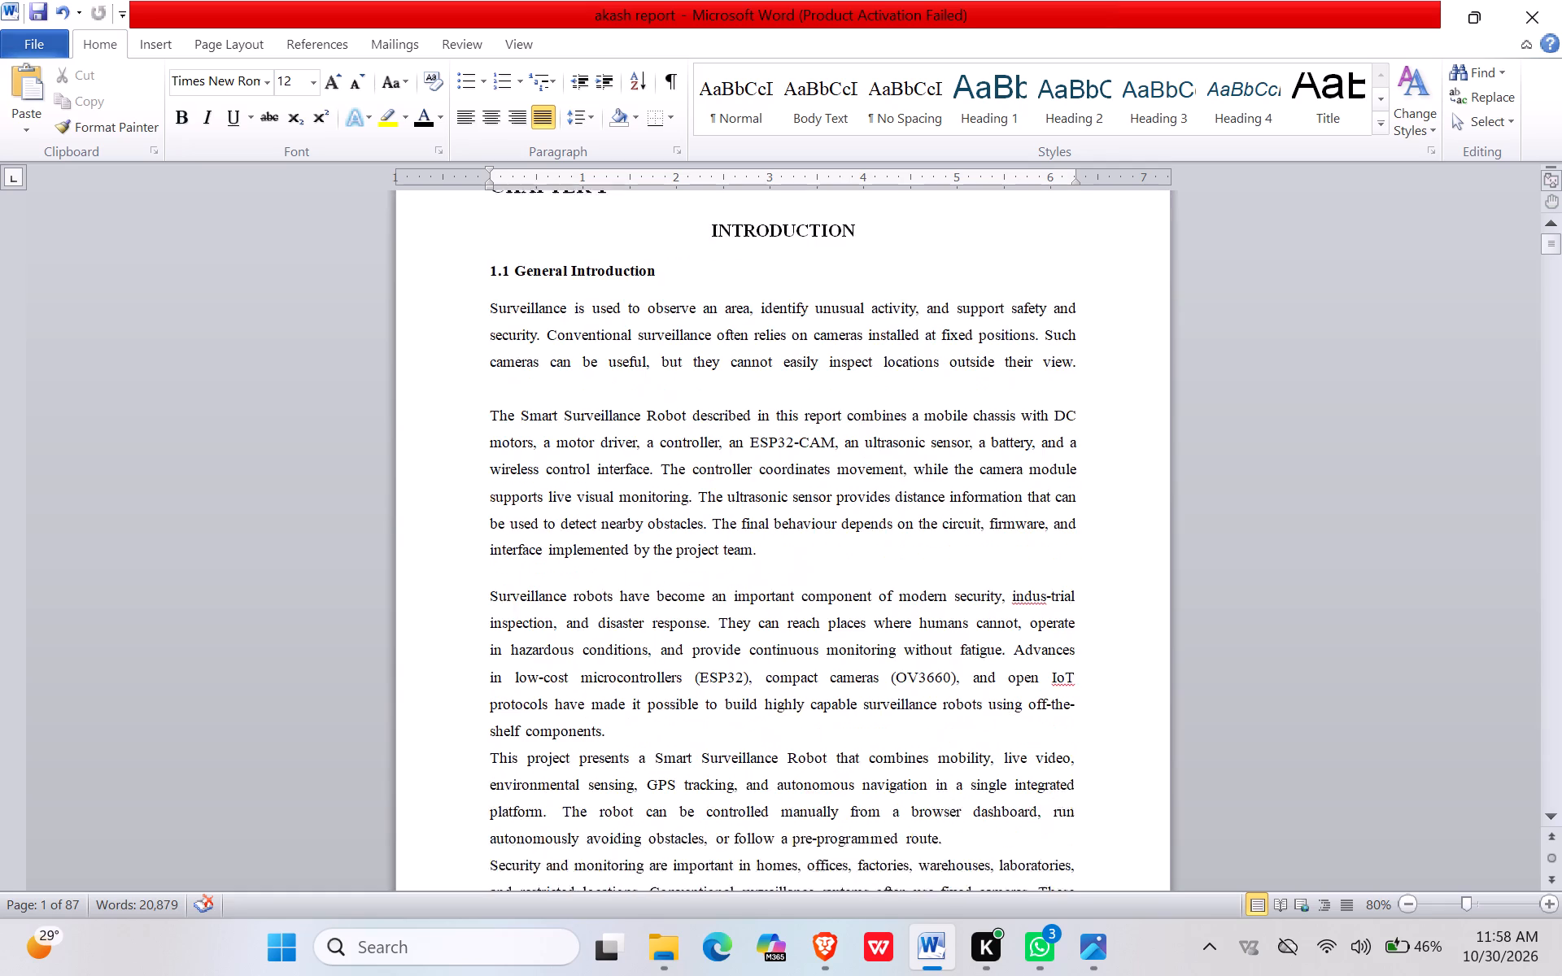
scroll(867, 451, "down", 3)
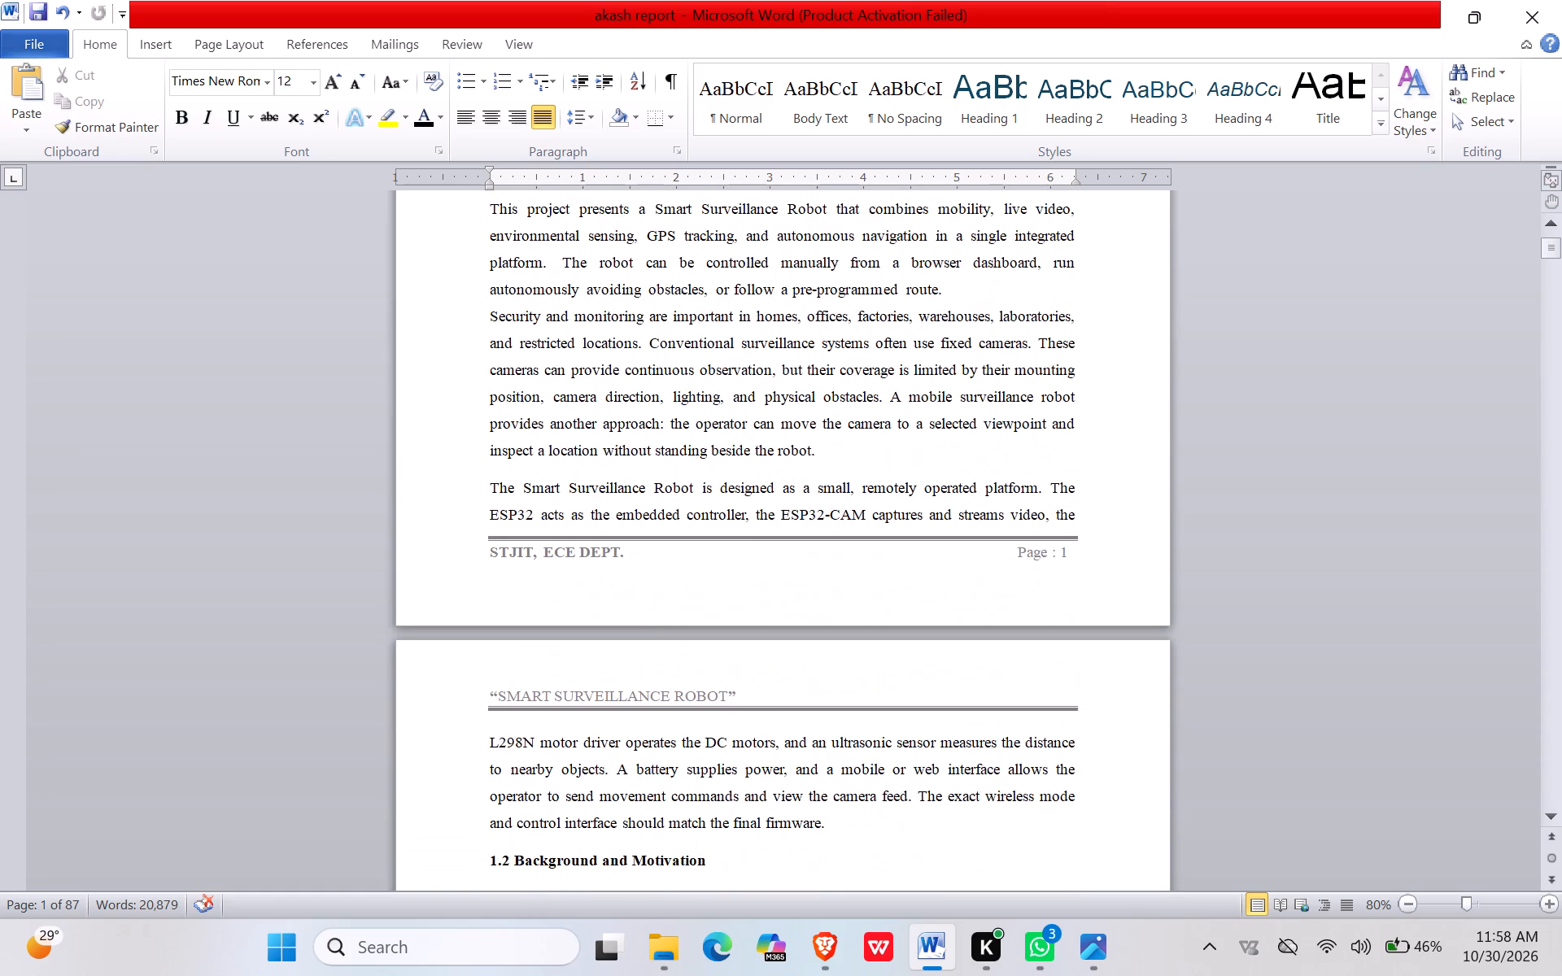
scroll(865, 457, "up", 2)
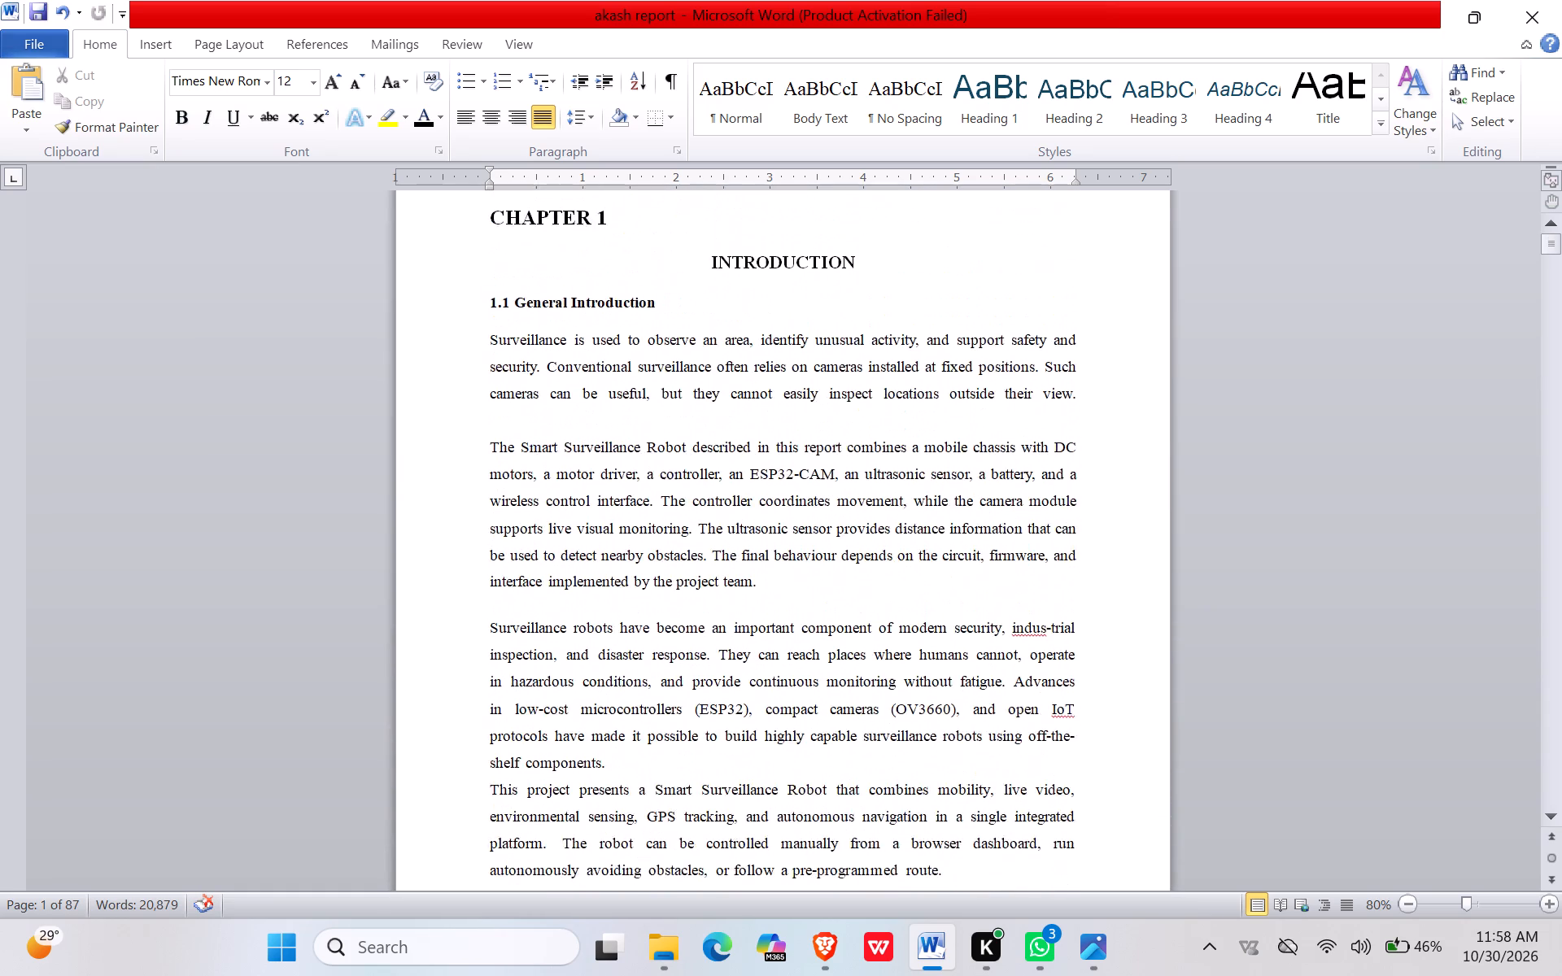
scroll(865, 457, "up", 1)
scroll(865, 457, "down", 1)
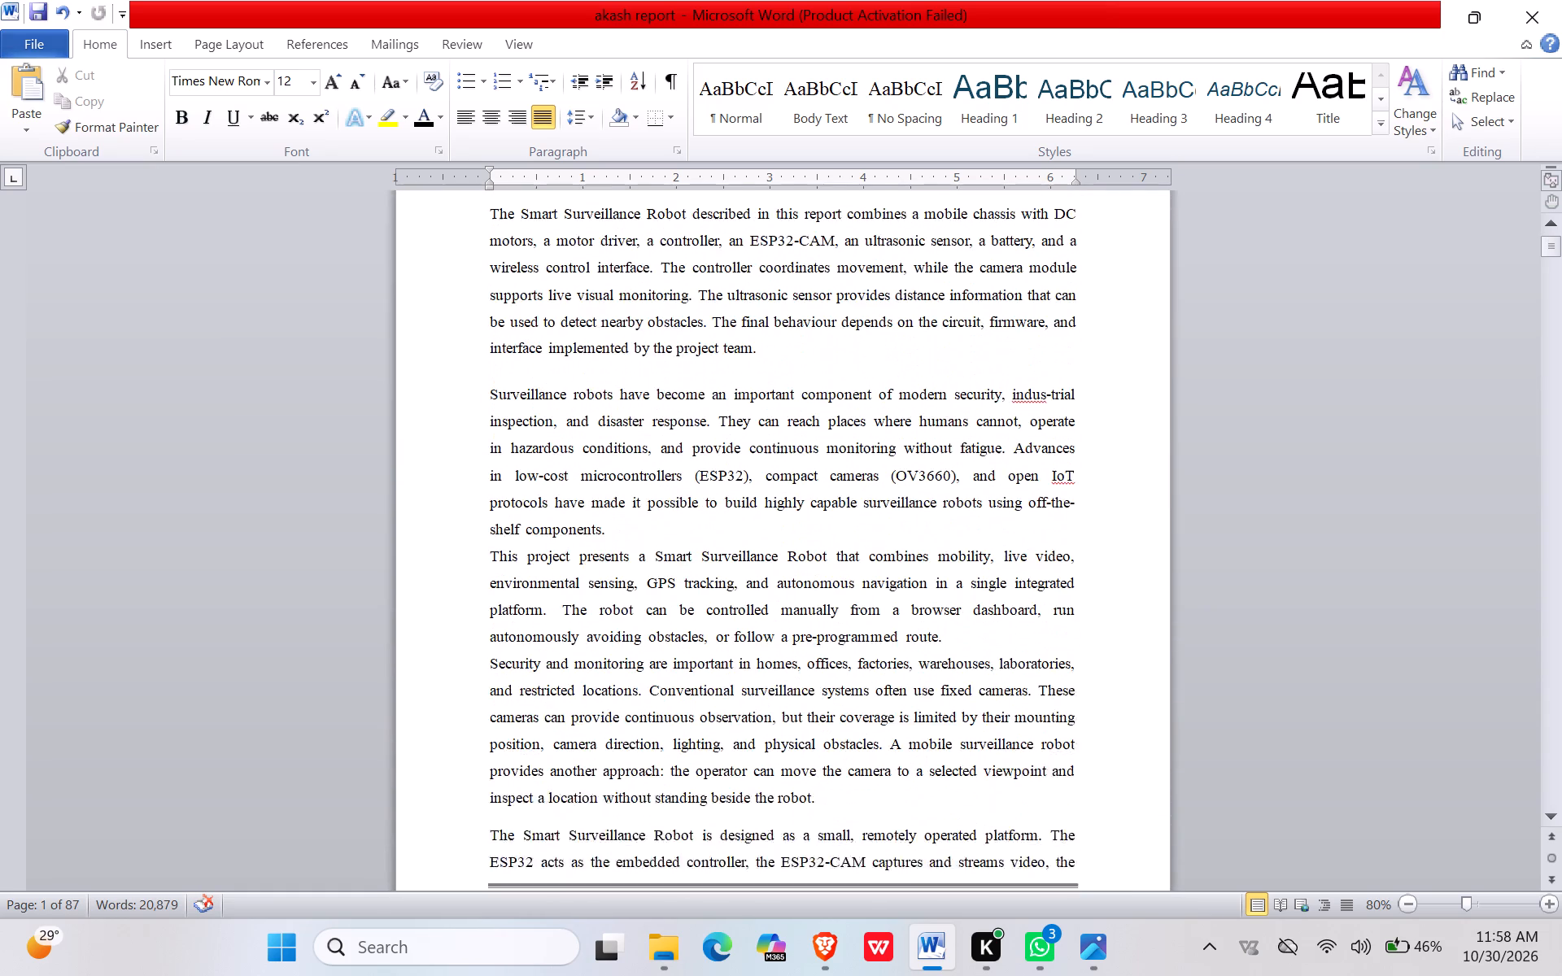
scroll(865, 457, "down", 3)
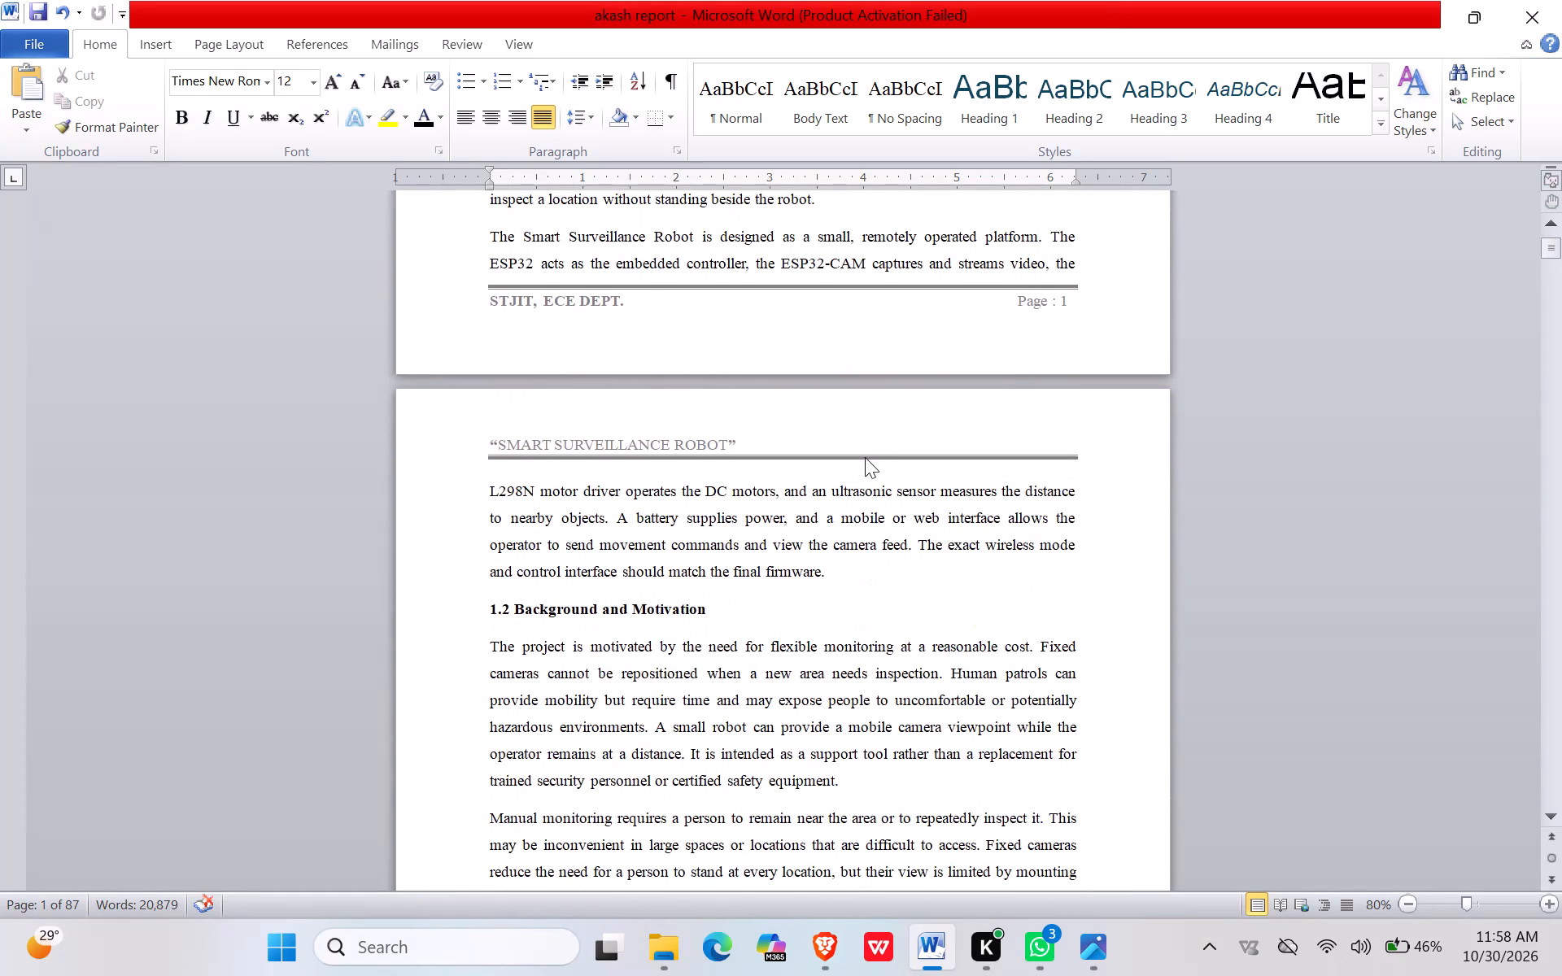
scroll(865, 457, "down", 2)
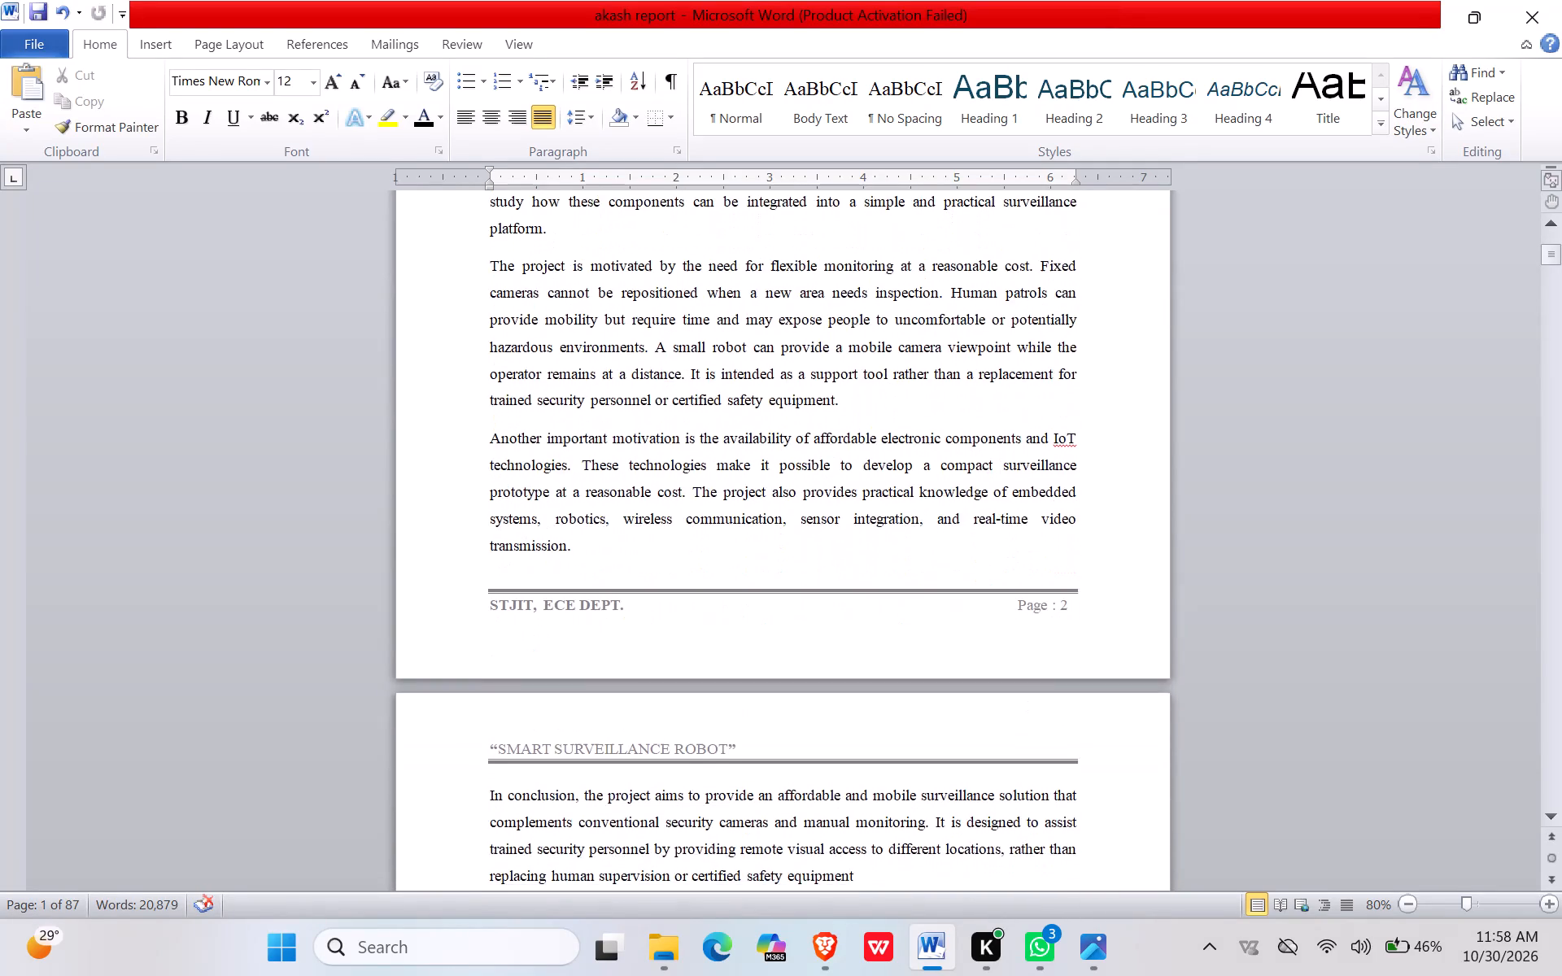
scroll(865, 457, "down", 2)
scroll(865, 457, "up", 1)
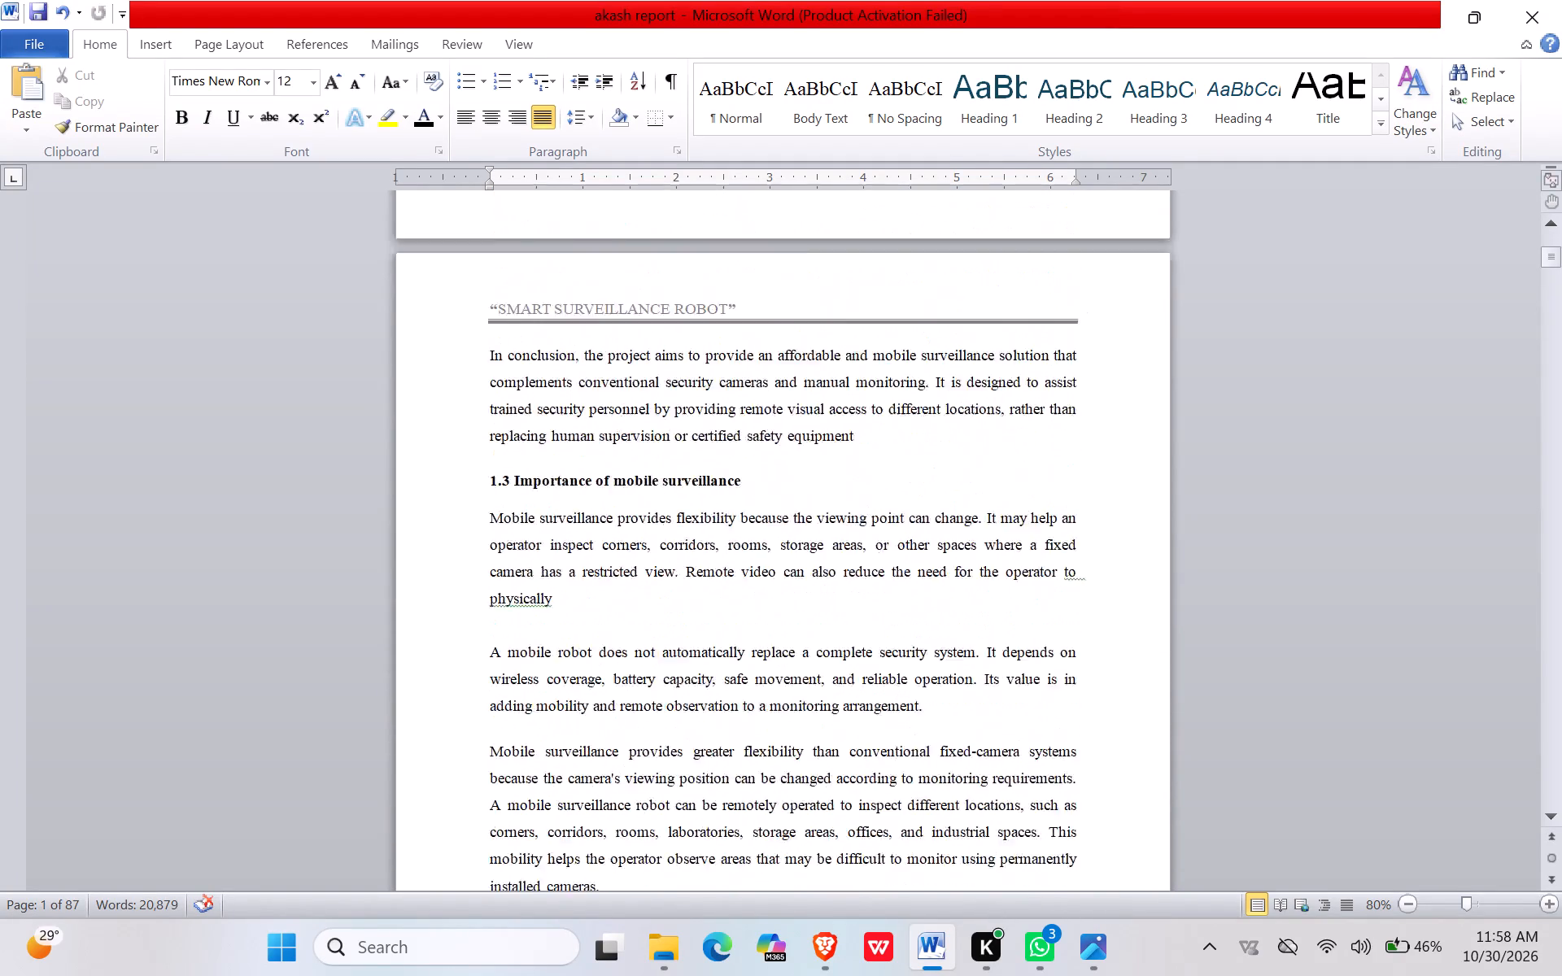
scroll(865, 457, "up", 1)
scroll(865, 457, "down", 2)
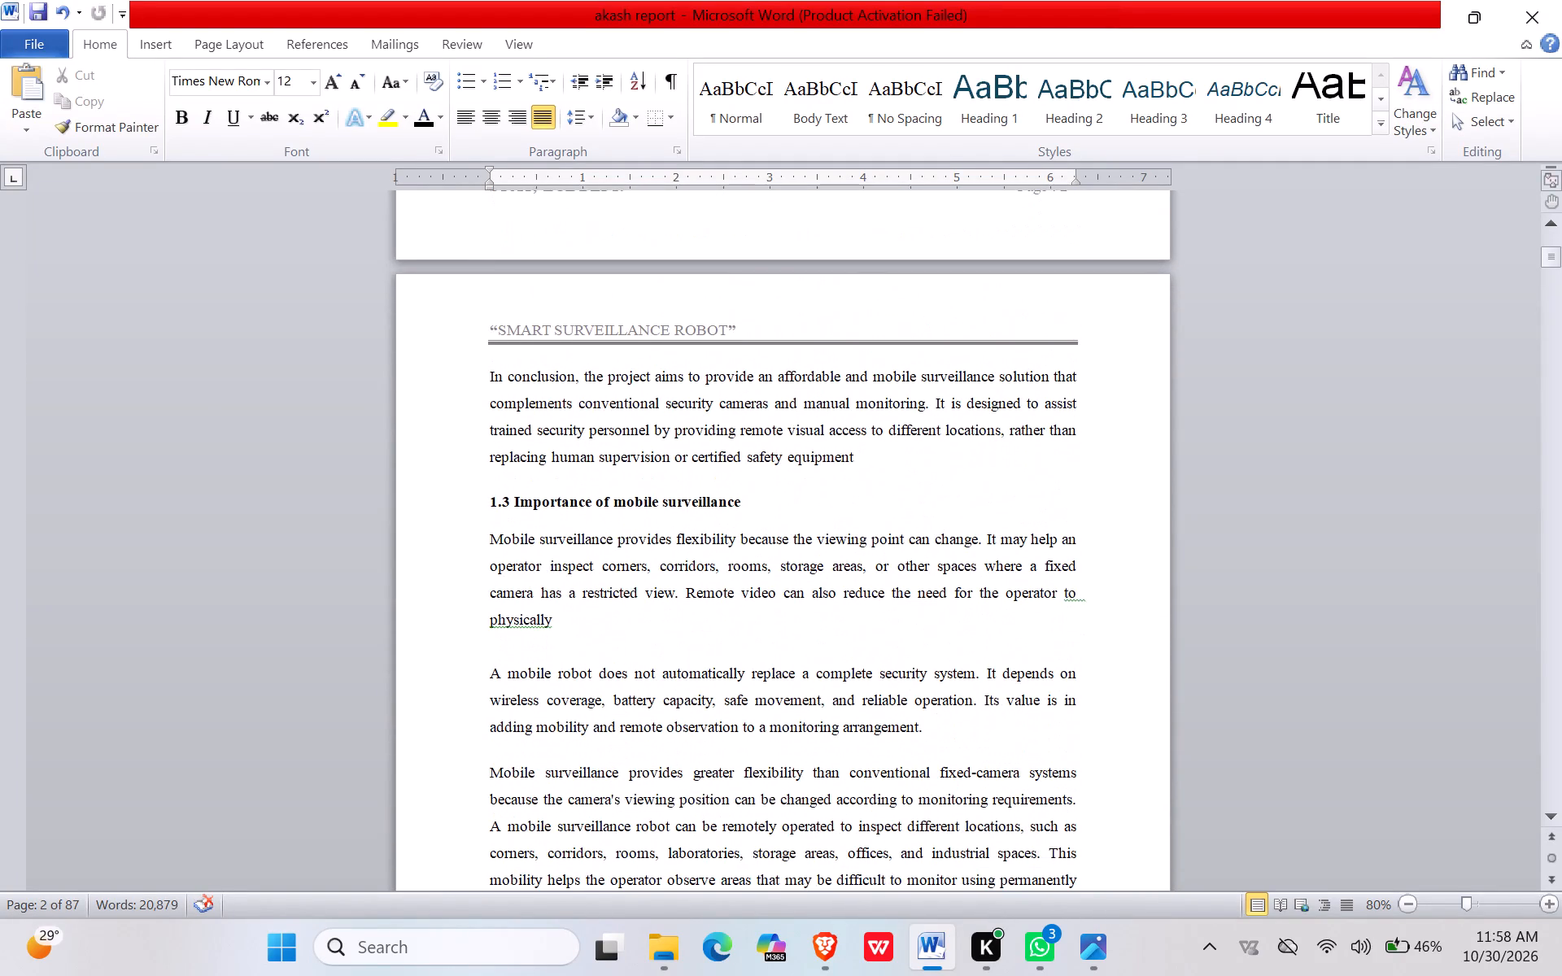
scroll(865, 457, "down", 2)
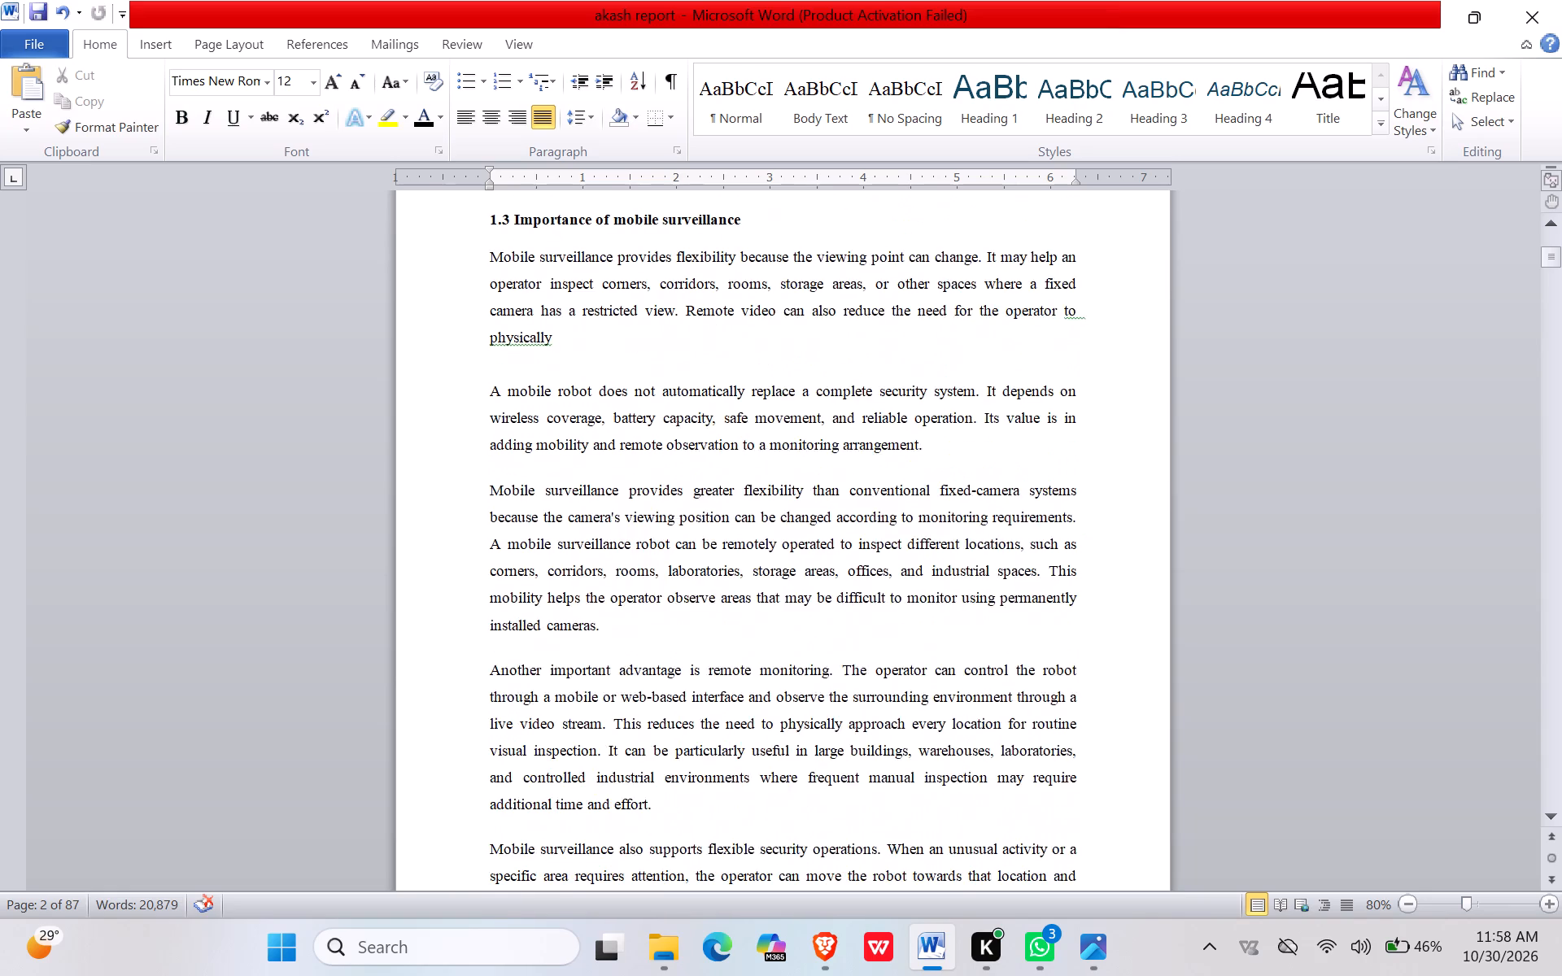
scroll(865, 457, "down", 2)
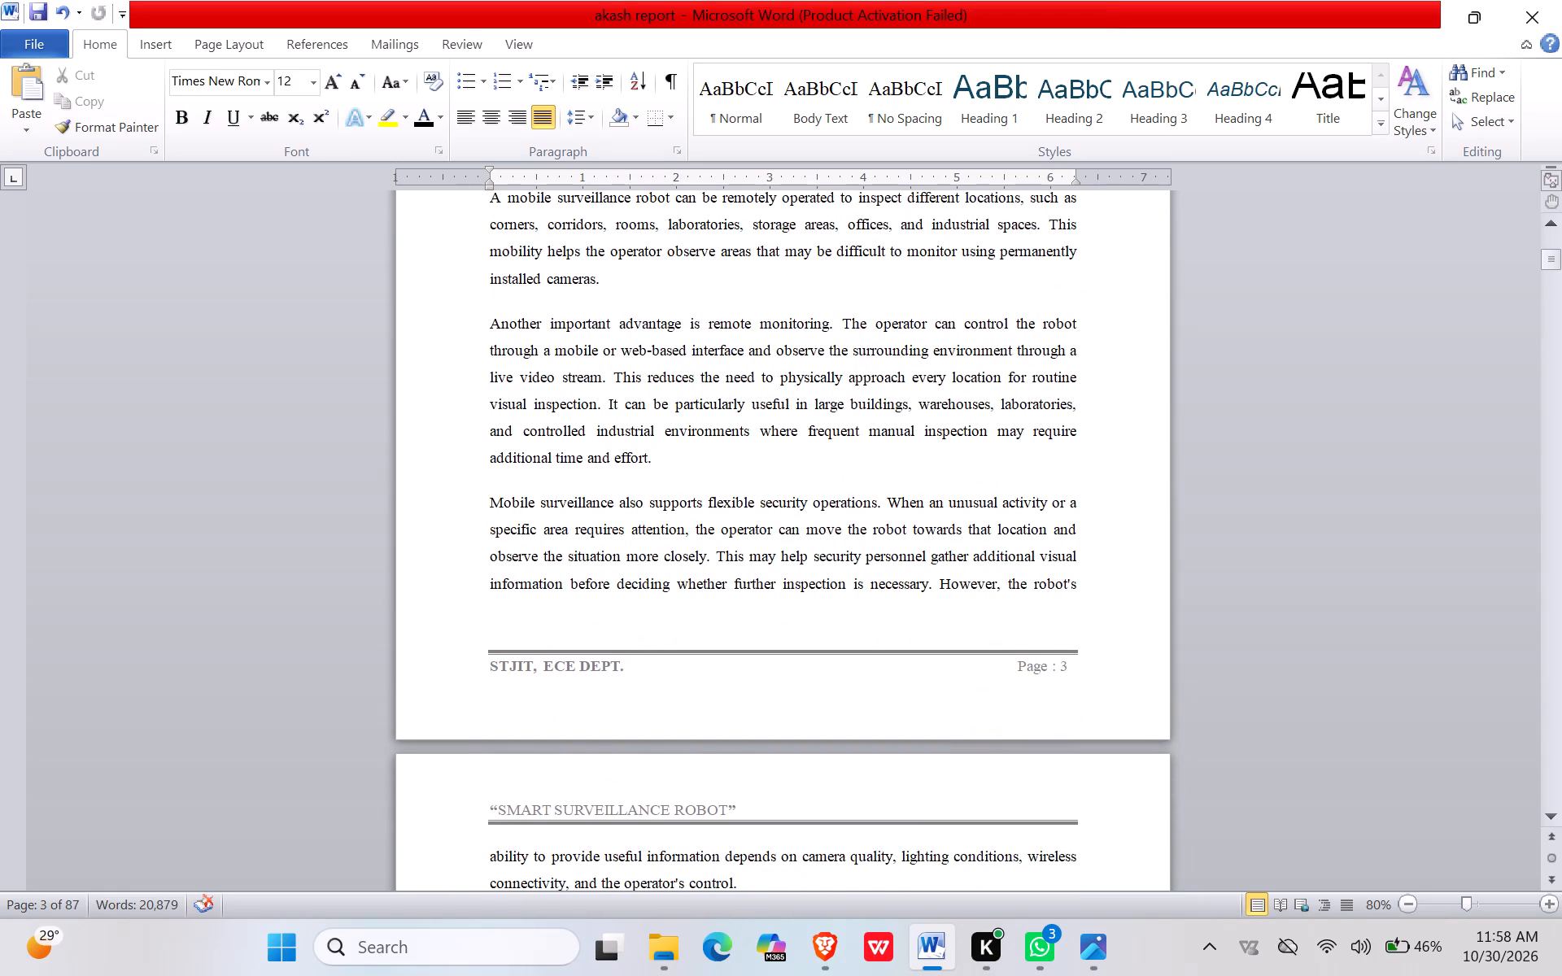
Review the formatting of section 1.4 on surveillance approaches, including the fixed and mobile comparison table, down to heading 1.4.4.
scroll(865, 457, "down", 4)
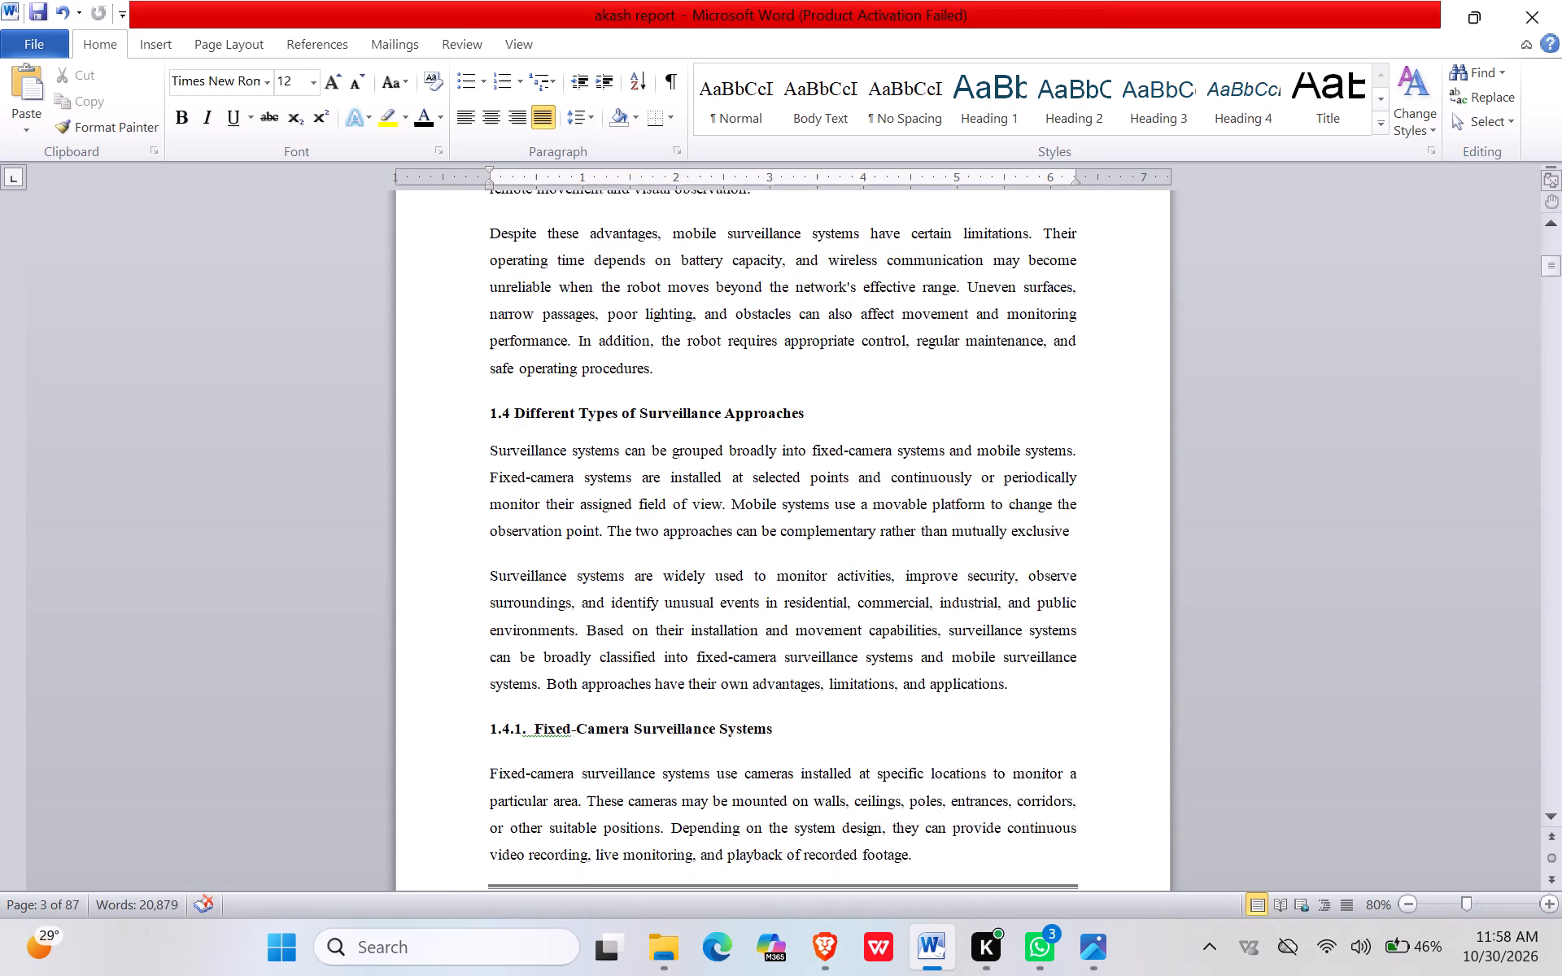
scroll(865, 457, "down", 1)
scroll(931, 394, "down", 1)
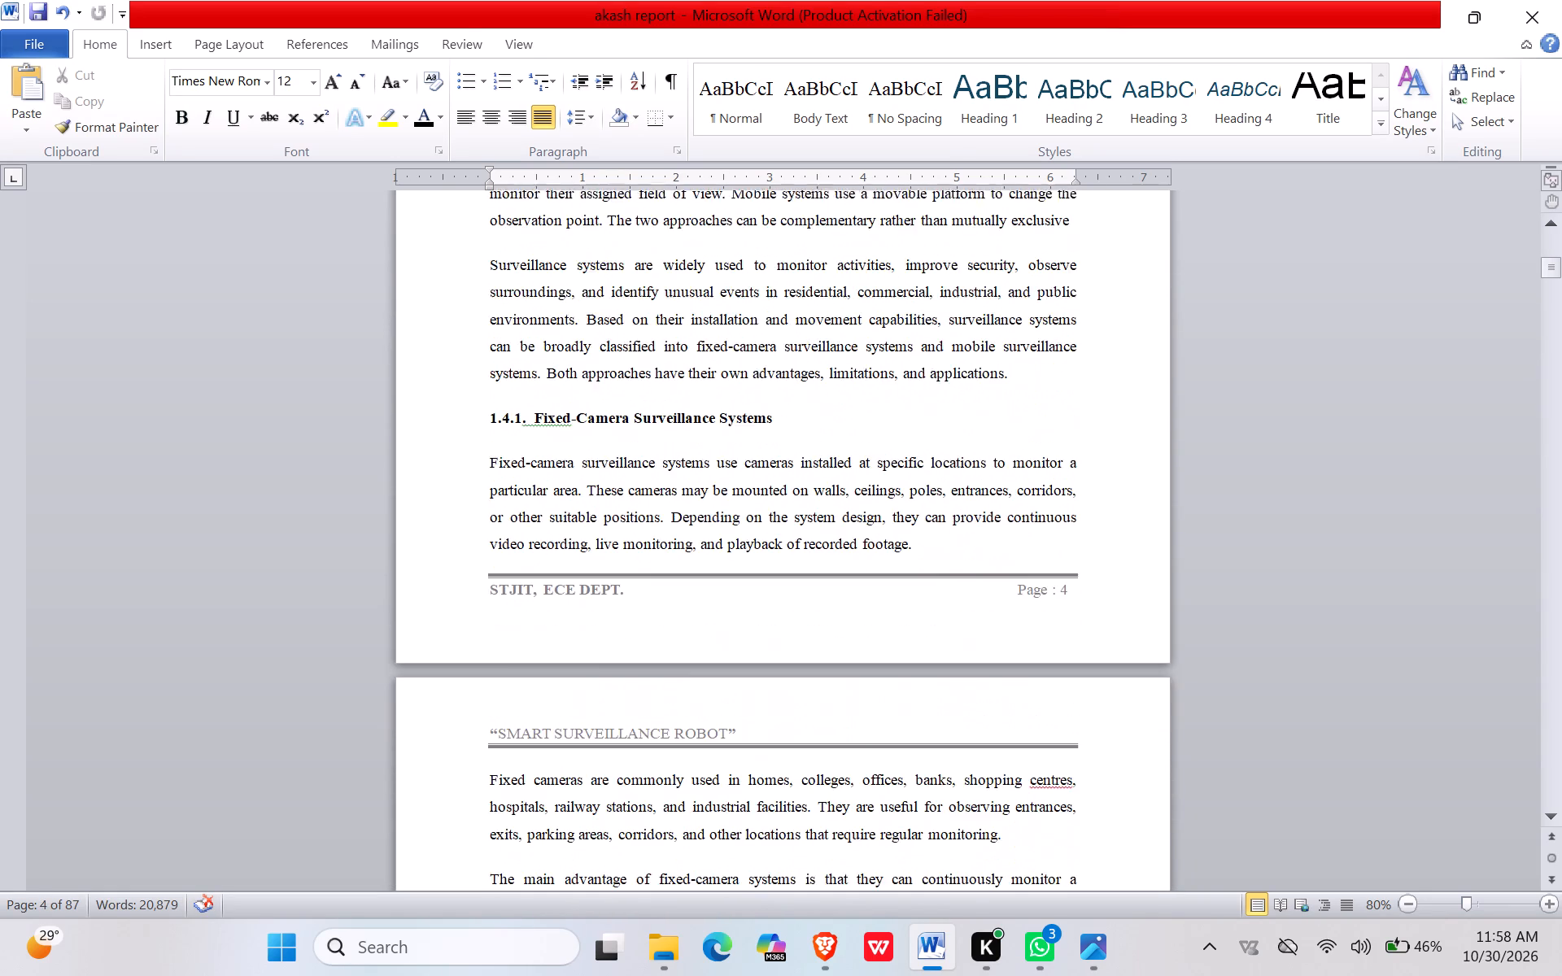
scroll(931, 394, "down", 3)
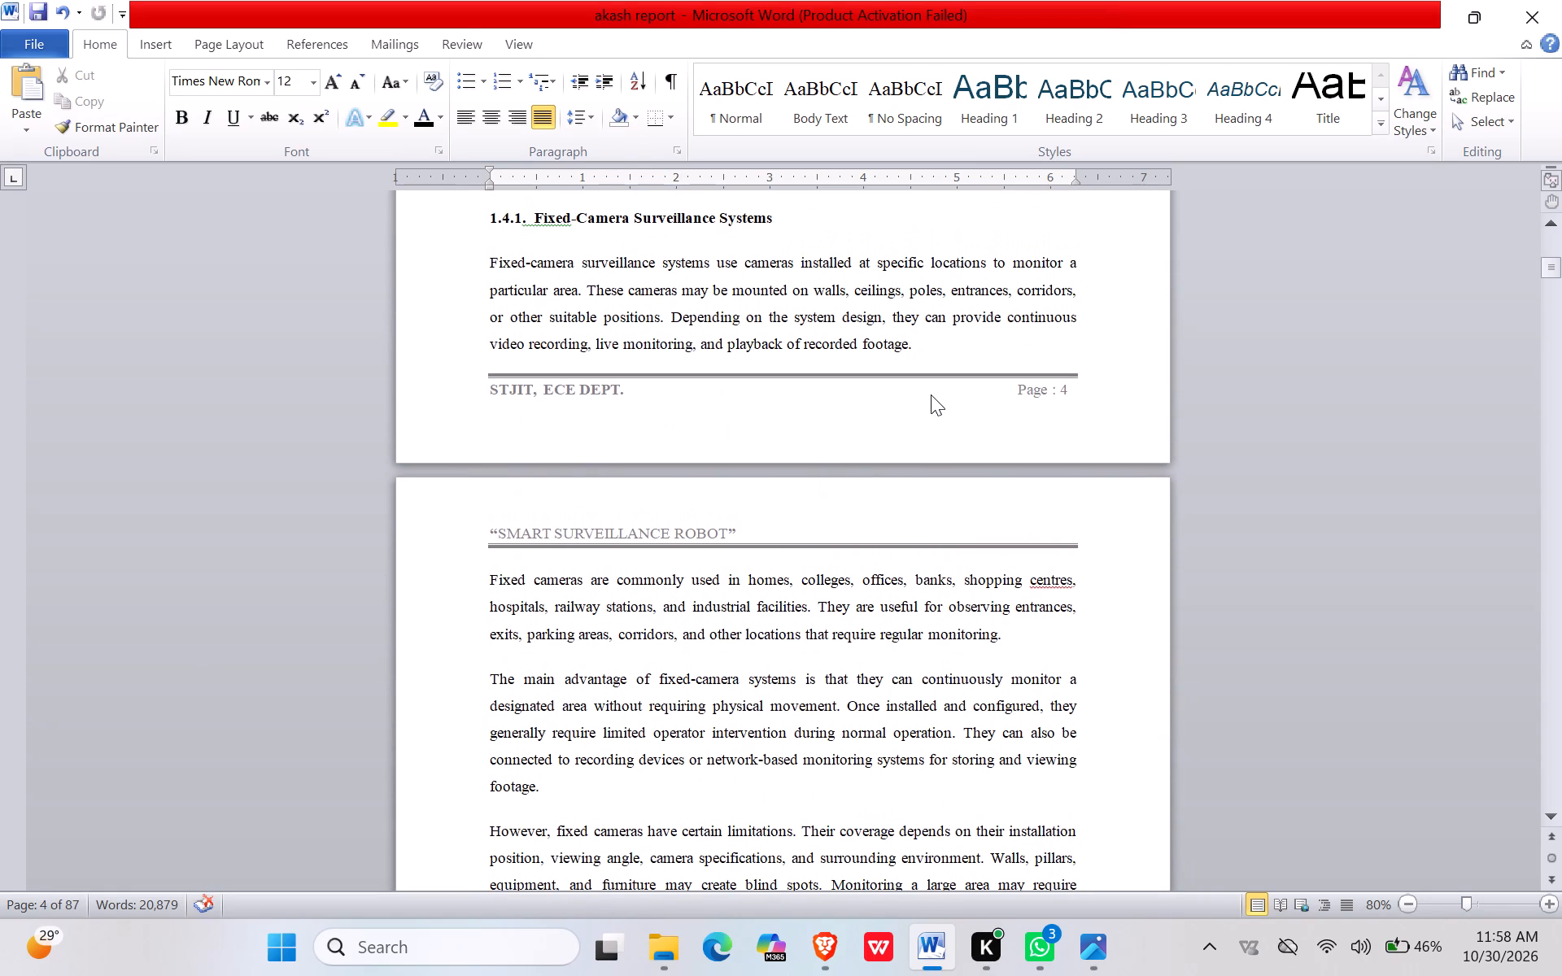
scroll(931, 394, "down", 2)
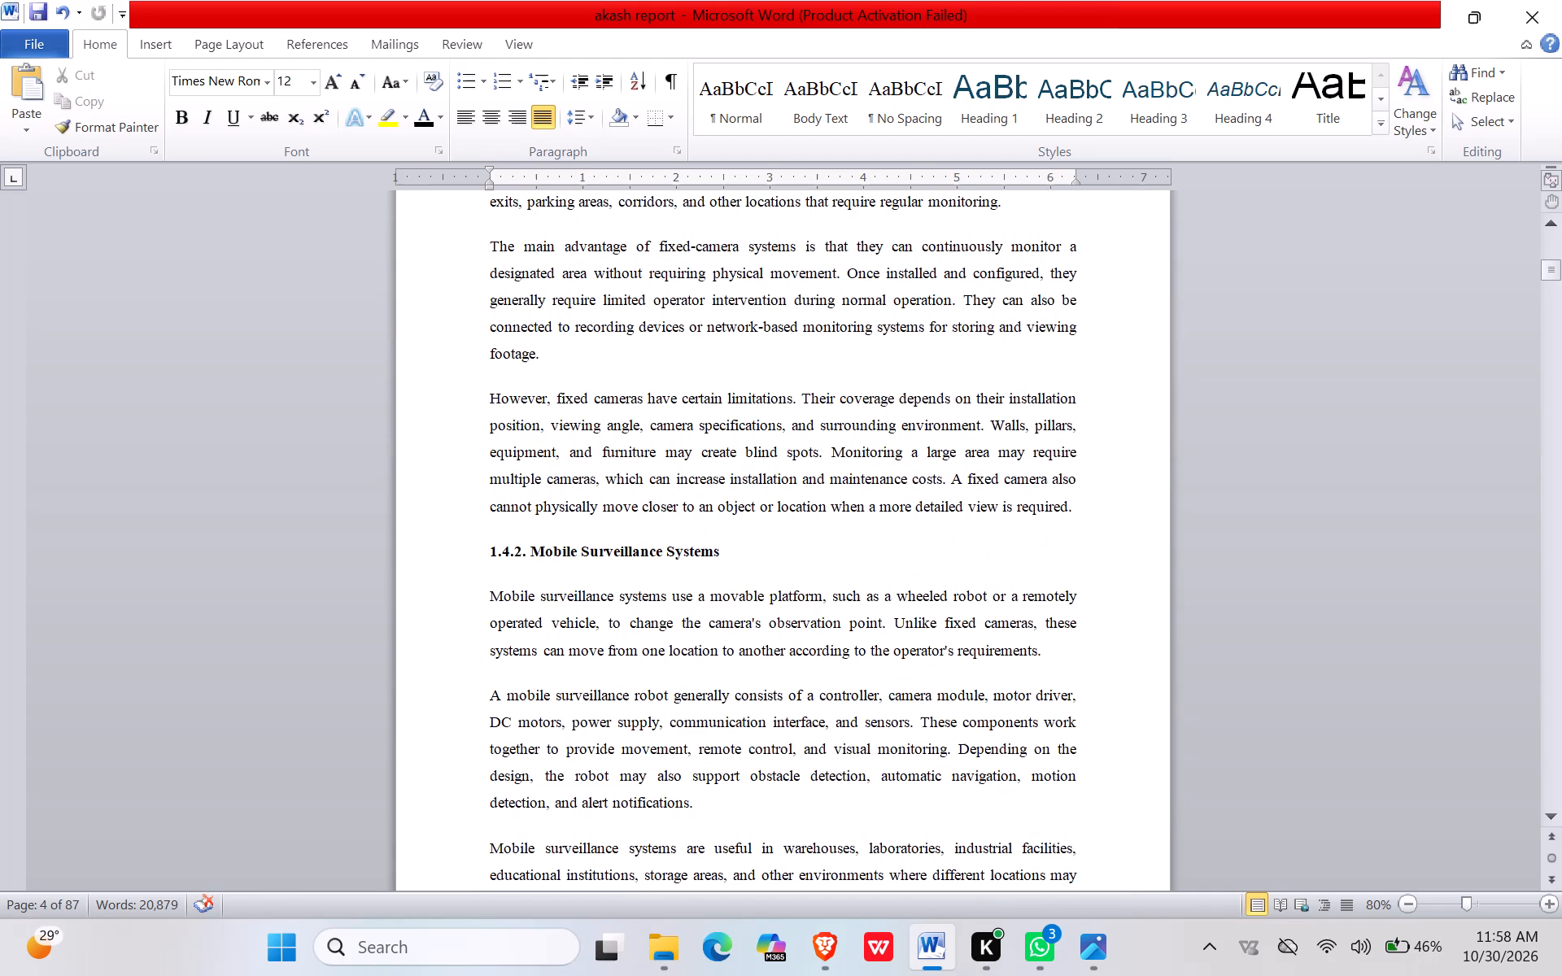
scroll(931, 394, "down", 2)
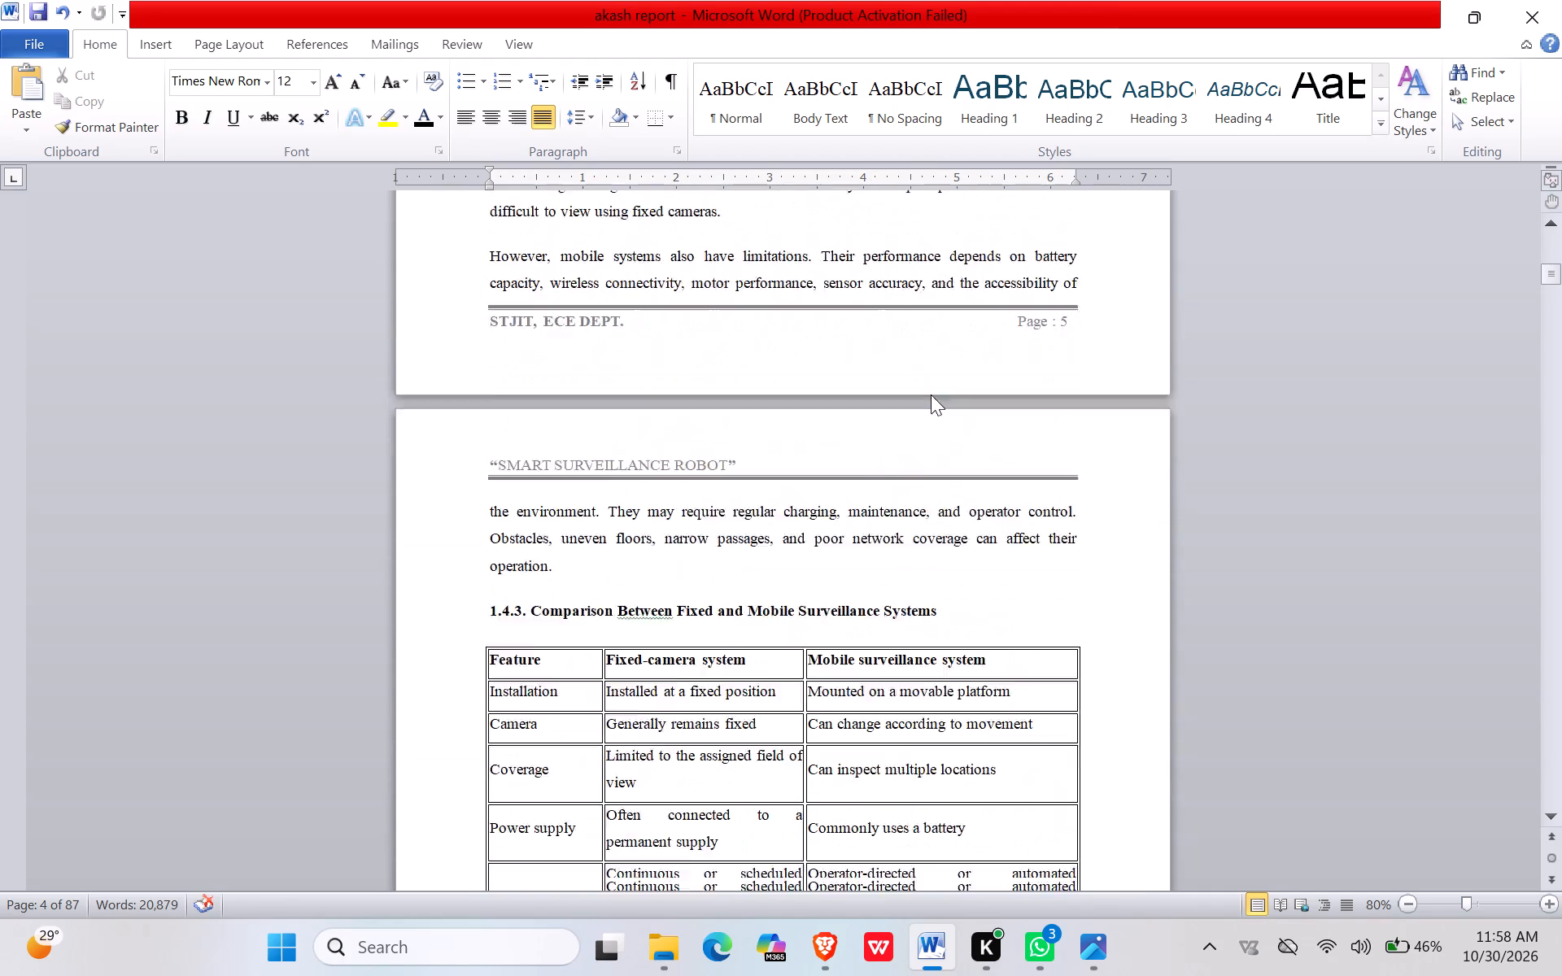
scroll(931, 394, "down", 1)
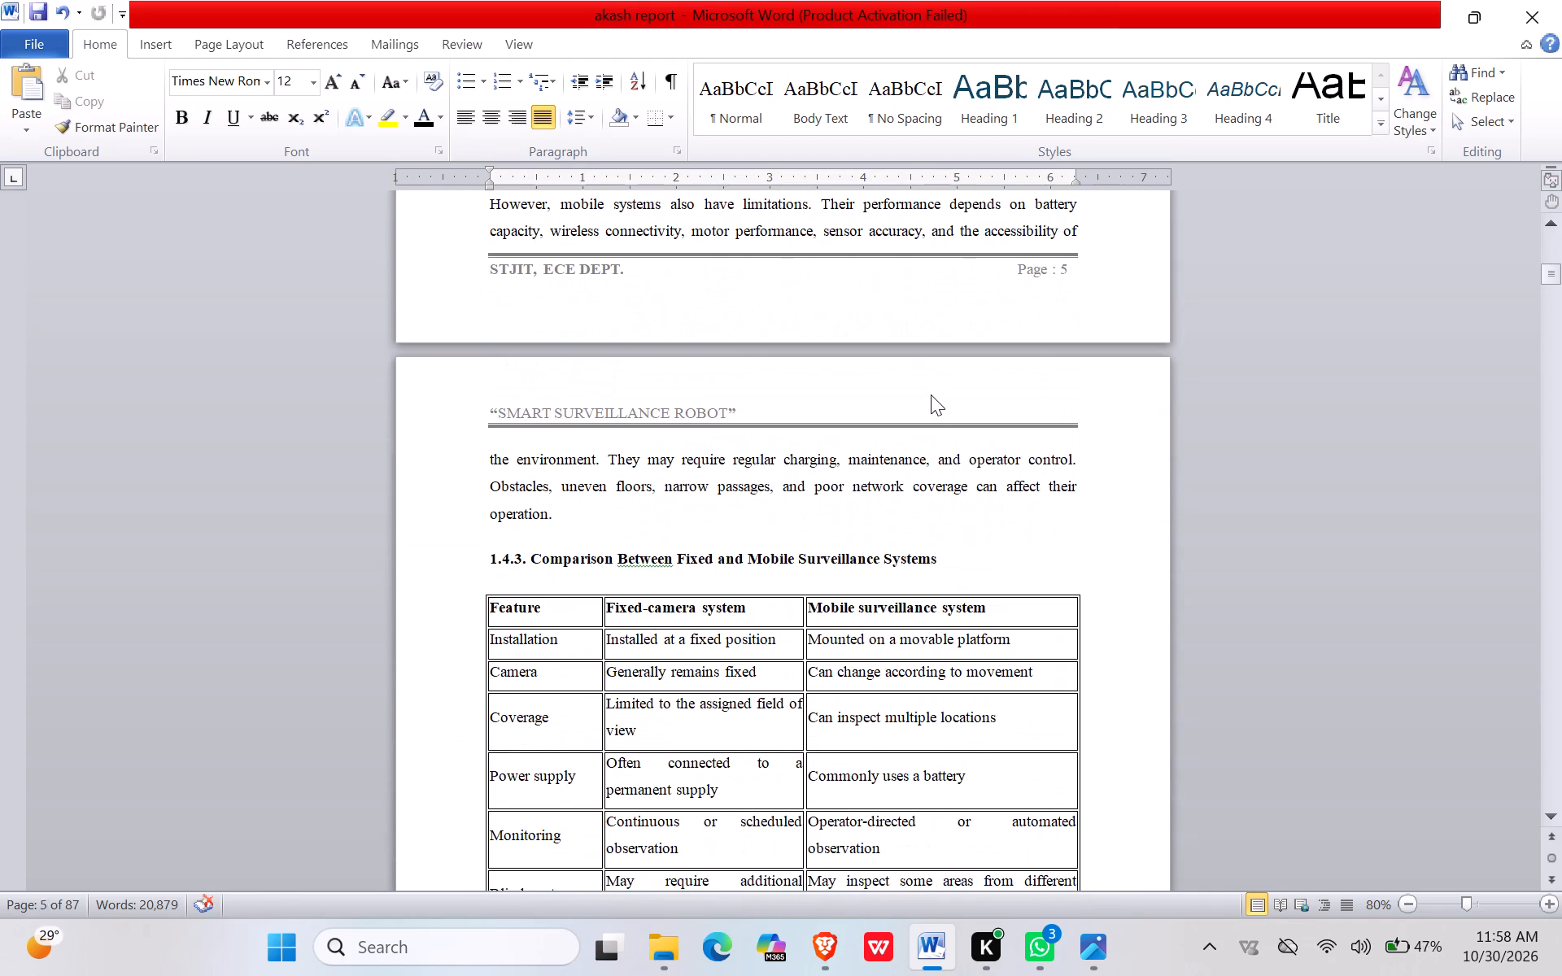
scroll(931, 394, "down", 2)
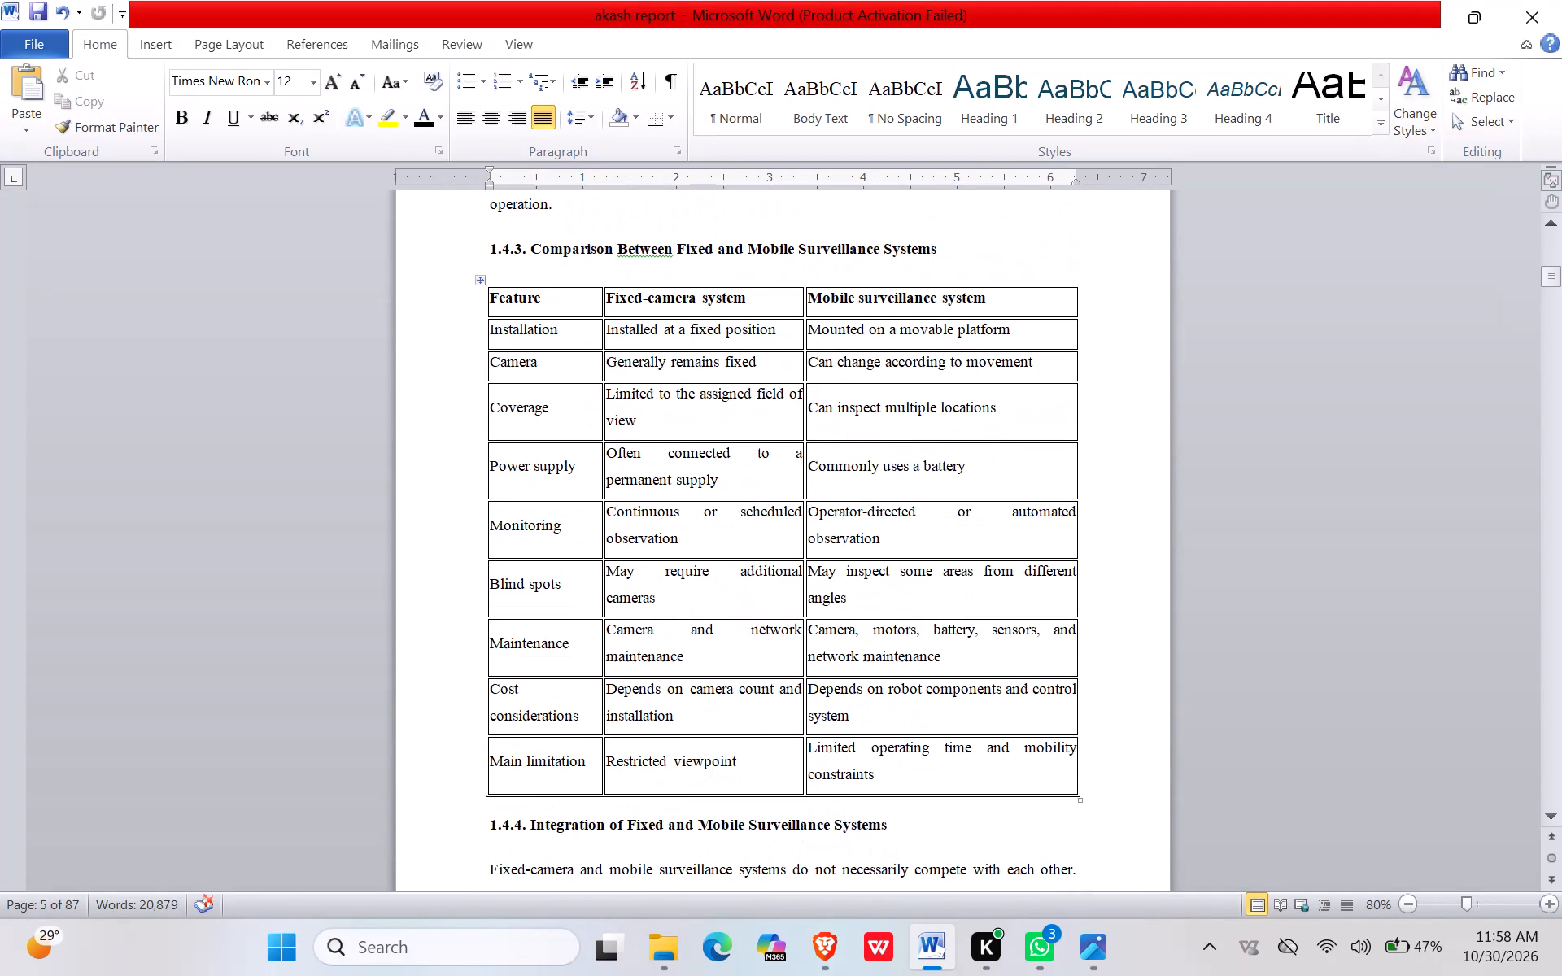
scroll(931, 394, "down", 2)
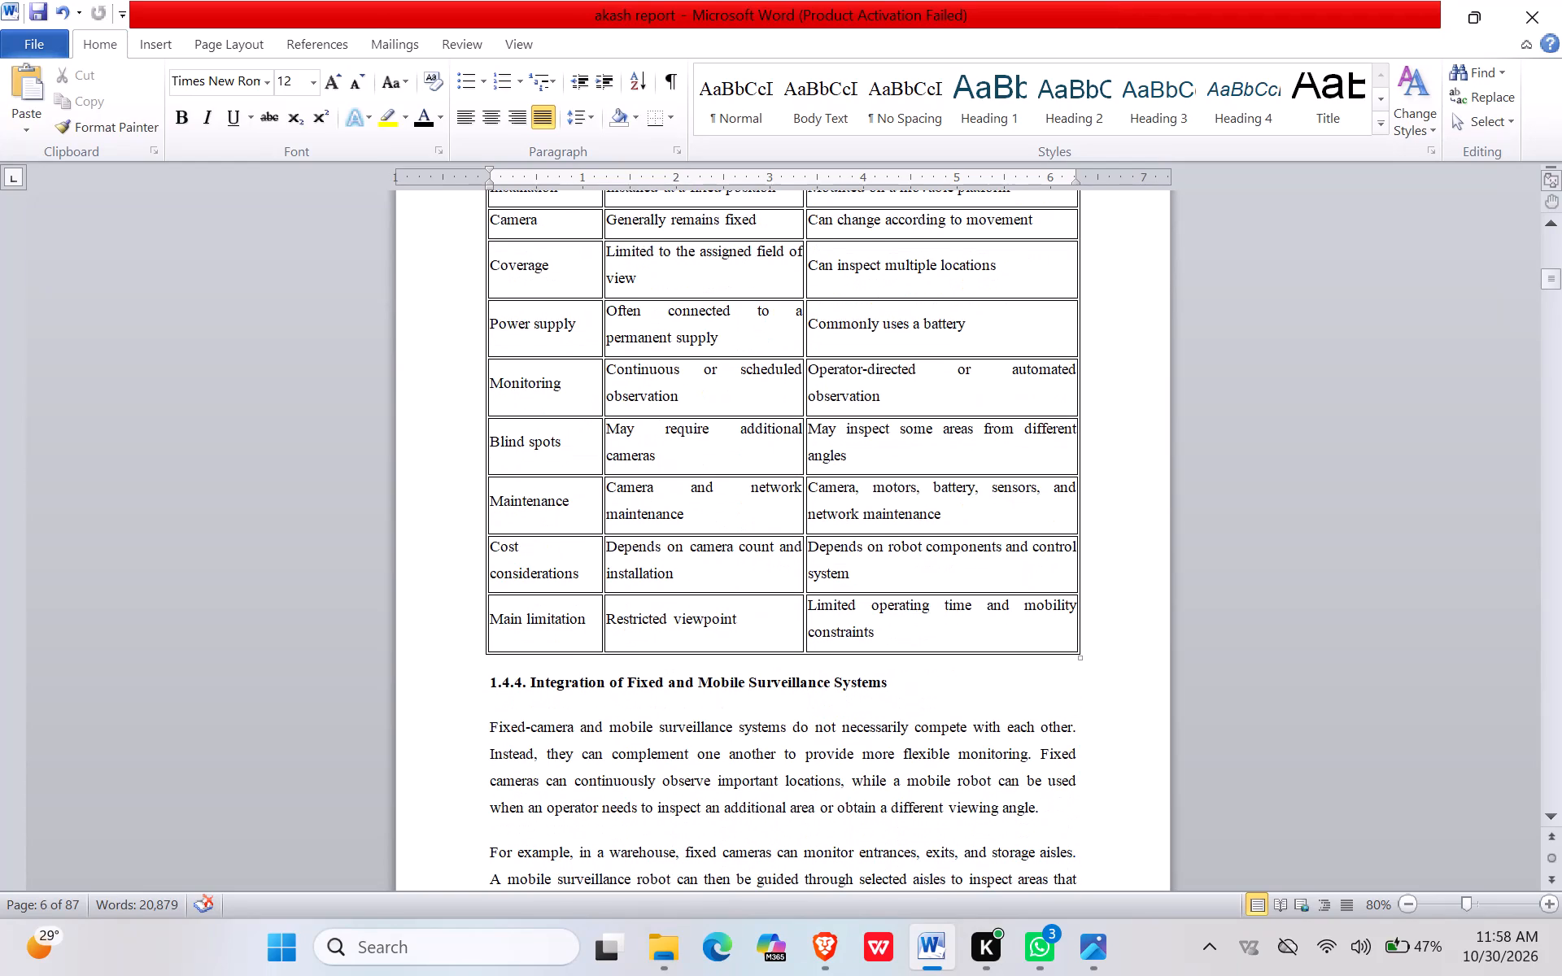
scroll(931, 394, "down", 1)
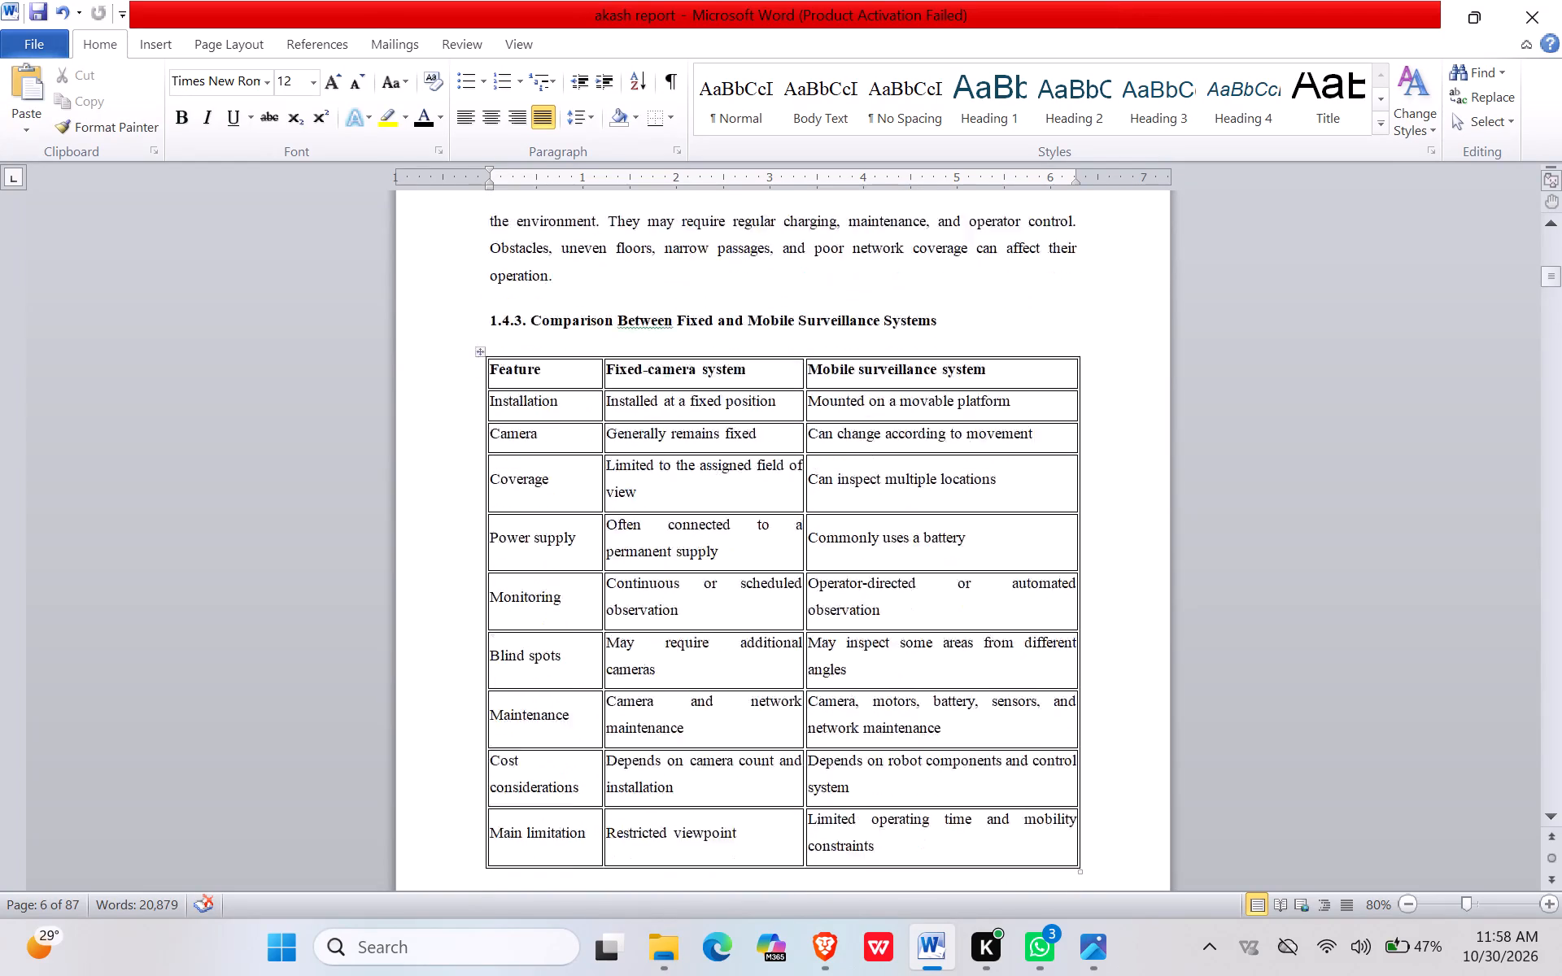
Review the formatting from section 1.4.4 through section 1.5.3, Limited Accessibility.
scroll(931, 394, "down", 4)
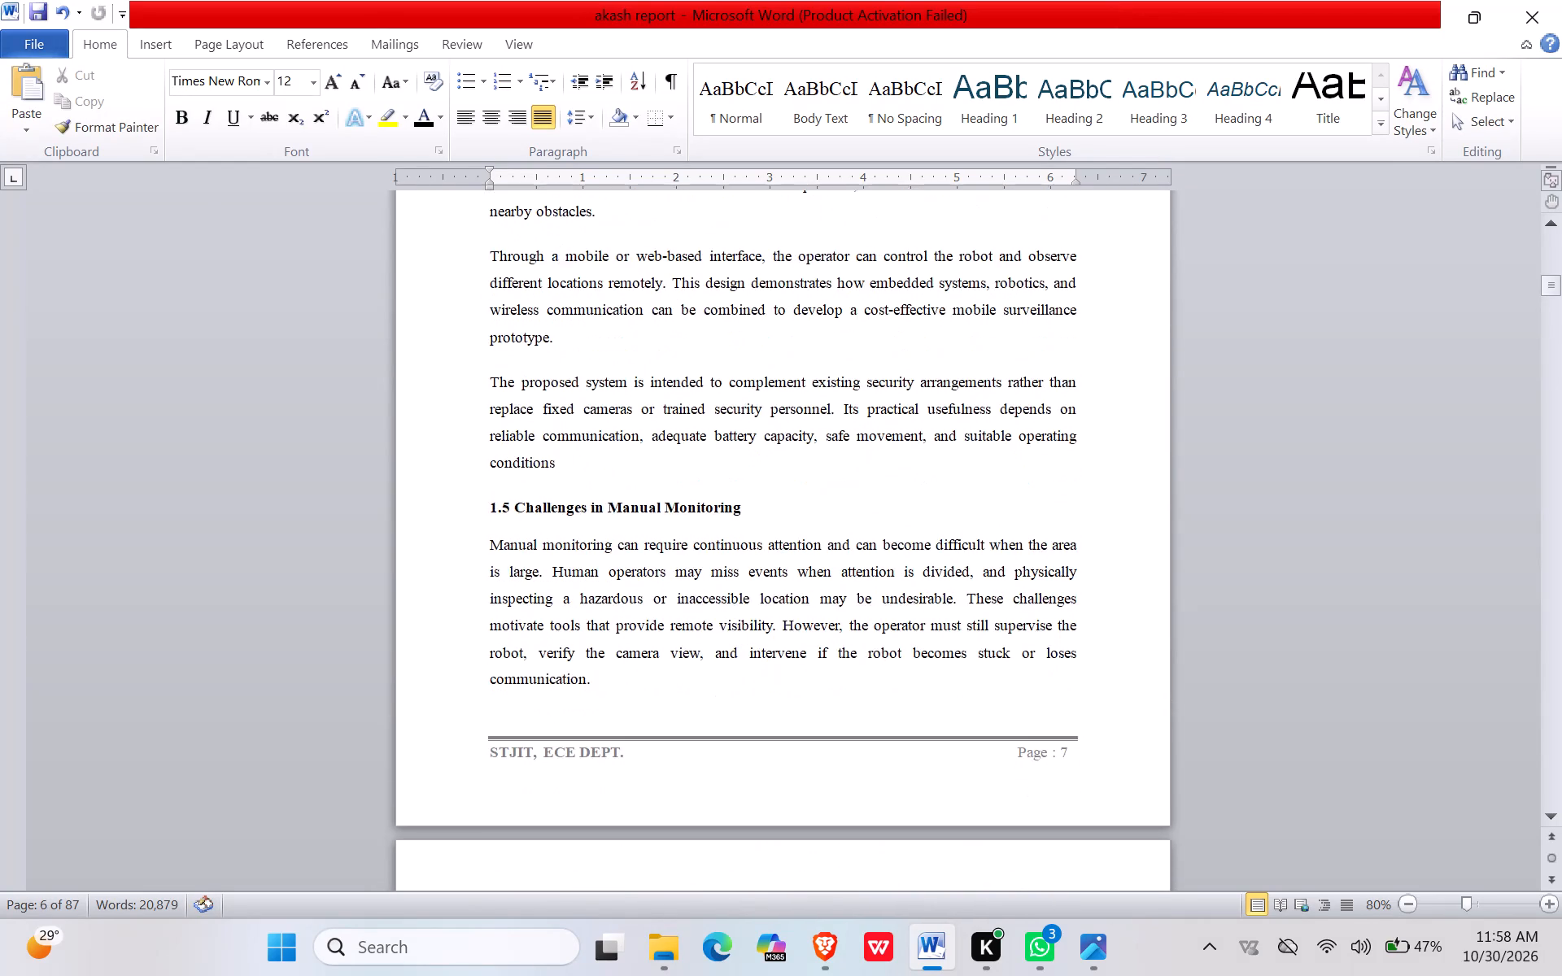
scroll(931, 394, "down", 2)
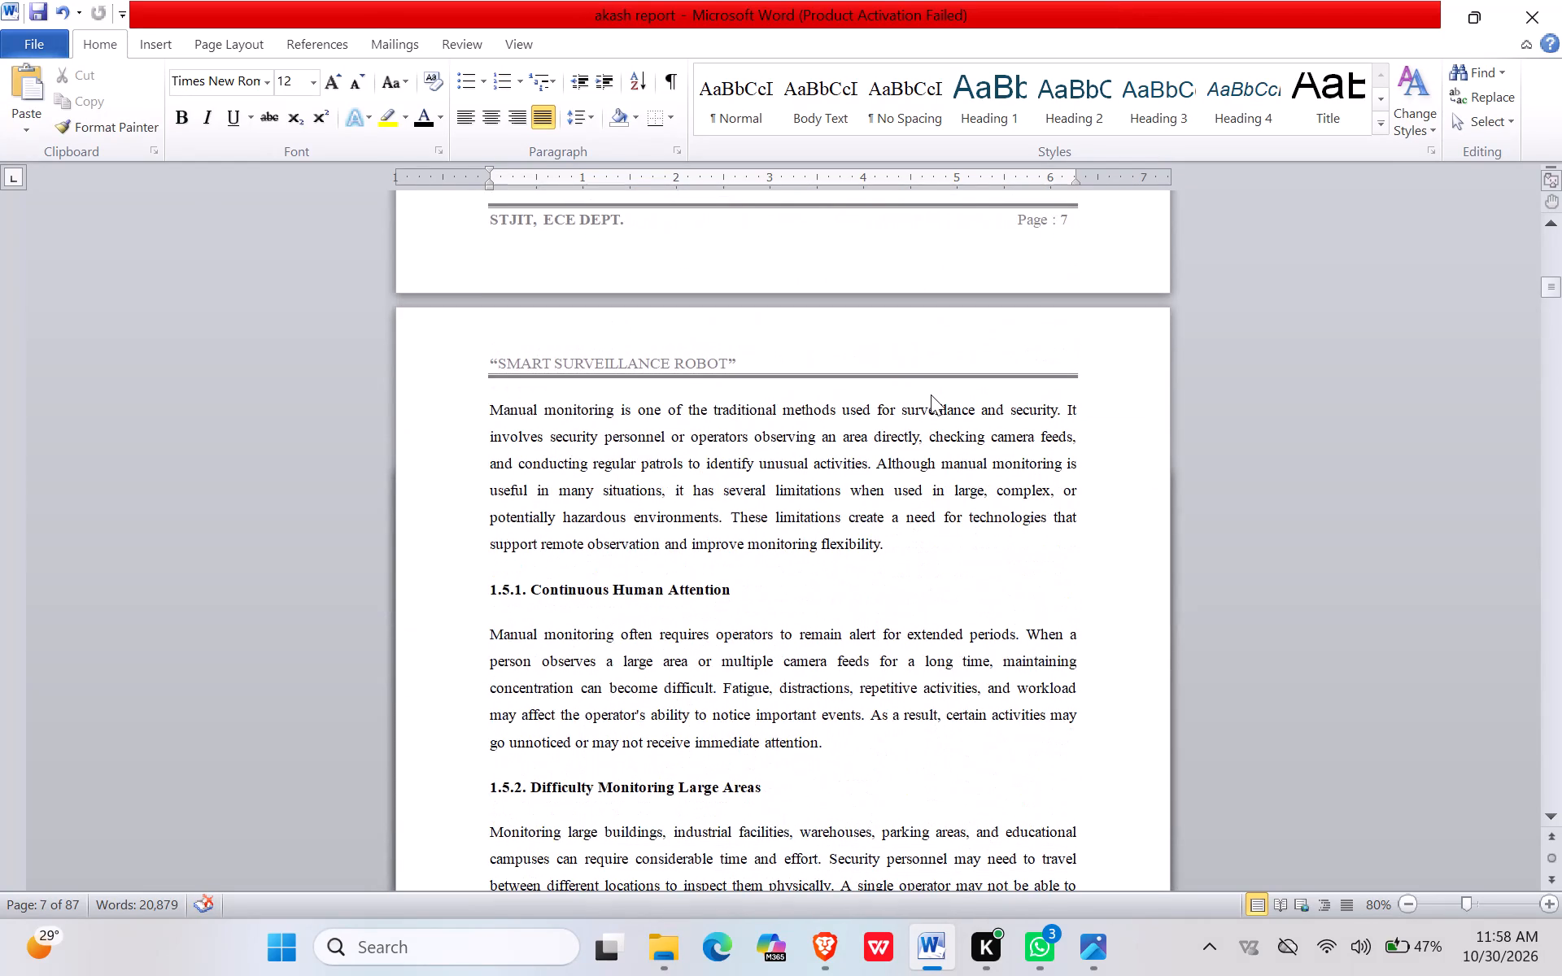
scroll(931, 394, "down", 2)
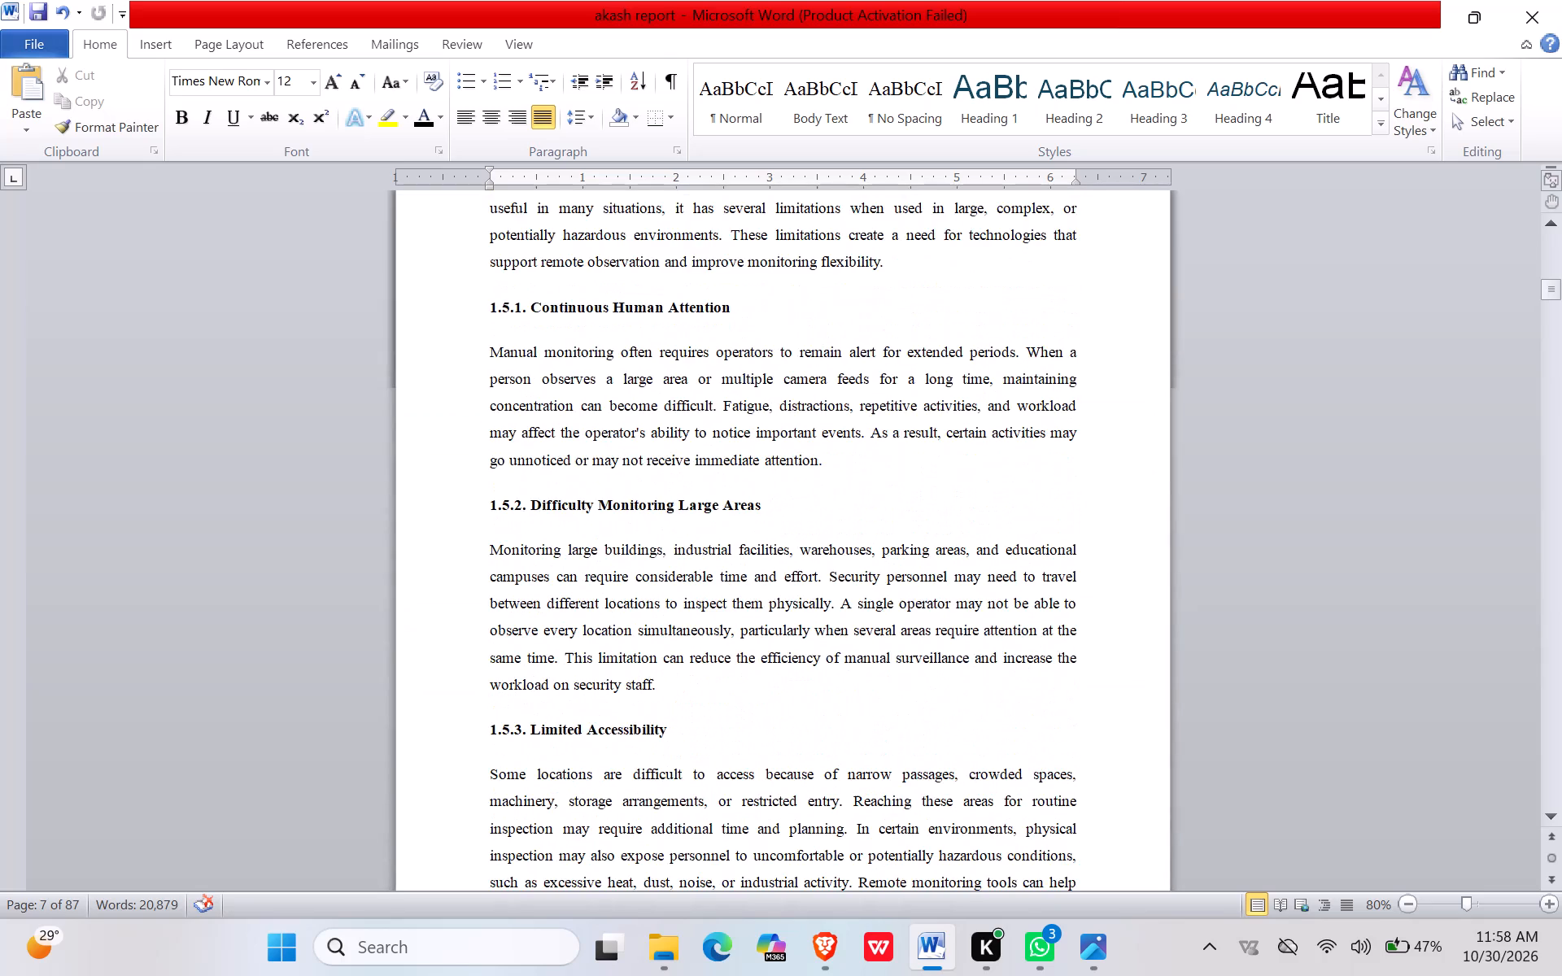
scroll(931, 394, "down", 4)
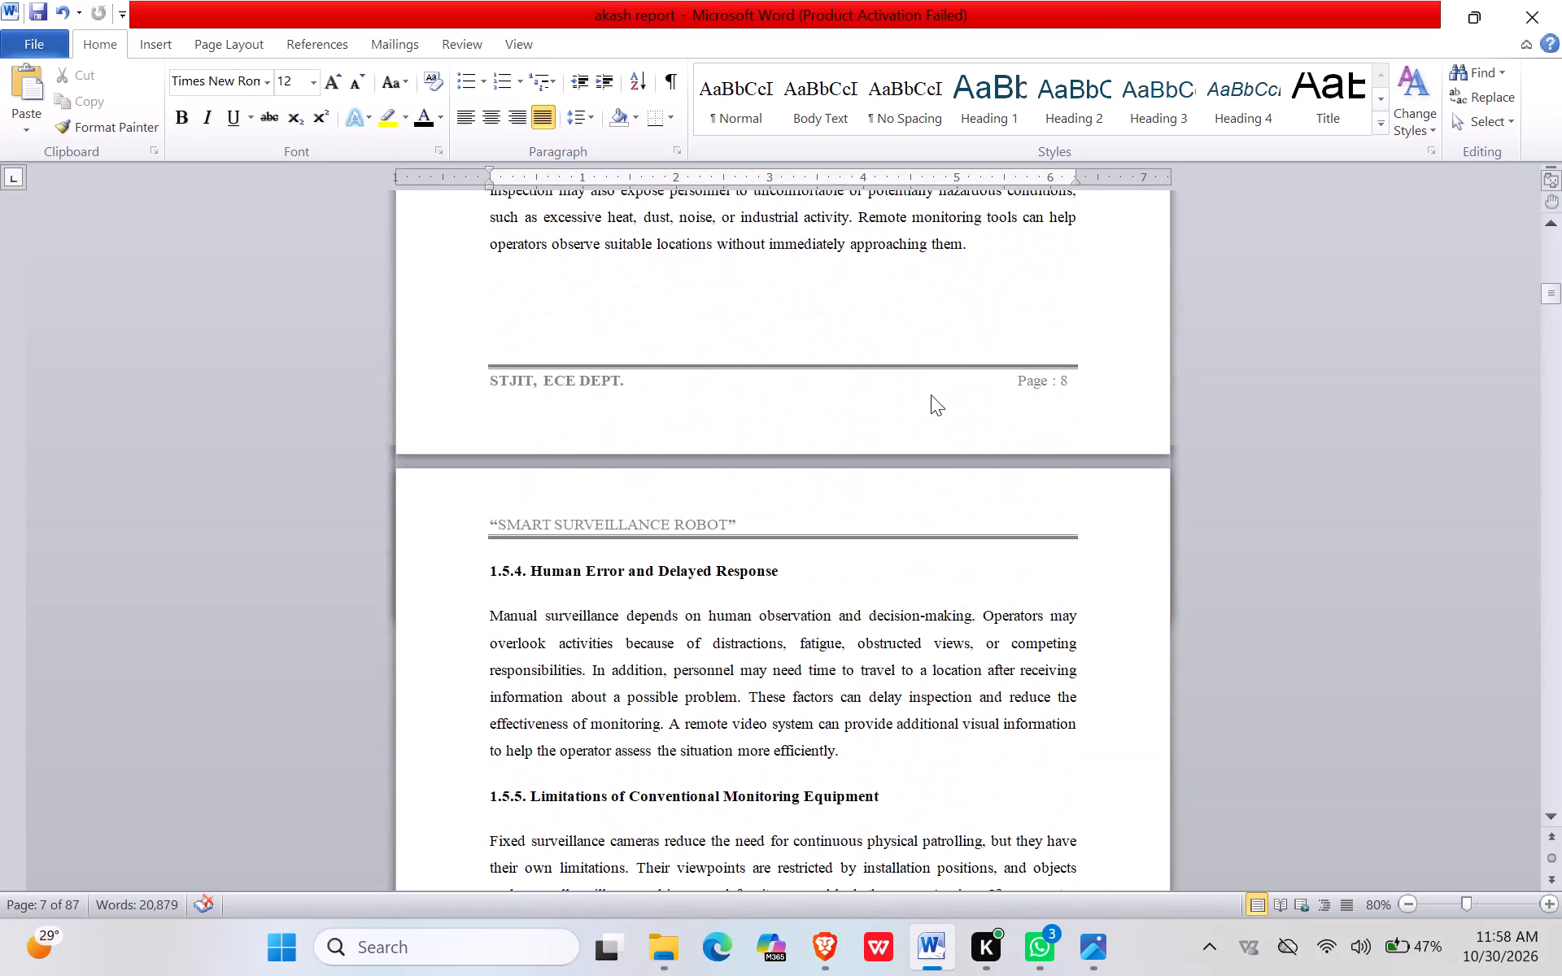
Review the formatting from section 1.5.4, Human Error and Delayed Response, to the 1.6 Applications of the System heading.
scroll(931, 394, "down", 2)
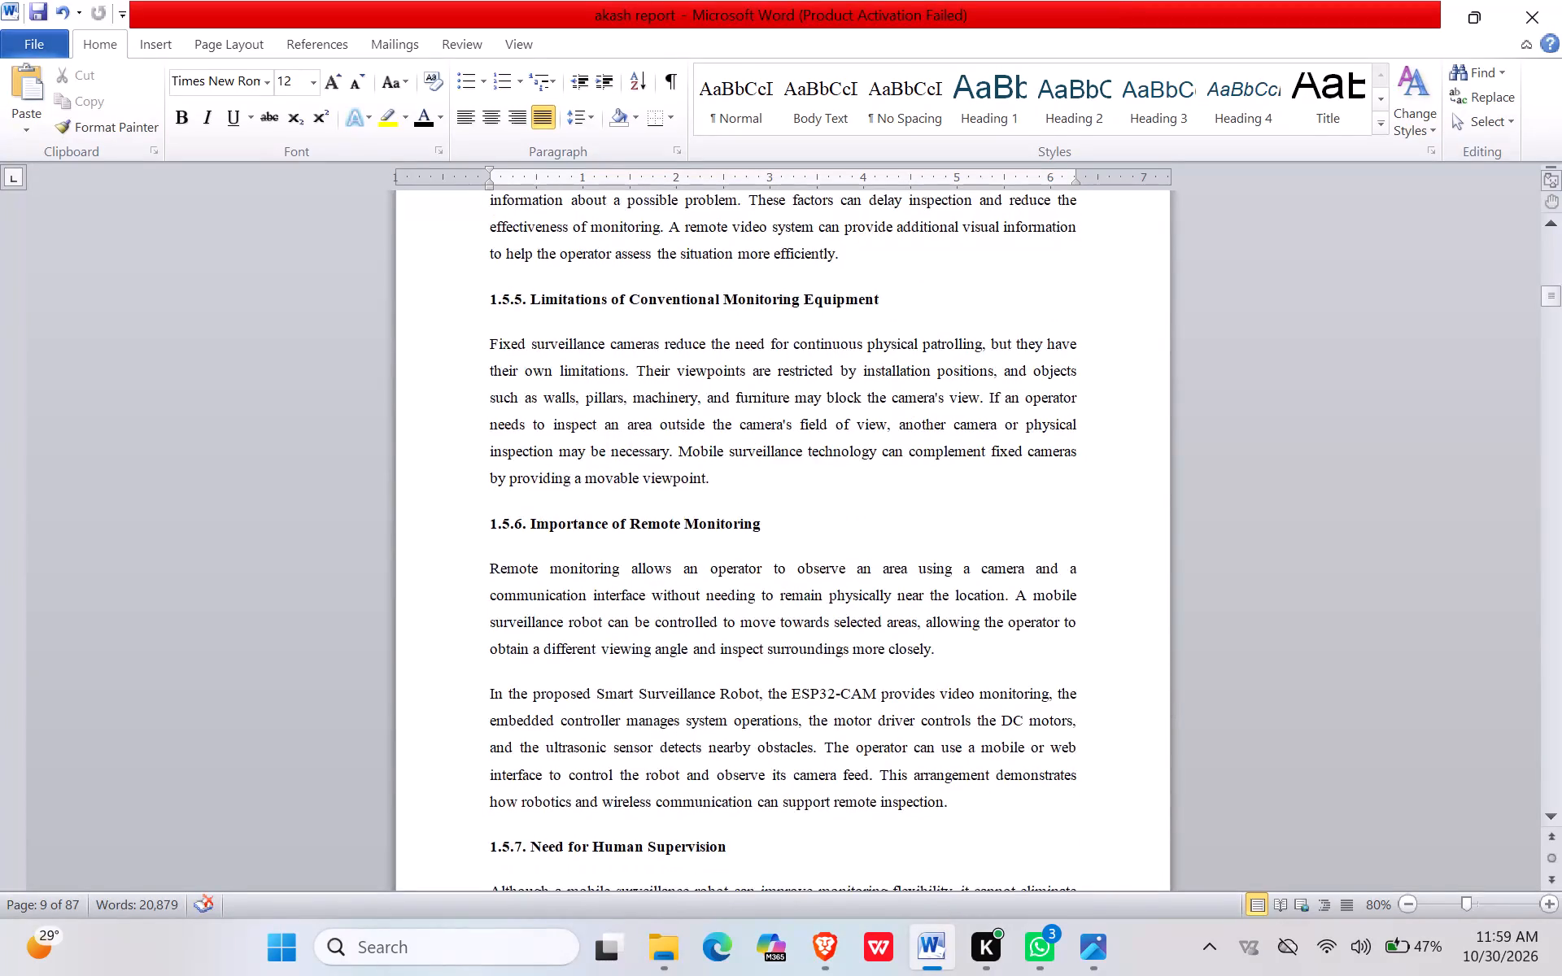
scroll(931, 394, "down", 1)
scroll(931, 394, "up", 2)
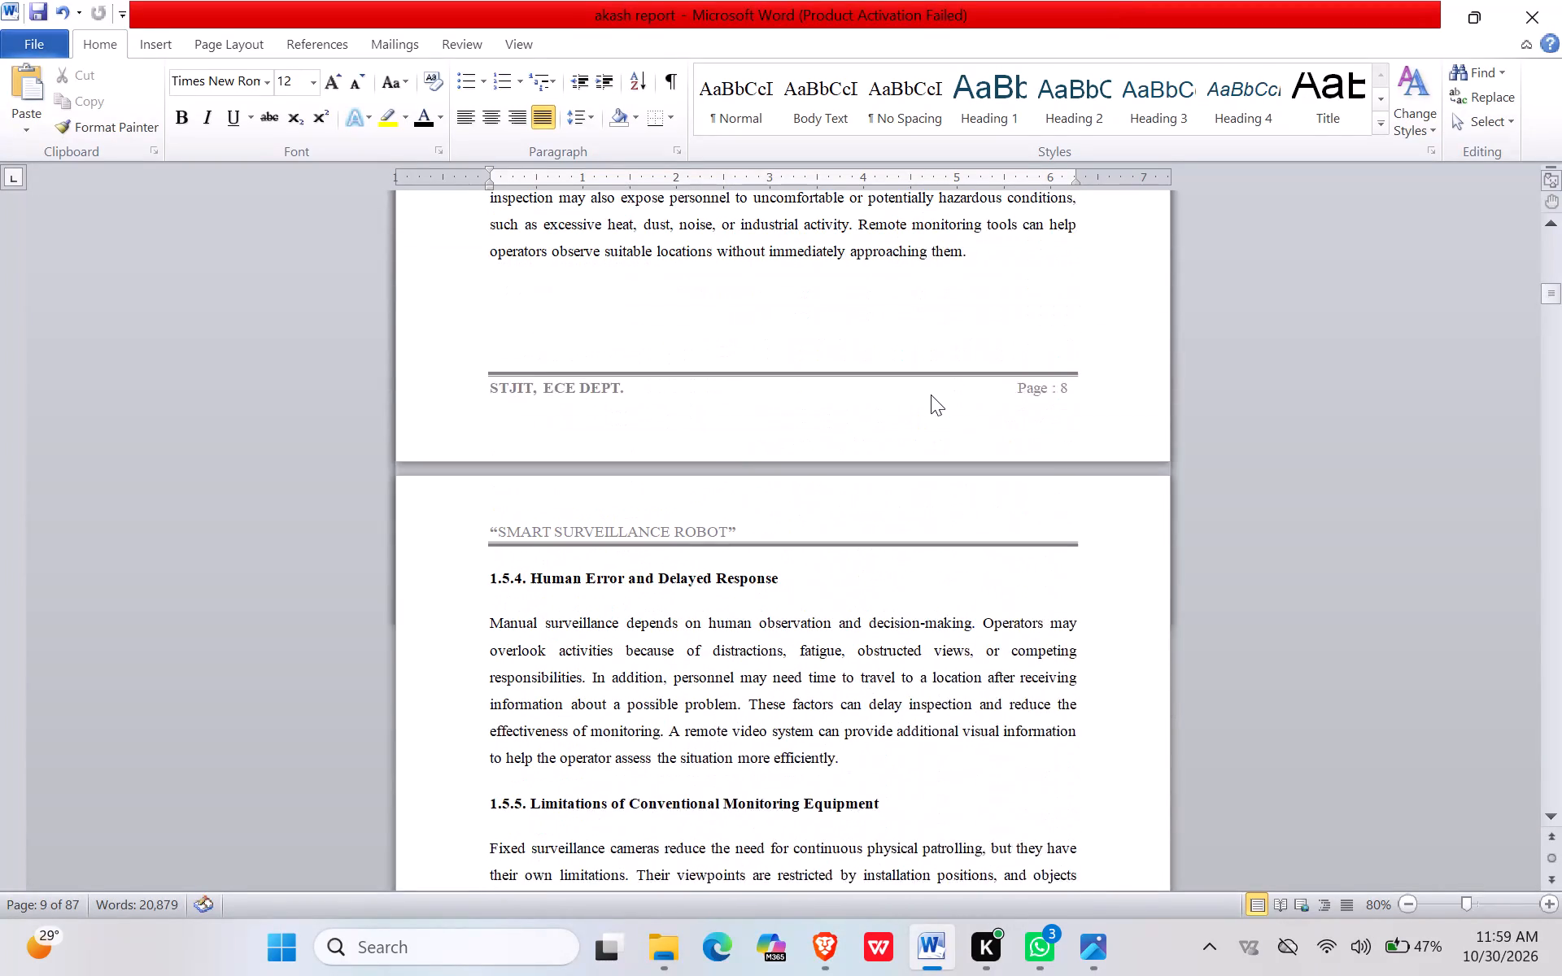
scroll(931, 394, "down", 1)
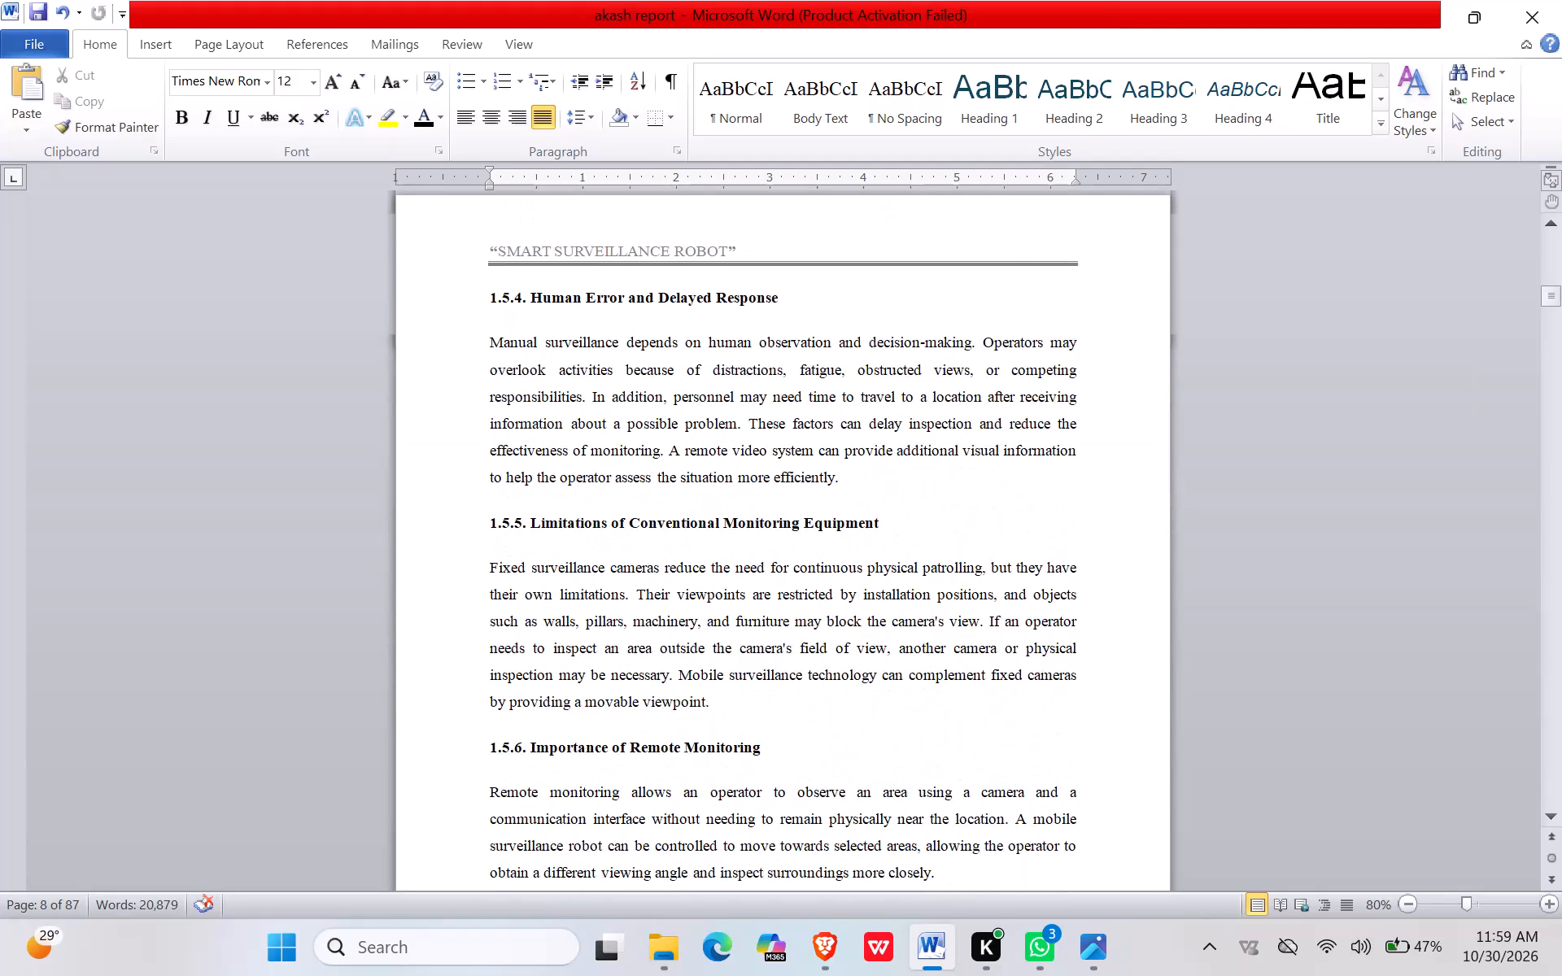
scroll(931, 394, "down", 1)
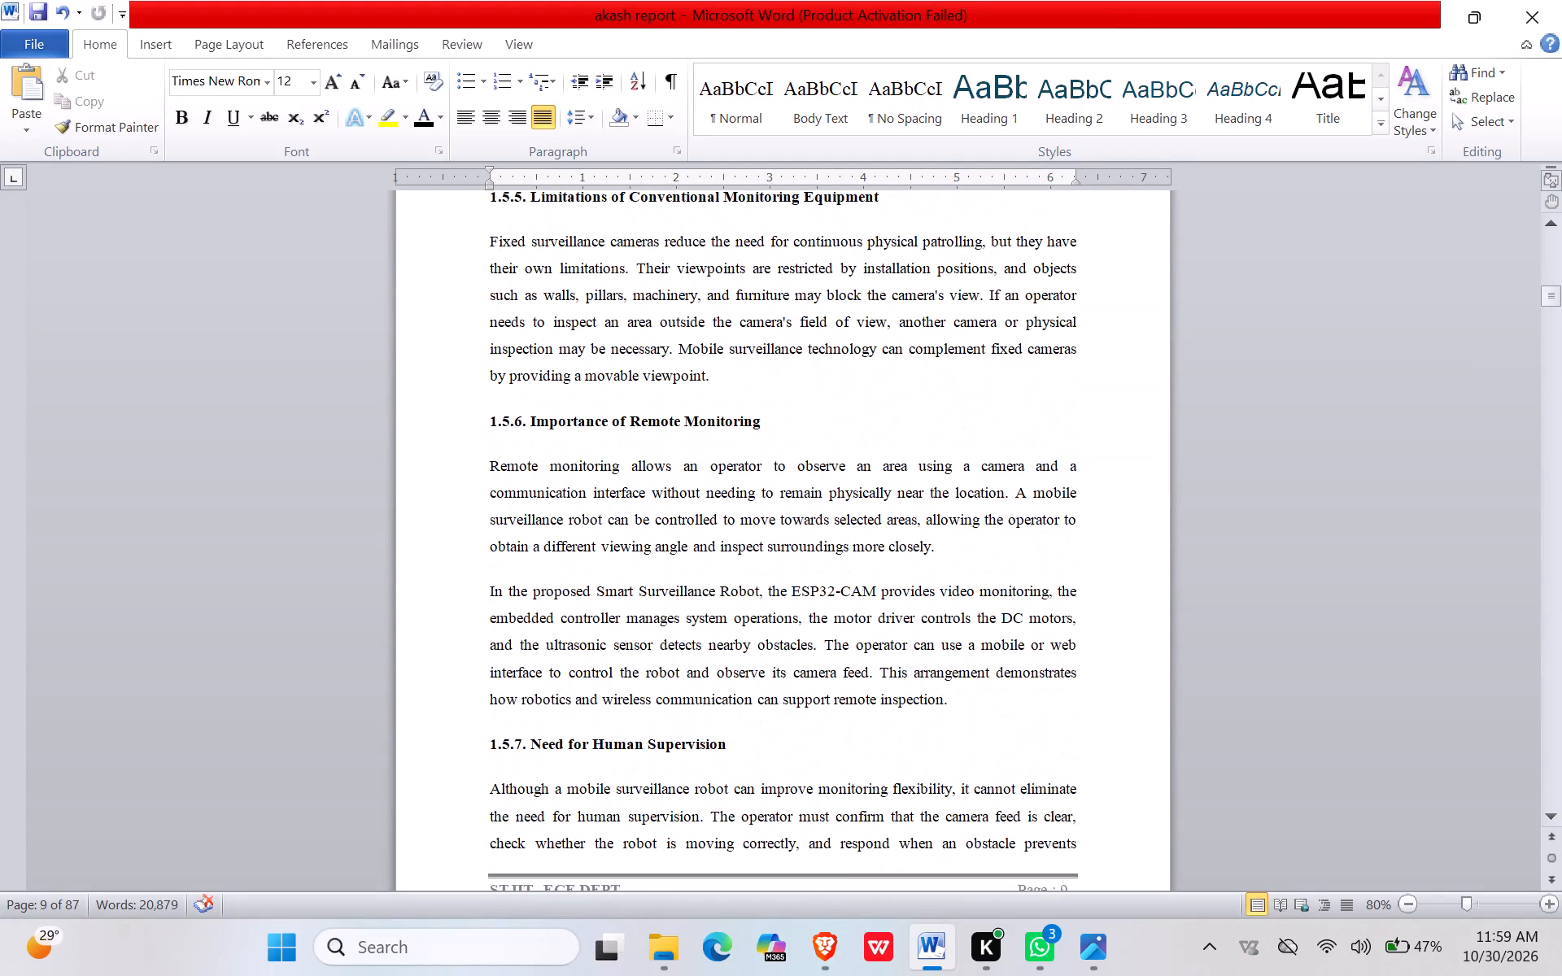
scroll(931, 394, "down", 3)
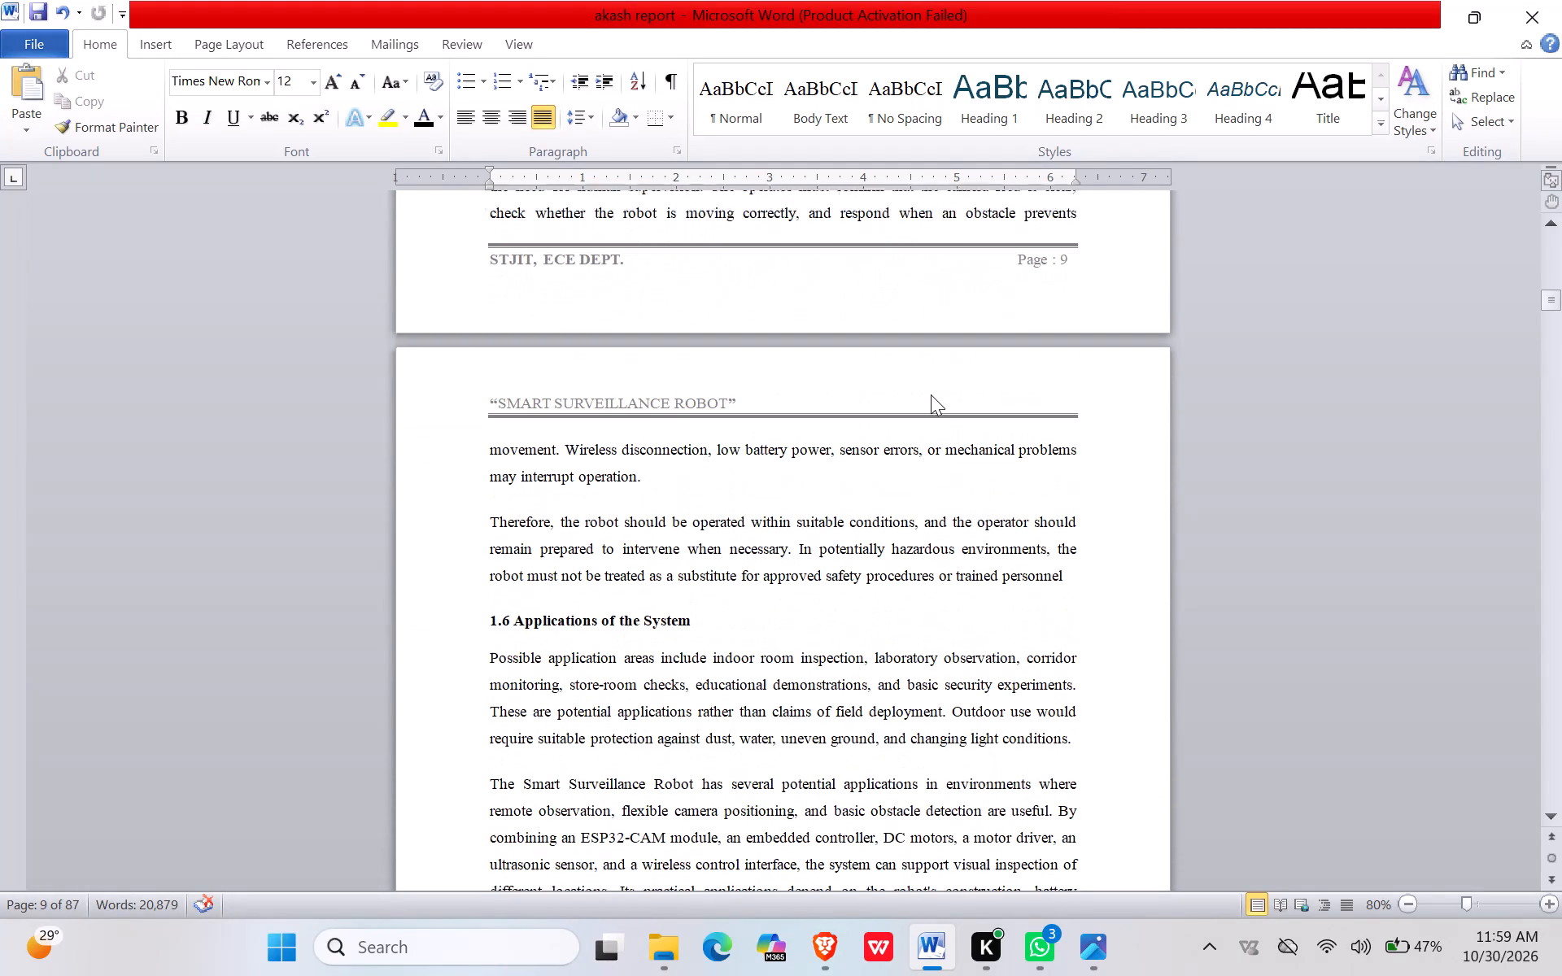
scroll(931, 394, "down", 1)
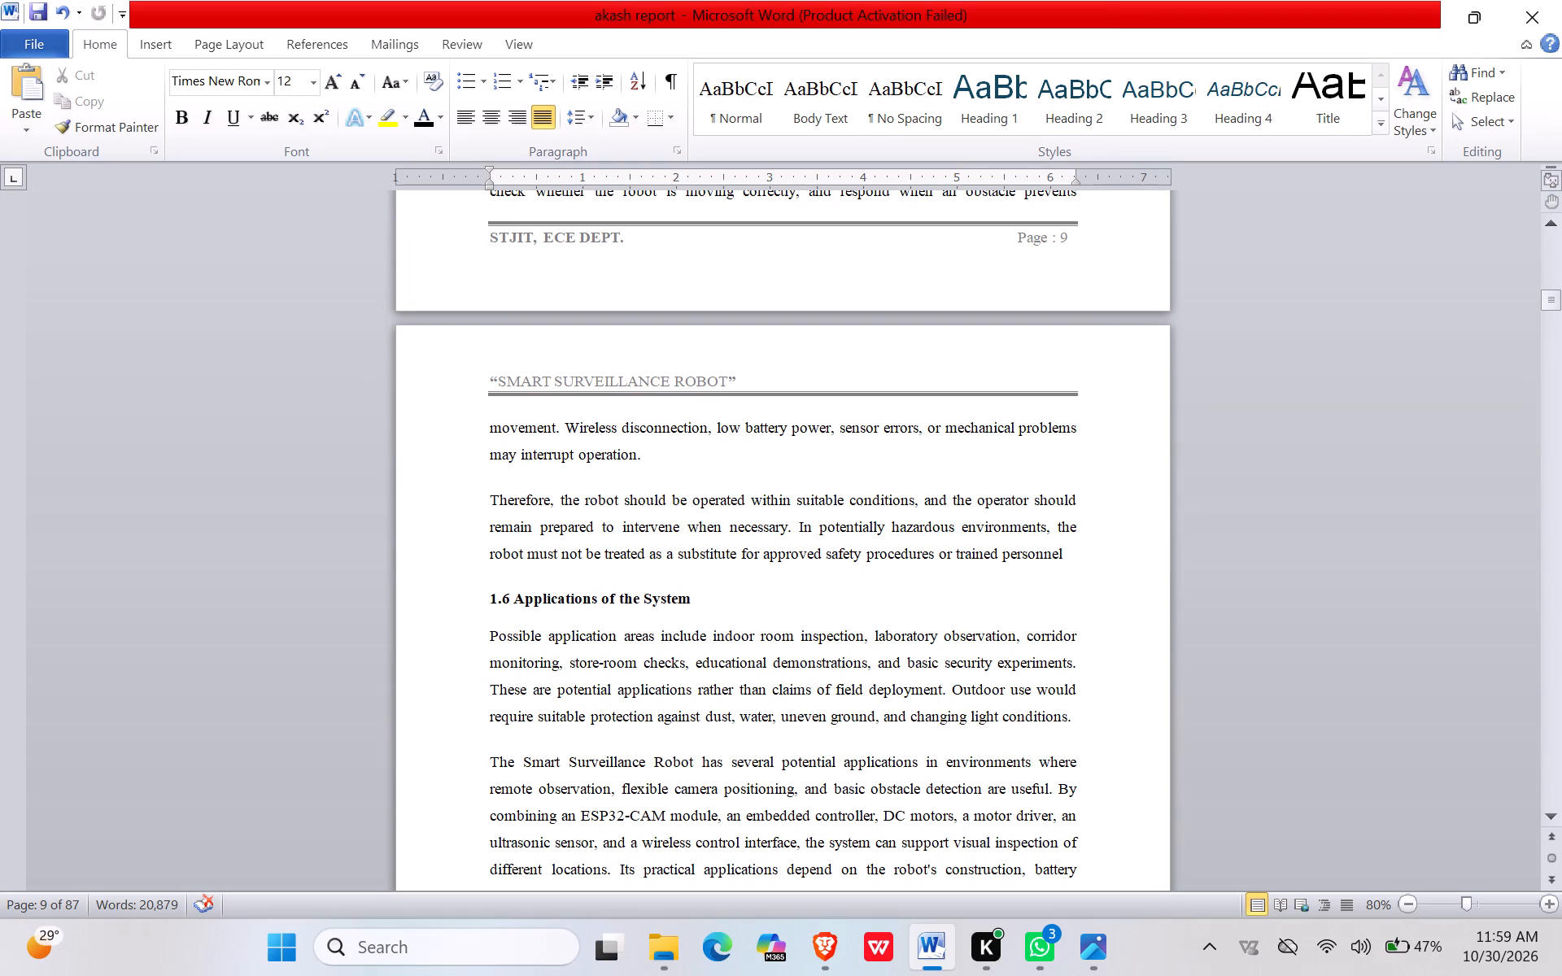
Review the formatting of section 1.6 from its introduction through 1.6.8, Industrial Inspection Support.
scroll(670, 597, "down", 3)
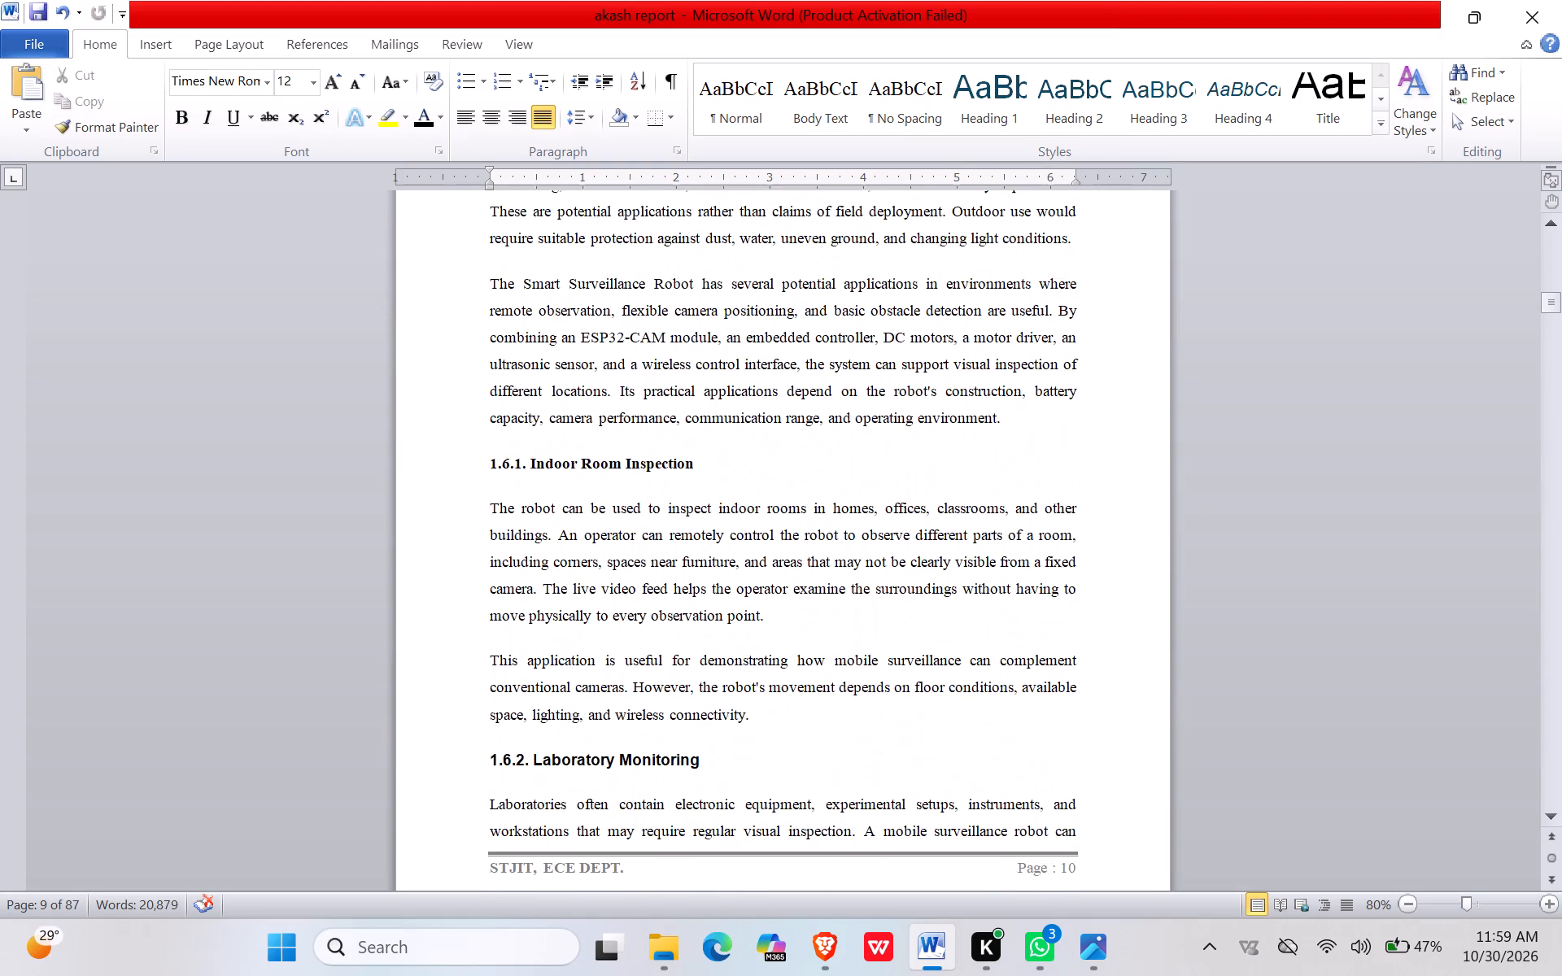
scroll(670, 597, "down", 3)
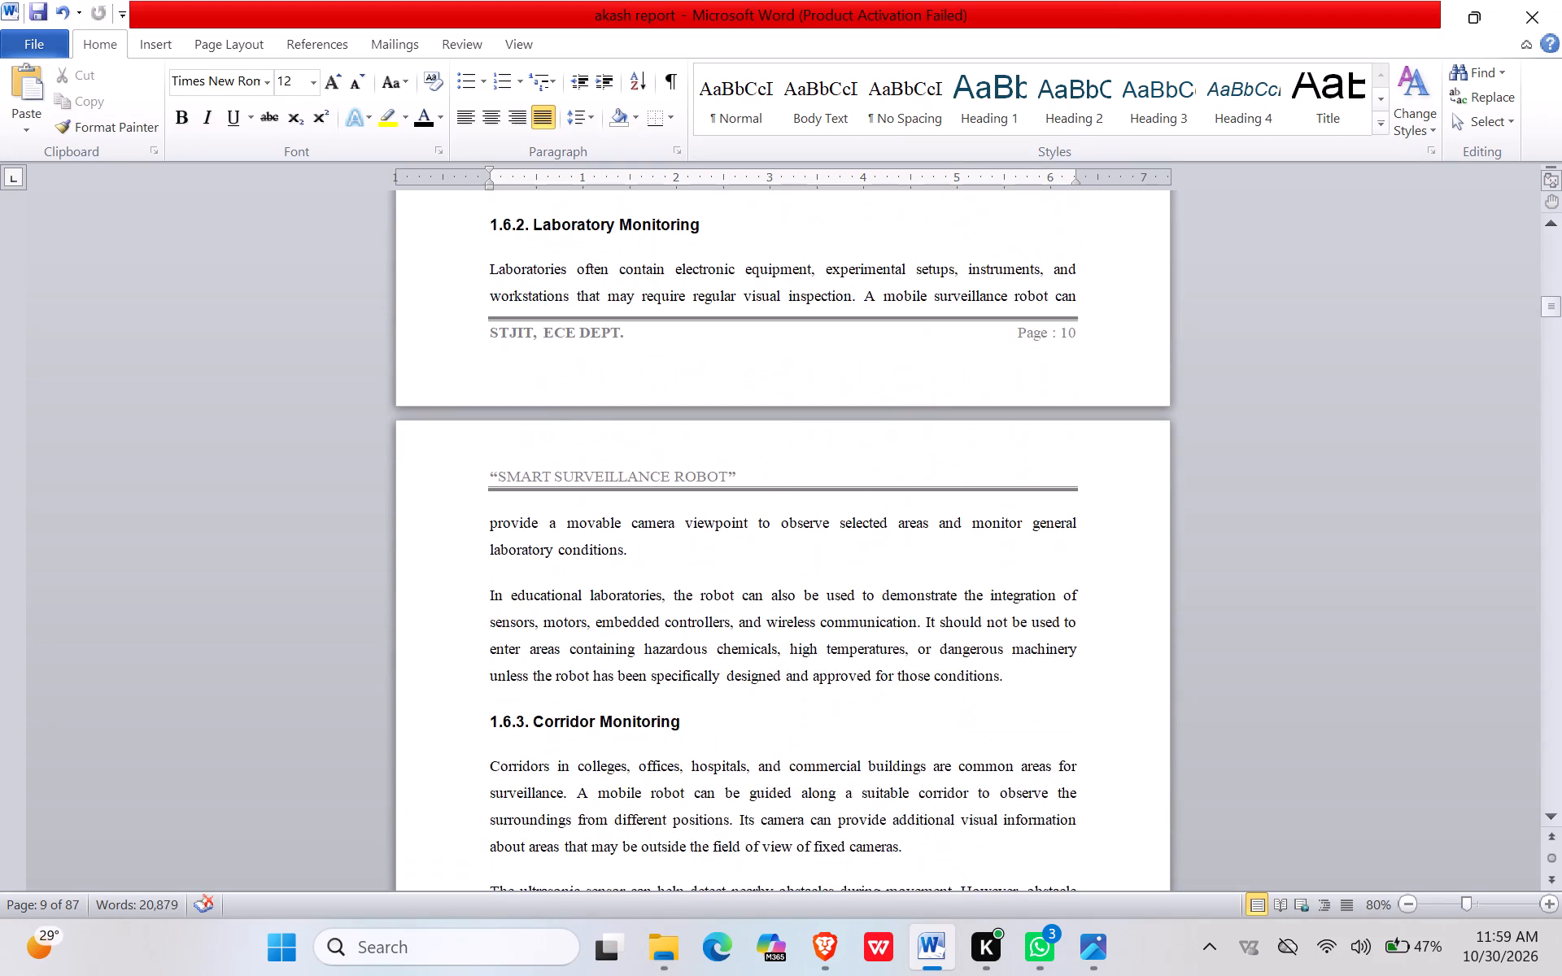
scroll(670, 597, "down", 2)
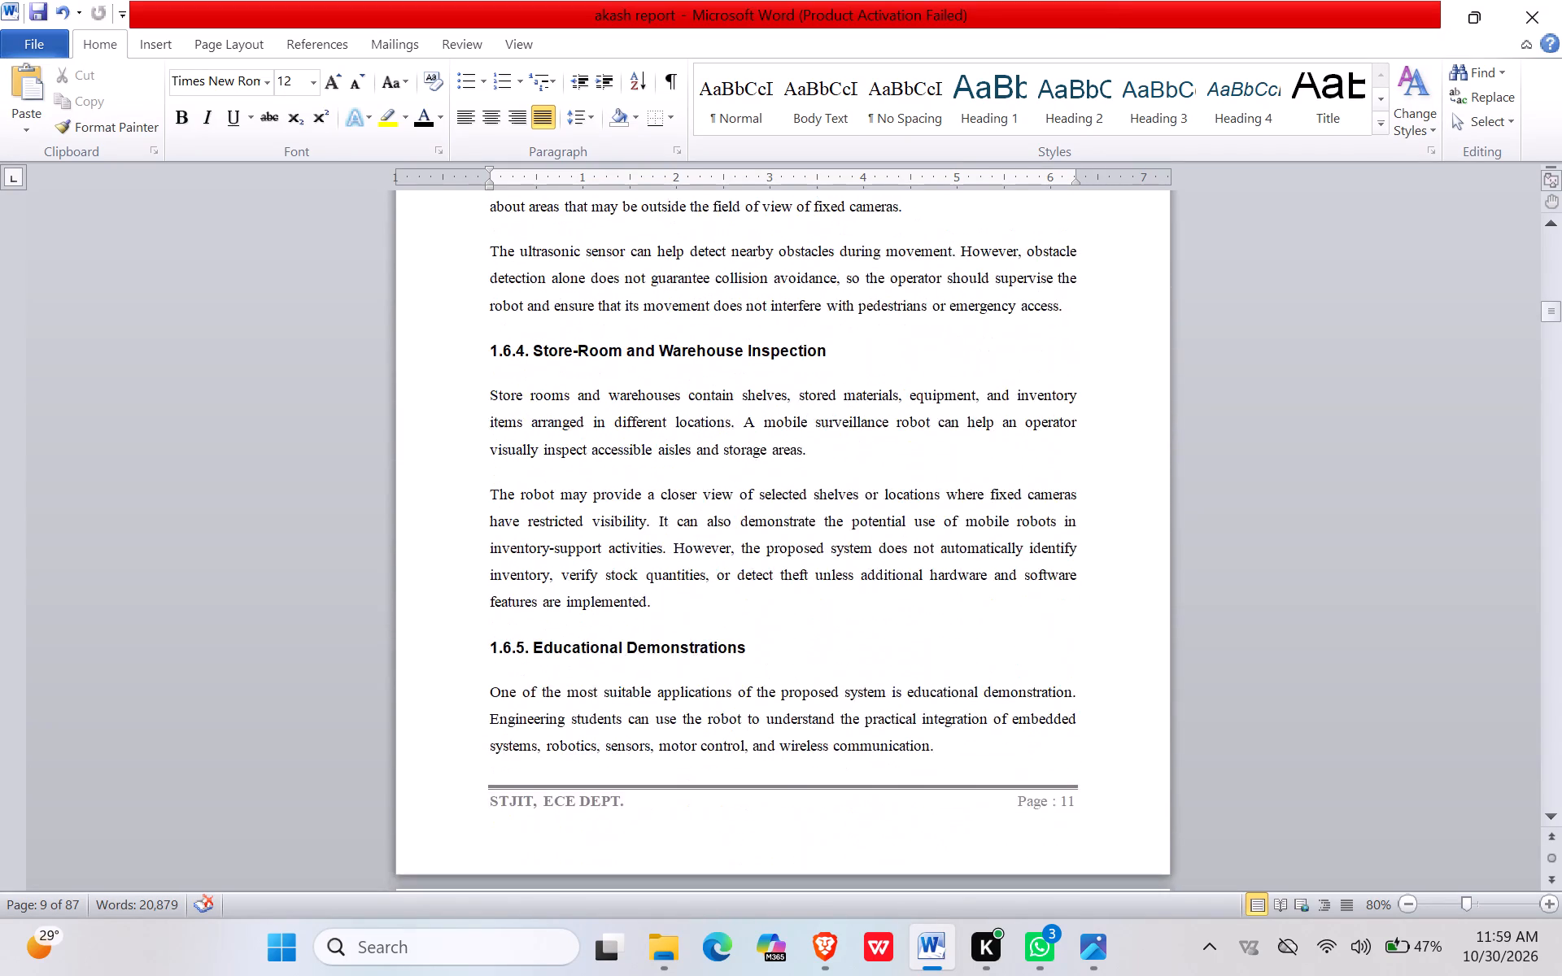
scroll(670, 597, "down", 3)
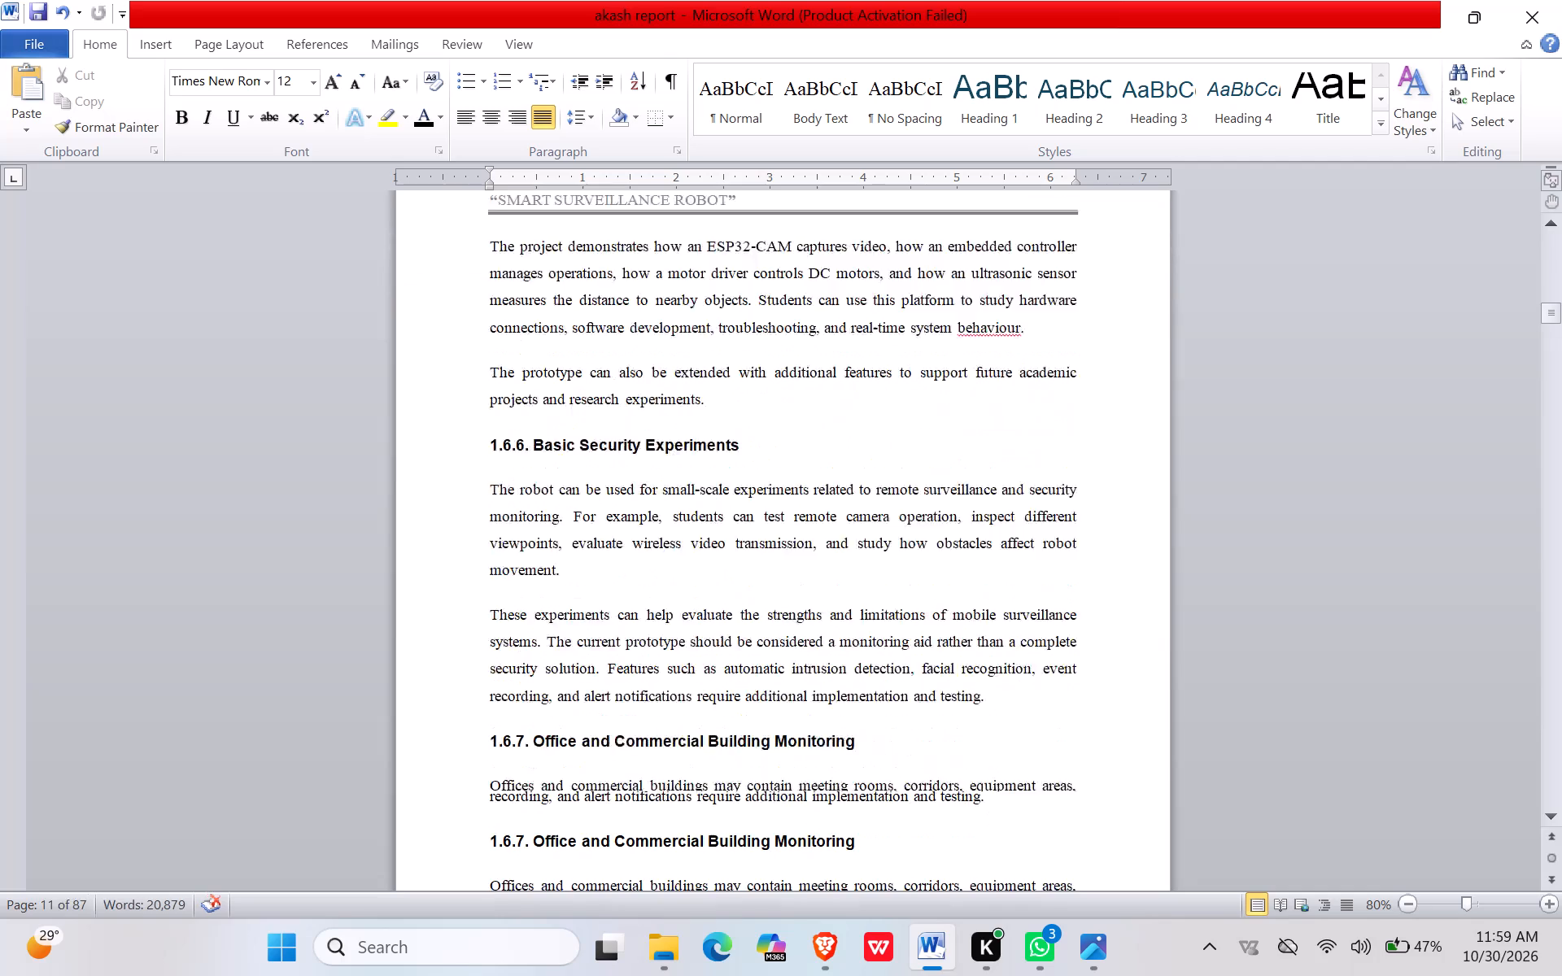
scroll(670, 597, "down", 3)
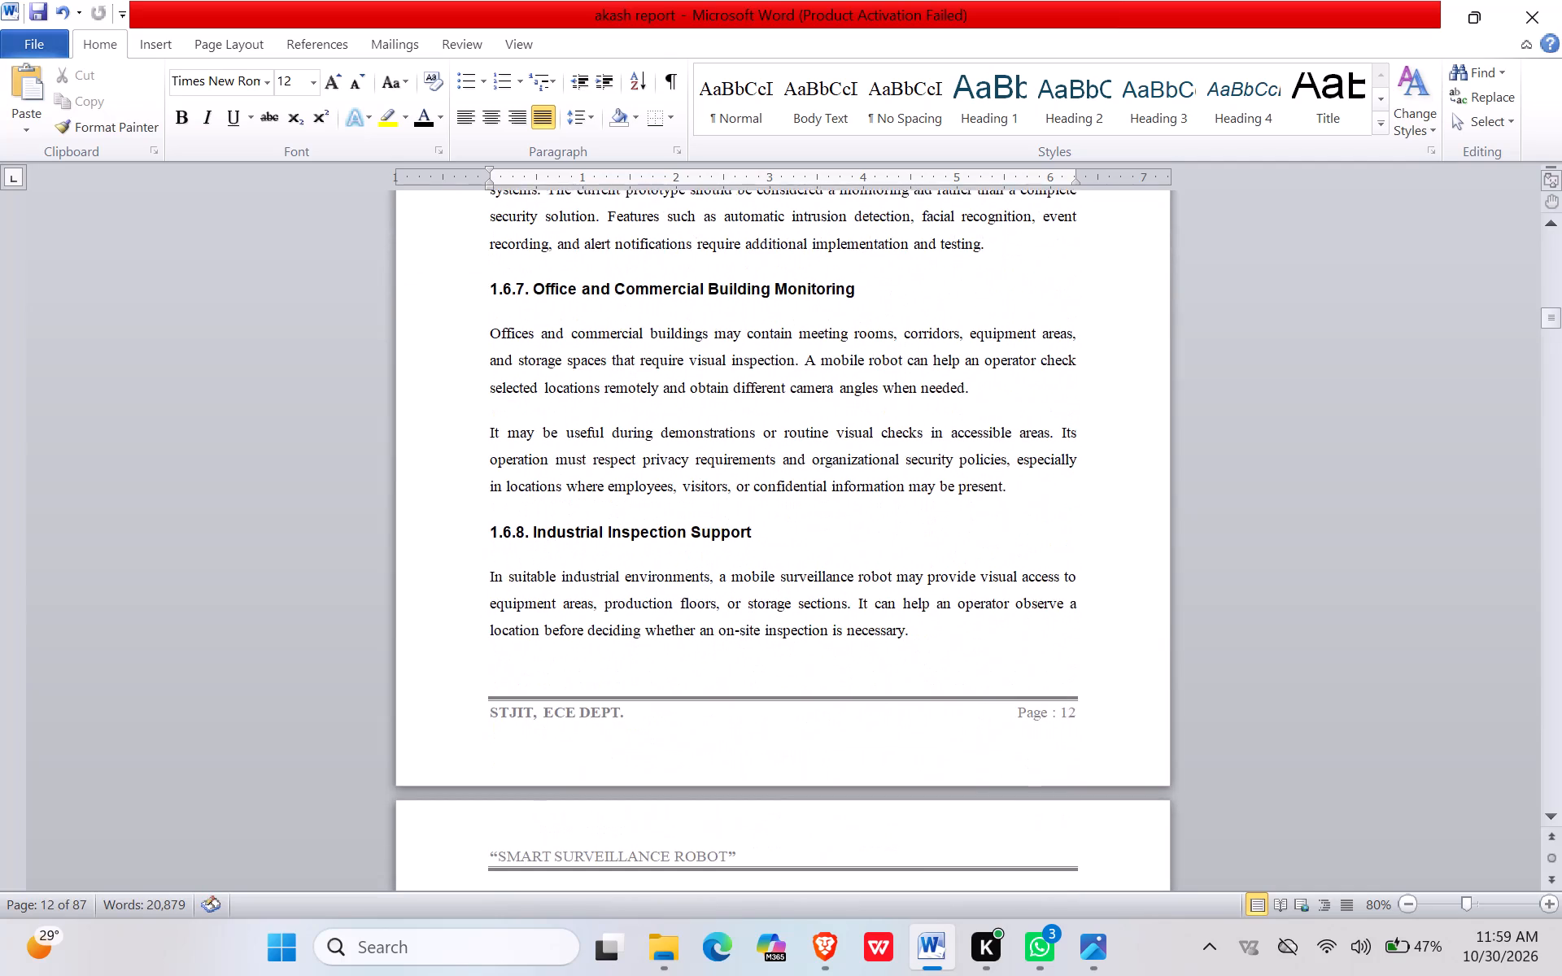
scroll(670, 597, "down", 2)
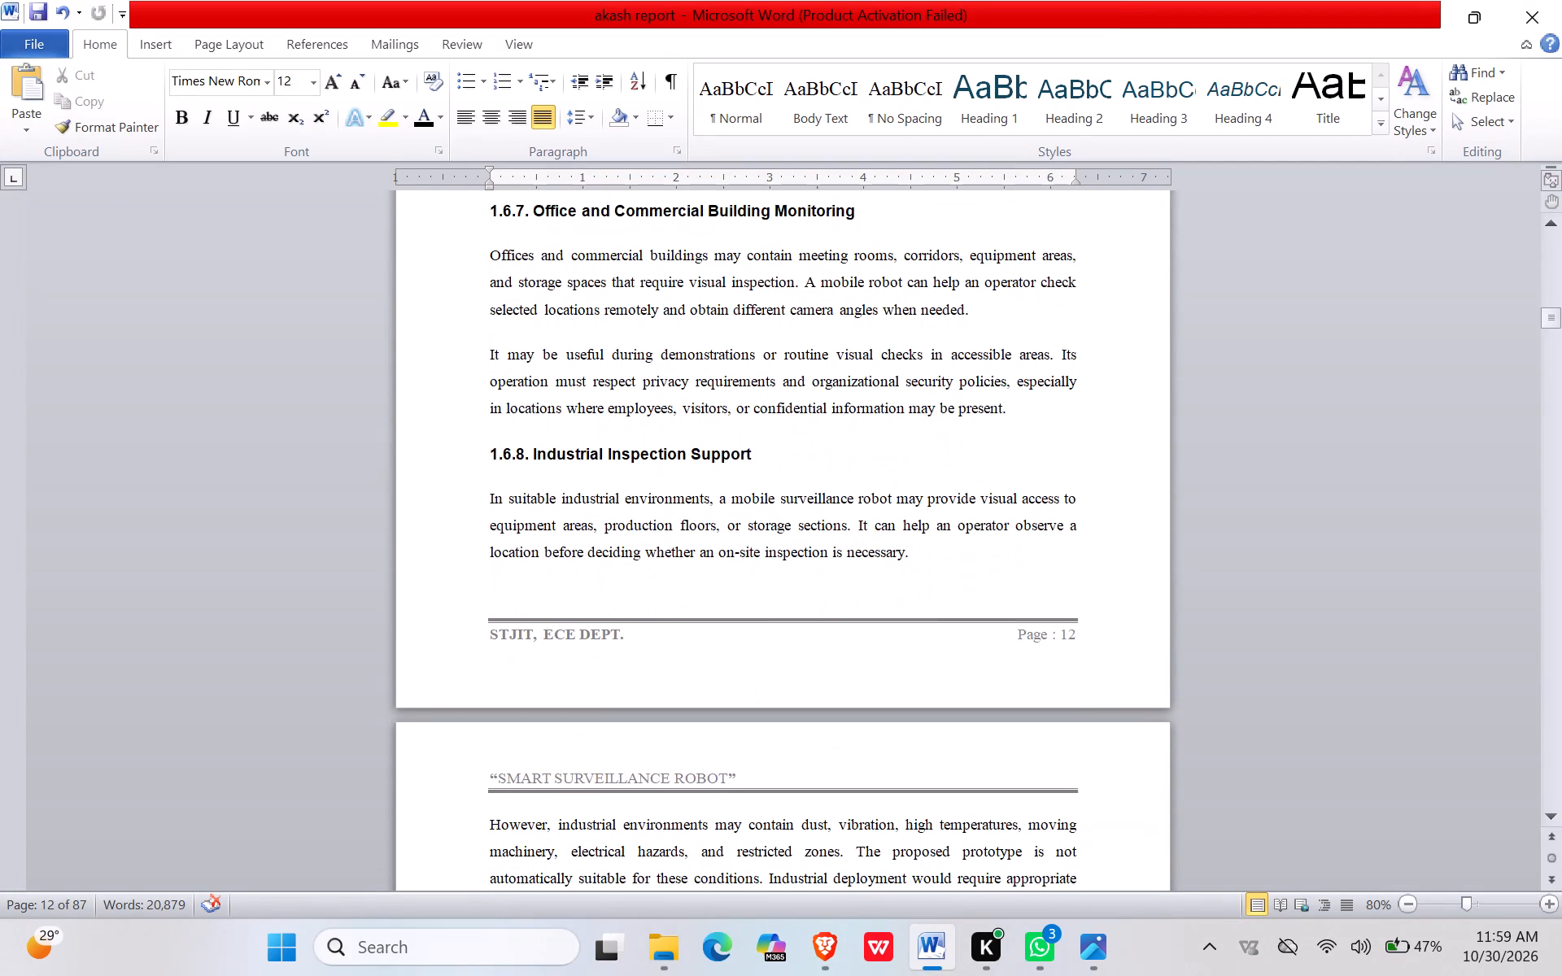
Merge the paragraph starting "The current prototype should therefore" in section 1.6.9 into the preceding paragraph, separated by a space.
scroll(692, 530, "down", 3)
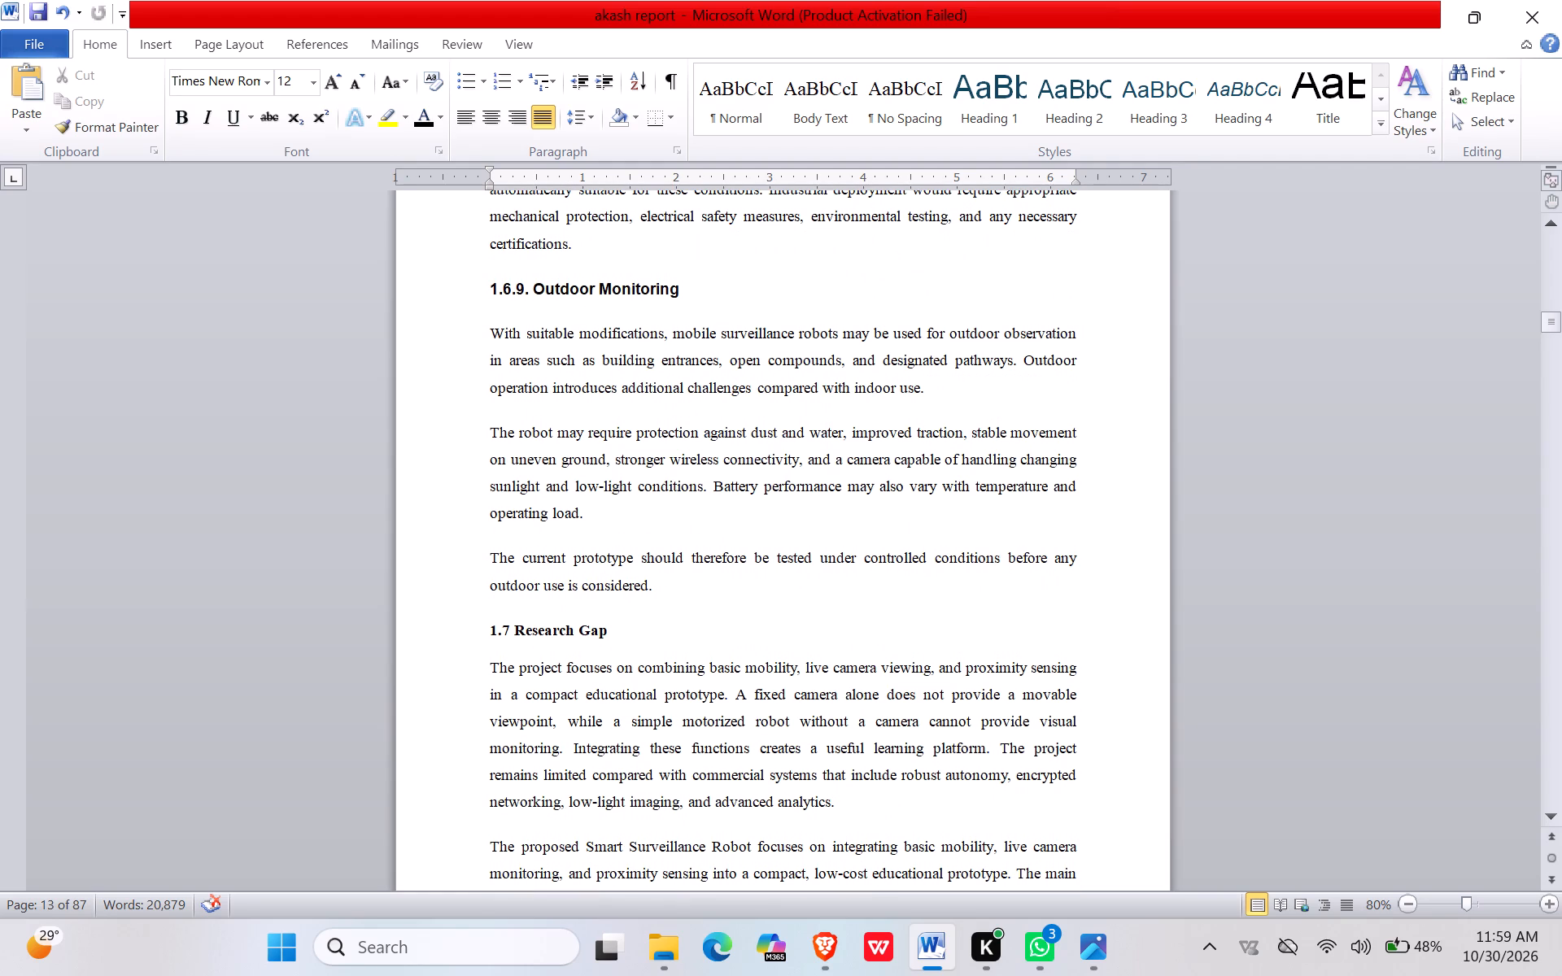
left_click(486, 564)
key("BackSpace")
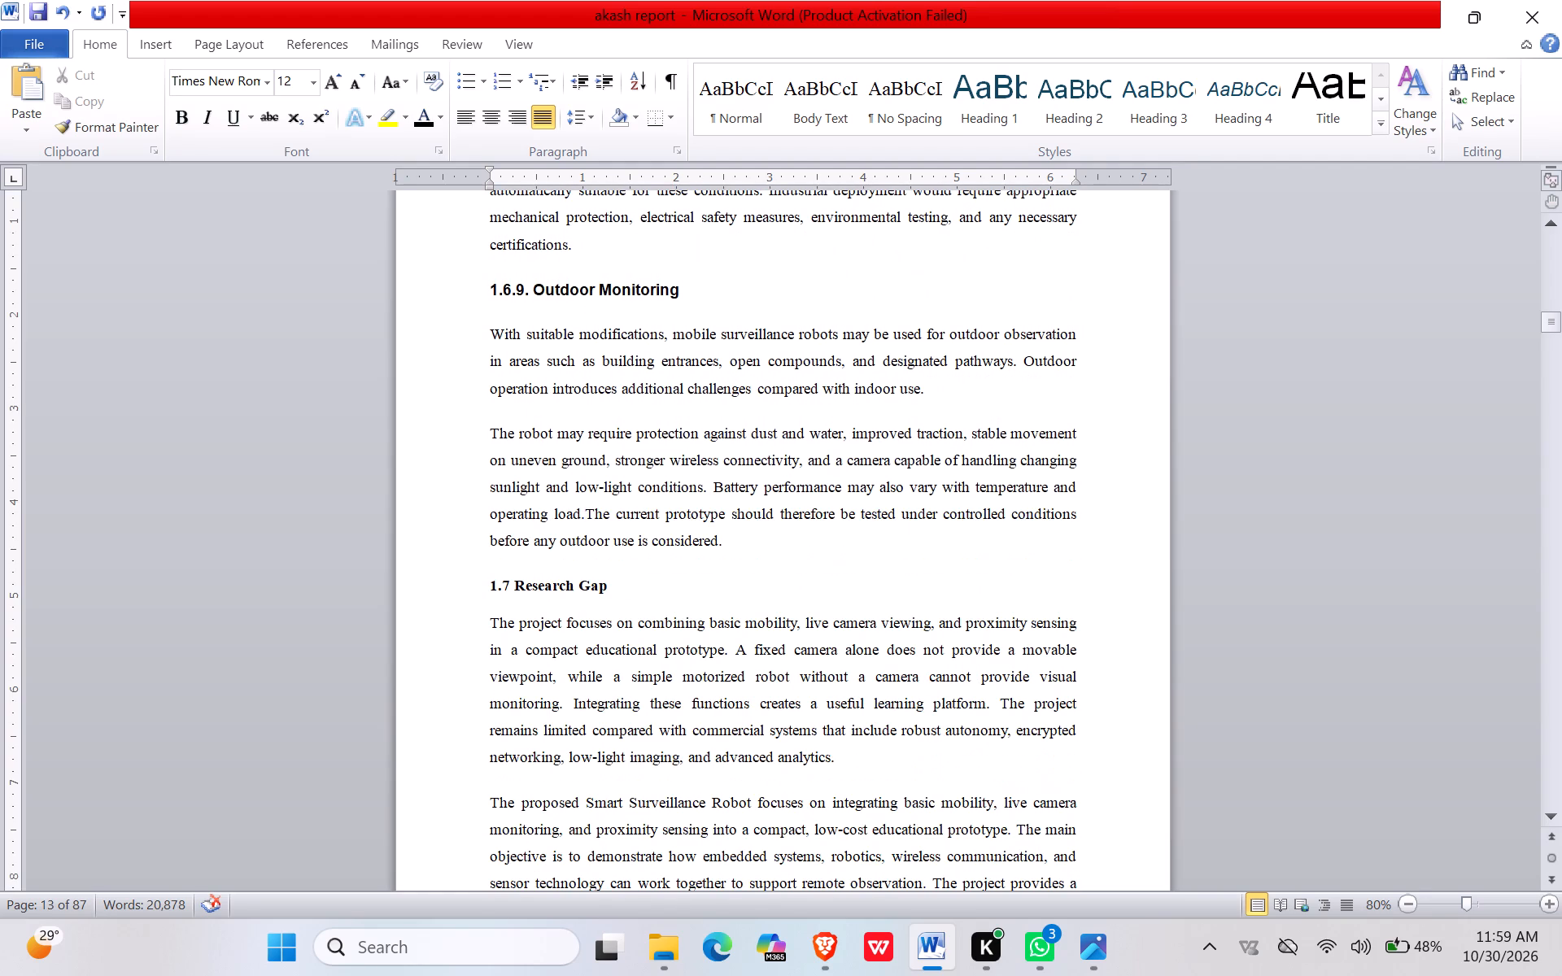
key("space")
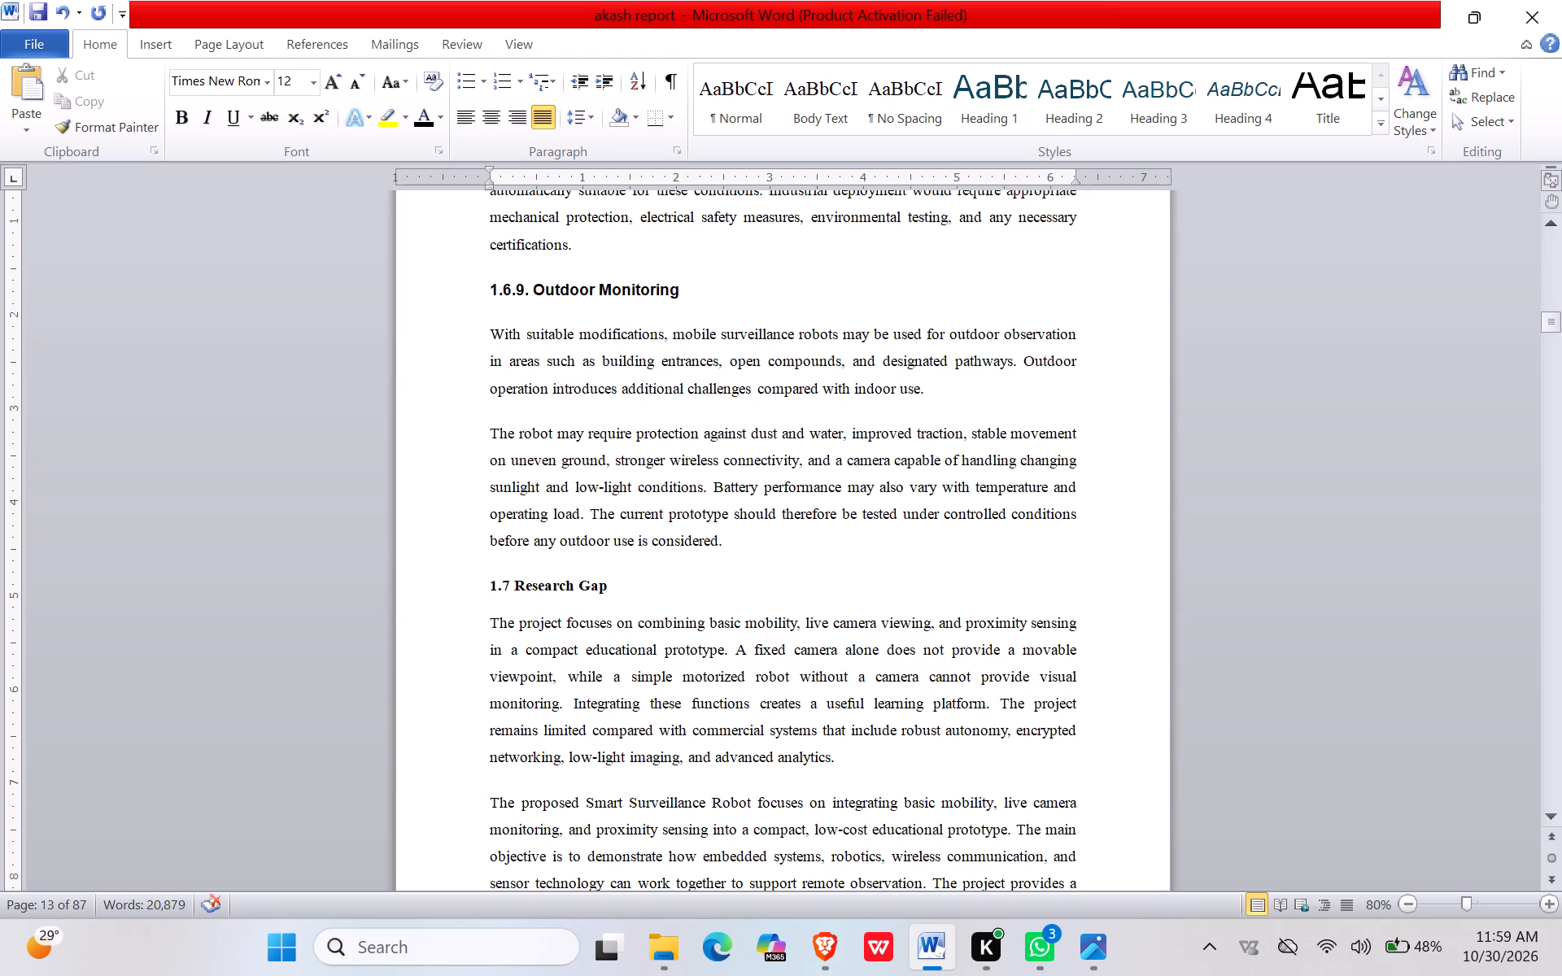
Merge the paragraph starting "Live camera monitoring is an important part" in section 1.7.2 into the preceding paragraph, separated by a space.
scroll(486, 564, "down", 1)
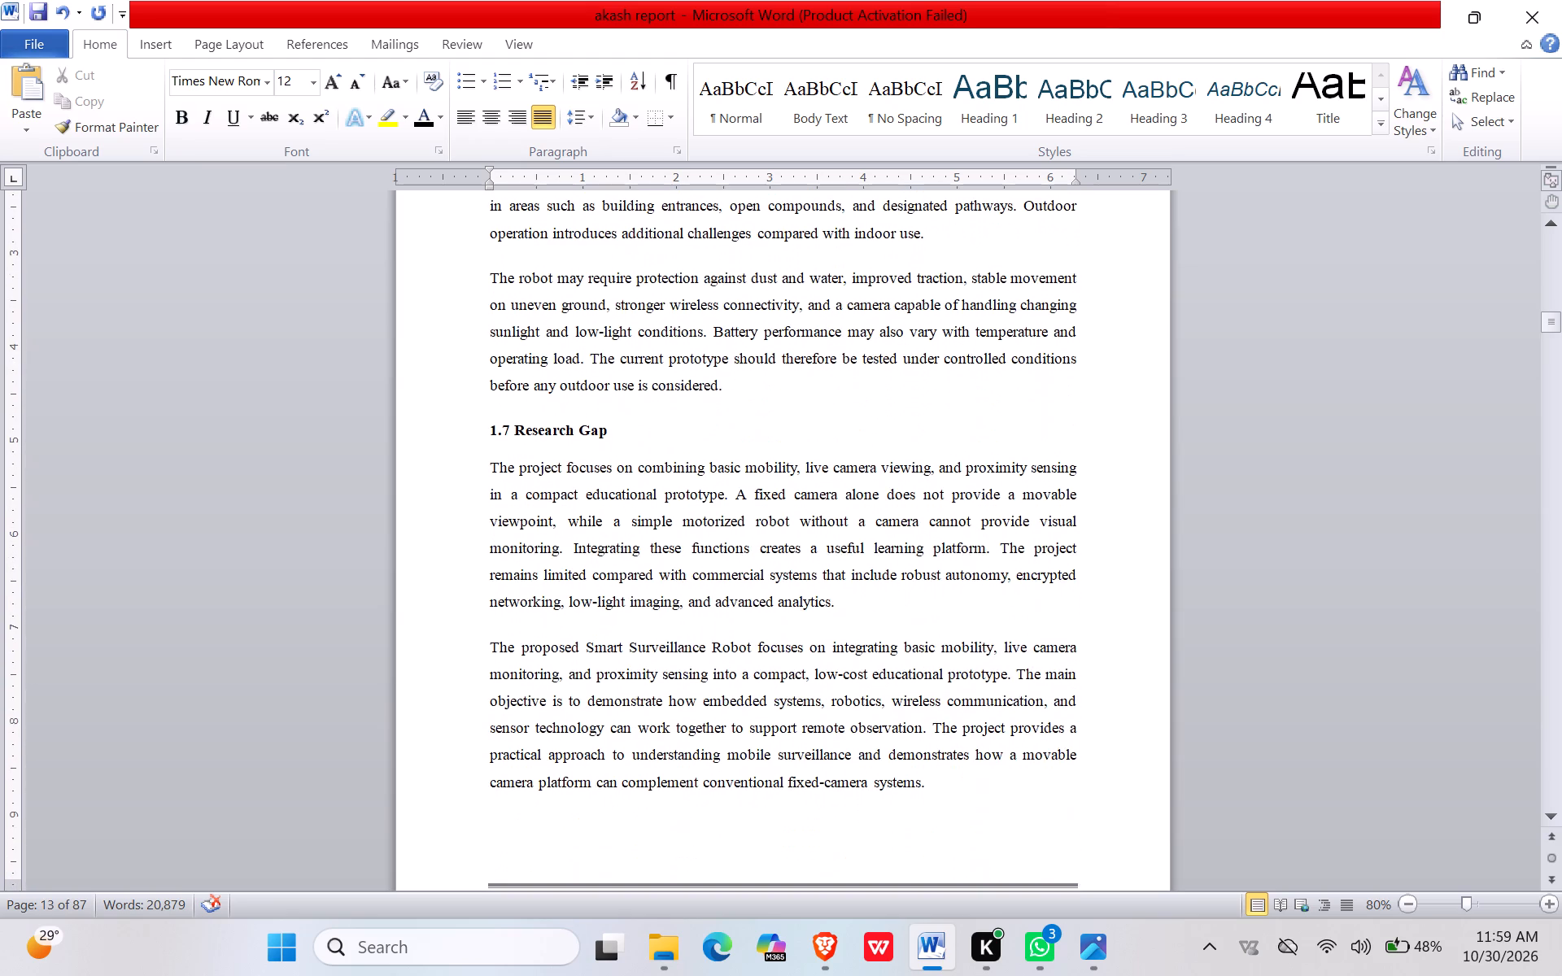
scroll(486, 564, "down", 2)
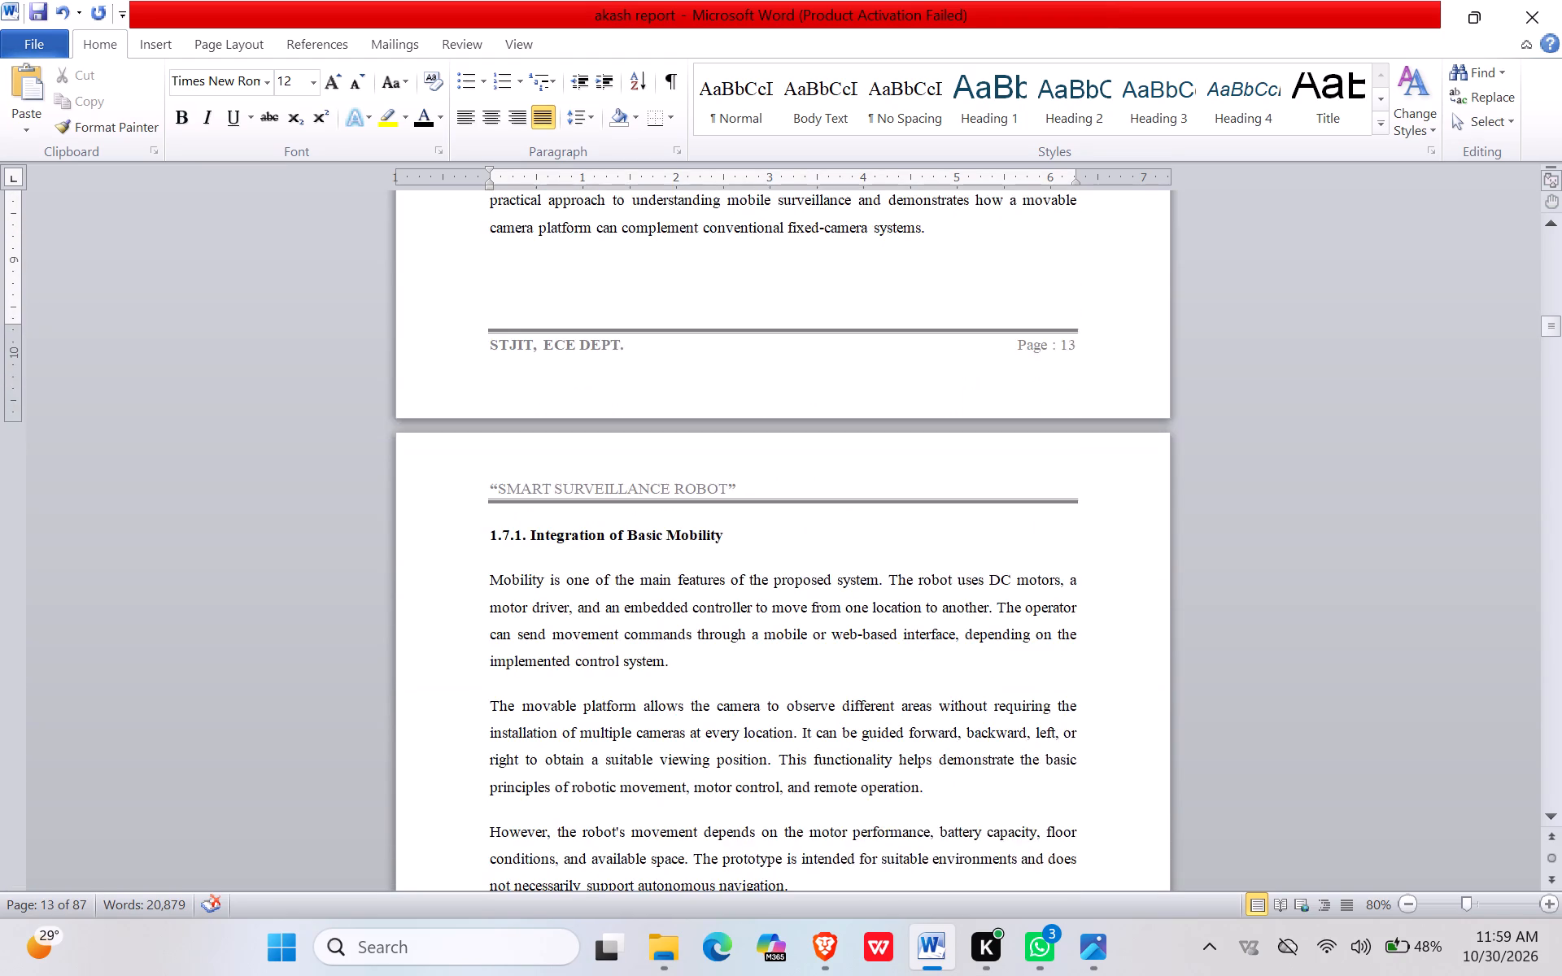
scroll(486, 564, "down", 2)
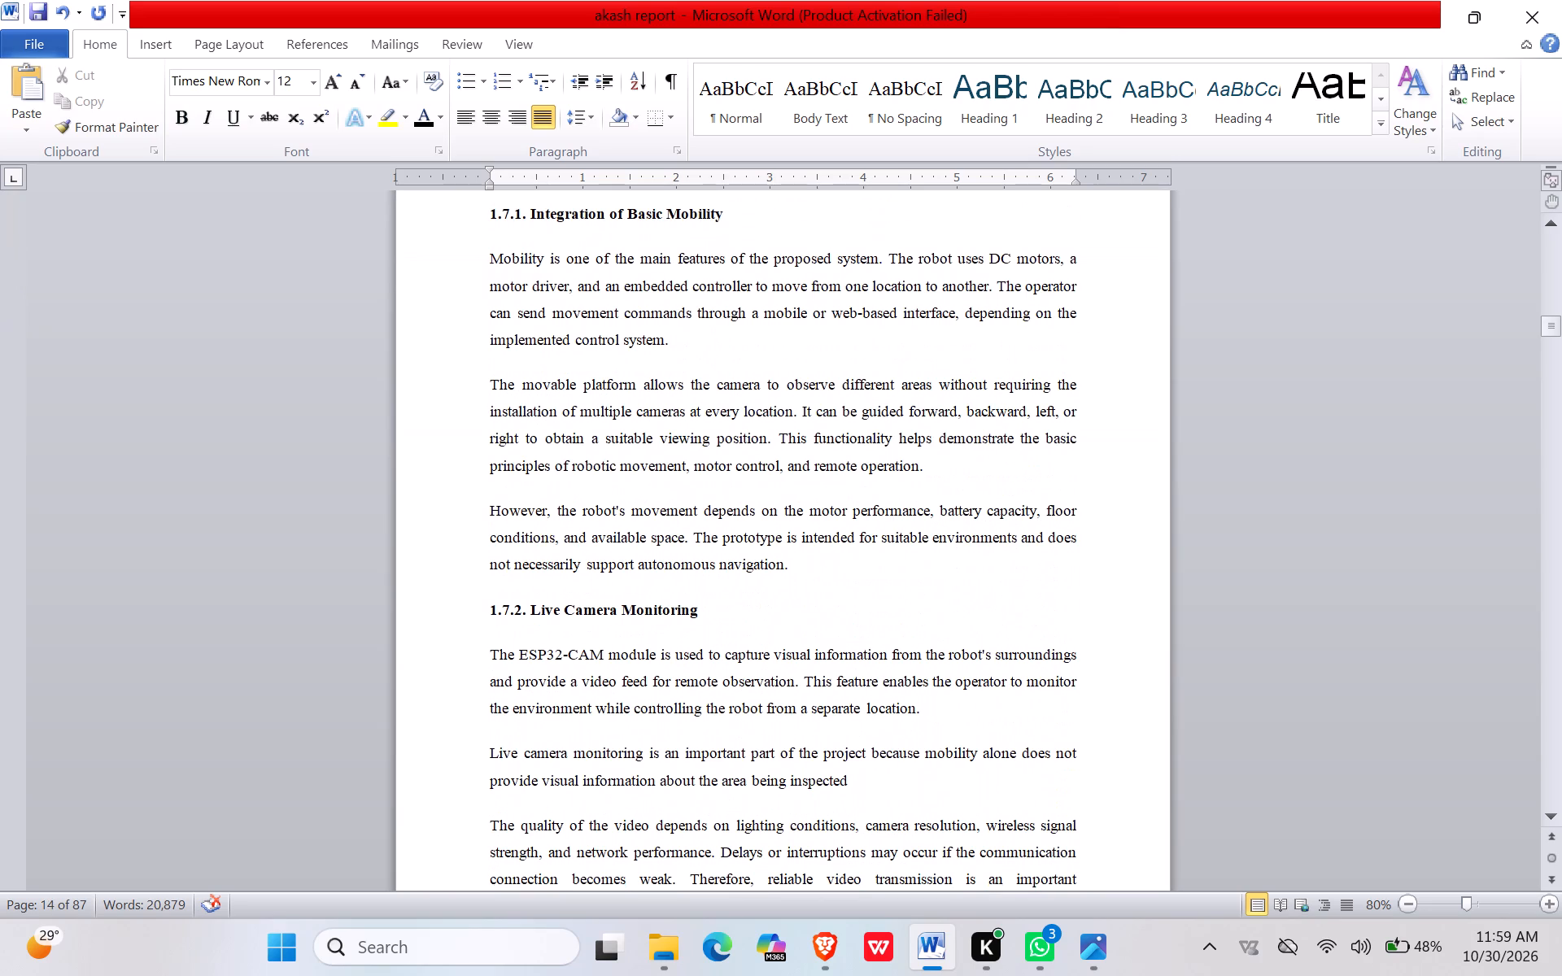
scroll(486, 564, "down", 1)
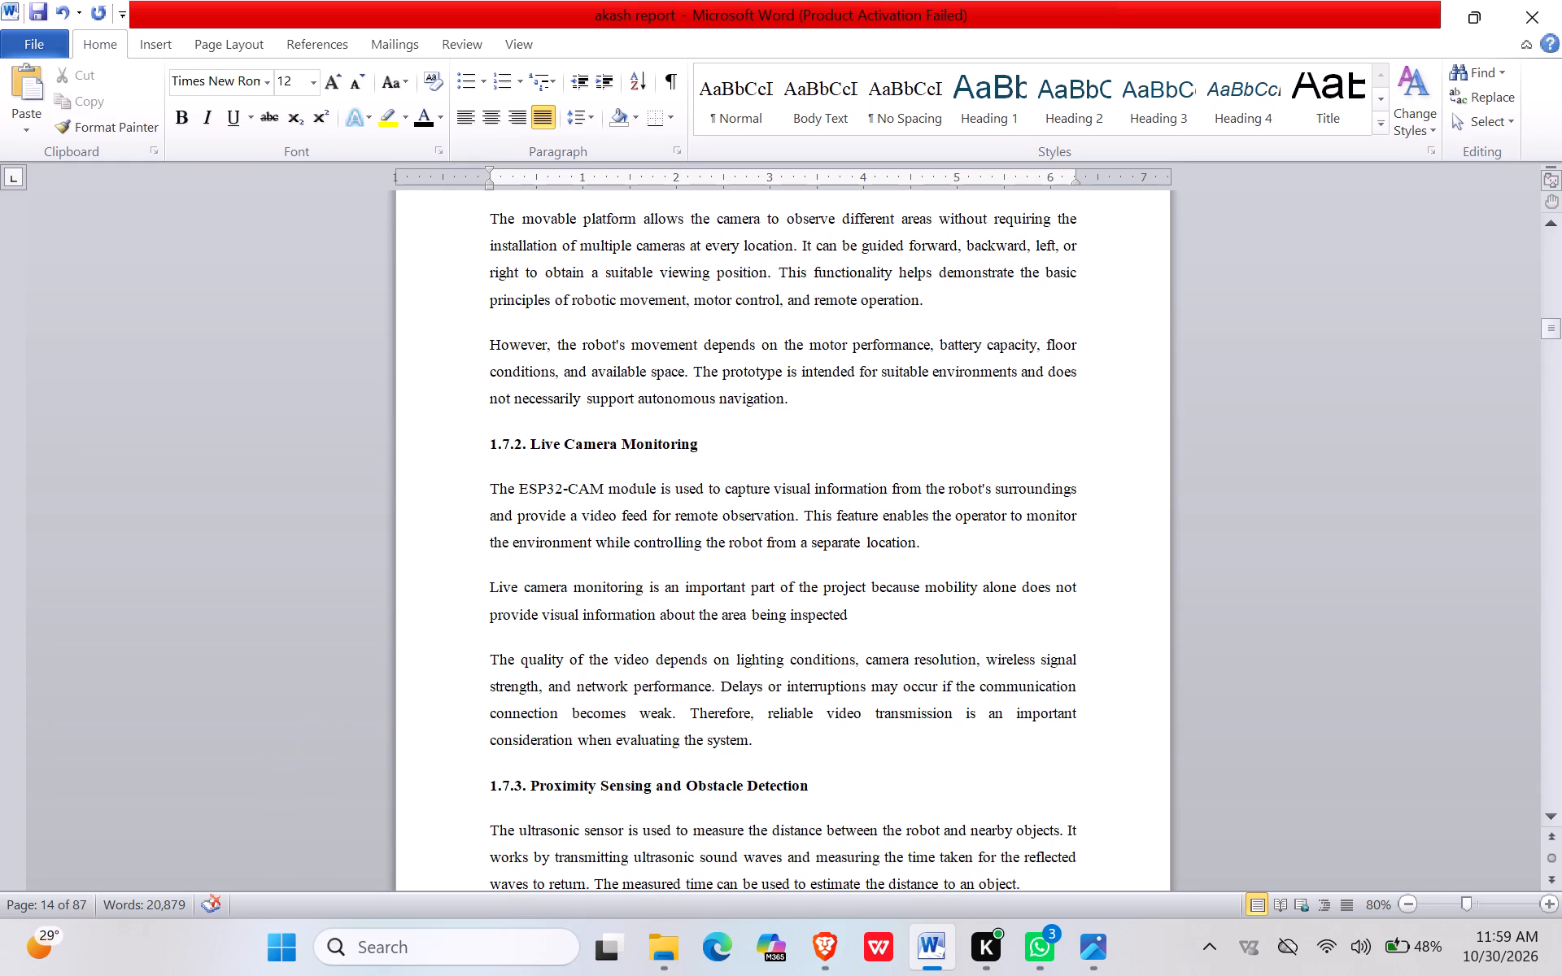
left_click(494, 589)
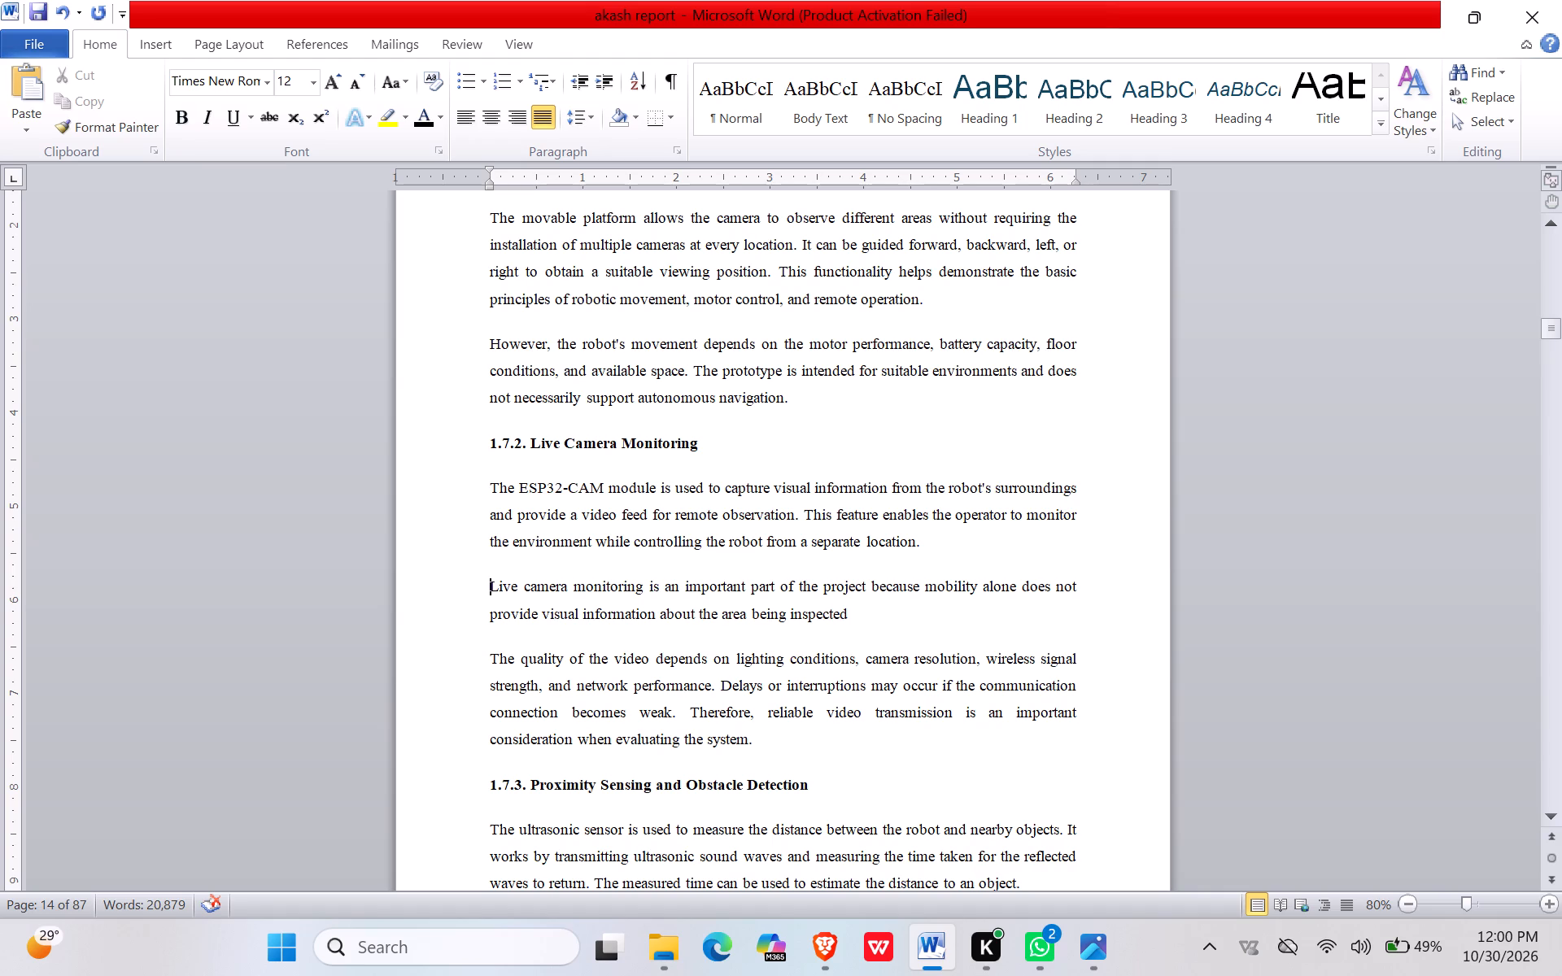
key("BackSpace")
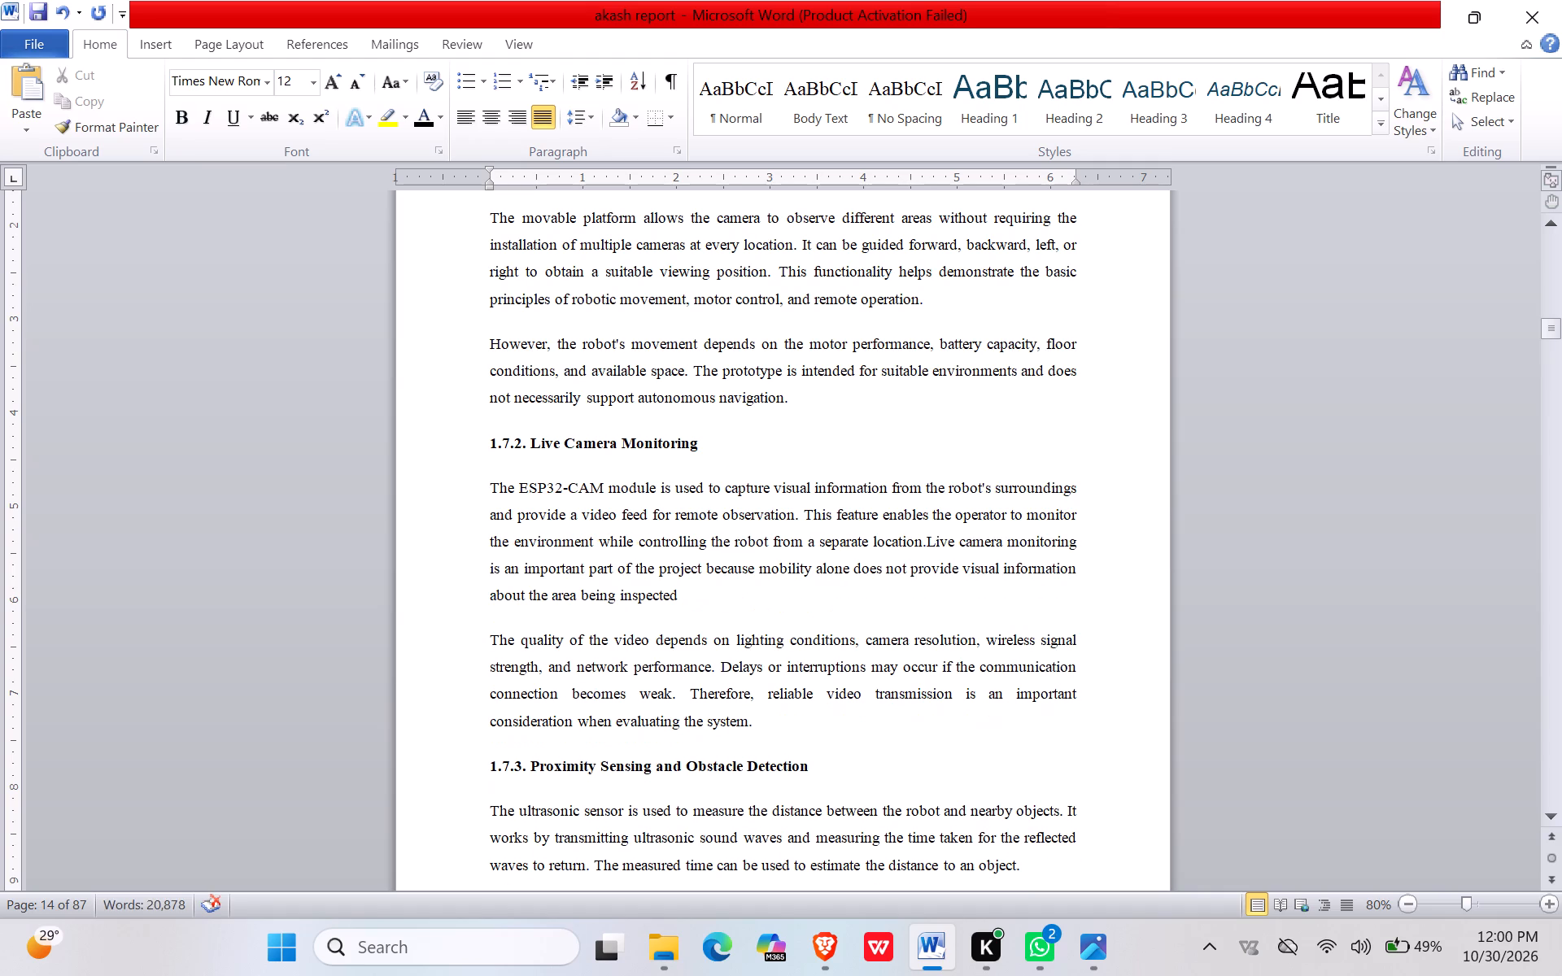
key("space")
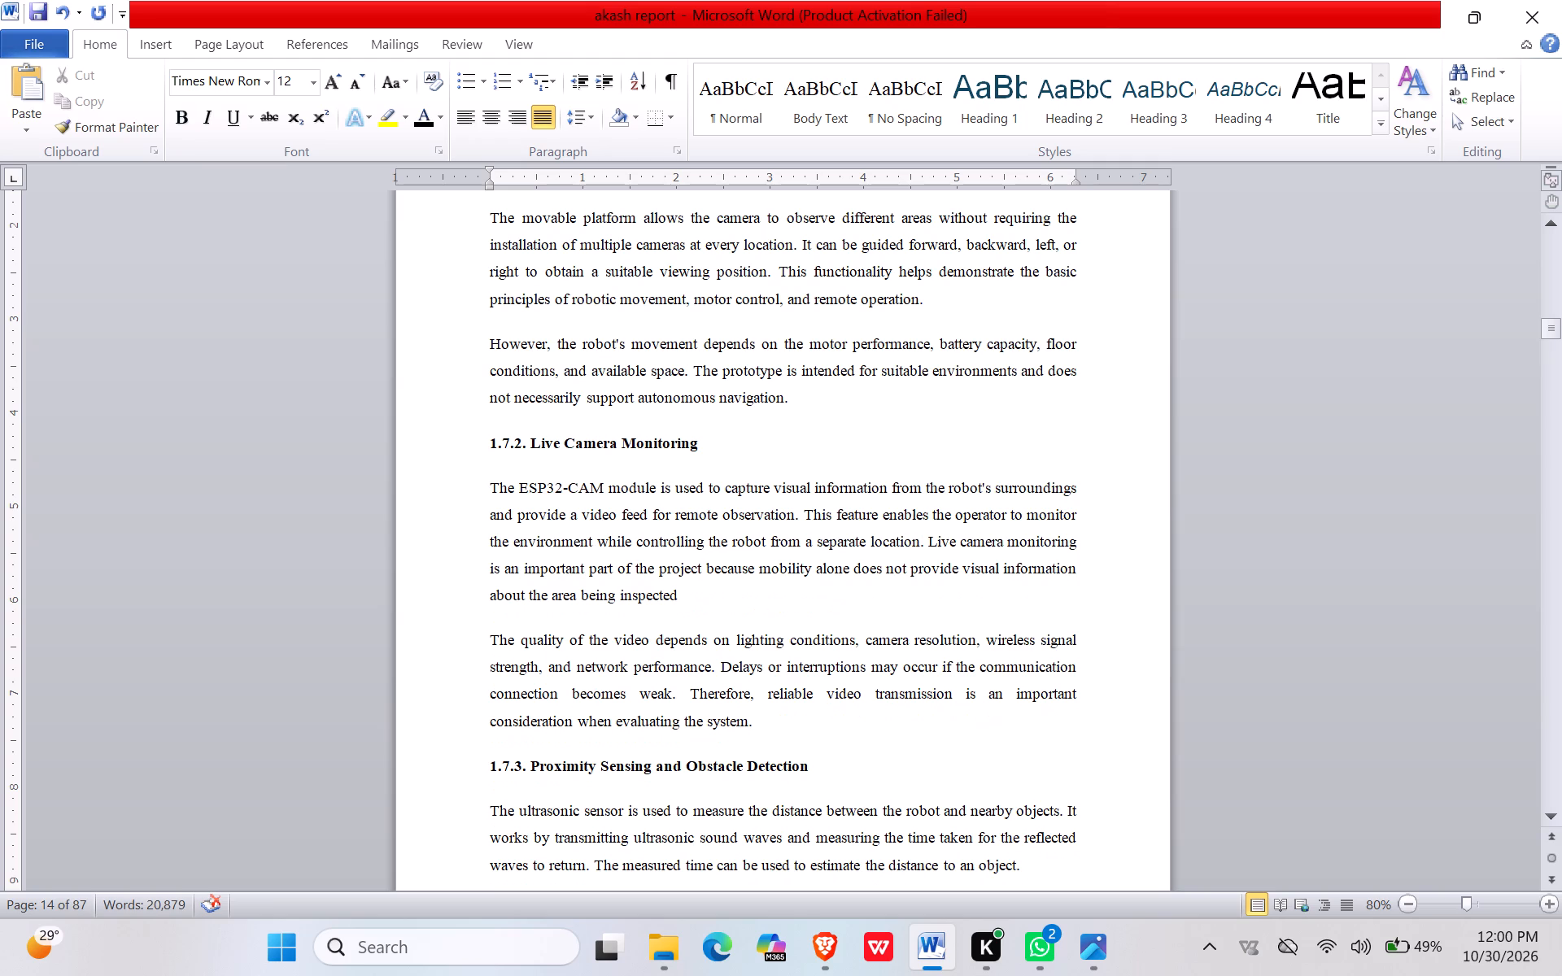
Review the formatting from section 1.7.3, Proximity Sensing and Obstacle Detection, to section 1.8, Problem Statement.
scroll(494, 589, "down", 1)
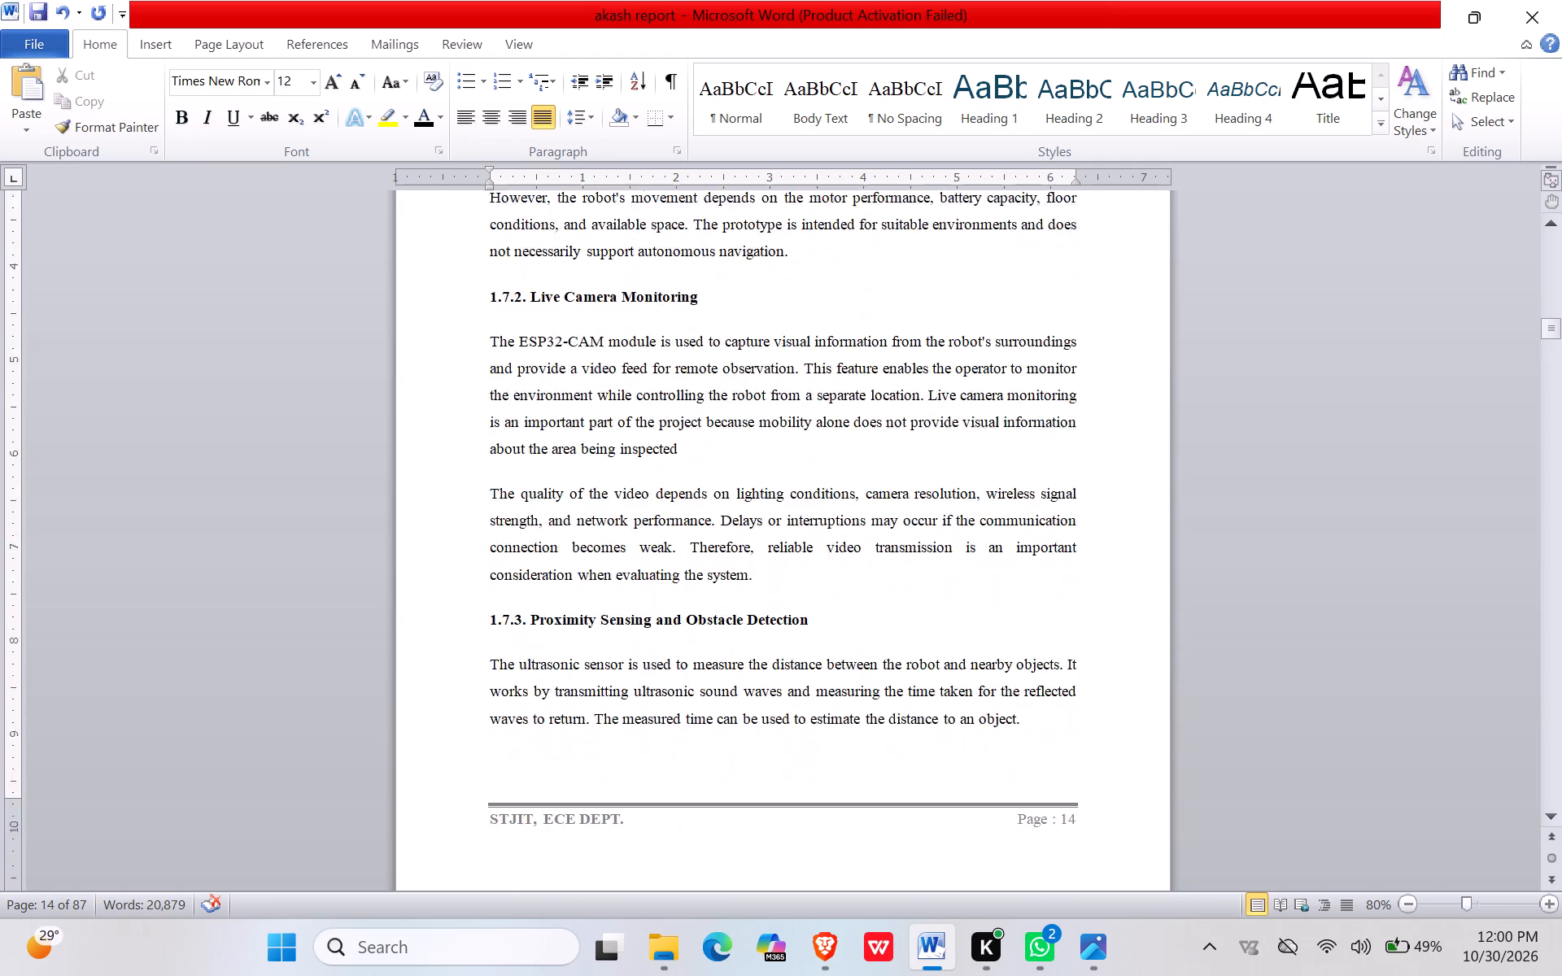
scroll(494, 589, "down", 8)
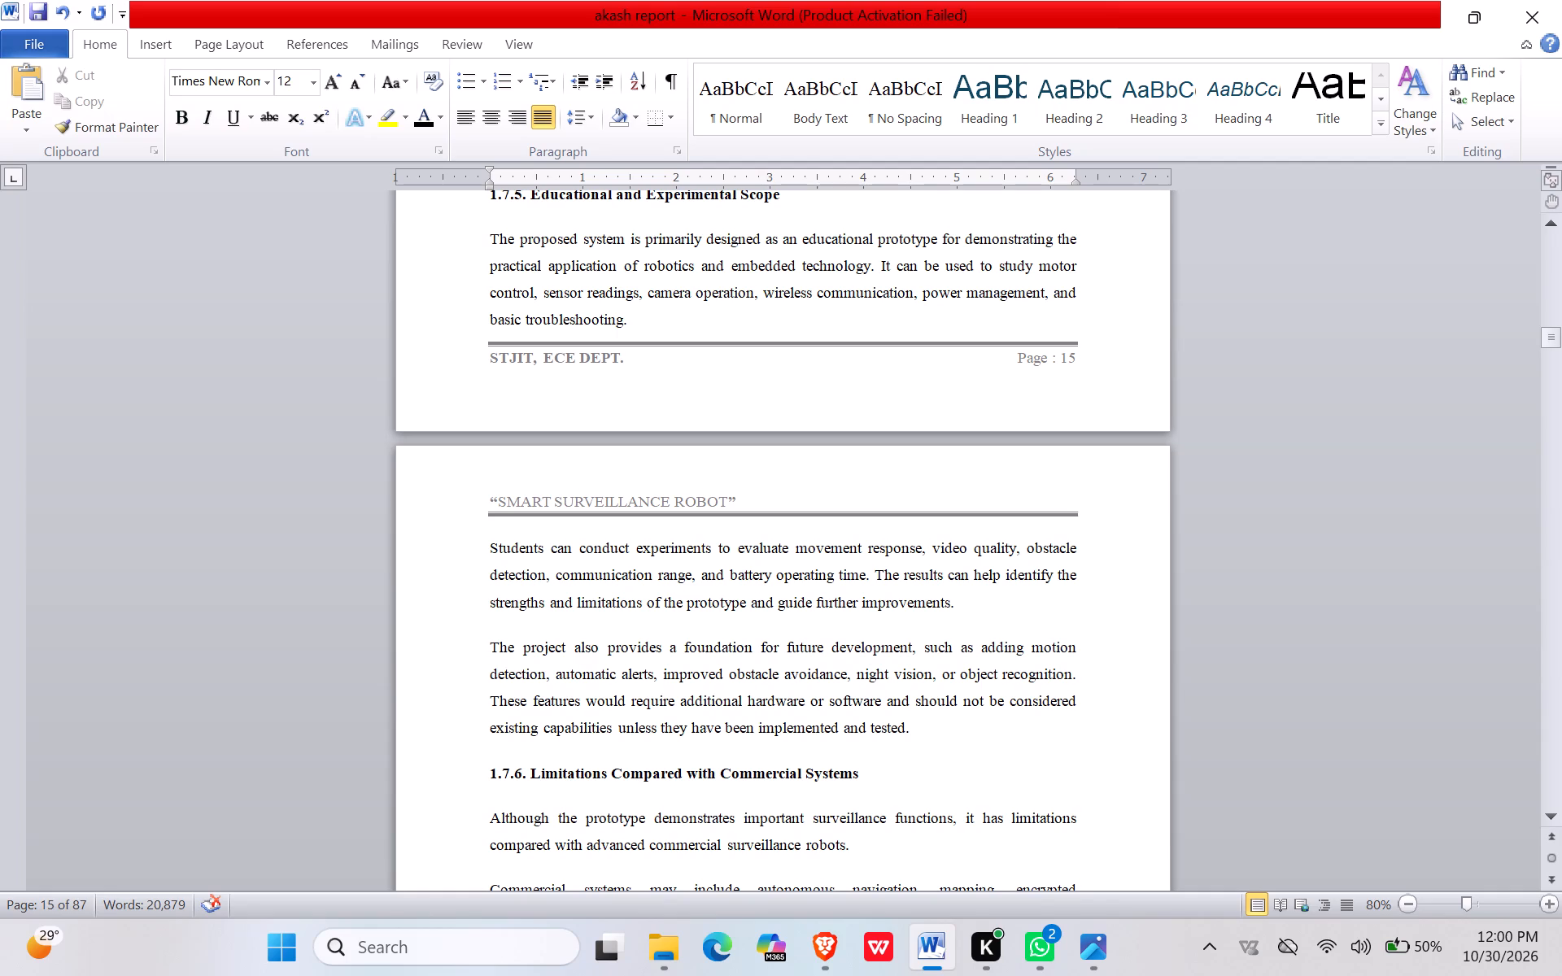
scroll(494, 589, "down", 3)
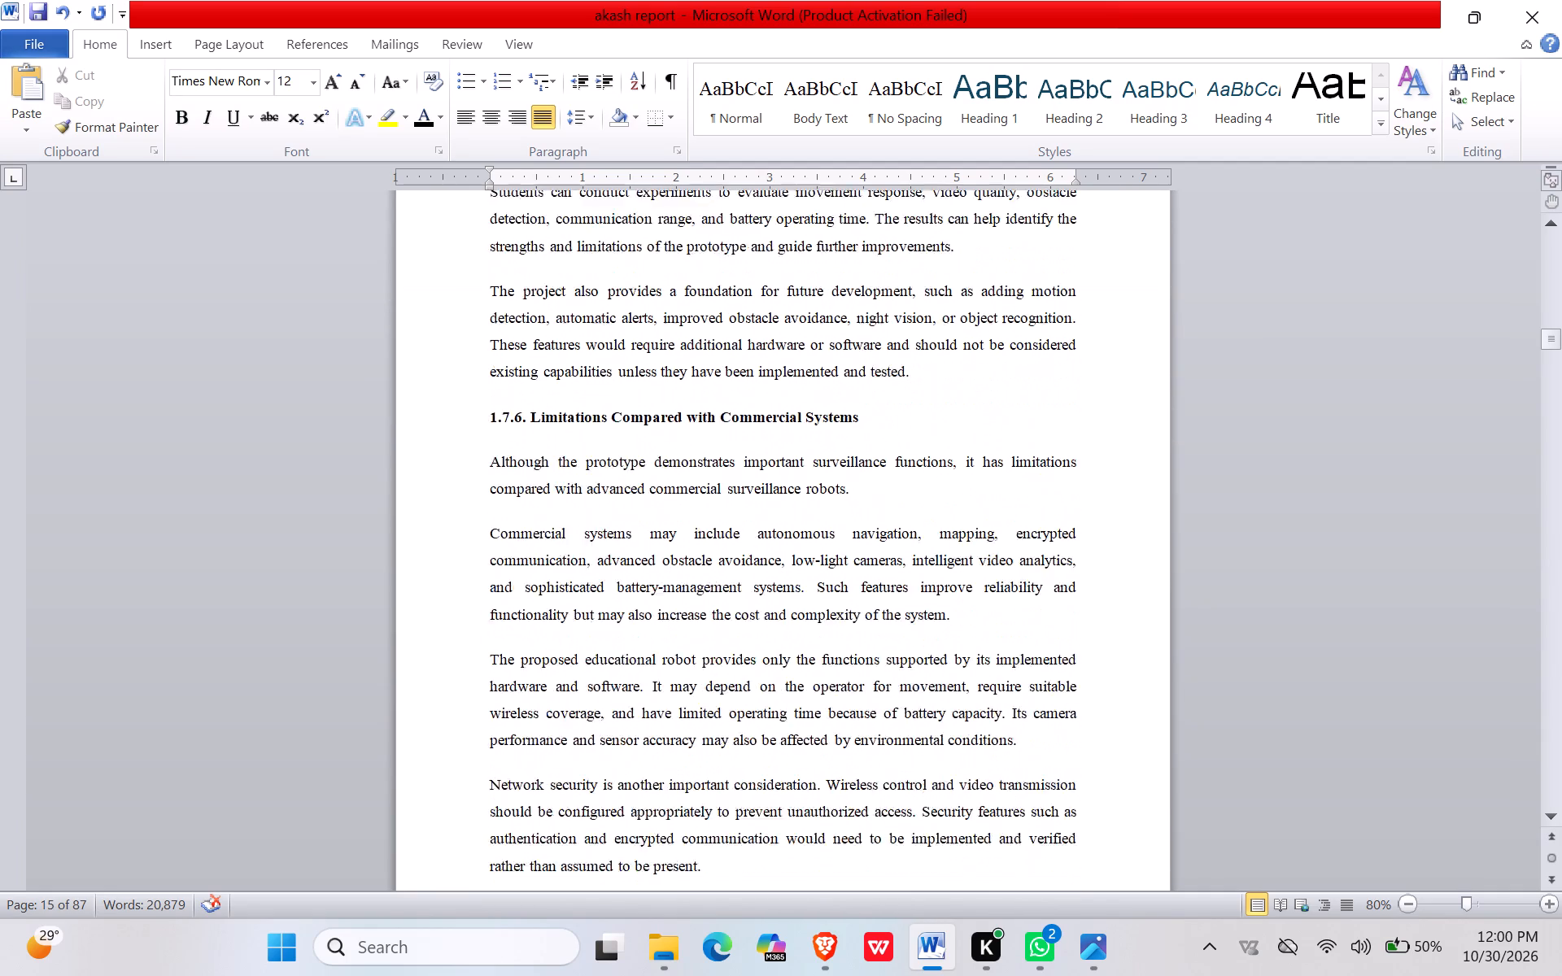
scroll(494, 589, "down", 1)
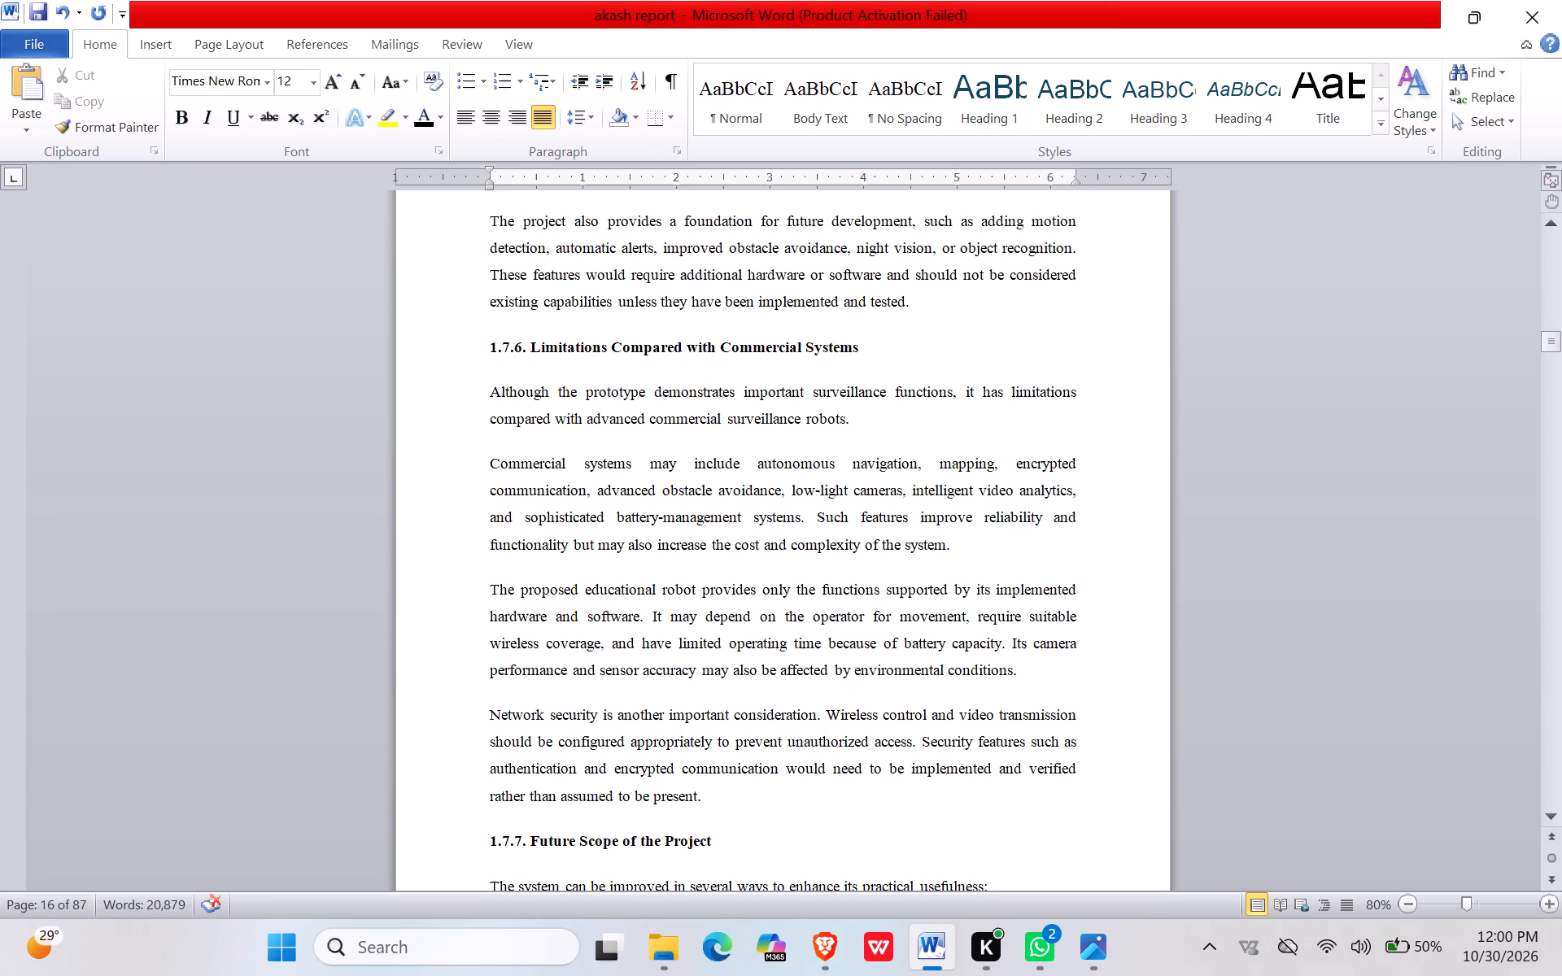
scroll(494, 589, "down", 3)
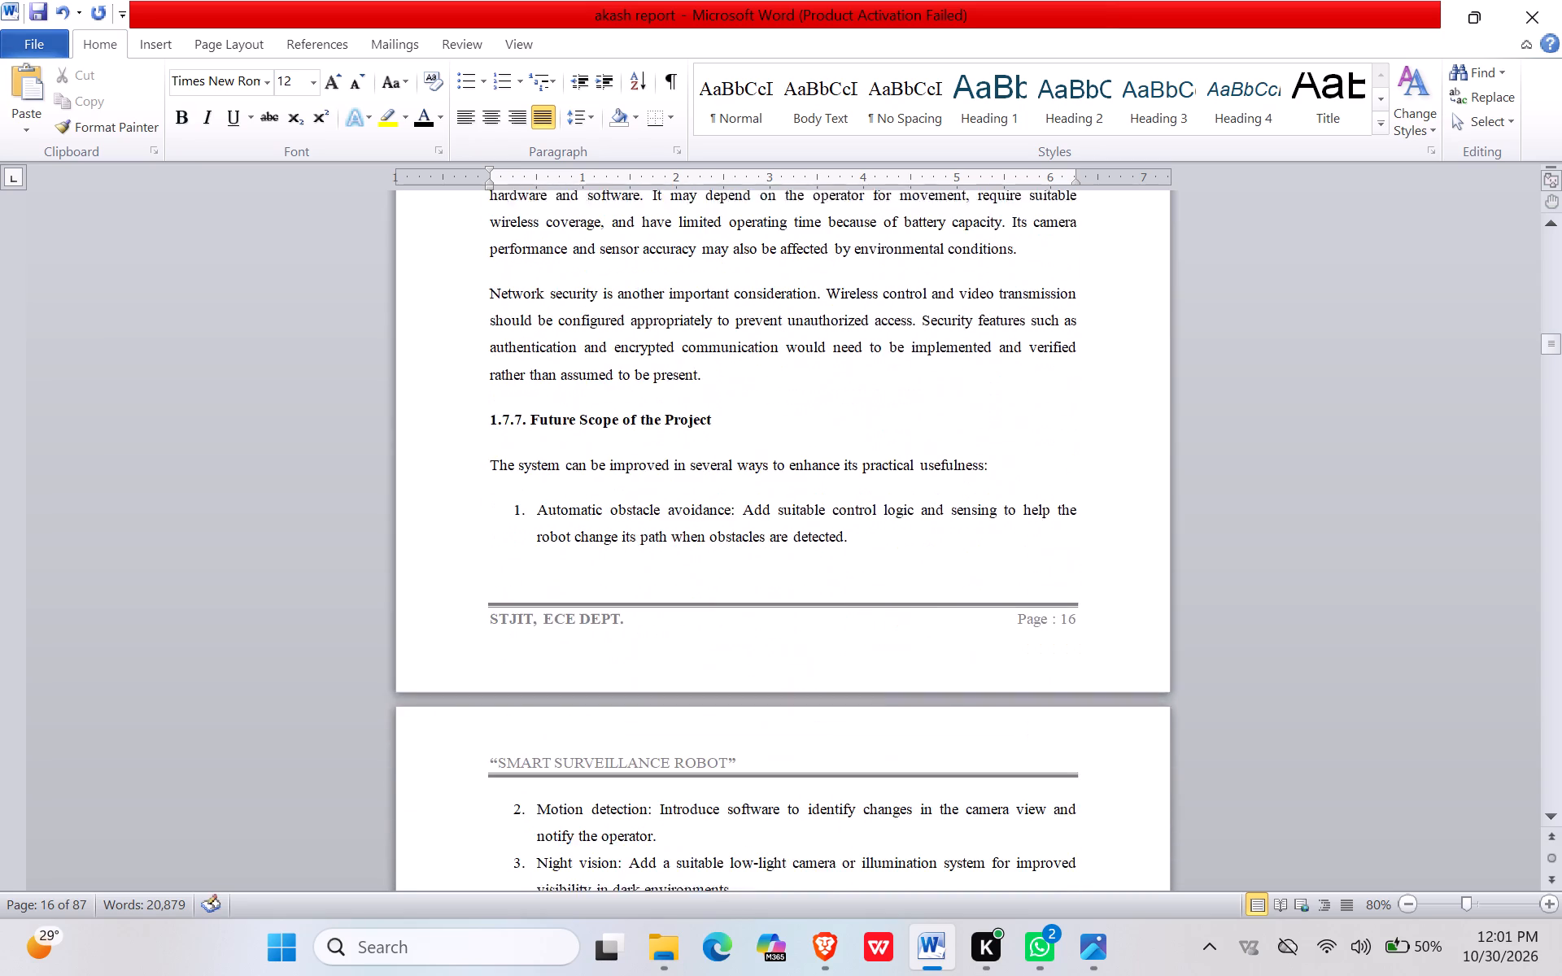
scroll(494, 589, "down", 2)
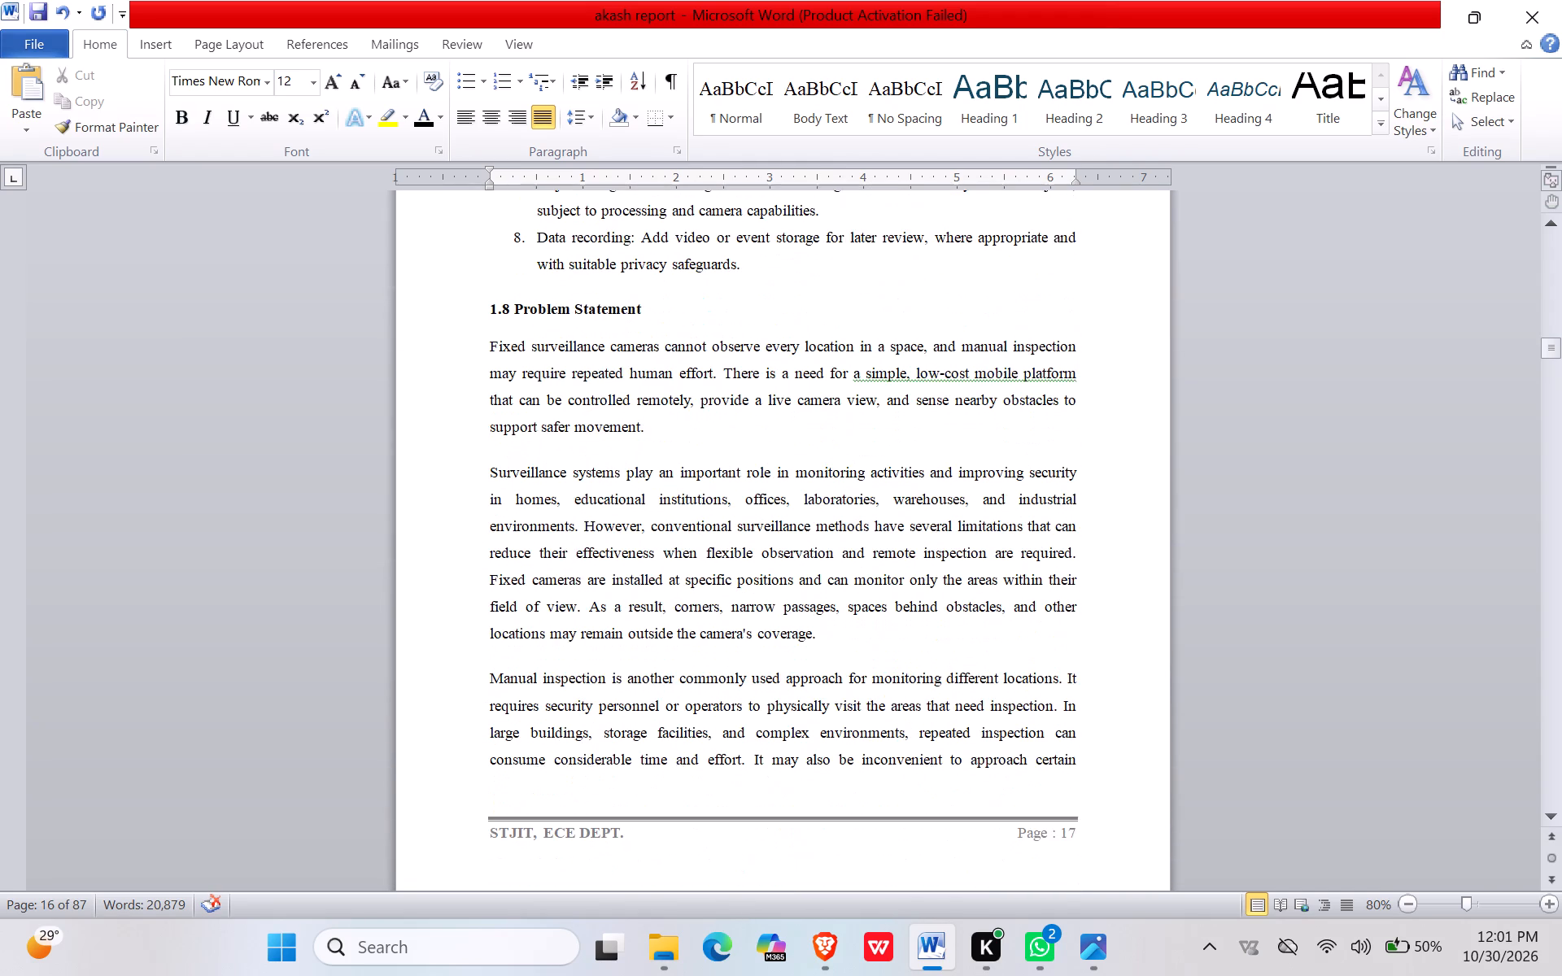
Delete the end of section 1.8's manual inspection paragraph, from "locations for routine observation" through "selected areas remotely.".
scroll(494, 589, "down", 3)
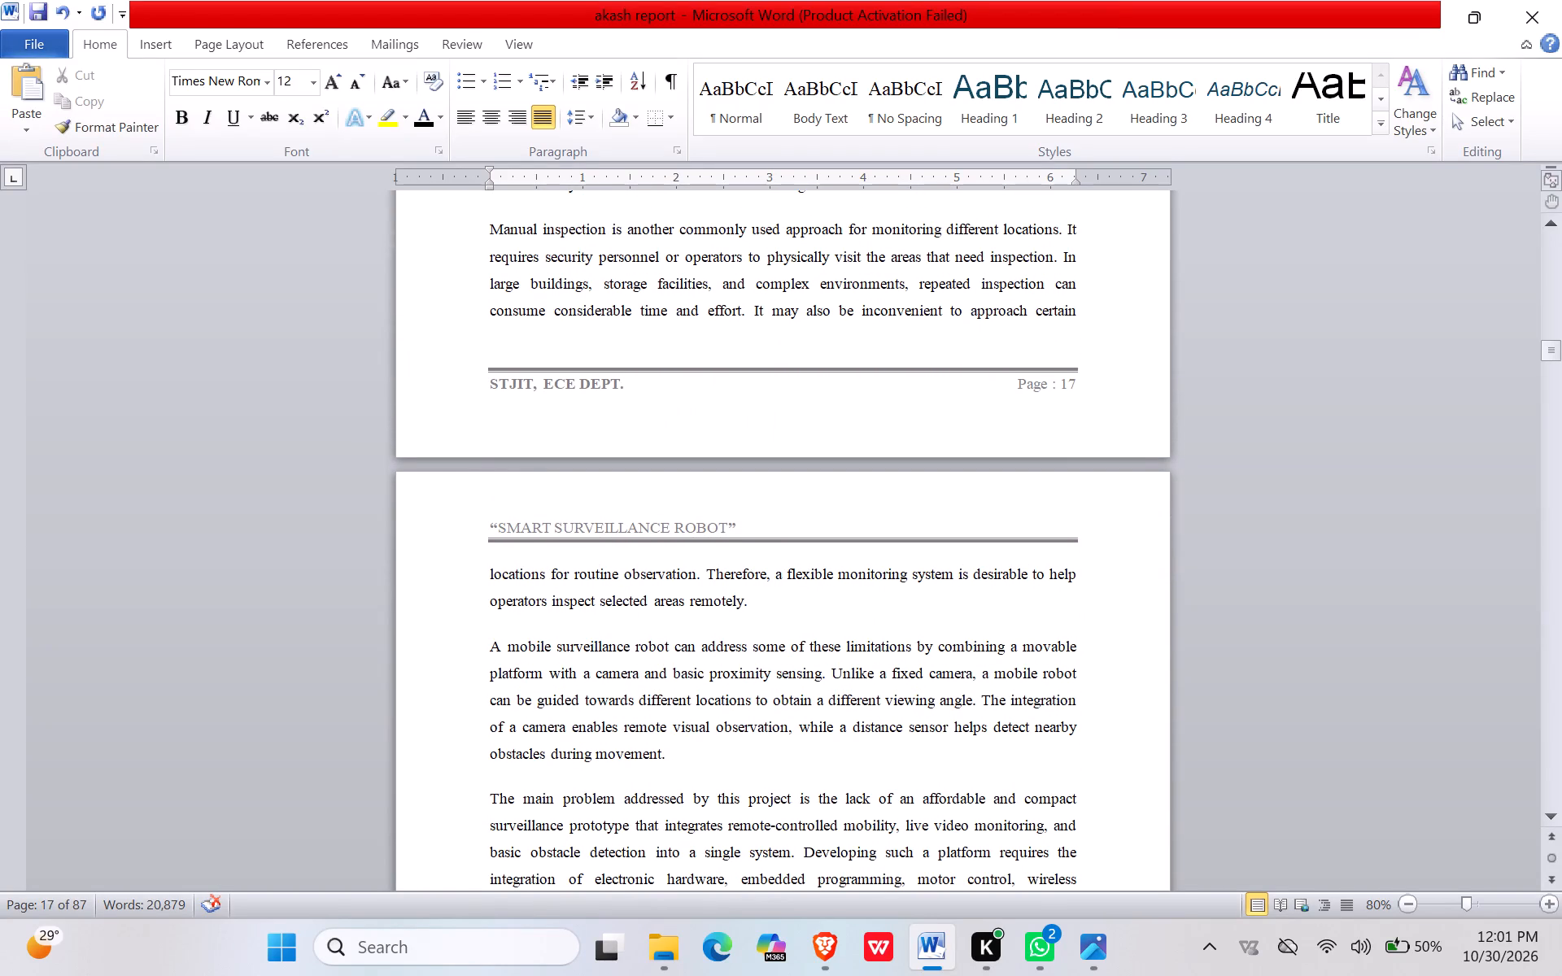
left_click_drag(491, 575, 774, 599)
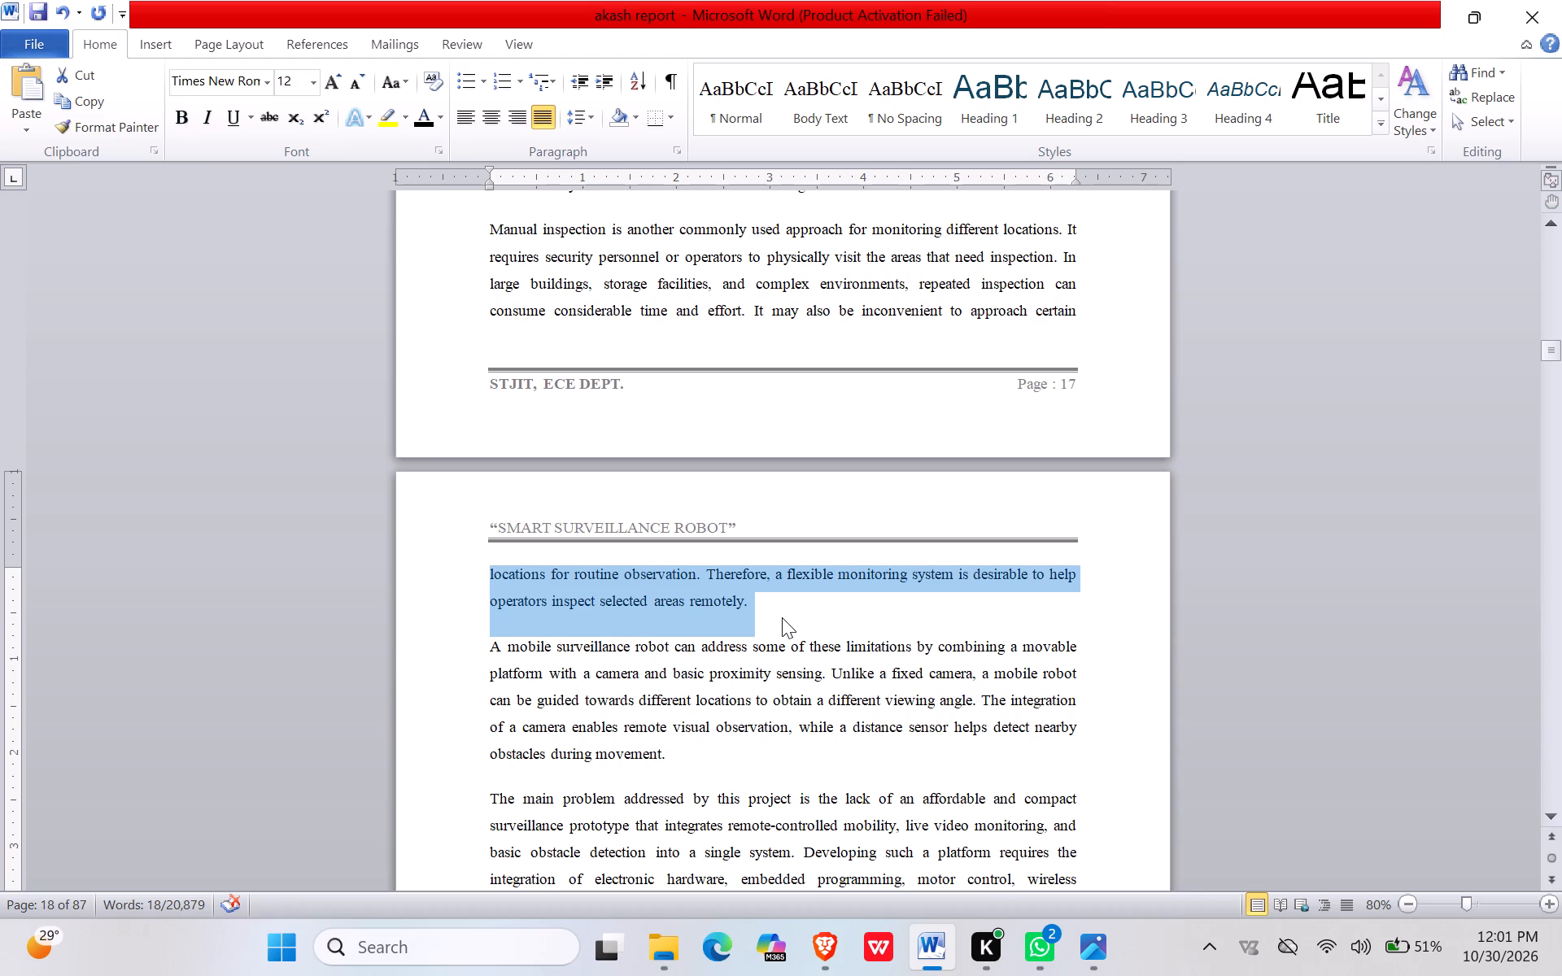
key("BackSpace")
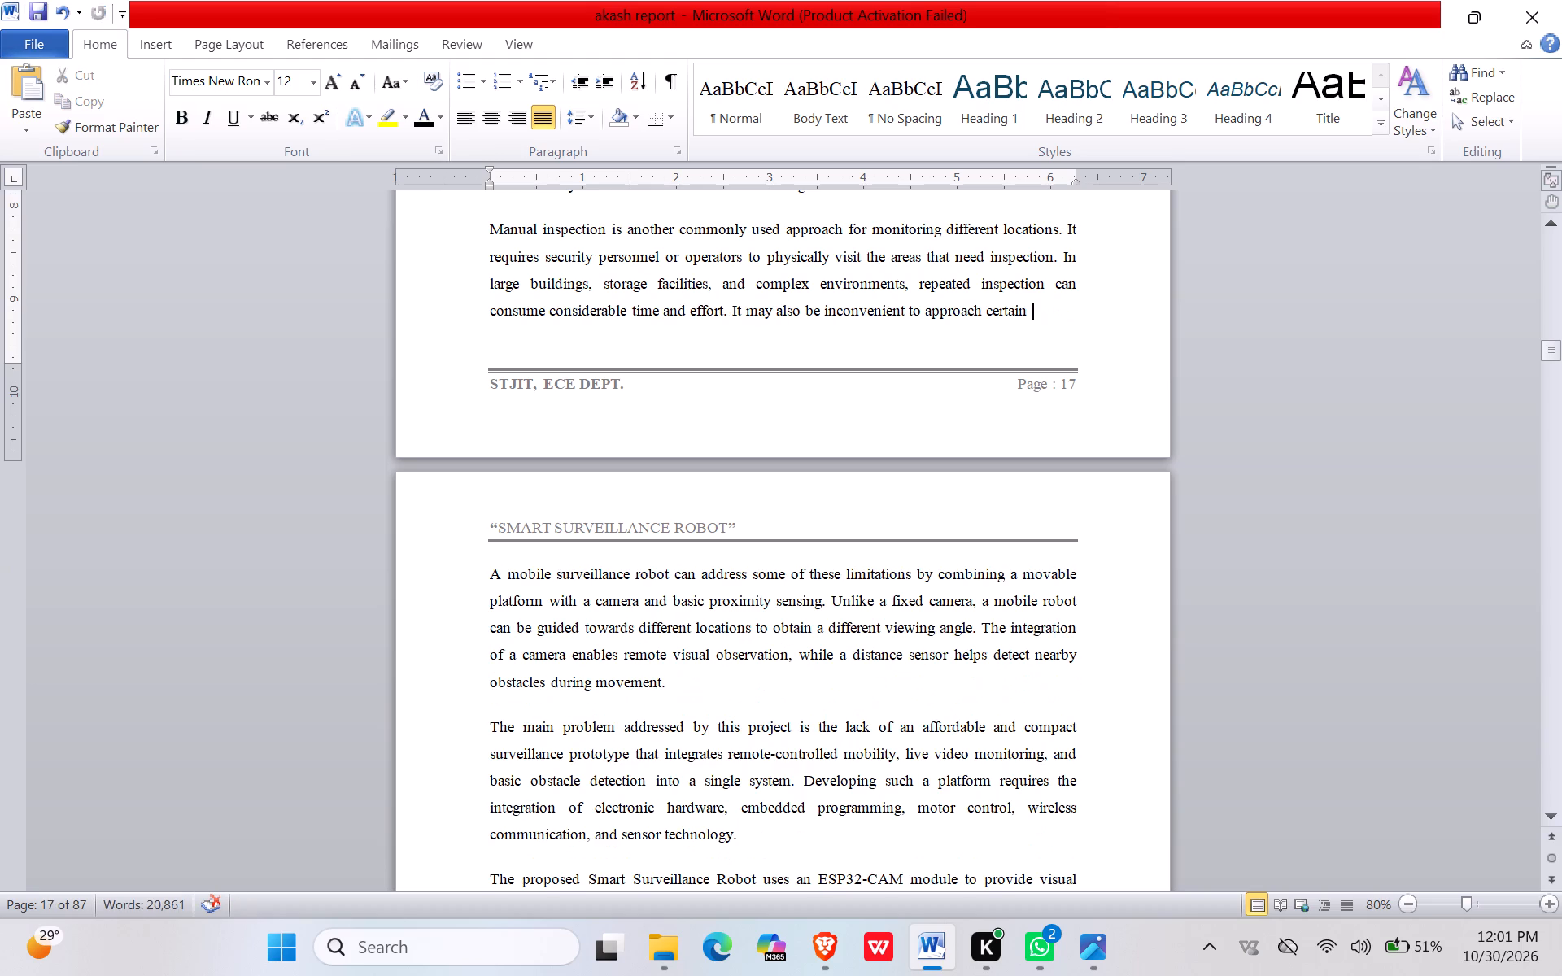
Review the rest of Chapter 1, from the end of section 1.8 through section 1.10, Report Organization.
scroll(782, 617, "down", 2)
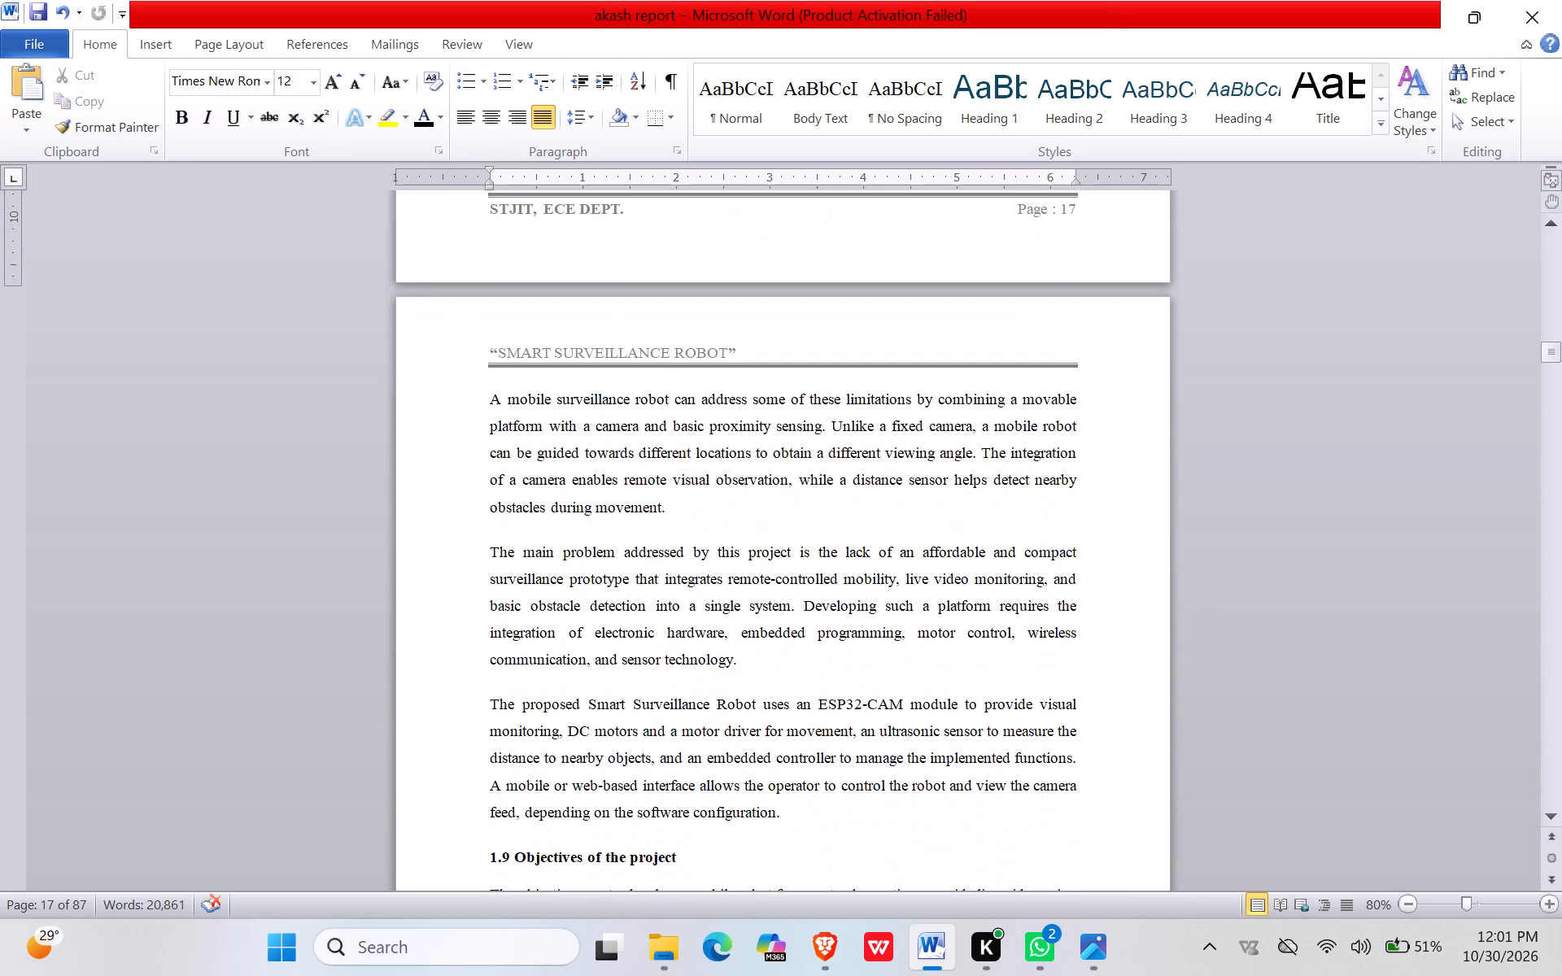
scroll(782, 617, "down", 2)
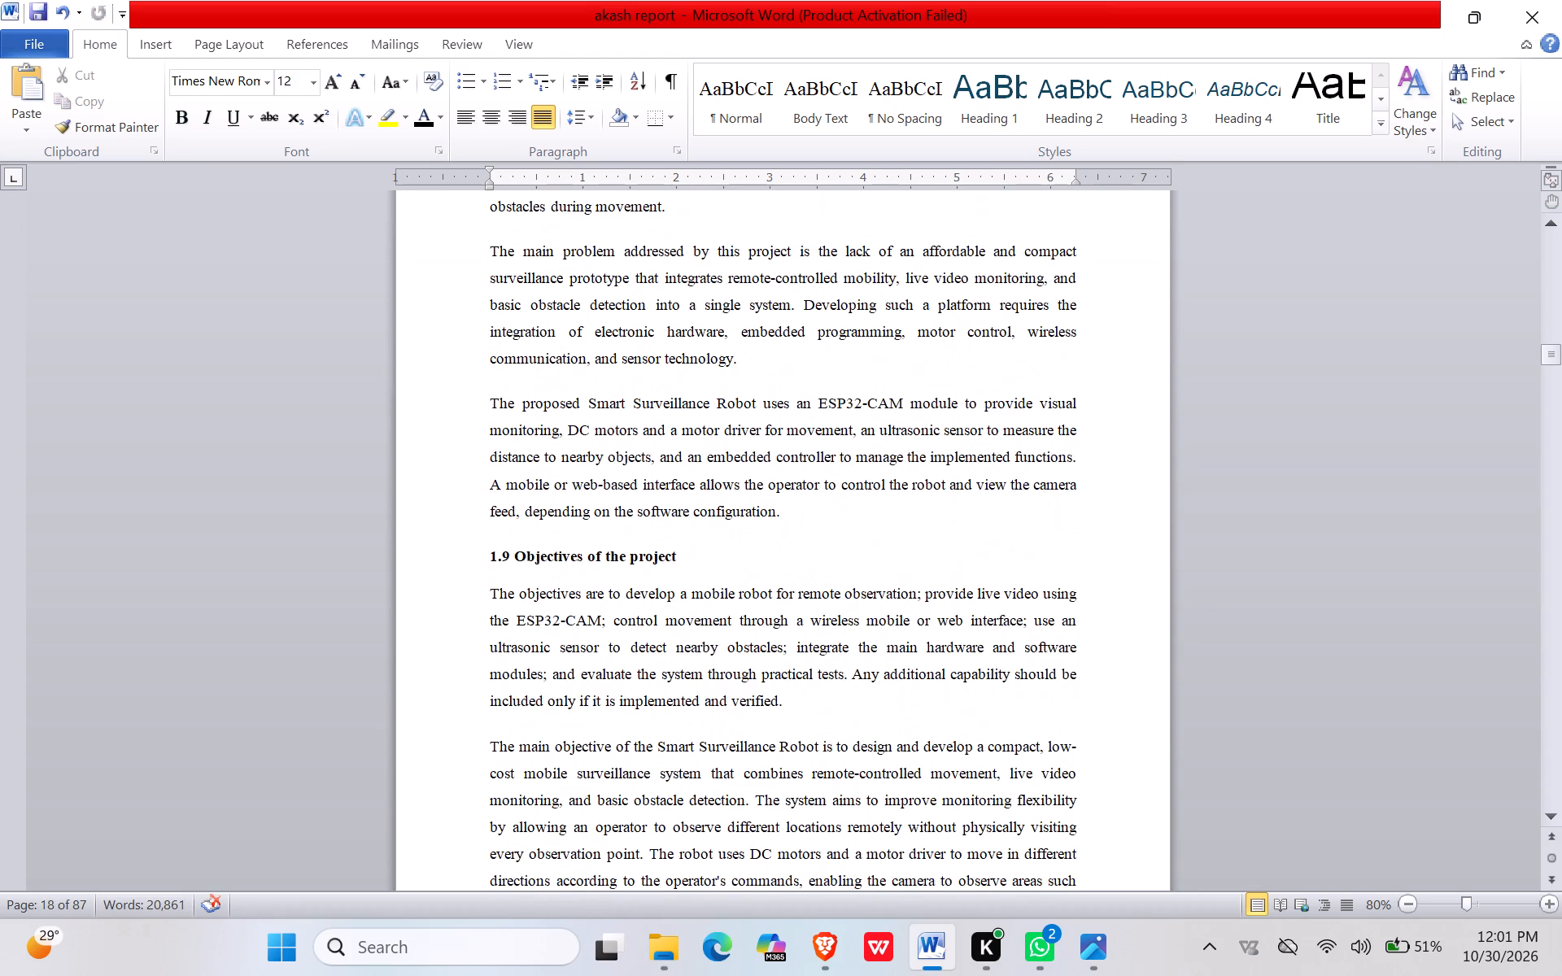
scroll(782, 617, "down", 3)
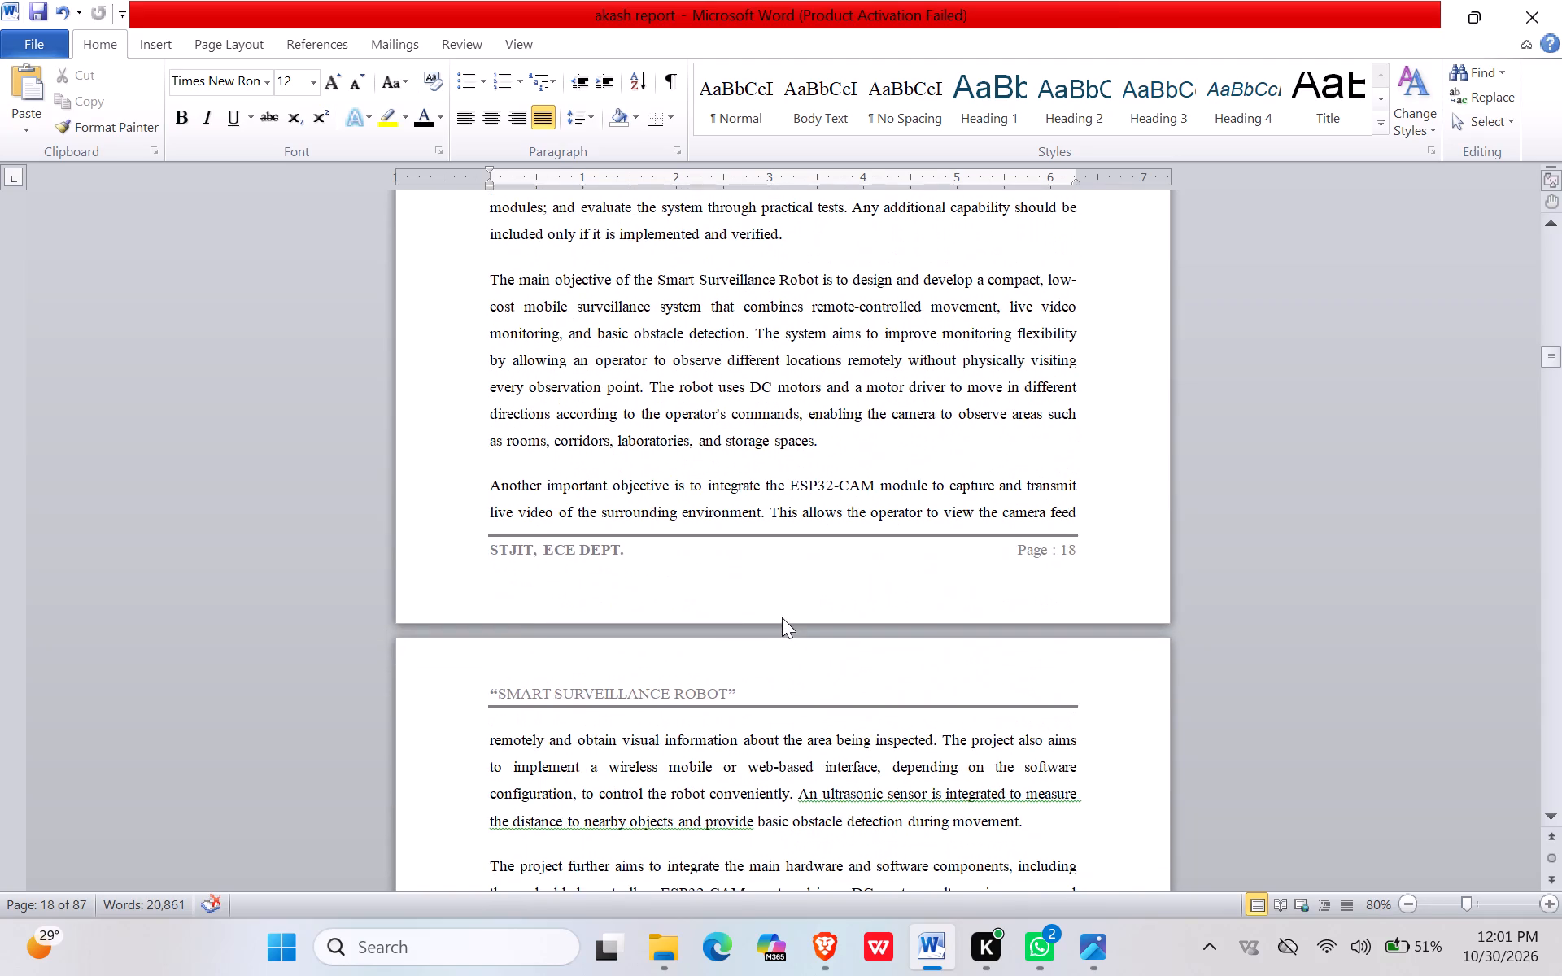
scroll(782, 617, "down", 3)
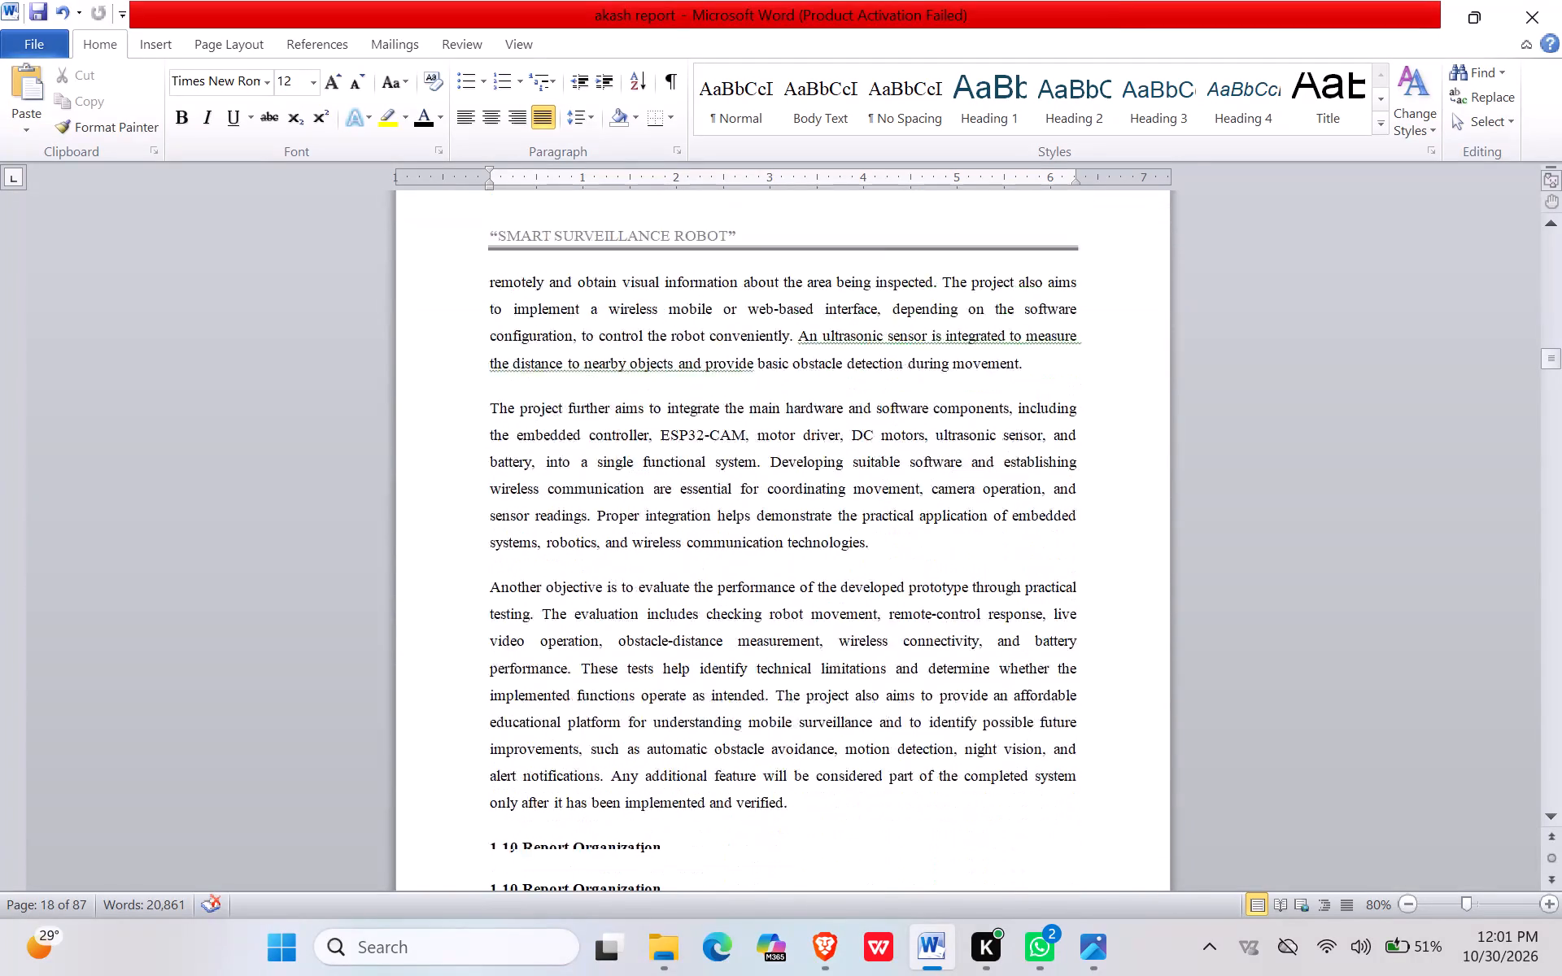
scroll(782, 617, "down", 2)
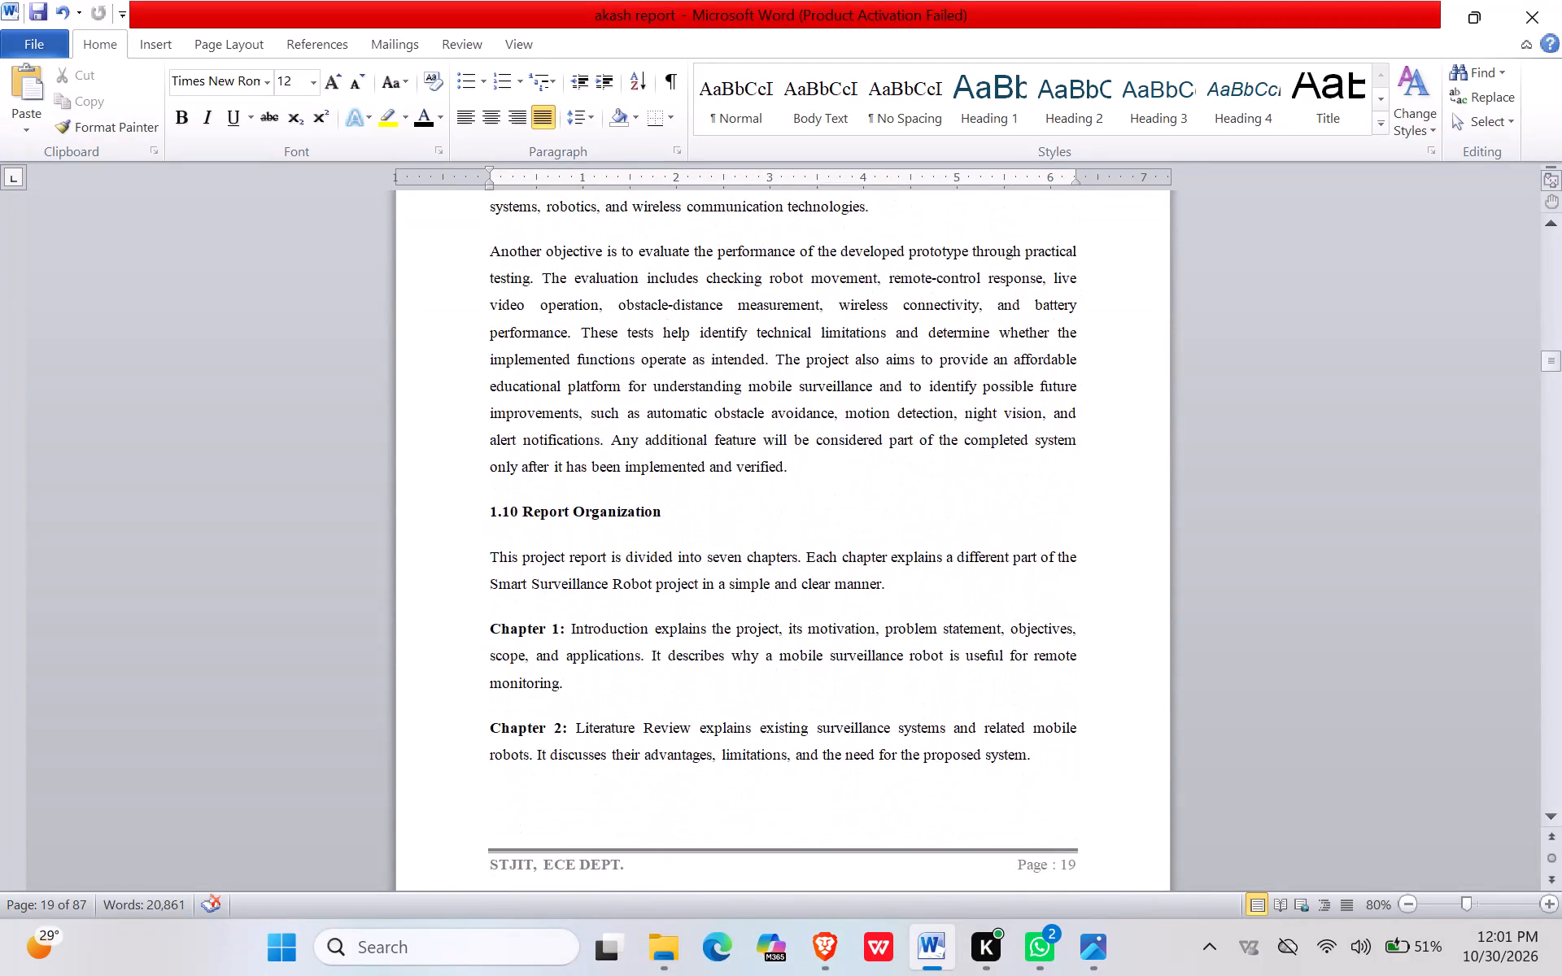
scroll(782, 617, "down", 1)
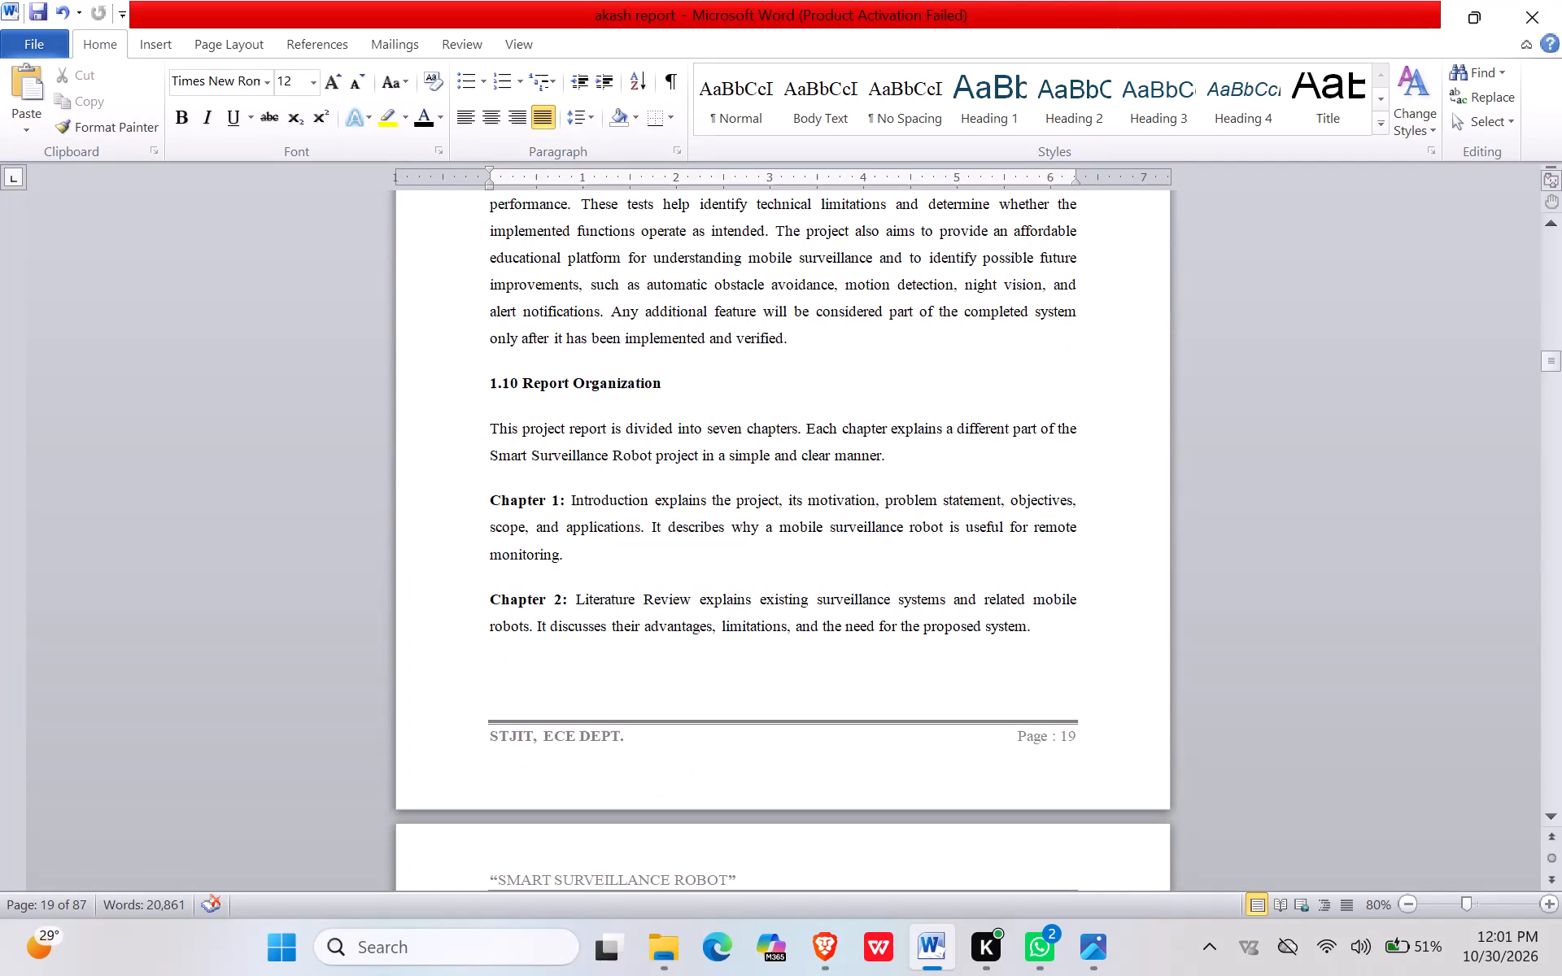
scroll(782, 617, "down", 1)
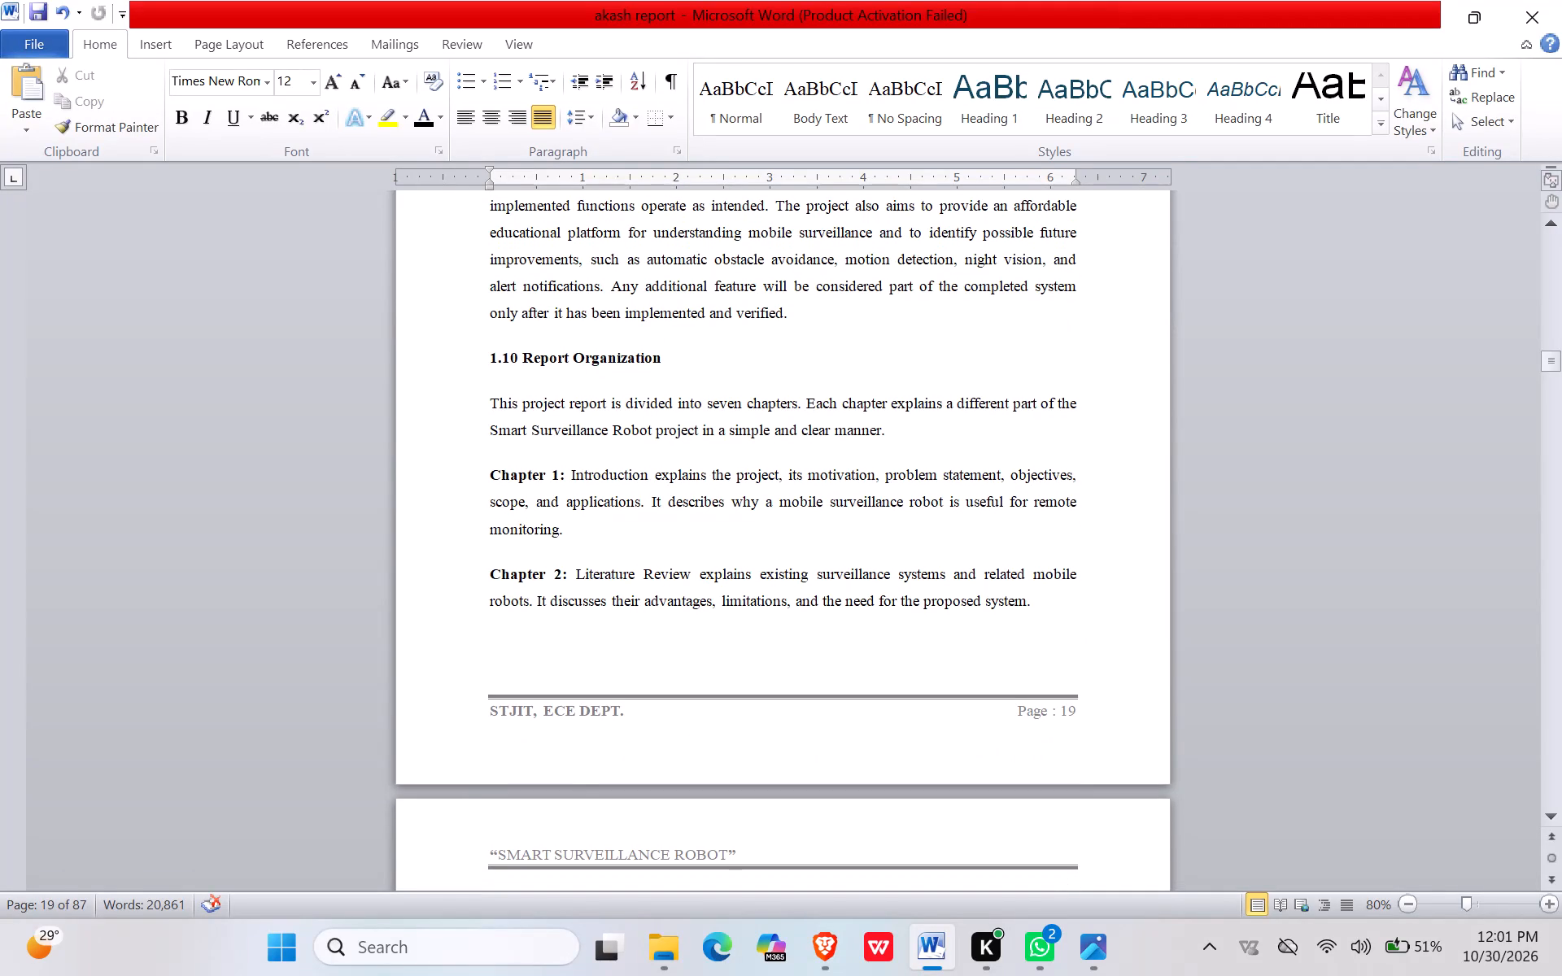
scroll(782, 617, "down", 2)
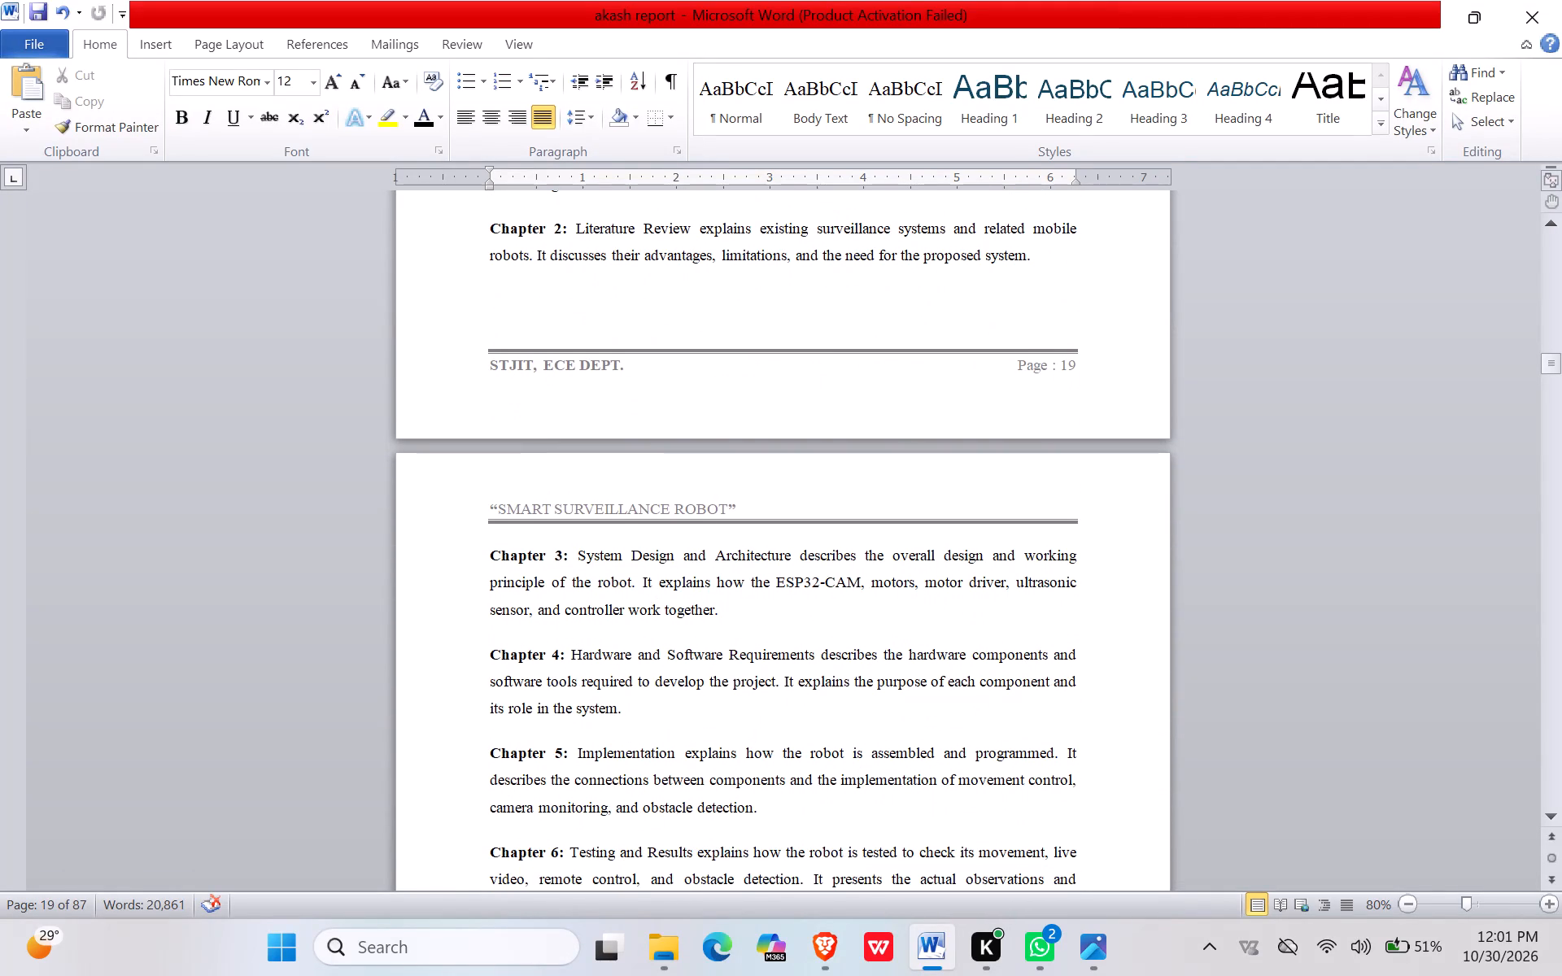
scroll(827, 543, "down", 2)
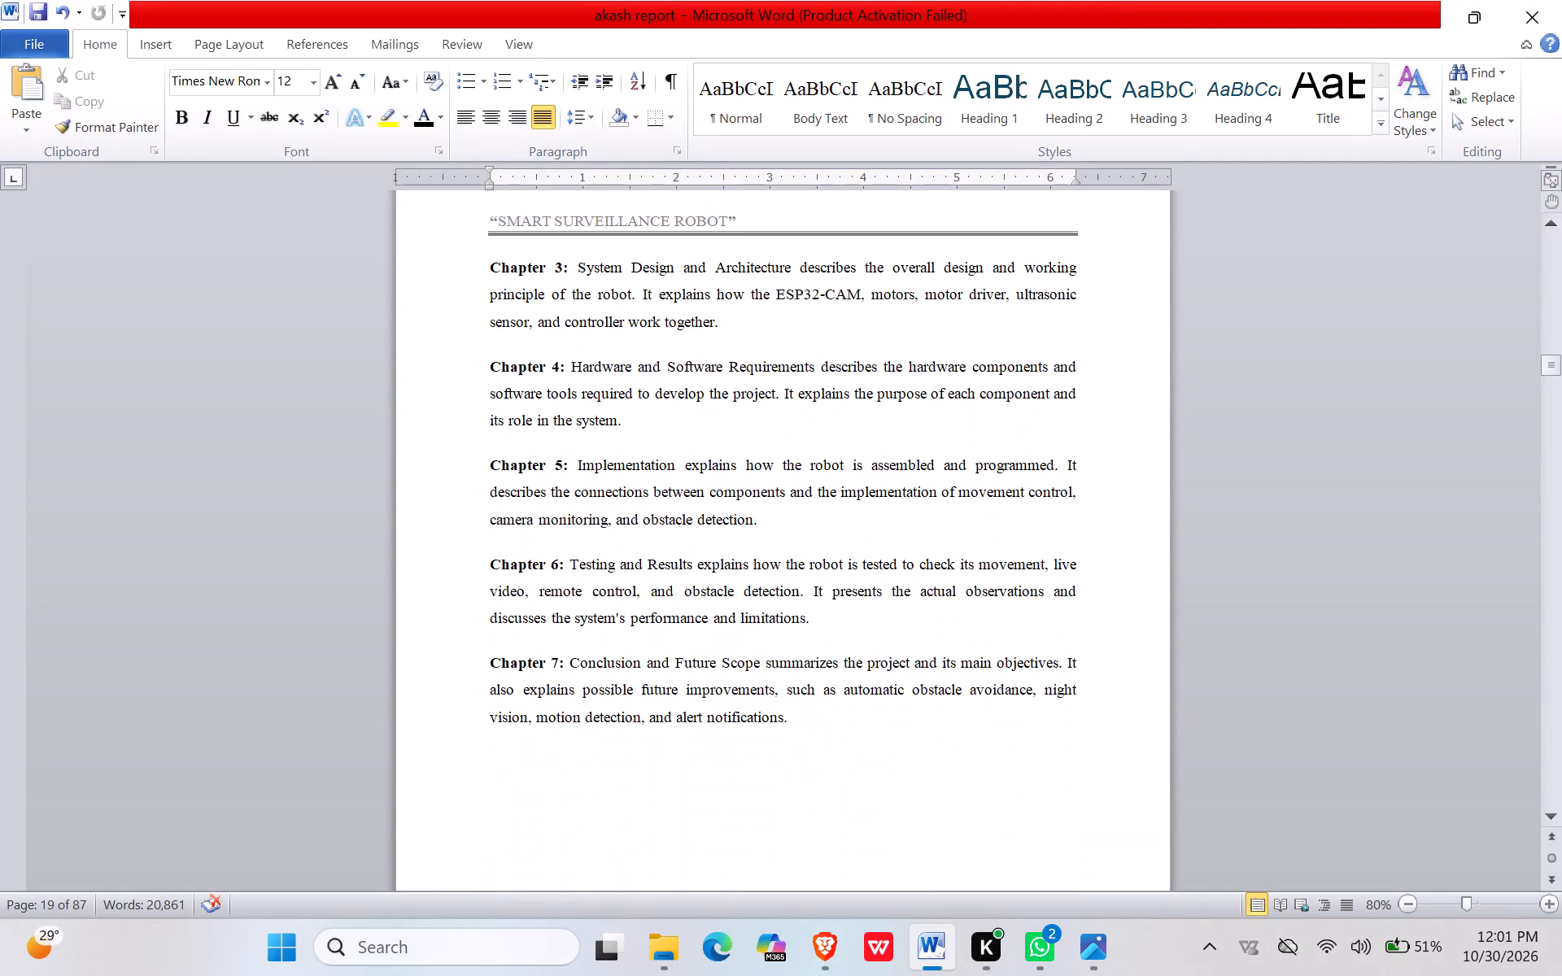
Review Chapter 2, Literature Survey, from section 2.1 through the study comparison table in section 2.4.
scroll(827, 543, "down", 3)
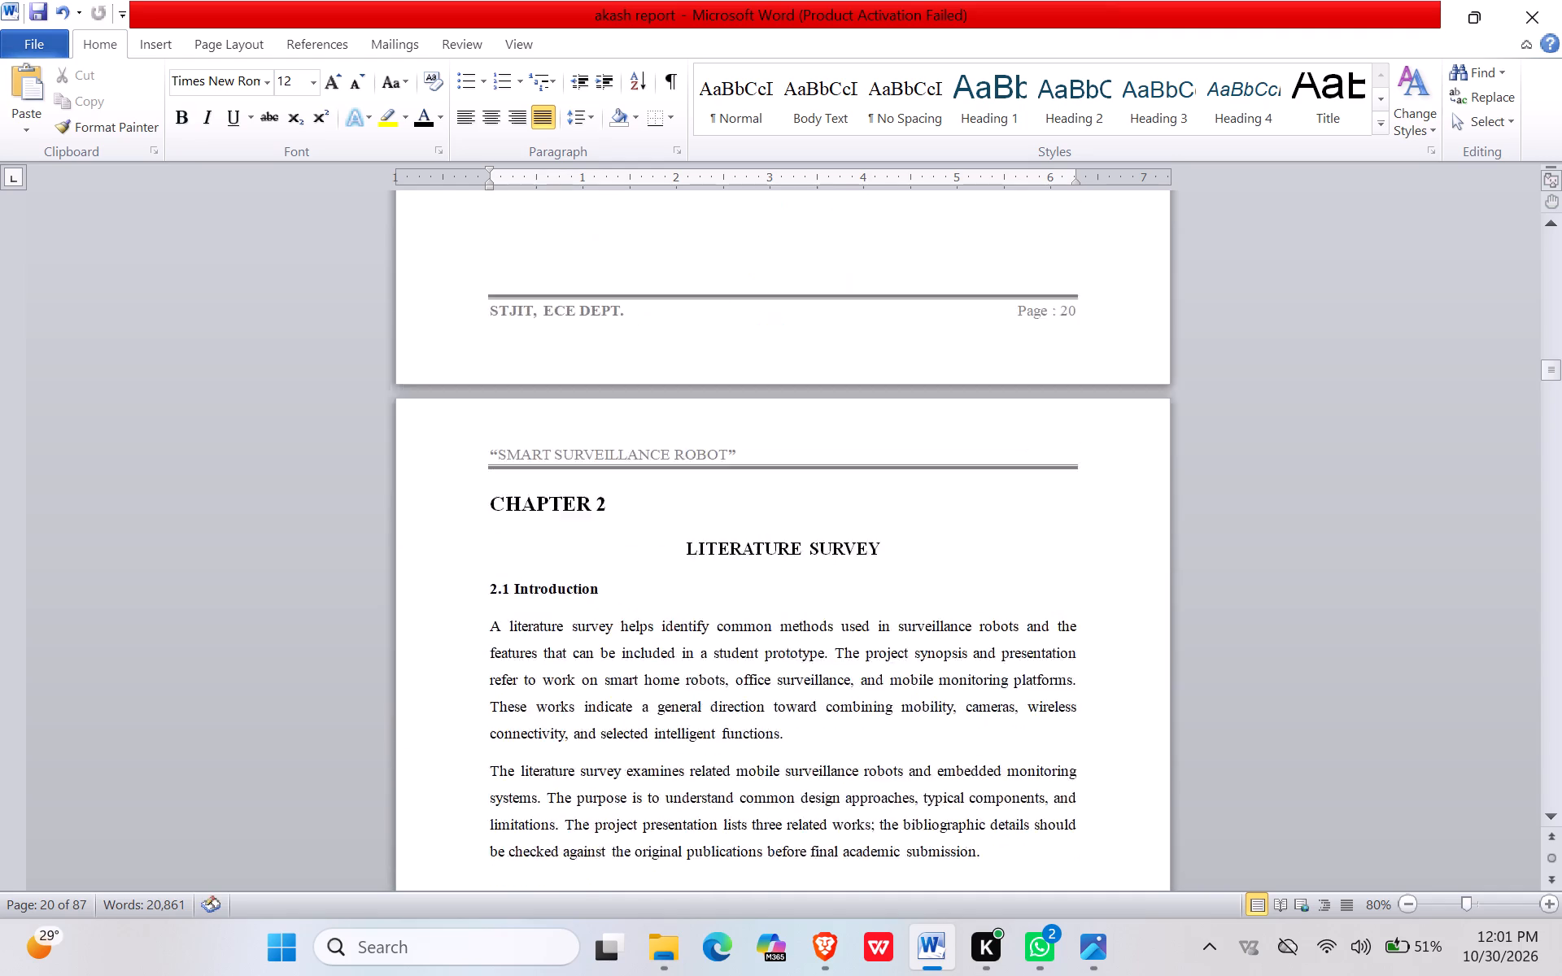
scroll(827, 543, "down", 4)
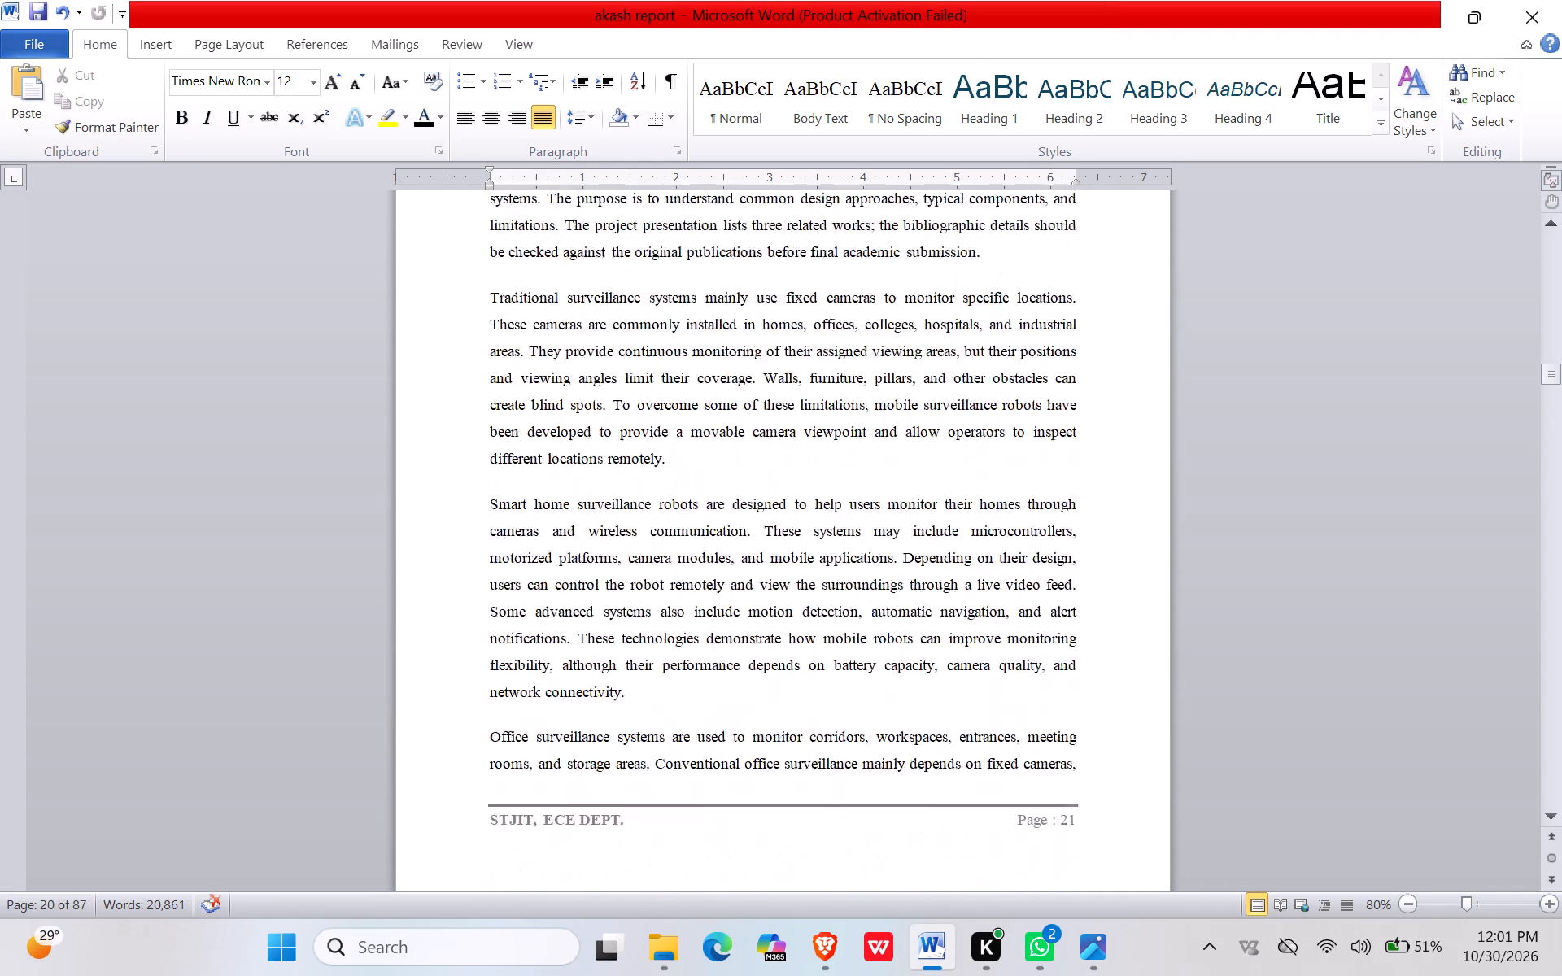
scroll(827, 543, "down", 2)
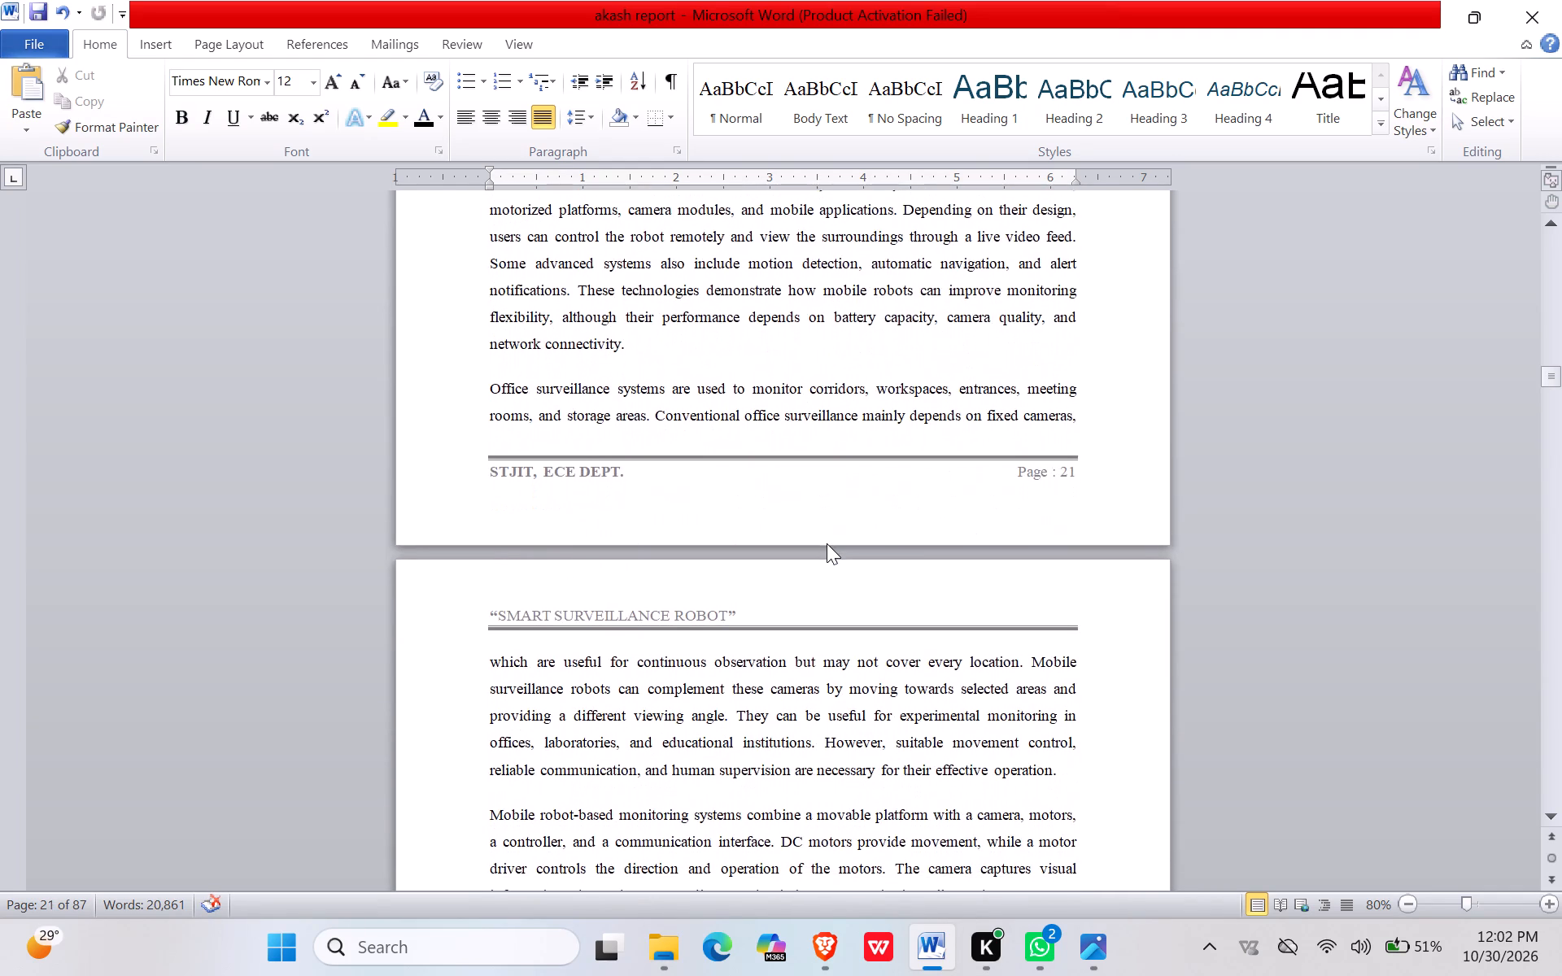
scroll(827, 543, "down", 6)
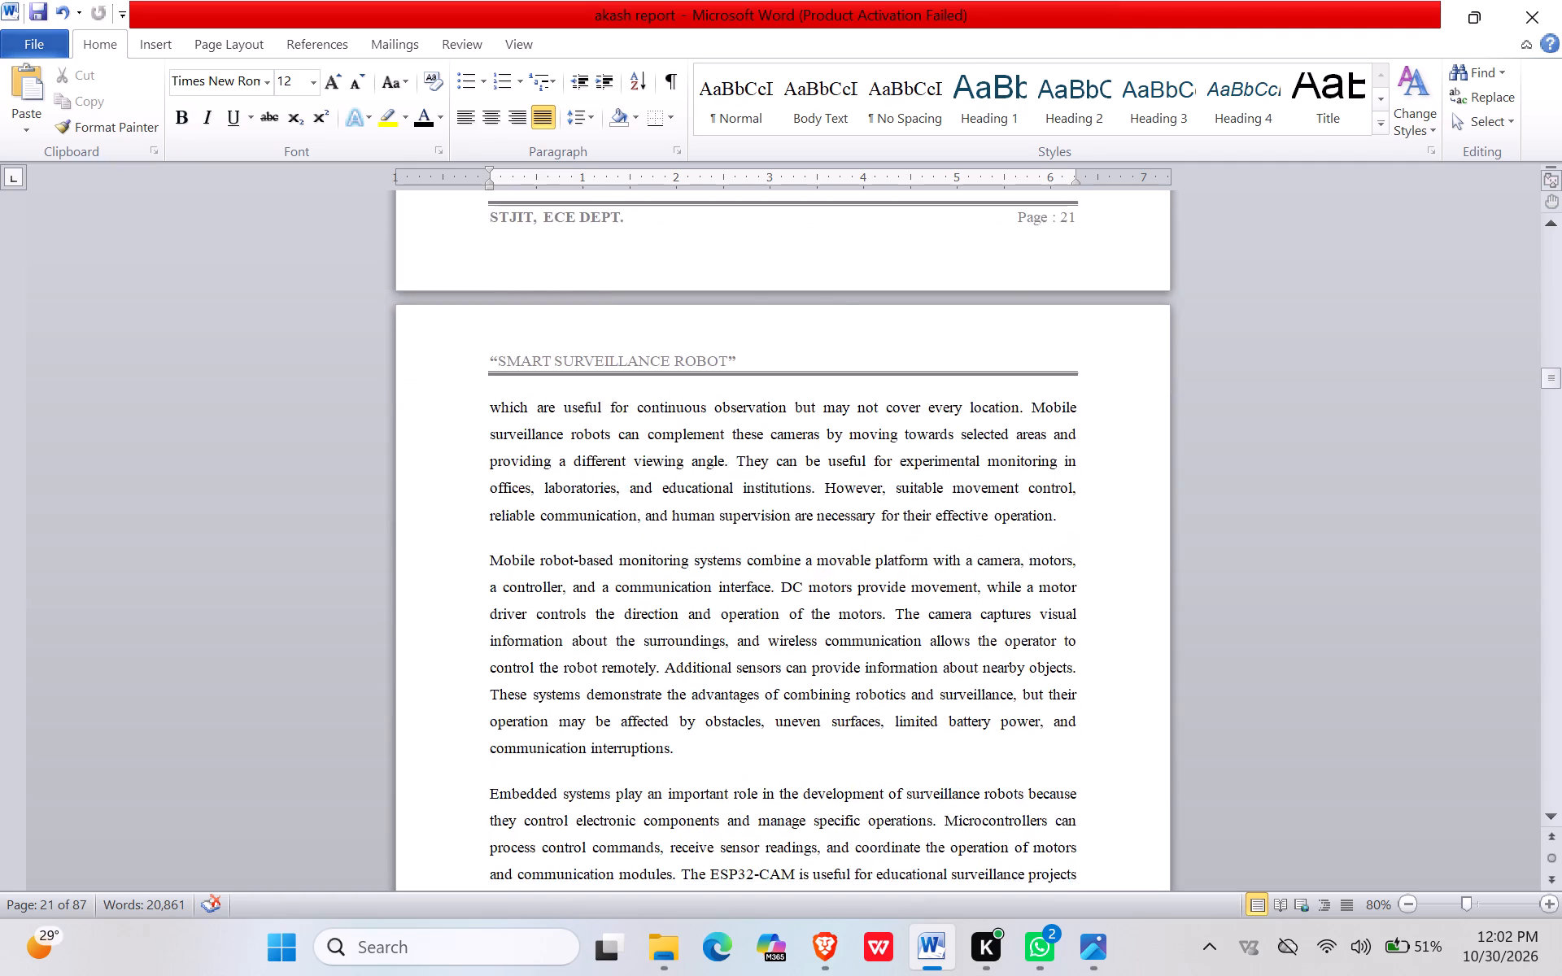
scroll(827, 543, "down", 3)
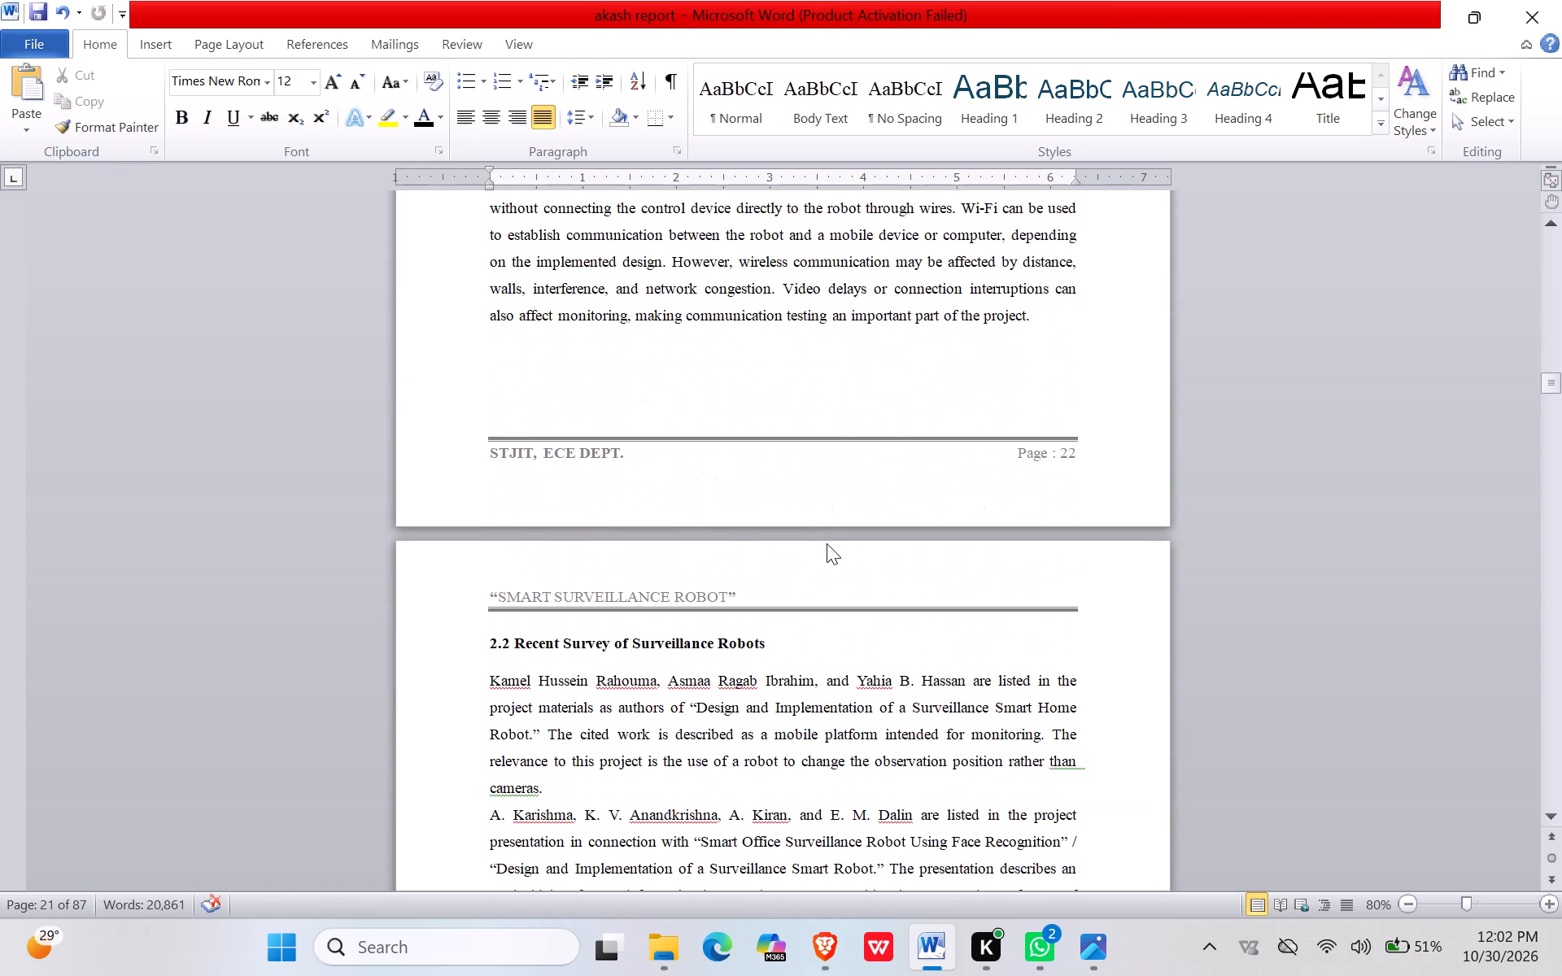
scroll(827, 543, "down", 2)
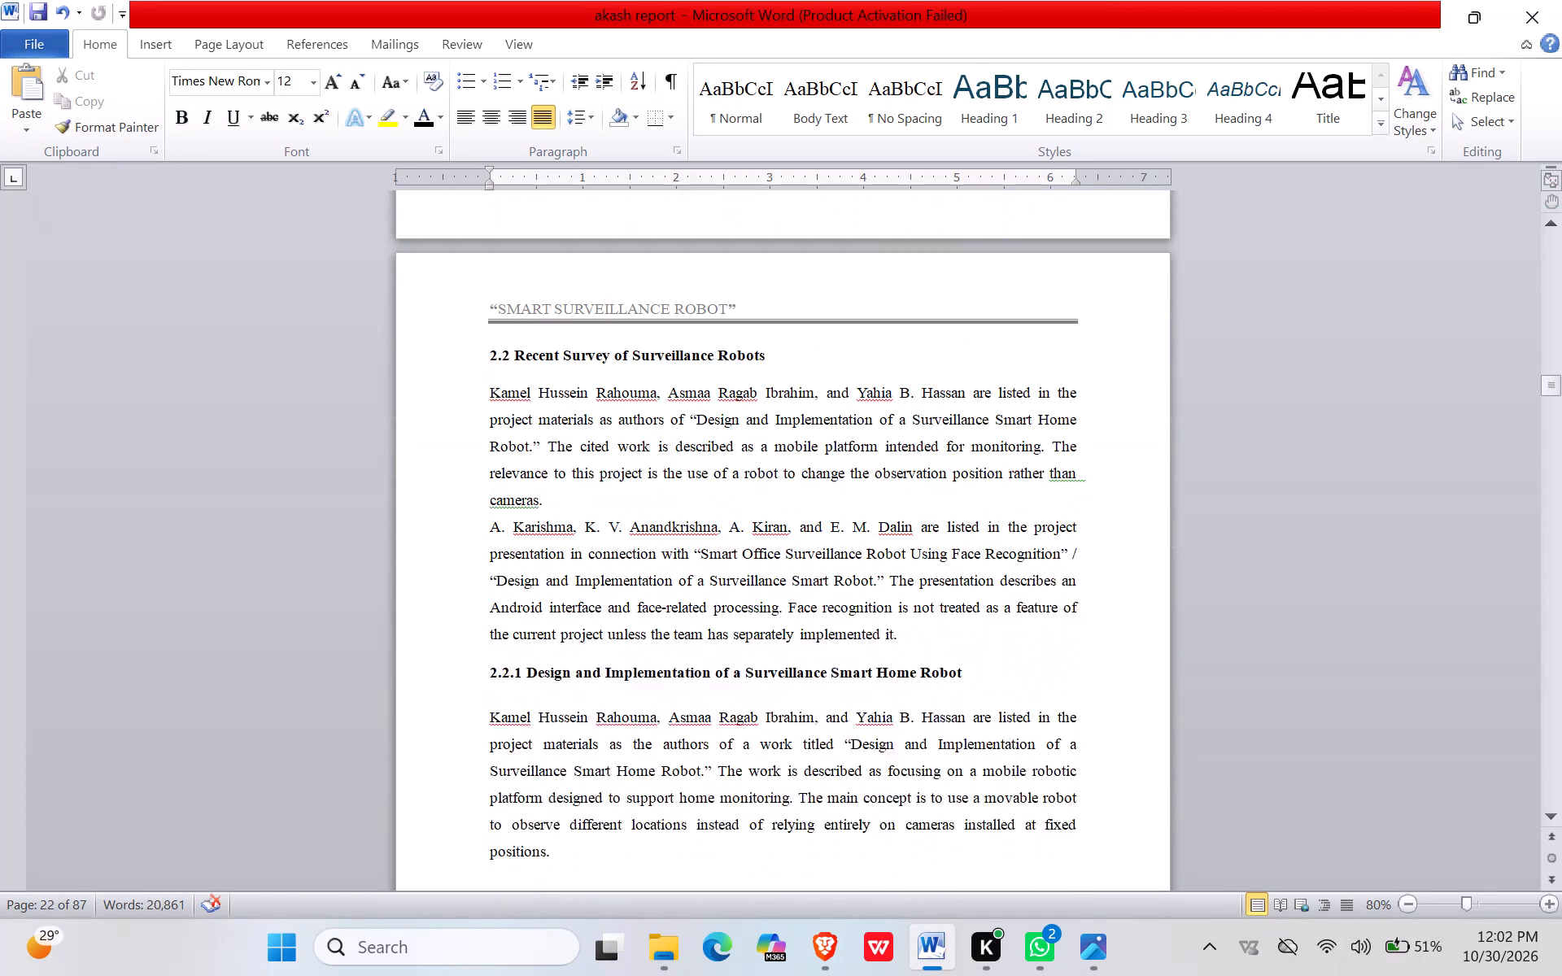
scroll(827, 543, "down", 1)
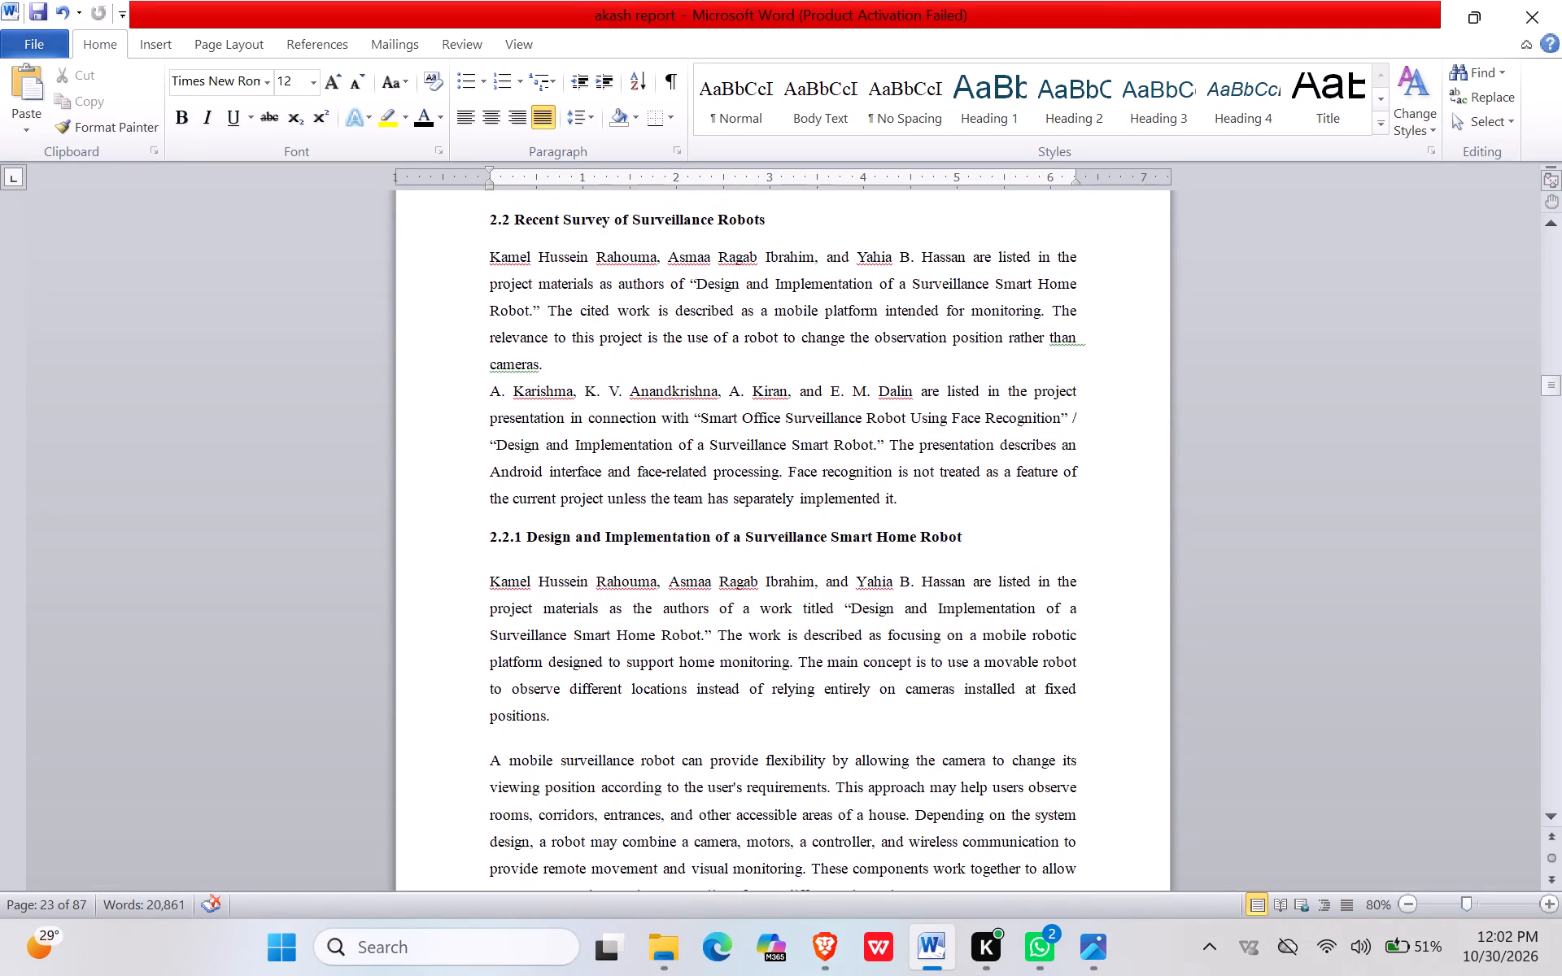
scroll(827, 543, "down", 1)
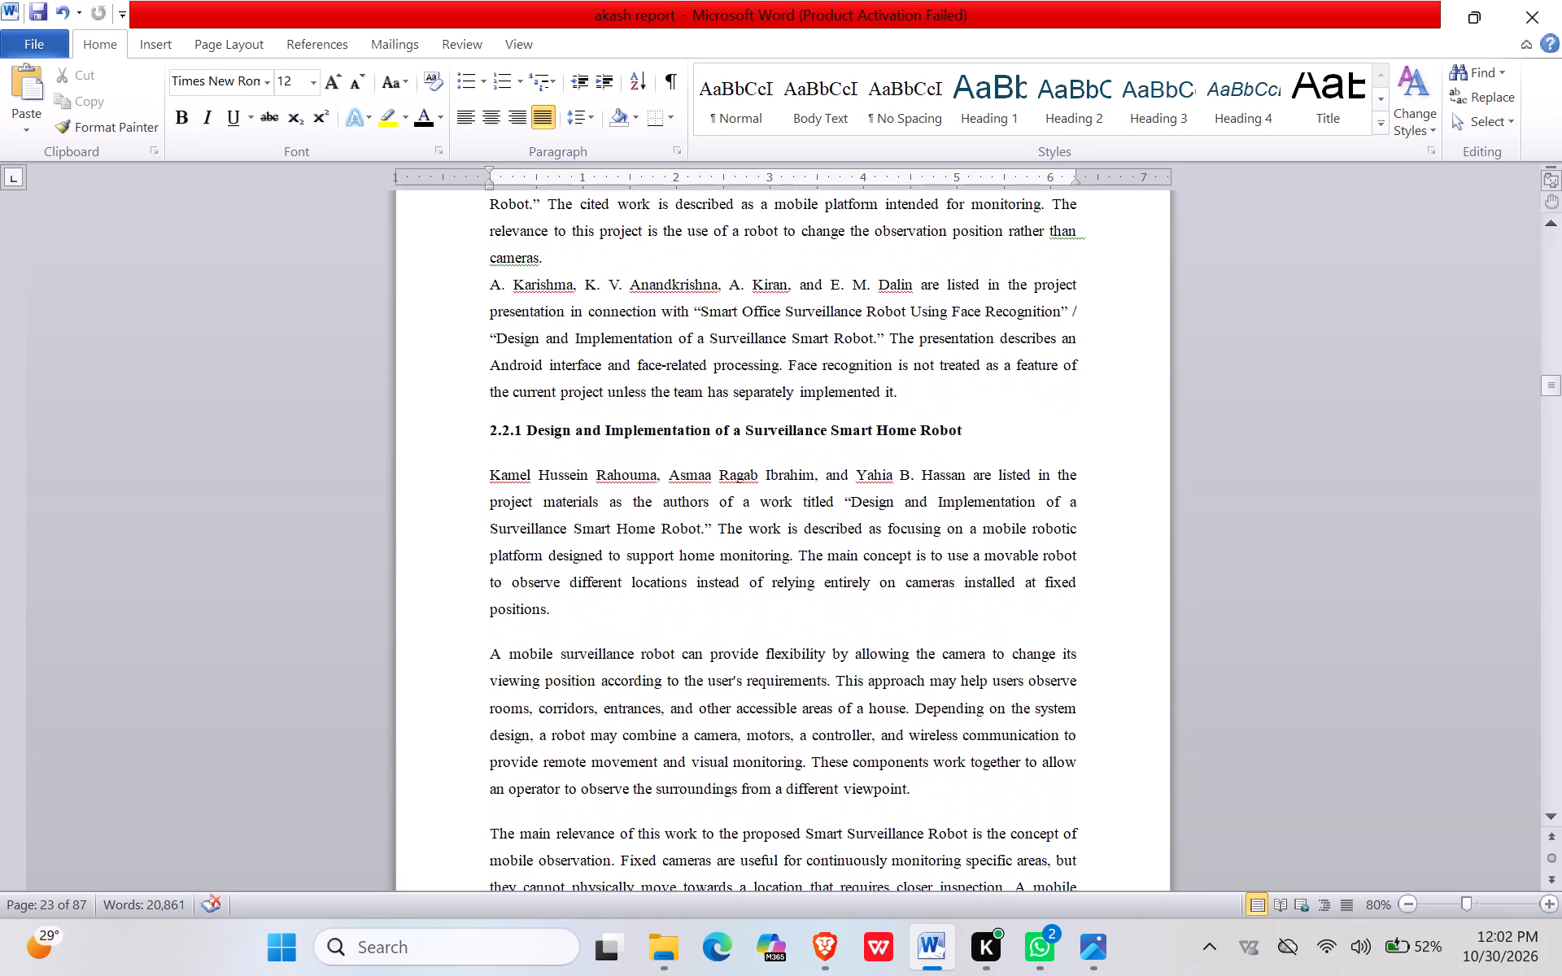
scroll(827, 543, "down", 2)
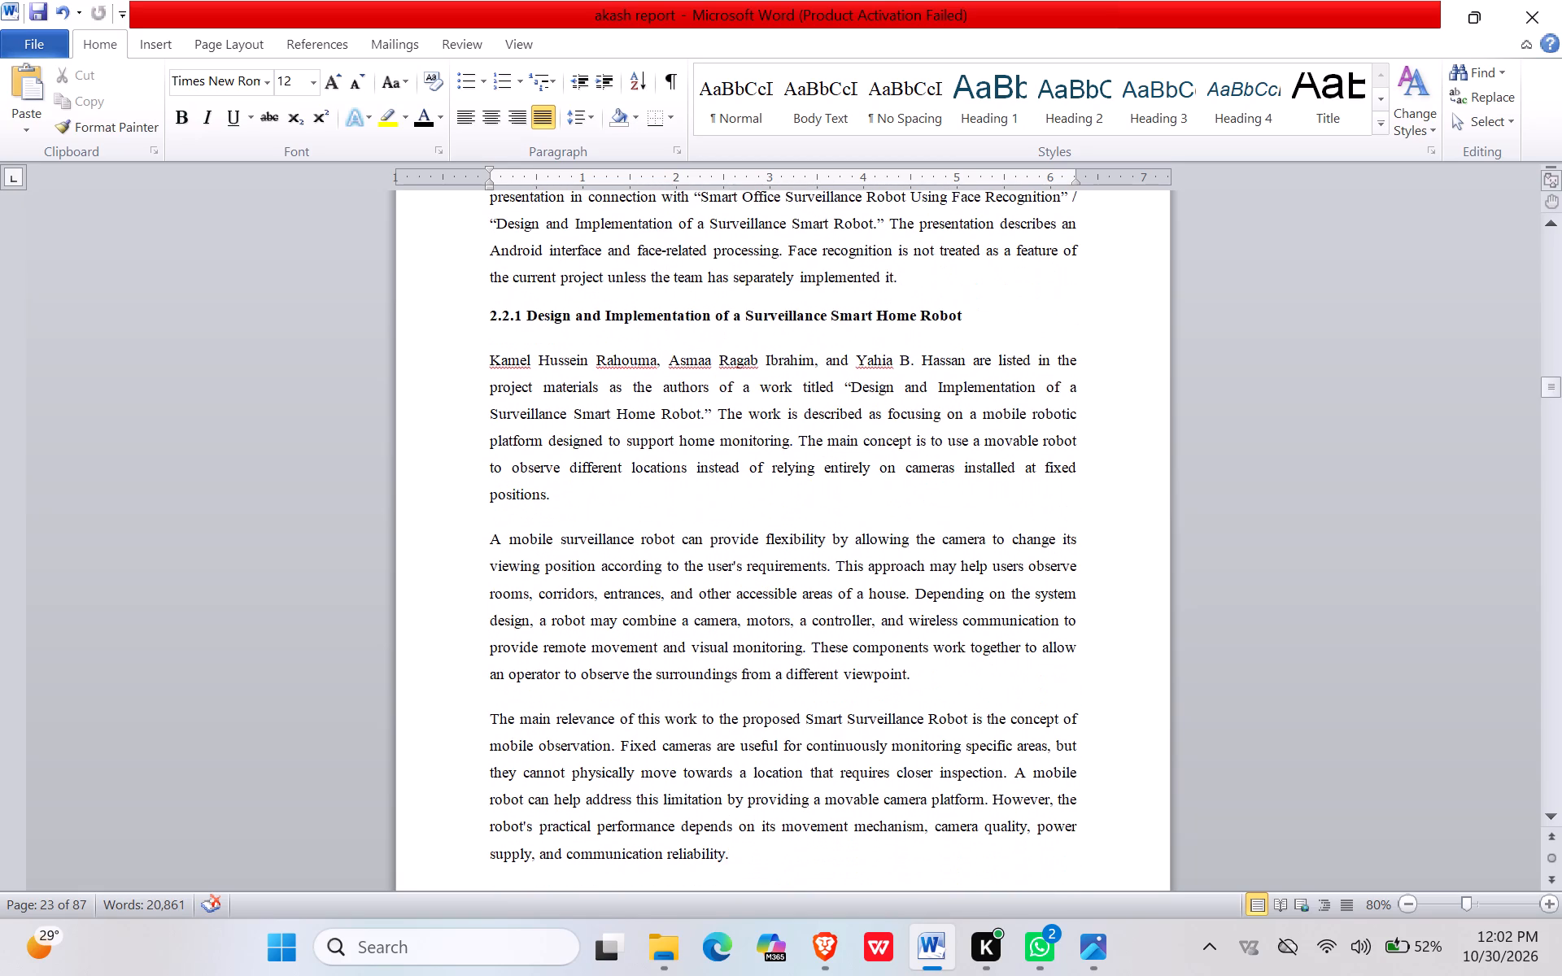
scroll(827, 543, "down", 1)
scroll(827, 543, "up", 1)
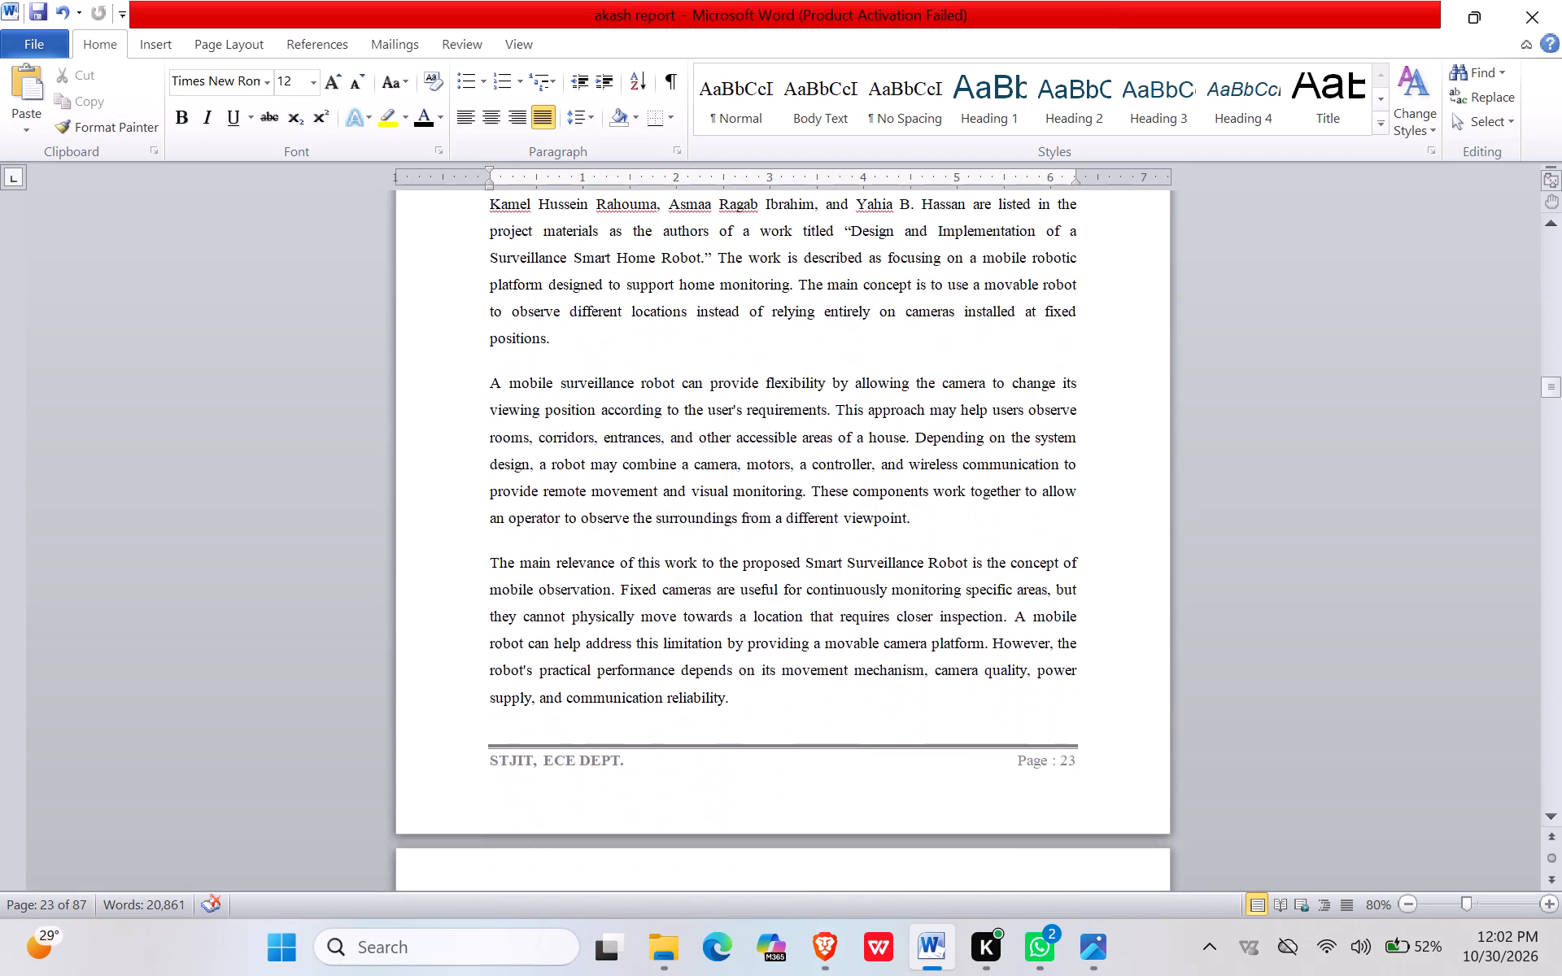
scroll(827, 543, "up", 1)
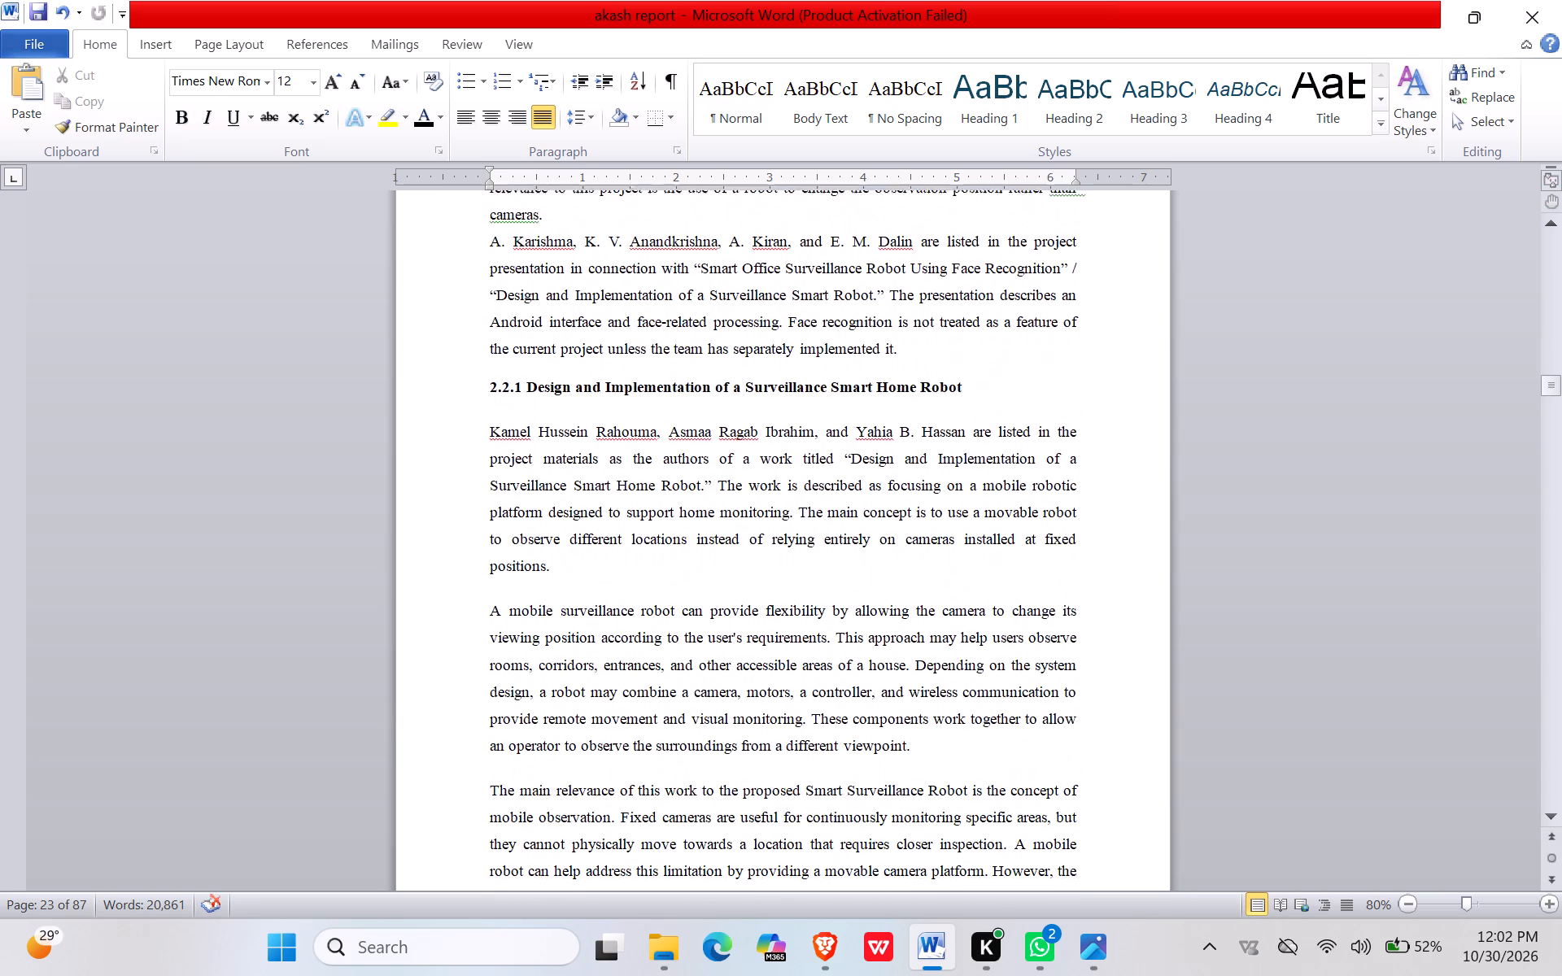
scroll(827, 543, "down", 2)
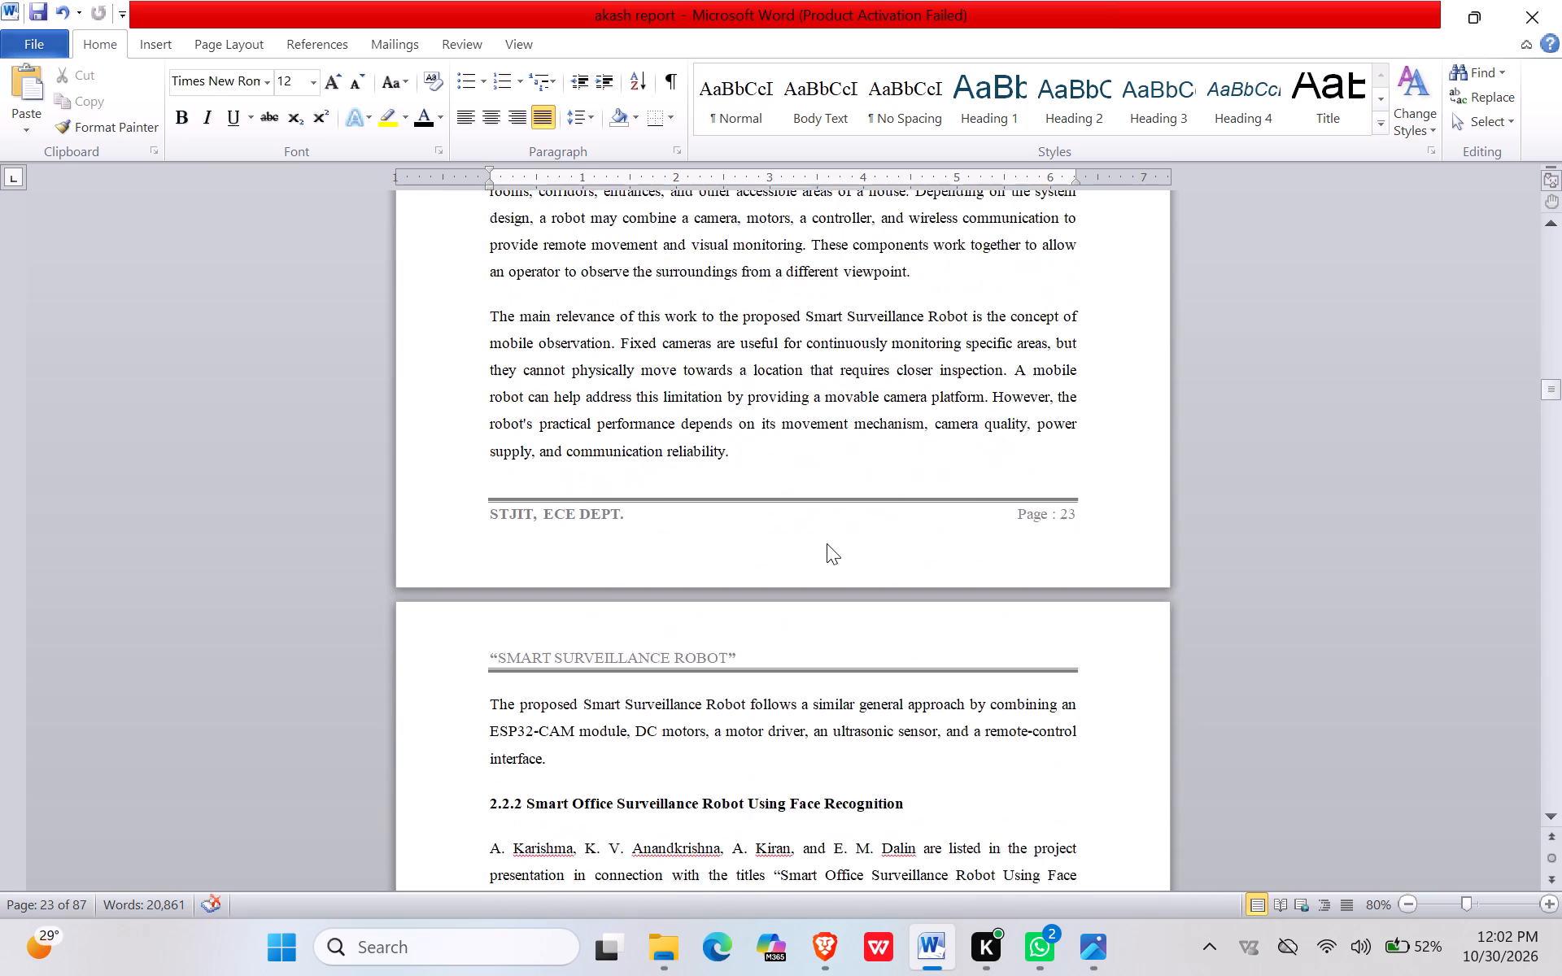
scroll(827, 543, "down", 3)
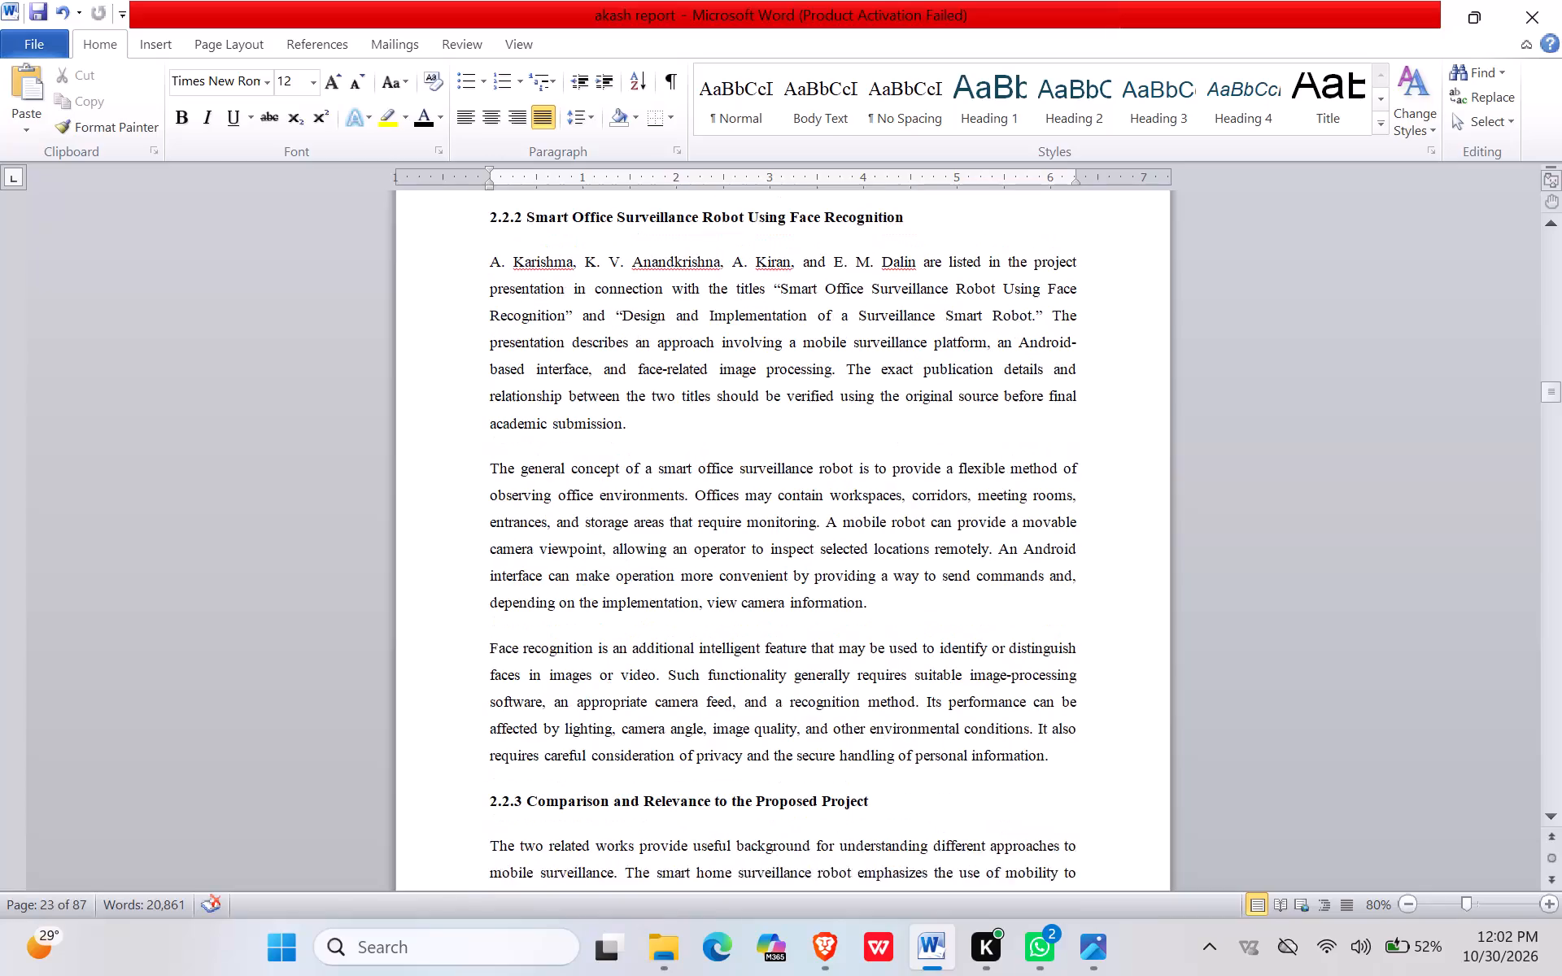
scroll(827, 543, "down", 1)
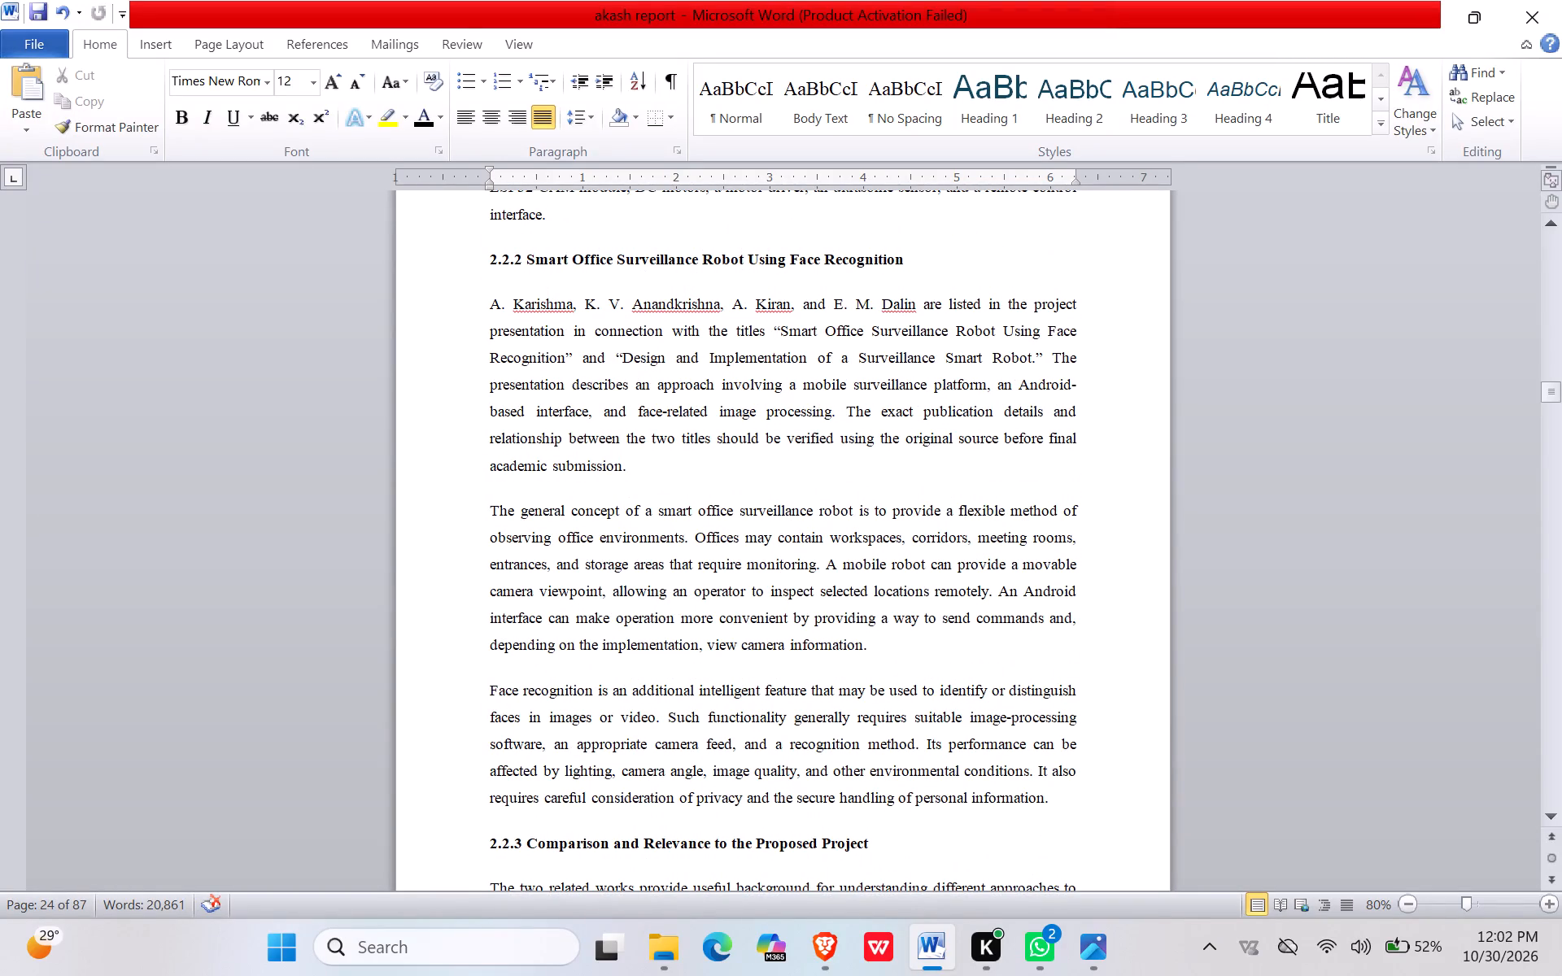
scroll(848, 464, "down", 1)
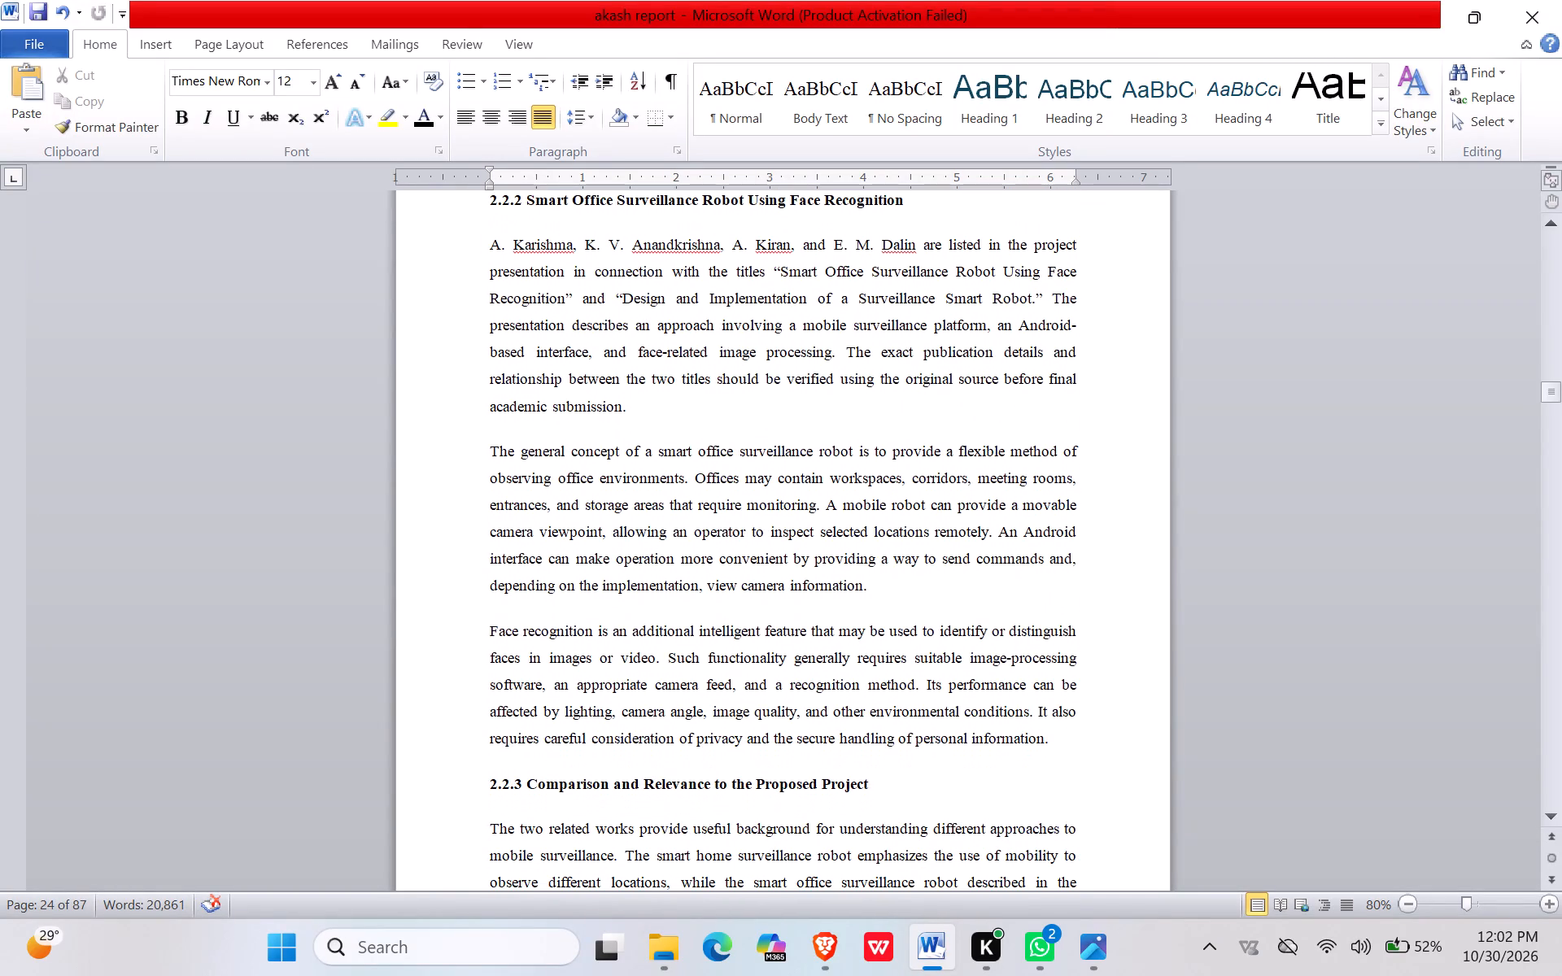
scroll(848, 464, "down", 2)
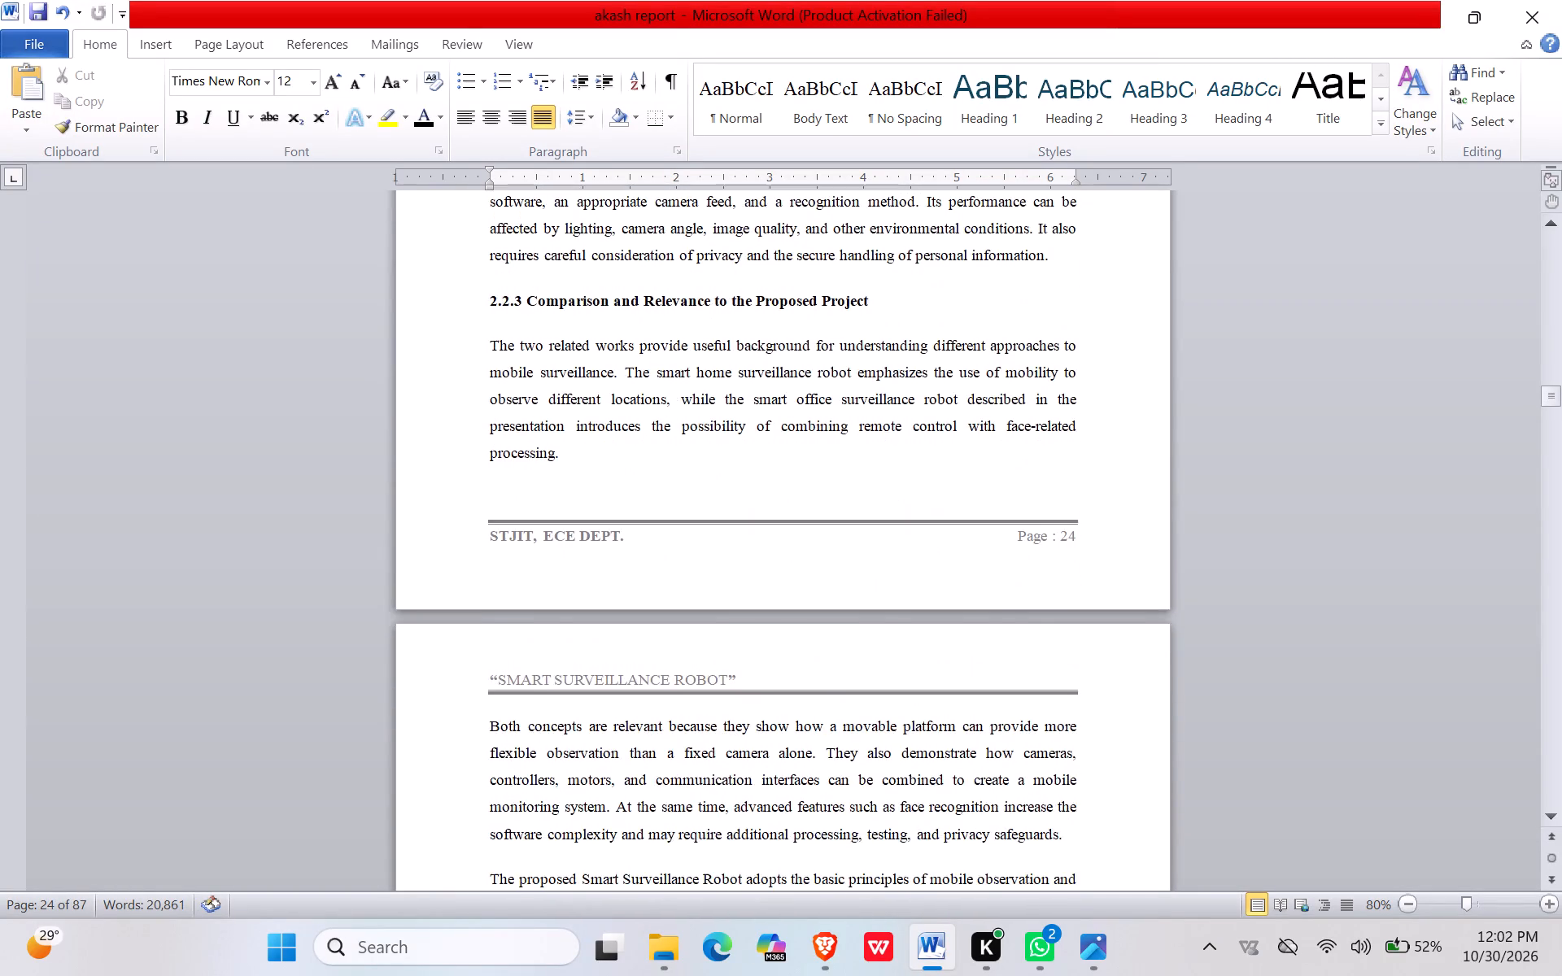
scroll(848, 464, "down", 4)
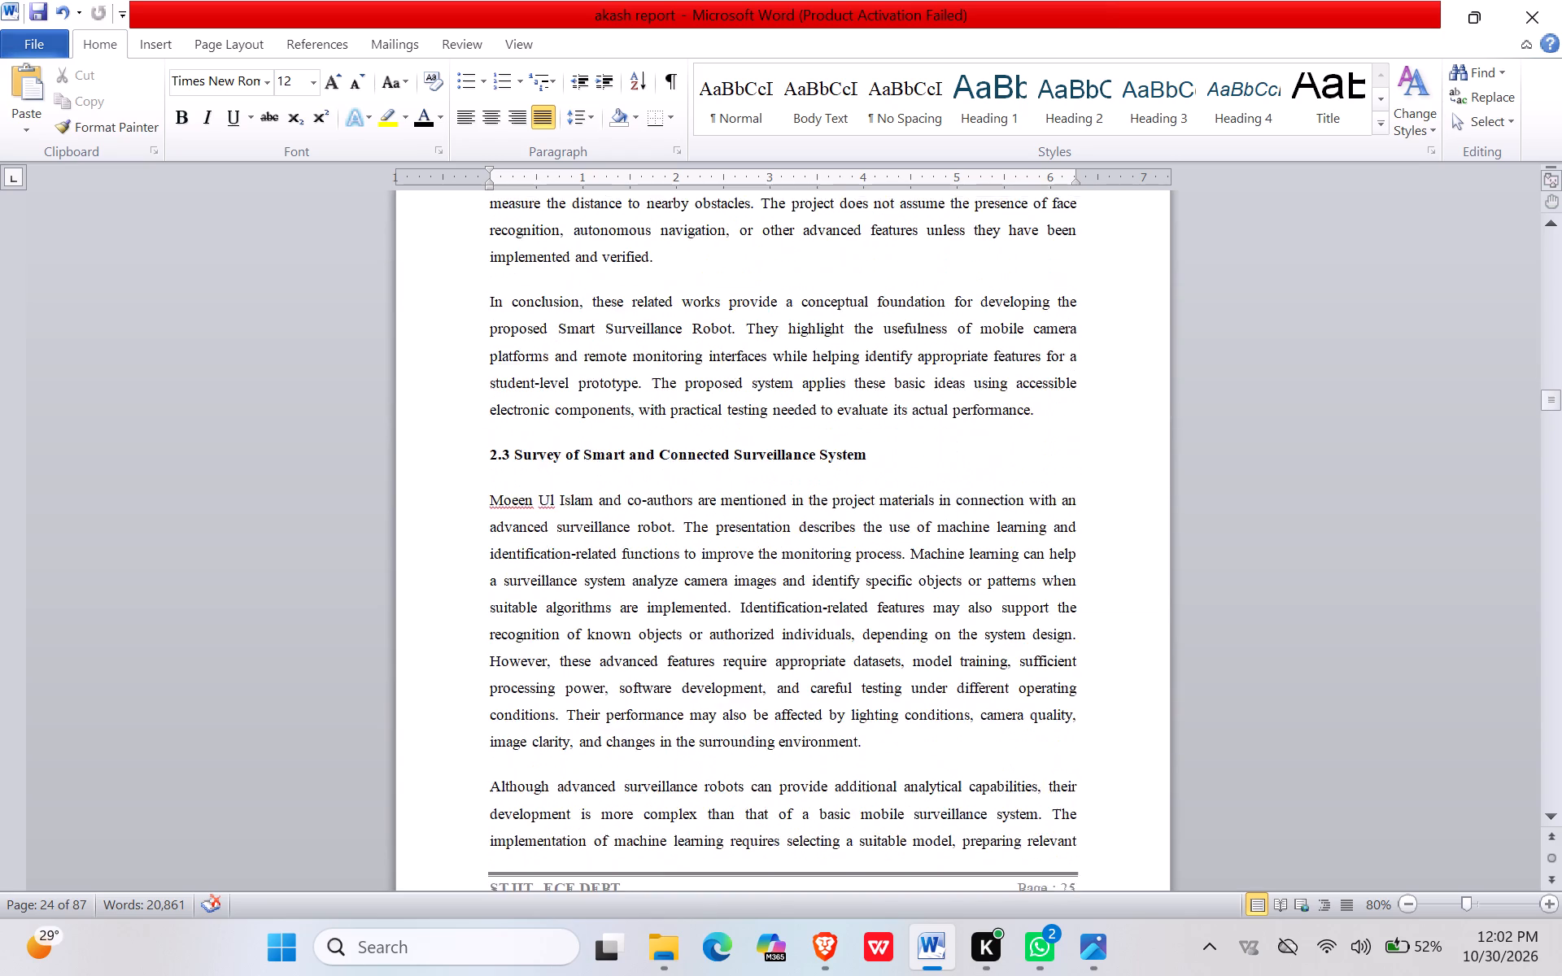
scroll(848, 464, "down", 3)
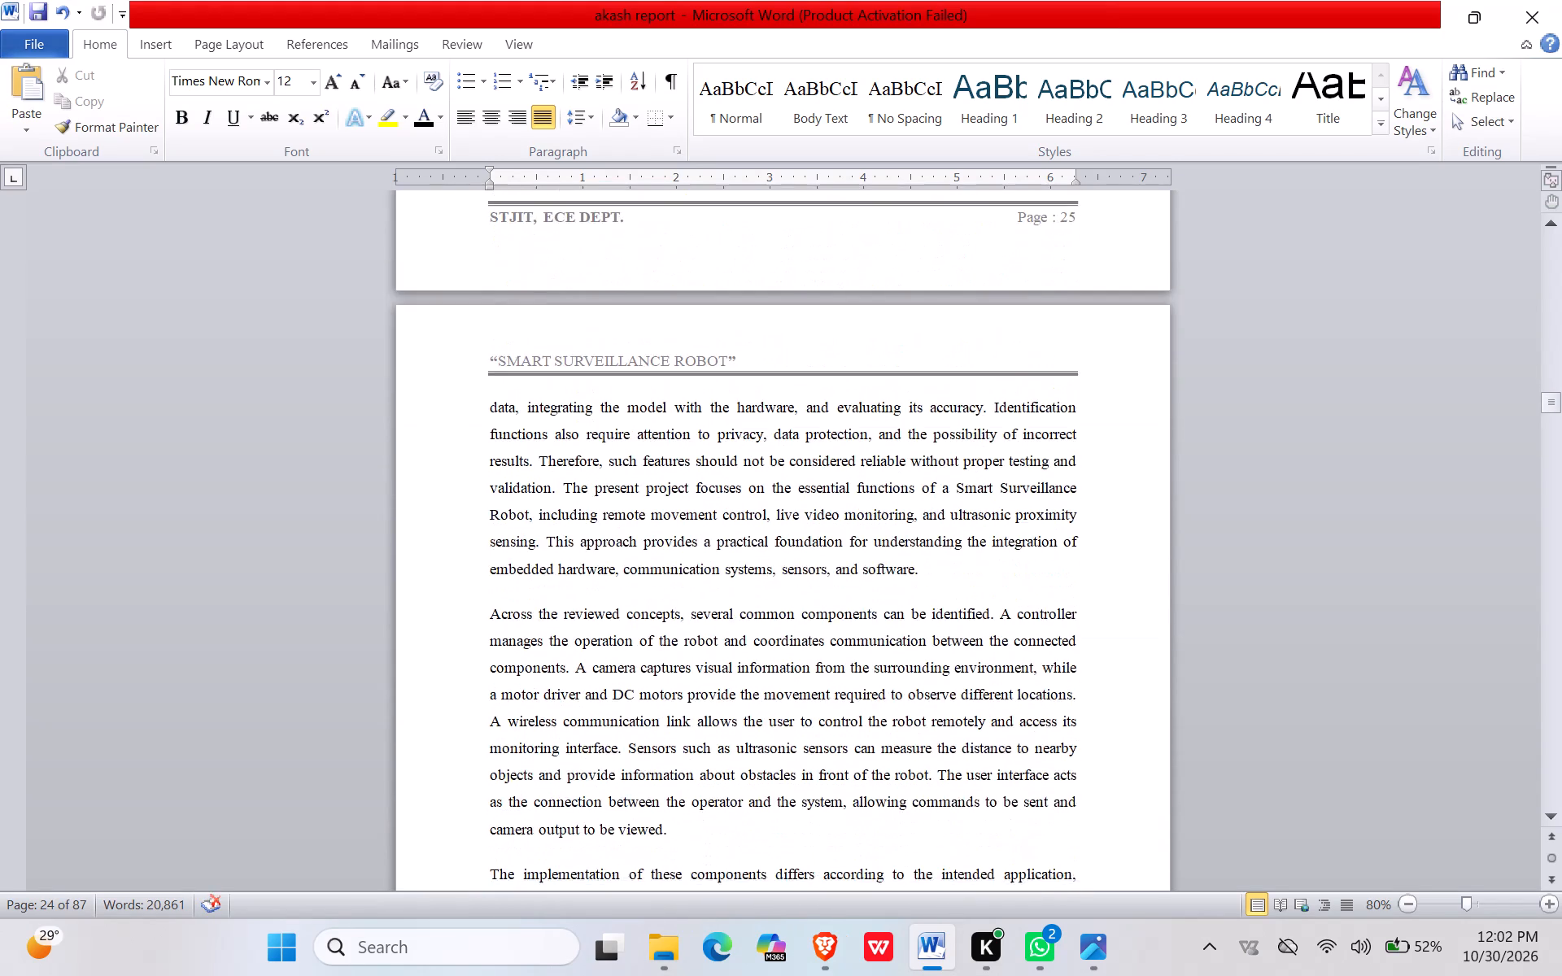
scroll(848, 464, "down", 2)
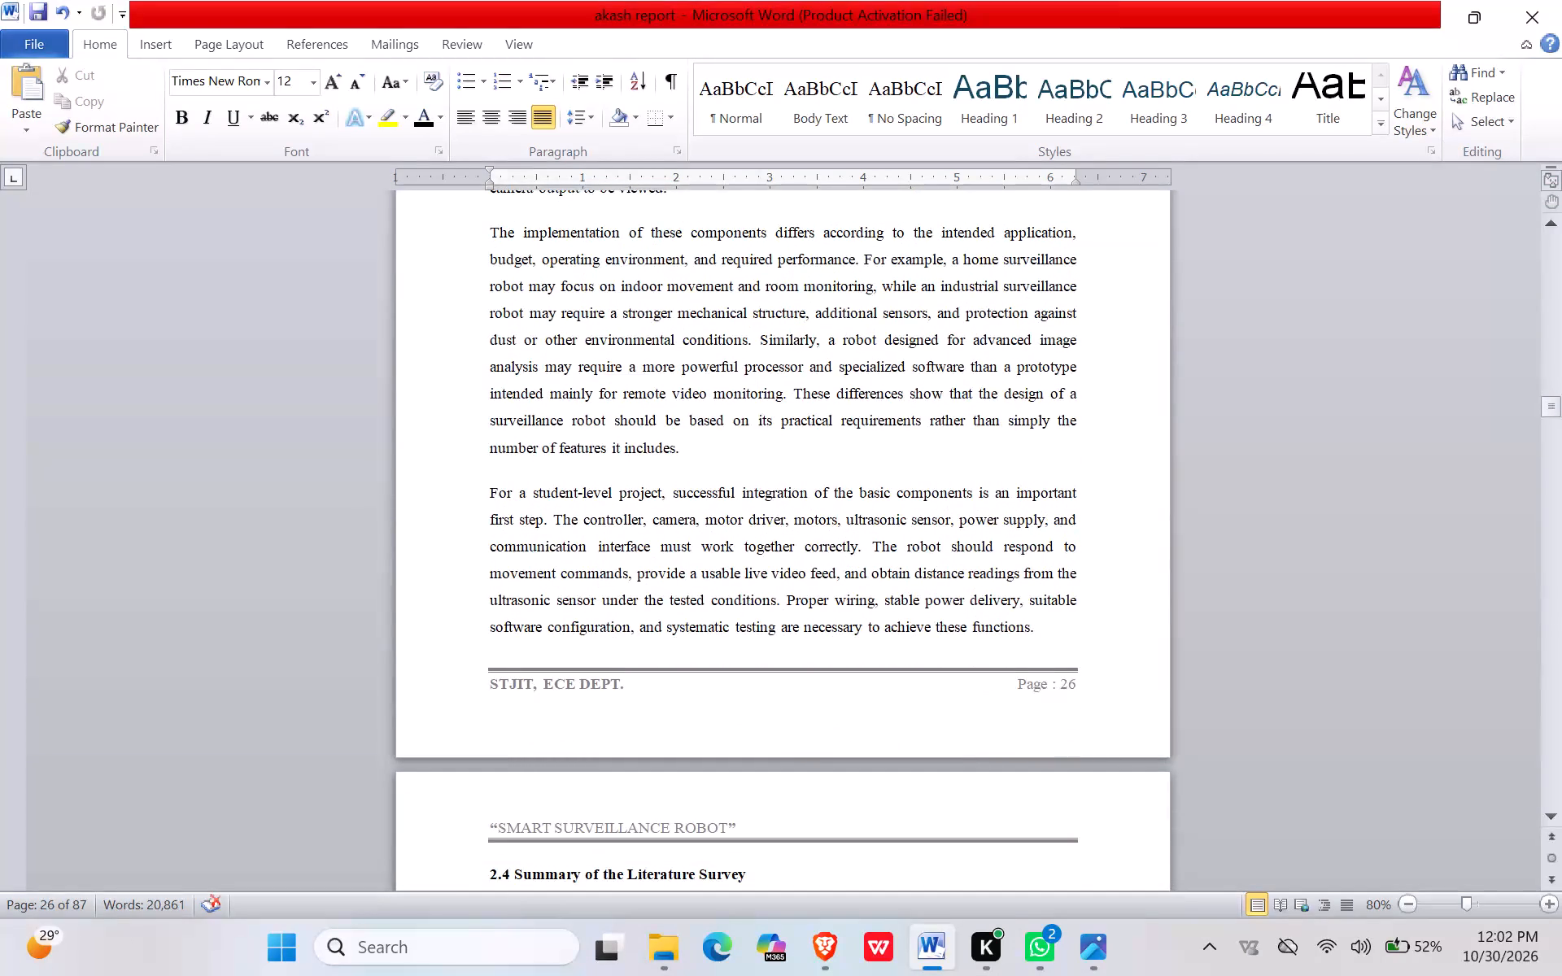
scroll(848, 464, "down", 2)
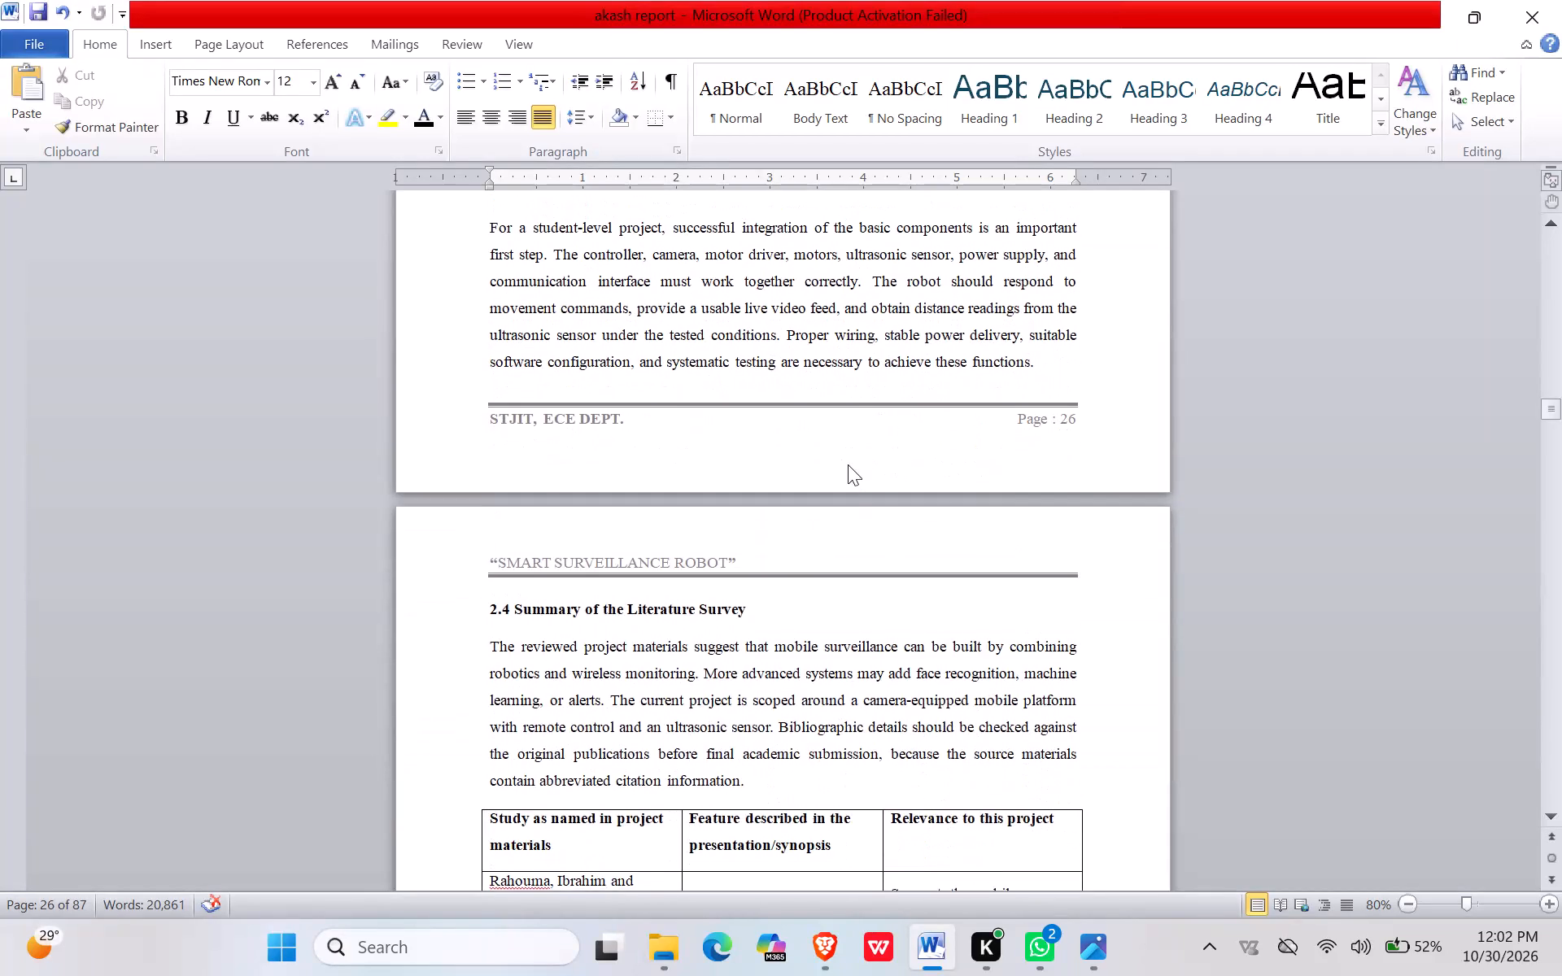
scroll(848, 464, "down", 2)
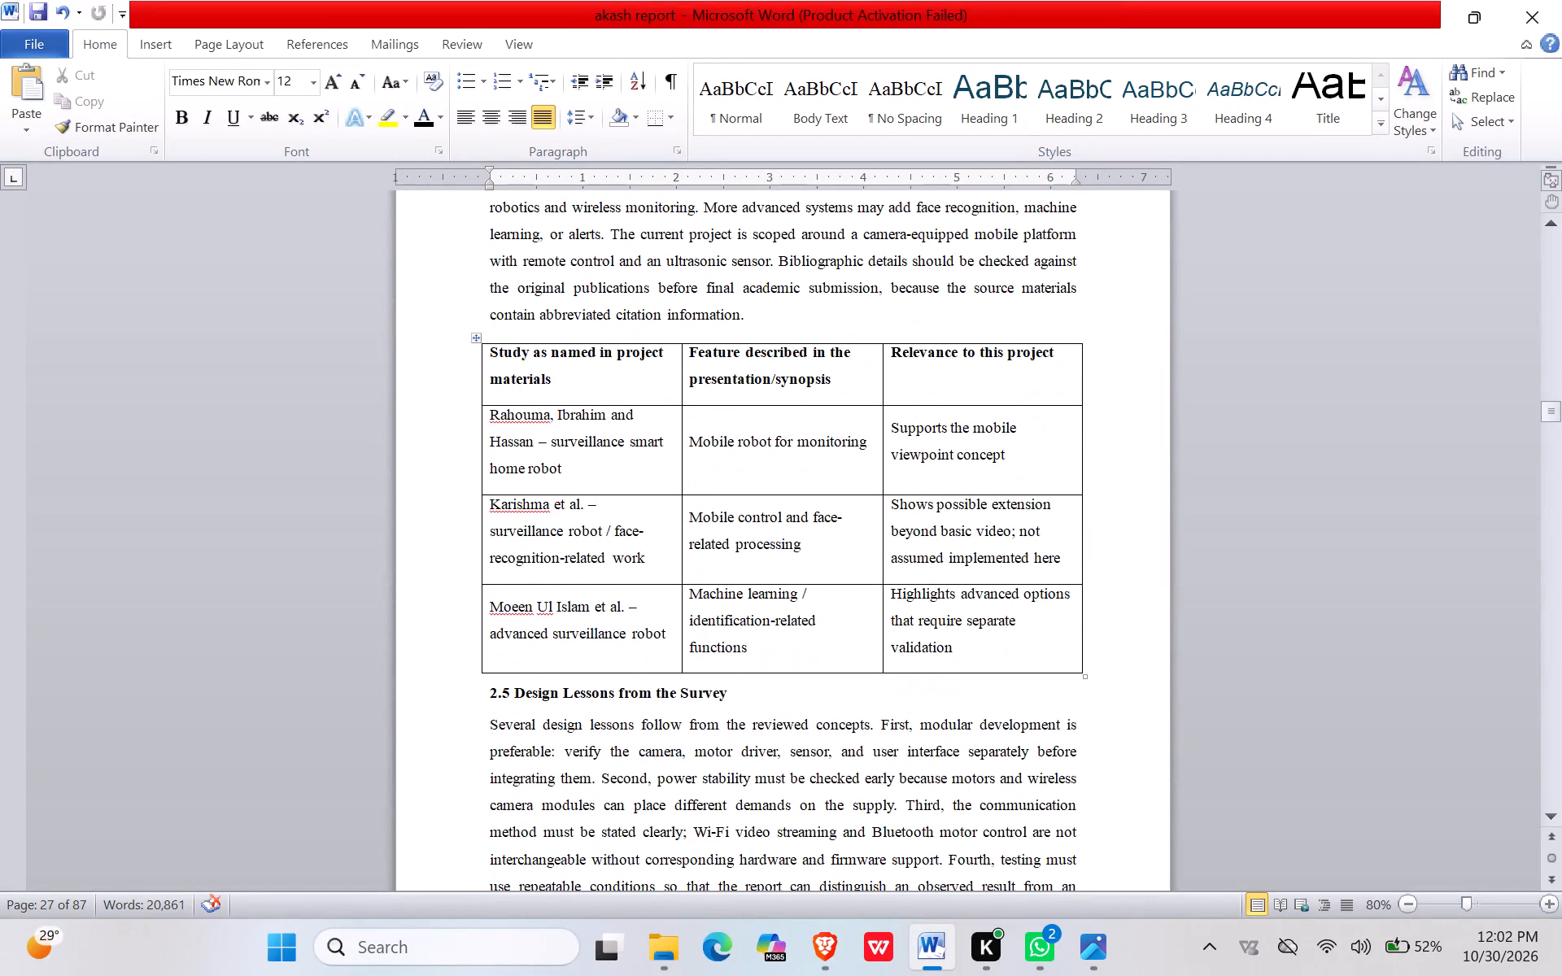
Ignore the spelling flag on "Rahouma" in the first study row of the section 2.4 table.
left_click(522, 418)
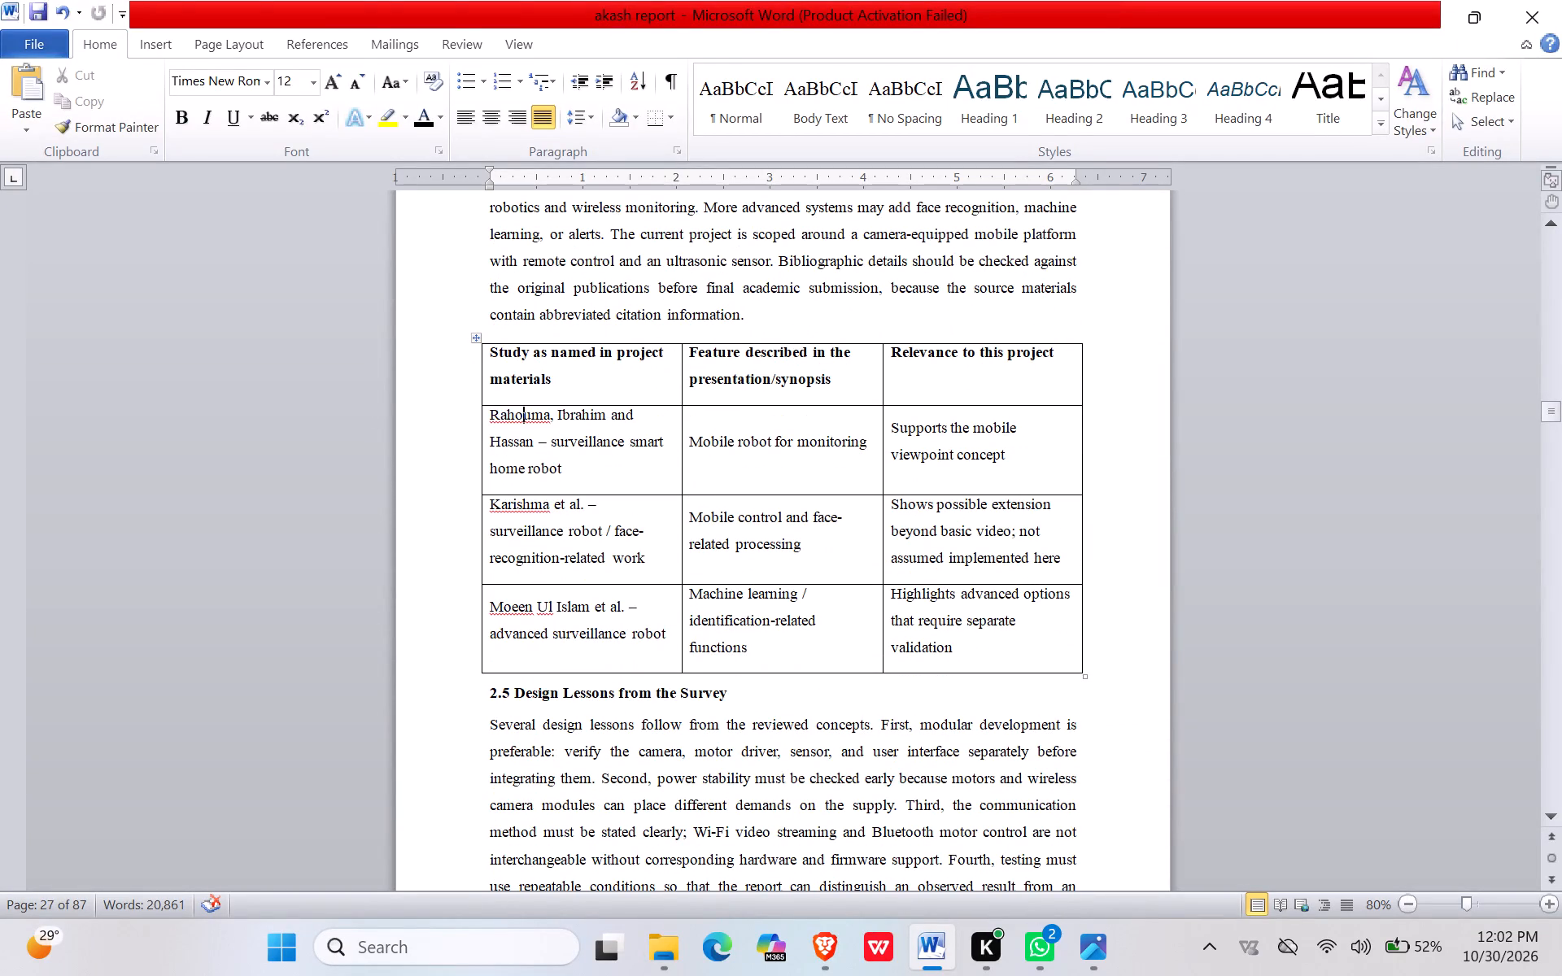
right_click(522, 418)
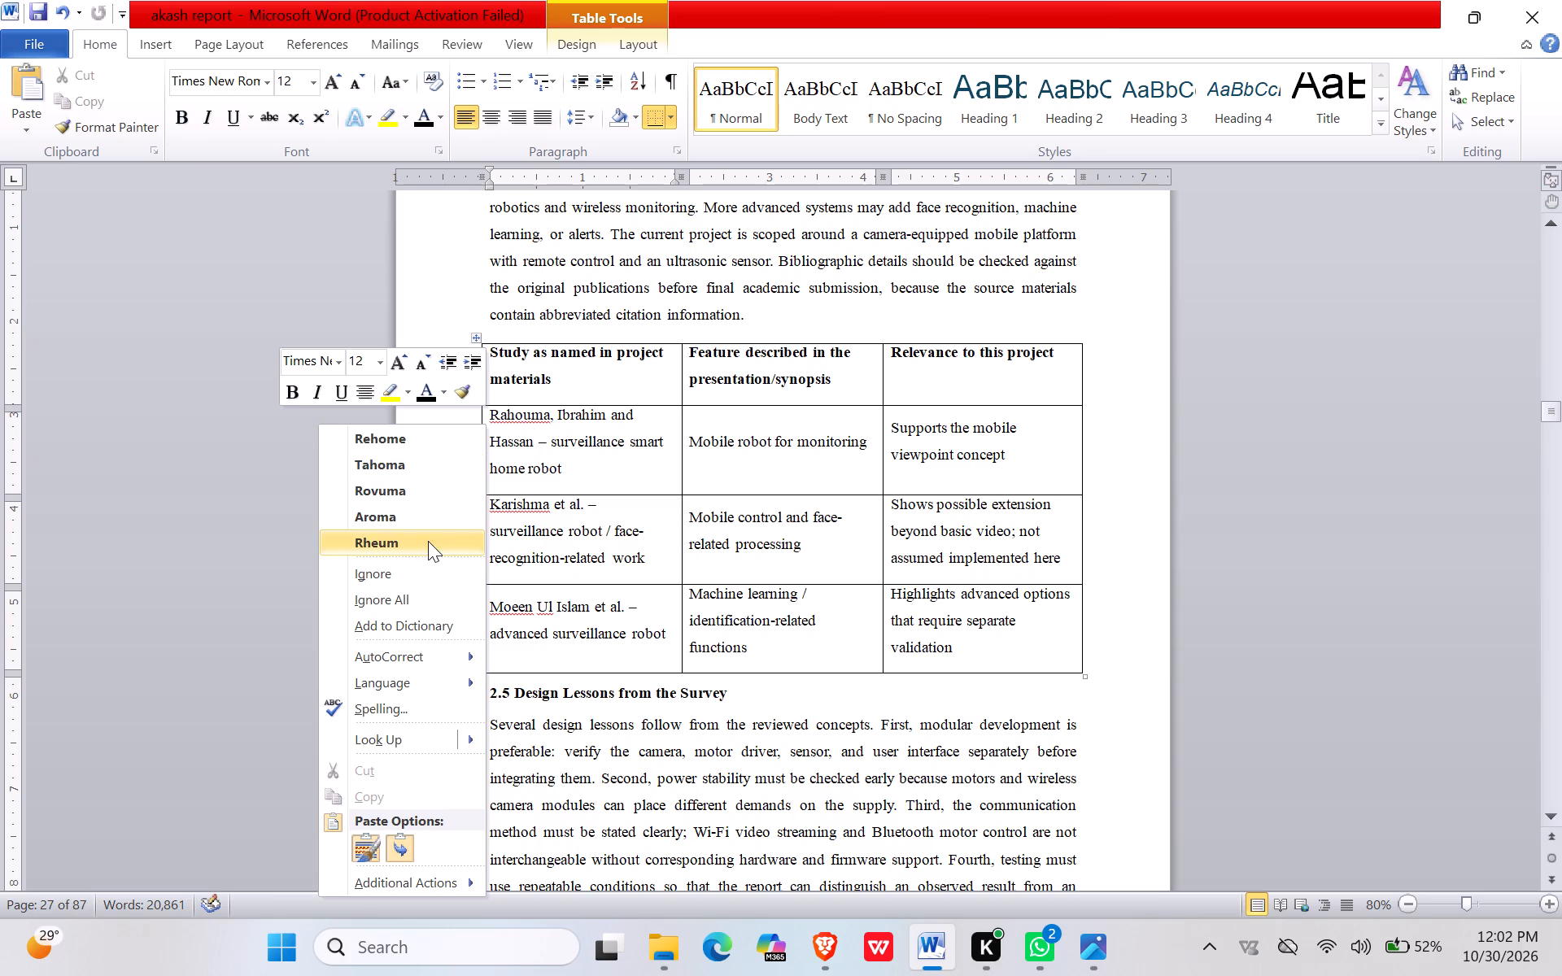
left_click(425, 582)
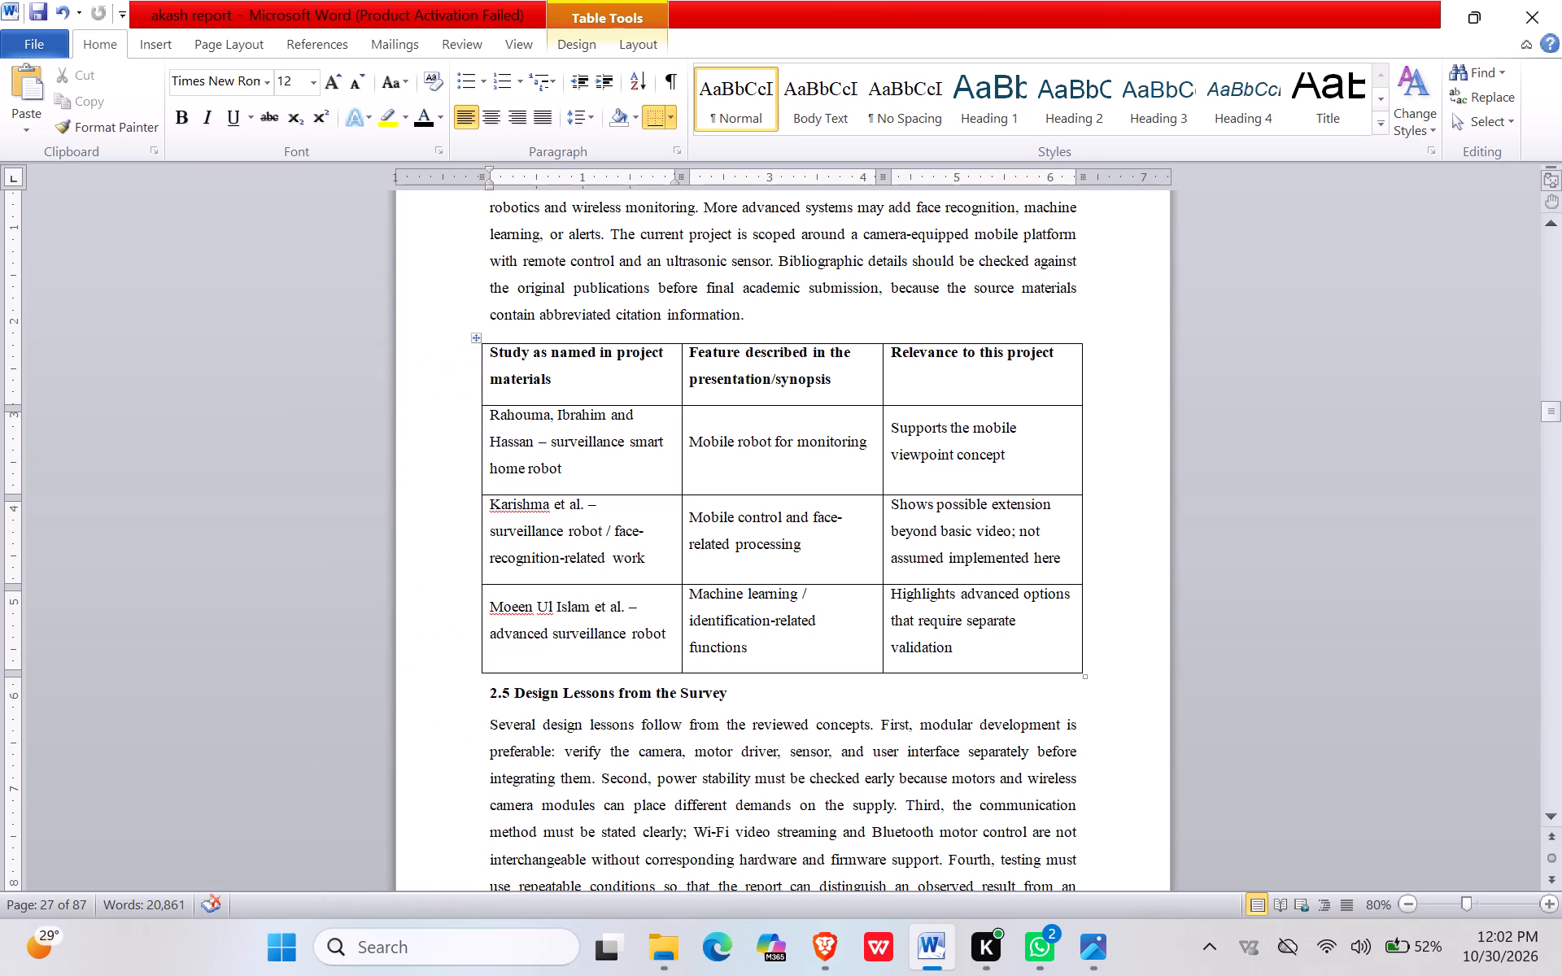
Ignore the spelling flag on "Karishma" in the second study row of the section 2.4 table.
left_click(519, 506)
right_click(519, 506)
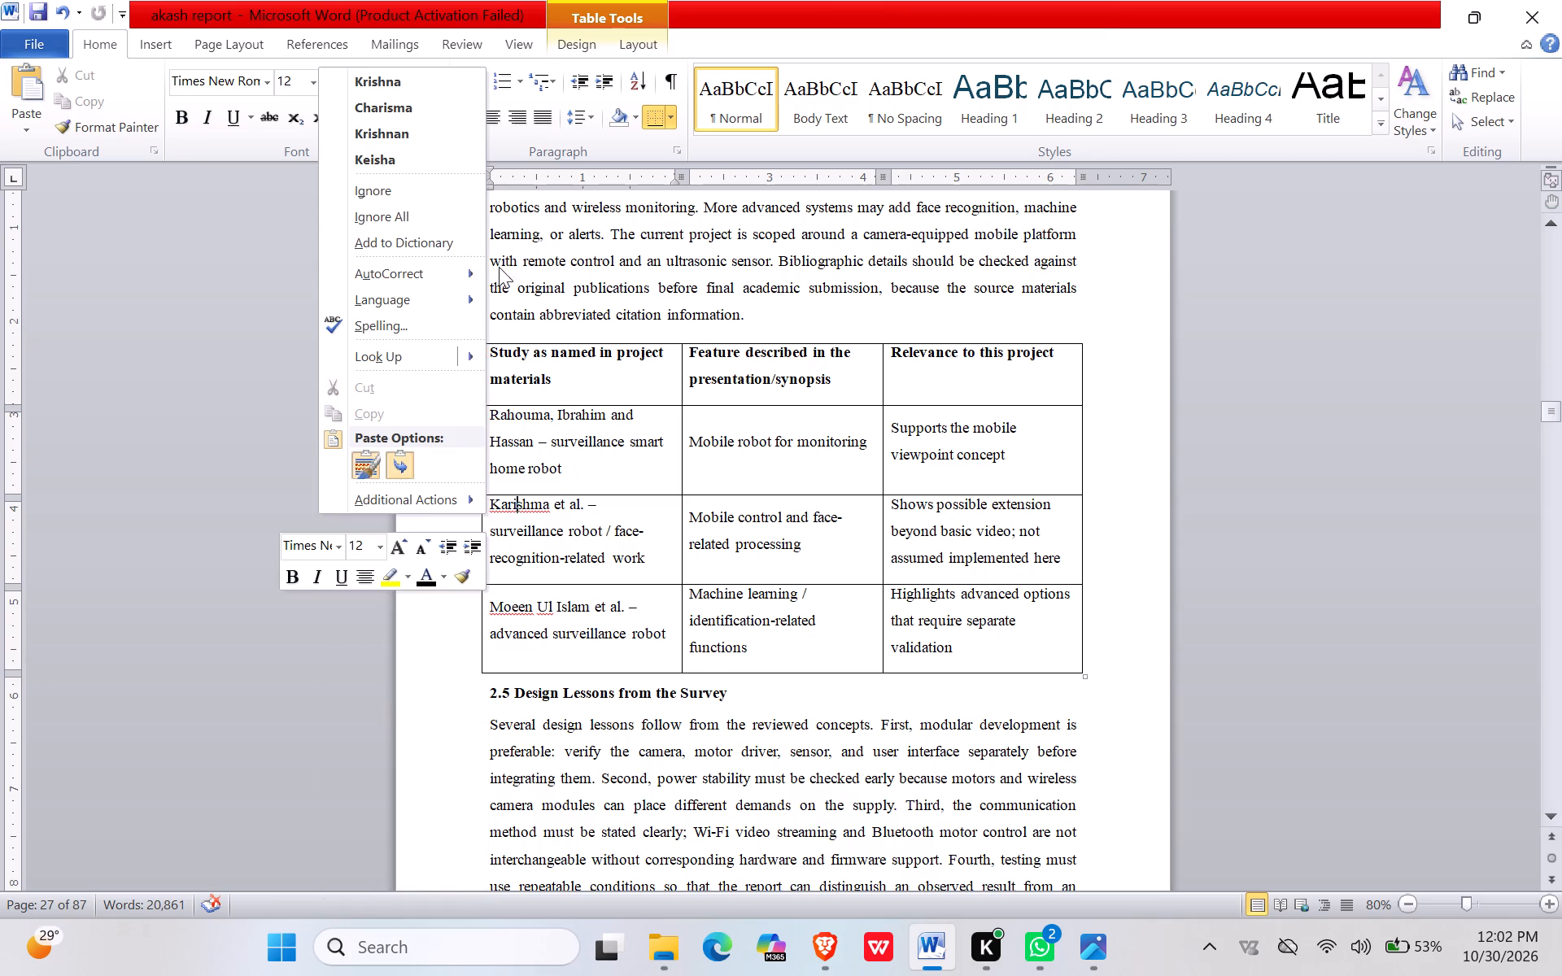
left_click(447, 198)
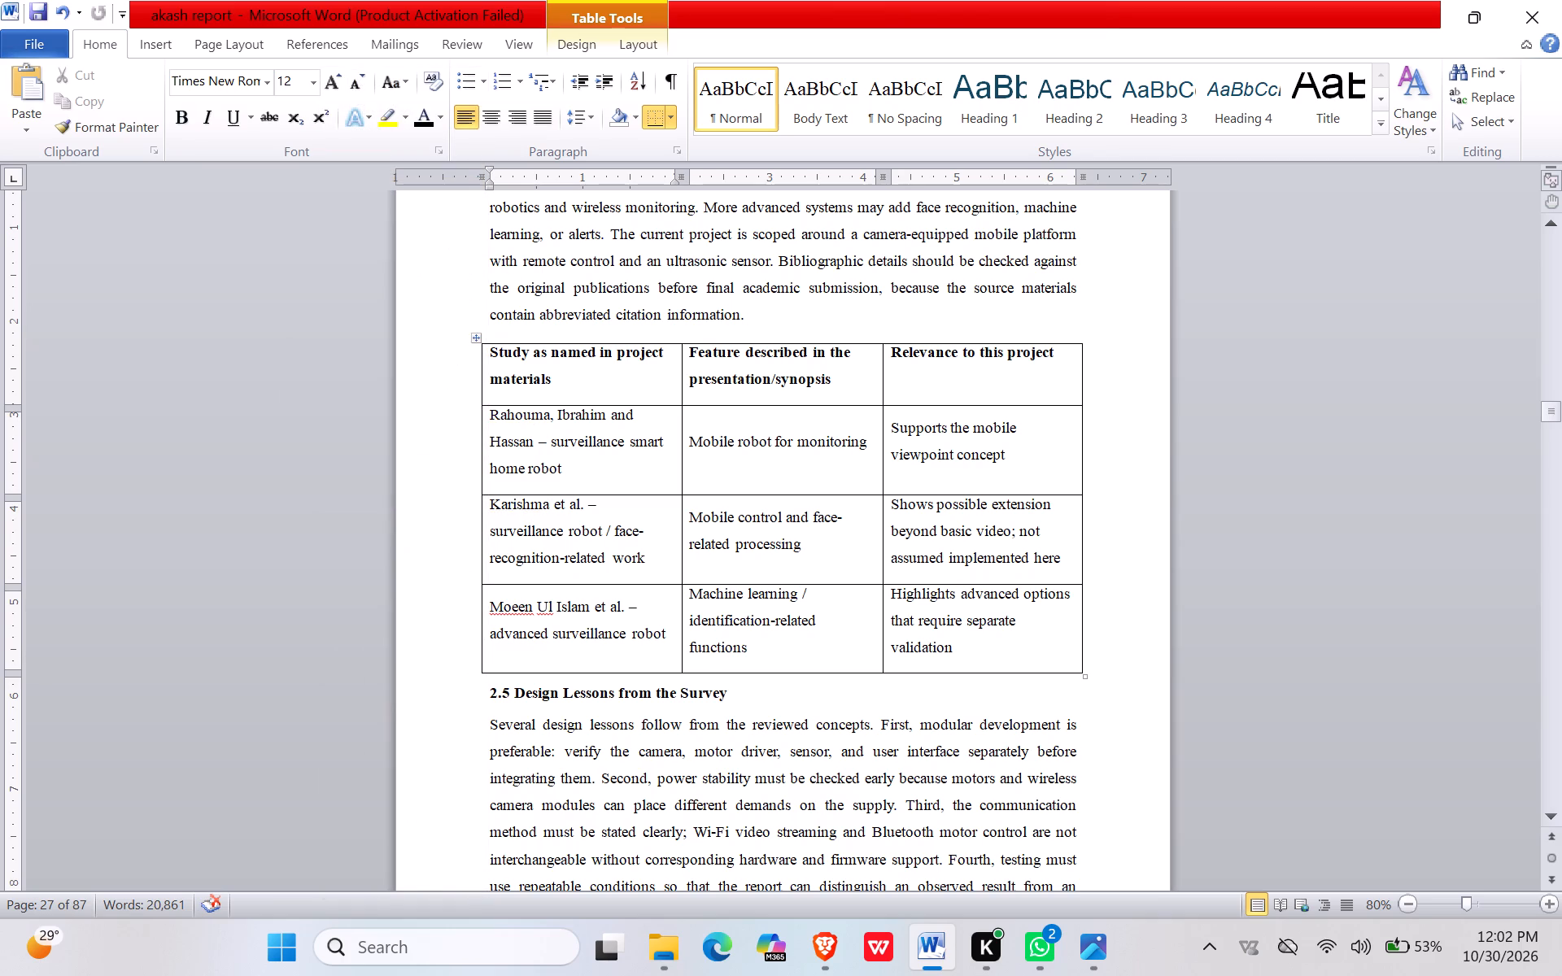
Ignore the spelling flags on "Moeen" and "Ul" in the third study row of the section 2.4 table.
left_click(514, 604)
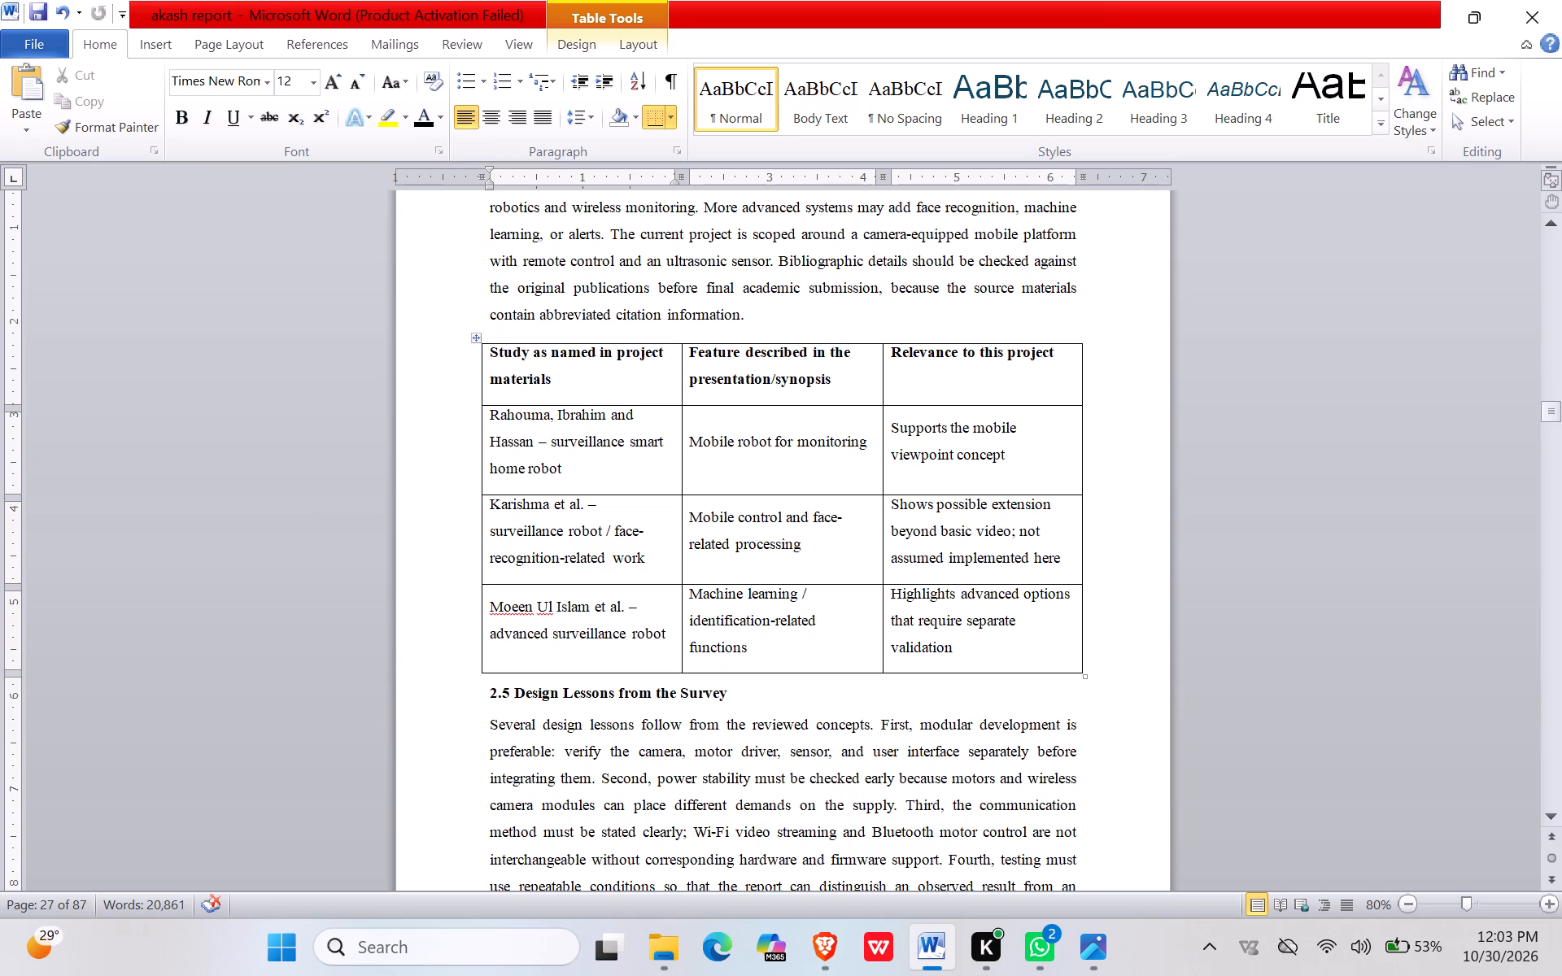
right_click(522, 614)
left_click(440, 295)
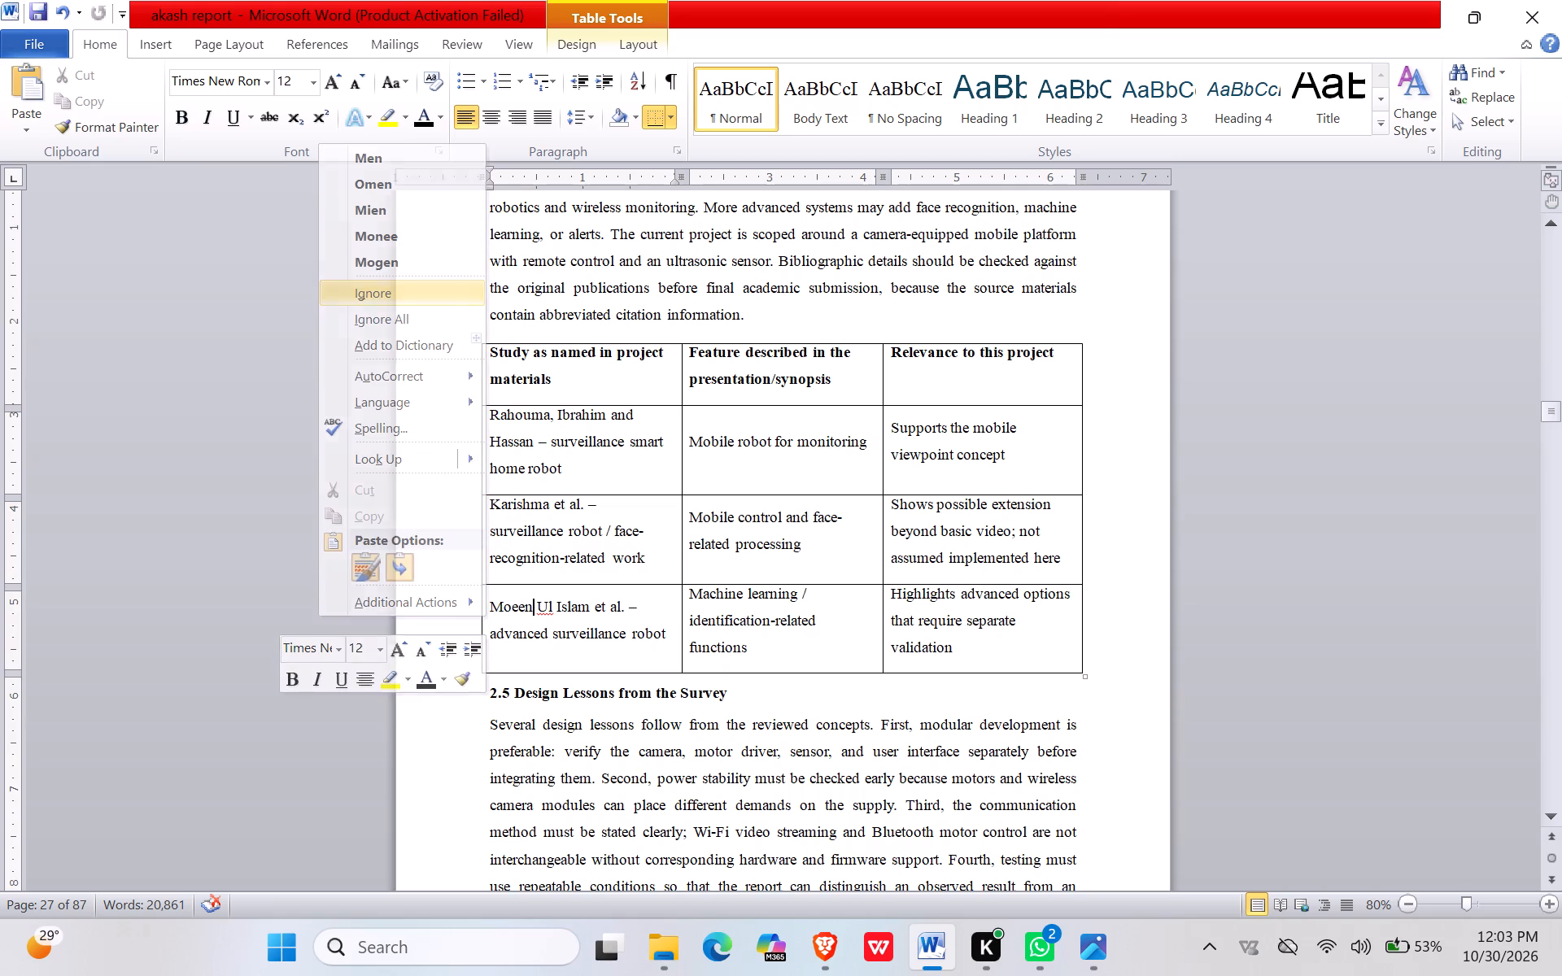
left_click(545, 608)
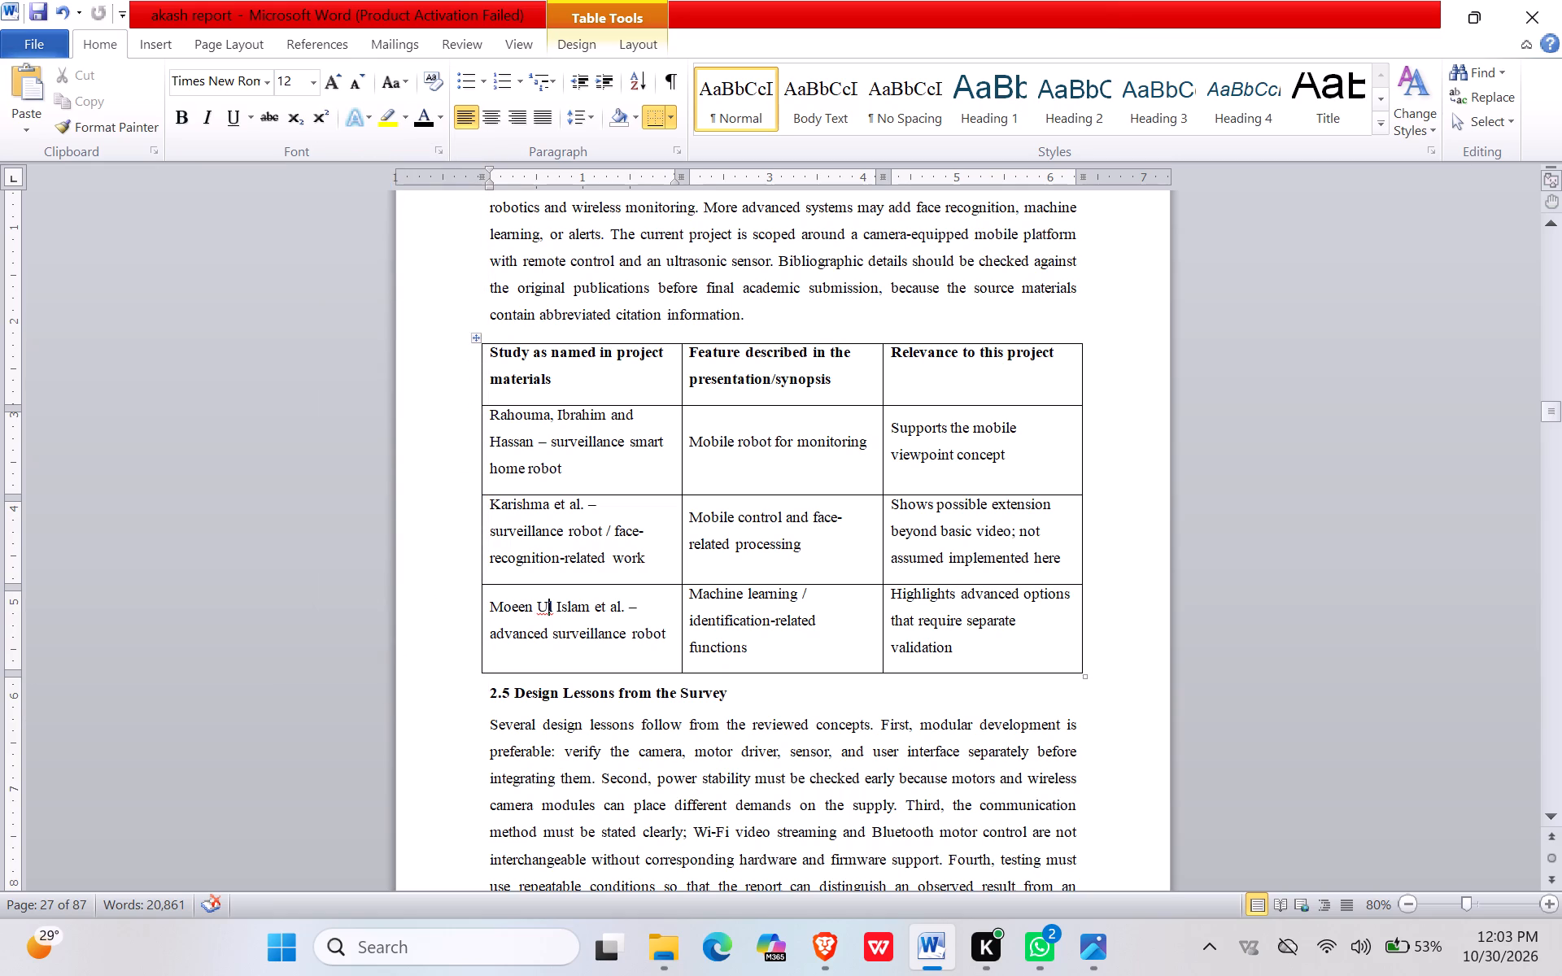
right_click(545, 608)
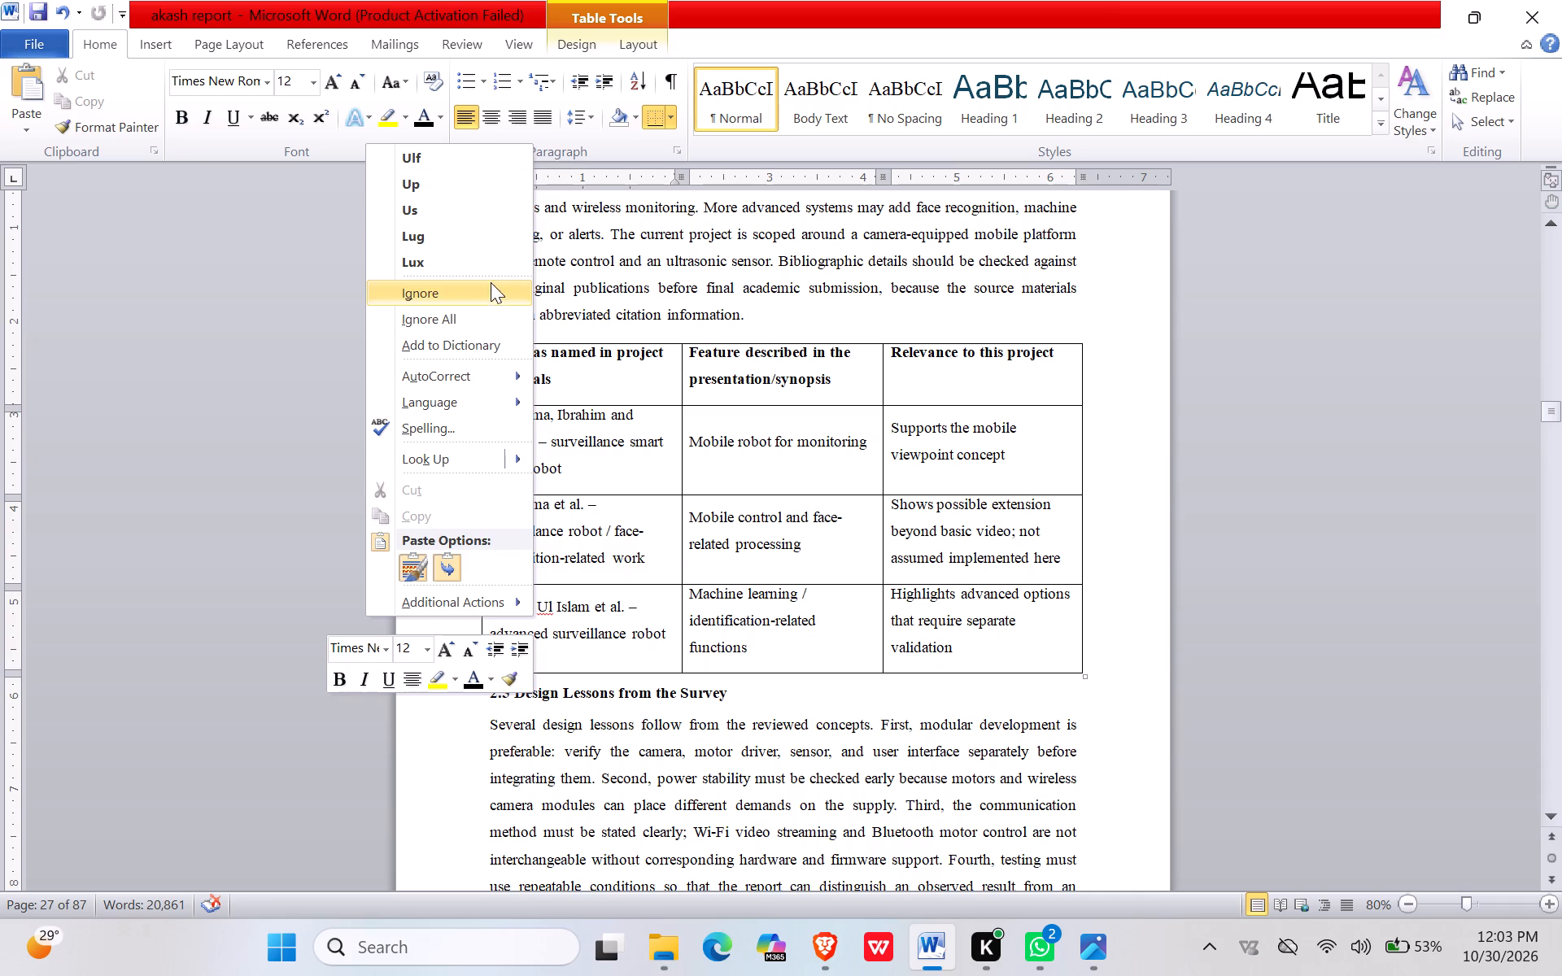
left_click(484, 302)
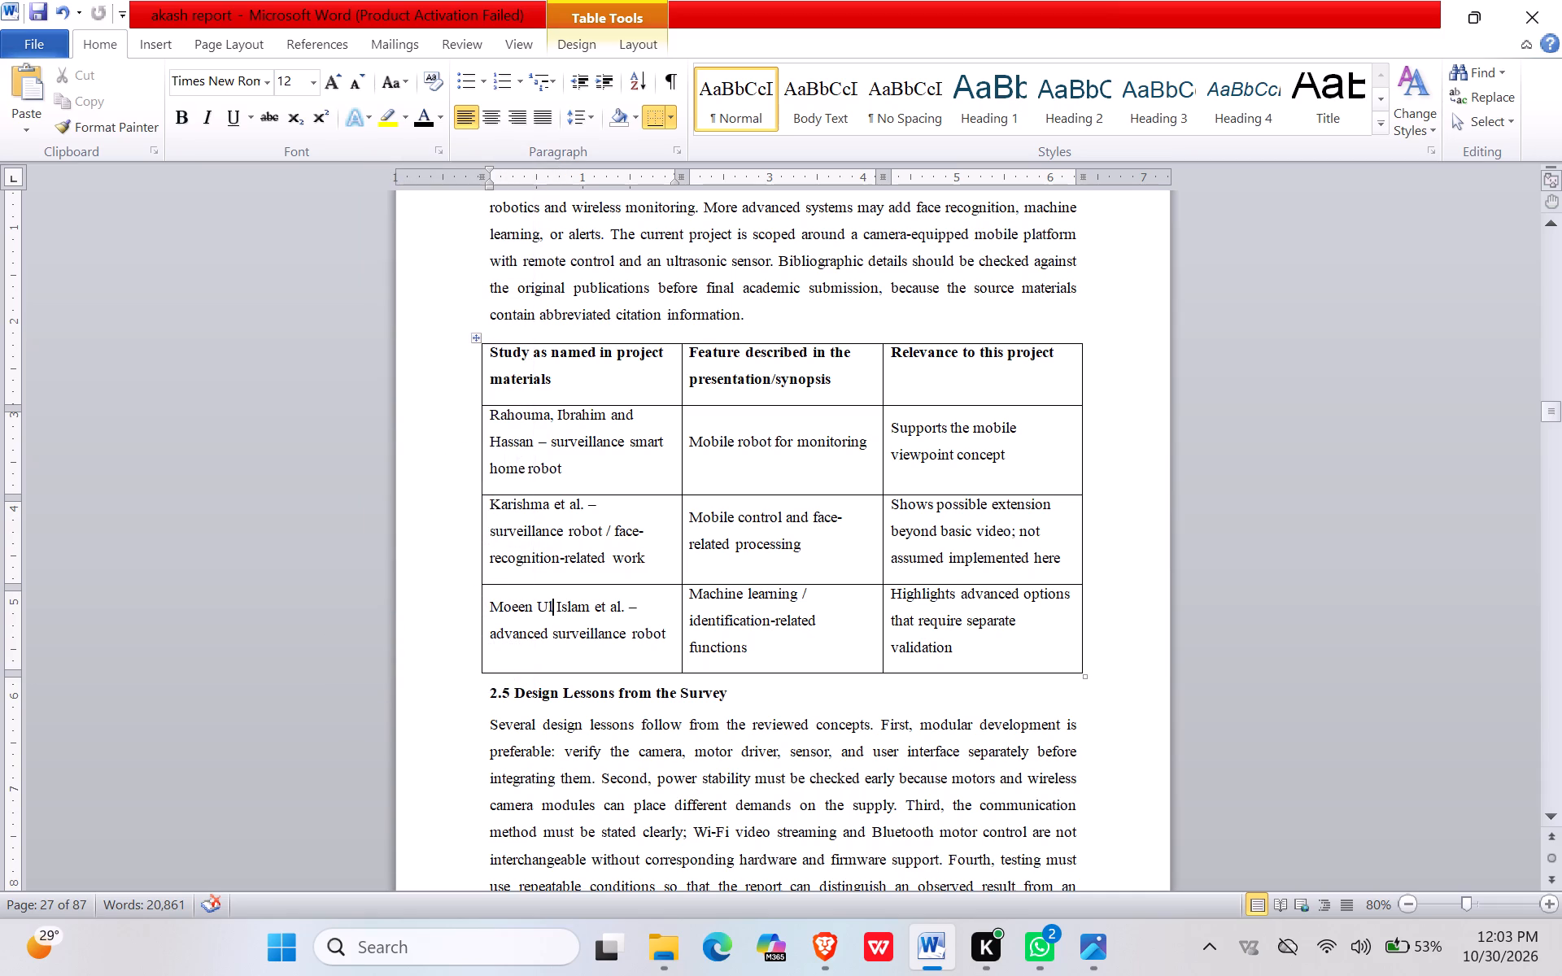
scroll(709, 601, "down", 1)
left_click(412, 669)
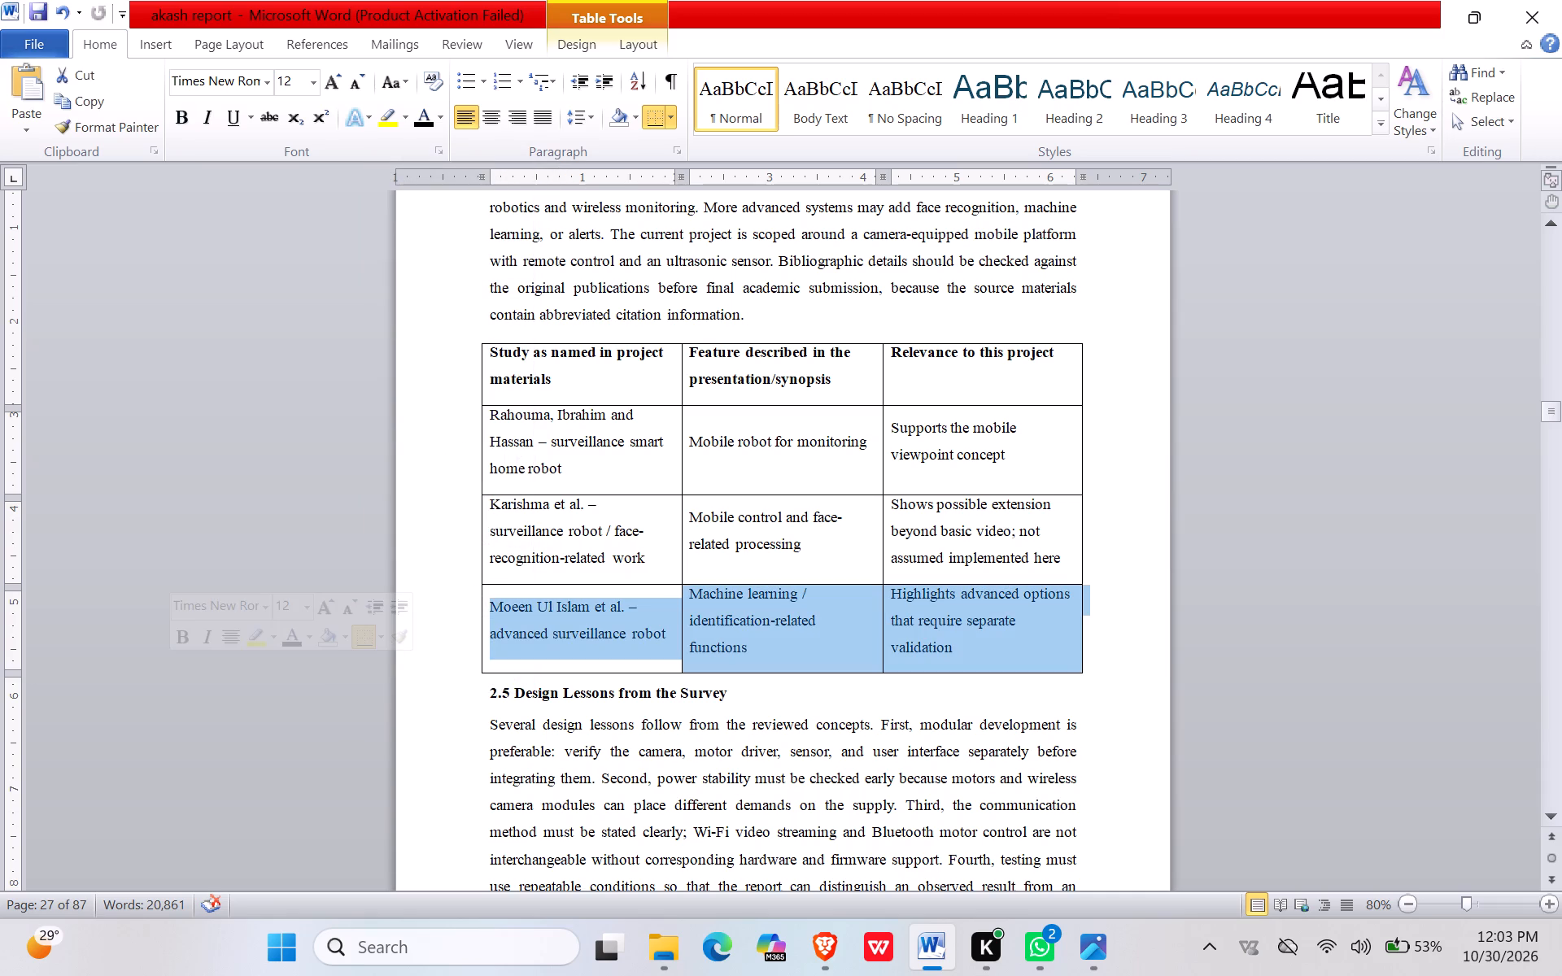
left_click(412, 669)
left_click(344, 668)
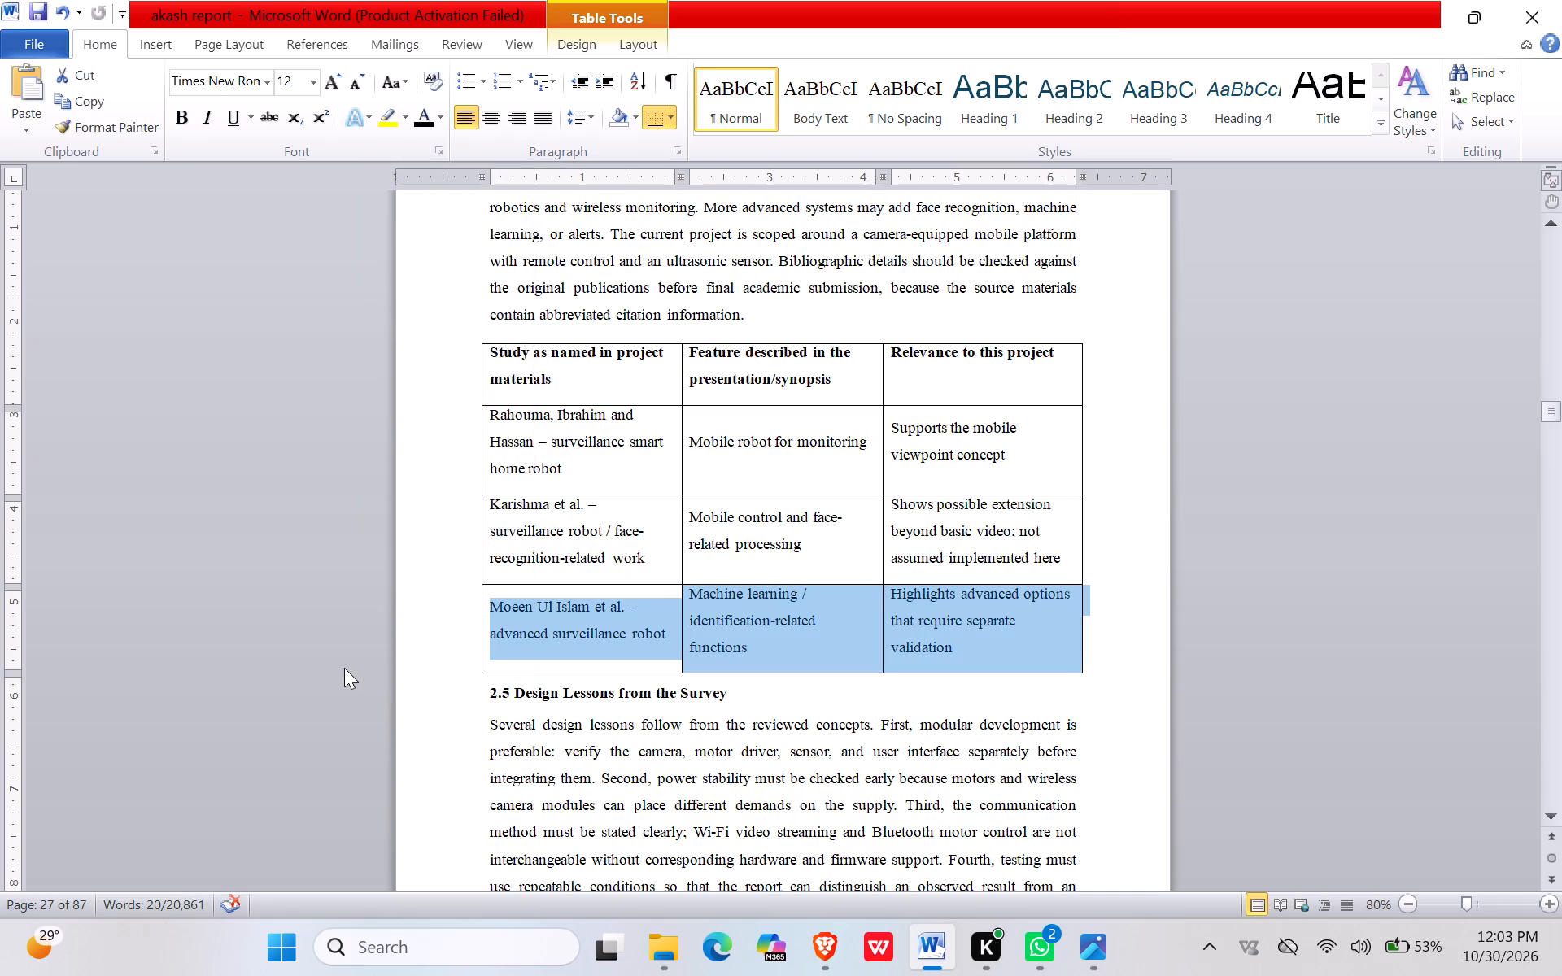
left_click(344, 668)
key("Escape")
left_click(1141, 734)
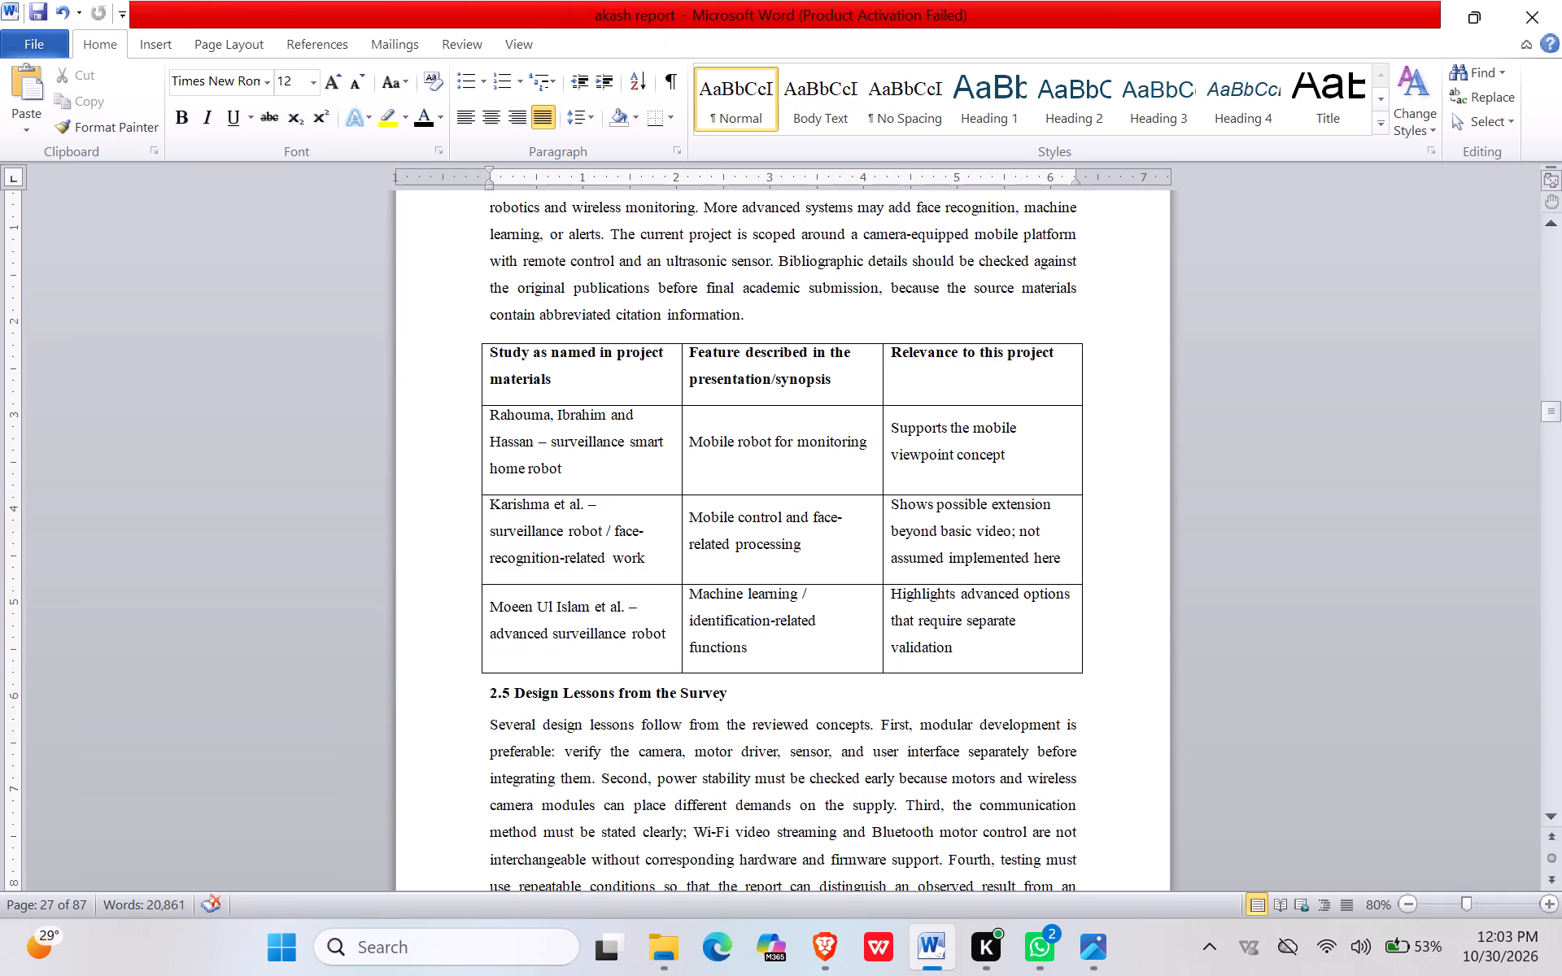
Review the rest of Chapter 2, from section 2.5, Design Lessons from the Survey, through section 2.7.
scroll(1141, 734, "down", 2)
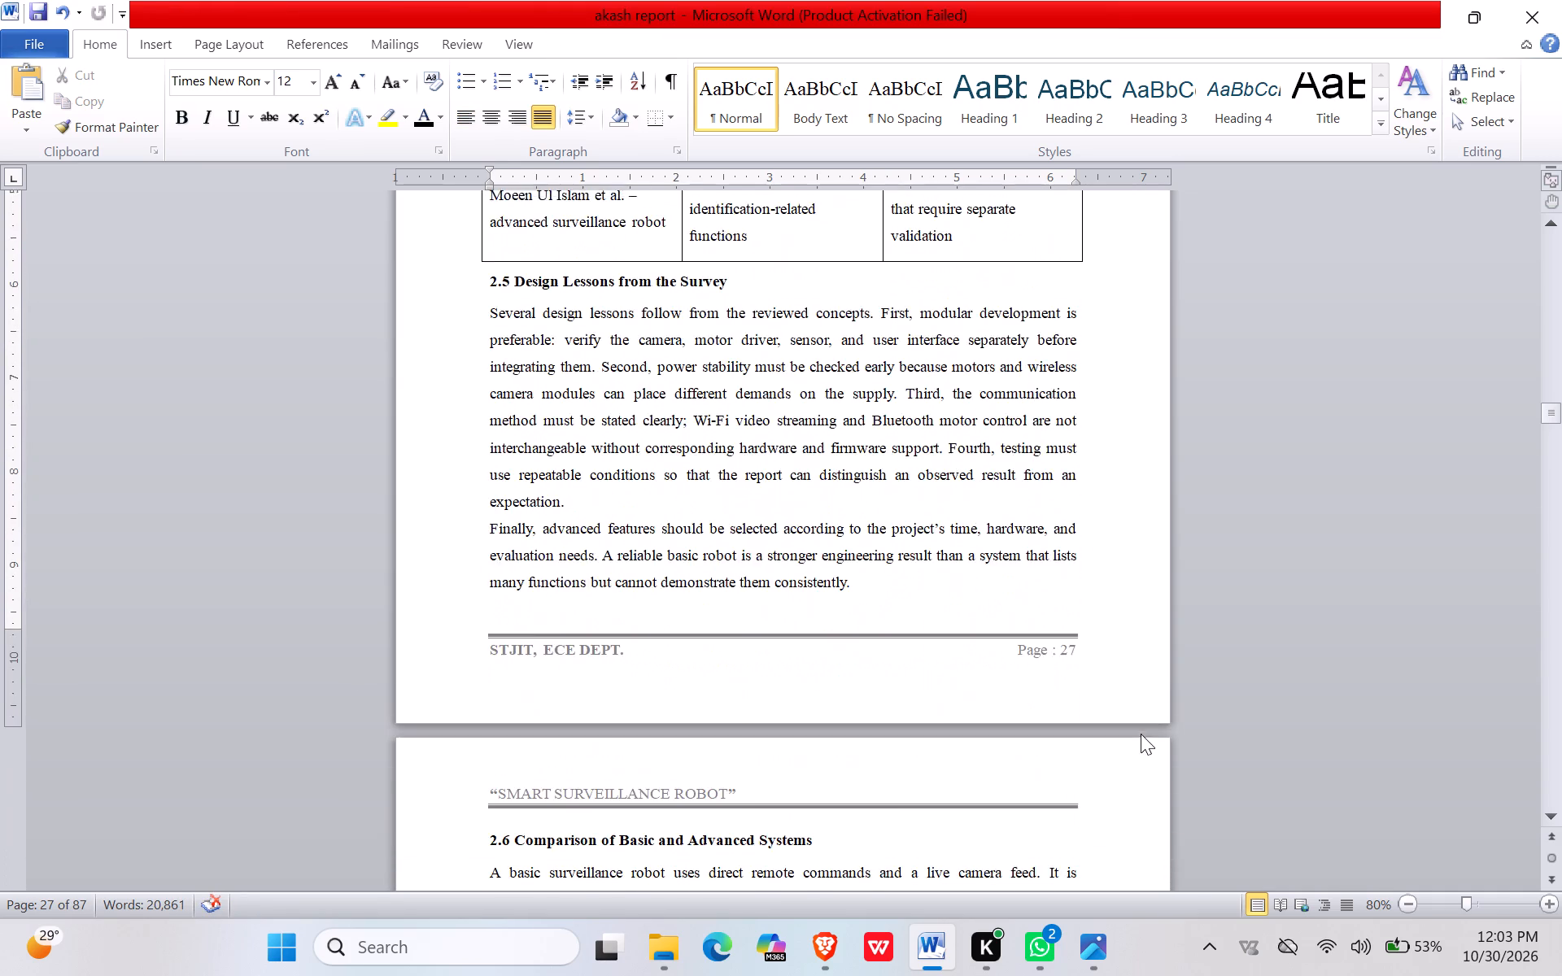
scroll(1141, 734, "down", 2)
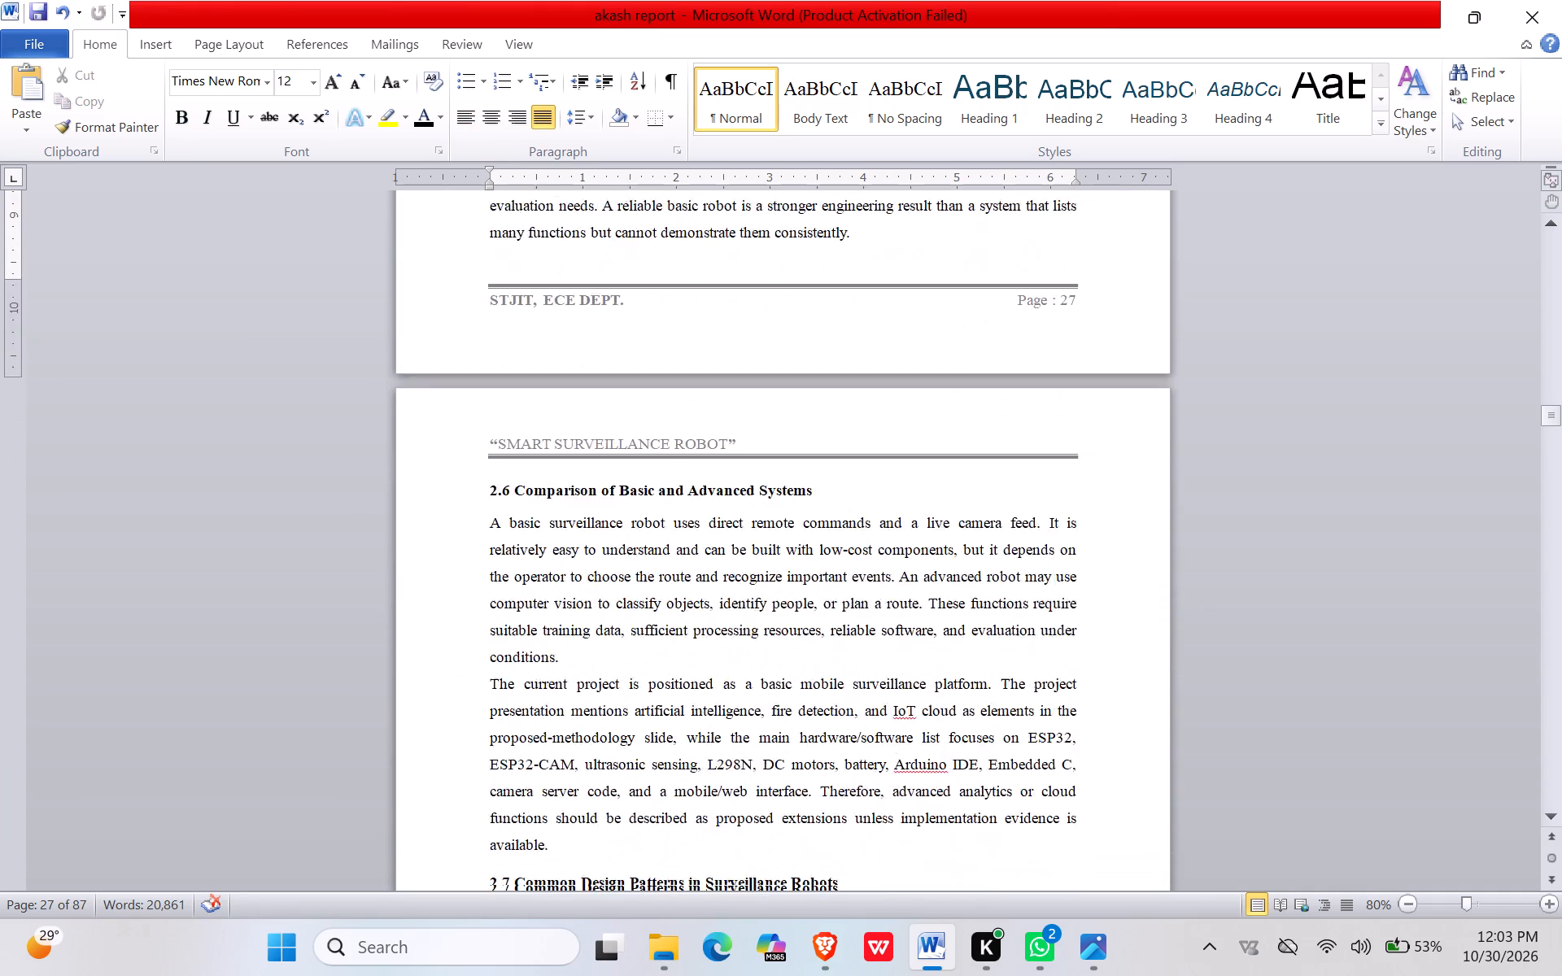
scroll(1141, 734, "down", 5)
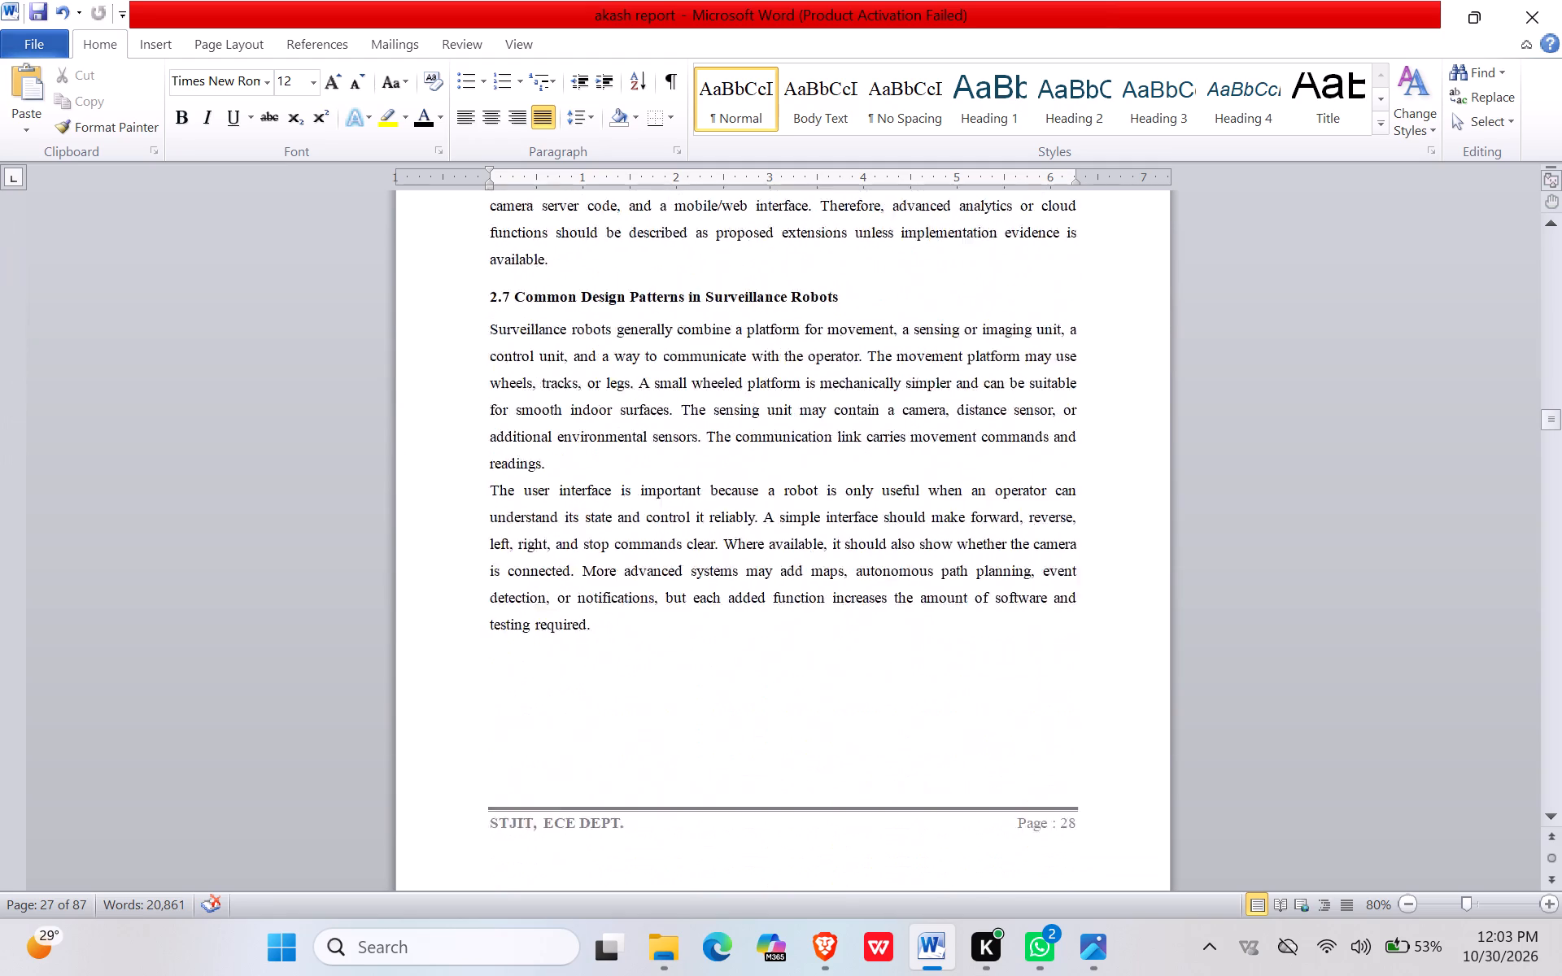
scroll(1141, 734, "down", 3)
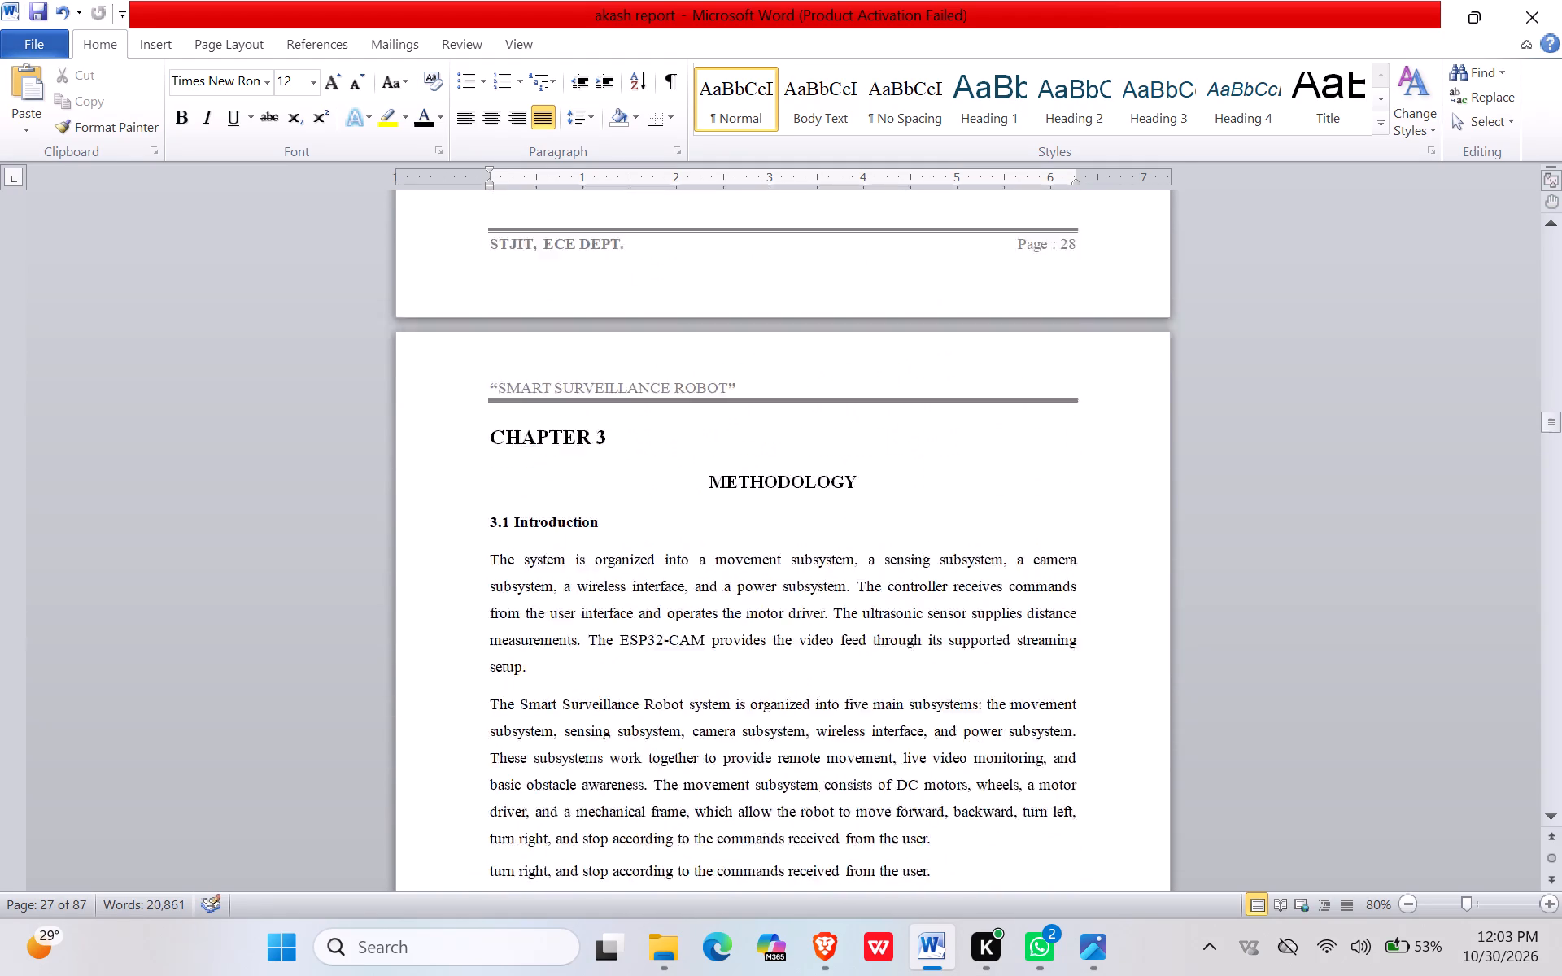
Review Chapter 3, Methodology, from section 3.1 through the block diagram and component descriptions up to 3.3.5, DC Motors and Wheels.
scroll(1141, 734, "down", 5)
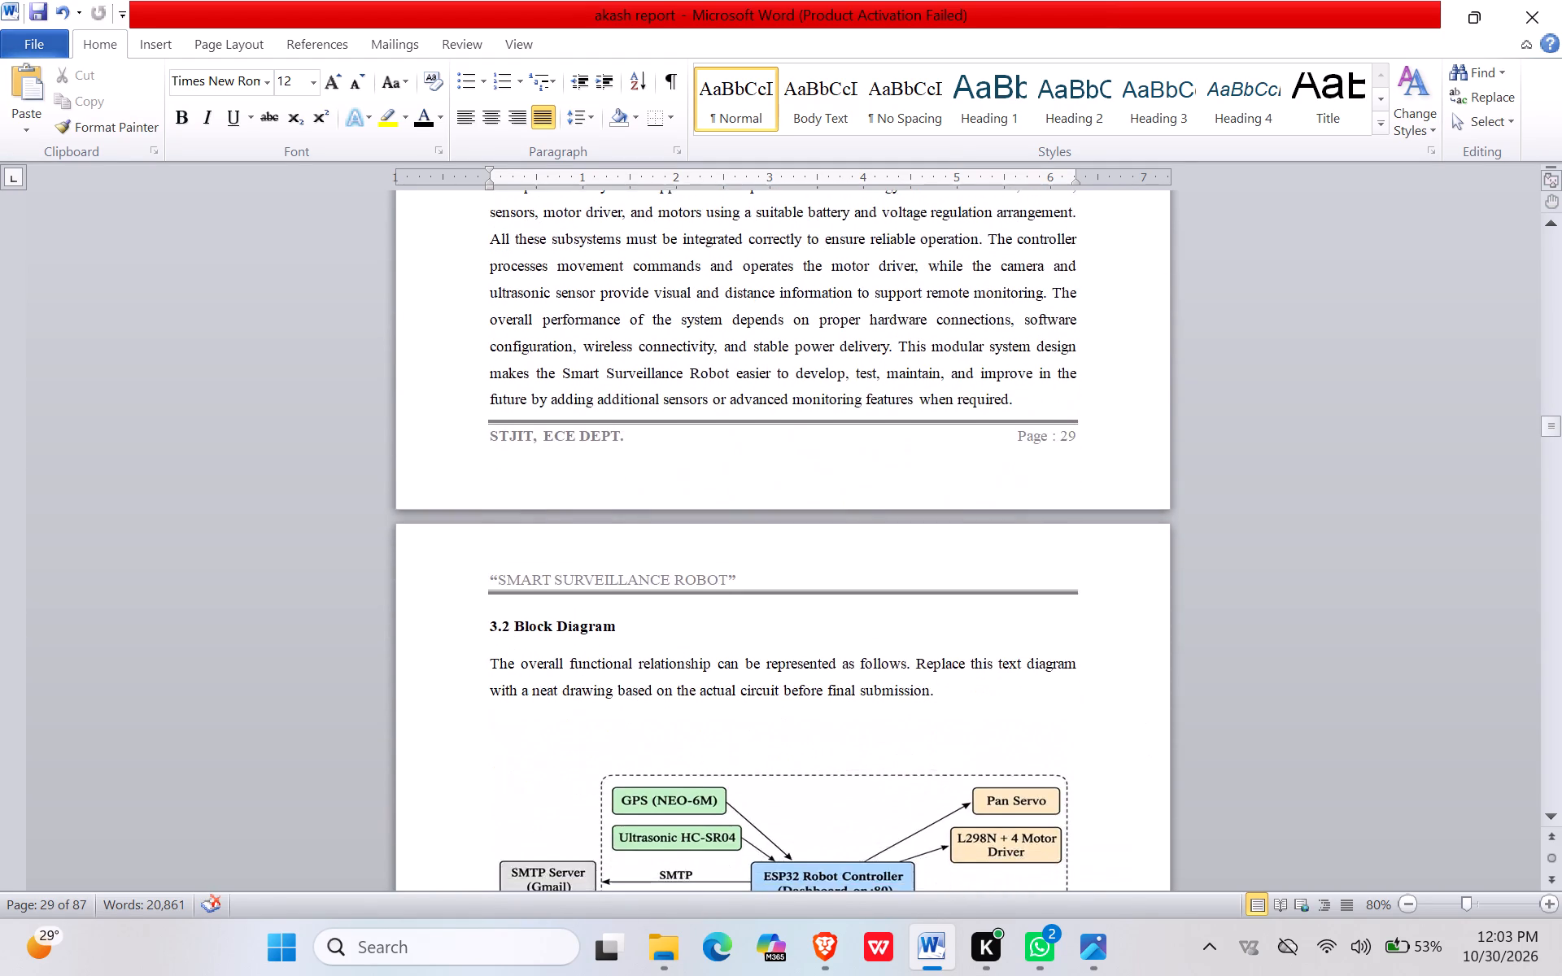
scroll(1141, 734, "down", 2)
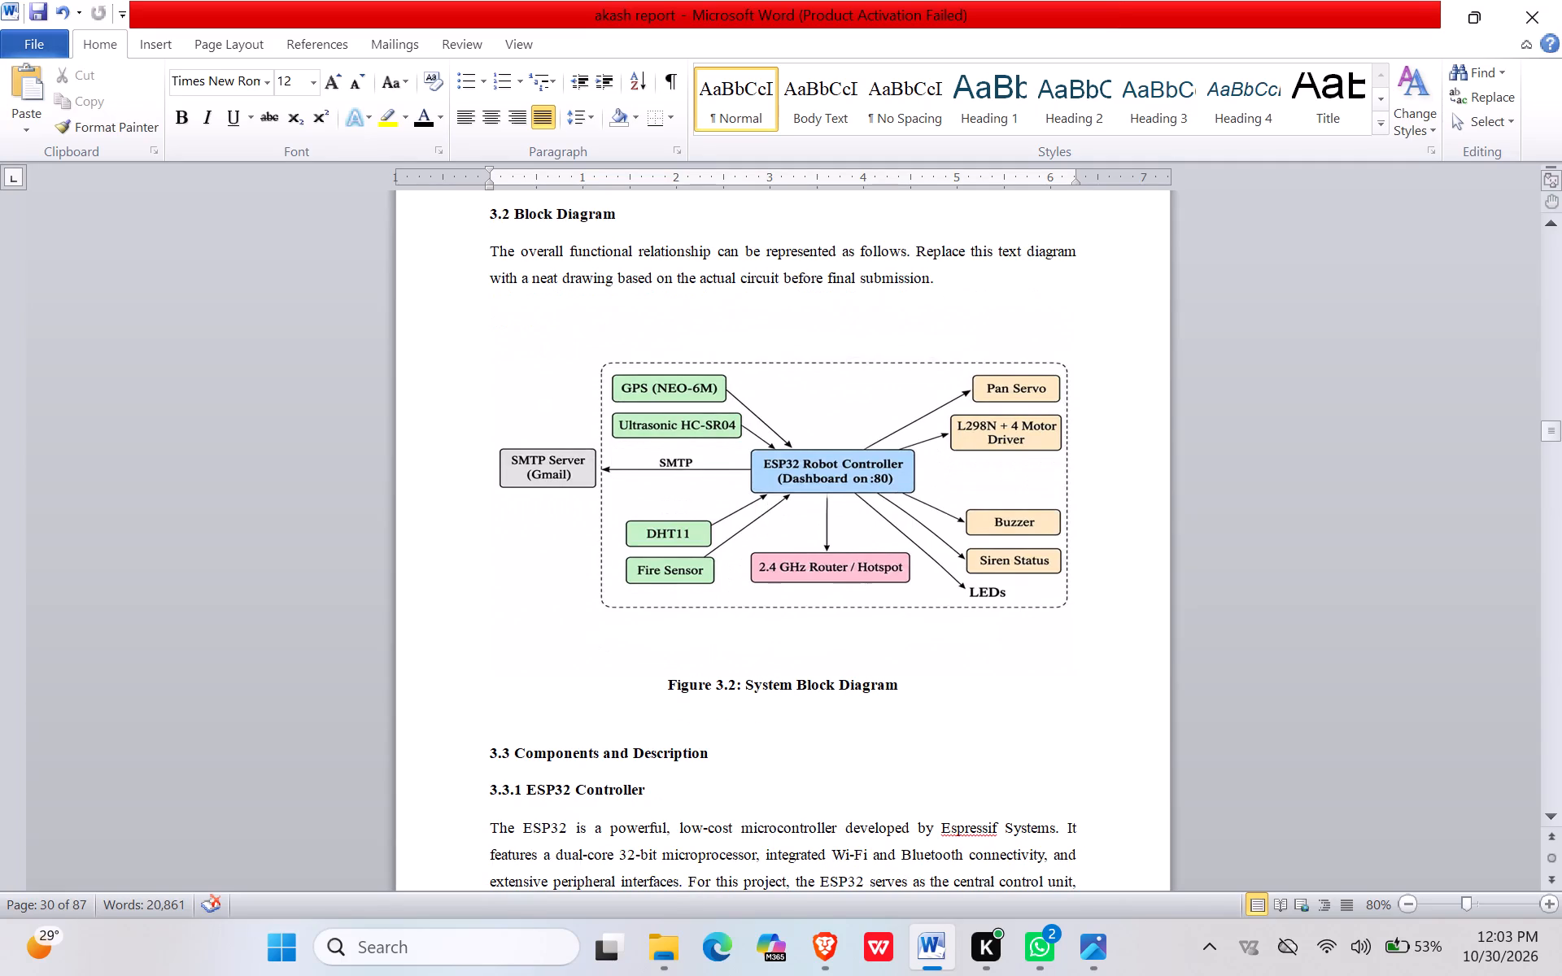
scroll(1141, 734, "down", 4)
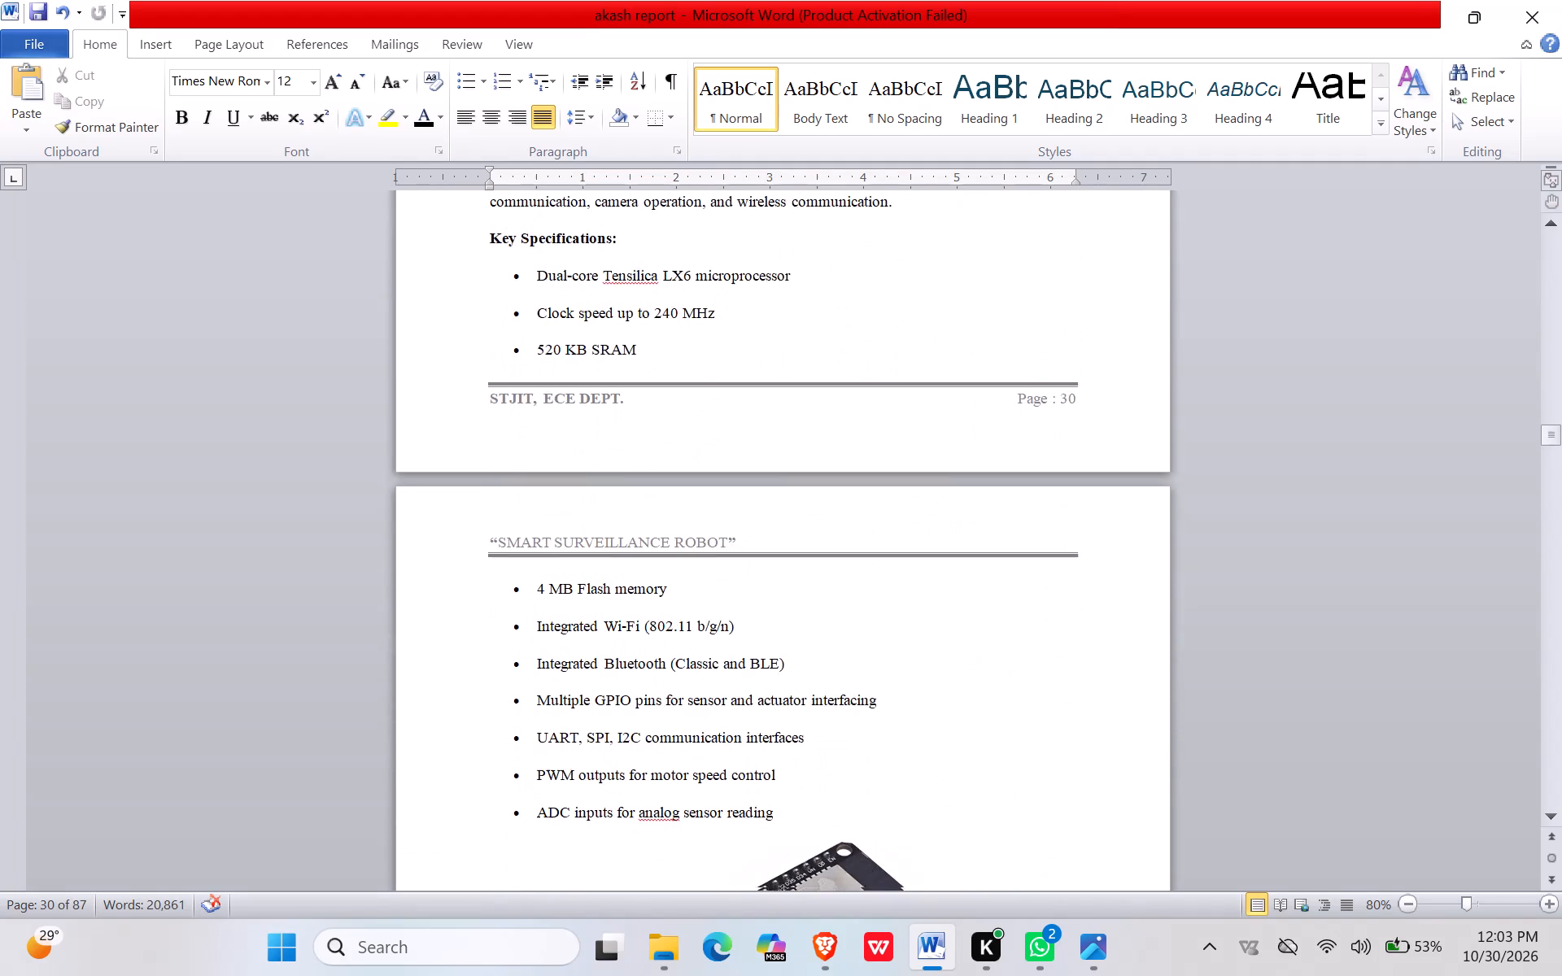
scroll(1141, 734, "down", 4)
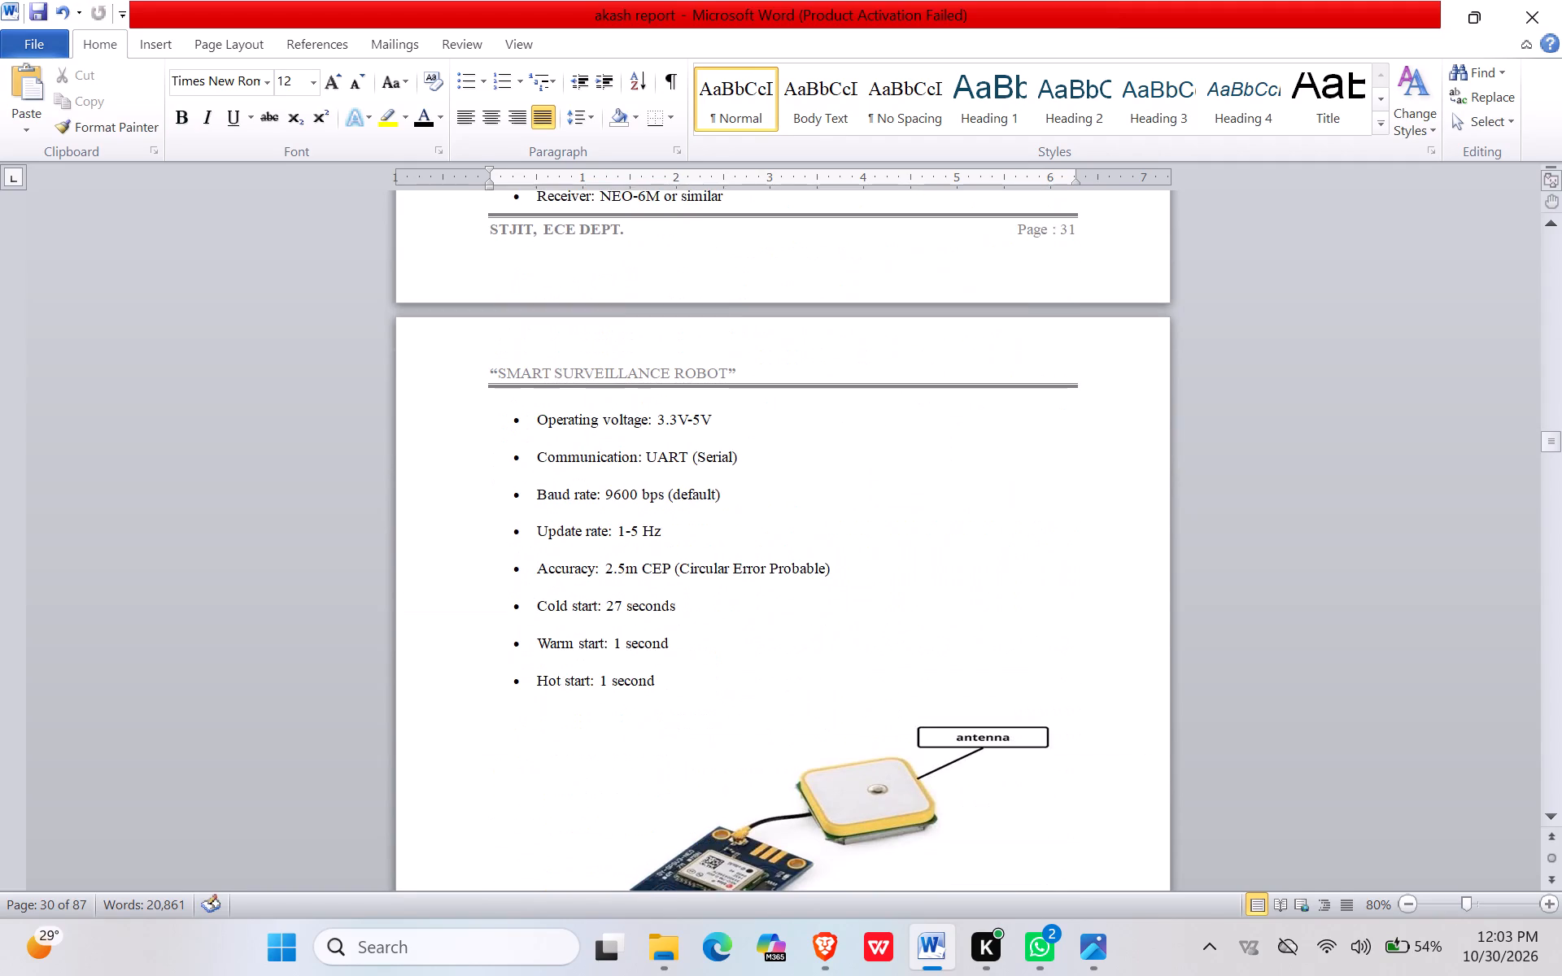
scroll(1141, 734, "down", 1)
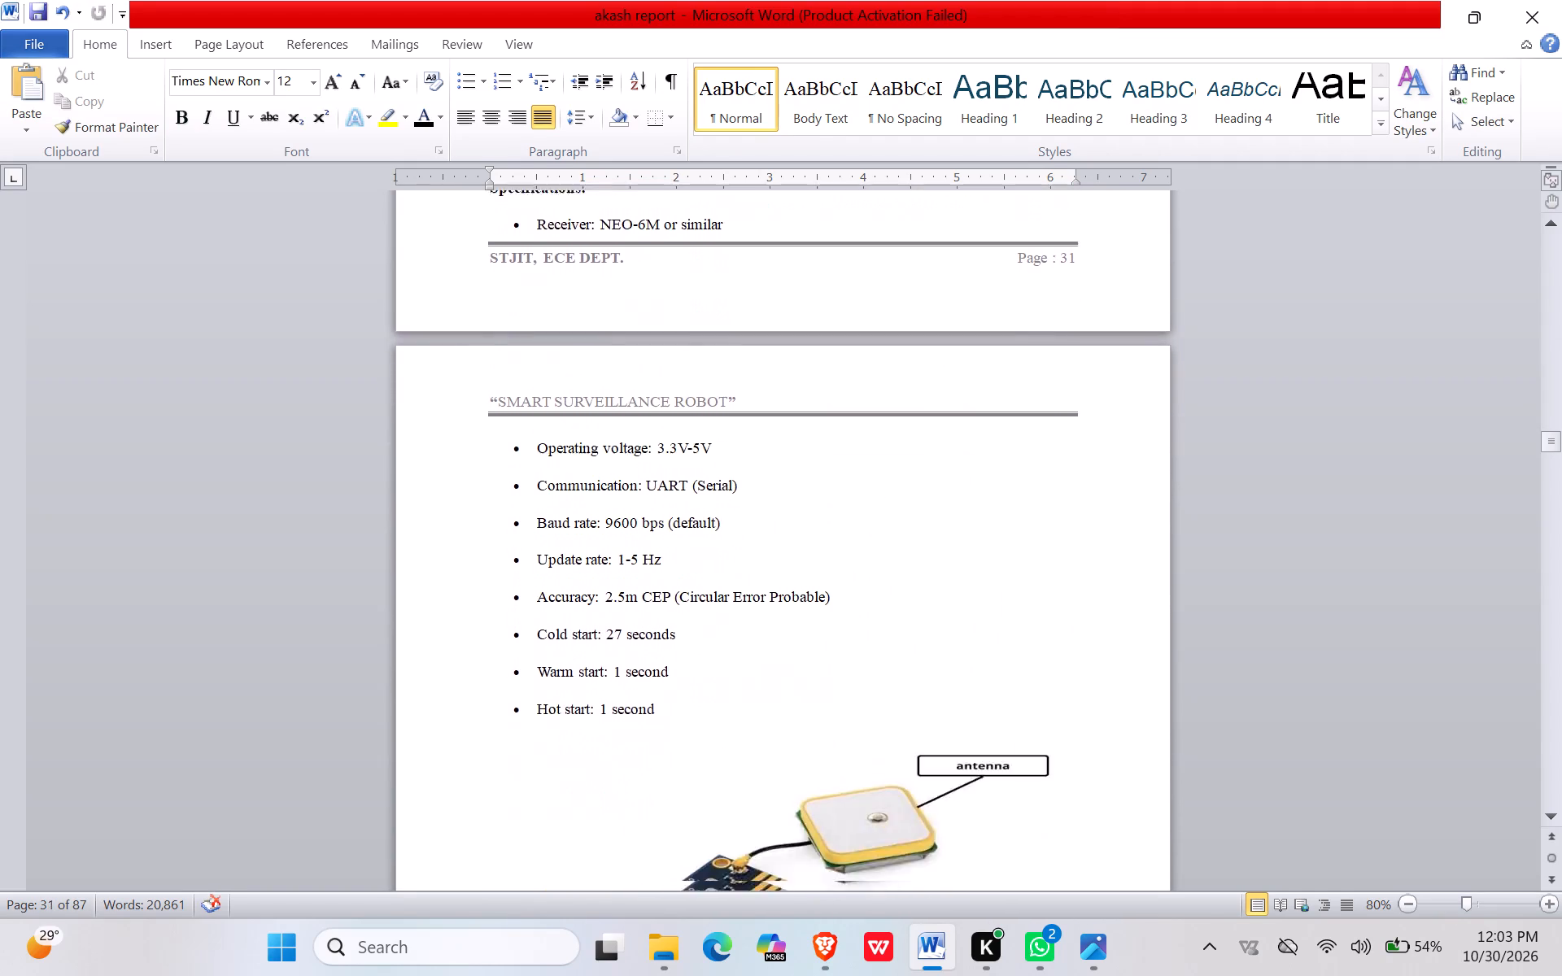
scroll(1141, 734, "down", 4)
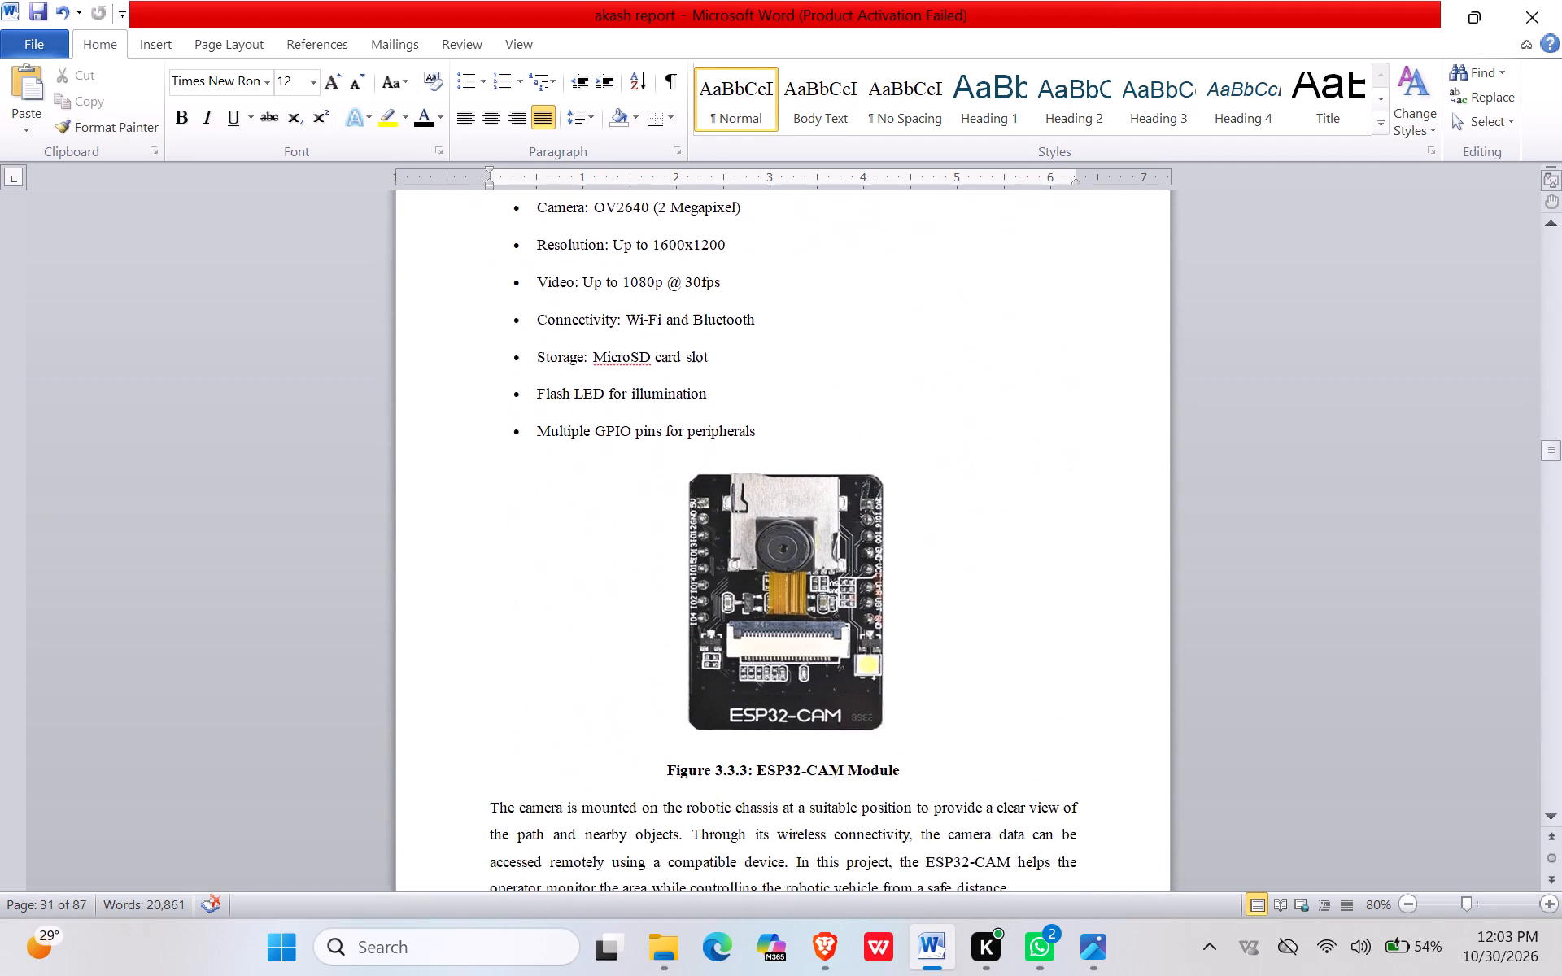
scroll(1141, 734, "down", 2)
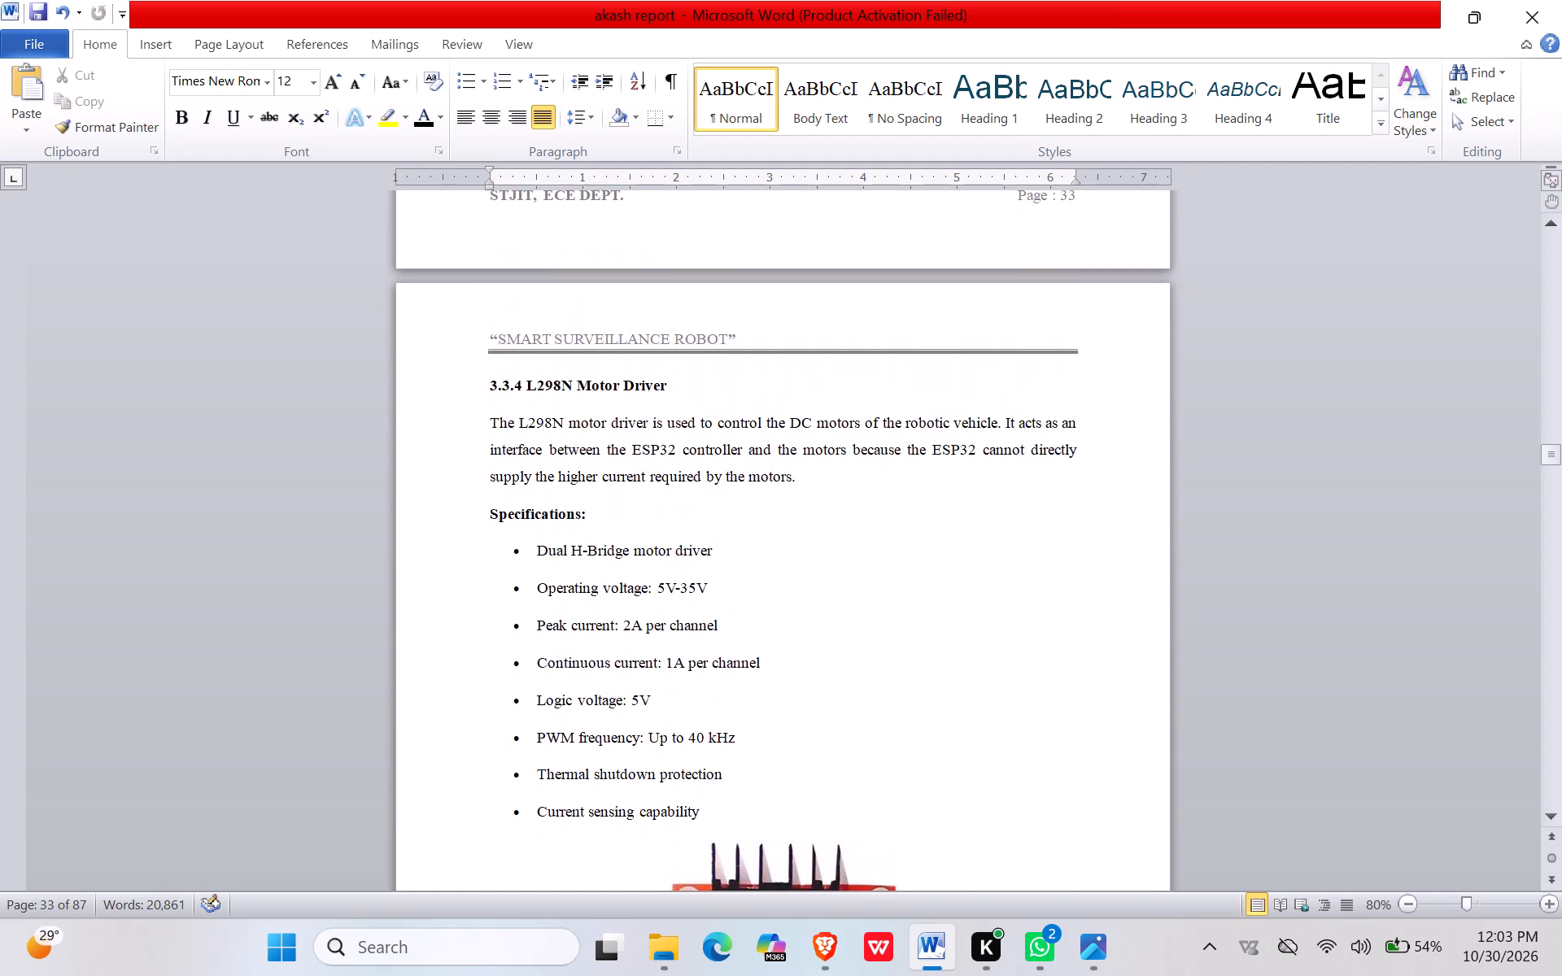
scroll(1141, 734, "down", 3)
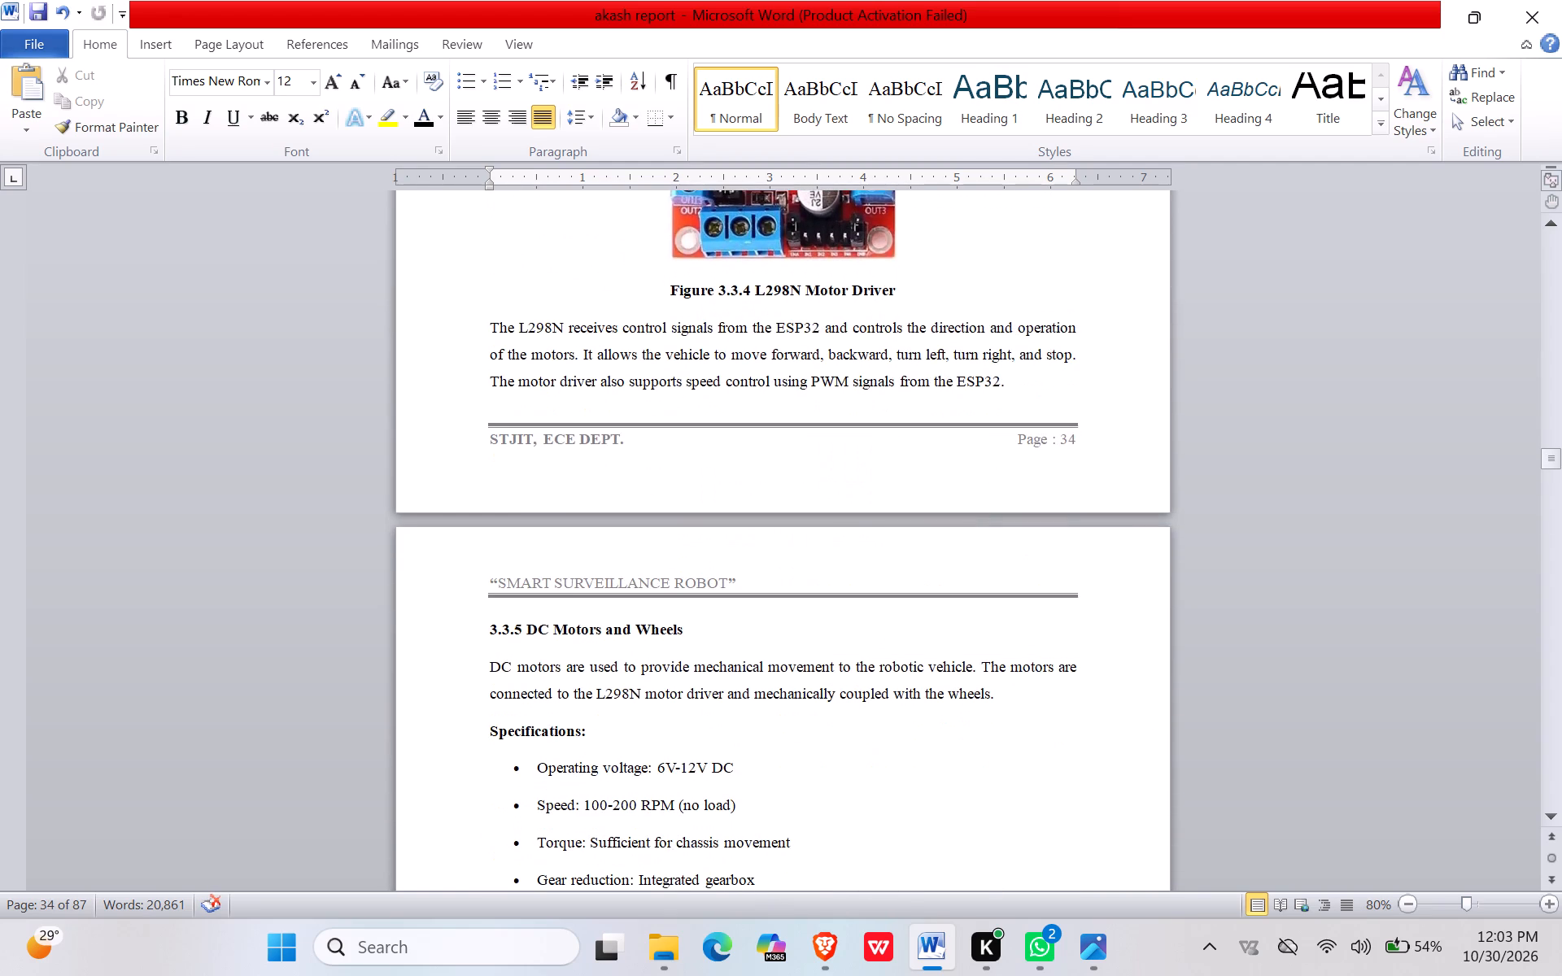
scroll(1141, 734, "down", 2)
scroll(1208, 648, "down", 1)
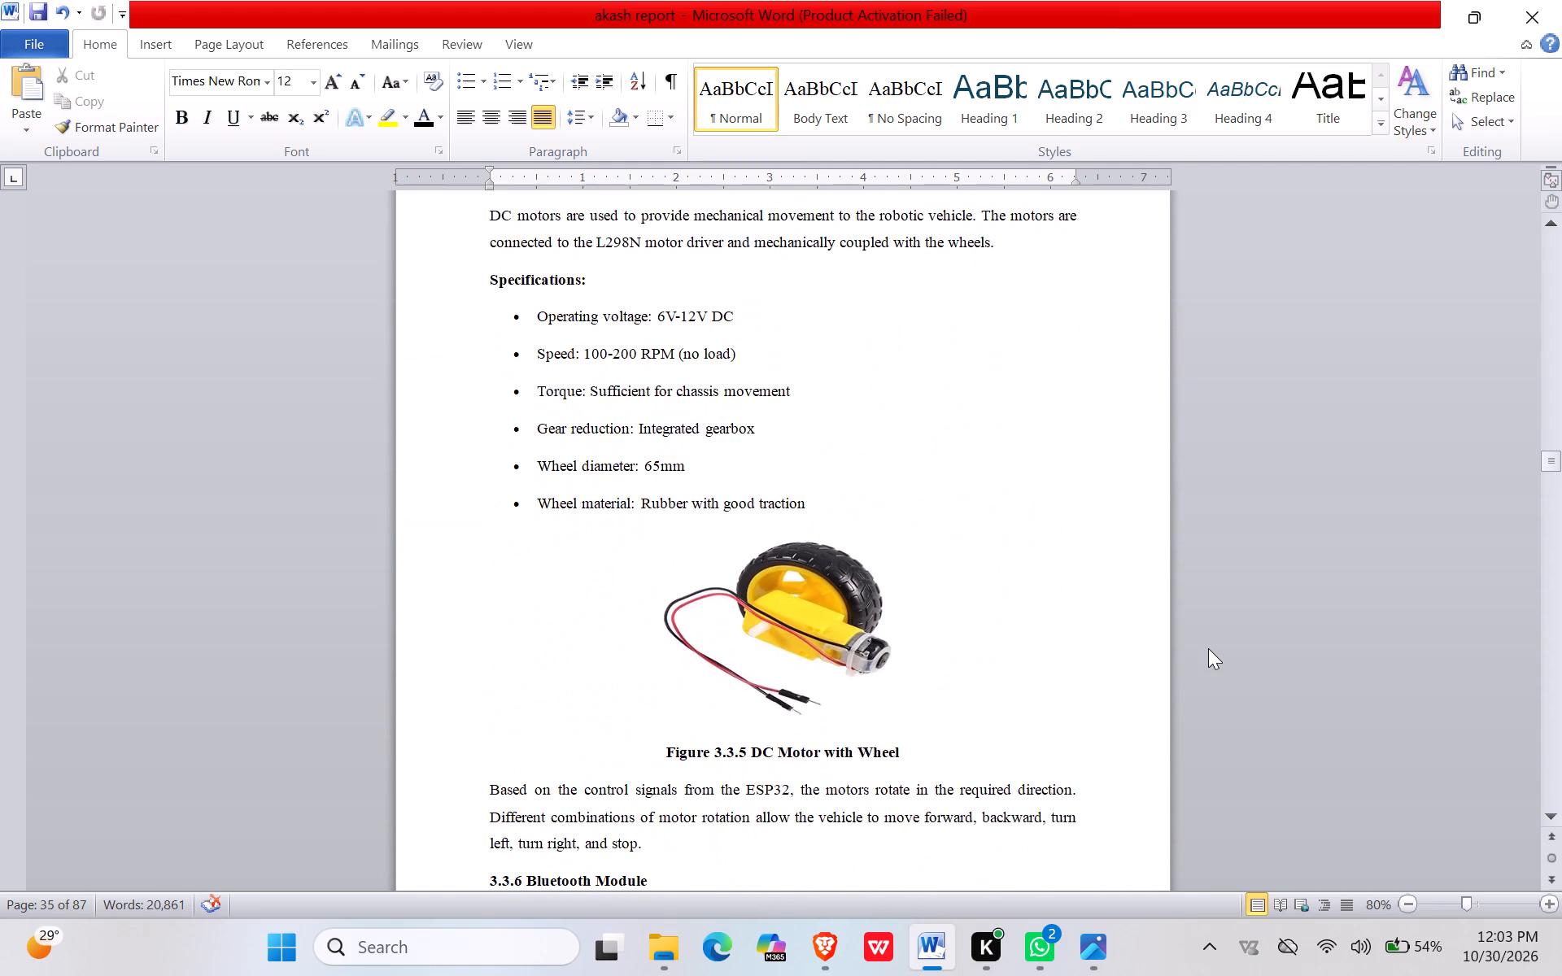
scroll(1208, 648, "up", 1)
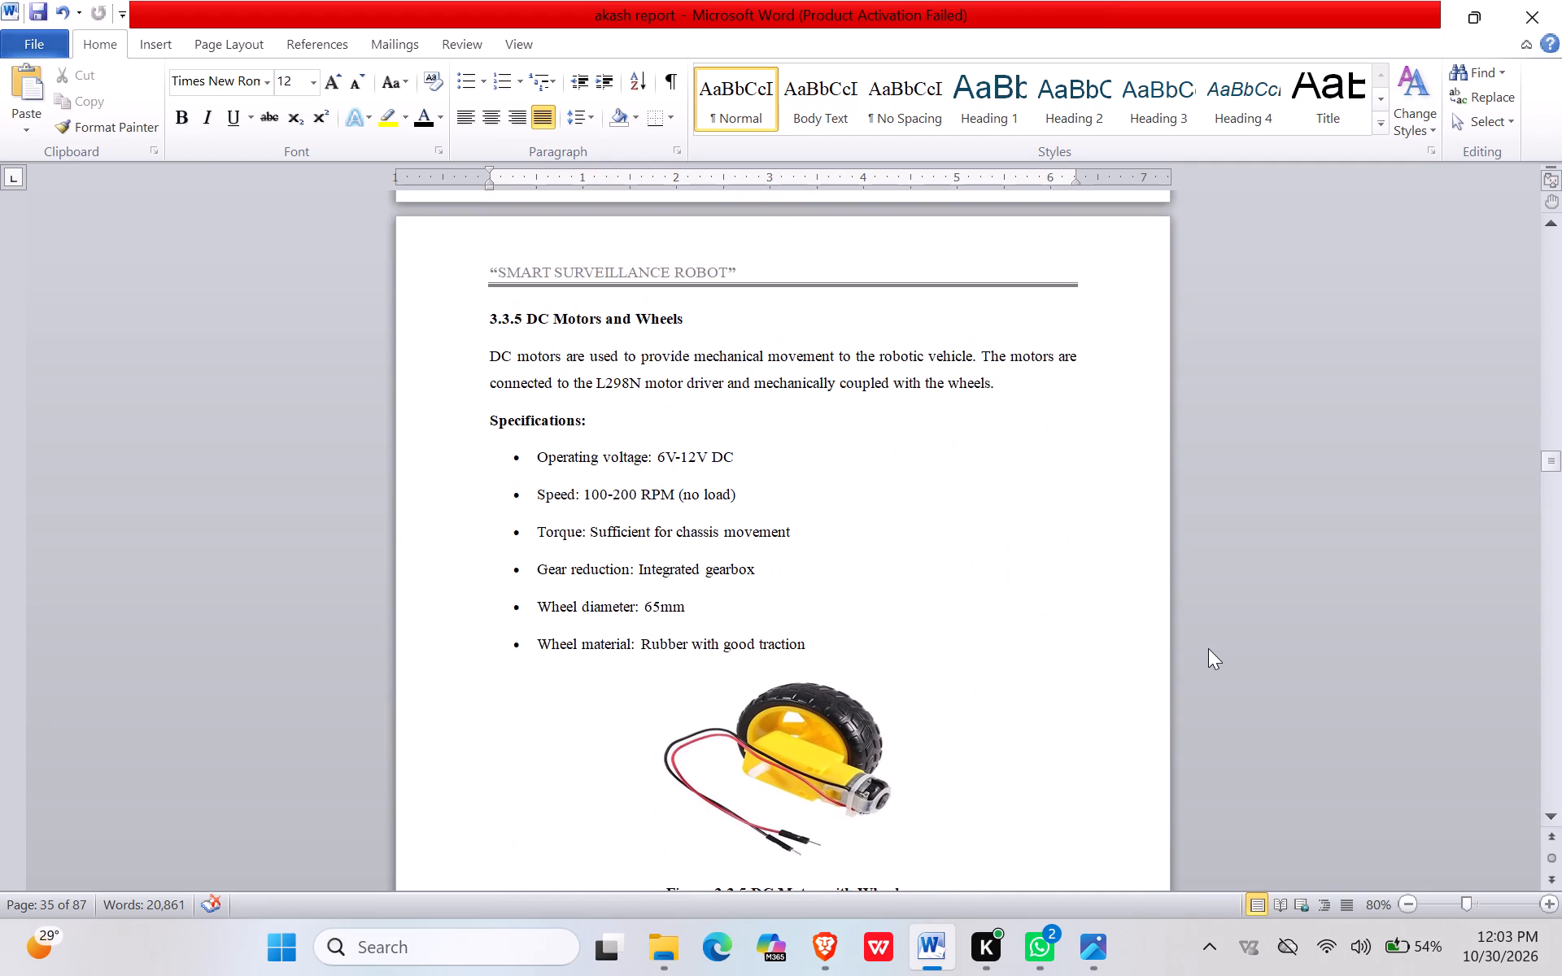
scroll(1208, 648, "up", 1)
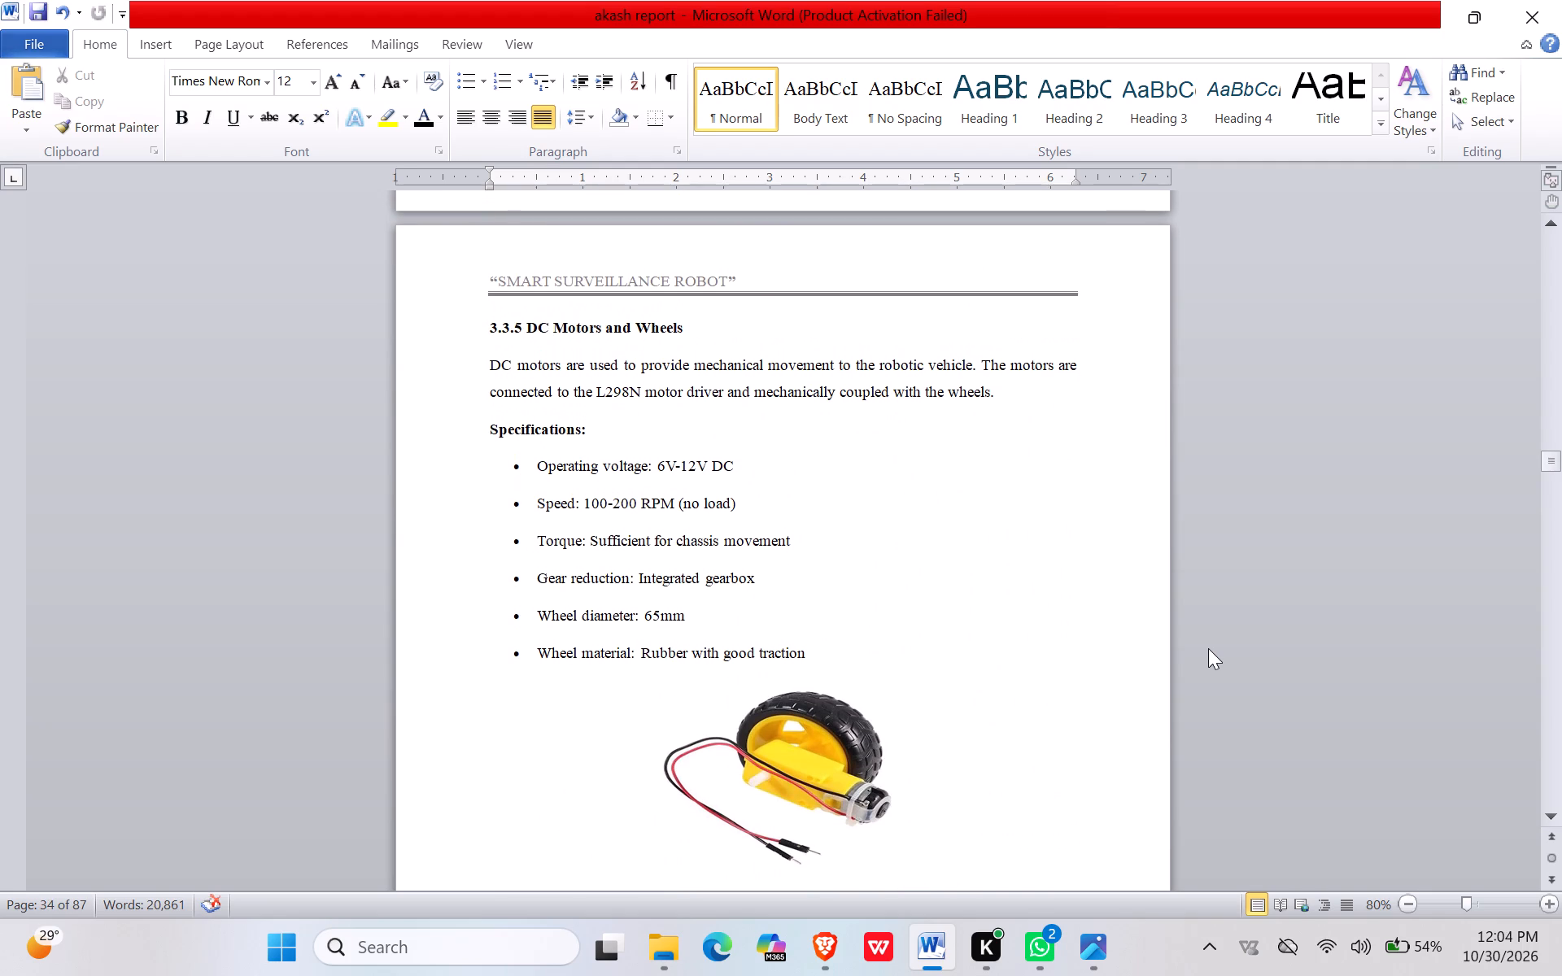
Review the remaining component descriptions and figures in Chapter 3, from 3.3.5, DC Motors and Wheels, through 3.3.9, Robotic Chassis and Wheels.
scroll(1208, 648, "down", 4)
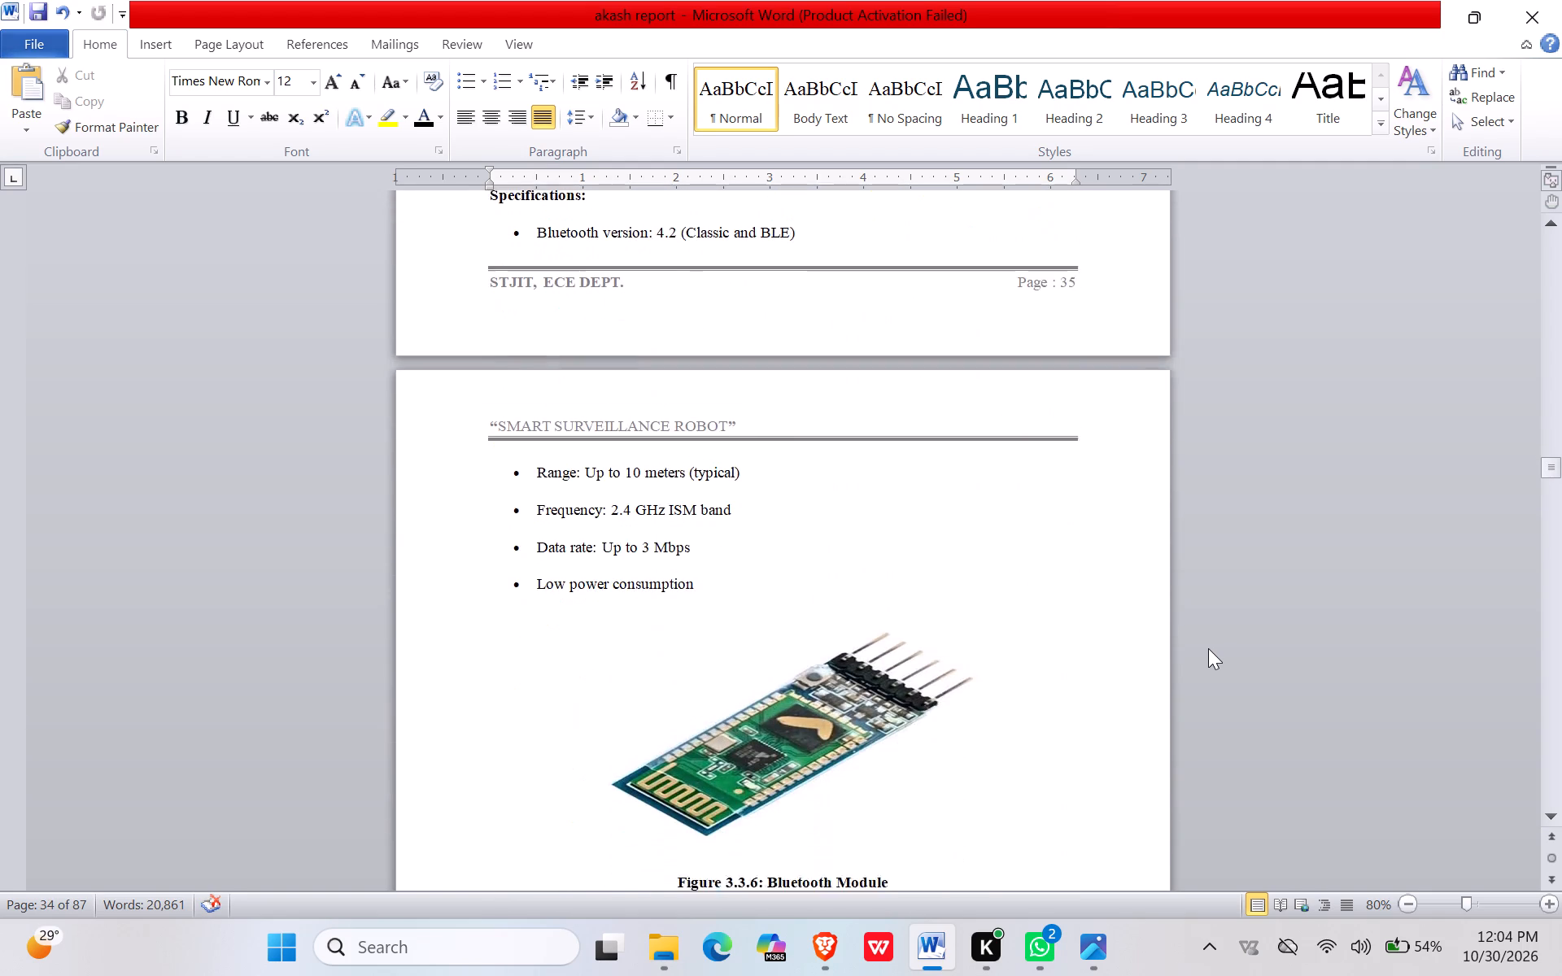
scroll(1208, 648, "down", 3)
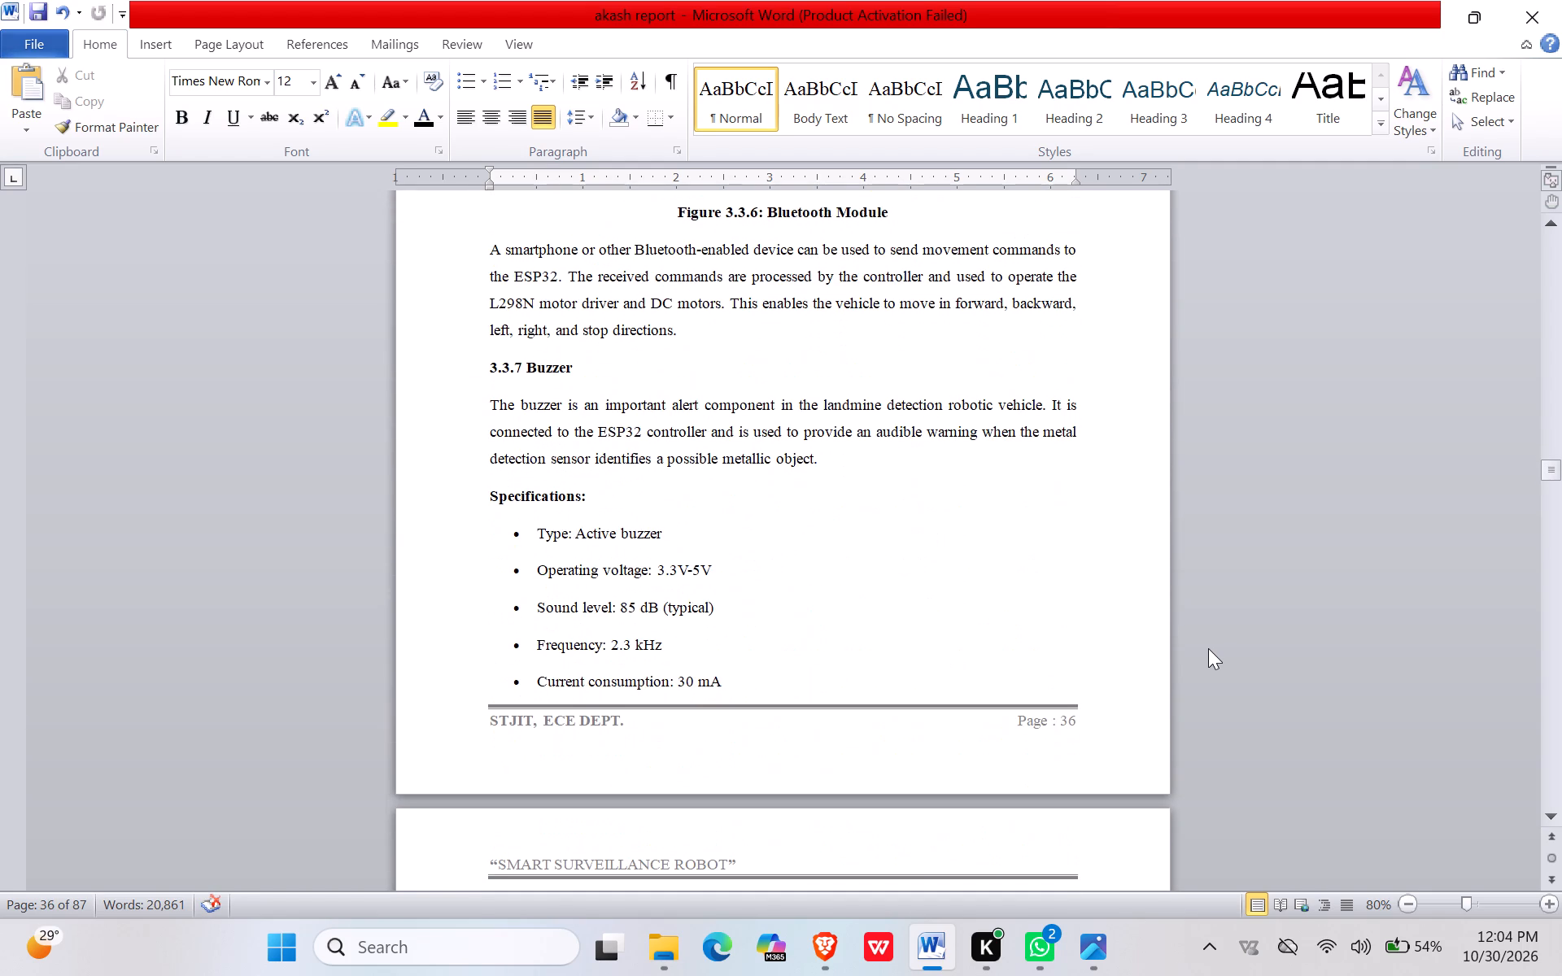
scroll(1208, 648, "down", 2)
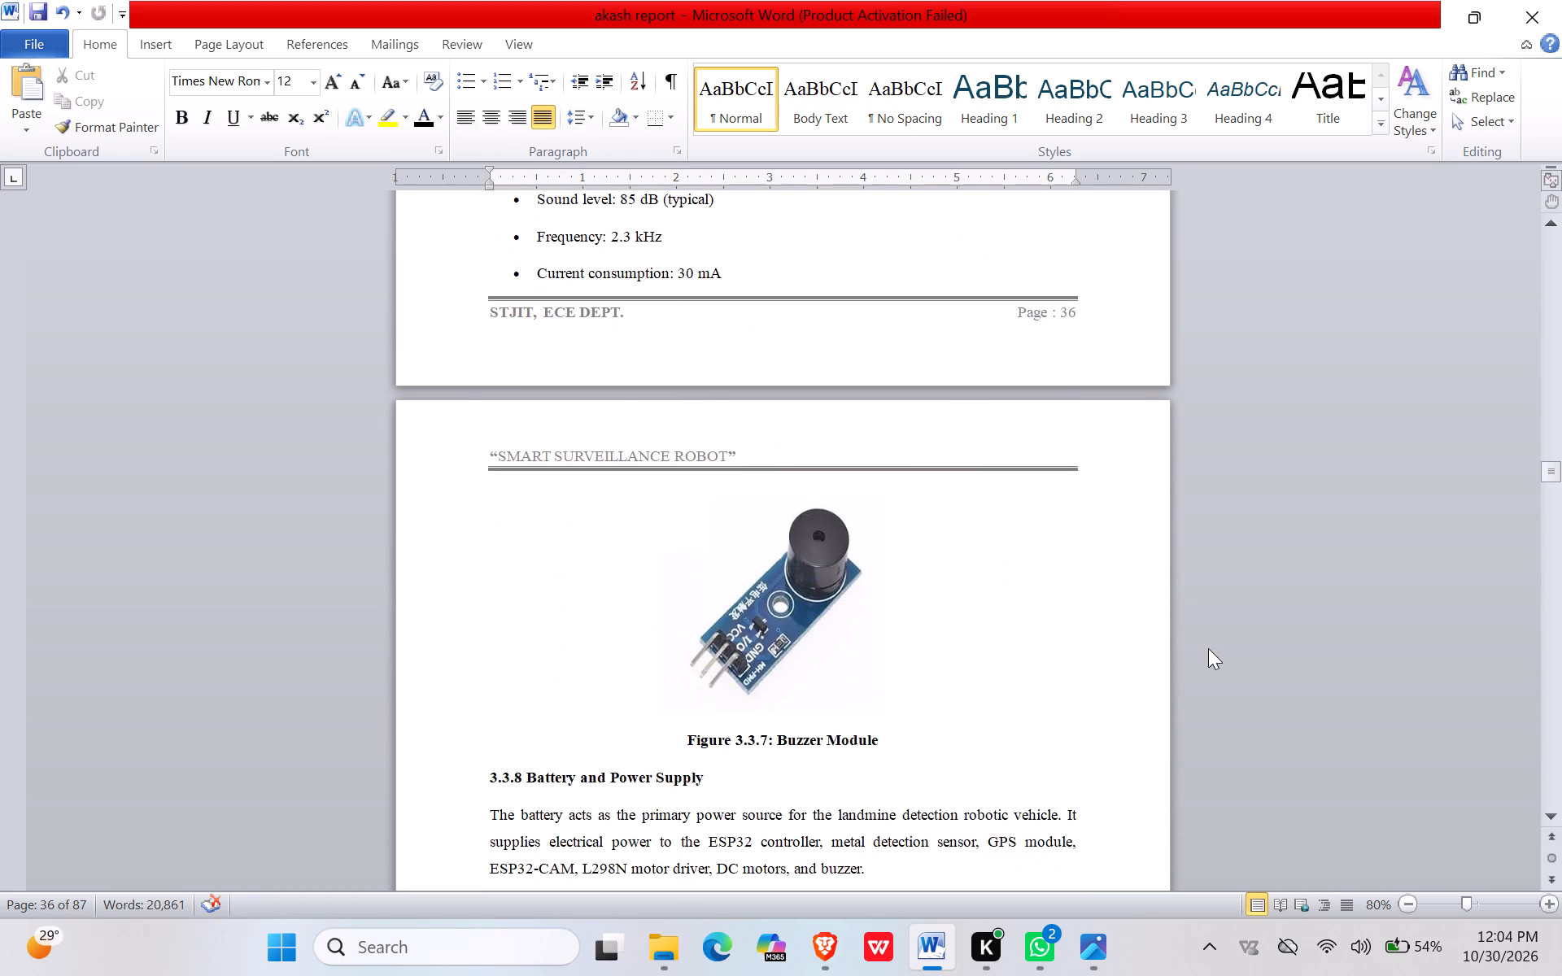
scroll(1208, 648, "down", 2)
scroll(1208, 648, "right", 1)
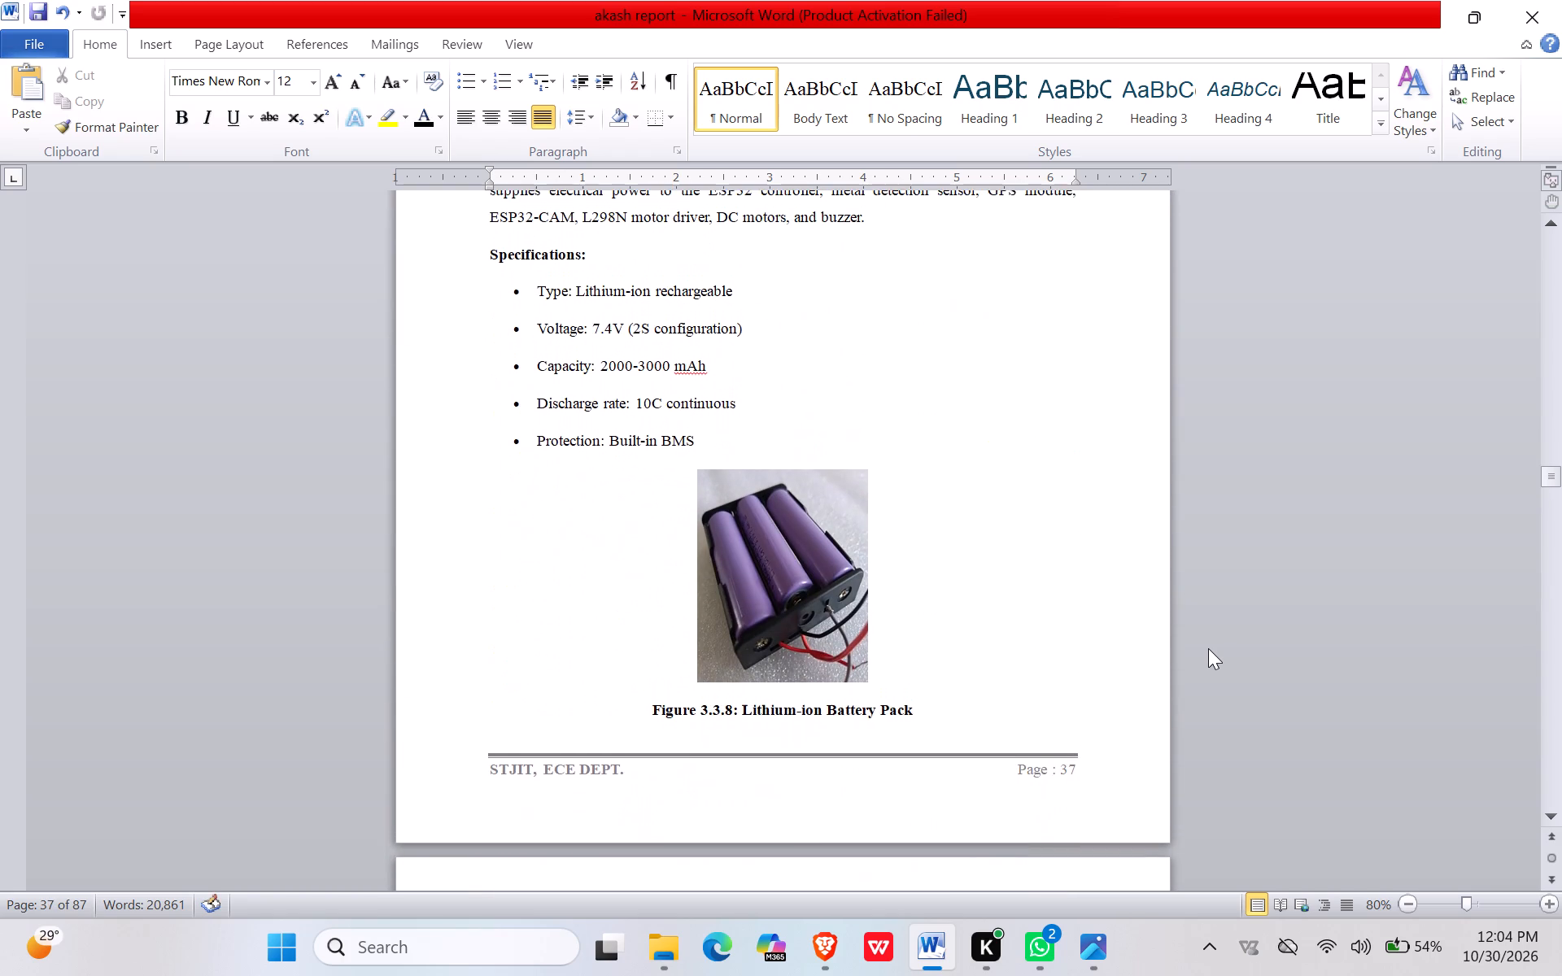
scroll(1208, 648, "right", 1)
scroll(1208, 648, "up", 1)
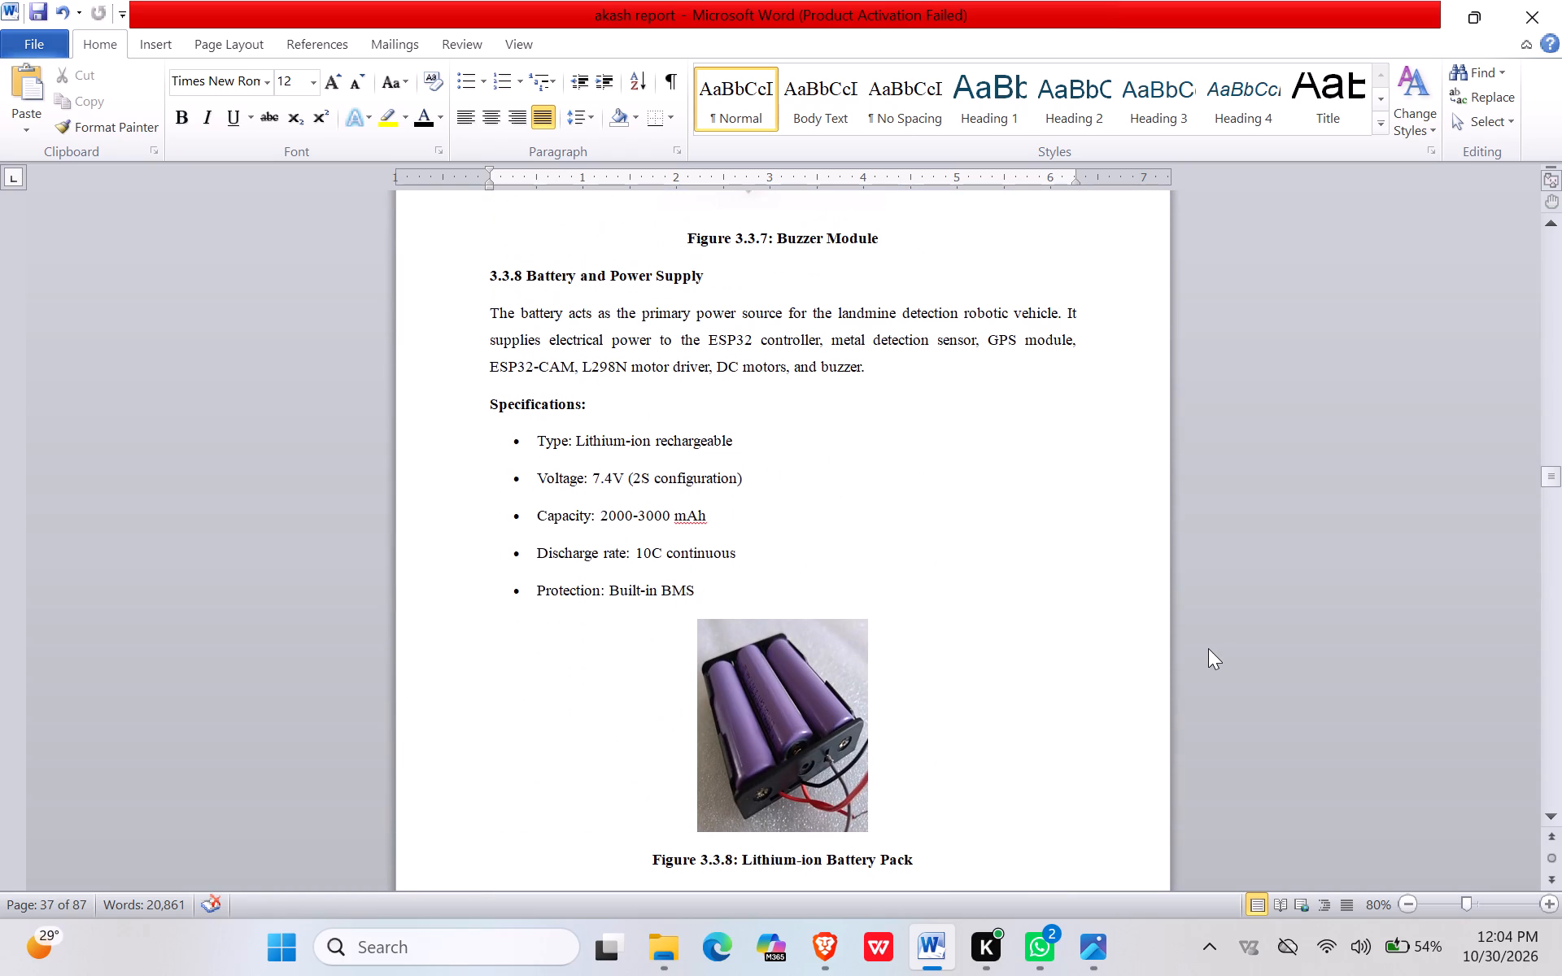
scroll(1208, 648, "down", 1)
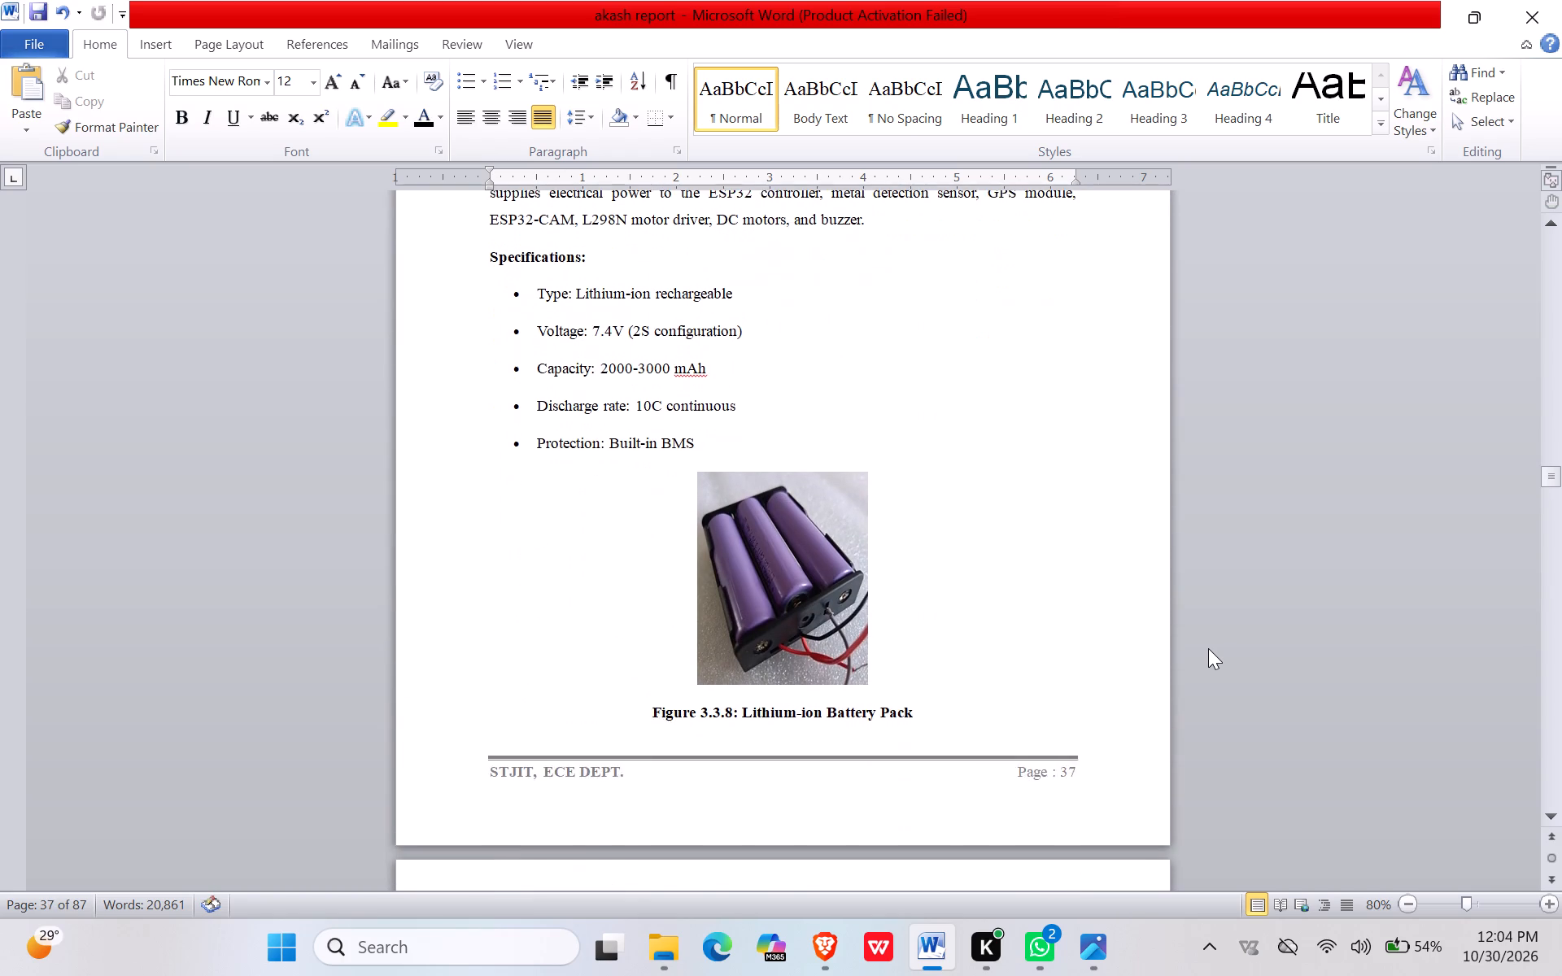
scroll(1208, 648, "down", 1)
scroll(1208, 648, "right", 1)
scroll(1208, 648, "down", 2)
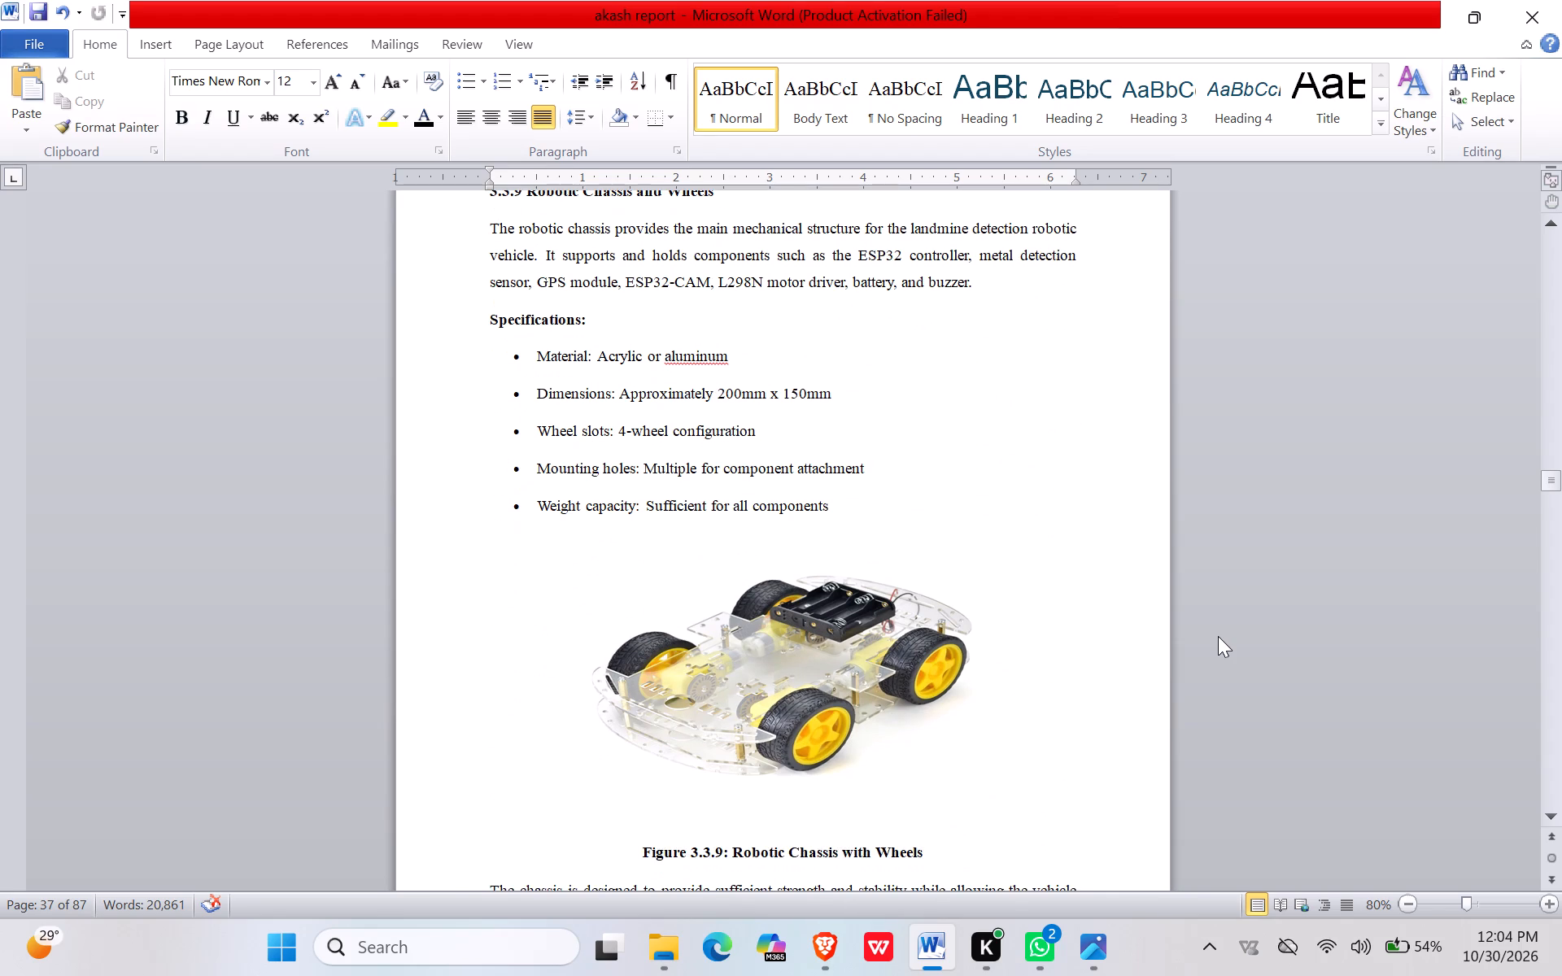
scroll(1218, 636, "down", 1)
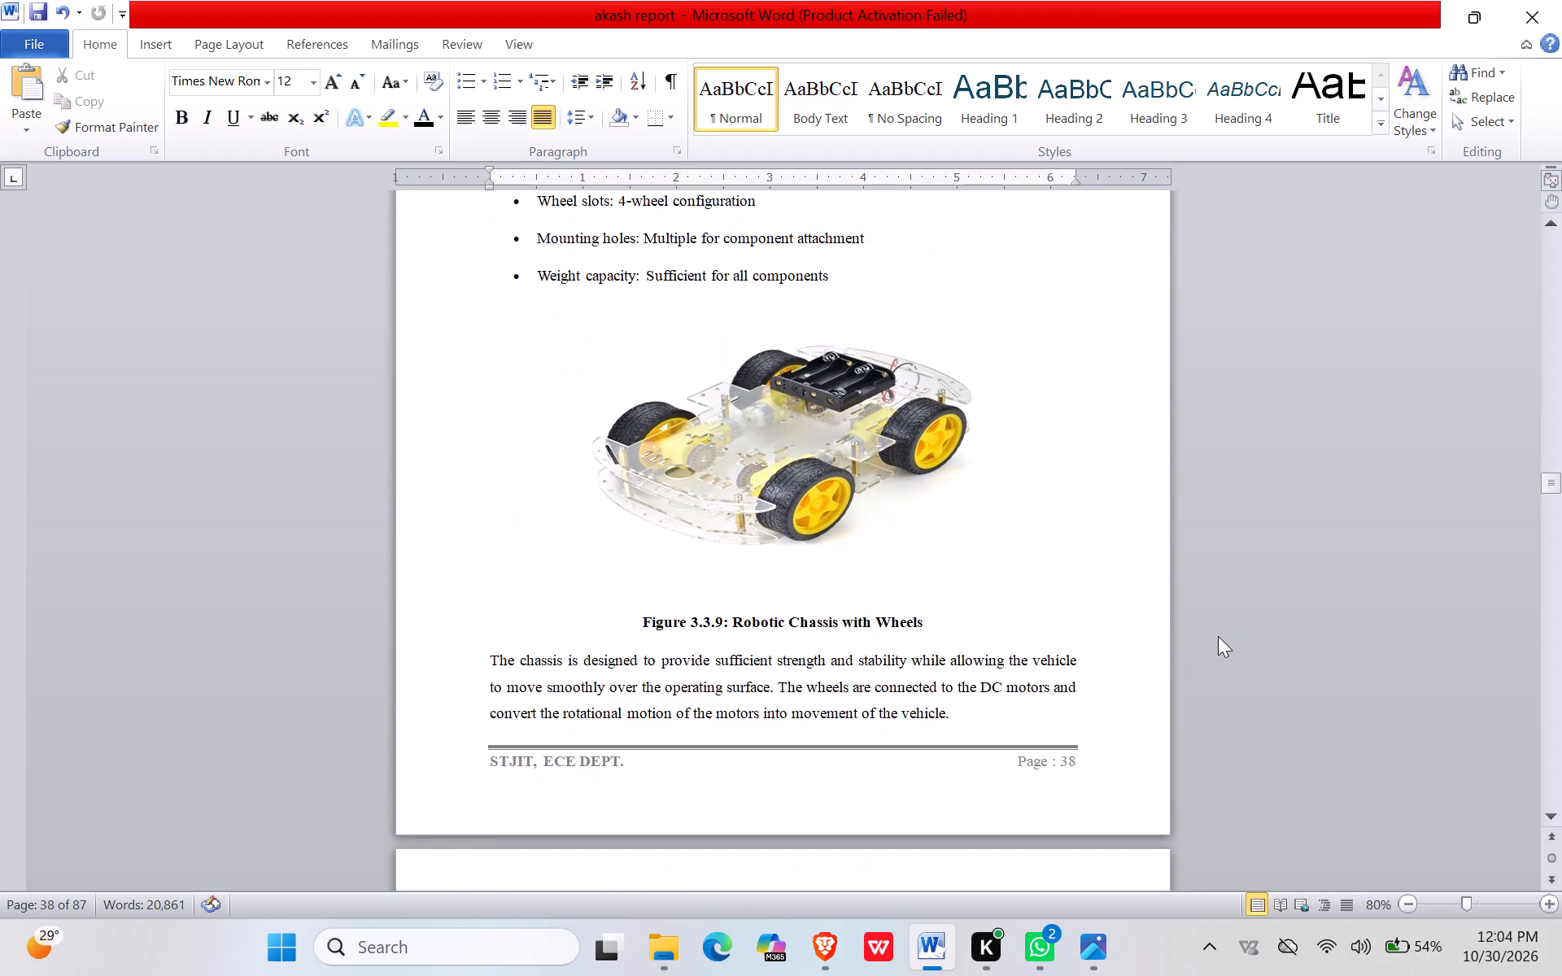
scroll(1218, 636, "down", 3)
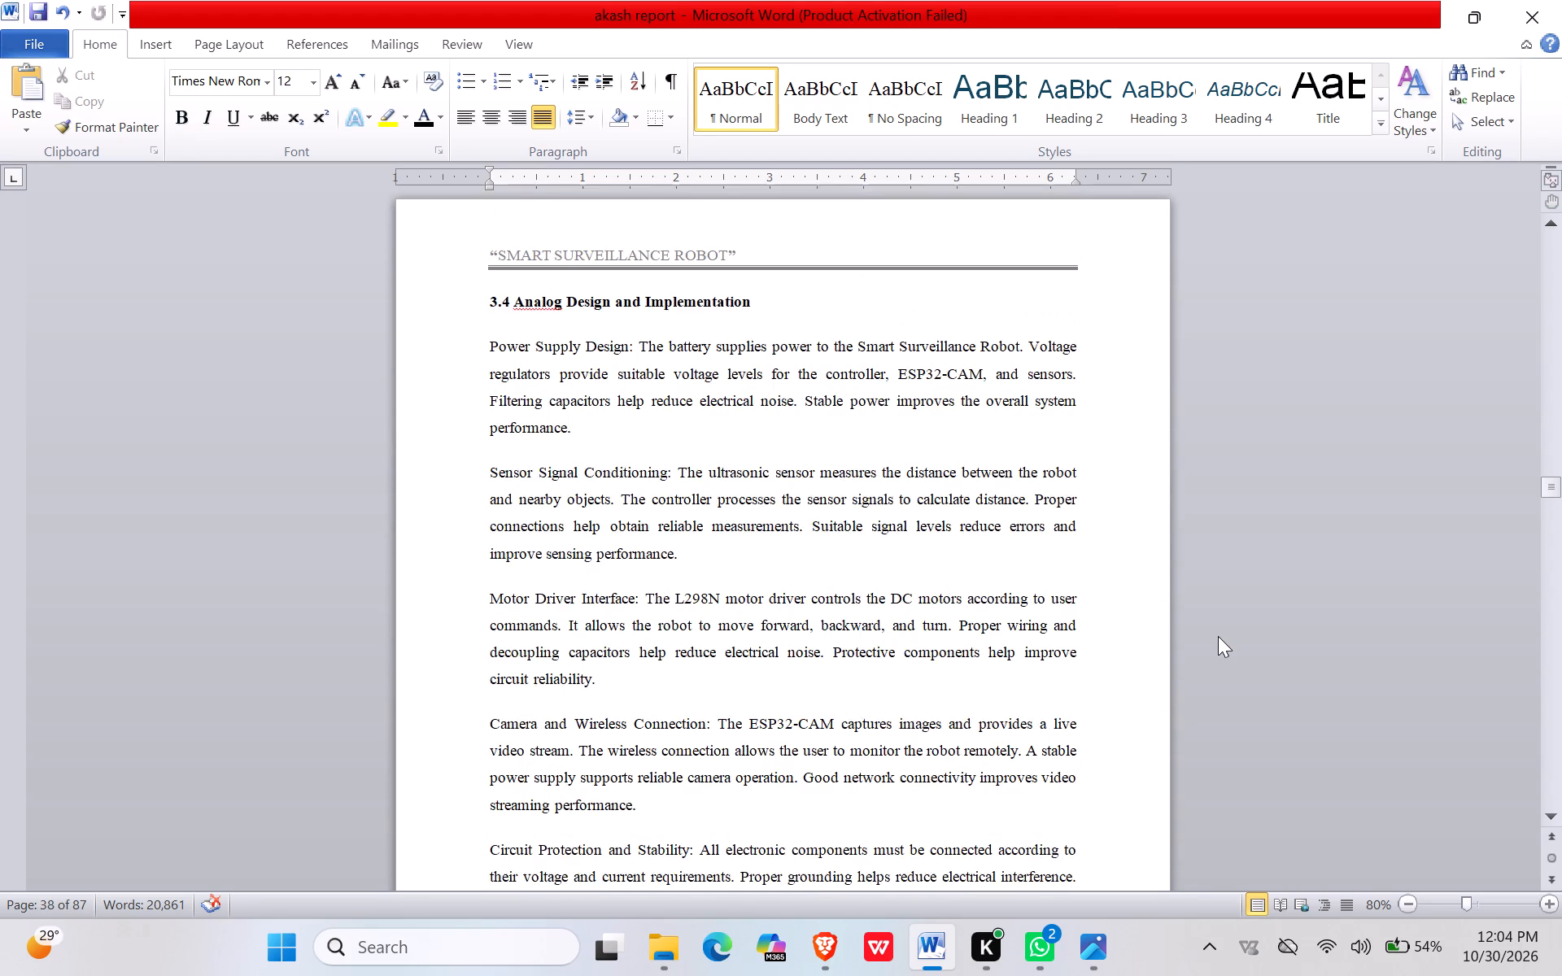
Review the rest of Chapter 3, from section 3.4, Analog Design and Implementation, through section 3.7, Summary.
scroll(1218, 636, "down", 3)
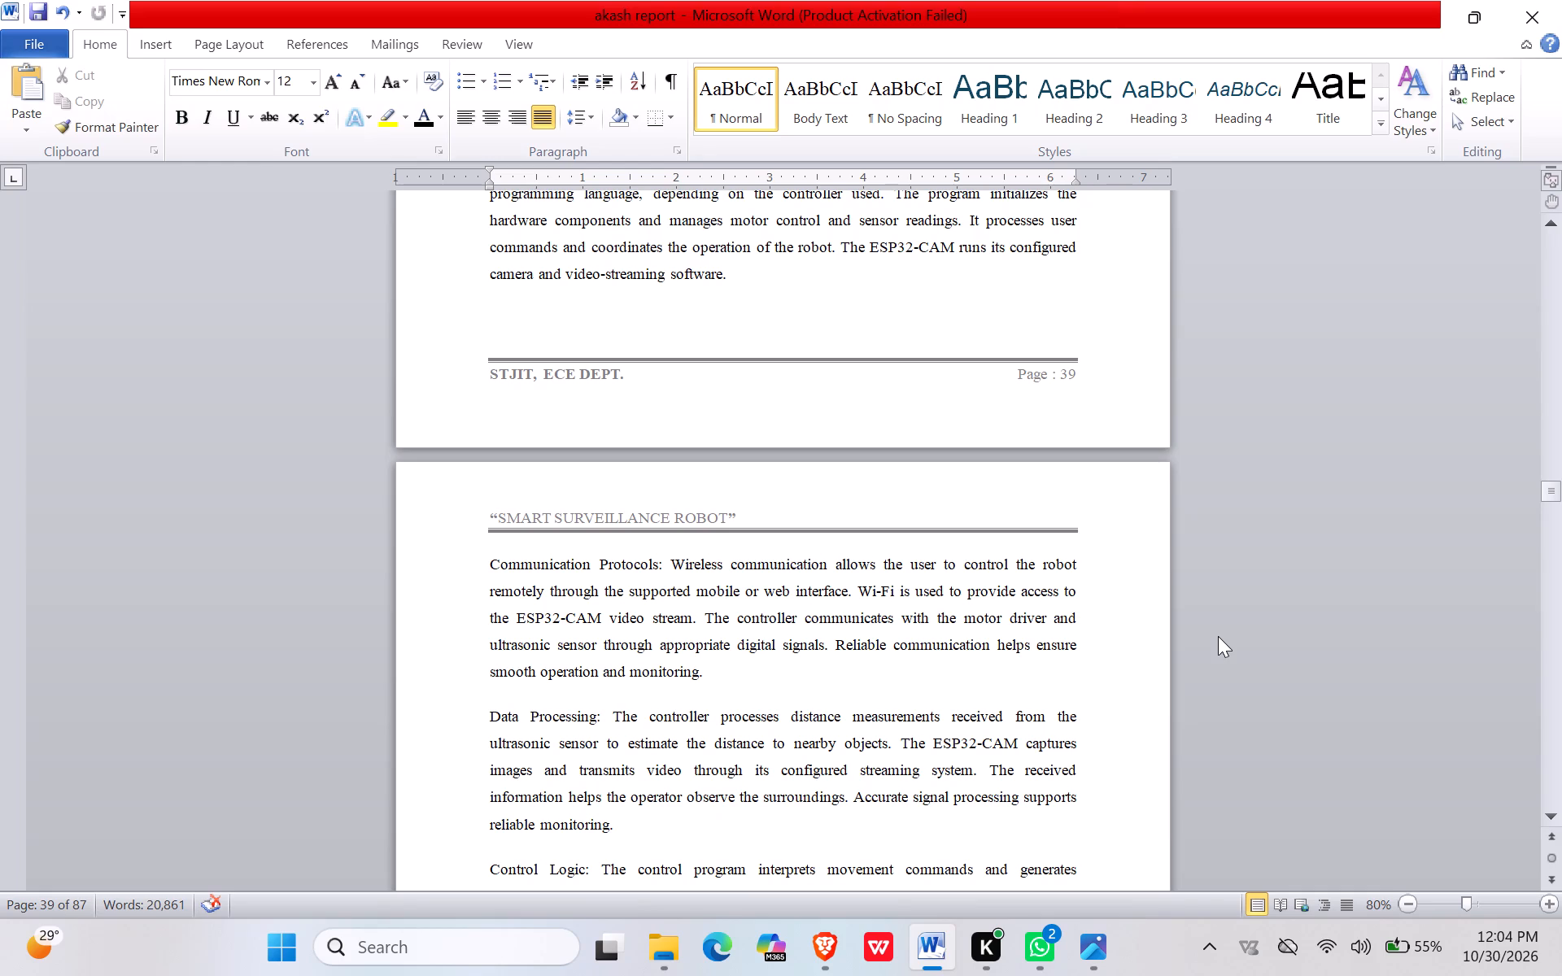
scroll(1218, 636, "down", 1, "ctrl")
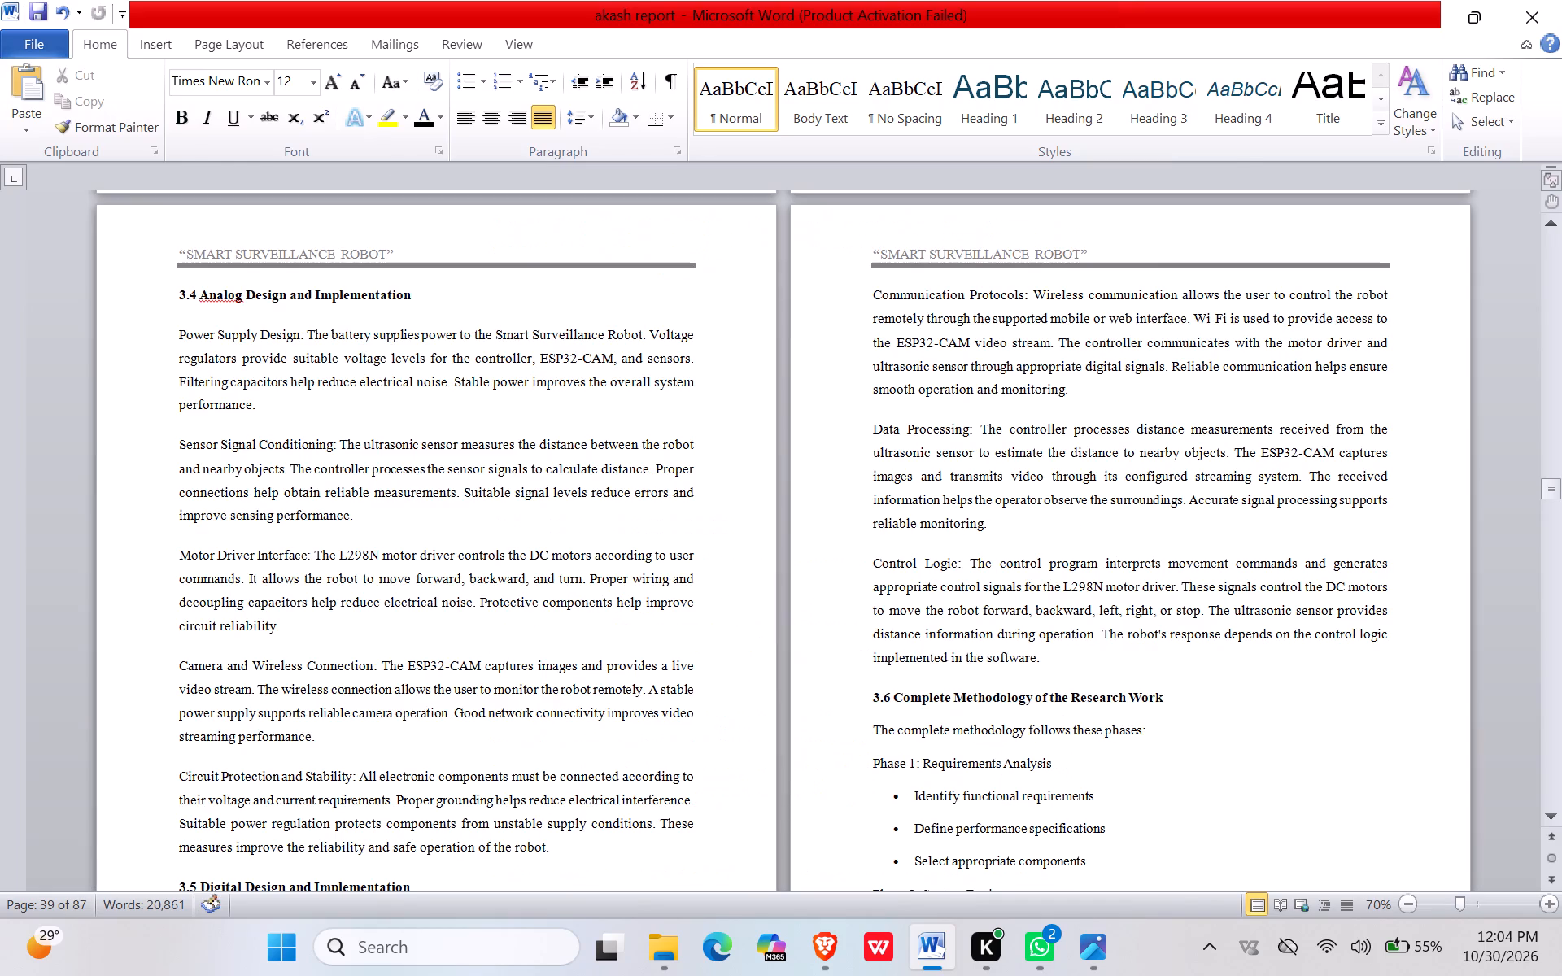
scroll(1218, 636, "down", 1)
scroll(1218, 636, "up", 4)
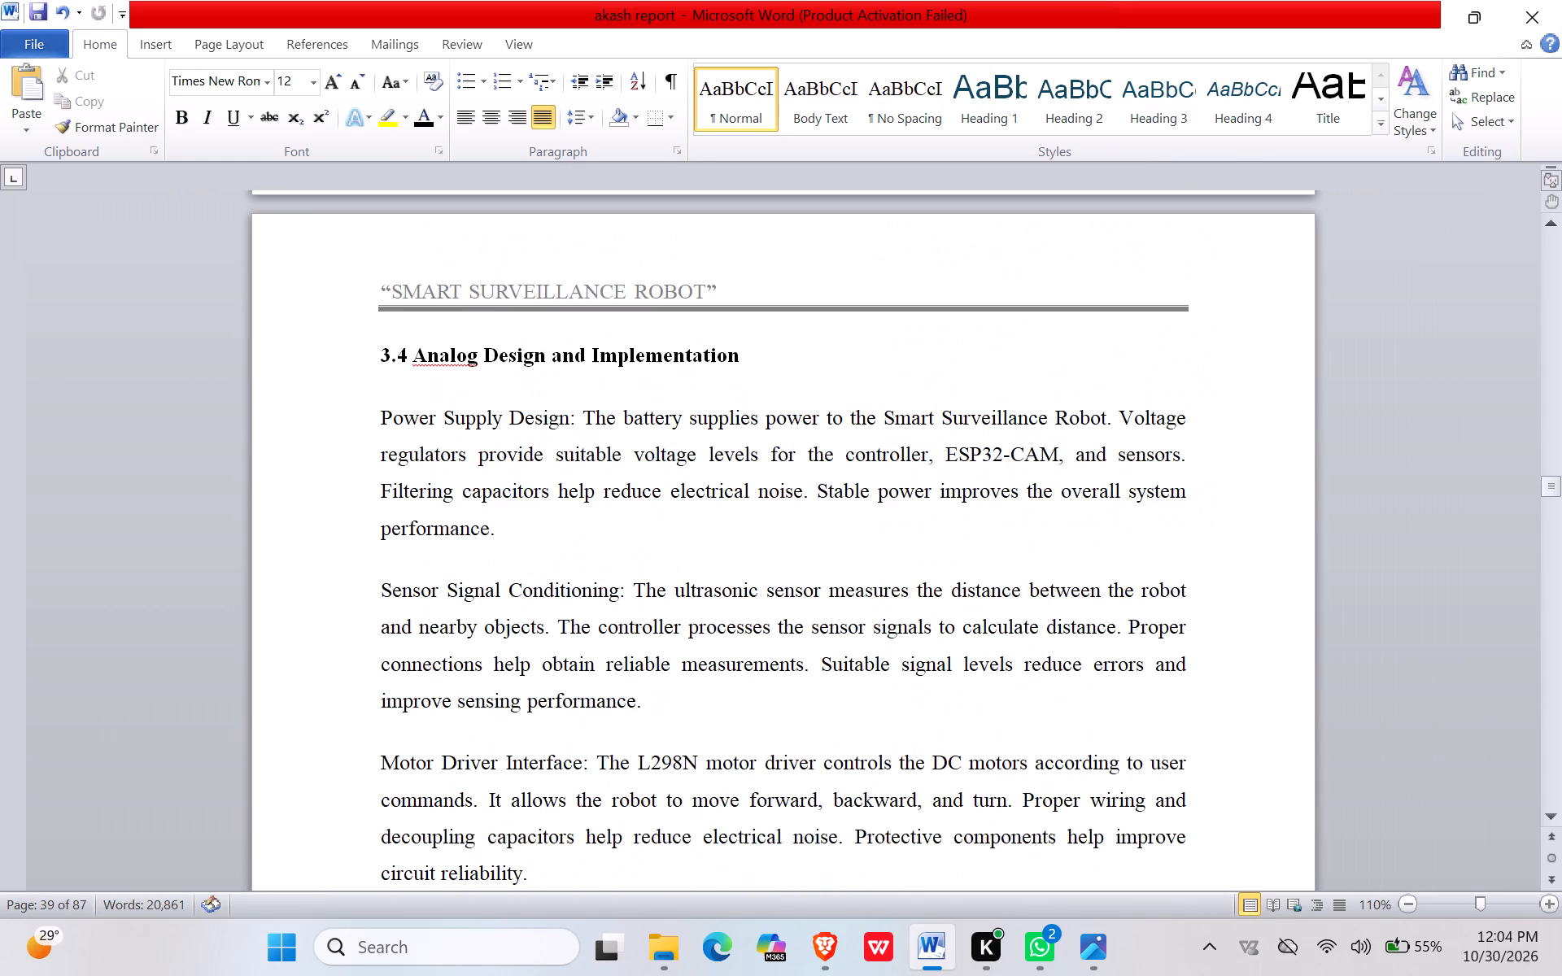
scroll(1218, 636, "down", 2)
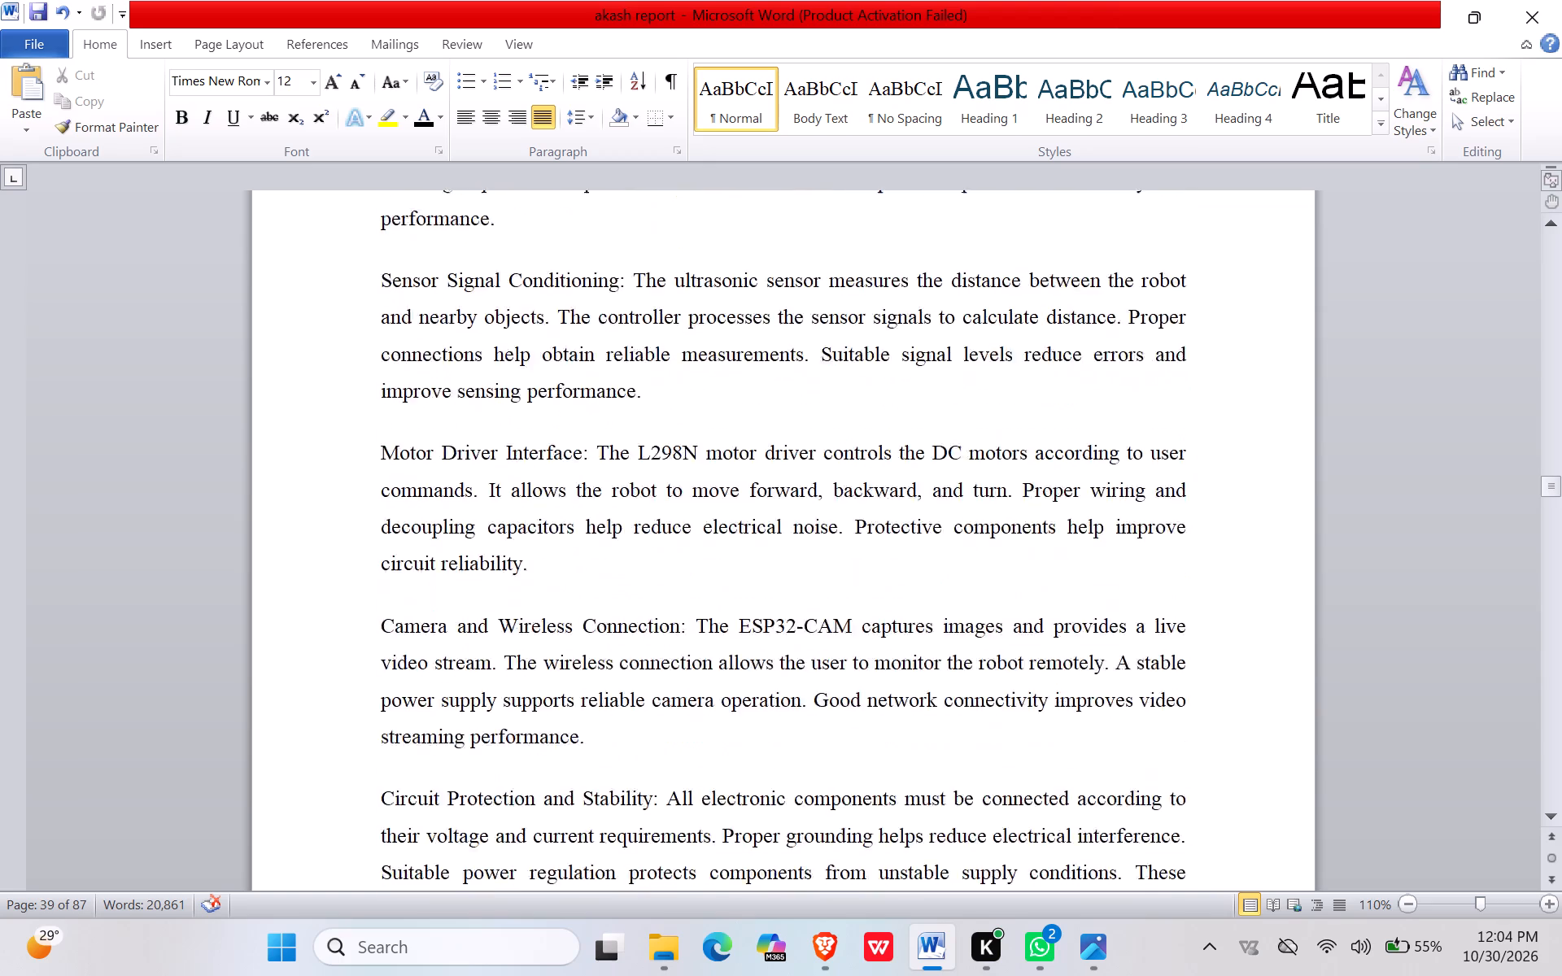
scroll(1218, 636, "down", 2)
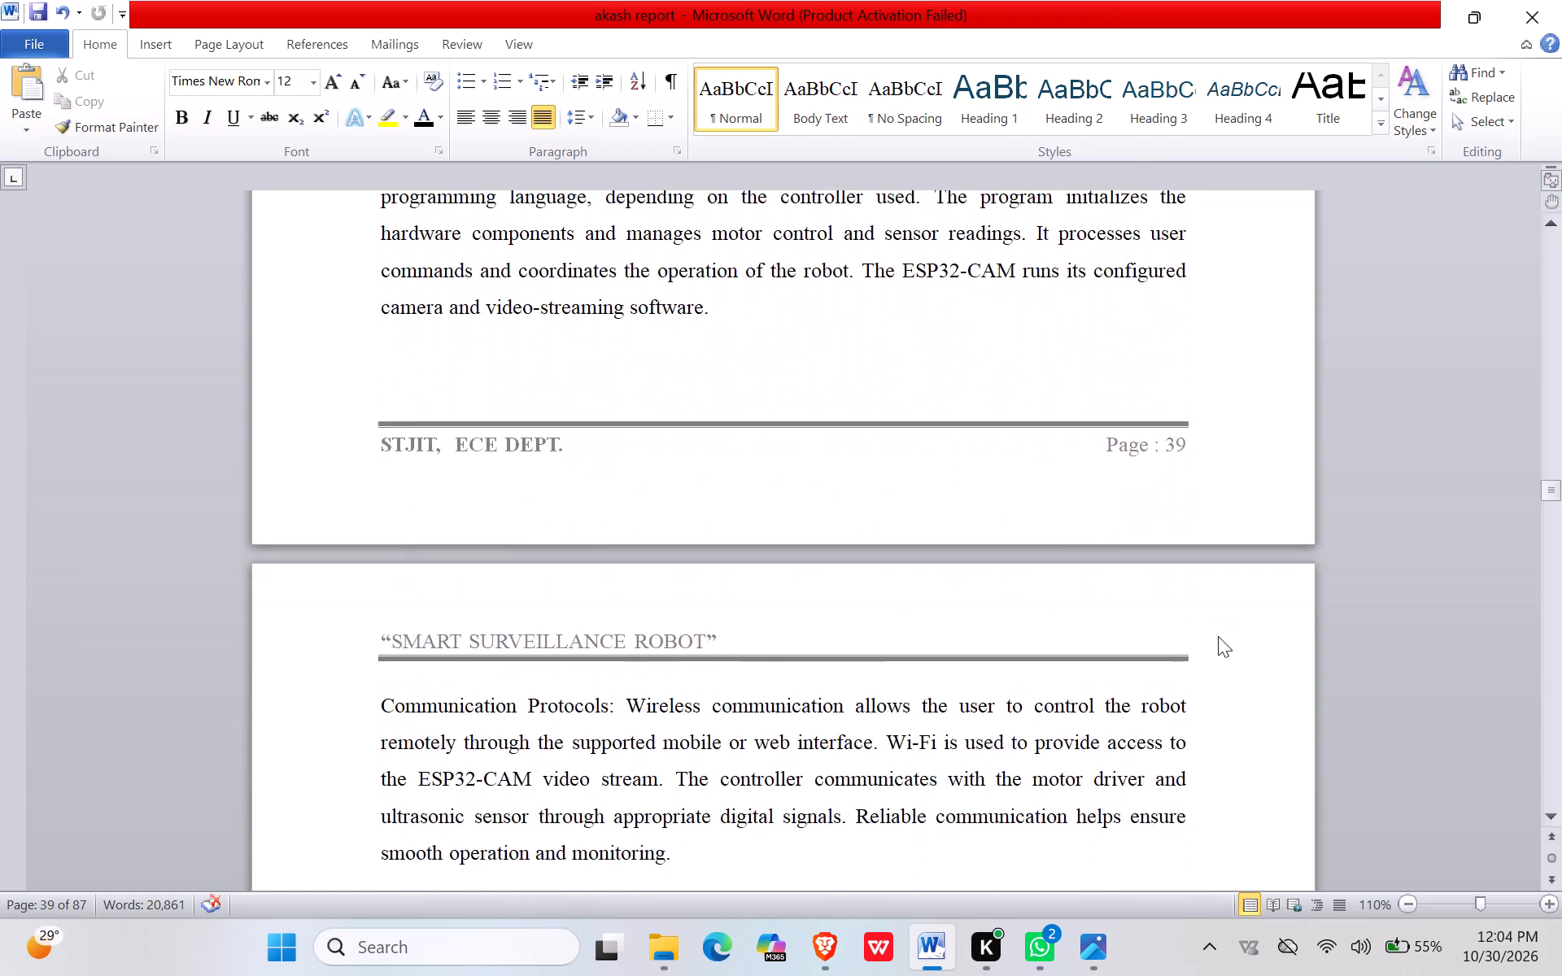
scroll(1218, 636, "down", 1)
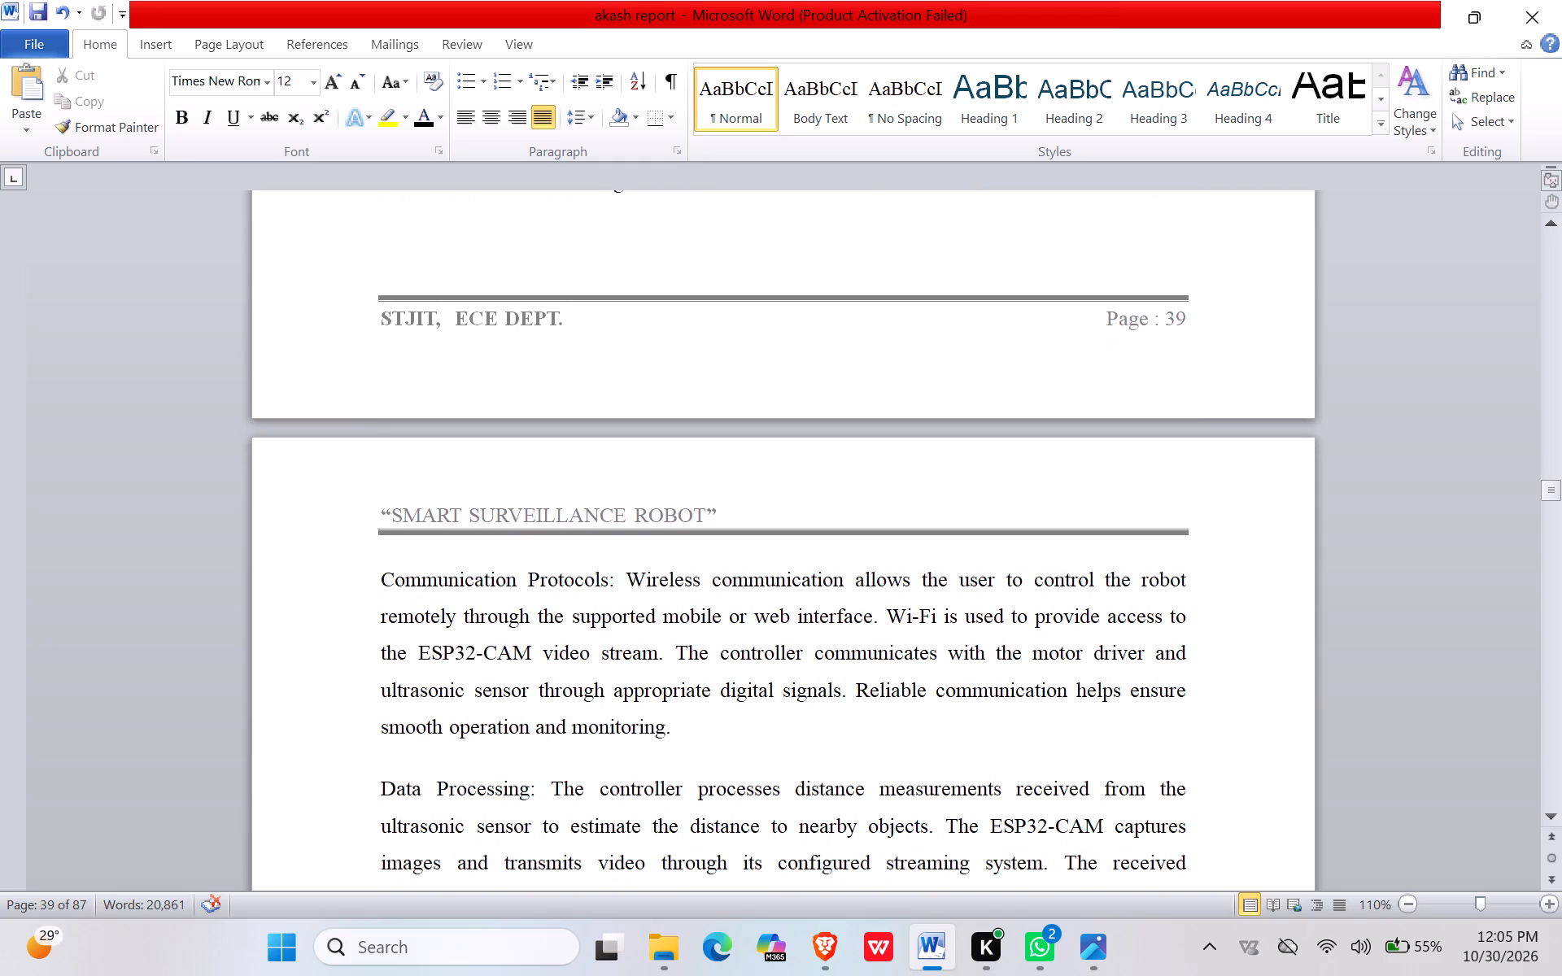
scroll(1186, 633, "down", 2)
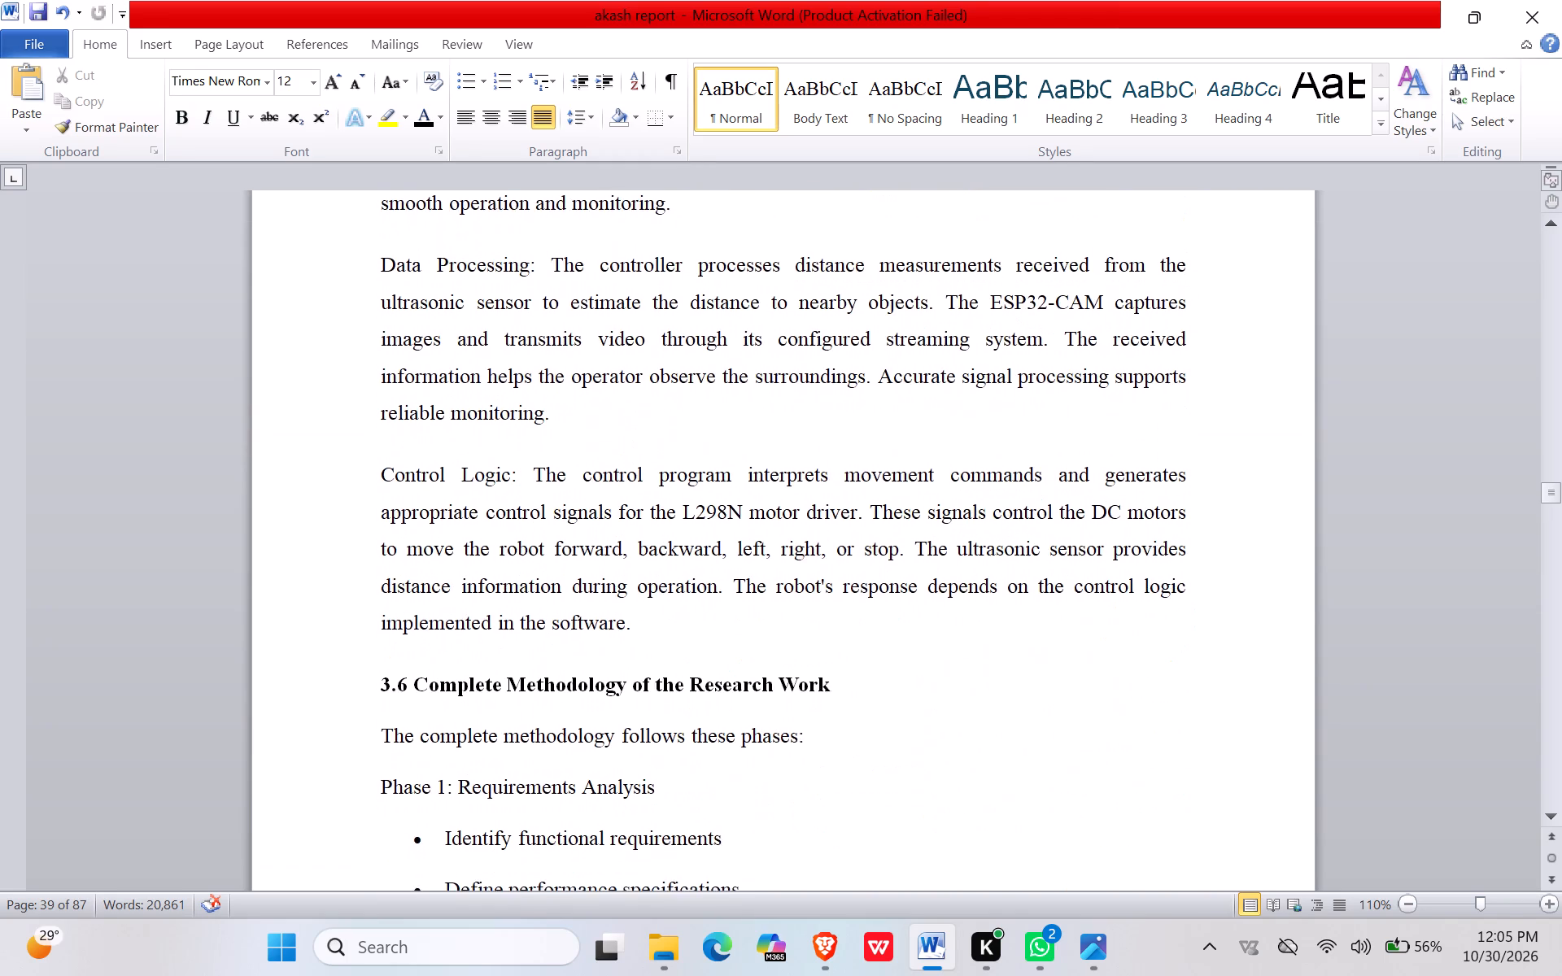
scroll(1186, 633, "down", 3)
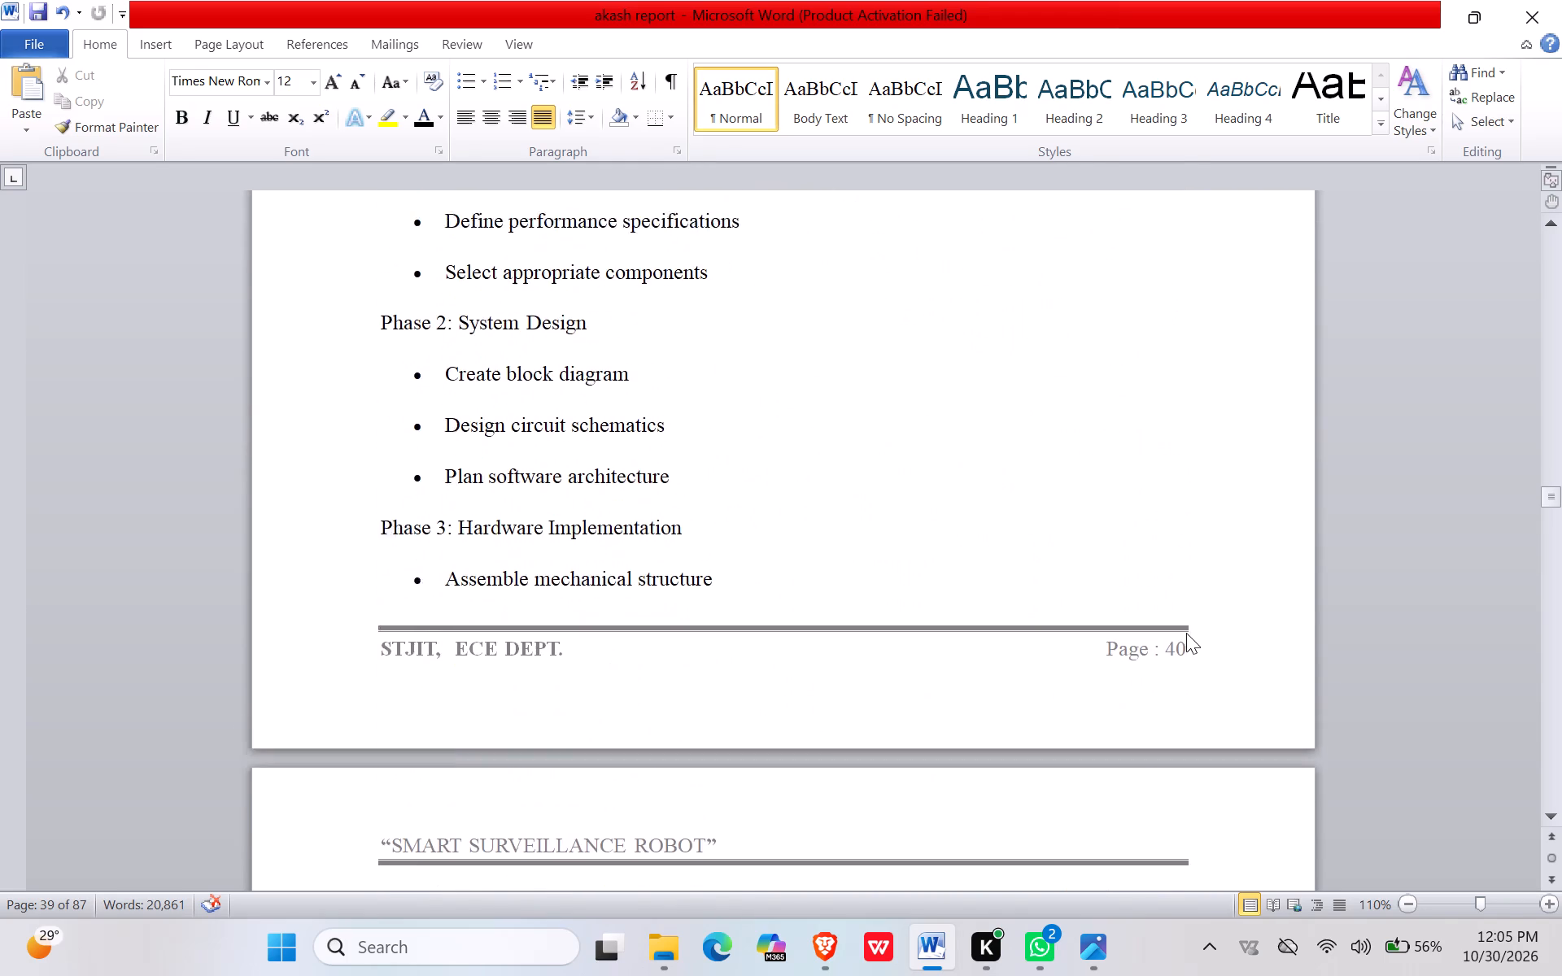
scroll(1186, 633, "down", 4)
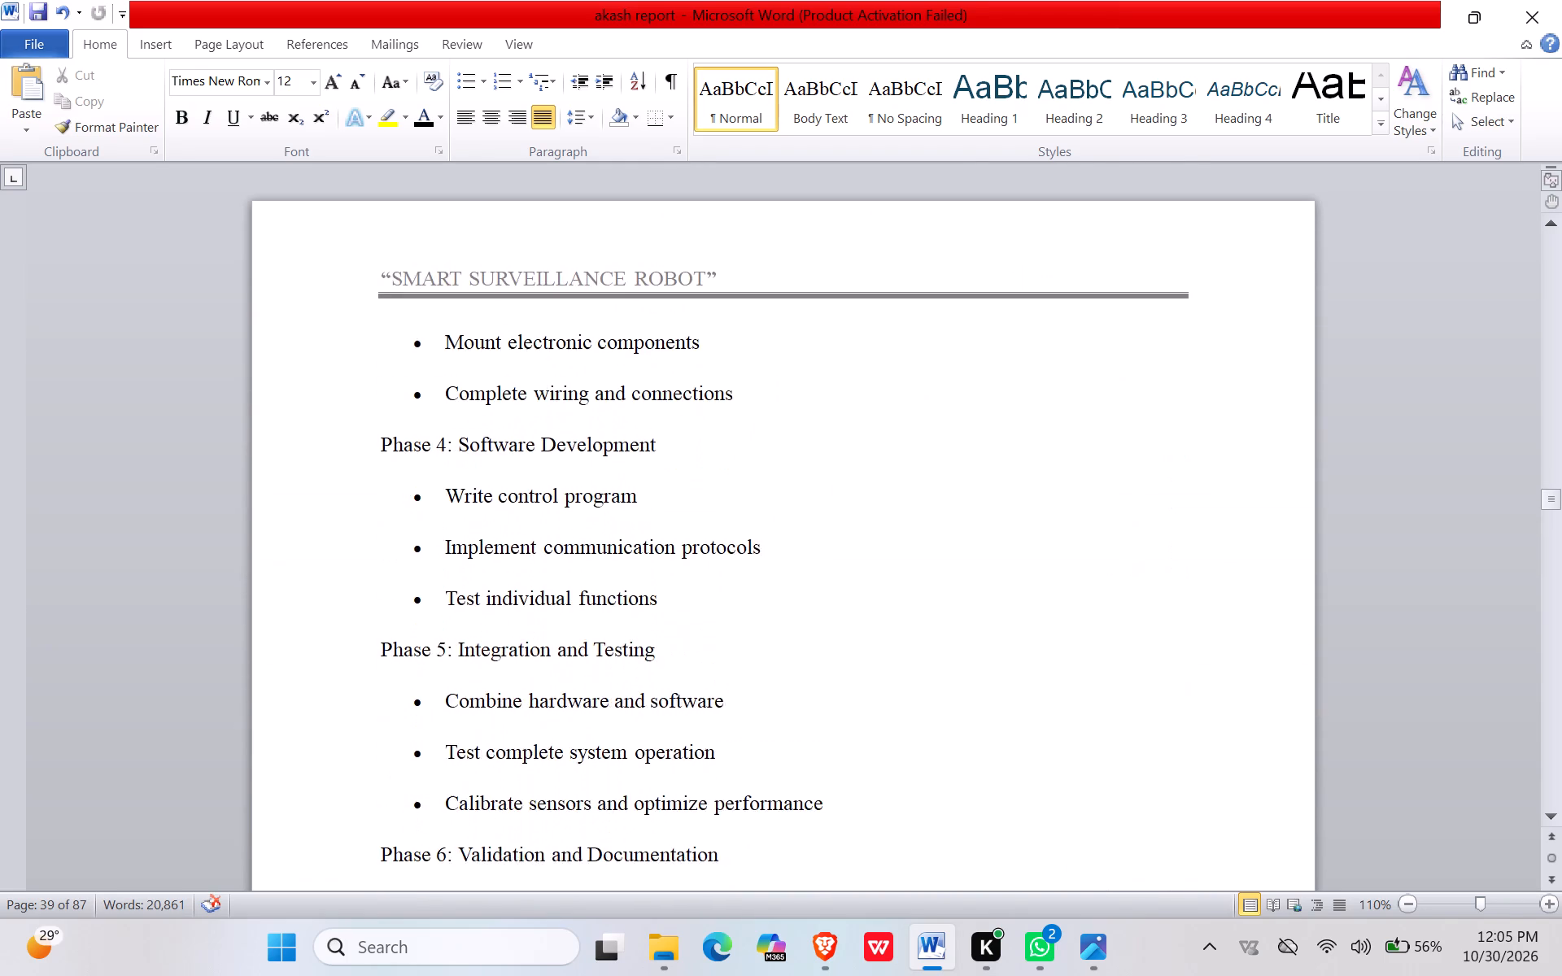
scroll(1186, 633, "down", 2)
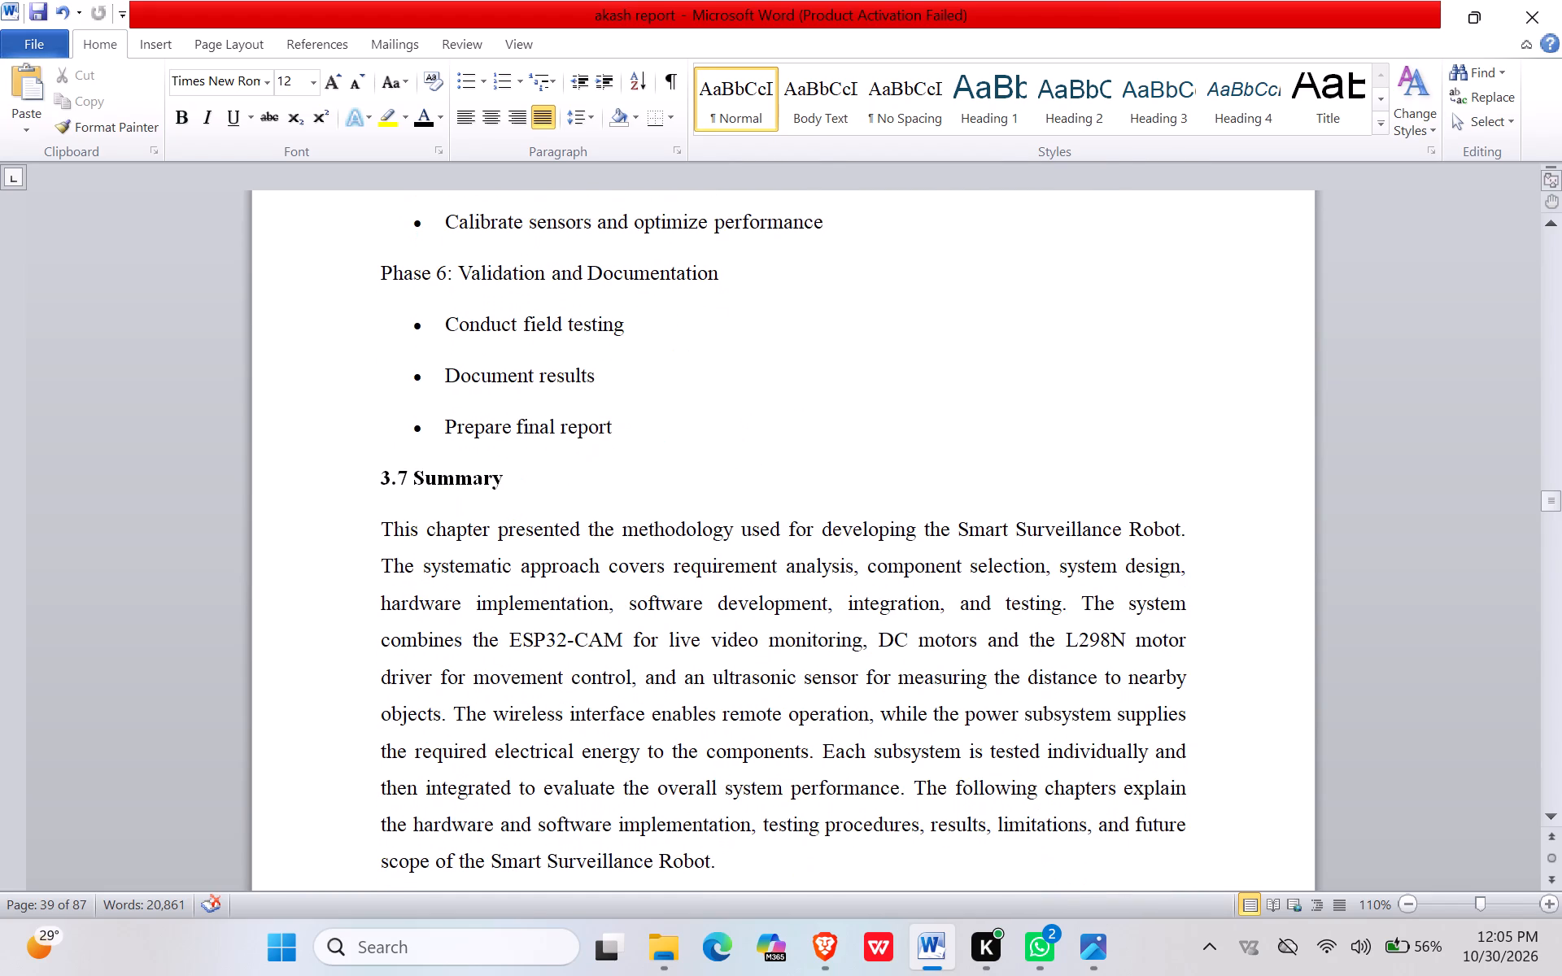
scroll(1267, 532, "down", 2)
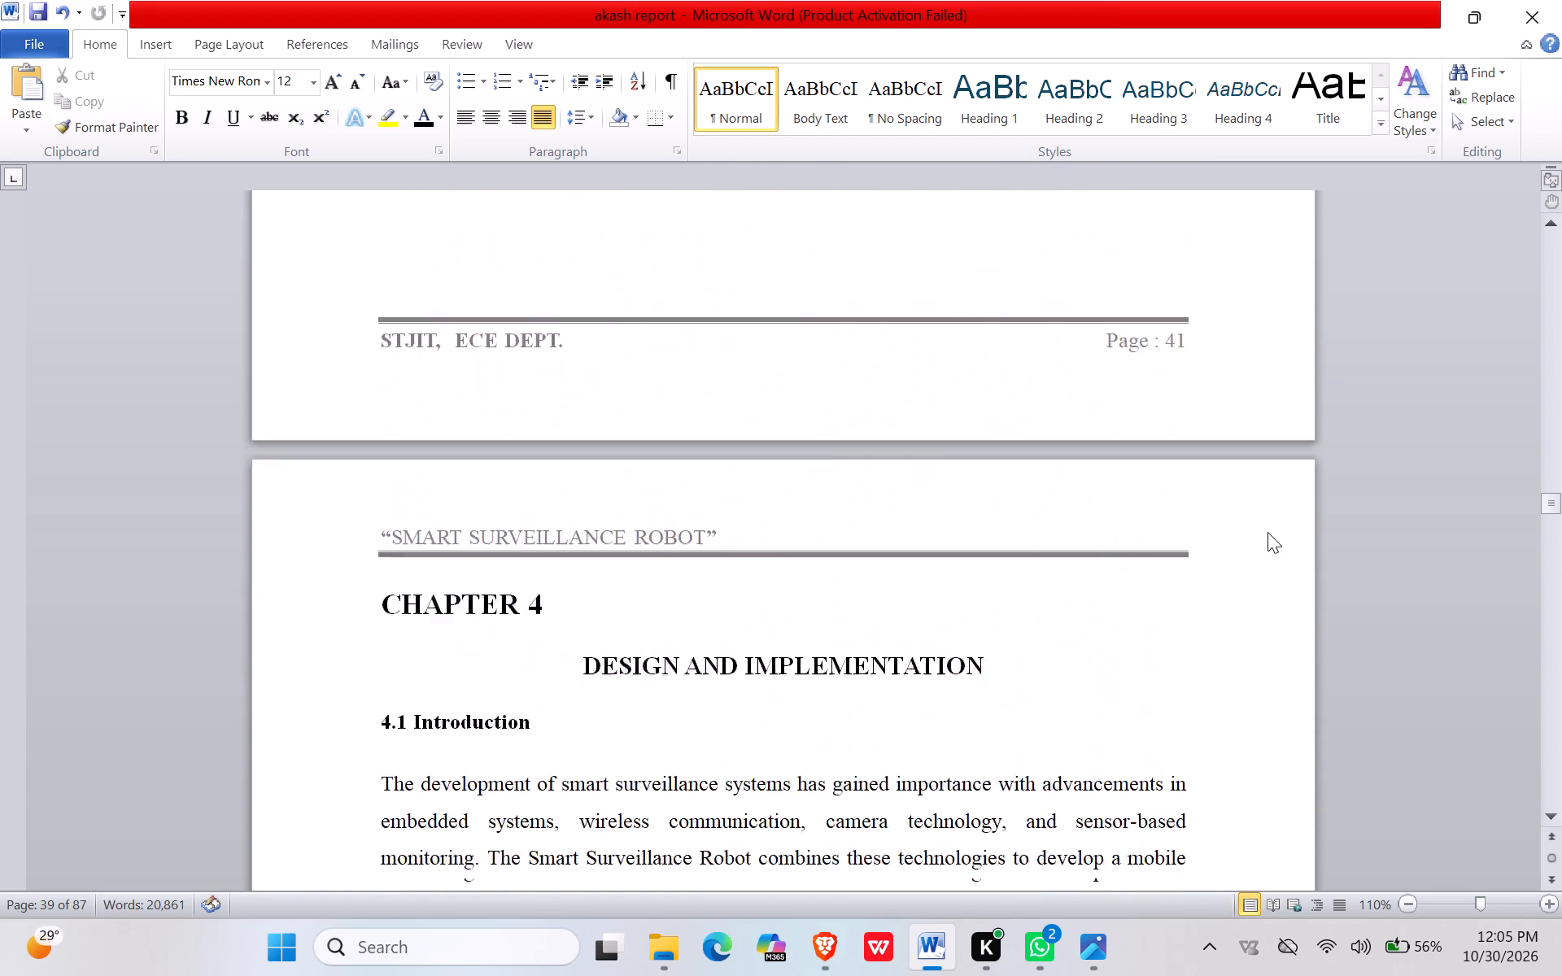
Review the start of Chapter 4, Design and Implementation, covering section 4.1, Introduction, and section 4.2, Hardware Implementation.
scroll(1267, 532, "down", 3)
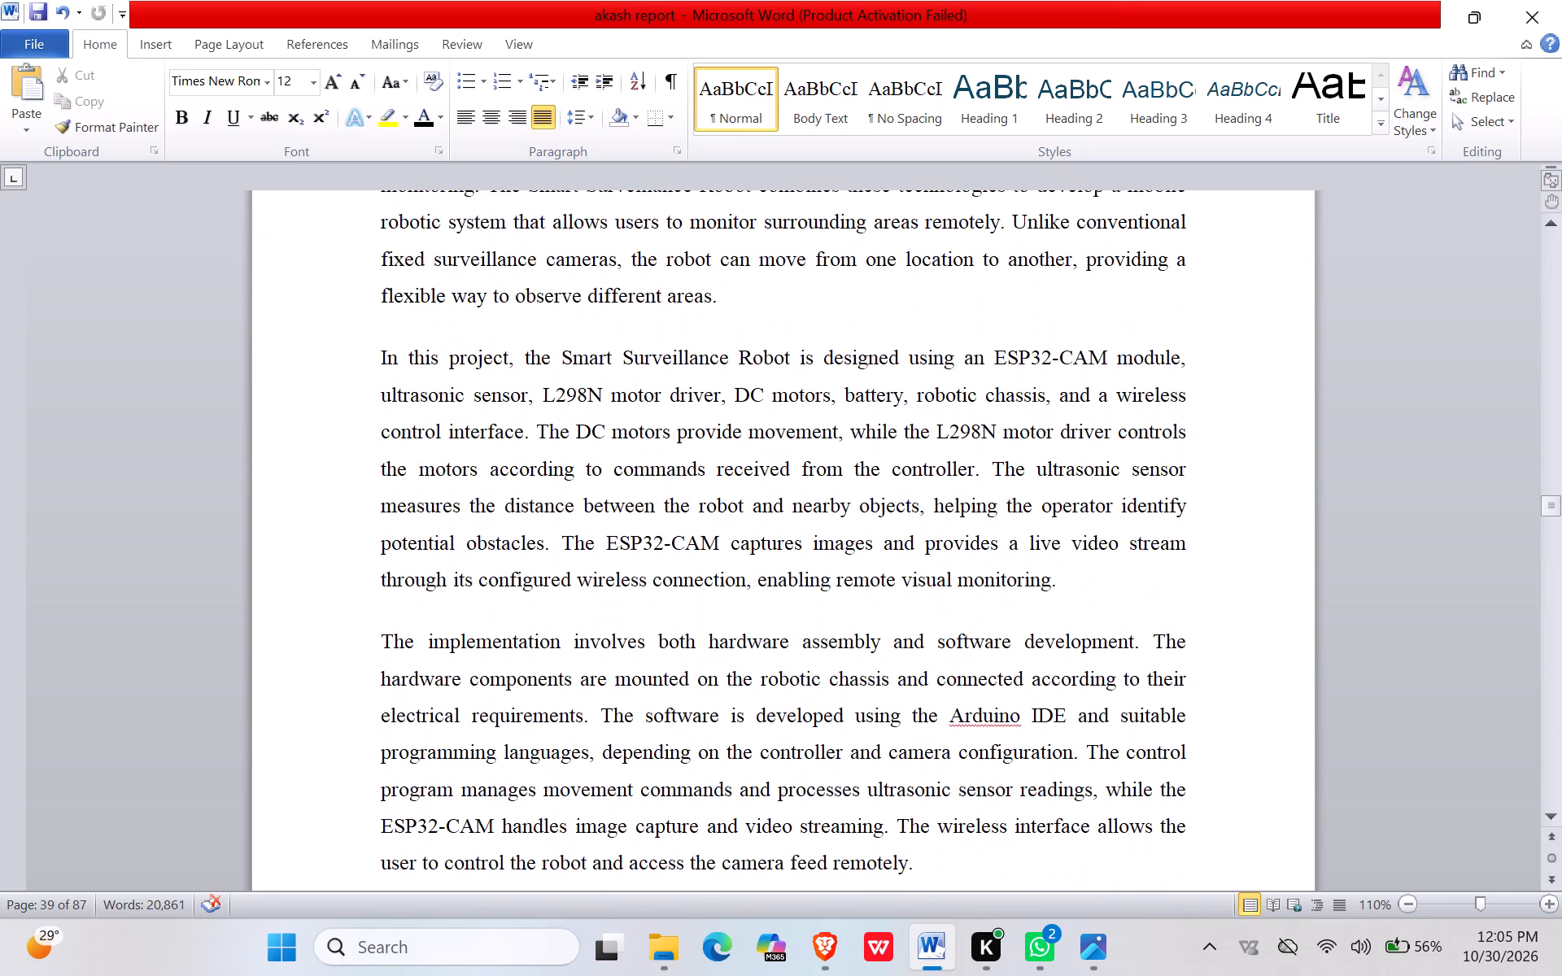
scroll(1267, 532, "down", 3)
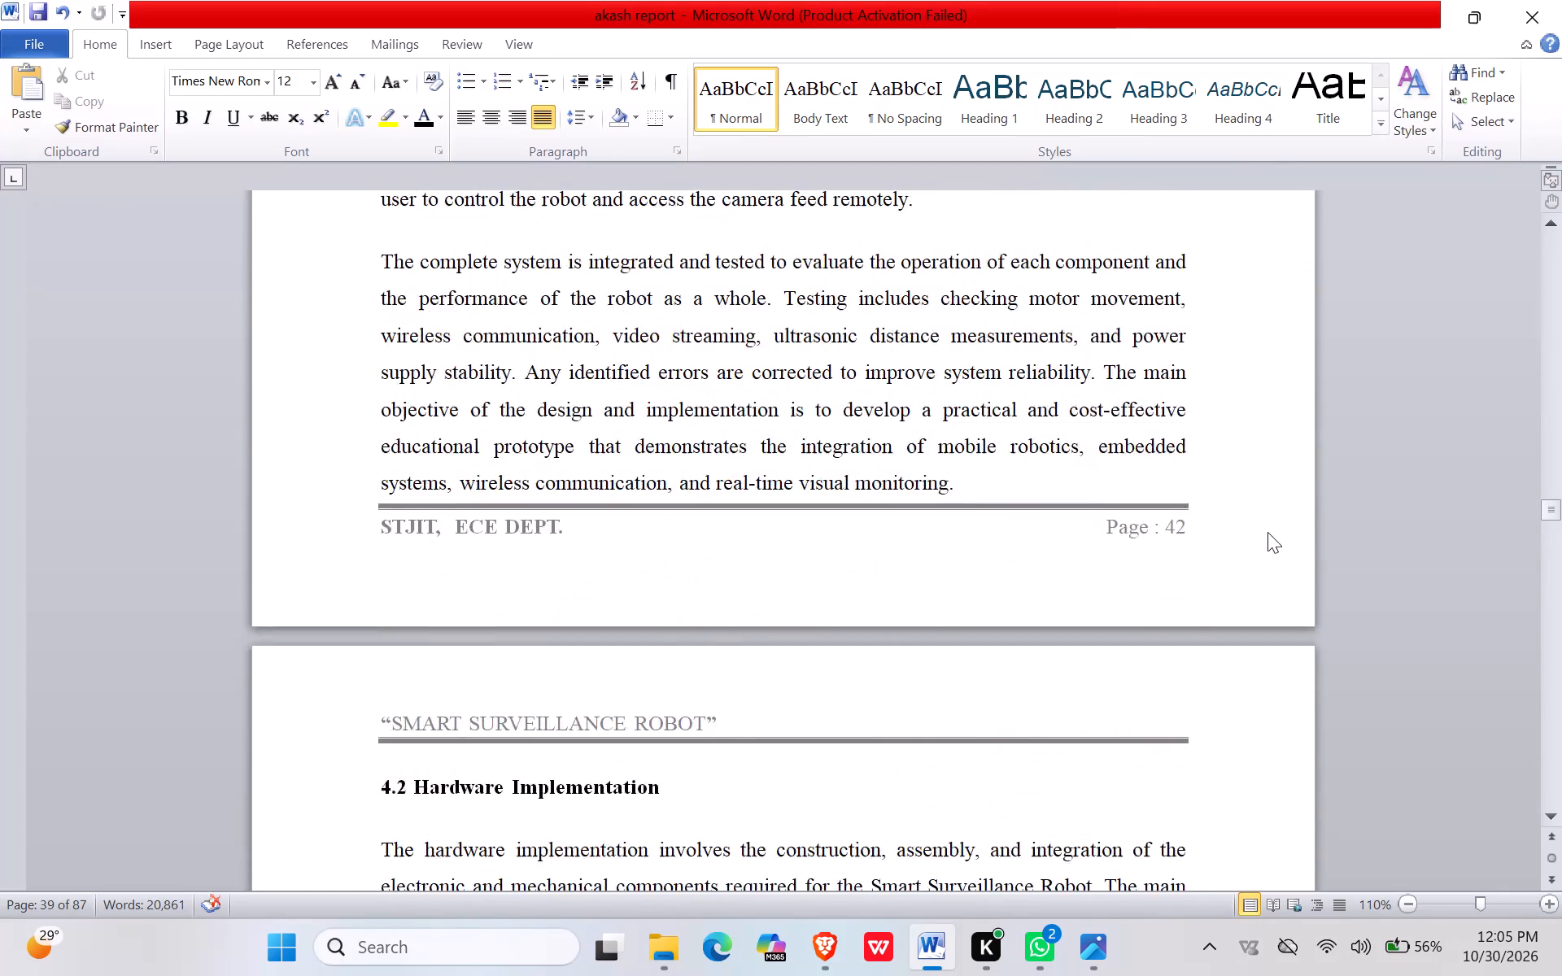
scroll(1267, 532, "down", 3)
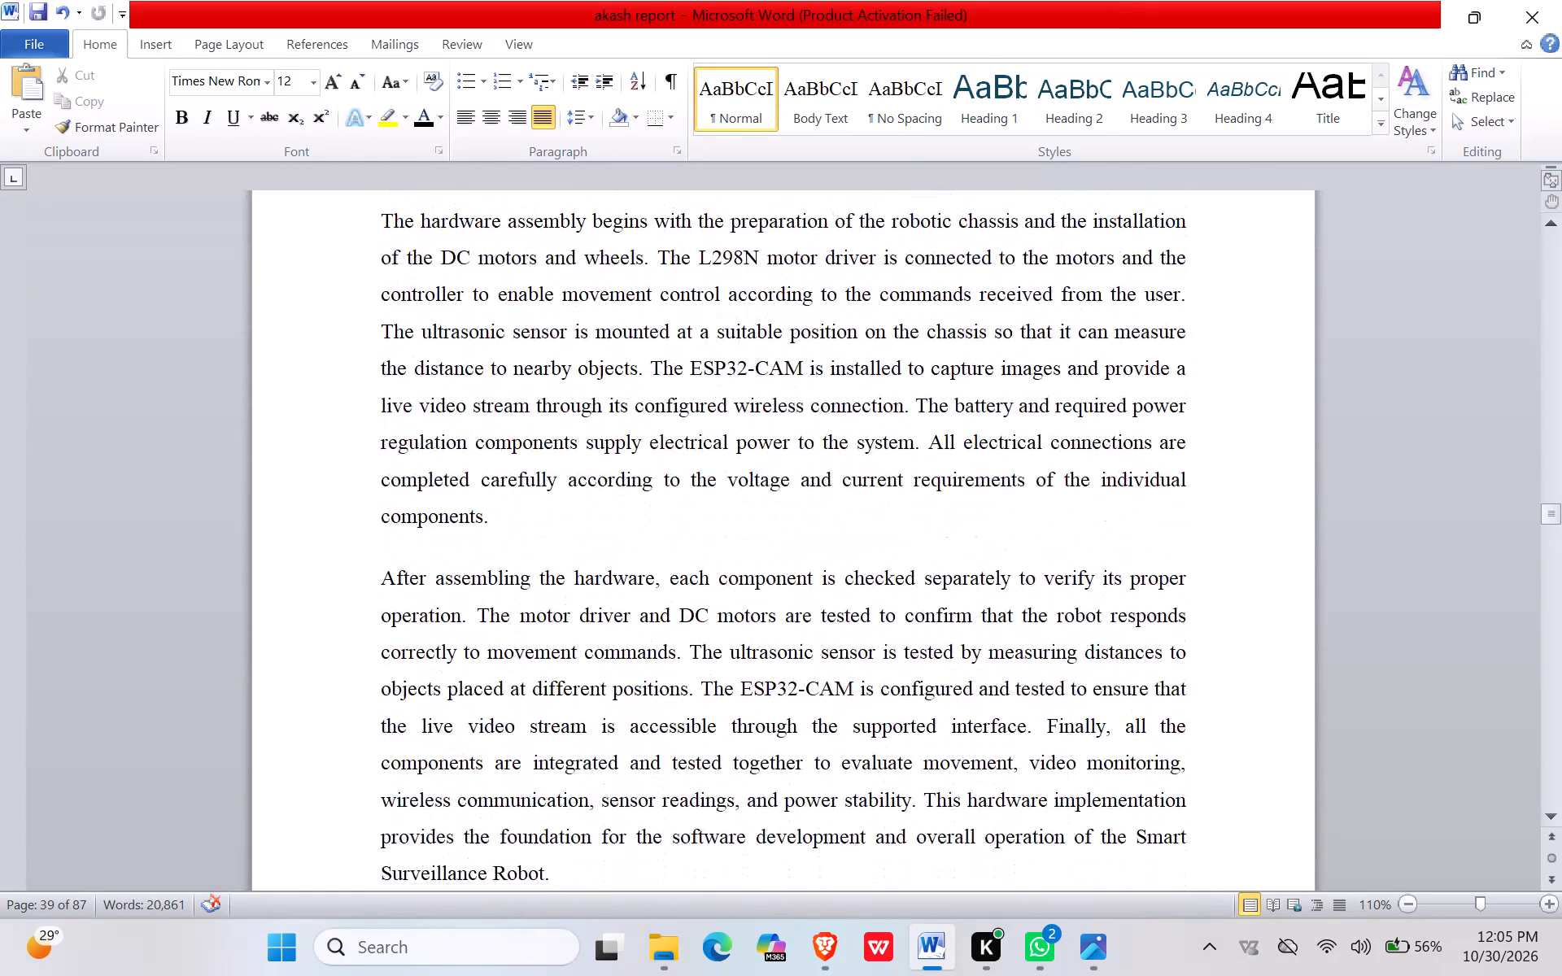
scroll(1267, 532, "down", 2)
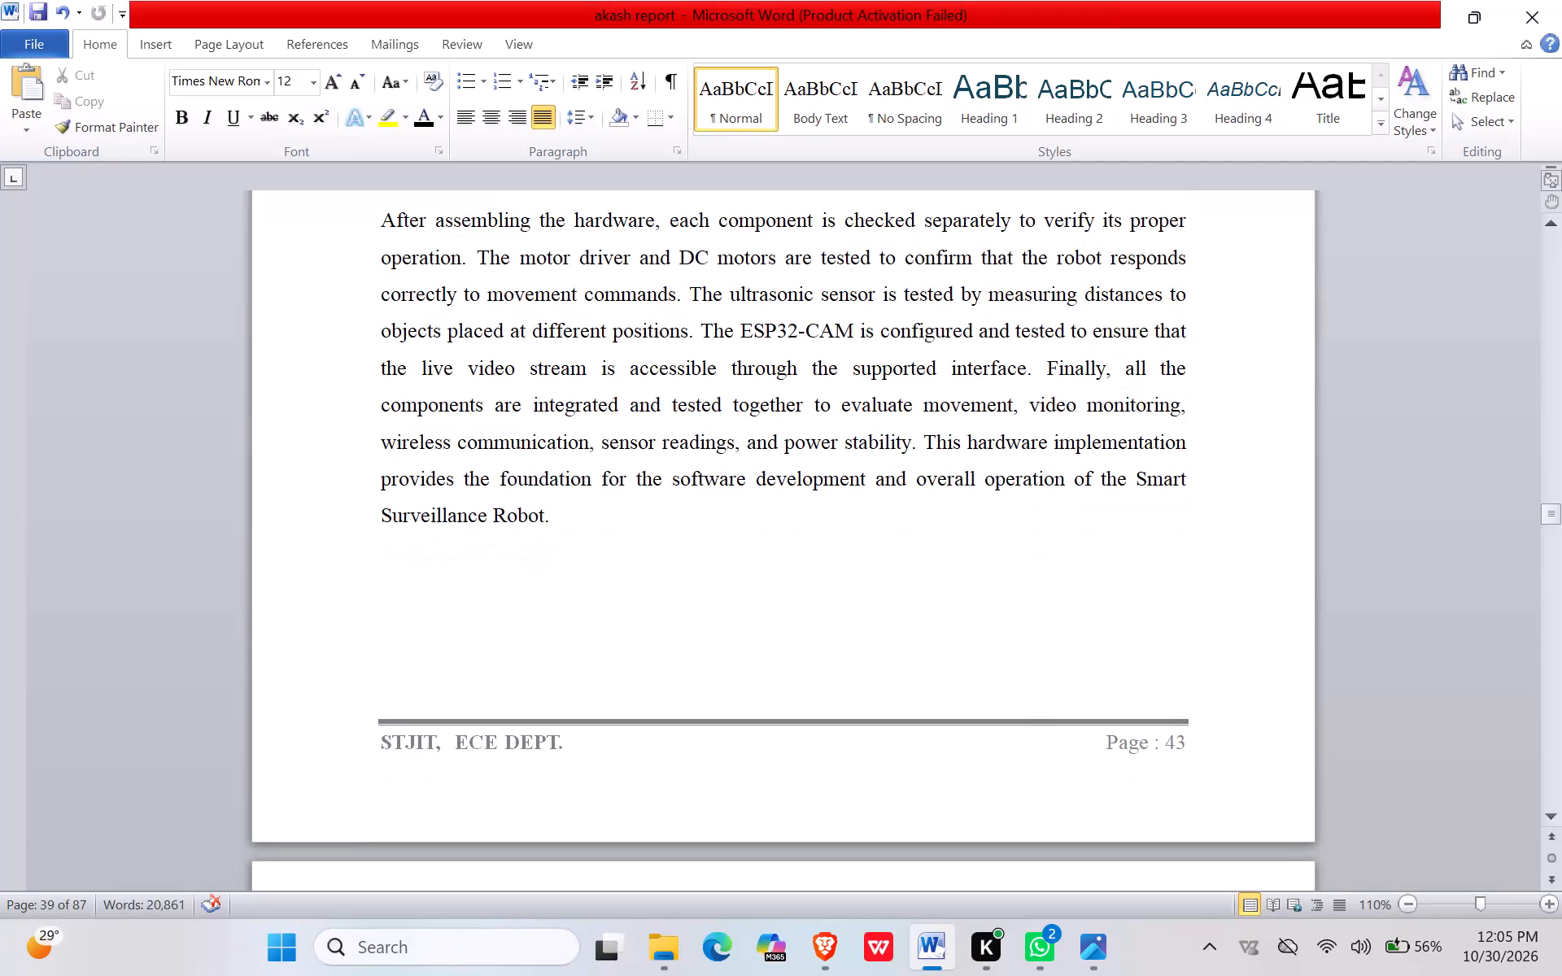
Review section 4.2.1, Robotic Chassis and Mechanical Structure, with its assembly steps and robot photo, through Figure 4.2.2, the ESP32 connection diagram.
scroll(1267, 532, "down", 1)
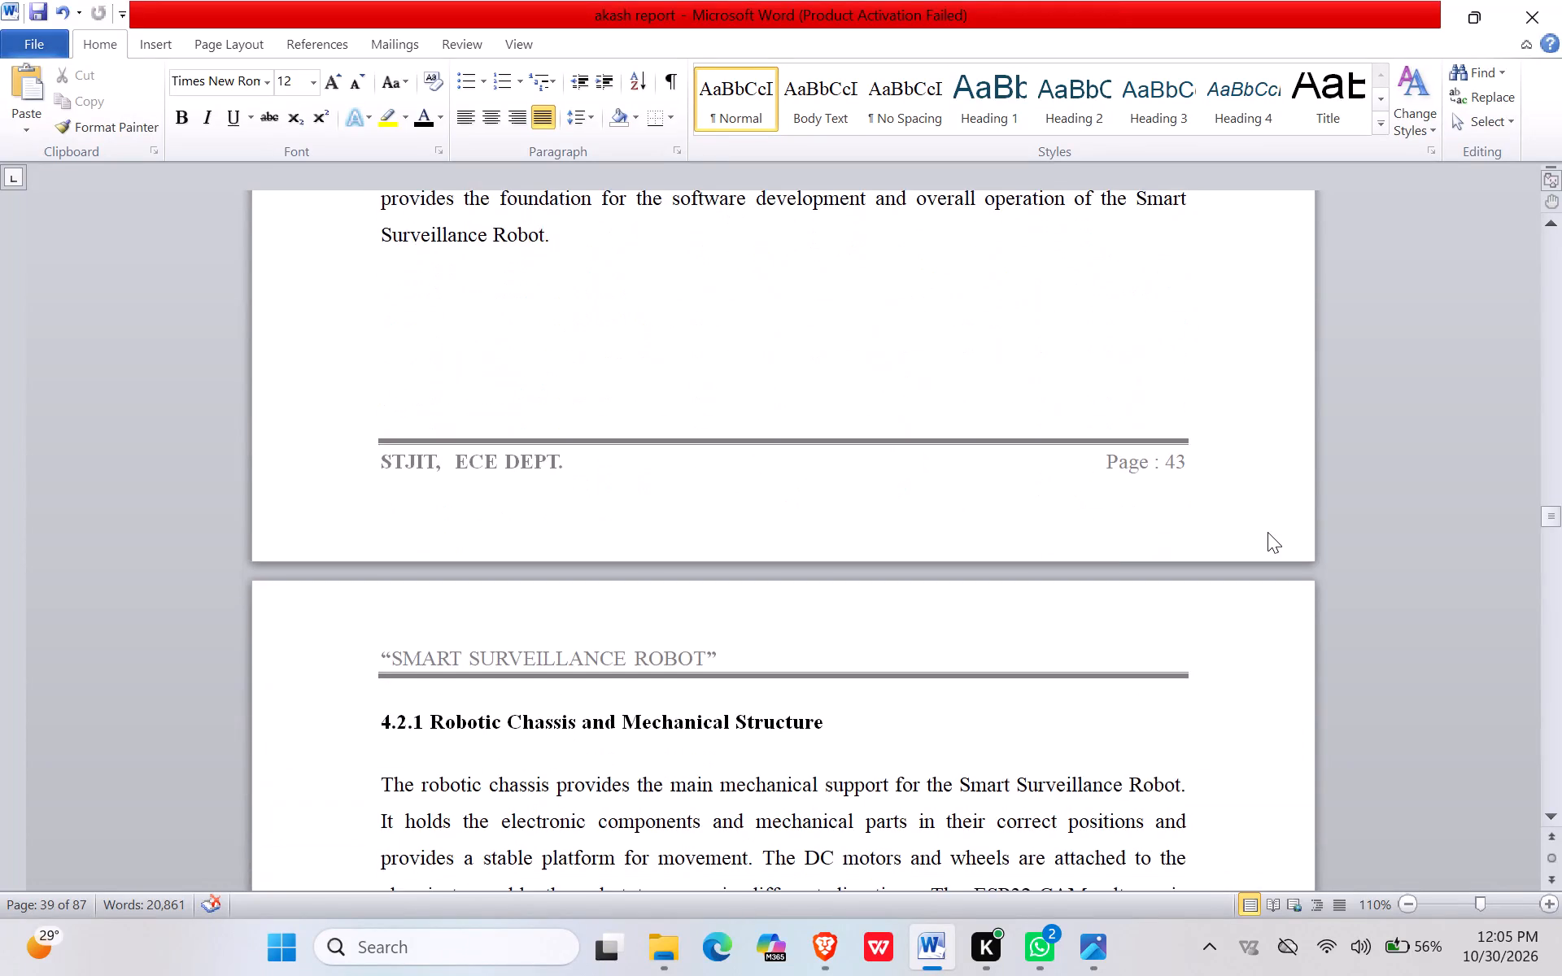
scroll(1267, 532, "down", 3)
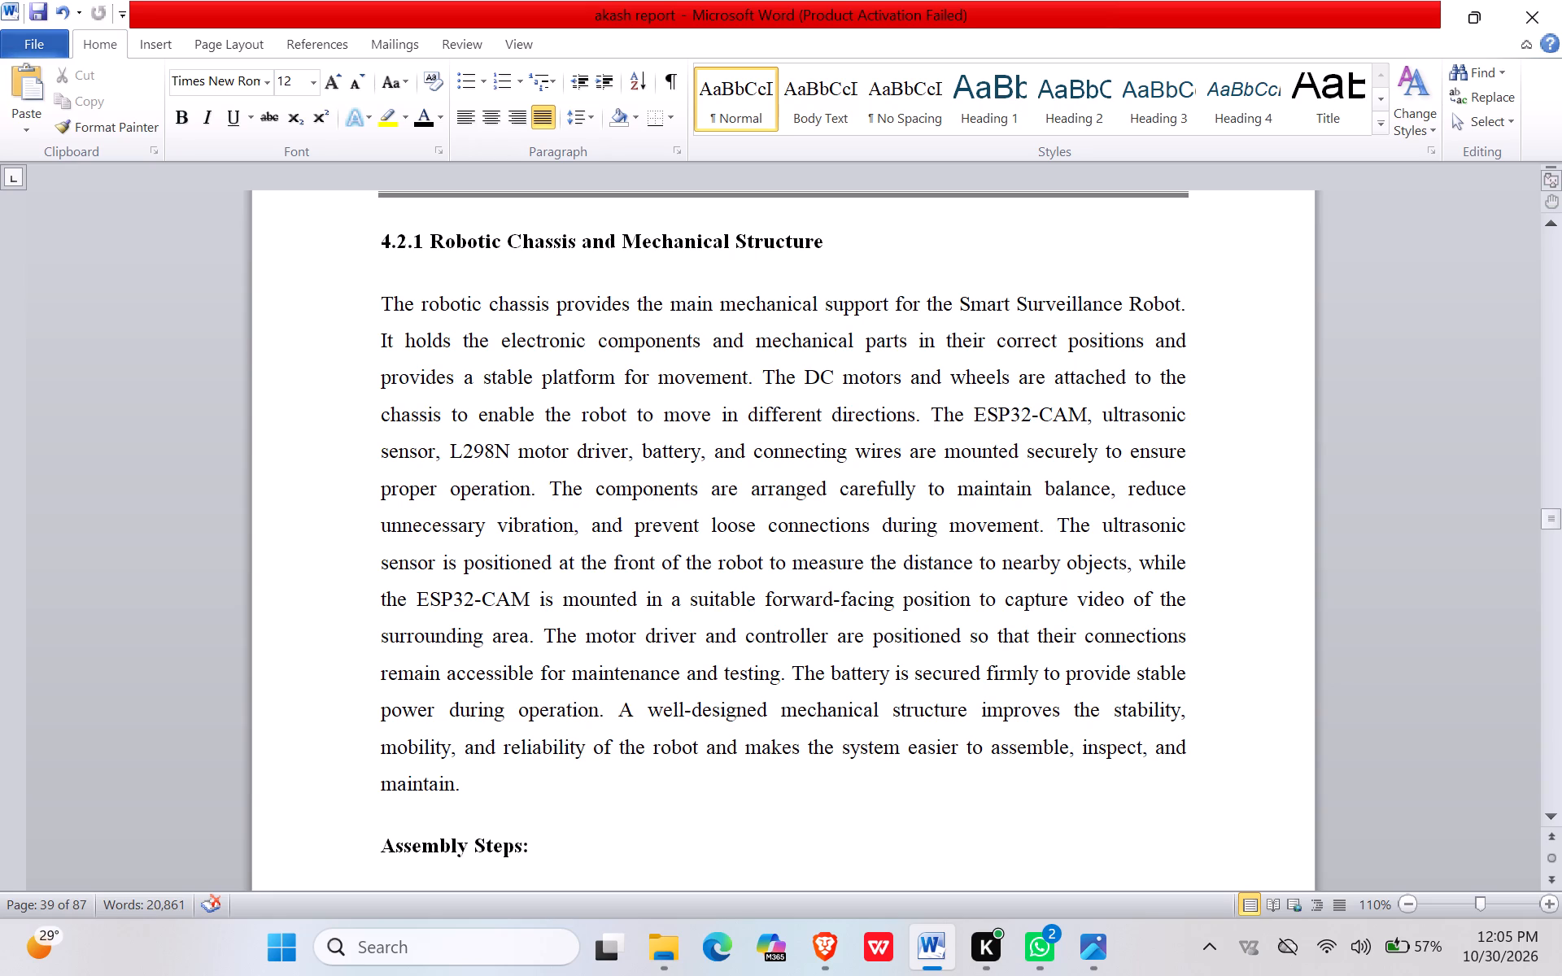
scroll(1240, 530, "down", 1)
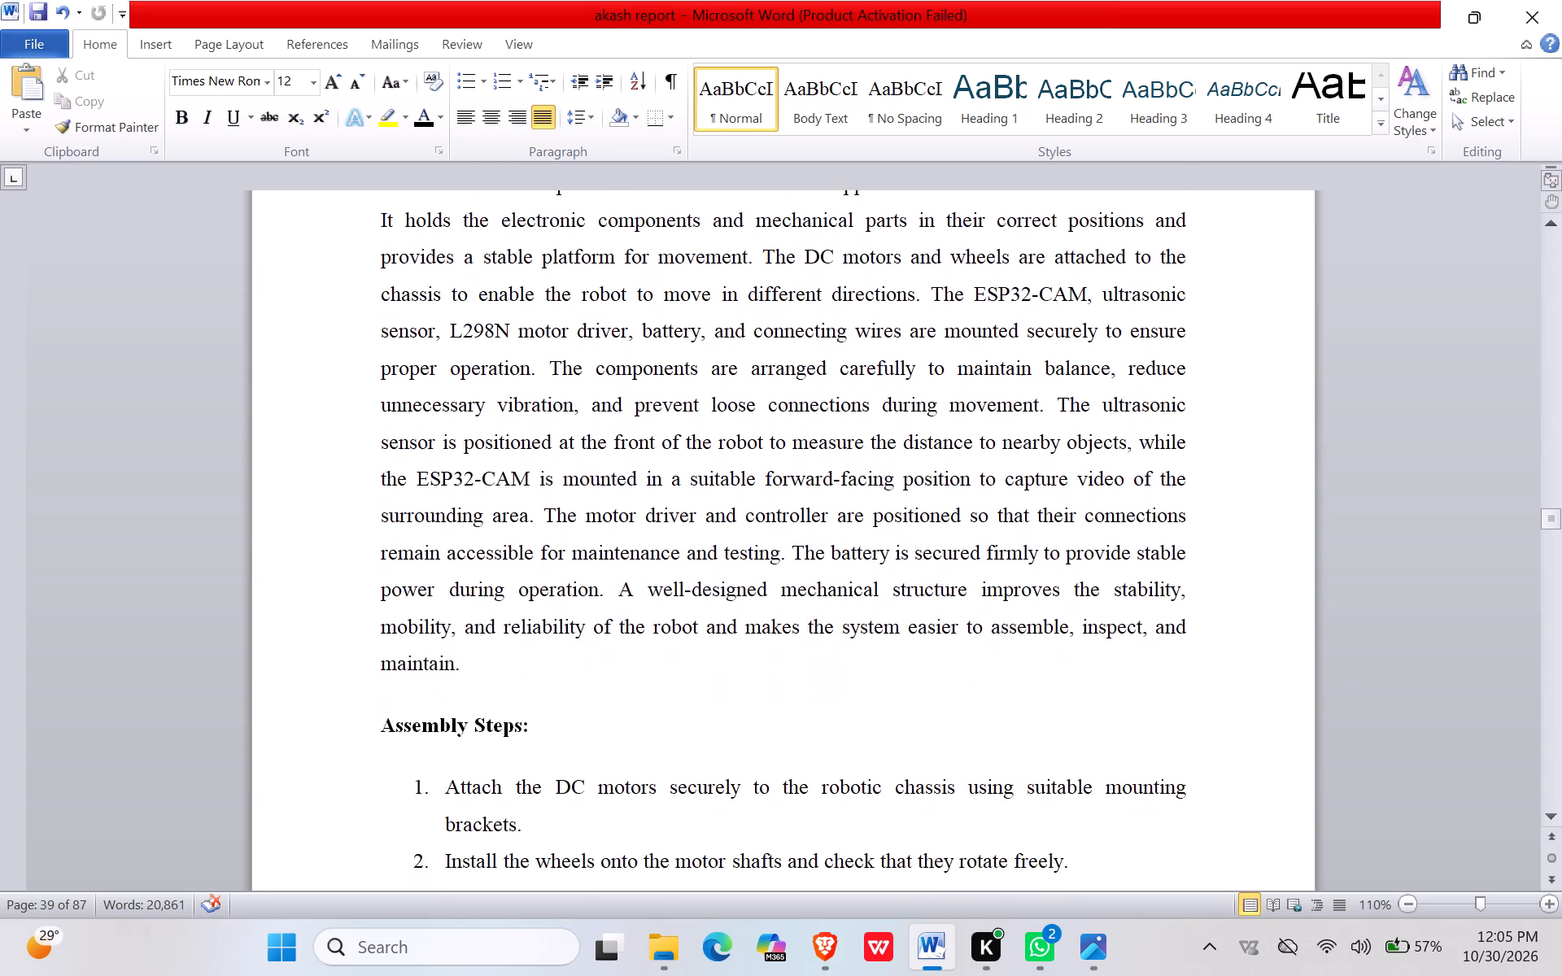
scroll(1240, 530, "down", 4)
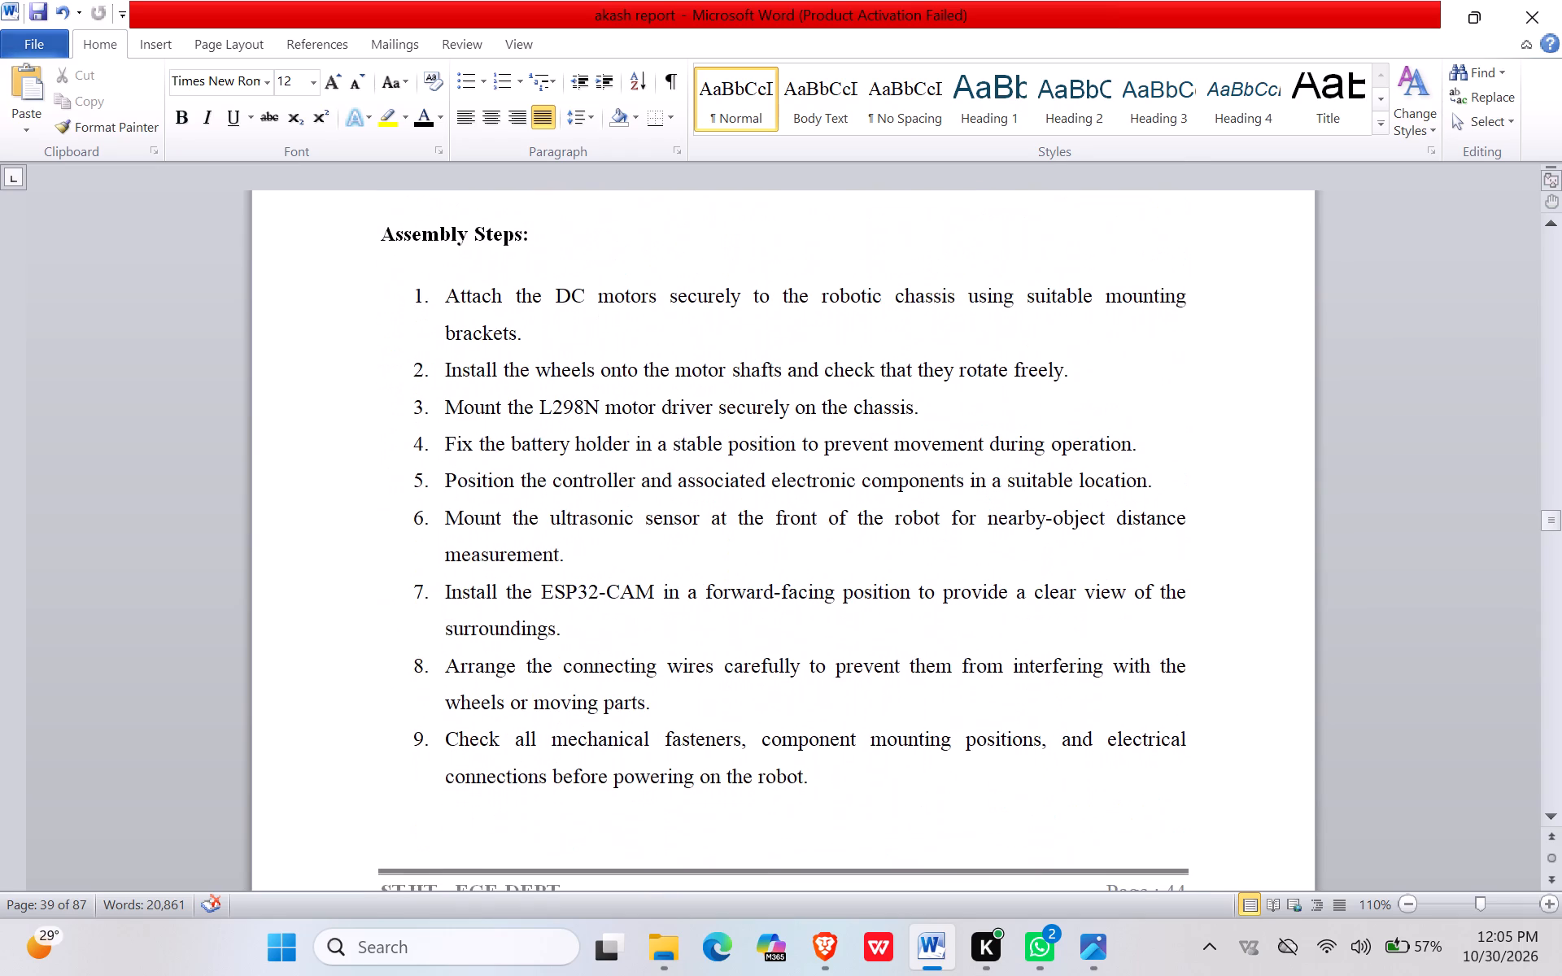
scroll(1240, 530, "down", 3)
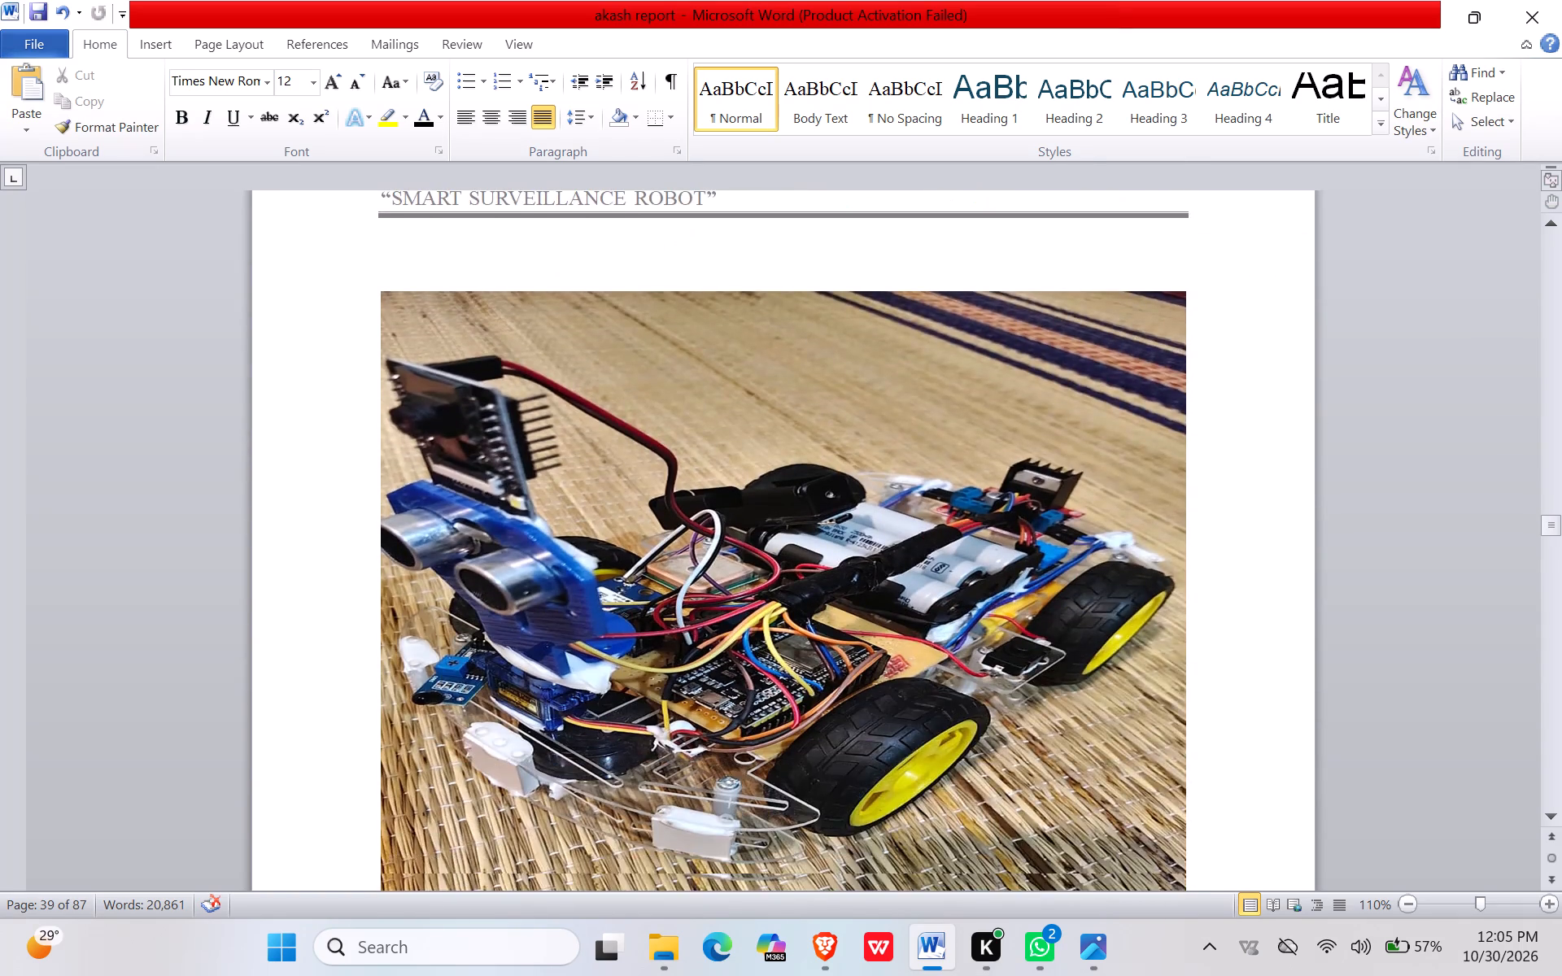
scroll(1240, 530, "down", 5)
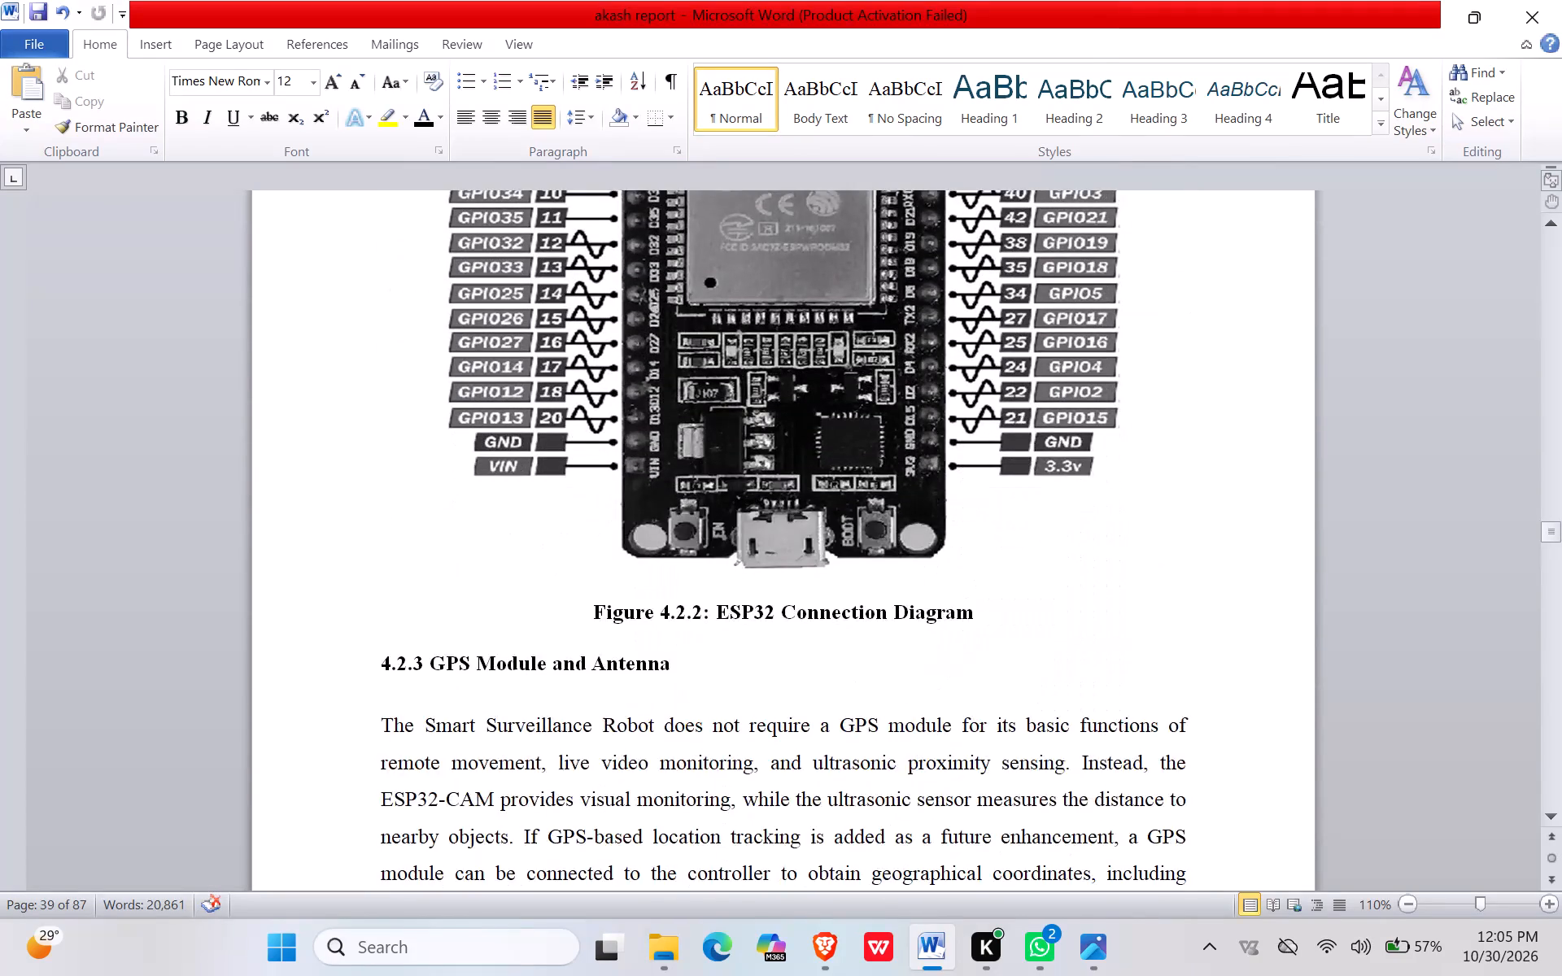
Review the GPS installation guidelines, section 4.2.4 on the ESP32-CAM and its mounting positions, and the L298N motor driver wiring diagram.
scroll(1240, 530, "down", 3)
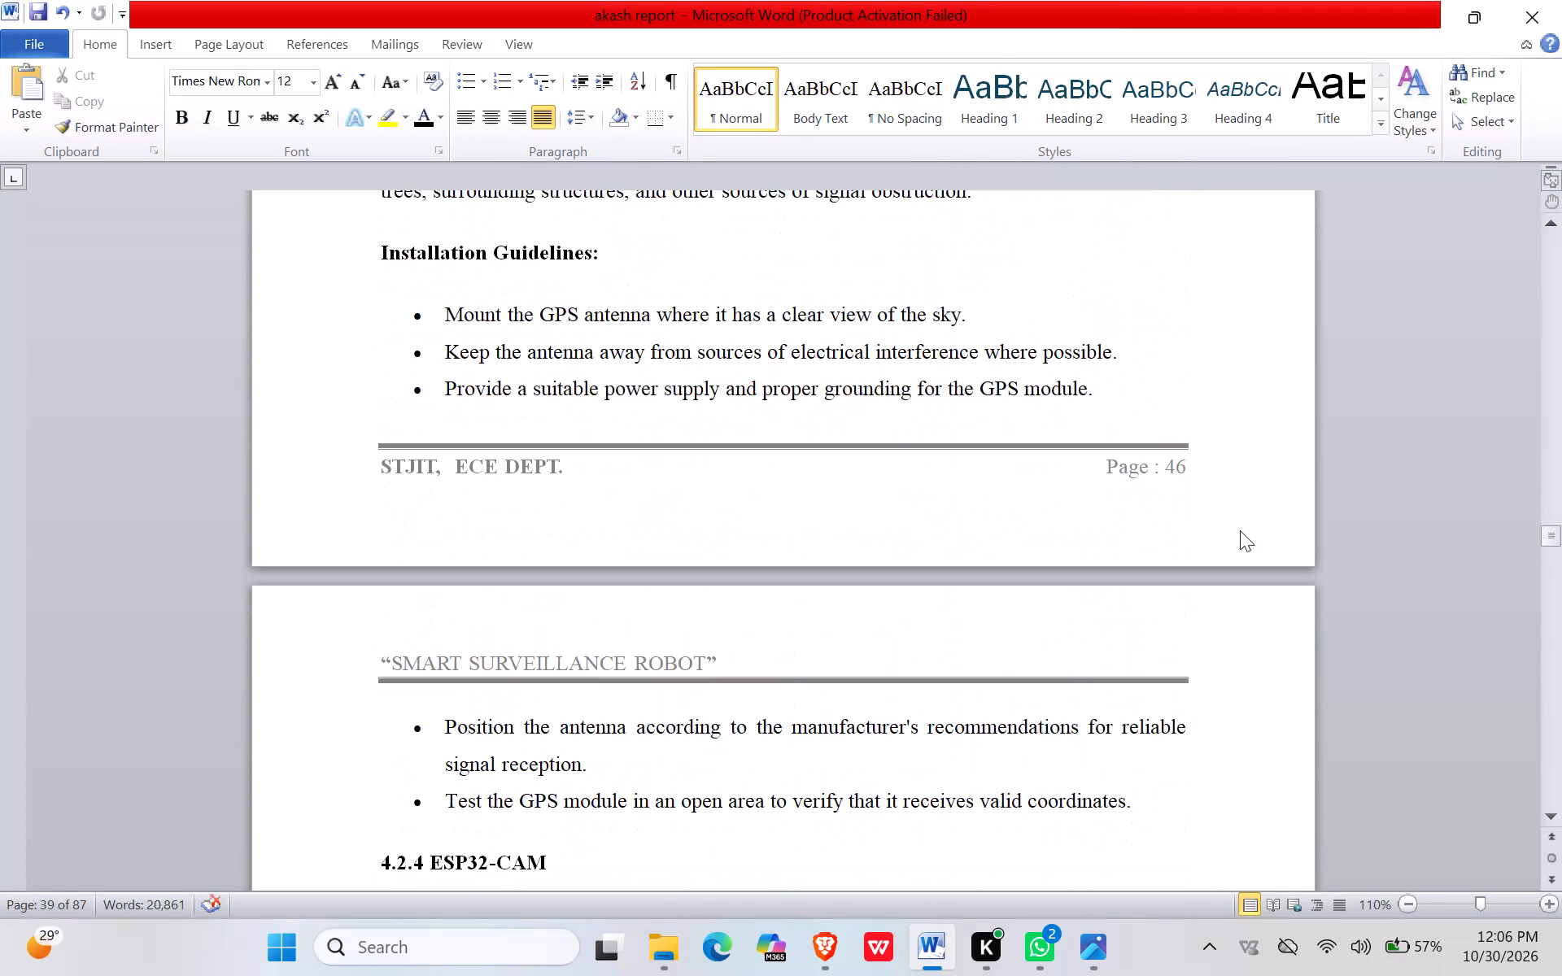
scroll(1240, 530, "down", 2)
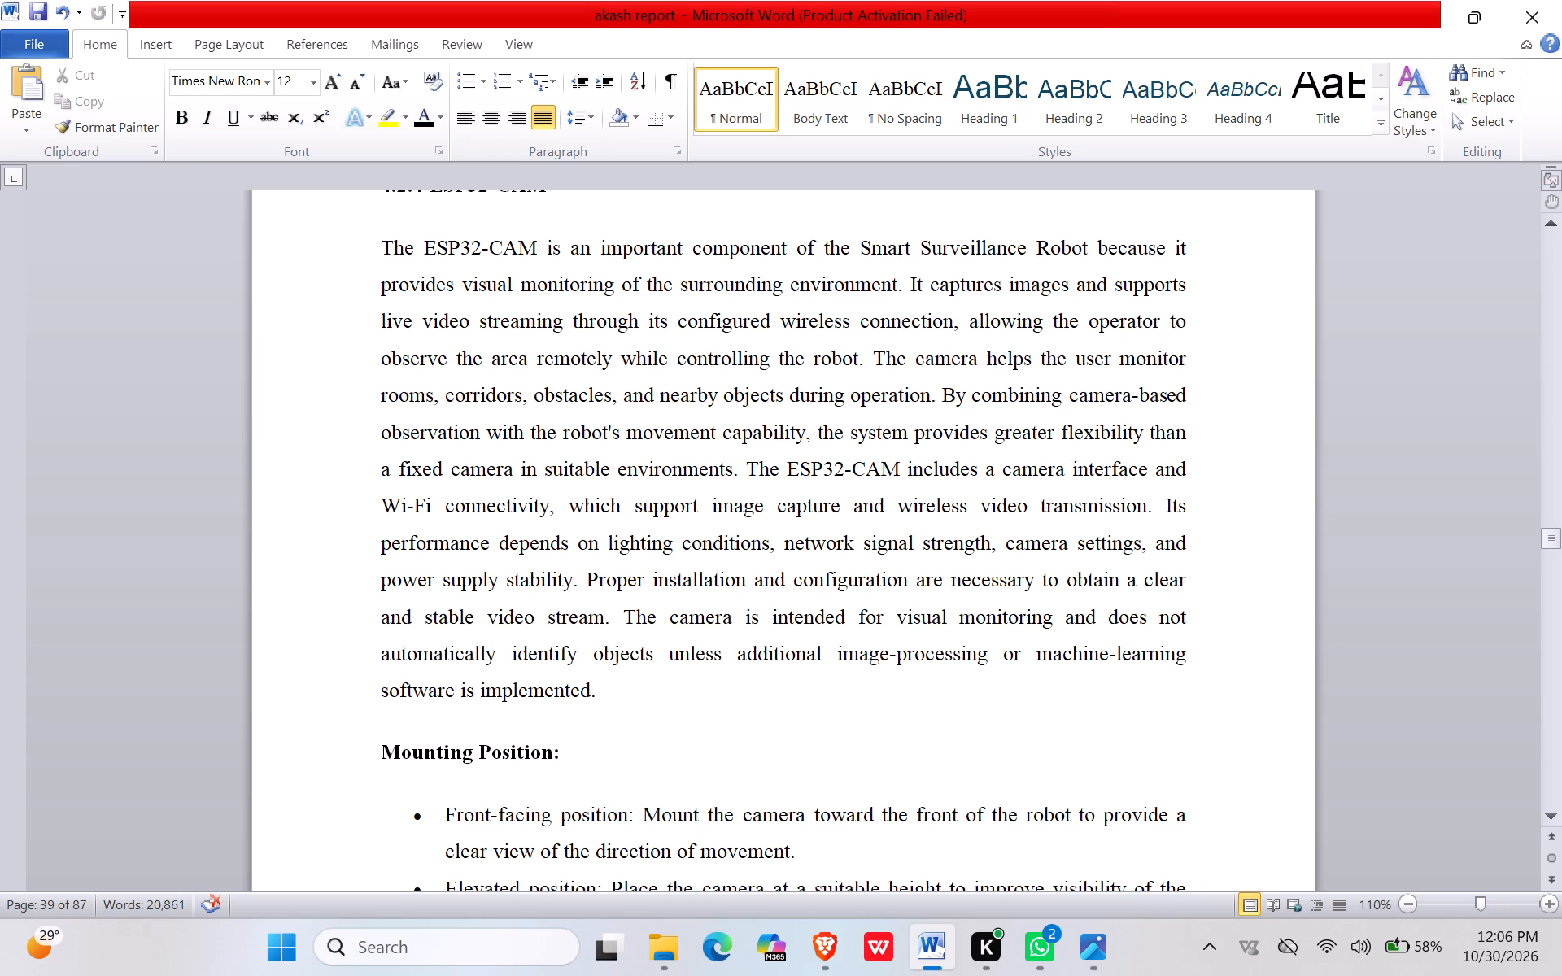
scroll(1084, 437, "down", 3)
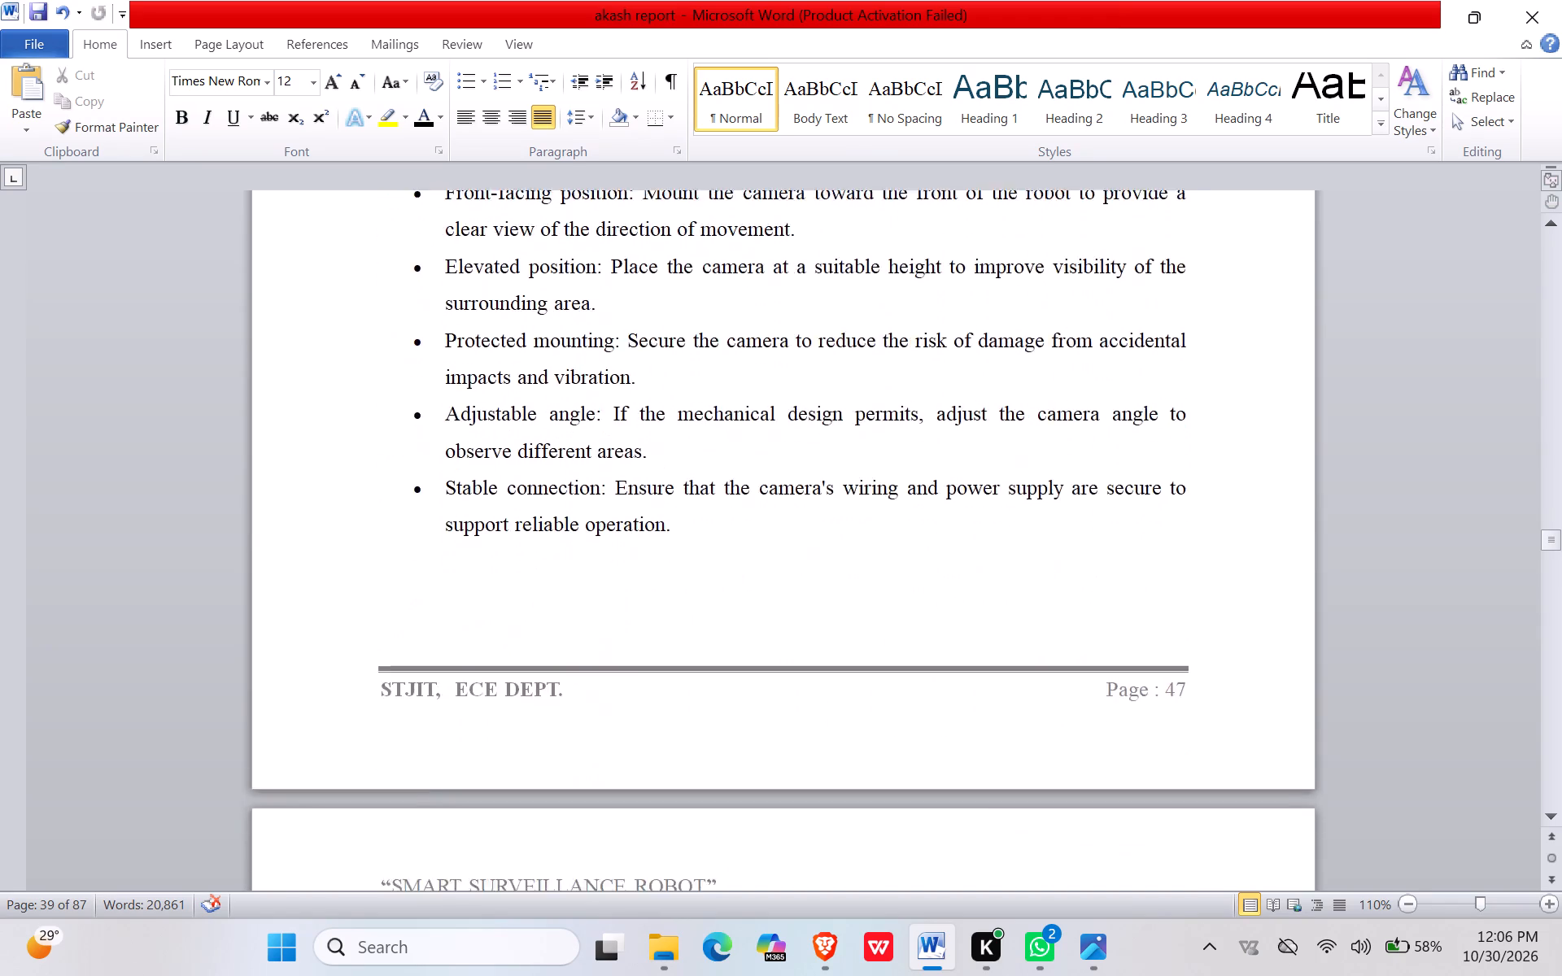
scroll(1084, 437, "down", 3)
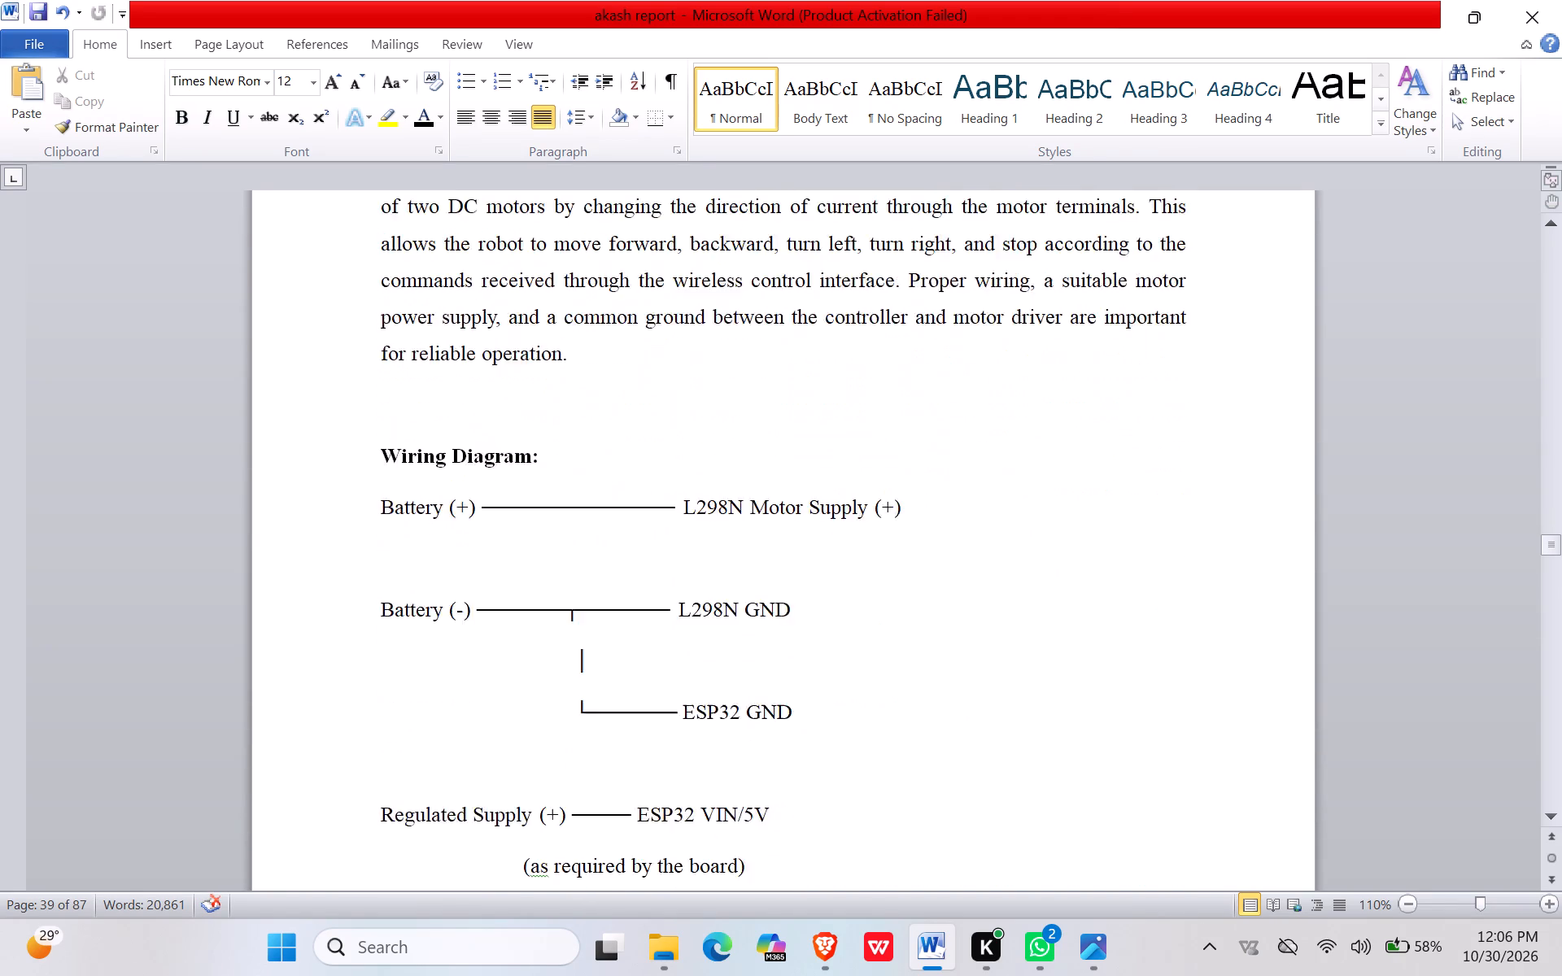
scroll(1084, 437, "down", 1)
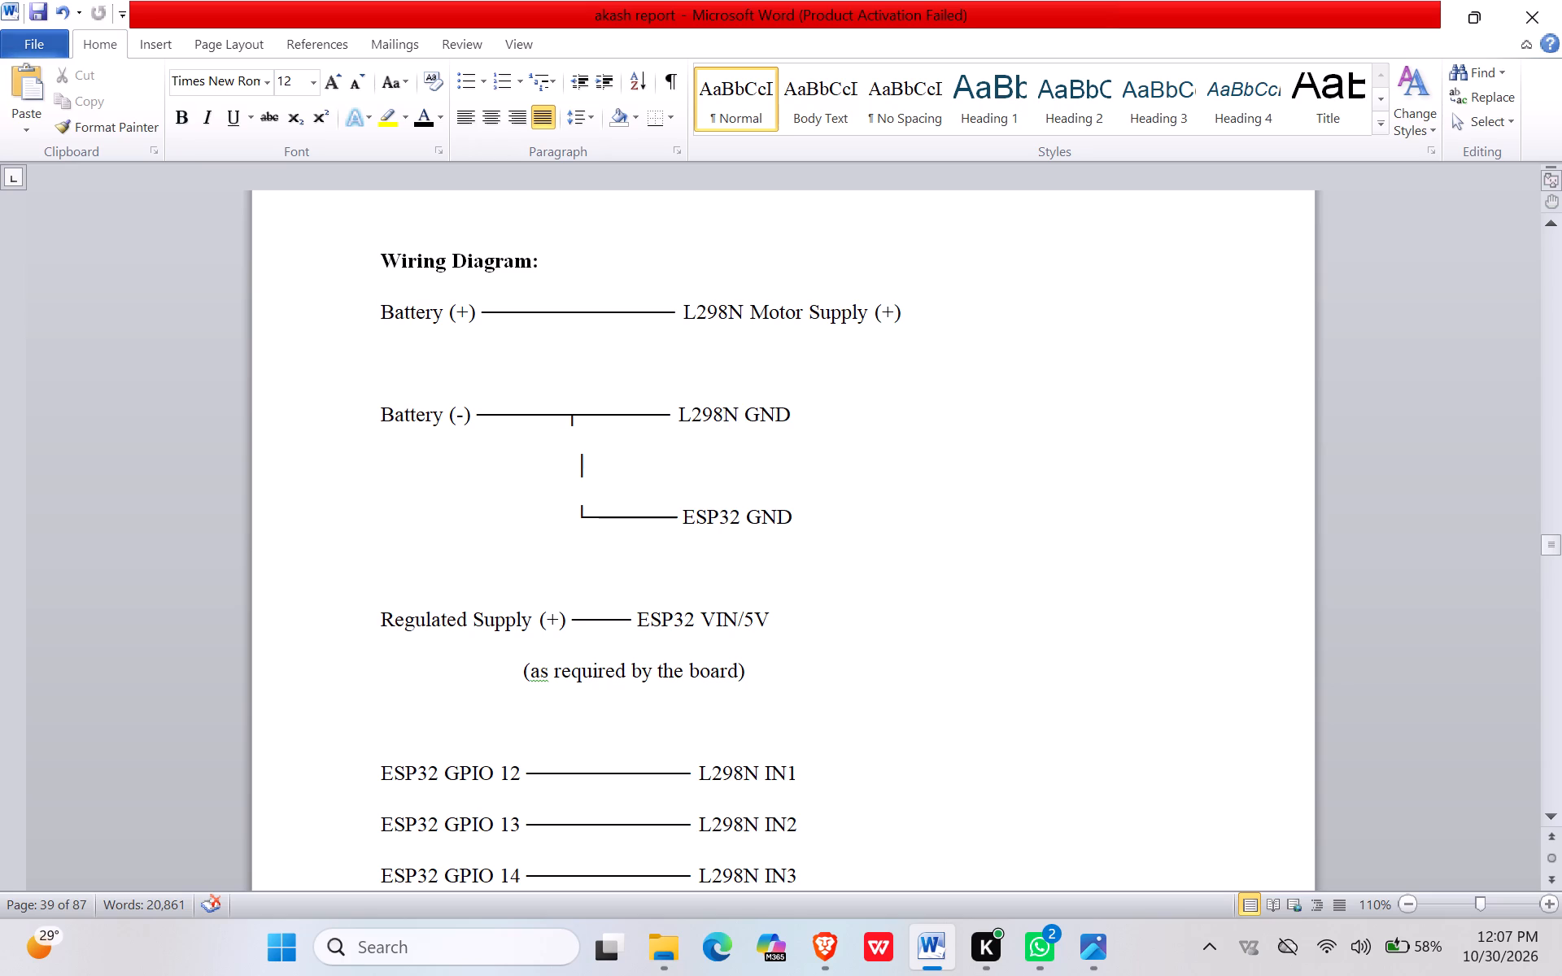
scroll(678, 583, "down", 1)
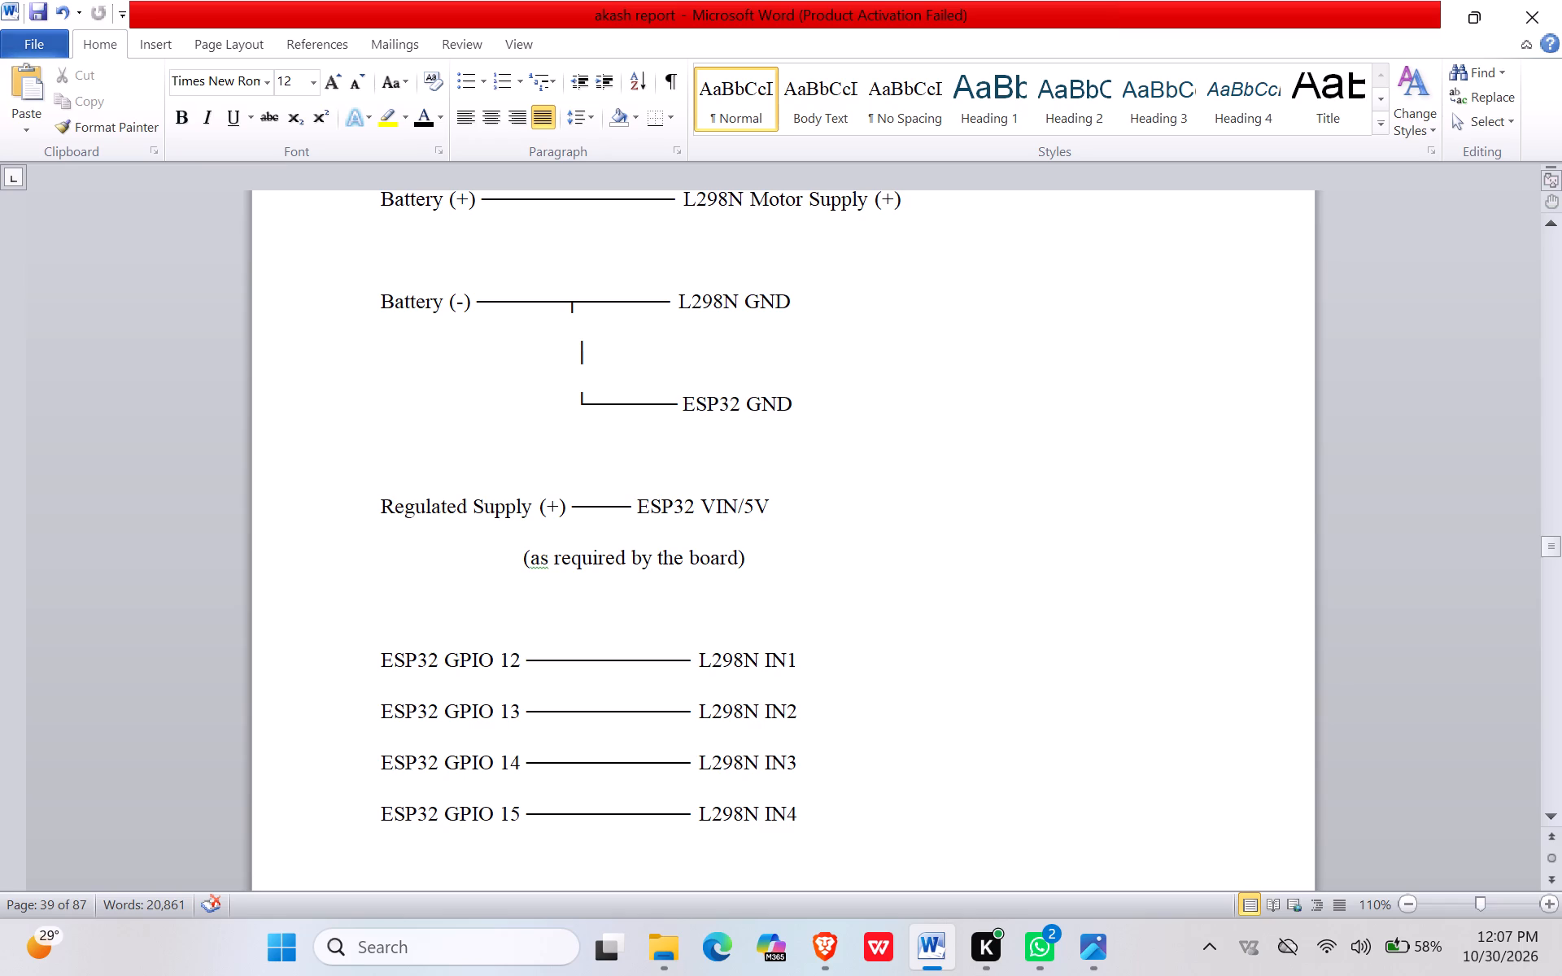
scroll(511, 495, "up", 1)
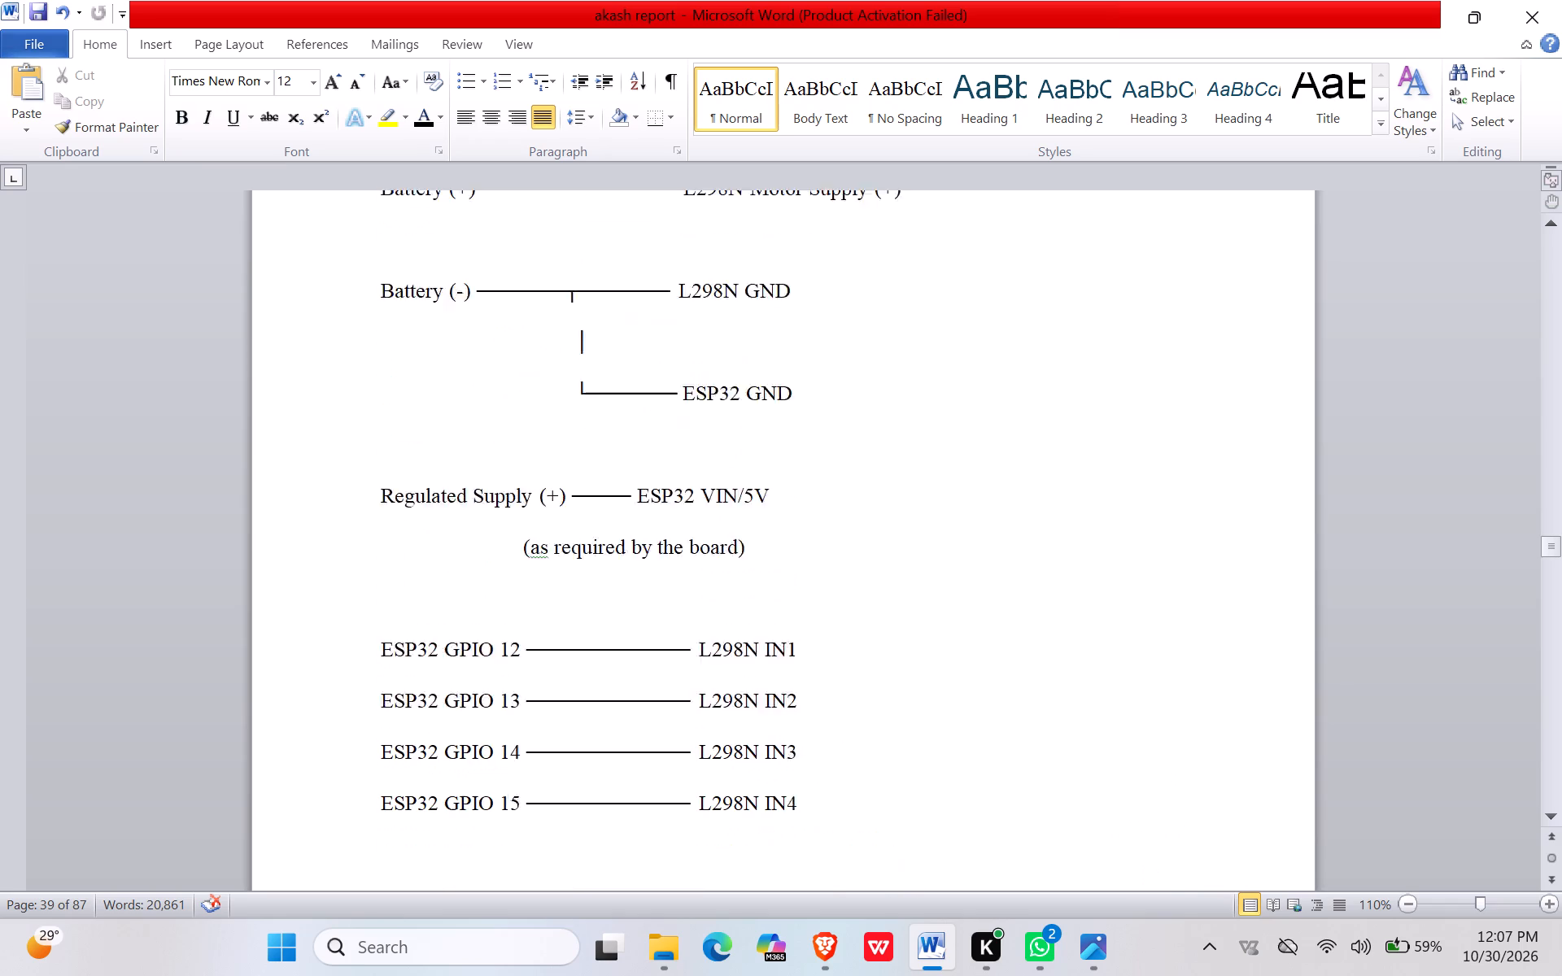
scroll(511, 495, "up", 1)
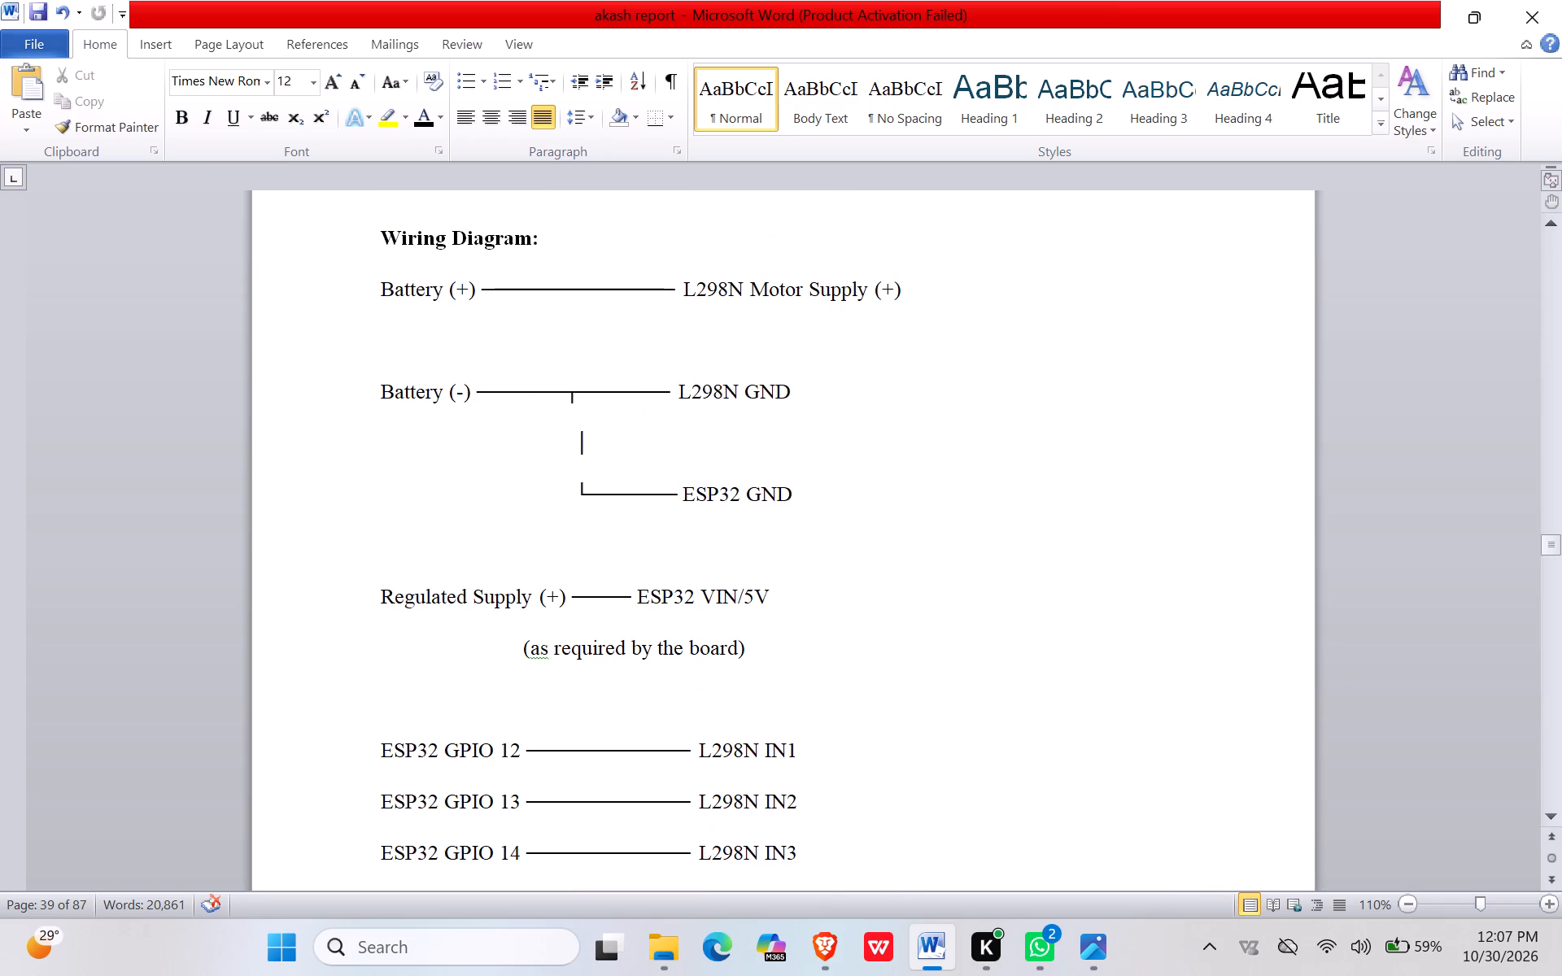
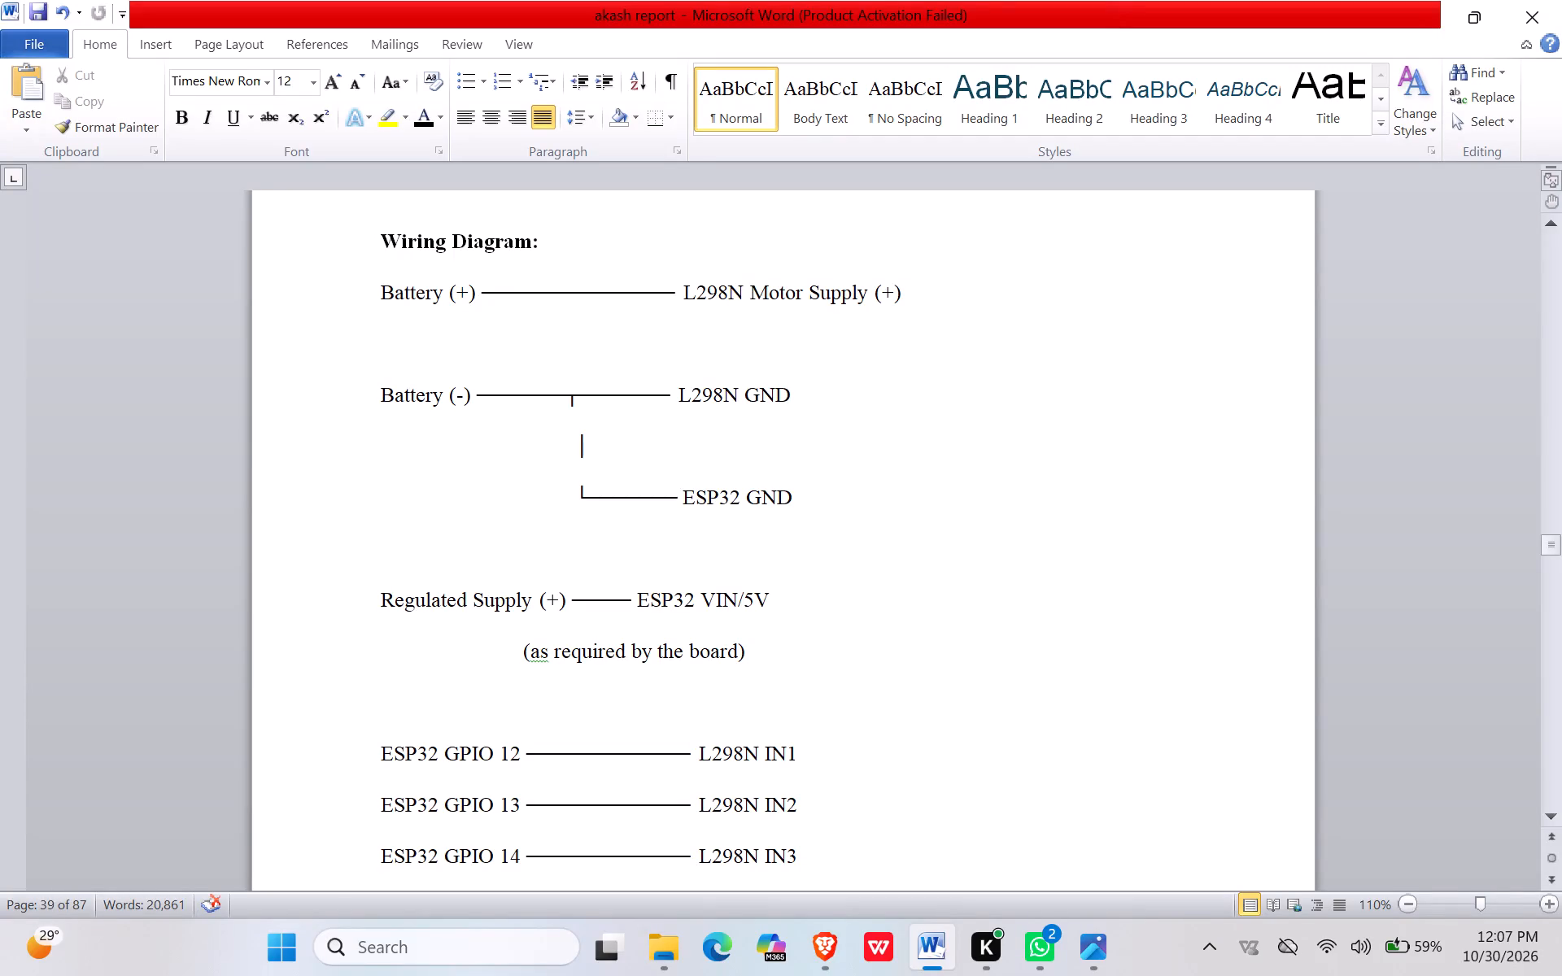
Align the ground branch in the L298N wiring diagram by removing one space before the vertical line and one before the ESP32 GND corner.
left_click(563, 443)
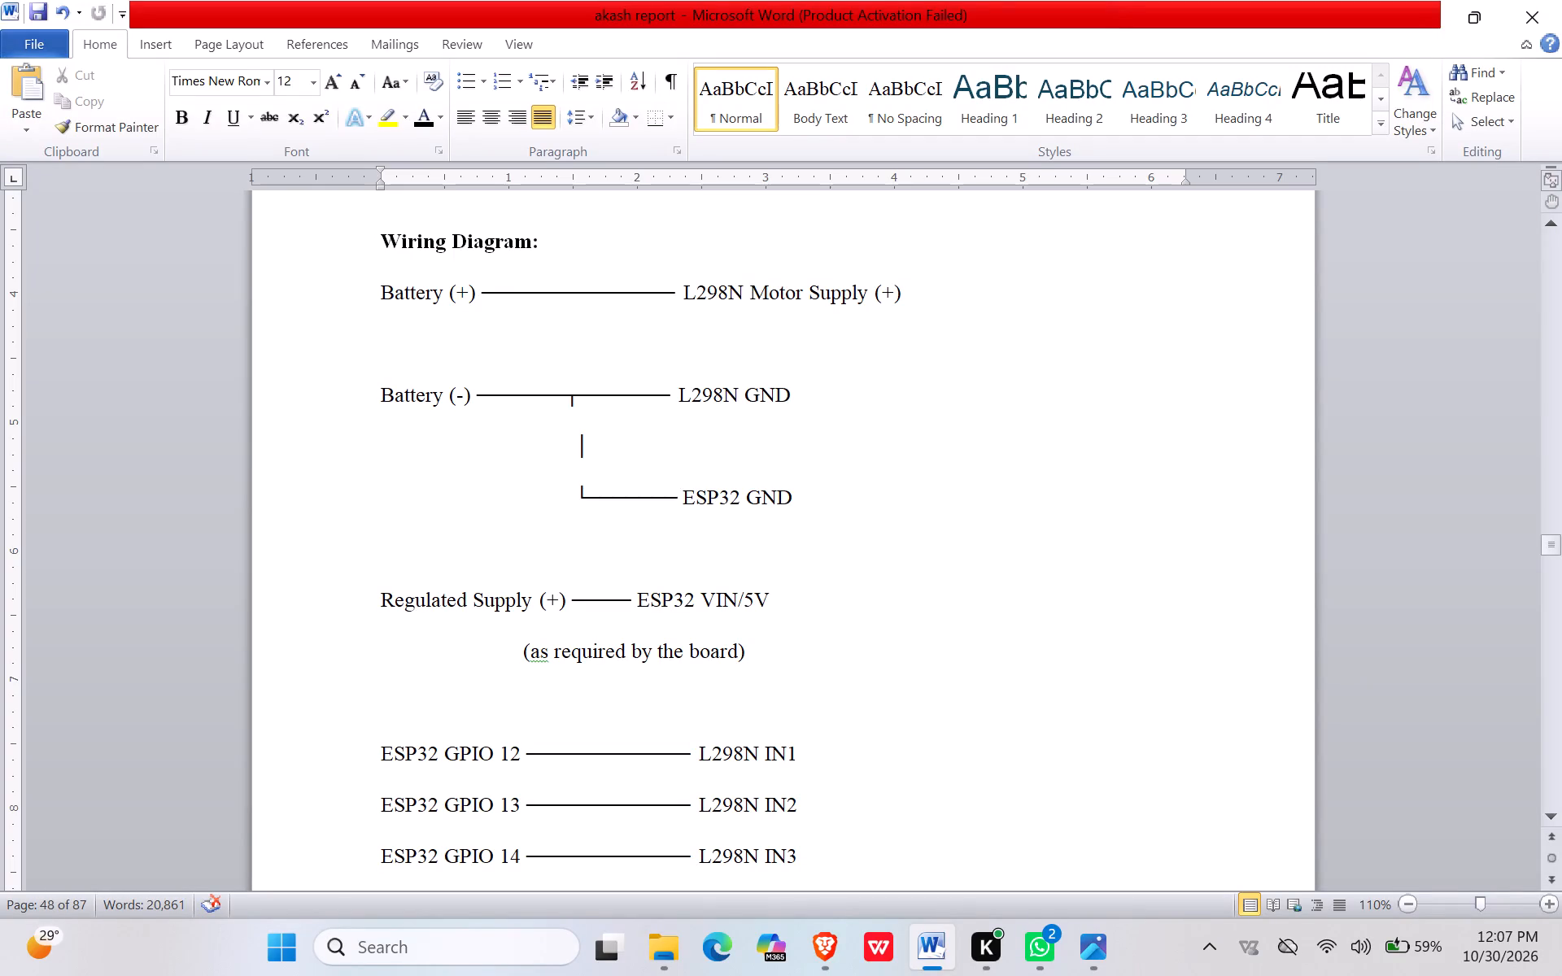
key("BackSpace")
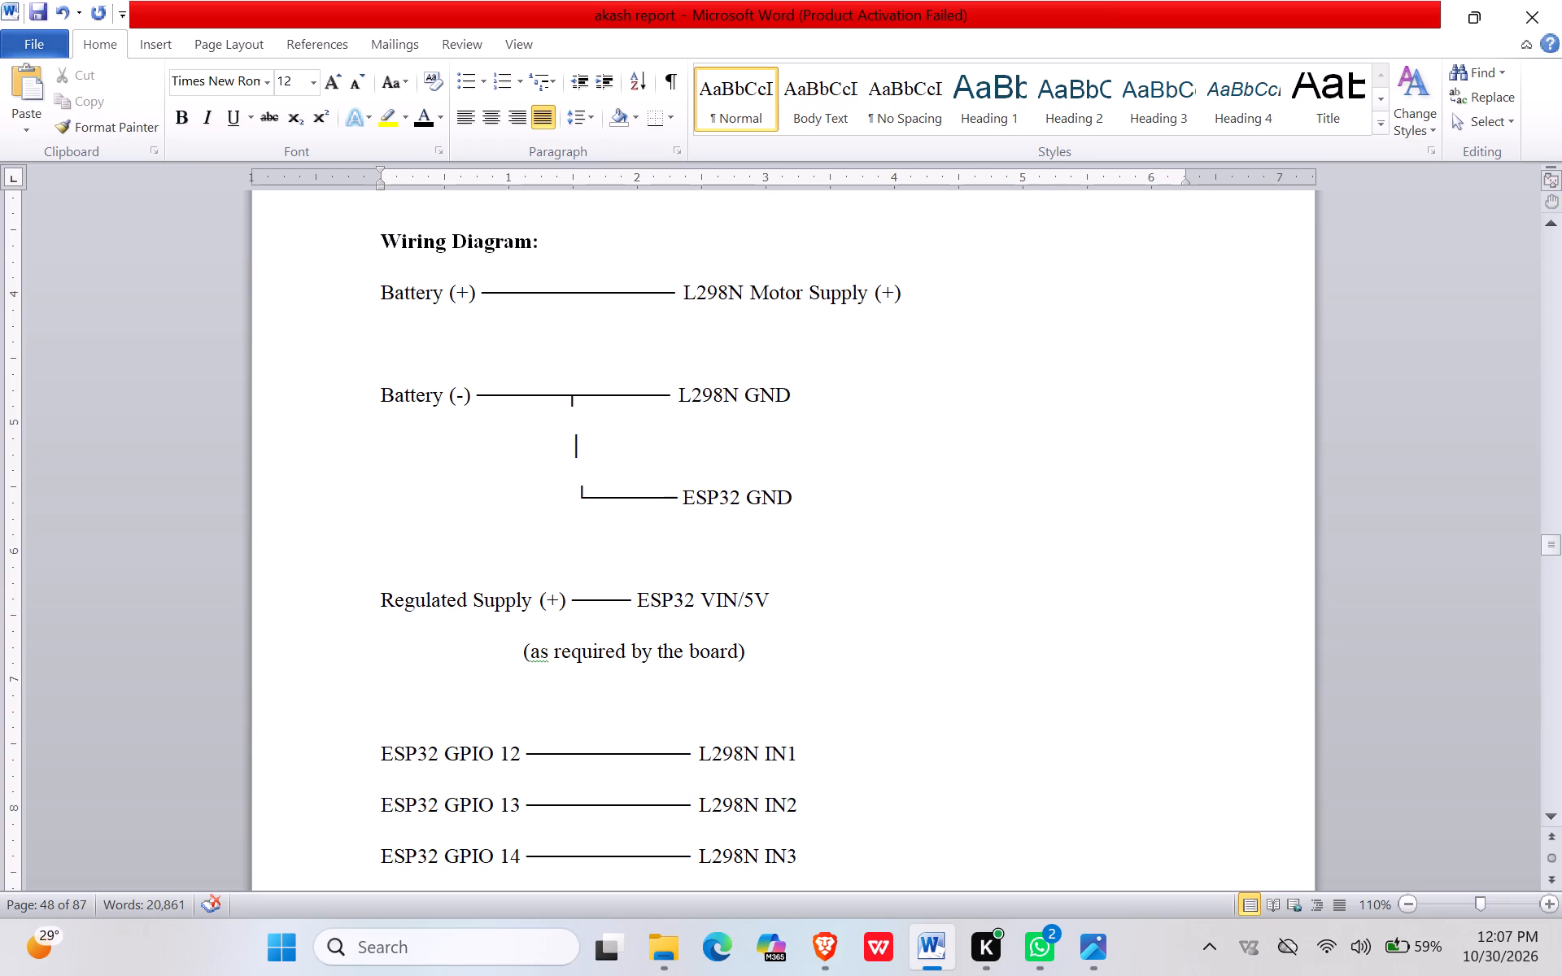
left_click(574, 495)
key("Right")
key("Left")
key("BackSpace")
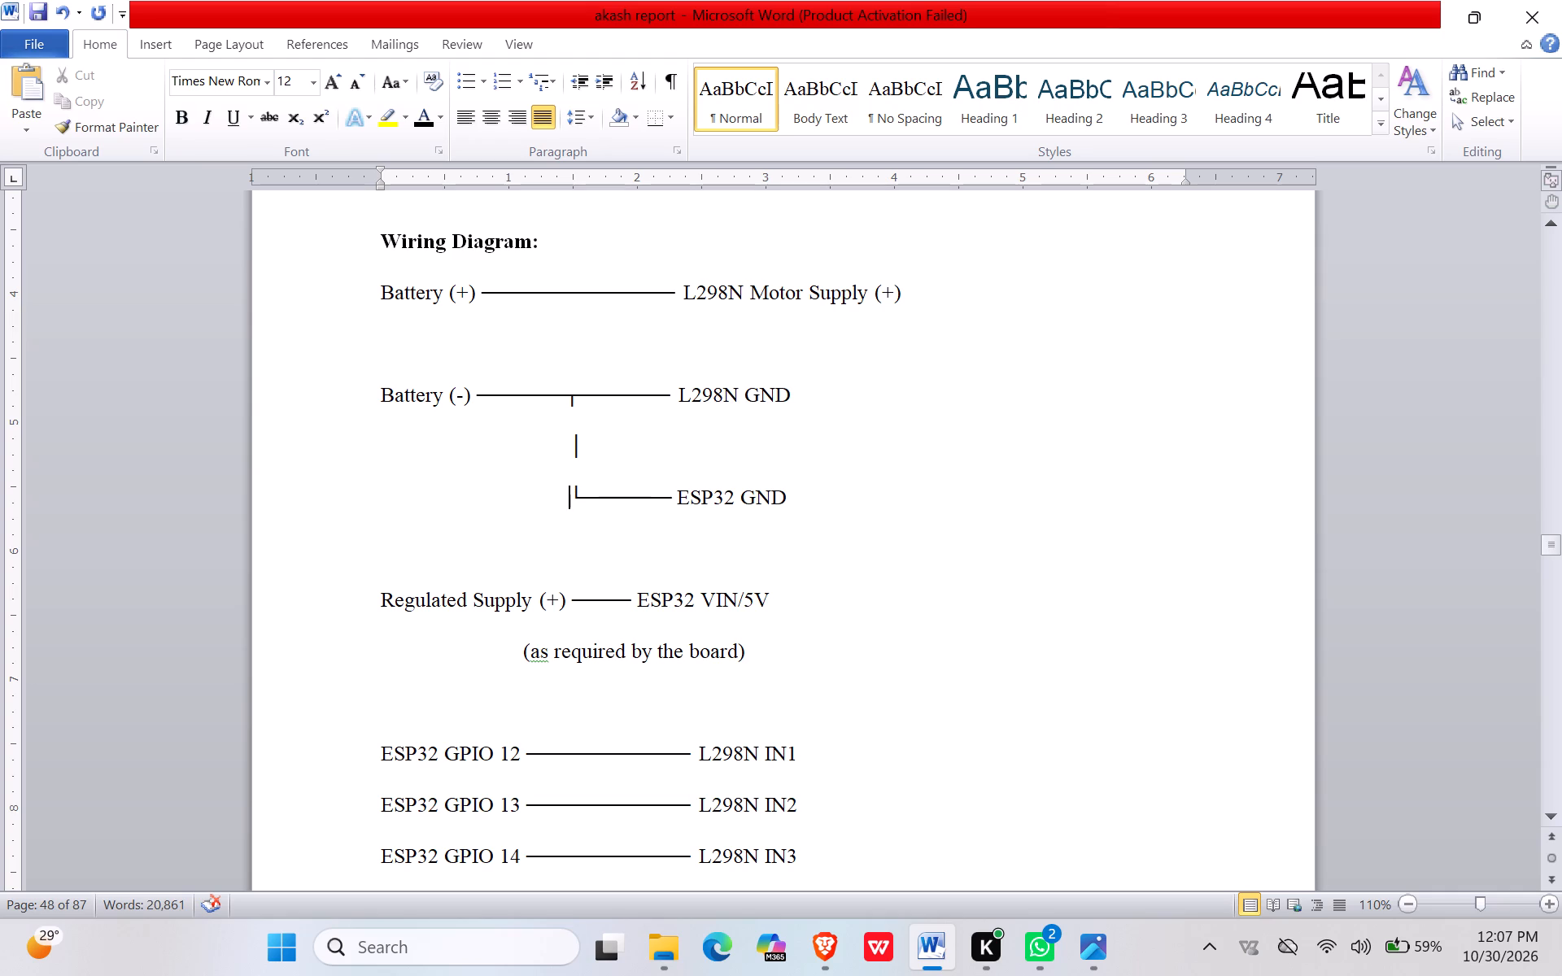
Check the rest of the L298N wiring diagram, from the ground branch through the GPIO and motor terminal connections.
scroll(820, 538, "down", 1)
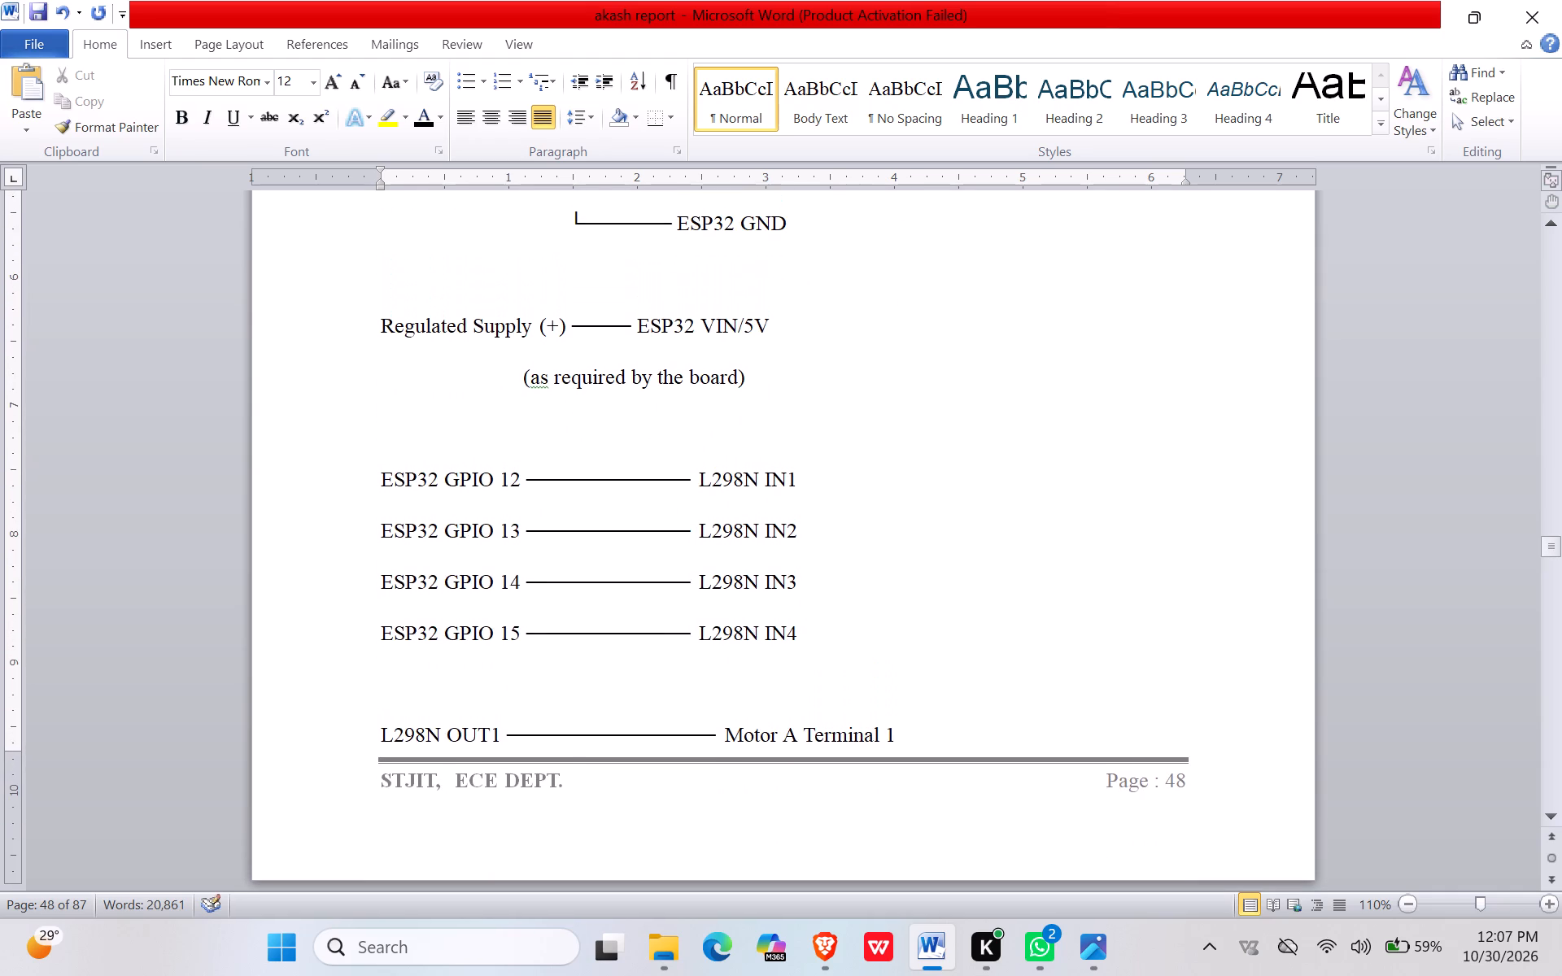
scroll(820, 538, "up", 1)
scroll(820, 538, "down", 1)
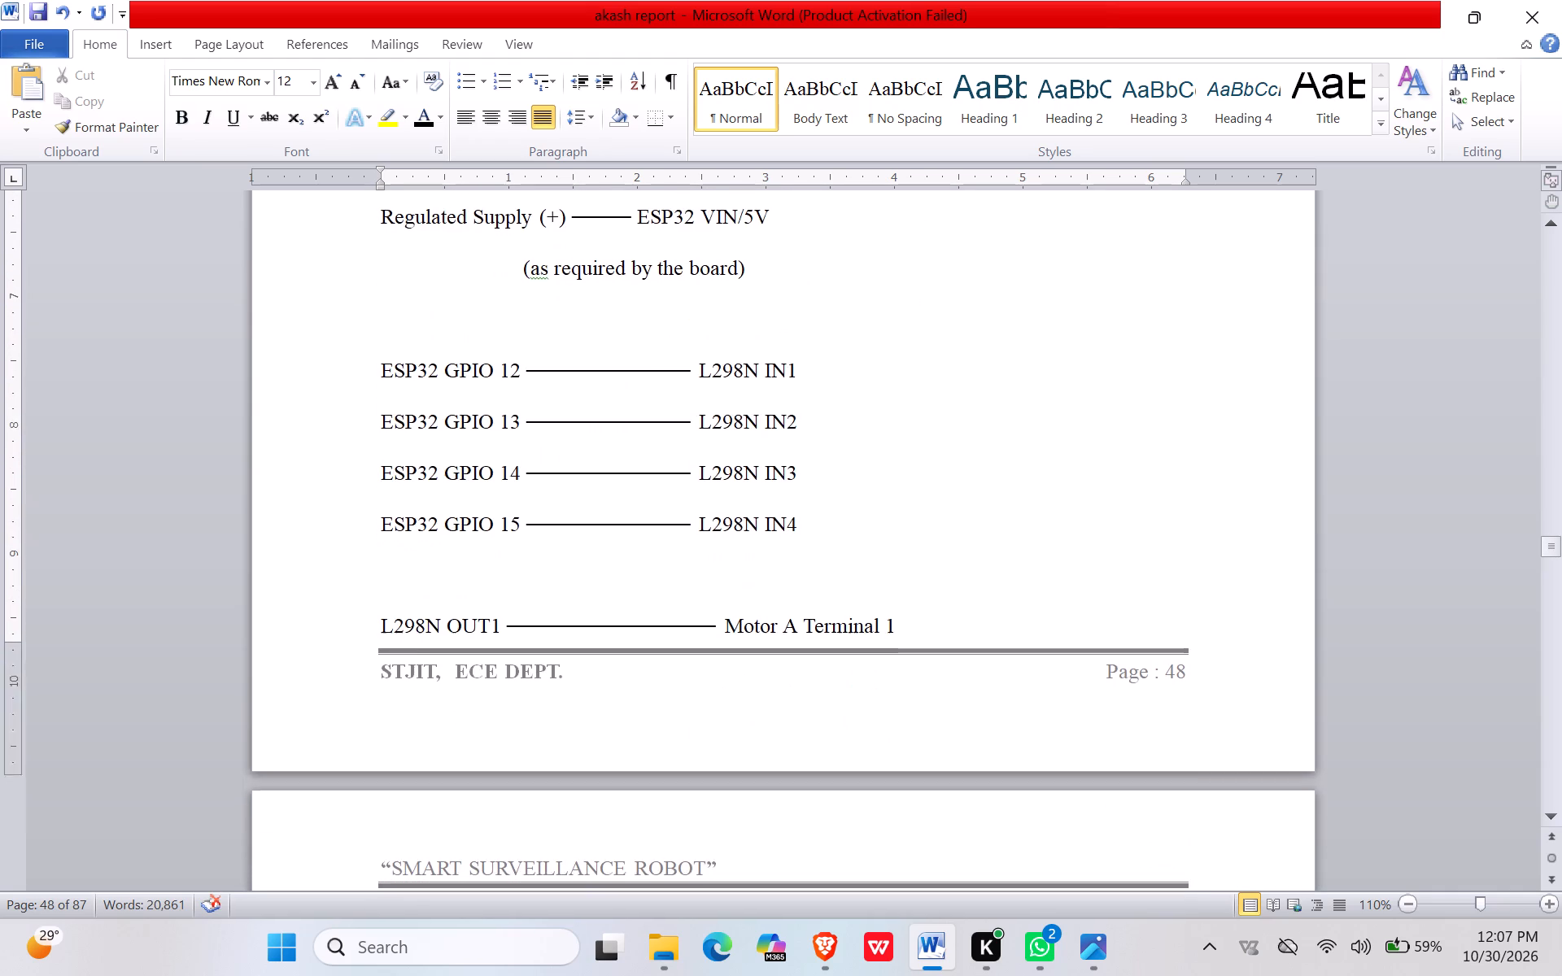
scroll(820, 538, "down", 2)
scroll(820, 538, "up", 1)
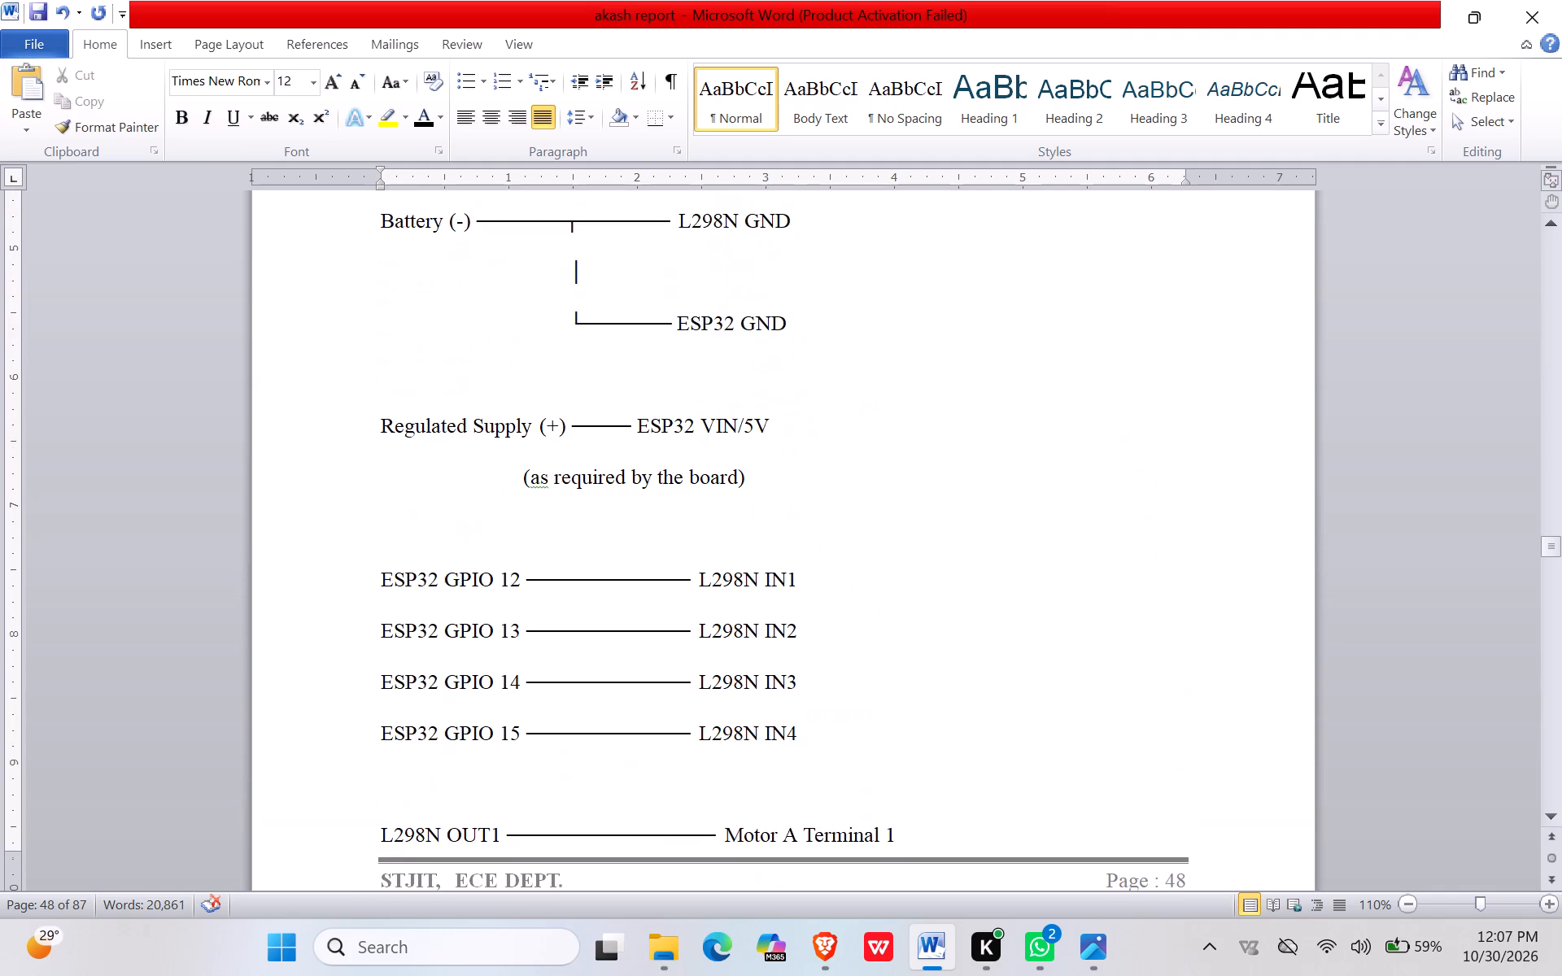
scroll(820, 538, "up", 1)
scroll(820, 538, "down", 1)
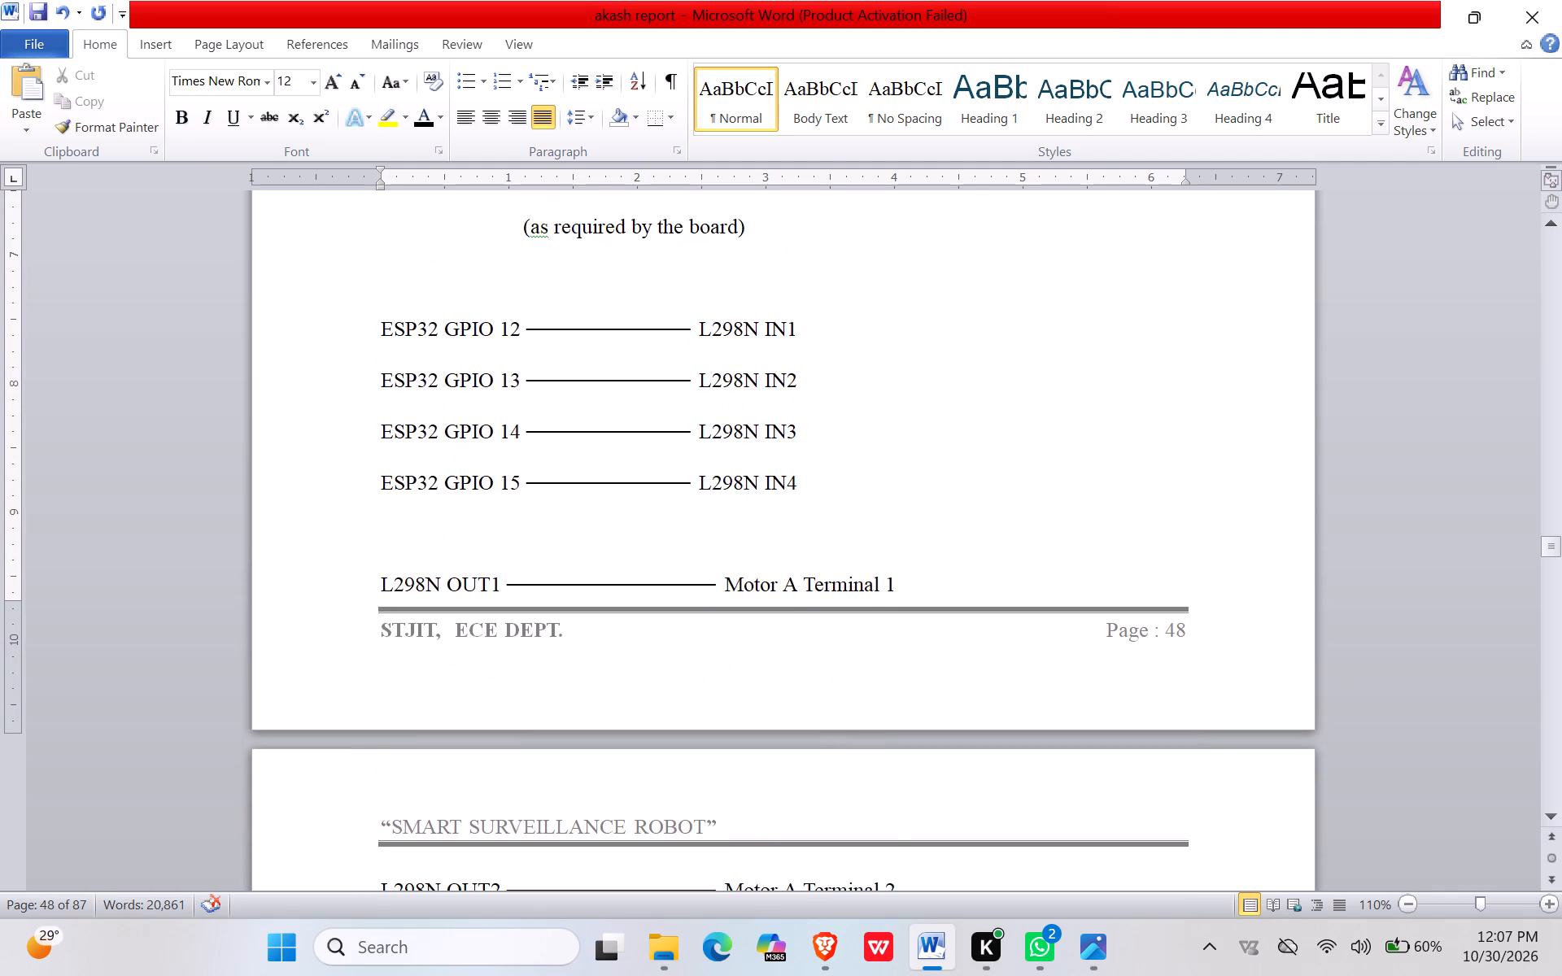
scroll(820, 538, "down", 4)
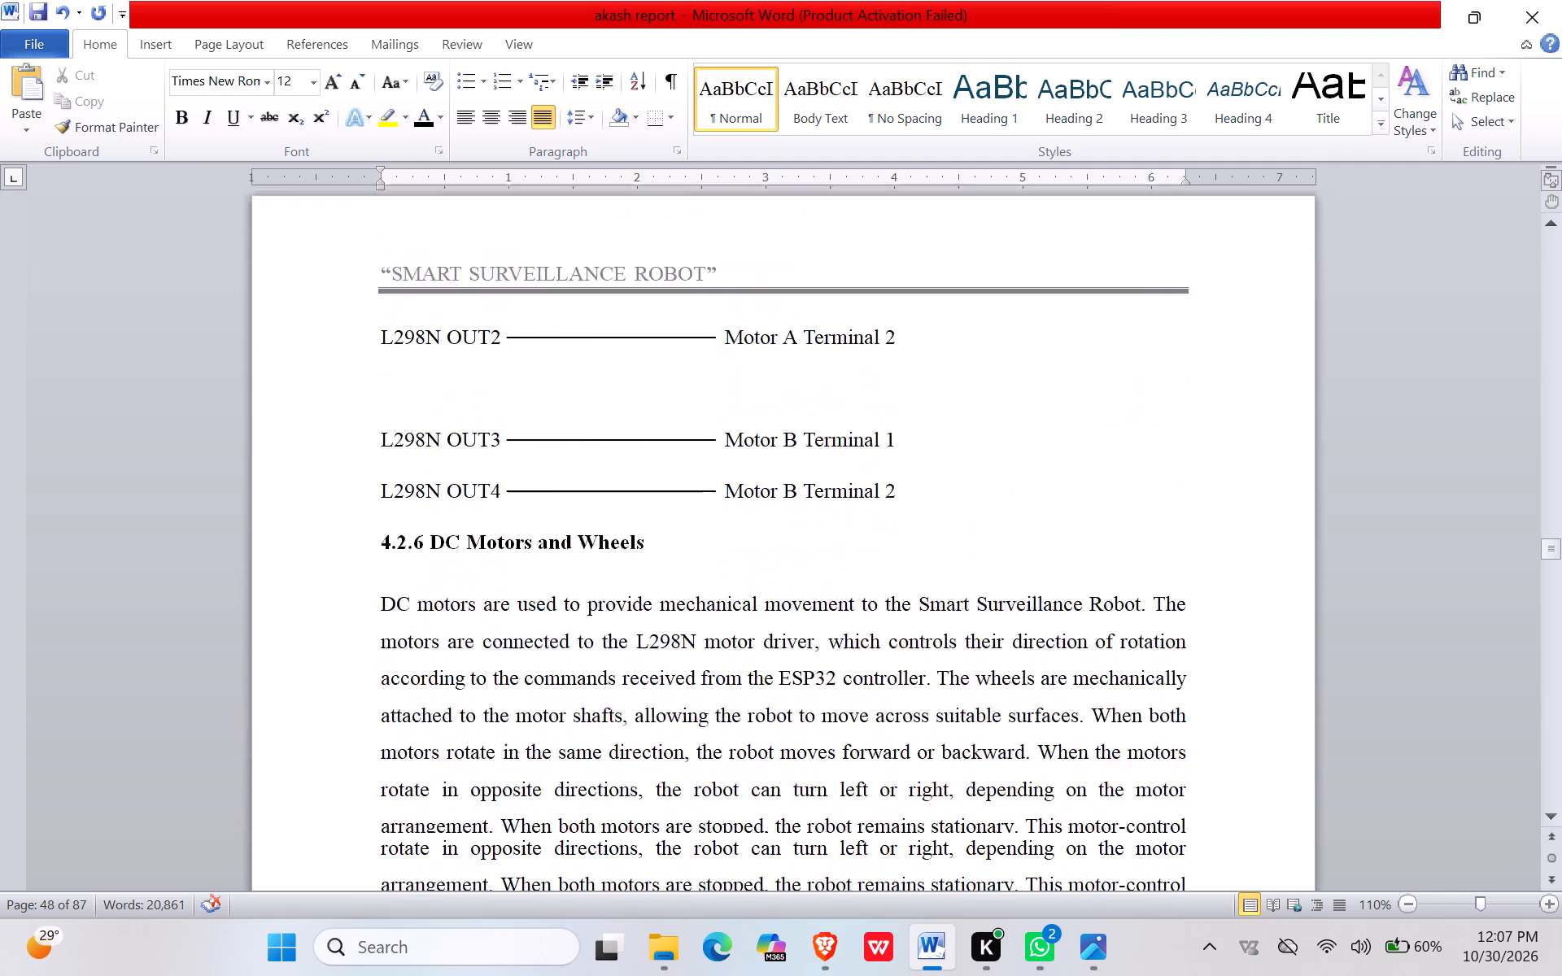
Review sections 4.2.6, DC Motors and Wheels, through 4.2.8, Battery and Power Supply, including the Motor Control Logic table.
scroll(820, 538, "down", 2)
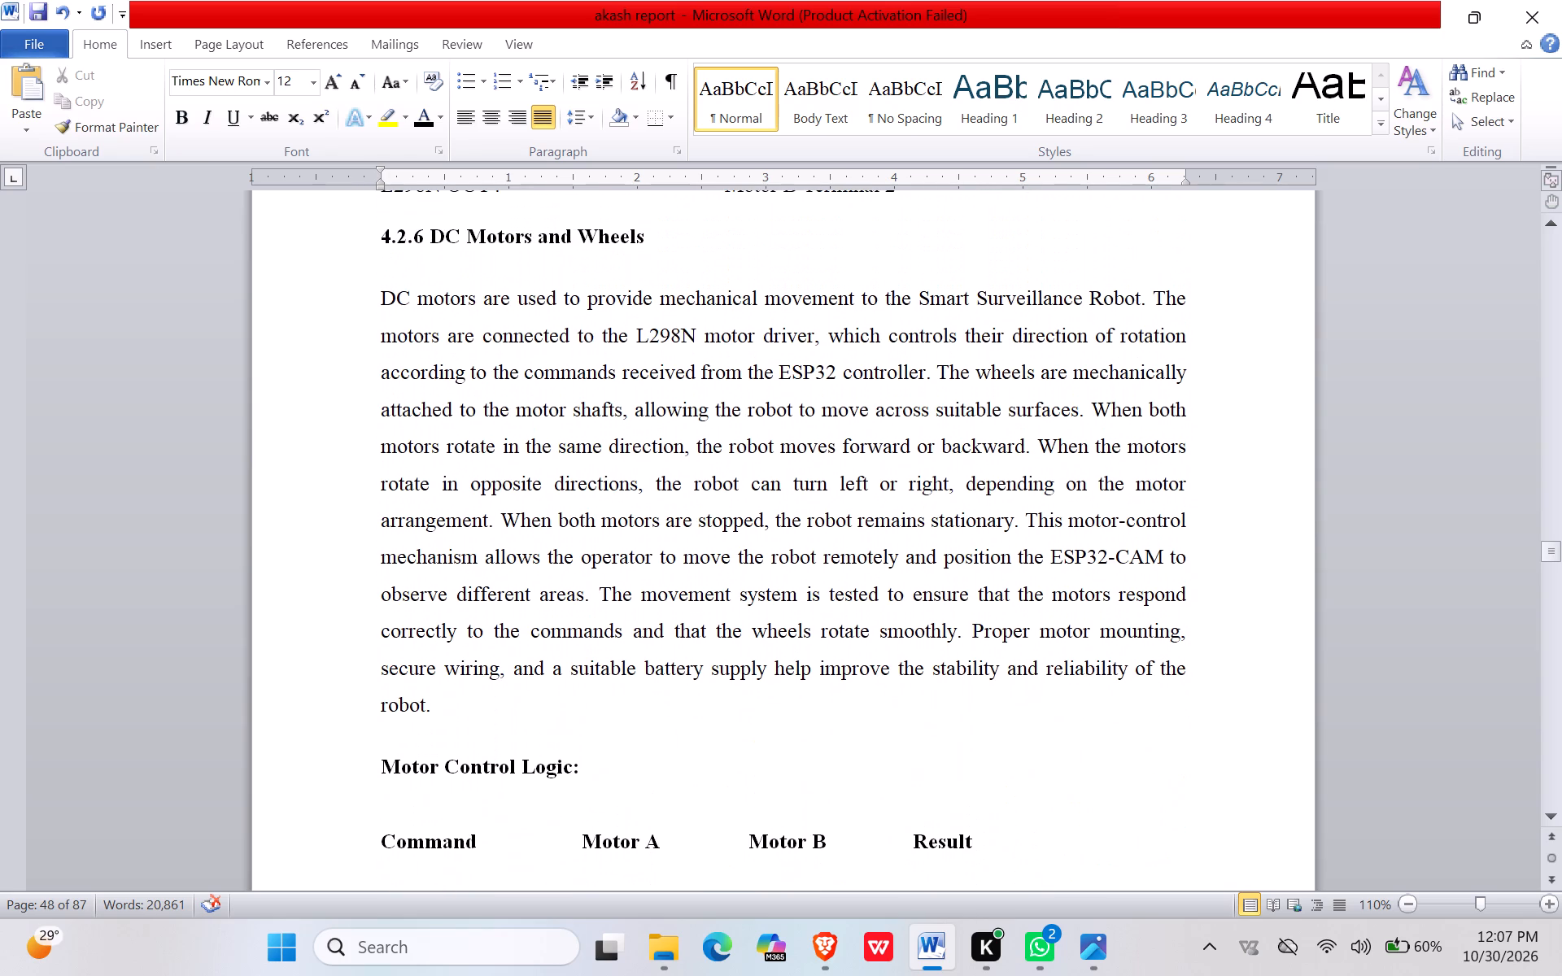
scroll(820, 538, "down", 2)
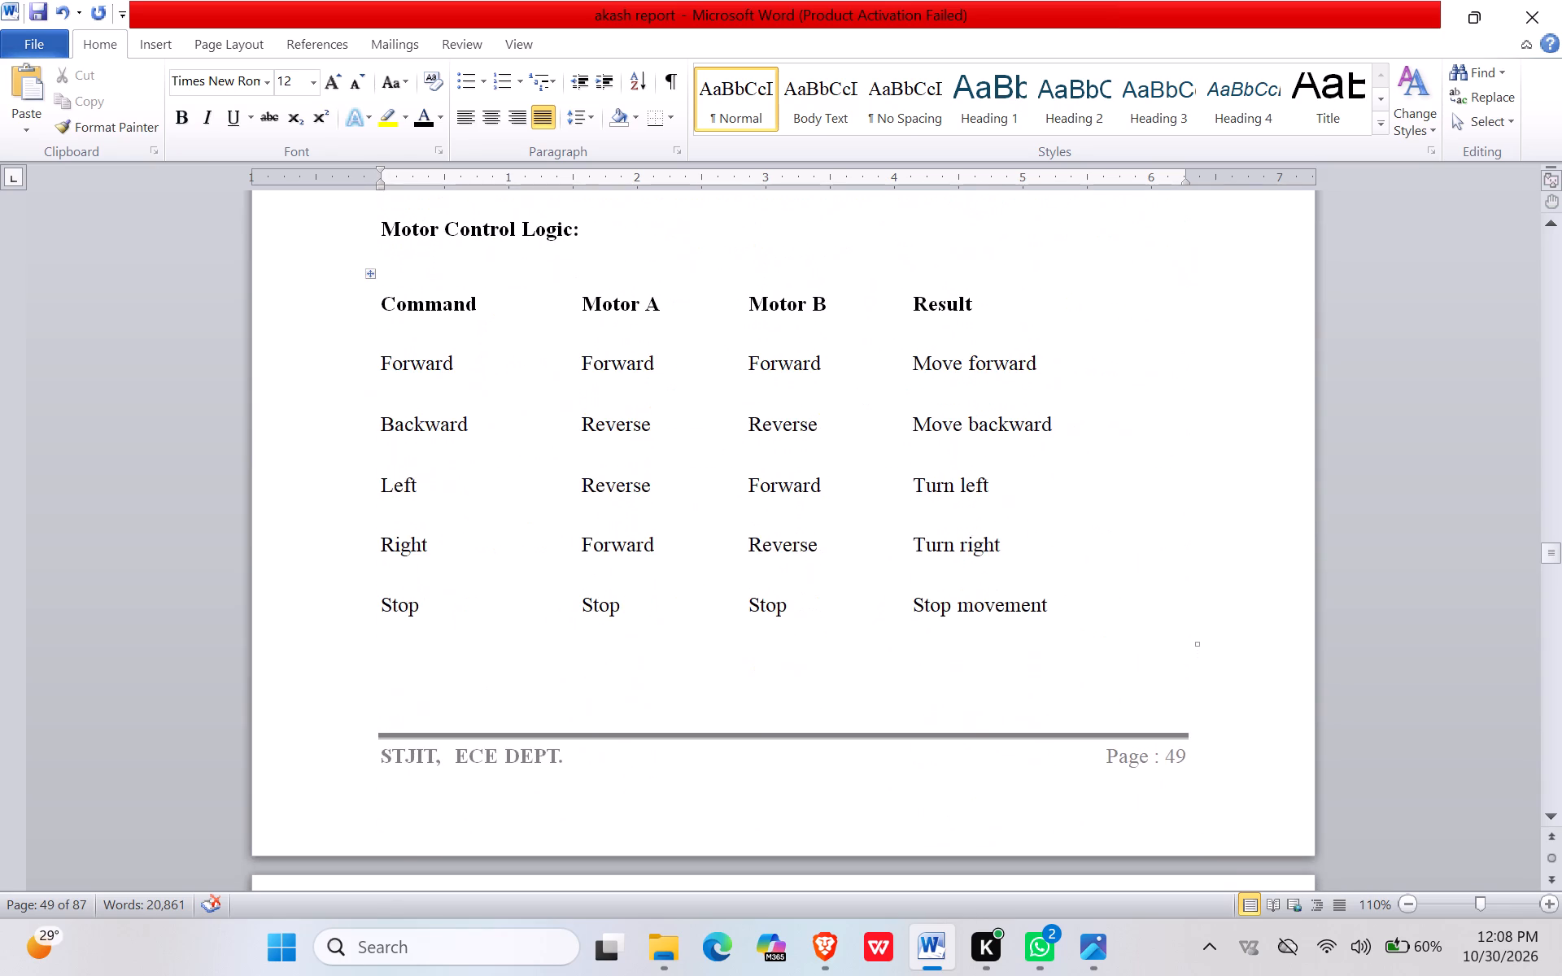
scroll(820, 538, "down", 2)
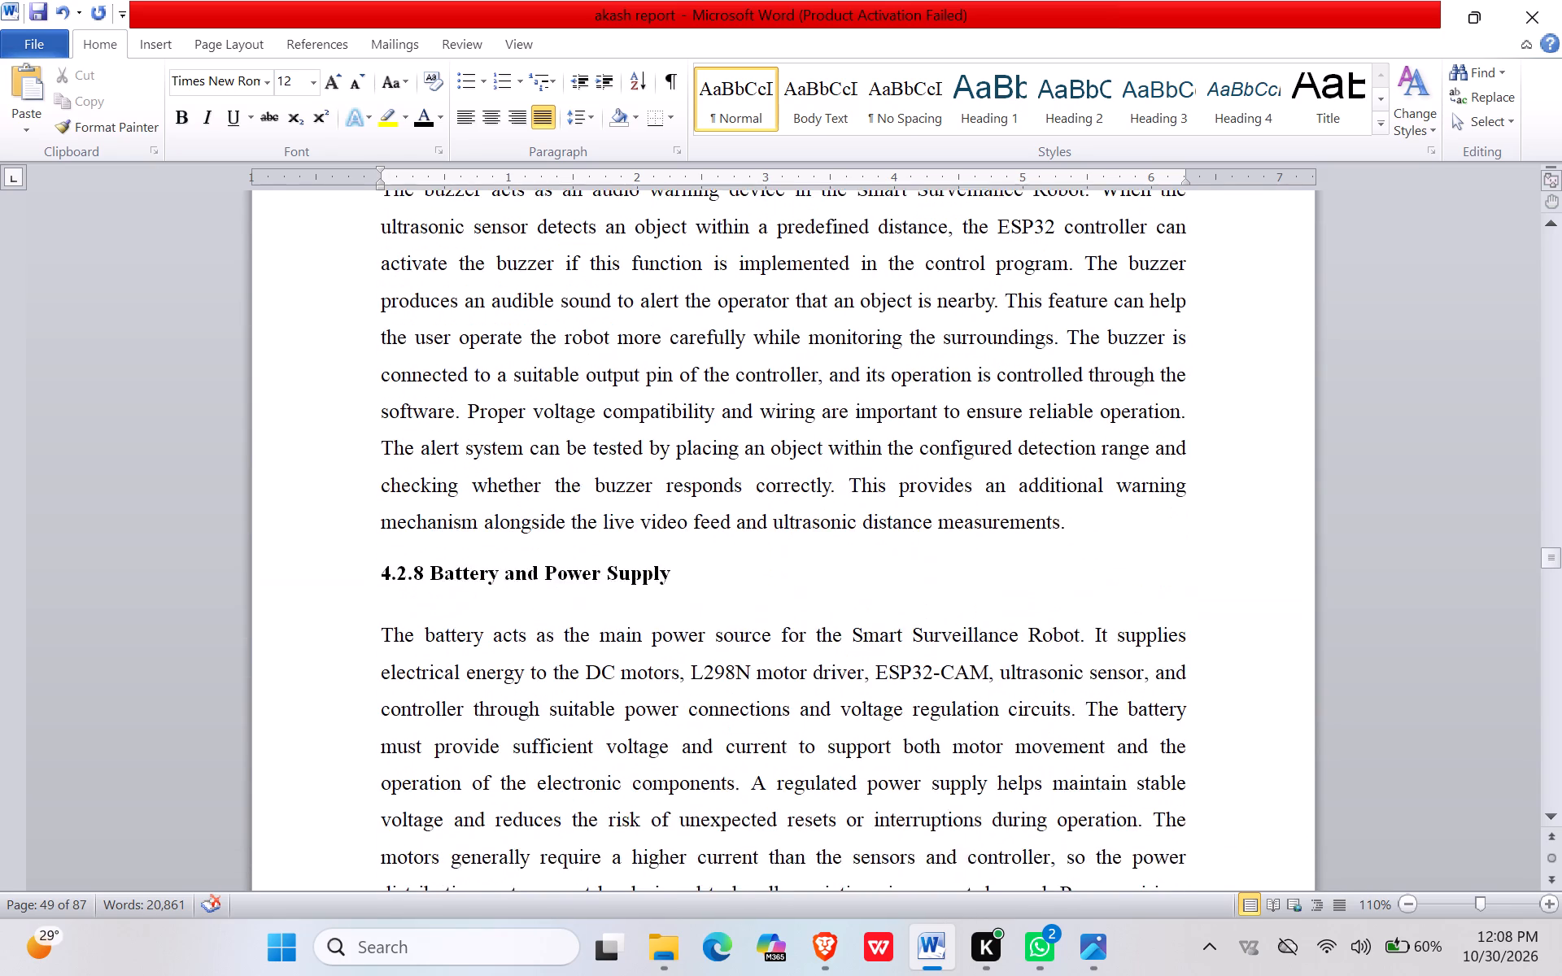
scroll(820, 538, "down", 3)
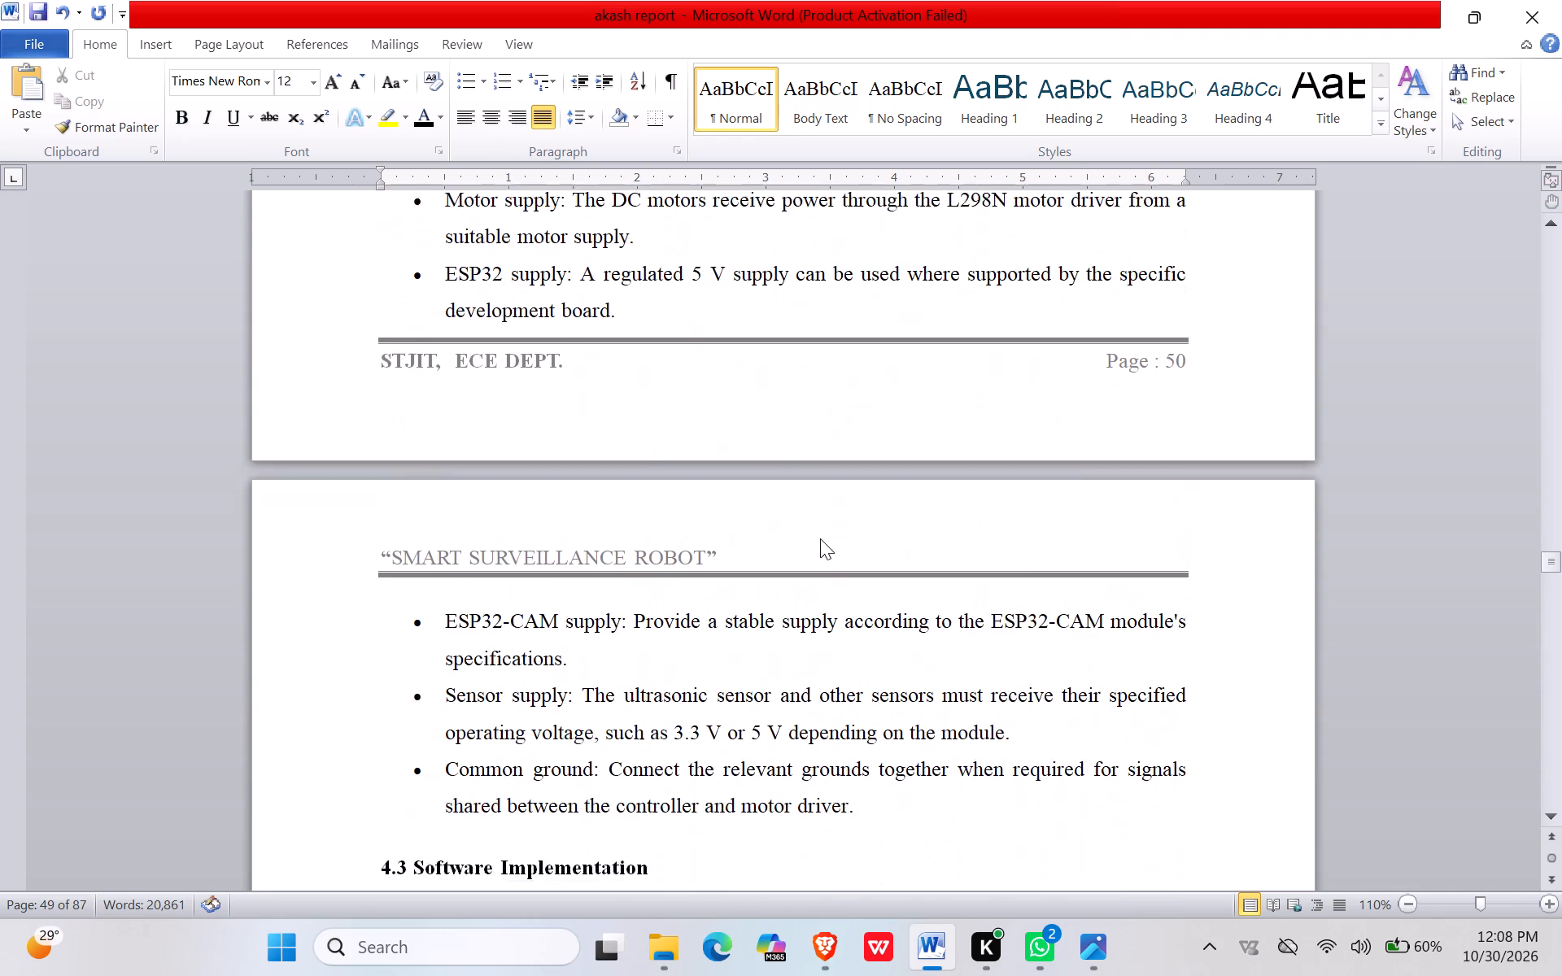
scroll(820, 538, "down", 1)
Recheck section 4.2.8, the Motor Control Logic table and section 4.2.7, Buzzer, through the end of the Power Distribution list.
scroll(820, 538, "up", 2)
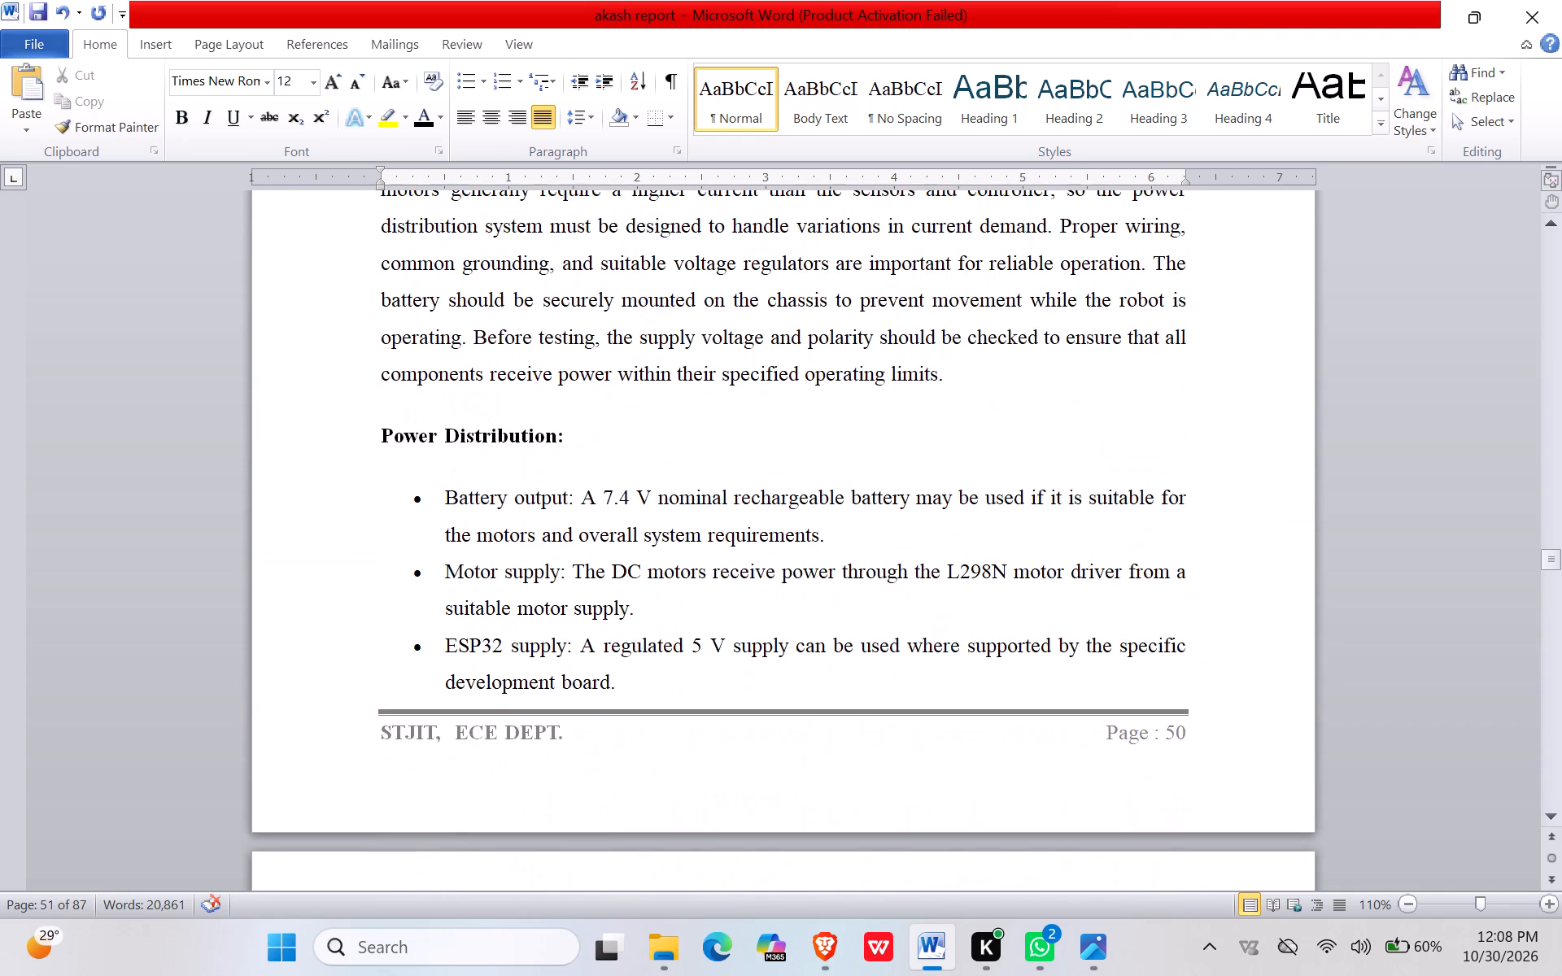
scroll(820, 538, "up", 3)
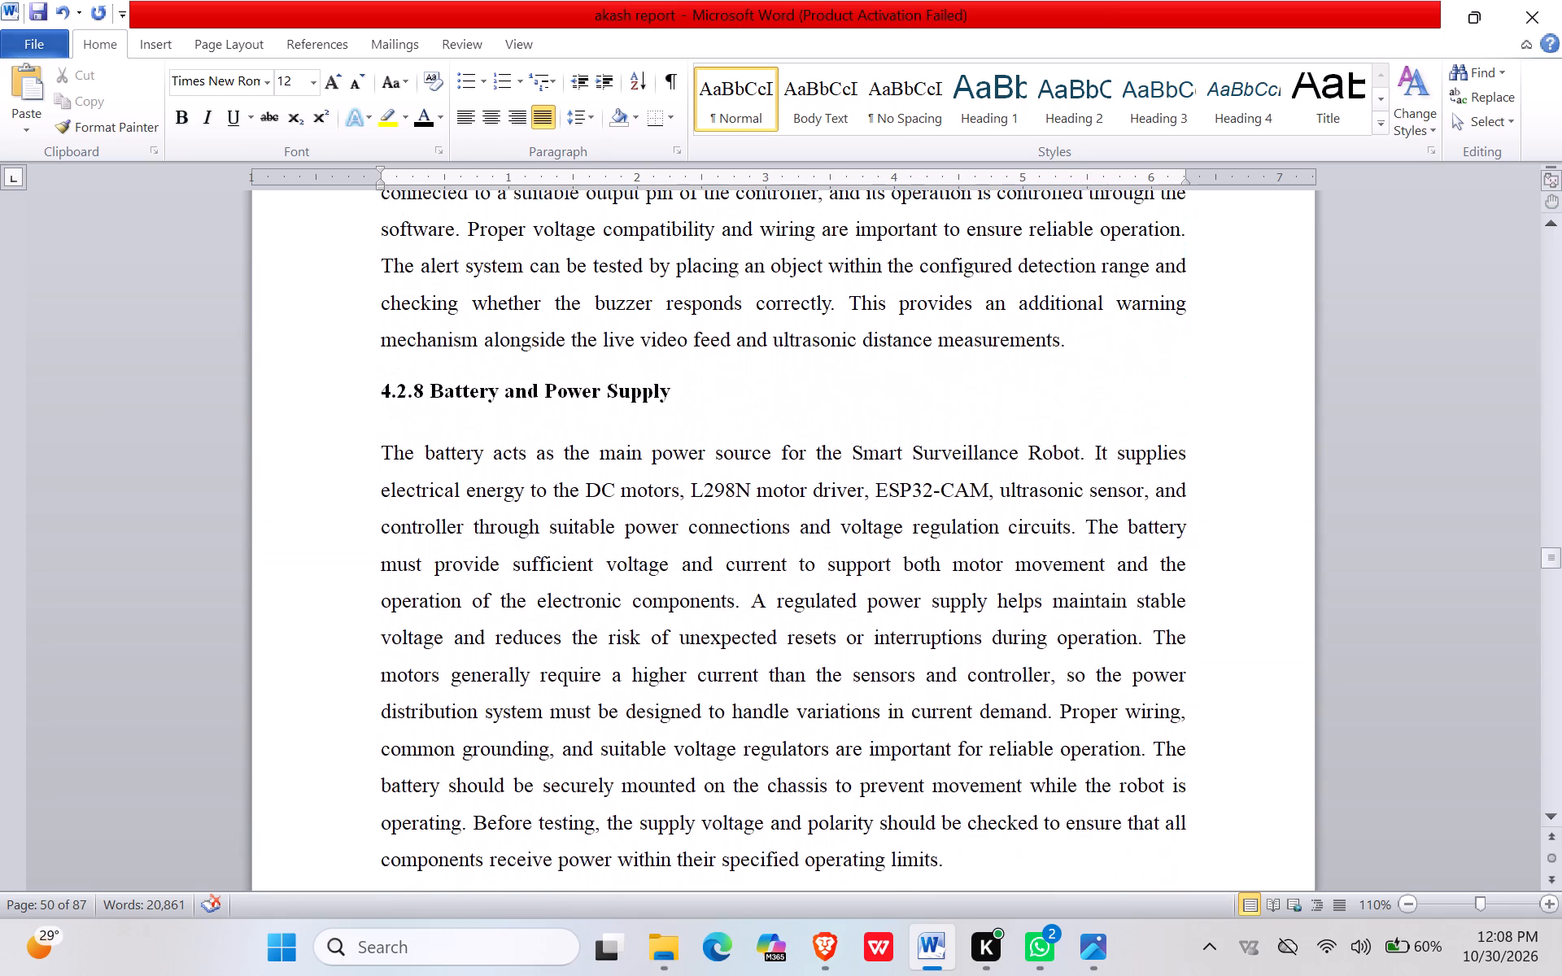
scroll(820, 538, "up", 5)
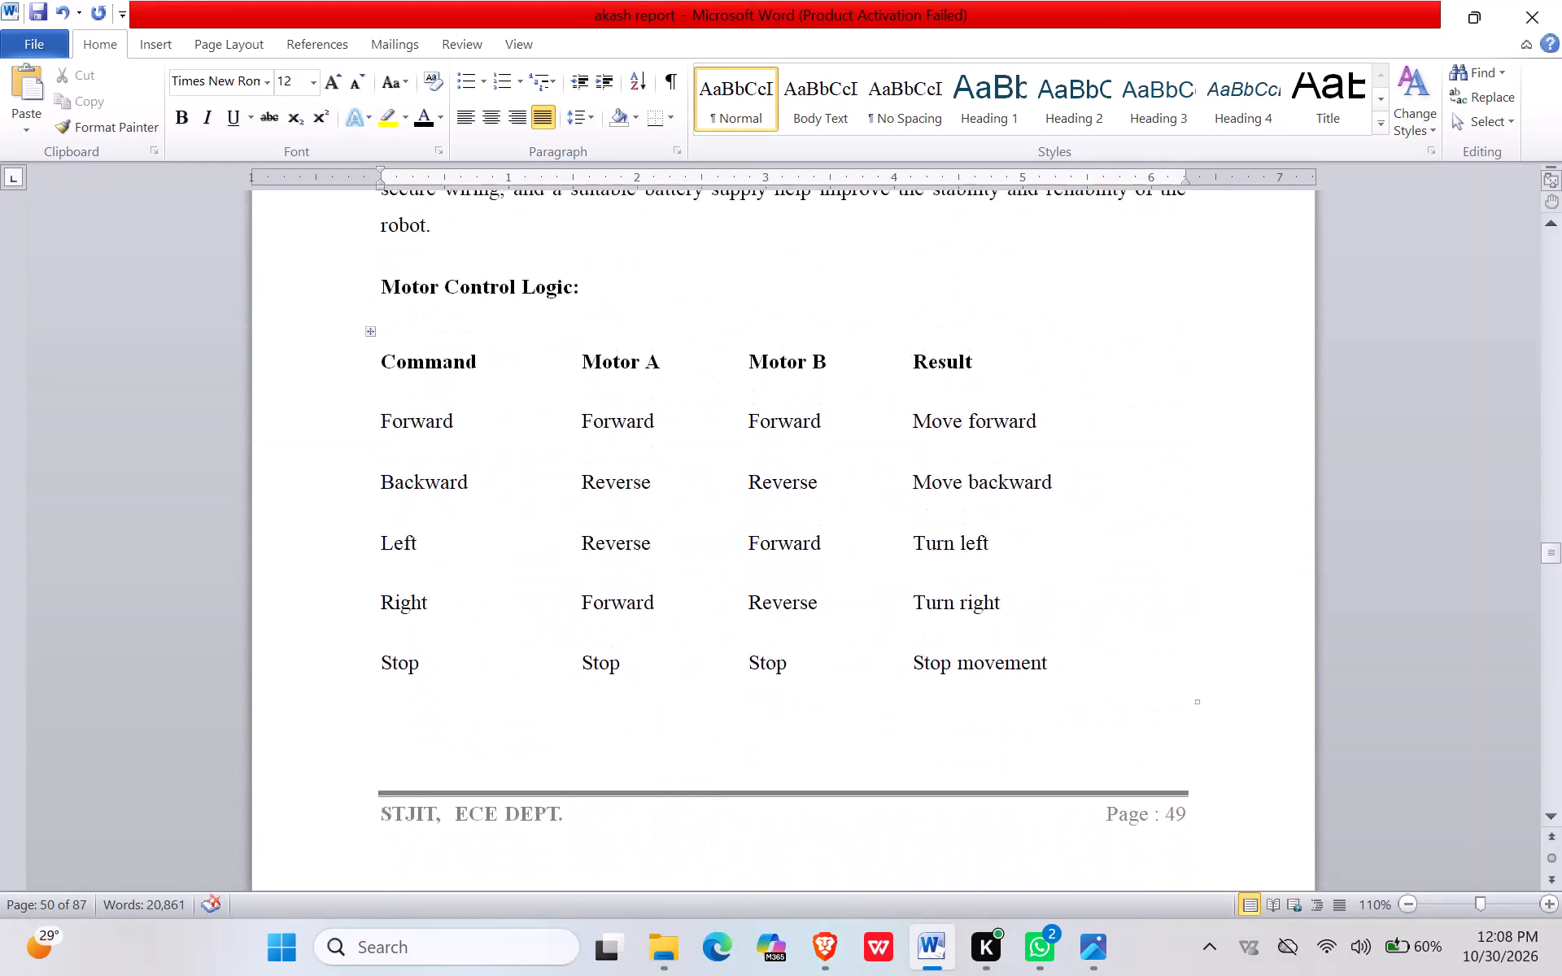
scroll(820, 538, "up", 2)
scroll(820, 538, "down", 1)
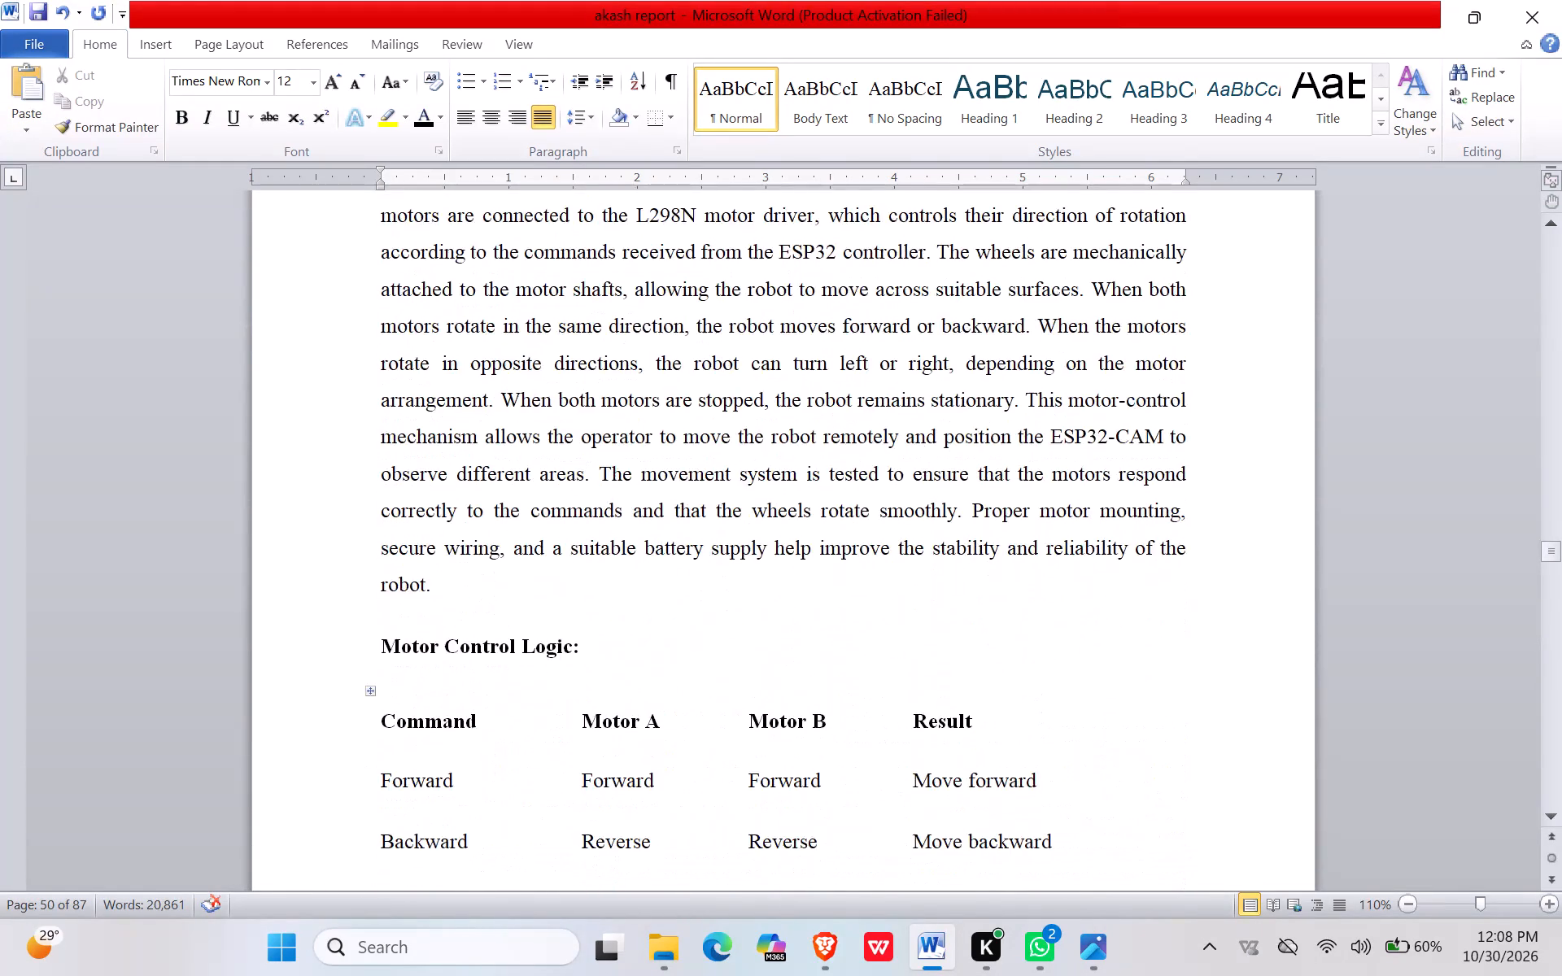
scroll(820, 538, "down", 2)
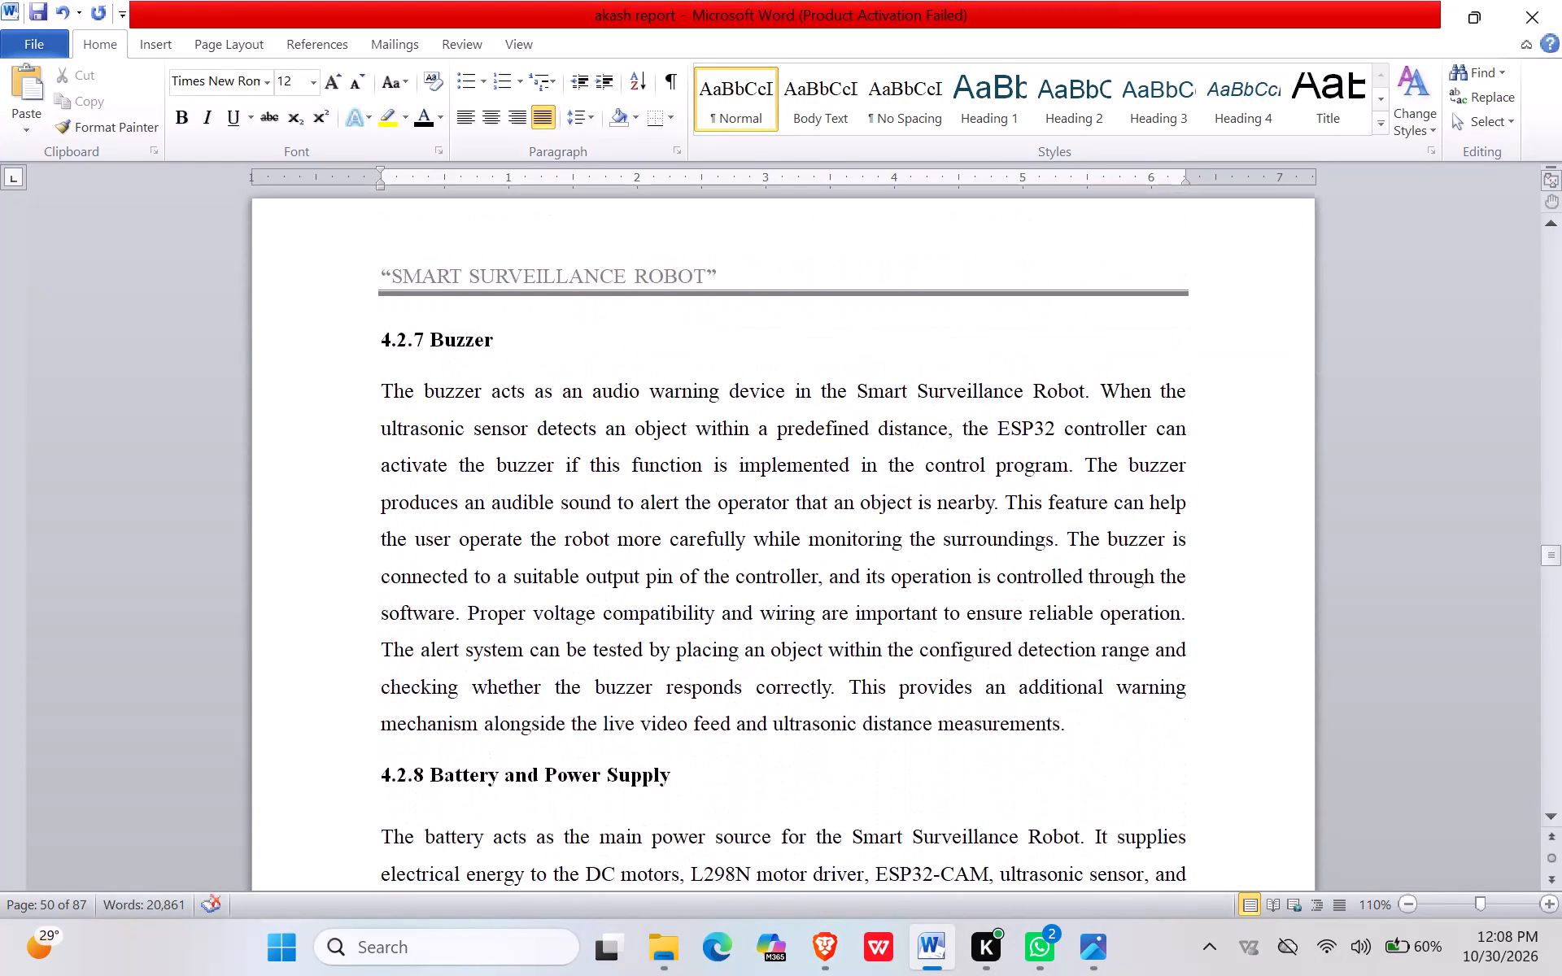
scroll(820, 538, "down", 2)
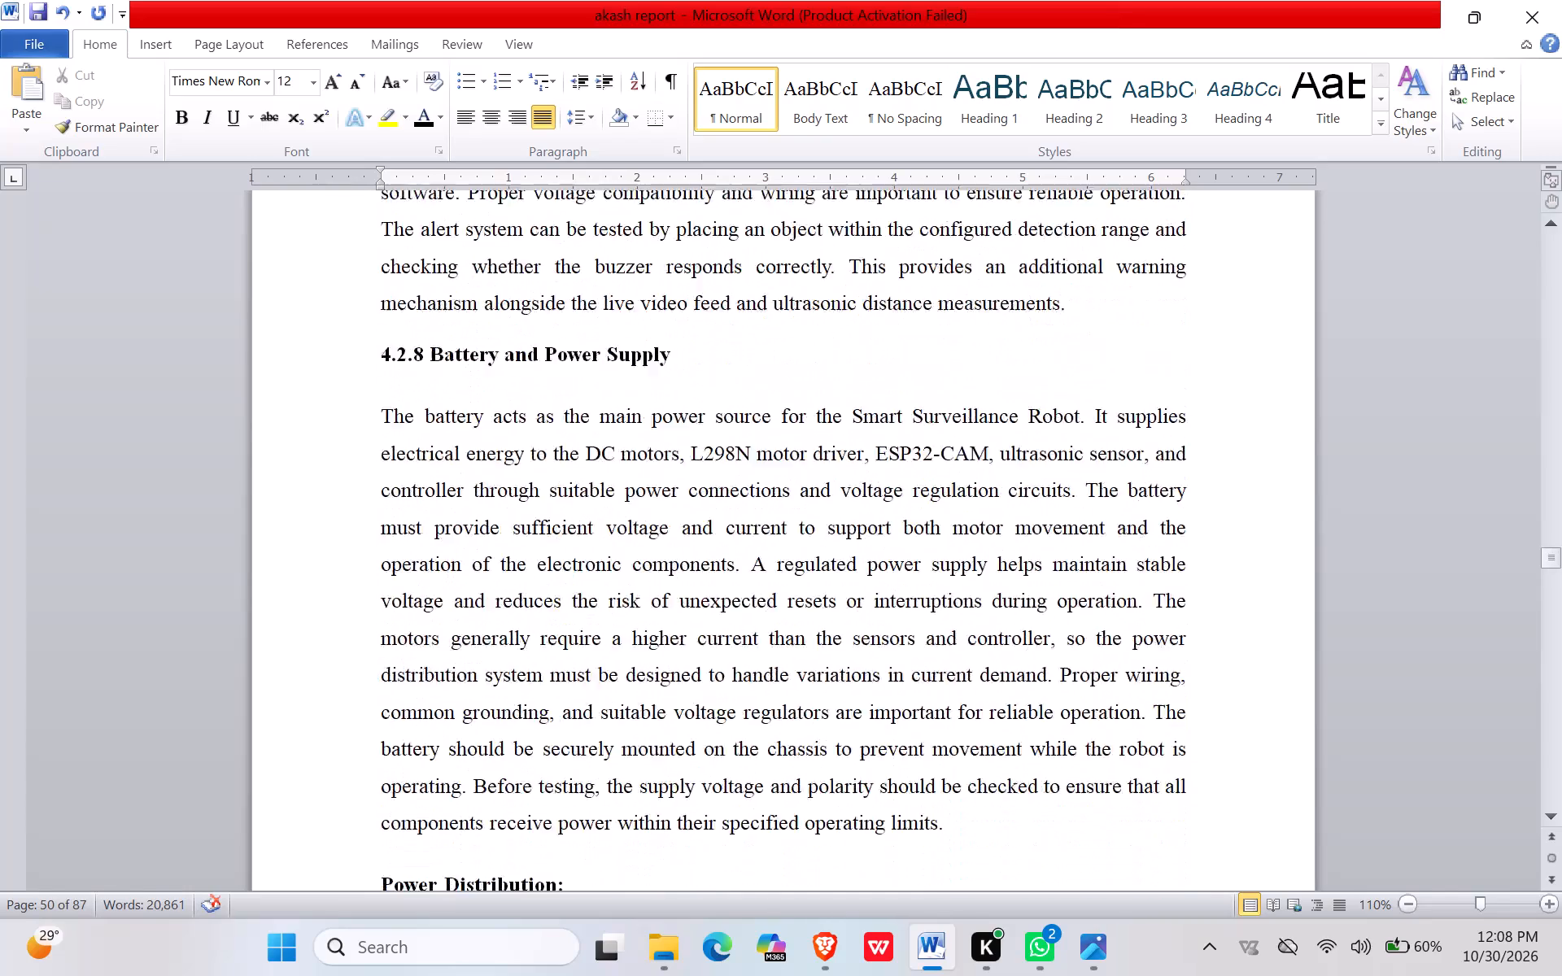
scroll(820, 538, "down", 5)
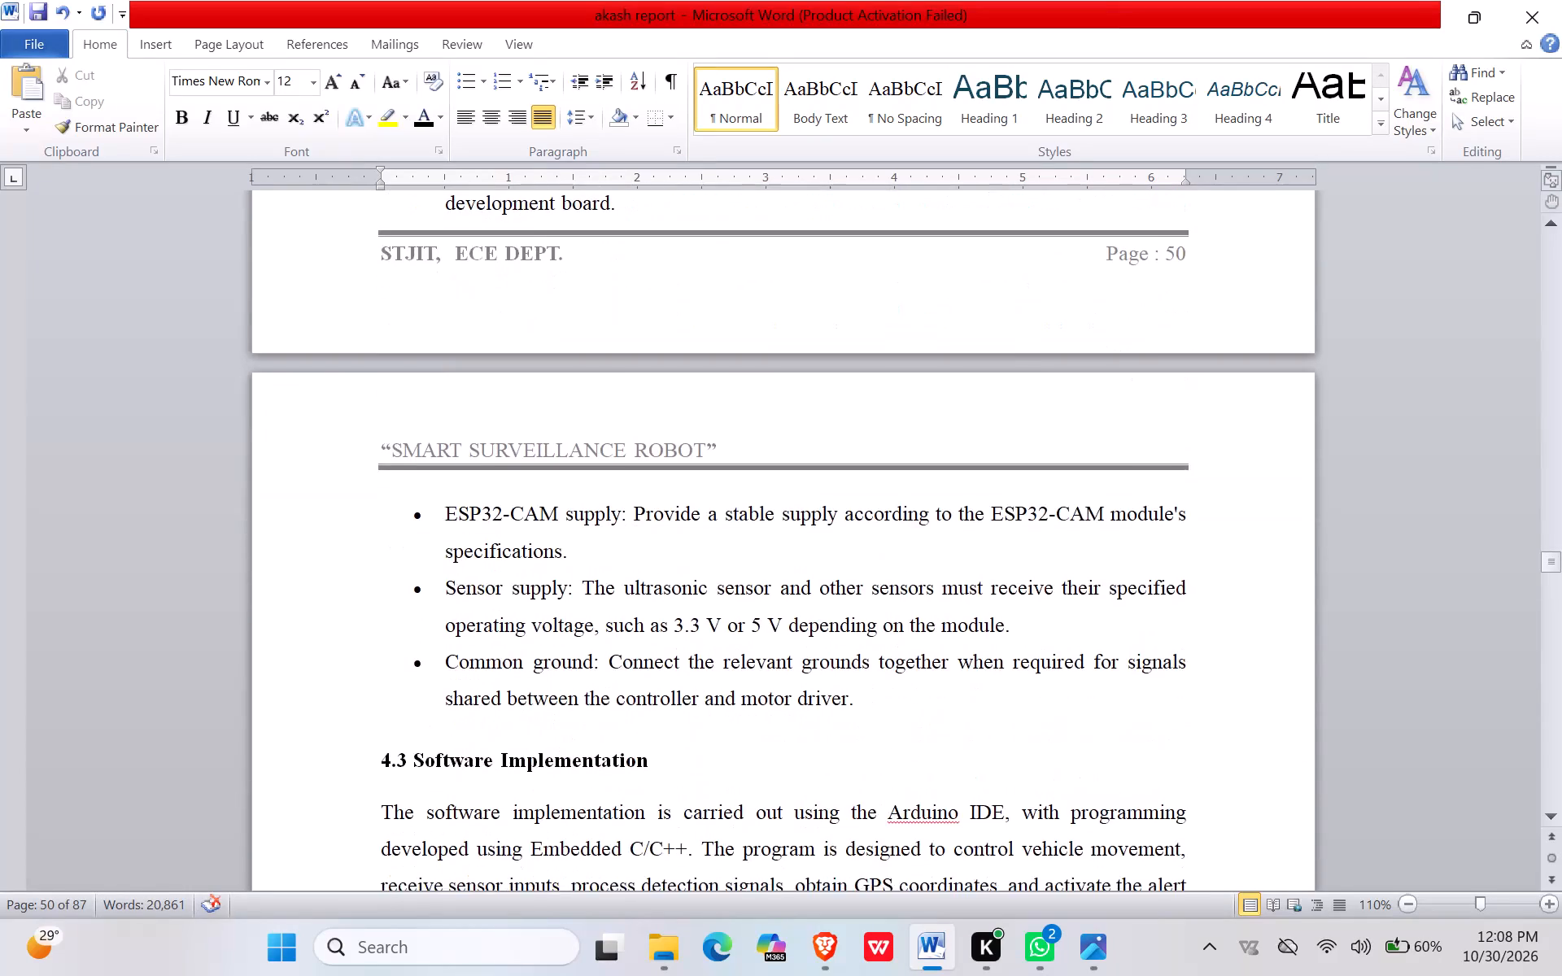
Review section 4.3, Software Implementation, covering the Arduino IDE setup, required libraries, the Figure 4.3 flowchart and the Bluetooth control text.
scroll(820, 538, "down", 3)
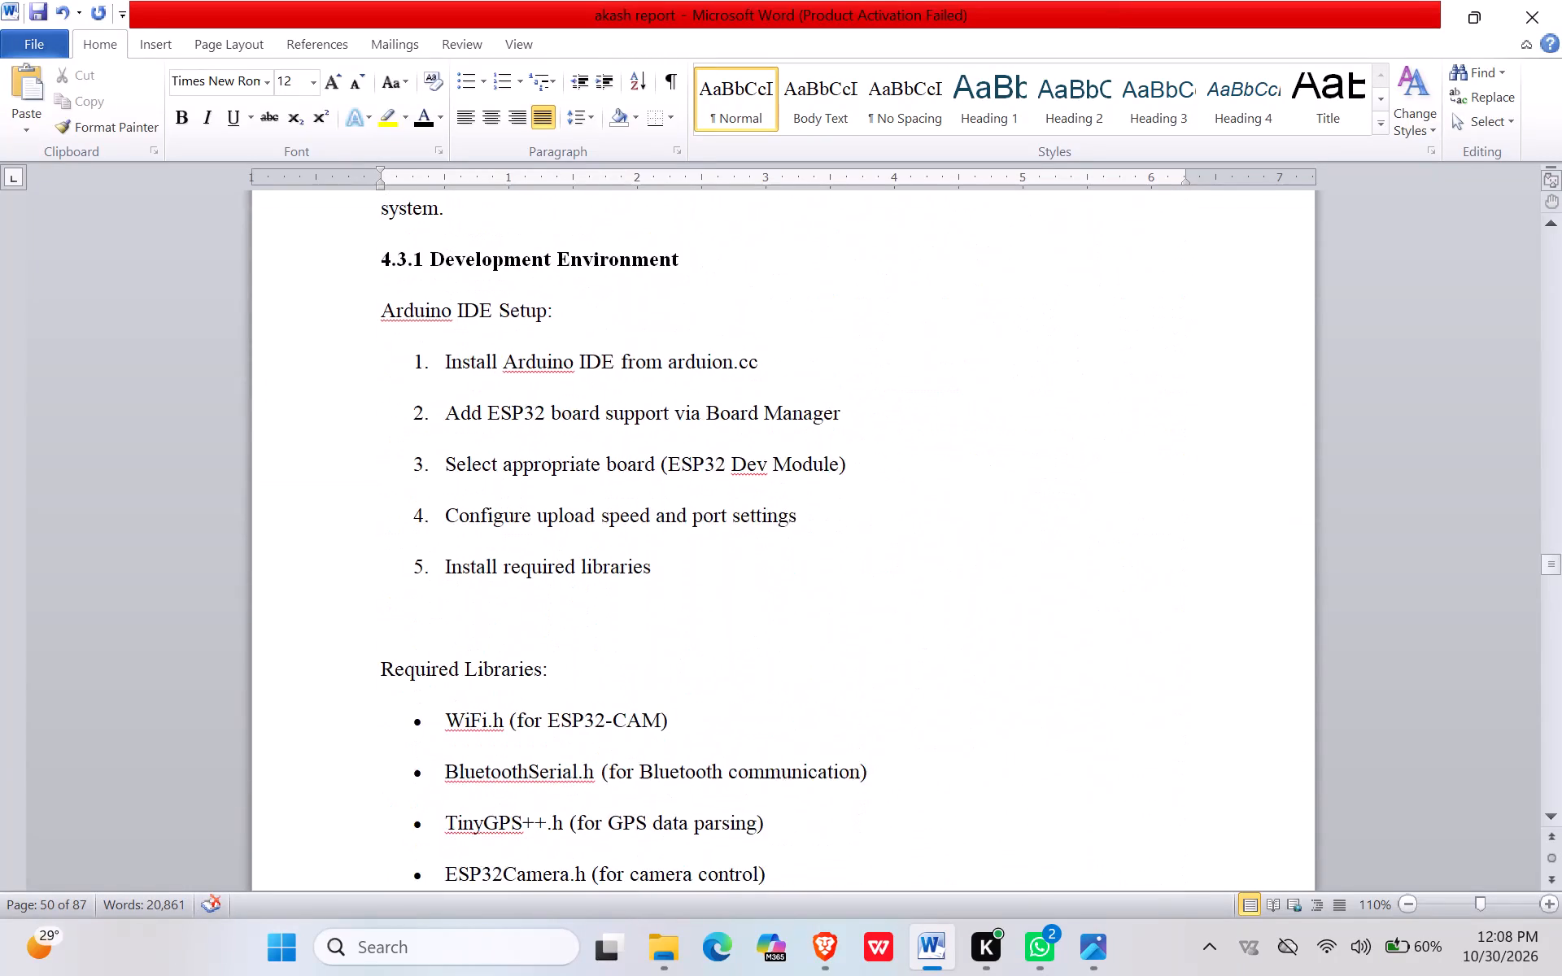
scroll(820, 538, "down", 3)
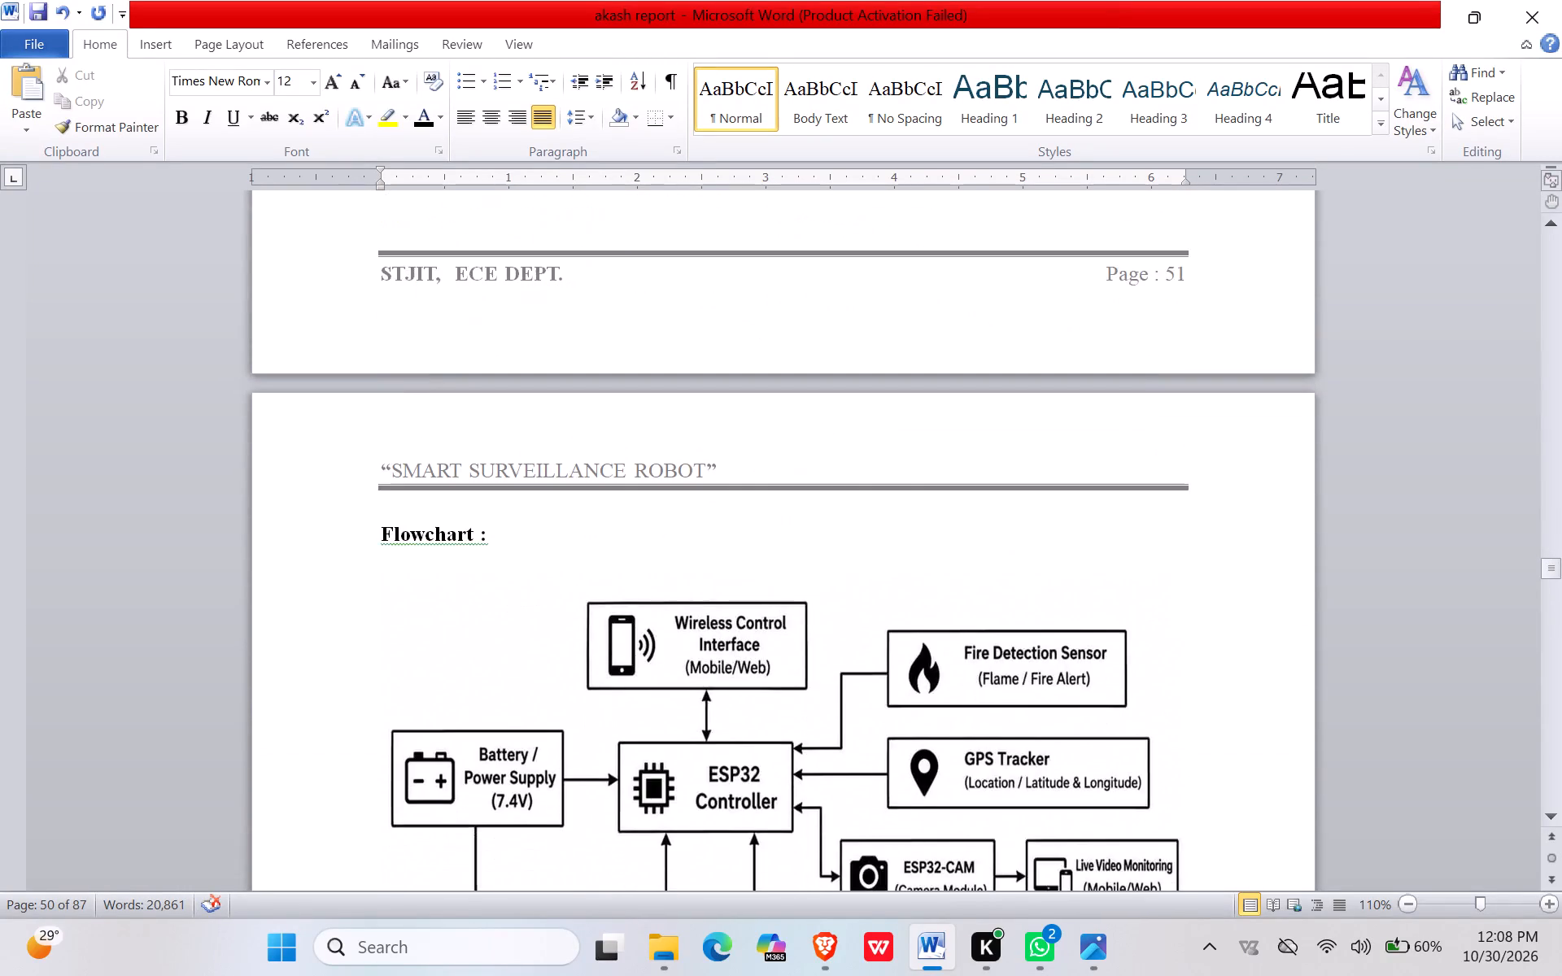
scroll(820, 538, "down", 1)
scroll(820, 538, "right", 1)
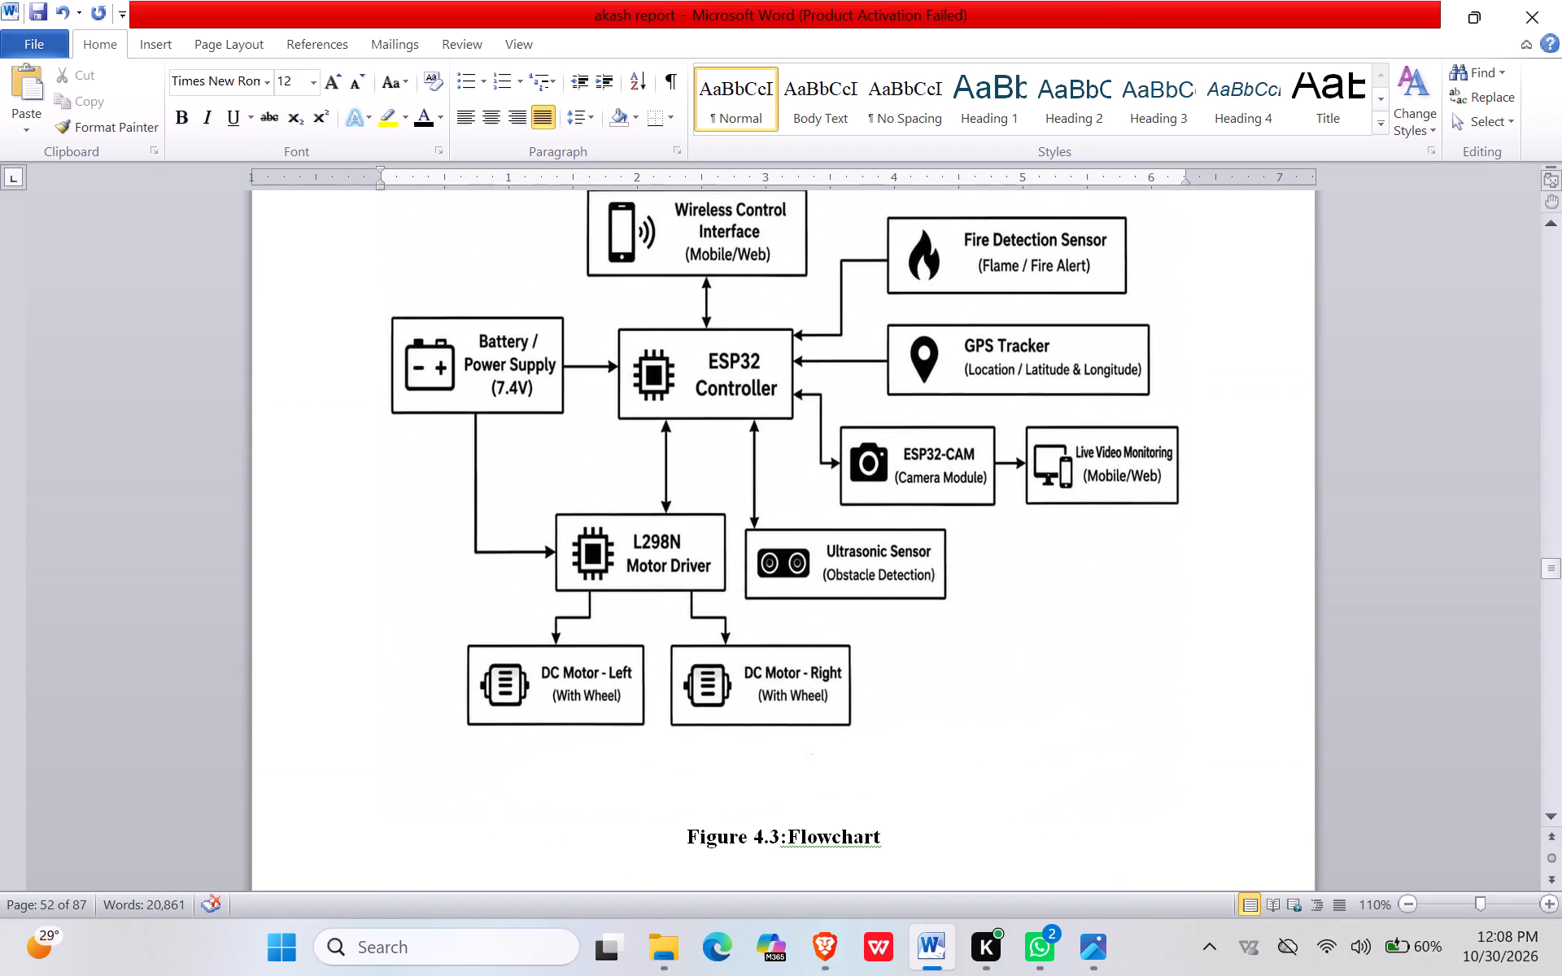
scroll(820, 538, "right", 1)
scroll(820, 538, "down", 2)
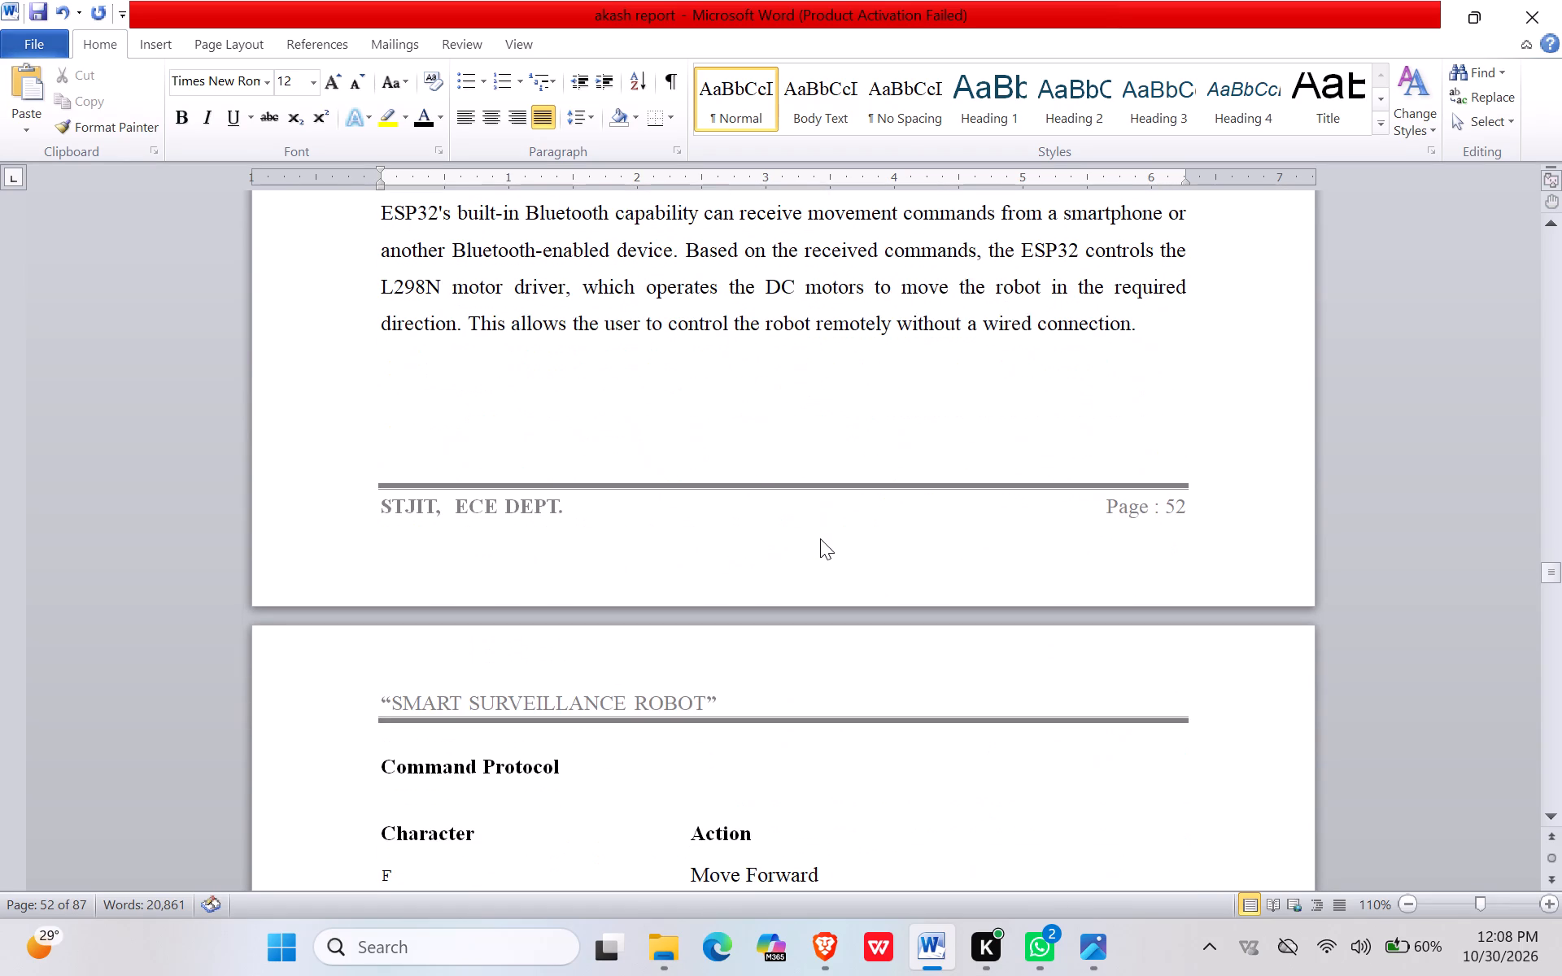
Review the Command Protocol table and sections 4.3.3, GPS Data Processing, and 4.3.4, Fire Detection Processing.
scroll(820, 538, "down", 3)
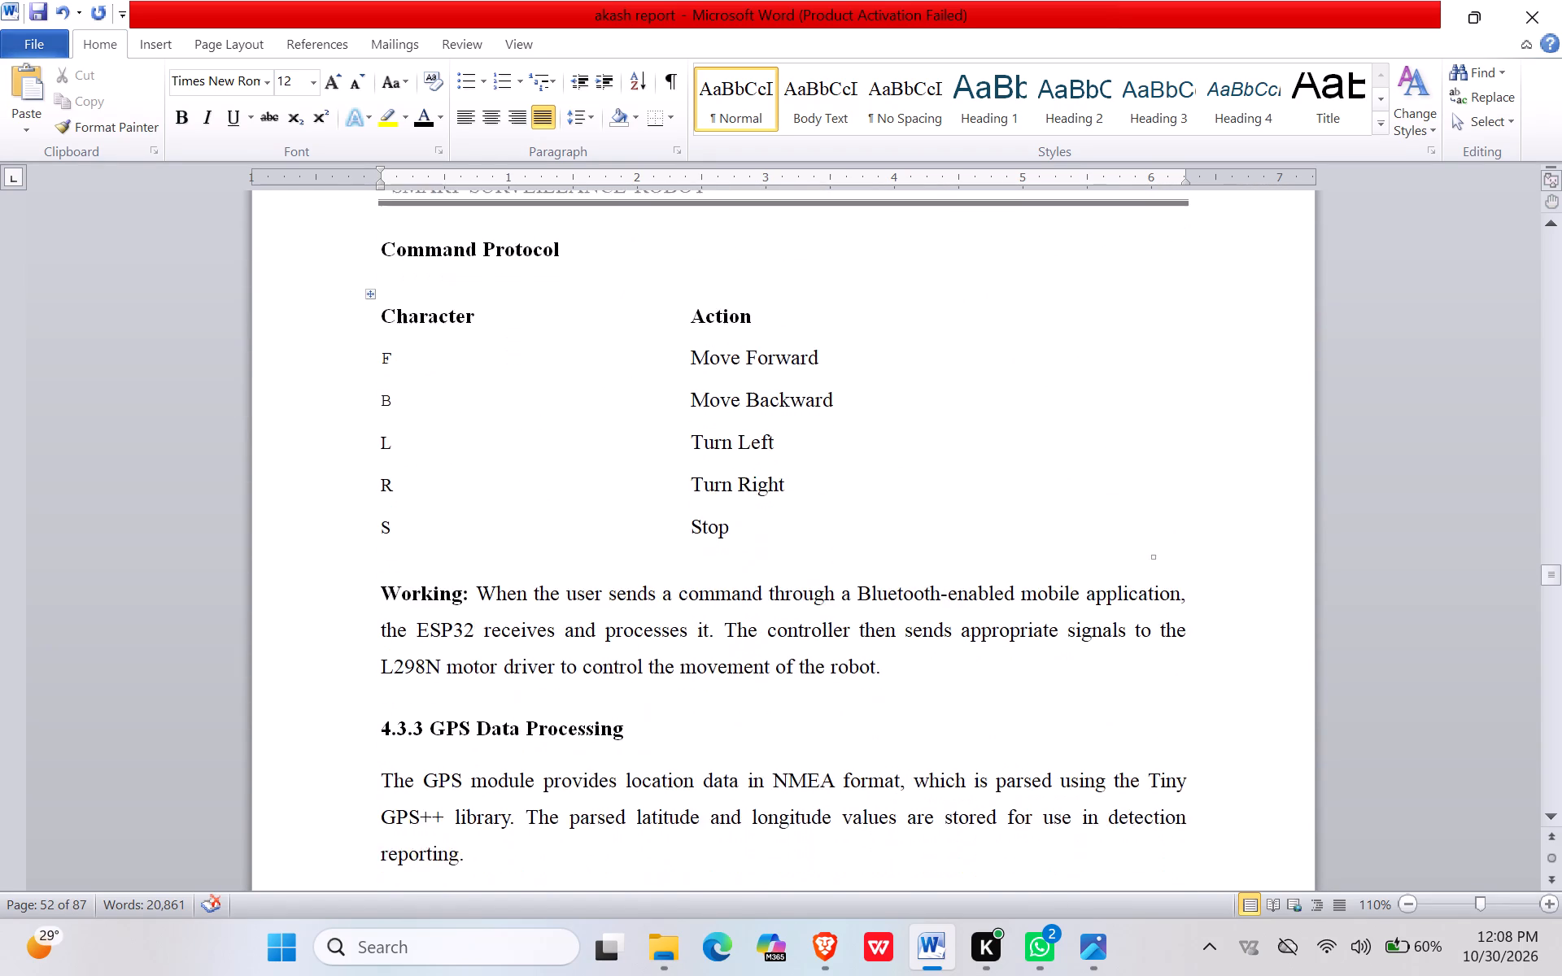
scroll(820, 538, "down", 2)
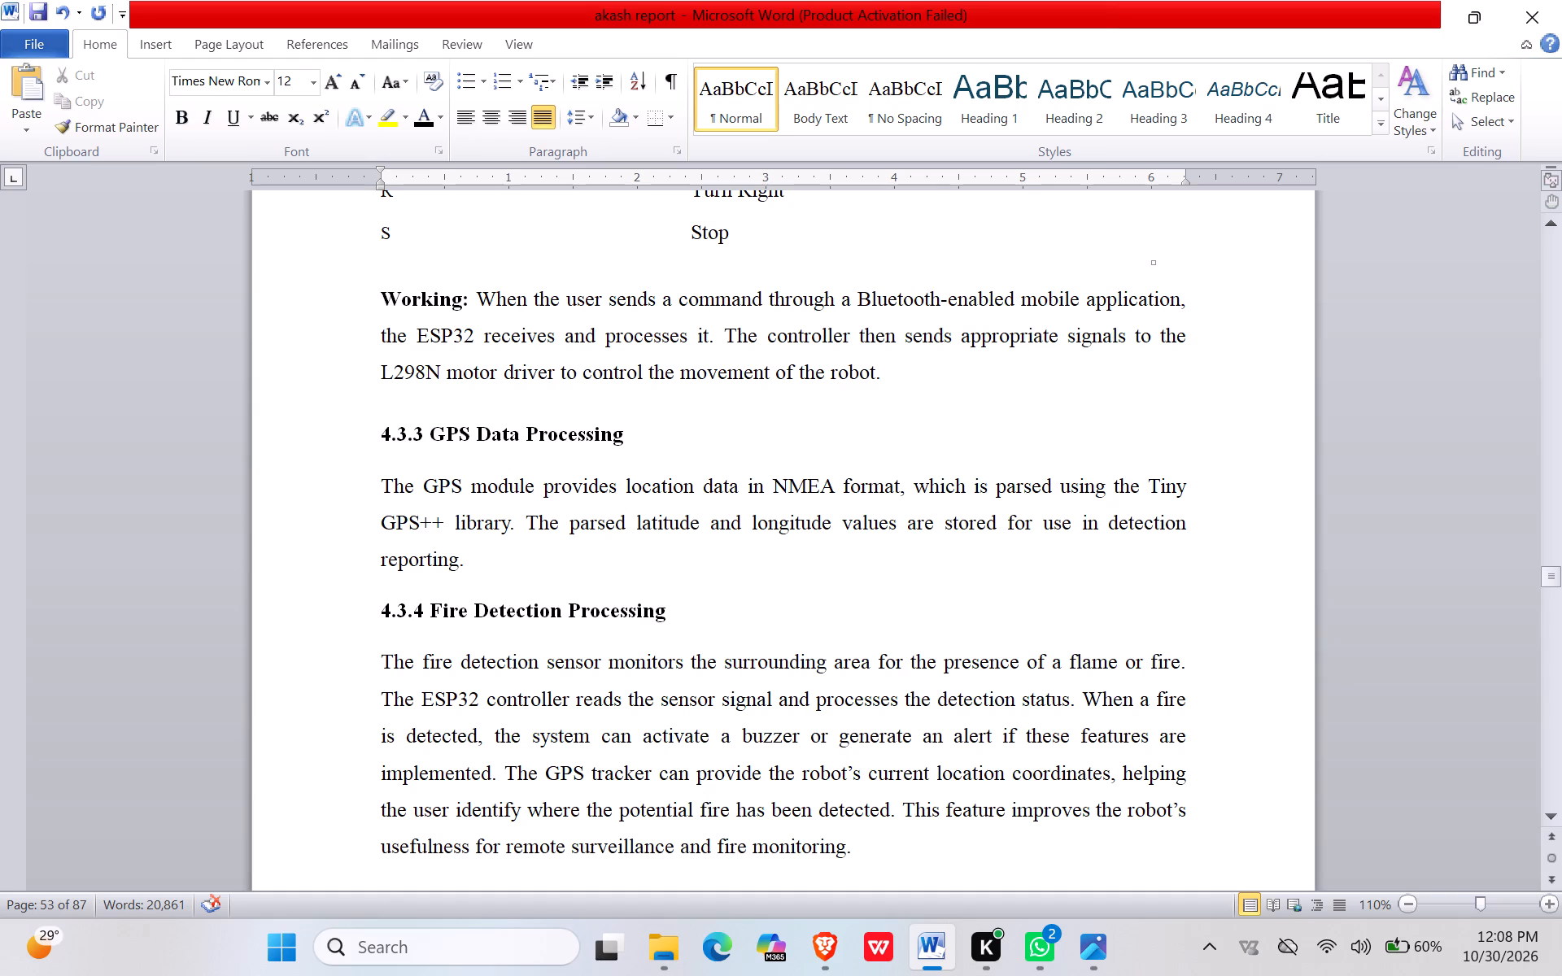
scroll(694, 643, "down", 1)
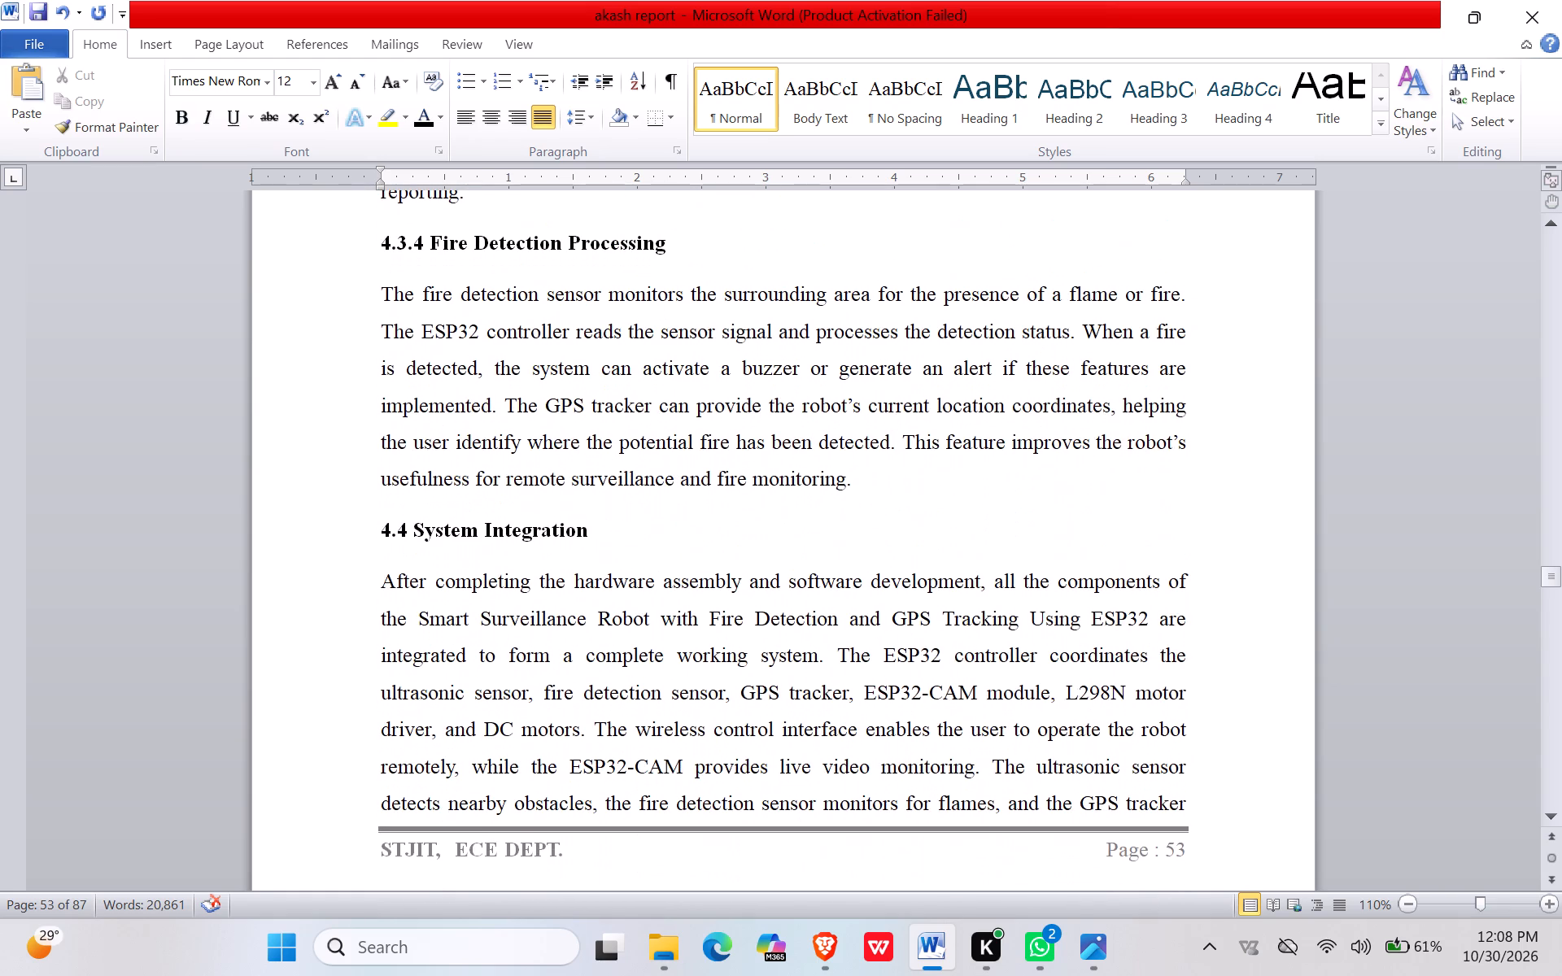
scroll(694, 643, "up", 1)
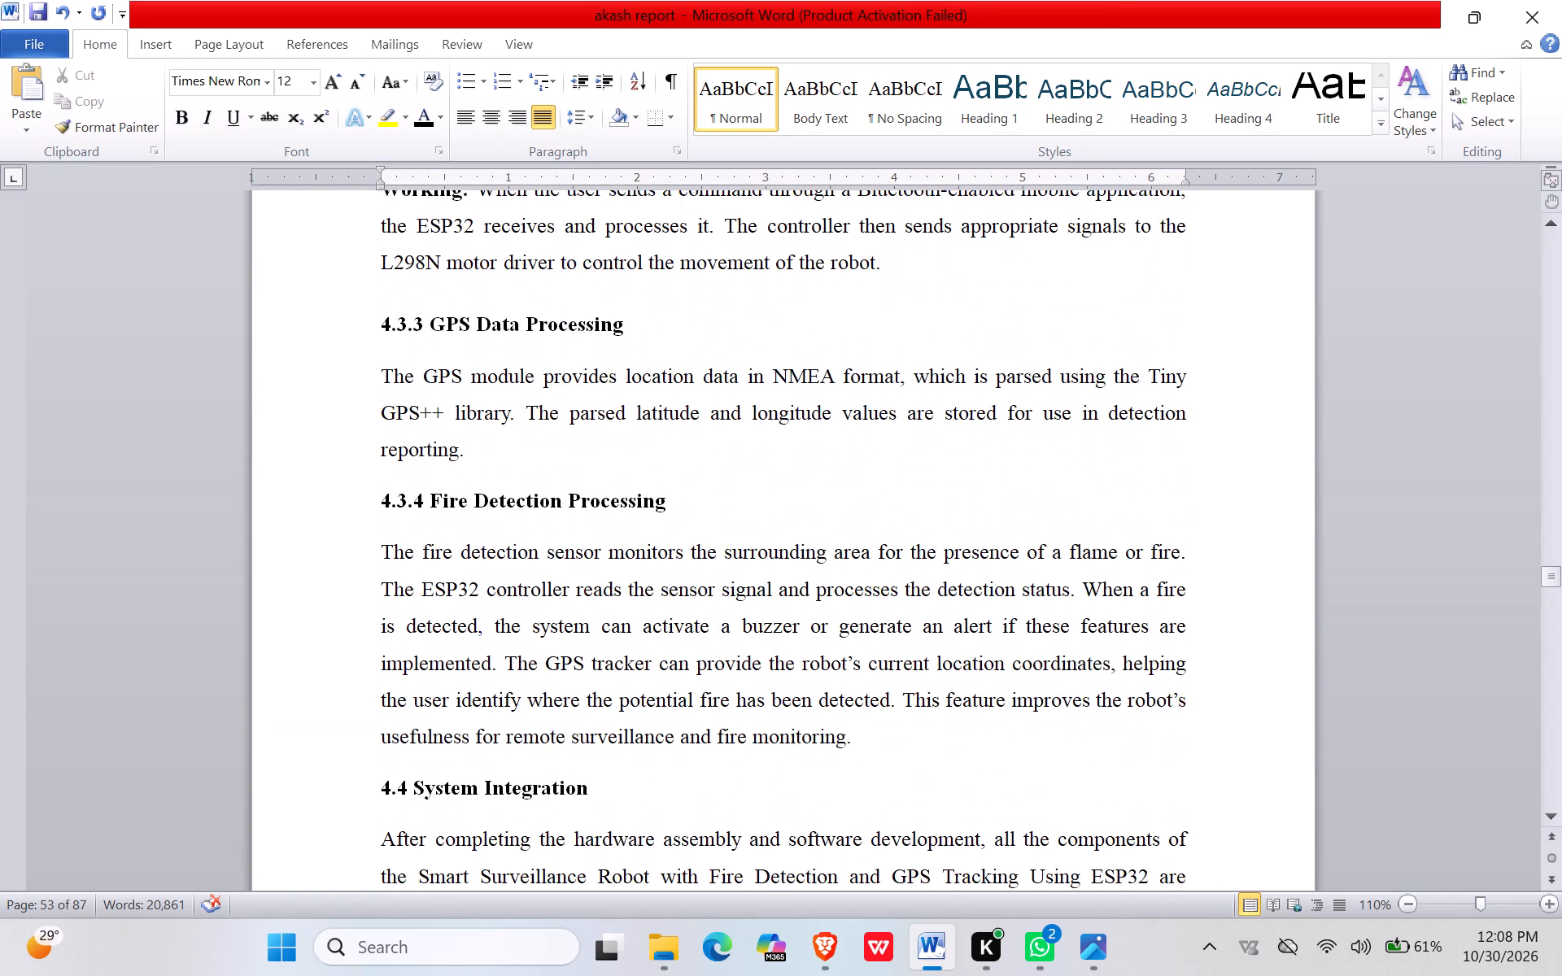
scroll(694, 643, "up", 1)
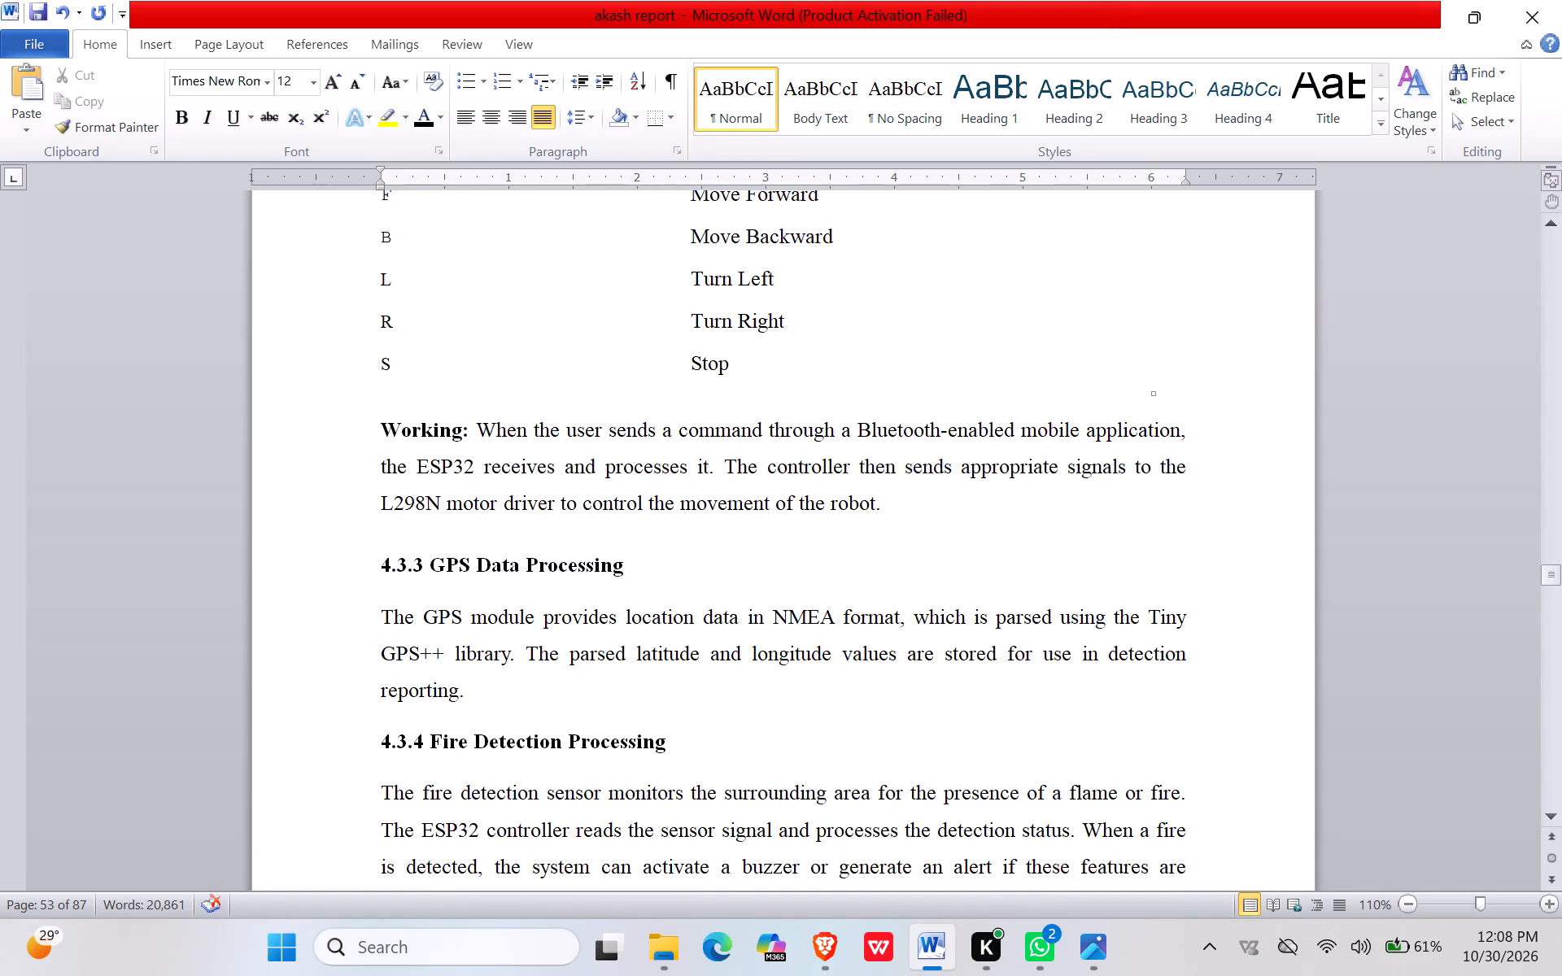
Review section 4.4 from the system integration text through subsystems 4.4.1, Control Subsystem, to 4.4.7, Mechanical Subsystem.
scroll(818, 739, "down", 3)
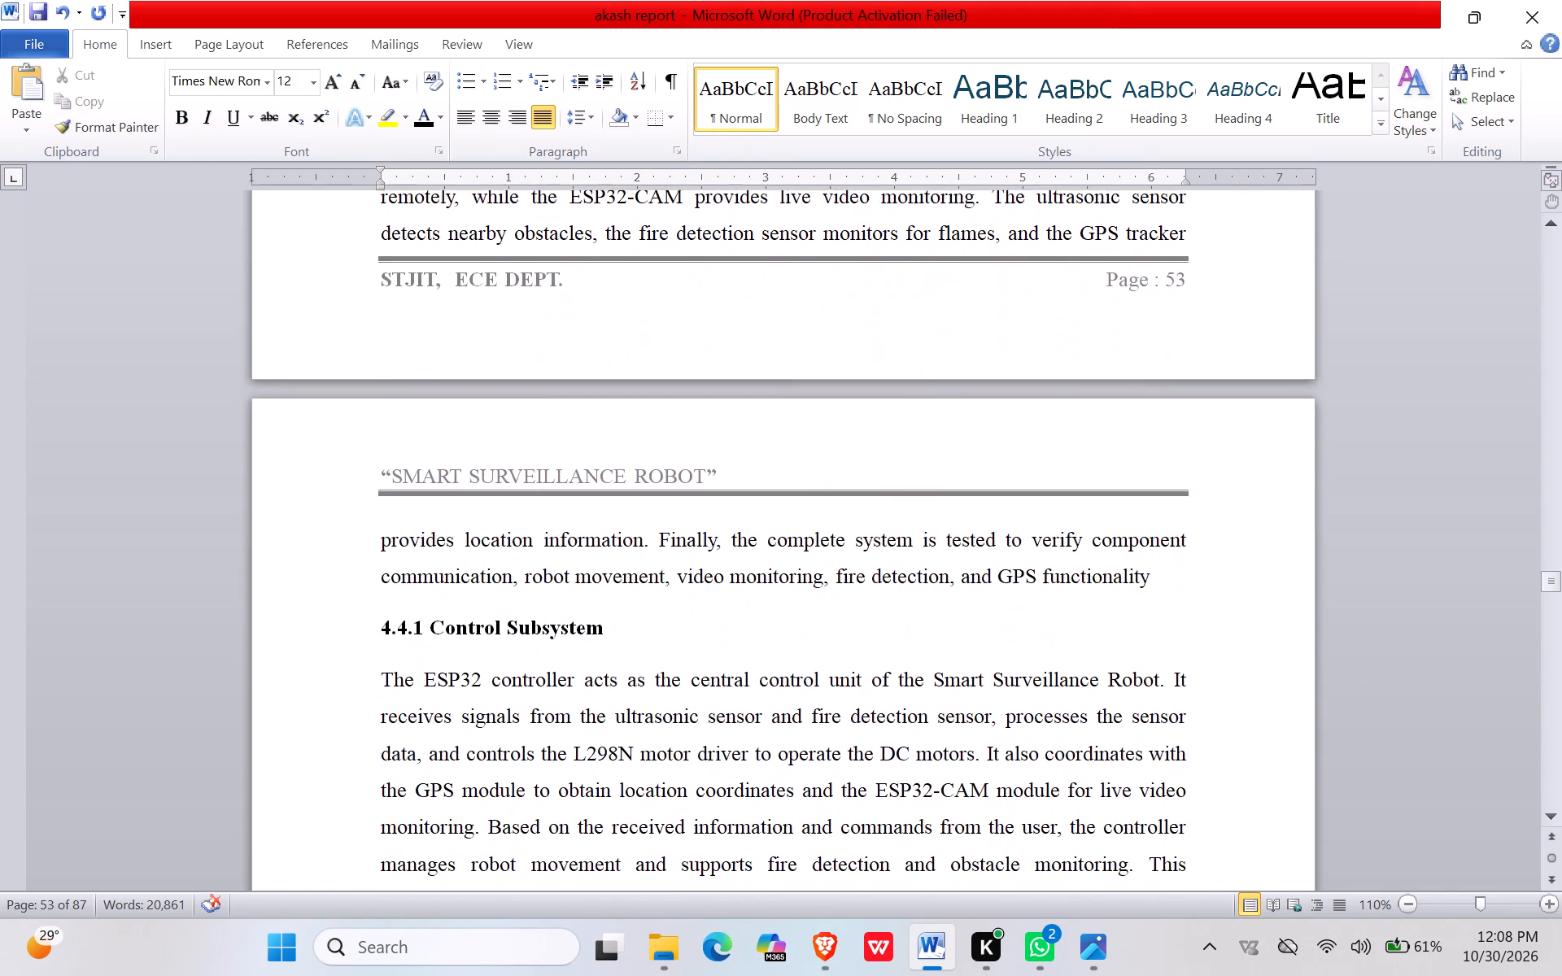
scroll(818, 739, "down", 1)
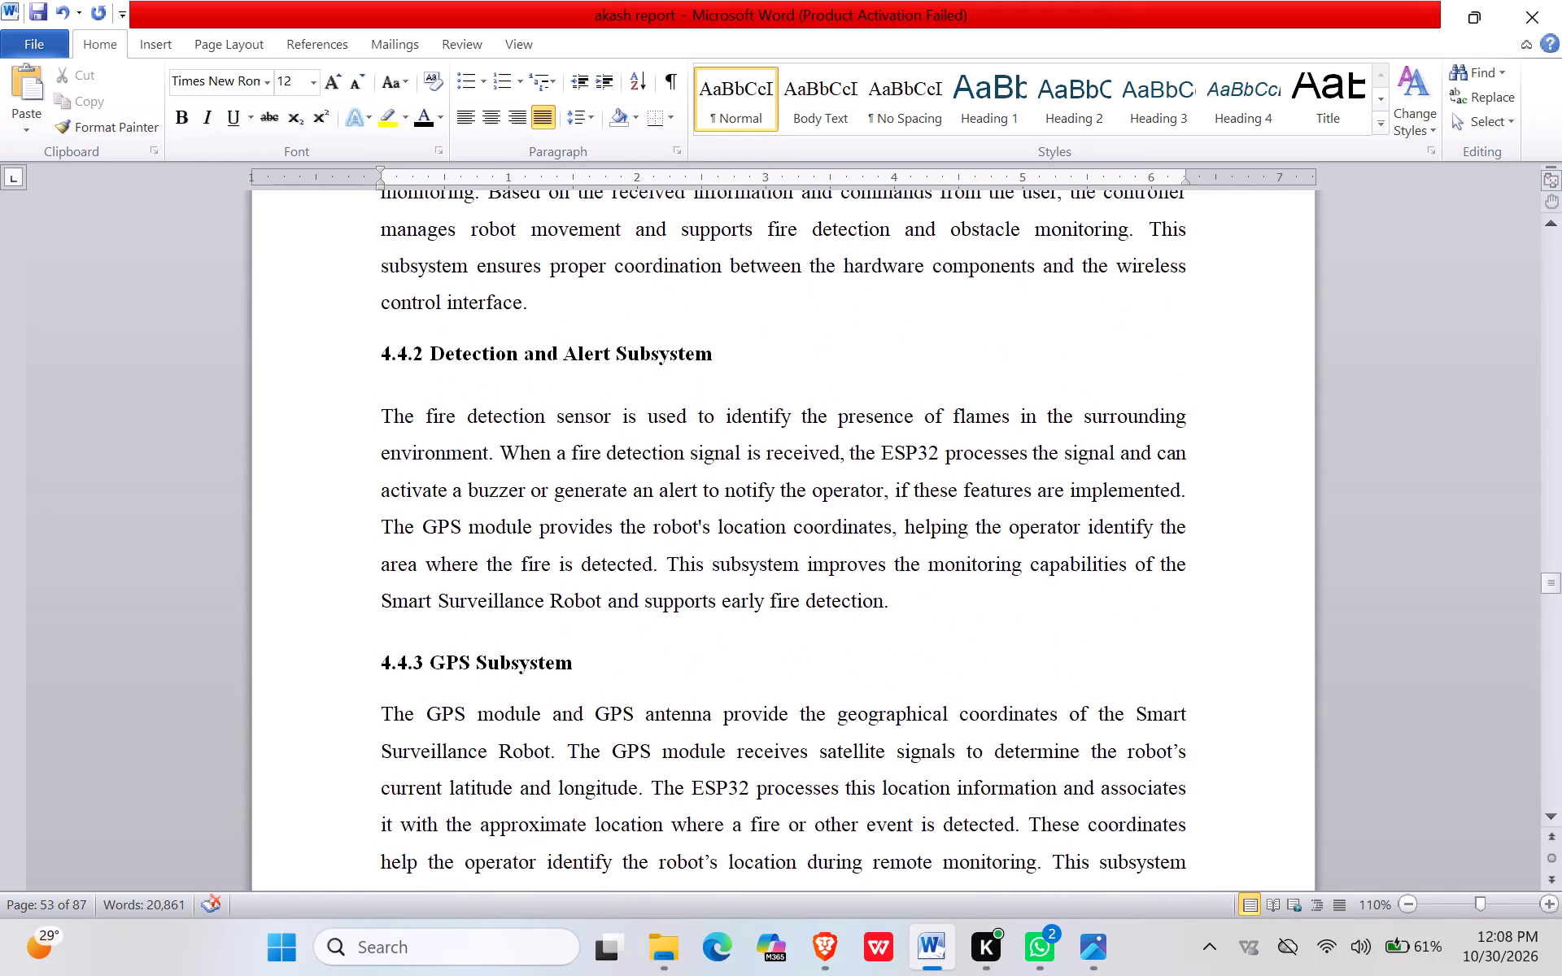
scroll(818, 739, "down", 1)
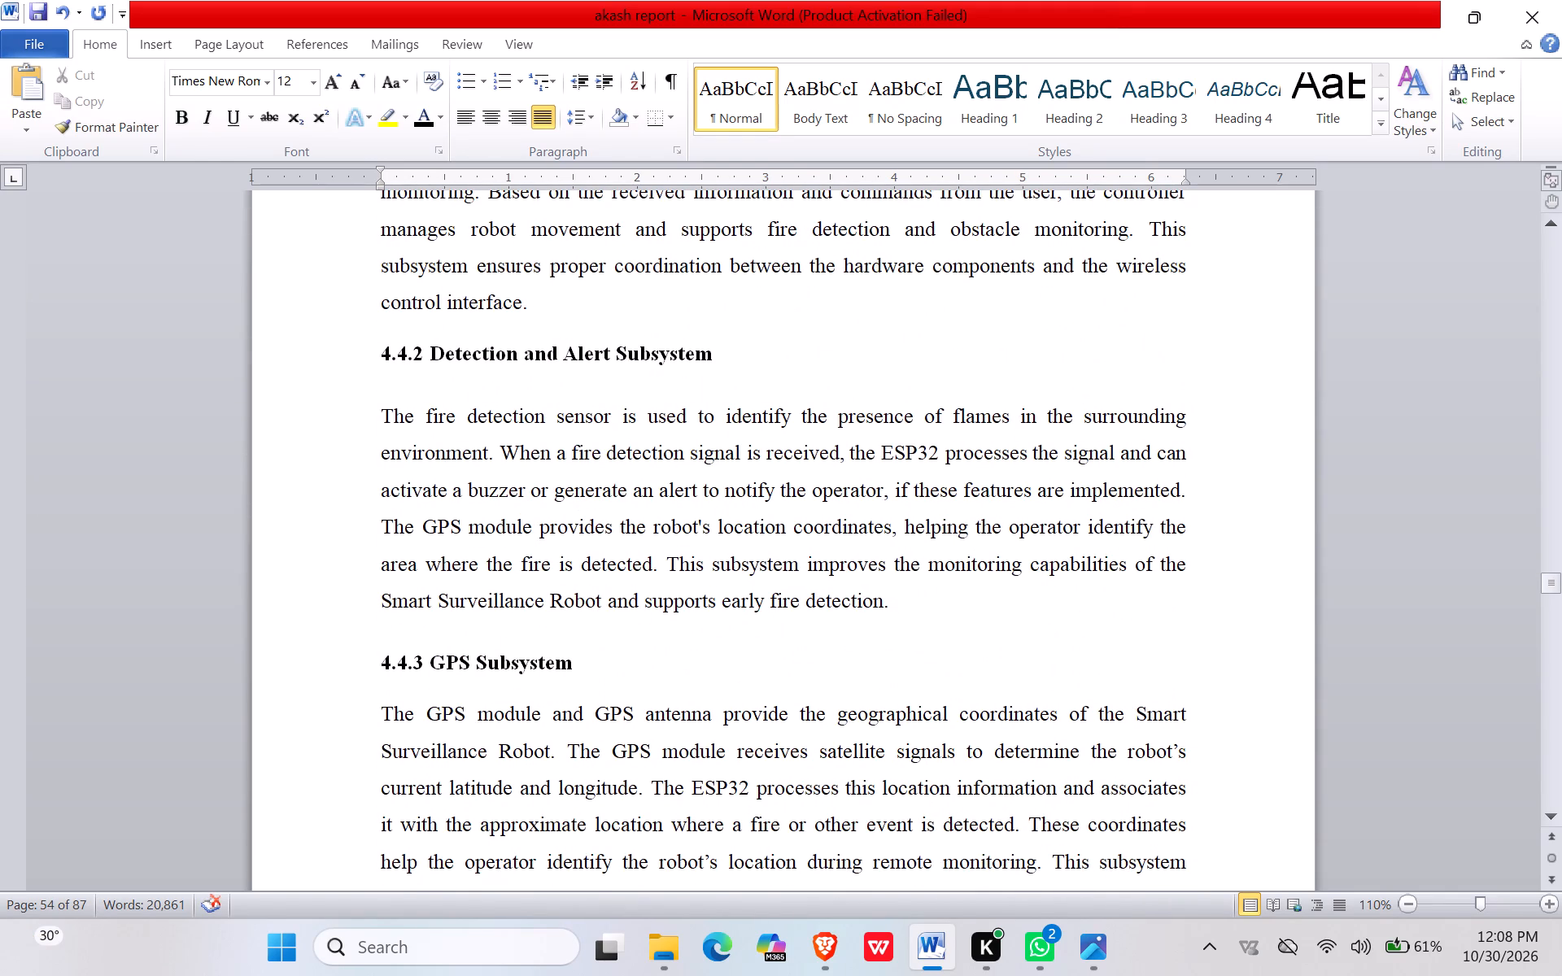
scroll(681, 708, "down", 5)
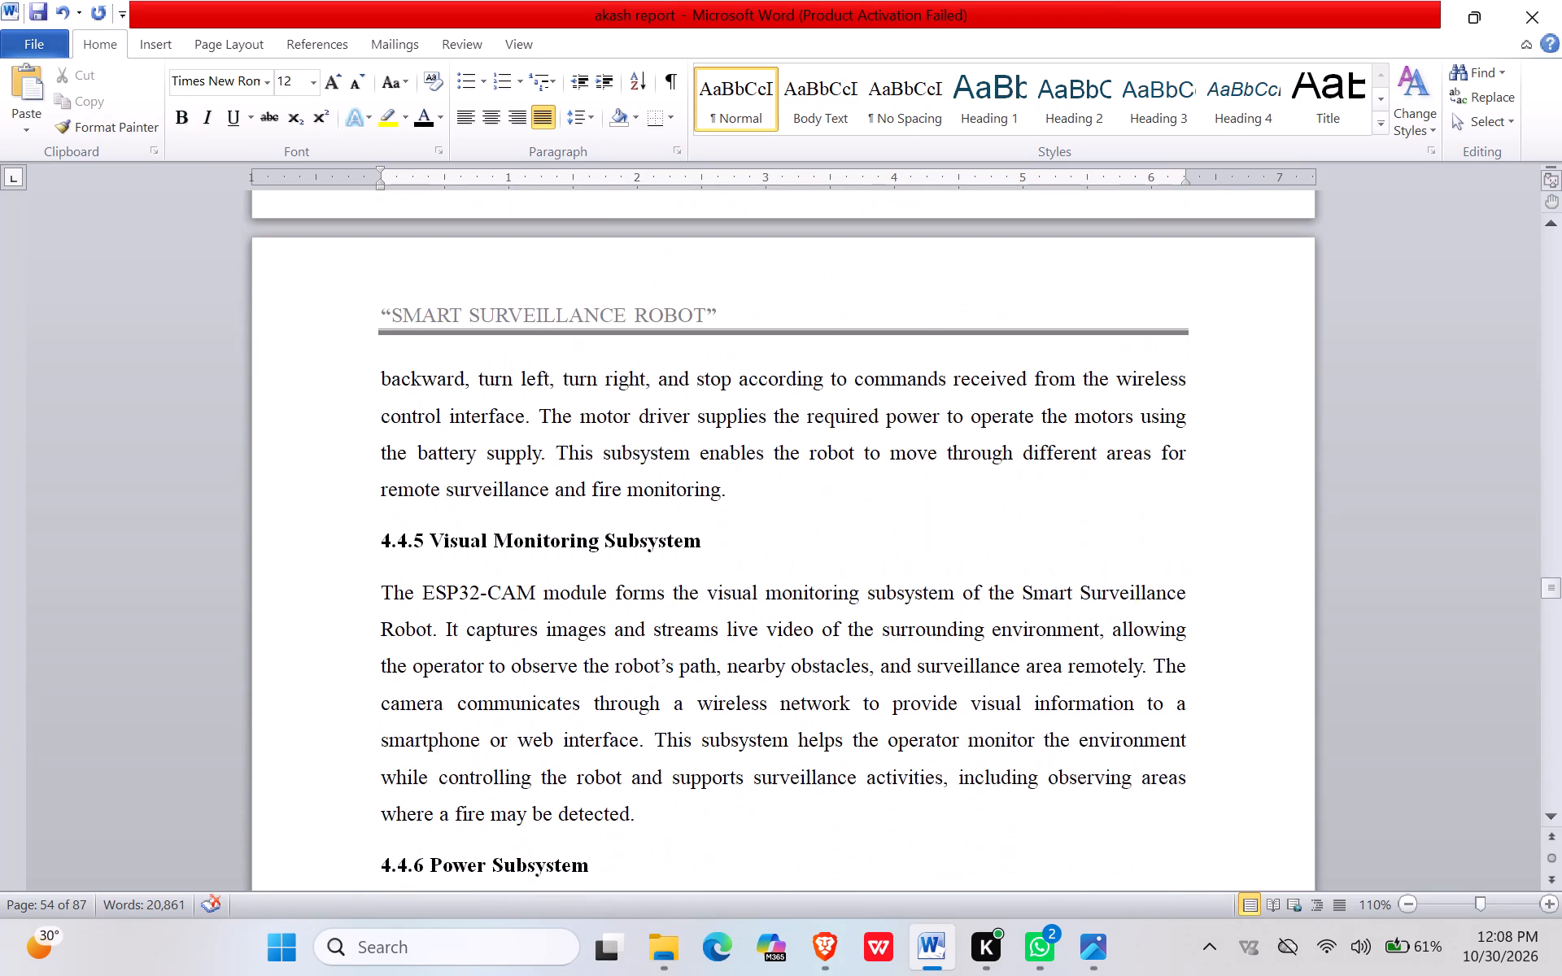
scroll(681, 708, "down", 2)
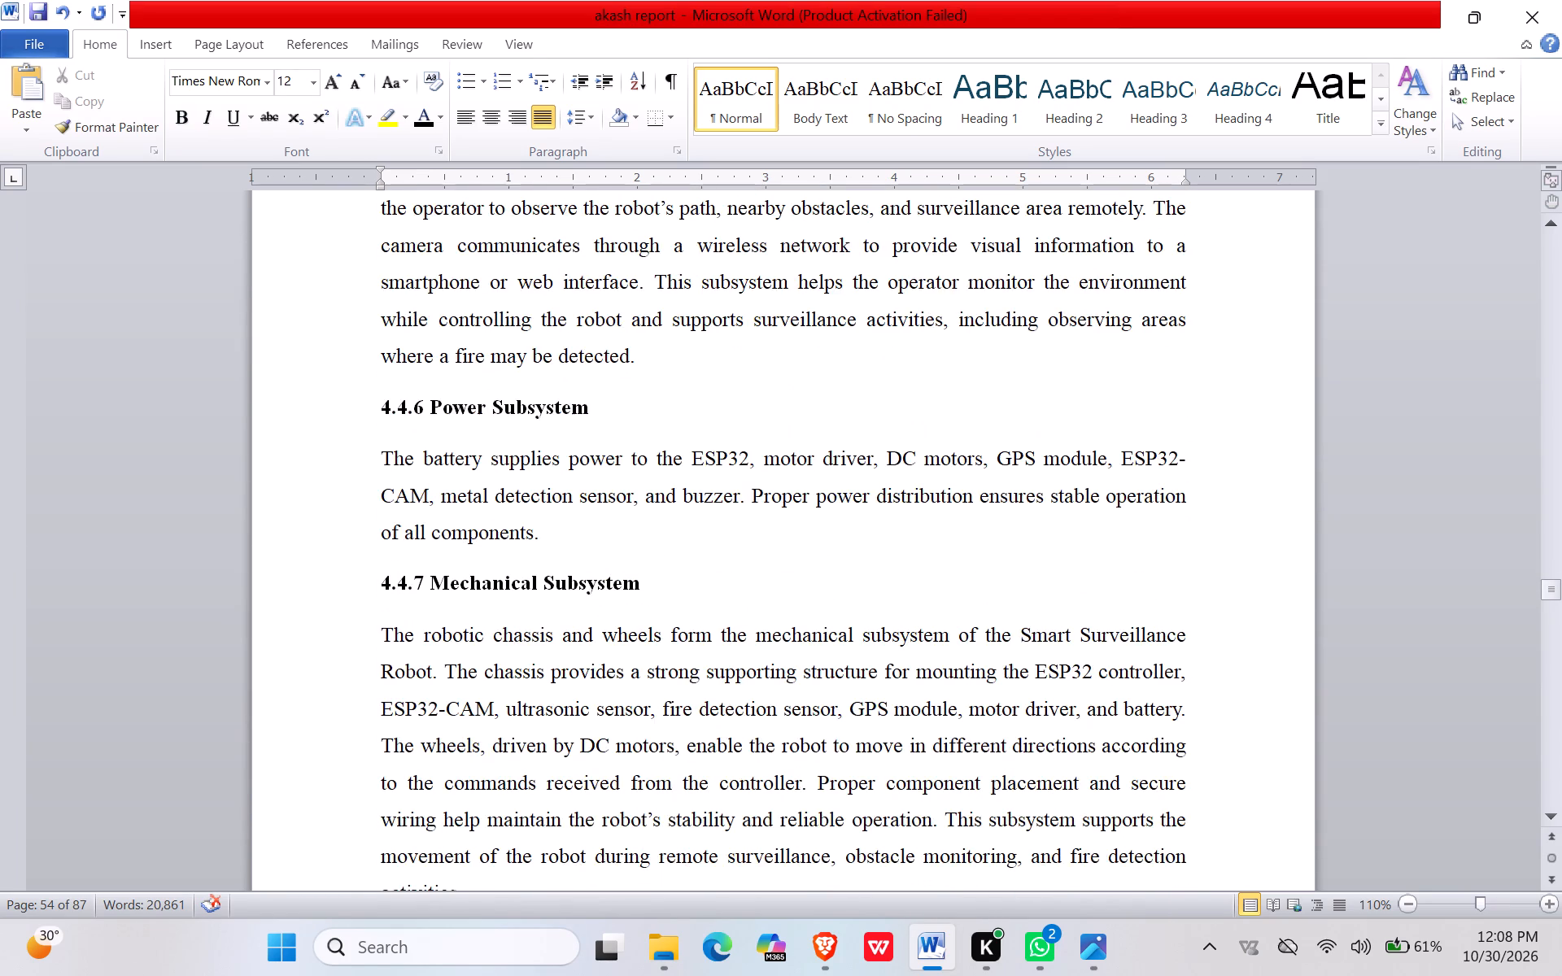
scroll(681, 708, "down", 1)
Review section 4.5, covering the seven component test lists in 4.5.1 and the Integrated System Testing text in 4.5.2.
scroll(681, 708, "down", 1)
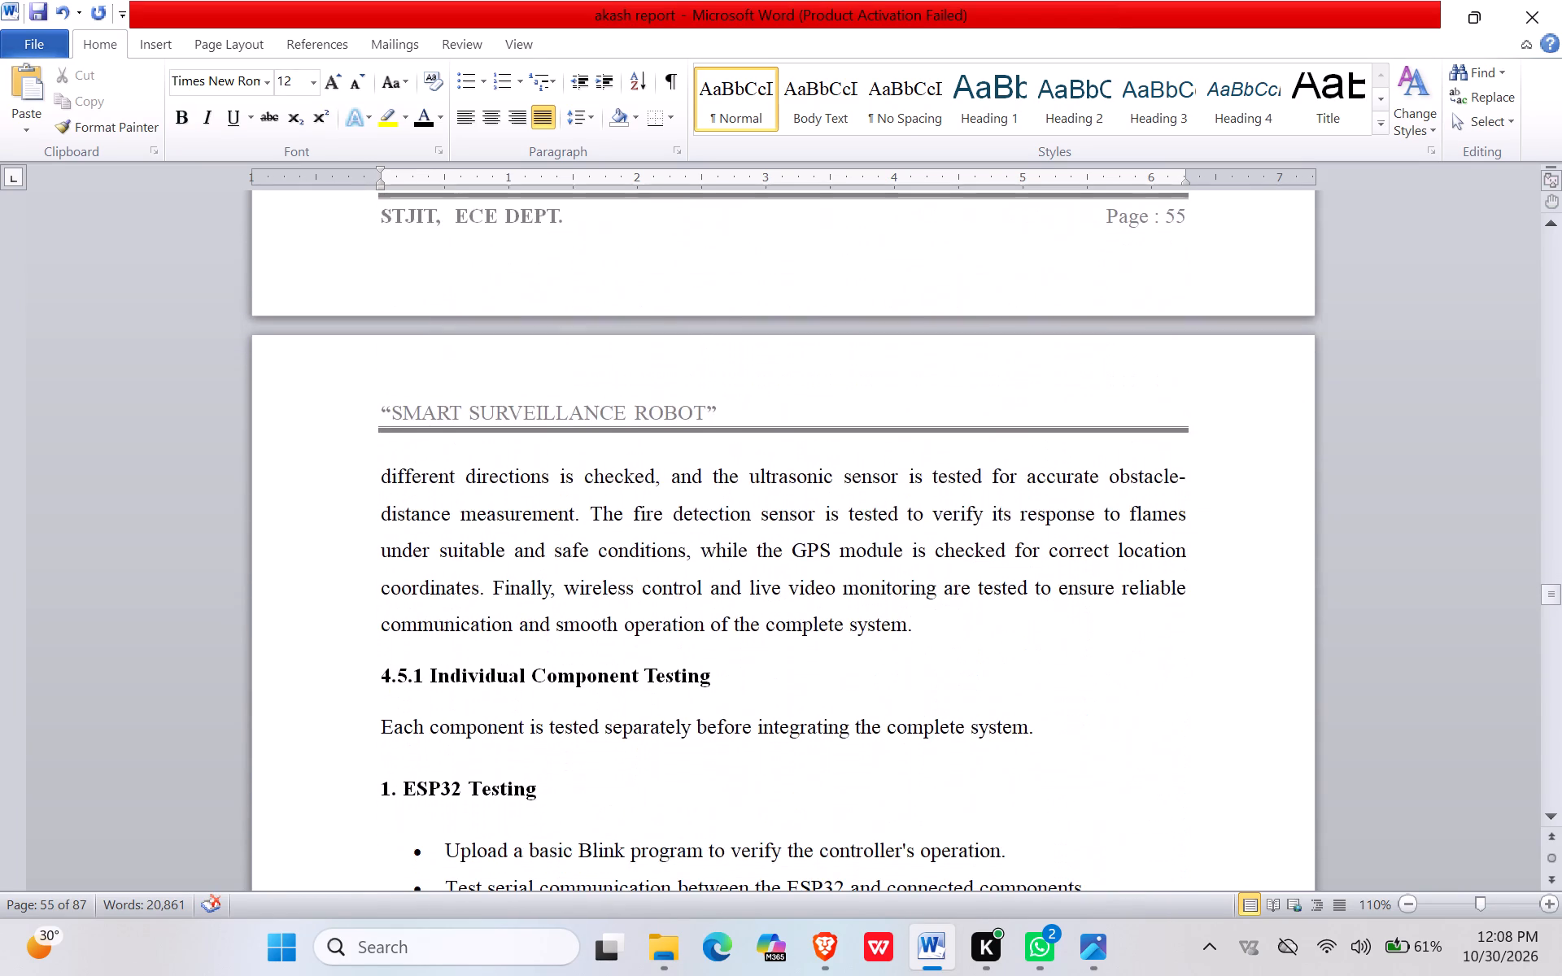
scroll(681, 708, "down", 1)
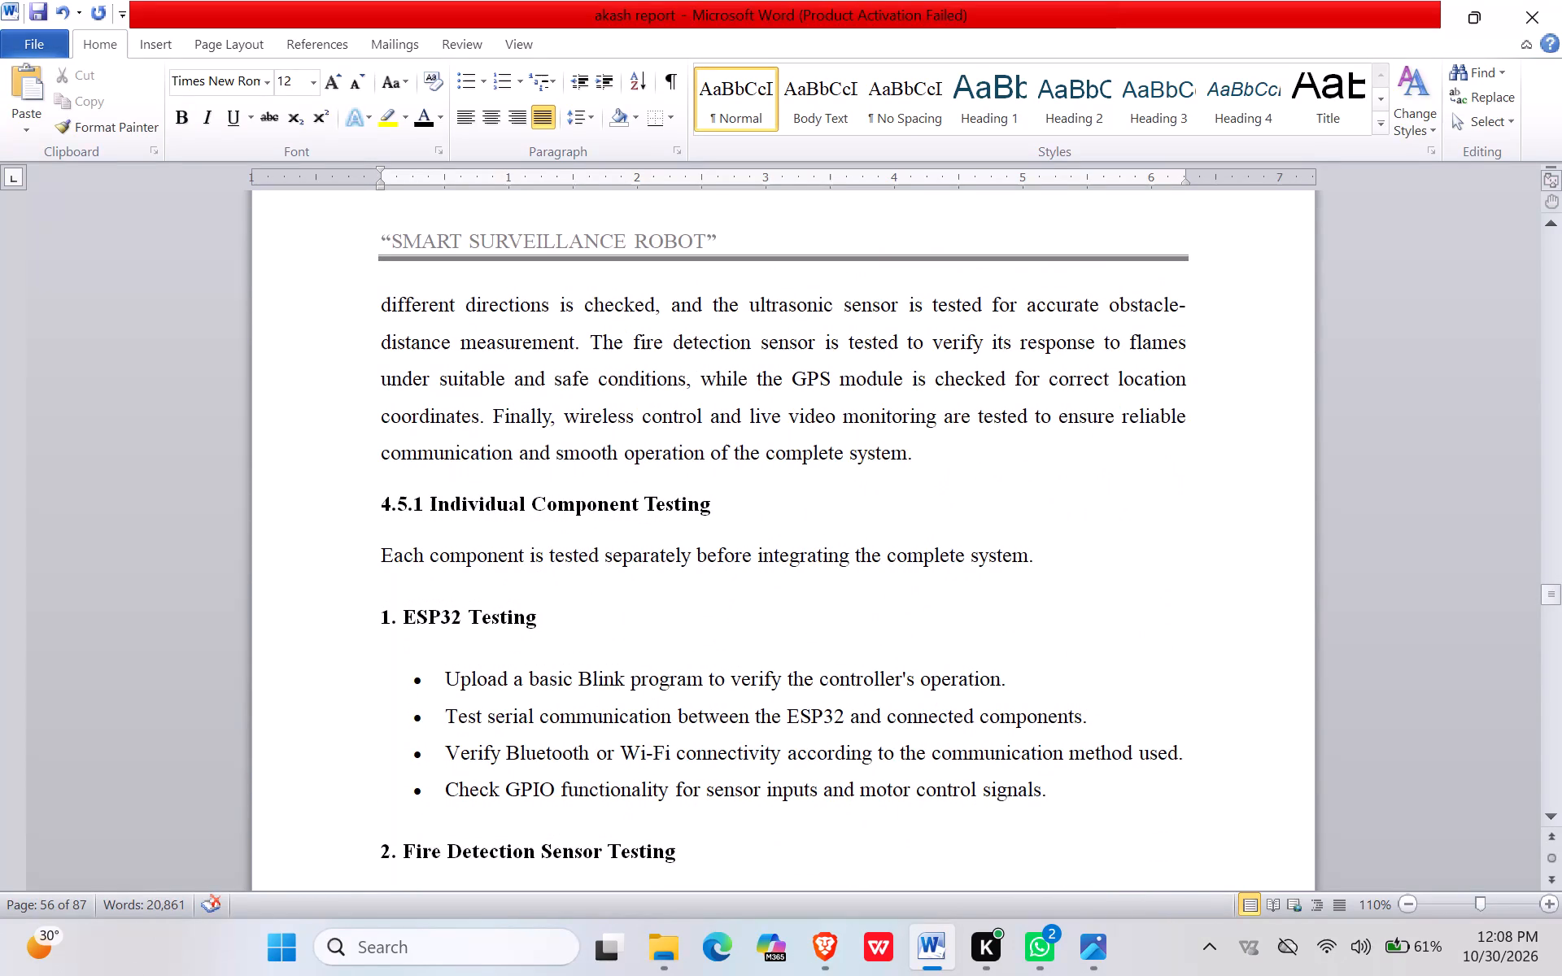
scroll(681, 708, "down", 2)
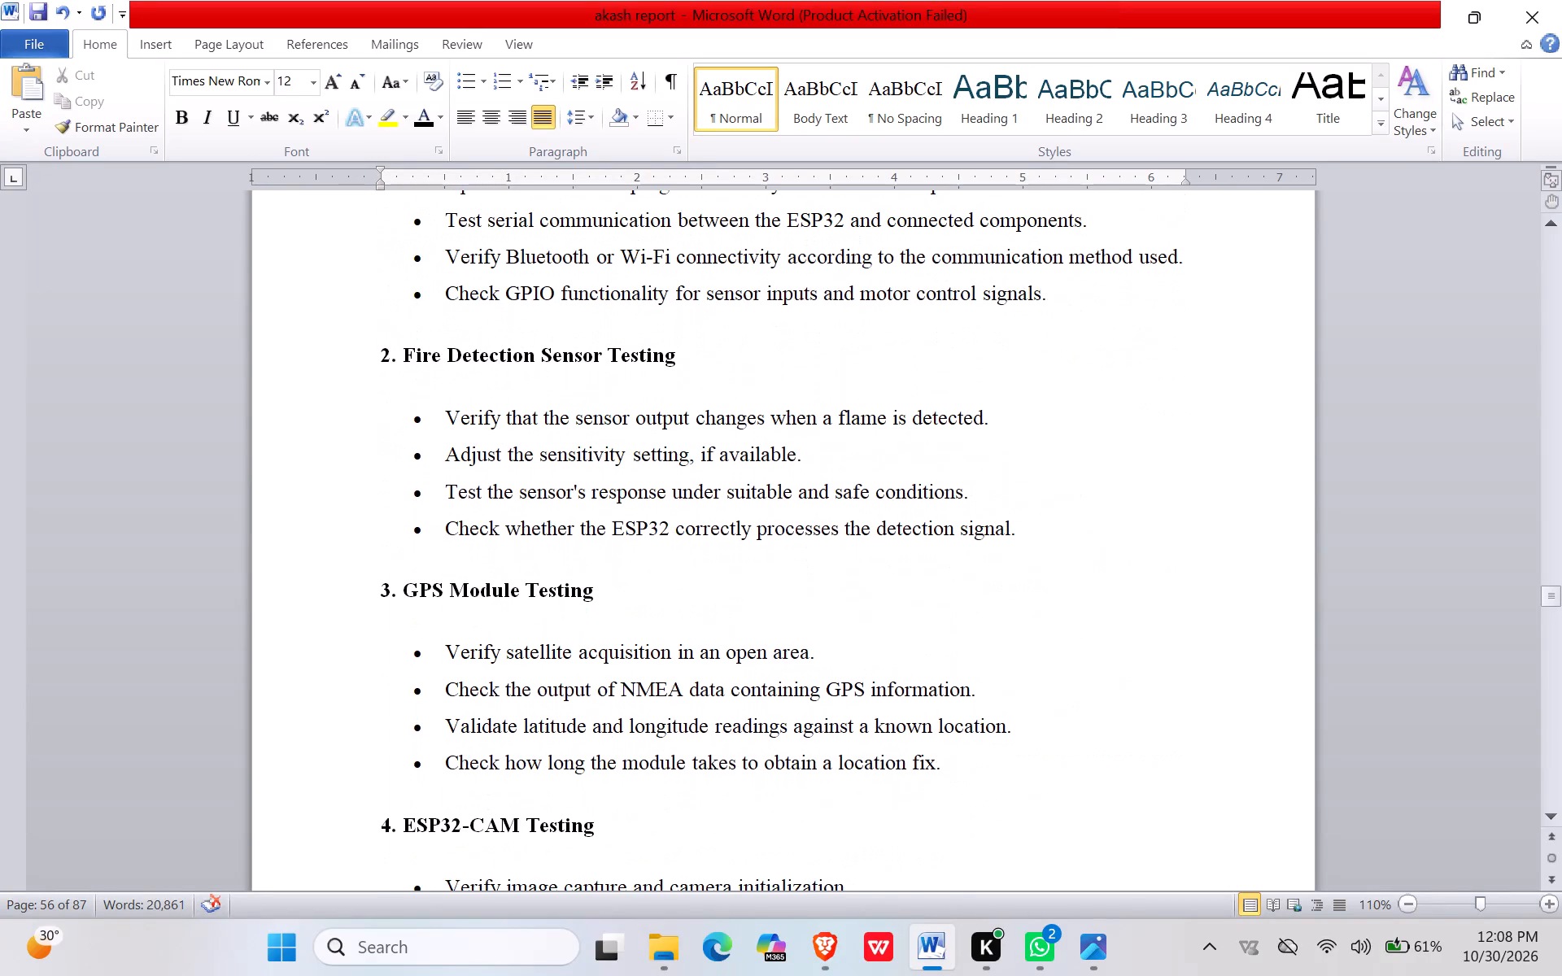
scroll(681, 708, "down", 2)
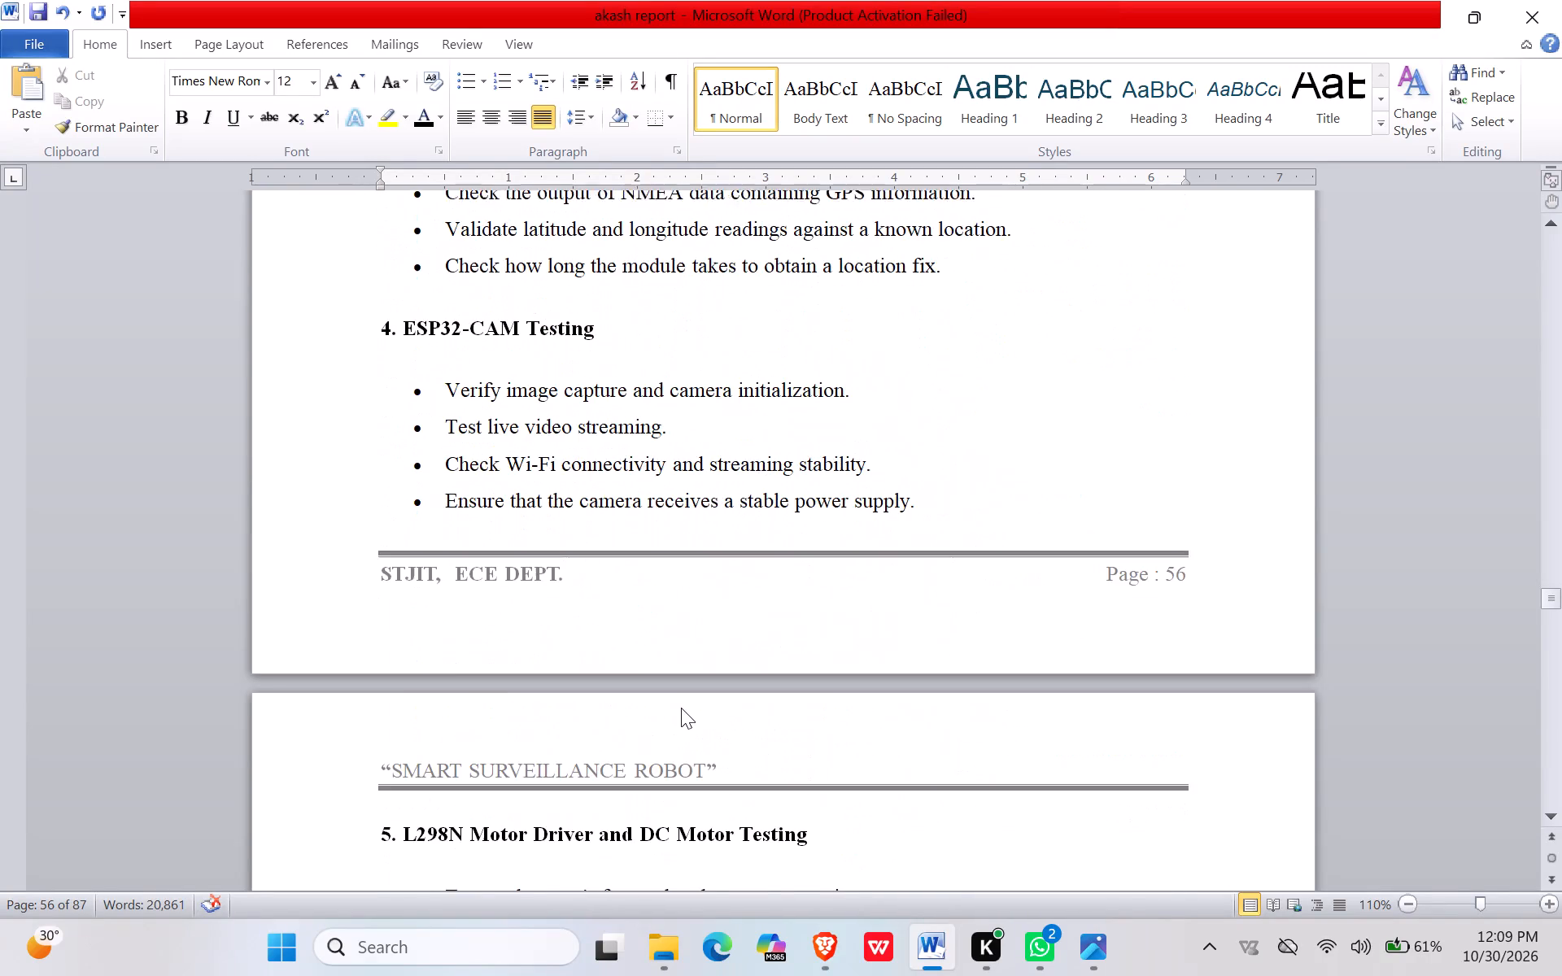
scroll(681, 708, "down", 3)
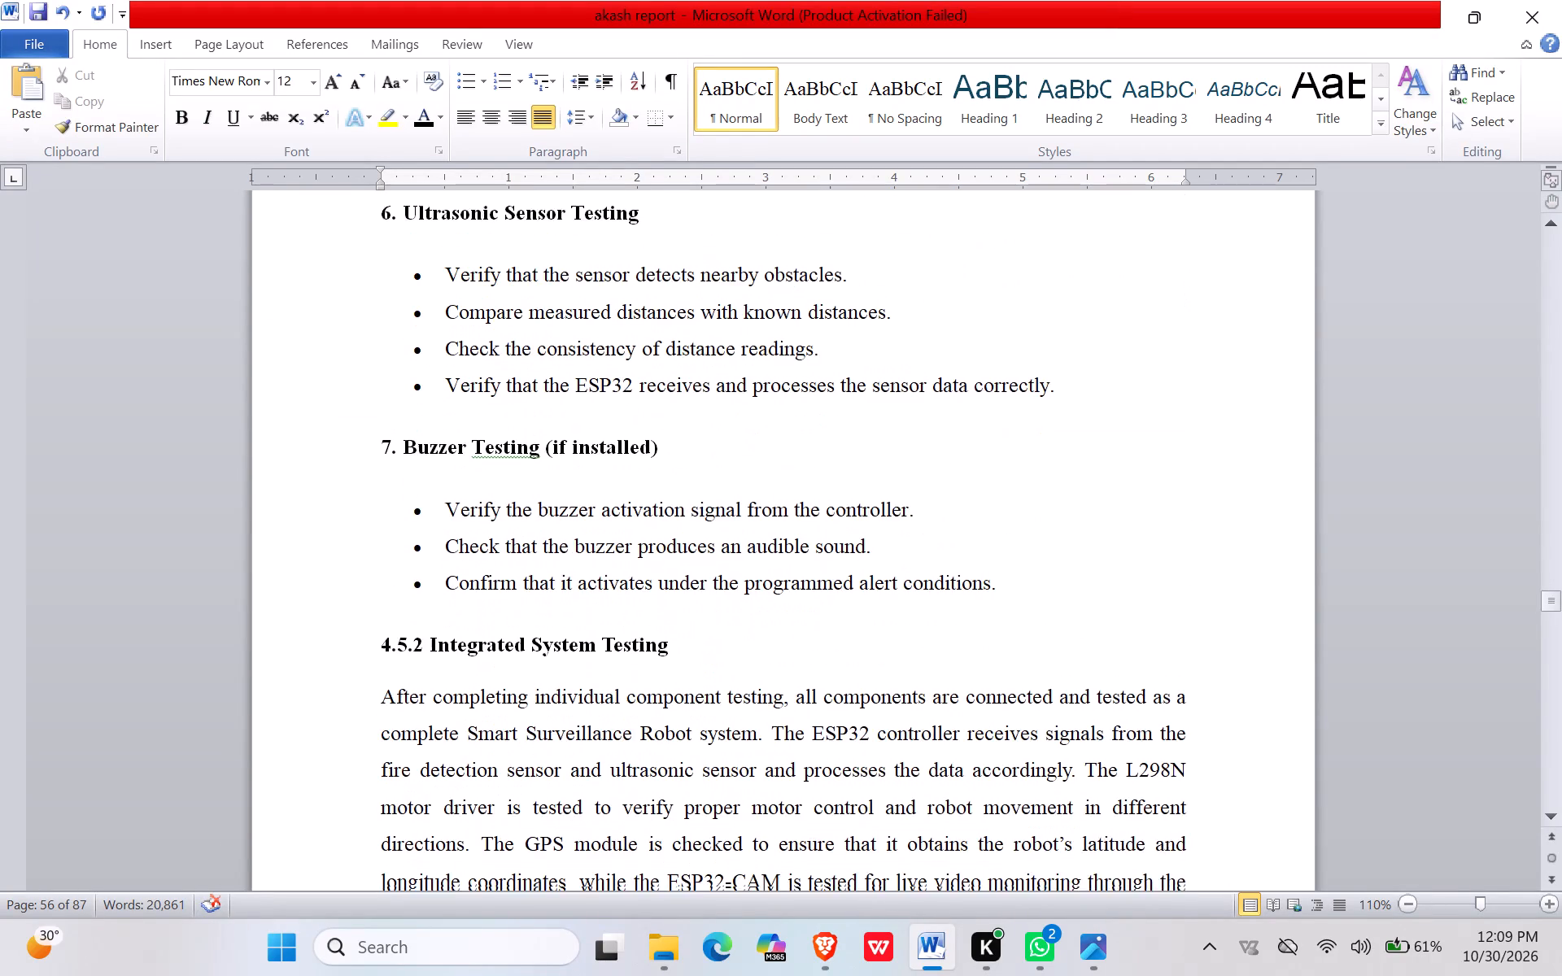
scroll(681, 708, "down", 2)
Review section 4.5.3, Calibration Process, from the Motor Calibration list through the Ultrasonic Sensor Calibration list.
scroll(681, 708, "down", 1)
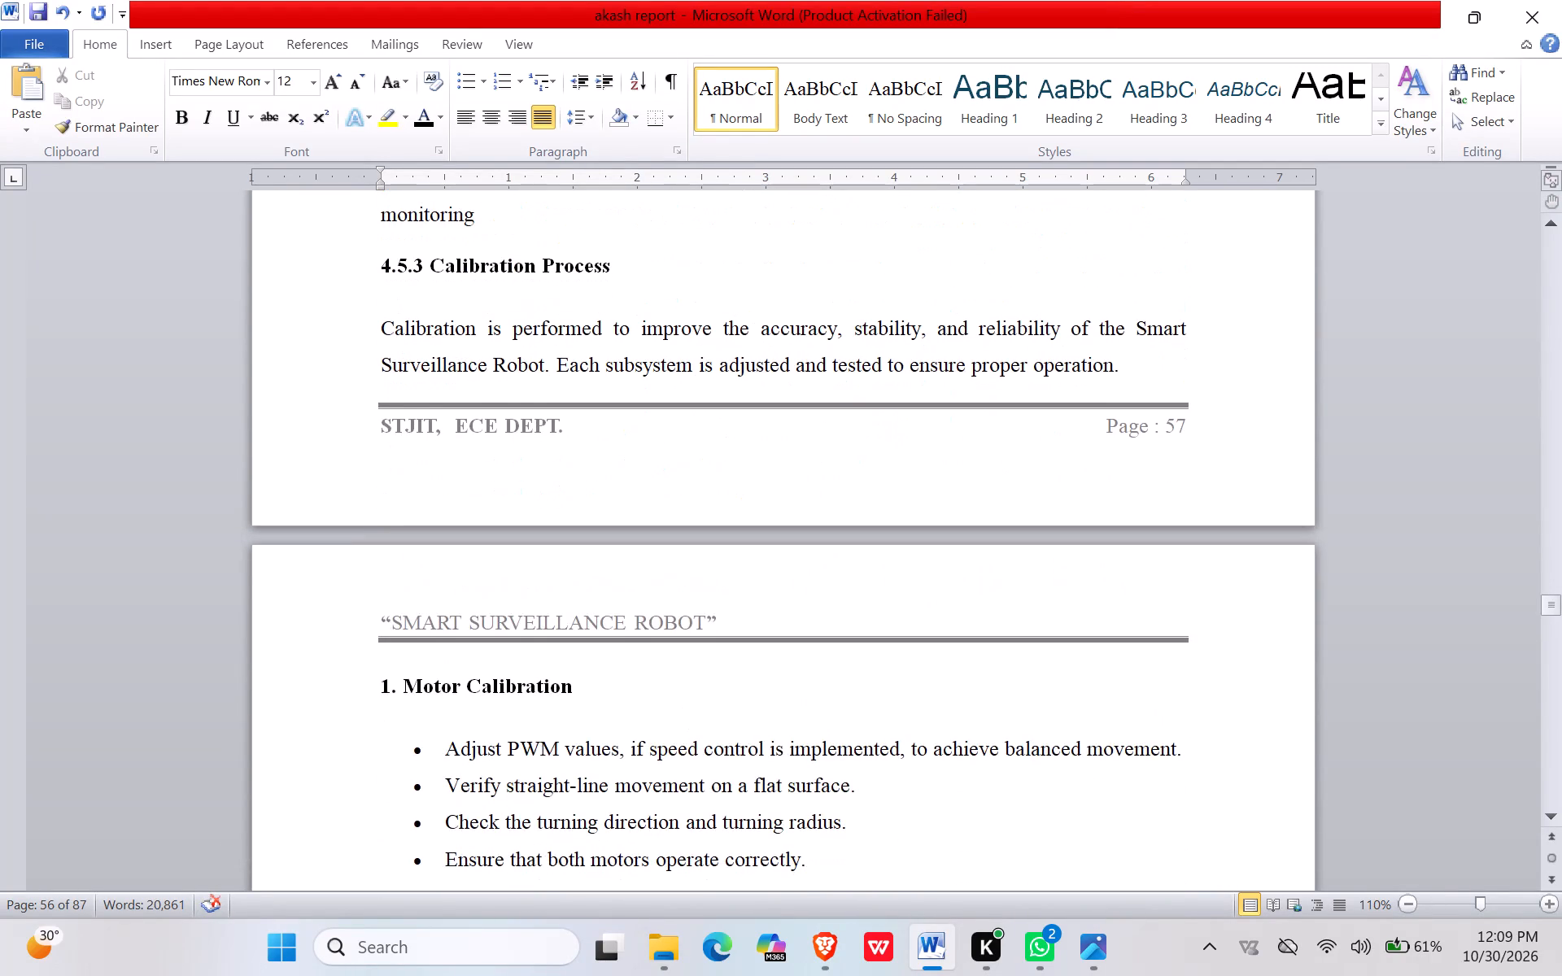
scroll(677, 706, "down", 1)
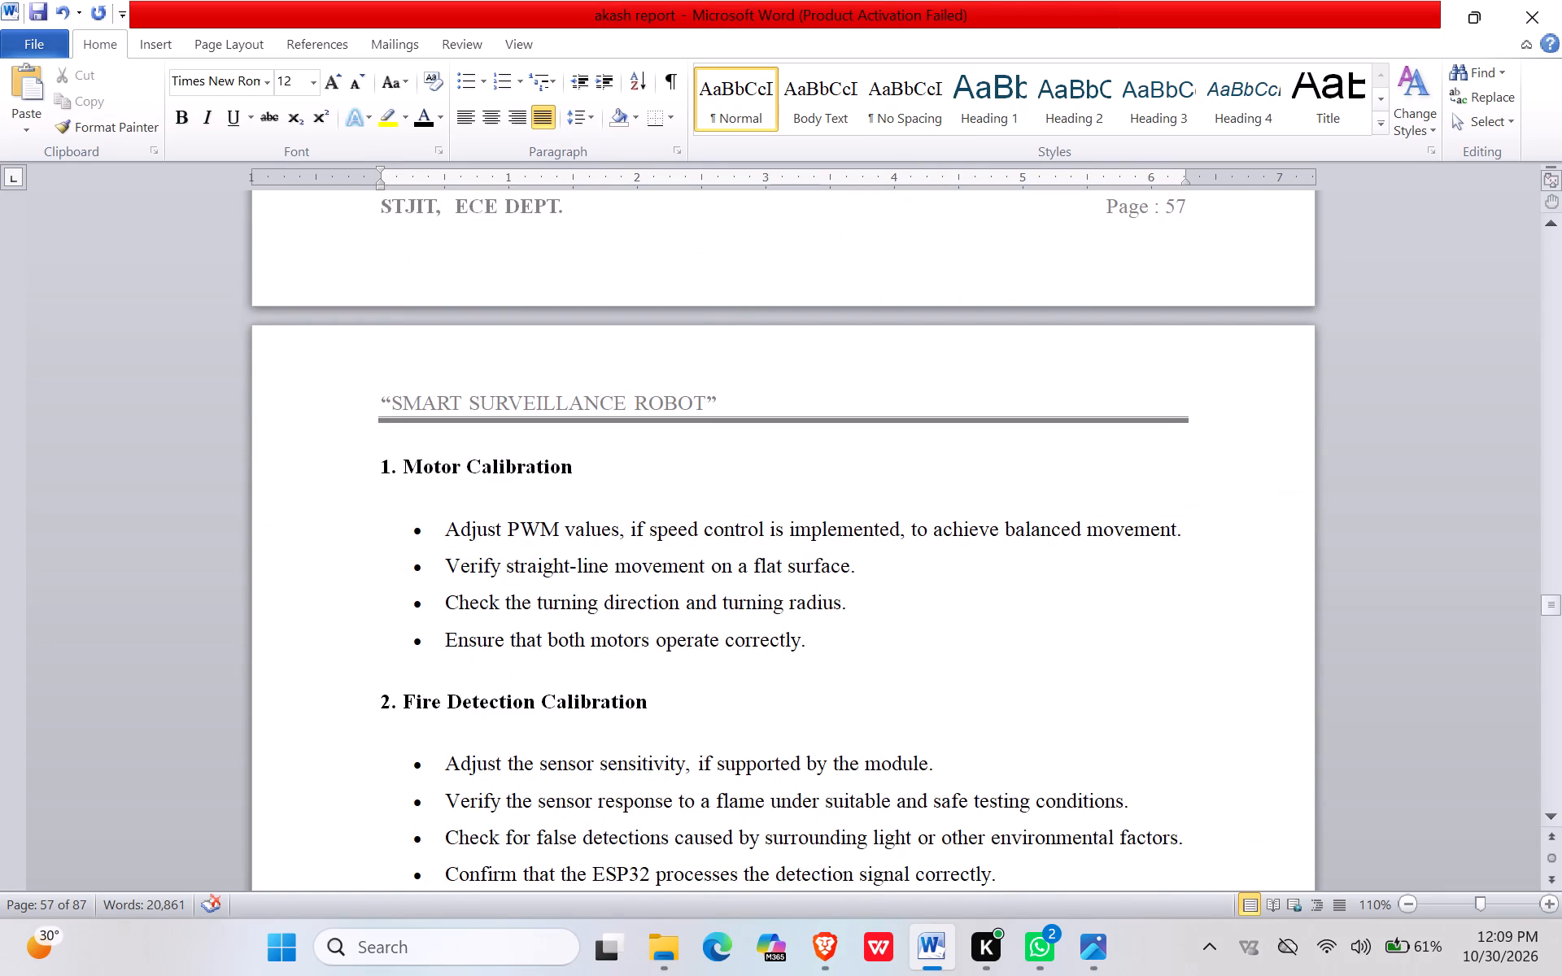
scroll(600, 690, "down", 1)
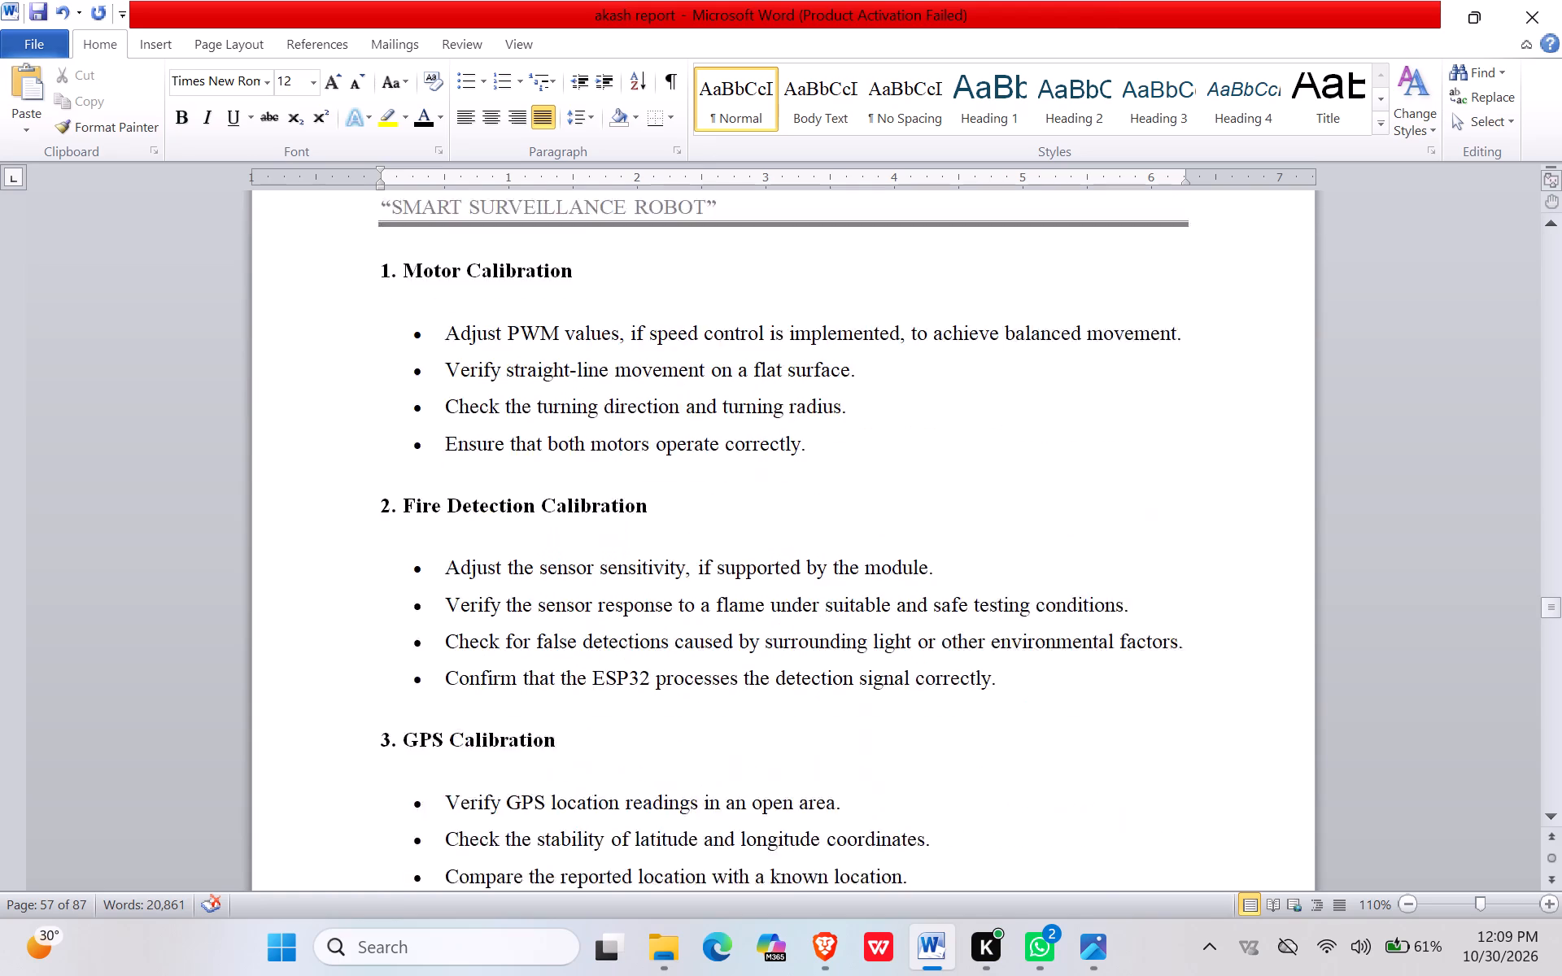
scroll(600, 690, "down", 3)
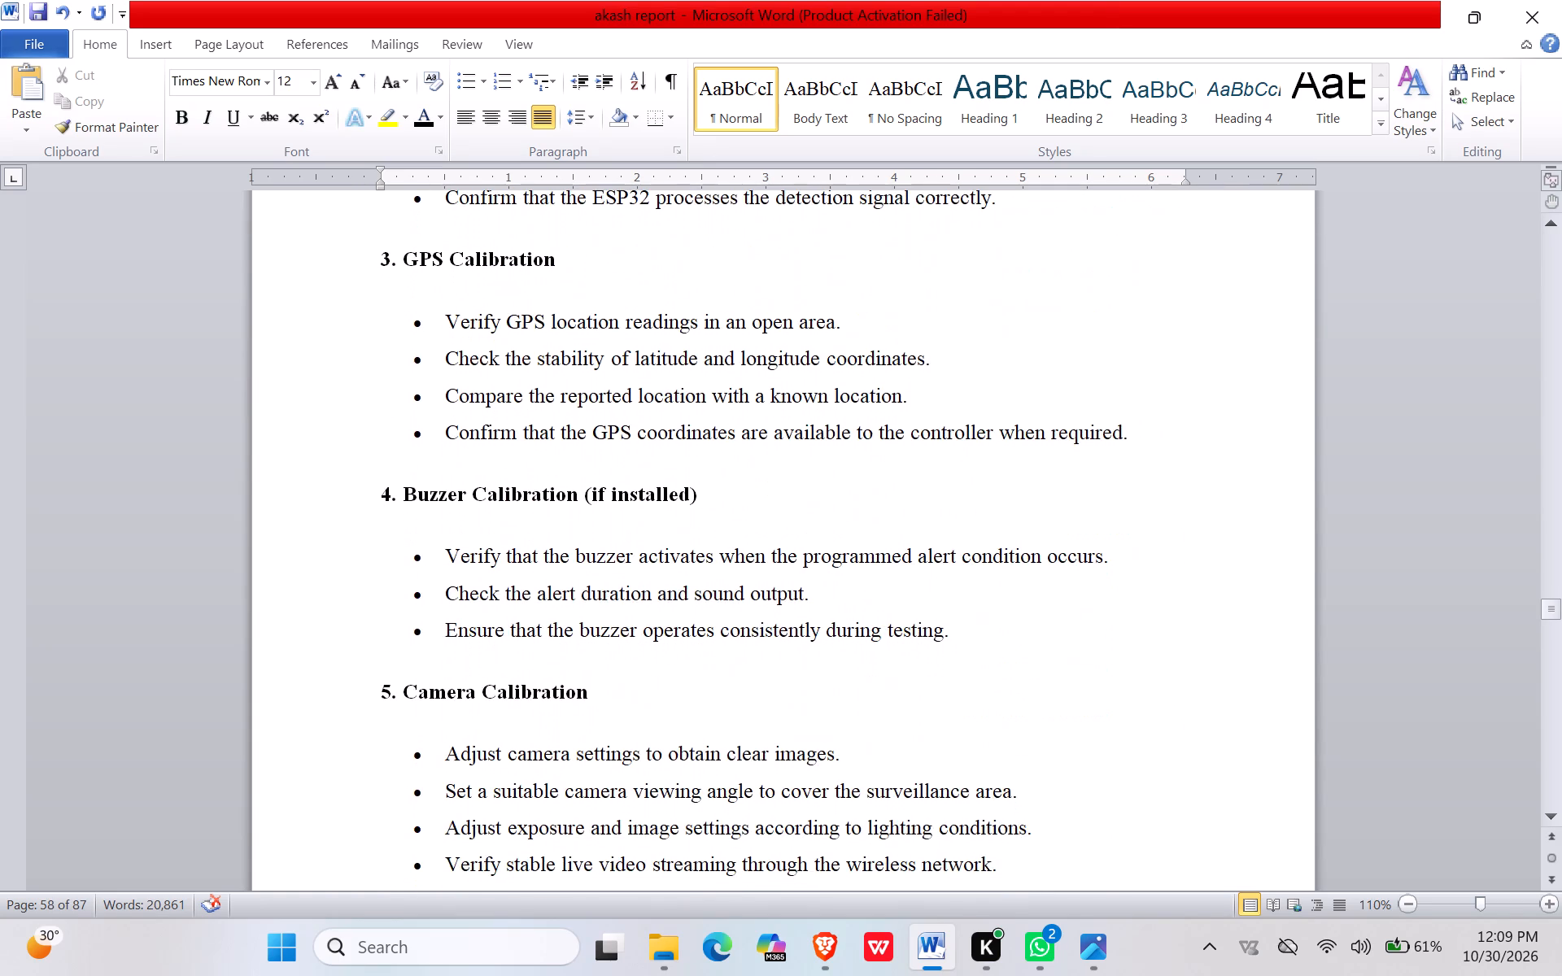
scroll(600, 690, "down", 3)
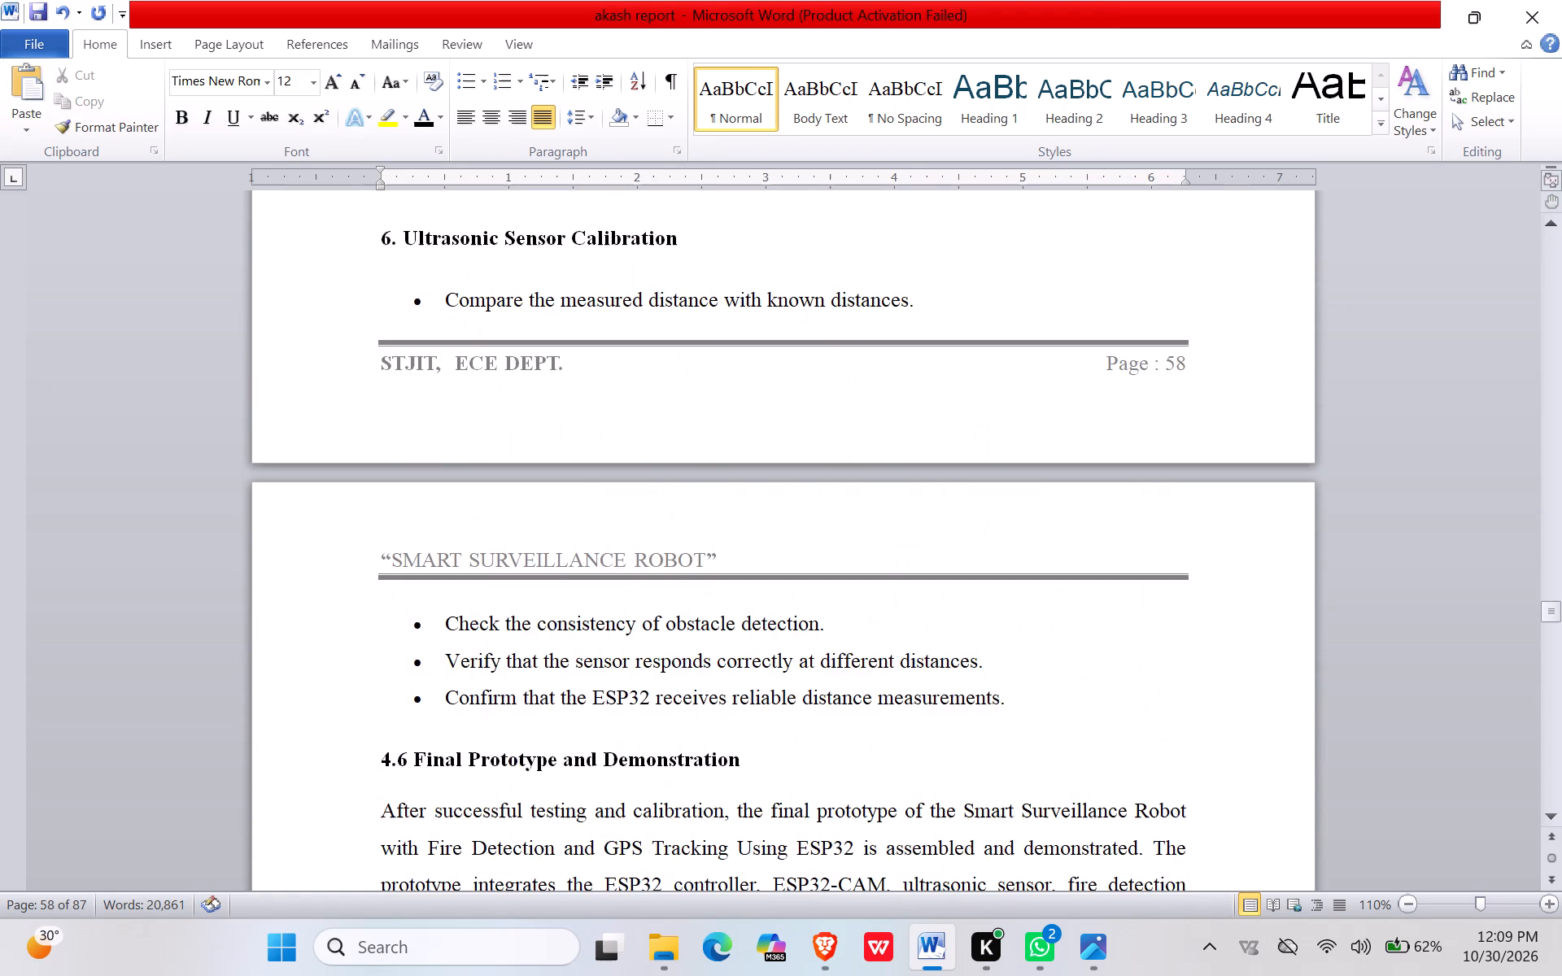
Recheck the calibration lists in section 4.5.3 back to the end of section 4.5.2, Integrated System Testing.
scroll(600, 690, "up", 2)
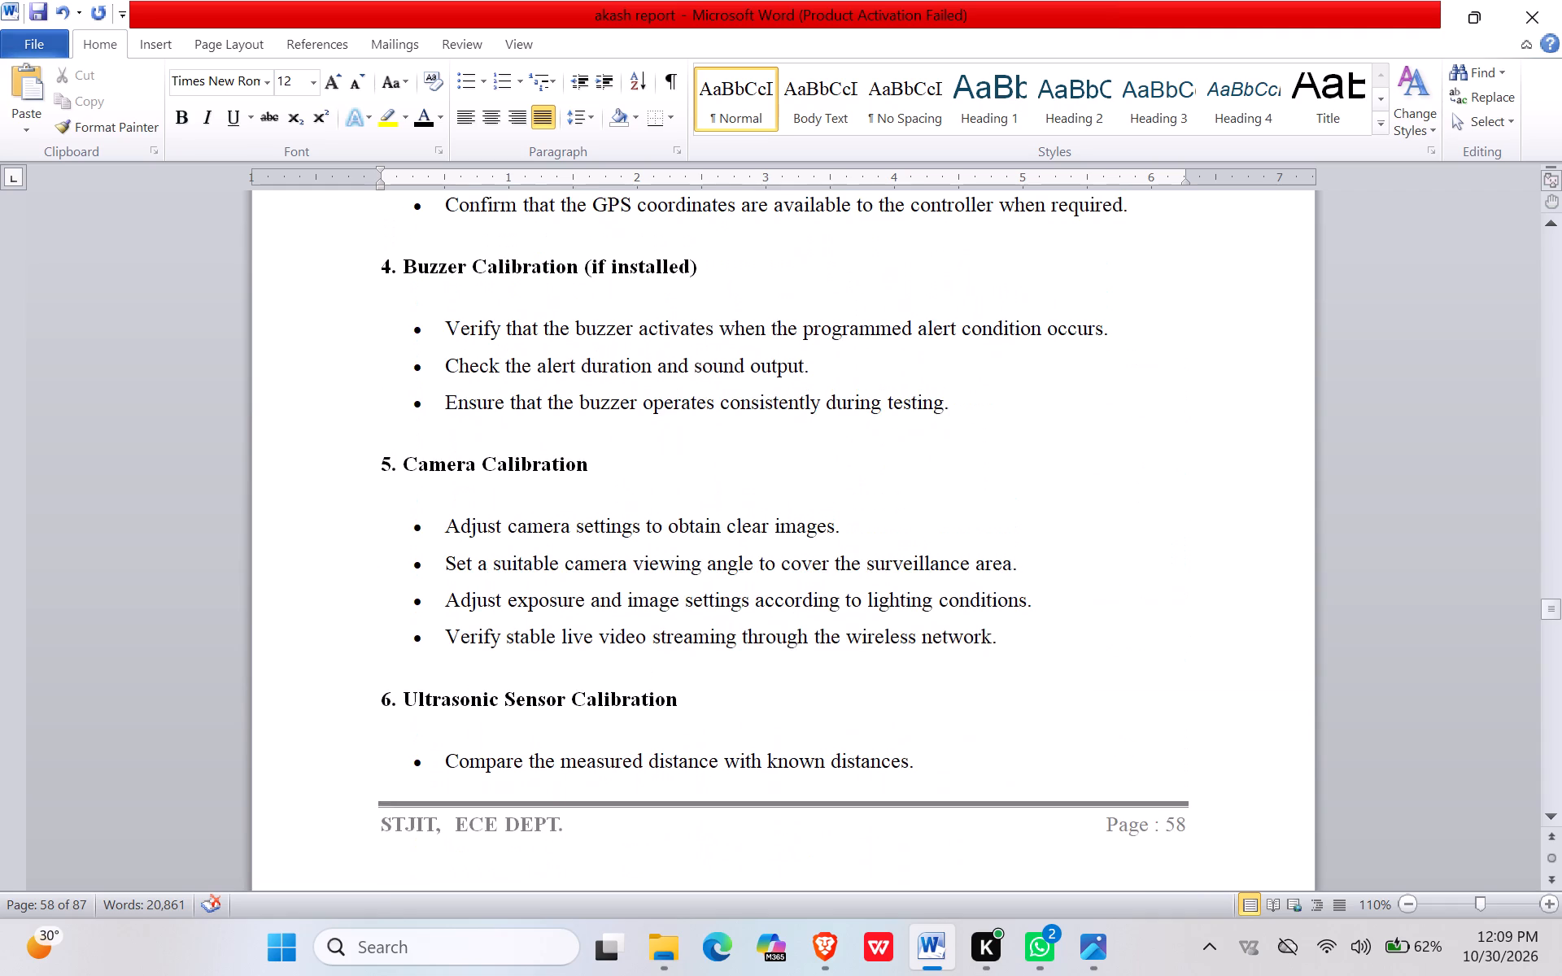
scroll(600, 690, "up", 2)
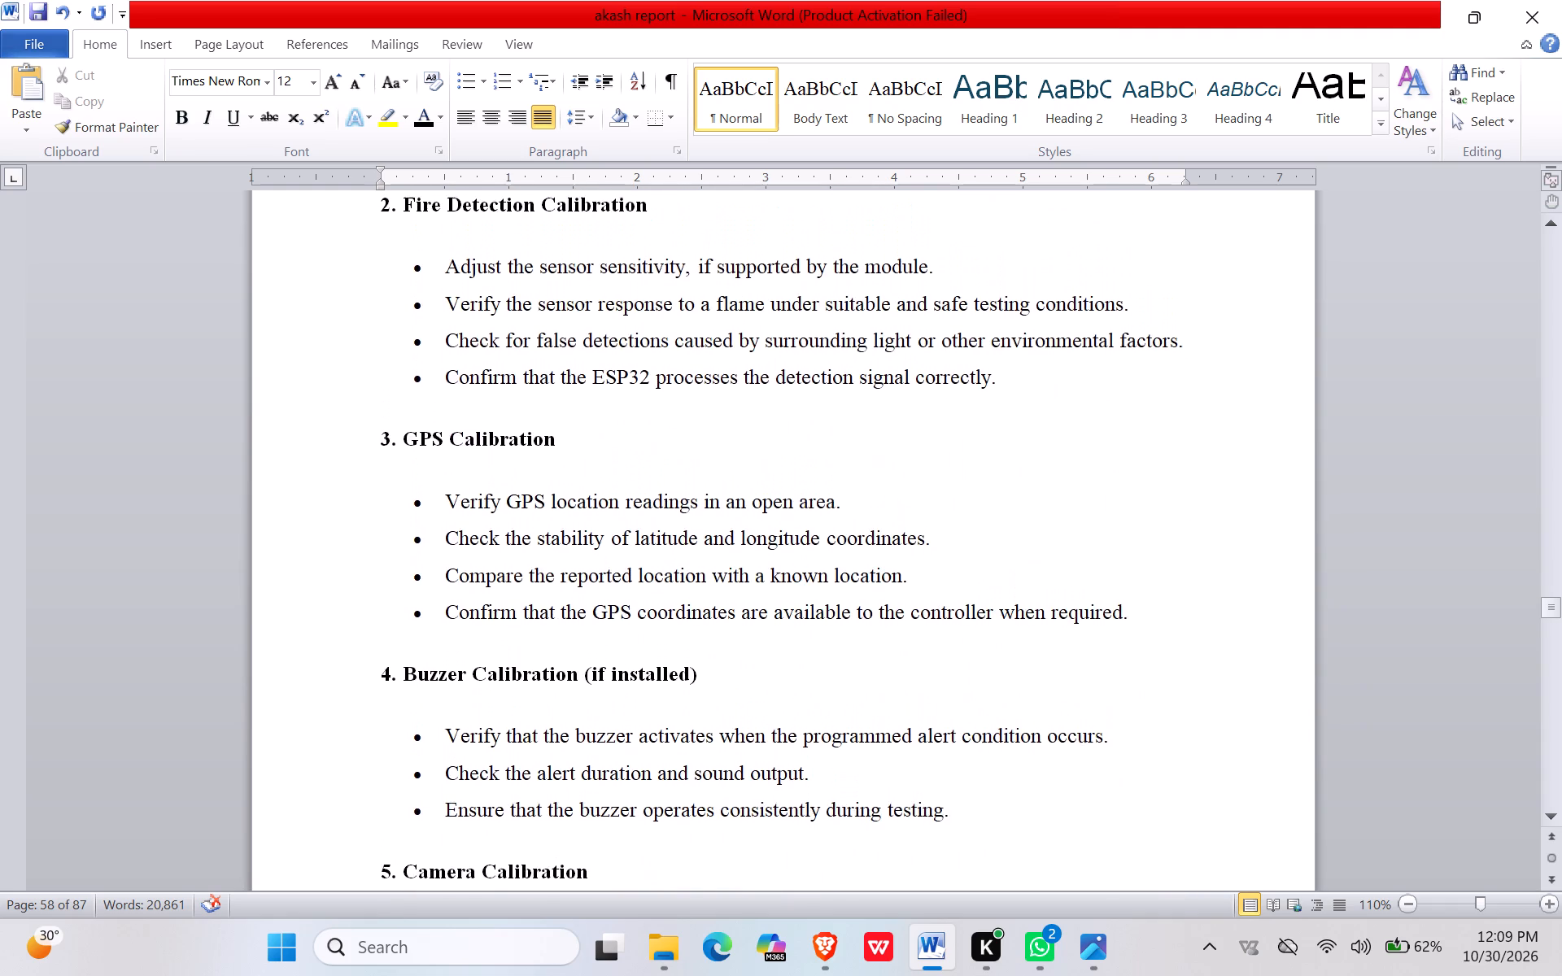
scroll(600, 690, "up", 3)
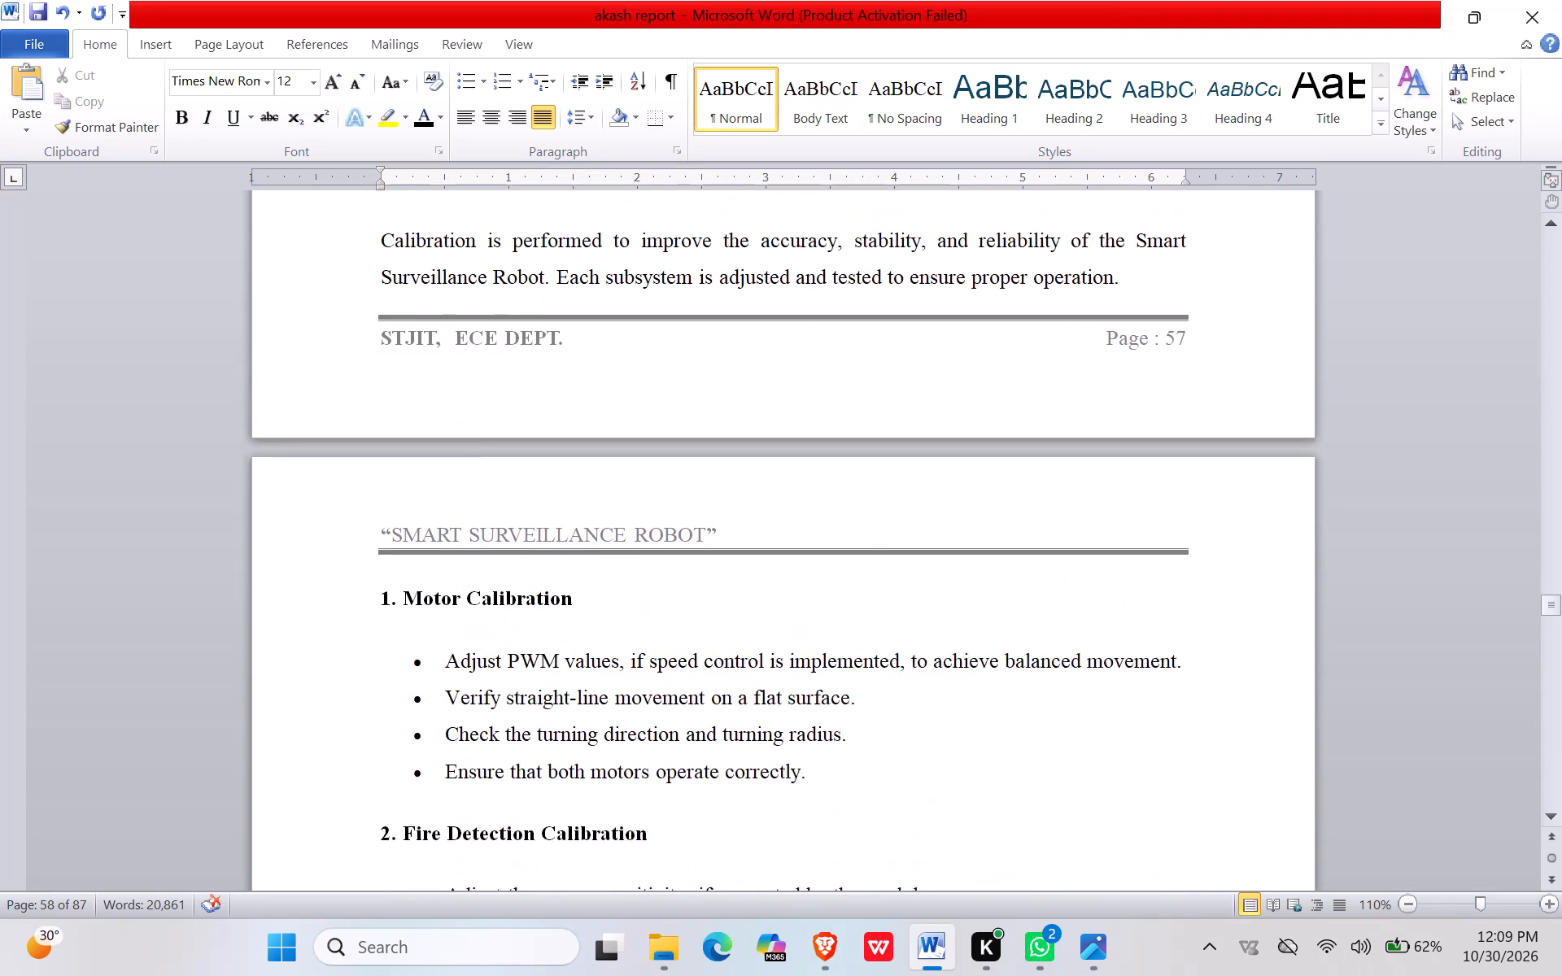
scroll(600, 690, "up", 2)
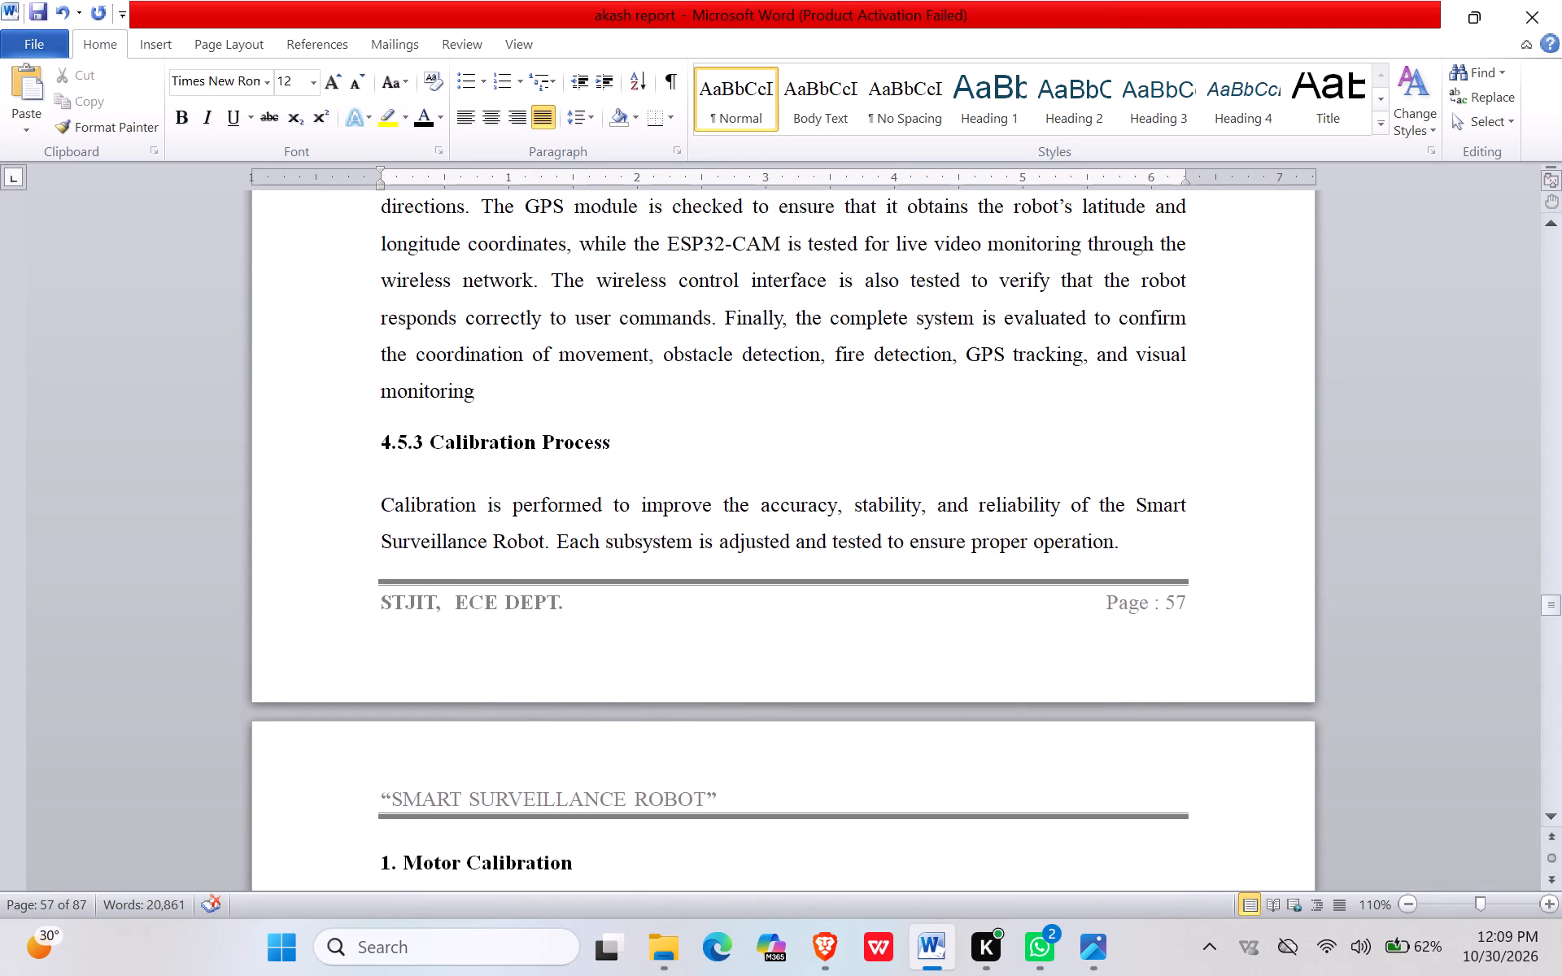
scroll(574, 567, "right", 1)
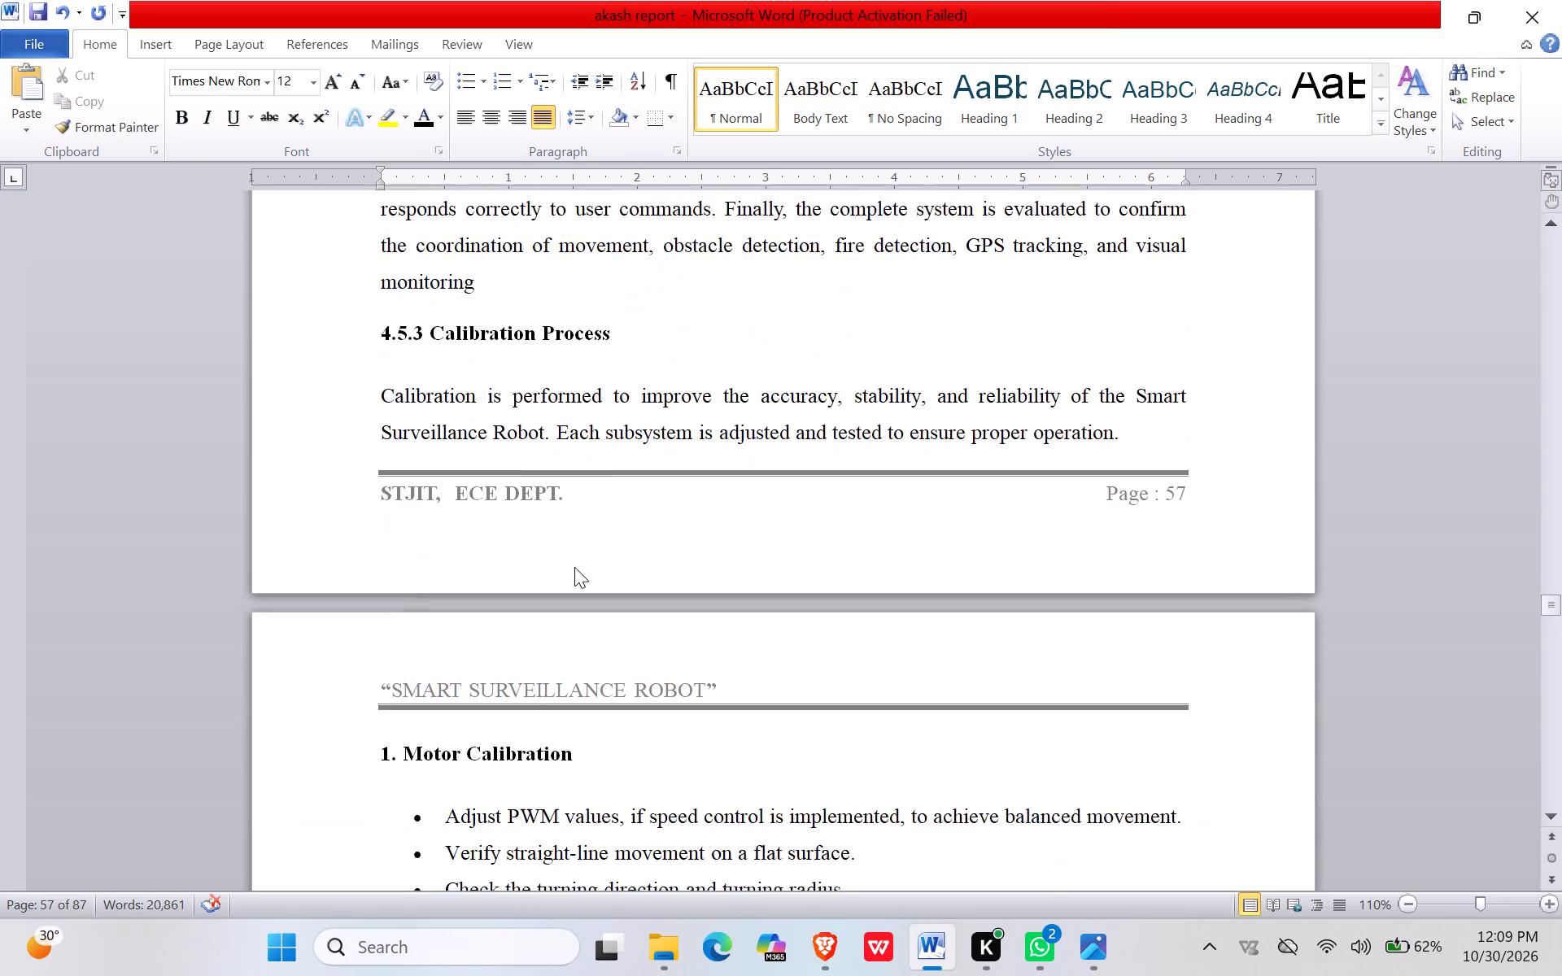
scroll(574, 567, "right", 1)
Look over section 4.6.1, Final Prototype Overview, and recheck the calibration lists from Ultrasonic Sensor back to Motor Calibration.
scroll(574, 567, "down", 4)
scroll(574, 567, "up", 1)
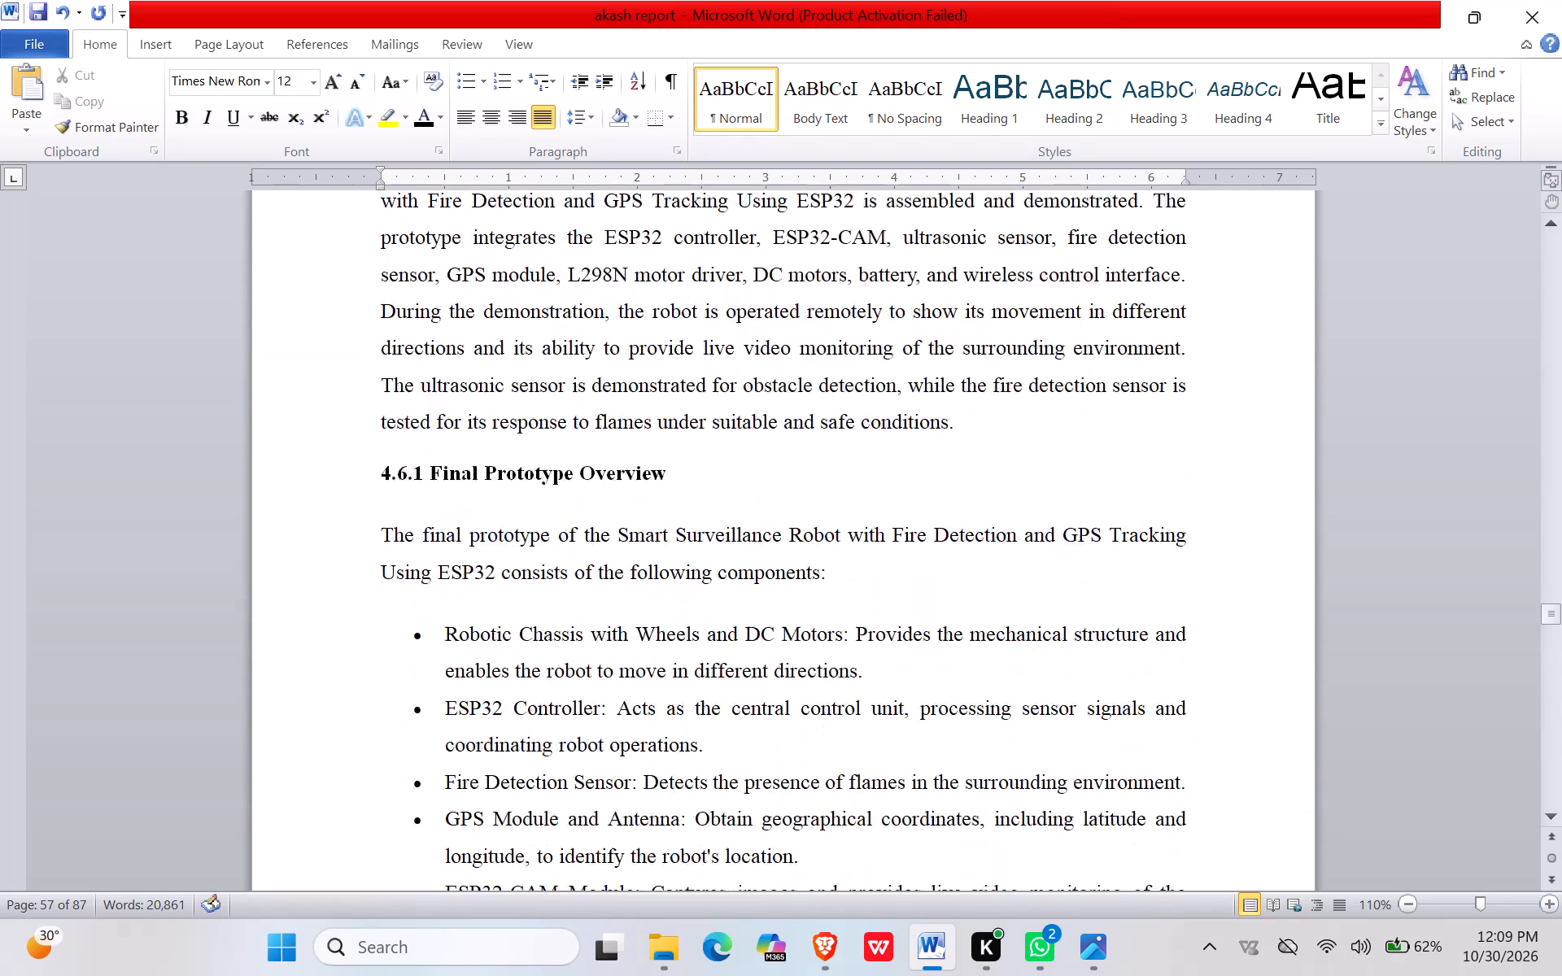
scroll(574, 567, "up", 2)
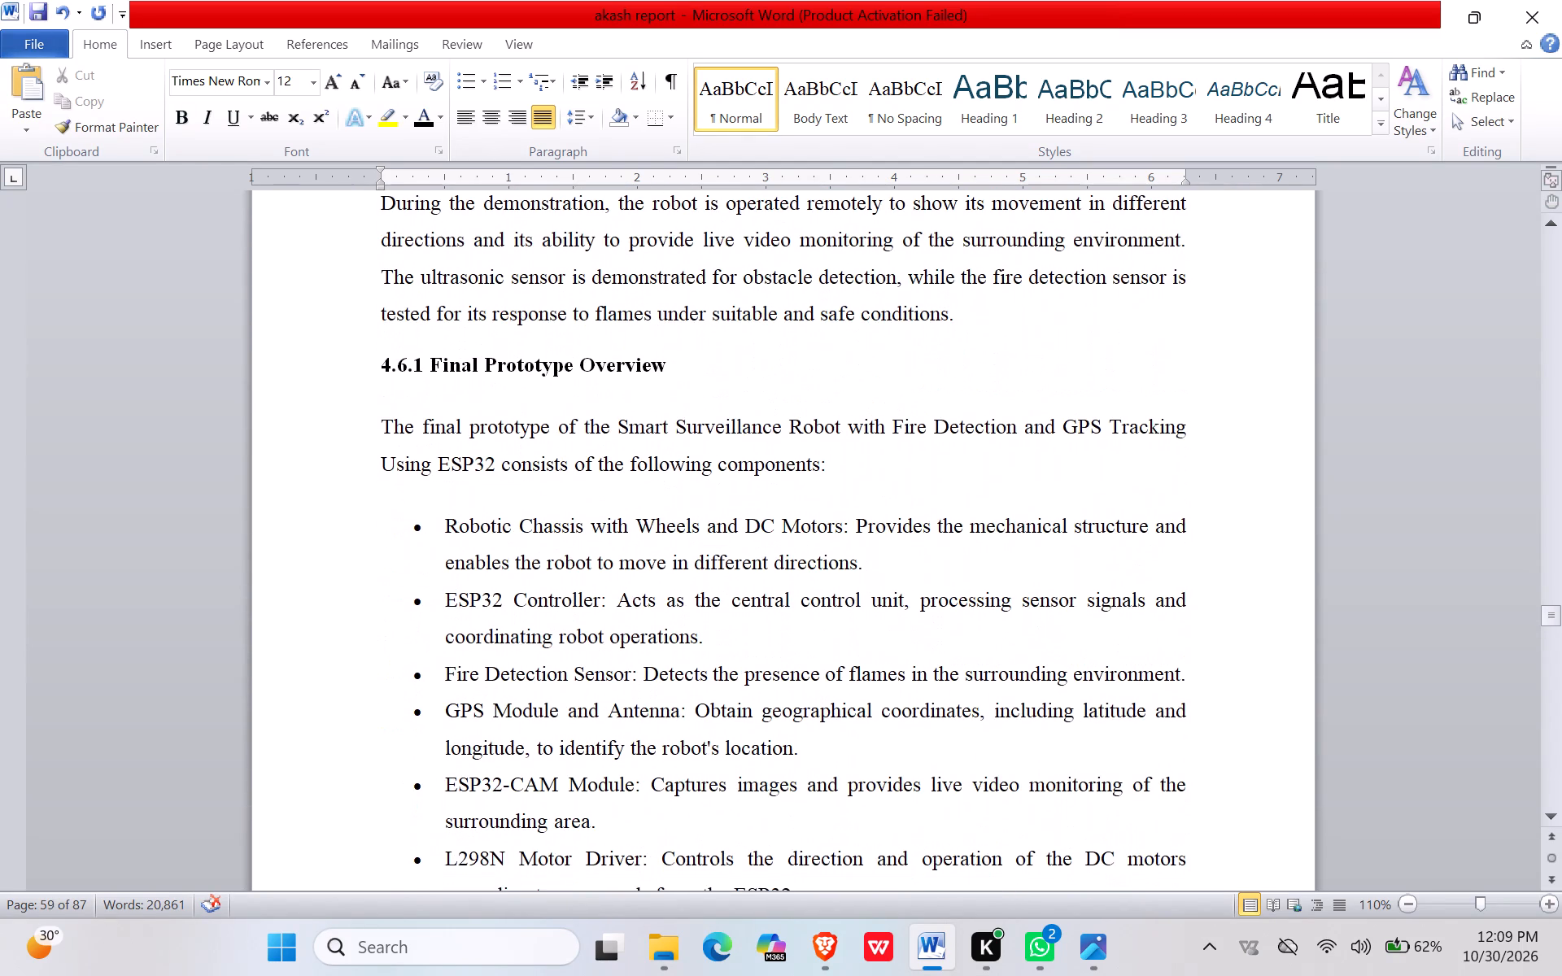
scroll(574, 567, "up", 1)
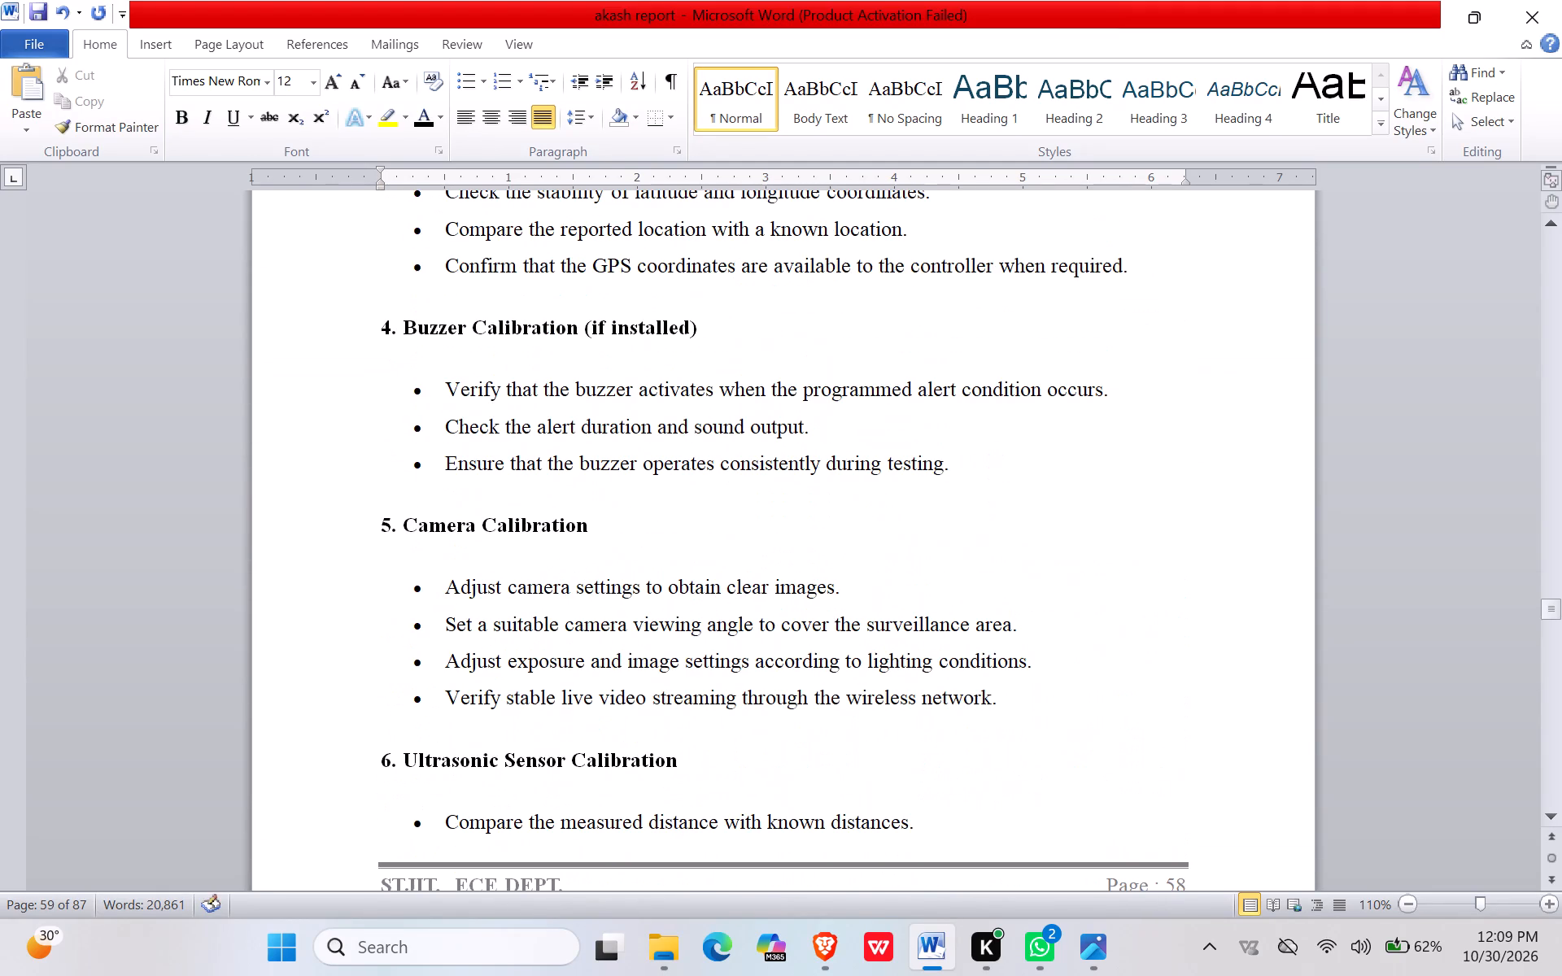
scroll(574, 567, "up", 2)
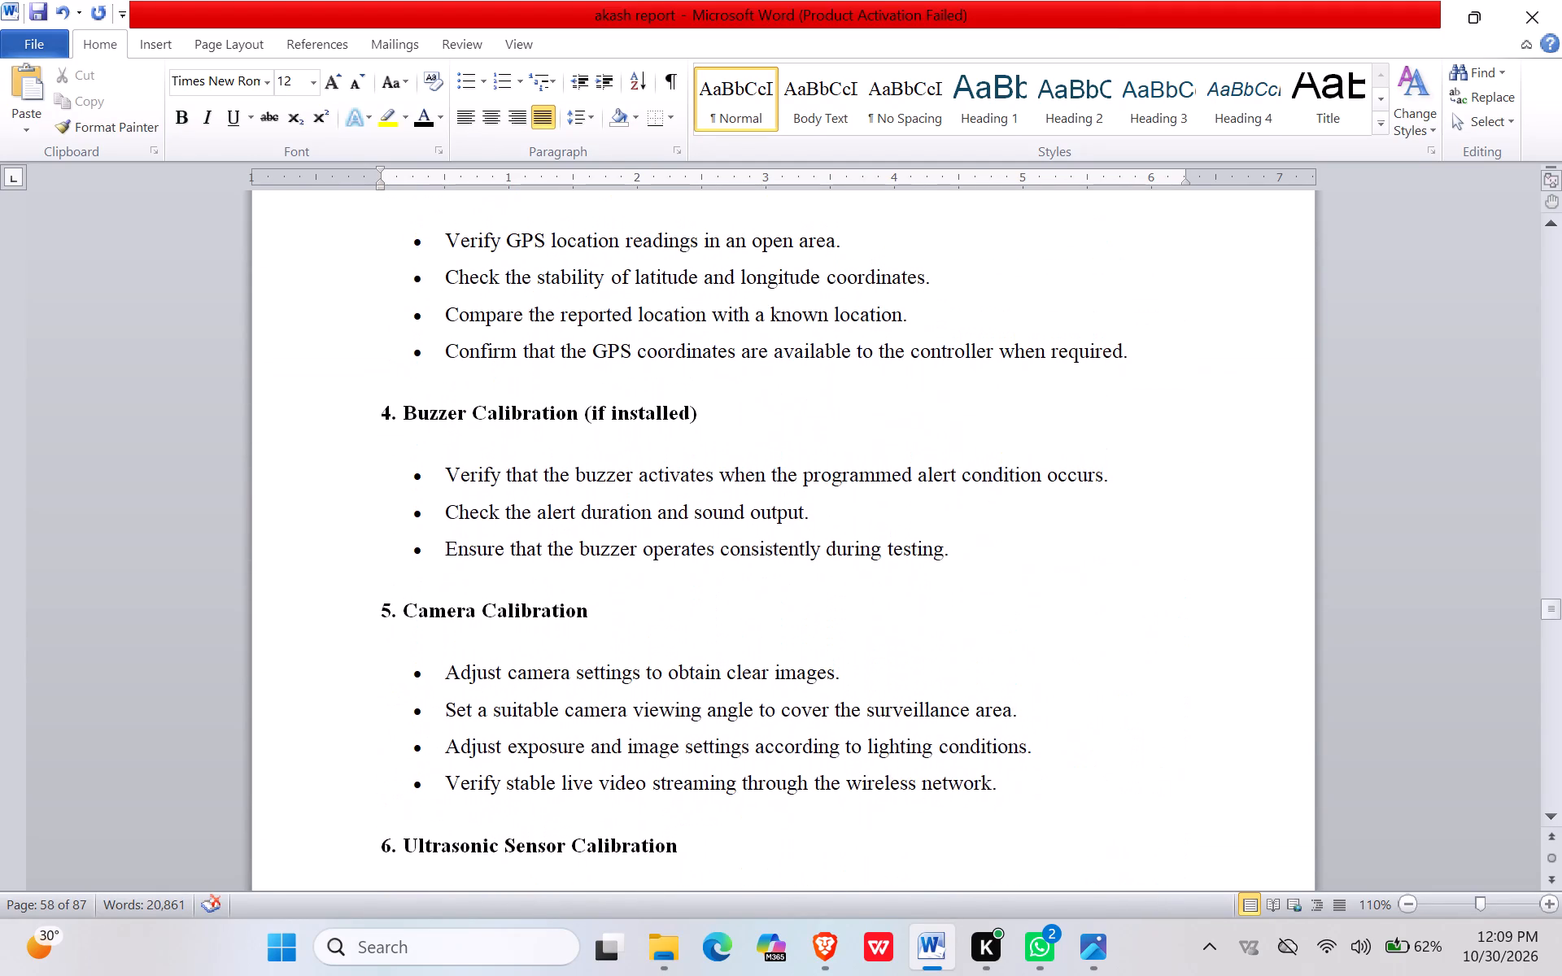
scroll(574, 567, "up", 3)
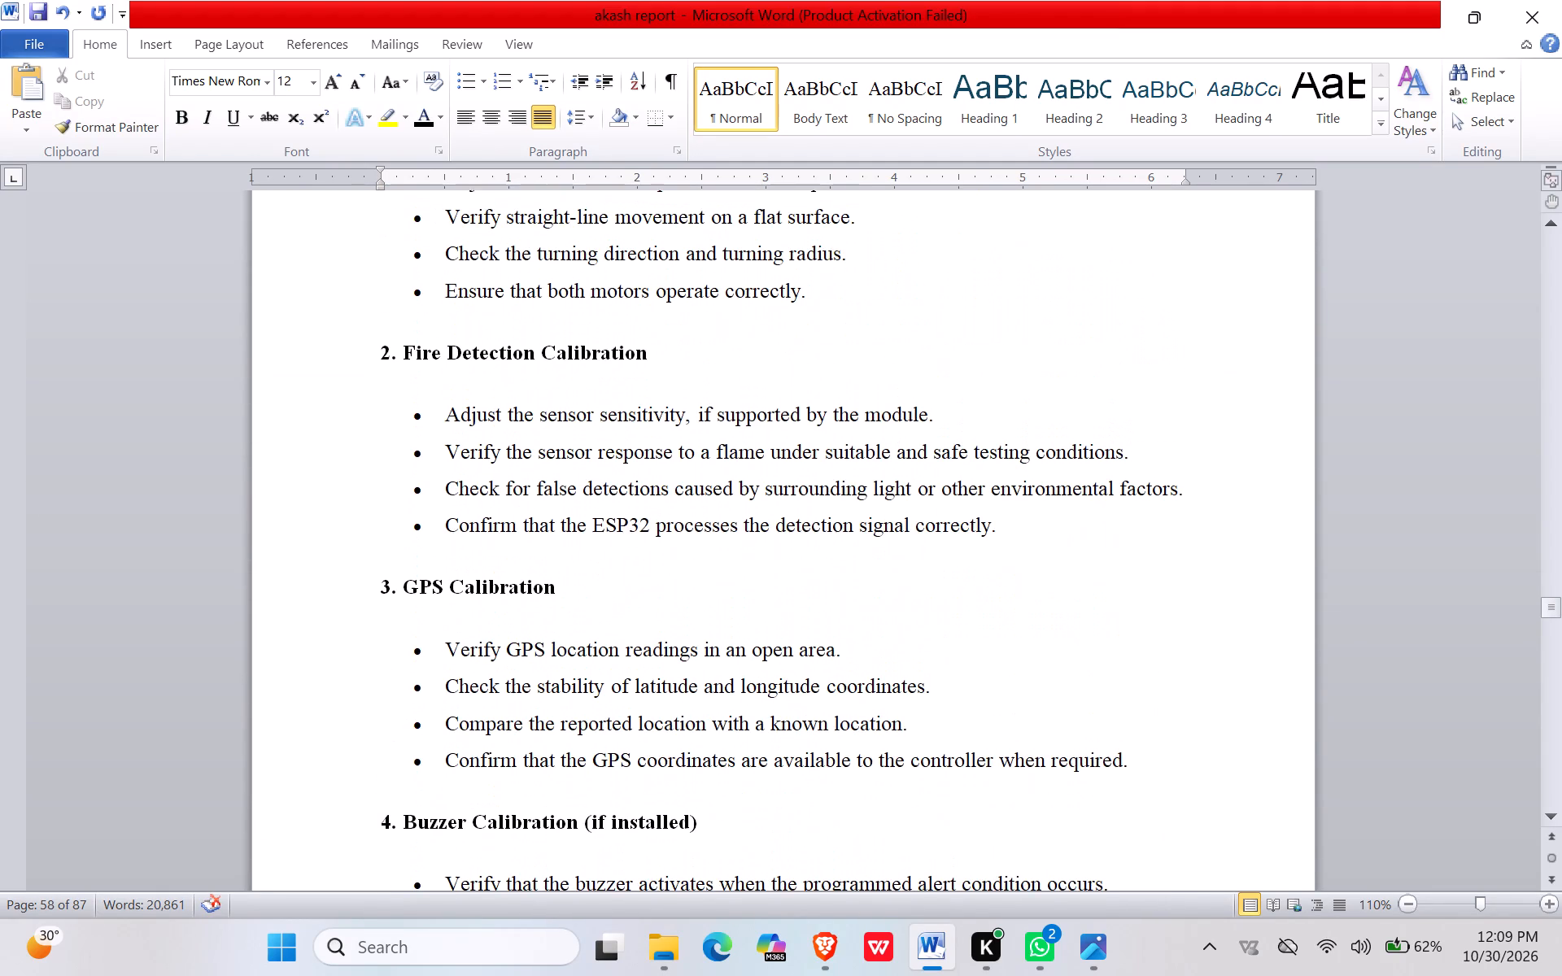
scroll(574, 567, "up", 2)
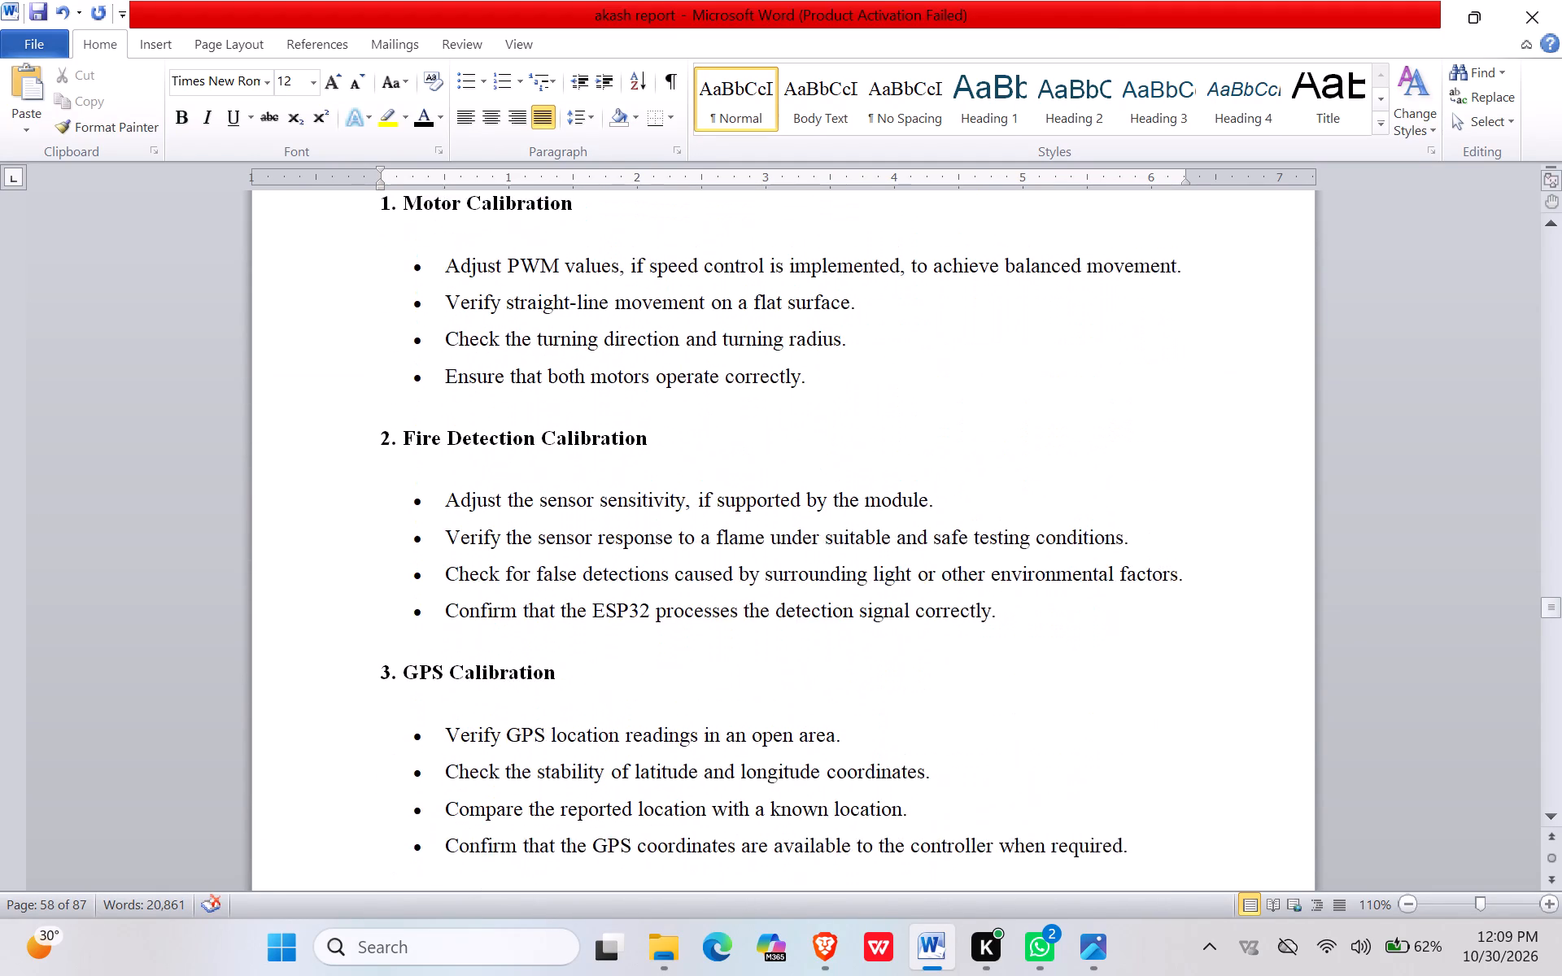
scroll(574, 567, "up", 1)
scroll(574, 567, "up", 1, "ctrl")
scroll(574, 567, "down", 1)
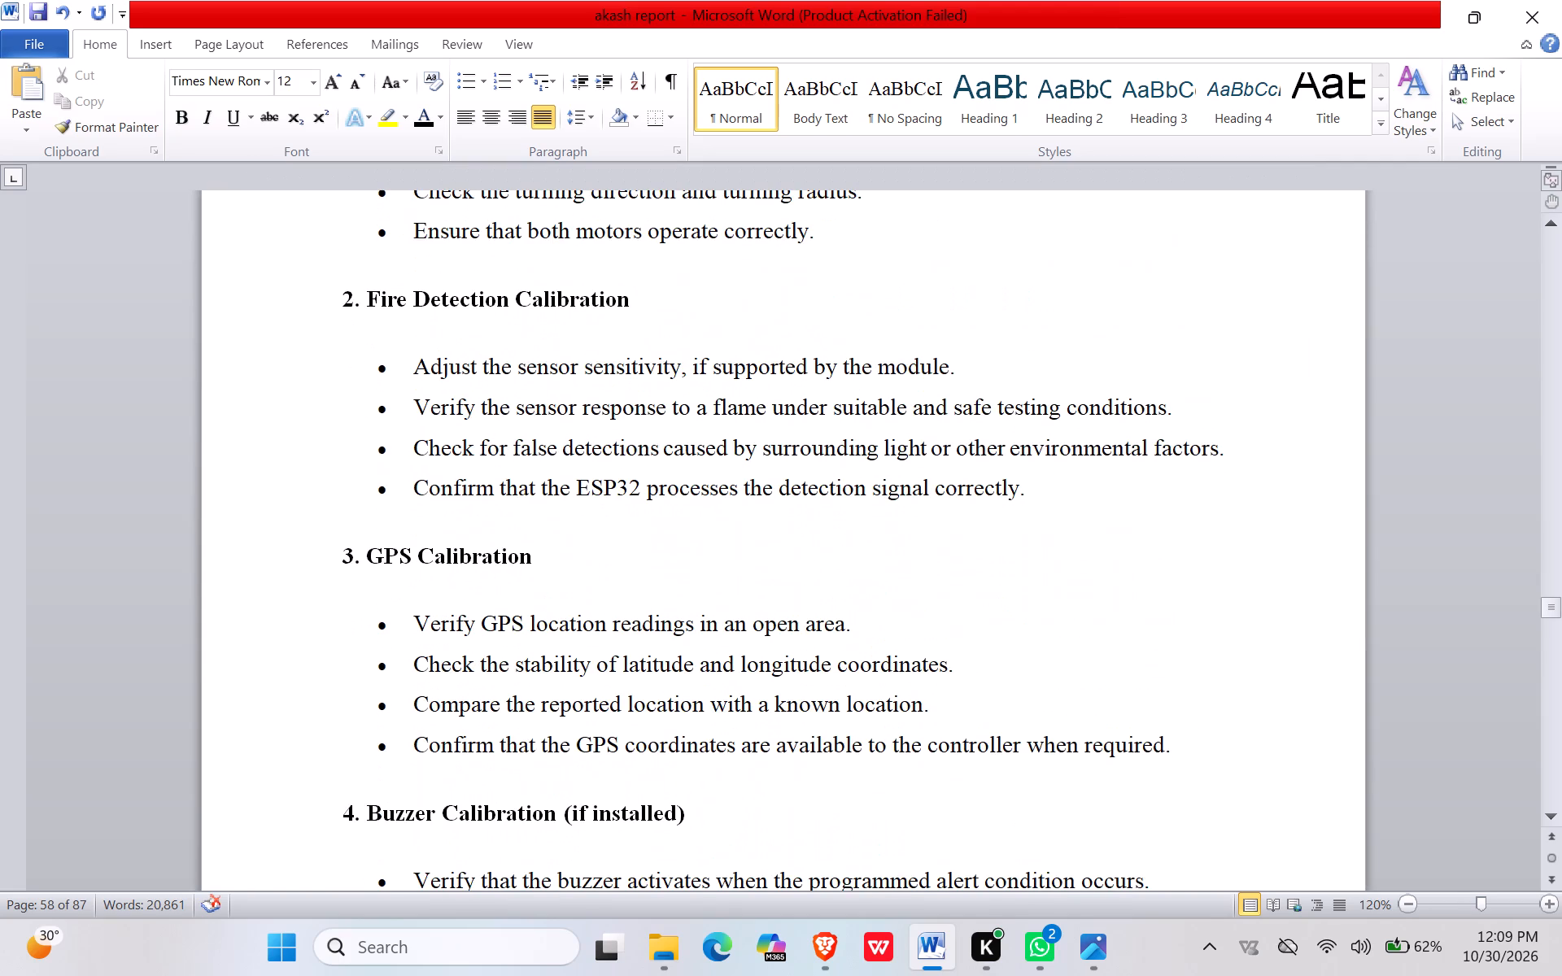
Review section 4.6, Final Prototype and Demonstration, including the 4.6.1 component list, Figure 4.6.1 and the 4.6.2 functionality list.
scroll(574, 567, "down", 1)
scroll(574, 567, "down", 3, "ctrl")
scroll(574, 567, "down", 1)
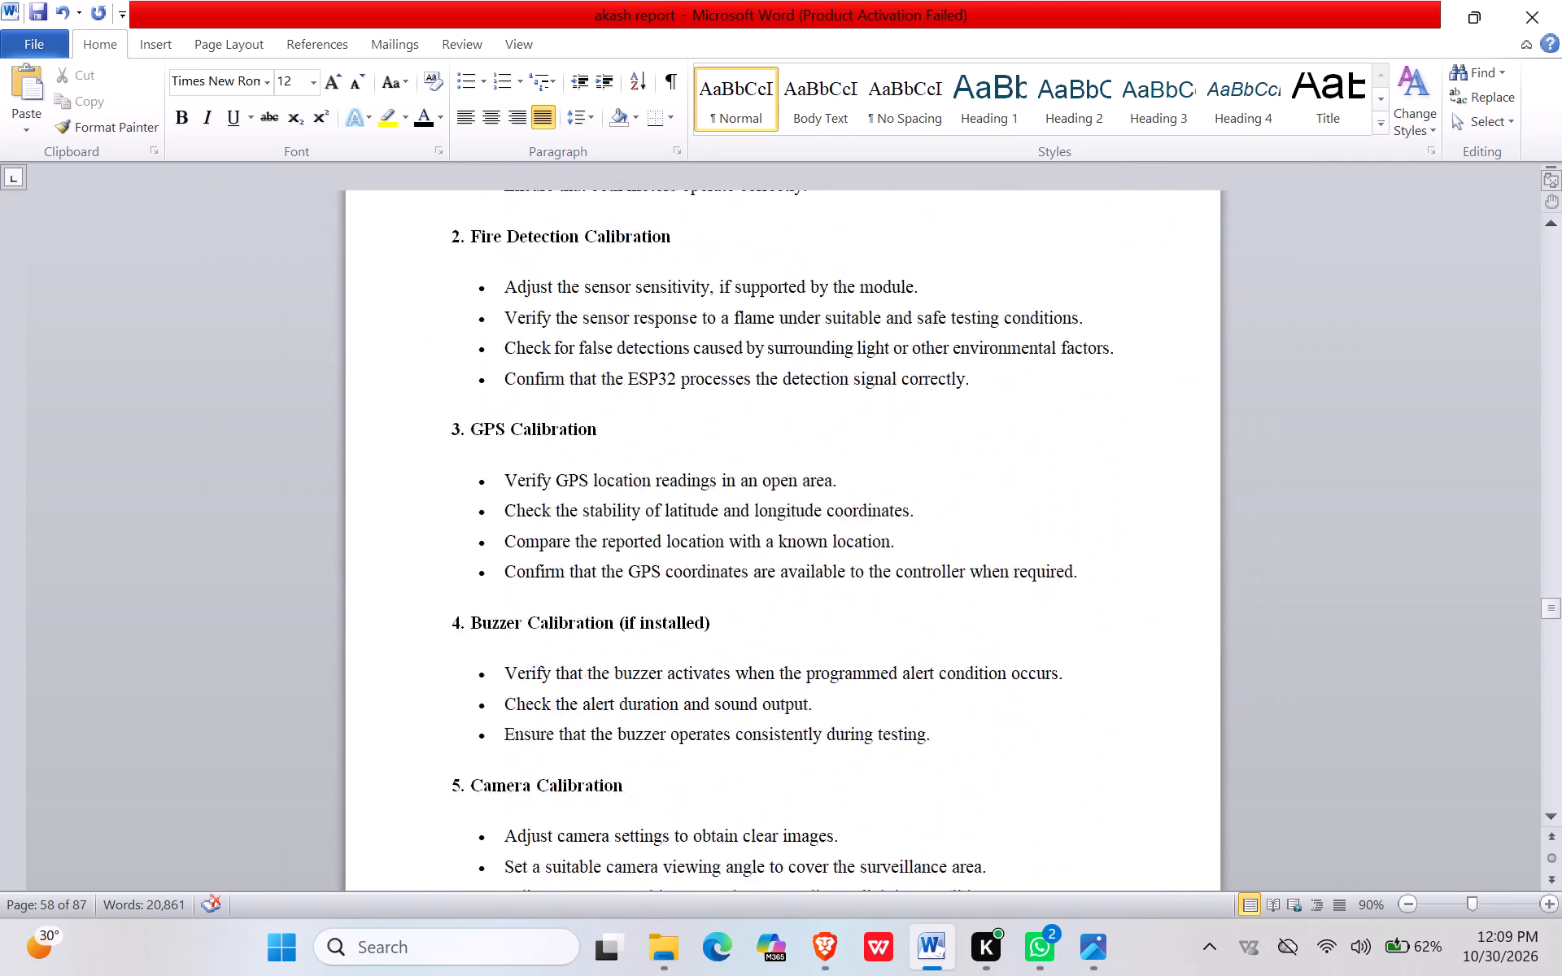
scroll(574, 567, "down", 3)
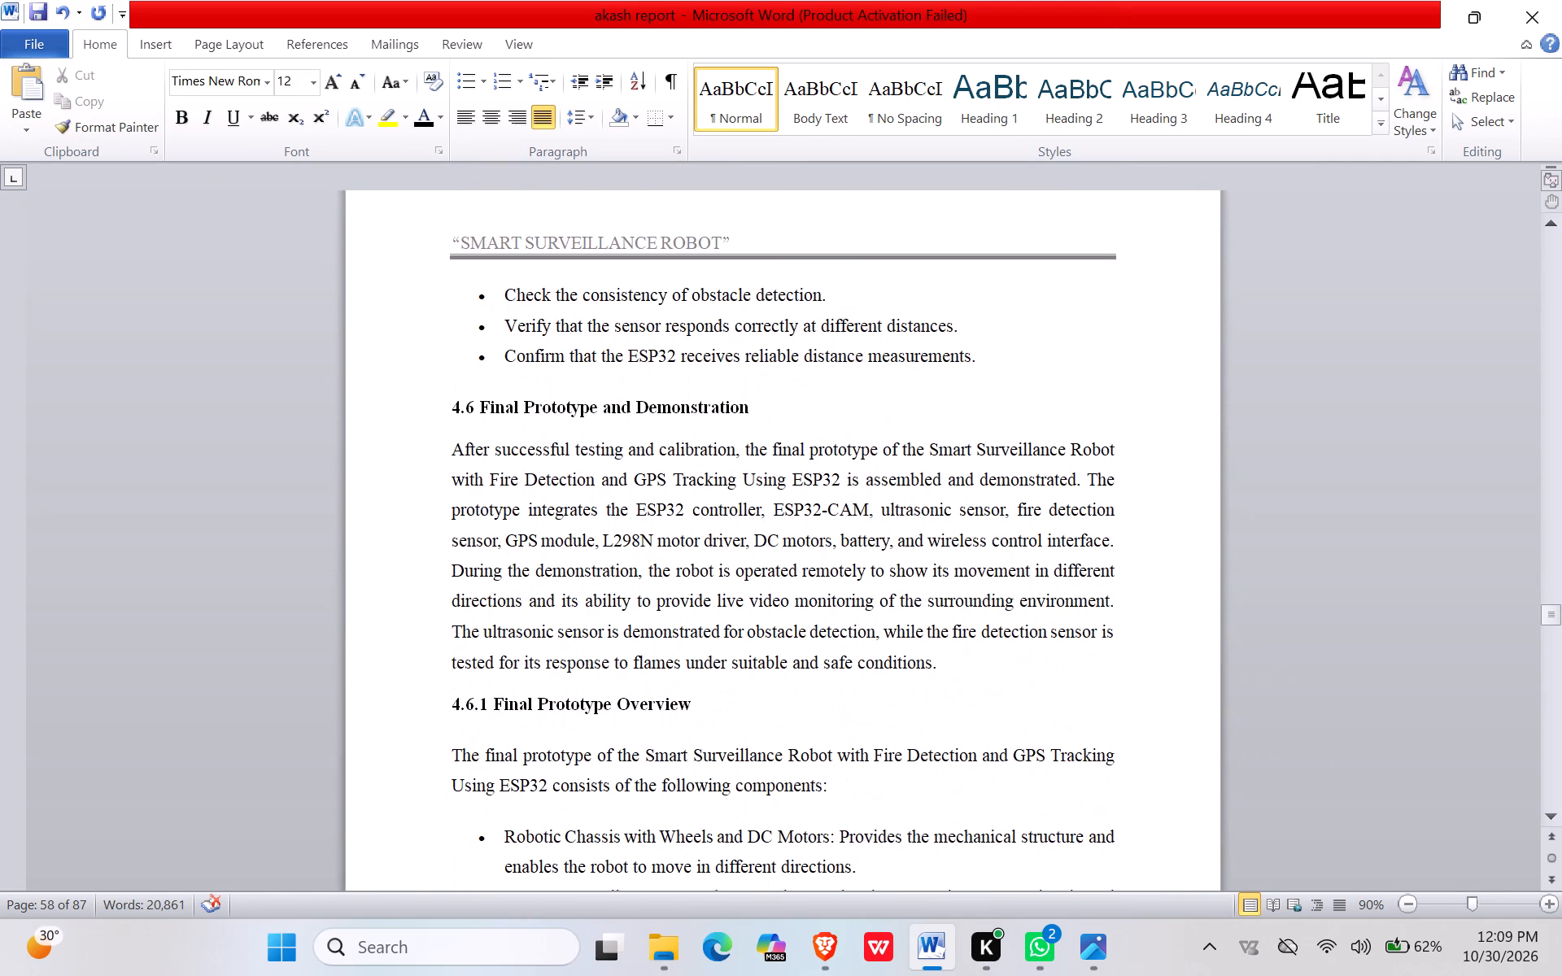
scroll(574, 567, "down", 1)
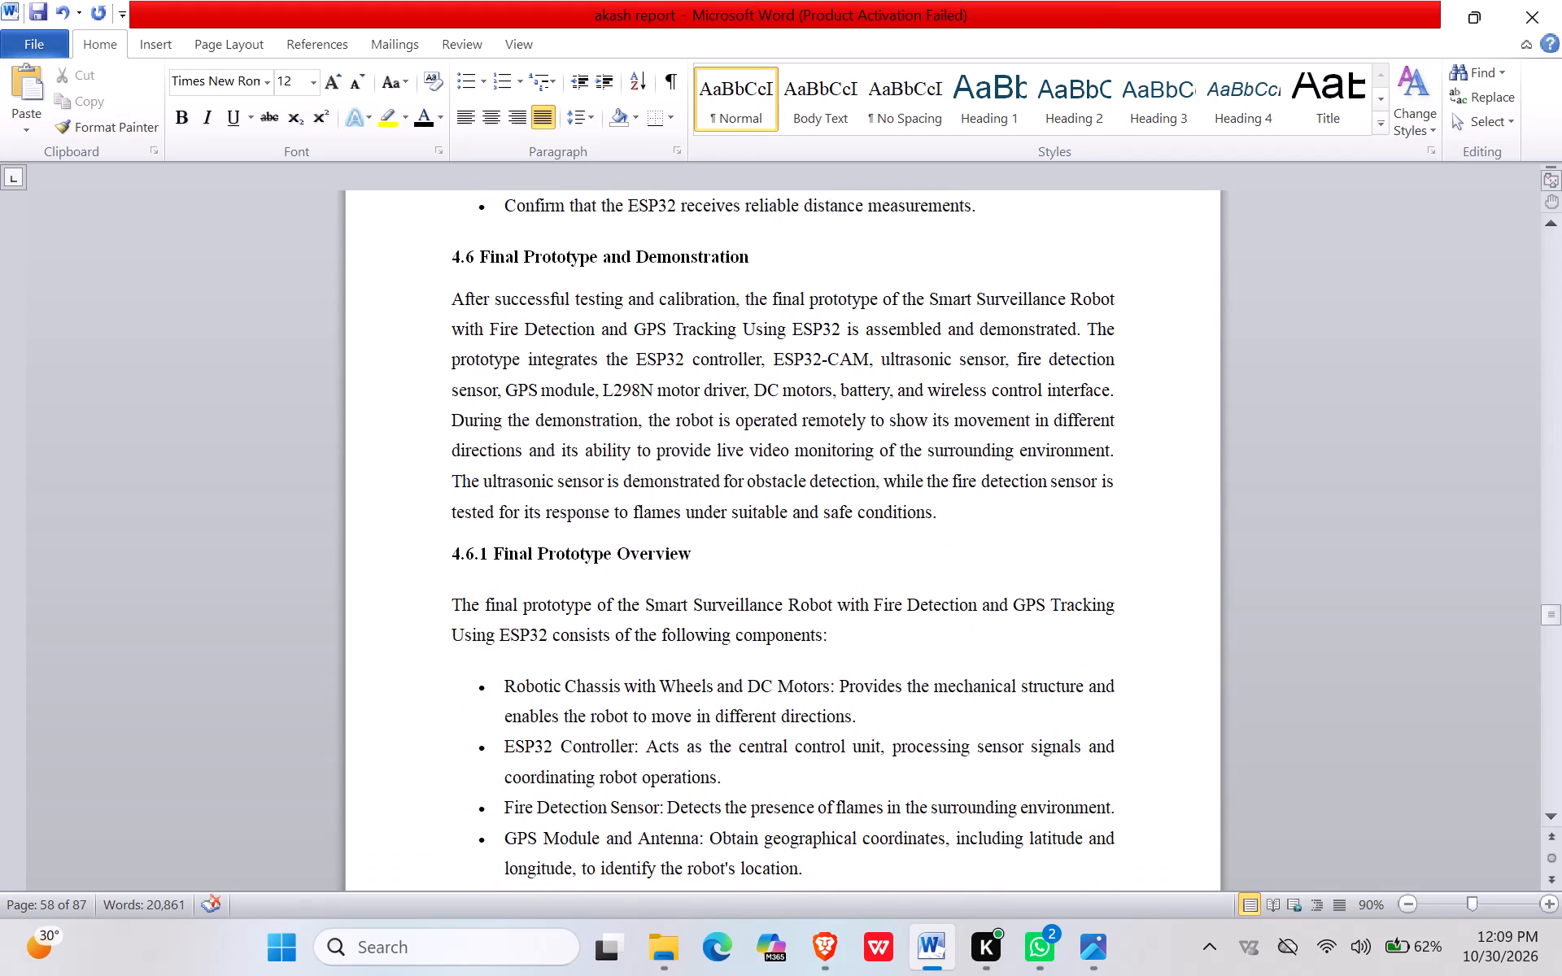
scroll(574, 567, "down", 2)
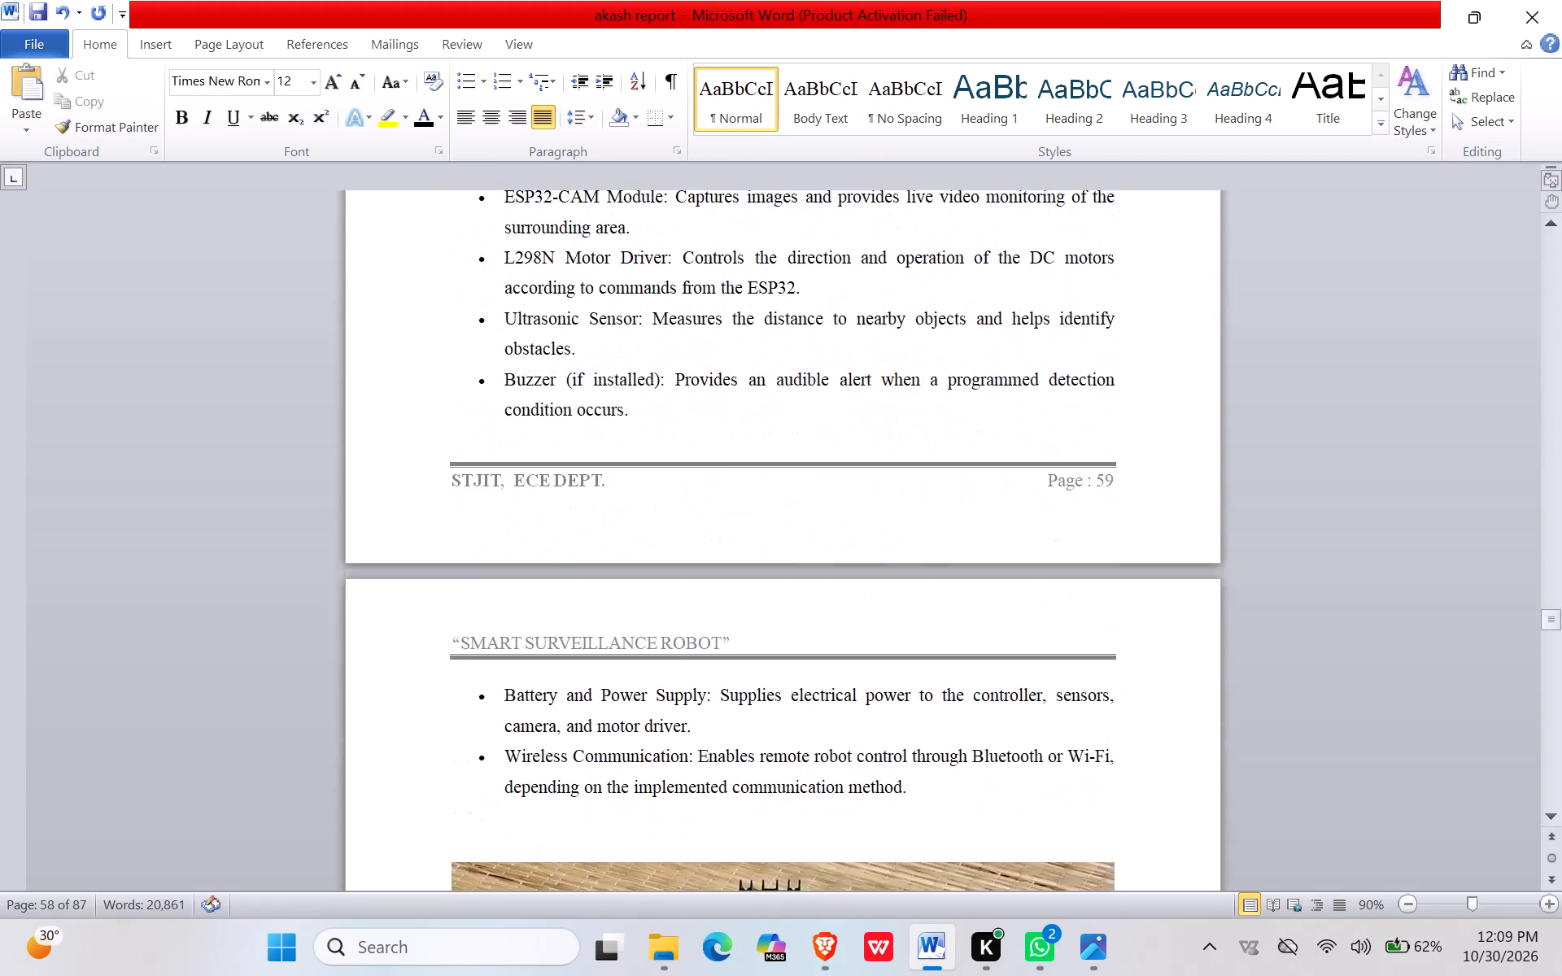
scroll(574, 567, "down", 3)
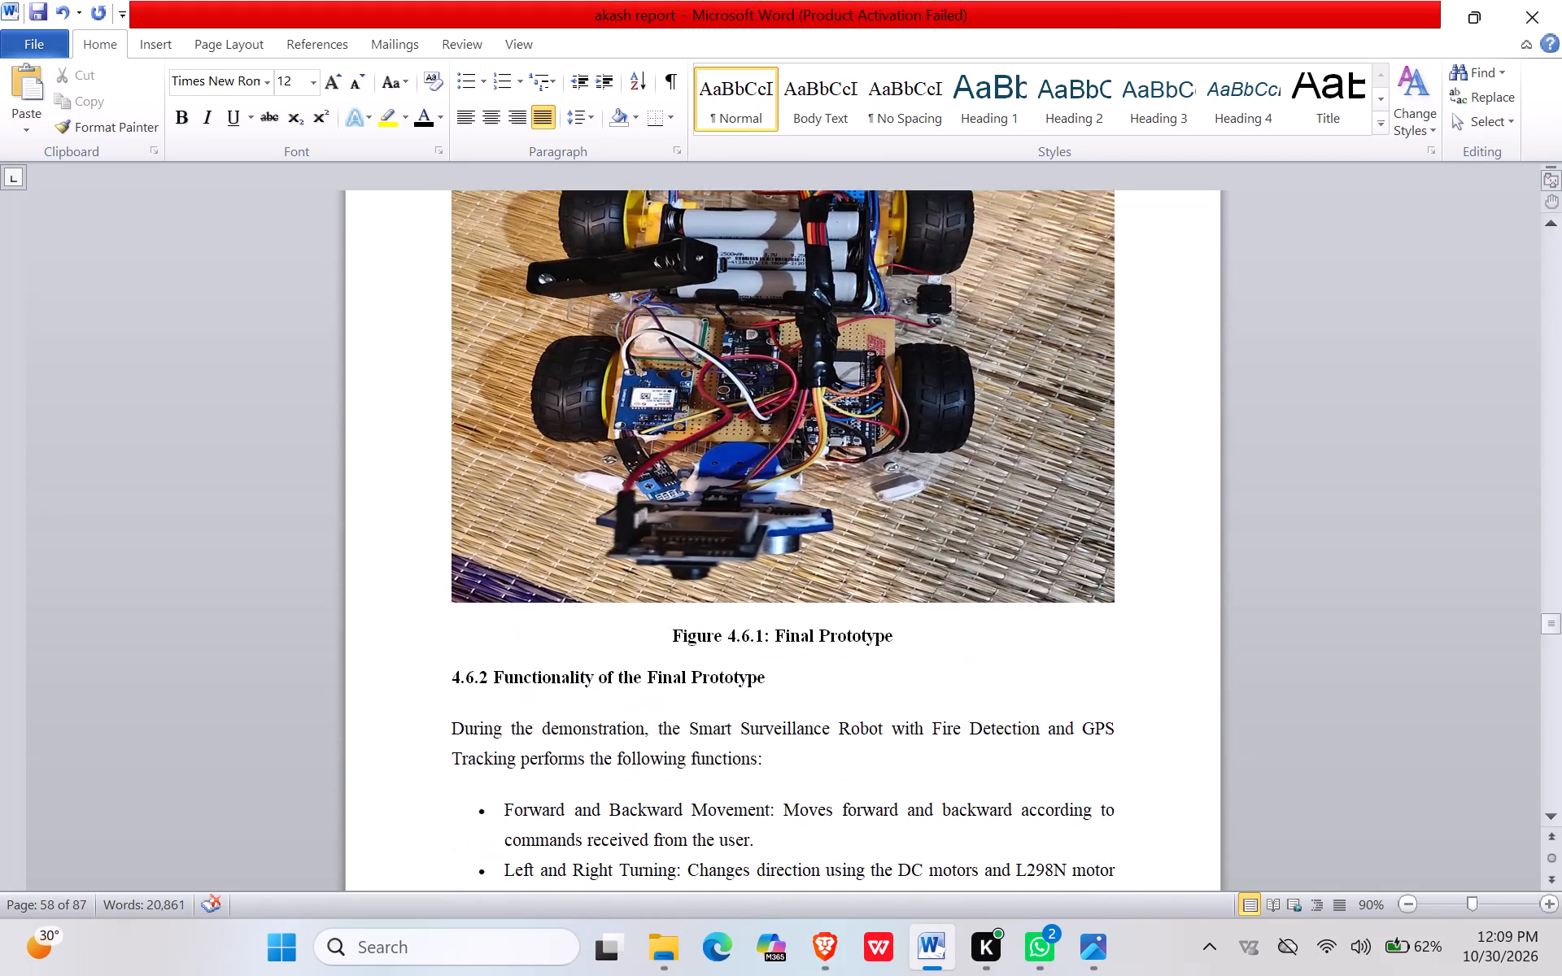
scroll(574, 567, "down", 2)
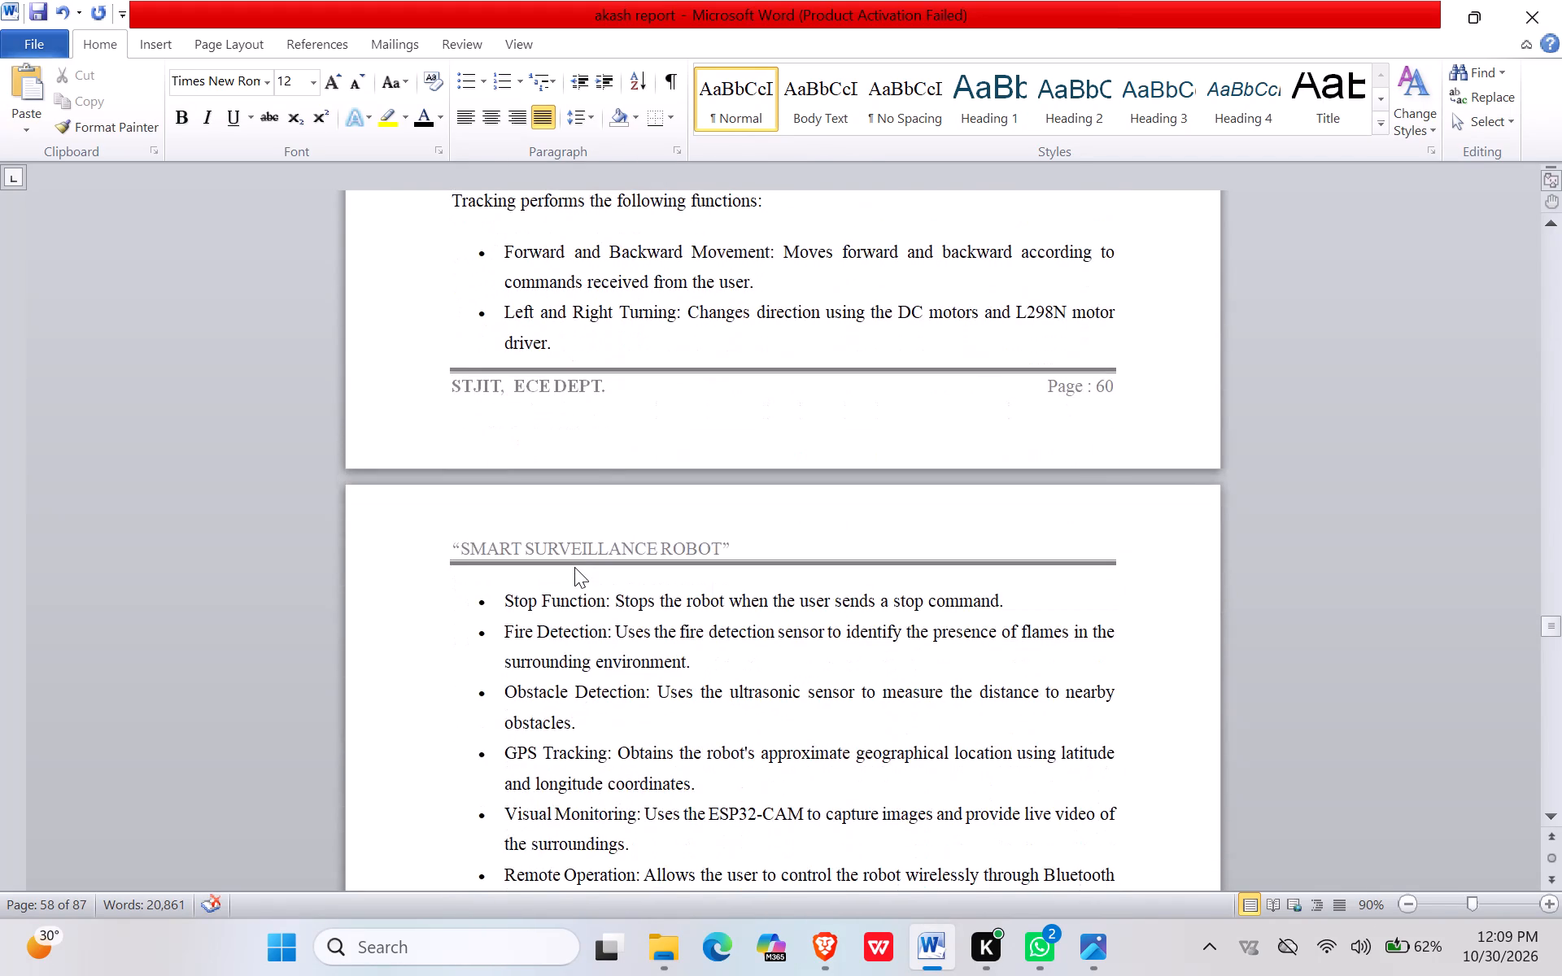
scroll(574, 567, "down", 2)
scroll(574, 567, "up", 1)
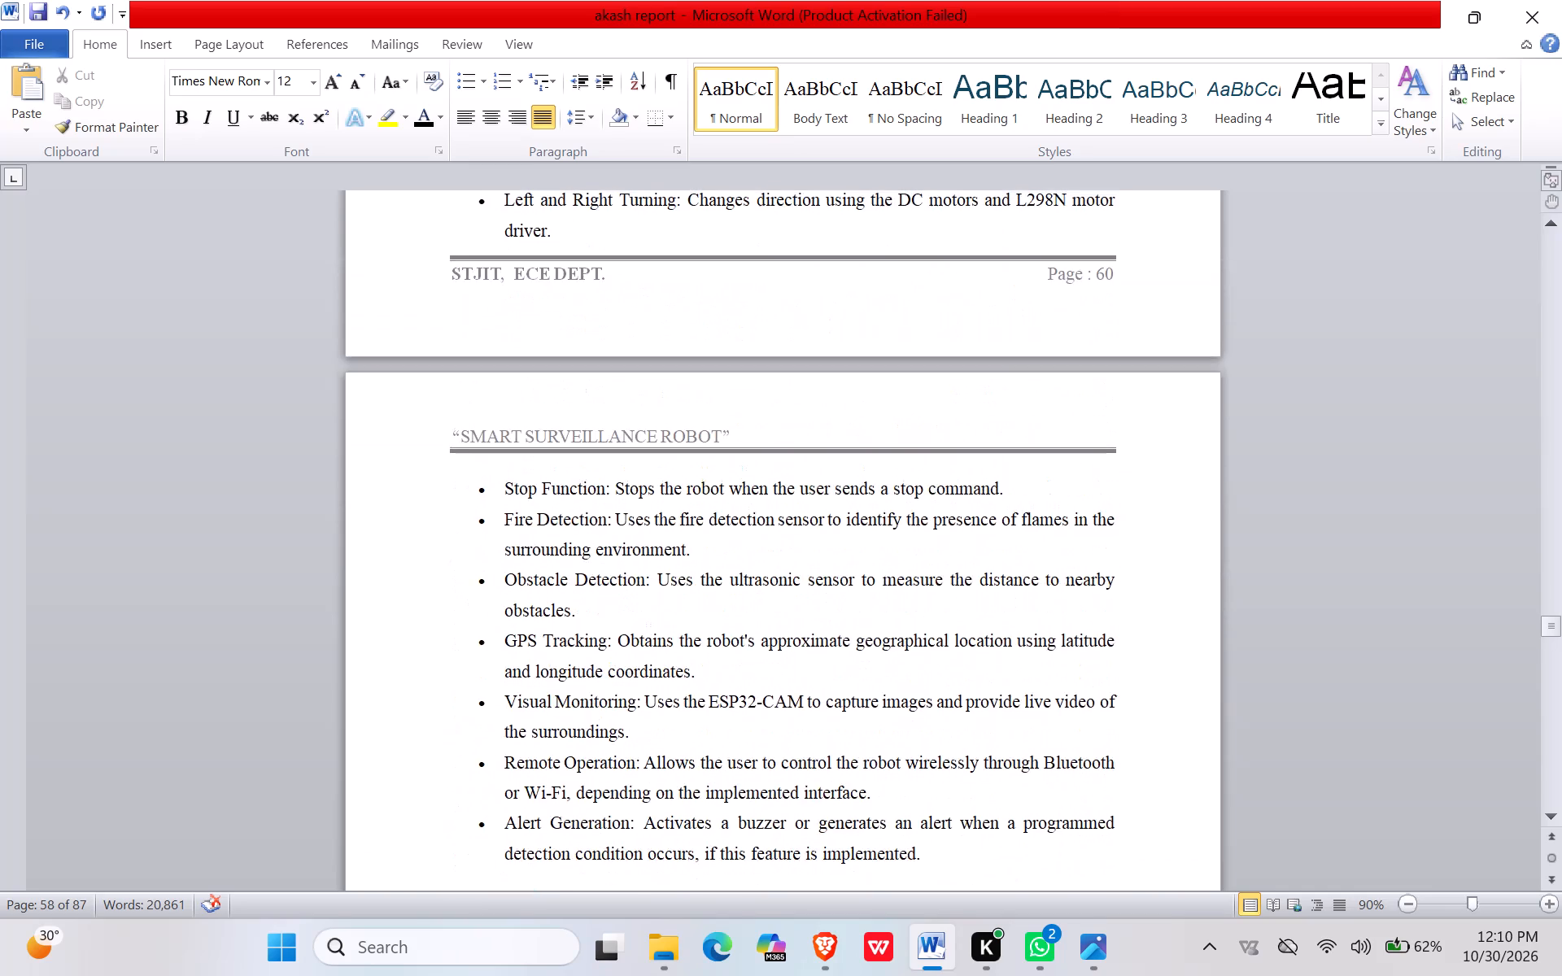
scroll(574, 567, "up", 1)
scroll(574, 567, "right", 3)
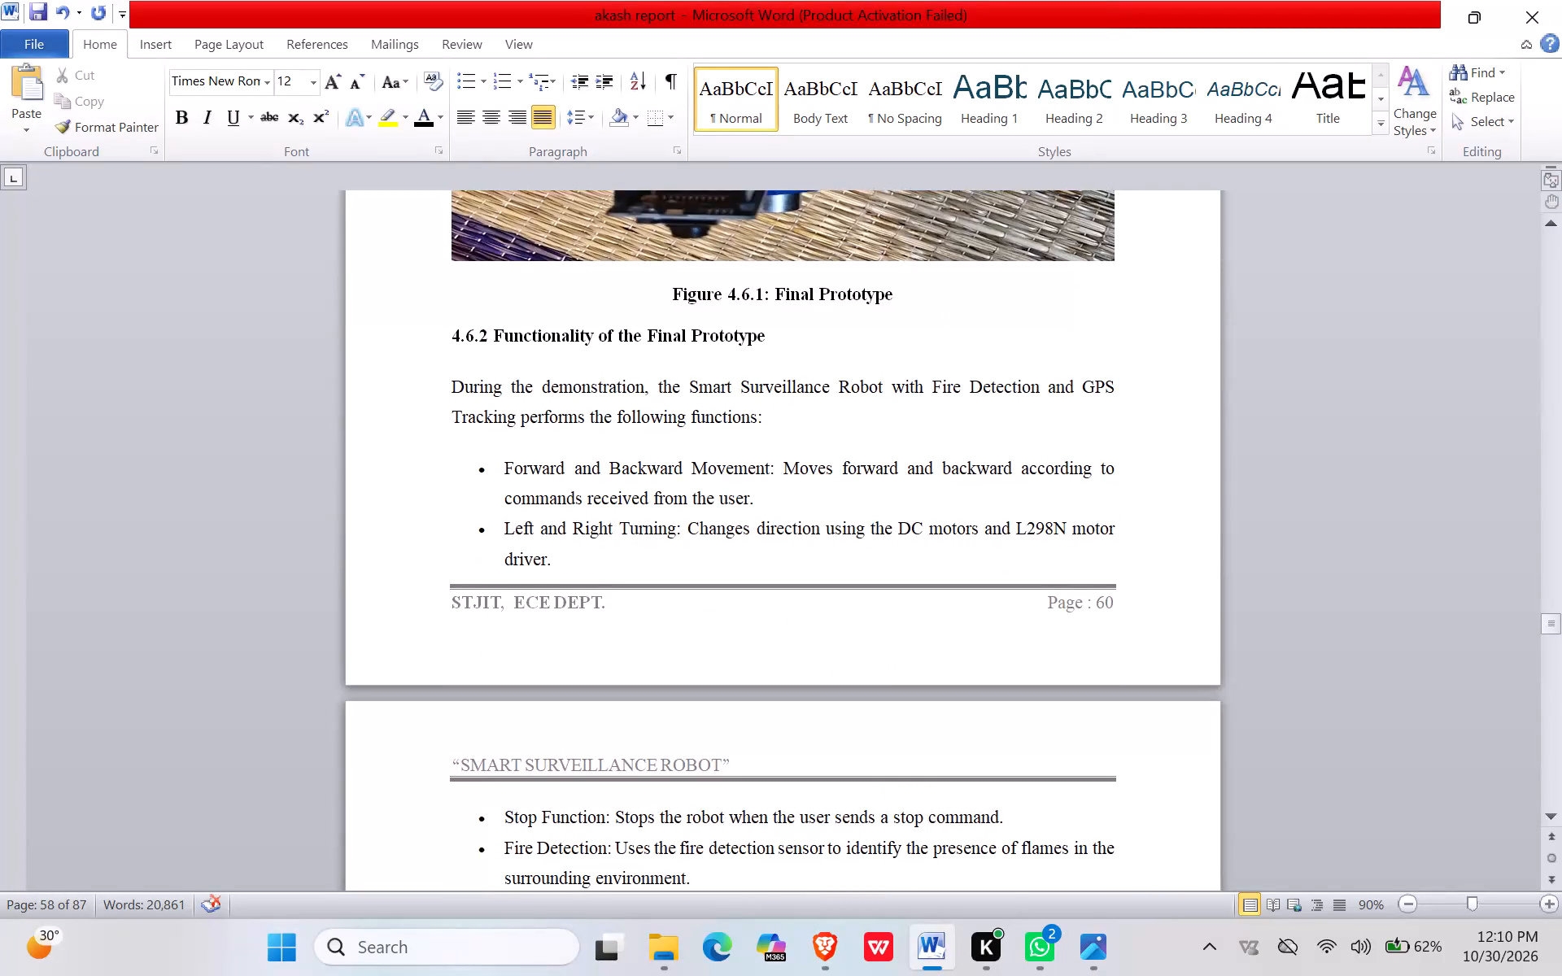
Review section 4.6.3, Demonstration Procedure, from the Power ON item through System Verification to the end of Chapter 4.
scroll(574, 567, "right", 1)
scroll(574, 567, "down", 1)
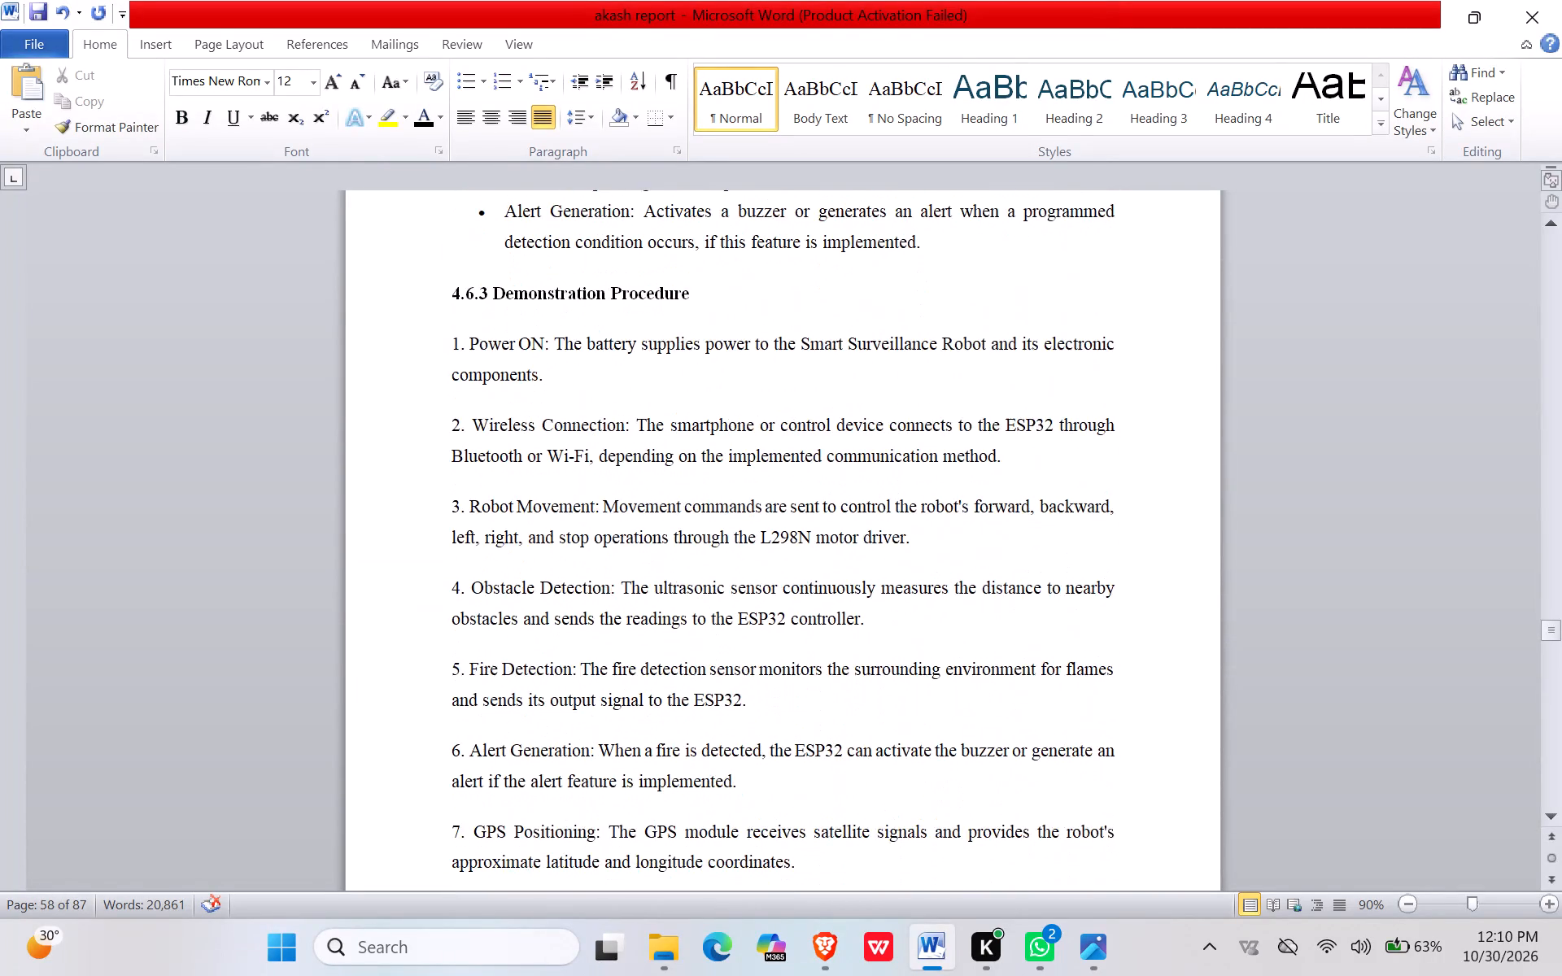
scroll(574, 567, "down", 2)
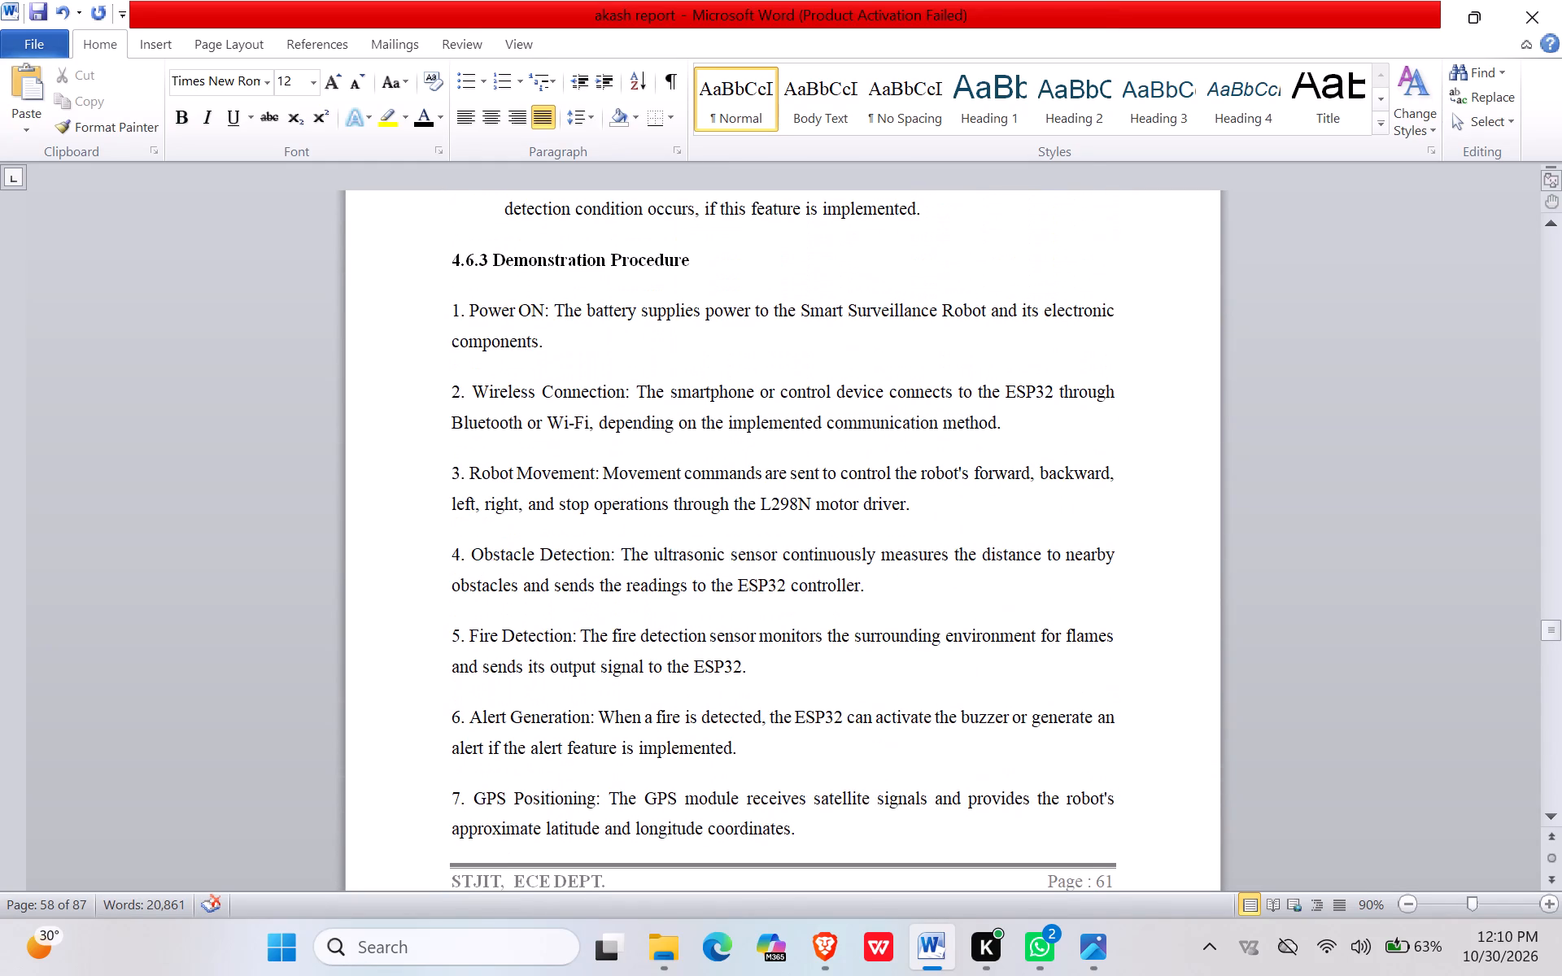
scroll(574, 567, "down", 1)
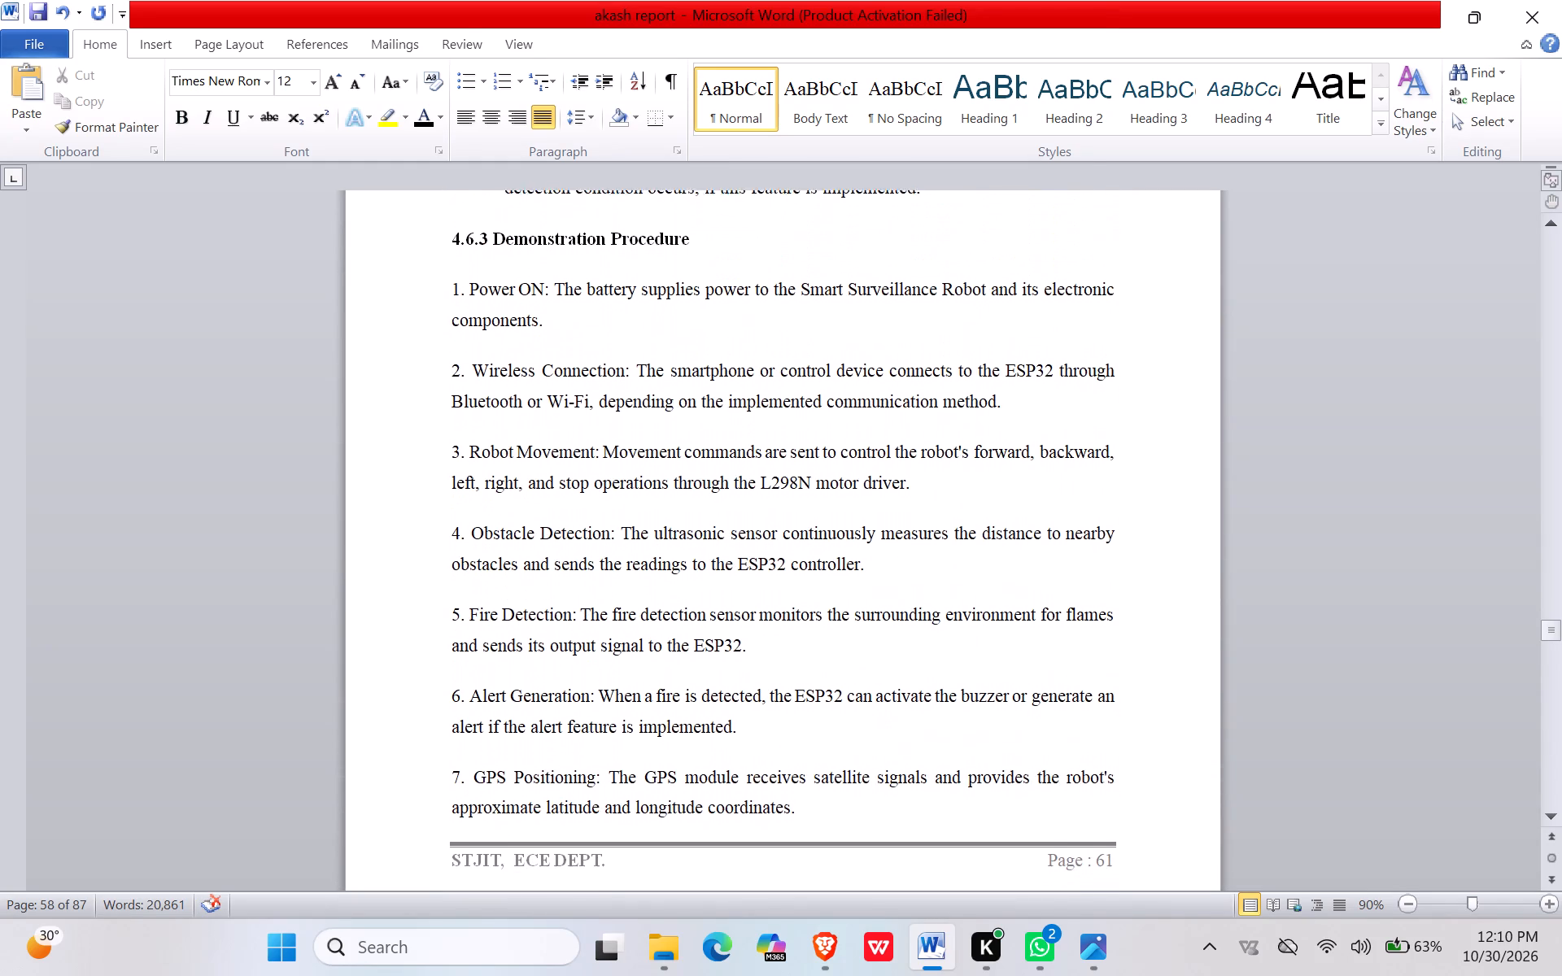
scroll(574, 567, "down", 4)
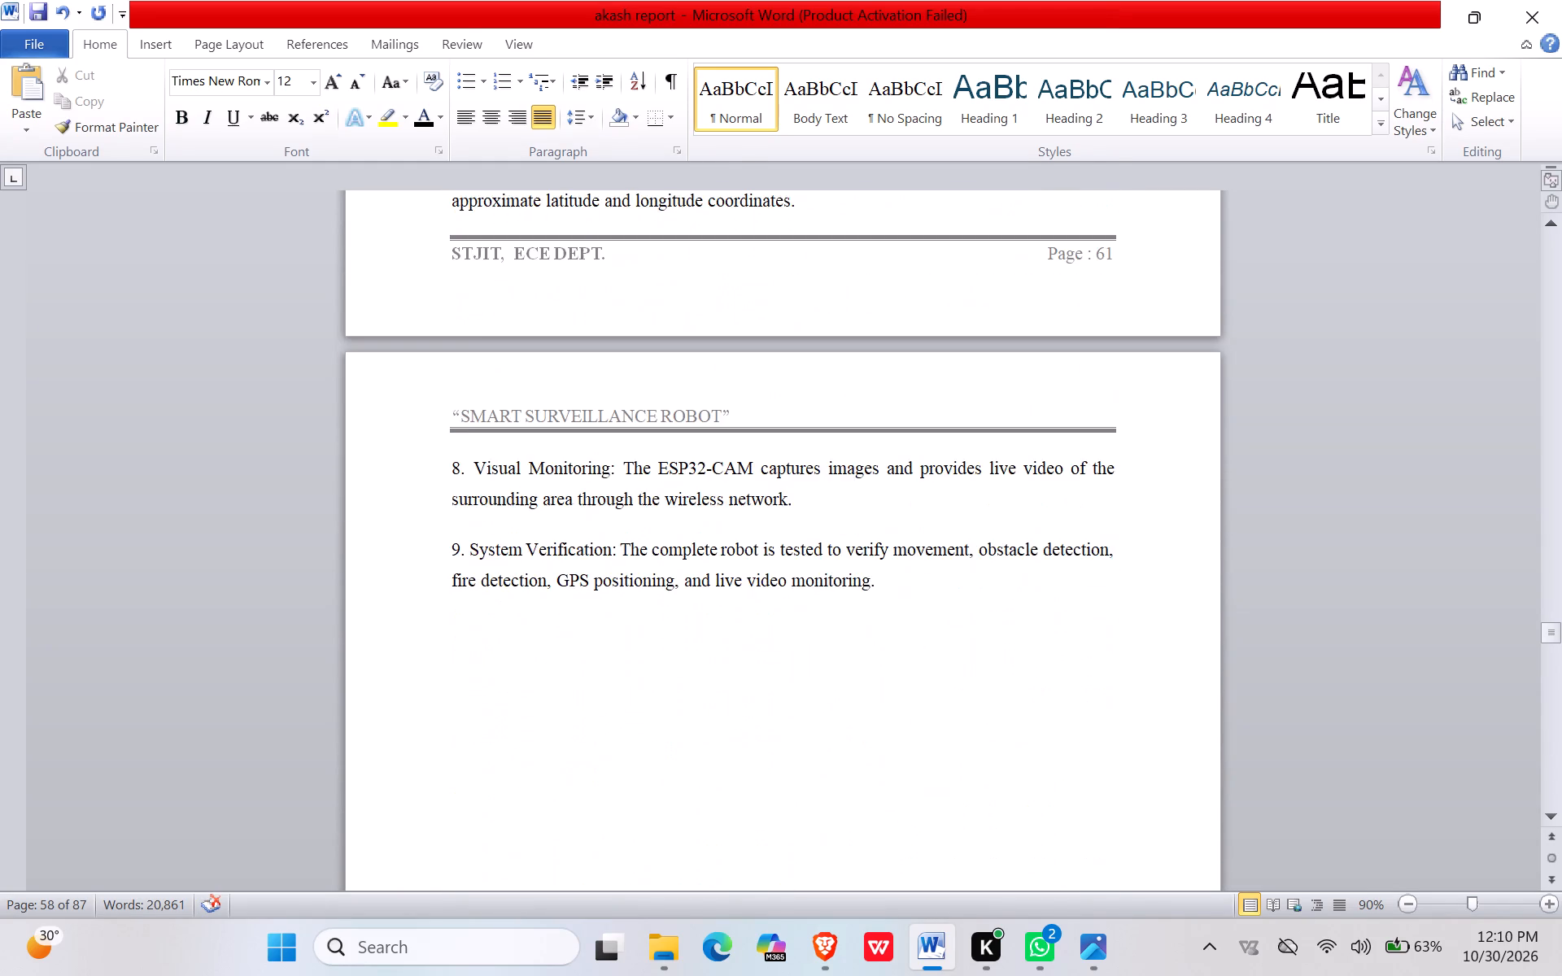
scroll(570, 562, "down", 2)
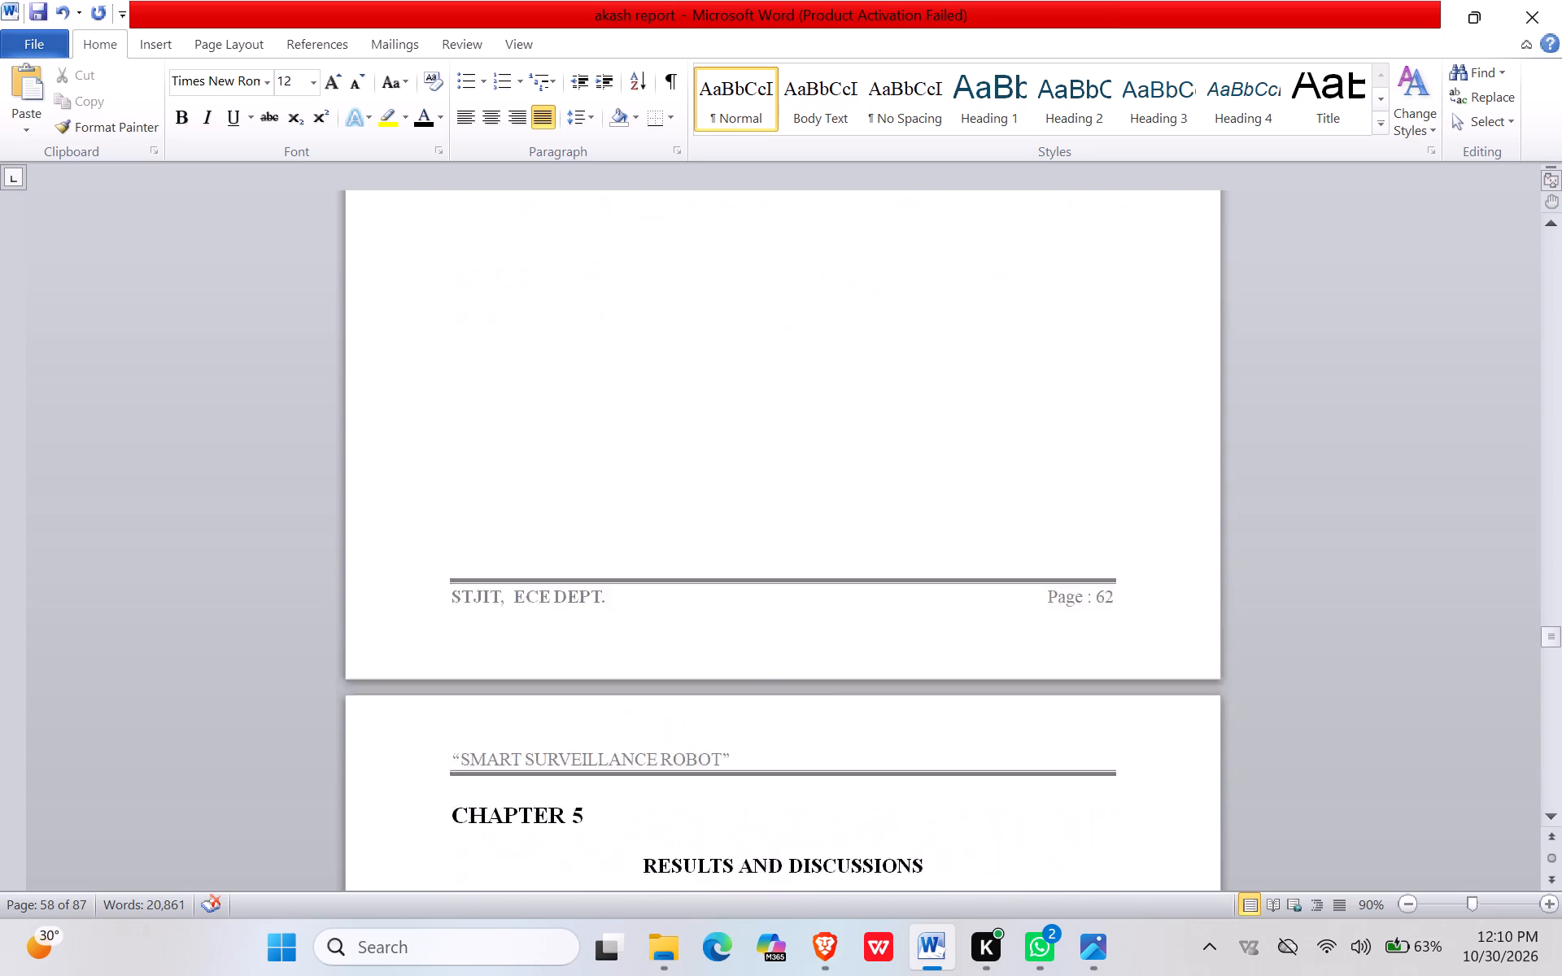
Recheck demonstration procedure items 7 to 9 and the blank remainder of page 62.
scroll(570, 562, "up", 2)
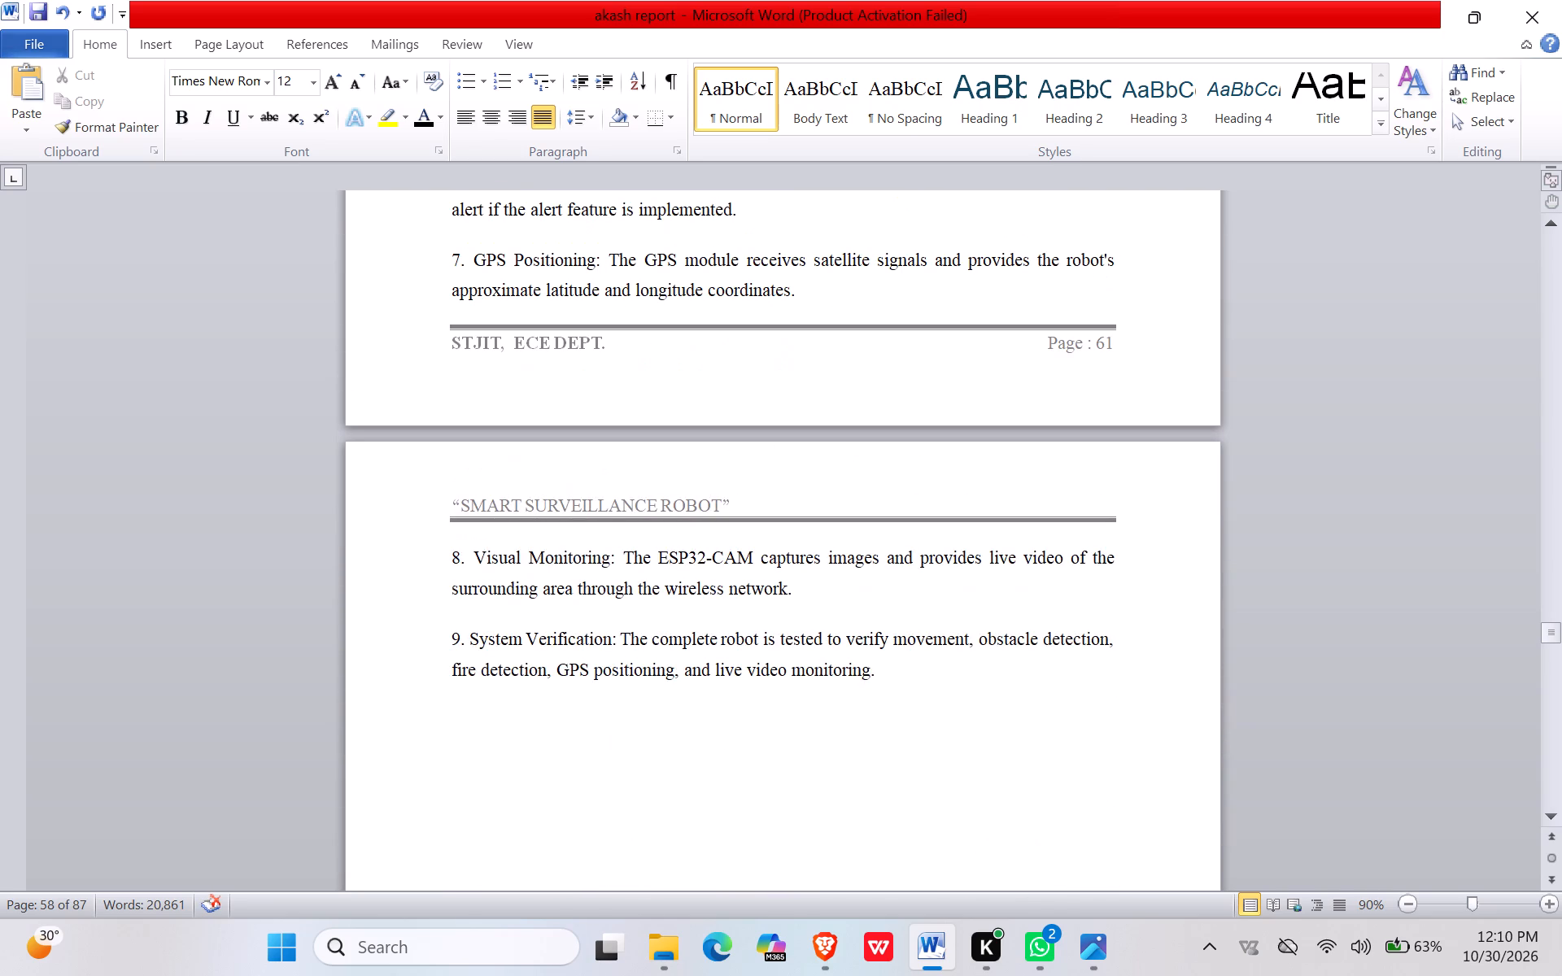
scroll(570, 562, "down", 1)
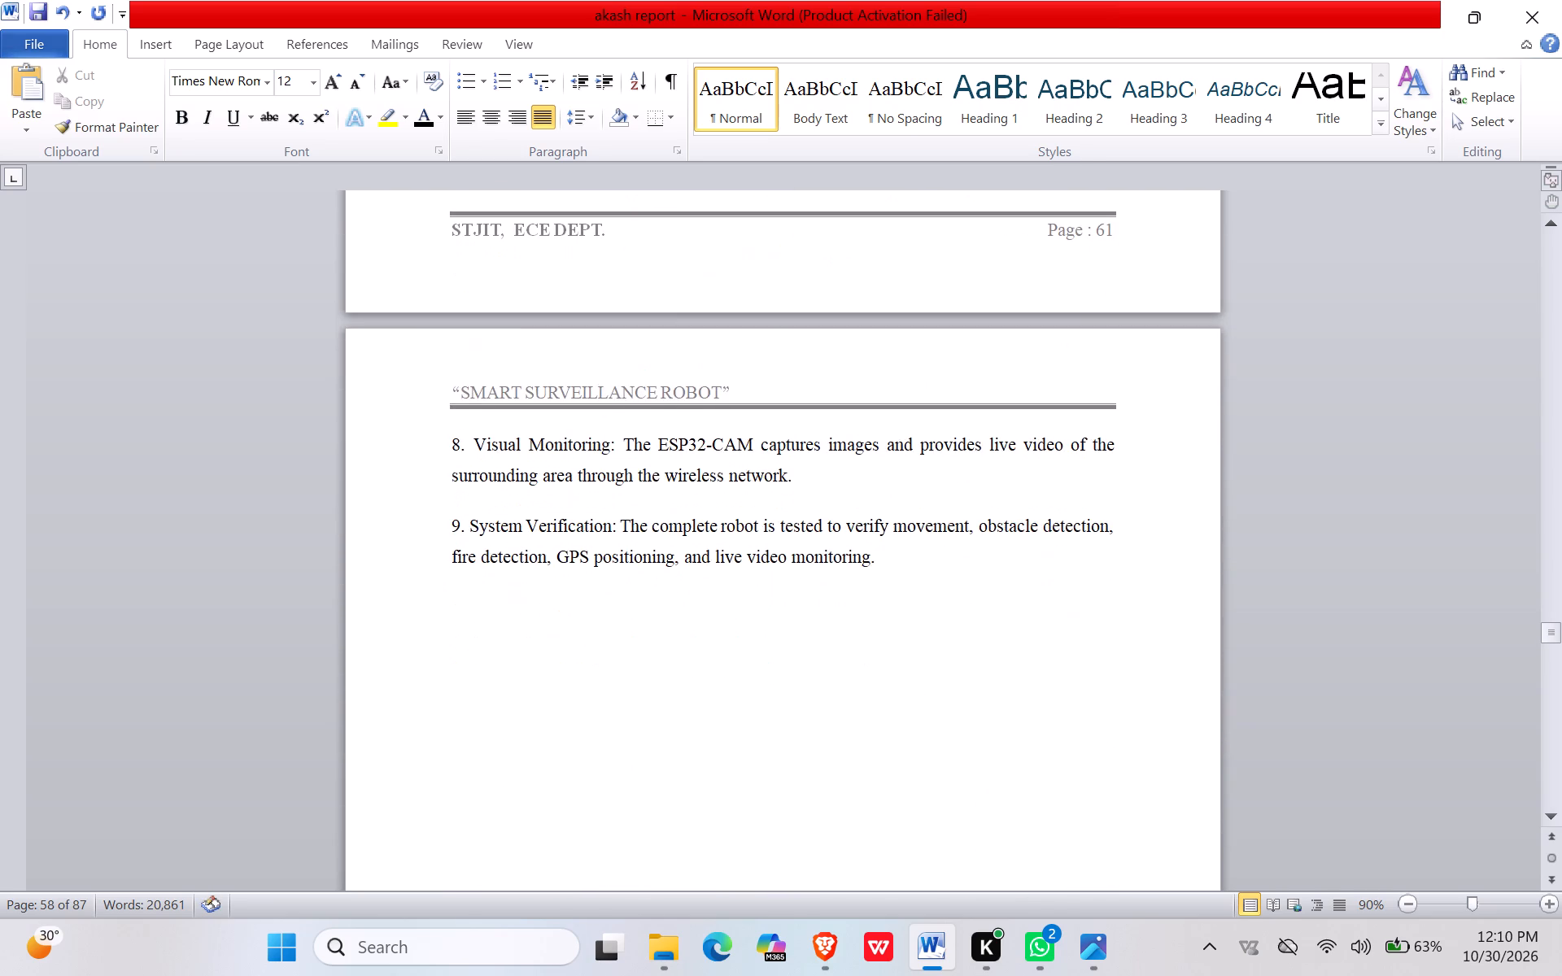
scroll(570, 562, "down", 1)
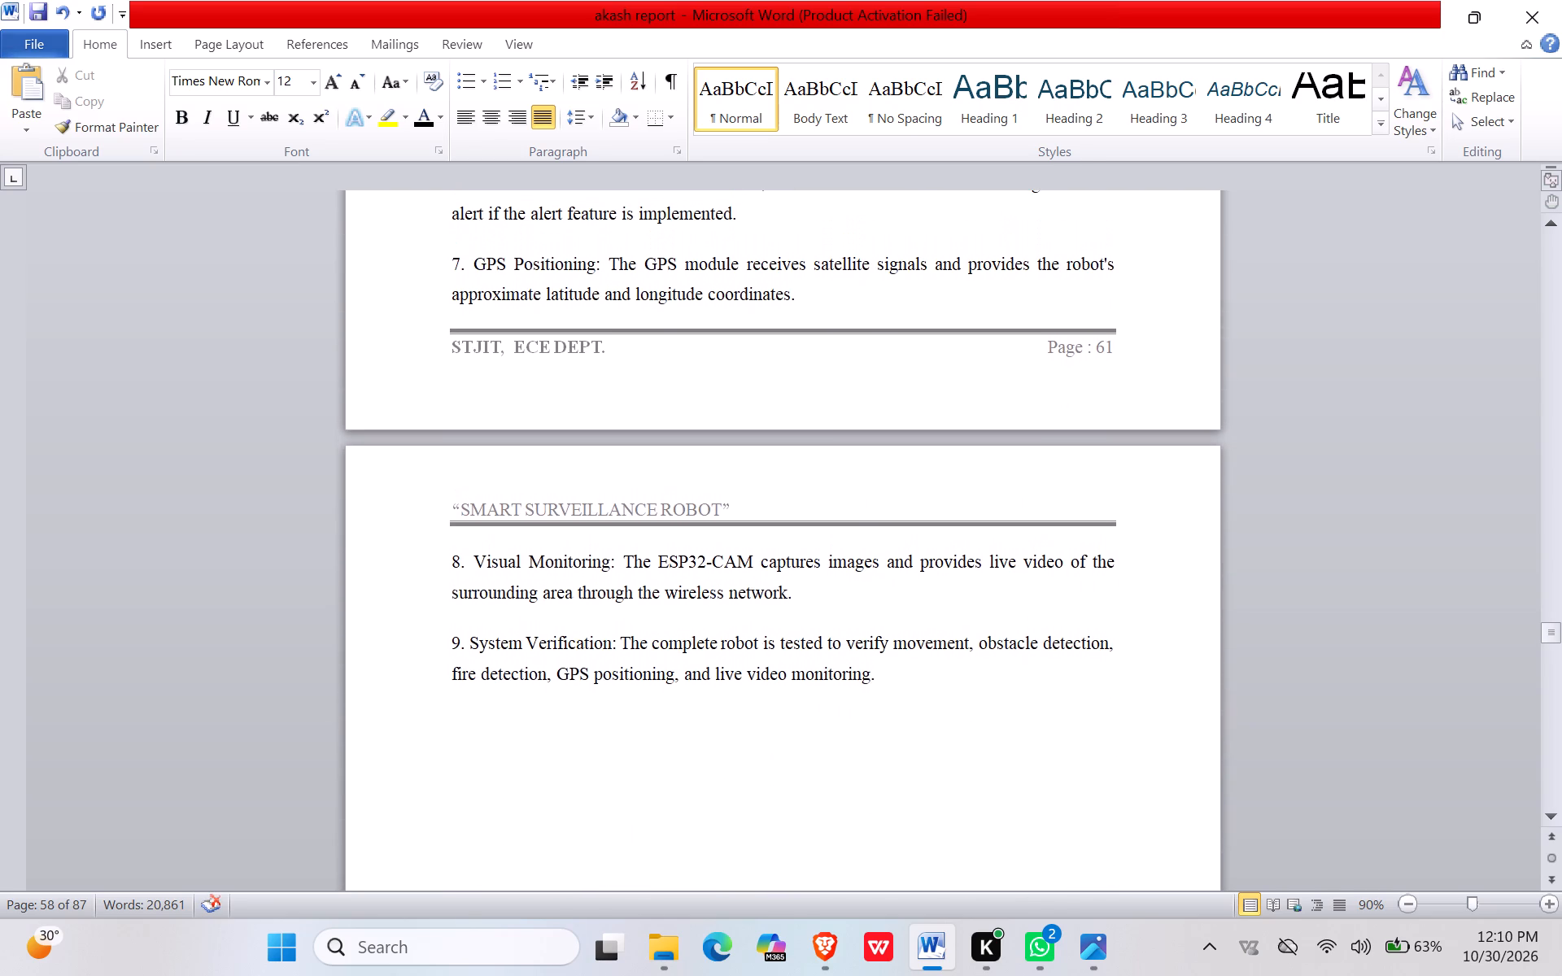
scroll(570, 562, "down", 2)
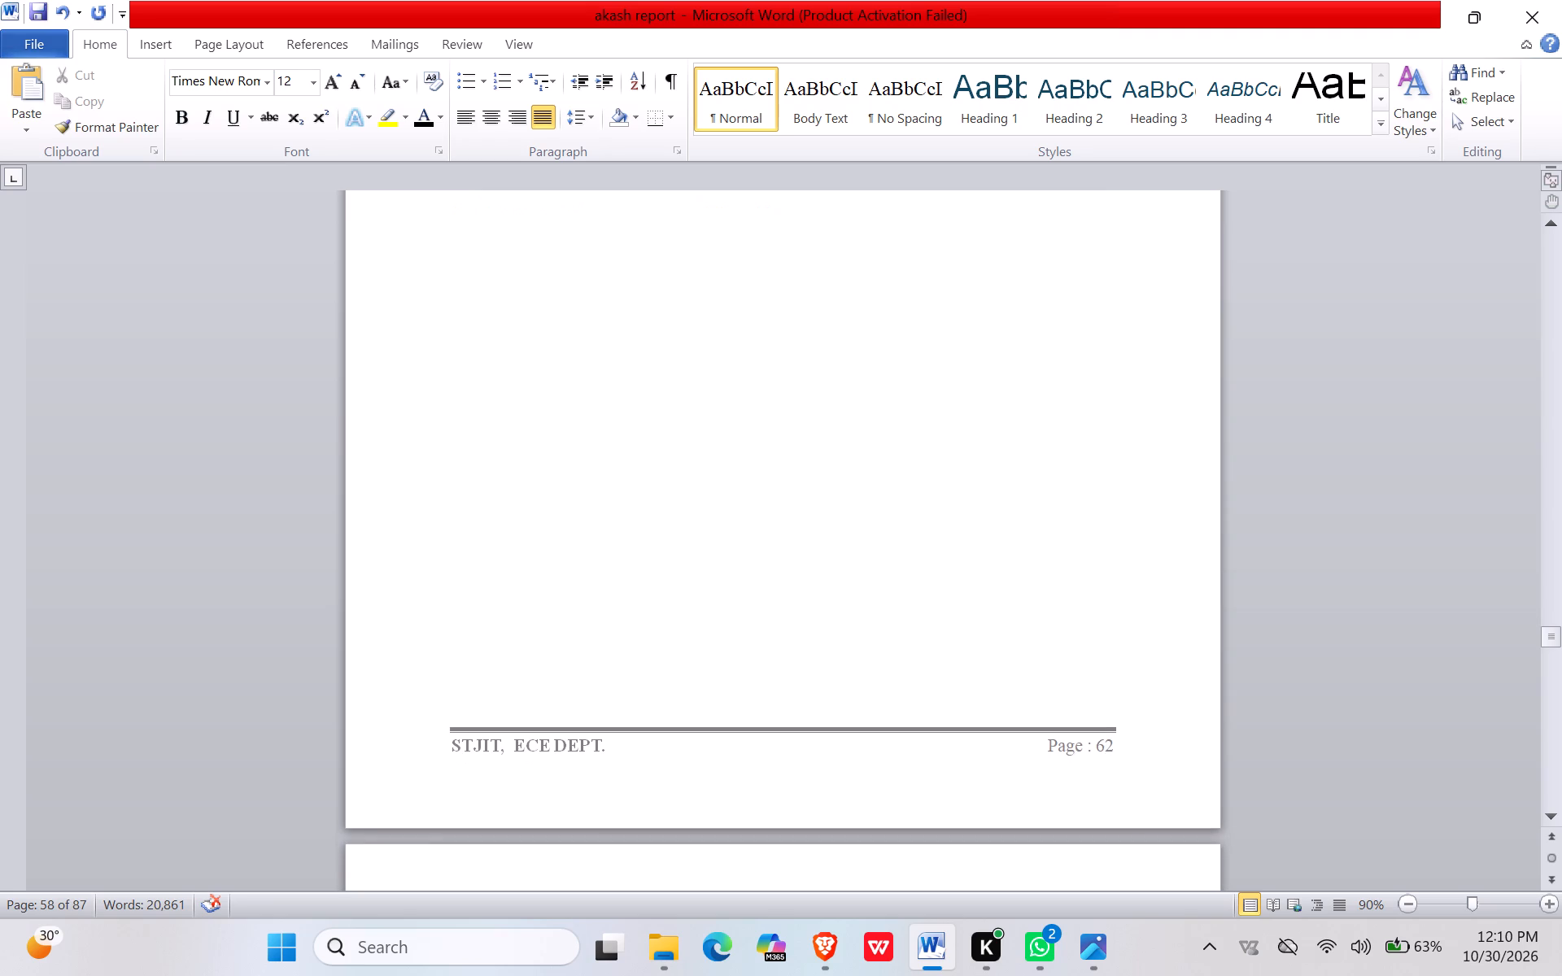
scroll(570, 562, "up", 2)
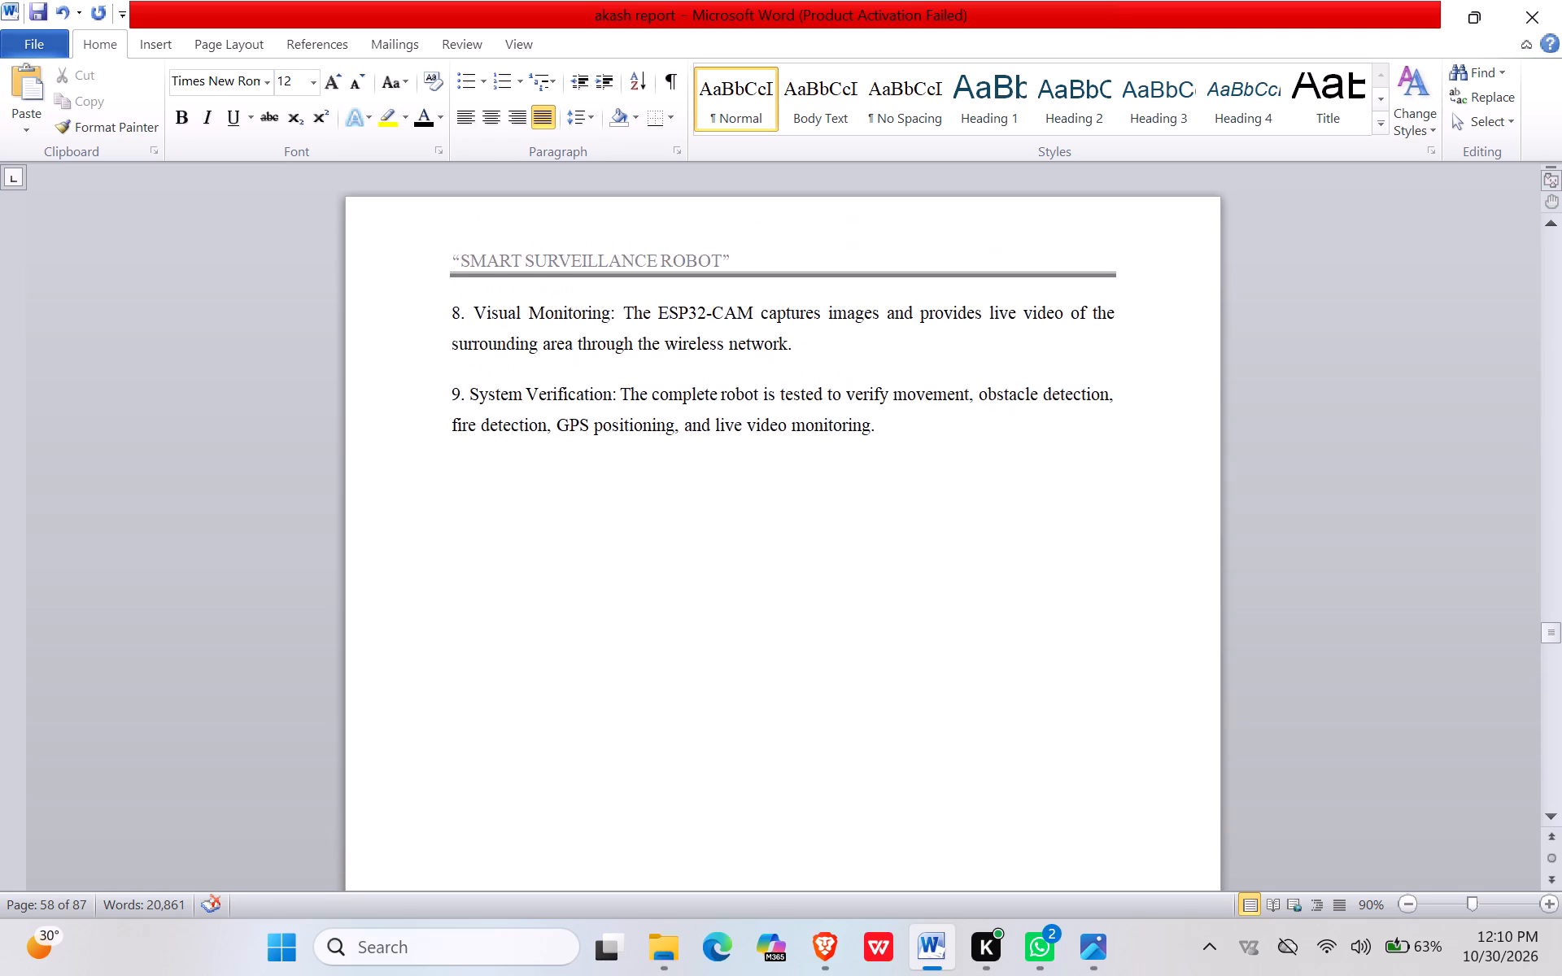
scroll(570, 562, "up", 2)
scroll(570, 562, "down", 2)
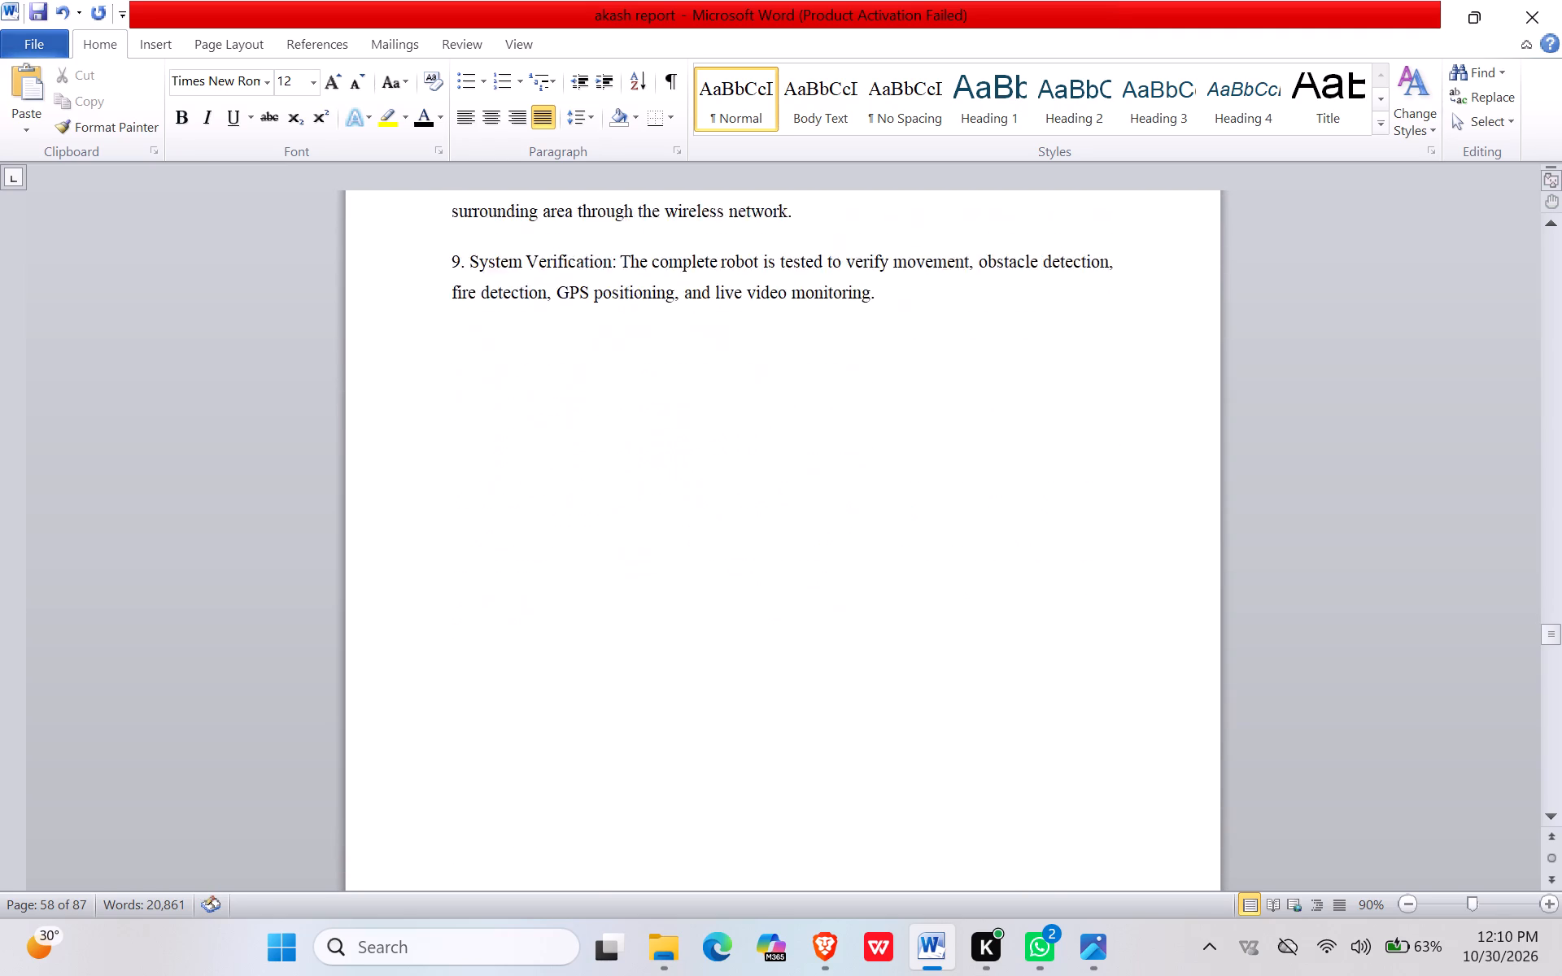
Review the opening of Chapter 5, covering sections 5.1 Results, 5.1.1 Mobility Results and 5.1.2 Fire Detection Results.
scroll(570, 562, "down", 4)
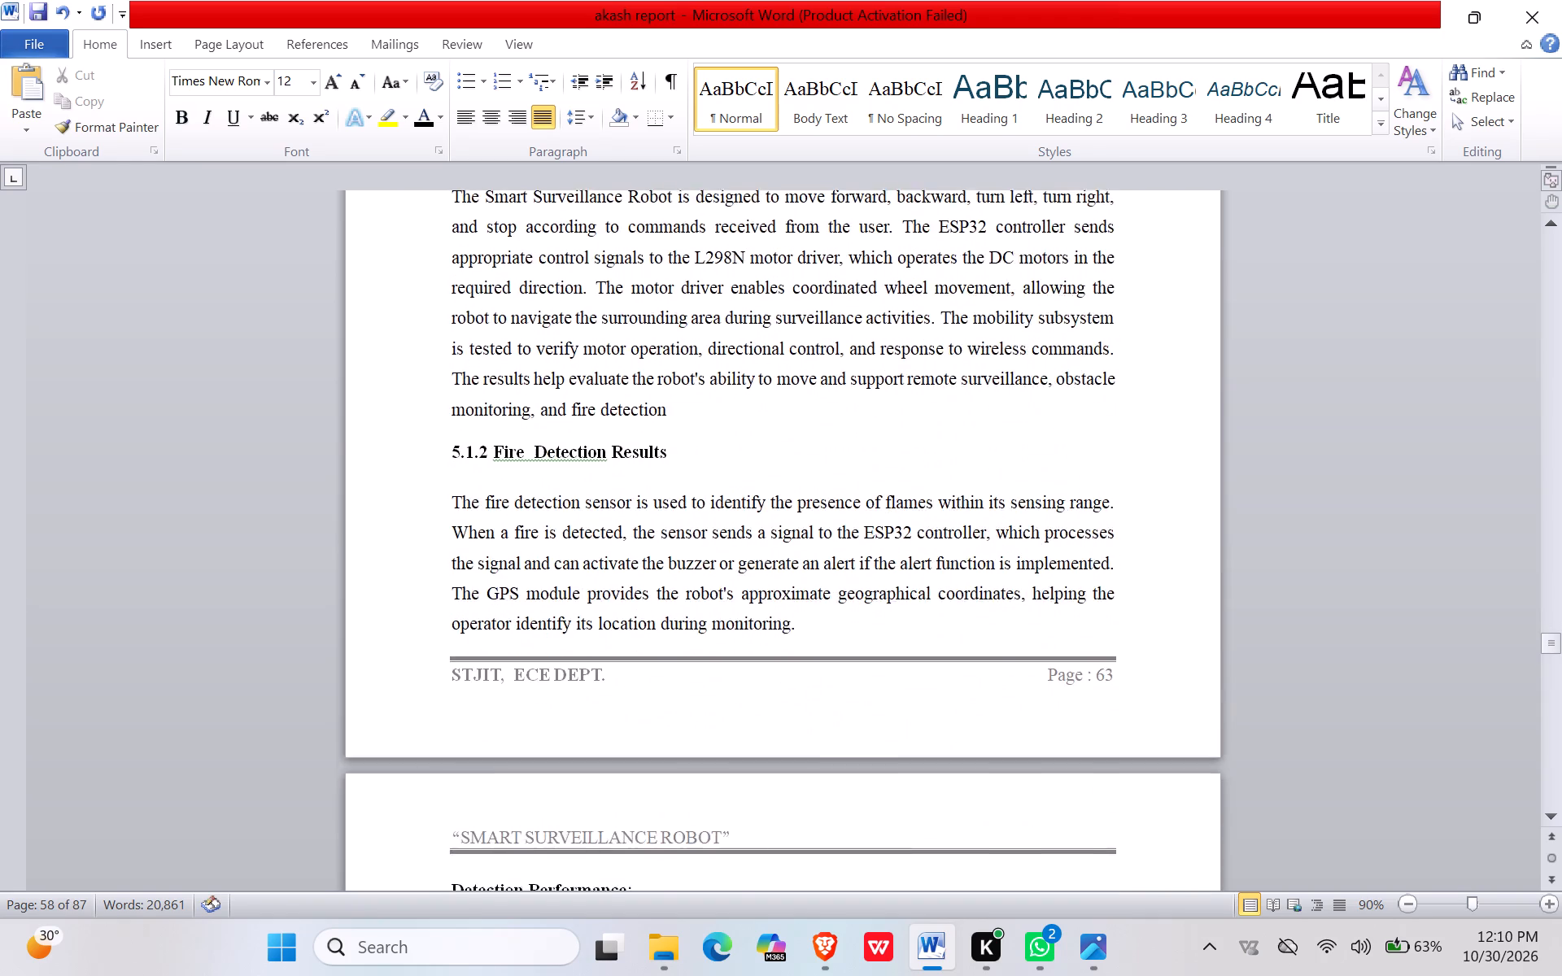
scroll(570, 562, "down", 1)
scroll(570, 562, "up", 3)
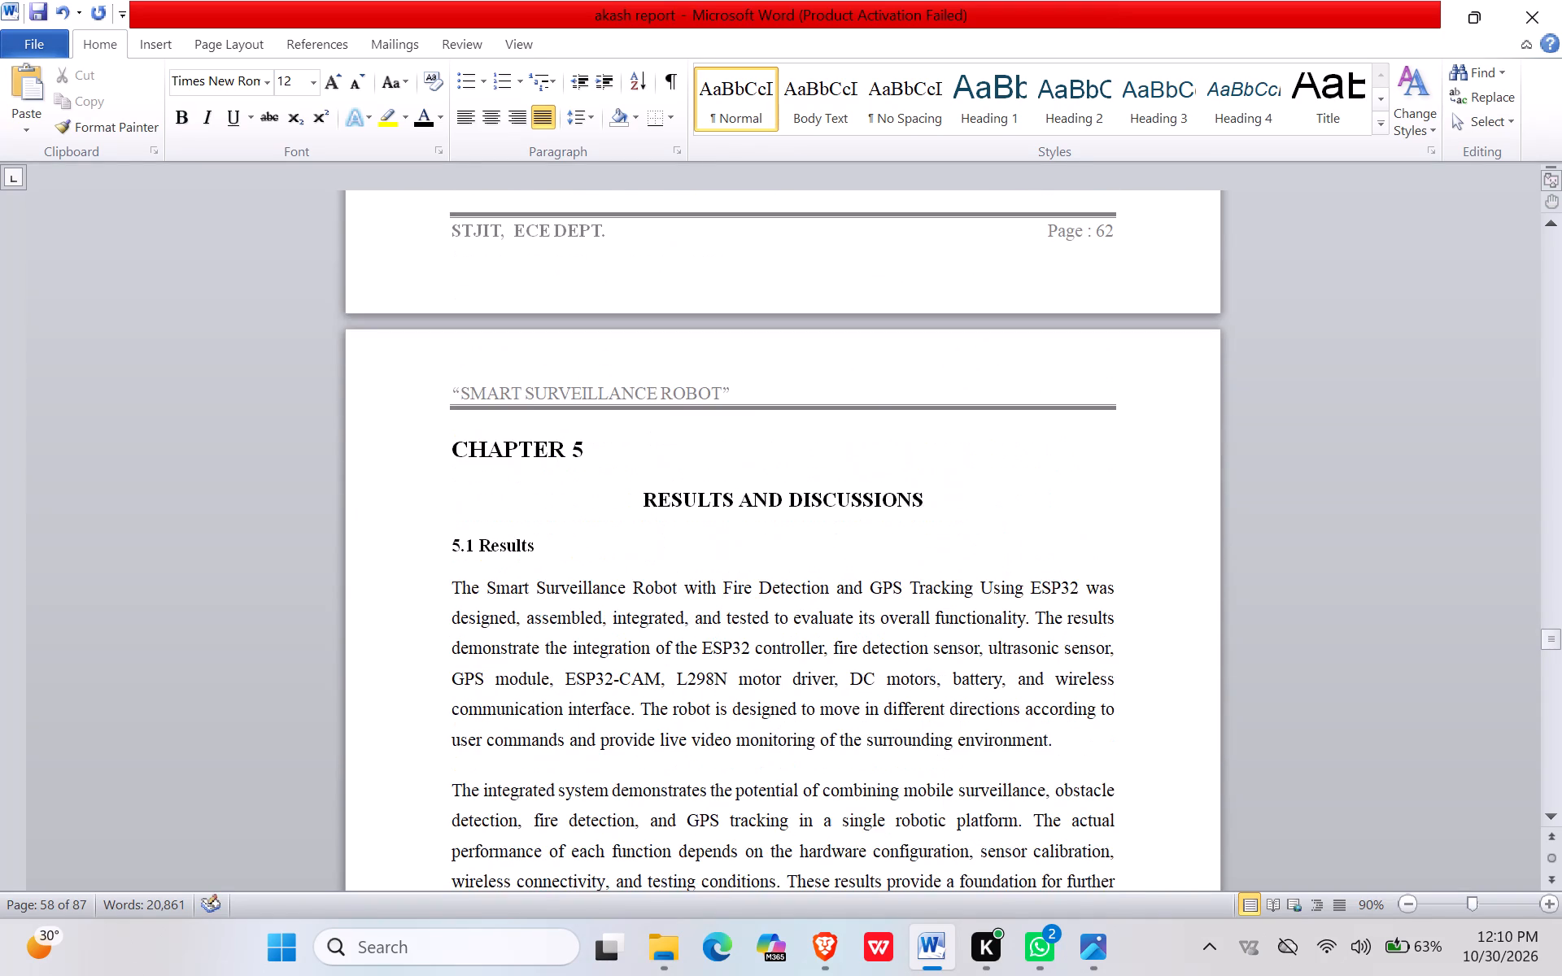
scroll(570, 562, "down", 1)
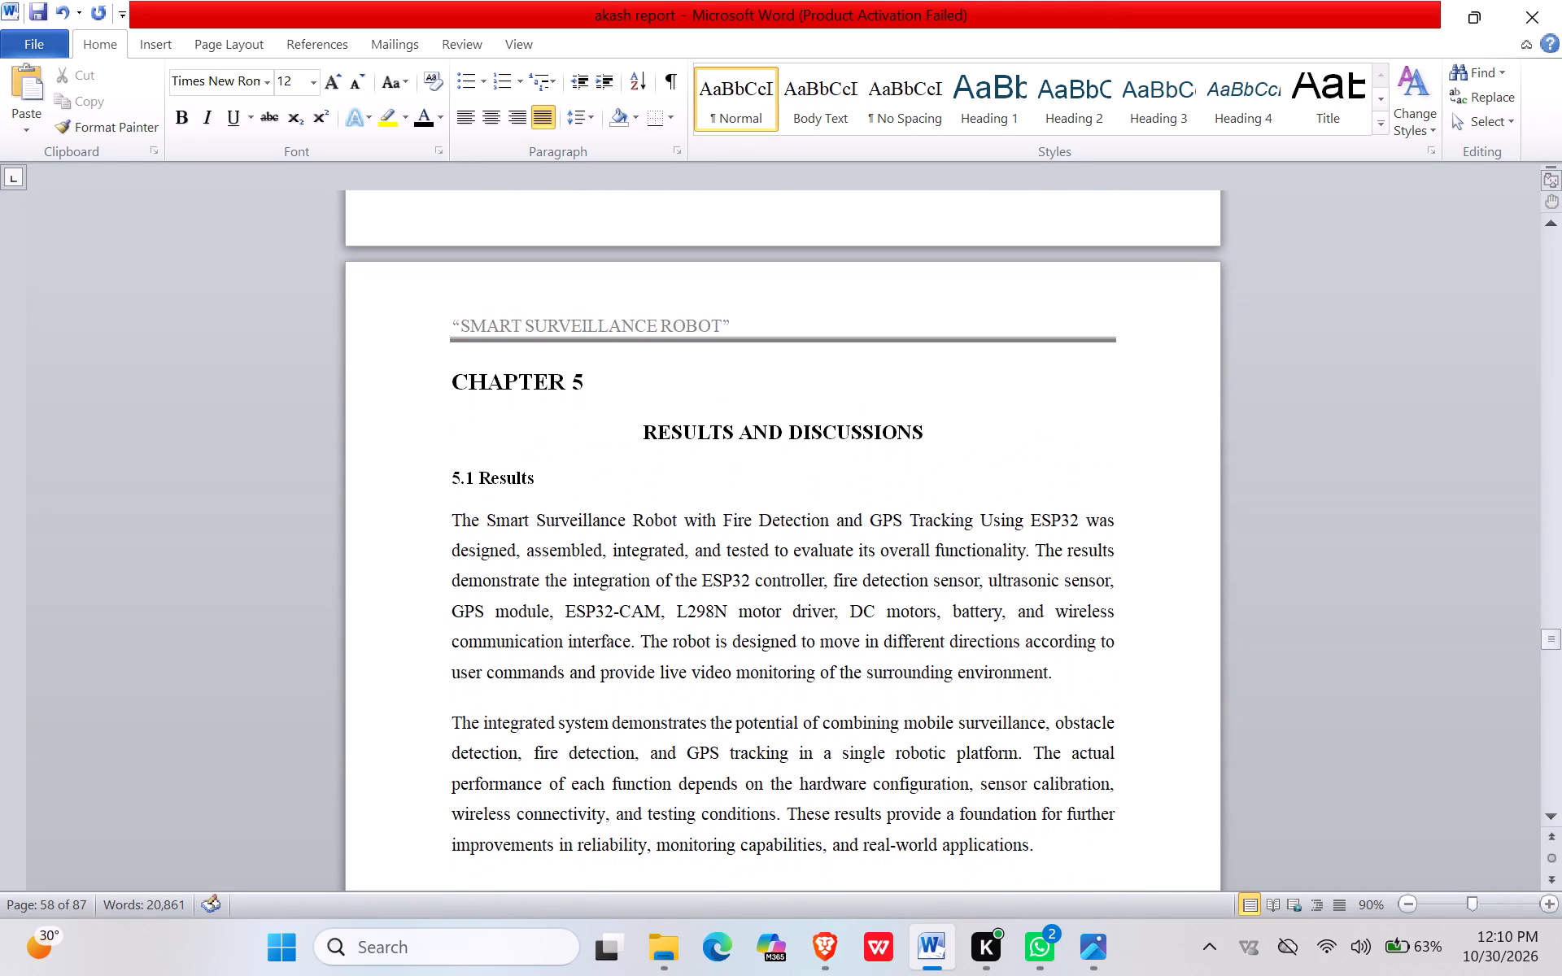
scroll(570, 562, "down", 5)
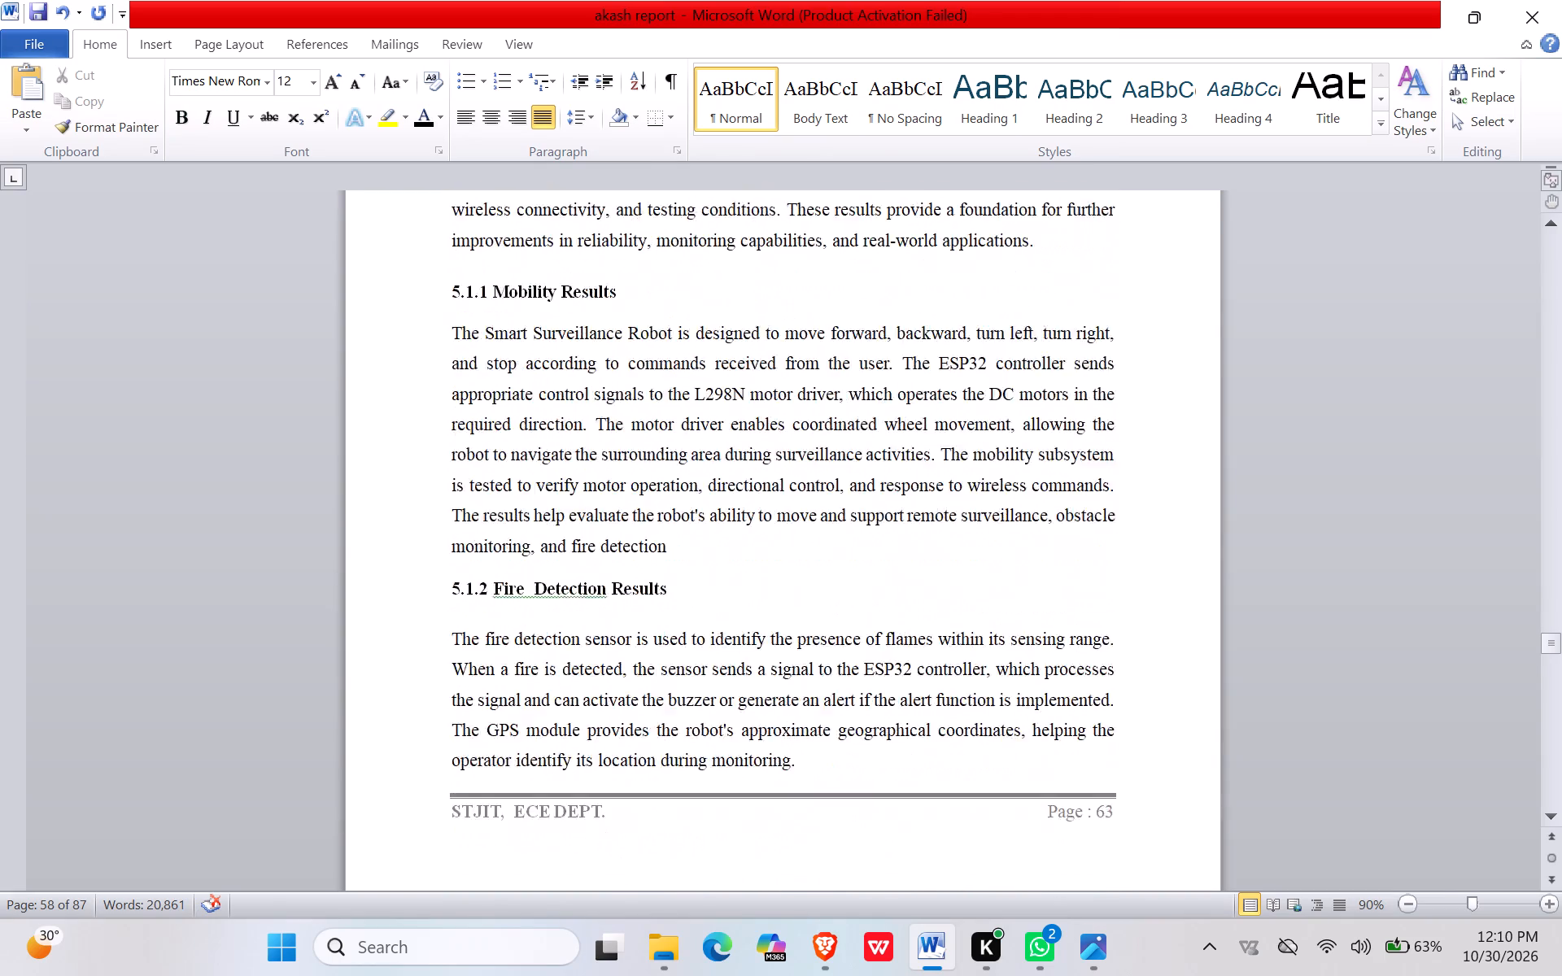
scroll(570, 562, "down", 2)
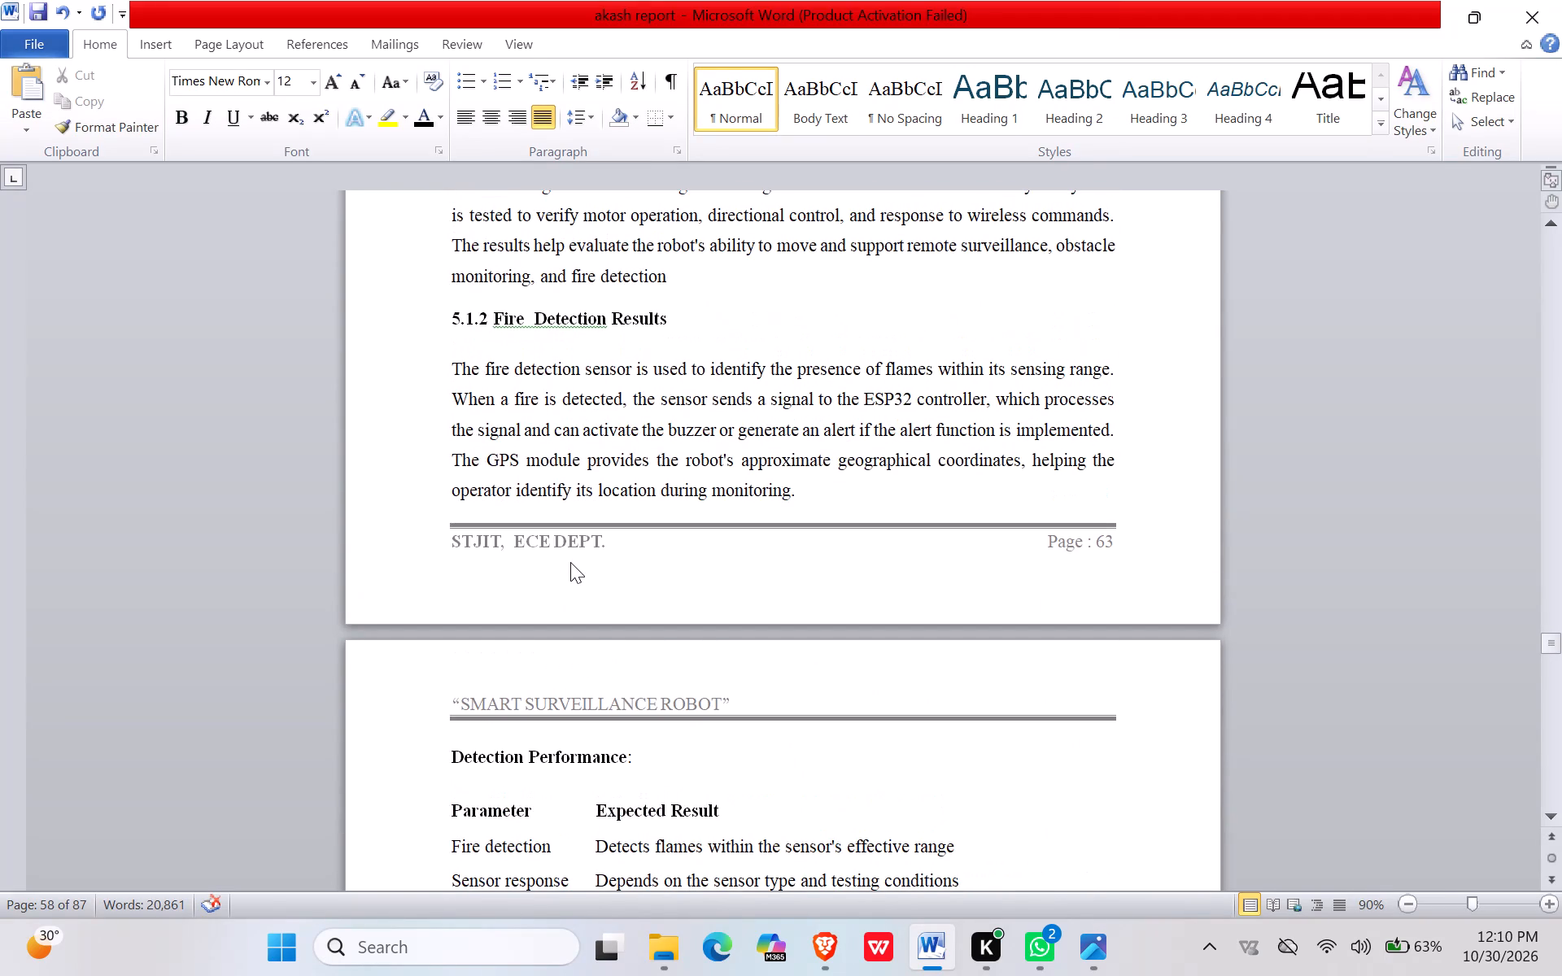
Review the Detection Performance table, Figure 5.1 and the start of section 5.1.3, GPS Positioning Results.
scroll(570, 562, "down", 3)
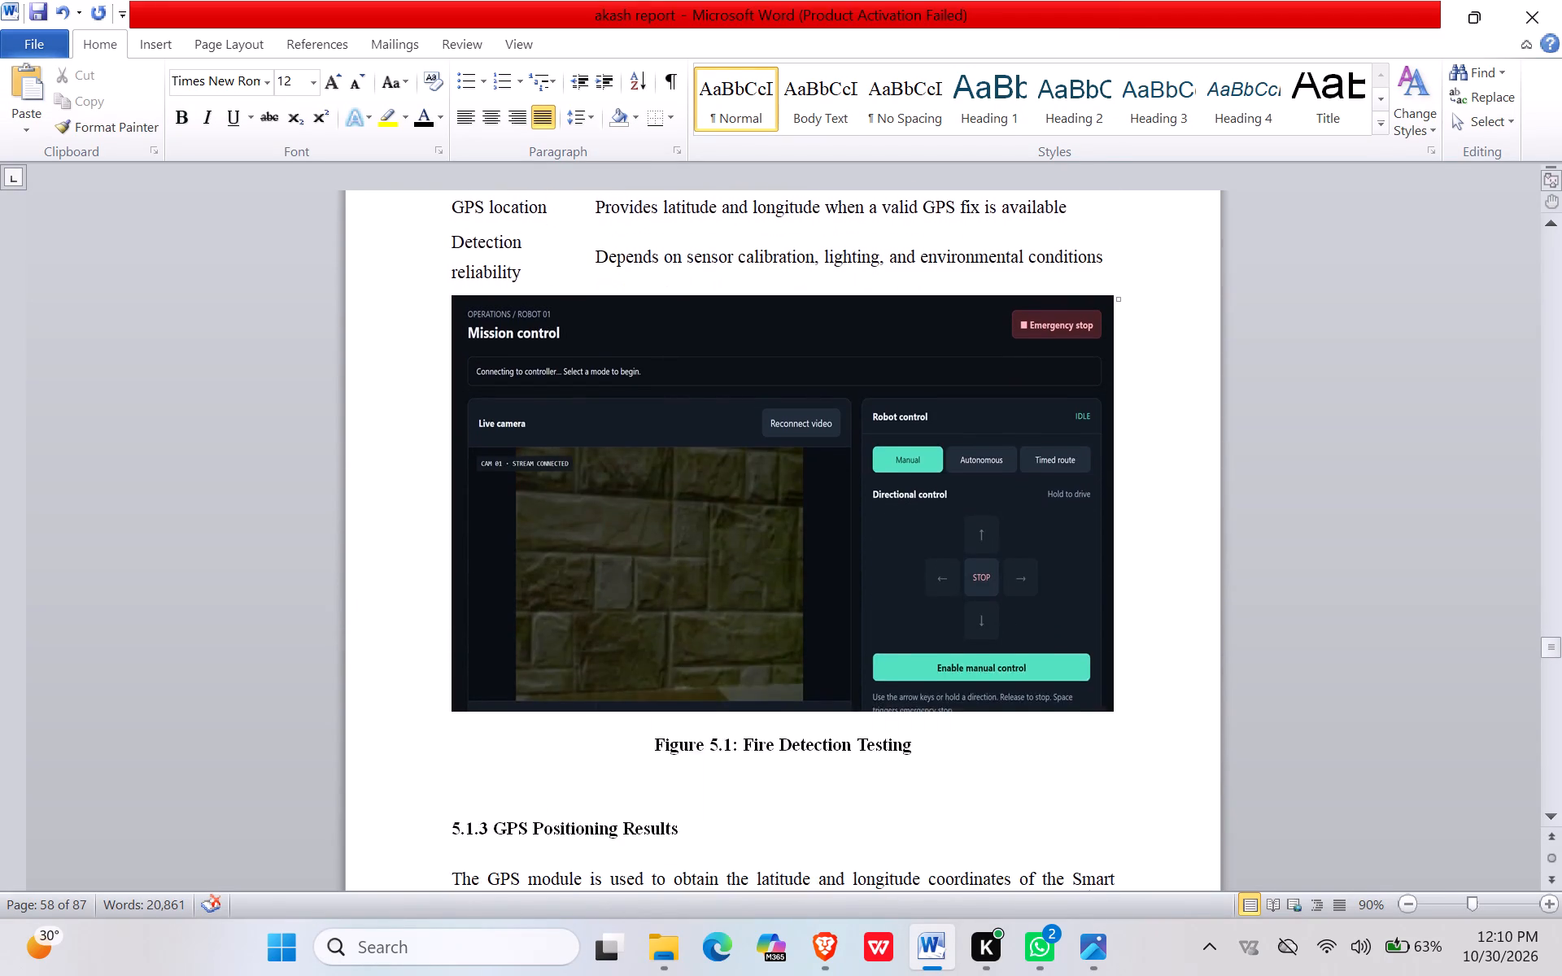
scroll(570, 562, "down", 3)
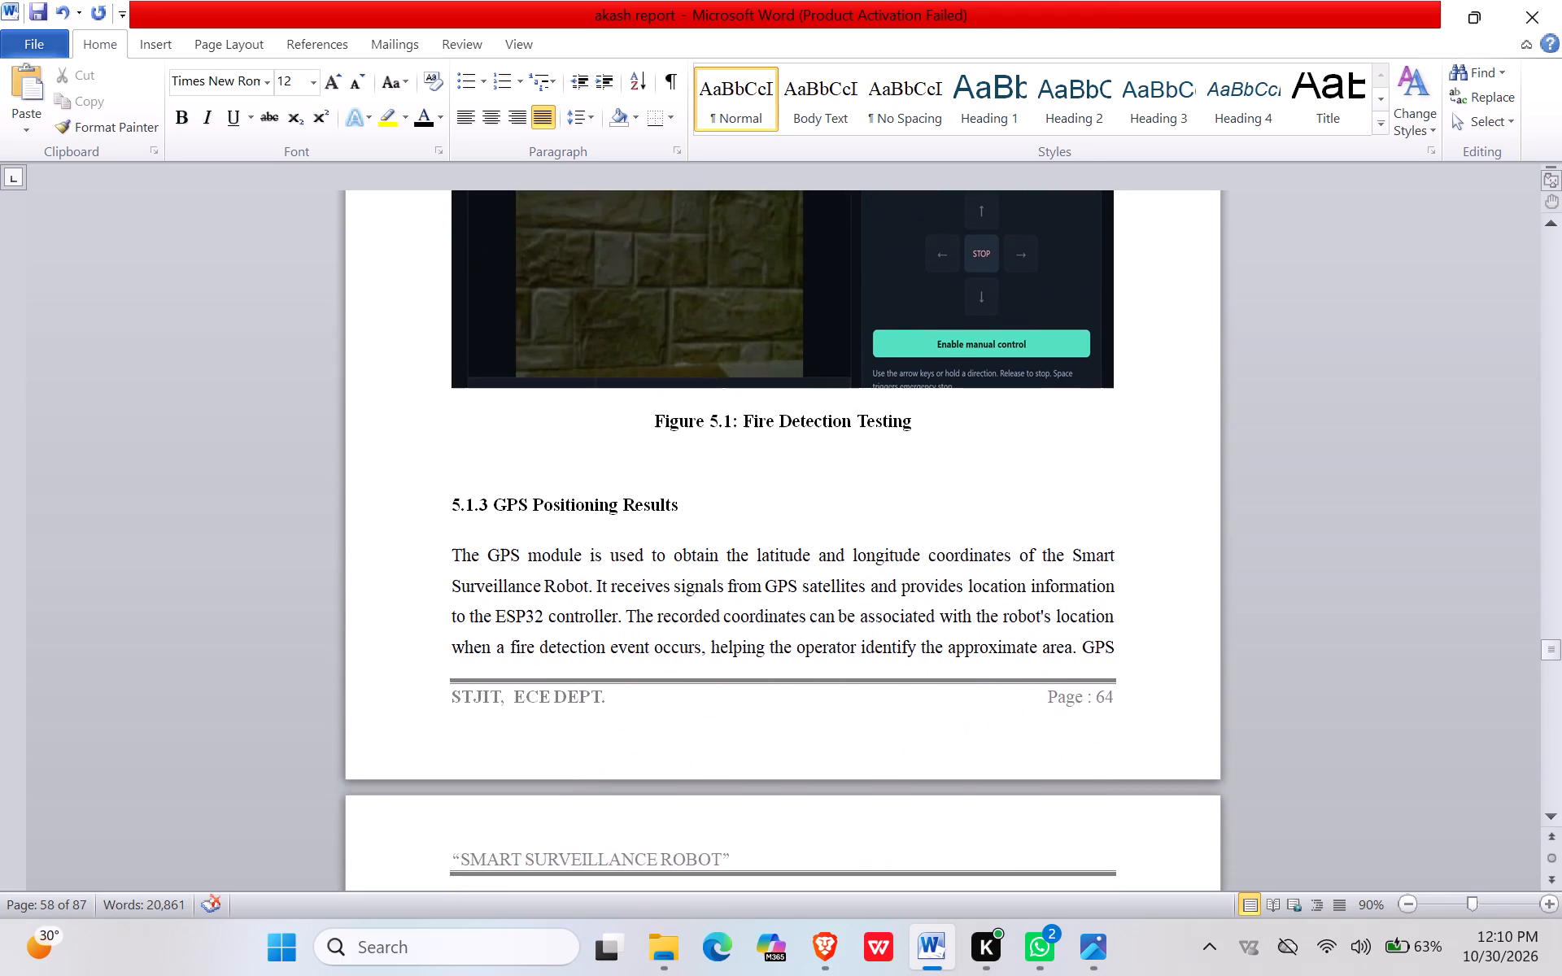
scroll(570, 562, "down", 1)
scroll(570, 562, "up", 2)
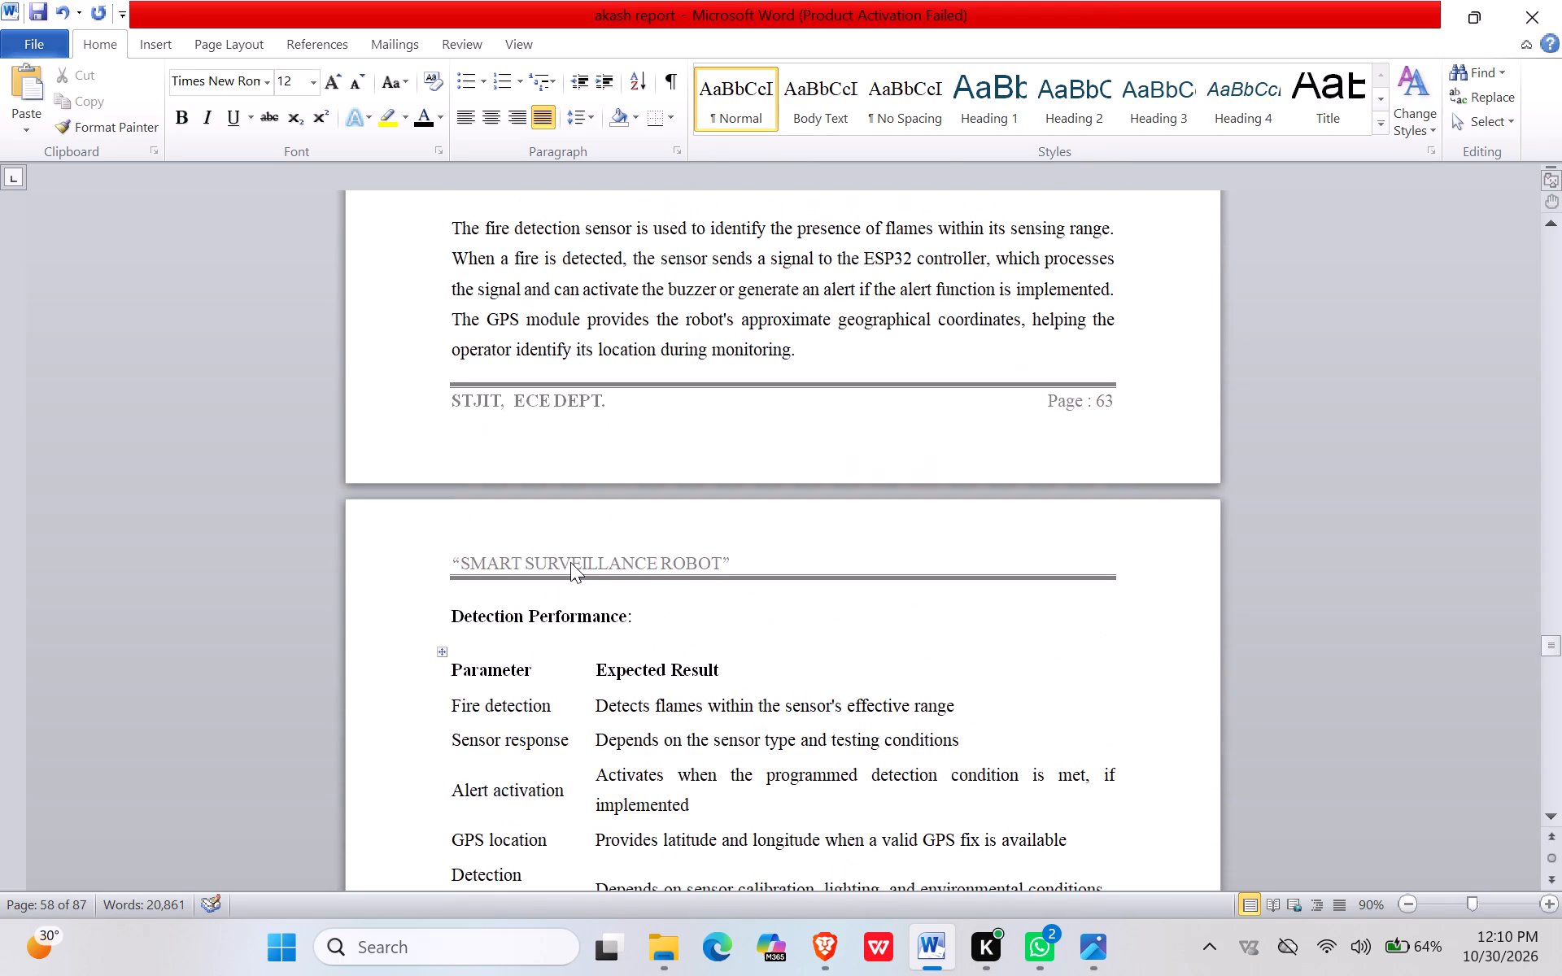
scroll(570, 562, "up", 1)
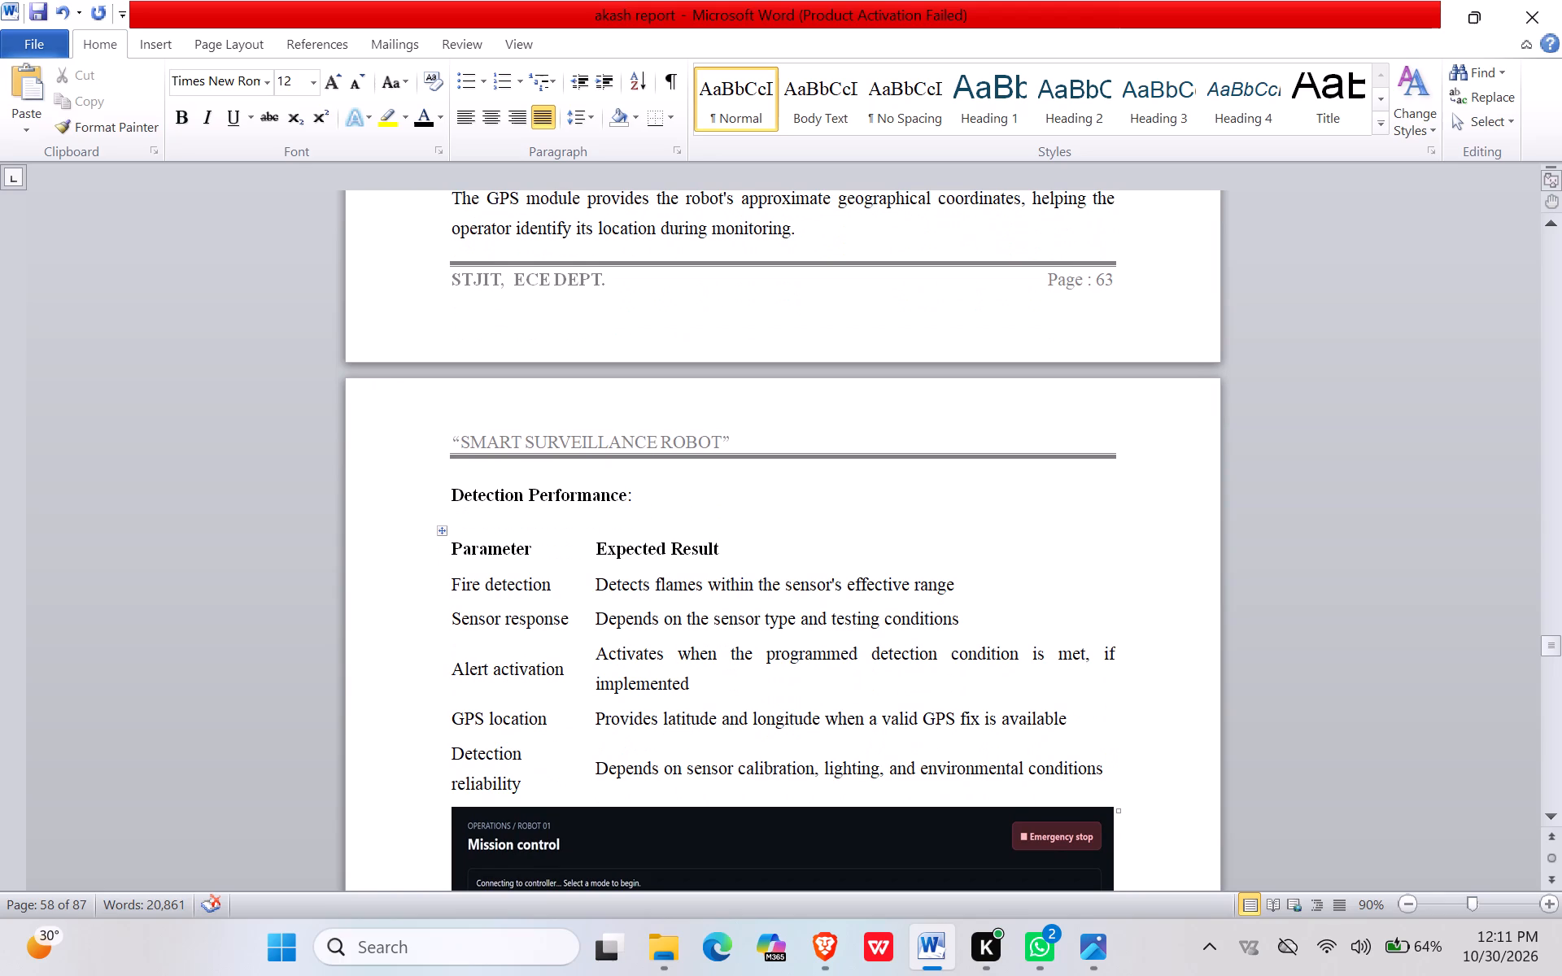
scroll(570, 562, "down", 1)
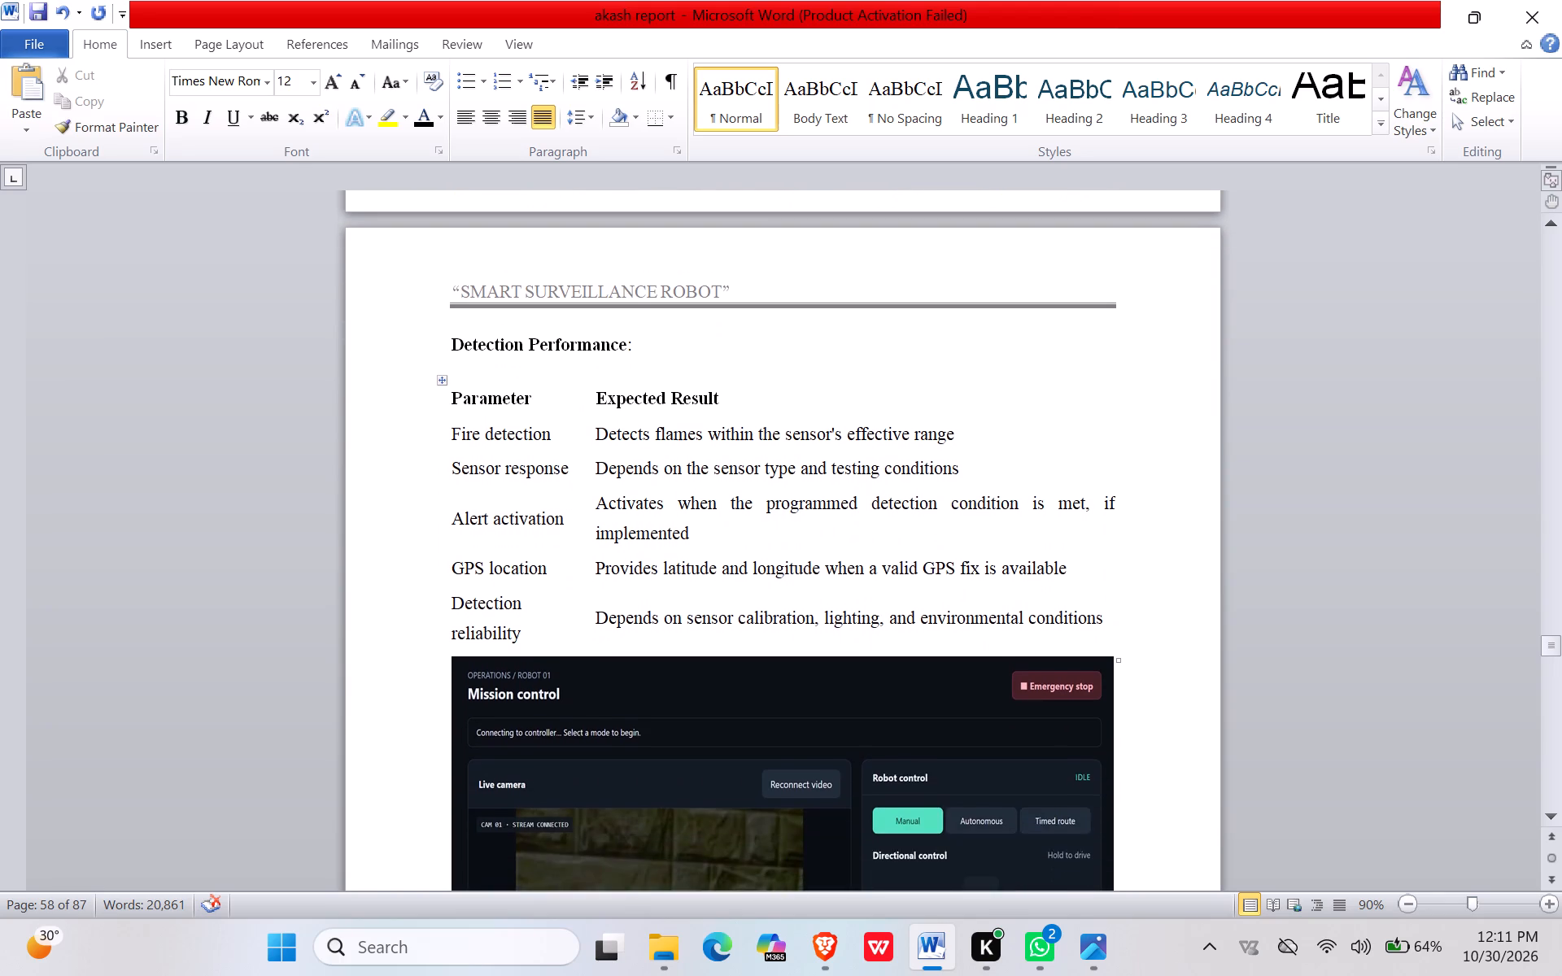
scroll(570, 562, "down", 2)
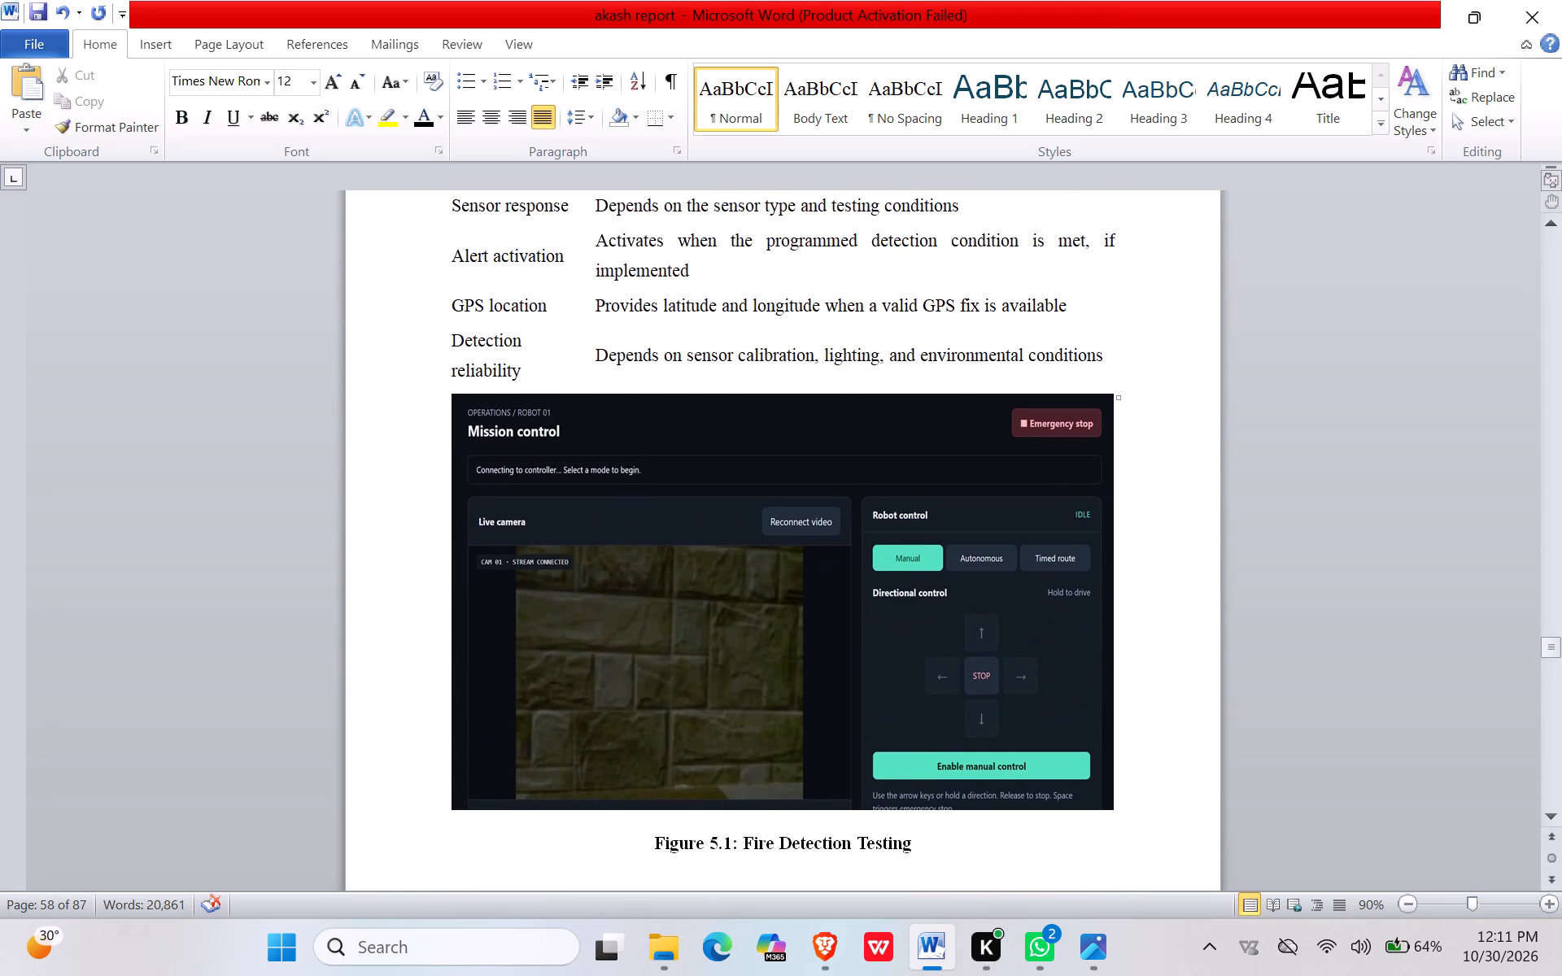
scroll(570, 562, "down", 2)
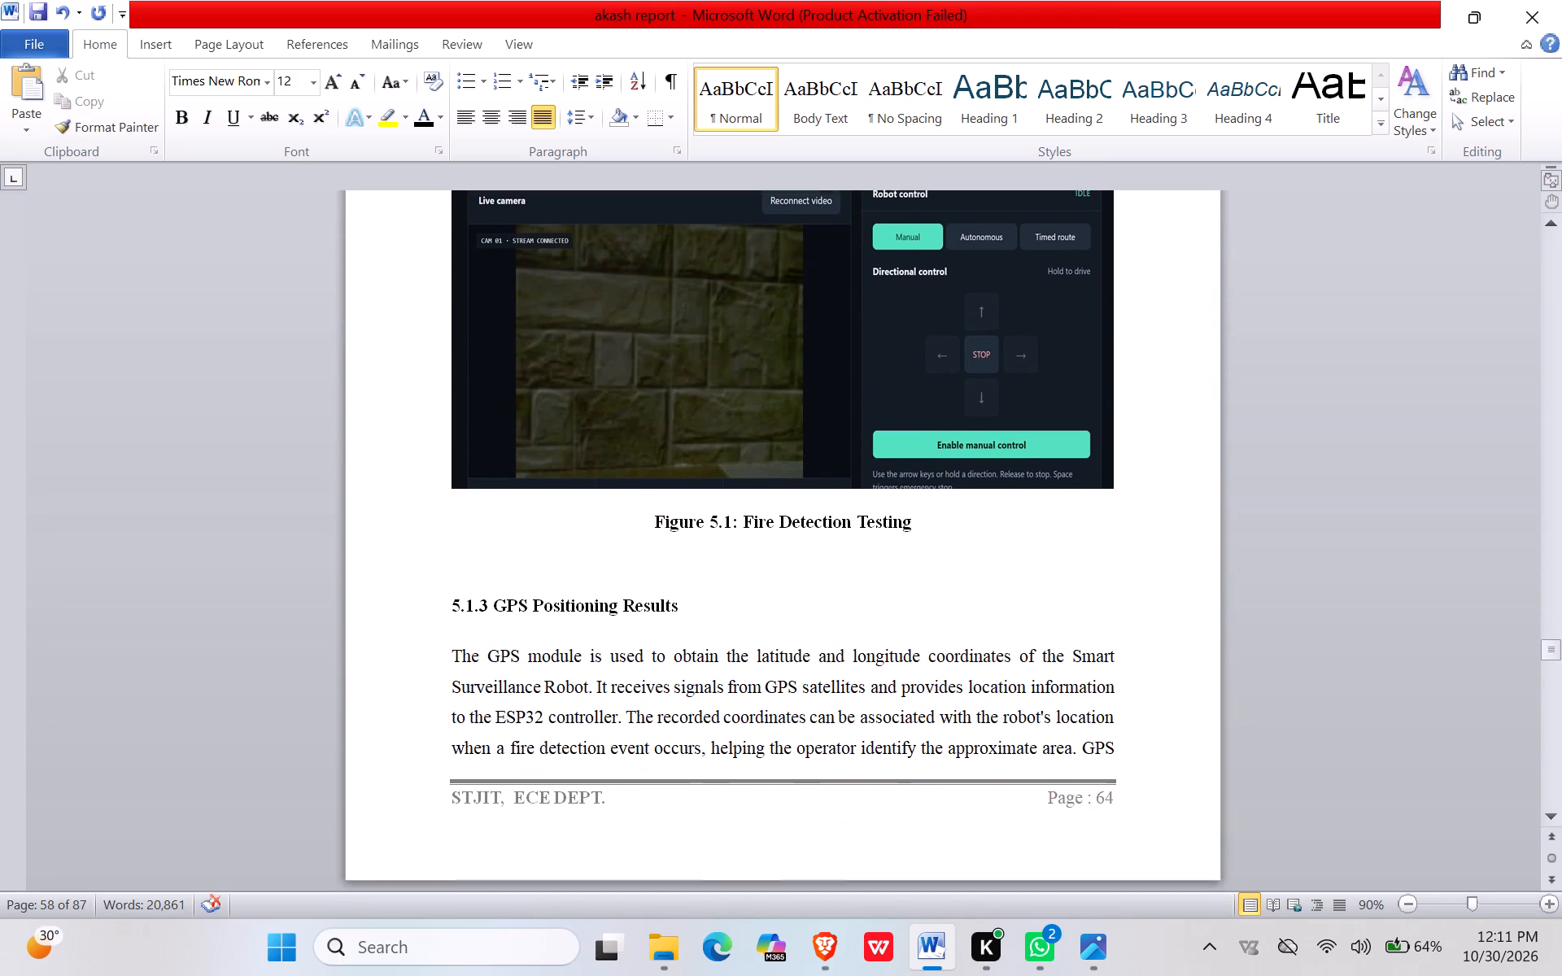
scroll(570, 562, "down", 1)
scroll(570, 562, "right", 1)
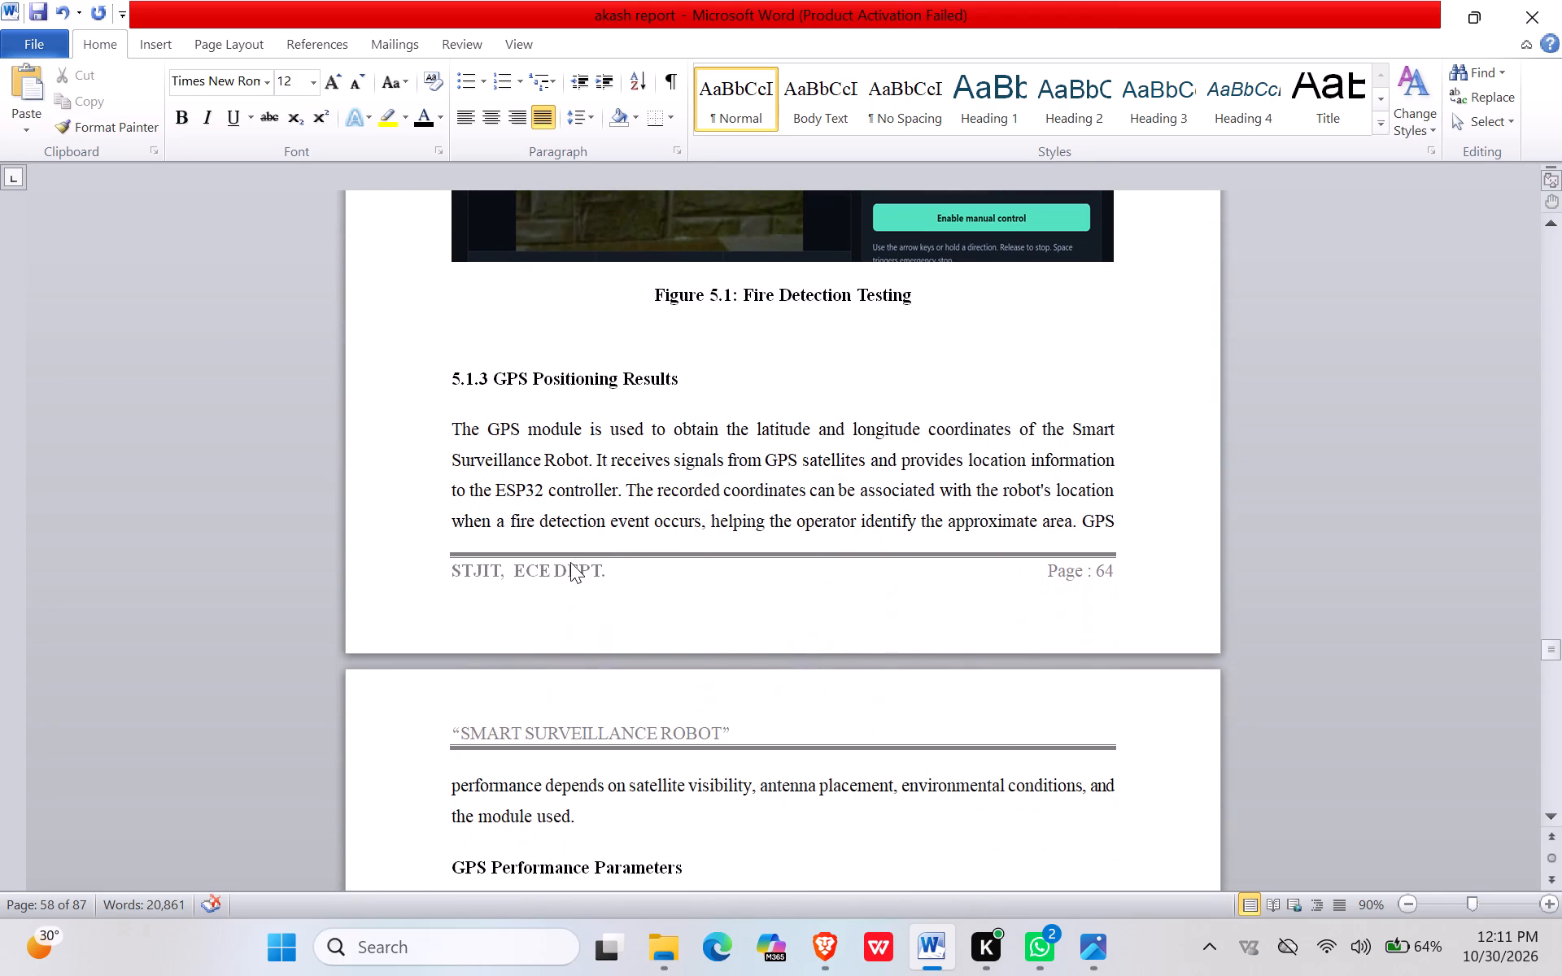
Recheck Figure 5.1 and the Detection Performance table back to section 5.1.2, Fire Detection Results.
scroll(570, 562, "up", 3)
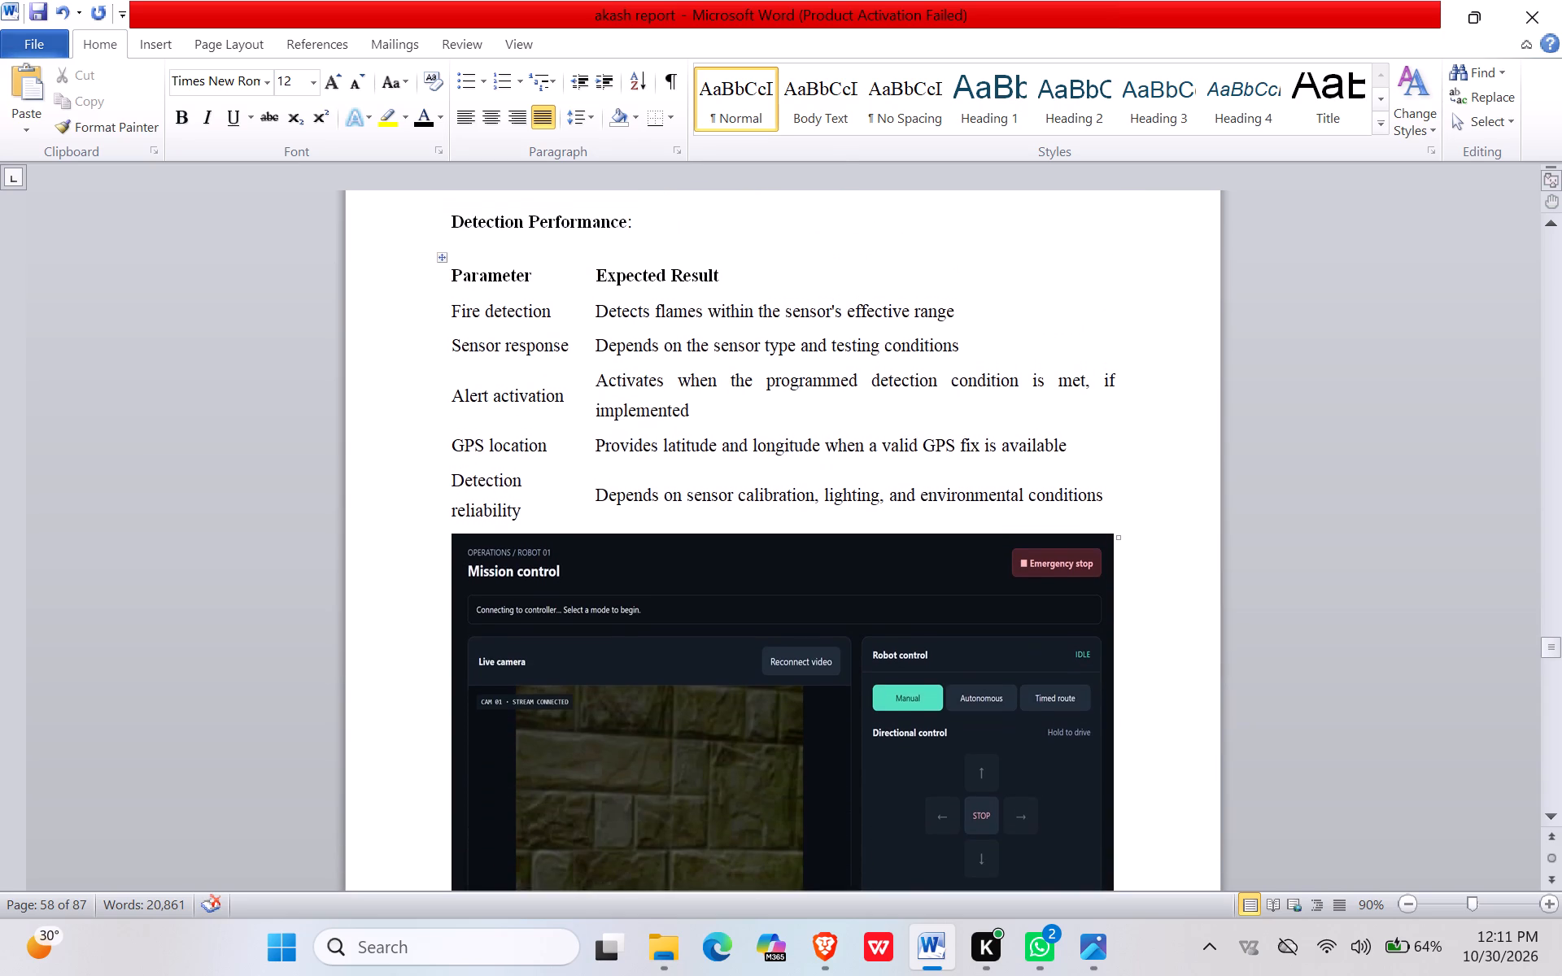
scroll(570, 562, "up", 2)
scroll(570, 562, "right", 1)
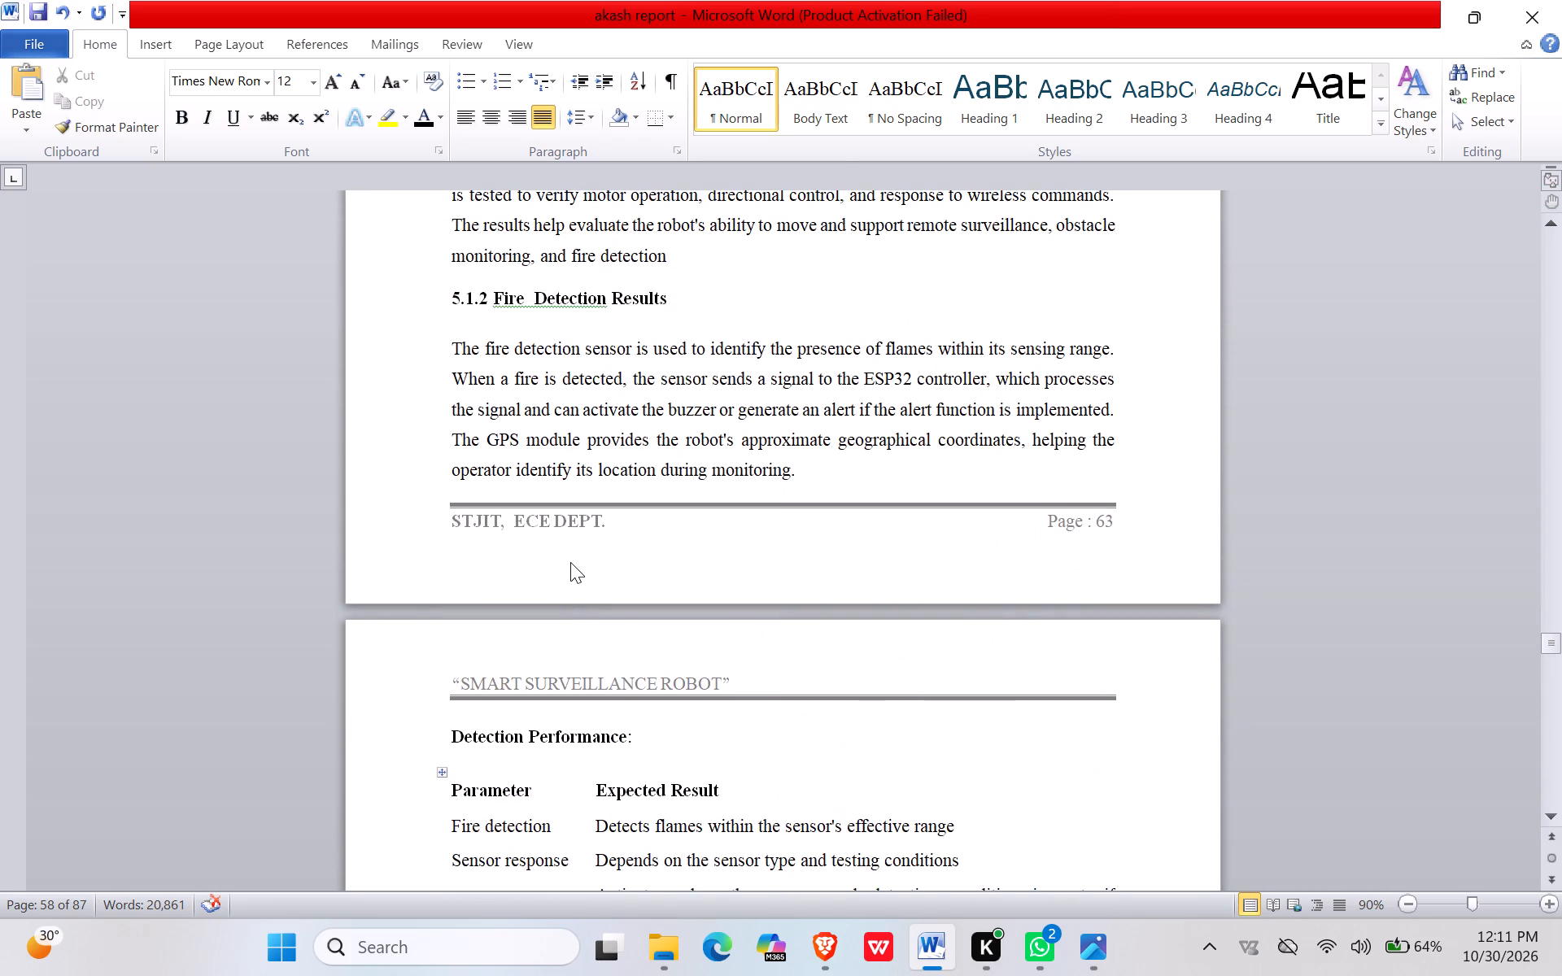
scroll(570, 562, "right", 1)
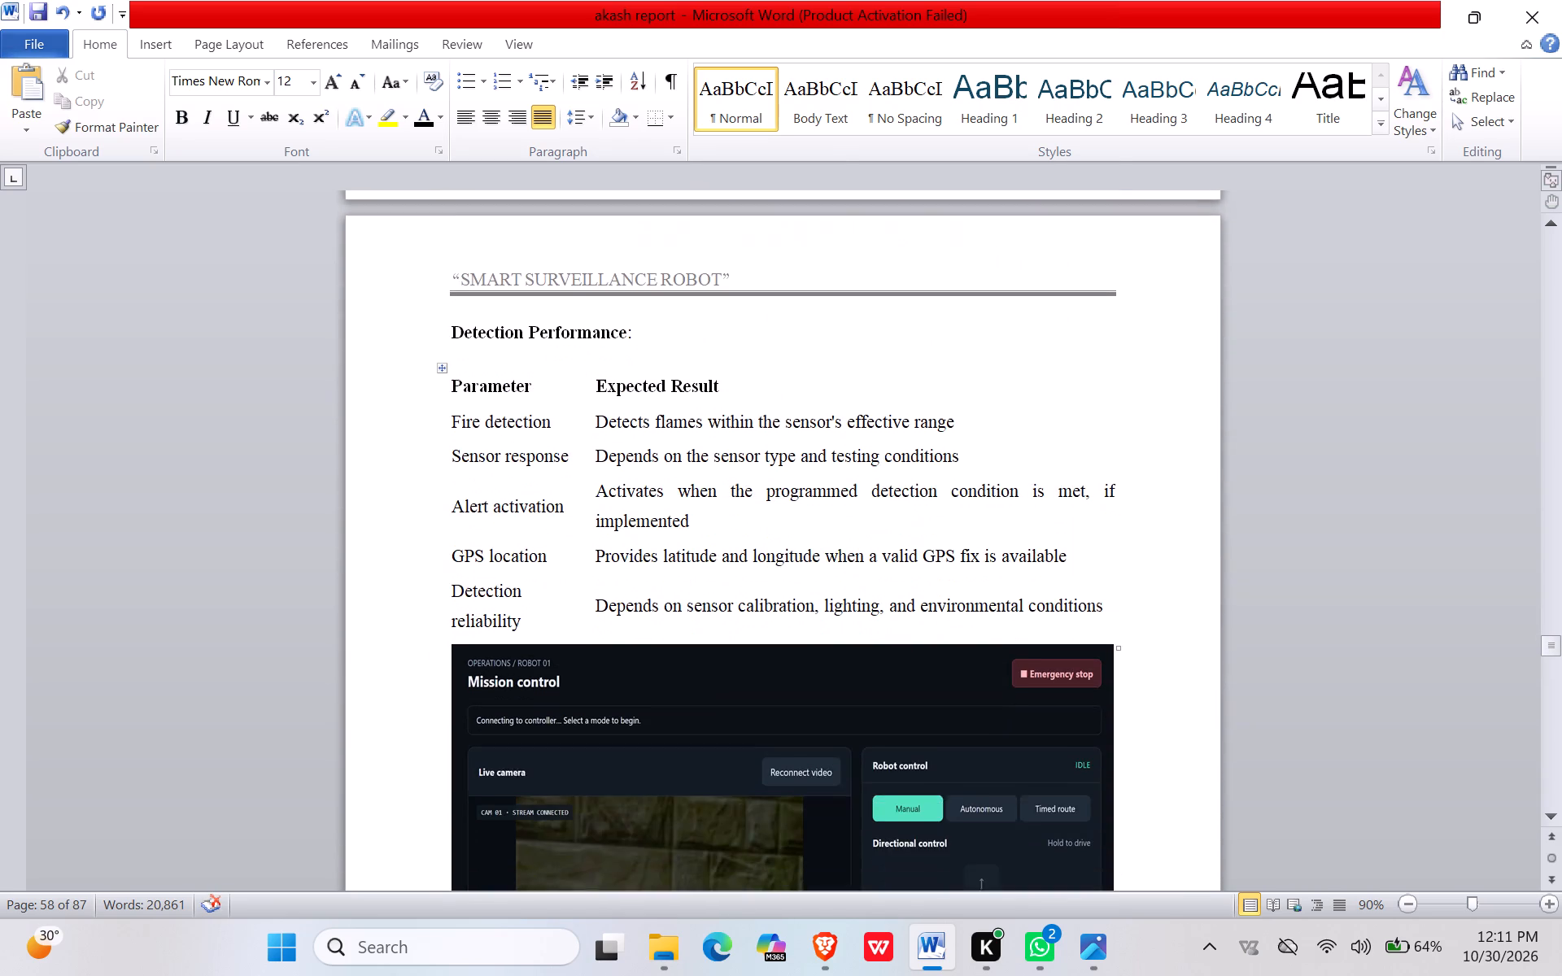
scroll(570, 562, "right", 2)
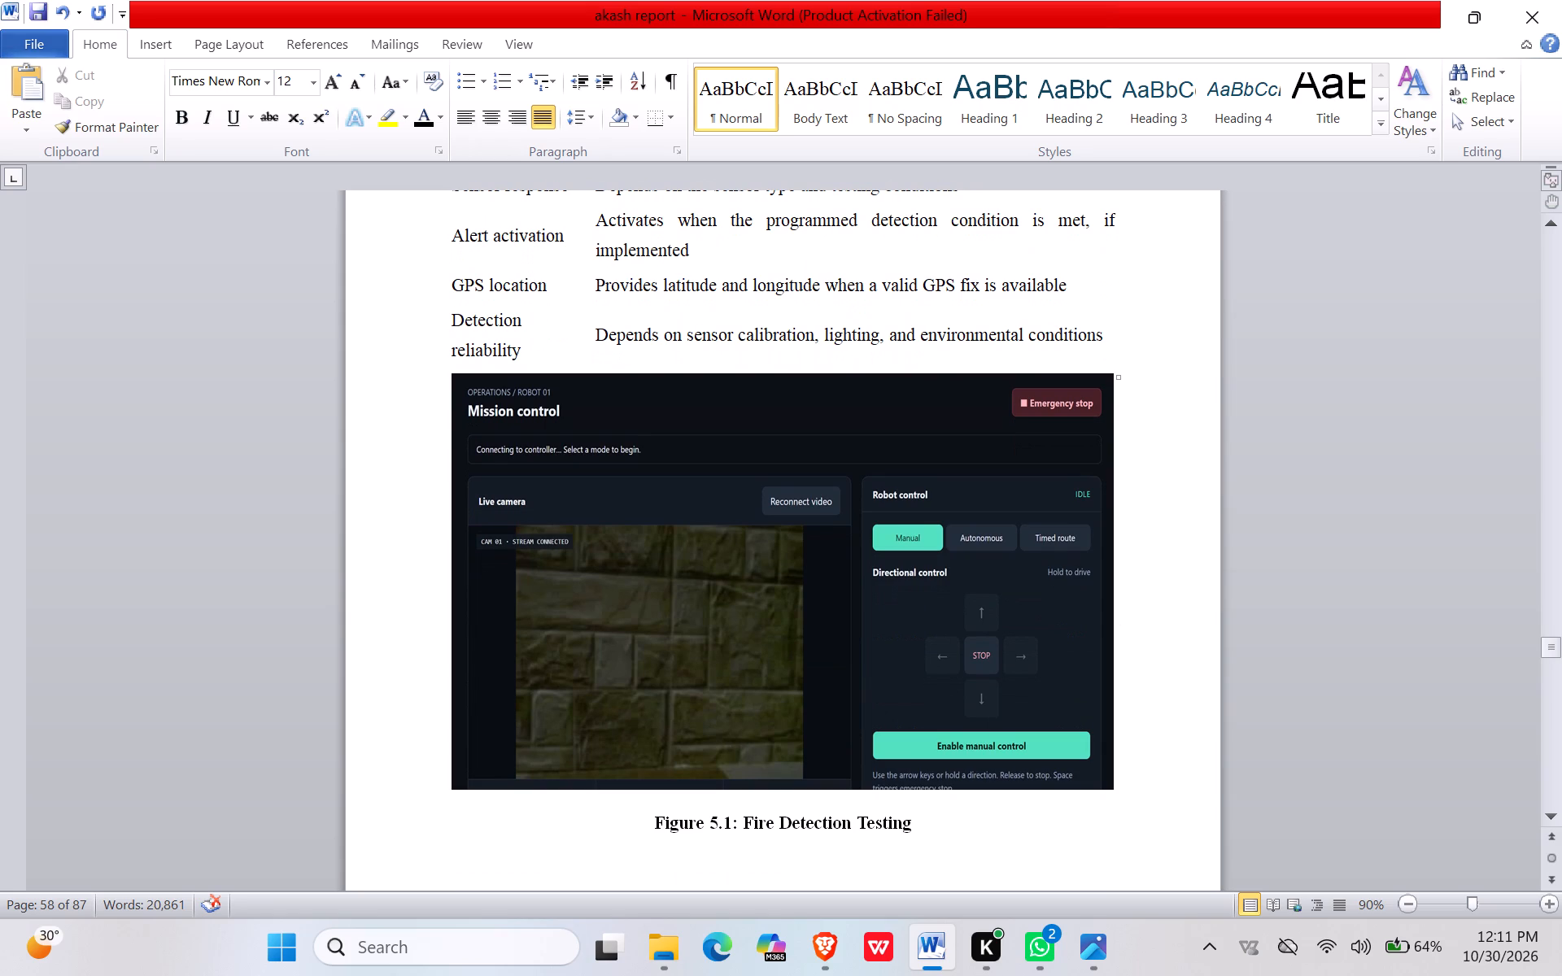
scroll(570, 562, "up", 2)
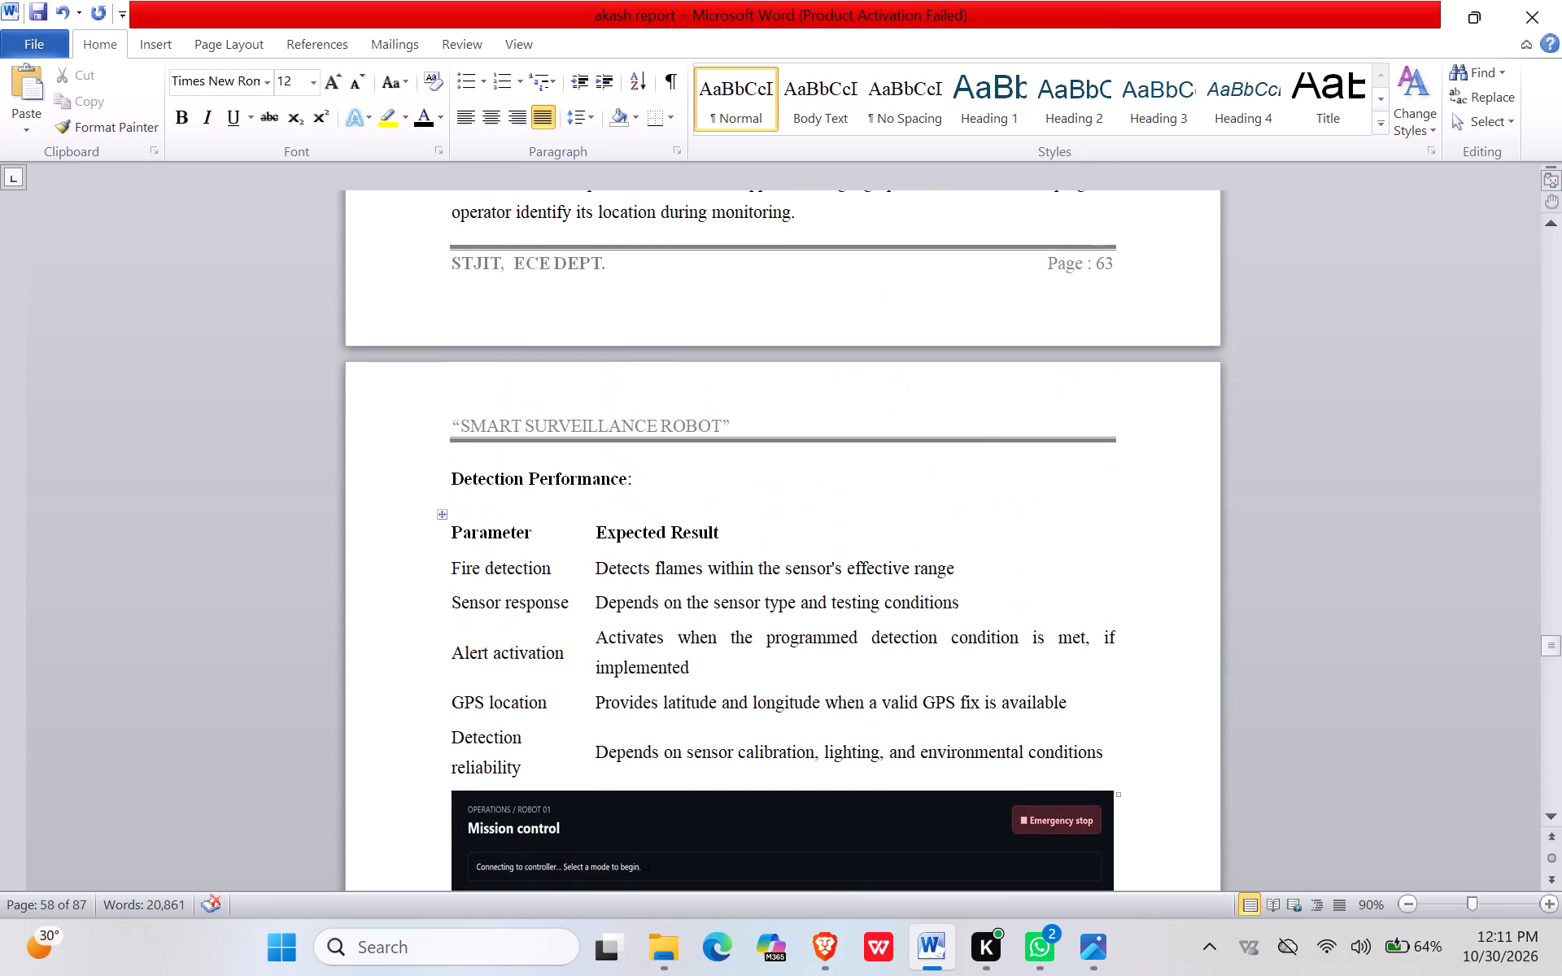
scroll(570, 562, "up", 3)
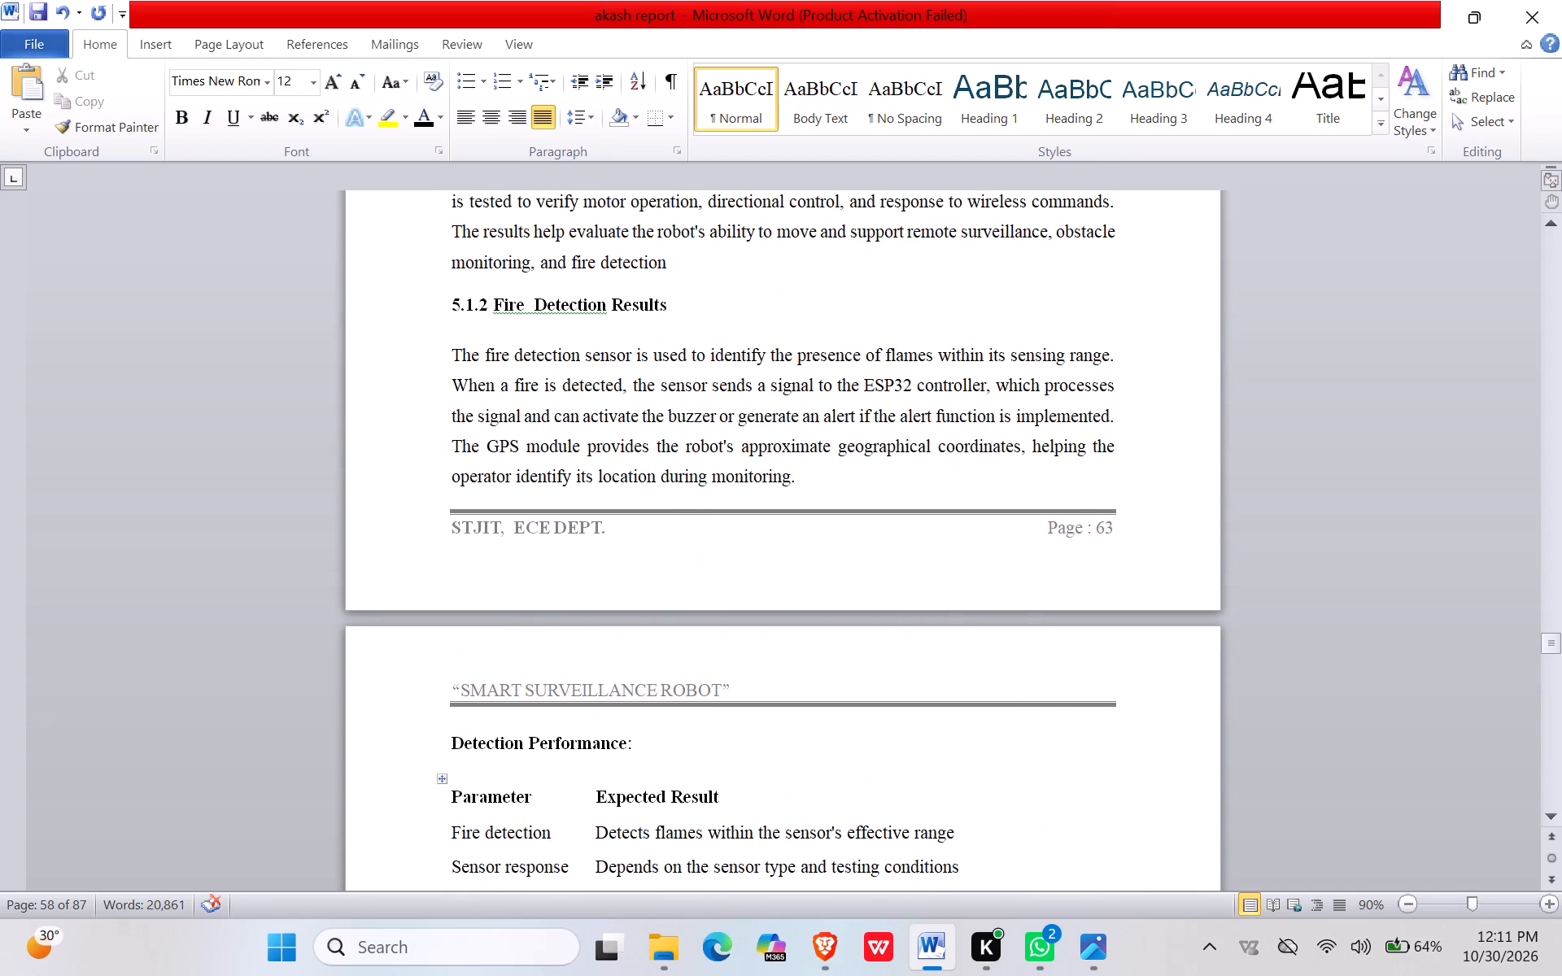
scroll(801, 179, "down", 4)
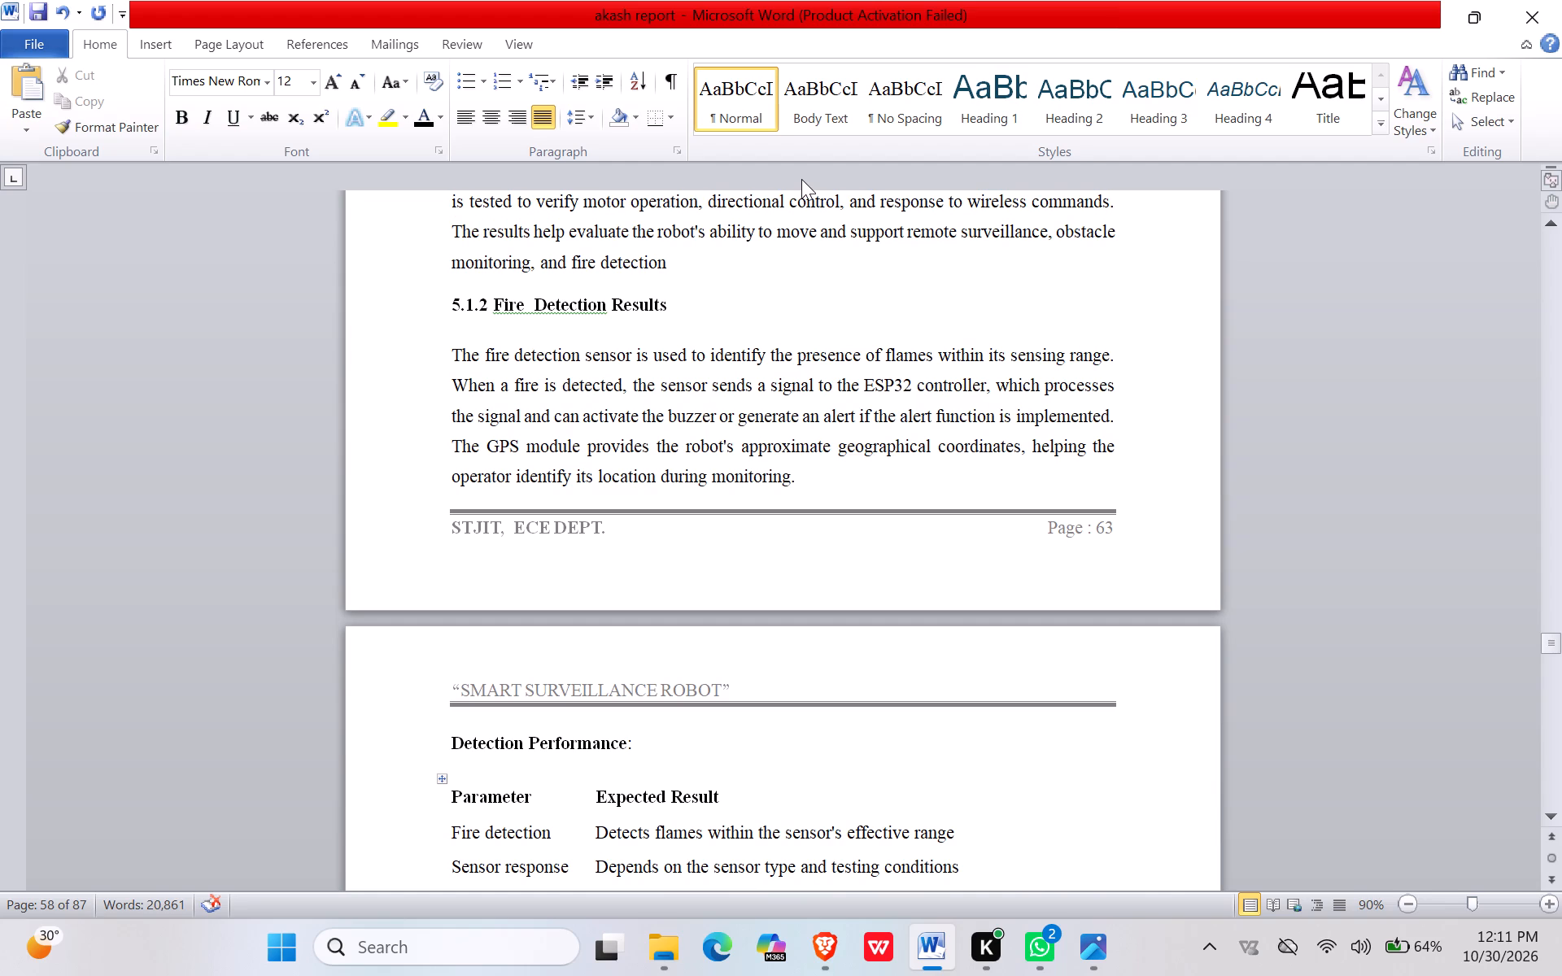
Review the Detection Performance table, Figure 5.1 and section 5.1.3, GPS Positioning Results, up to the GPS Performance Parameters heading.
scroll(801, 179, "right", 2)
scroll(771, 510, "down", 2)
scroll(771, 510, "right", 2)
scroll(771, 510, "down", 1)
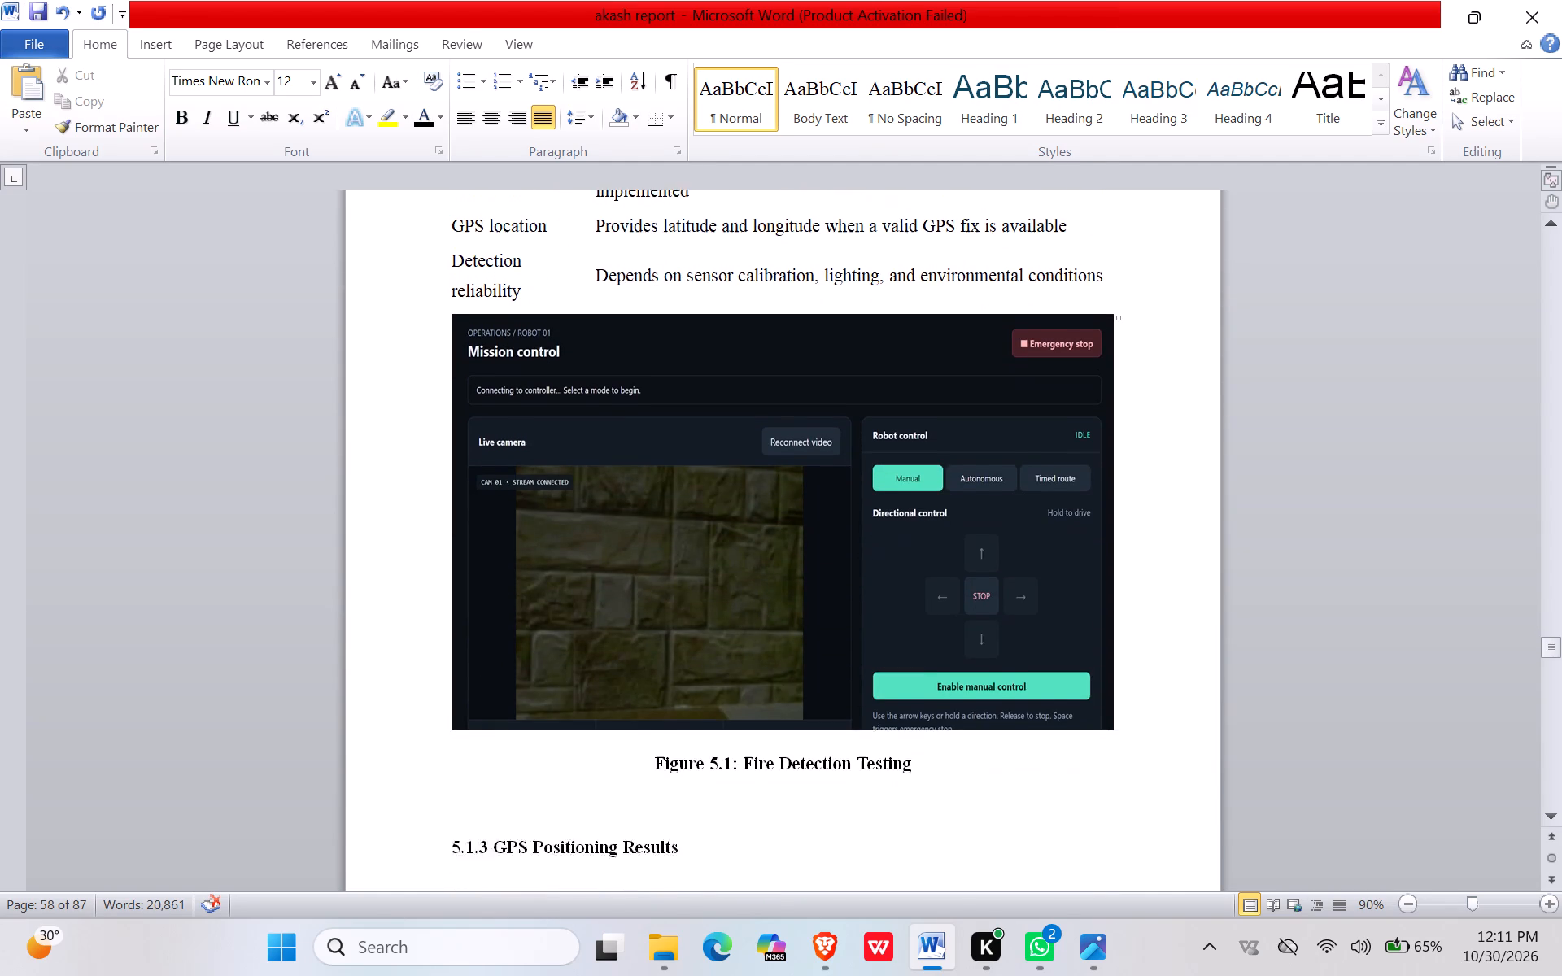
scroll(771, 510, "down", 1)
scroll(771, 510, "right", 3)
scroll(765, 518, "up", 2)
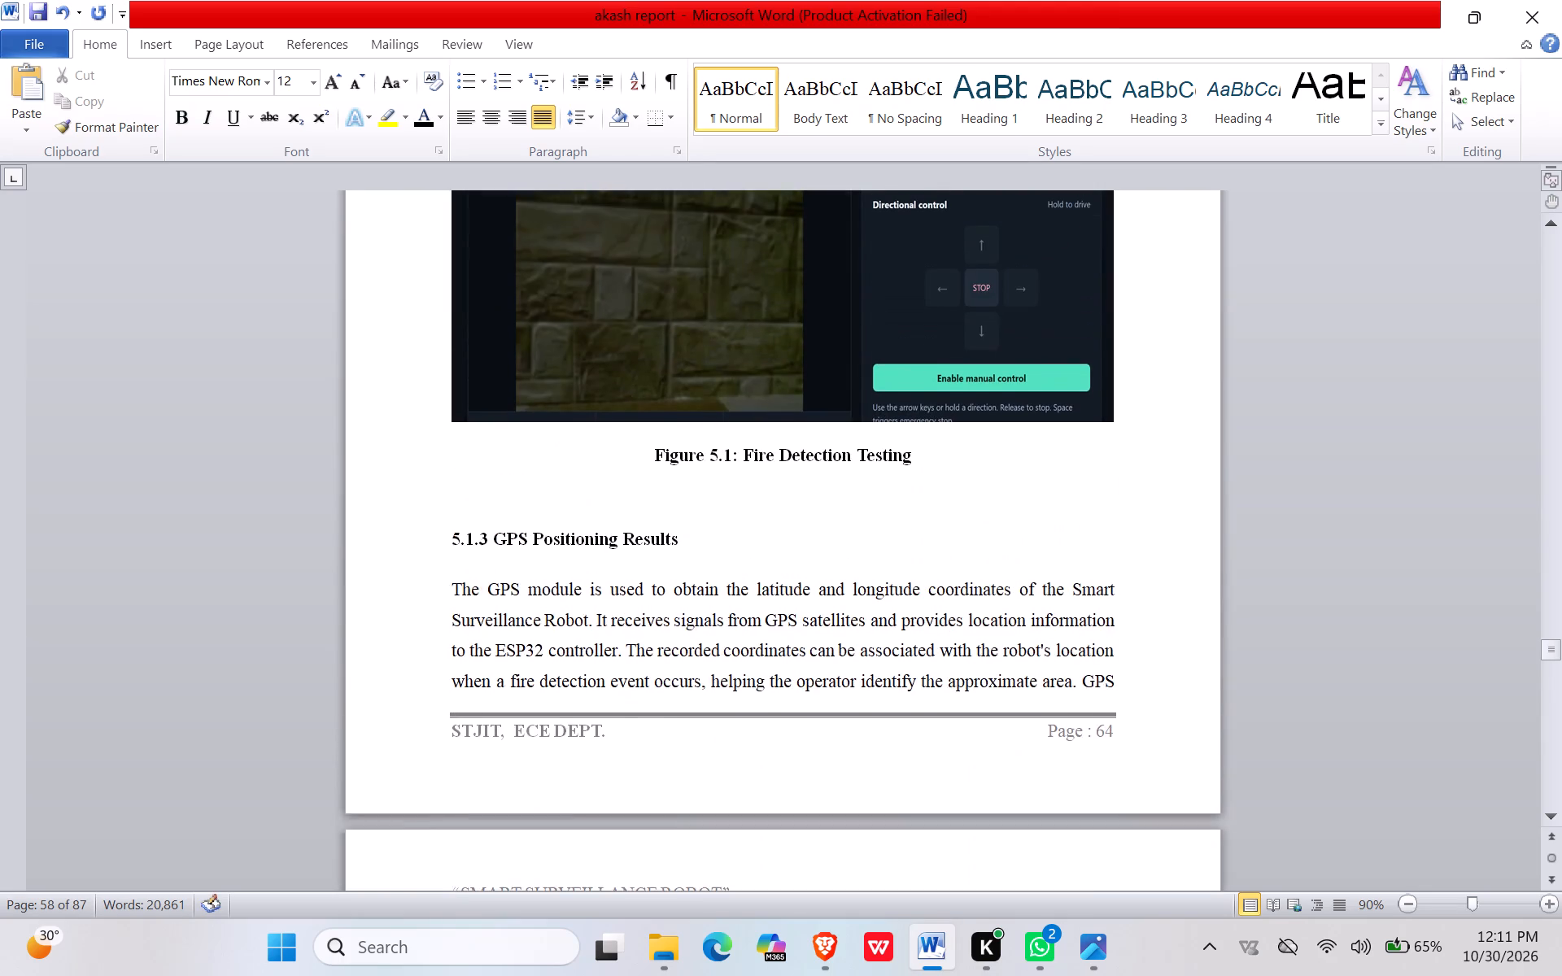
scroll(765, 518, "up", 1)
scroll(722, 542, "down", 2)
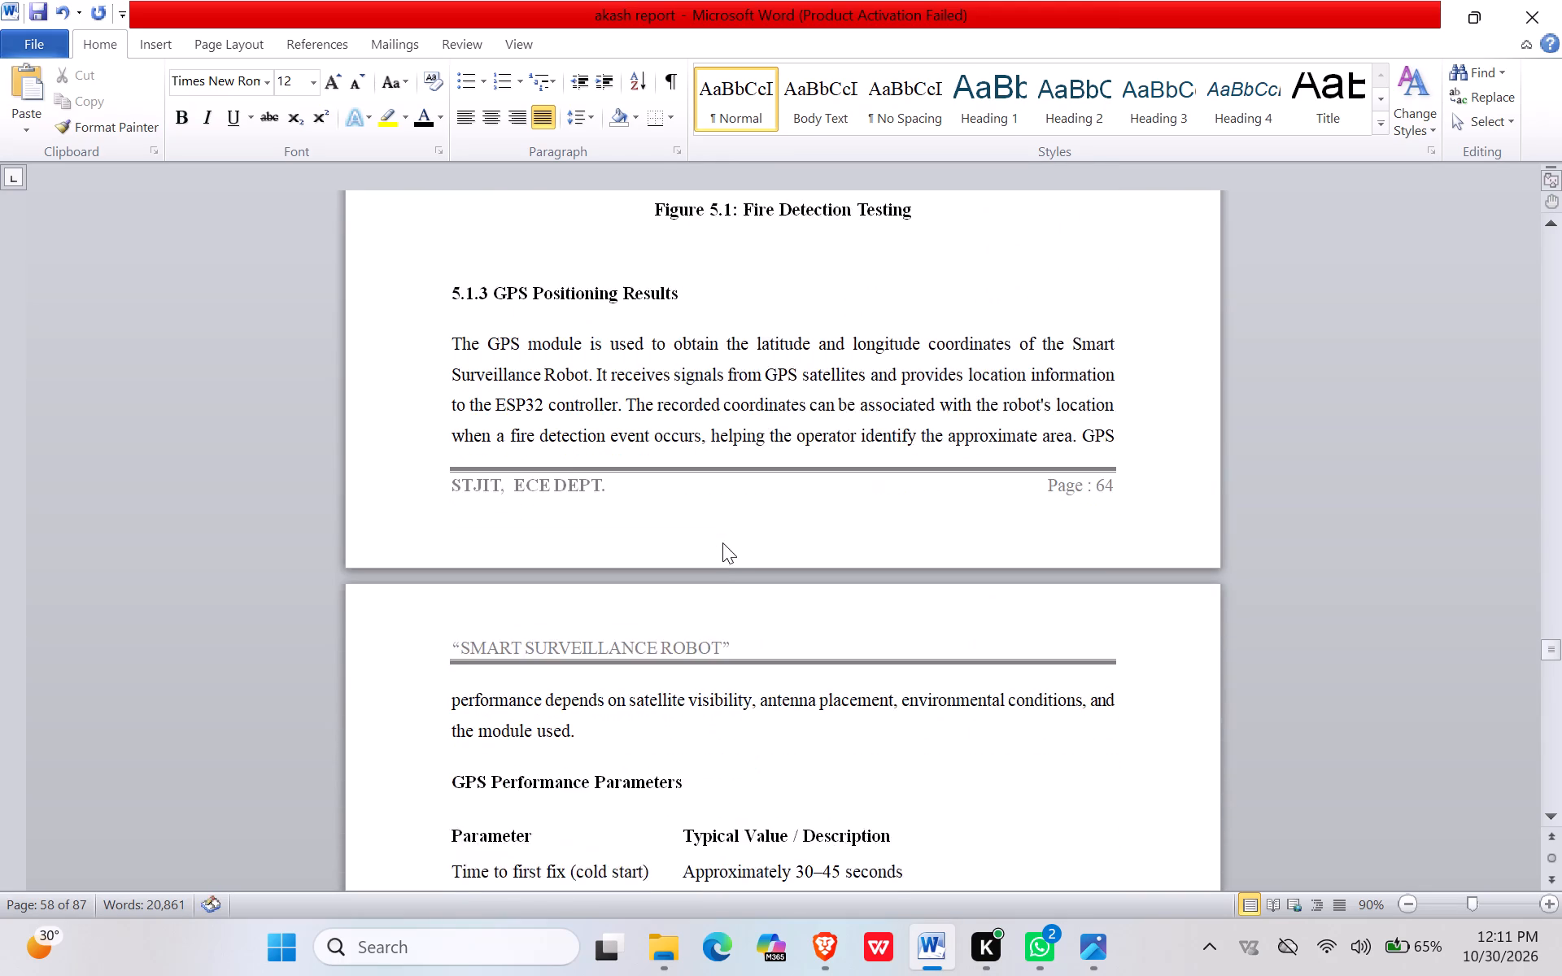
Renumber the Fire Detection Testing caption on page 64 as Figure 5.1.2.
scroll(722, 542, "up", 1)
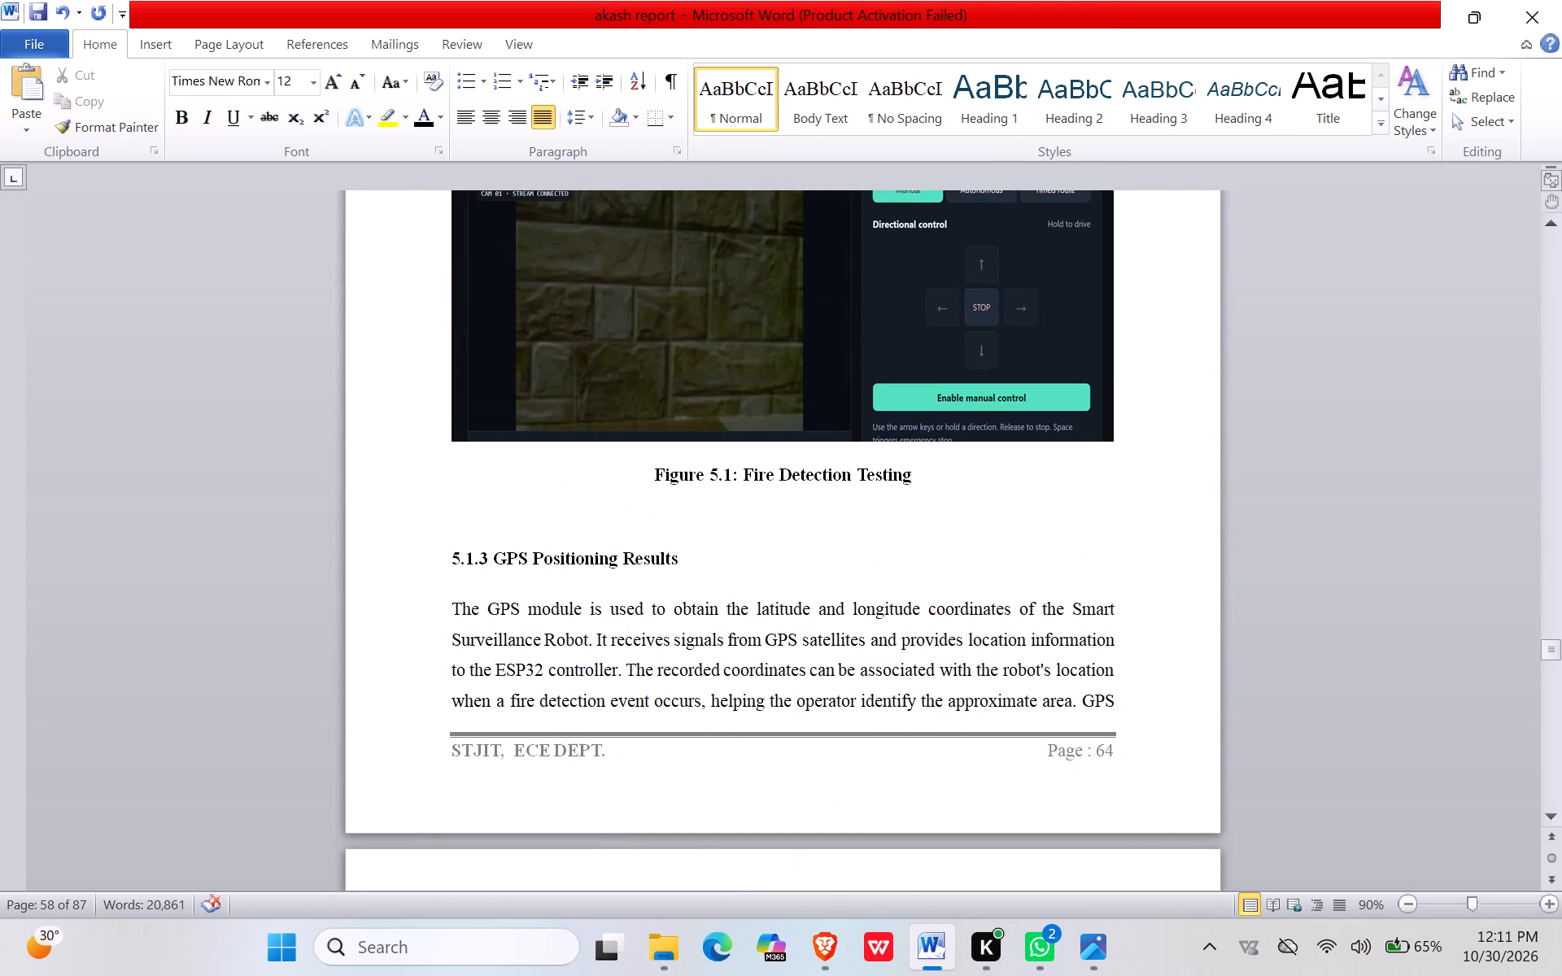
scroll(722, 542, "up", 2)
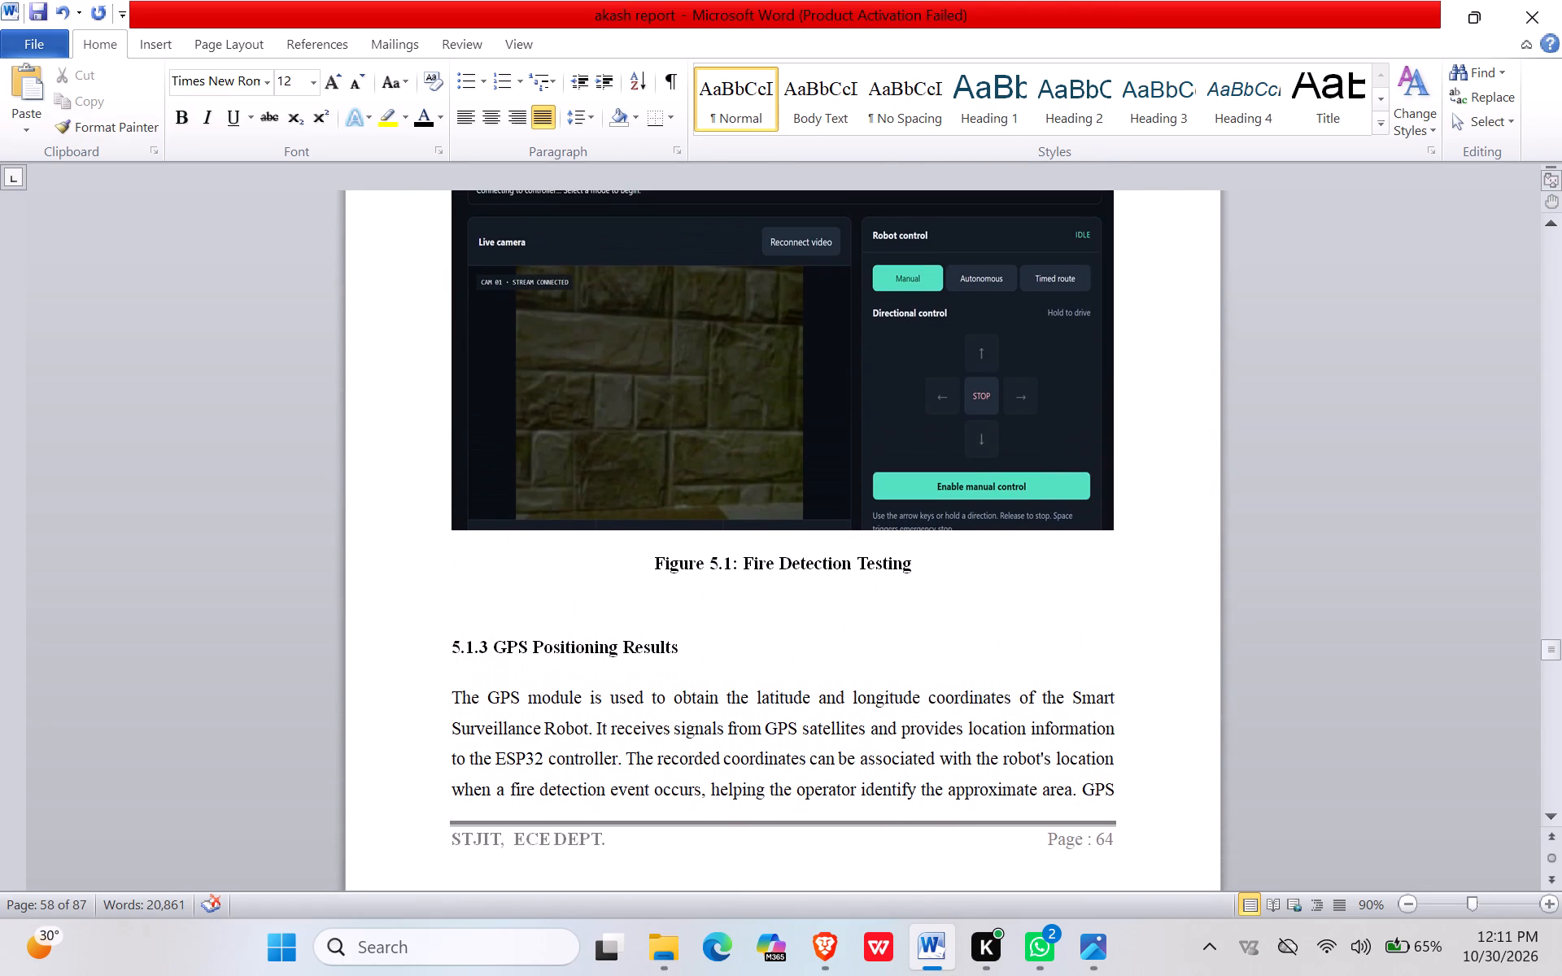
left_click(728, 563)
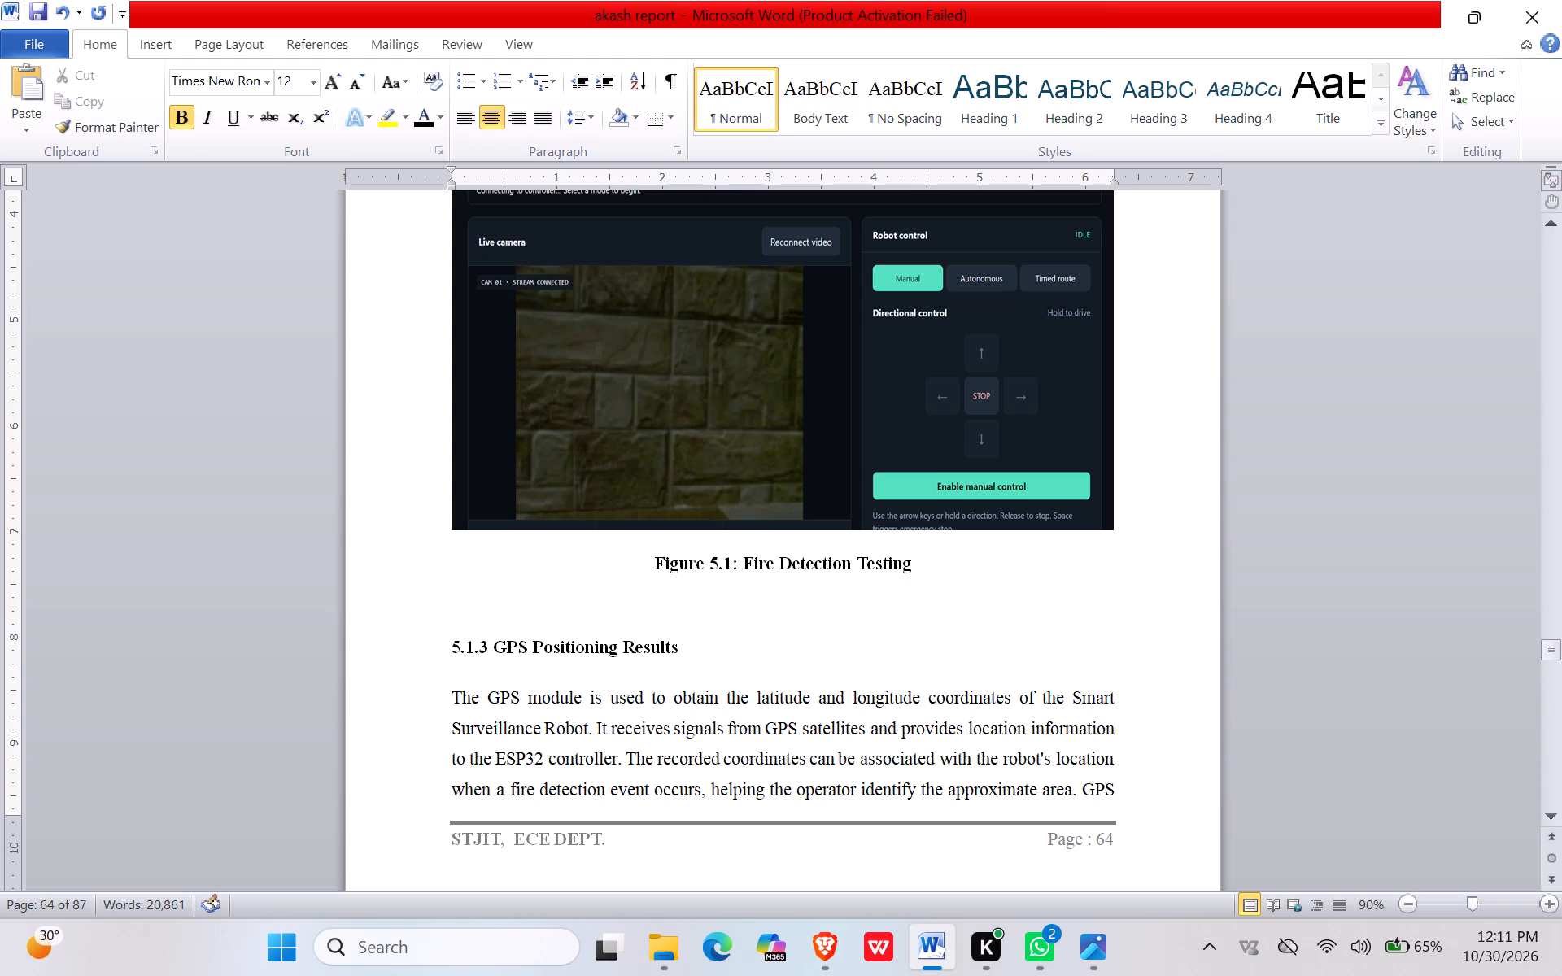
key("period")
key("2")
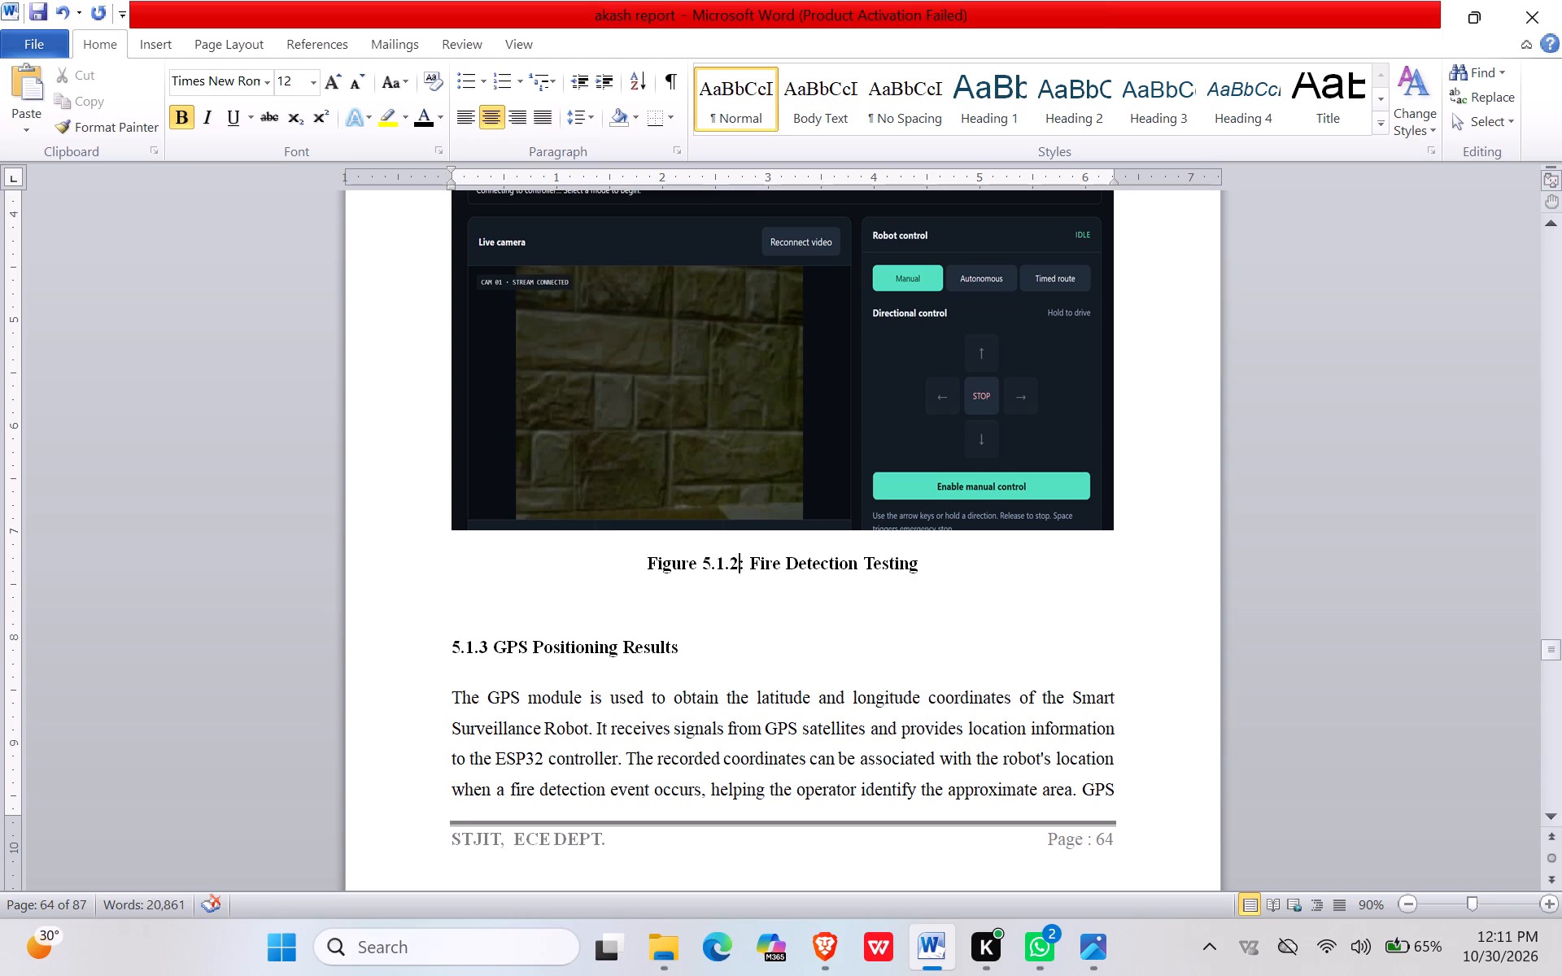
Review section 5.1.3, the GPS Performance Parameters table, Figure 5.2 and section 5.1.4, Visual Monitoring Results.
scroll(728, 563, "down", 1)
scroll(728, 563, "right", 1)
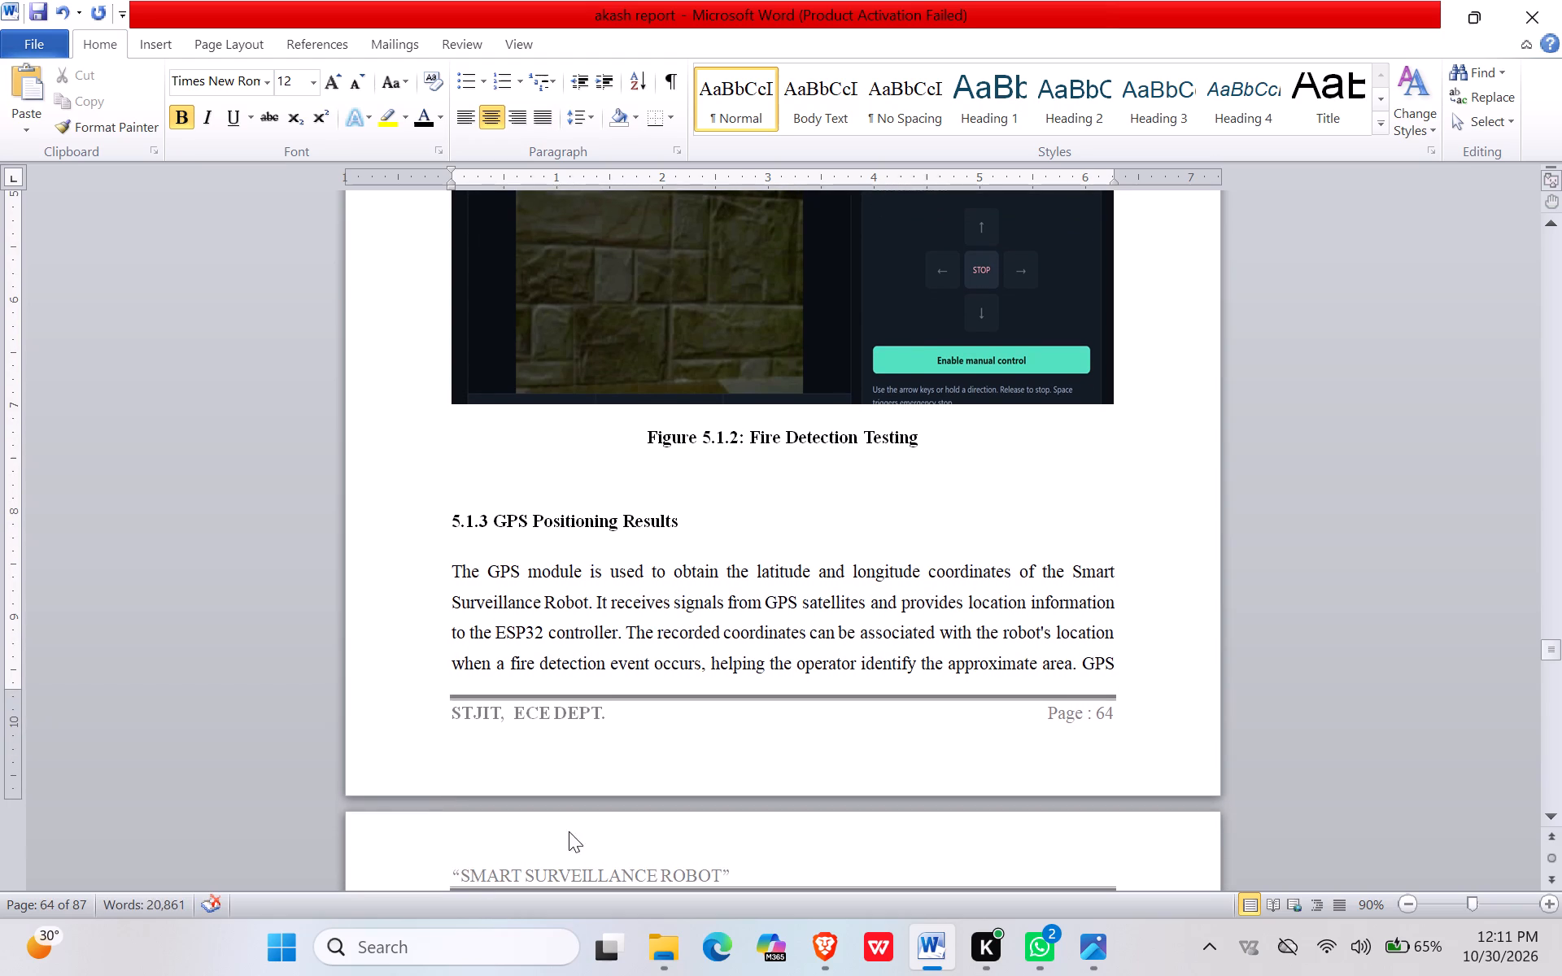
scroll(735, 717, "down", 2)
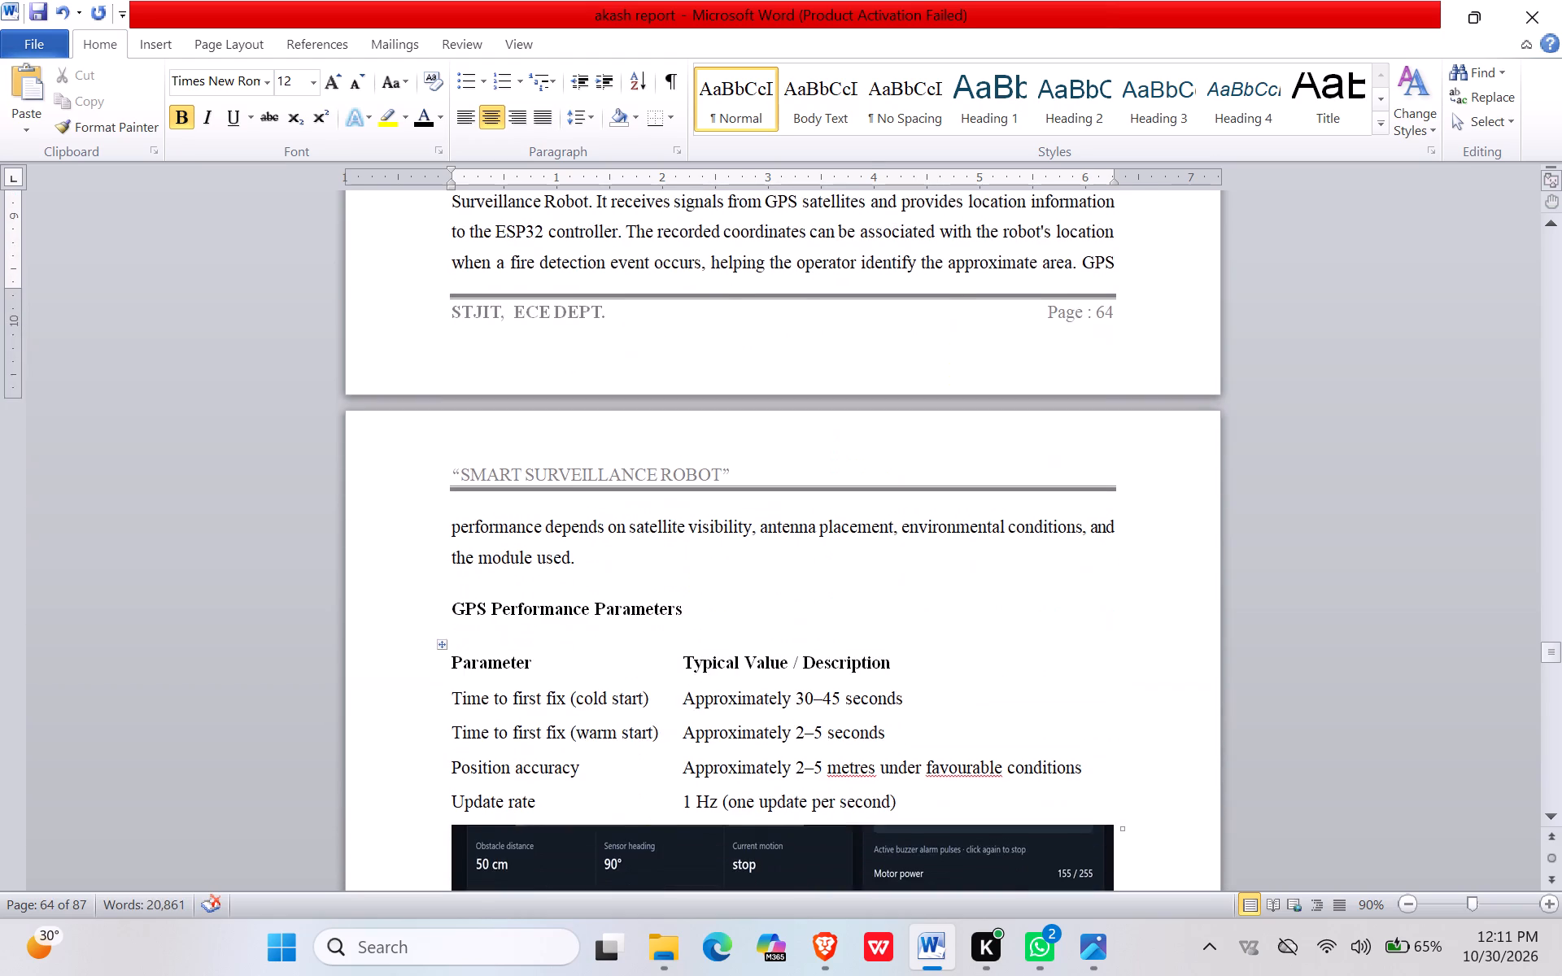
scroll(735, 717, "right", 1)
scroll(735, 717, "down", 1)
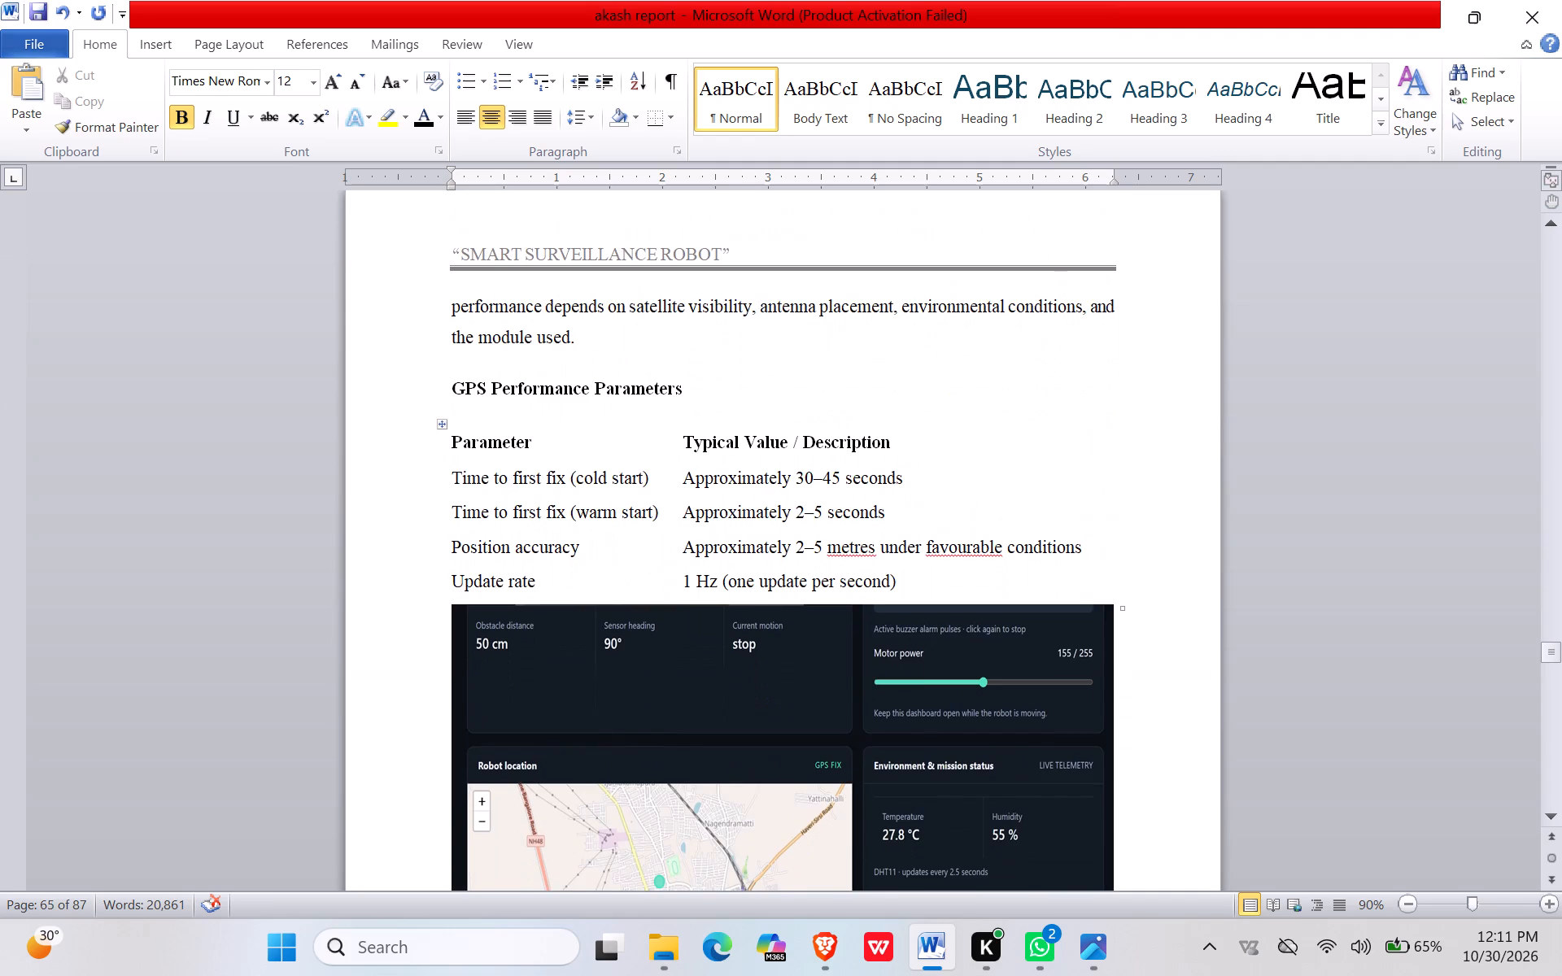
scroll(735, 717, "down", 1)
scroll(735, 717, "right", 1)
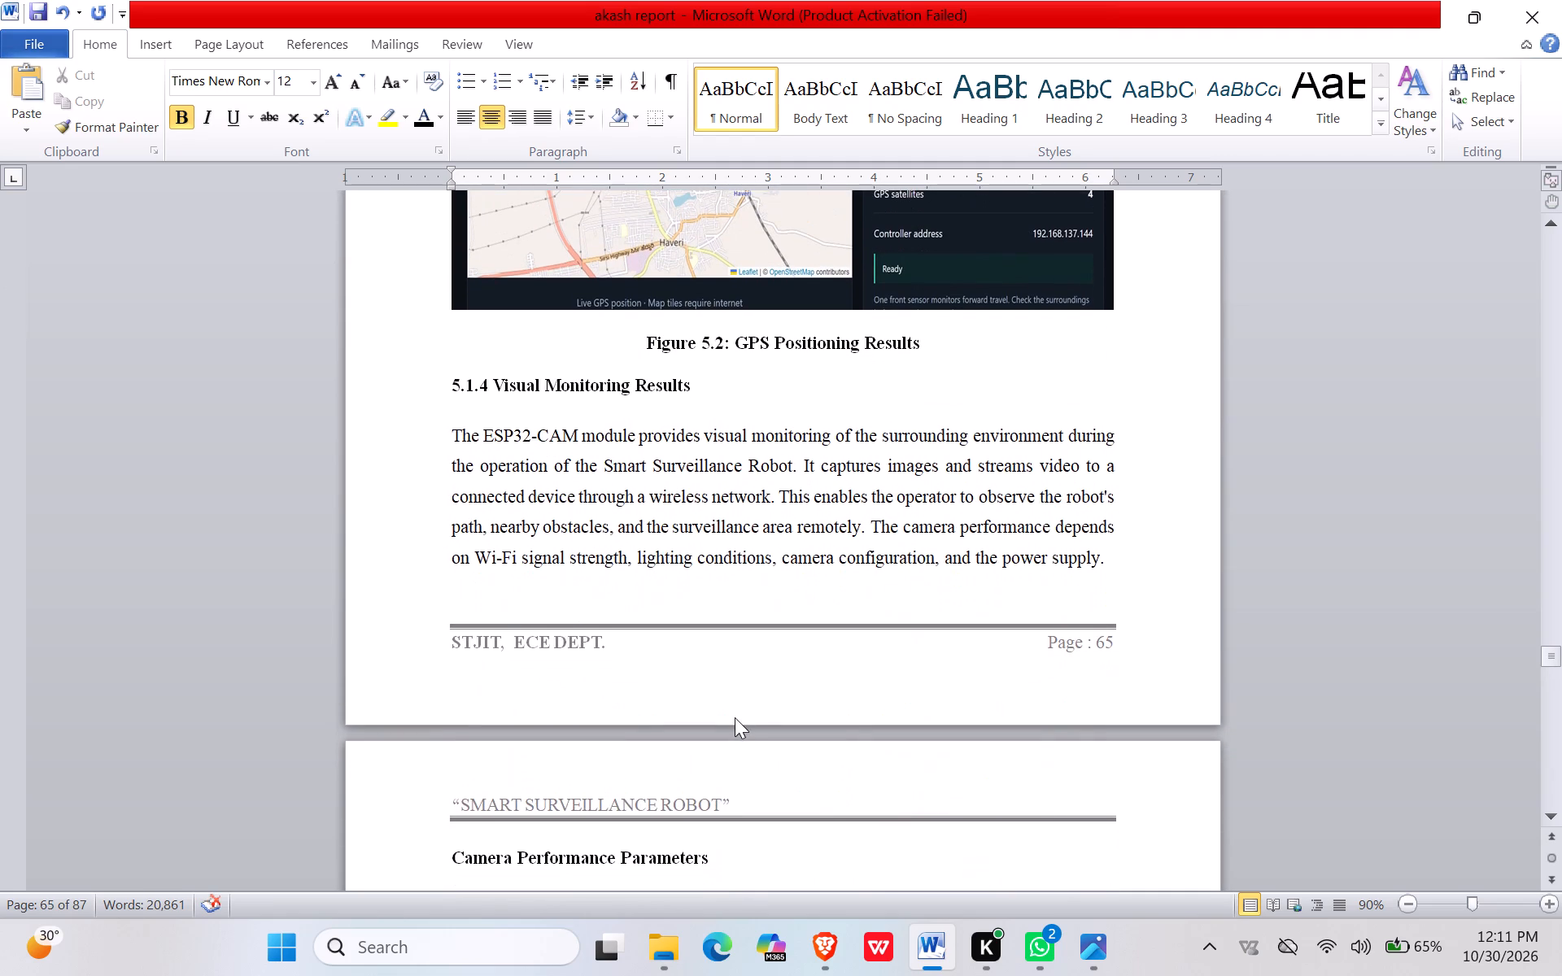
scroll(735, 717, "down", 2)
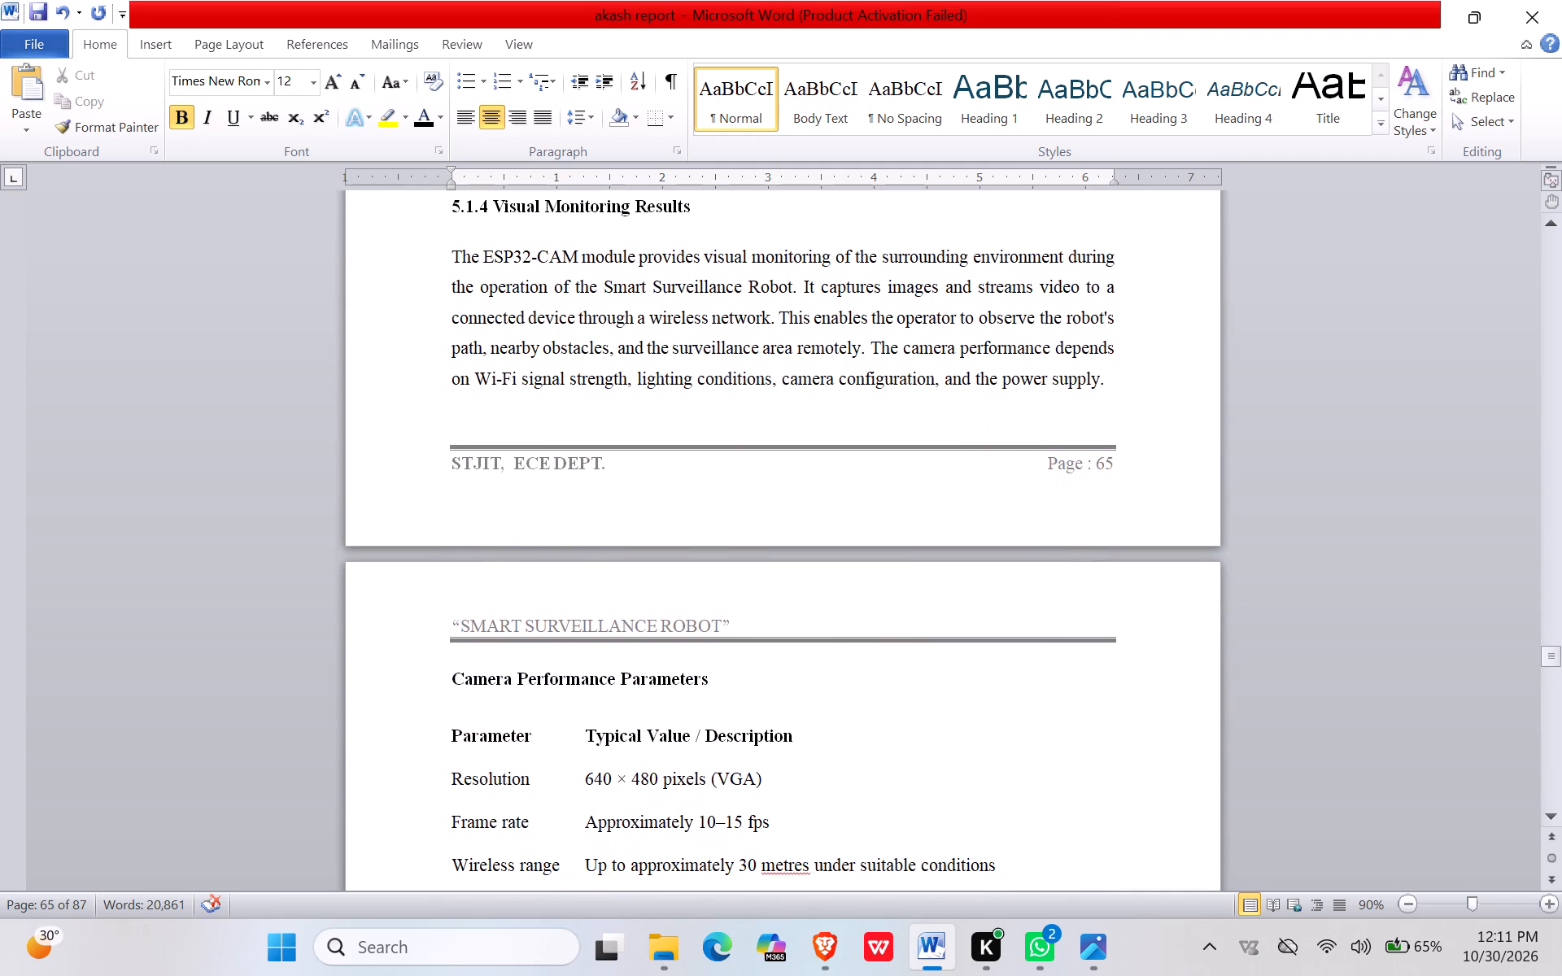
scroll(735, 717, "right", 1)
Review the Camera Performance Parameters table, Figure 5.3 and section 5.1.5, Wireless Communication Results, on page 66.
scroll(926, 725, "down", 2)
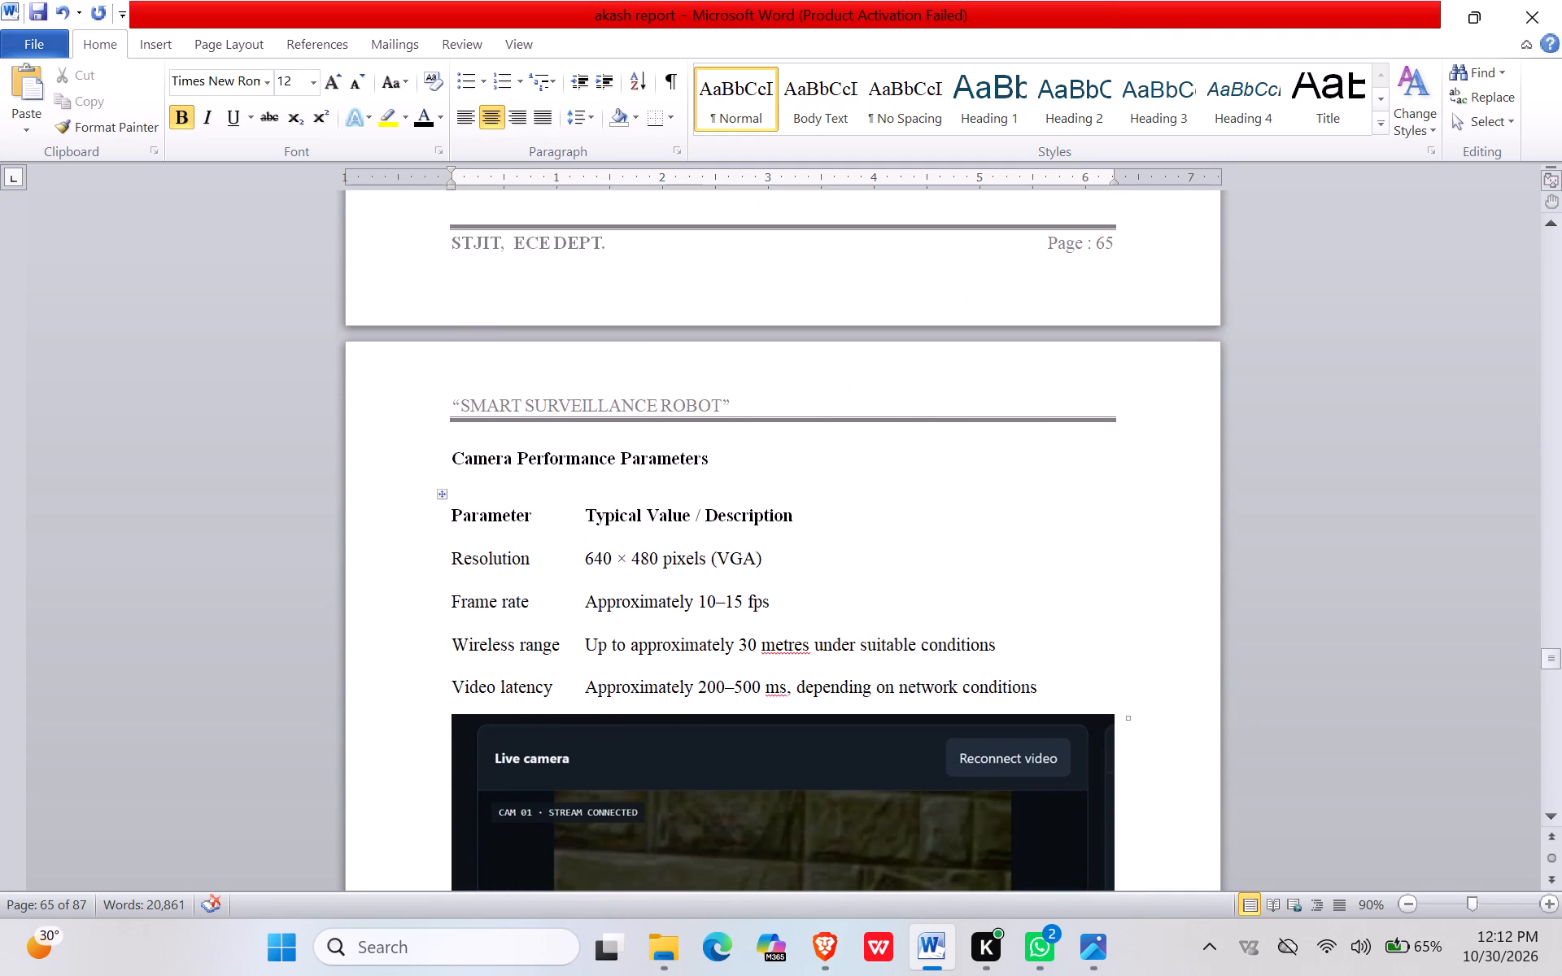
scroll(926, 725, "down", 1)
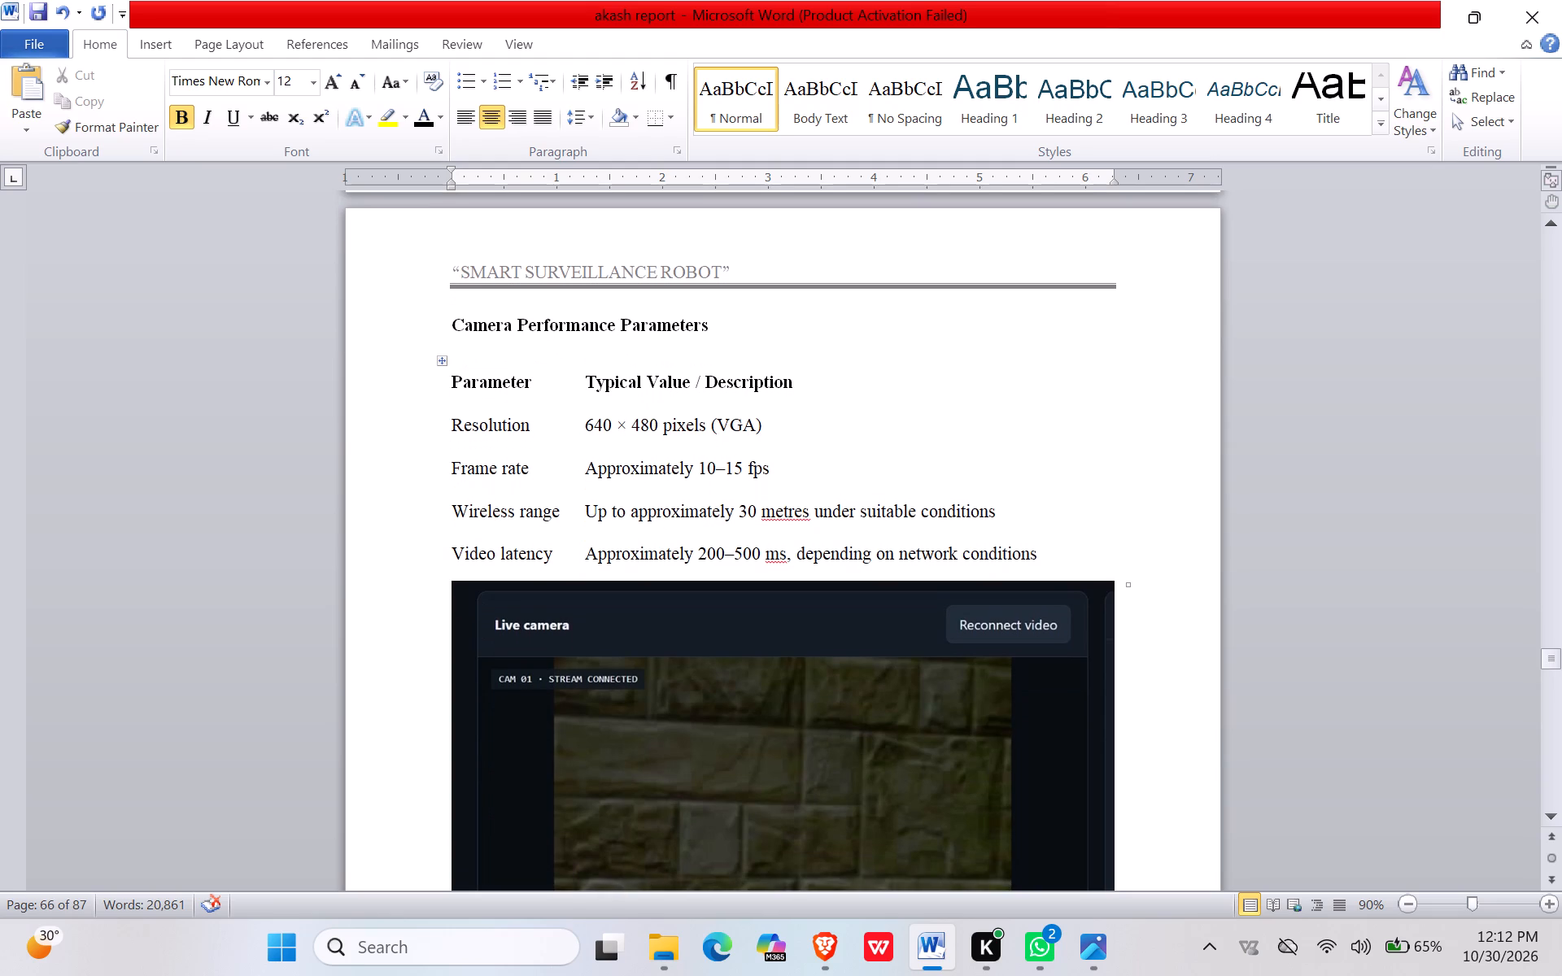
scroll(926, 725, "down", 3)
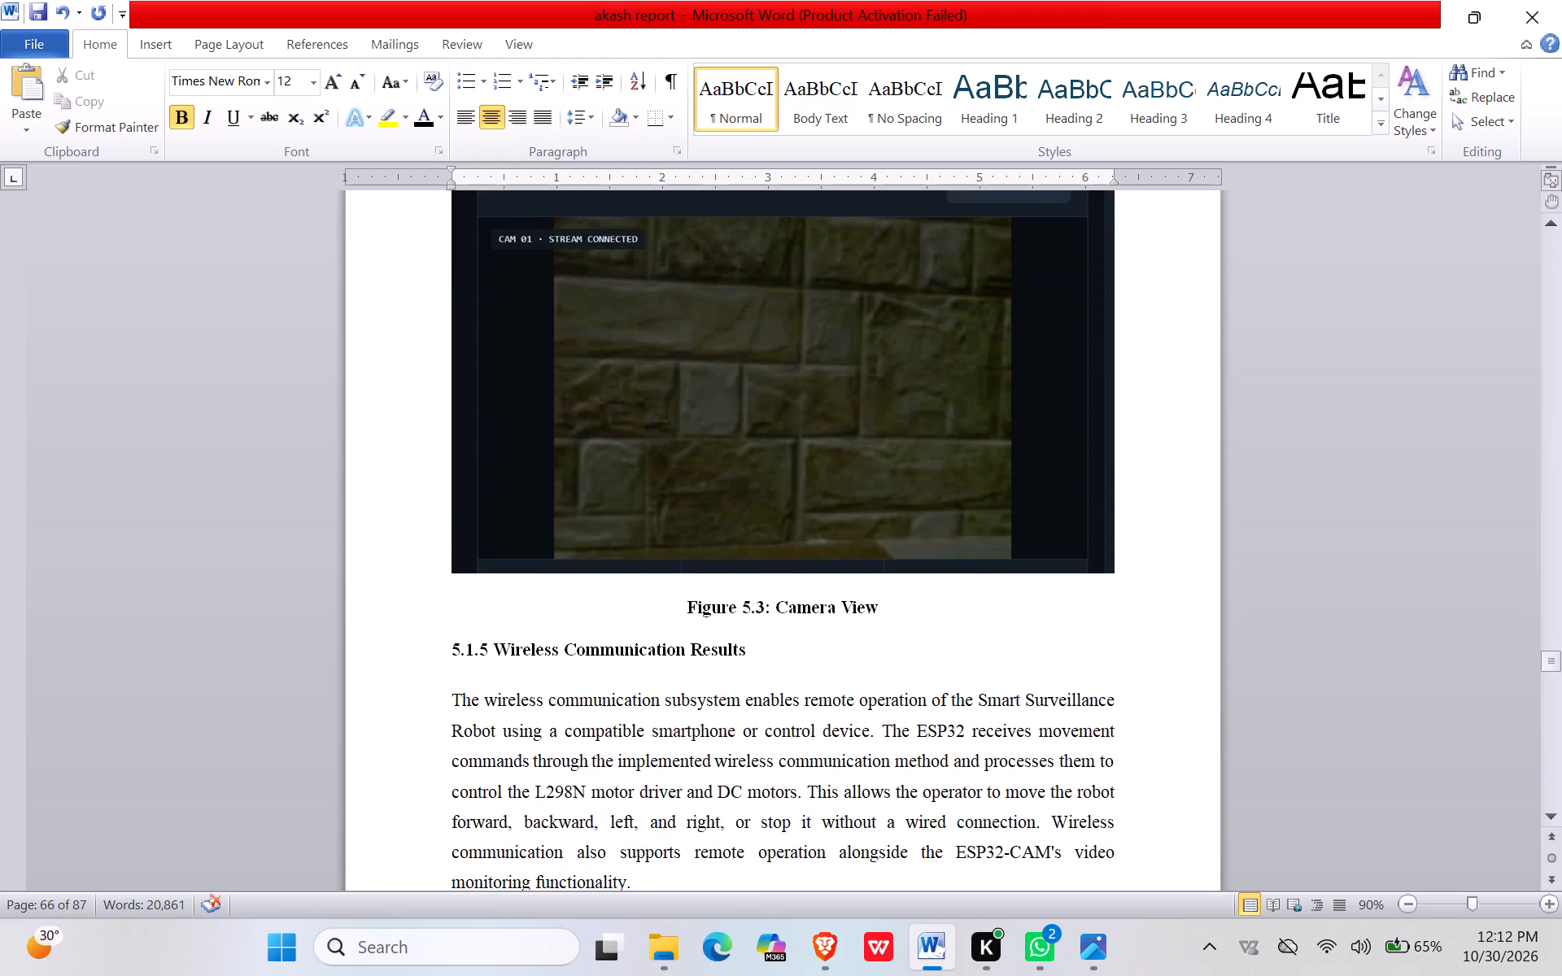
scroll(926, 725, "down", 2)
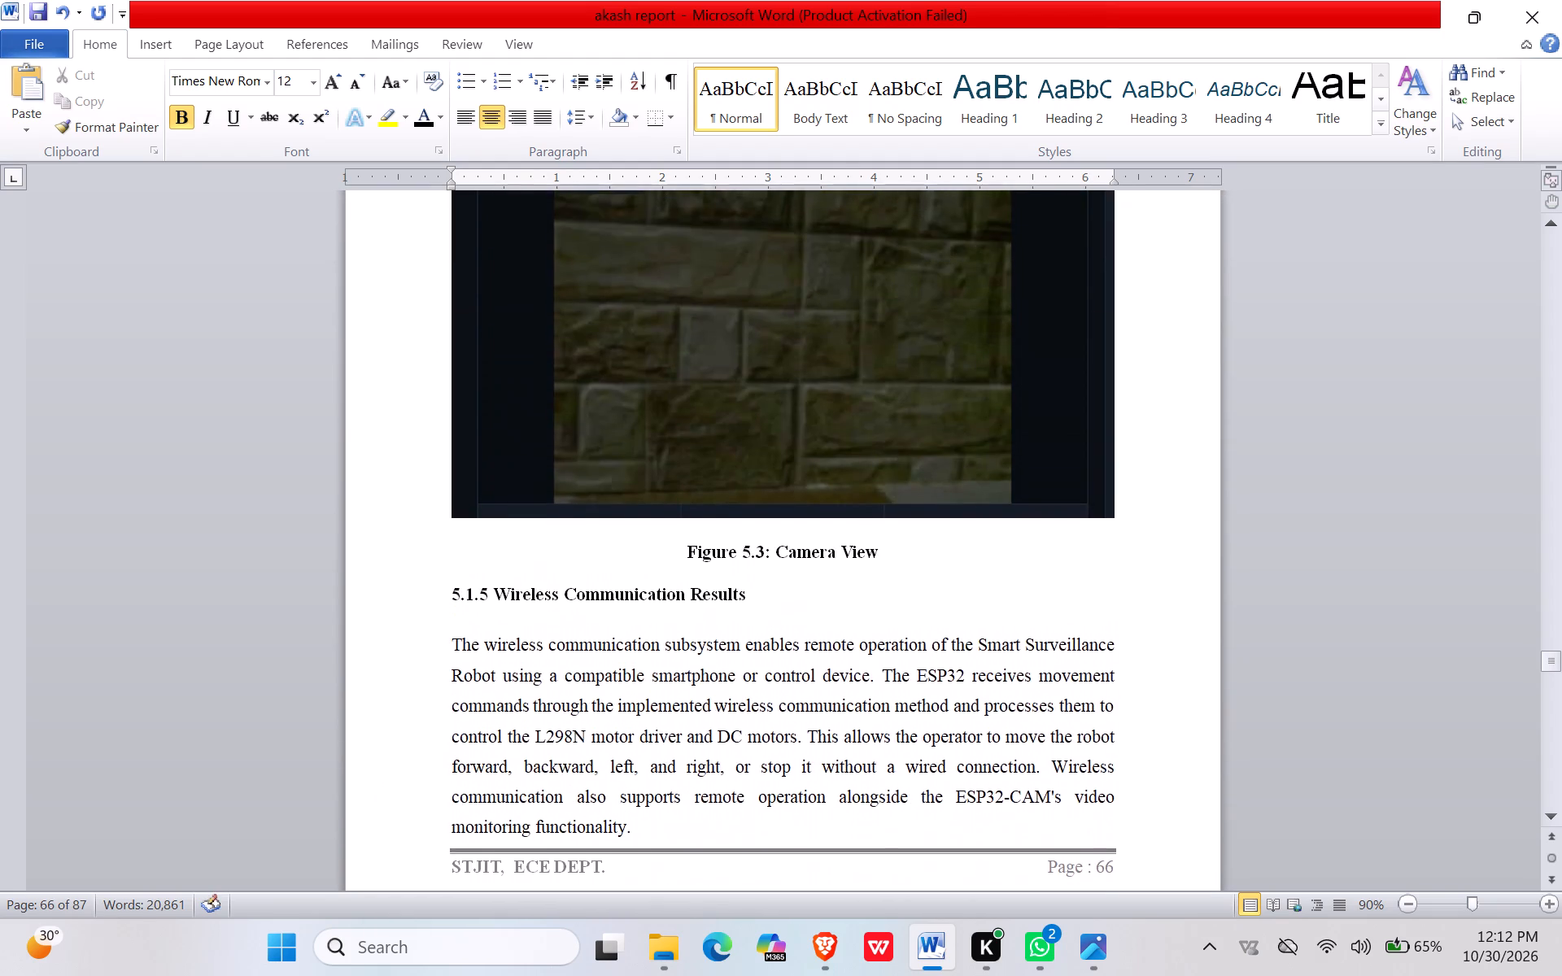
scroll(926, 725, "down", 2)
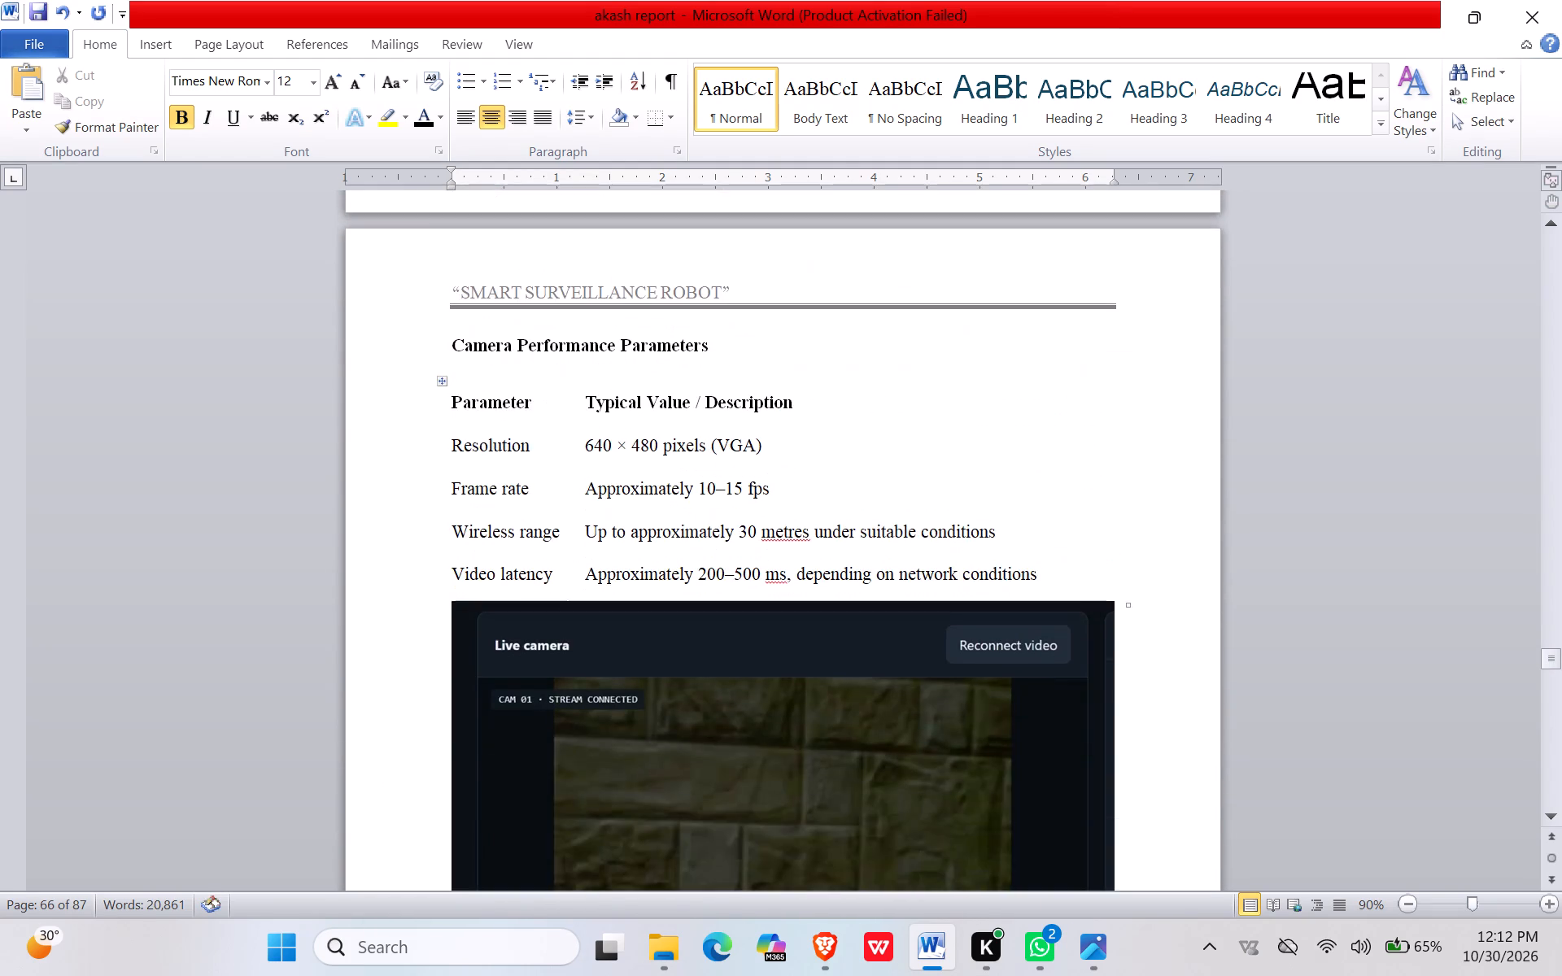
scroll(926, 725, "down", 4)
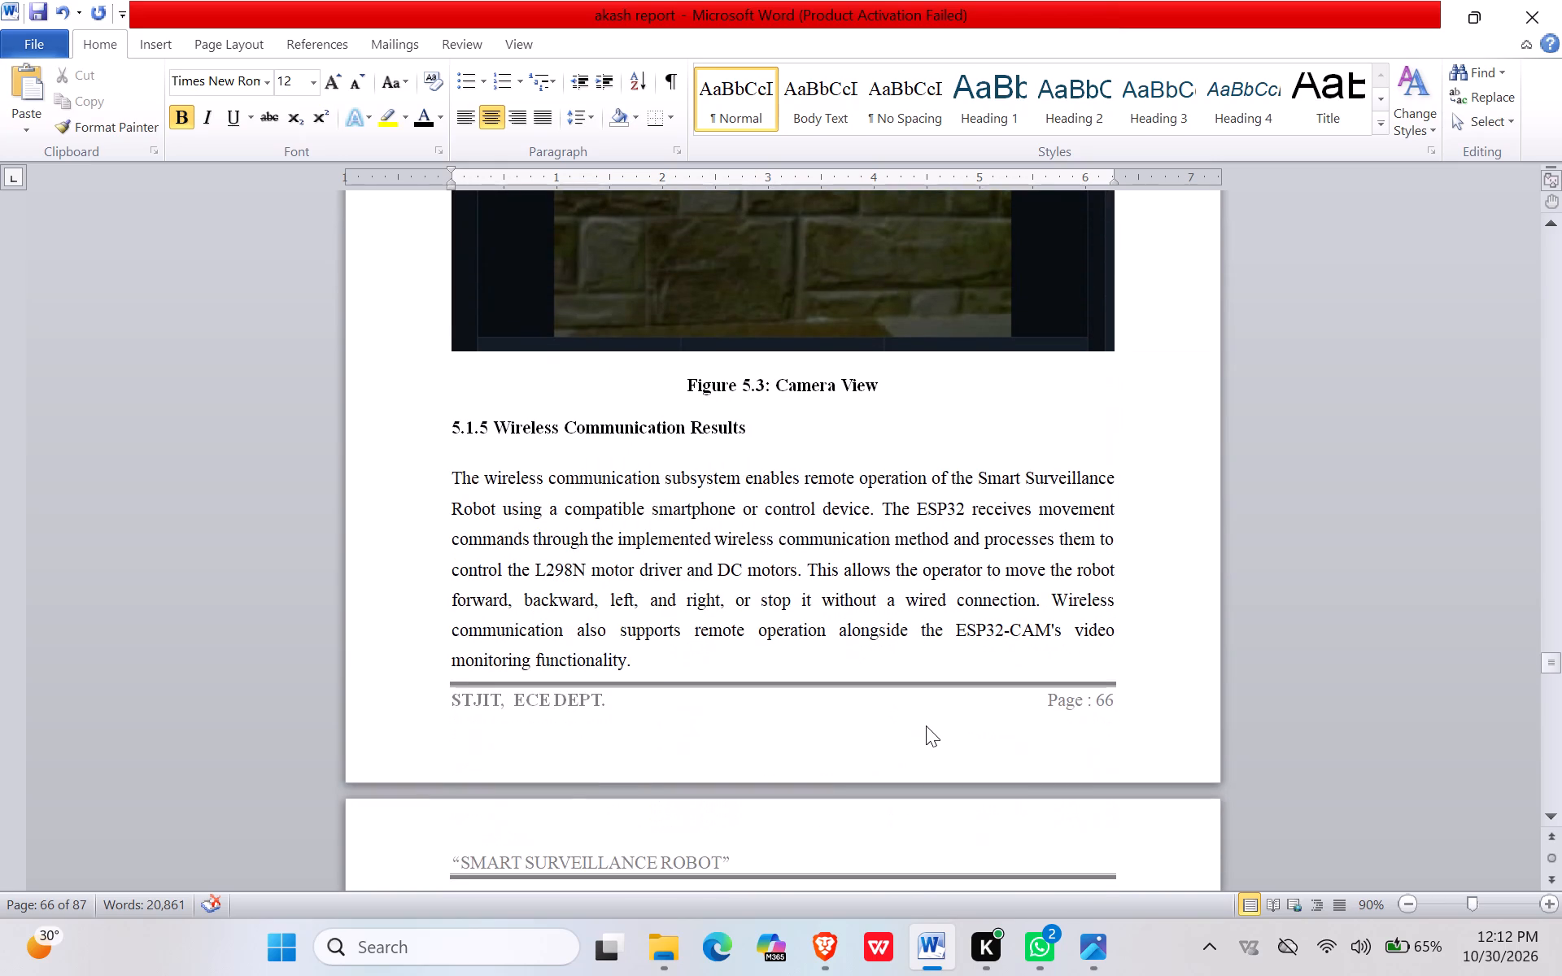
Review the Communication Performance Parameters table and section 5.1.6, Alert System Results.
scroll(926, 725, "down", 3)
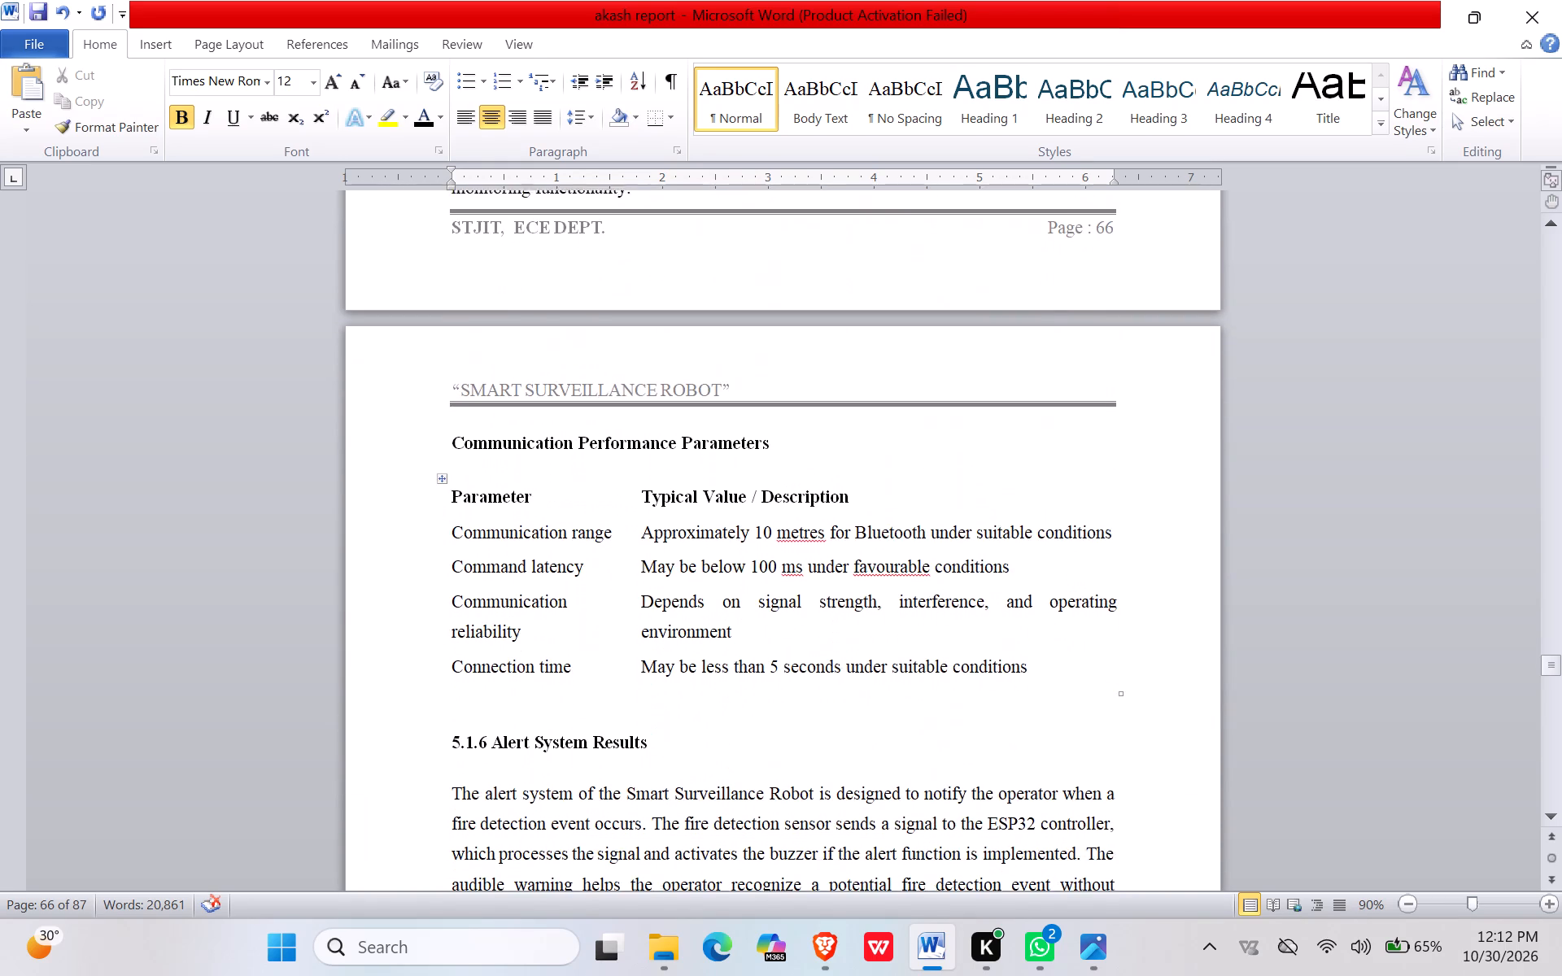
scroll(926, 725, "down", 3)
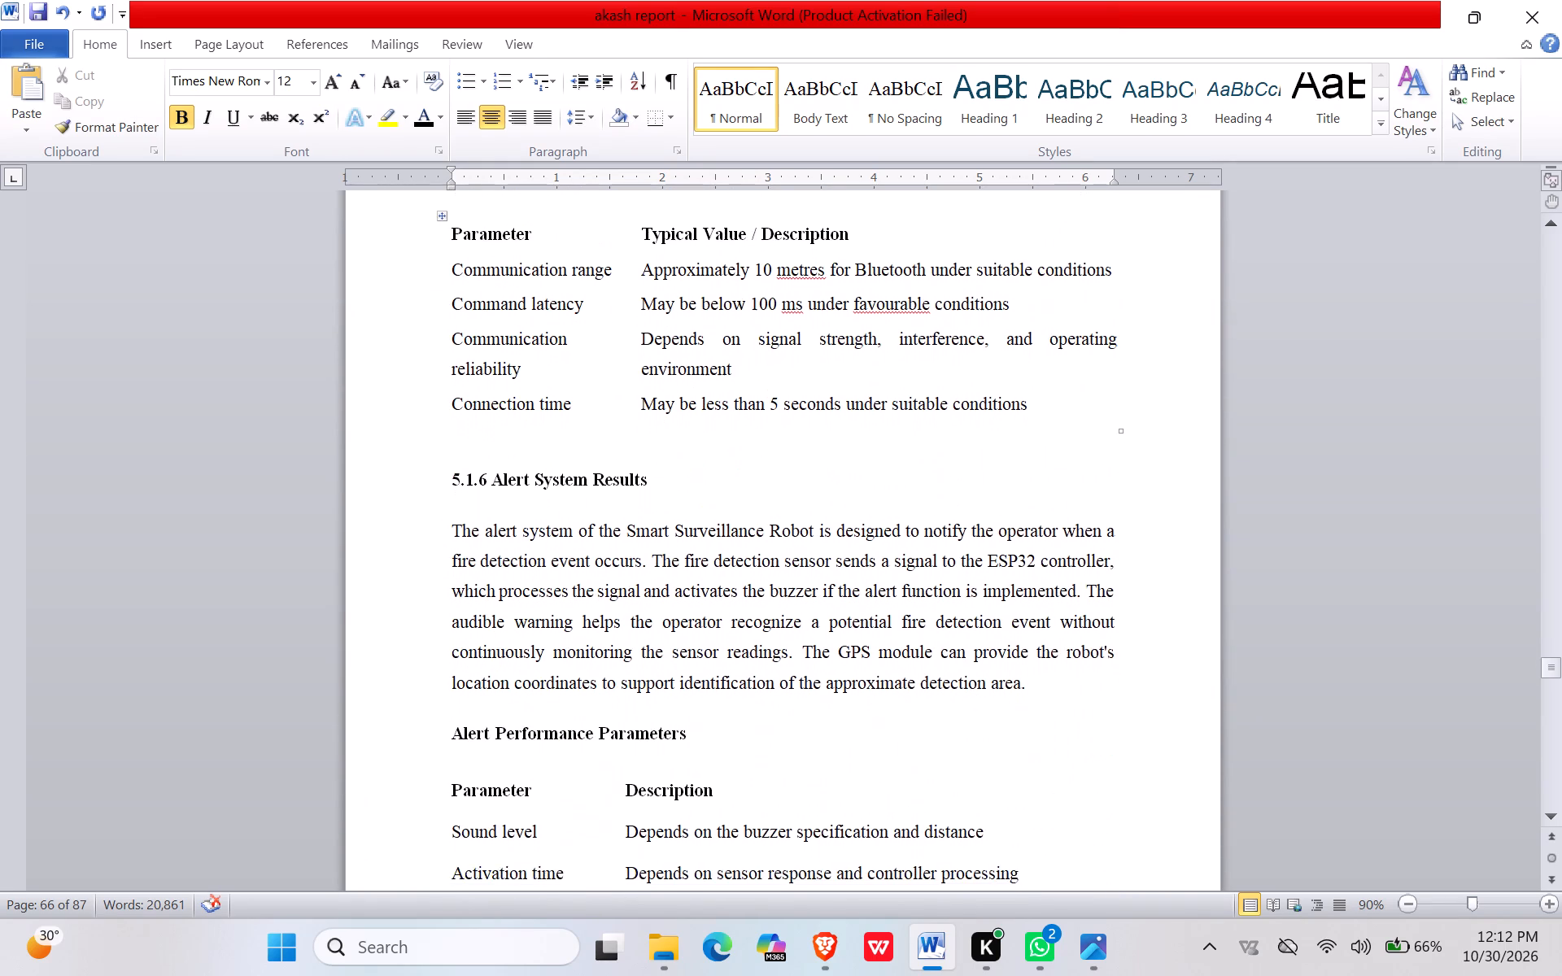
scroll(926, 725, "down", 1)
scroll(926, 725, "up", 1)
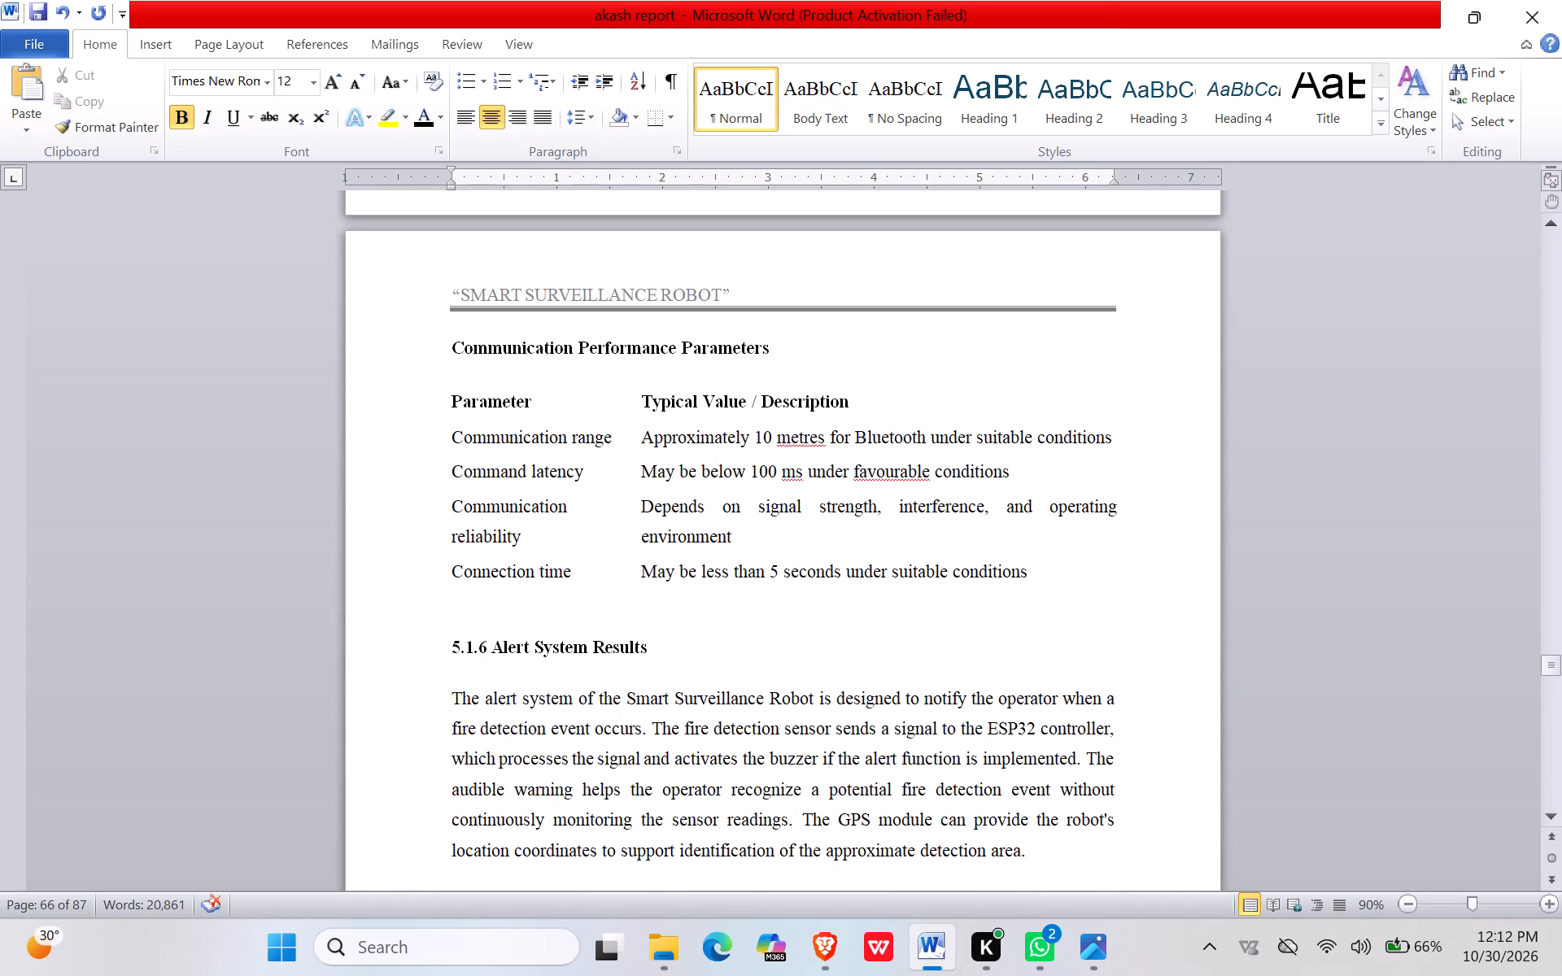
Review pages 66 and 67, from the Camera Performance Parameters table through the Alert Performance Parameters table and Figure 5.4 caption.
scroll(924, 725, "up", 2)
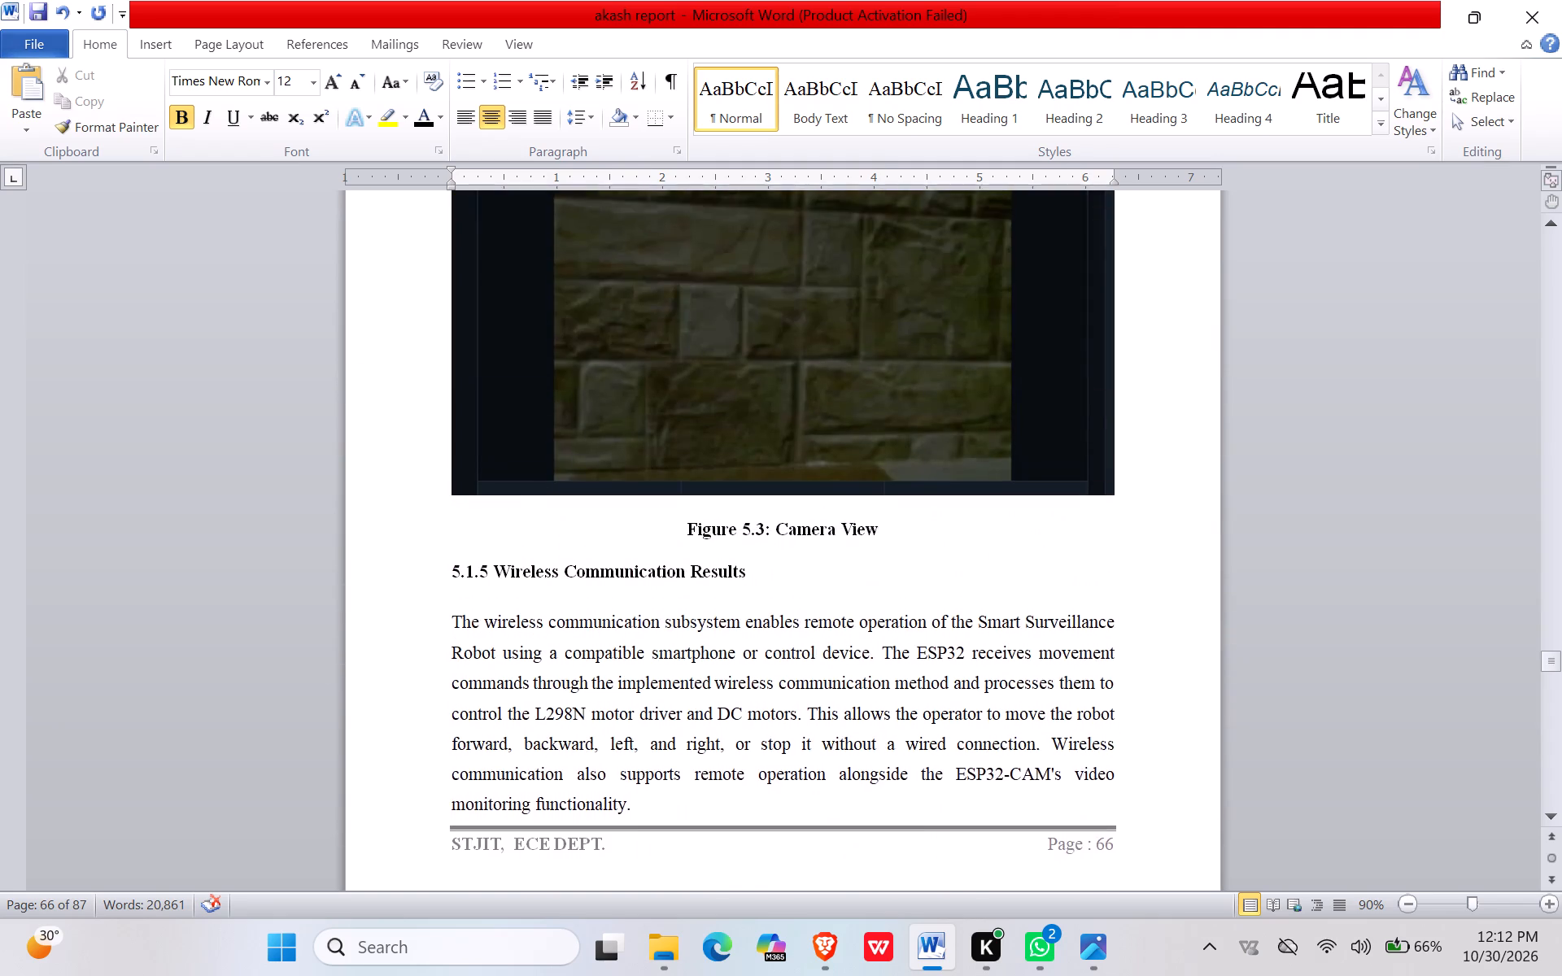
scroll(916, 725, "right", 1)
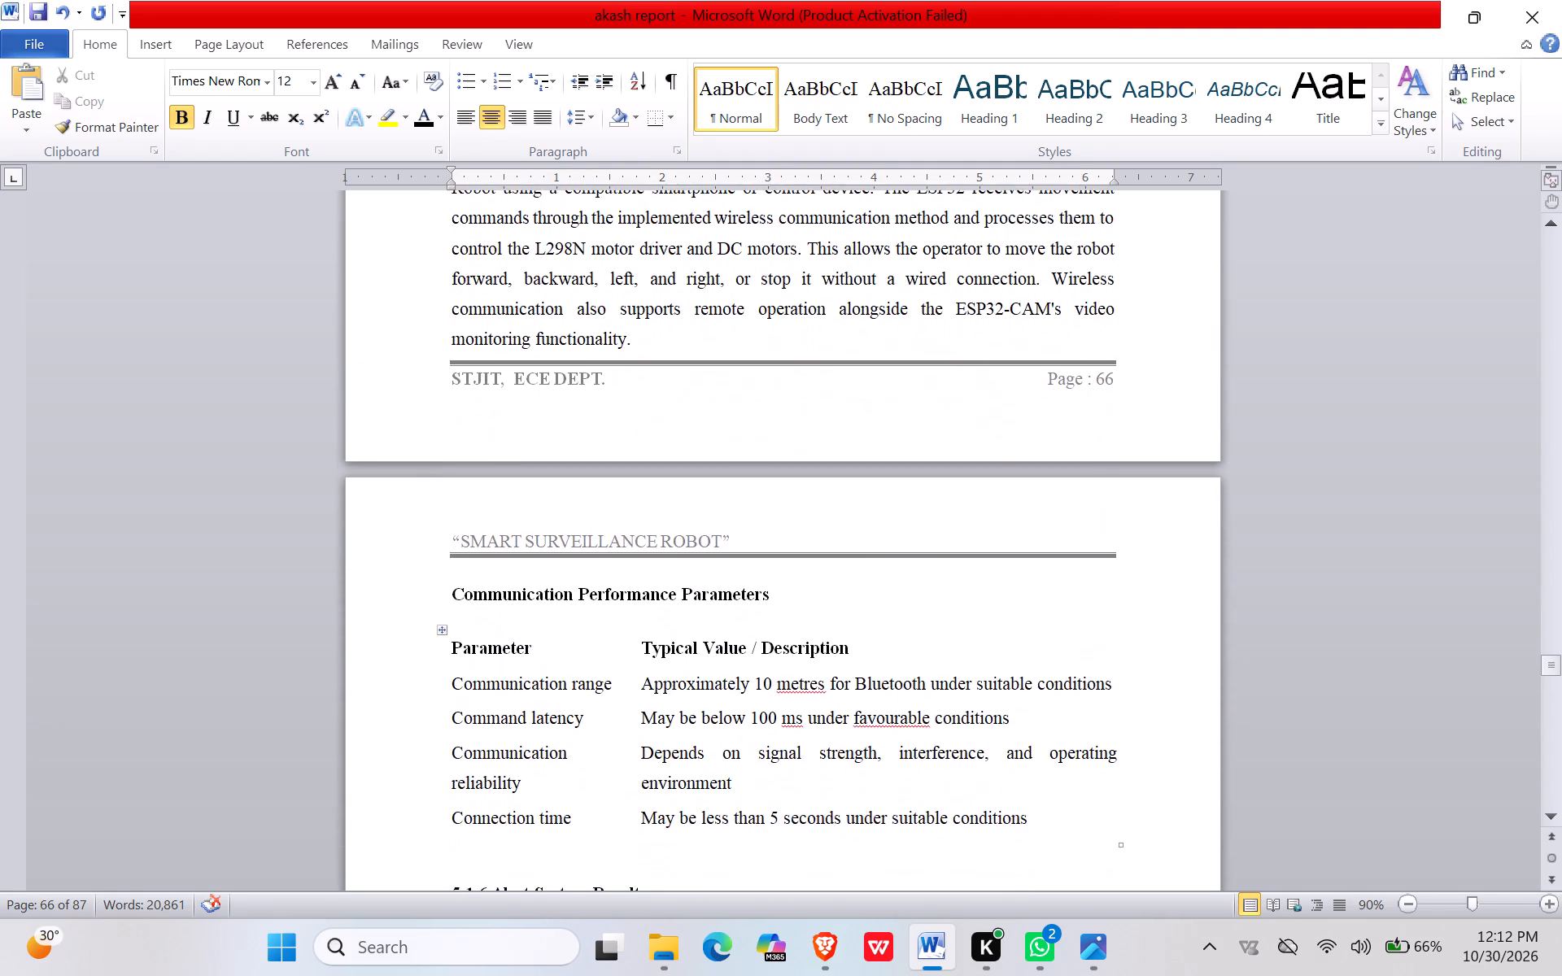
scroll(916, 725, "right", 1)
scroll(916, 725, "down", 1)
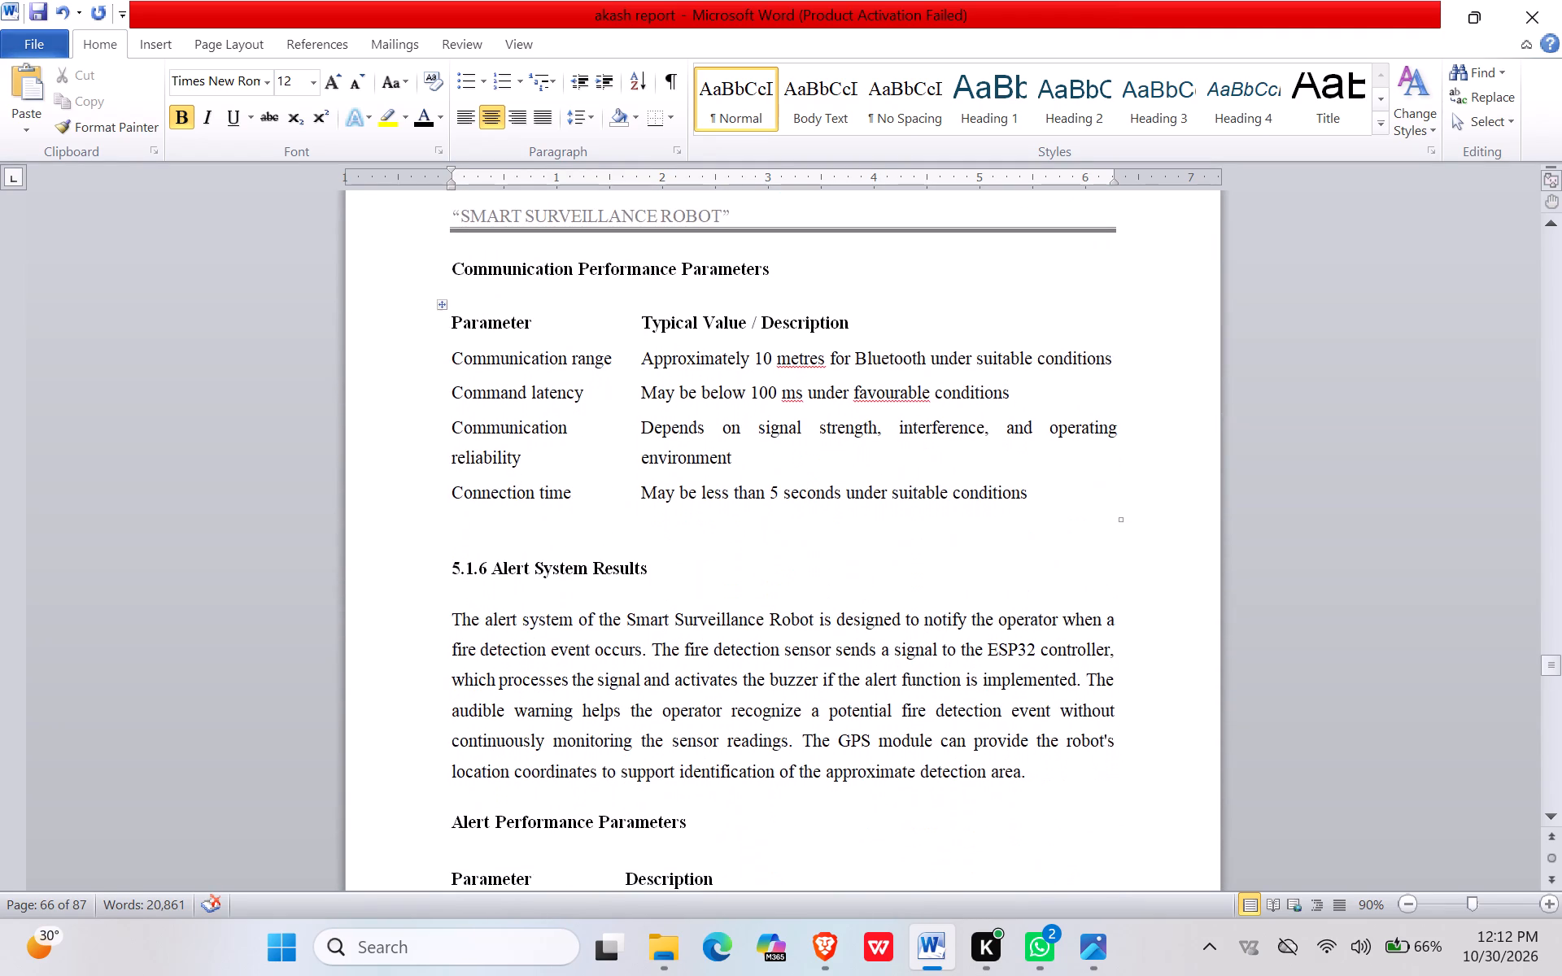
scroll(916, 725, "up", 2)
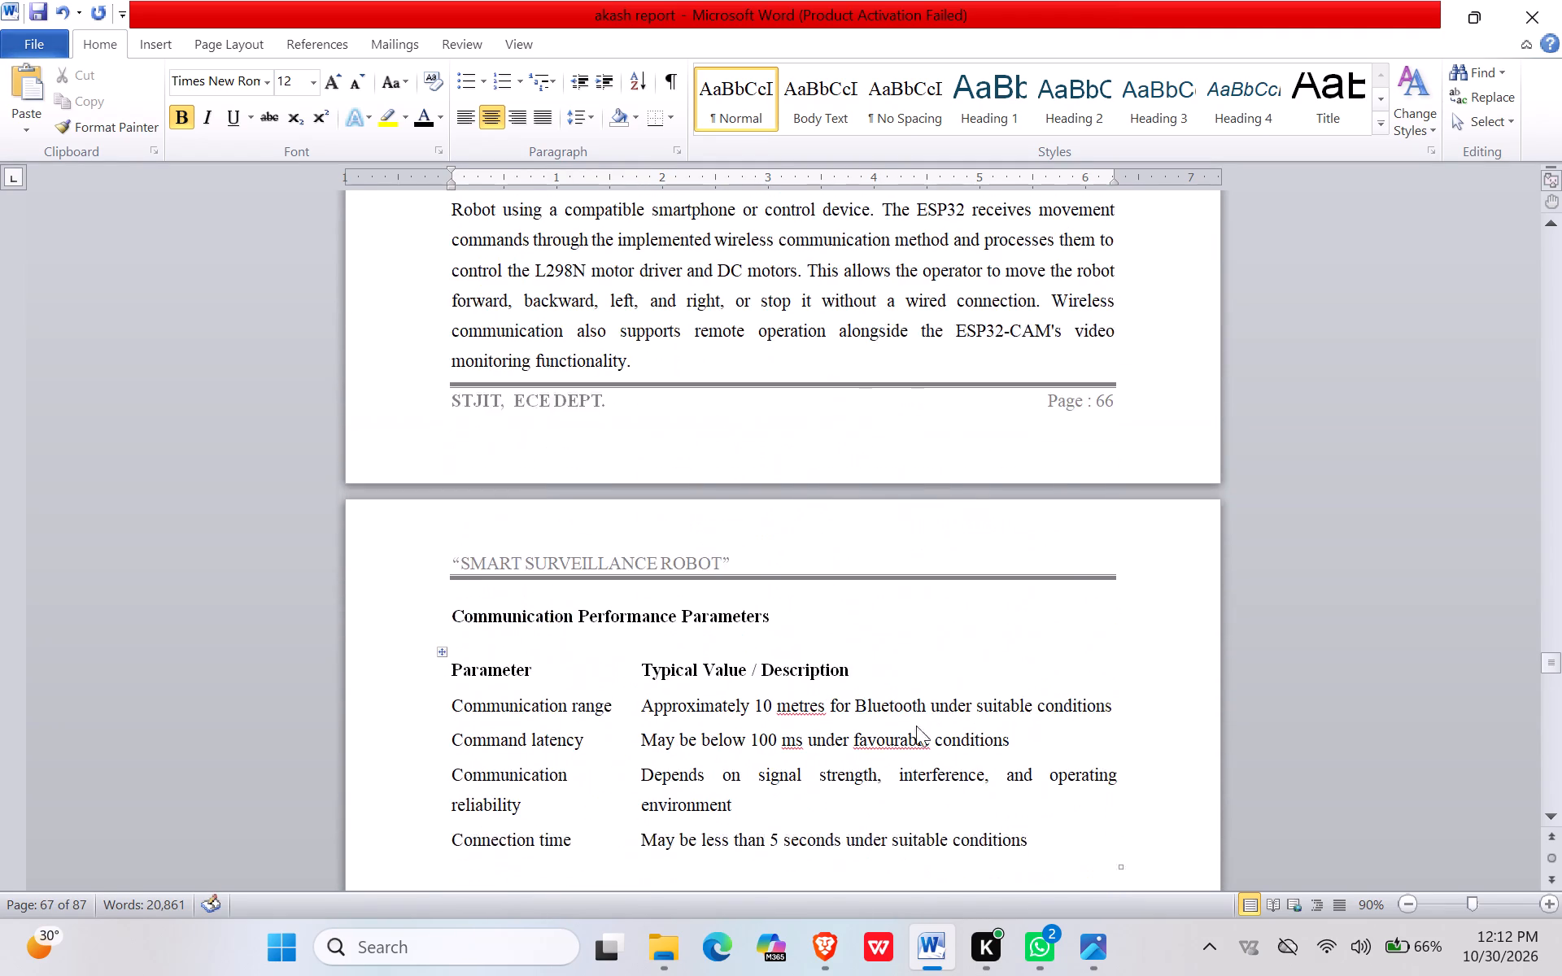
scroll(916, 725, "up", 2)
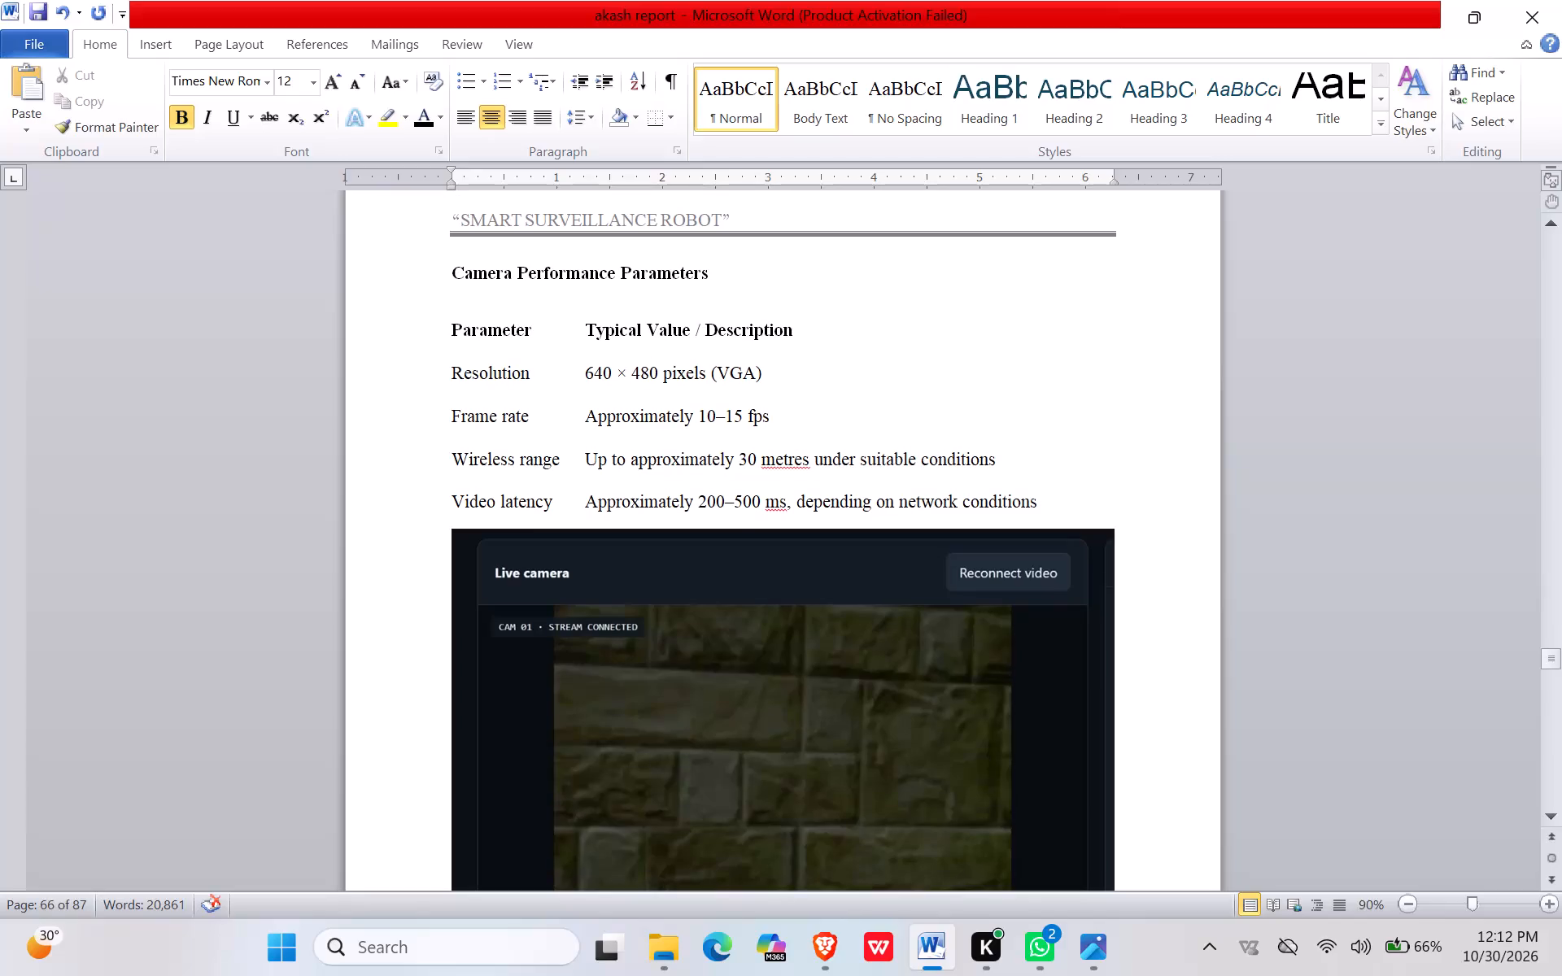
scroll(916, 725, "down", 3)
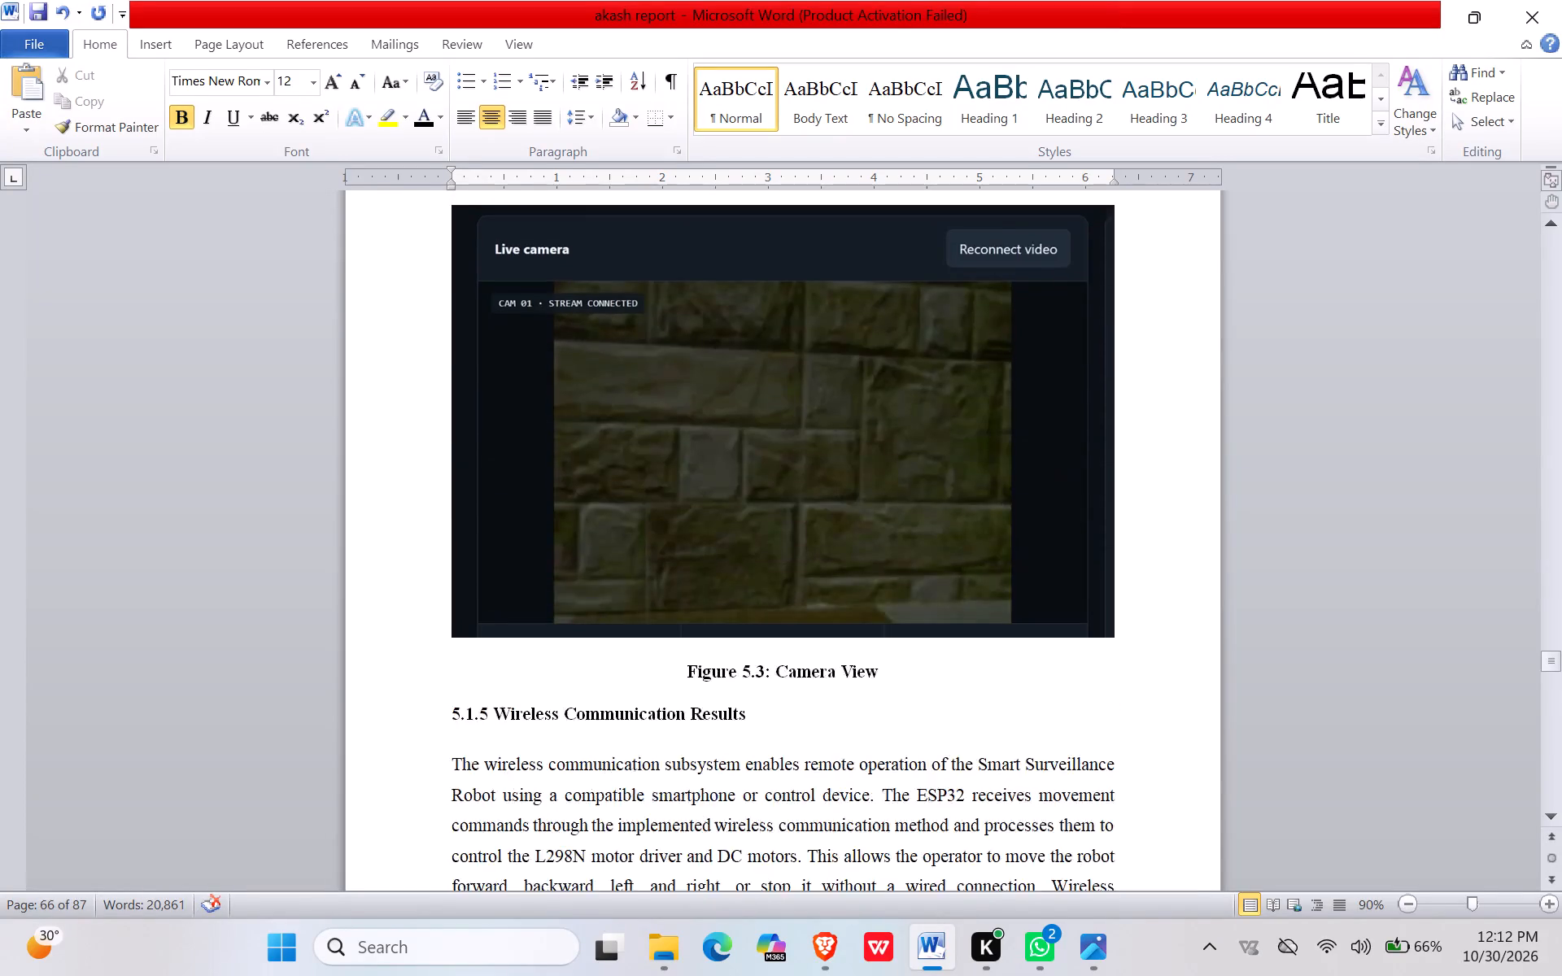
scroll(916, 725, "down", 2)
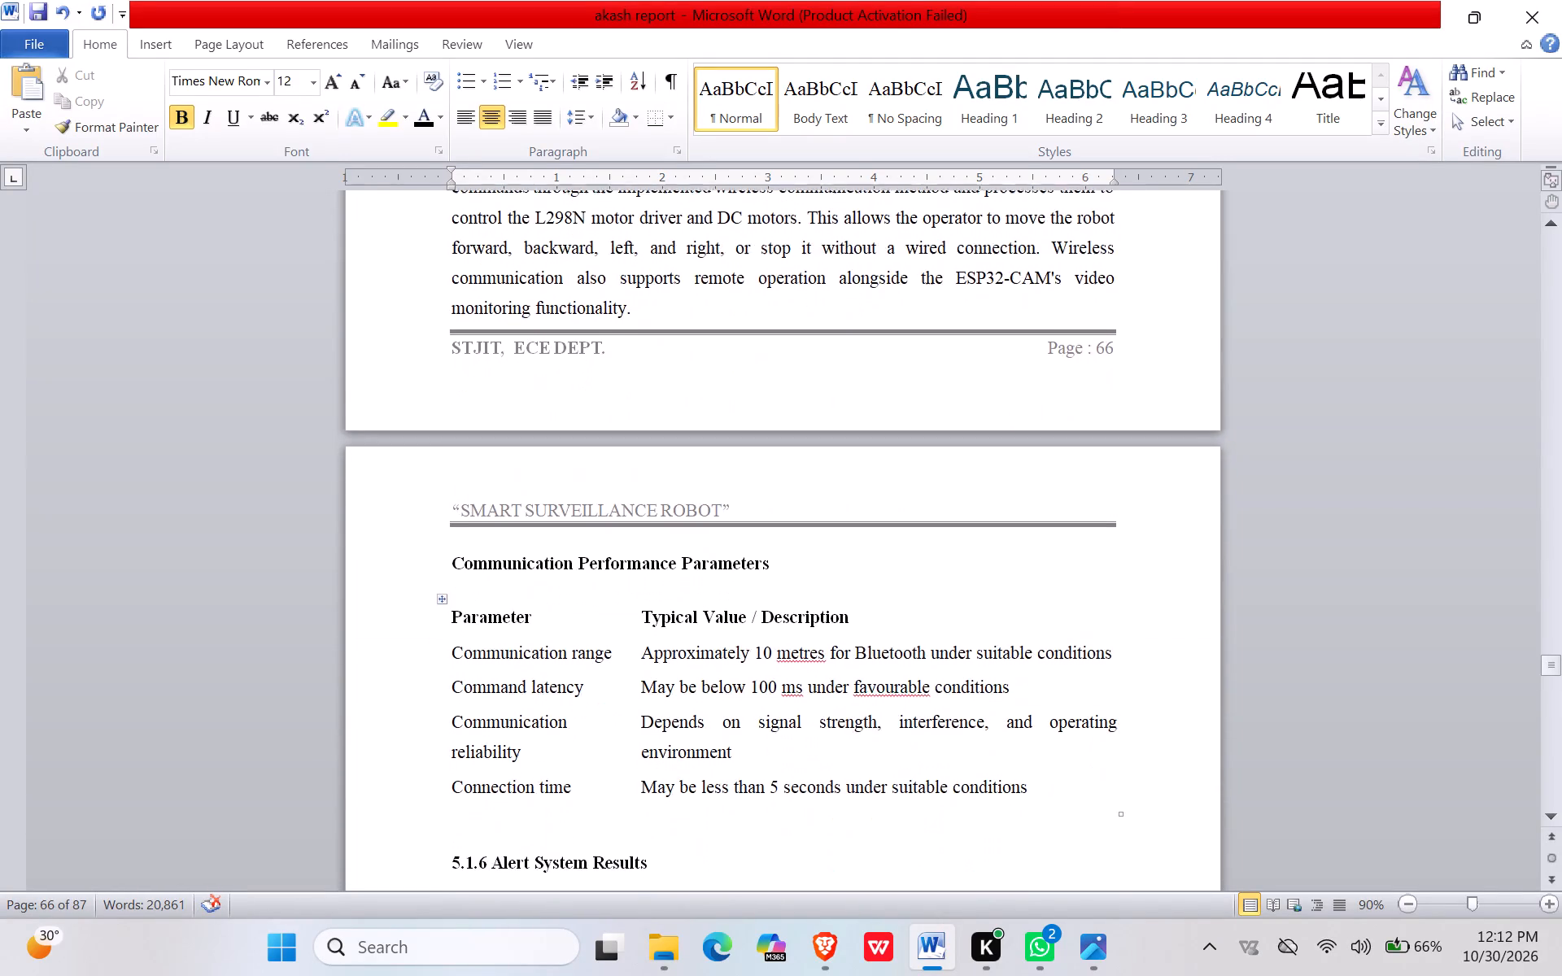
scroll(916, 725, "down", 1)
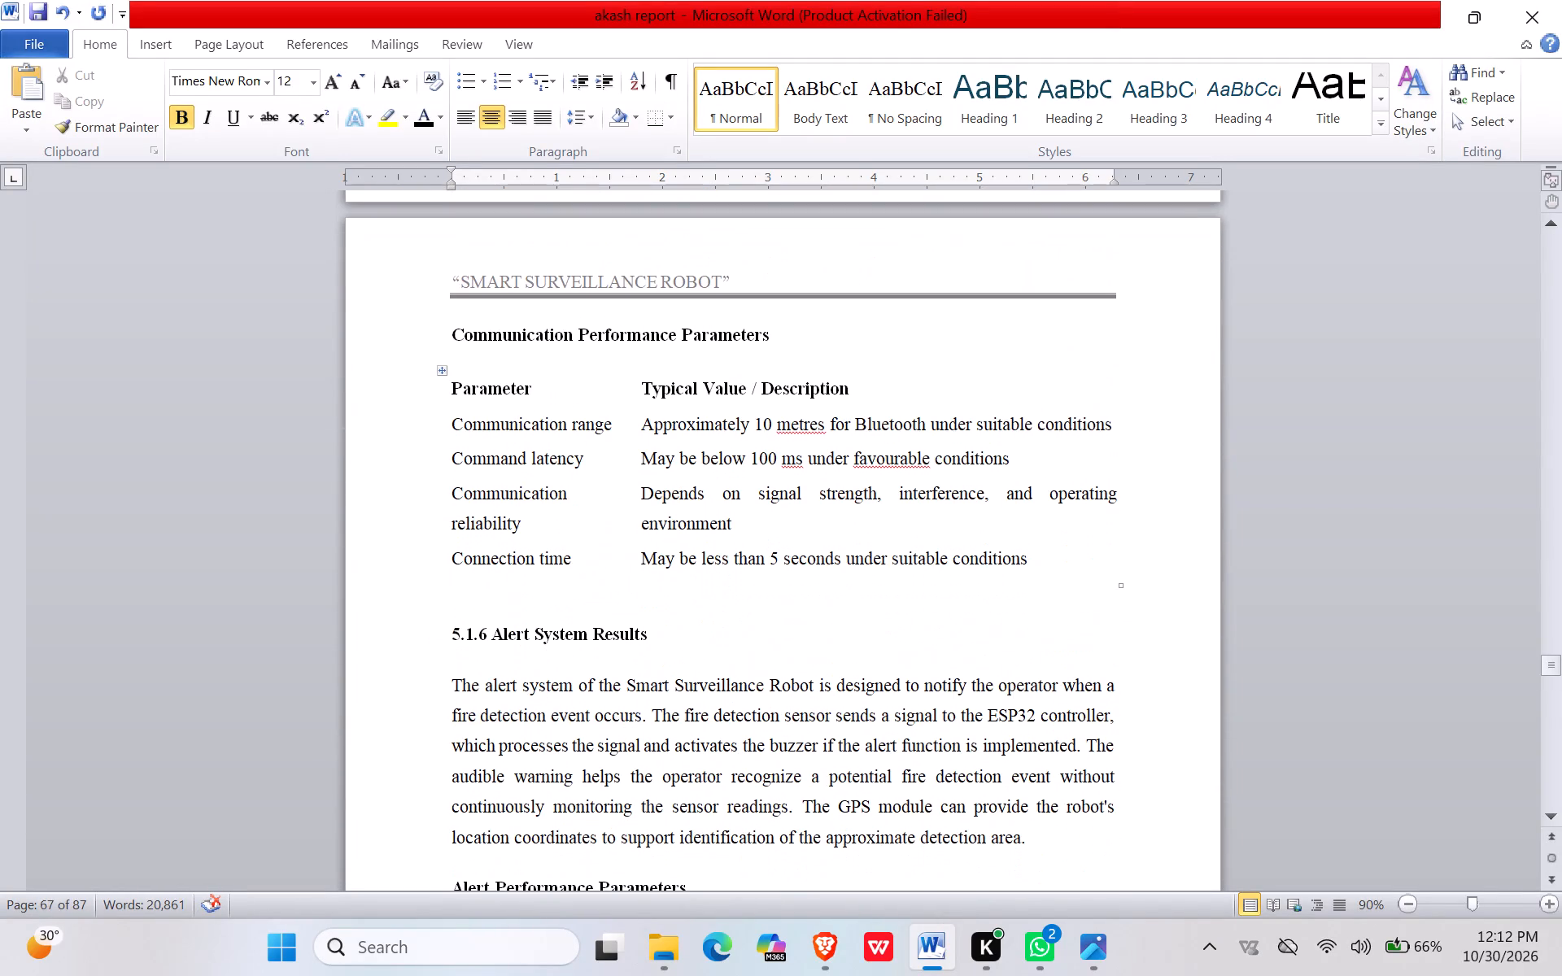
scroll(916, 725, "down", 4)
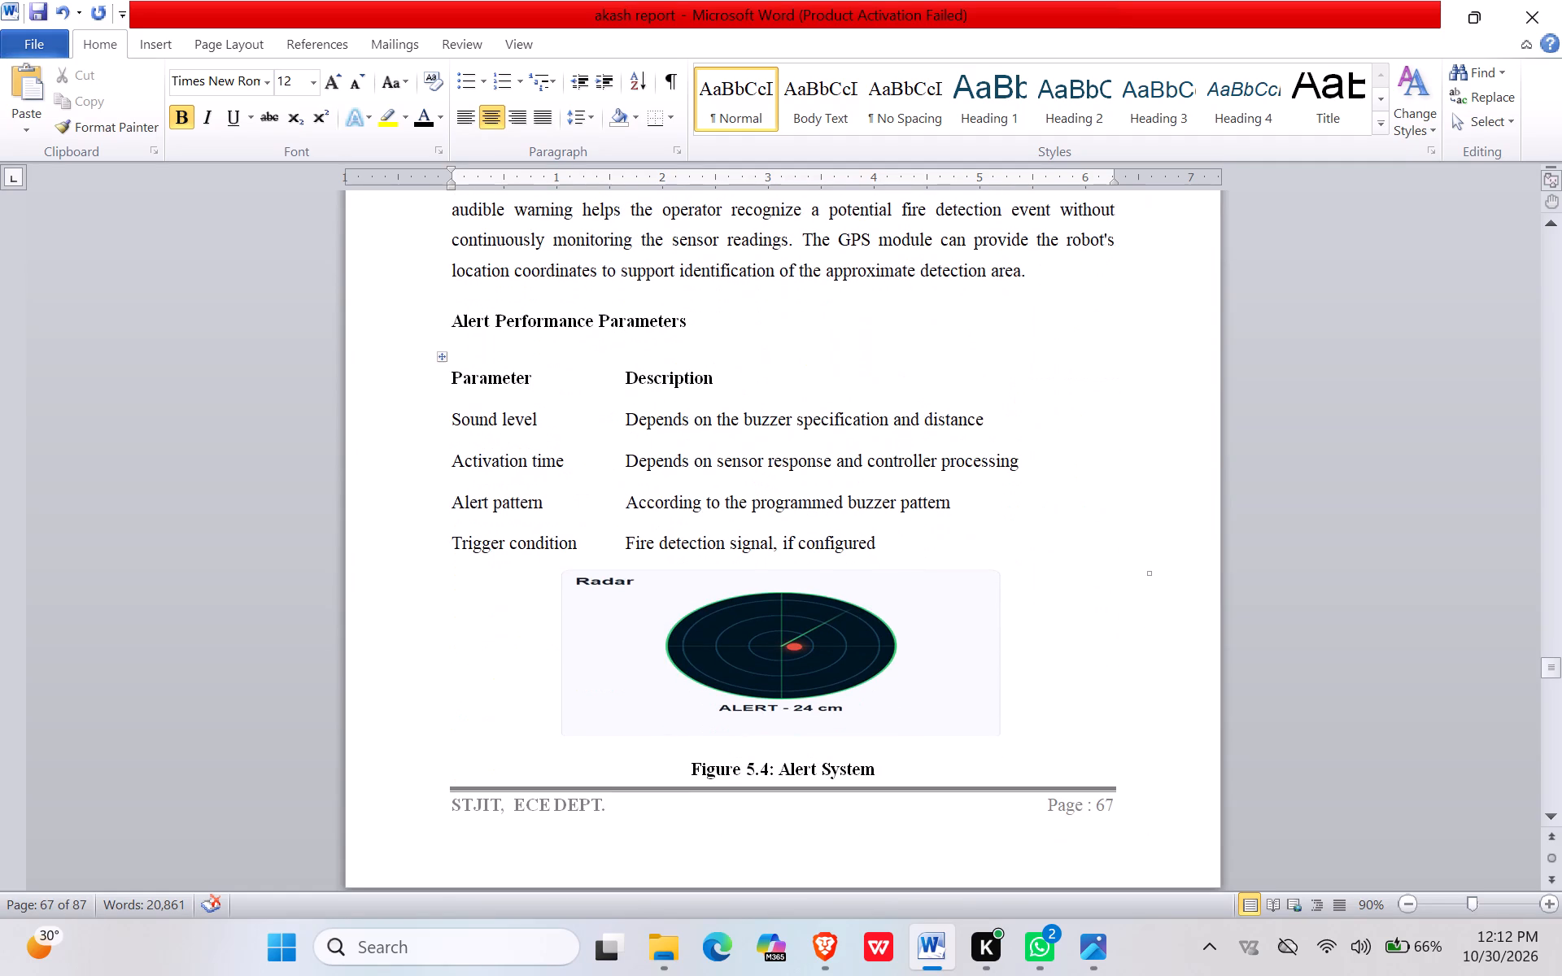
Recheck the figure captions, tables and section layout from Figure 5.1.2 on page 64 to section 5.1.6, Alert System Results.
scroll(916, 725, "up", 2)
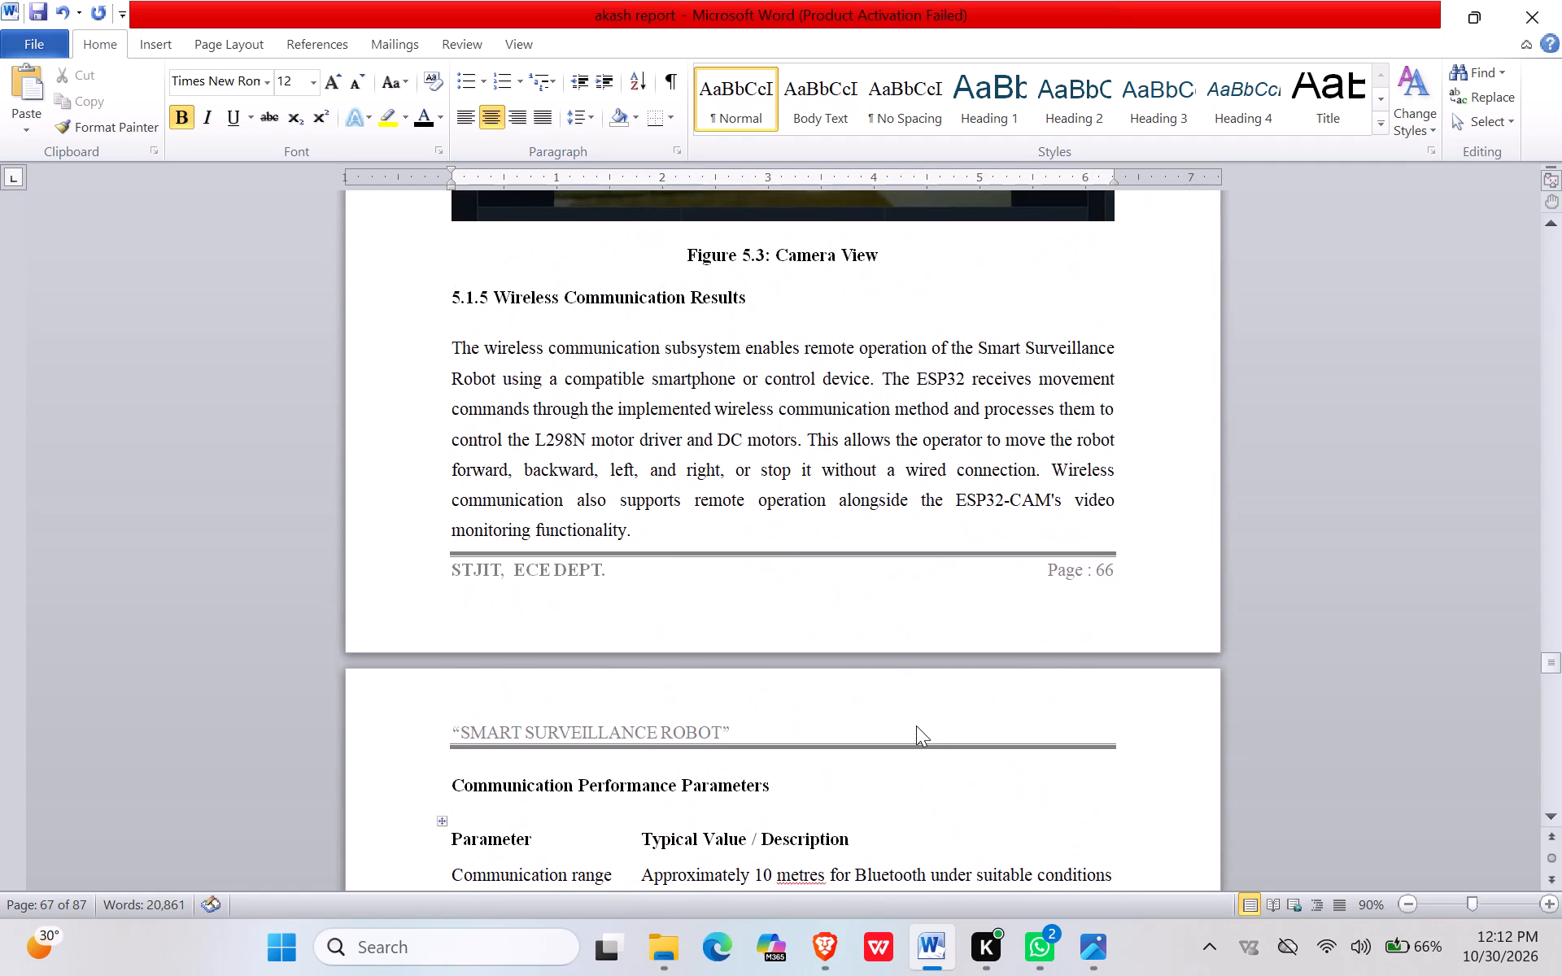
scroll(916, 725, "up", 3)
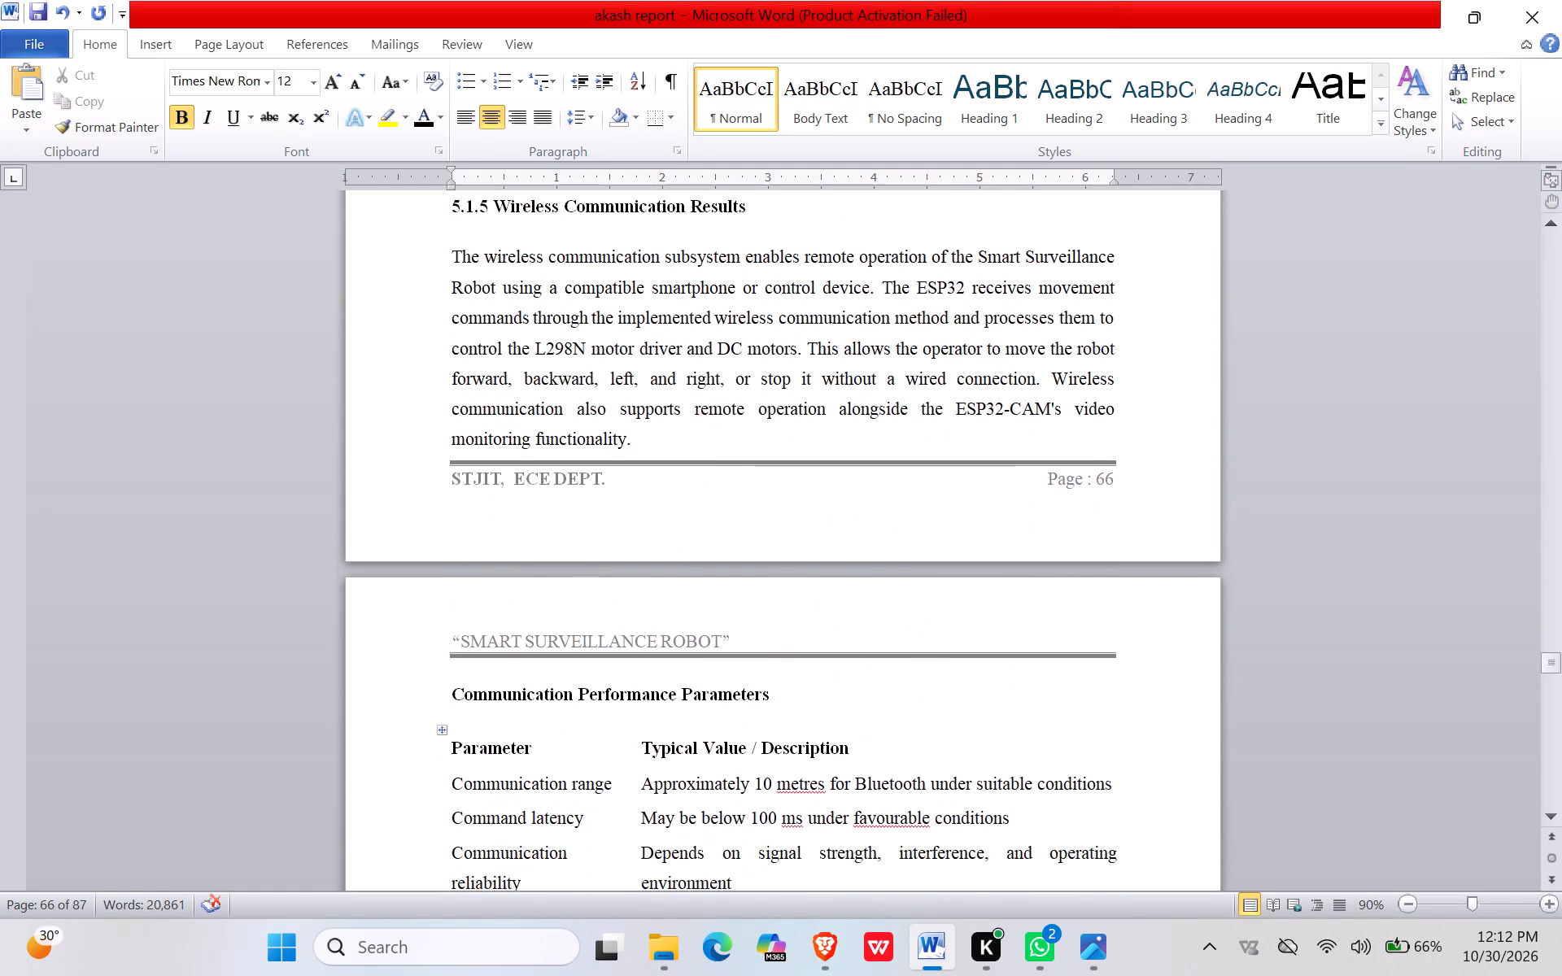
scroll(916, 725, "up", 1)
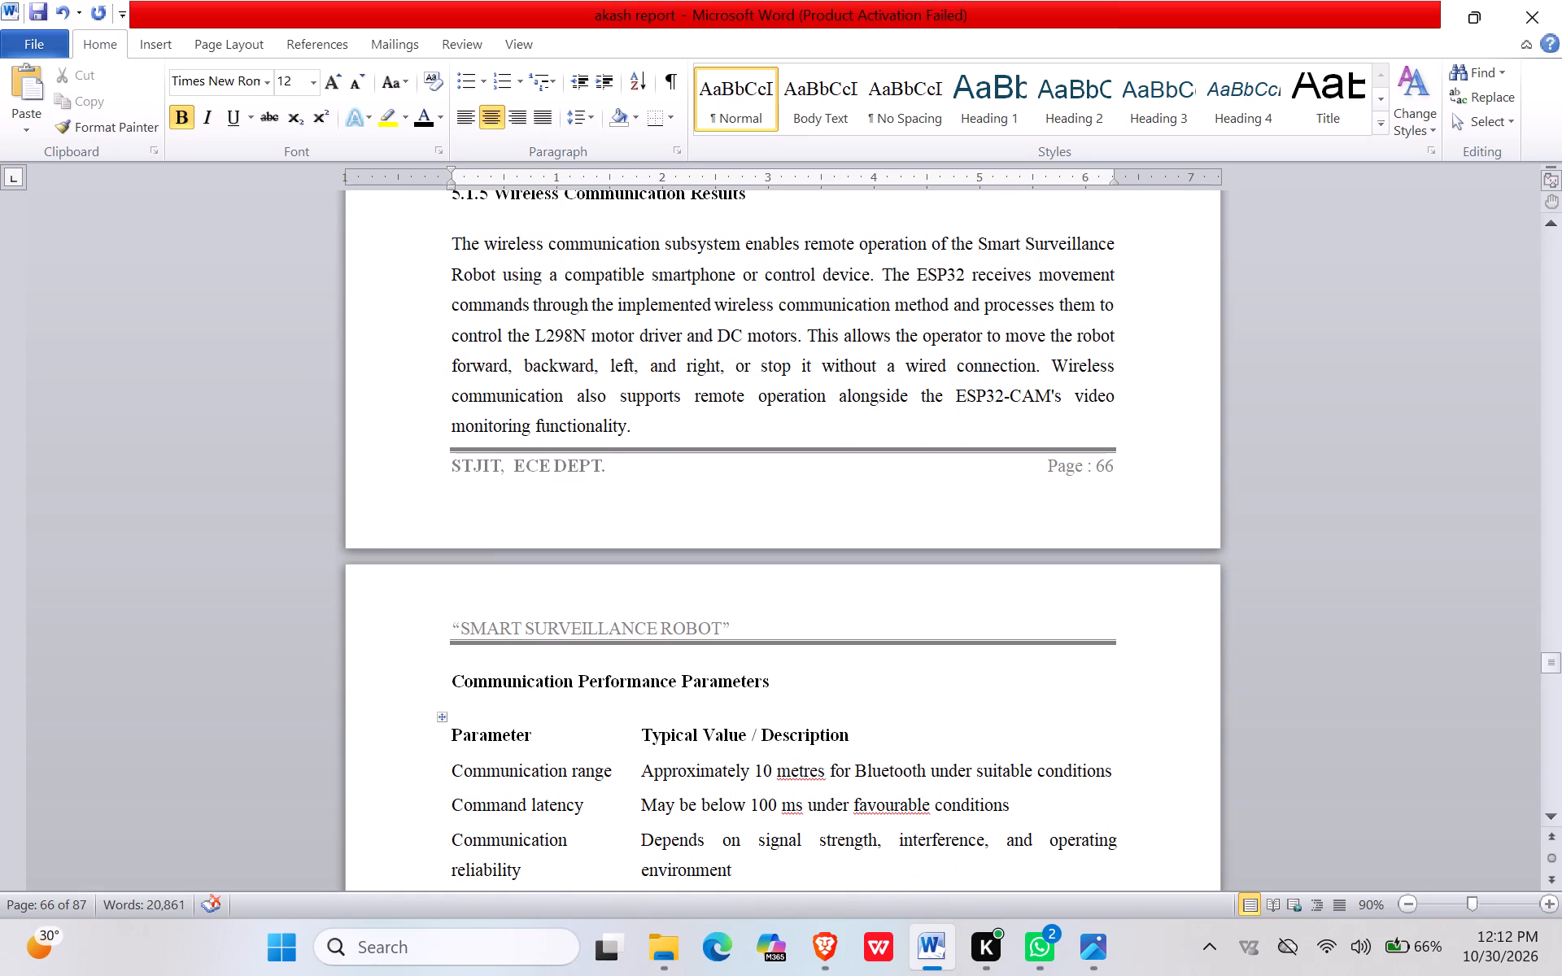
scroll(916, 725, "up", 6)
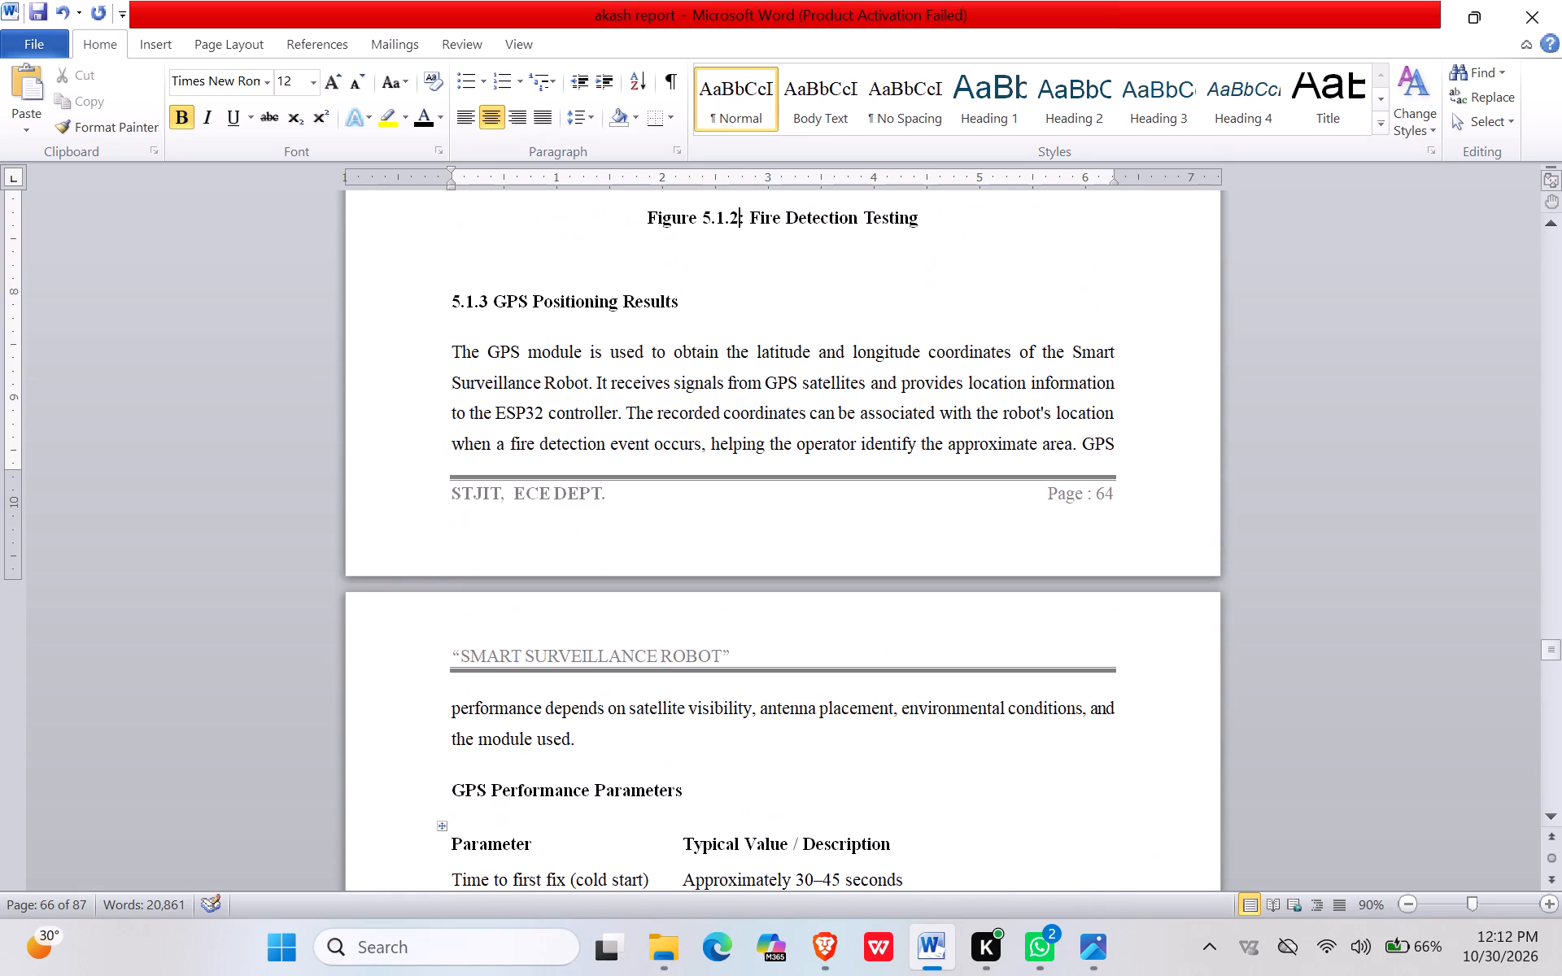
scroll(916, 725, "up", 2)
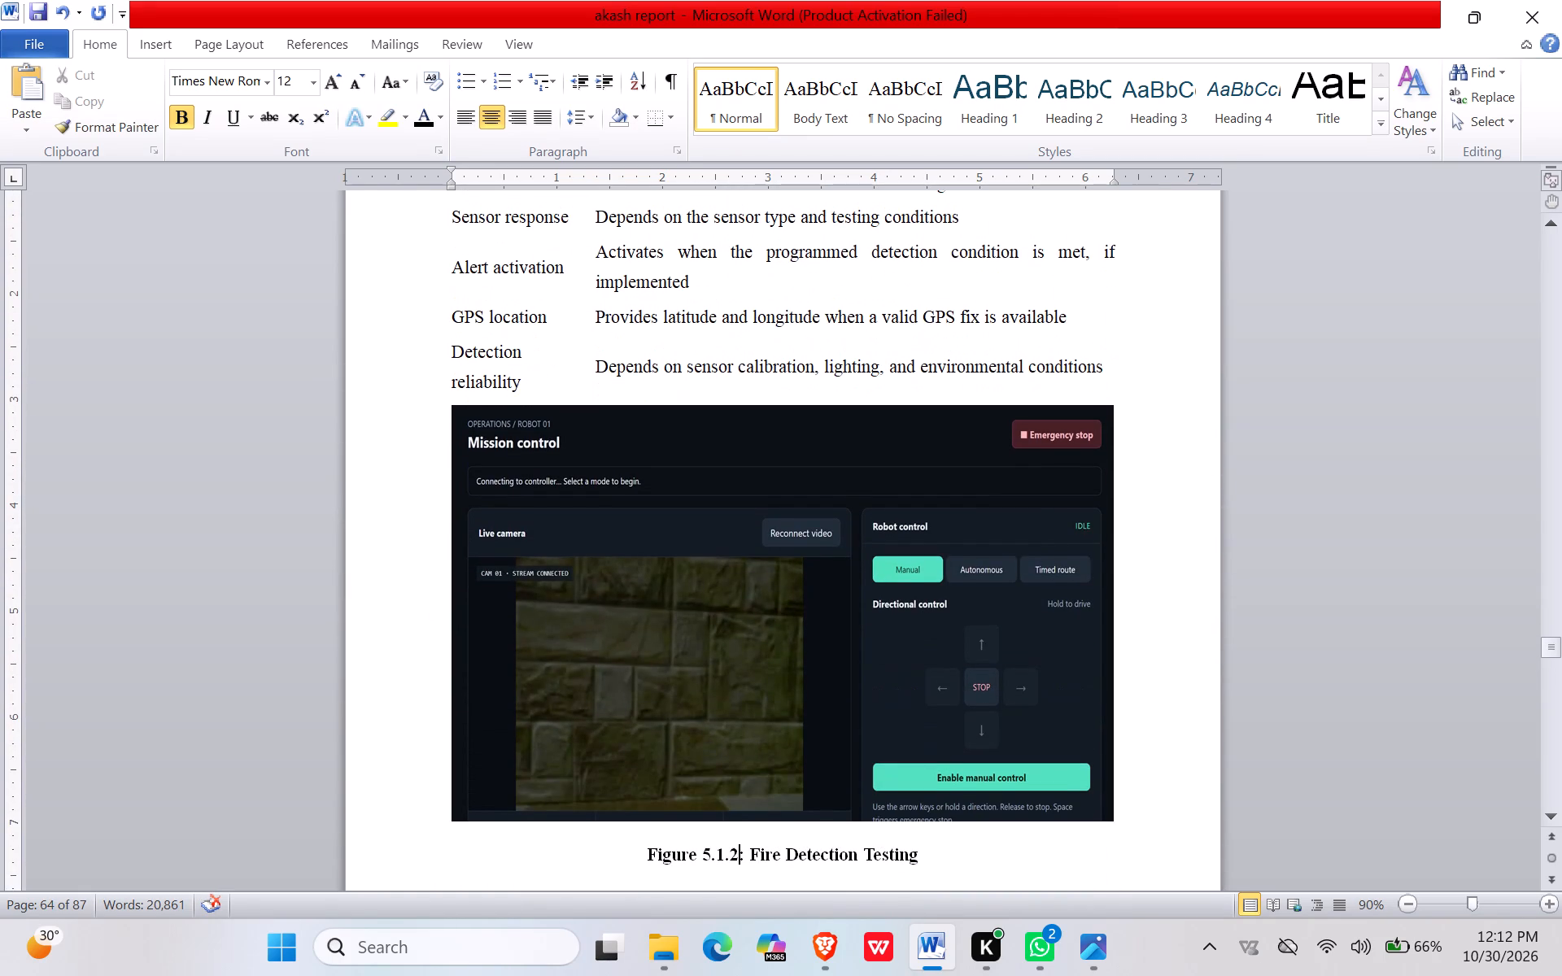
scroll(916, 725, "down", 1)
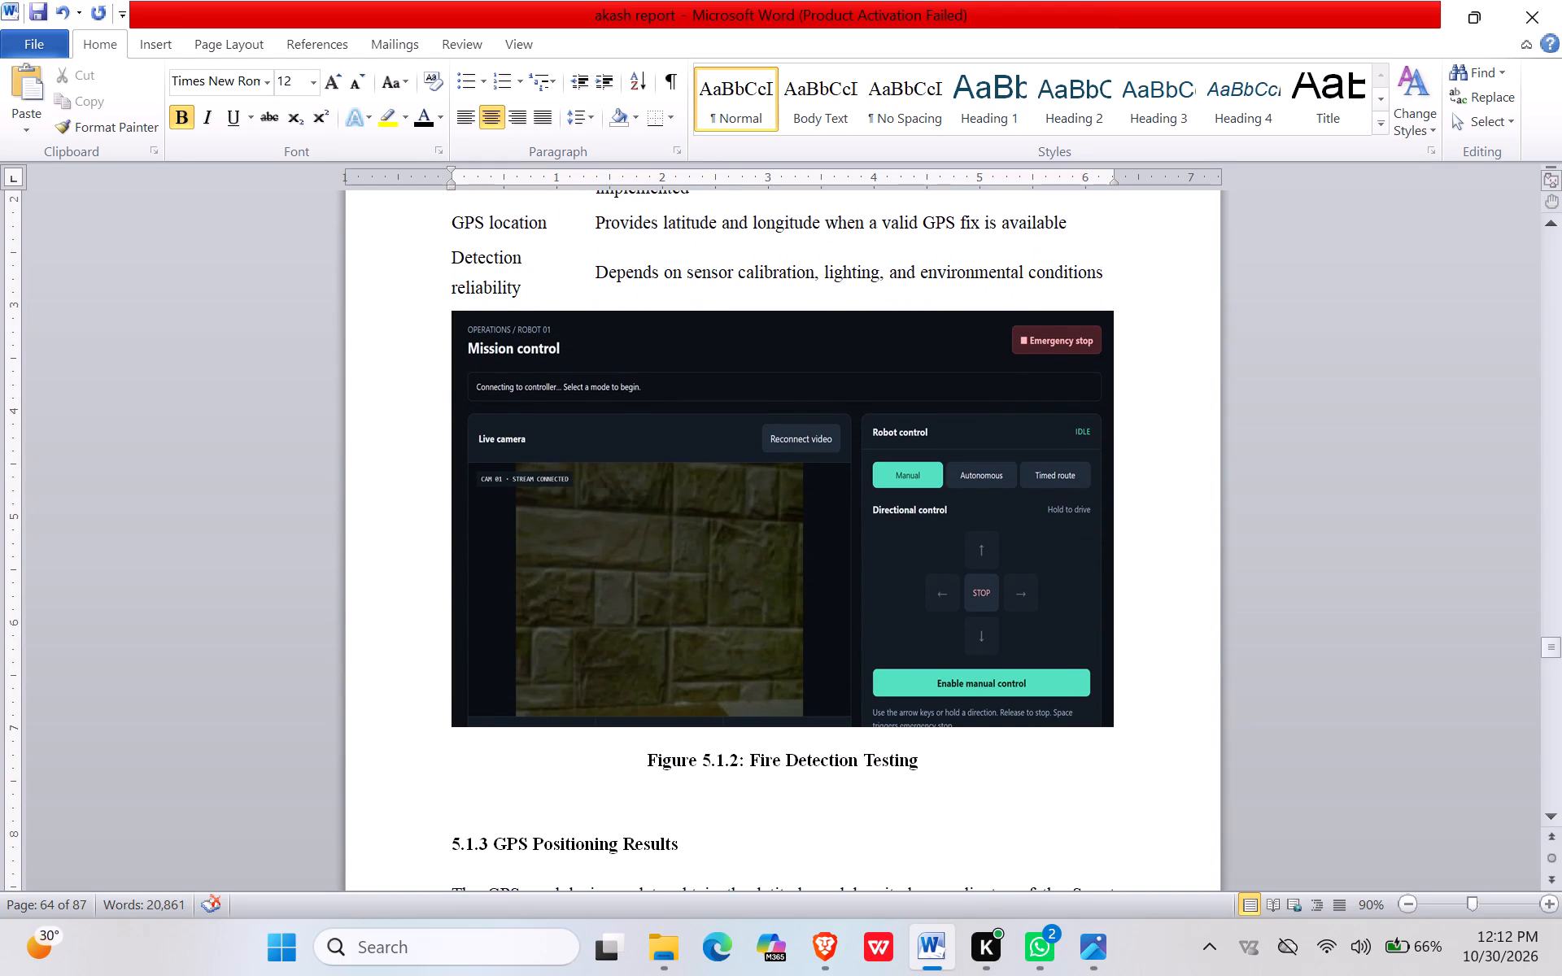
scroll(916, 725, "down", 3)
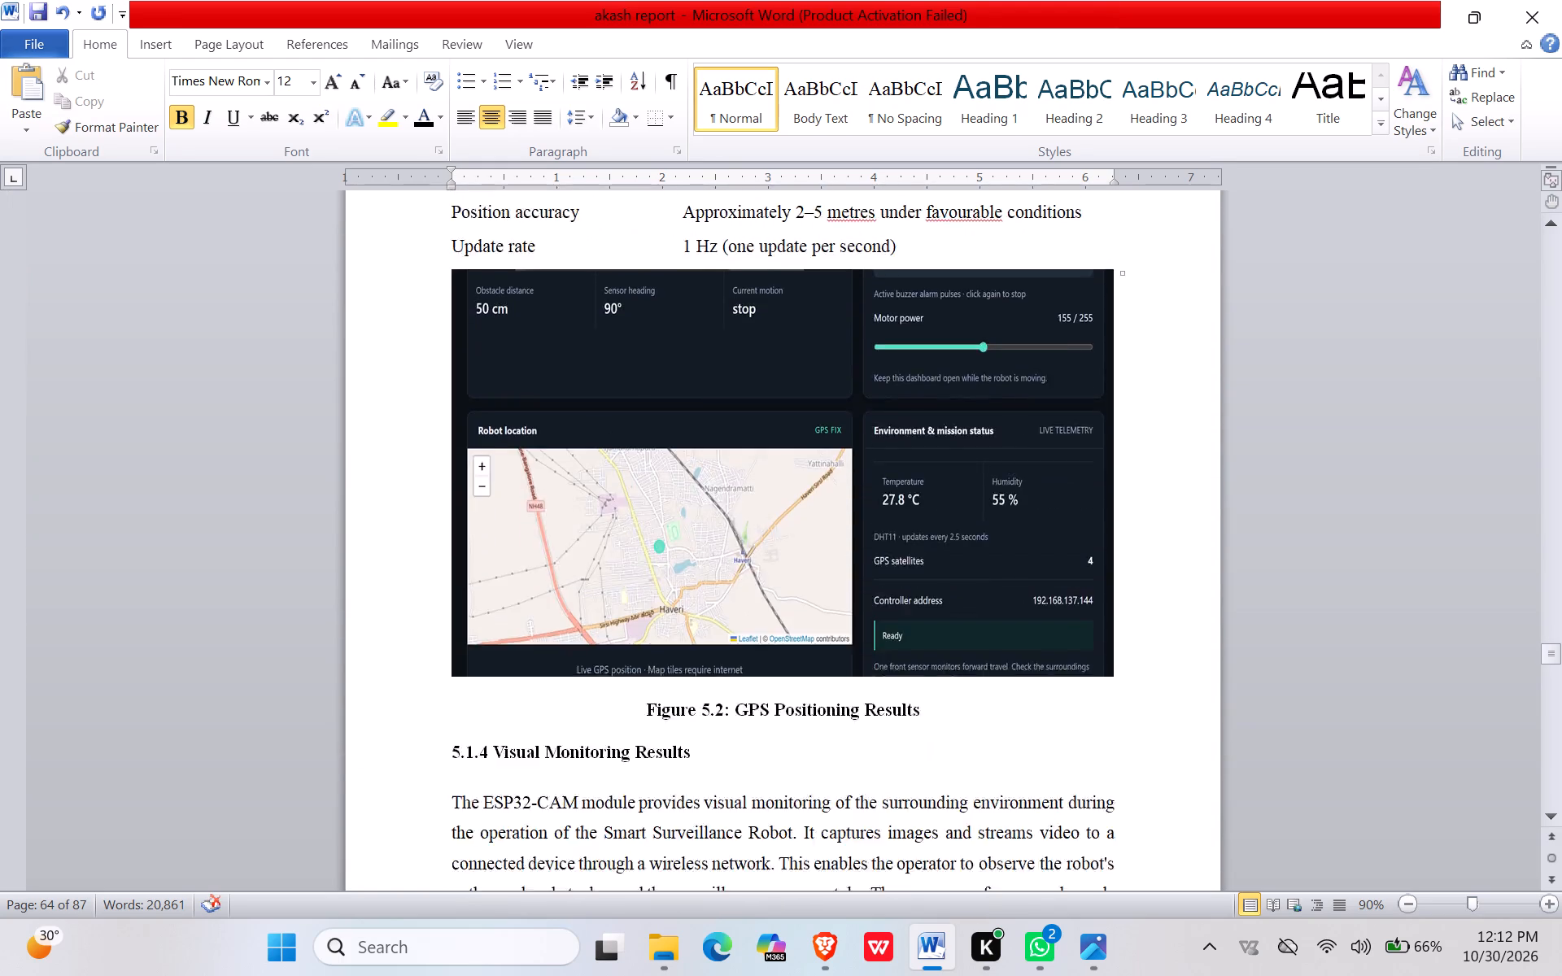
scroll(916, 725, "down", 1)
scroll(916, 725, "right", 1)
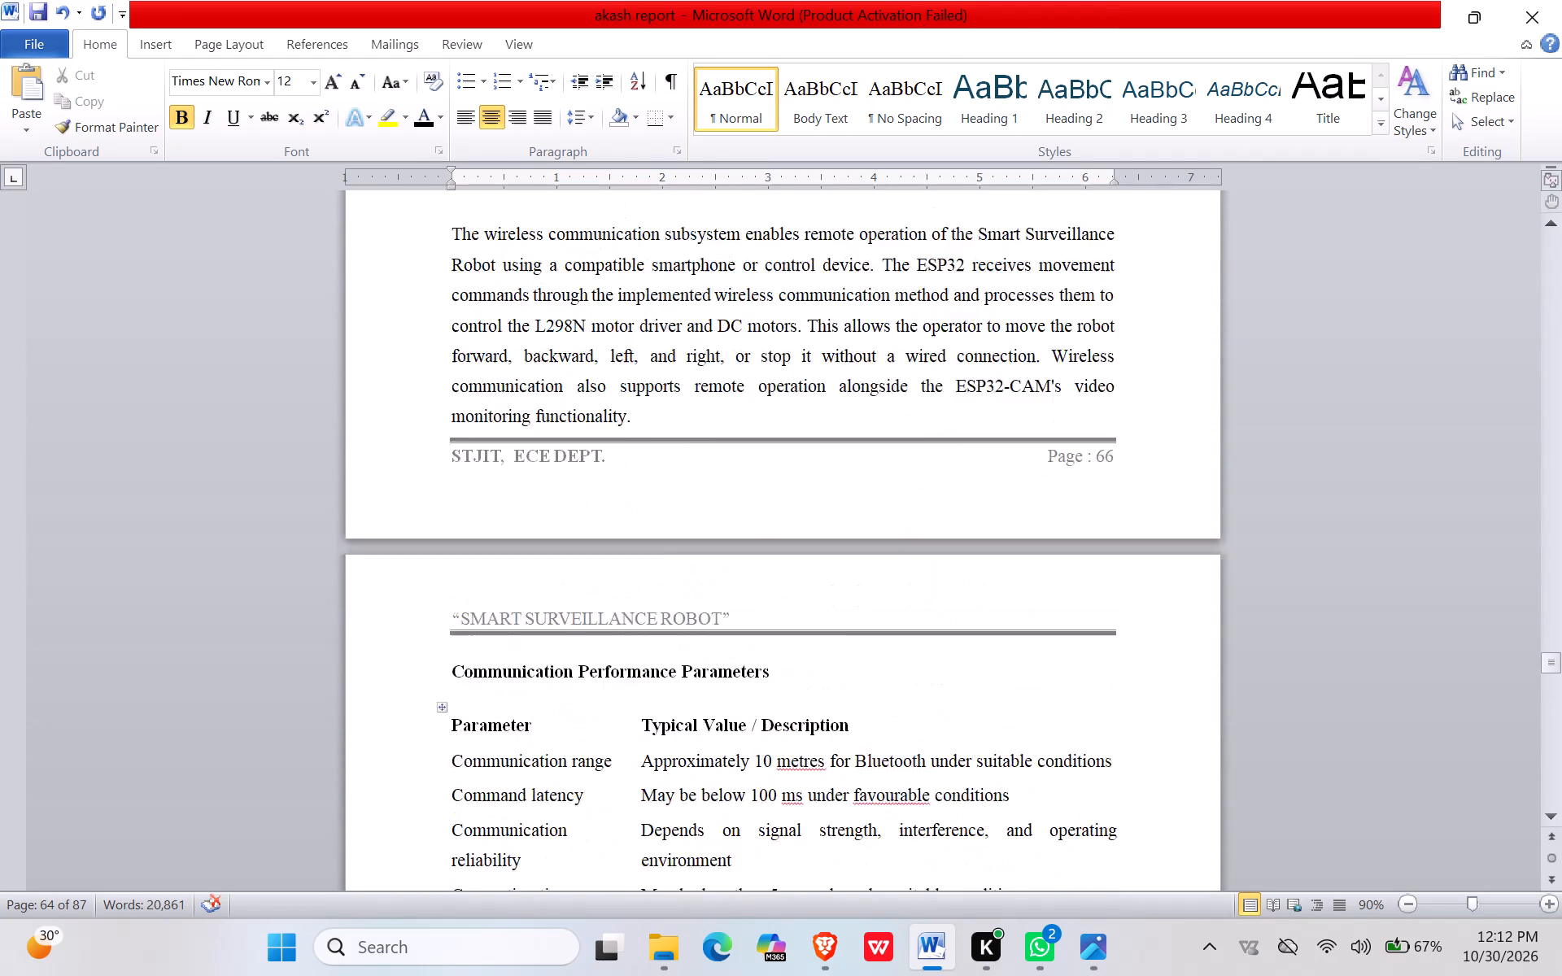
scroll(916, 725, "right", 1)
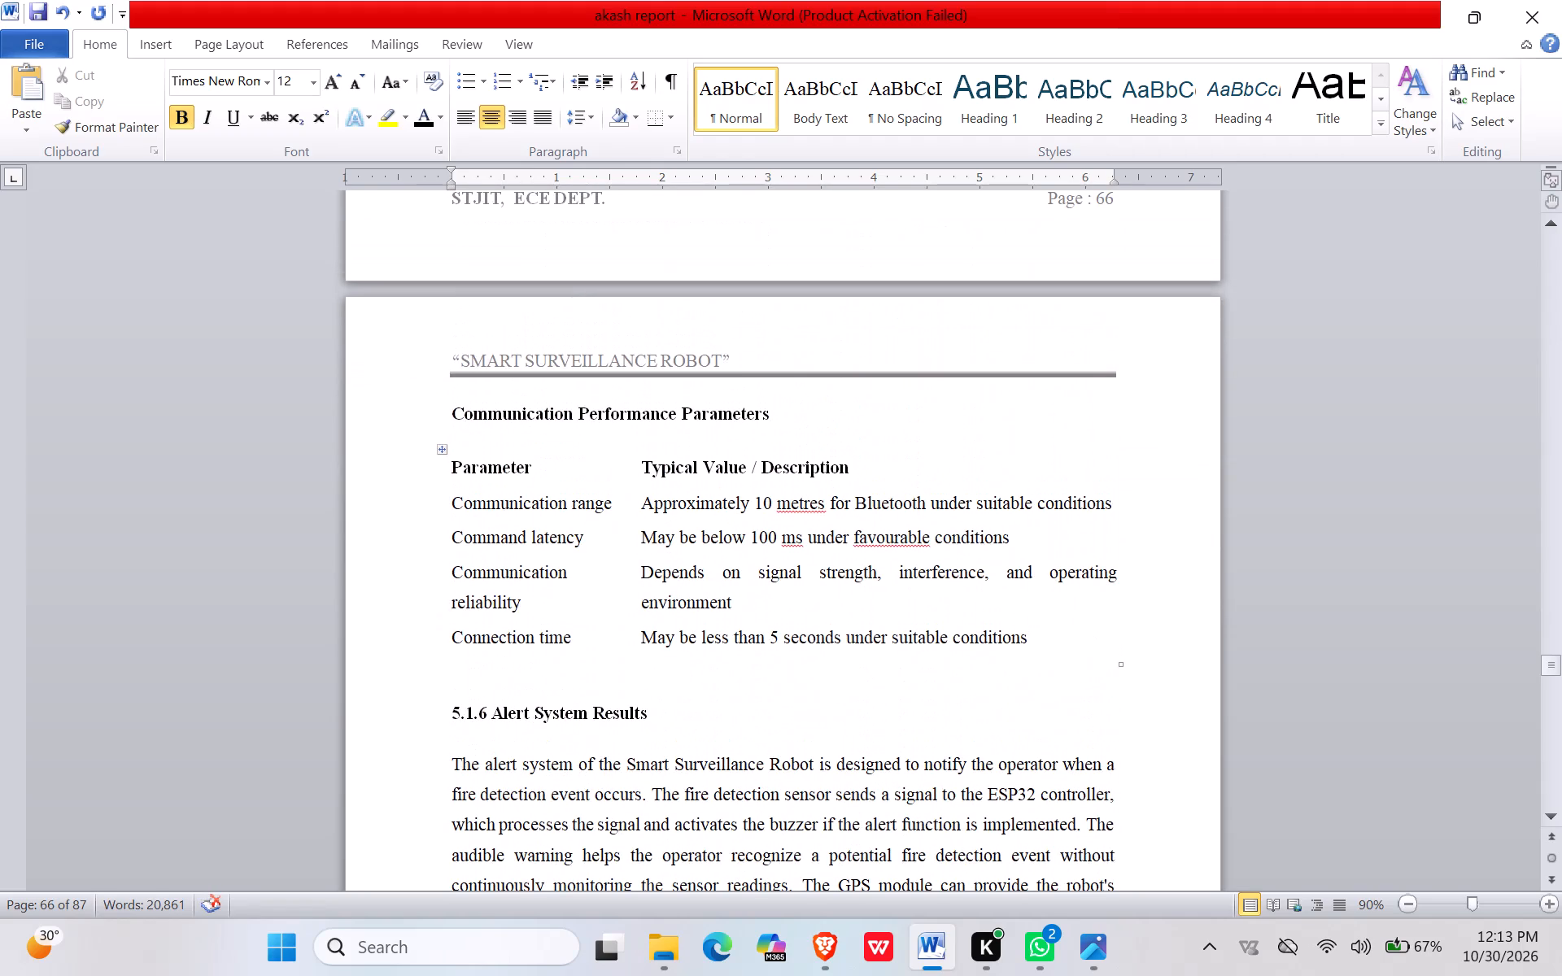
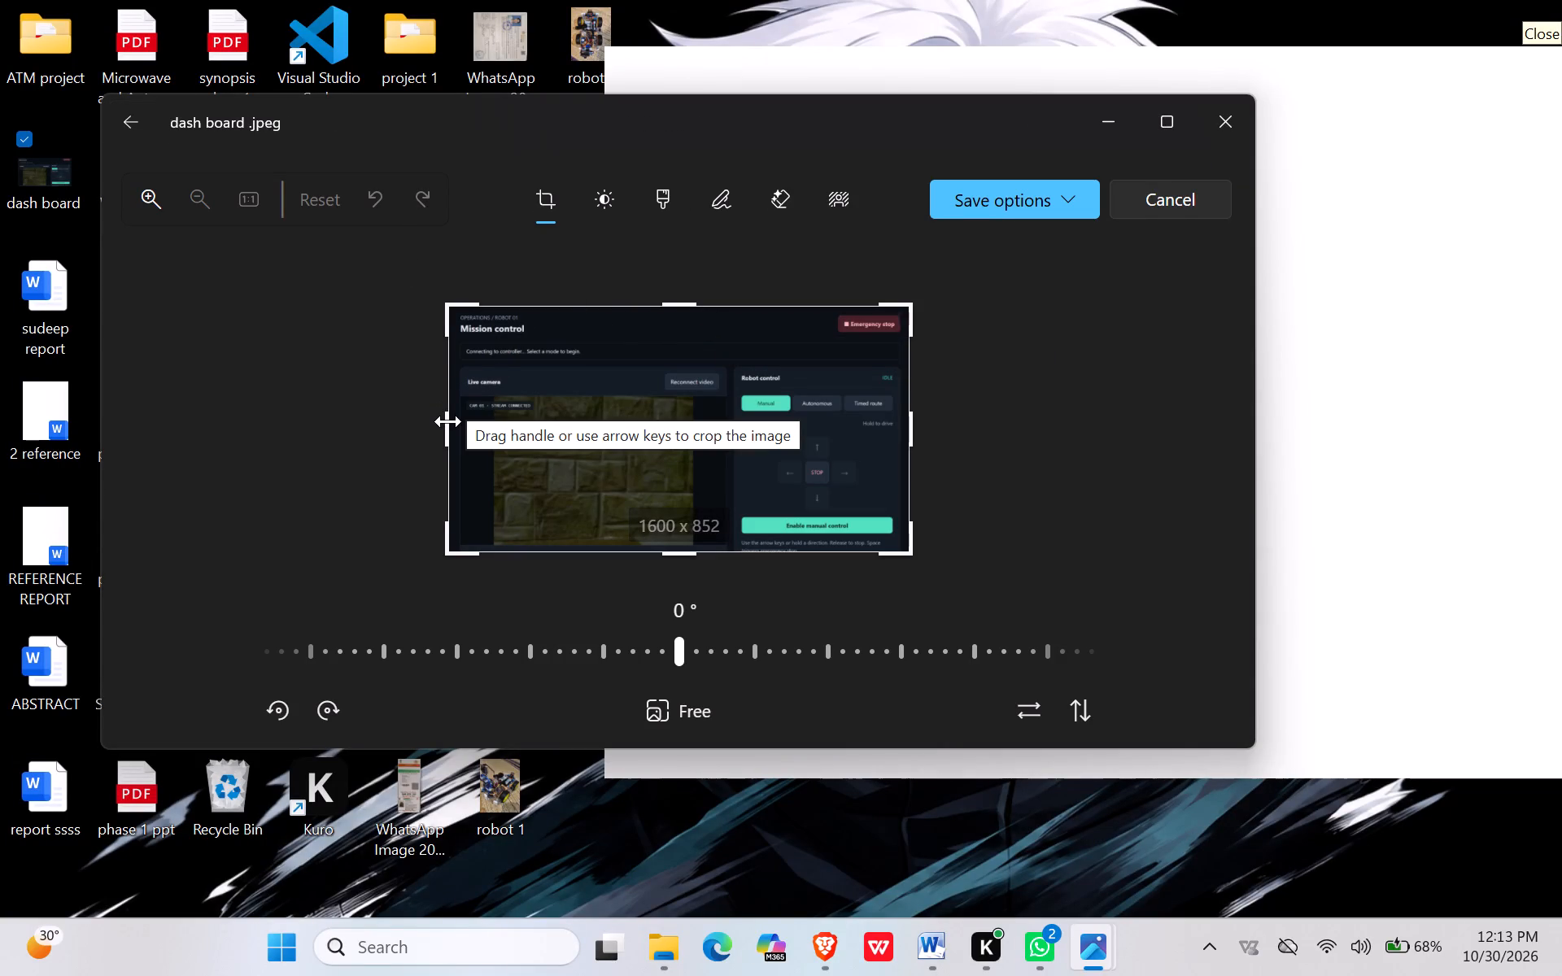
Crop the dashboard image to the Robot control panel with its directional controls, about 635 x 690 pixels.
left_click_drag(441, 429, 718, 464)
left_click_drag(672, 290, 671, 318)
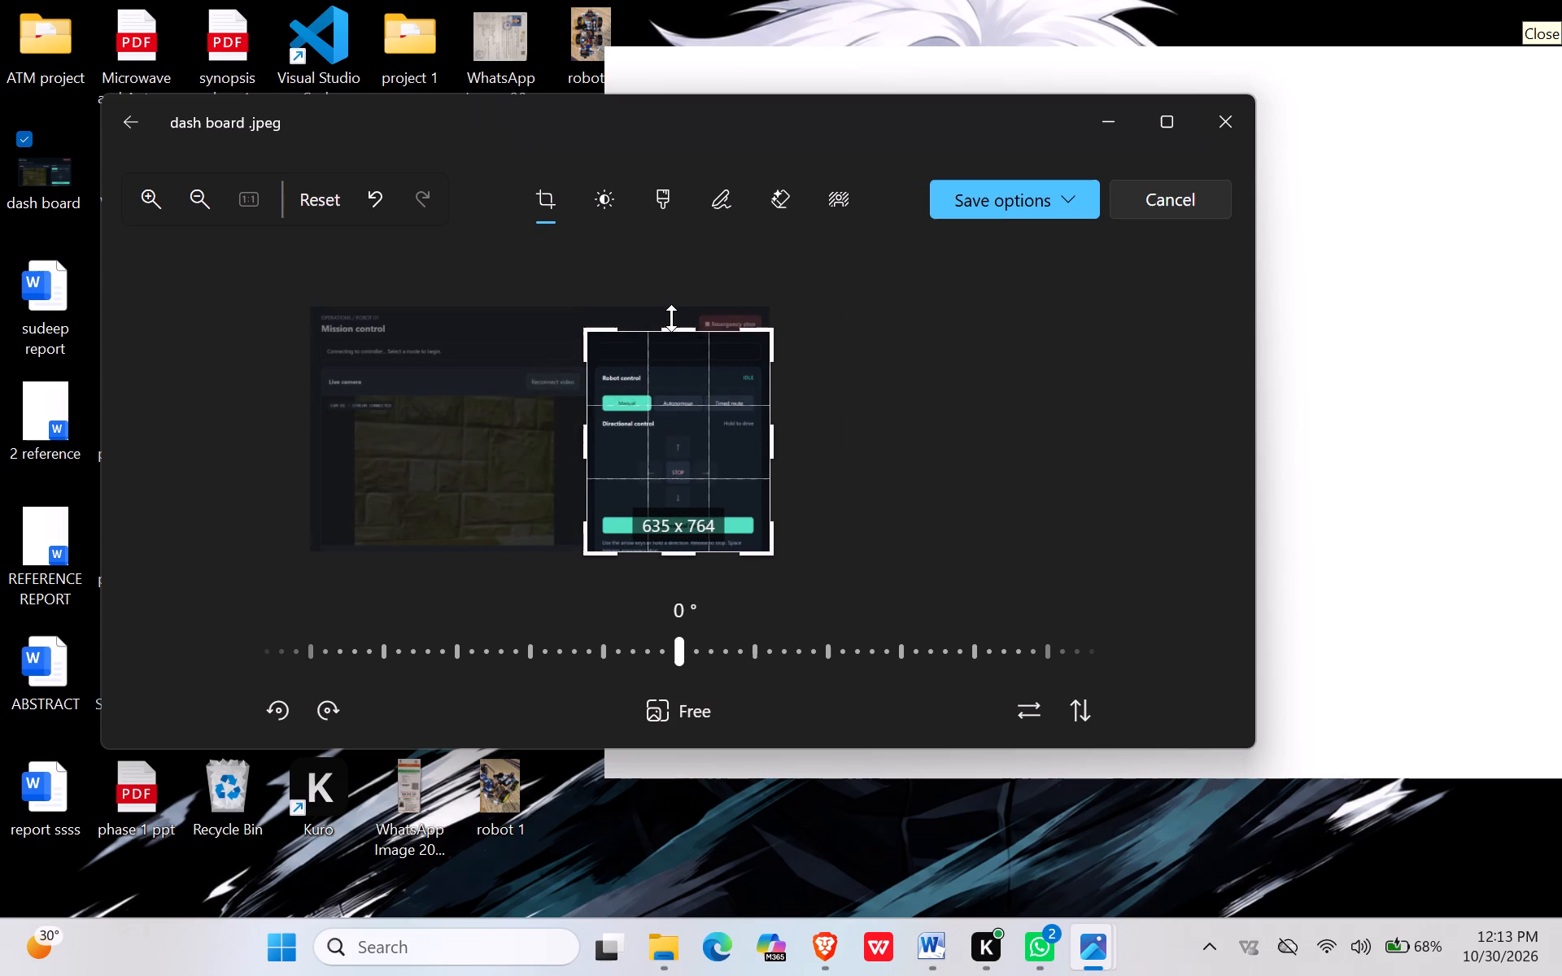
left_click_drag(671, 318, 671, 319)
left_click_drag(674, 305, 674, 325)
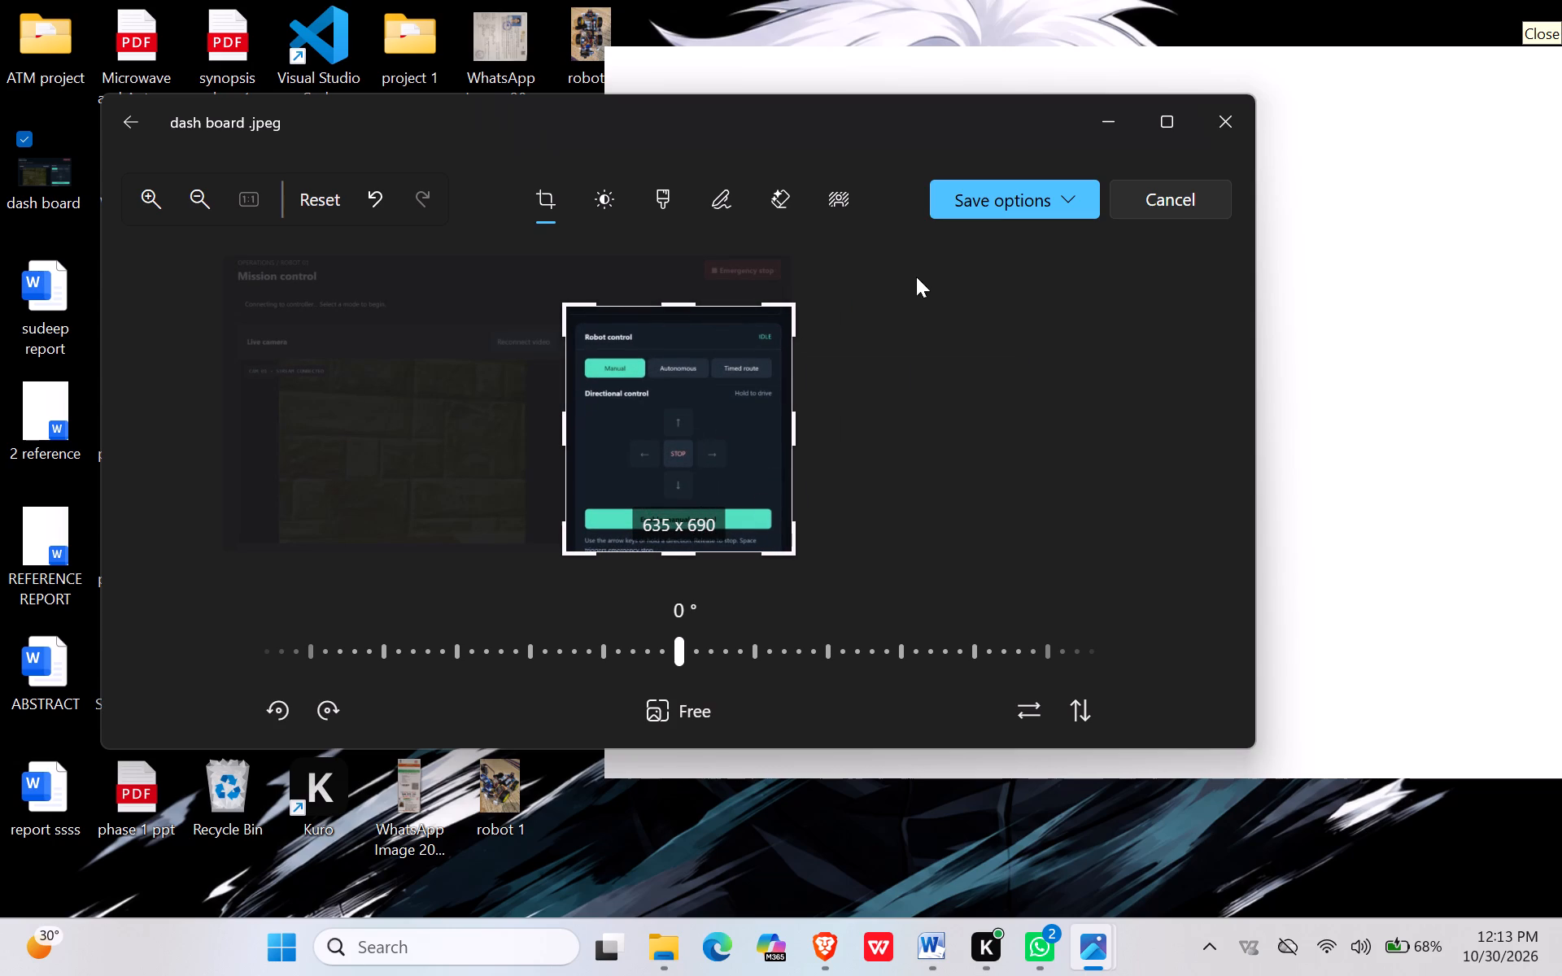
Save the cropped Robot control image as a separate JPEG copy.
left_click(975, 198)
left_click(953, 248)
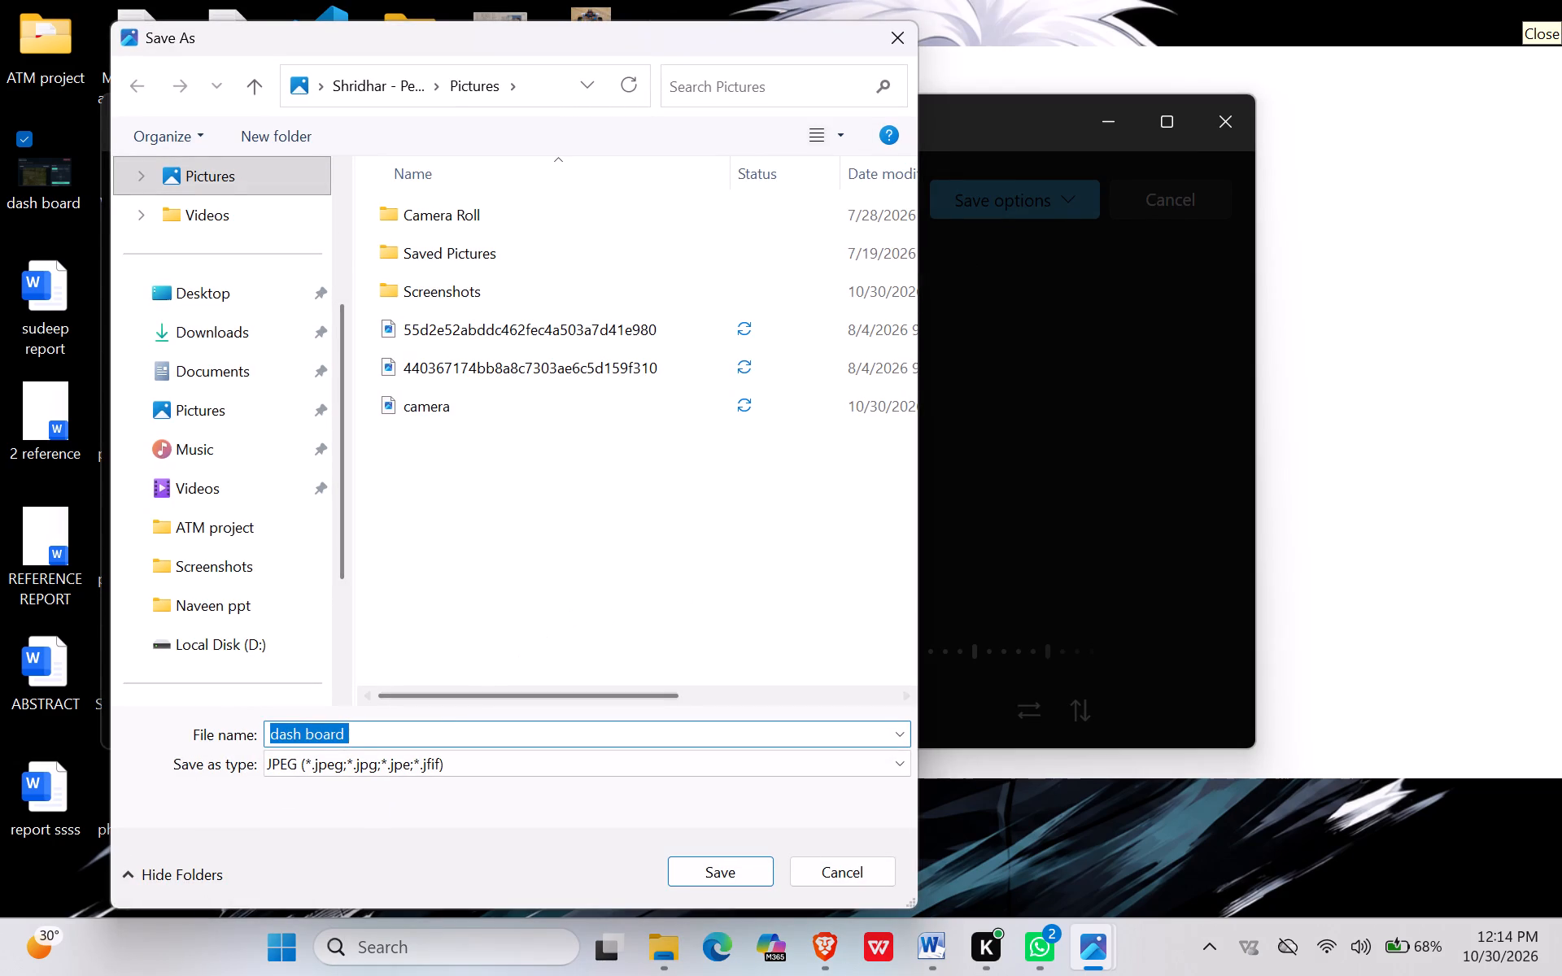
Save the cropped dashboard image as a JPEG named control in the Pictures folder.
left_click(442, 725)
key("BackSpace")
key("BackSpace")
key("BackSpace")
key("BackSpace")
key("BackSpace")
key("BackSpace")
key("BackSpace")
key("BackSpace")
key("BackSpace")
key("BackSpace")
key("BackSpace")
key("BackSpace")
key("BackSpace")
key("BackSpace")
key("BackSpace")
key("BackSpace")
key("BackSpace")
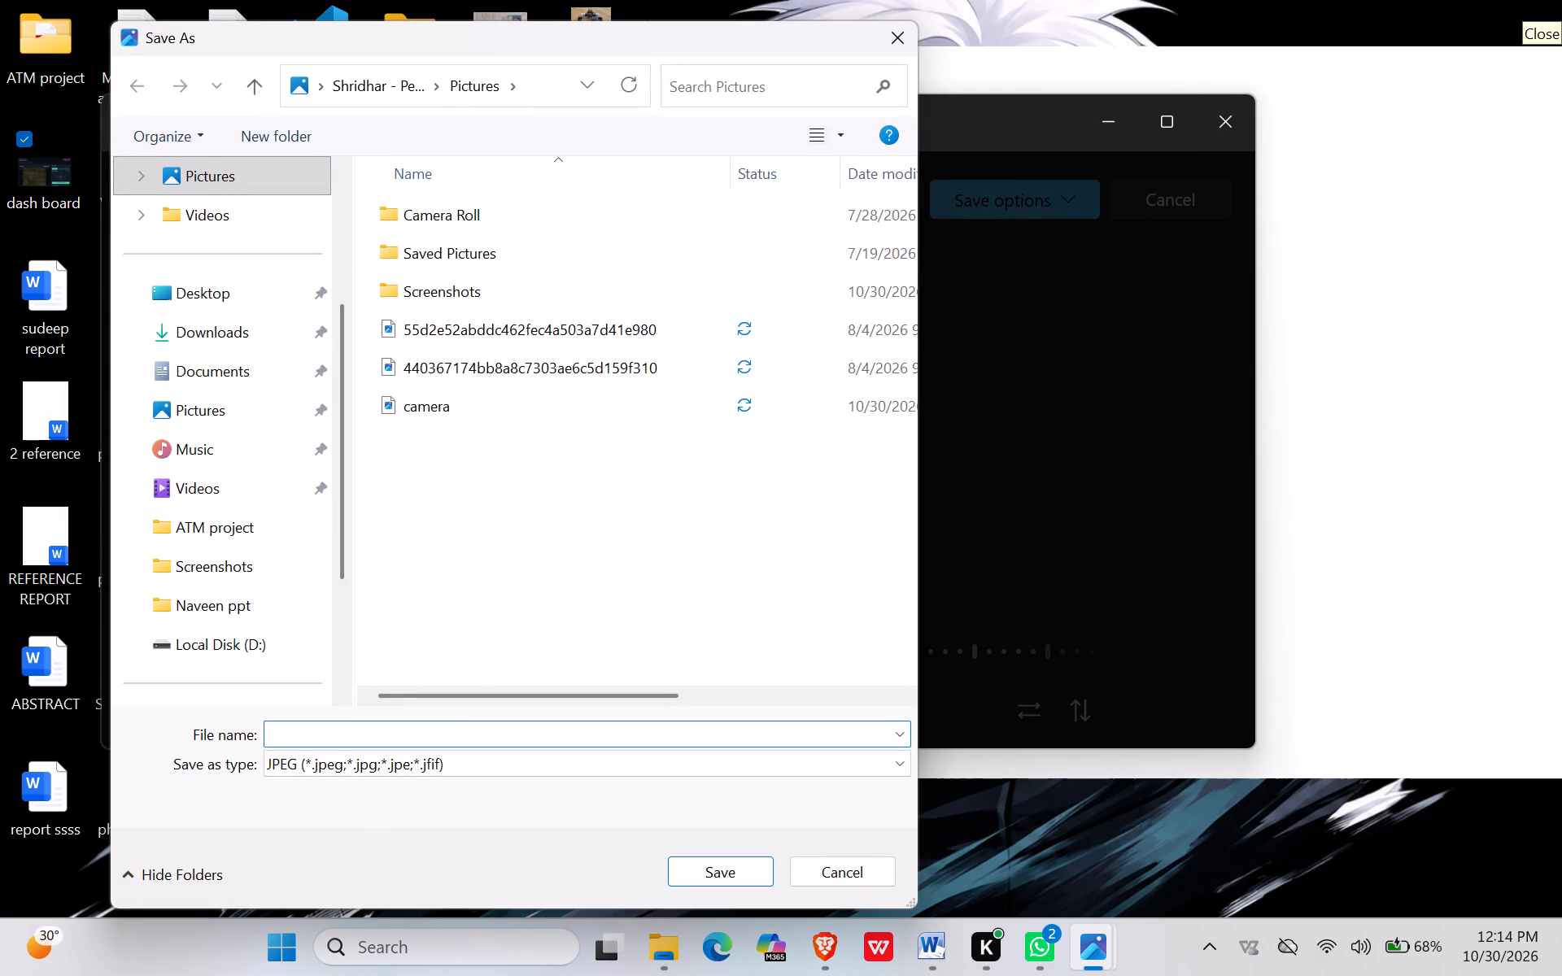
type("control")
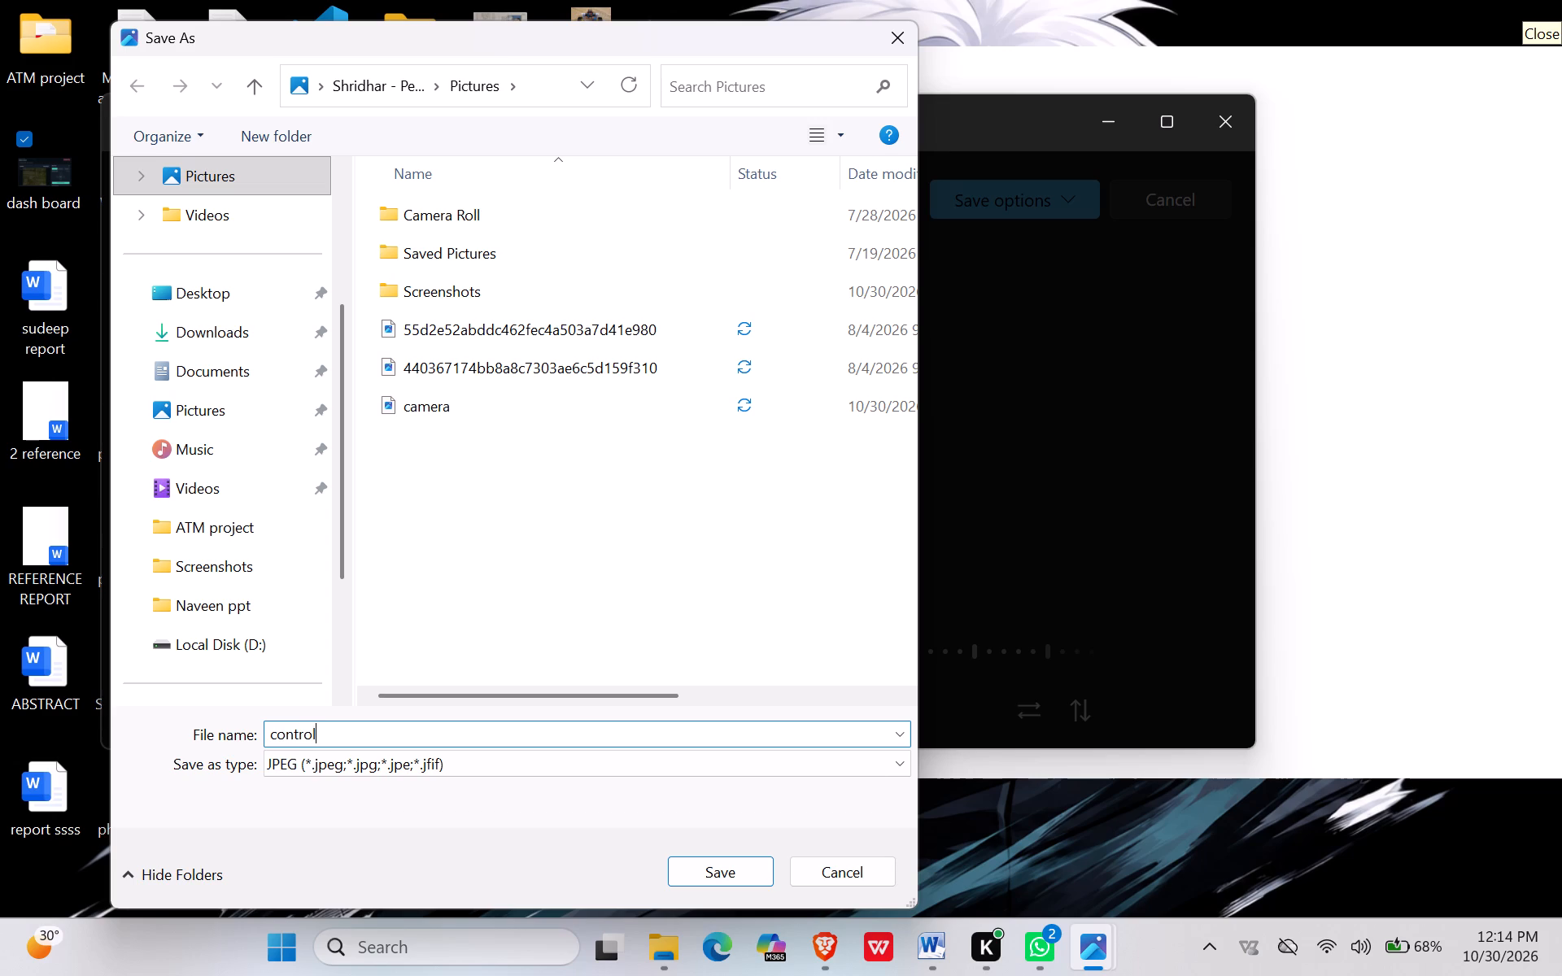
left_click(695, 877)
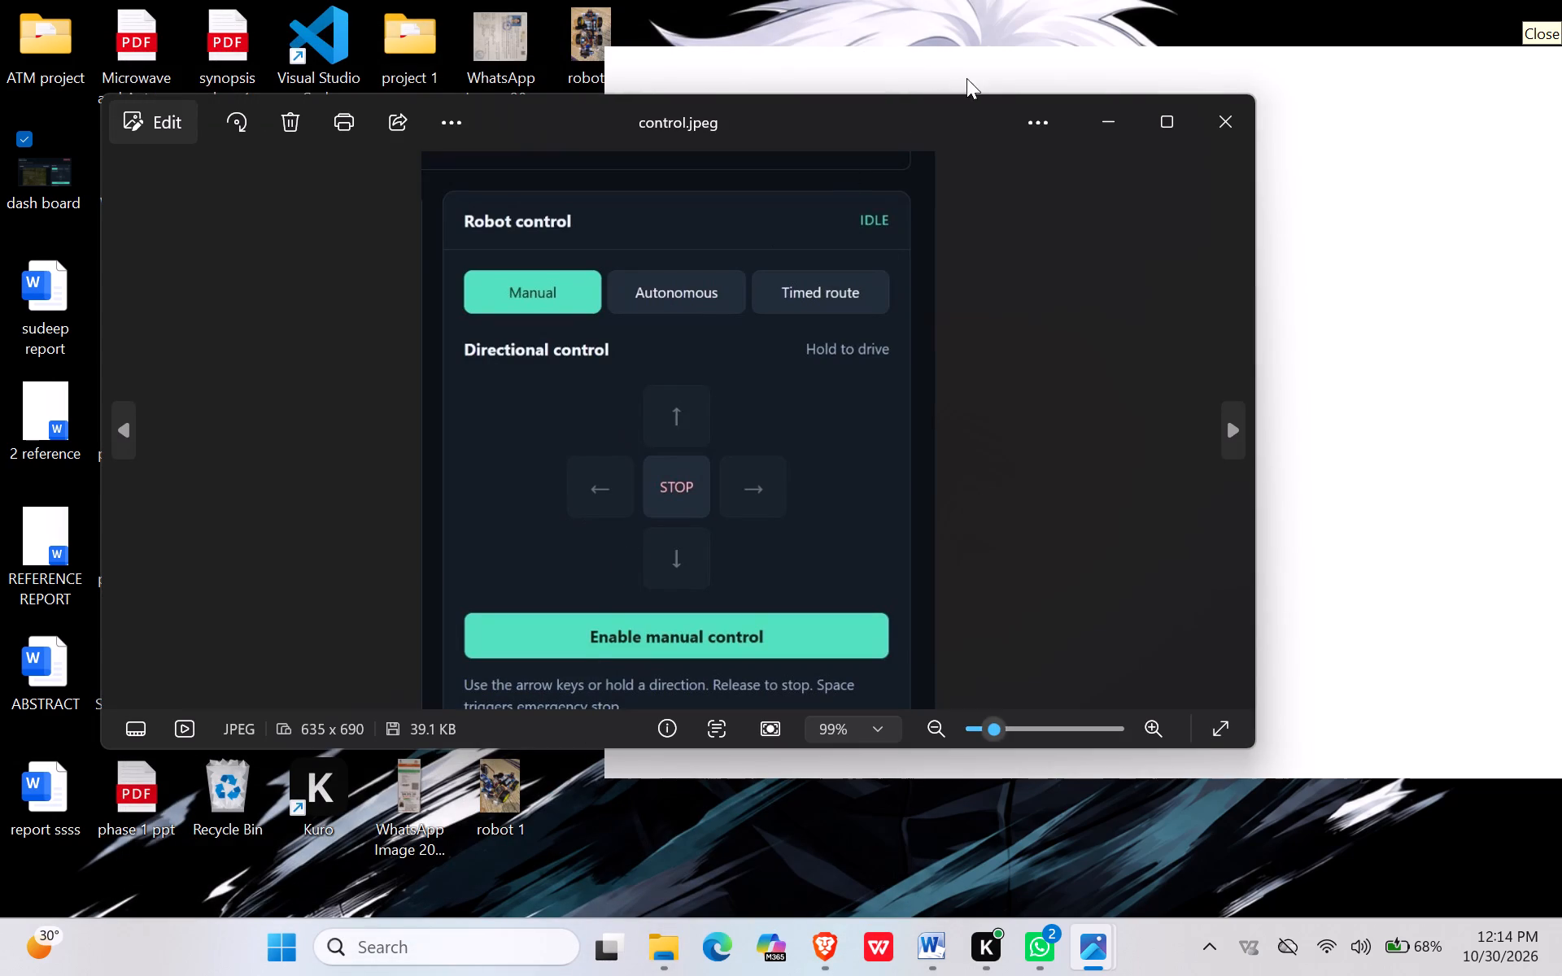
Copy the saved robot control image to the clipboard.
right_click(766, 351)
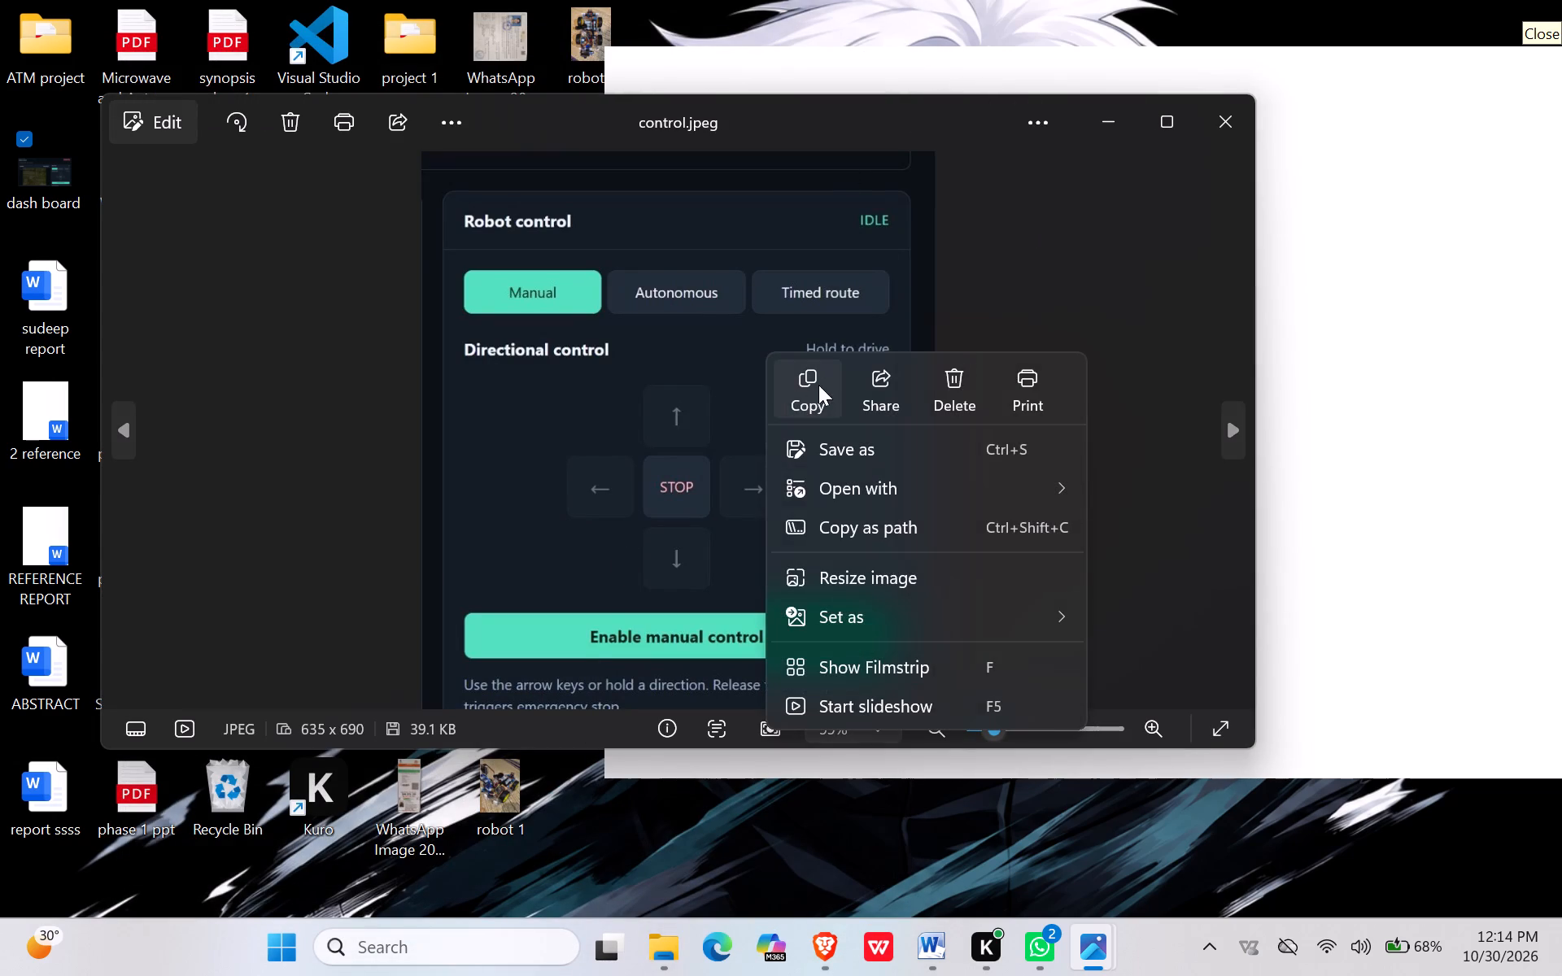
left_click(822, 378)
right_click(822, 301)
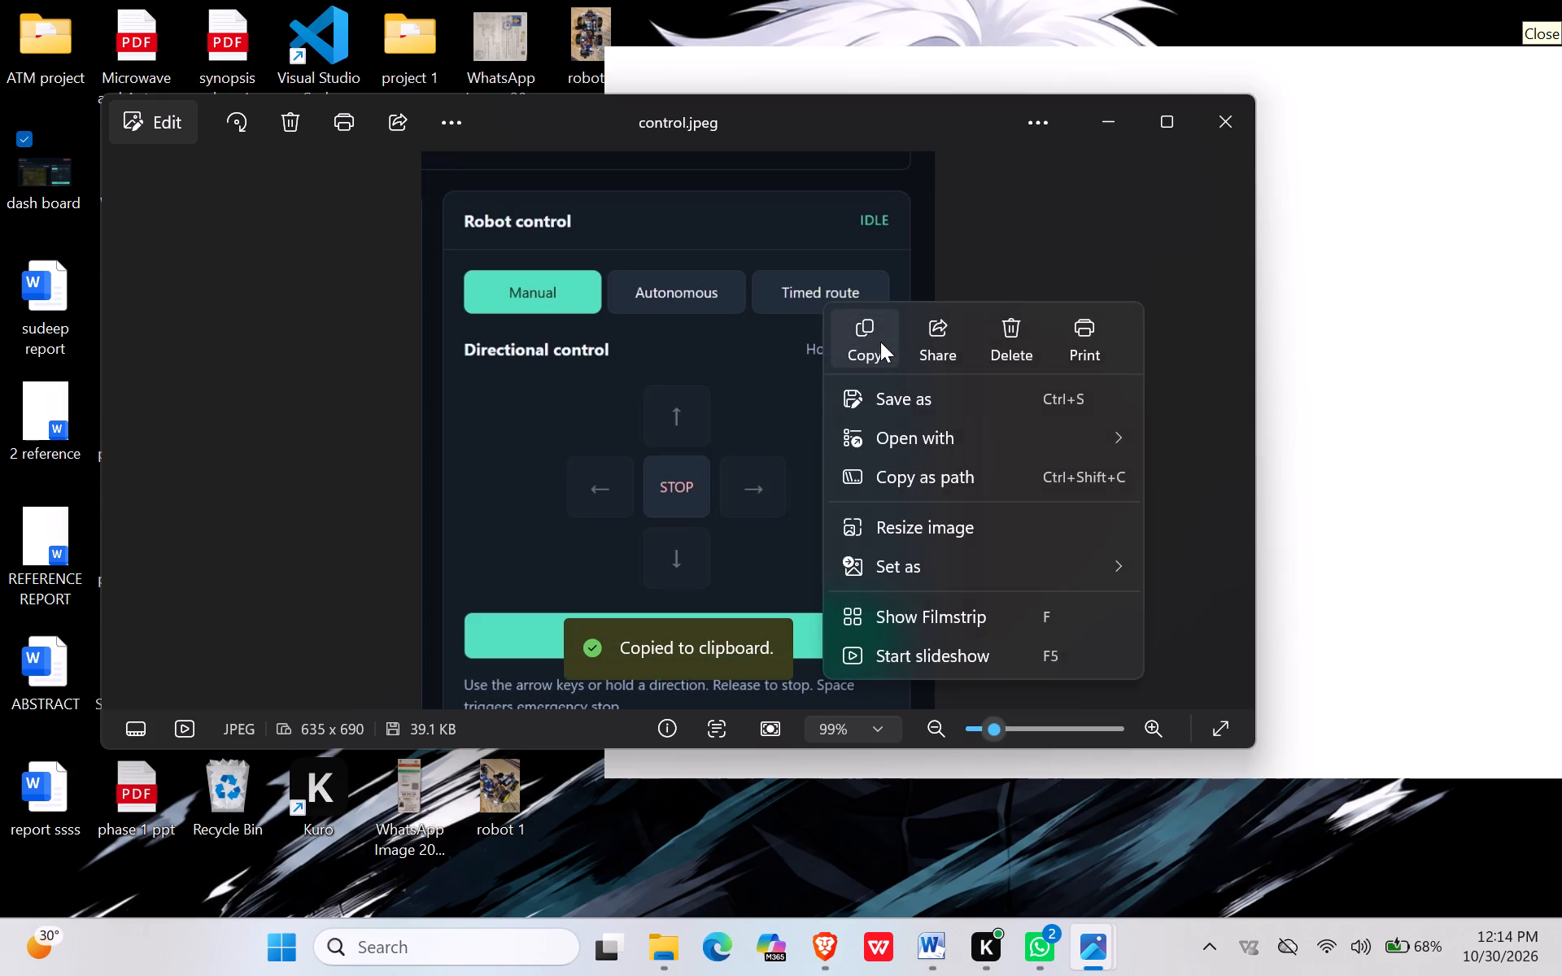
left_click(879, 342)
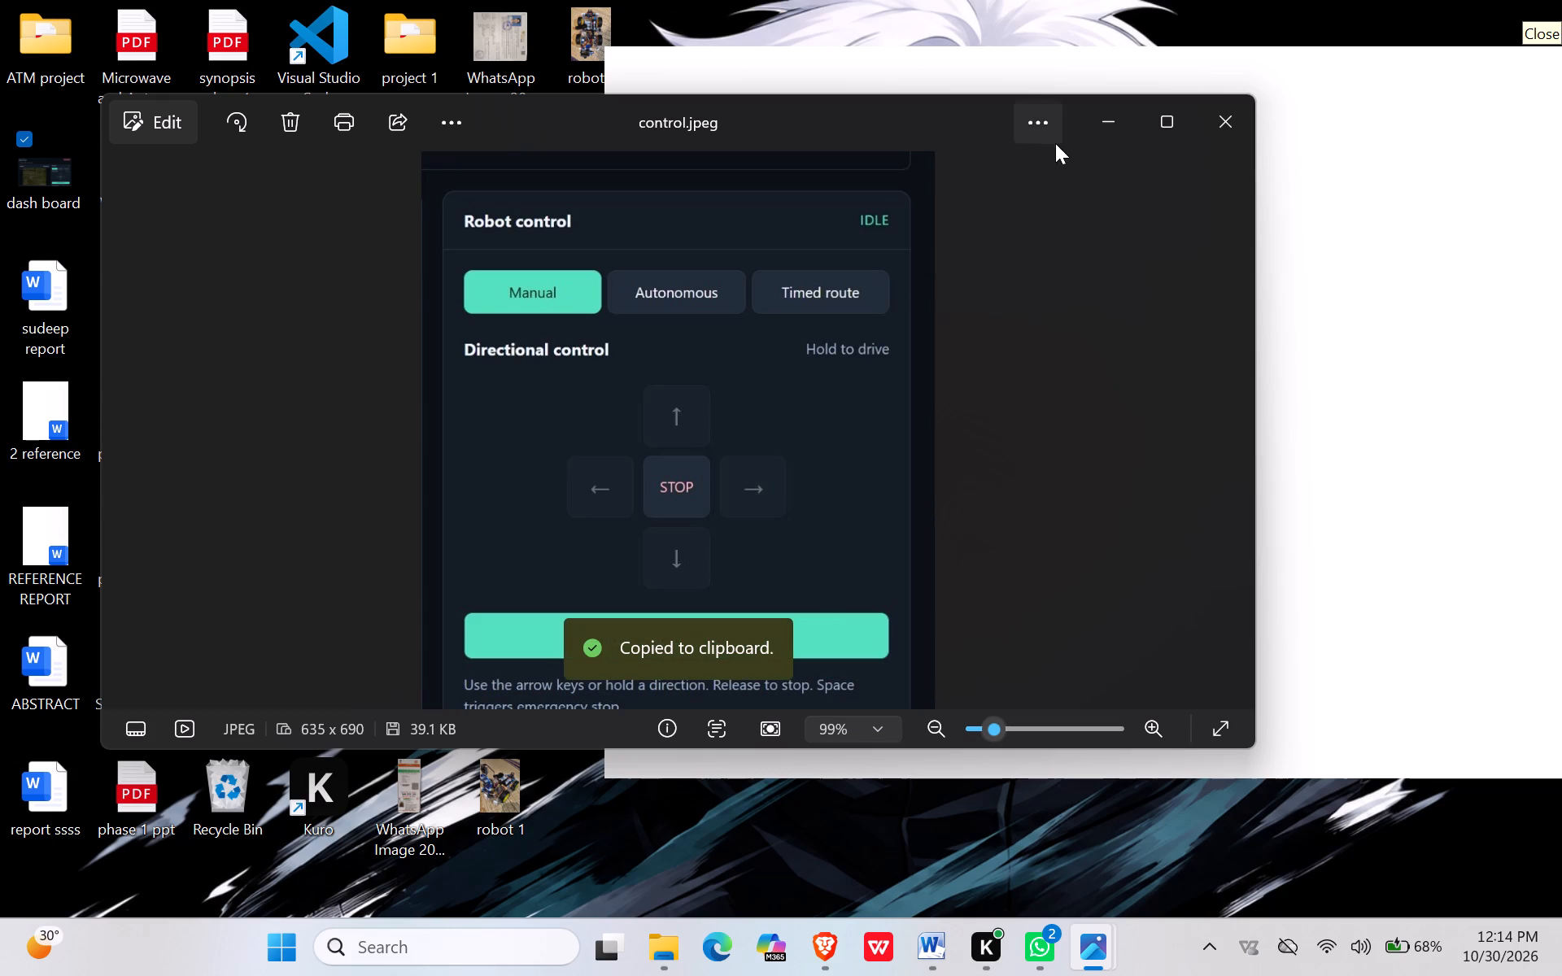
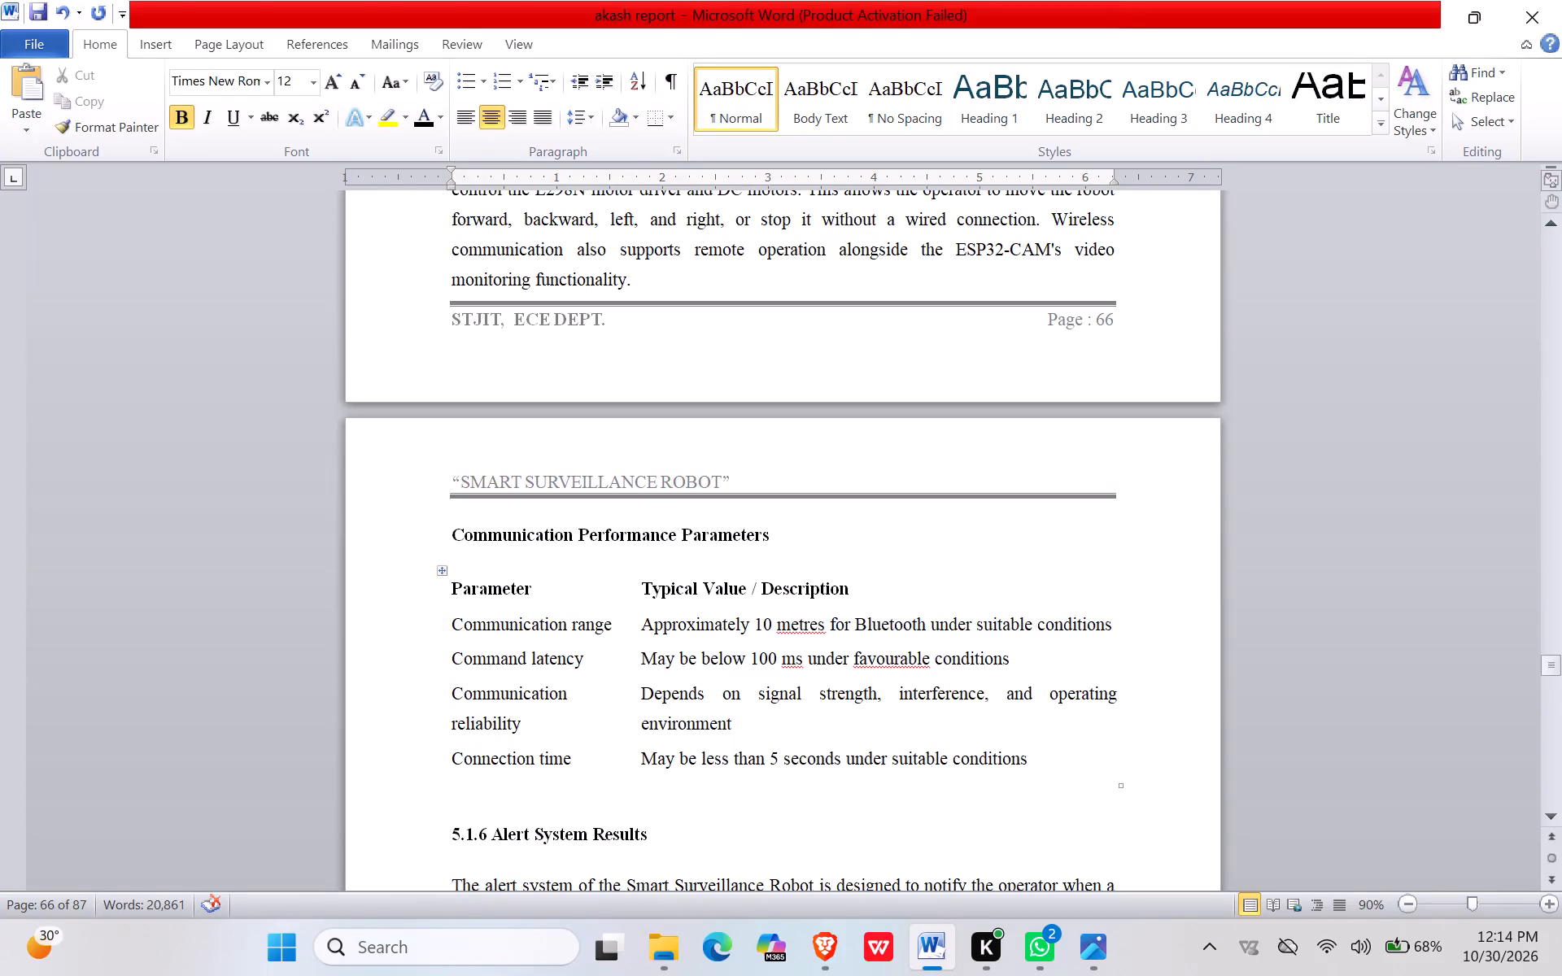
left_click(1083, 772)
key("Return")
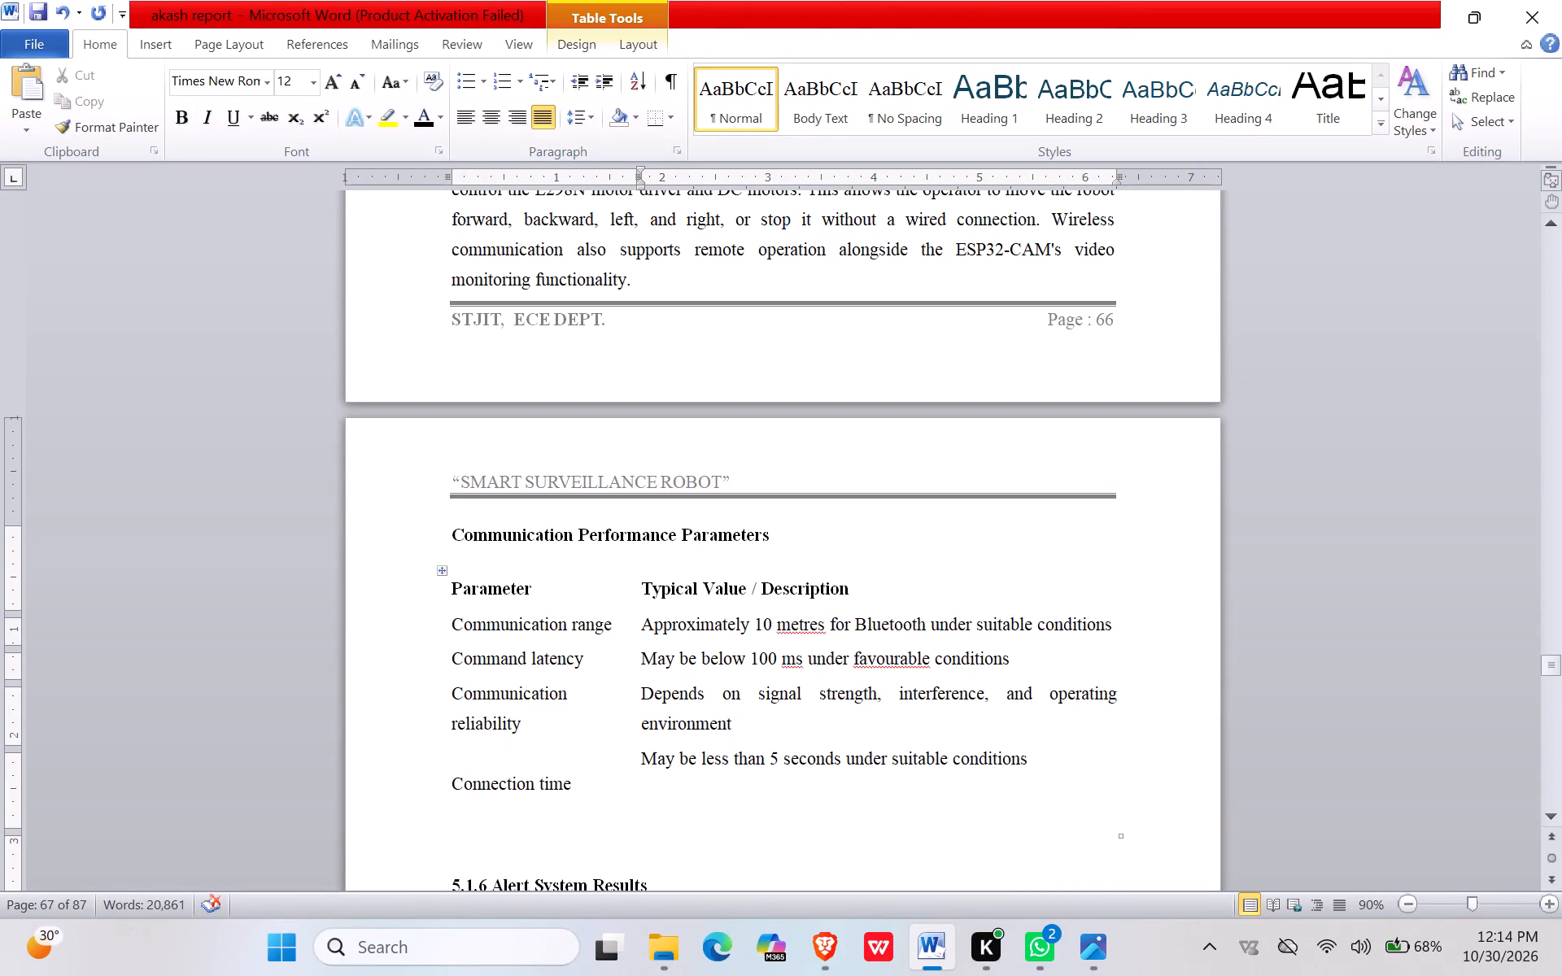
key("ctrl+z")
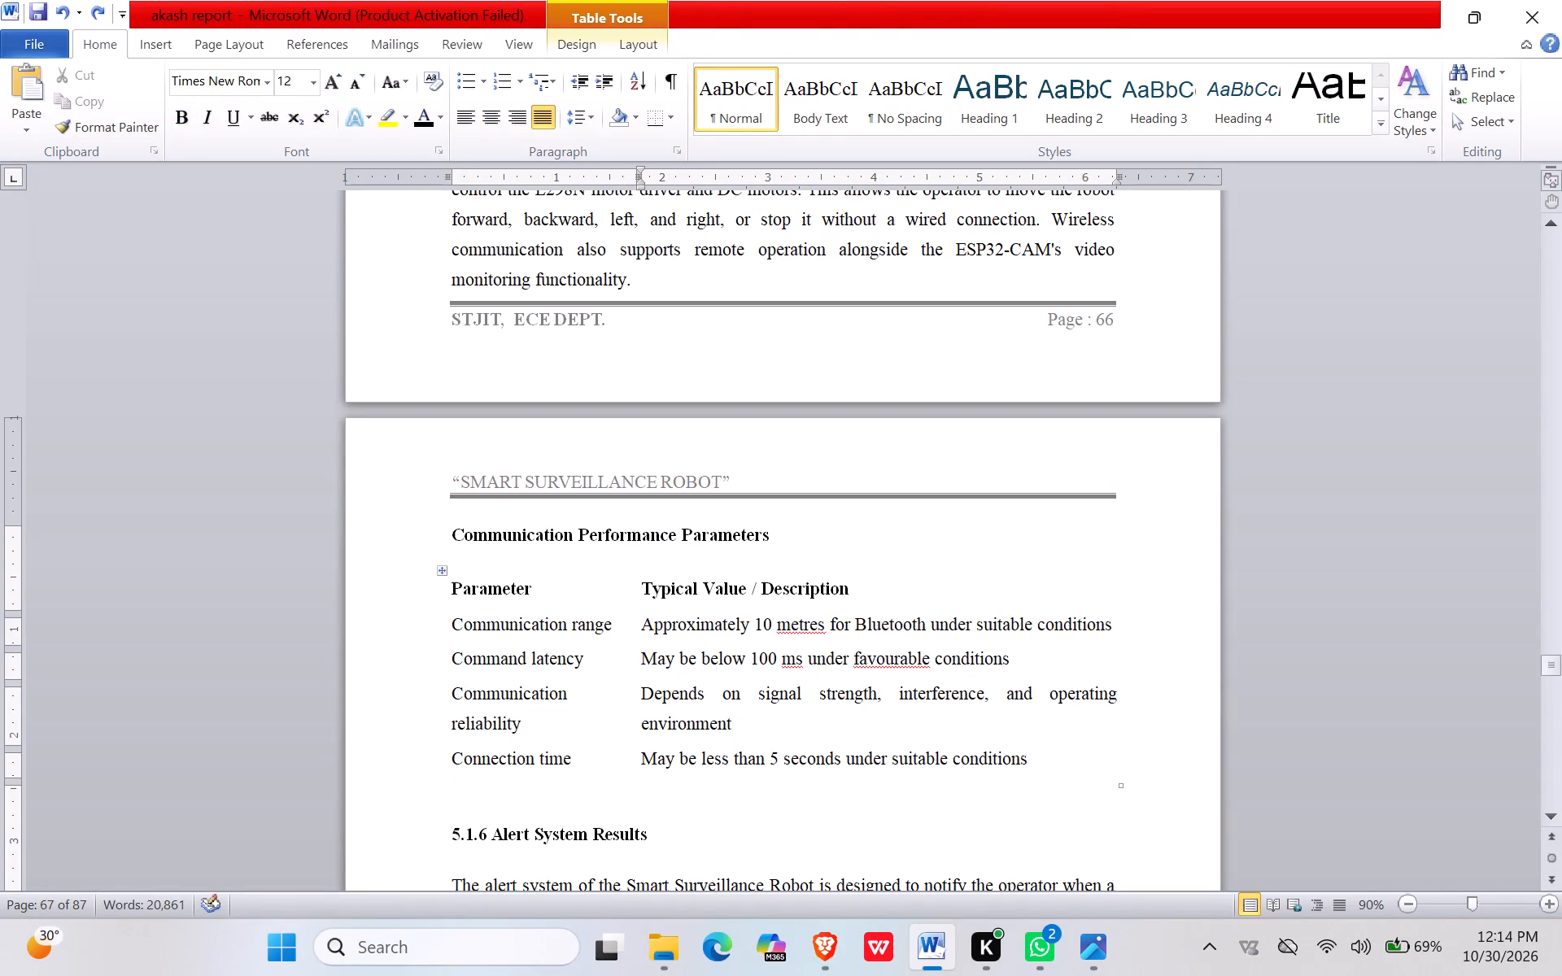
Add two blank lines above the 5.1.6 Alert System Results heading and paste the copied Robot control screenshot there.
left_click(448, 836)
key("Return")
key("Return")
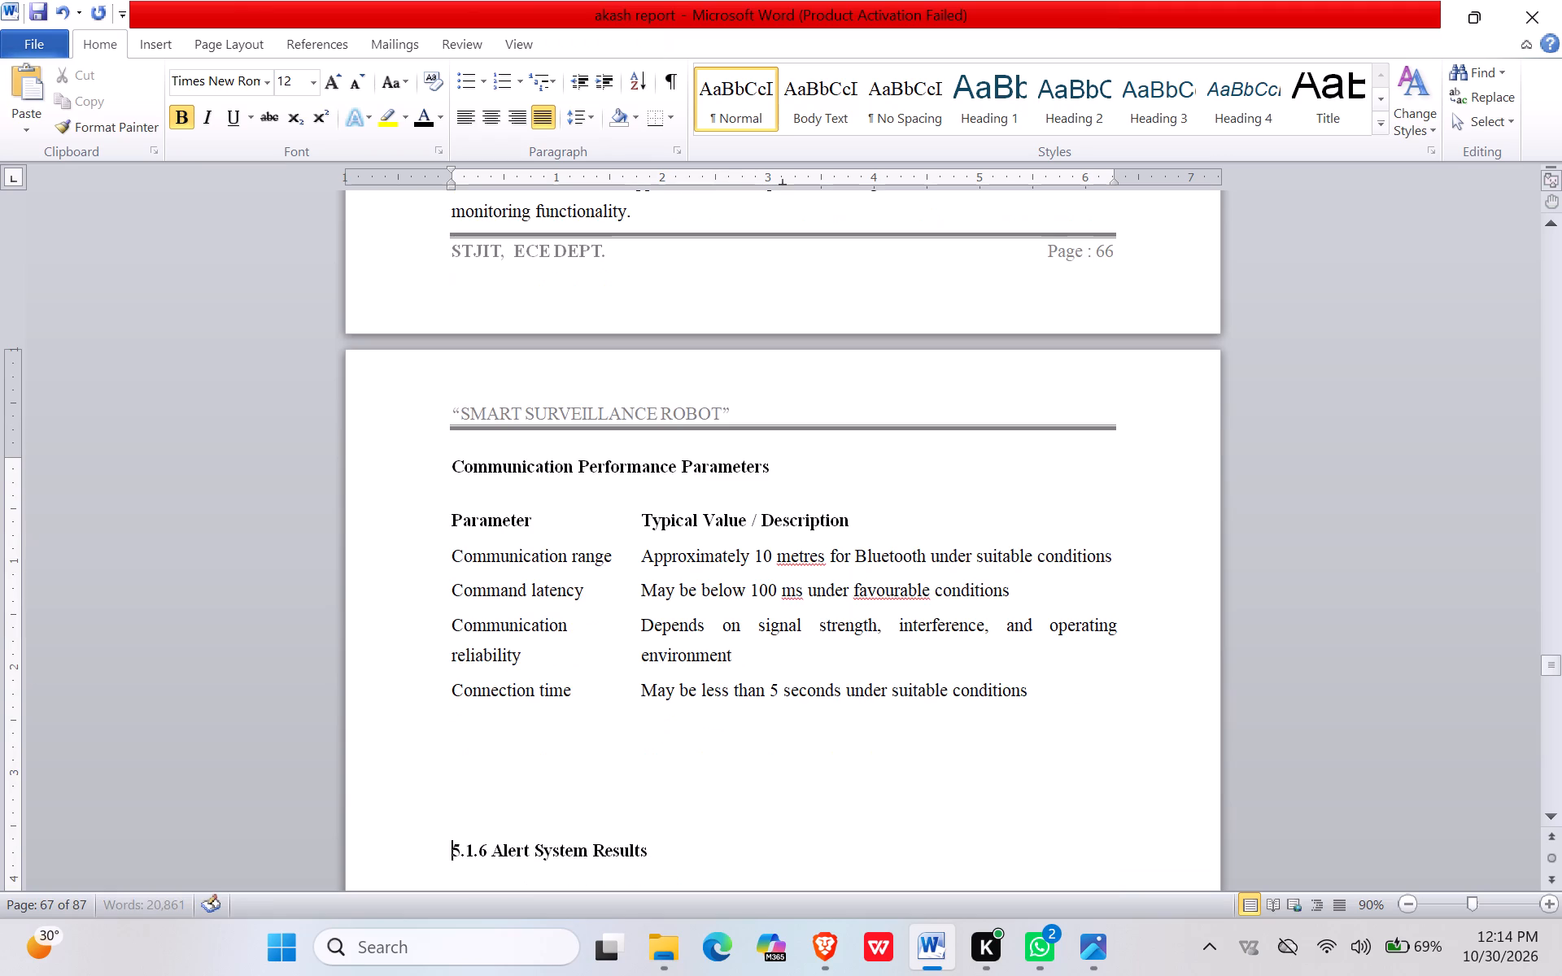
key("Up")
key("Up")
key("ctrl+v")
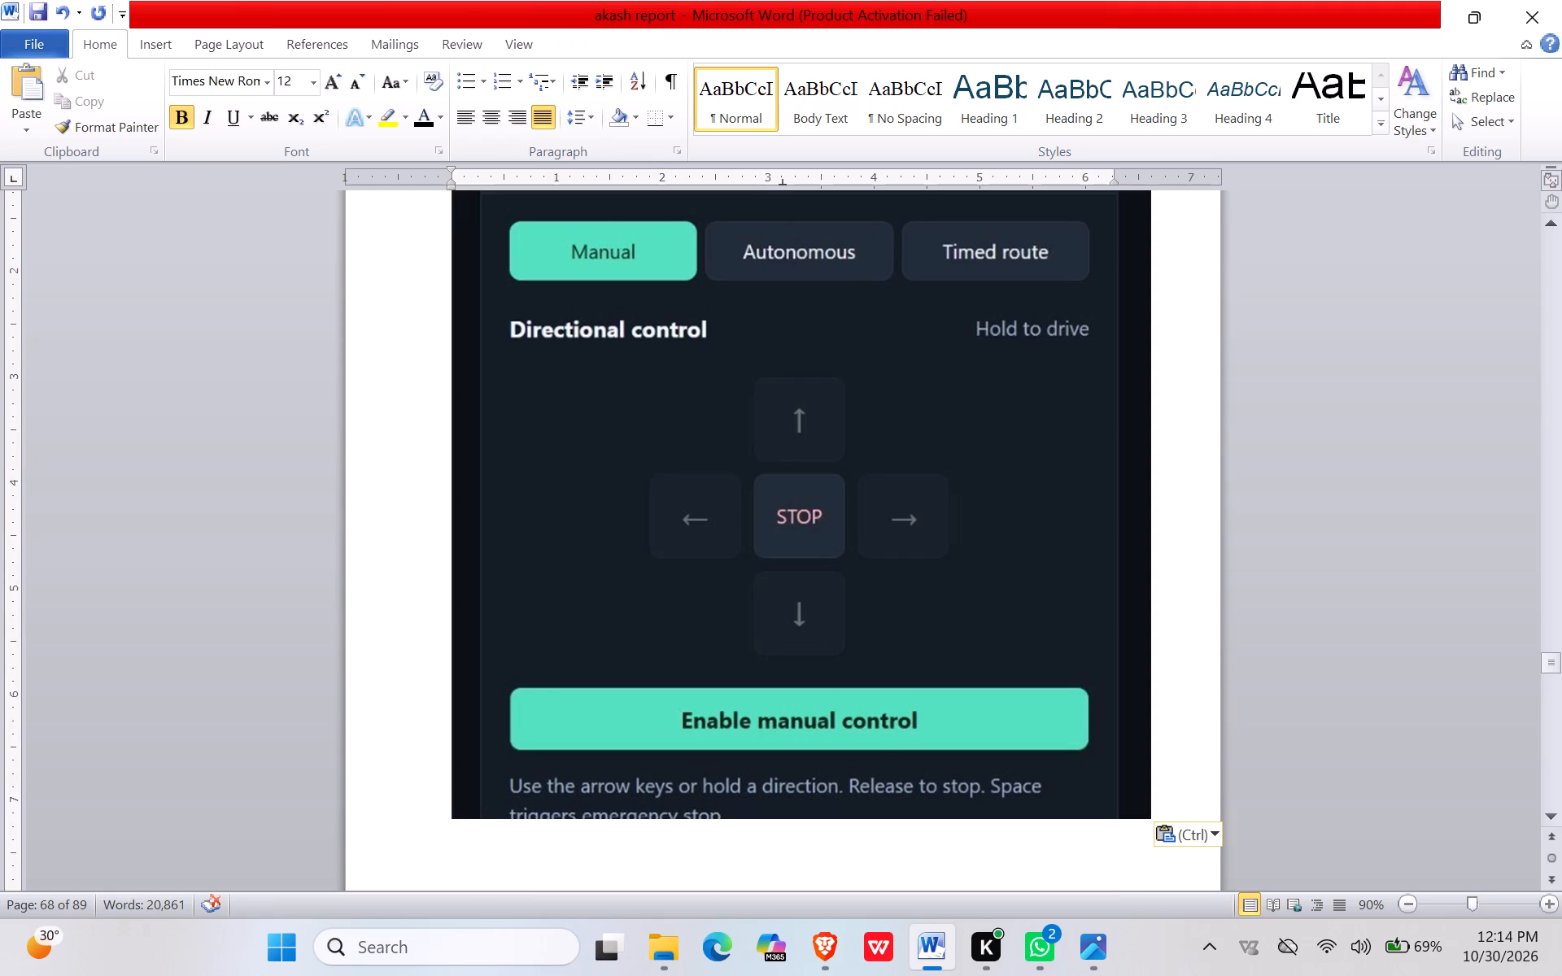
Reduce the height of the pasted Robot control picture below the Communication Performance Parameters table, keeping its width.
left_click(836, 820)
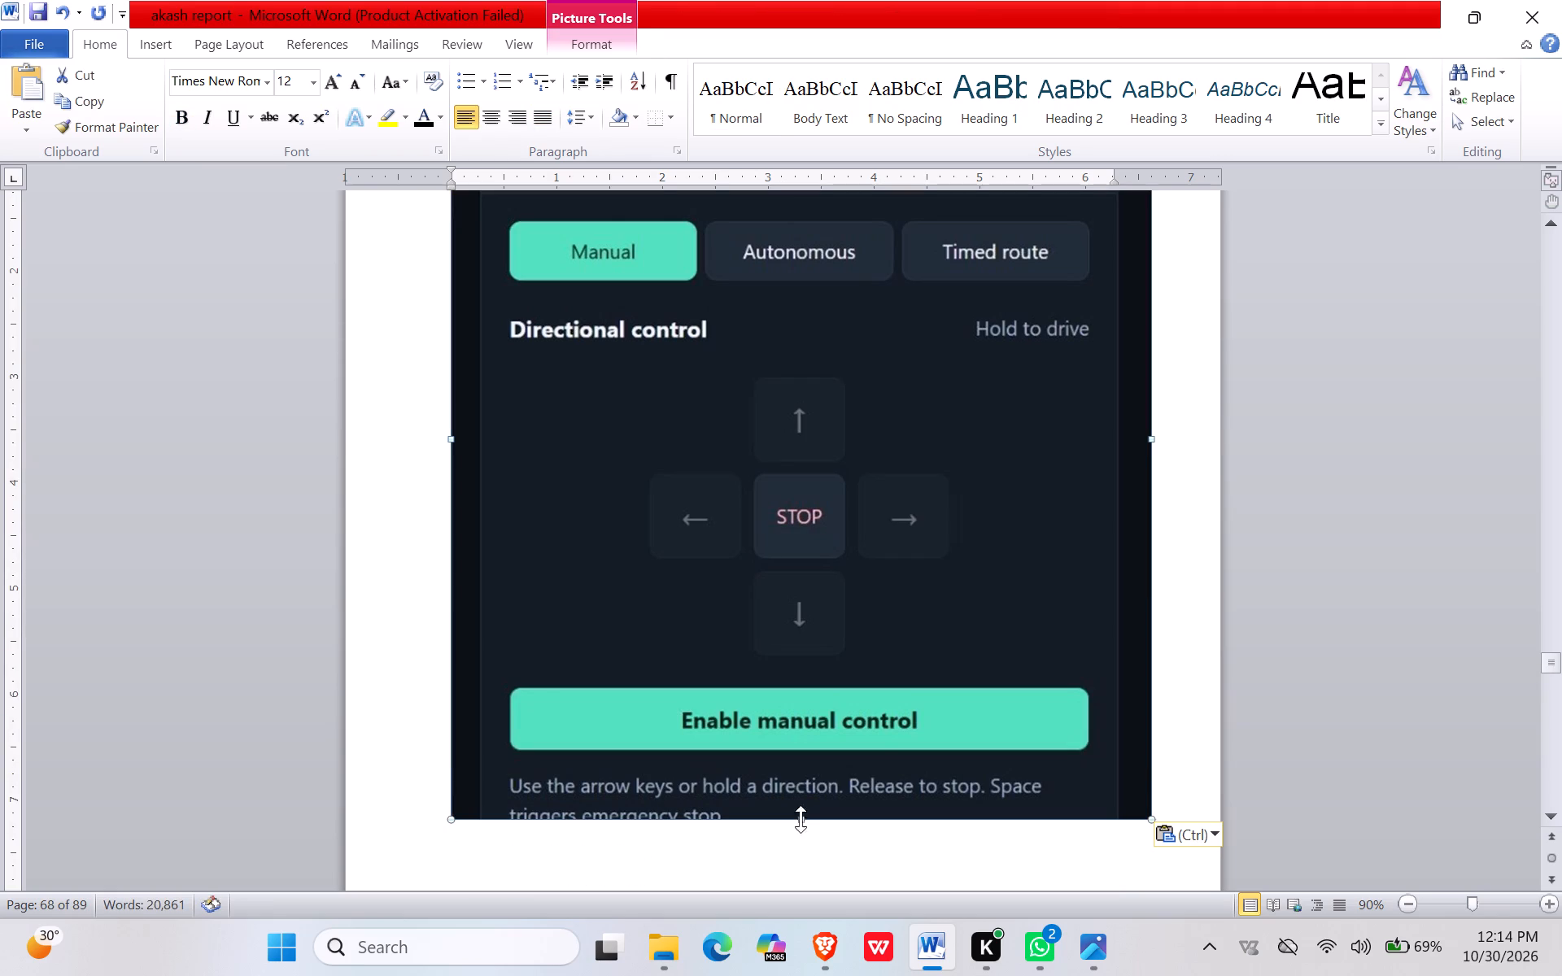
left_click_drag(801, 820, 724, 512)
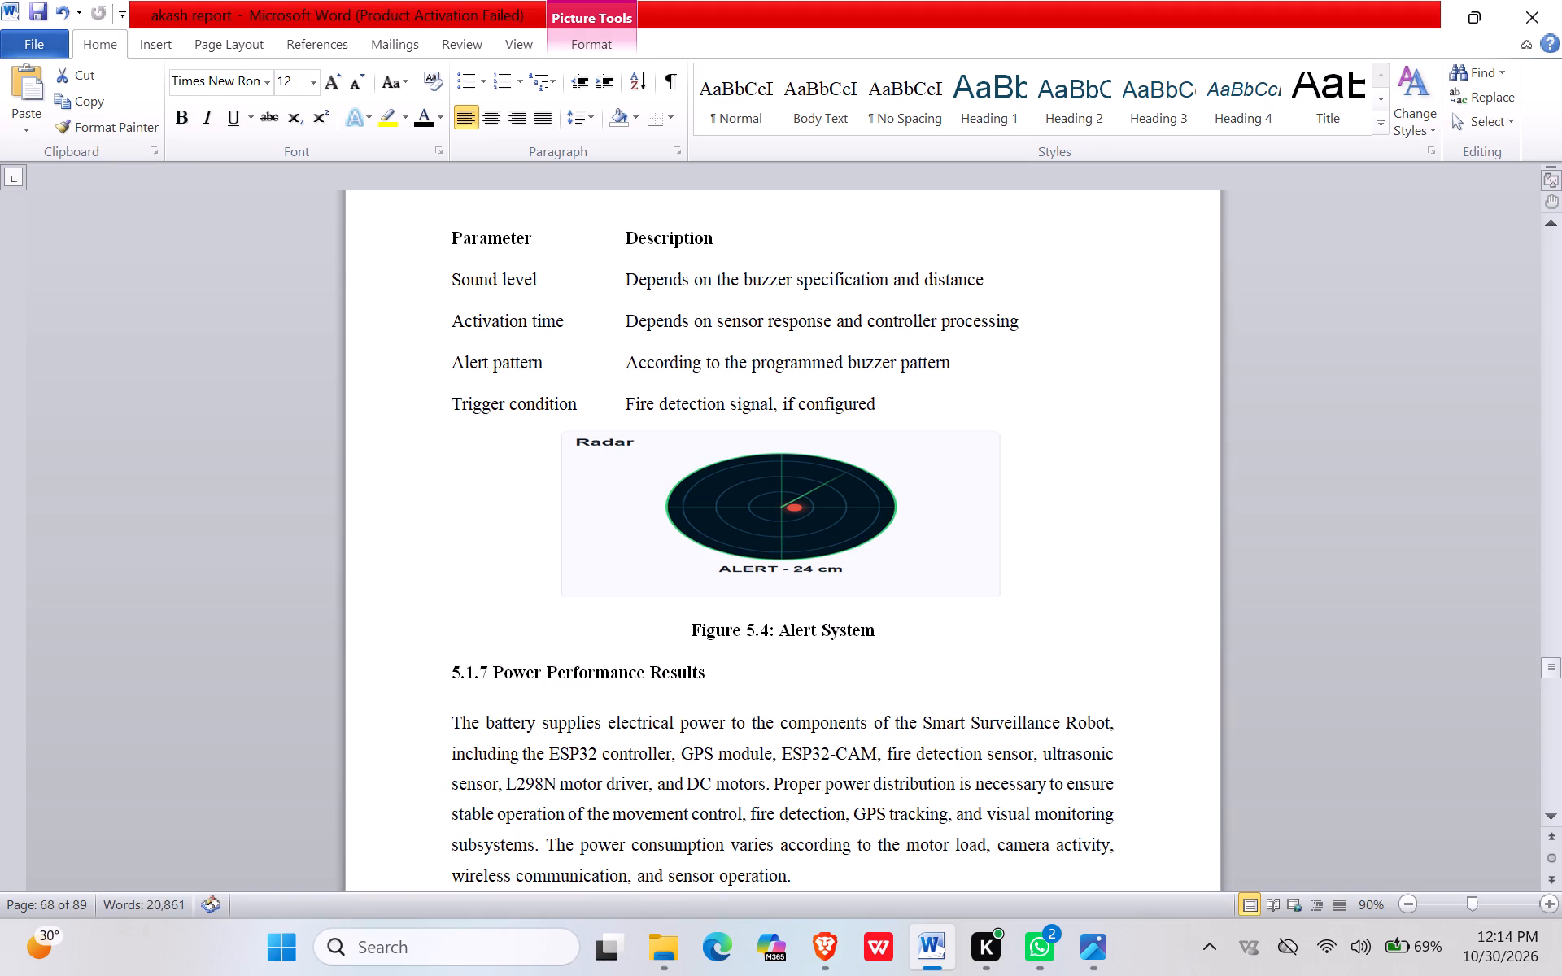
scroll(726, 569, "down", 19)
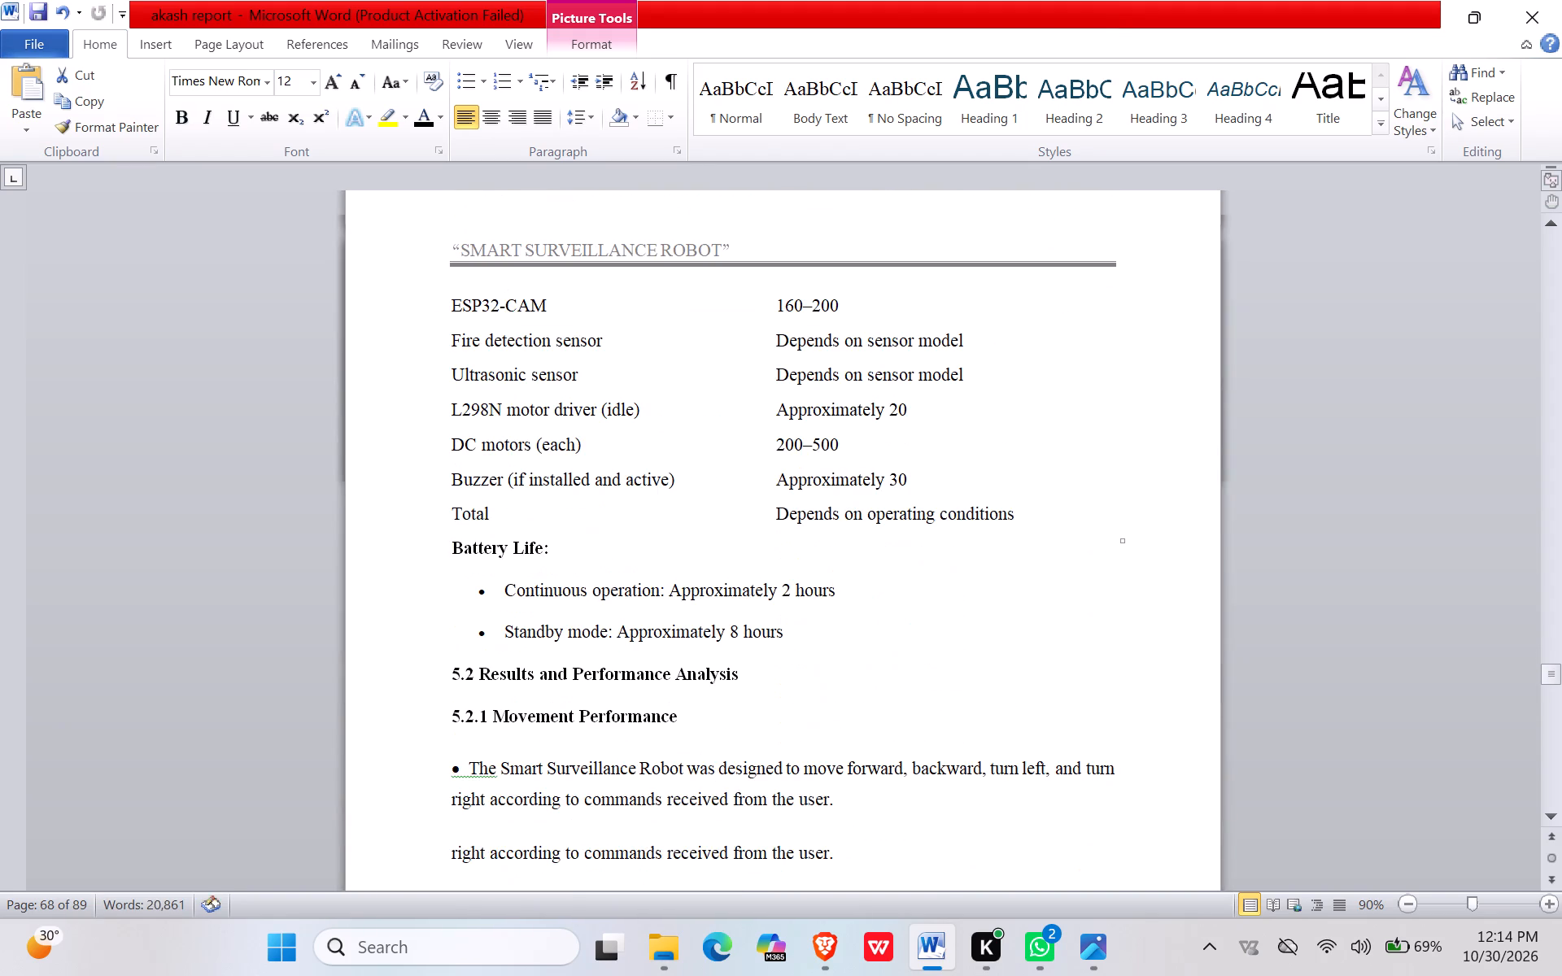
scroll(727, 569, "up", 8)
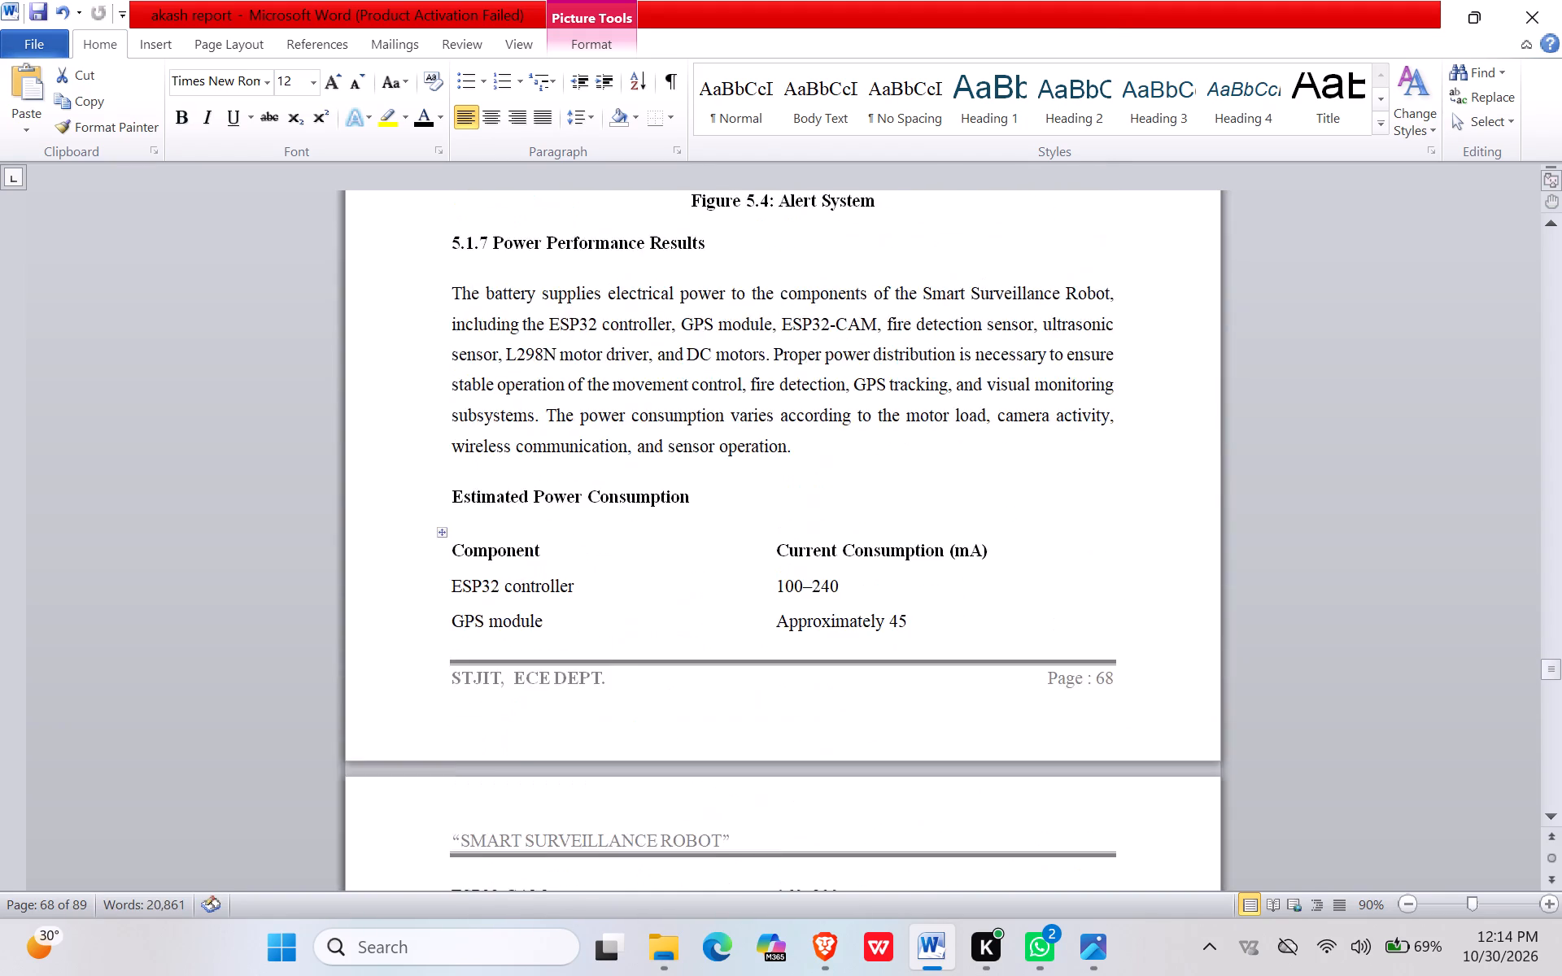
scroll(727, 569, "up", 20)
scroll(727, 569, "up", 6)
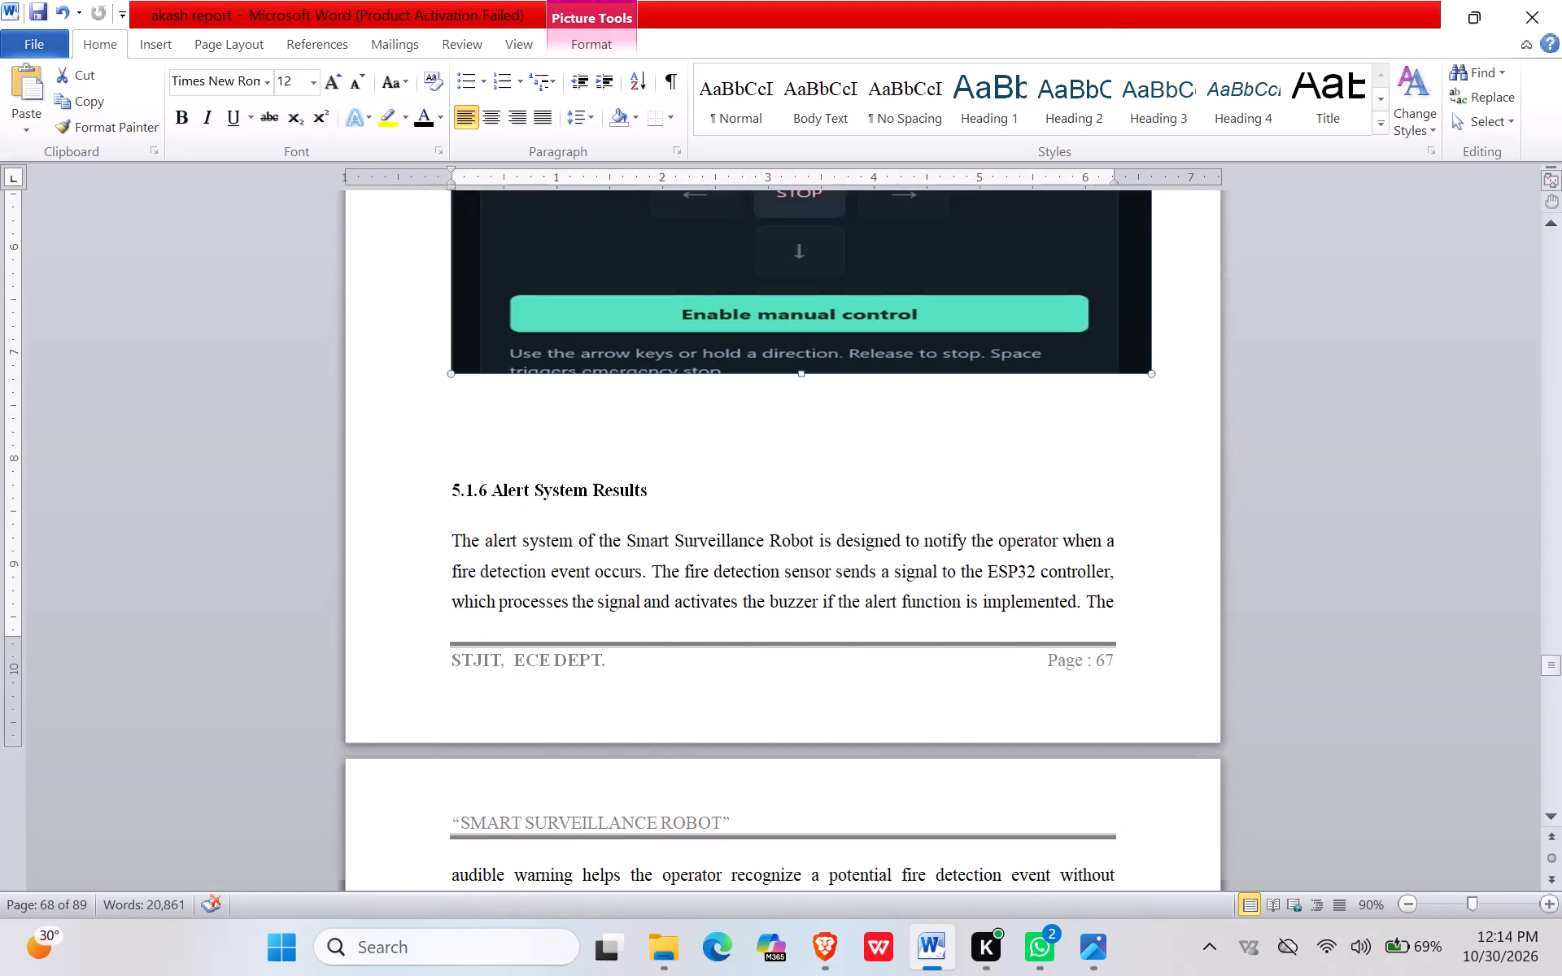
scroll(727, 569, "up", 8)
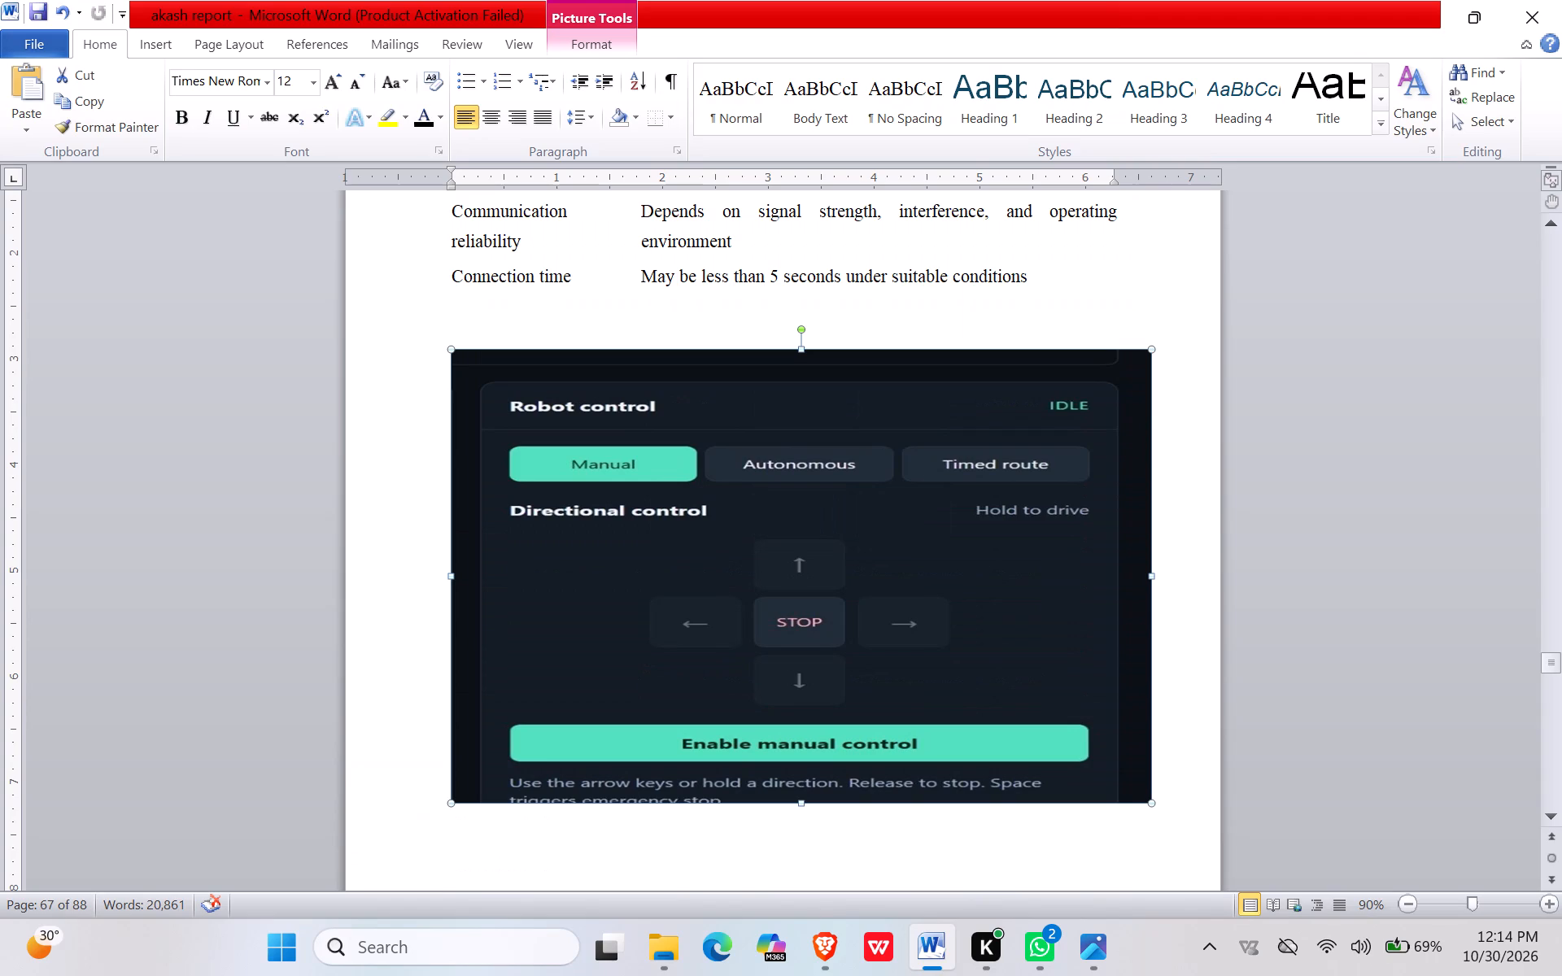
left_click_drag(797, 346, 799, 390)
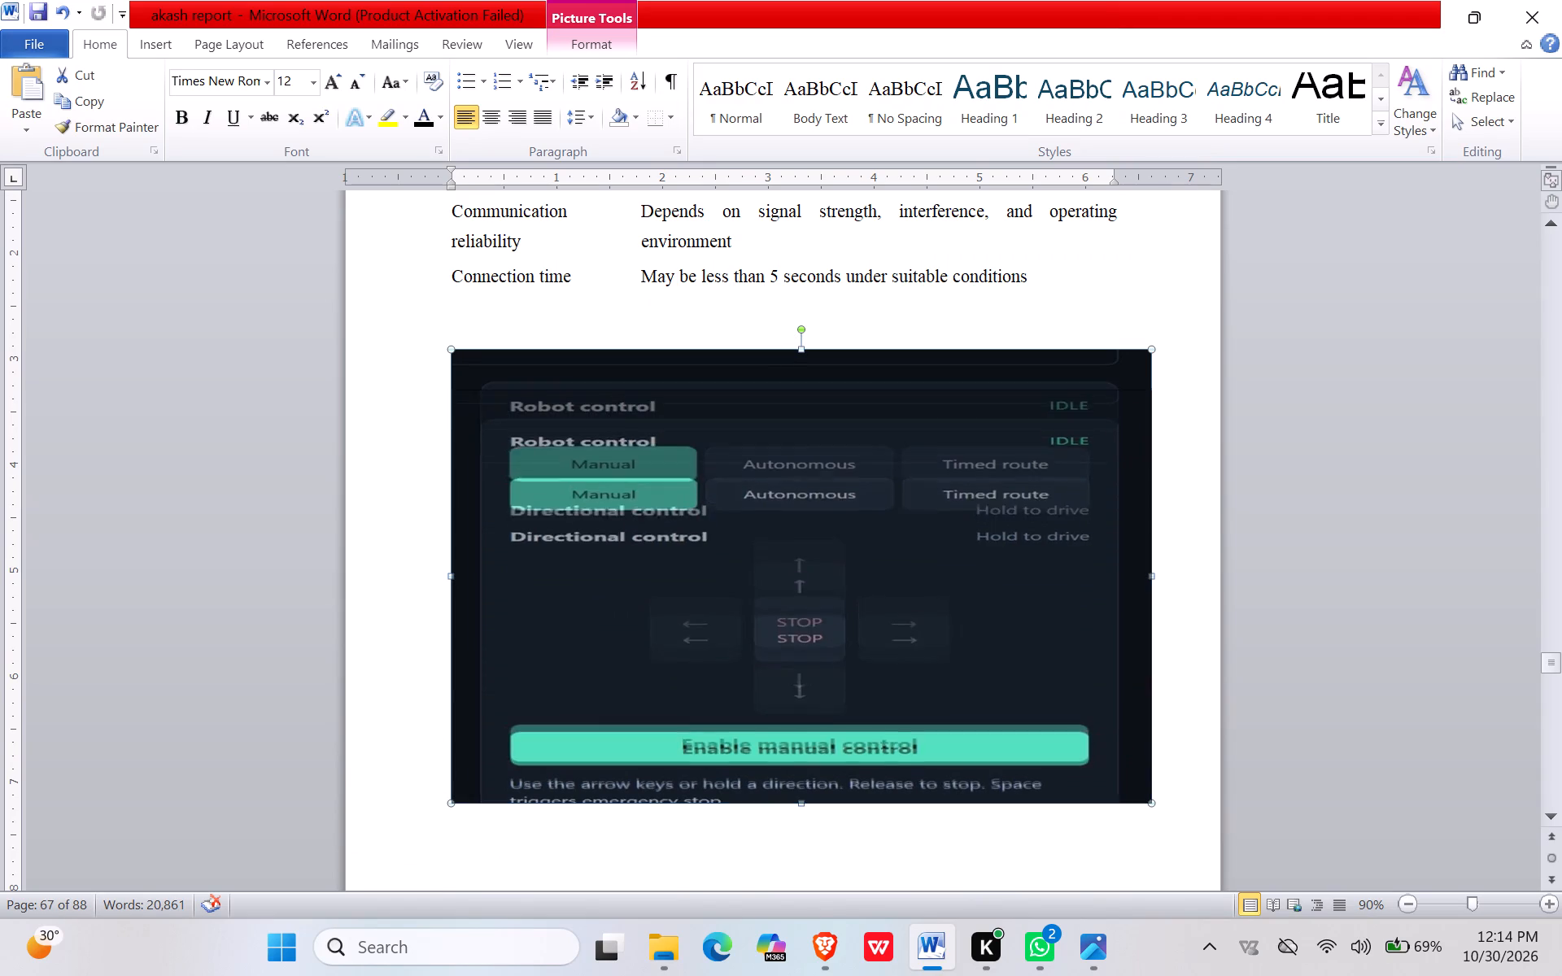
left_click_drag(799, 390, 799, 412)
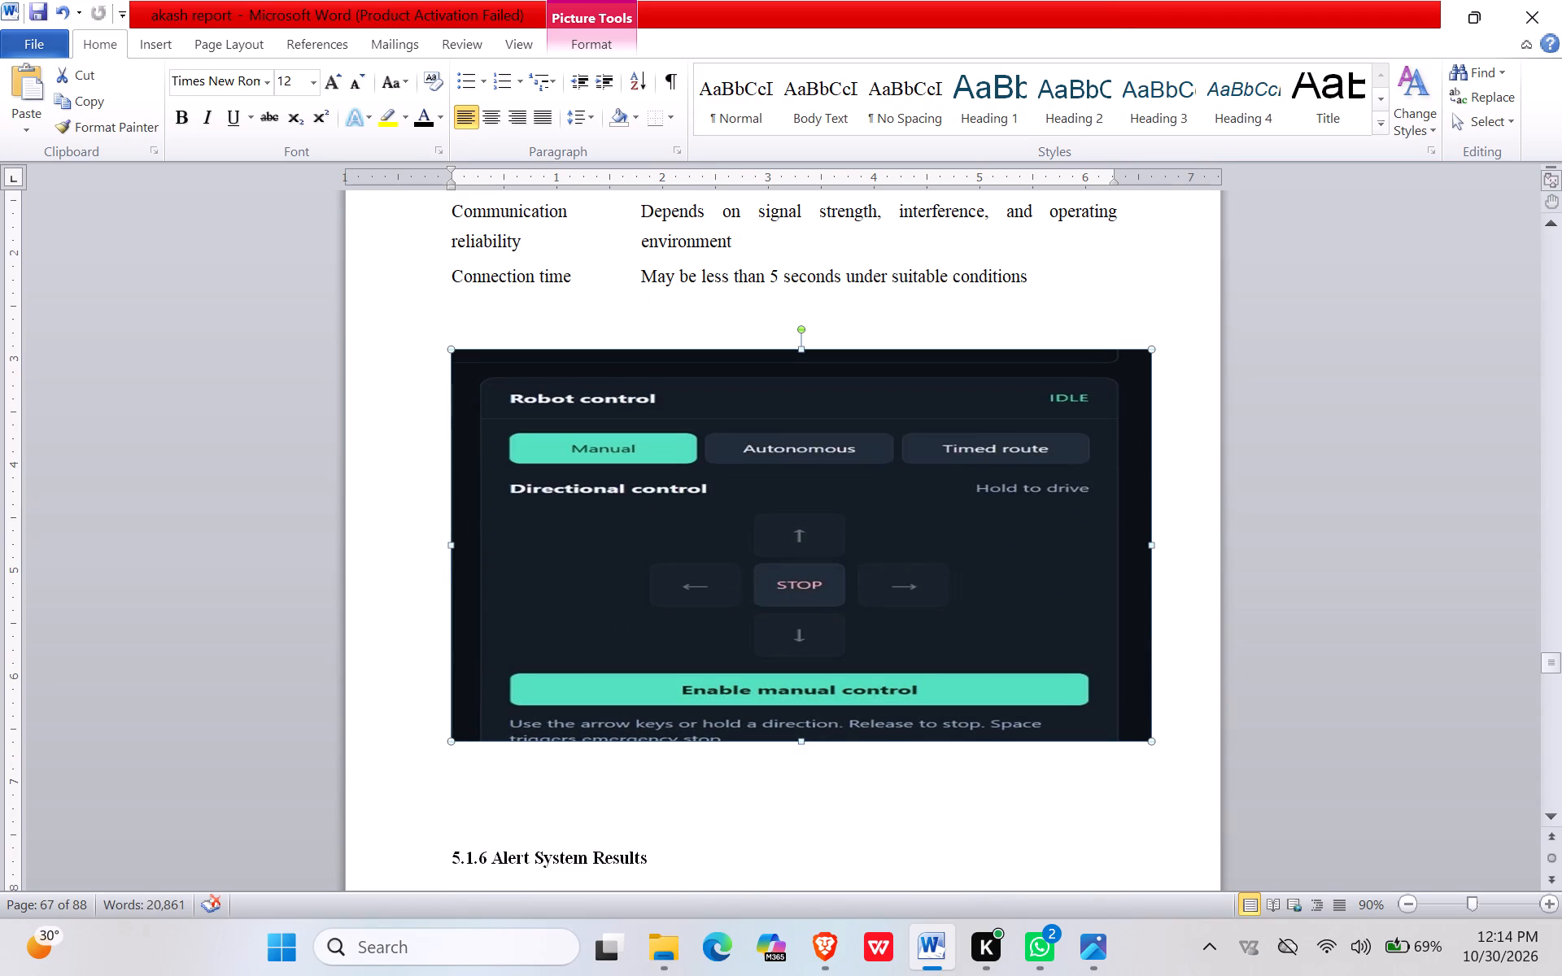
Narrow the Robot control picture below the Communication Performance Parameters table so it fits within the text margins, keeping its height.
left_click_drag(1154, 547, 1136, 551)
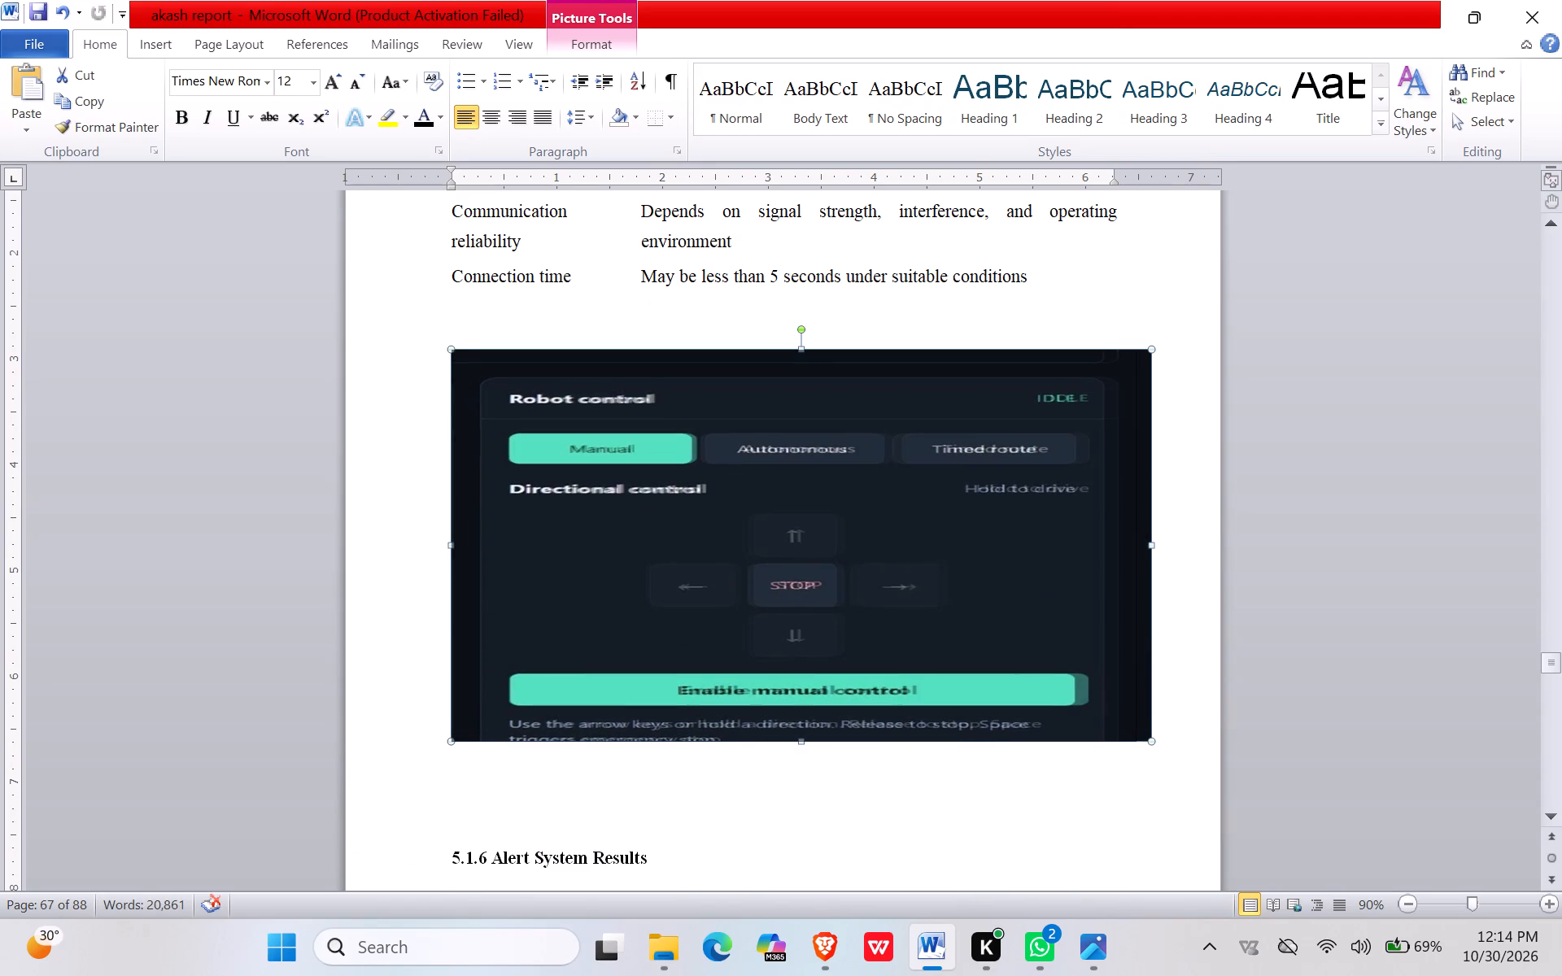
left_click_drag(1136, 551, 1132, 551)
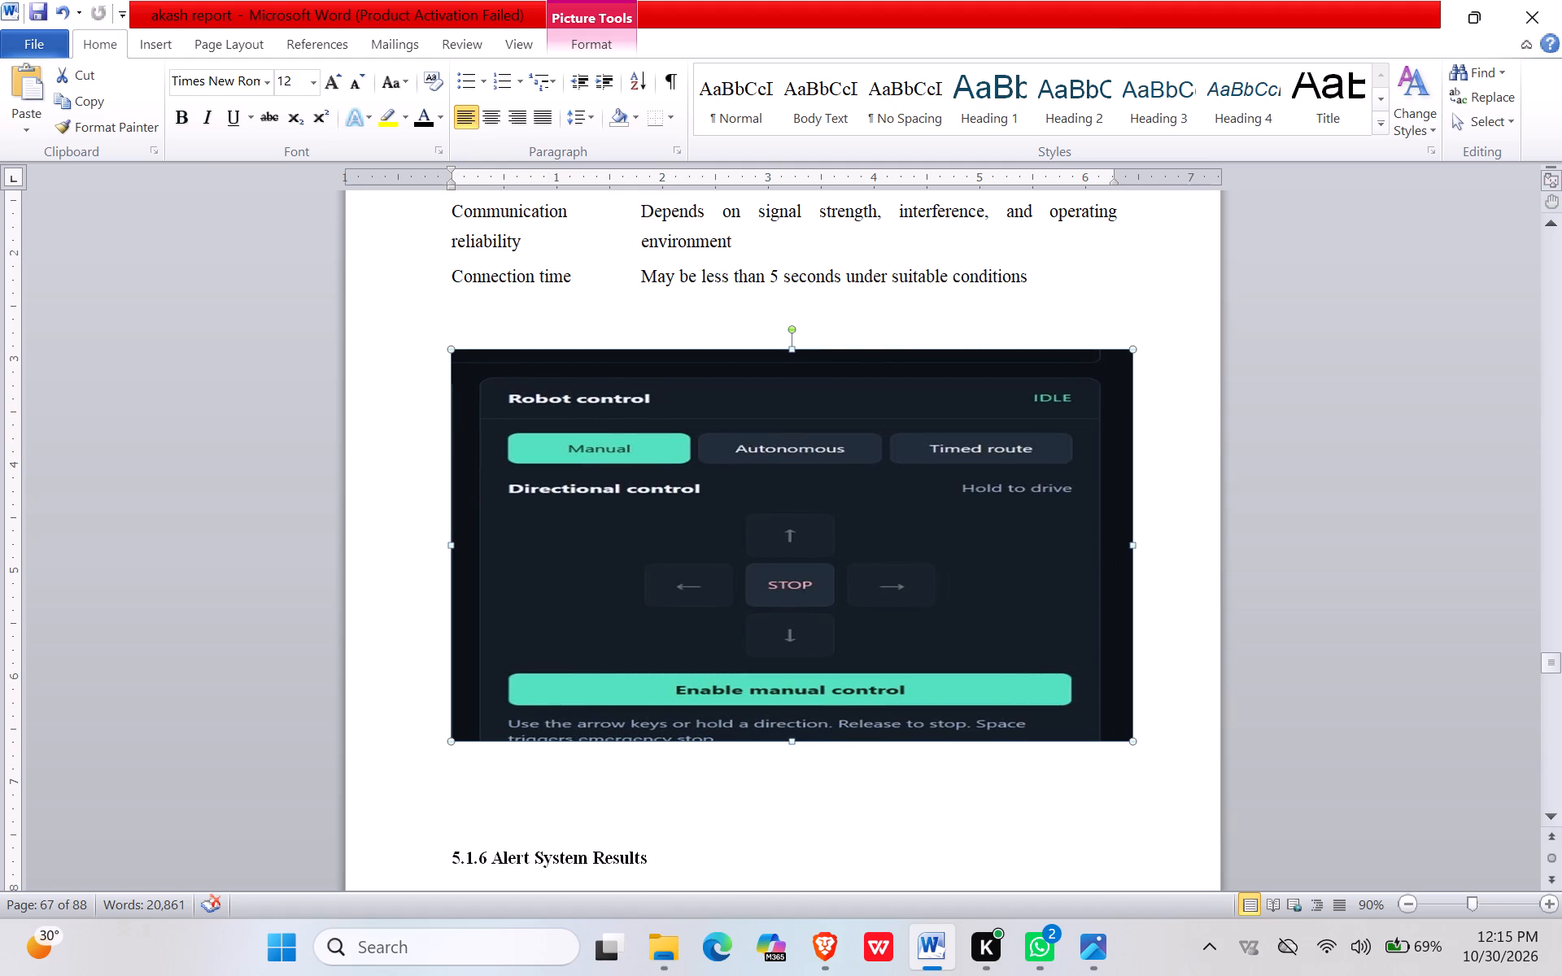
left_click_drag(1132, 544, 1104, 552)
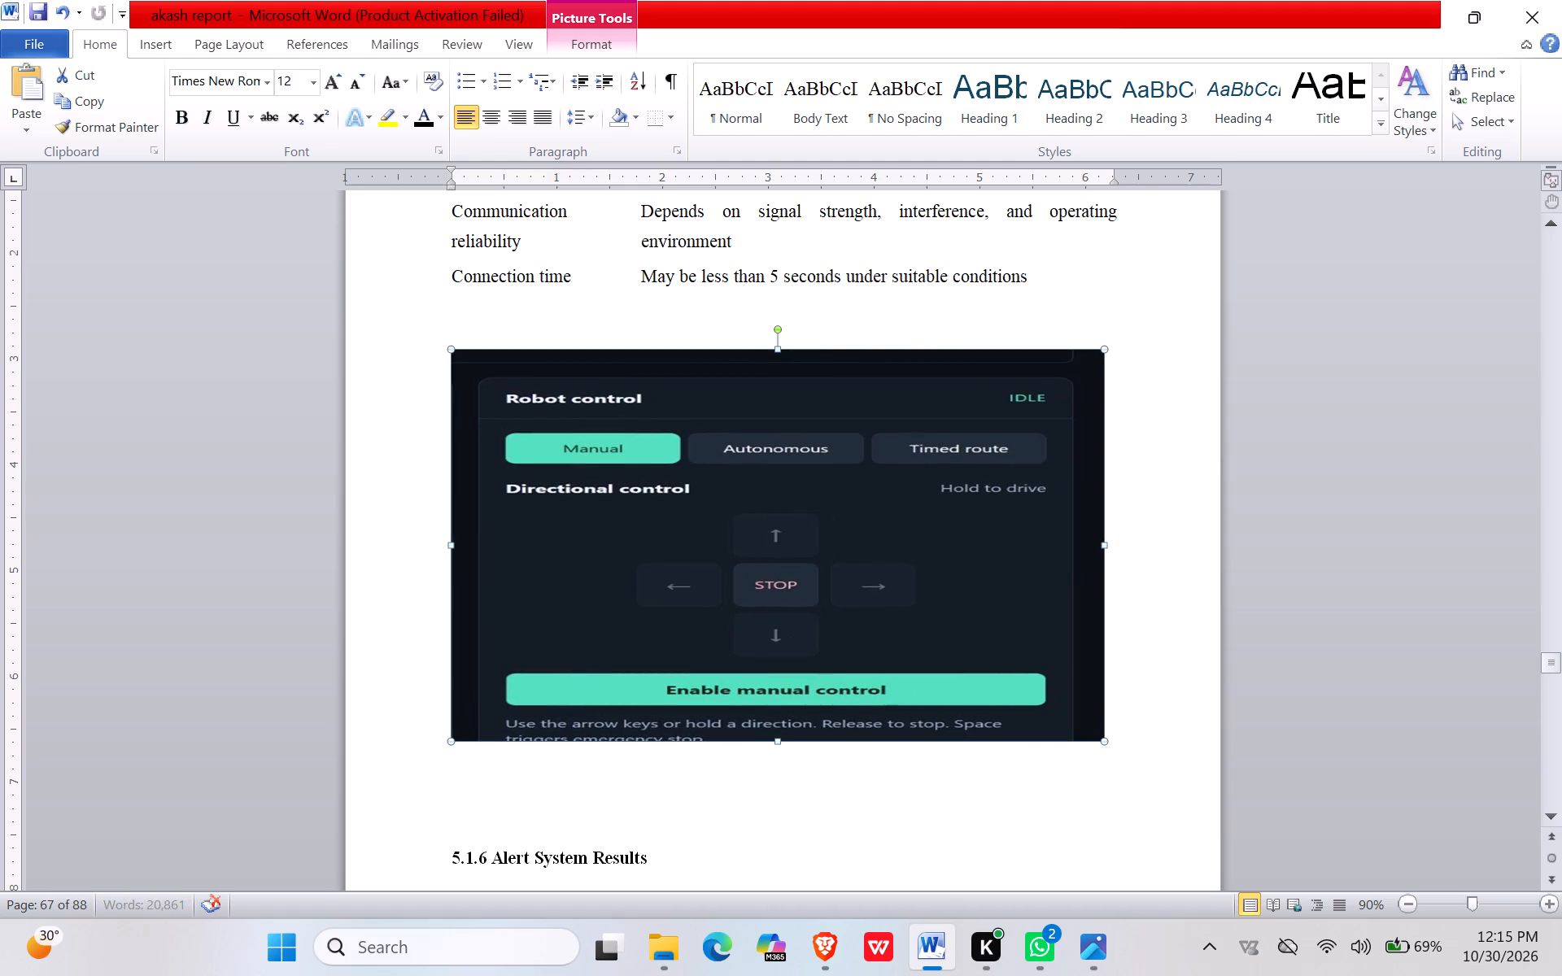
Copy the heading 5.1.5 Wireless Communication Results and paste it on the blank line directly below the Robot control picture.
scroll(995, 539, "down", 4)
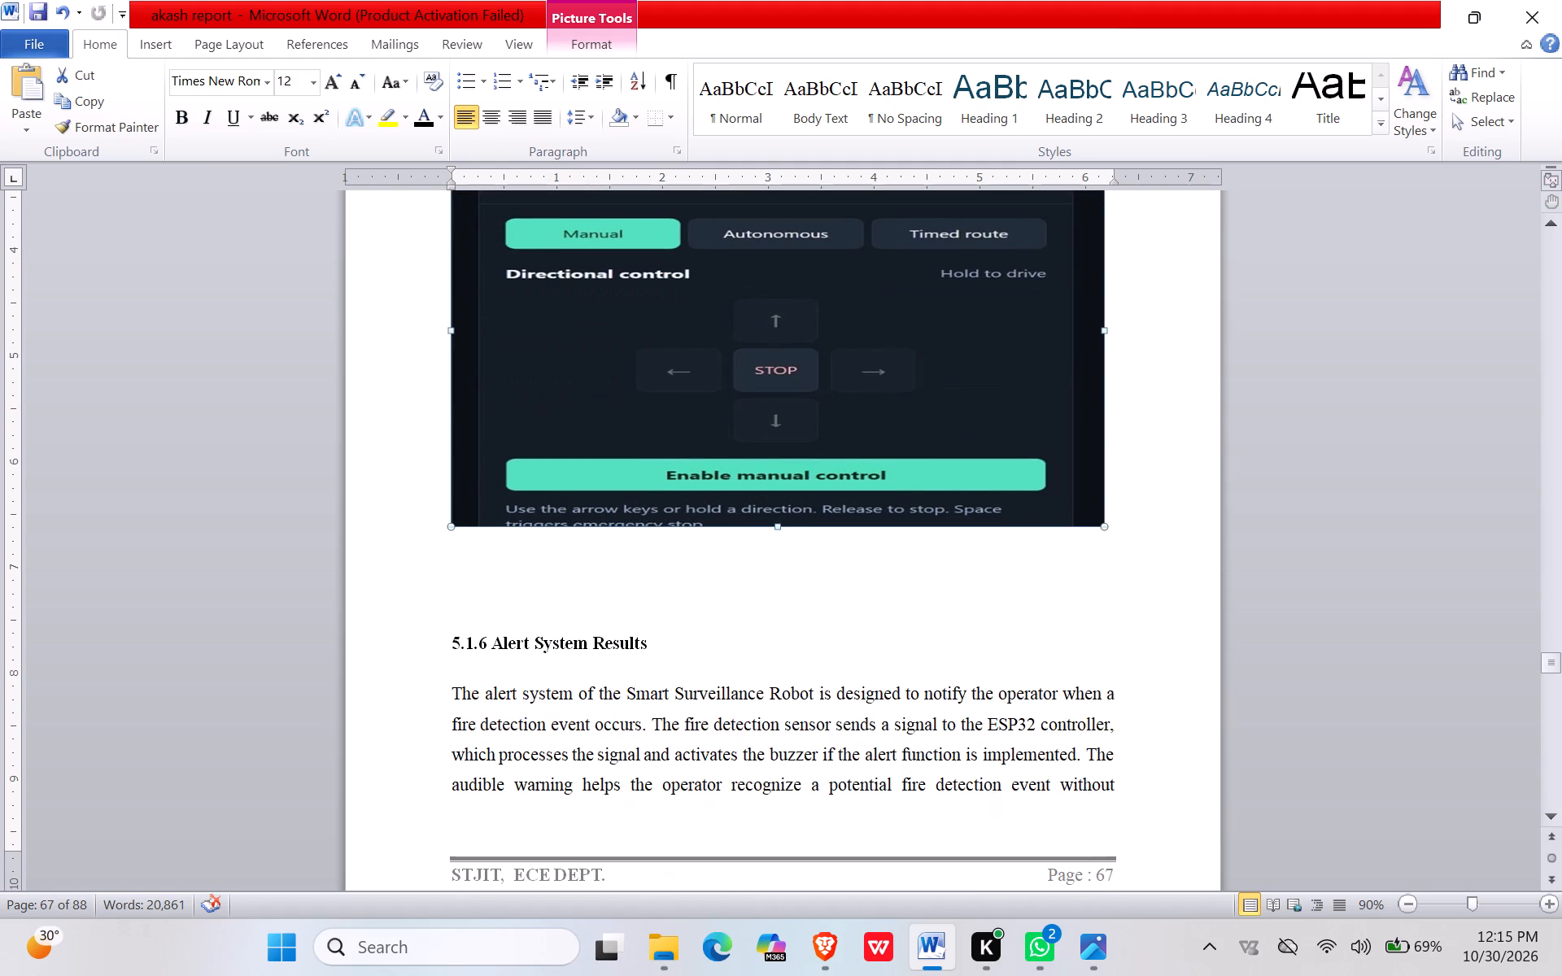
left_click(439, 637)
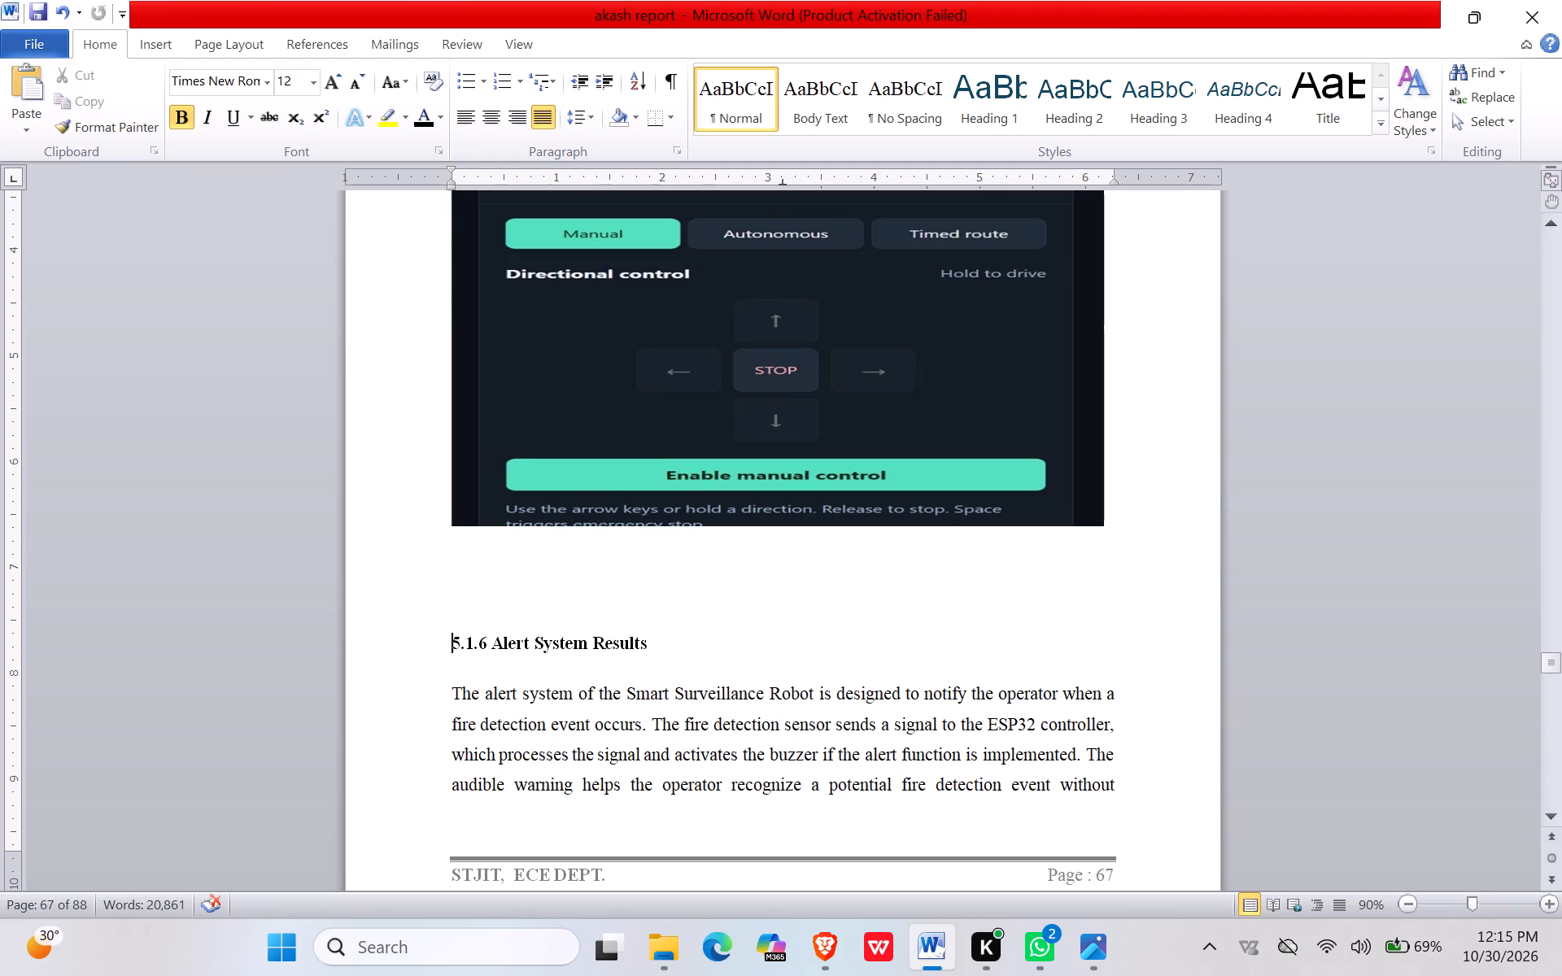
left_click(687, 574)
scroll(692, 571, "up", 6)
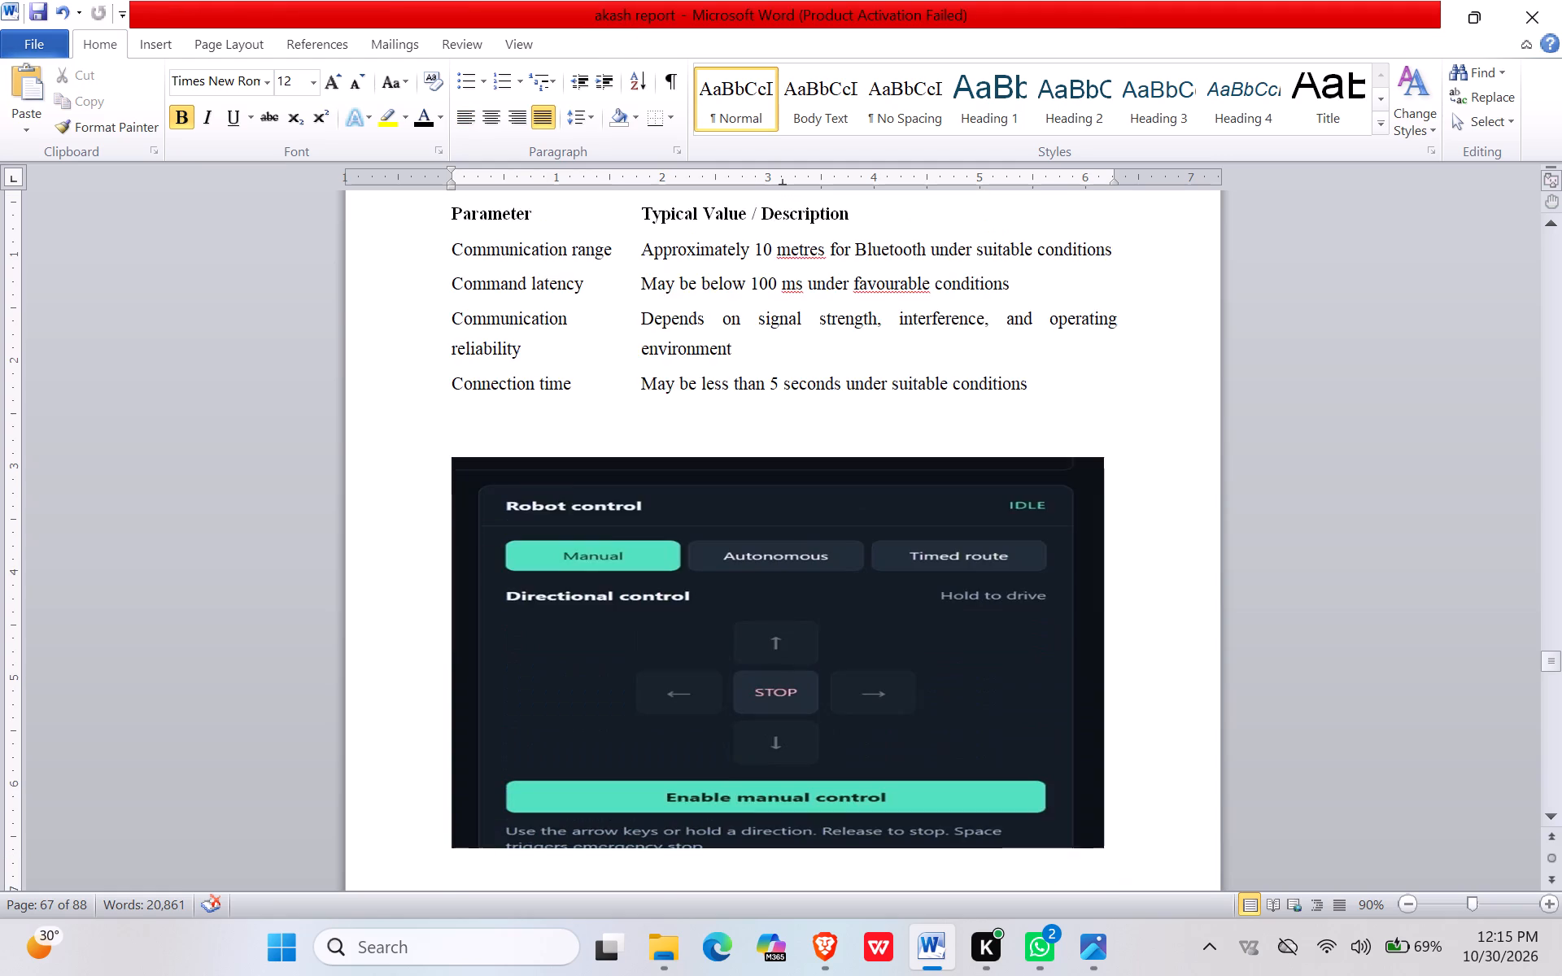
scroll(687, 583, "up", 11)
scroll(757, 417, "up", 2)
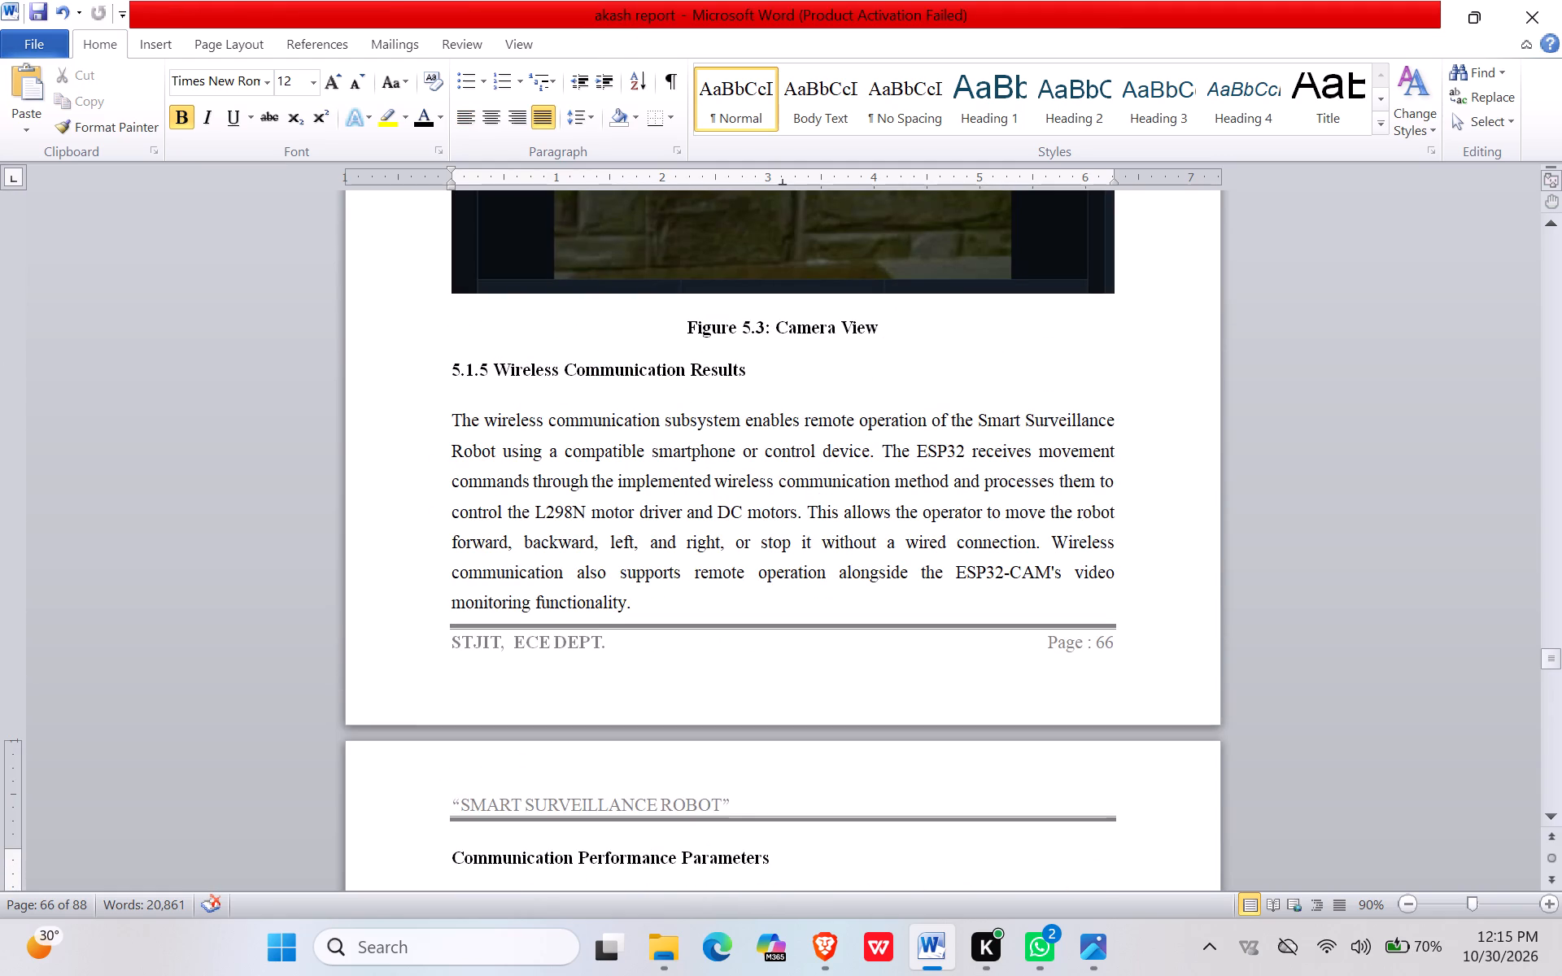
left_click_drag(753, 369, 451, 365)
right_click(564, 364)
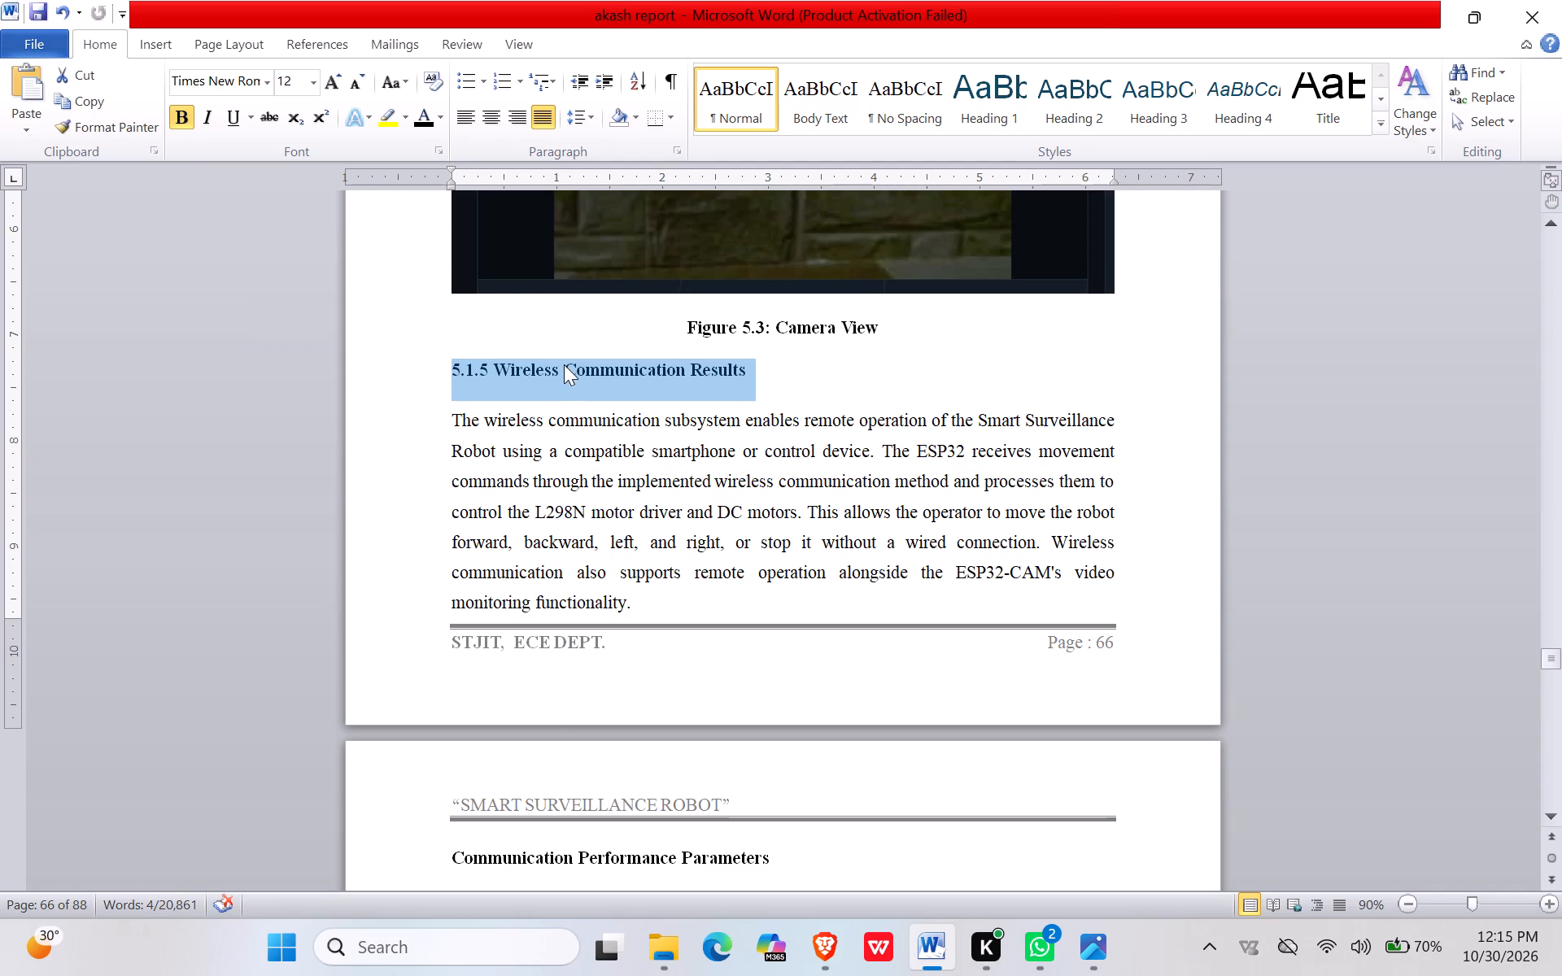
left_click(473, 398)
scroll(510, 457, "down", 18)
left_click(479, 635)
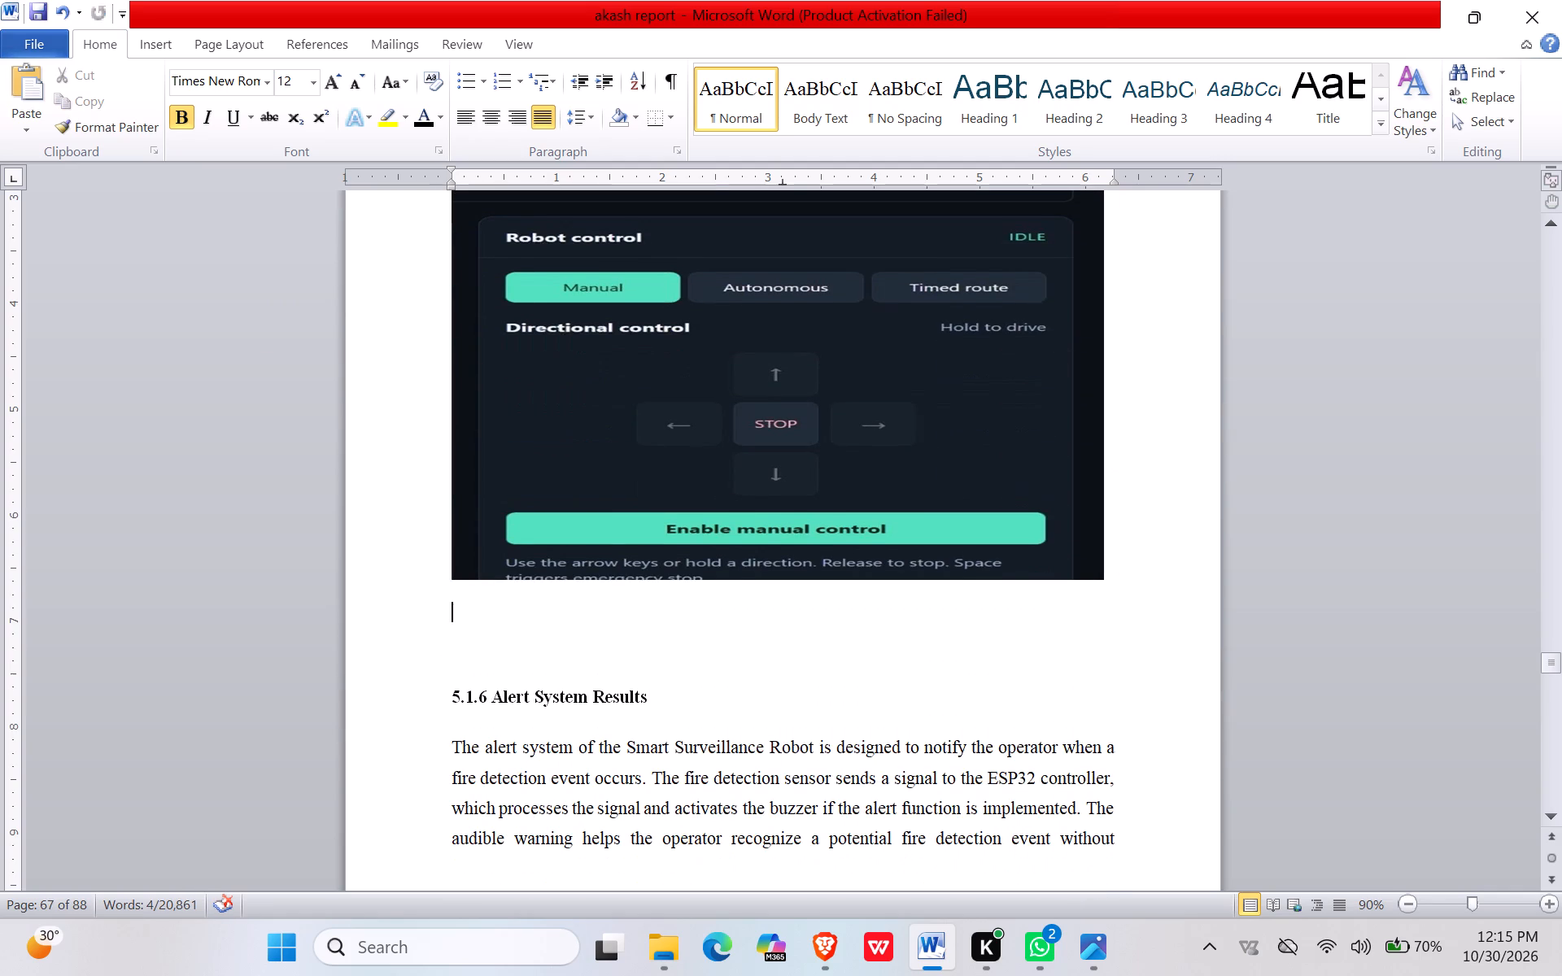
key("ctrl+v")
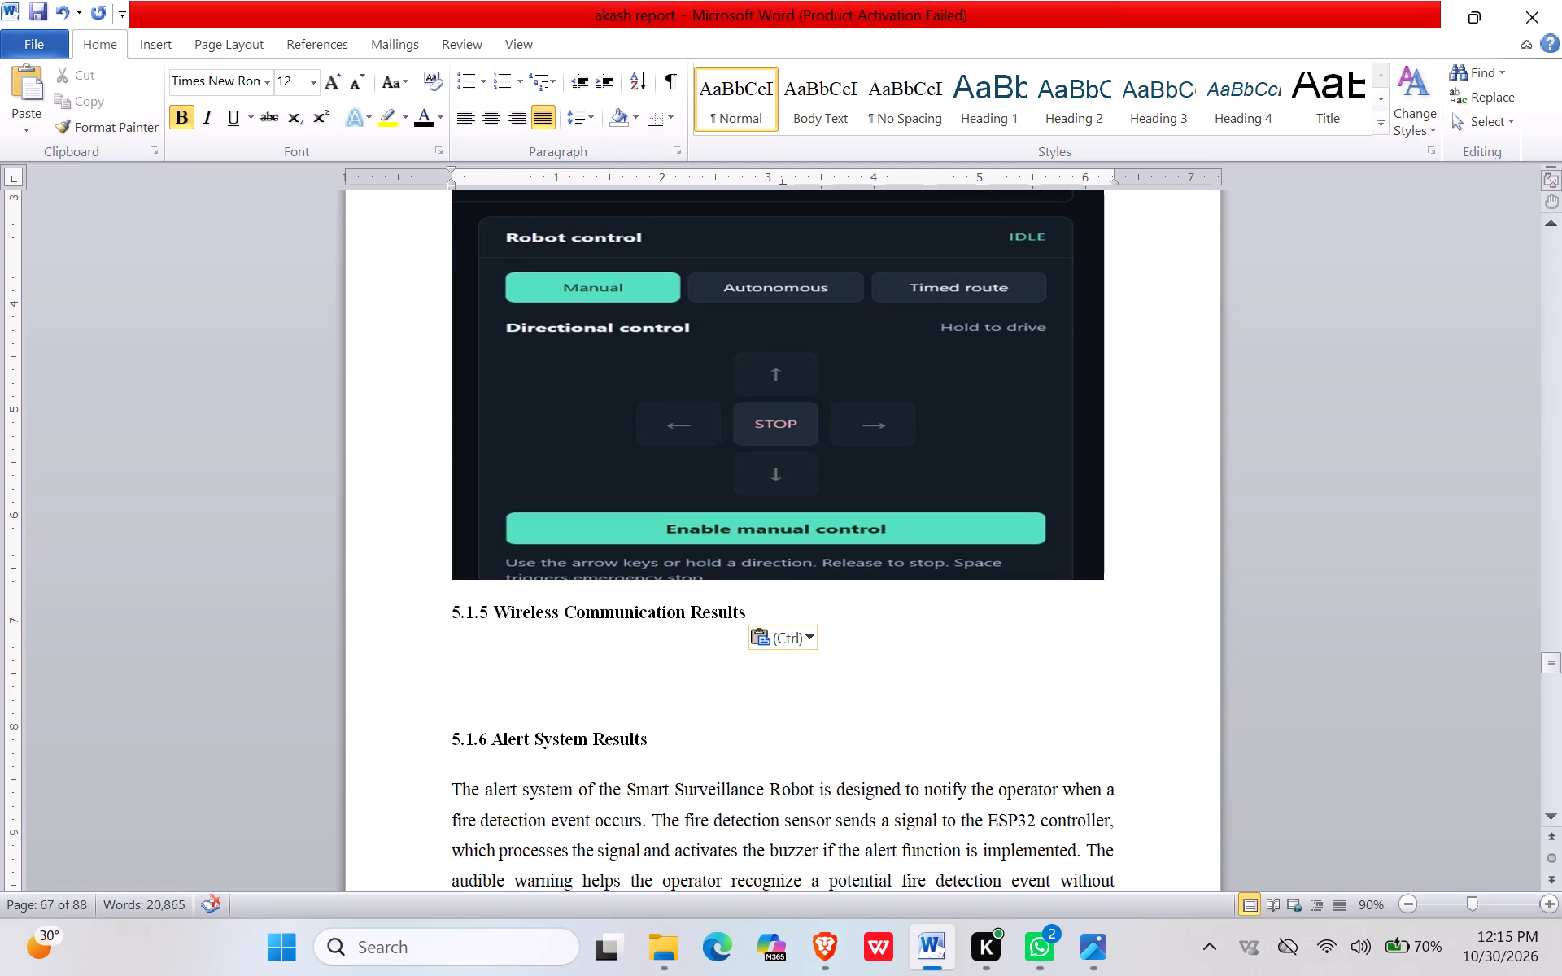
Center the pasted 5.1.5 Wireless Communication Results line under the Robot control picture as its caption.
left_click(450, 617)
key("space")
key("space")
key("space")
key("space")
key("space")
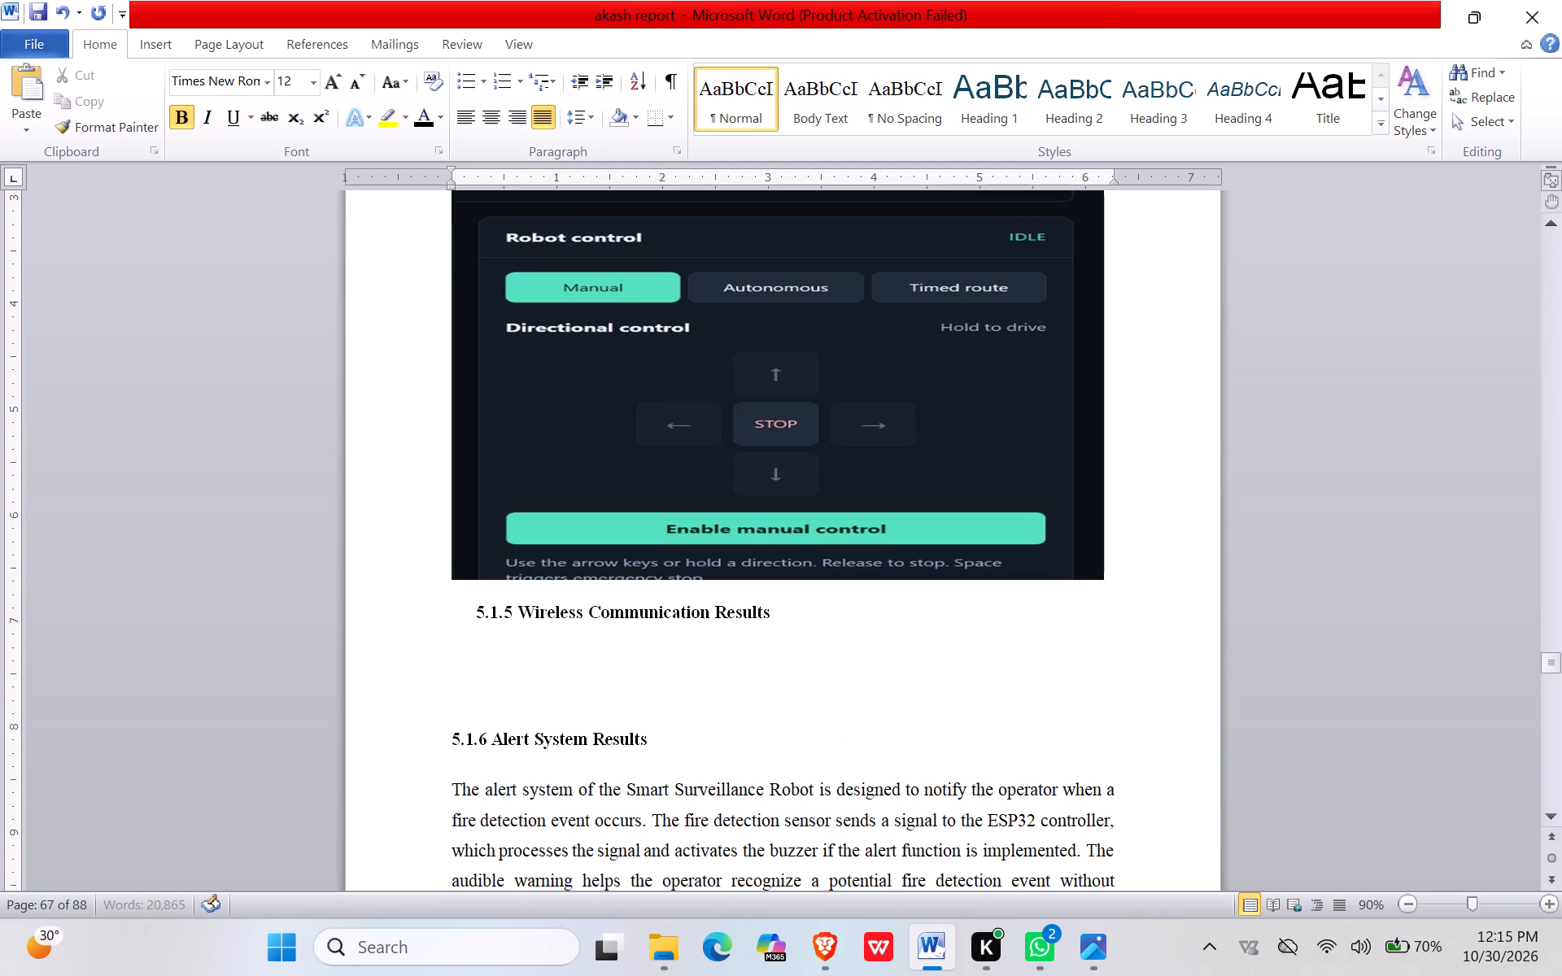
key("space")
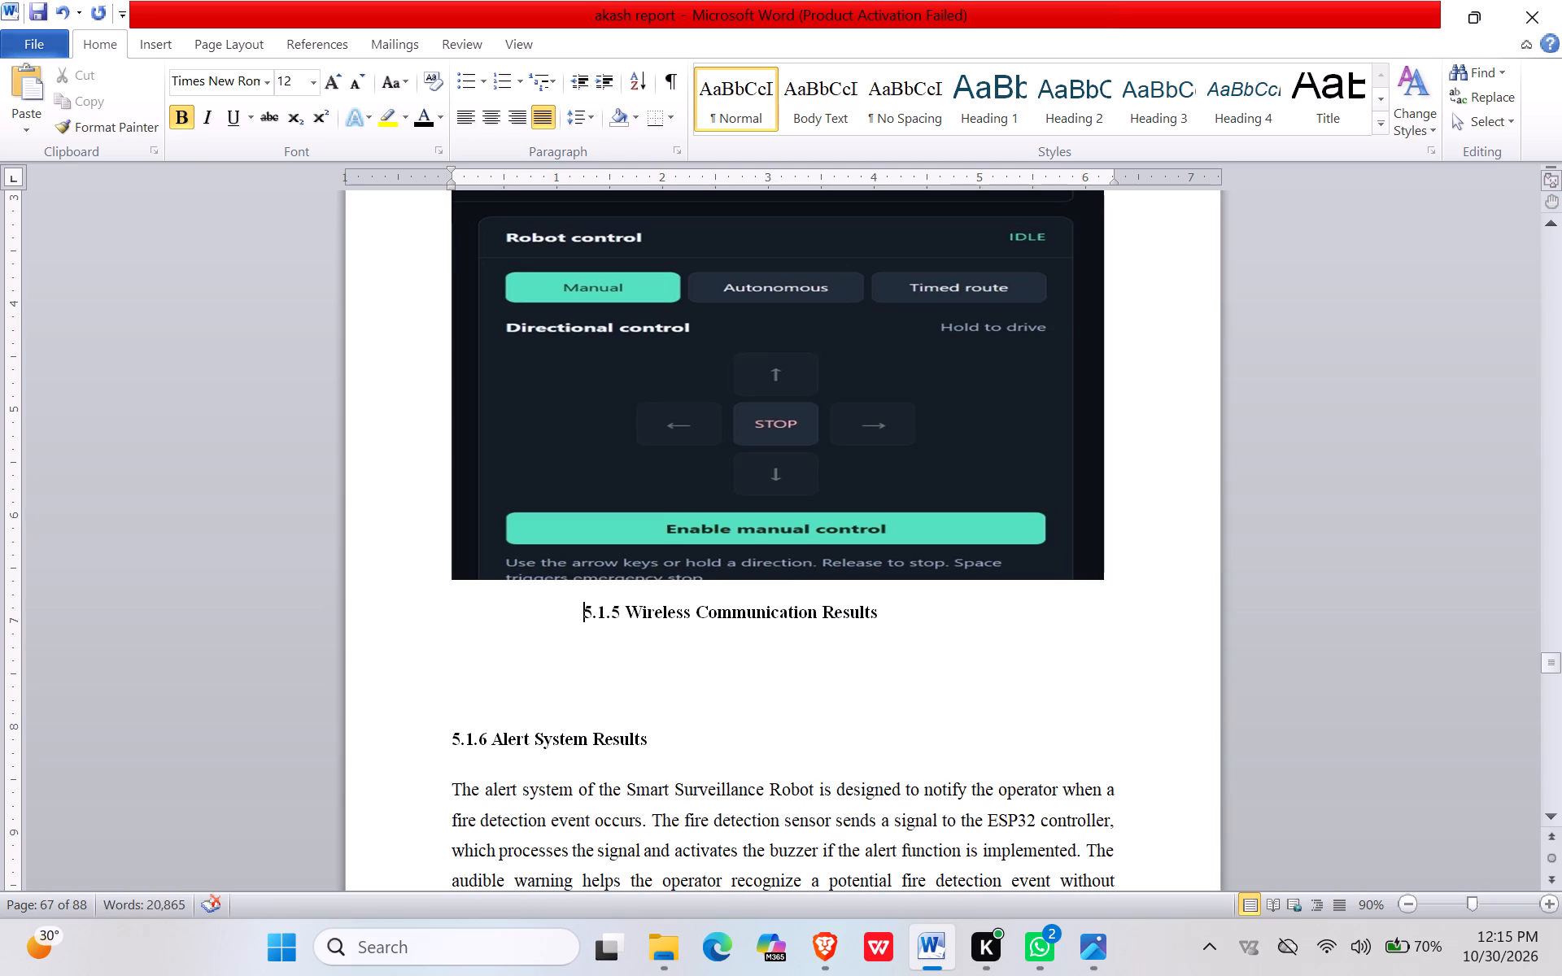
left_click(483, 115)
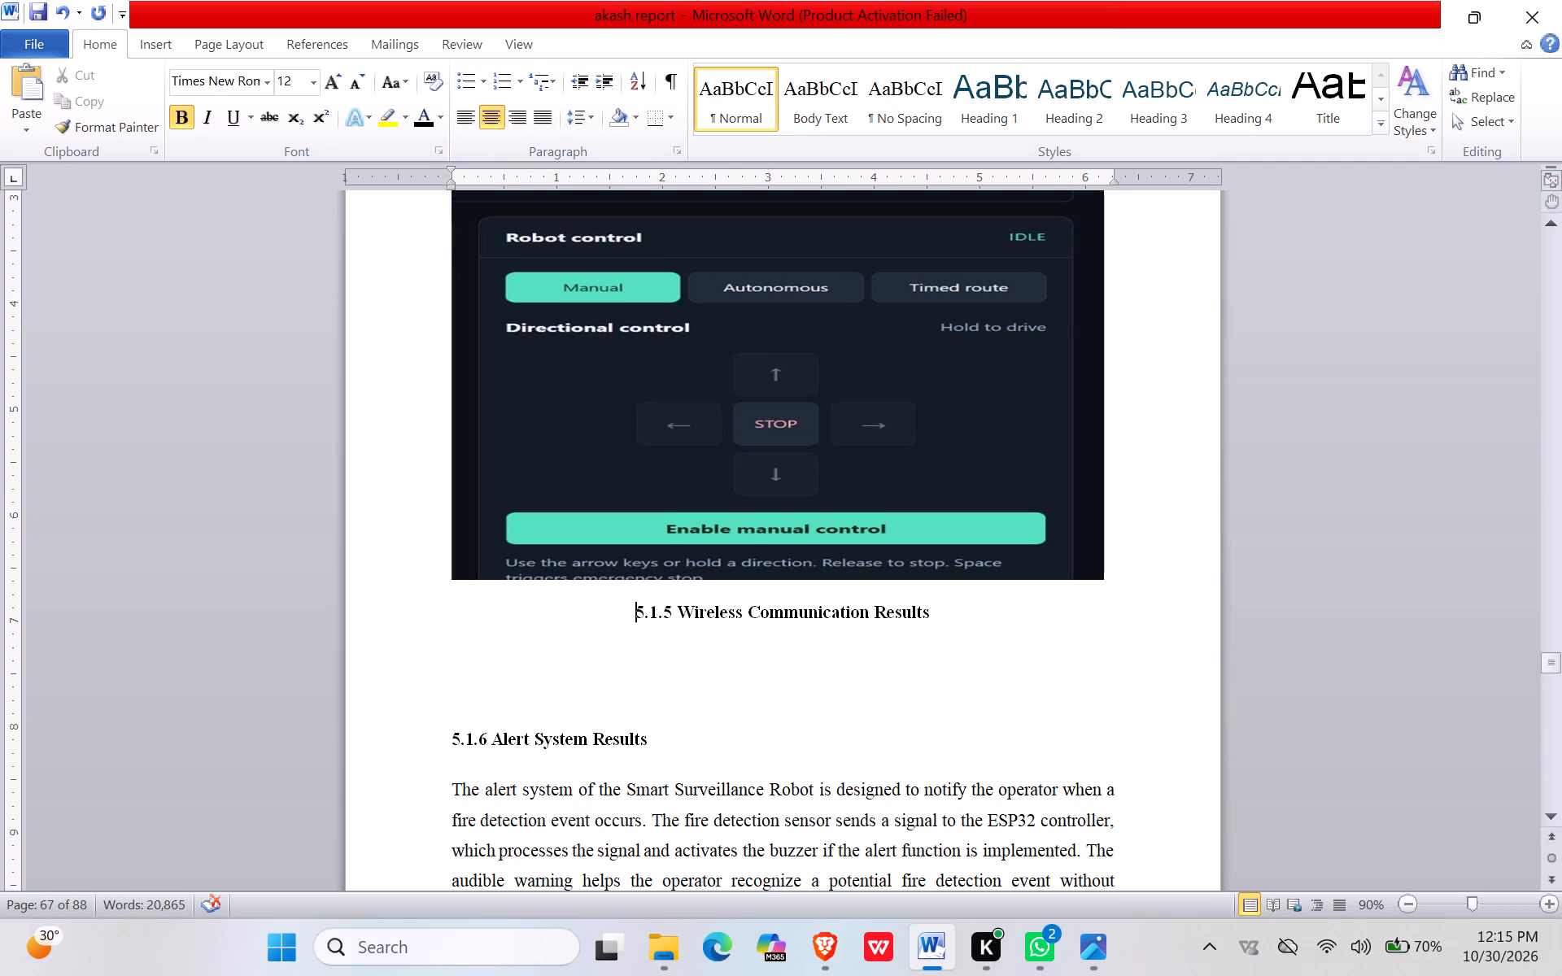
Delete the word Results from the centered caption under the Robot control picture, leaving 5.1.5 Wireless Communication.
left_click(929, 612)
key("BackSpace")
key("BackSpace")
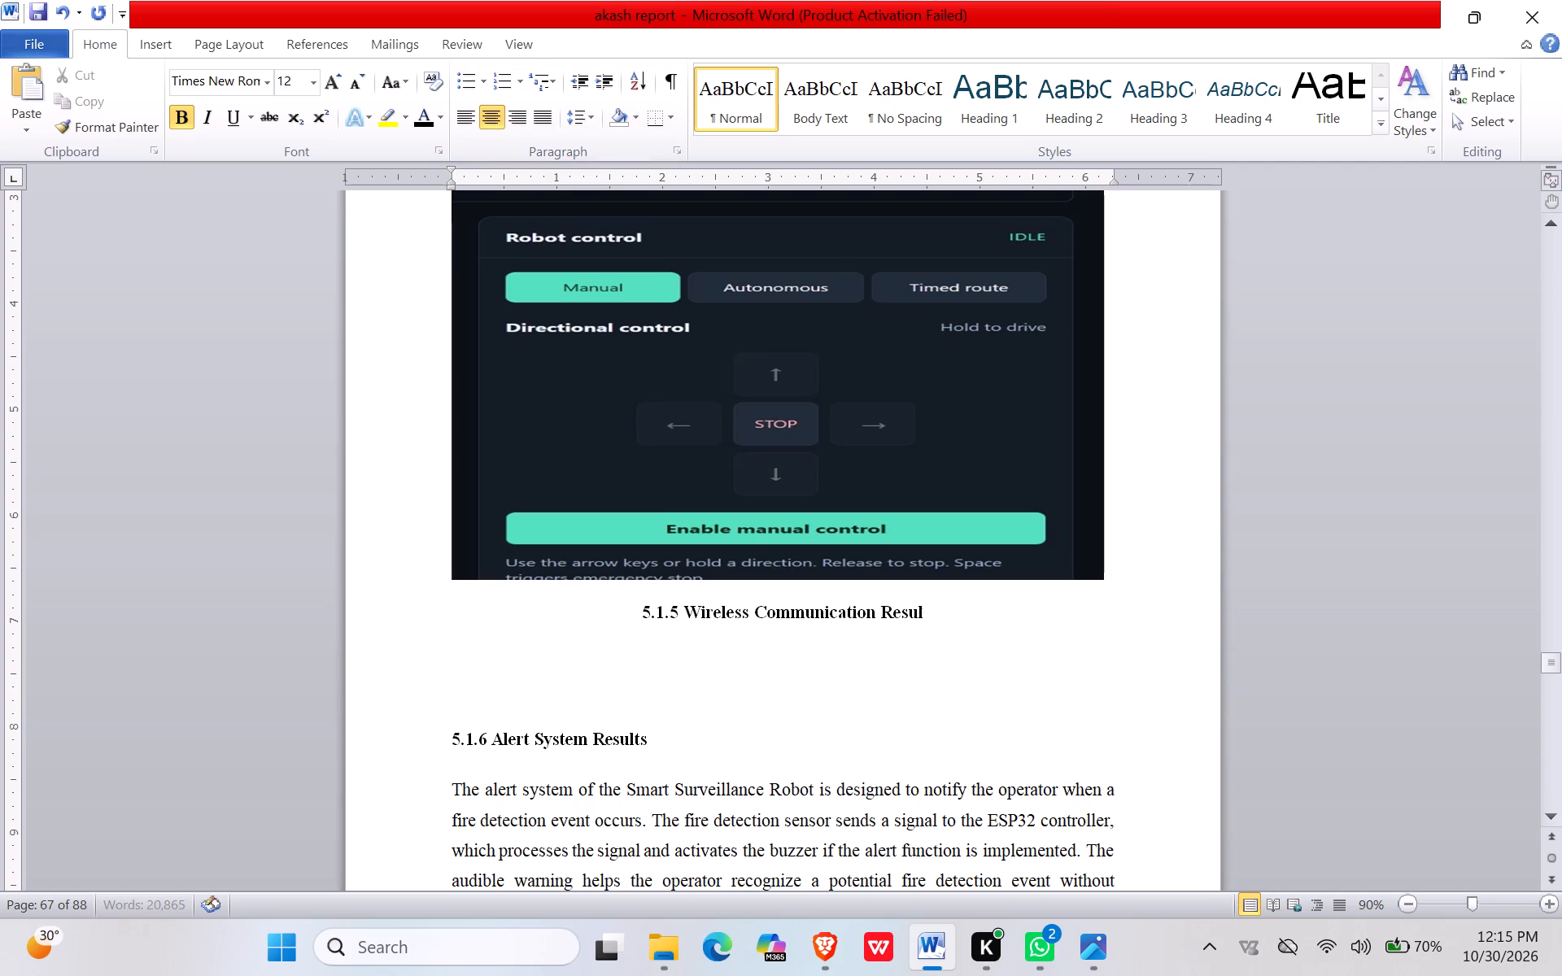
key("BackSpace")
key("BackSpace")
key("BackSpace")
key("BackSpace")
key("BackSpace")
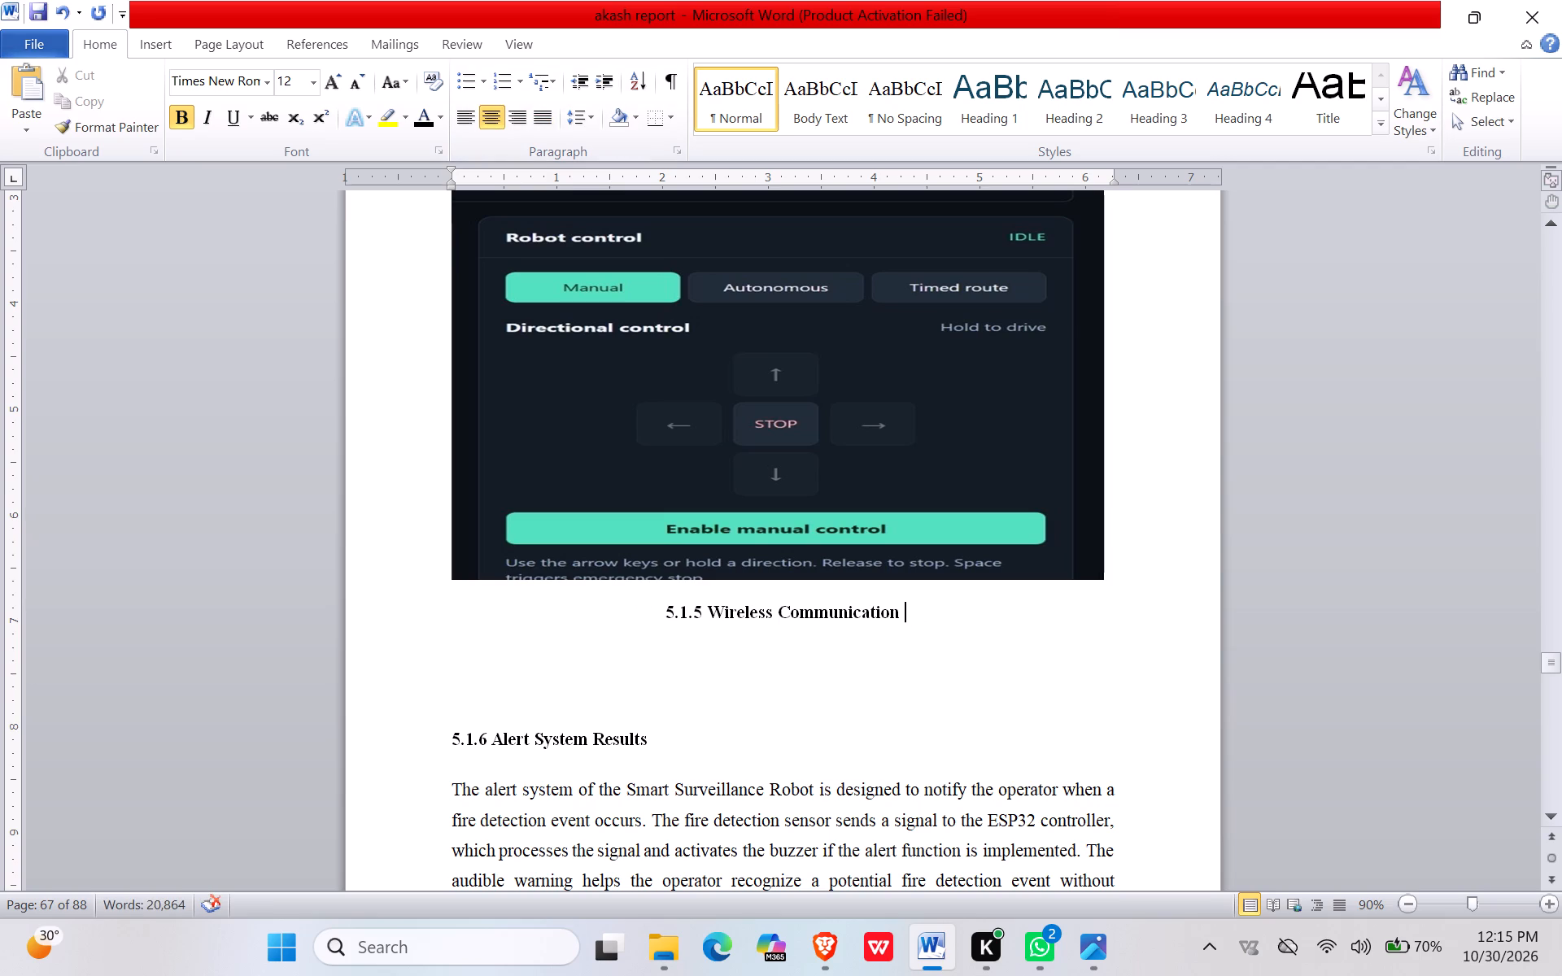
Remove the blank lines between the Robot control picture's caption and the 5.1.6 Alert System Results heading.
left_click(447, 738)
key("BackSpace")
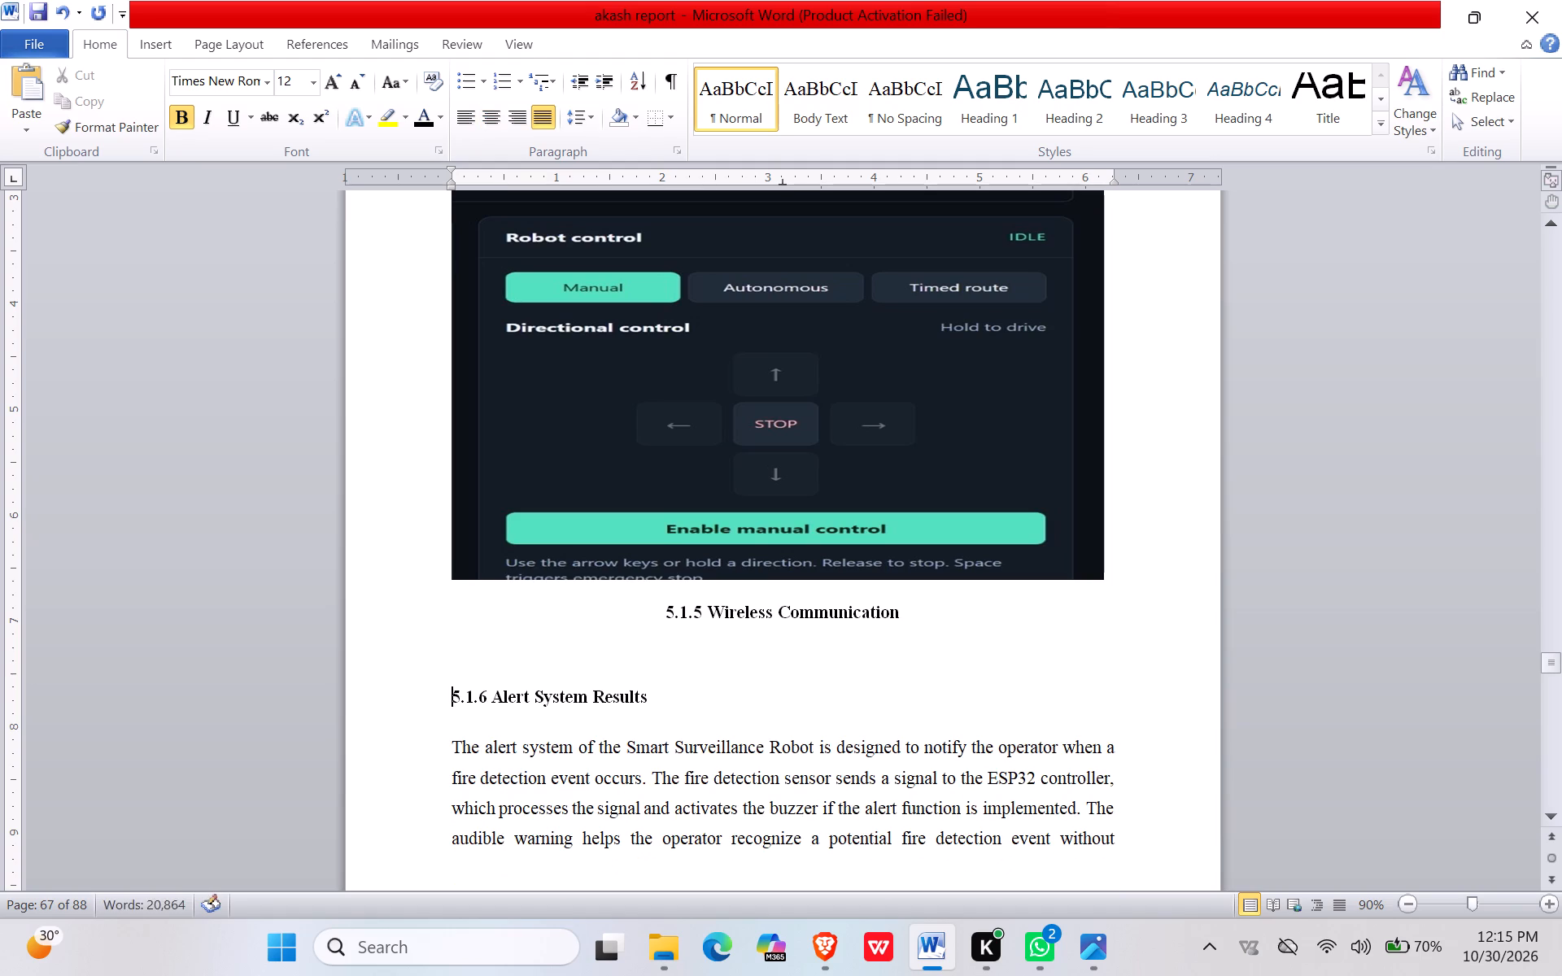
key("BackSpace")
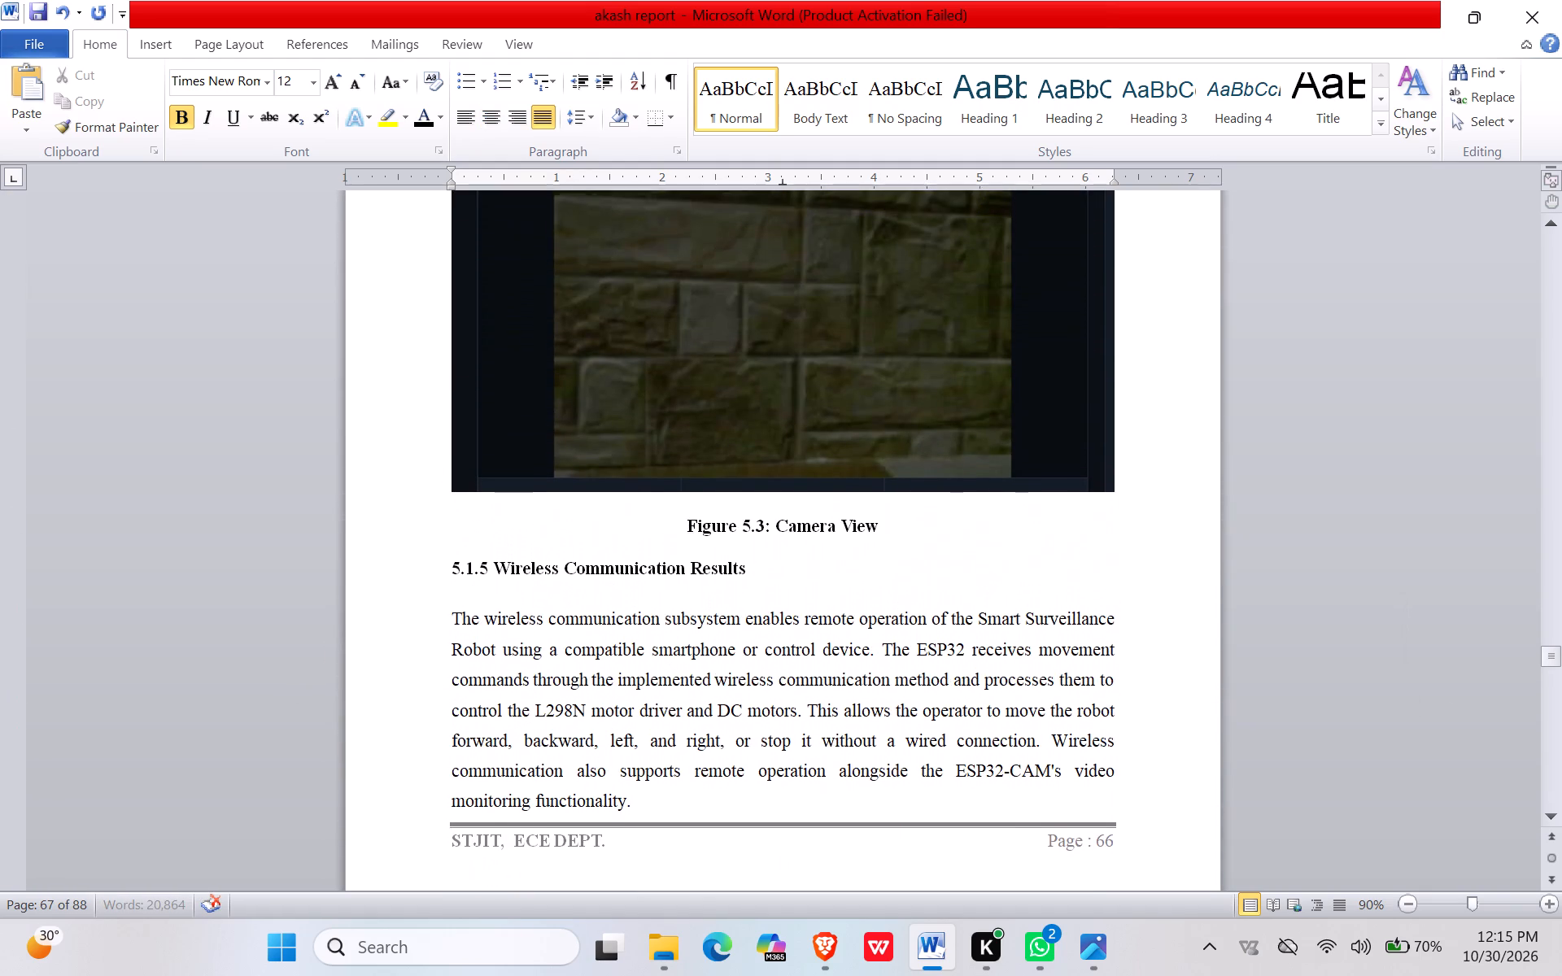
Delete the word Results from the 5.1.5 section heading below Figure 5.3, leaving 5.1.5 Wireless Communication.
left_click(752, 577)
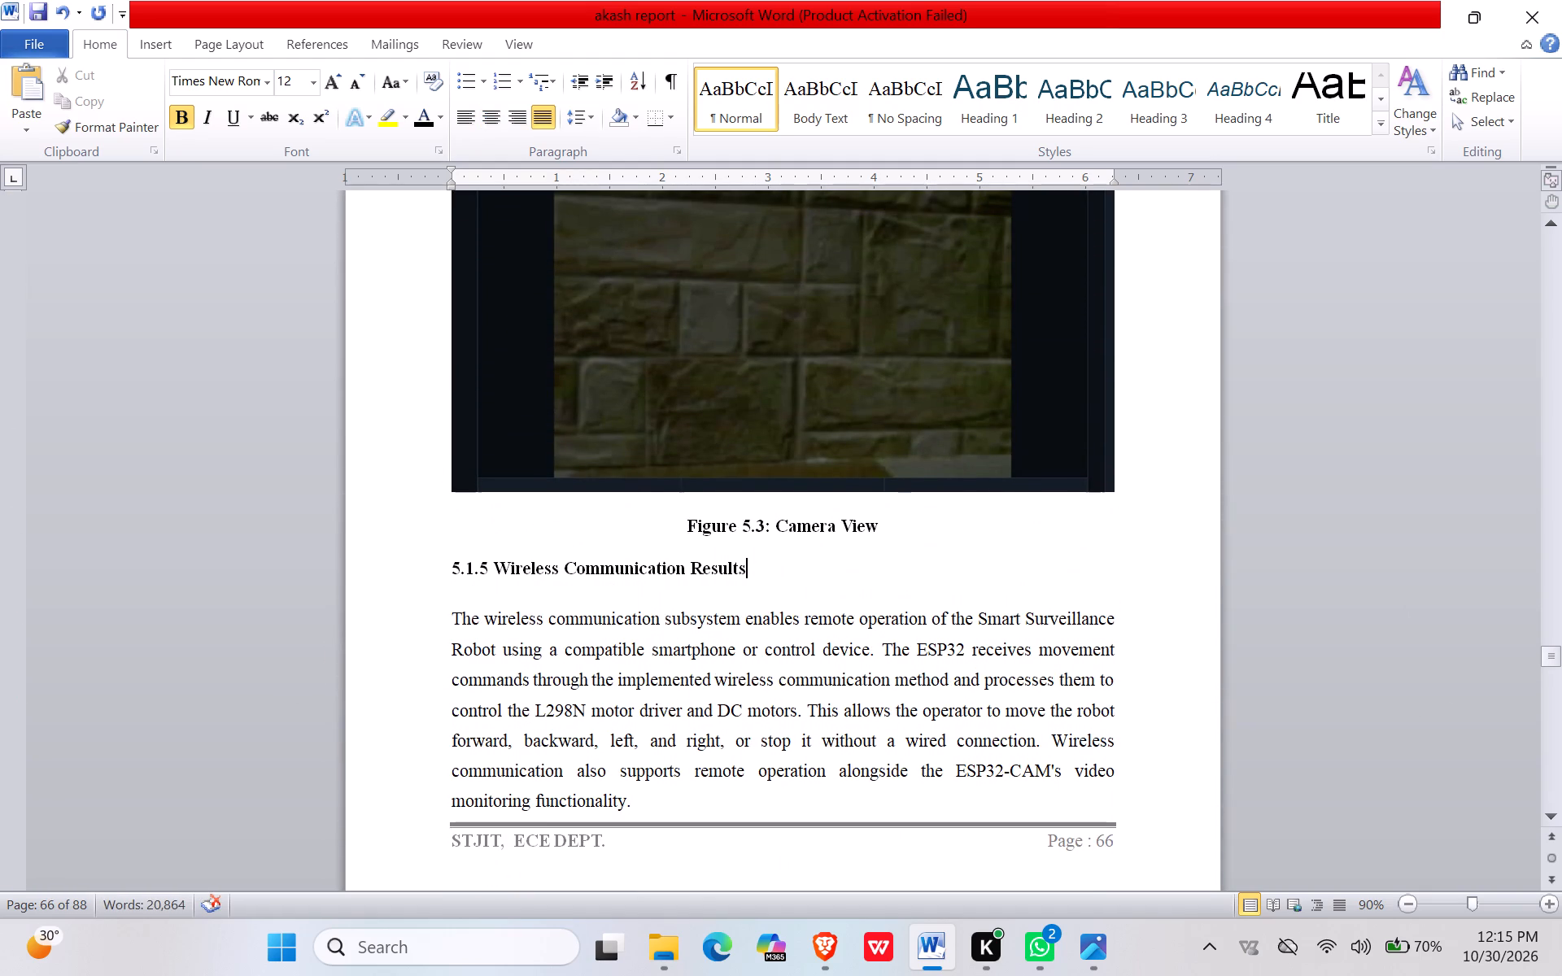
key("BackSpace")
key("BackSpace")
key("BackSpace")
key("BackSpace")
key("BackSpace")
key("BackSpace")
key("BackSpace")
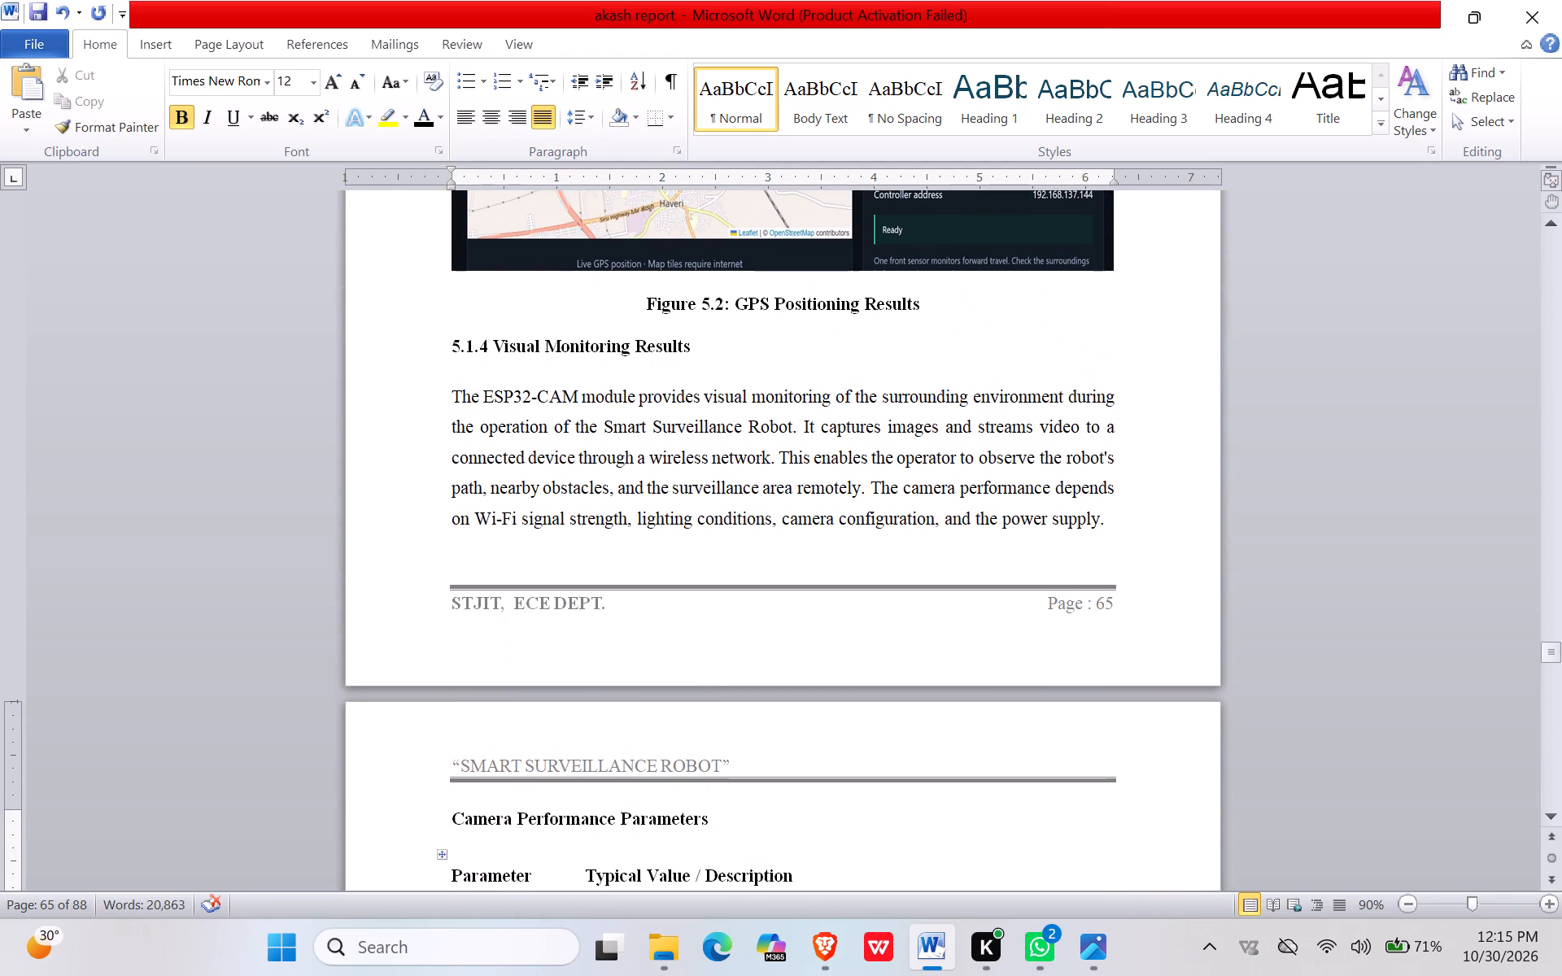
left_click_drag(713, 351, 630, 359)
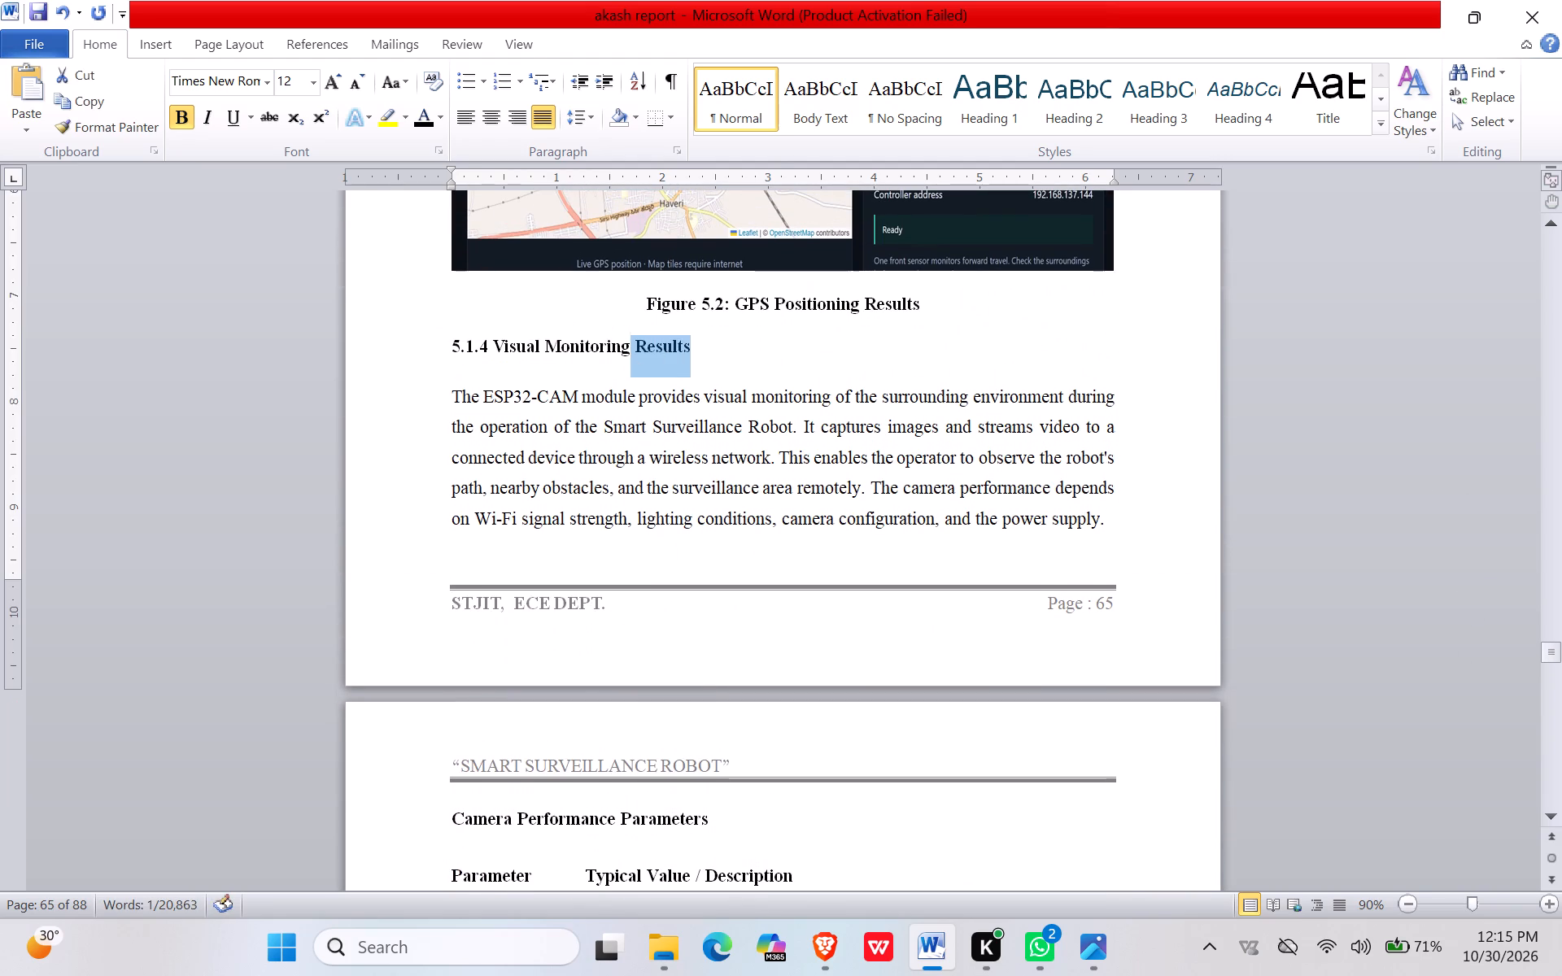
left_click(707, 349)
Save the report.
scroll(718, 386, "down", 16)
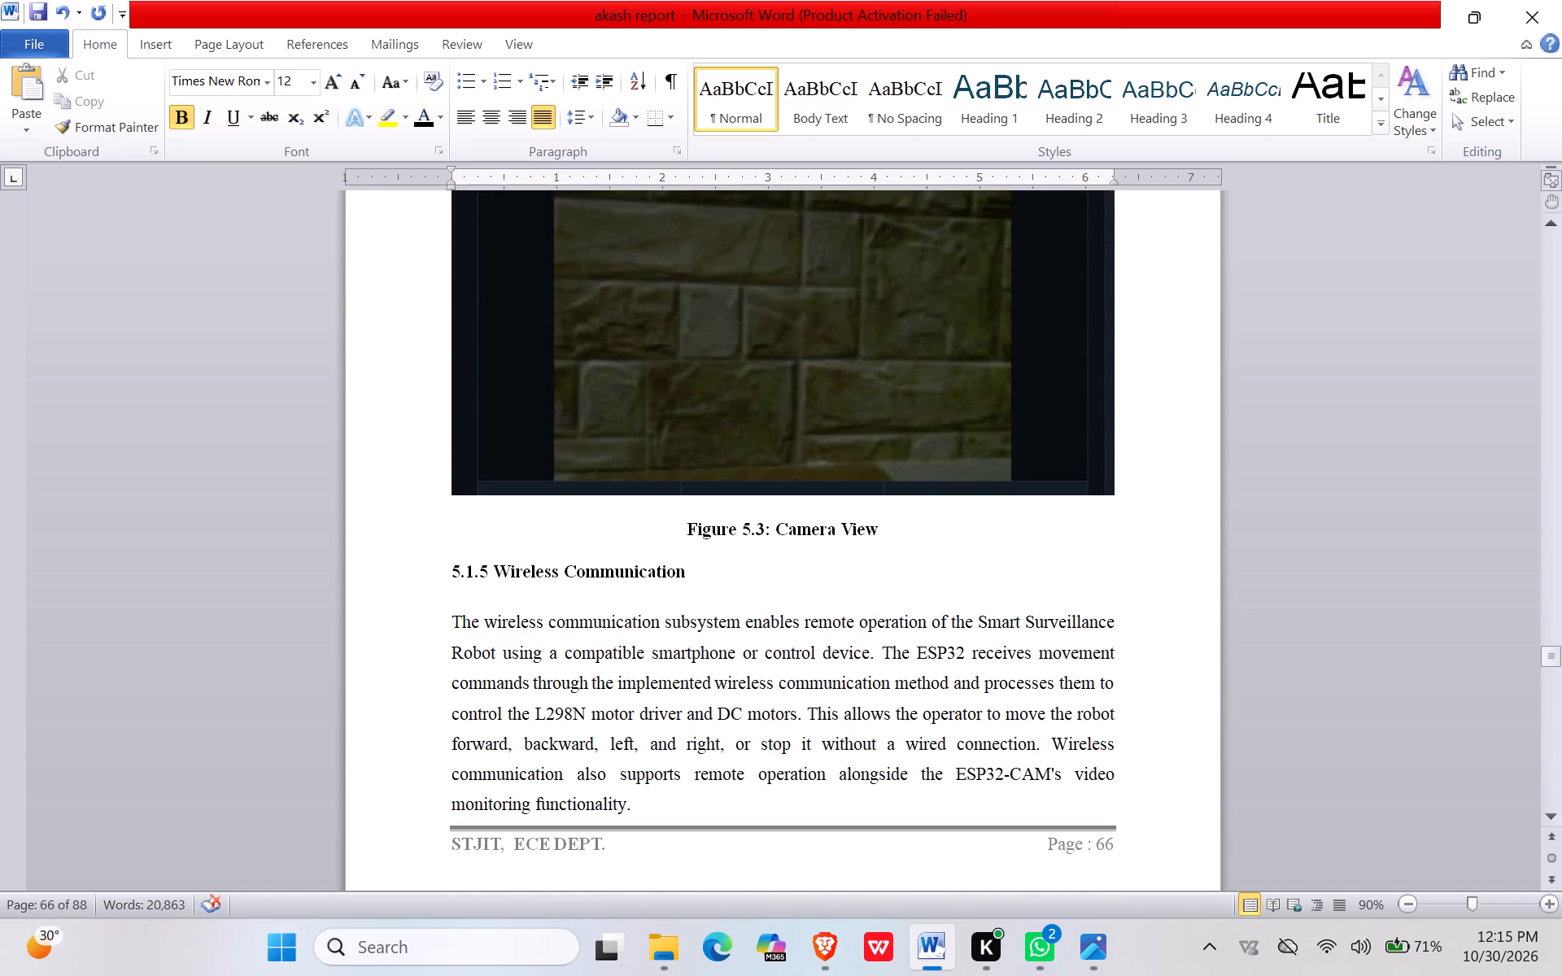
scroll(712, 577, "down", 6)
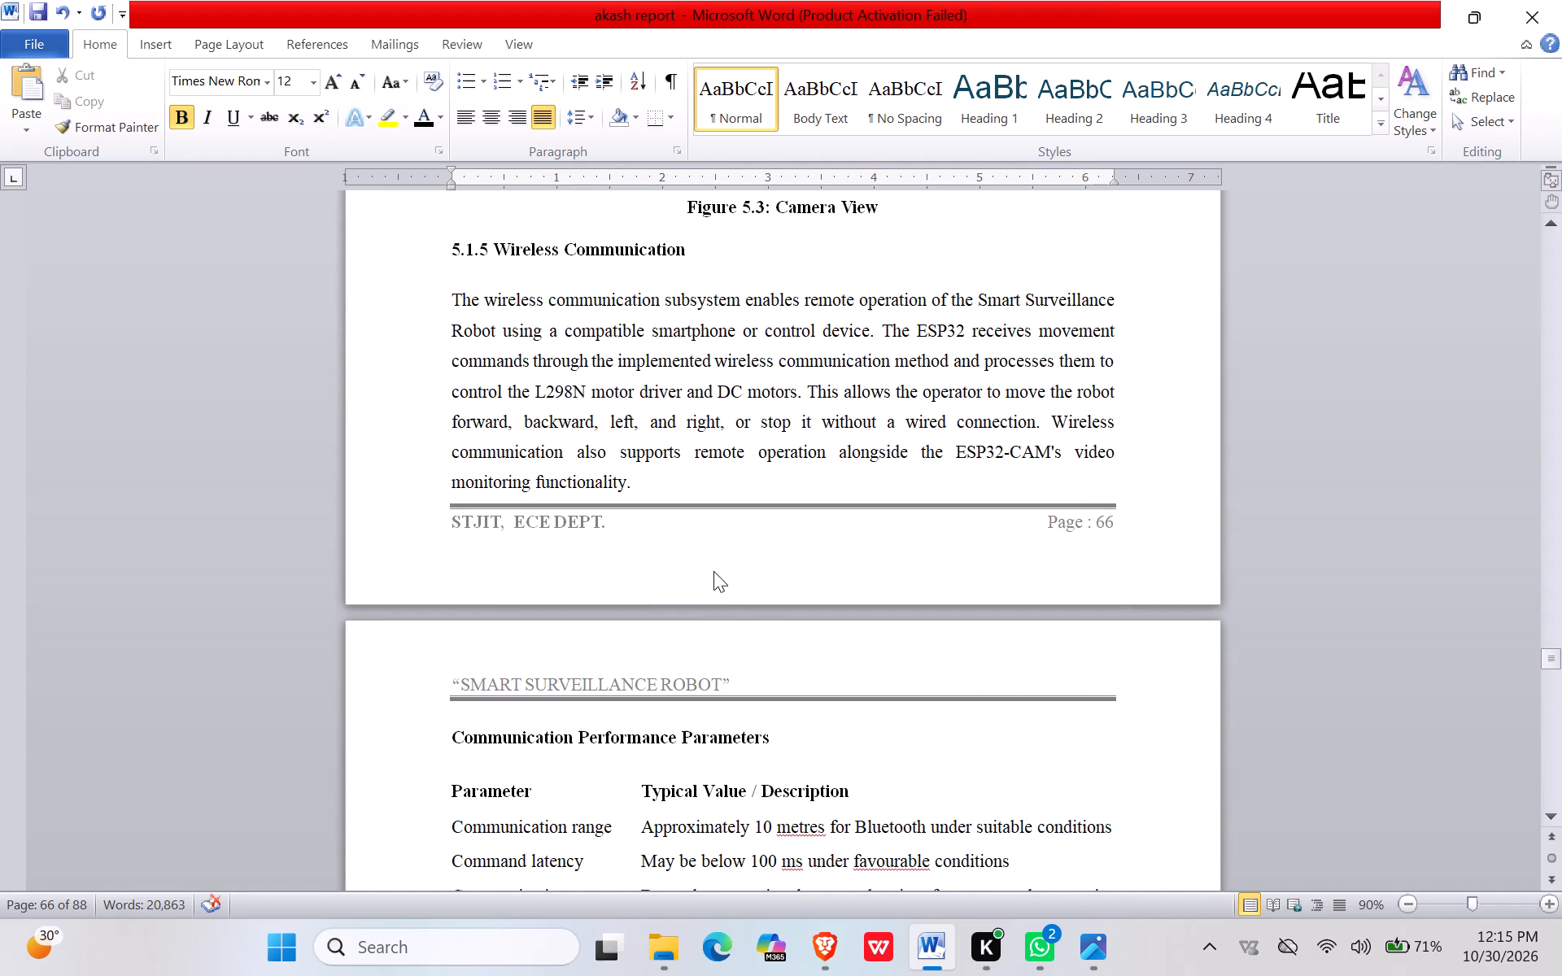
key("ctrl+s")
key("ctrl+s")
key("ctrl+s")
Increase the height of the Radar alert picture above the Figure 5.4: Alert System caption, keeping its width.
scroll(708, 208, "down", 4)
scroll(699, 307, "down", 5)
scroll(693, 499, "down", 3)
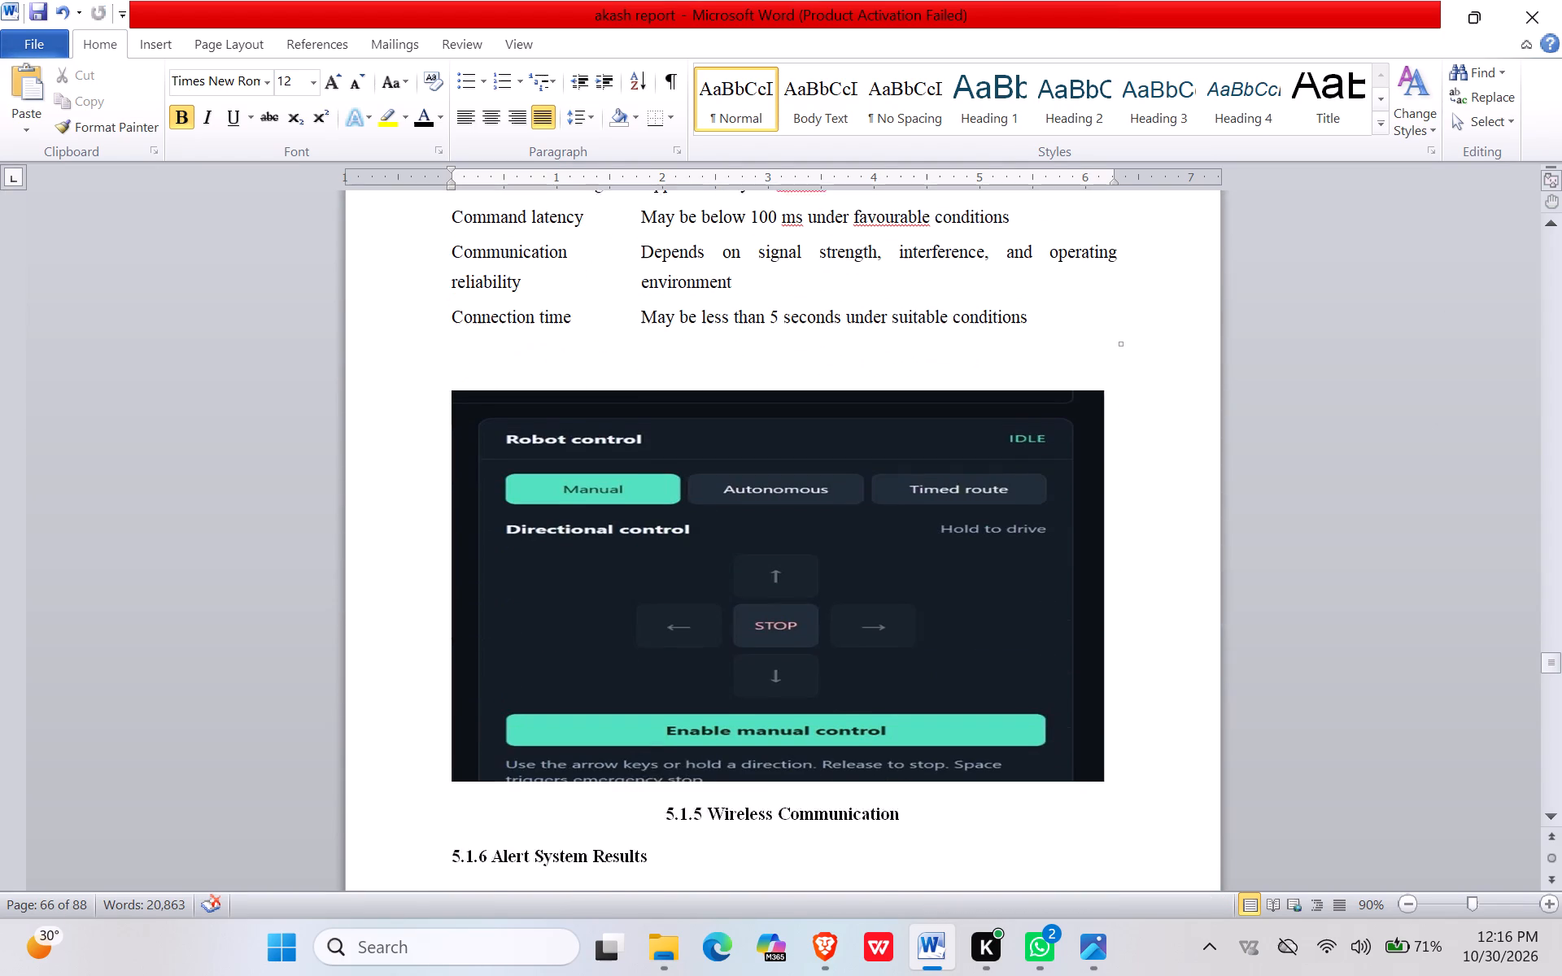
scroll(694, 503, "down", 10)
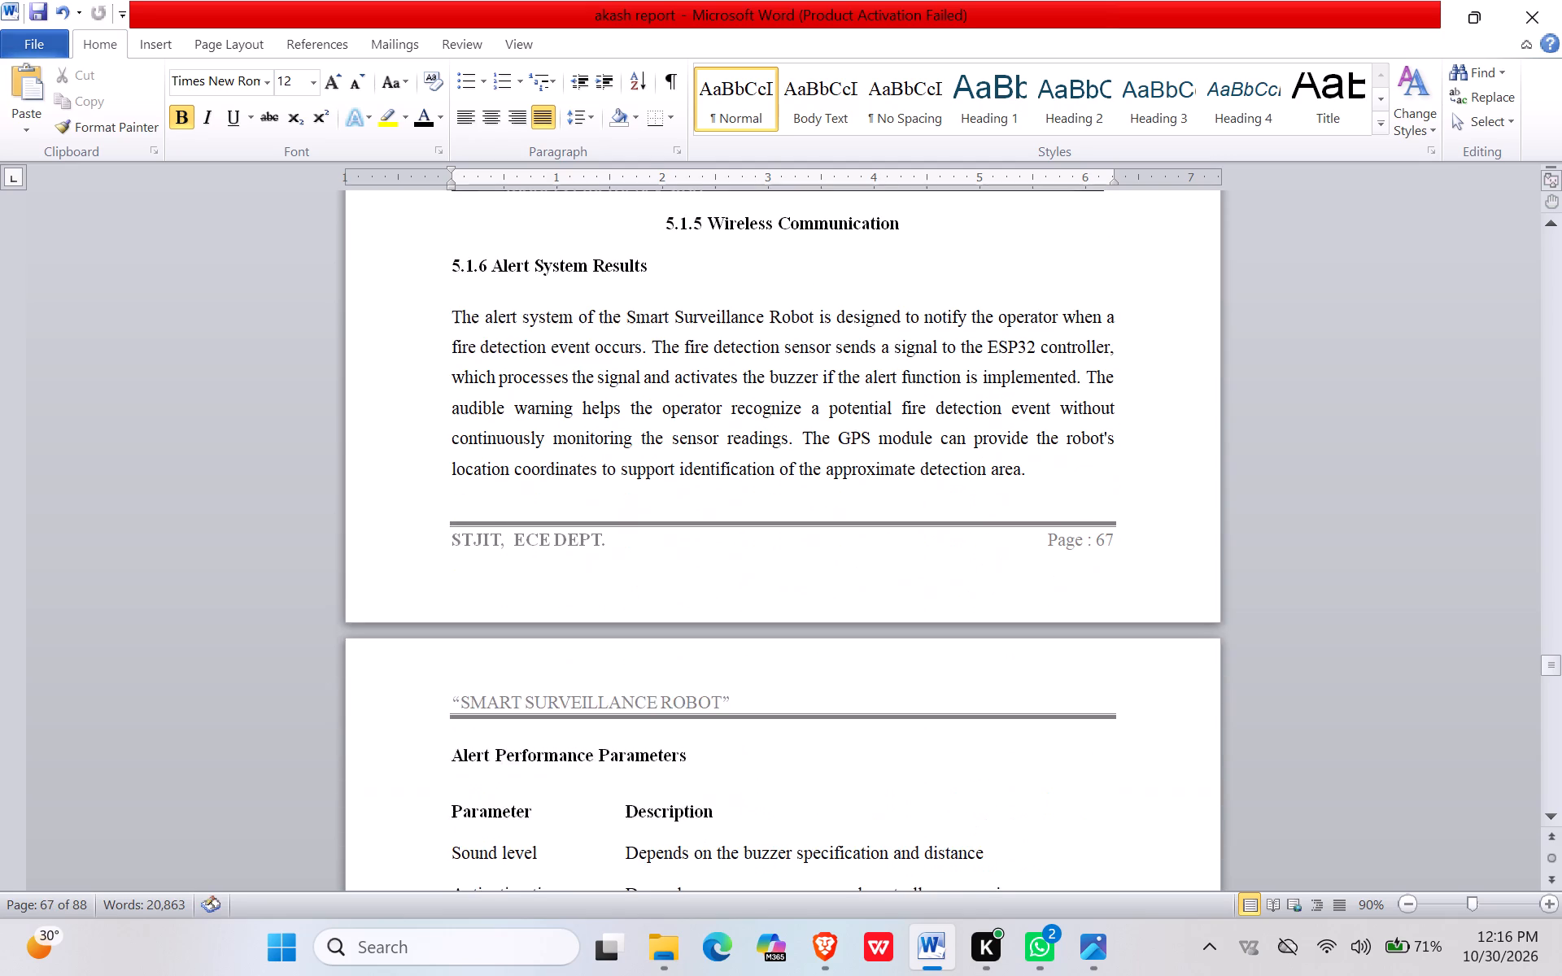
scroll(699, 518, "down", 15)
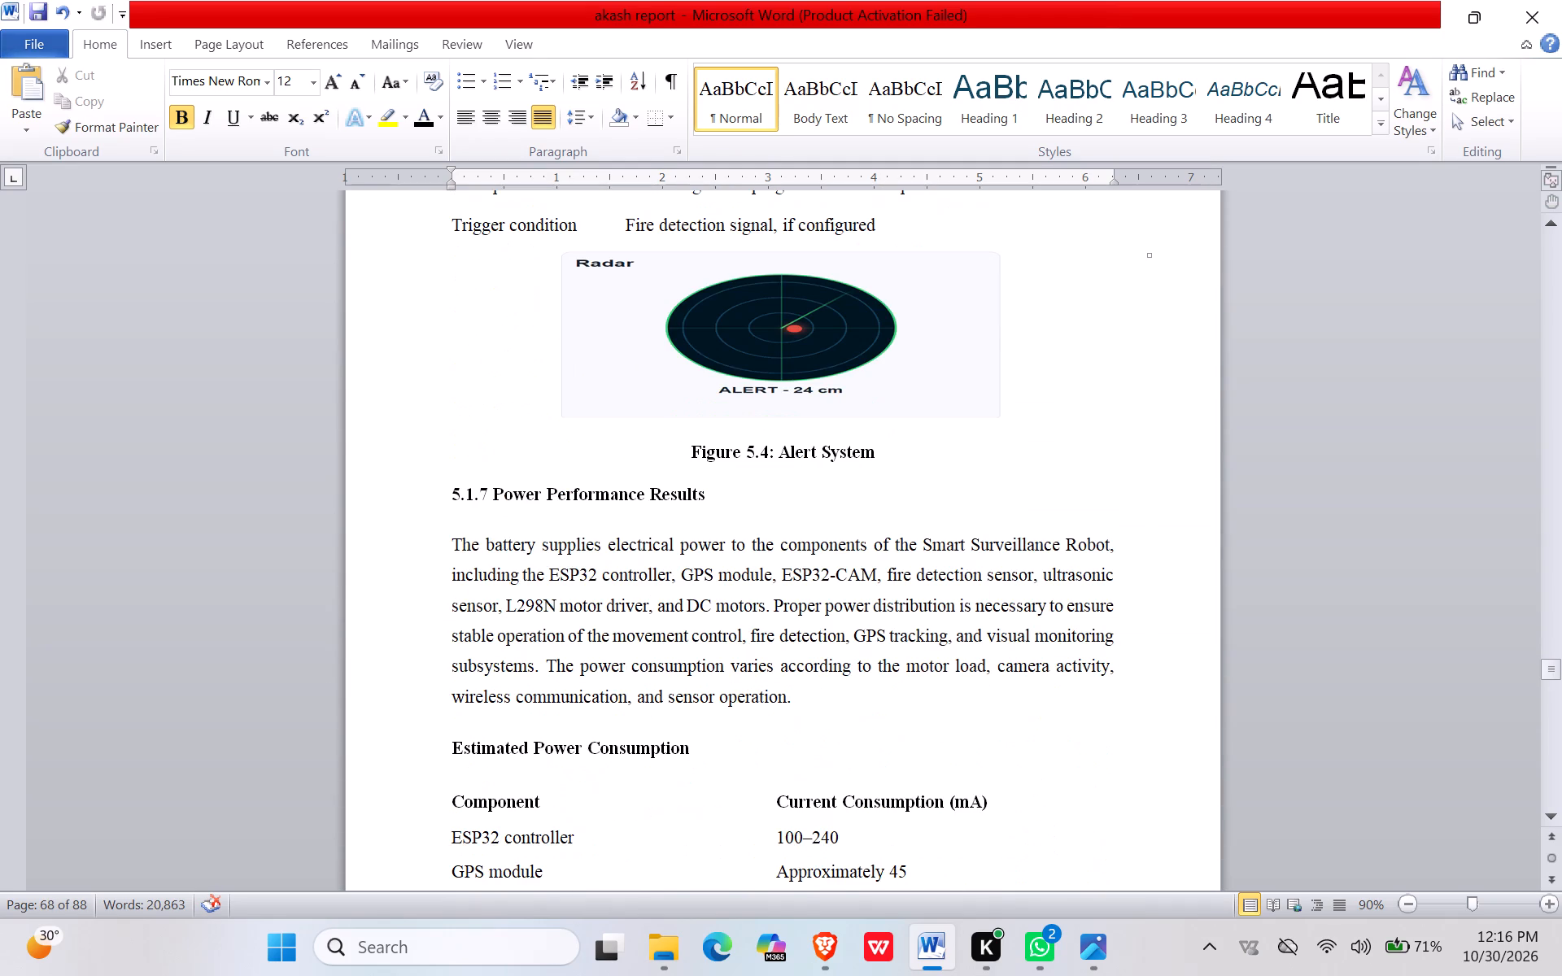
left_click(767, 386)
left_click_drag(782, 418, 795, 481)
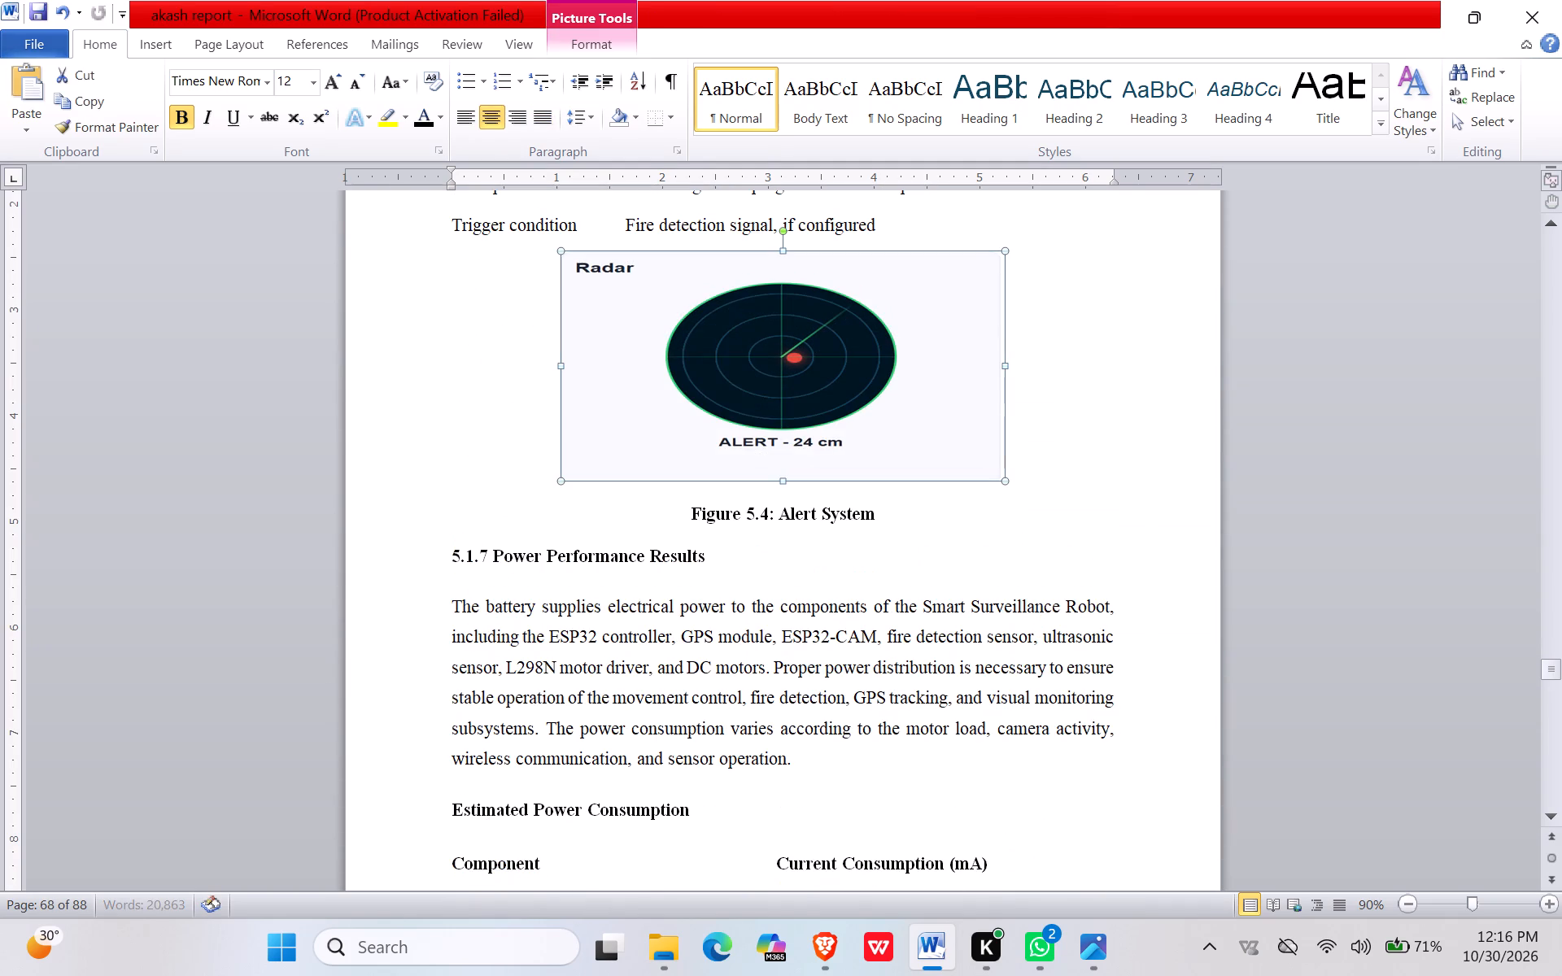
Review the pages from 5.1.7 Power Performance Results to the 5.2.3 GPS Positioning Performance heading for layout and spacing.
scroll(778, 390, "down", 8)
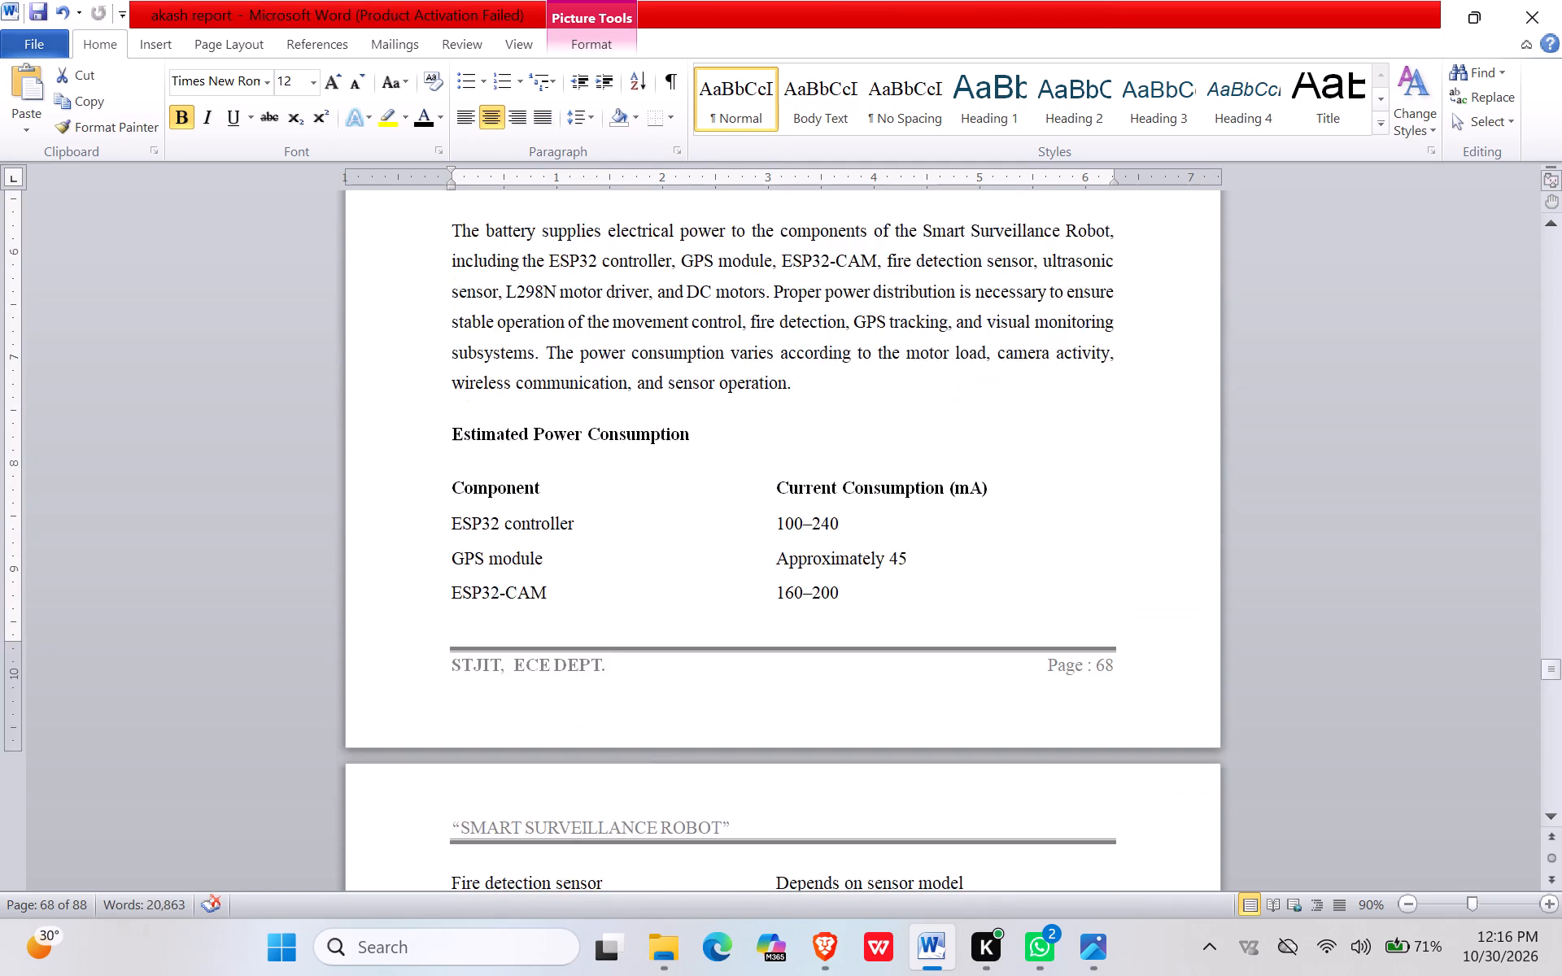
scroll(783, 416, "down", 9)
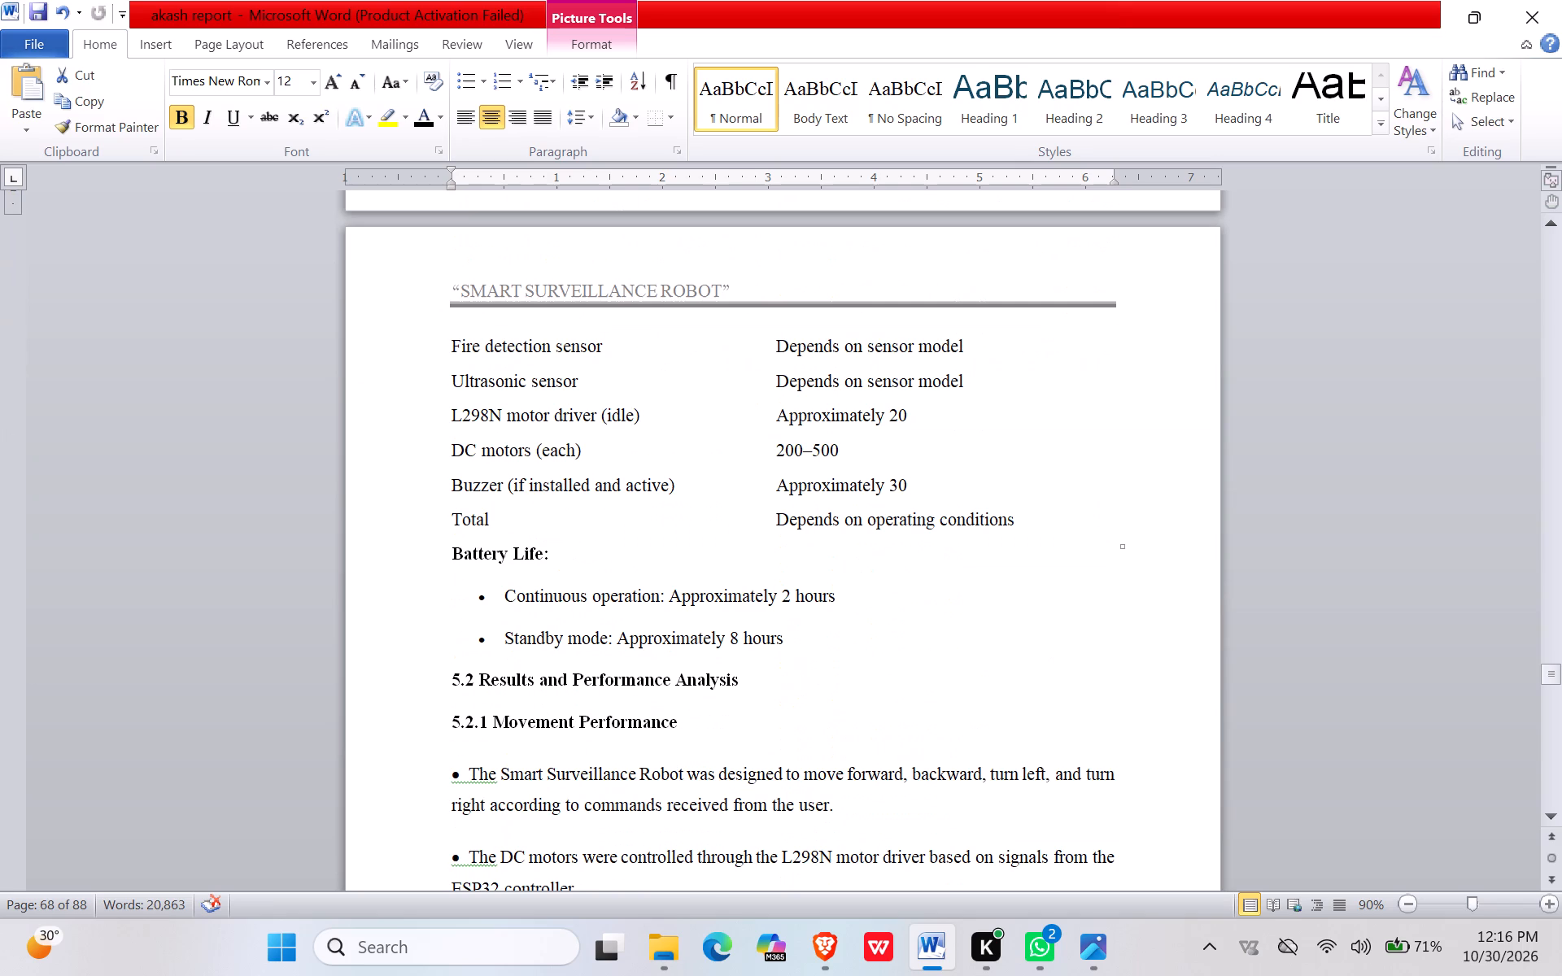
scroll(783, 416, "down", 16)
scroll(783, 425, "down", 11)
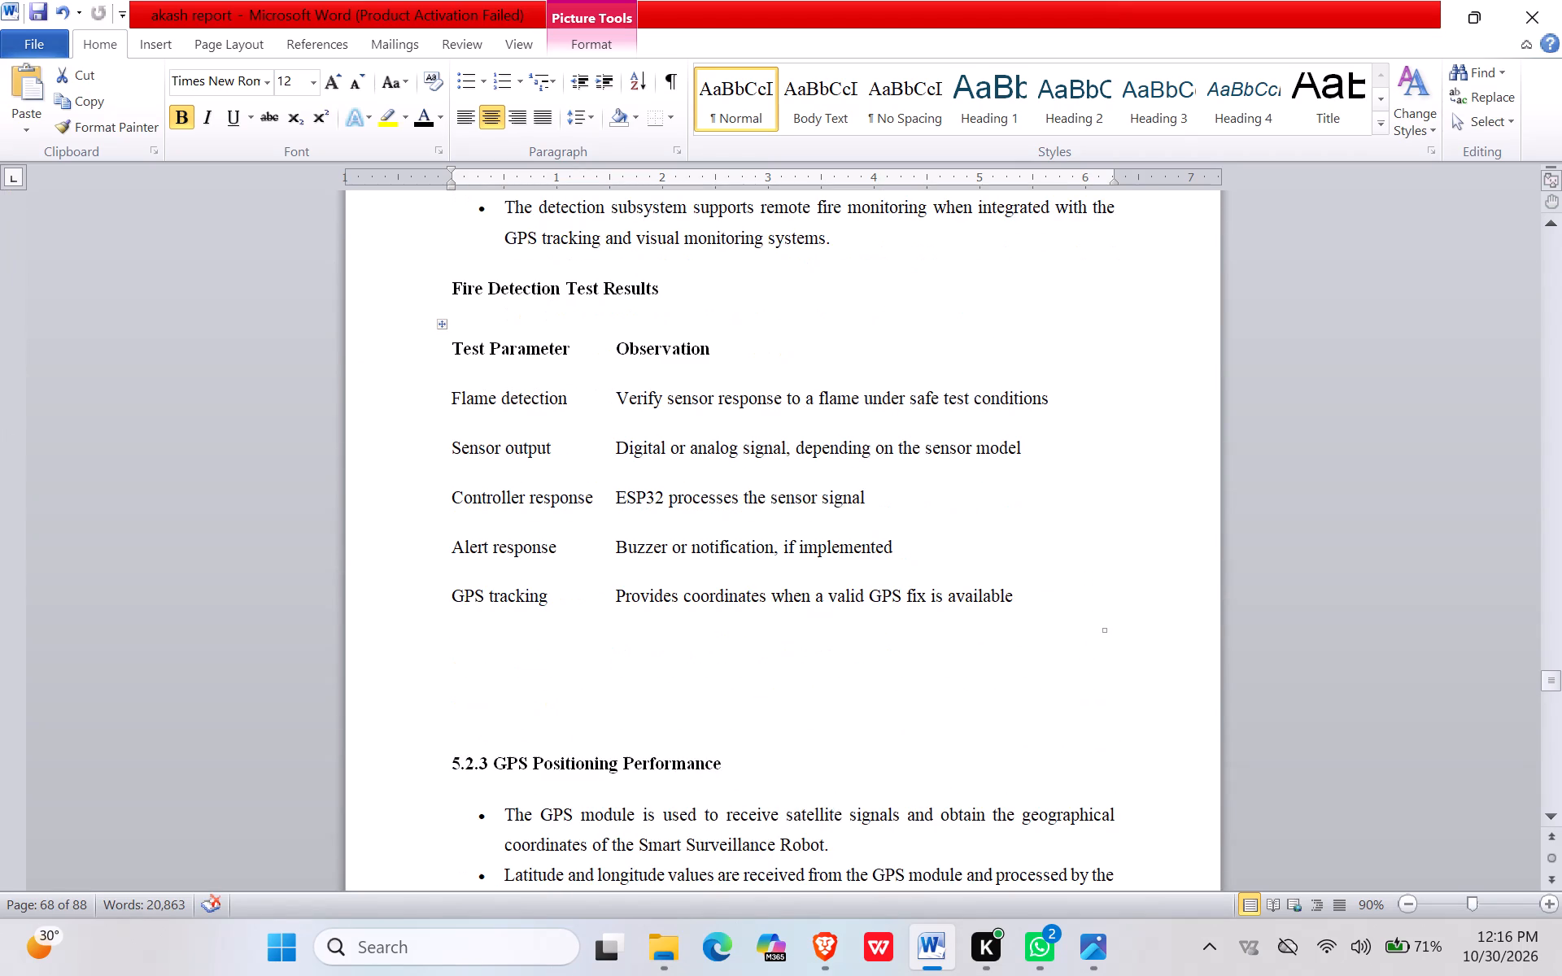
scroll(783, 425, "down", 4)
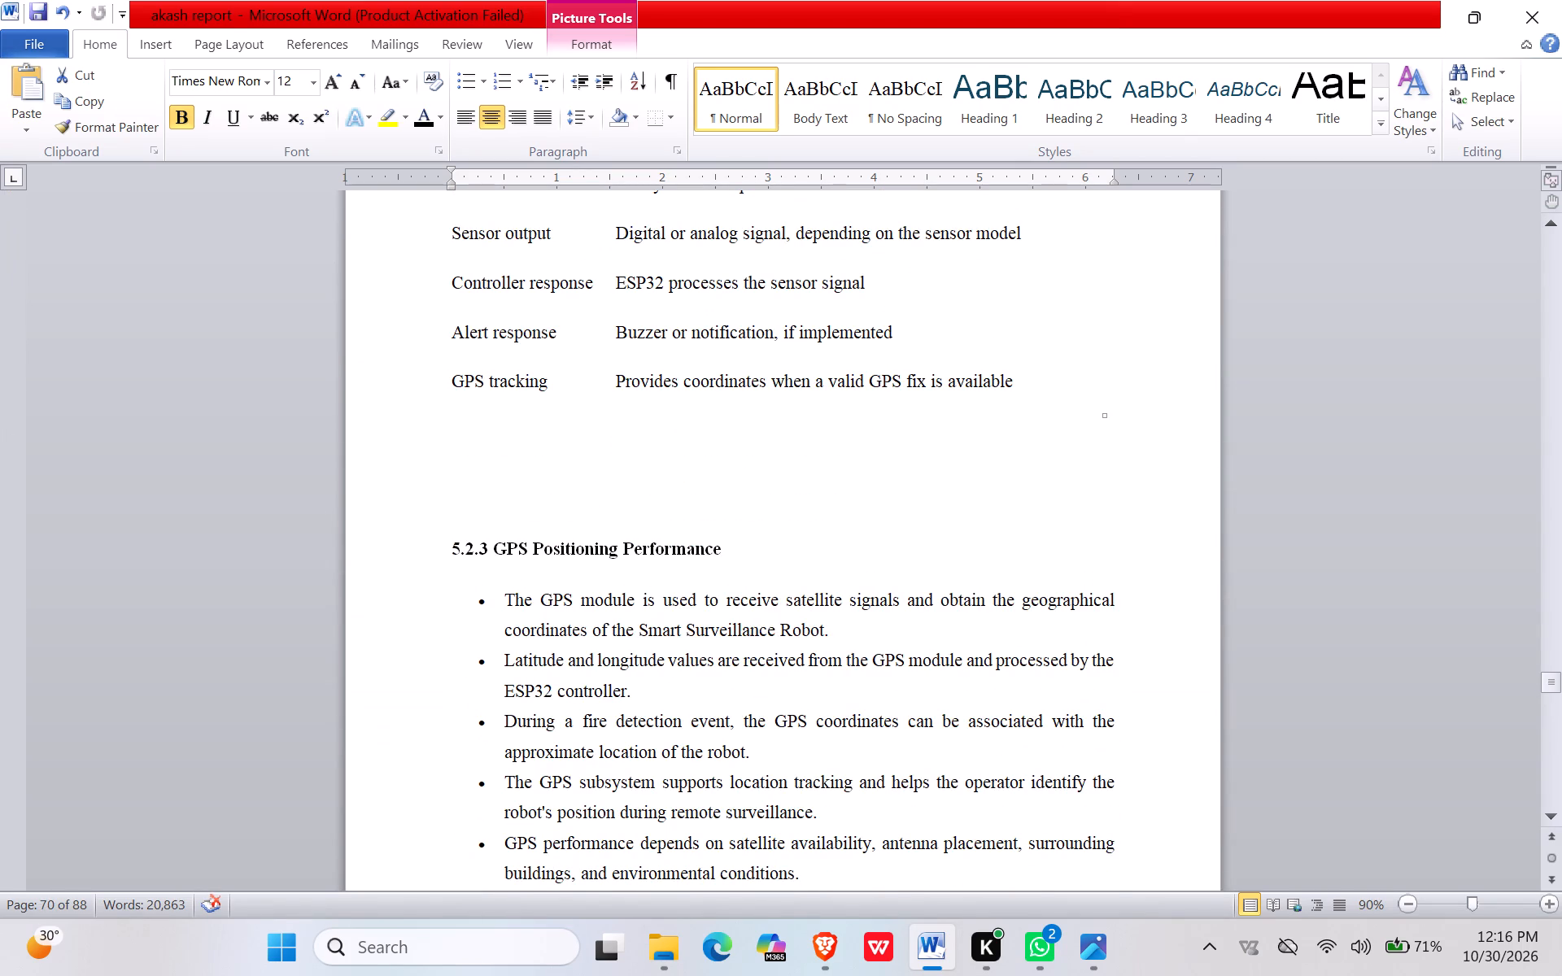
left_click(450, 551)
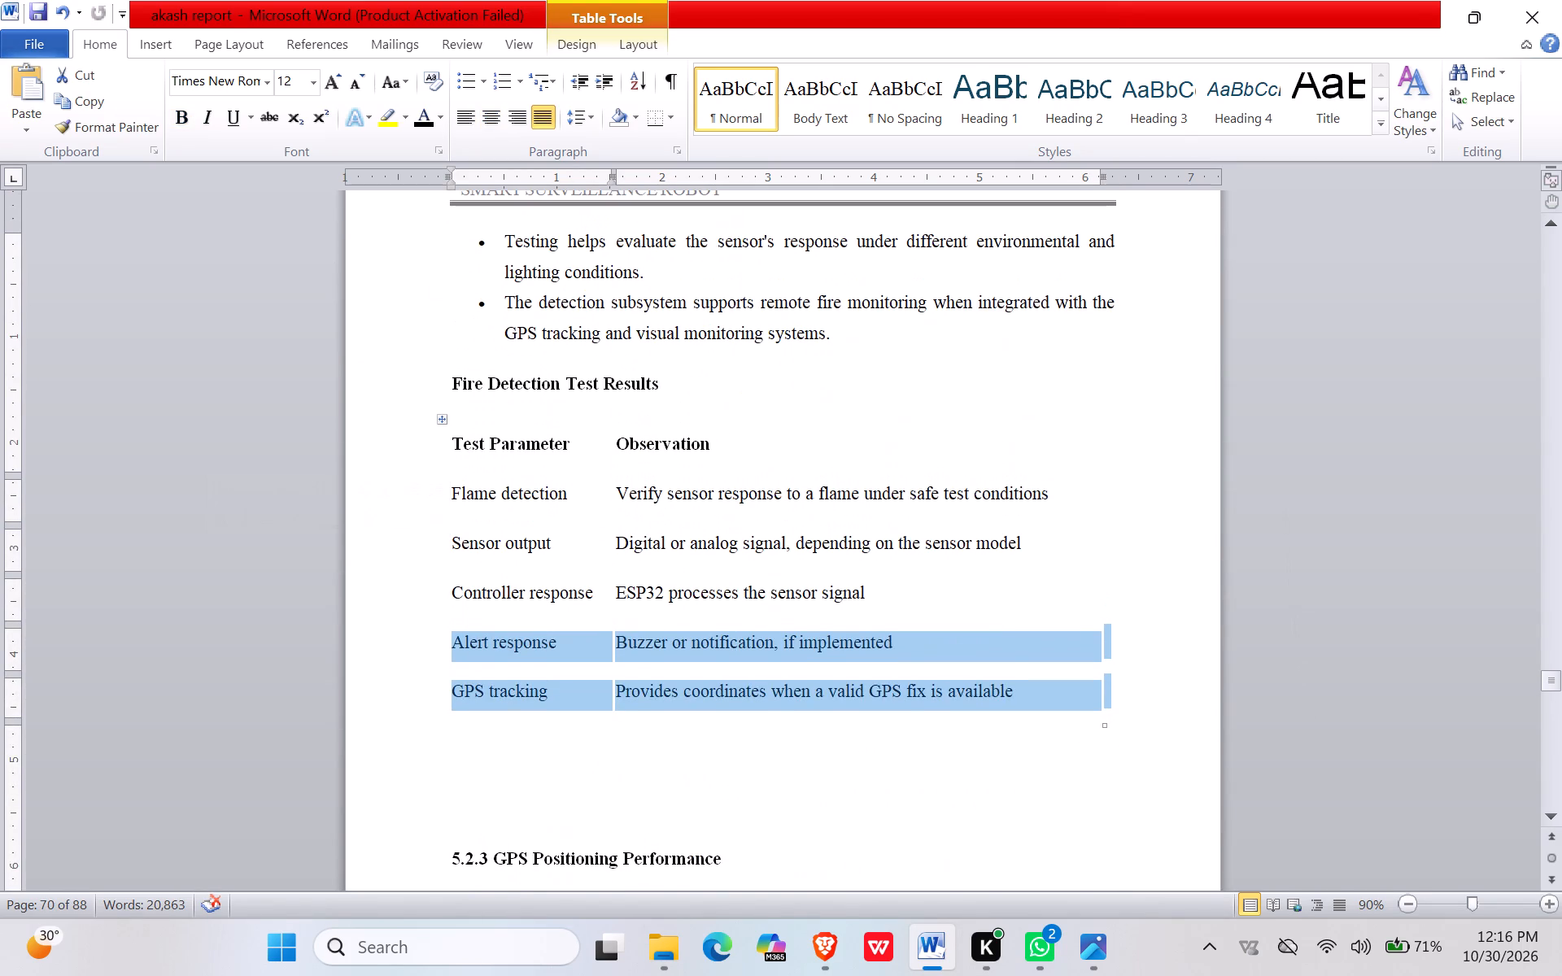
Replace "Metal" with "Fire" in the 5.2.2 heading so it reads "Fire Detection Performance".
left_click(515, 512)
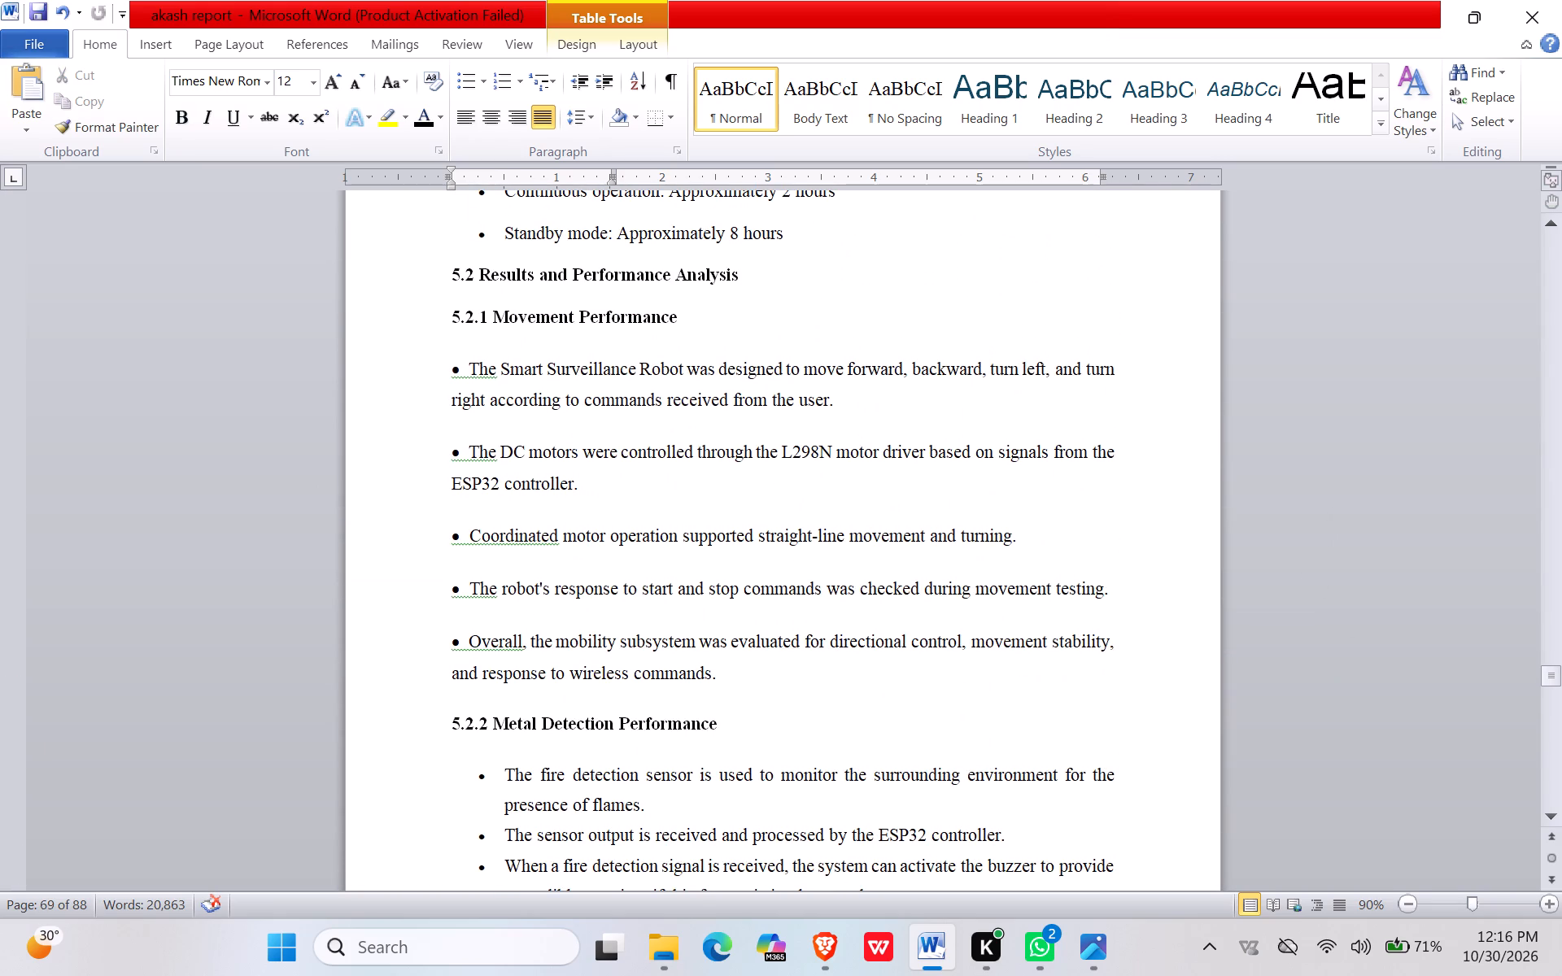
left_click(539, 725)
key("BackSpace")
key("BackSpace")
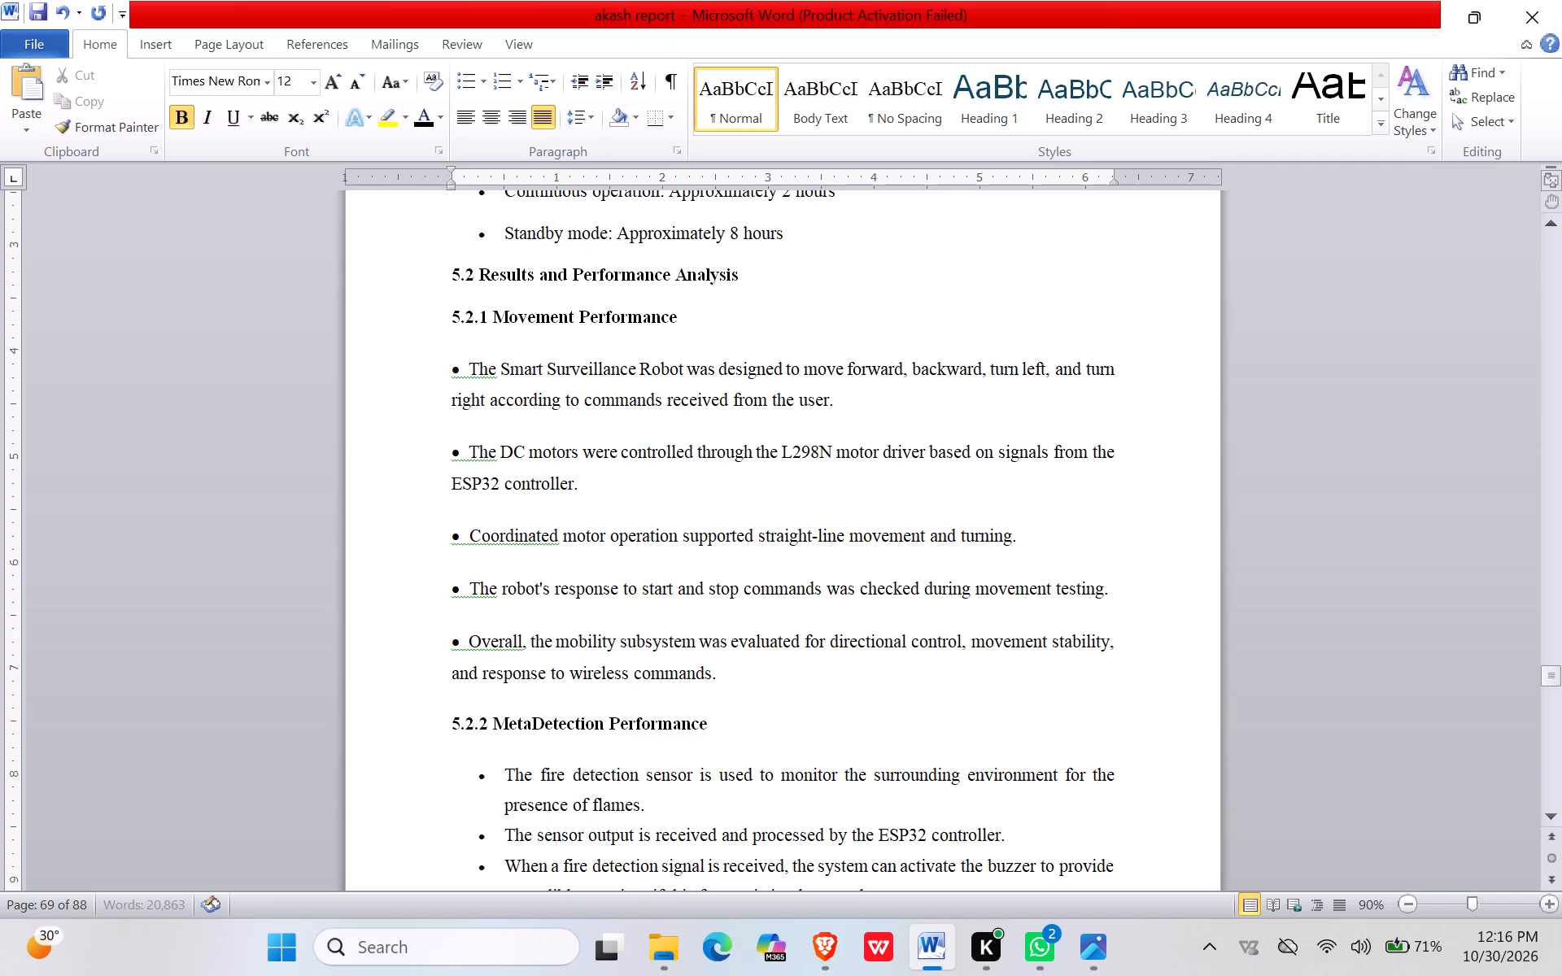
key("BackSpace")
key("BackSpace")
key("BackSpace")
key("BackSpace")
type("fri")
key("BackSpace")
key("BackSpace")
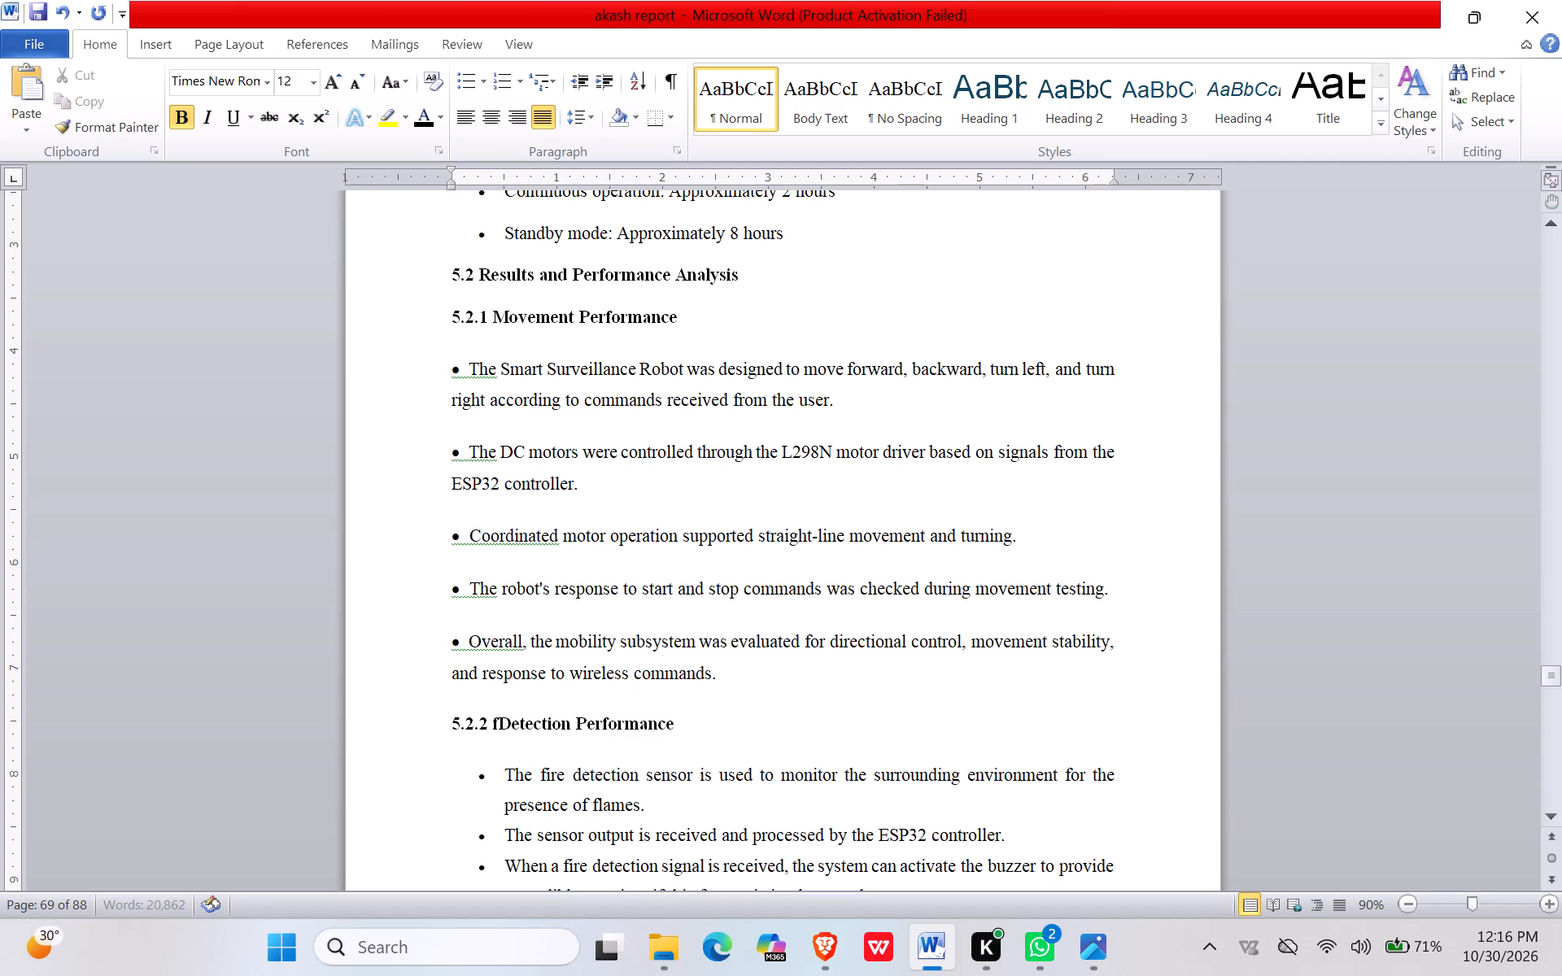
key("BackSpace")
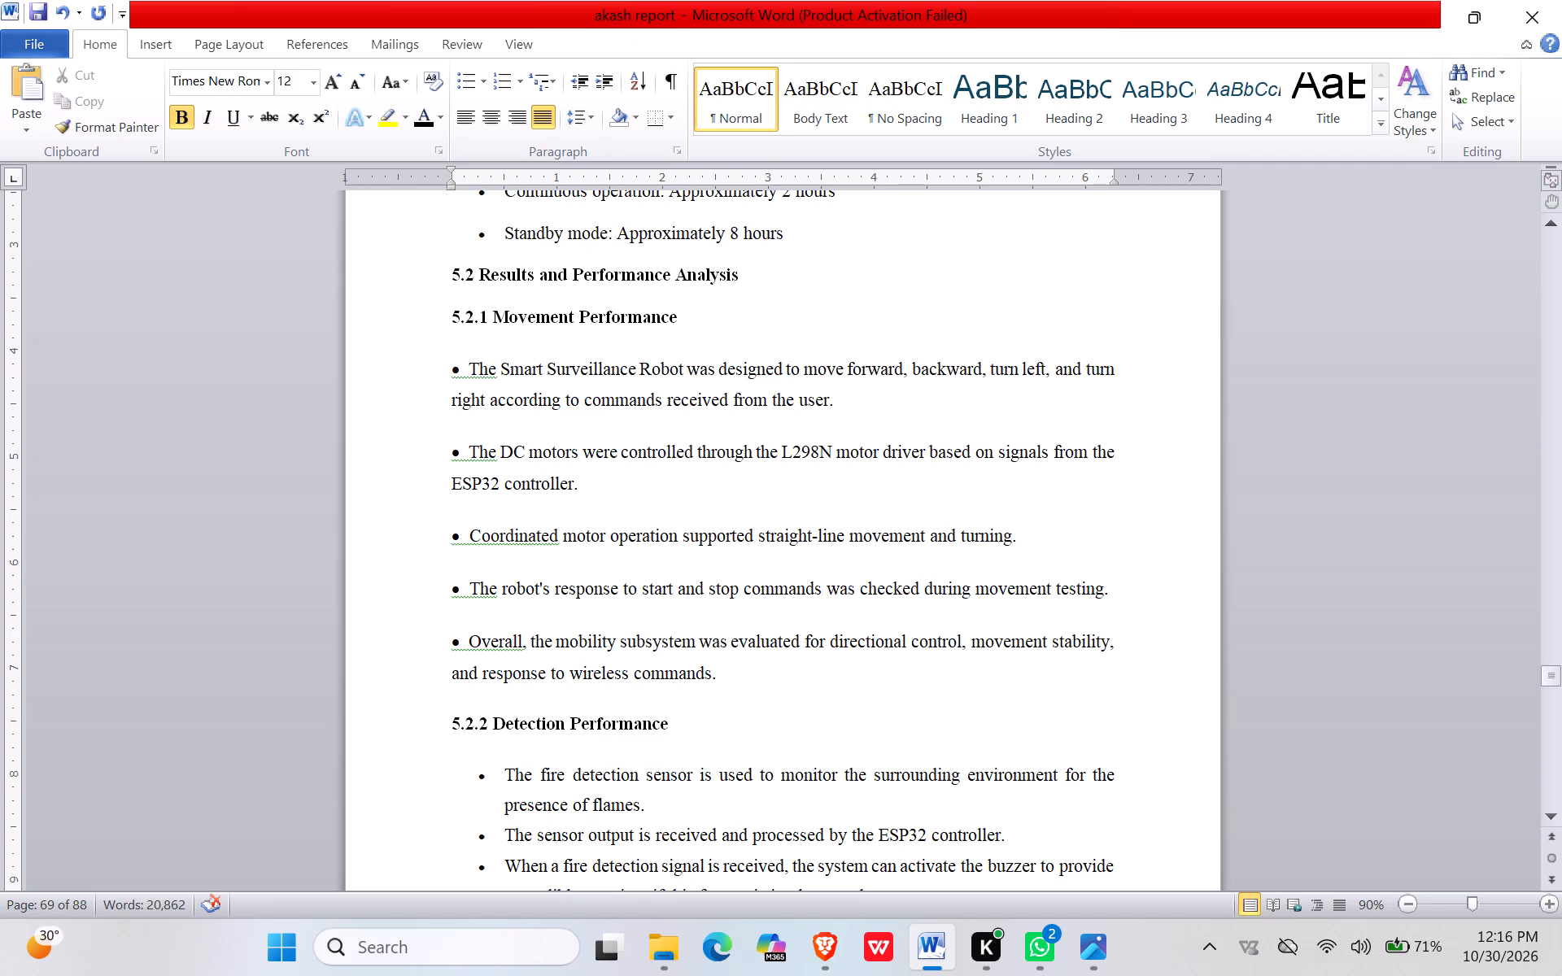
type("Fire")
key("space")
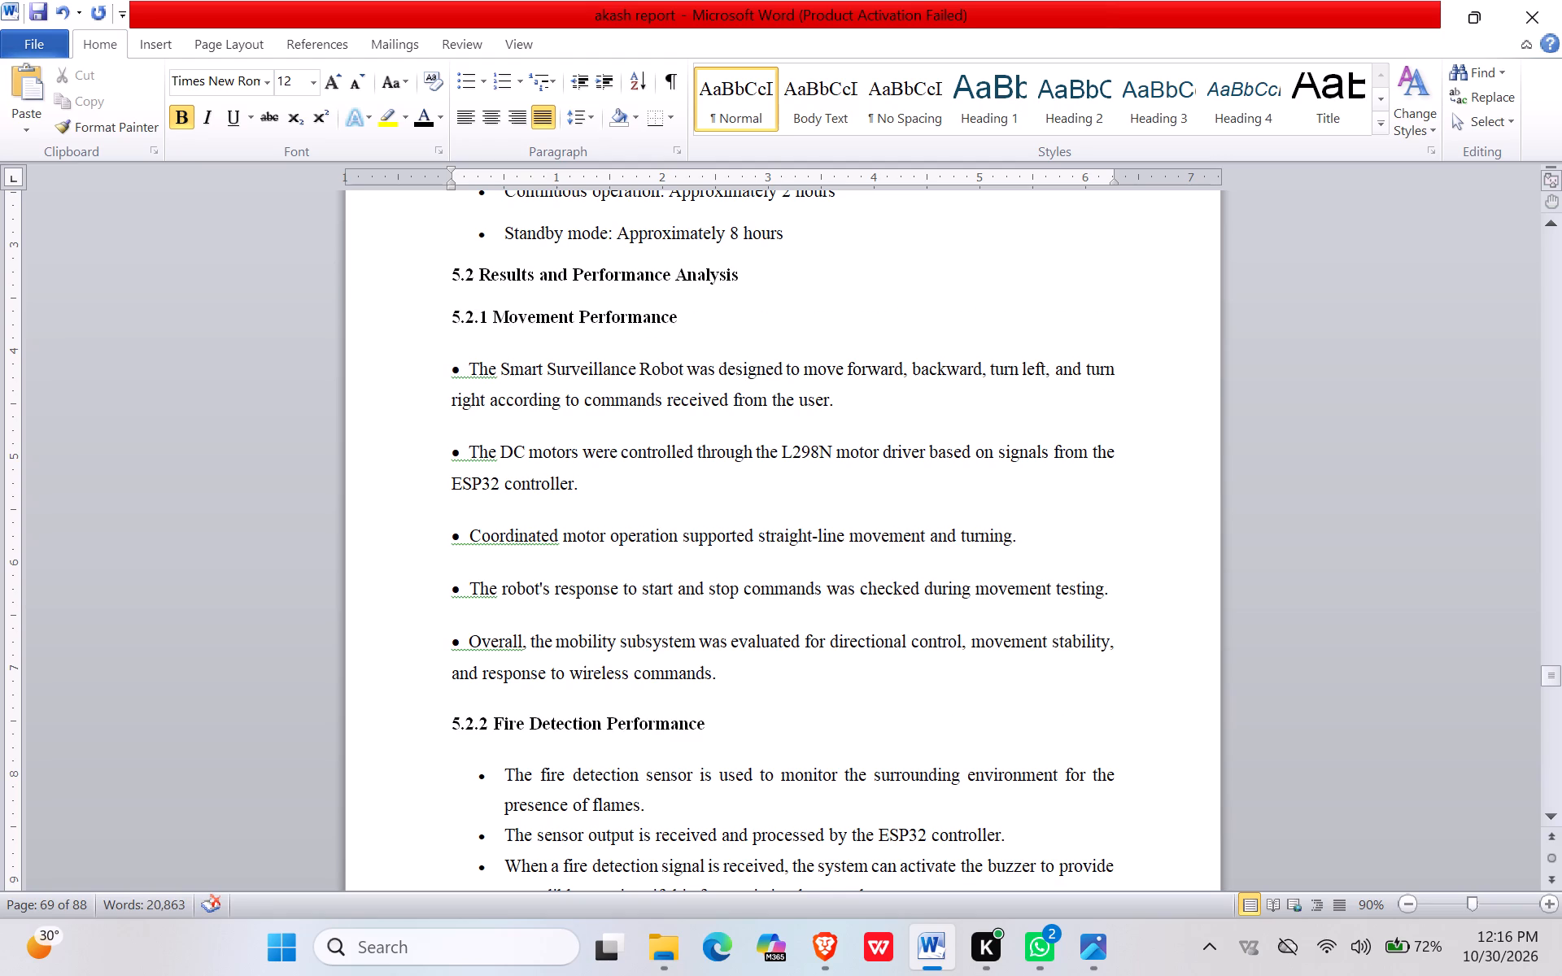
Insert a blank line above the 5.2 Results and Performance Analysis heading, after the Battery Life bullets.
scroll(546, 743, "down", 4)
scroll(549, 711, "up", 5)
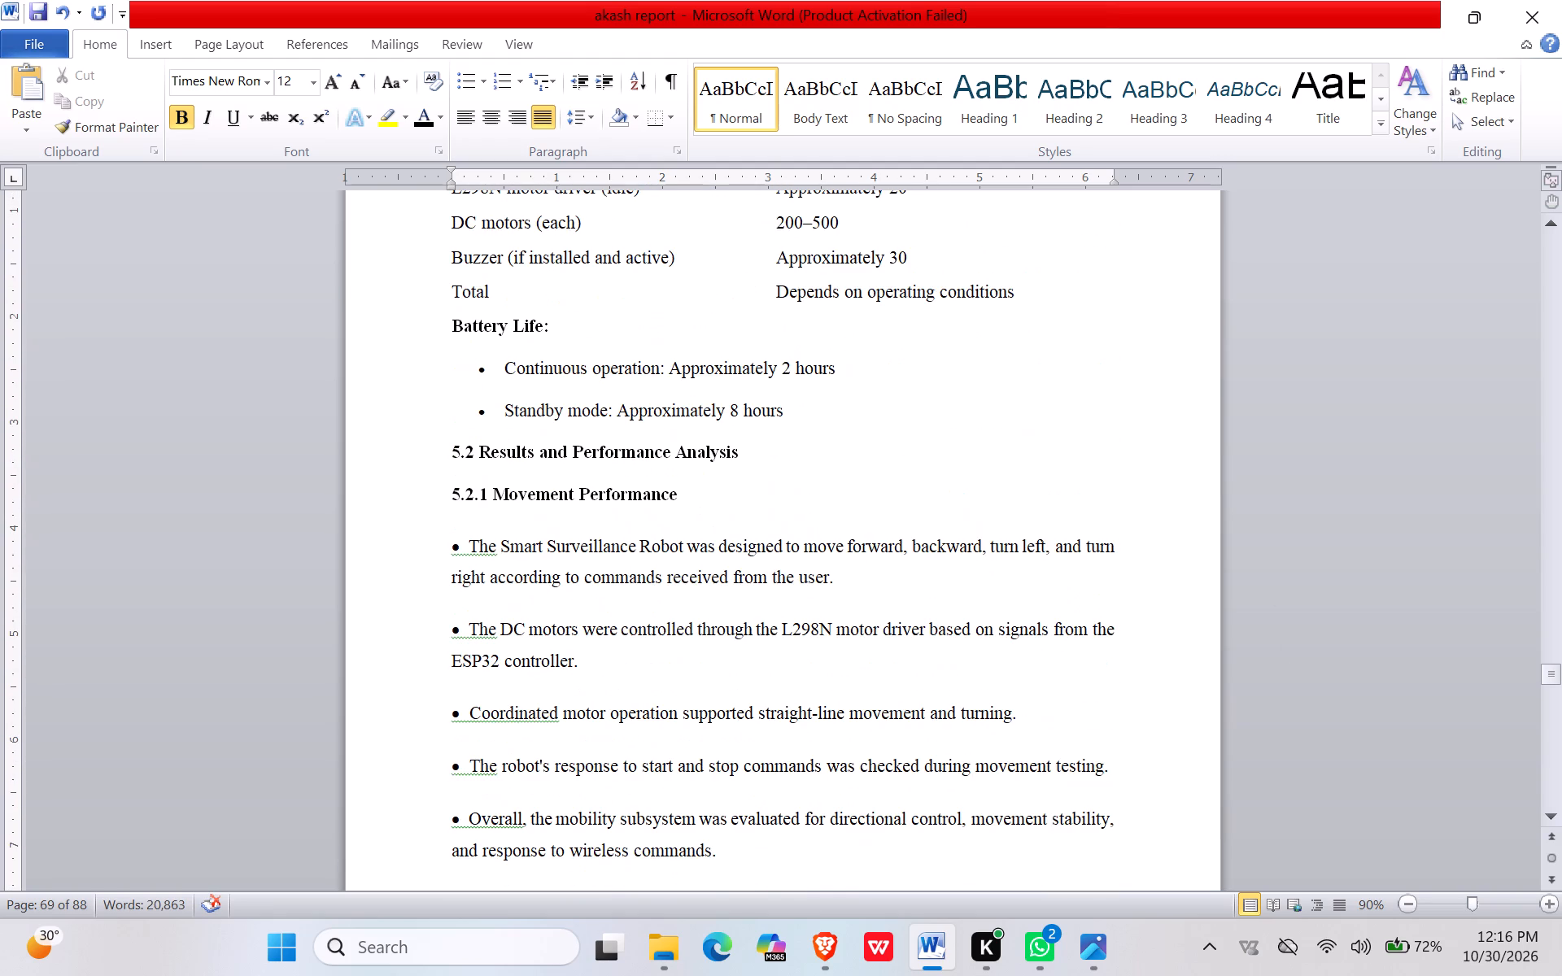
scroll(551, 707, "up", 5)
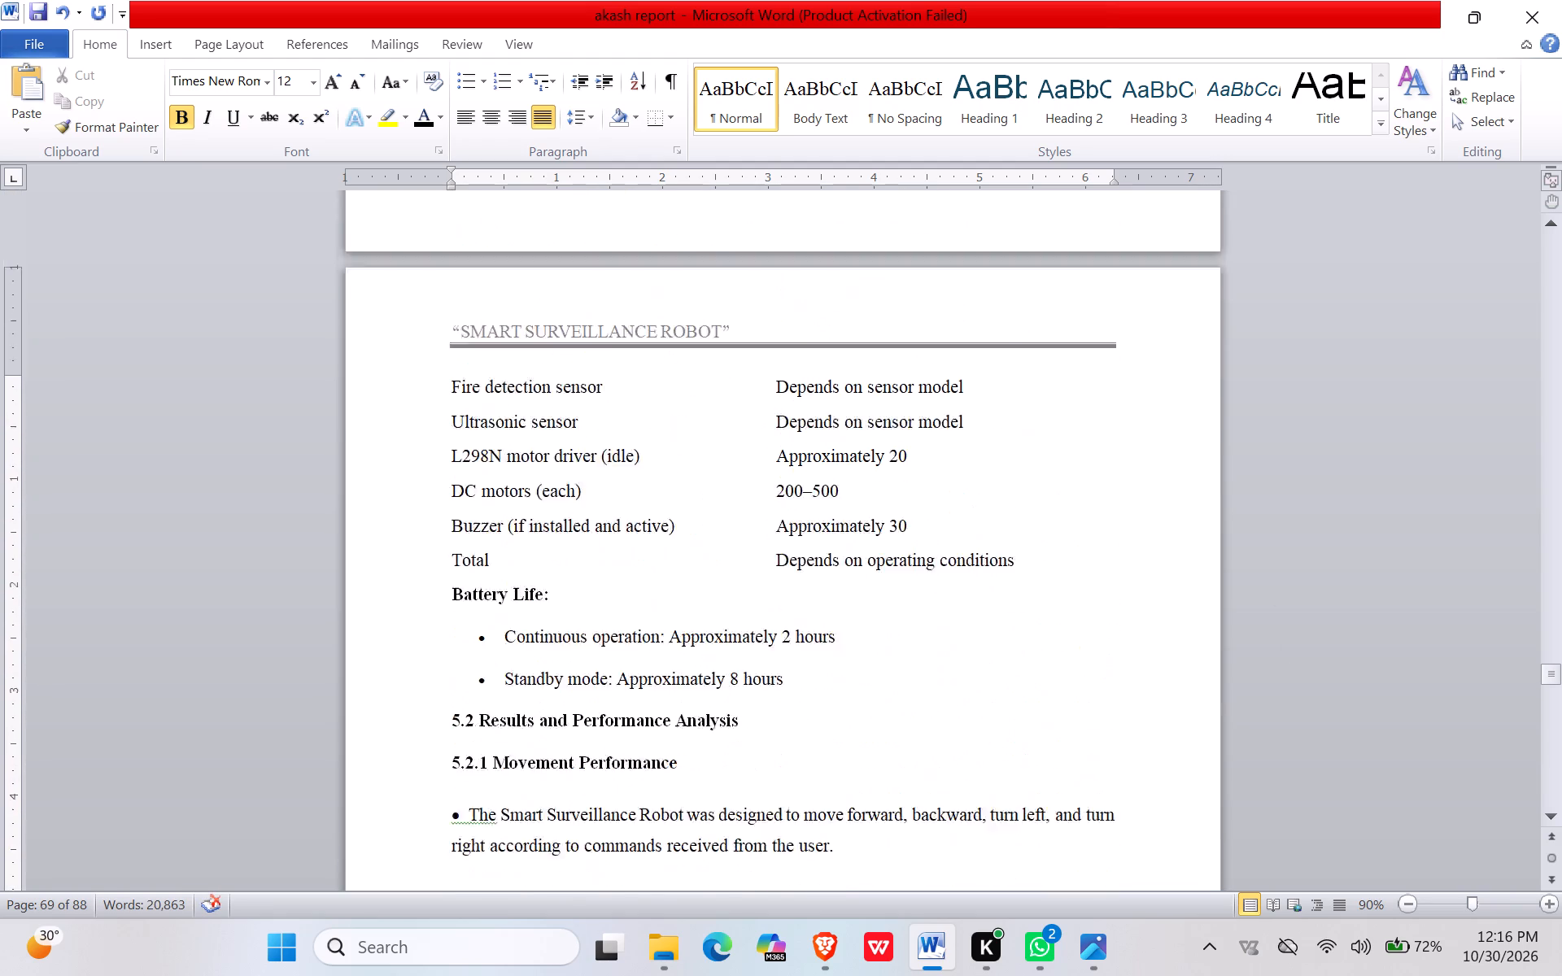
scroll(553, 703, "up", 11)
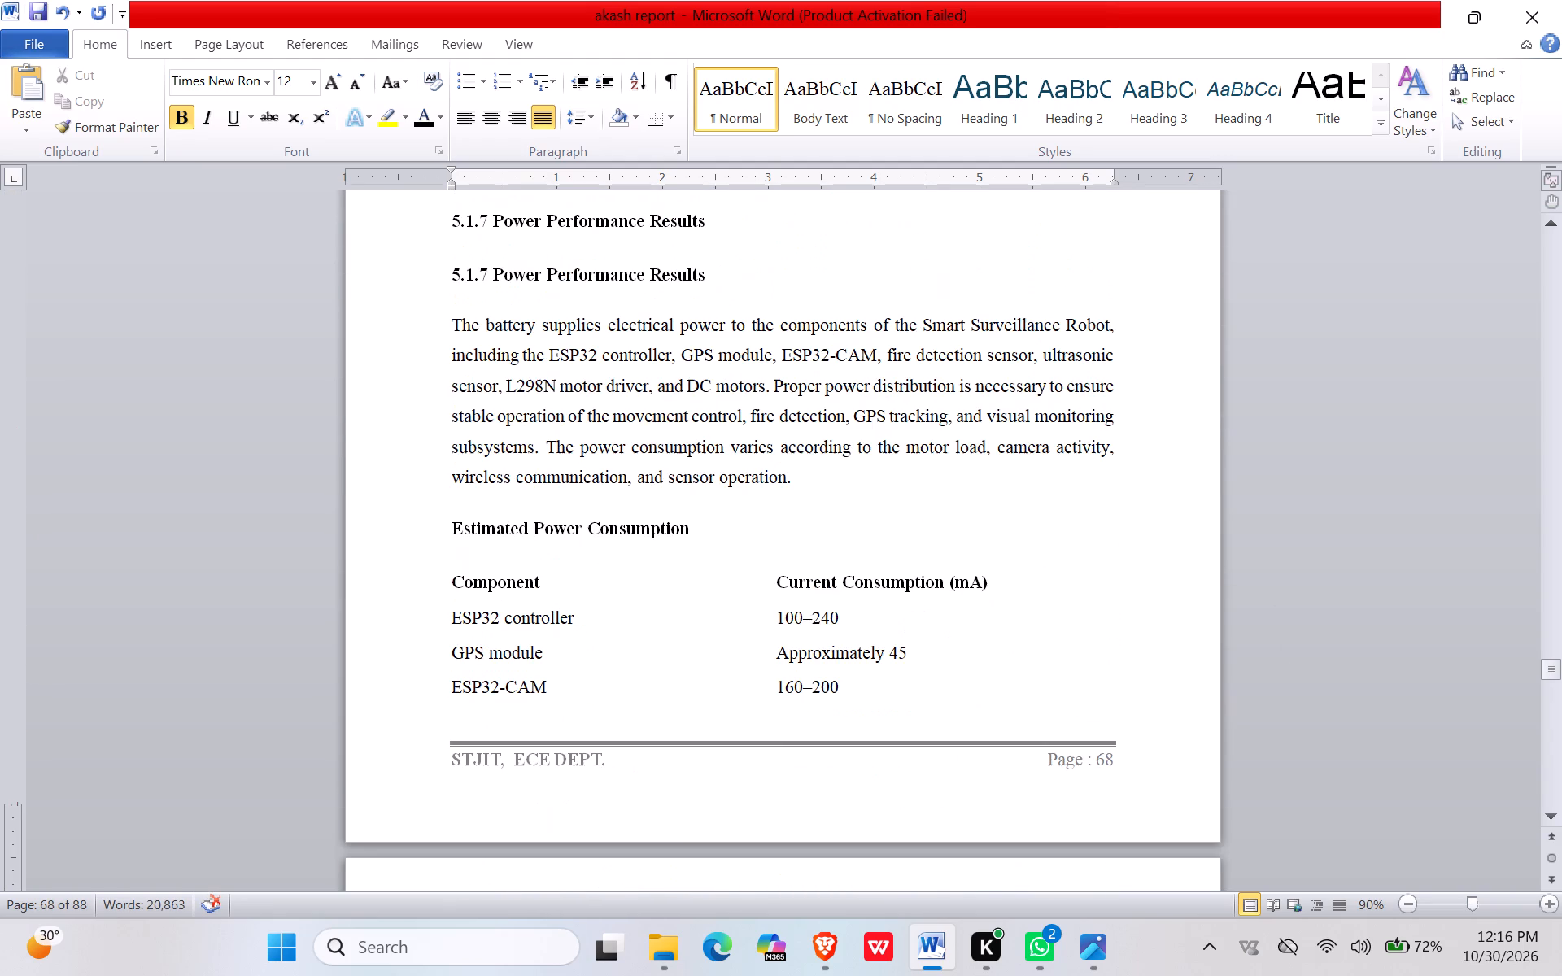
scroll(554, 704, "up", 3)
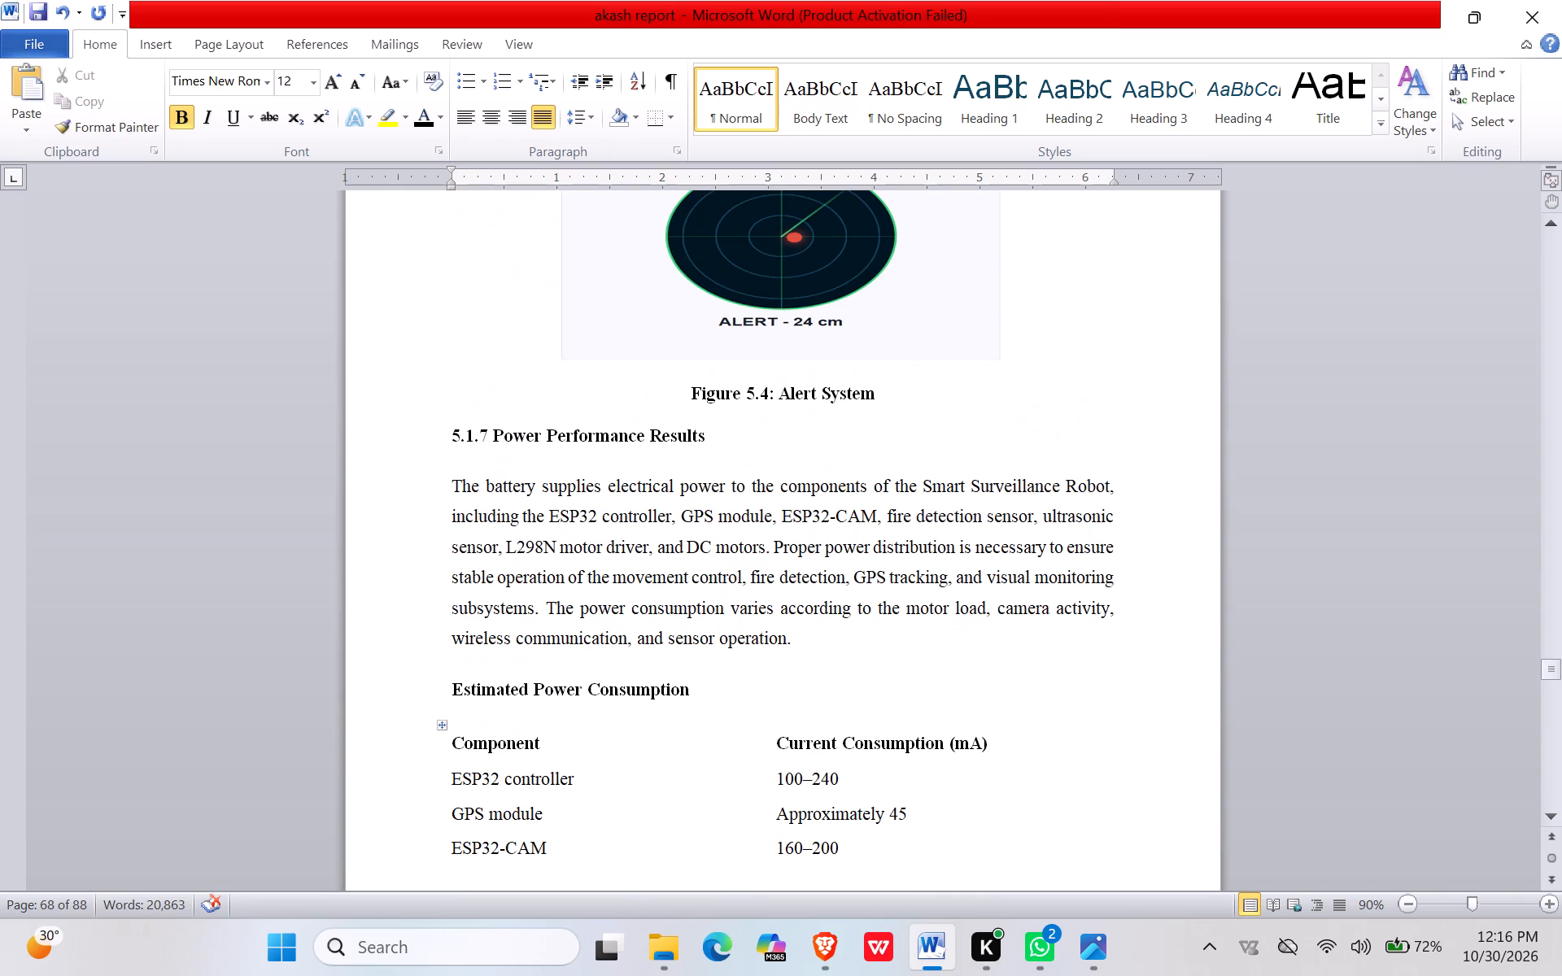
scroll(561, 664, "down", 5)
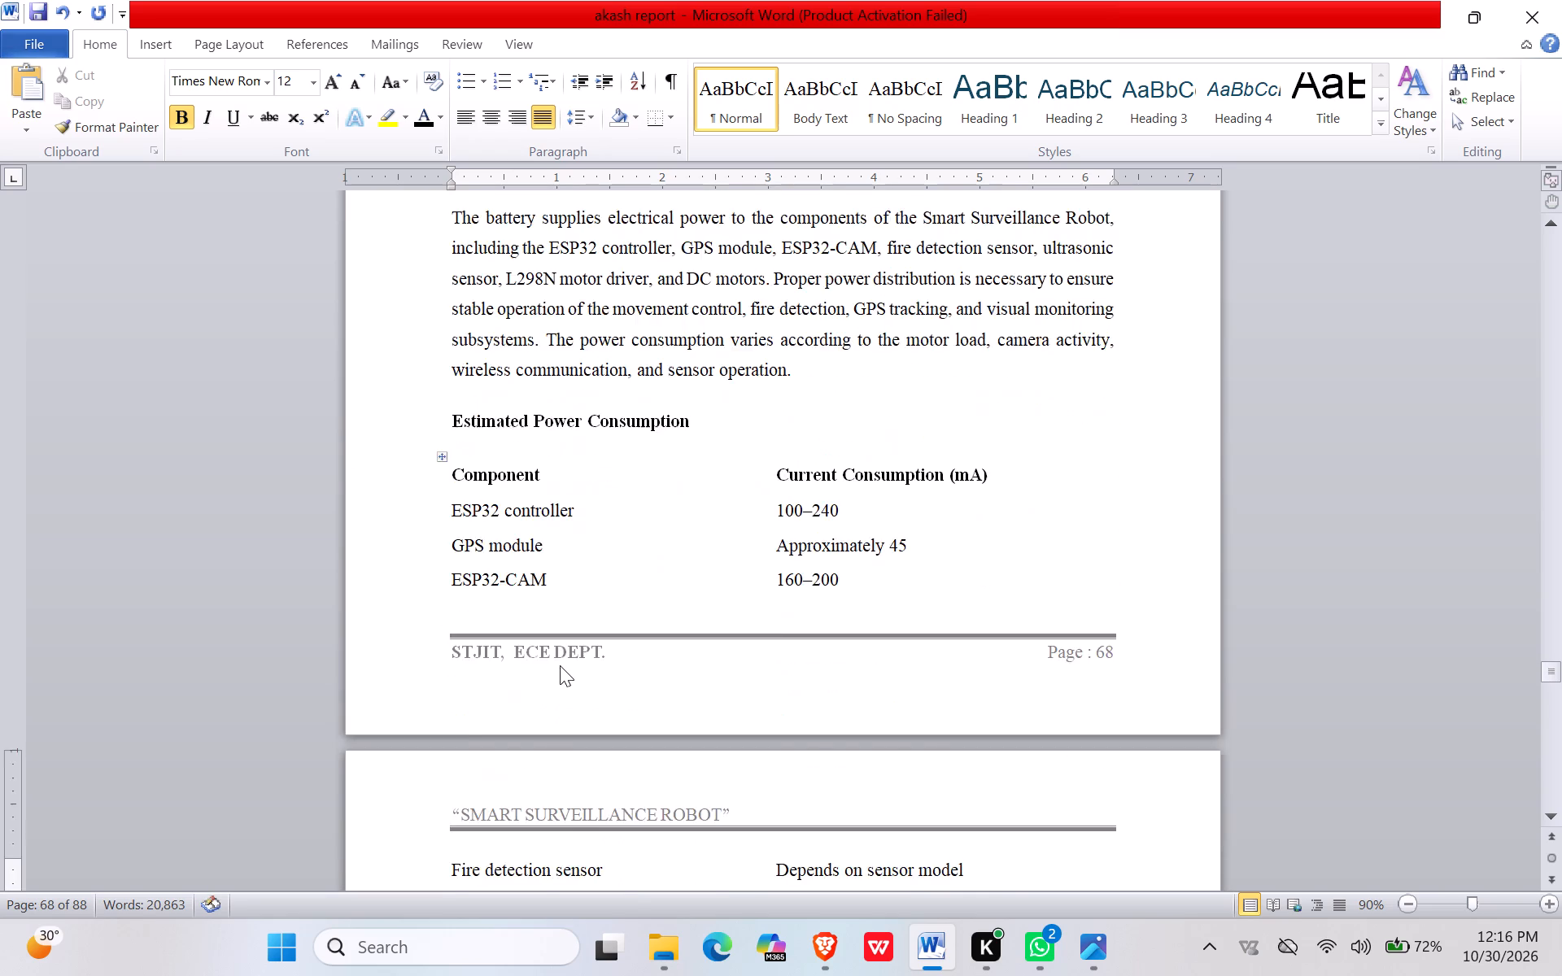
scroll(560, 665, "down", 12)
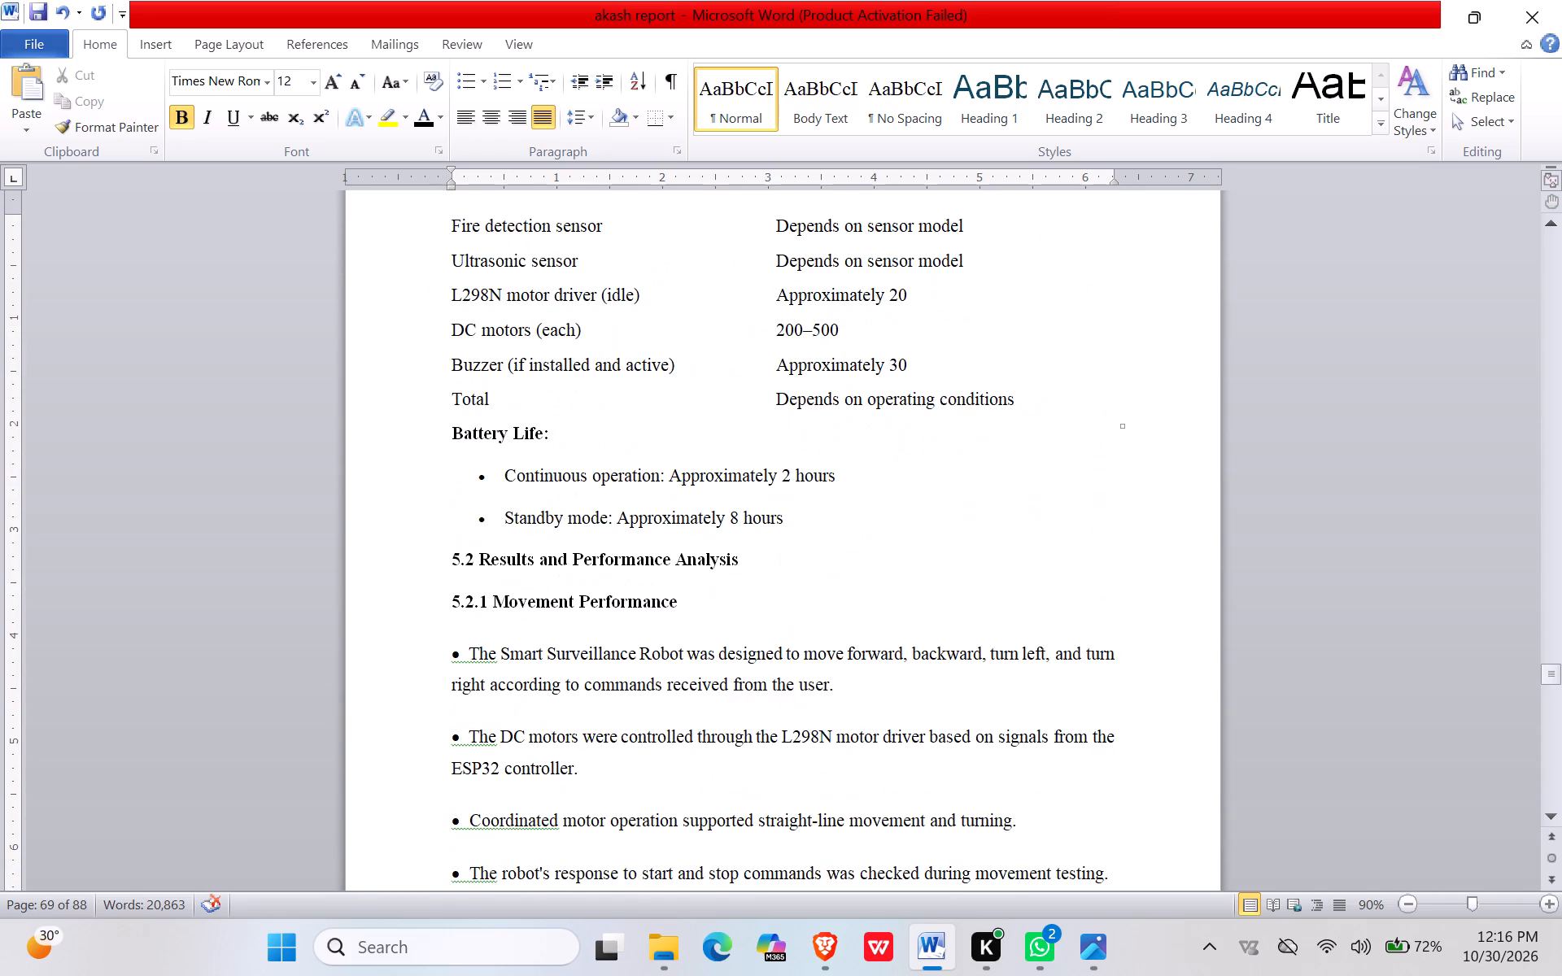
left_click(448, 556)
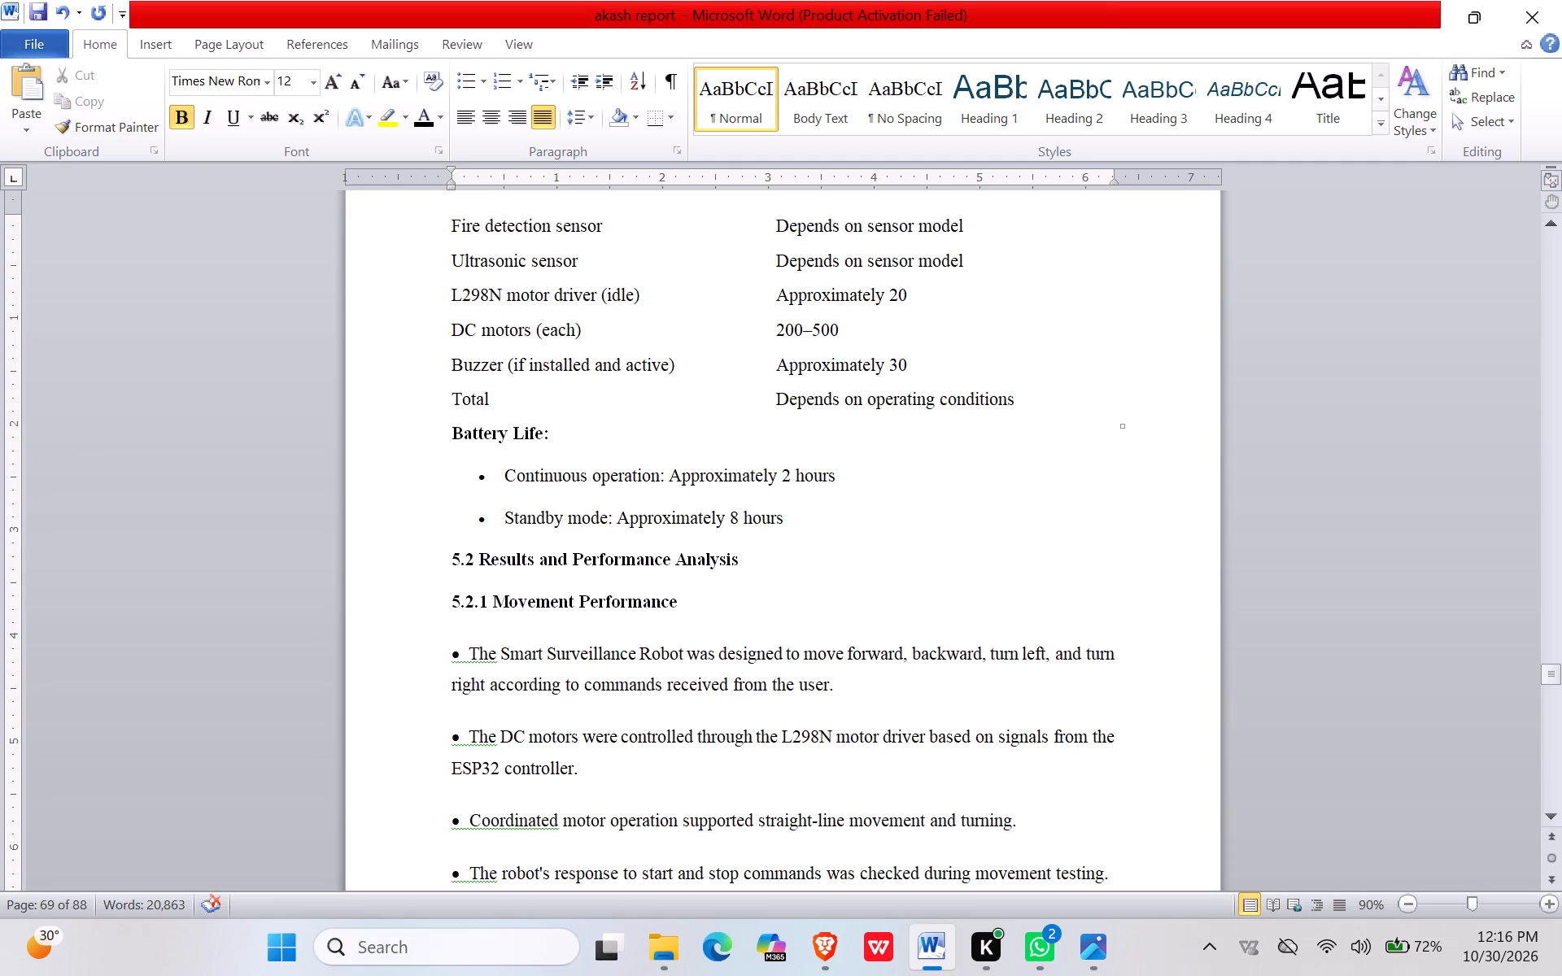
key("Return")
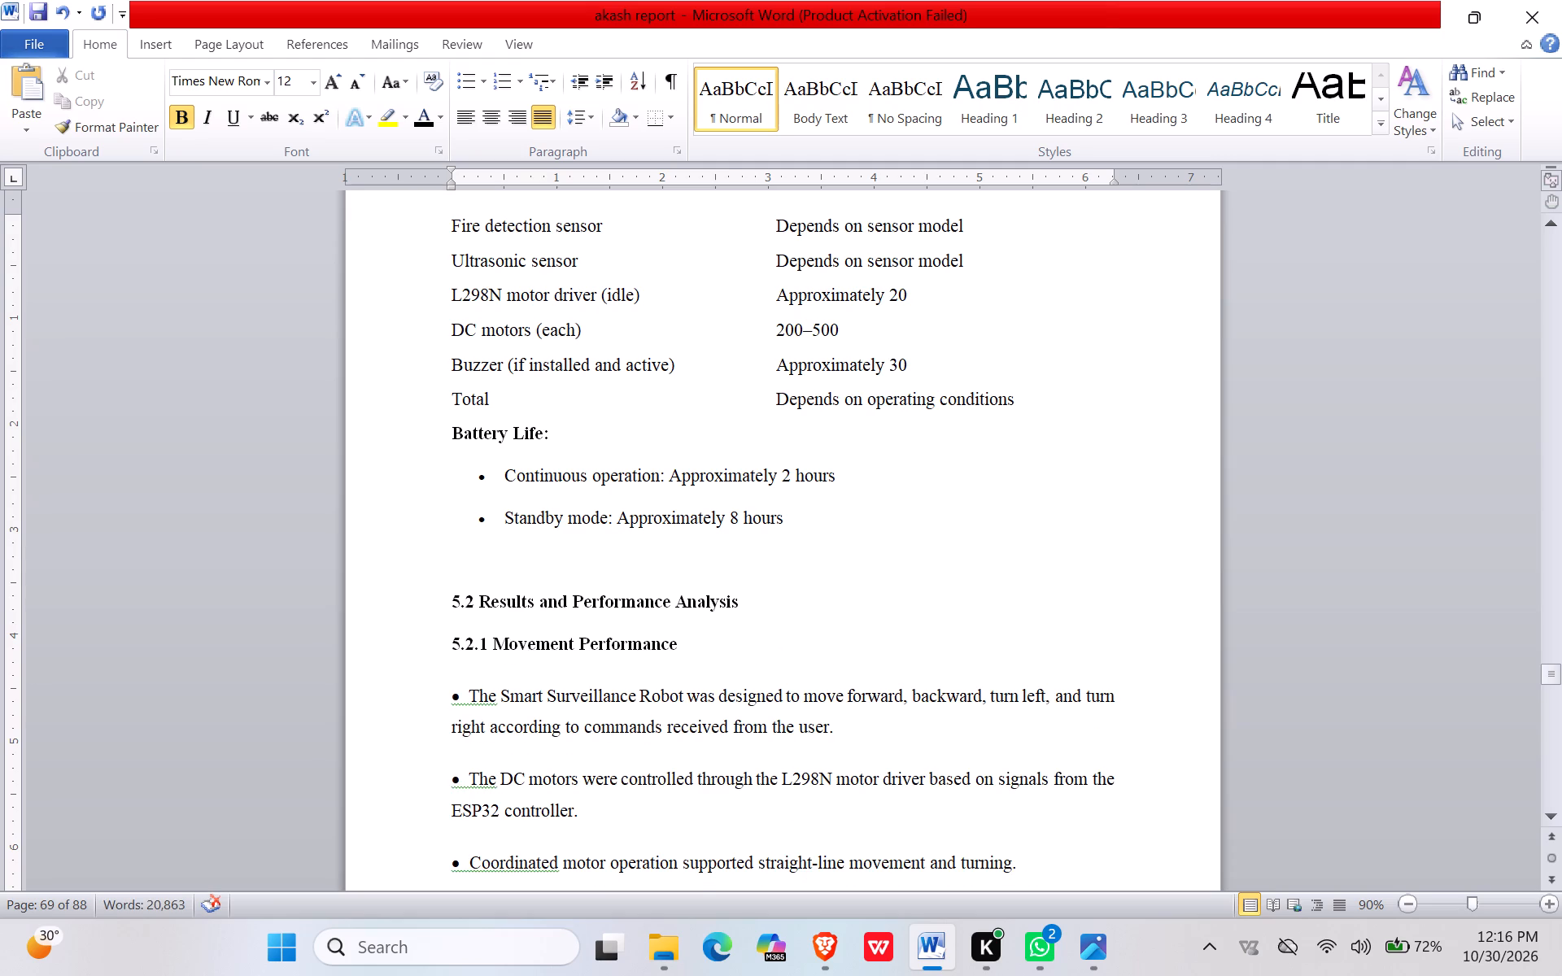
Delete two blank lines above the 5.2.3 GPS Positioning Performance heading, below the Fire Detection Test Results table.
scroll(731, 617, "down", 4)
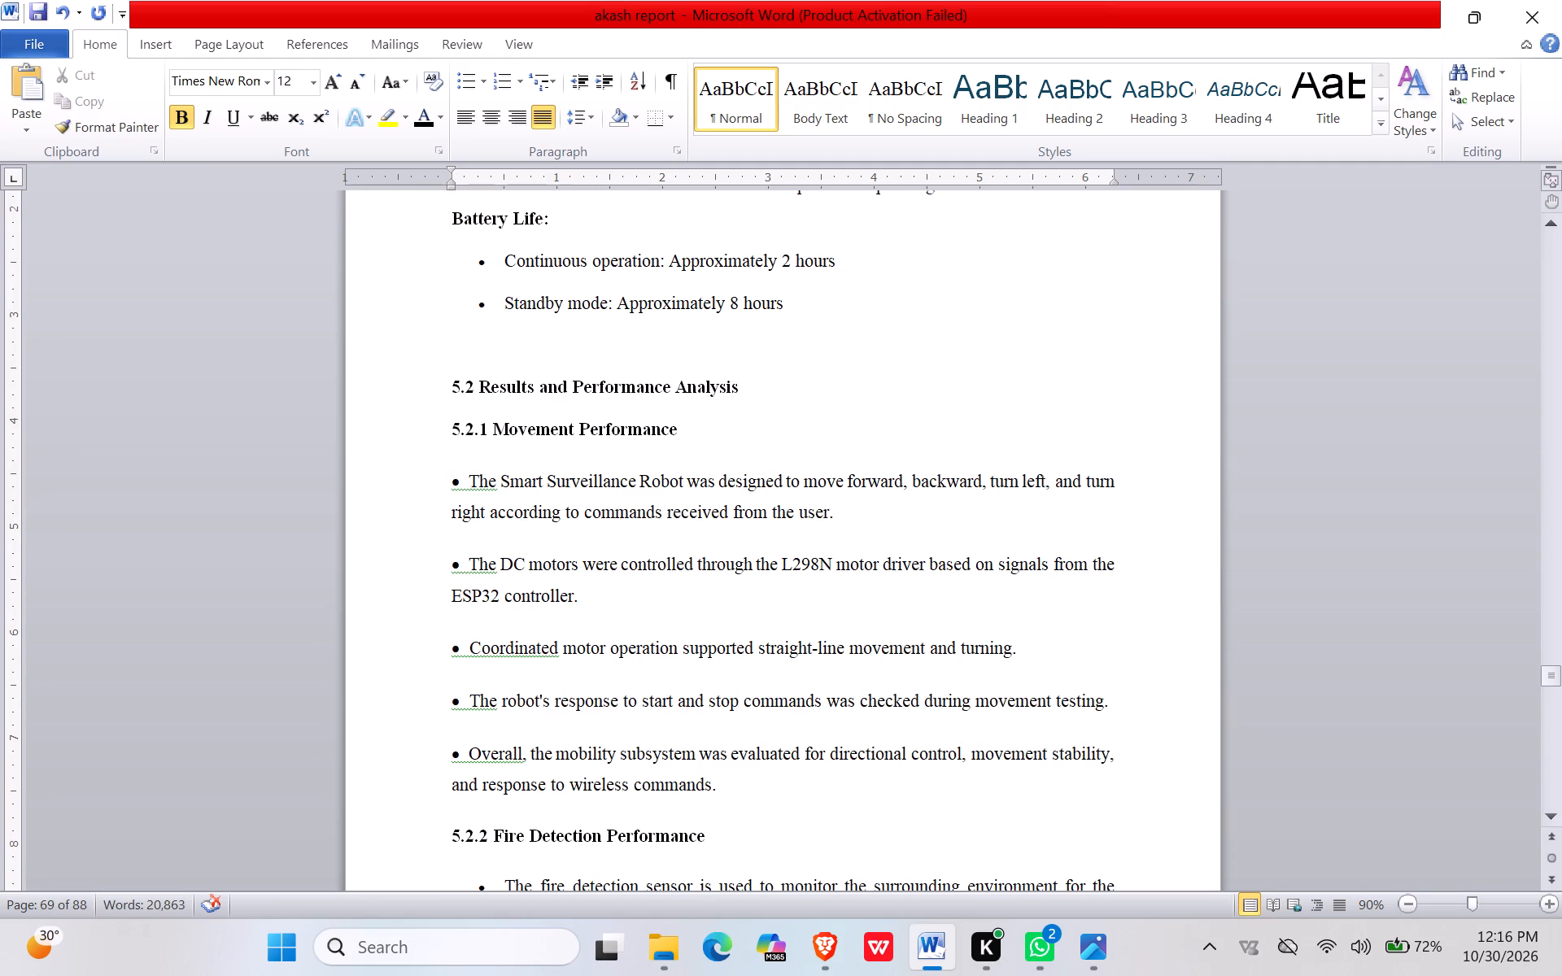
scroll(537, 449, "down", 8)
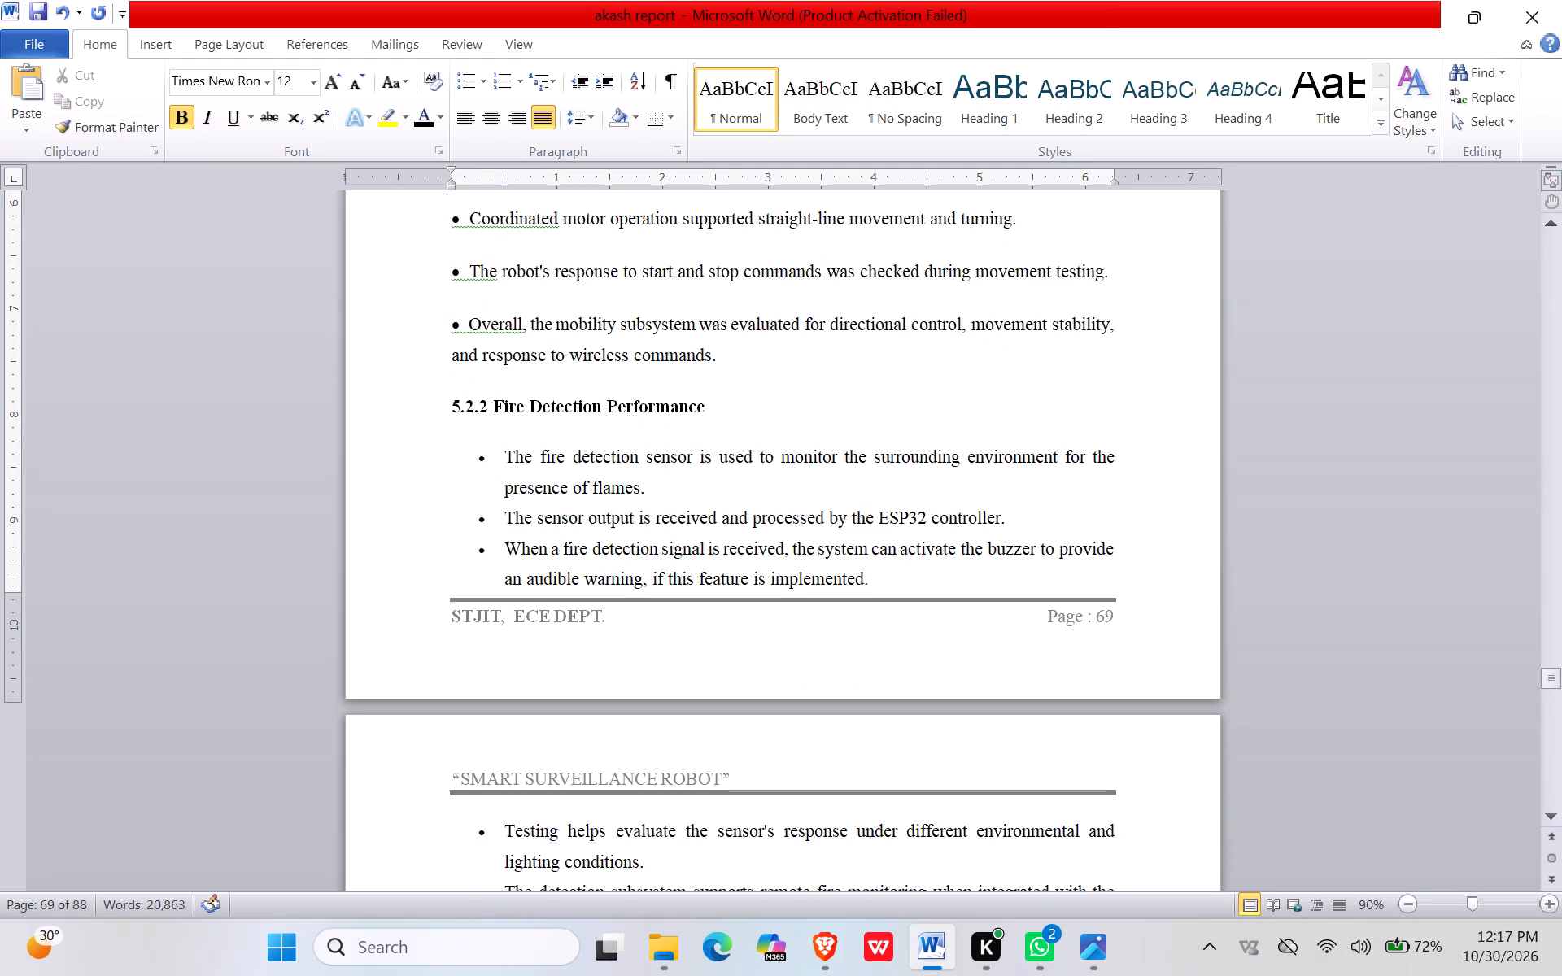
scroll(560, 455, "down", 8)
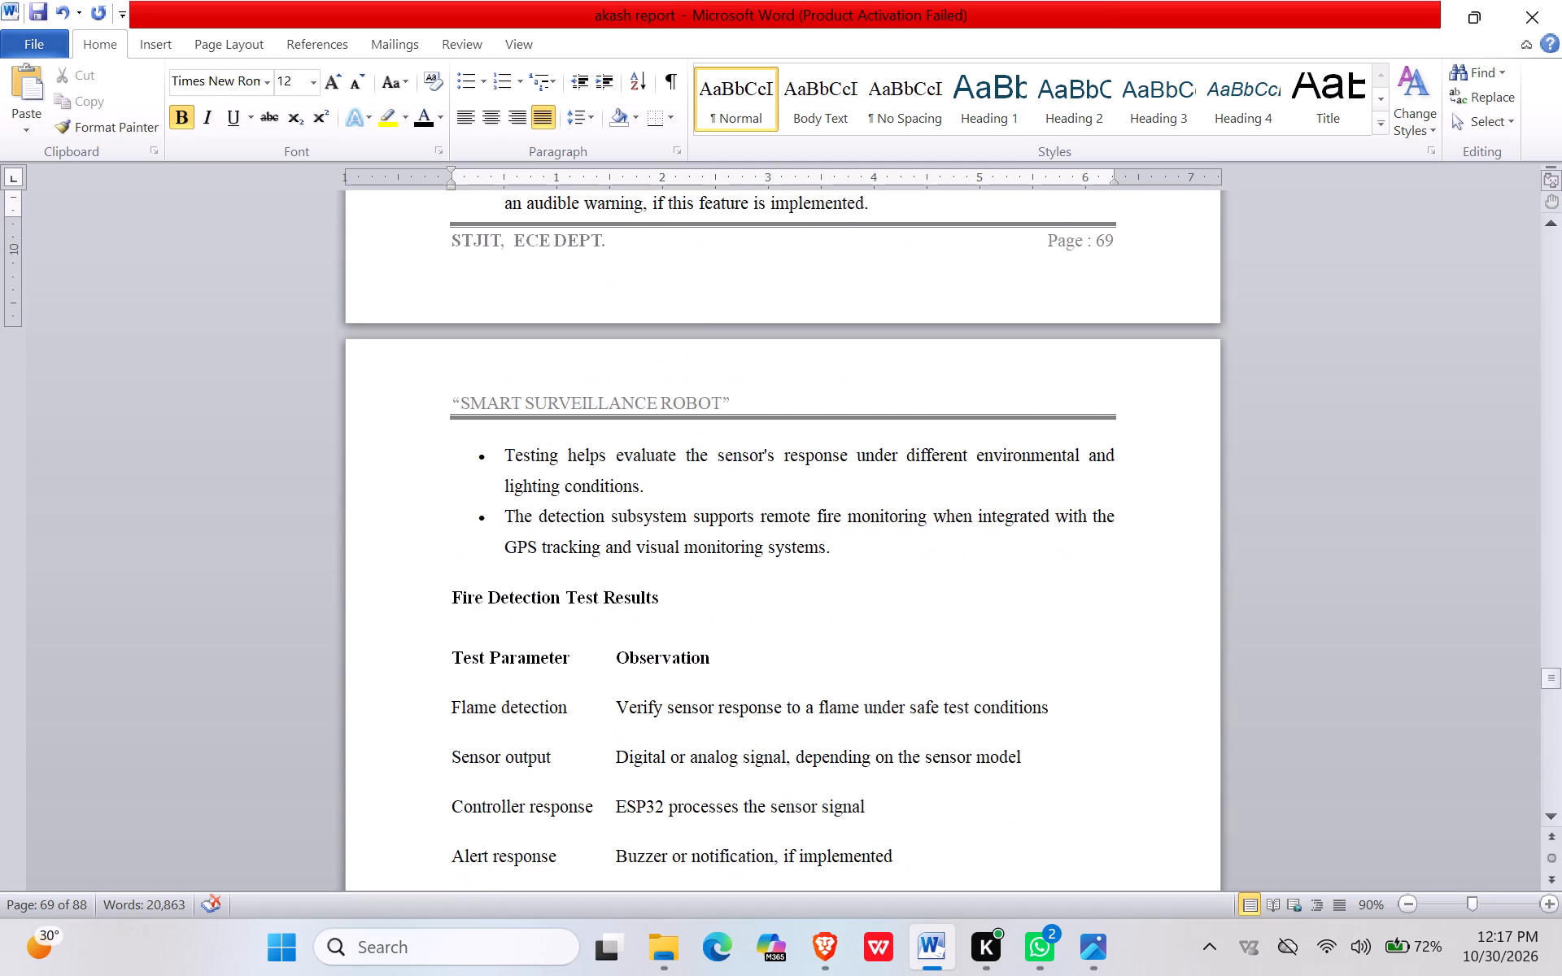
scroll(547, 502, "down", 1)
scroll(614, 547, "down", 4)
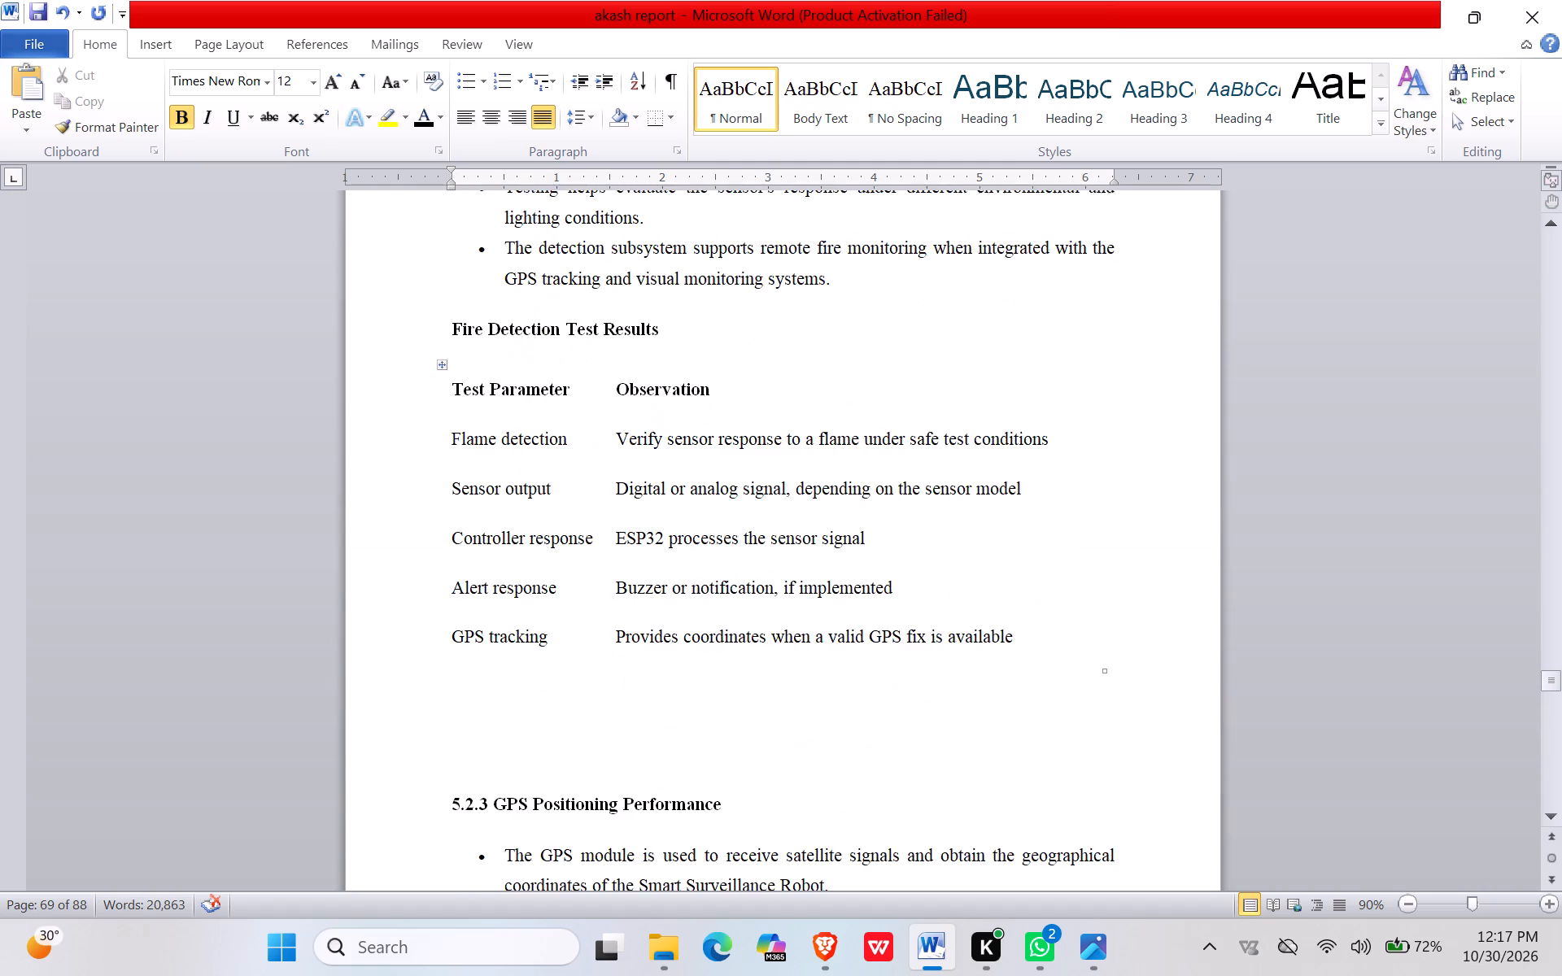
scroll(585, 587, "down", 1)
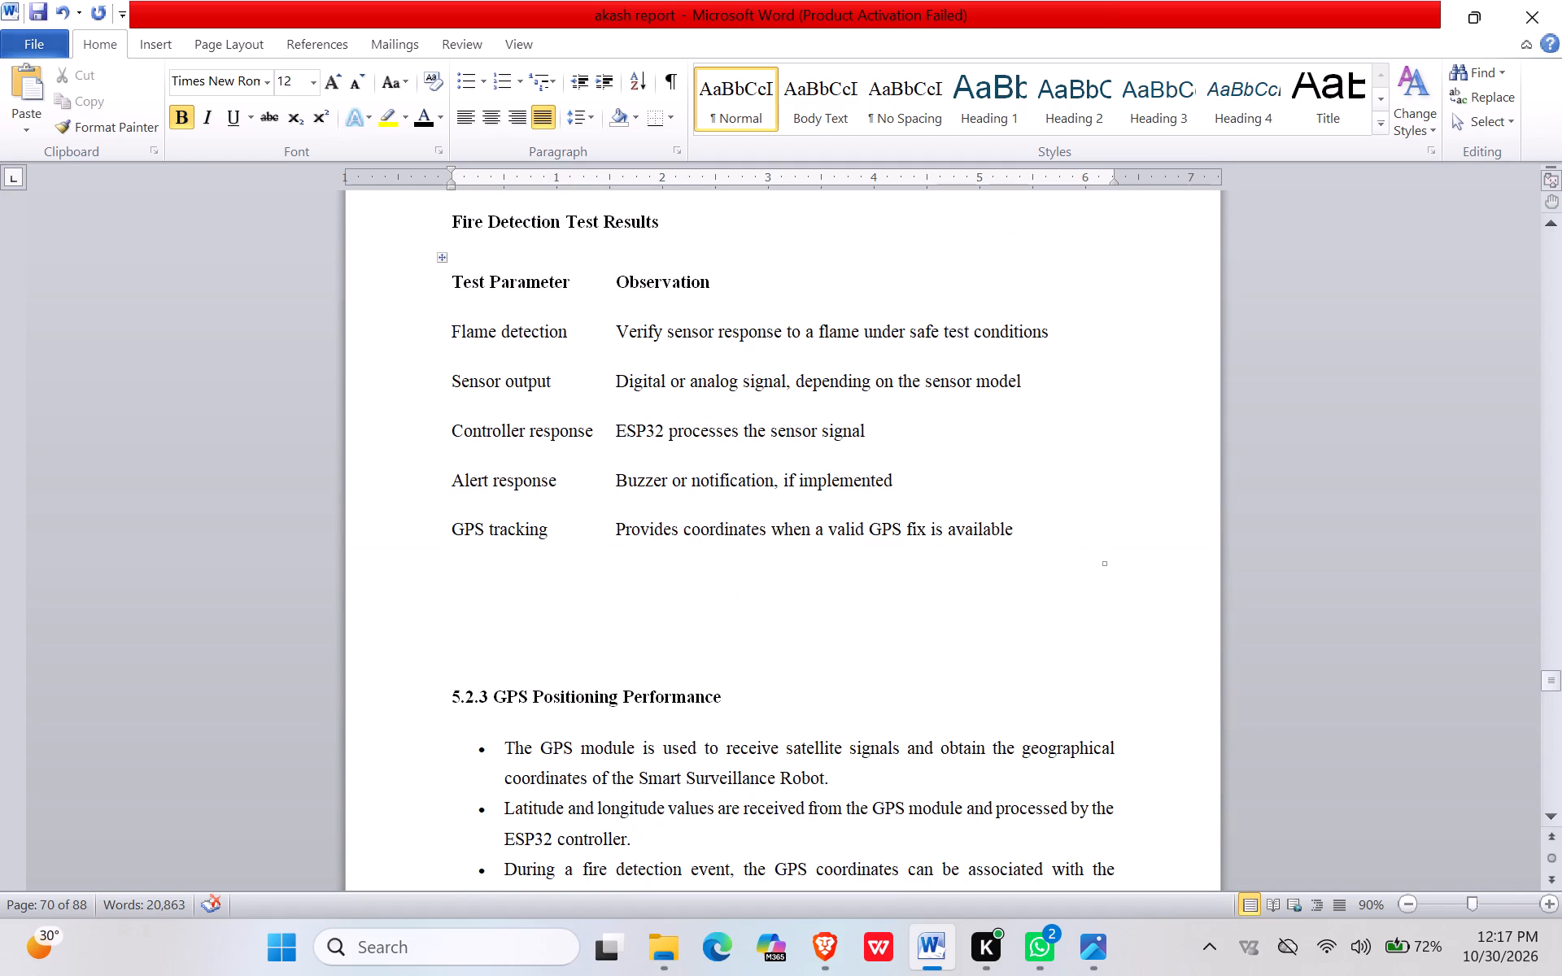
left_click(453, 704)
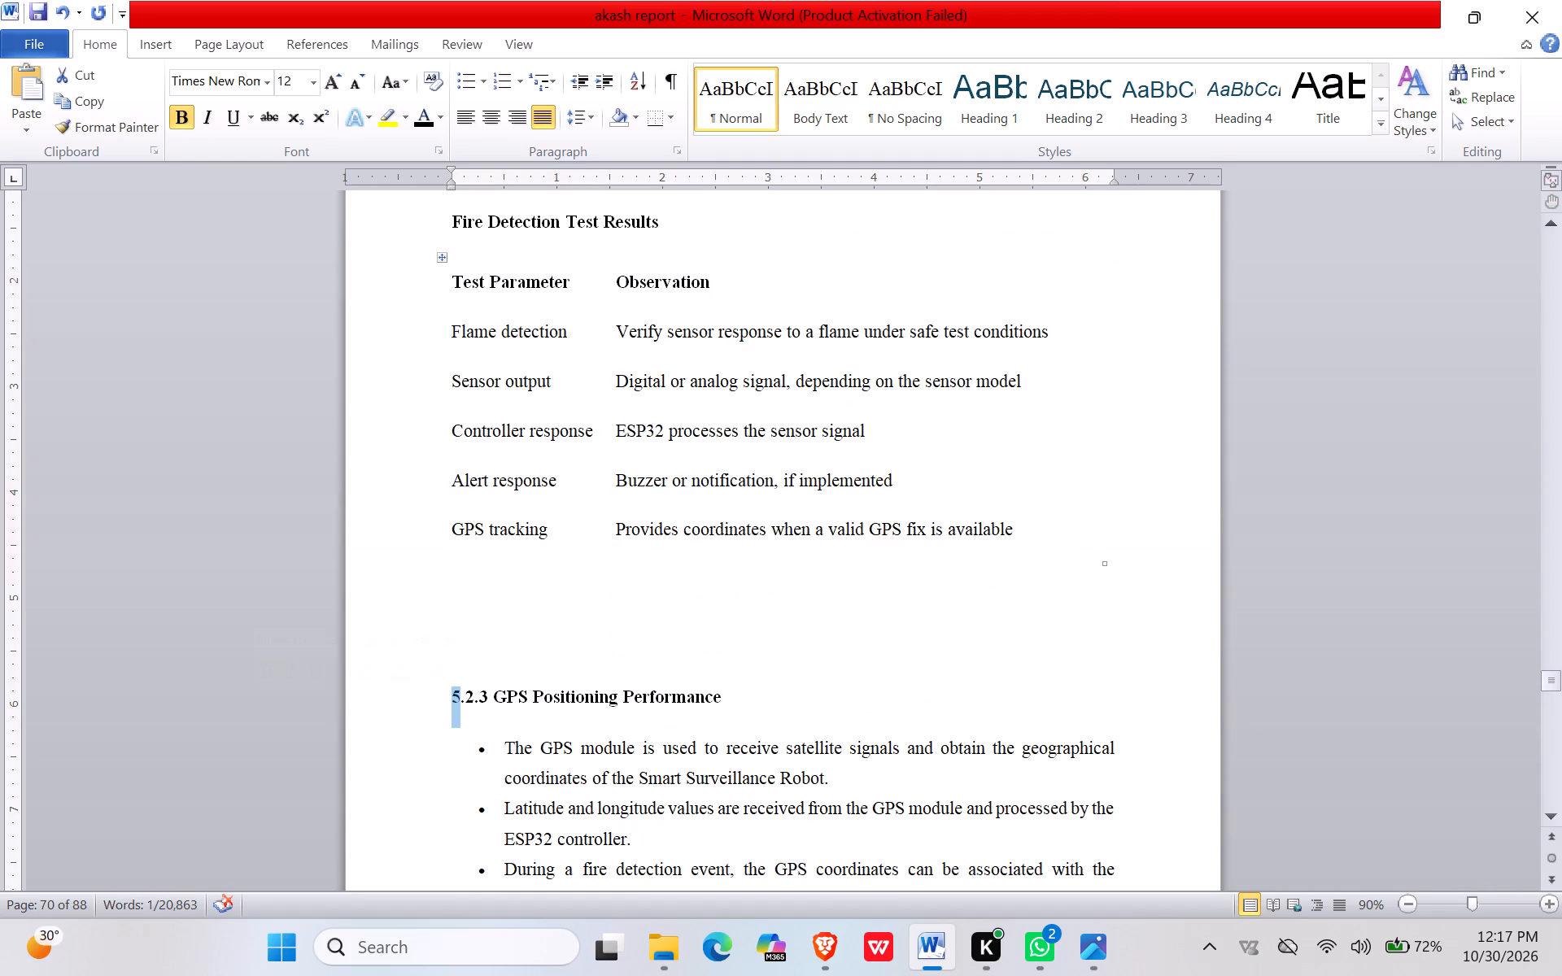
left_click(448, 706)
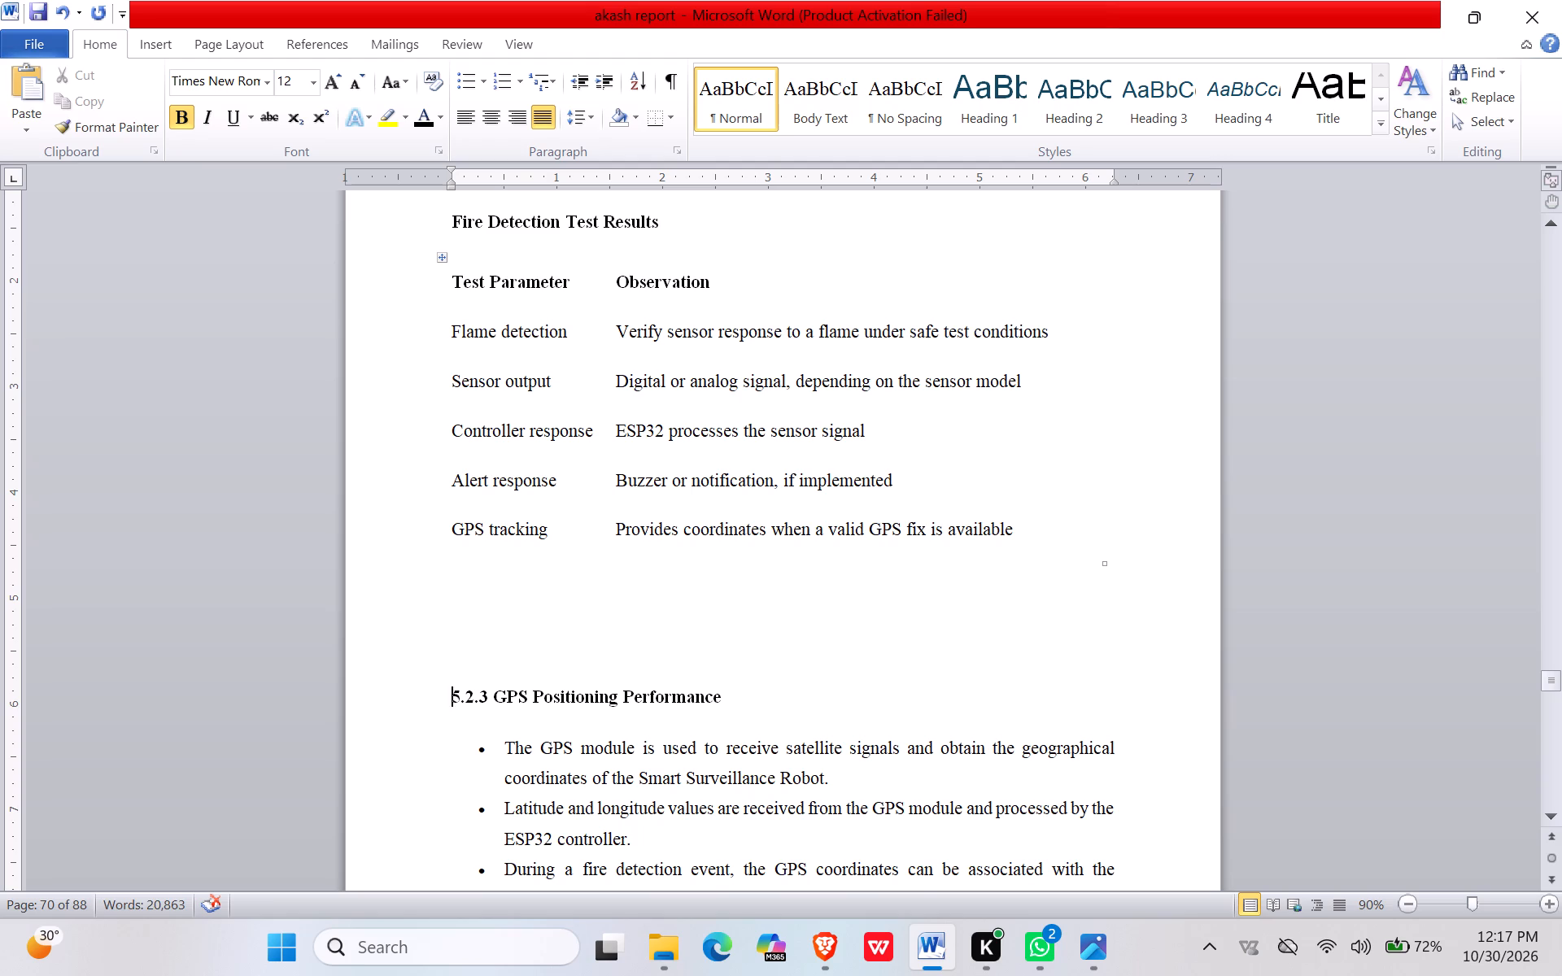
key("BackSpace")
key("BackSpace")
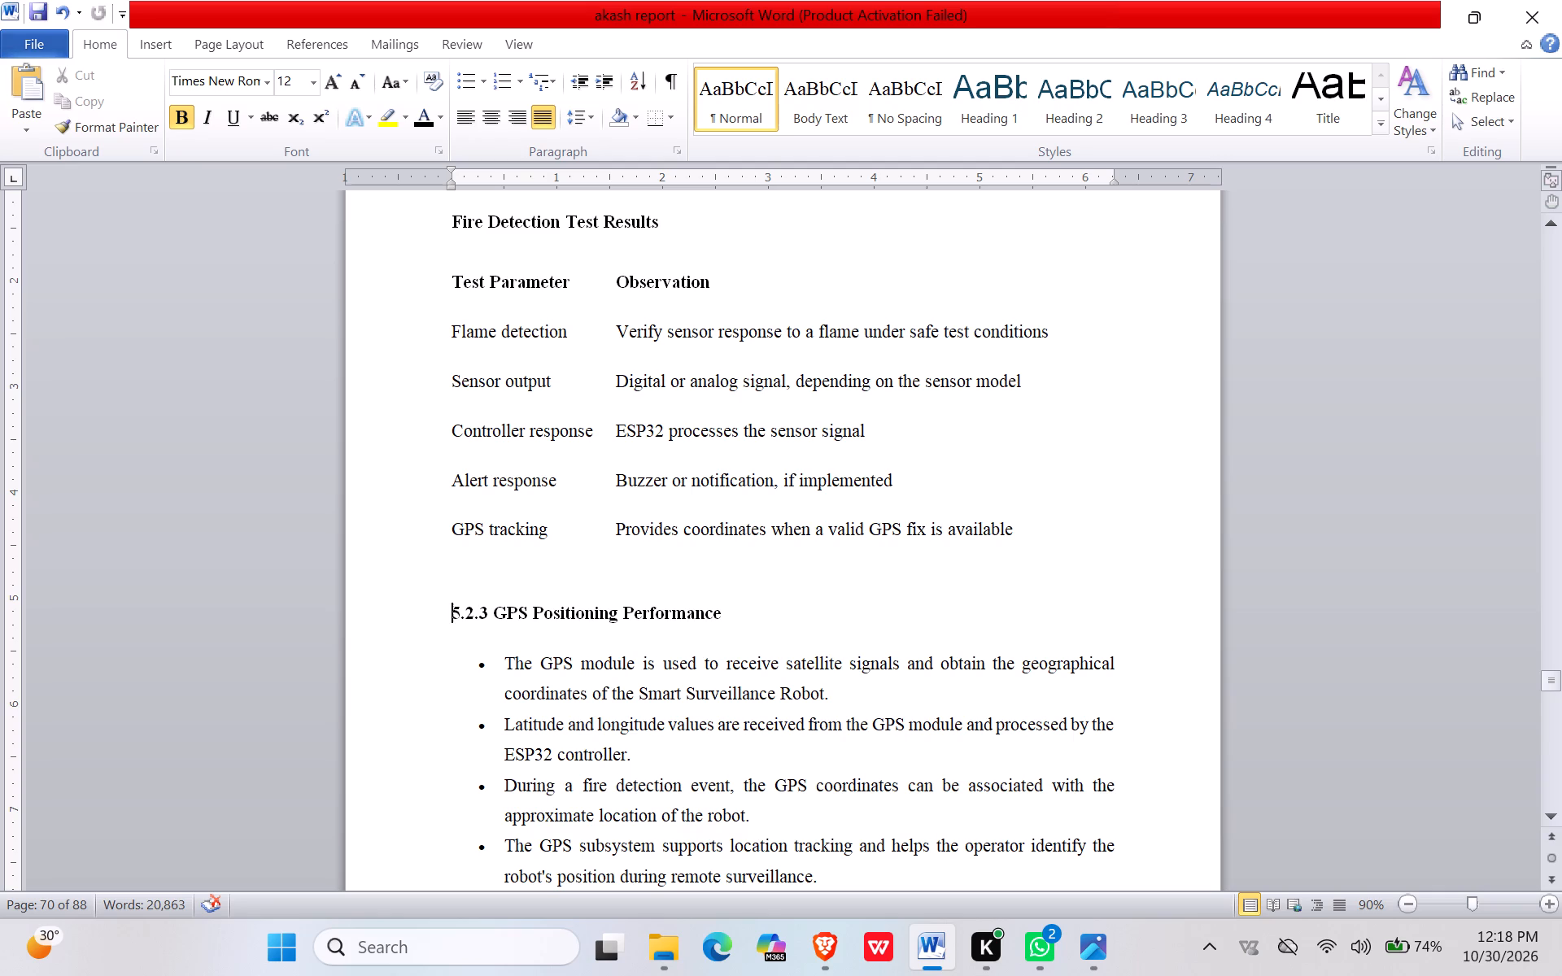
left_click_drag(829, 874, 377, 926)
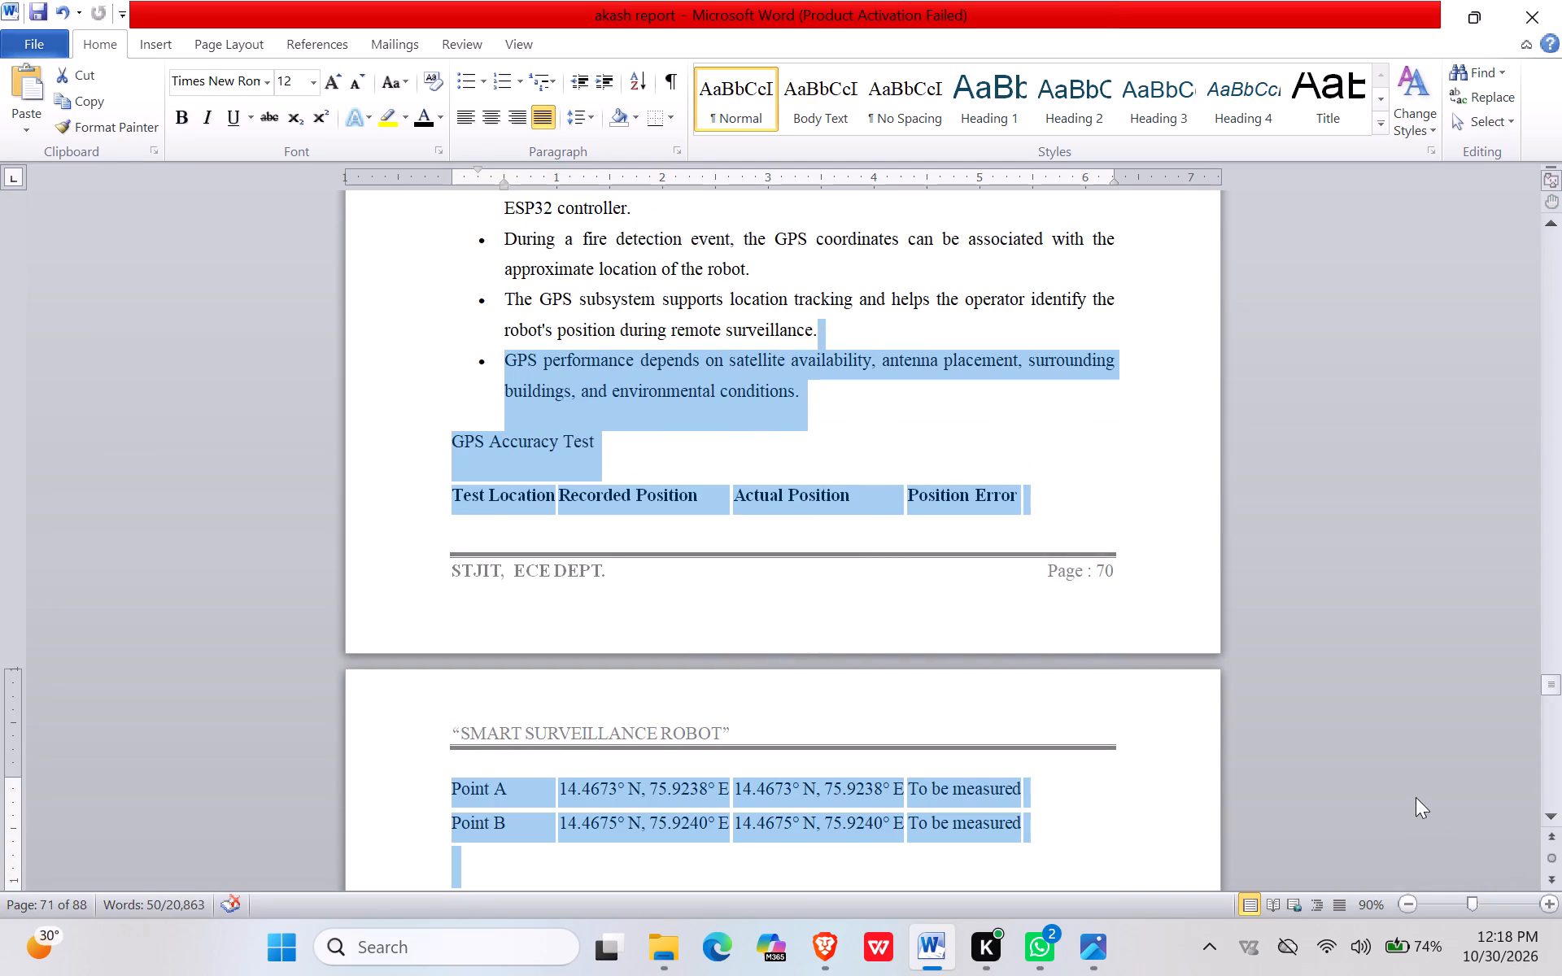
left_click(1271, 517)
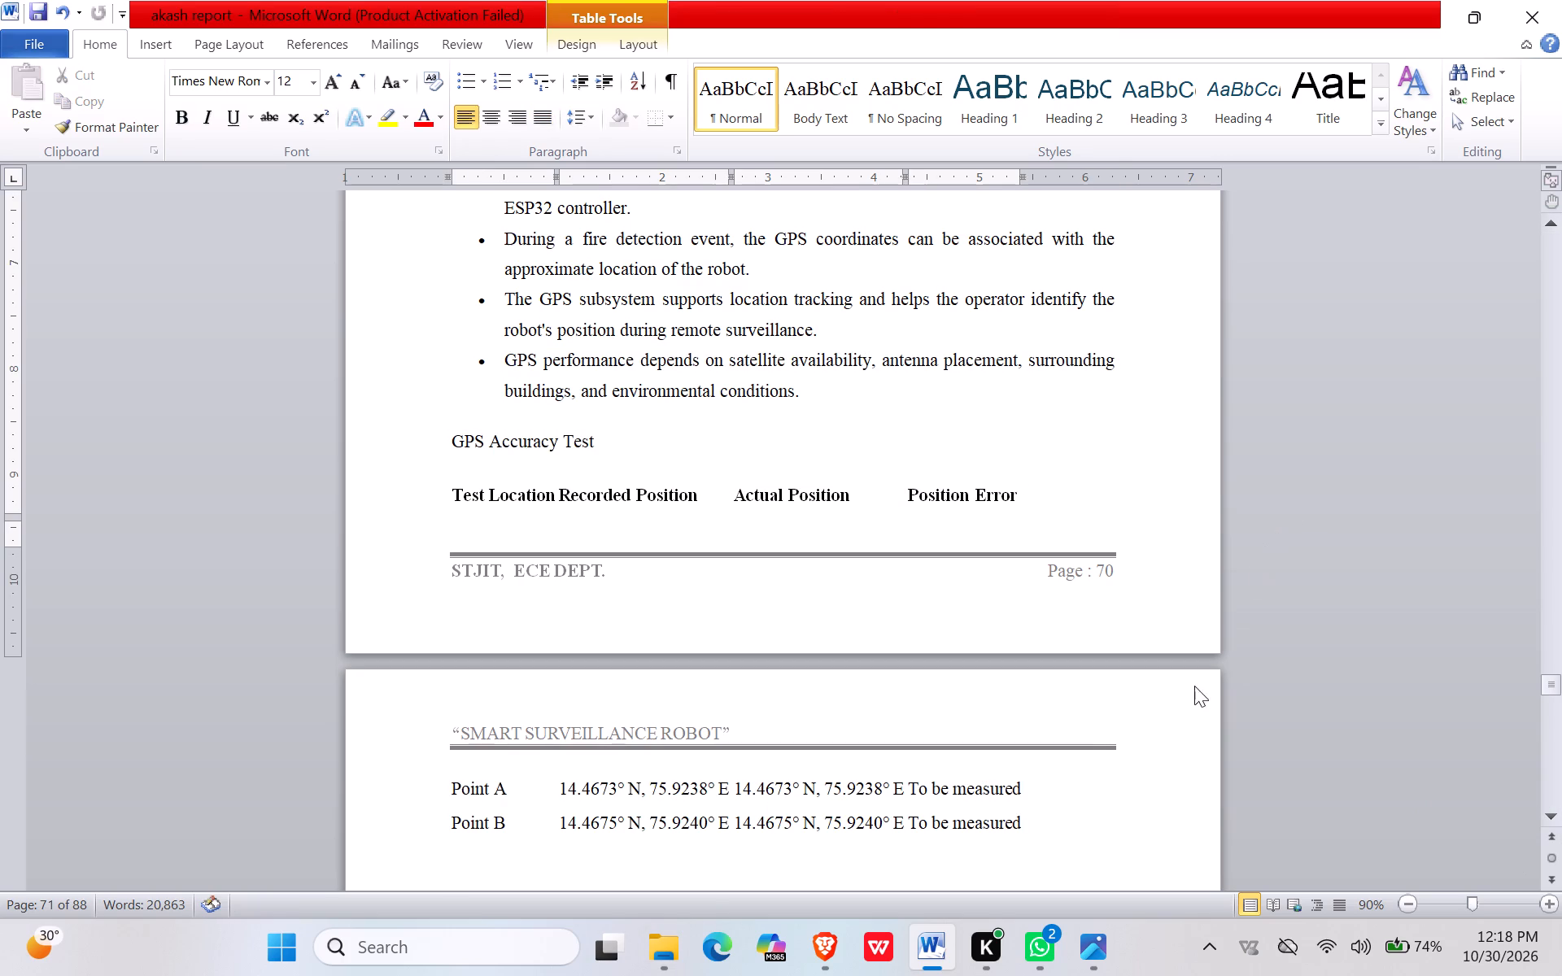
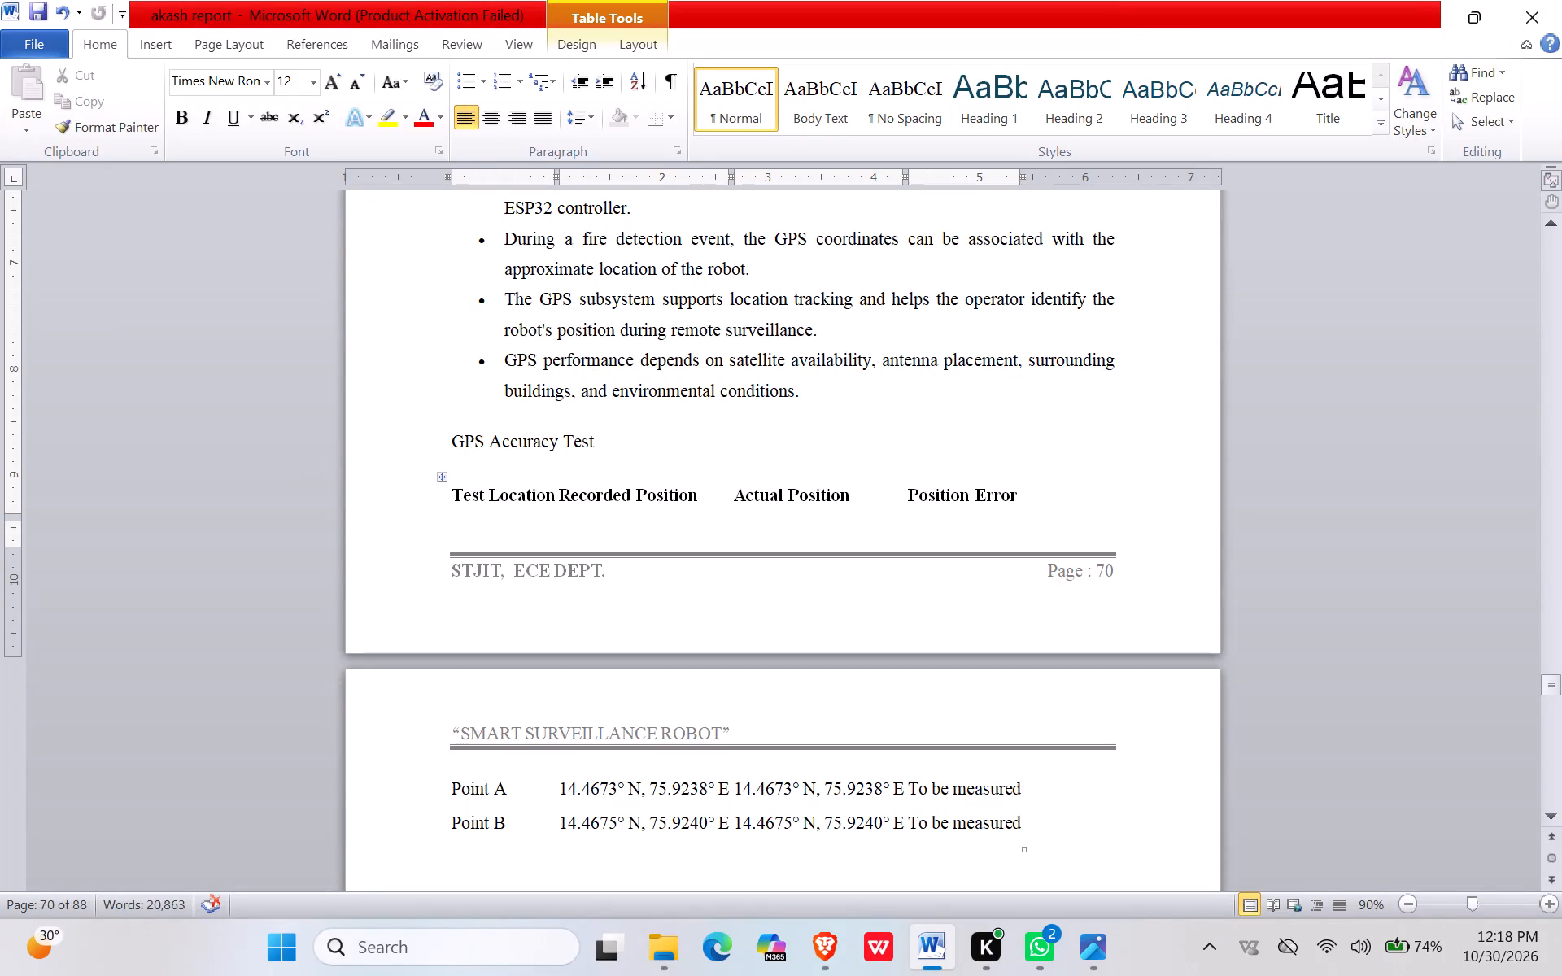
Undo the last spacing edits, back through the blank-line deletions above the 5.2.3 heading and the blank line inserted above the 5.2 heading.
key("ctrl+z")
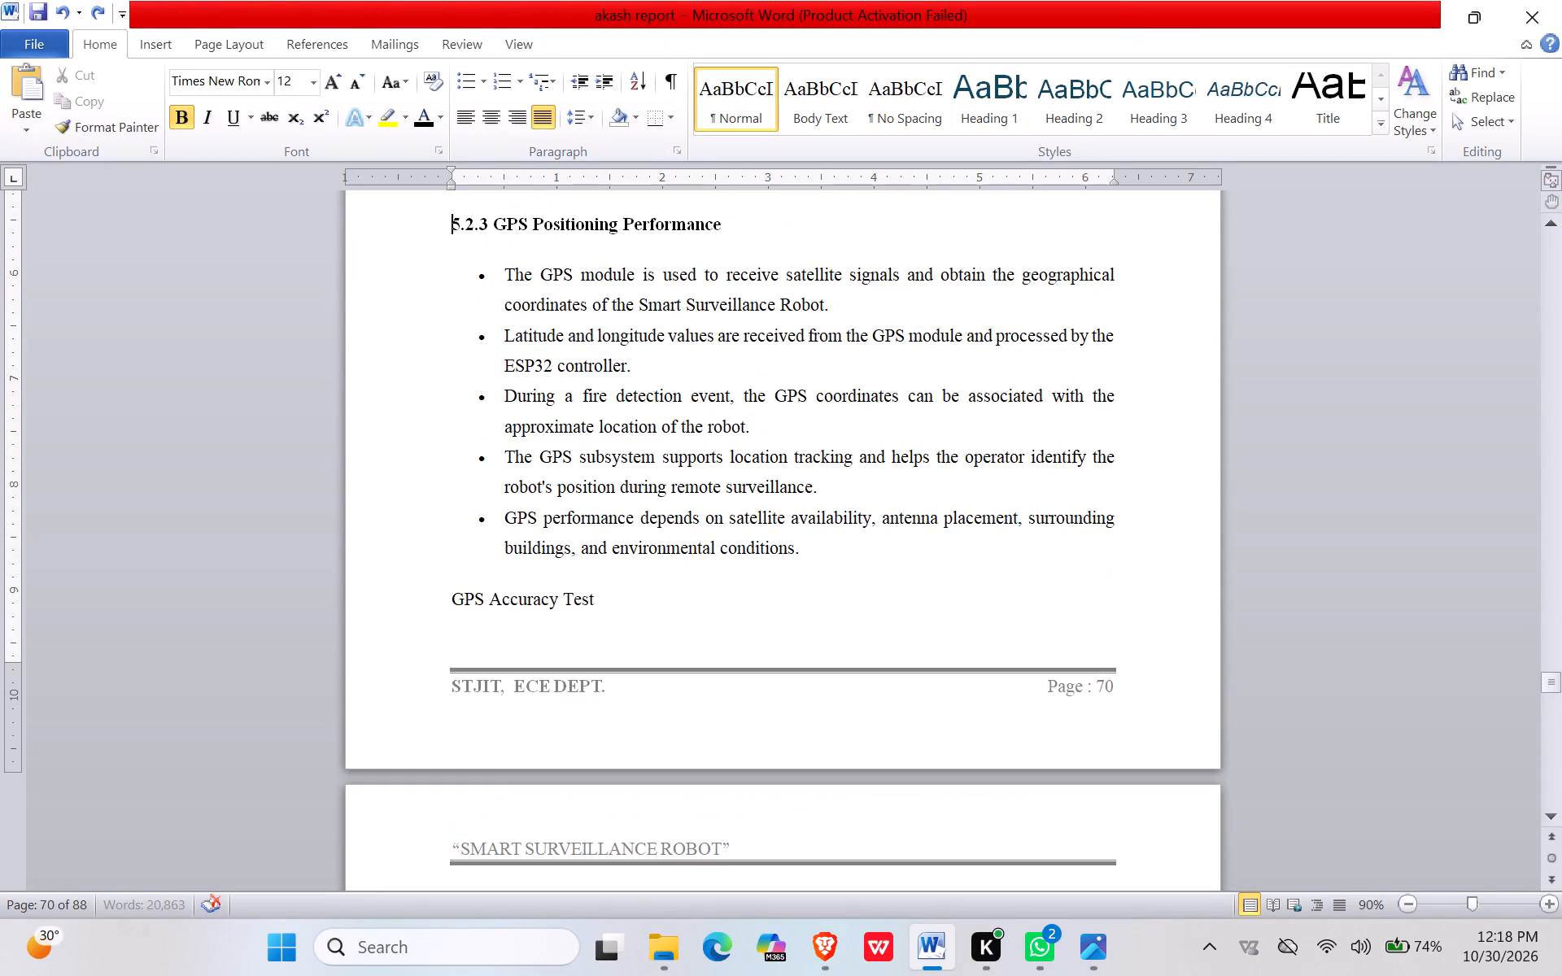
scroll(779, 474, "down", 4)
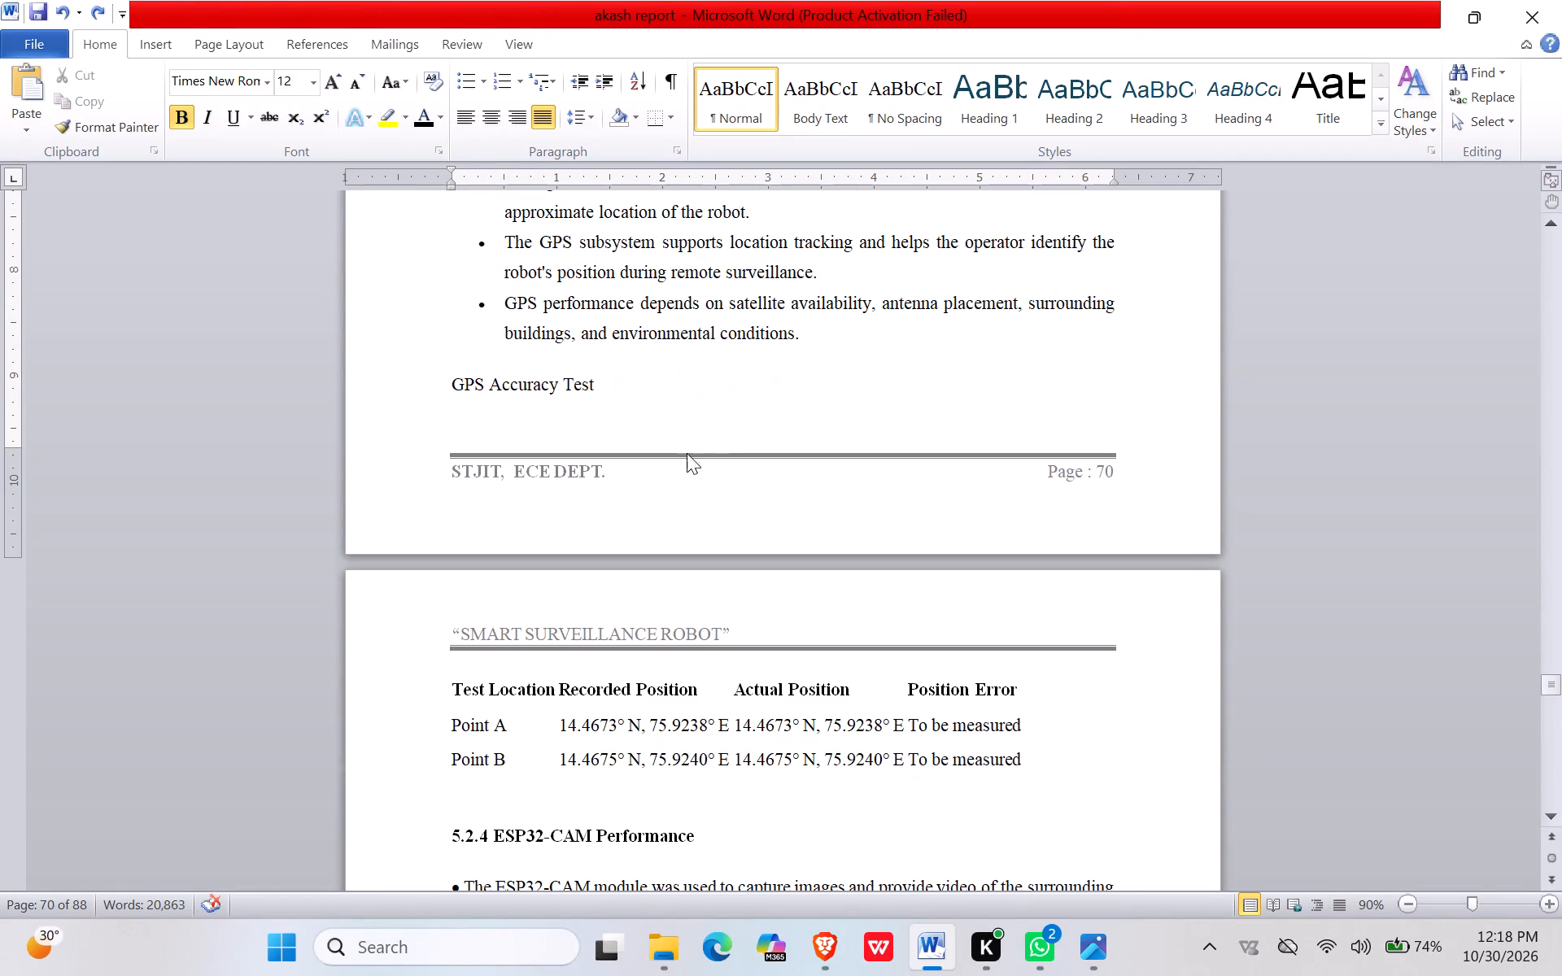
key("ctrl+z")
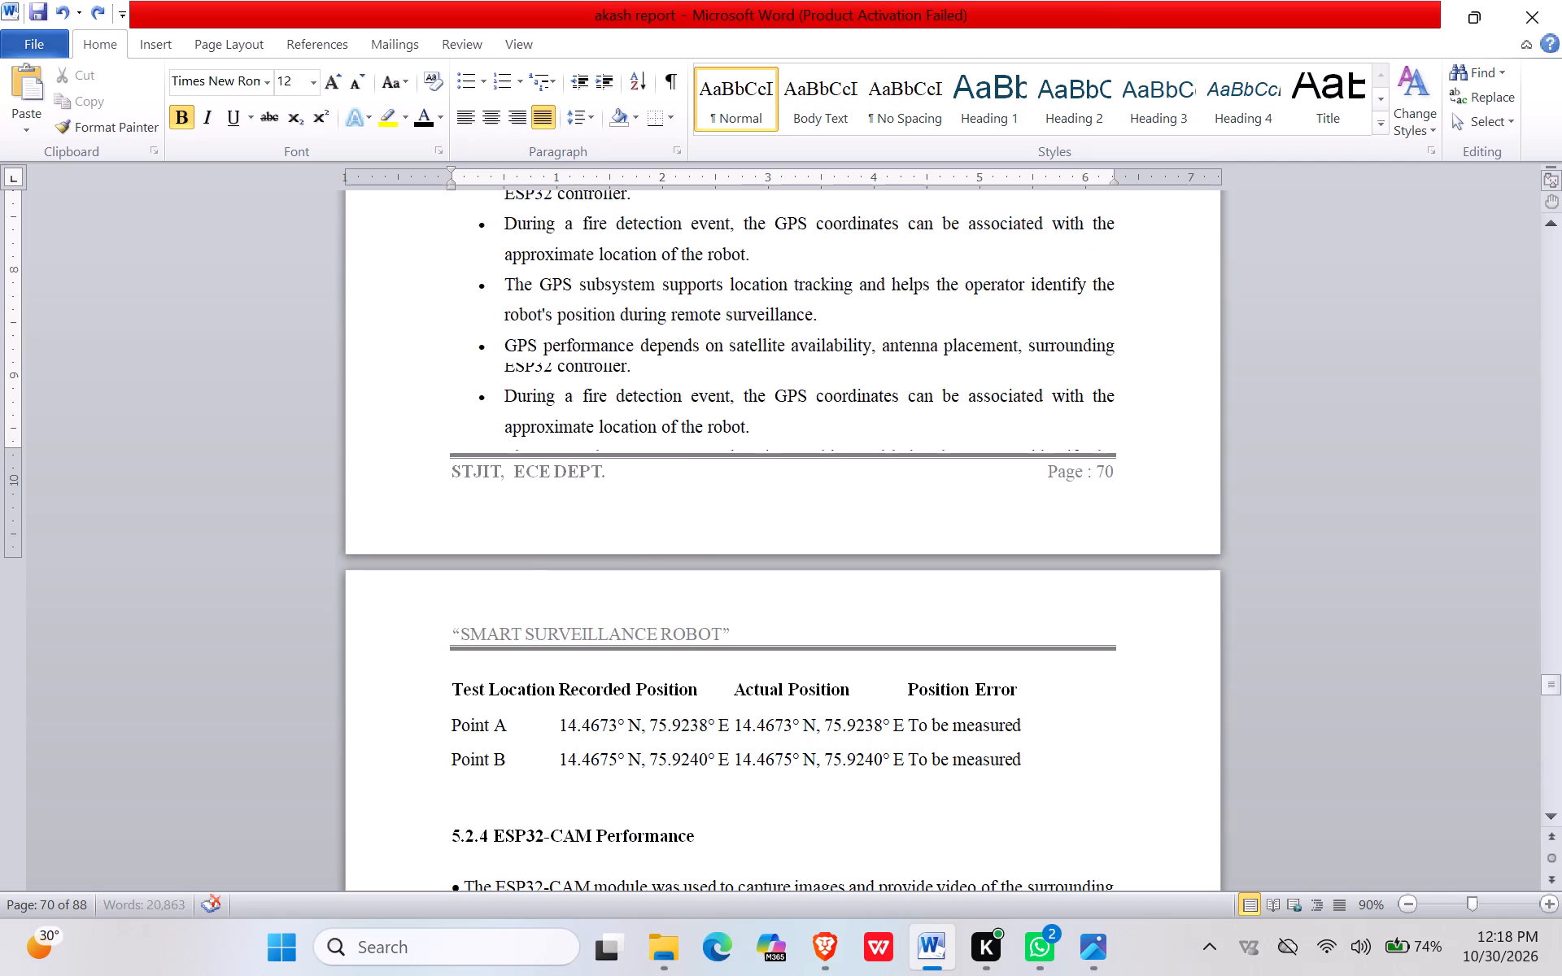
key("ctrl+z")
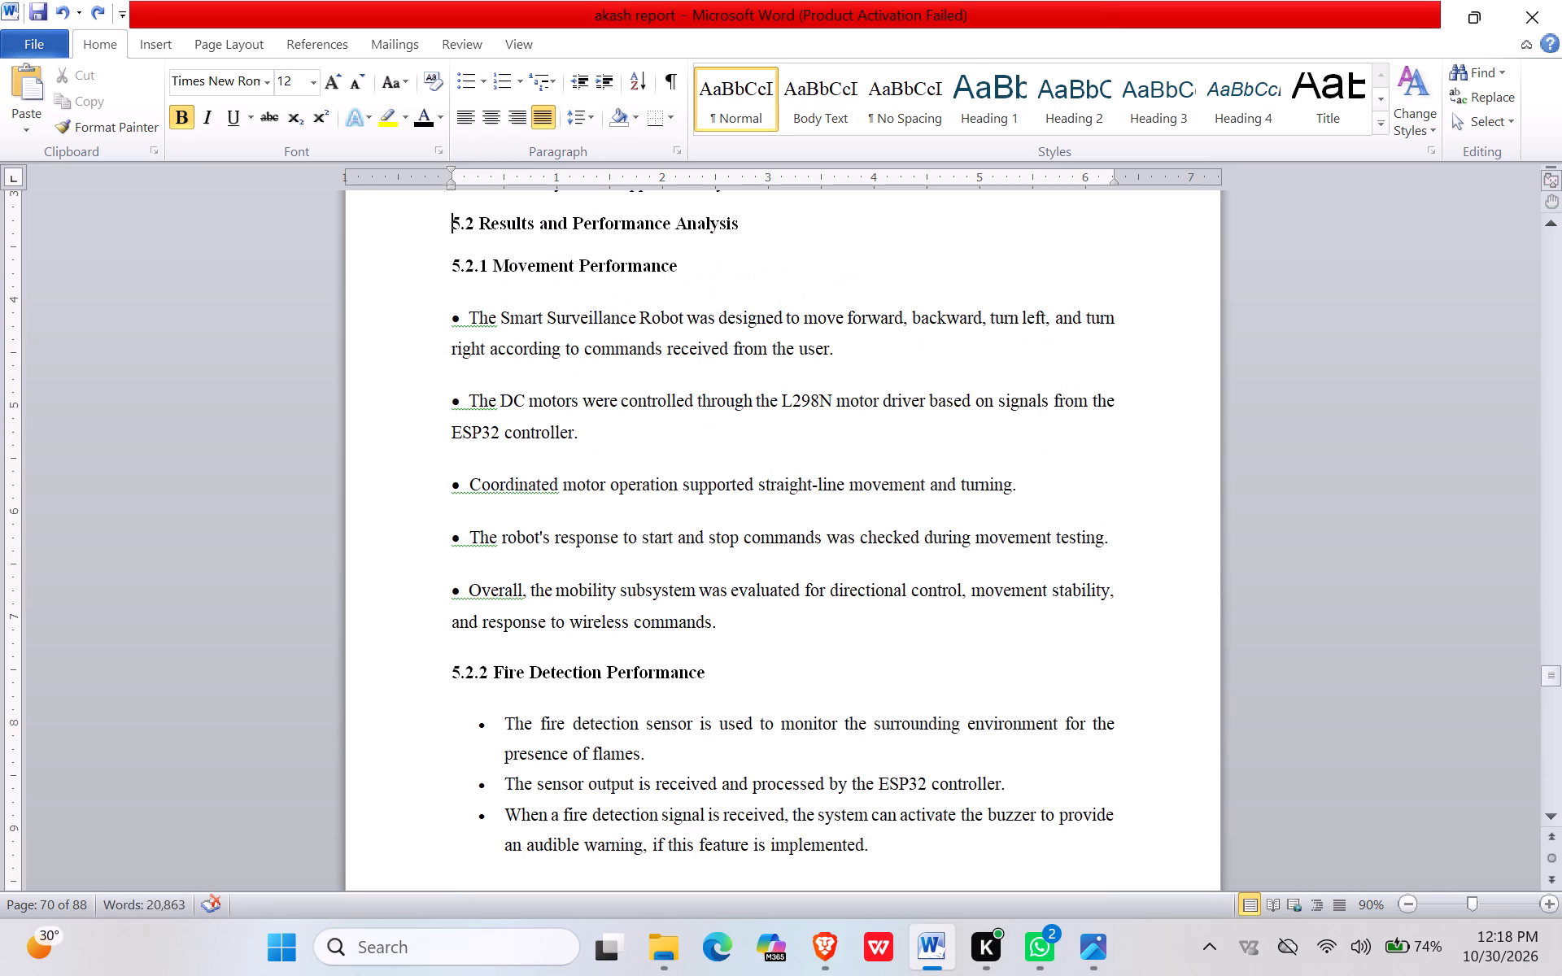
Check the spacing and page breaks from 5.1.7 Power Performance Results through the Fire Detection Test Results table.
scroll(678, 442, "down", 5)
scroll(673, 440, "up", 9)
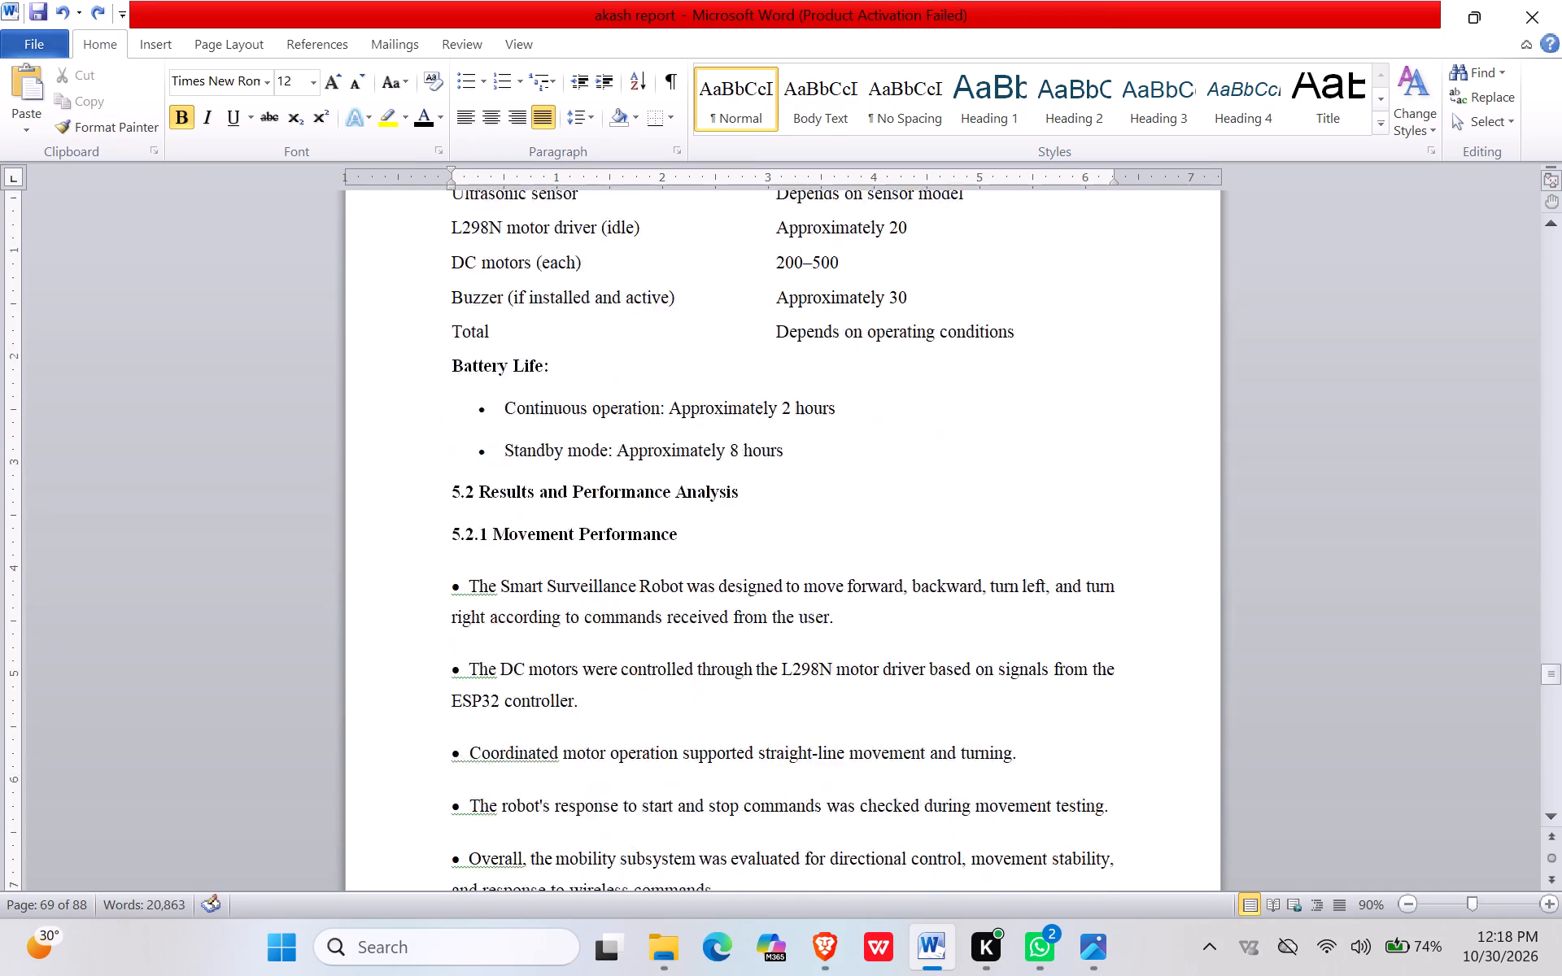
scroll(667, 427, "up", 3)
scroll(629, 496, "up", 5)
scroll(532, 276, "up", 5)
scroll(451, 363, "up", 5)
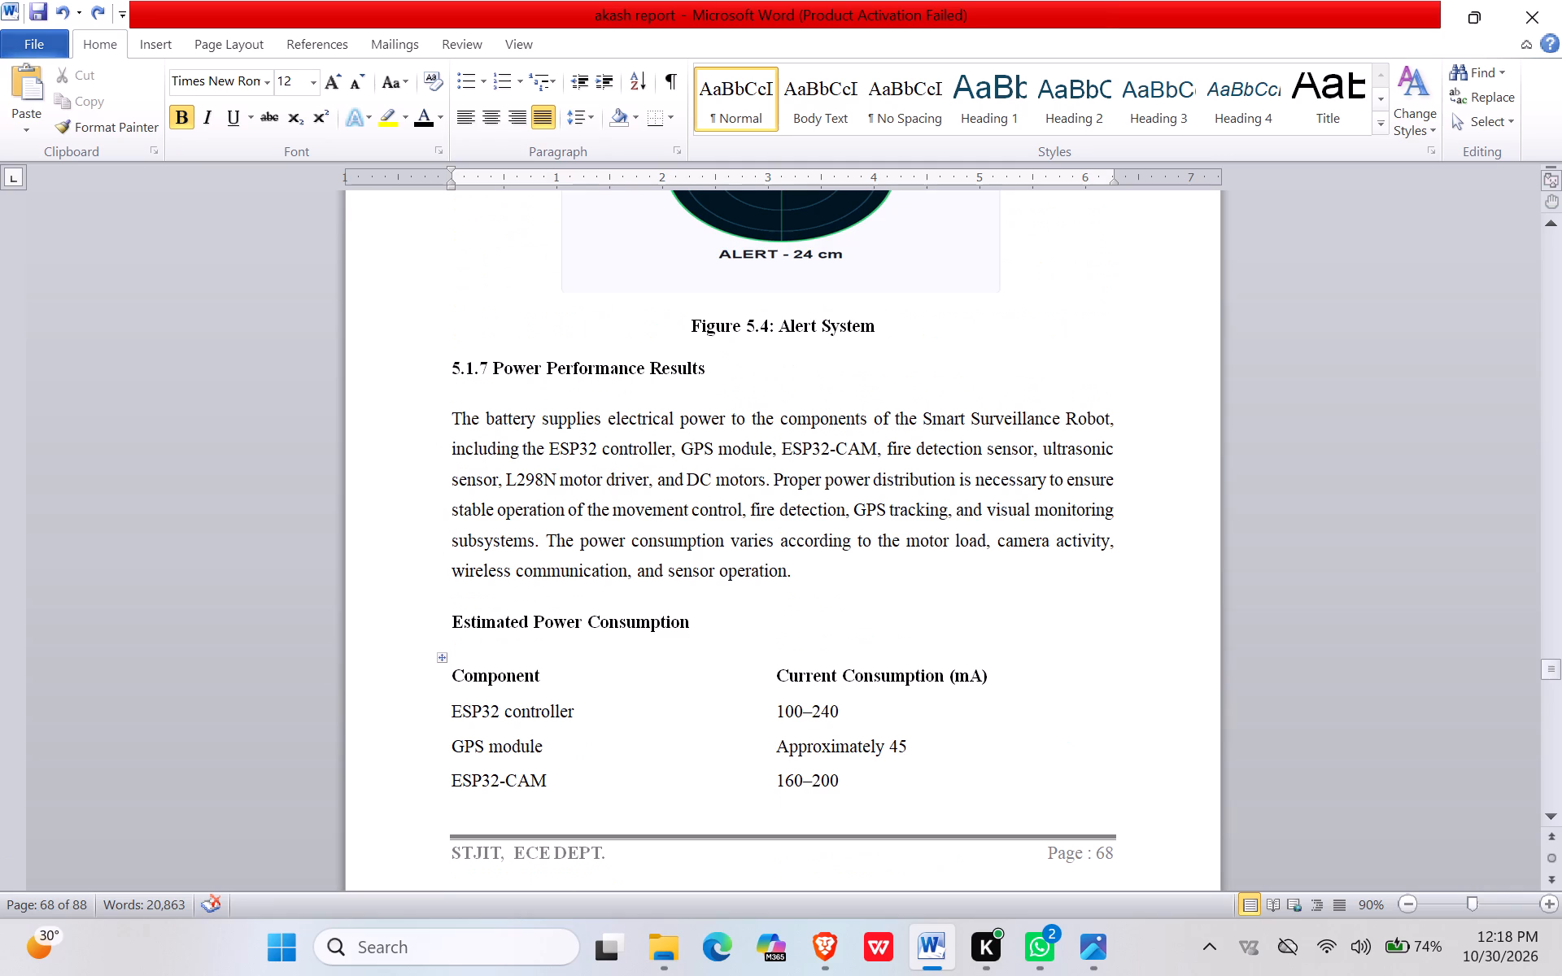
scroll(583, 383, "down", 5)
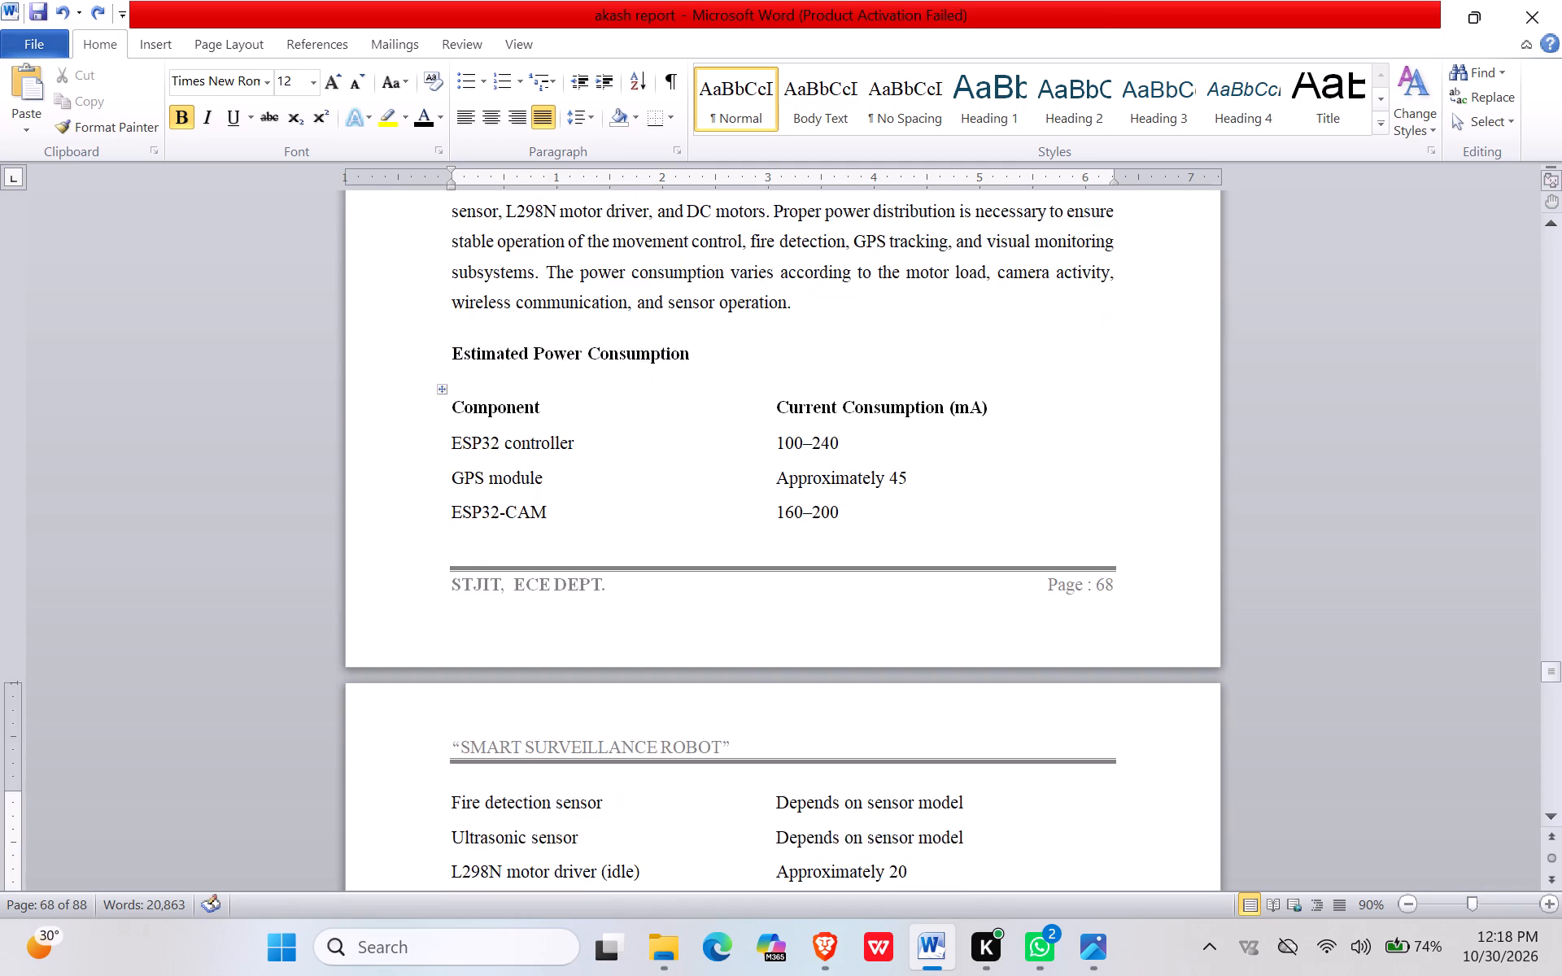
scroll(584, 386, "down", 18)
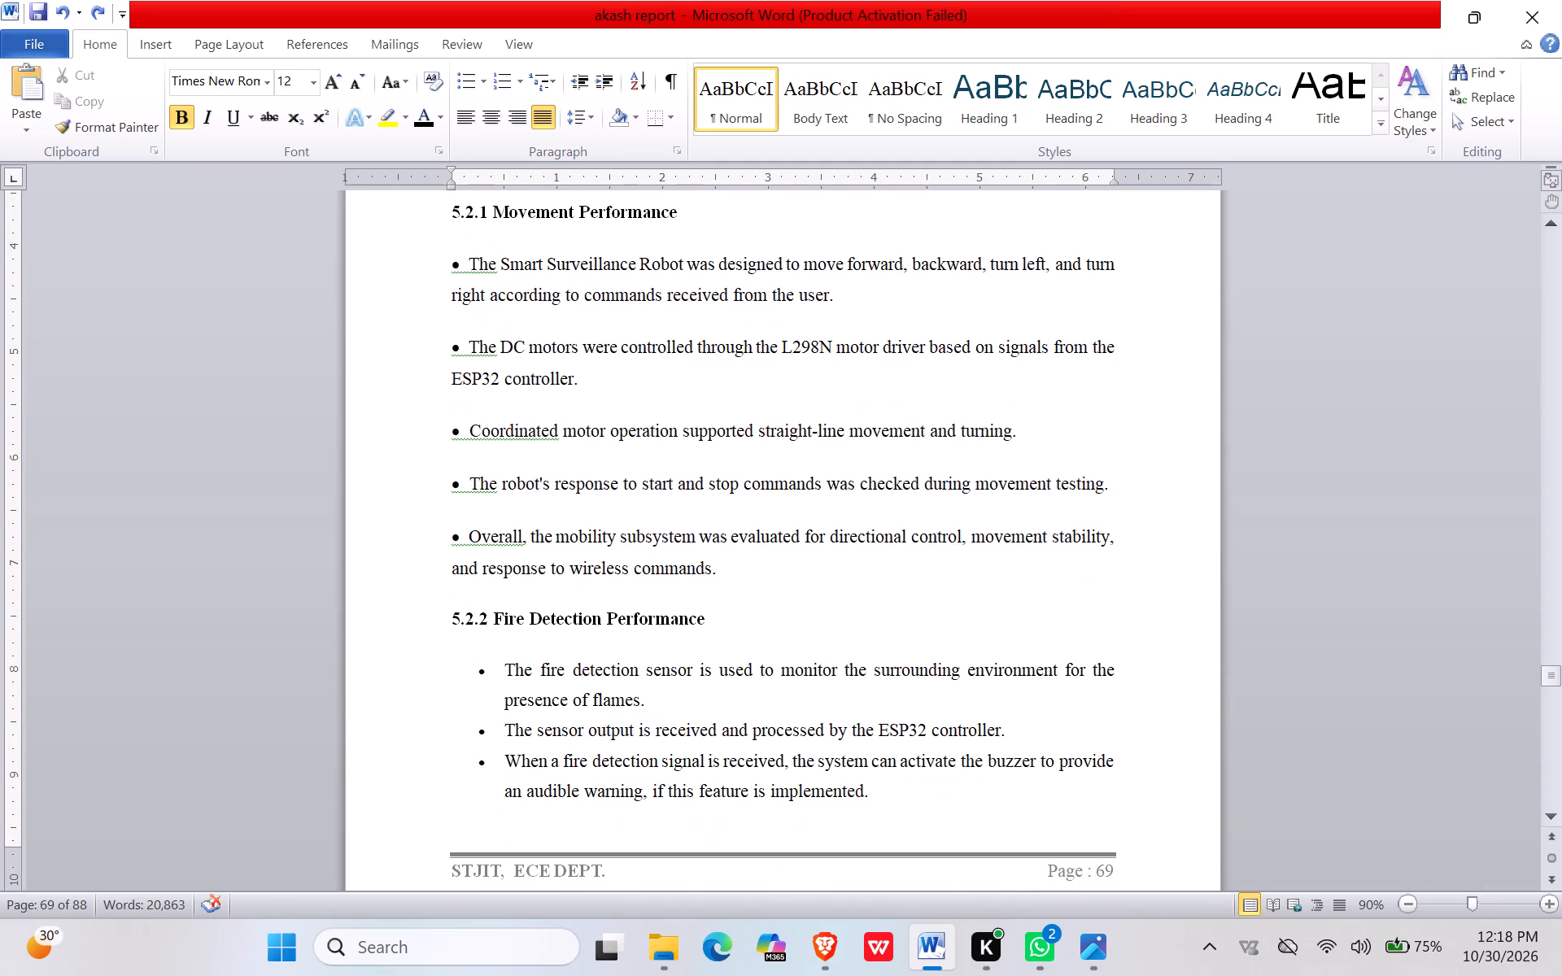
scroll(595, 440, "up", 5)
scroll(595, 440, "down", 16)
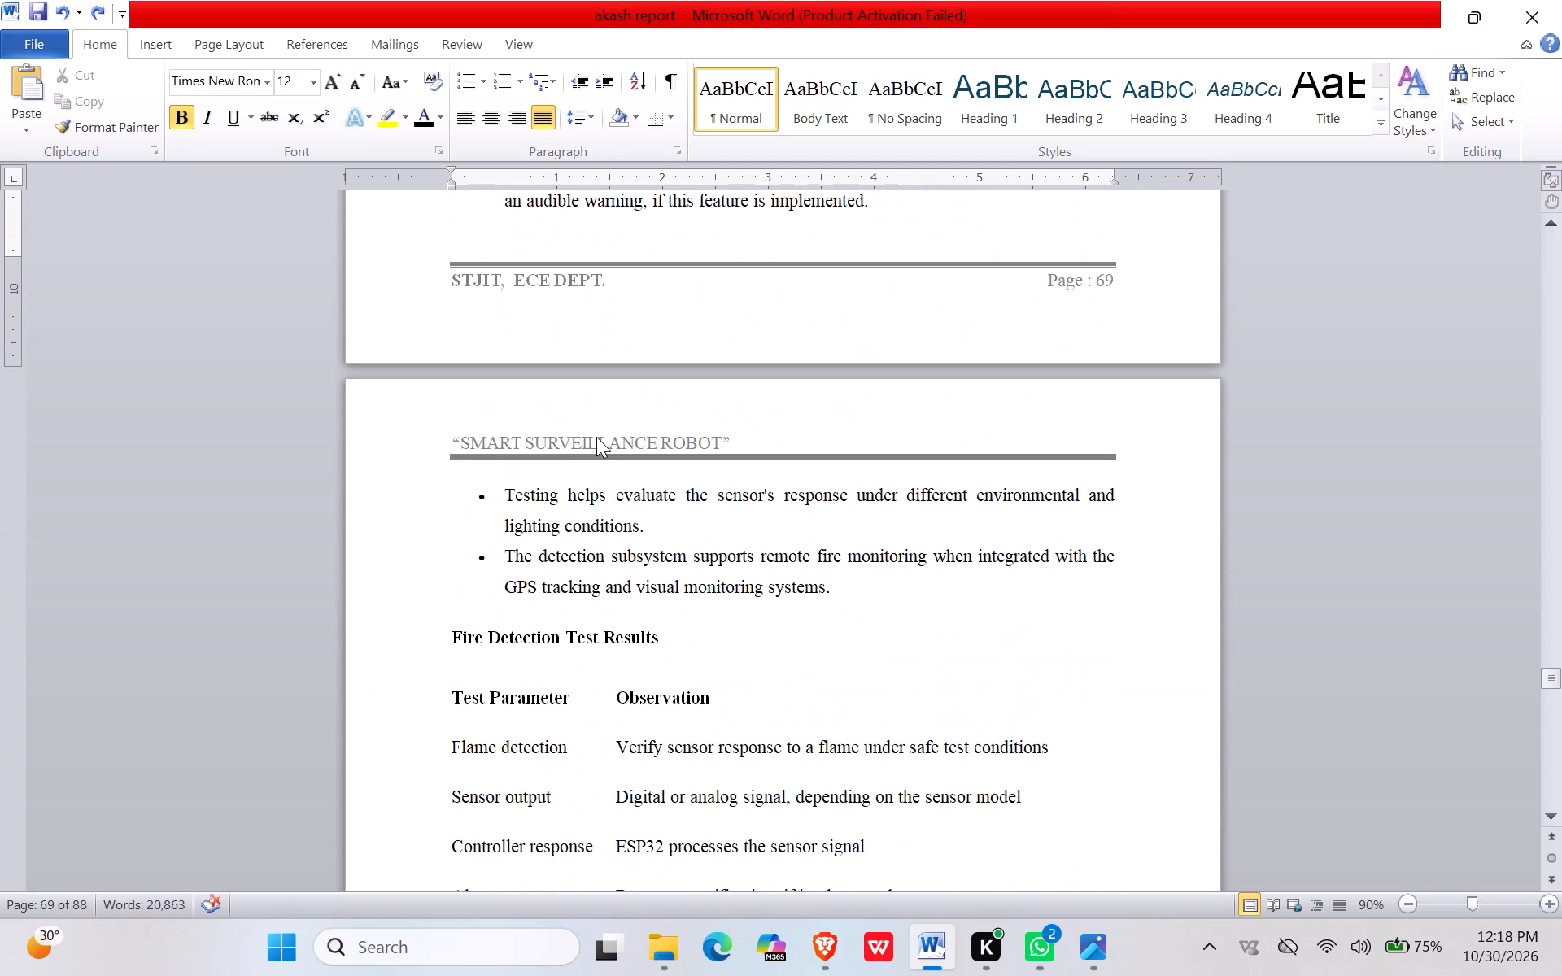
scroll(591, 434, "up", 4)
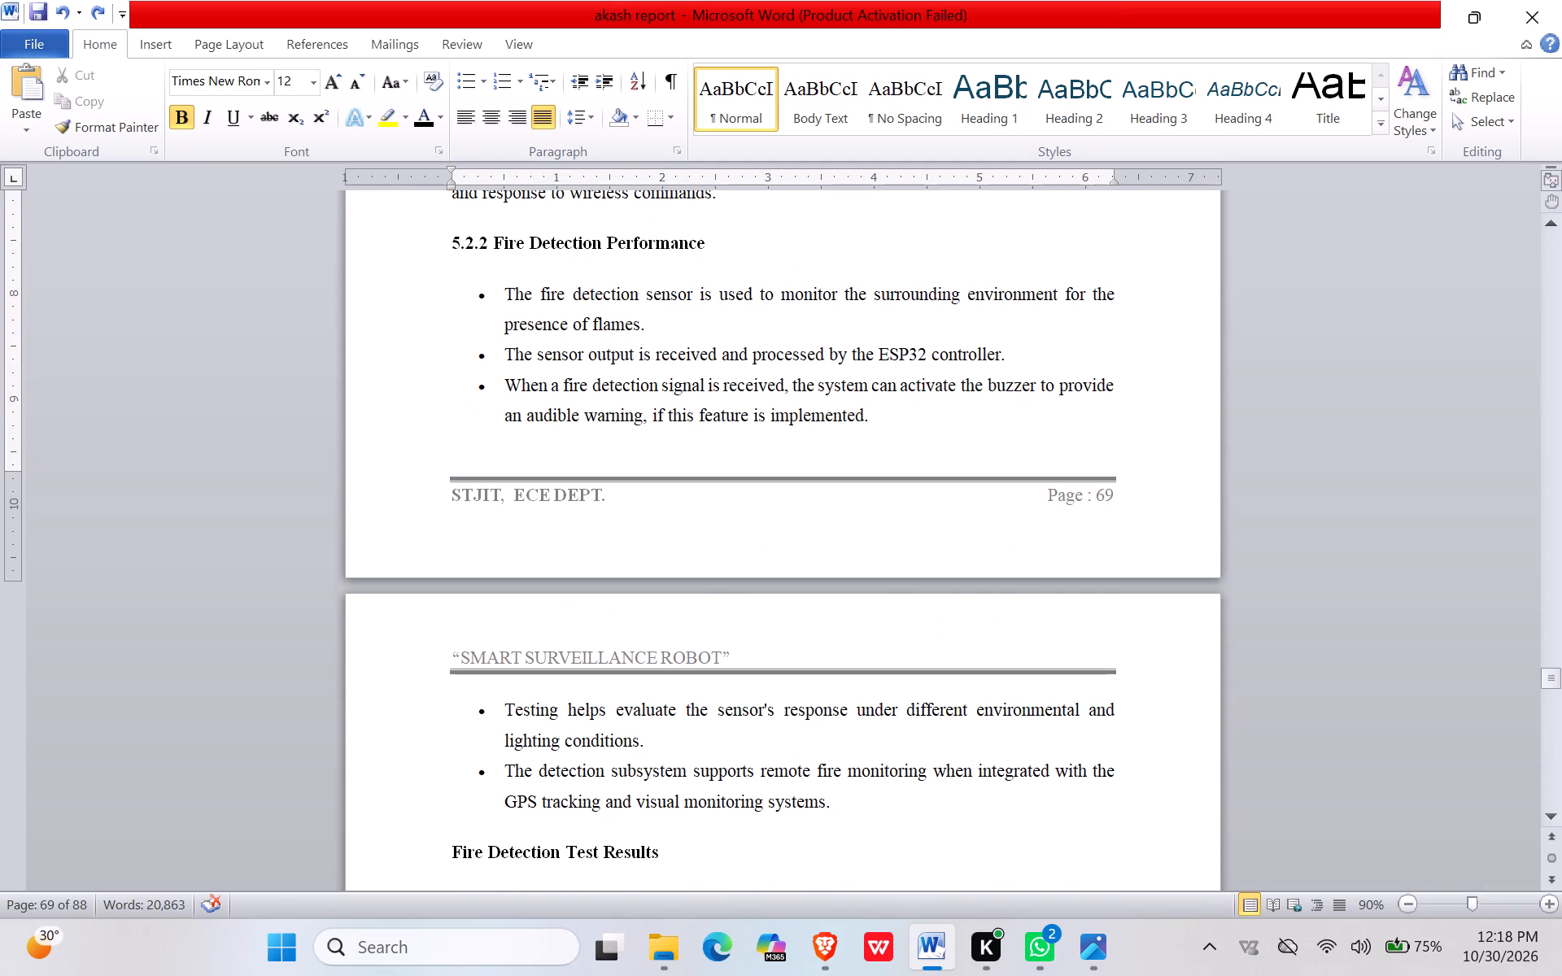
Review the headings, tables, figures and captions of section 5.1, going back from 5.1.7 to 5.1.1 and down to the Fire Detection Testing figure.
scroll(675, 402, "up", 20)
scroll(675, 402, "up", 7)
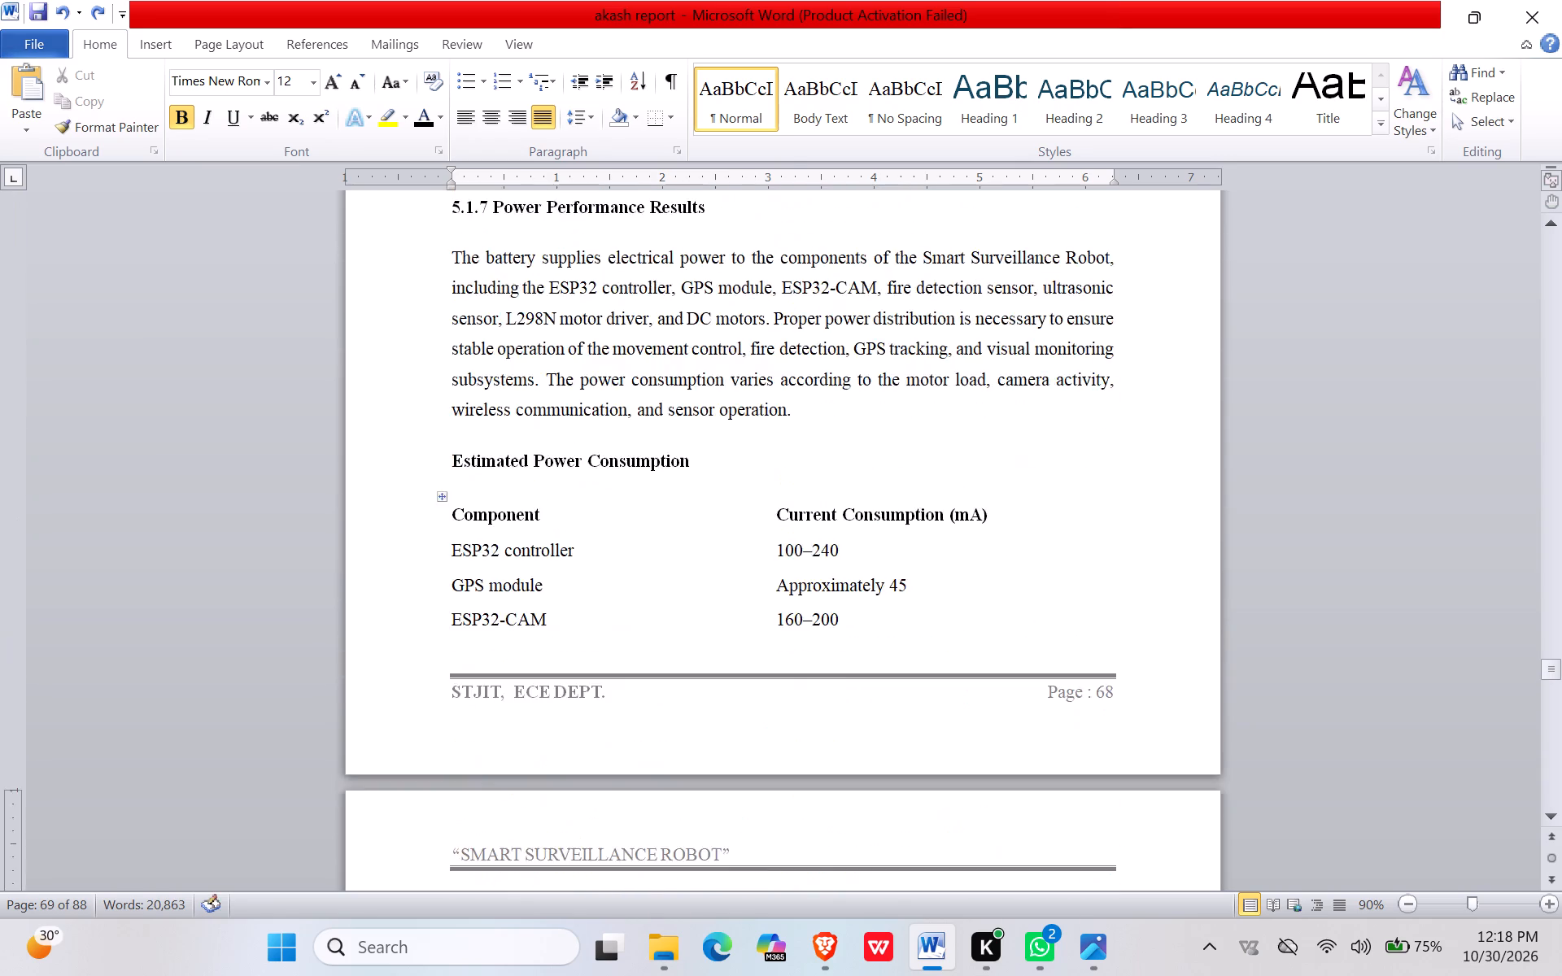
scroll(692, 393, "up", 20)
scroll(692, 393, "up", 6)
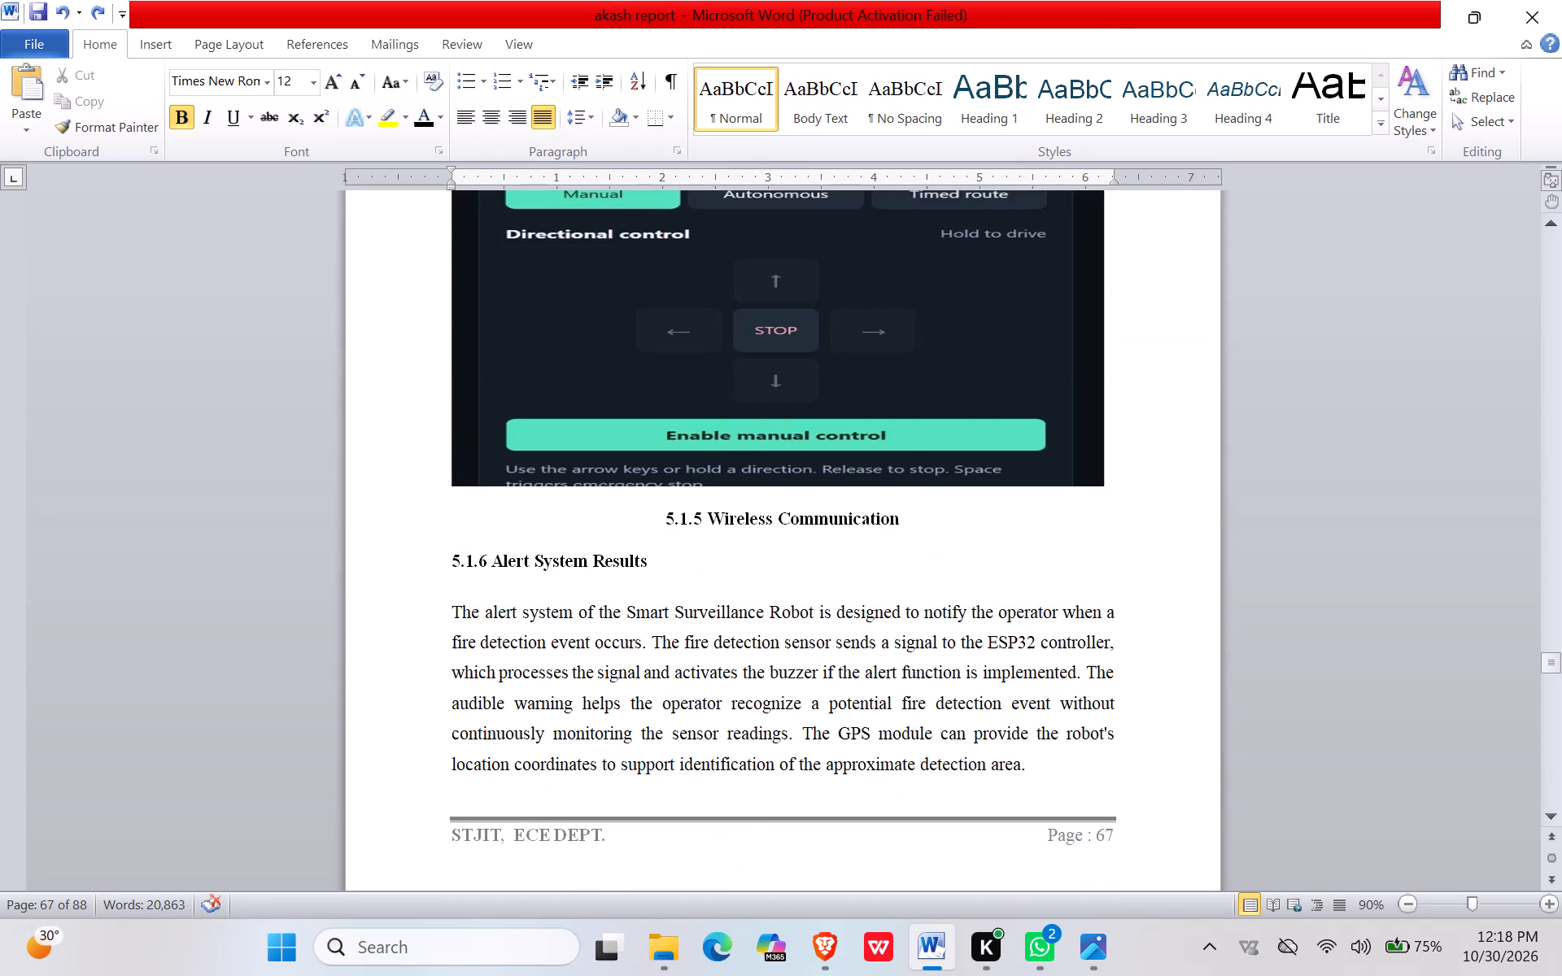
scroll(692, 393, "up", 12)
scroll(692, 393, "up", 9)
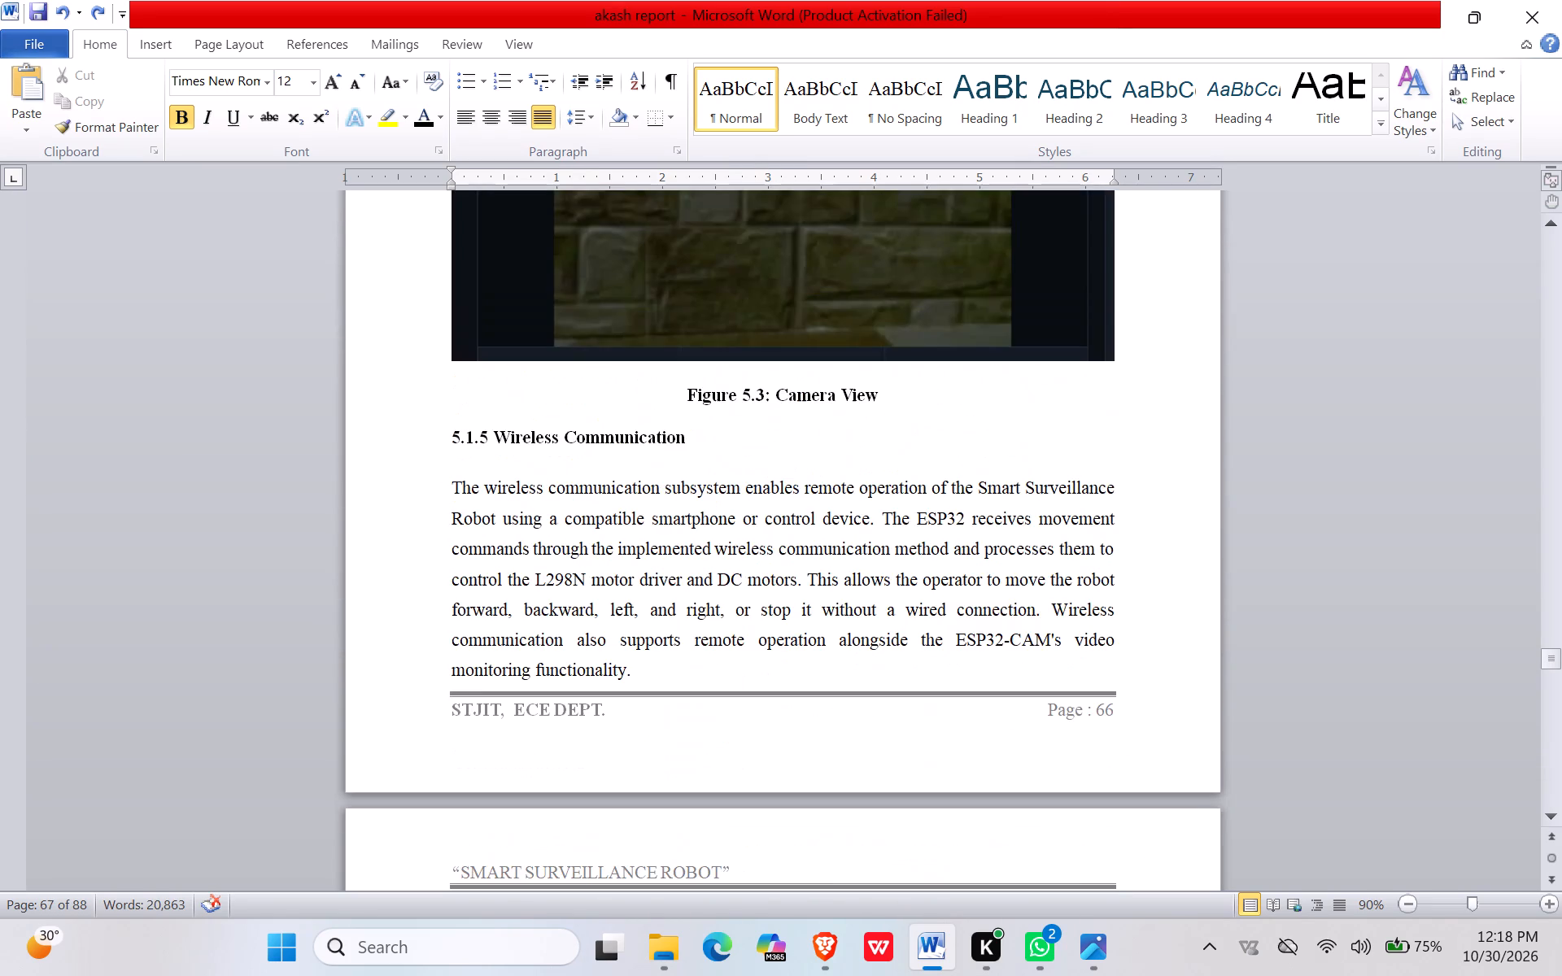
scroll(692, 393, "up", 16)
scroll(692, 393, "up", 6)
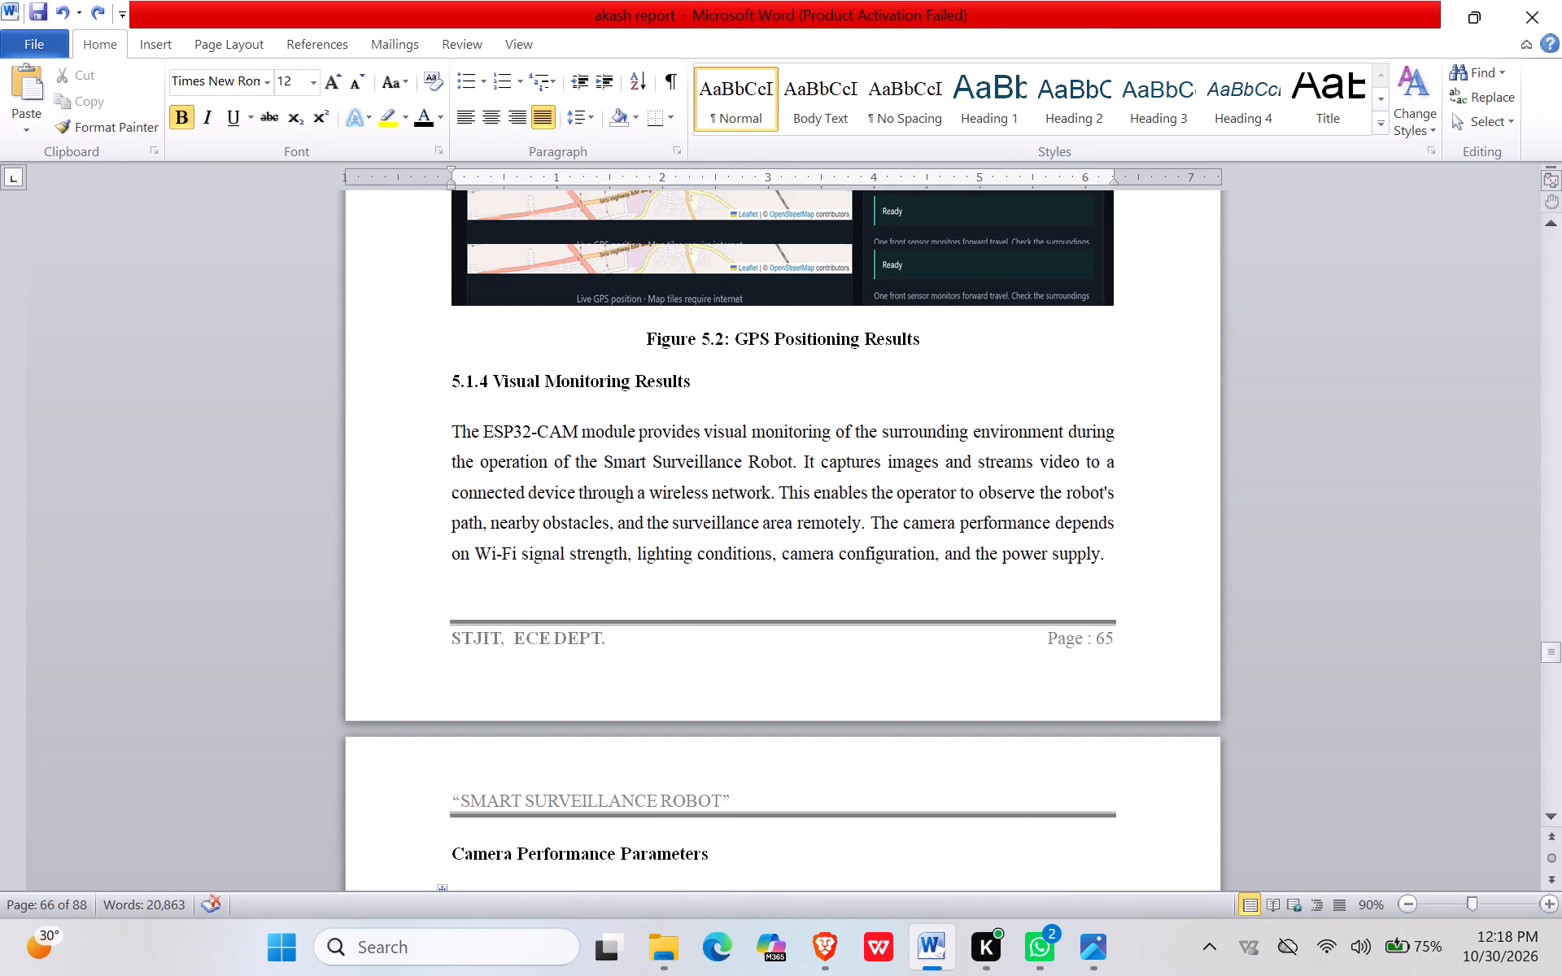
scroll(692, 393, "up", 16)
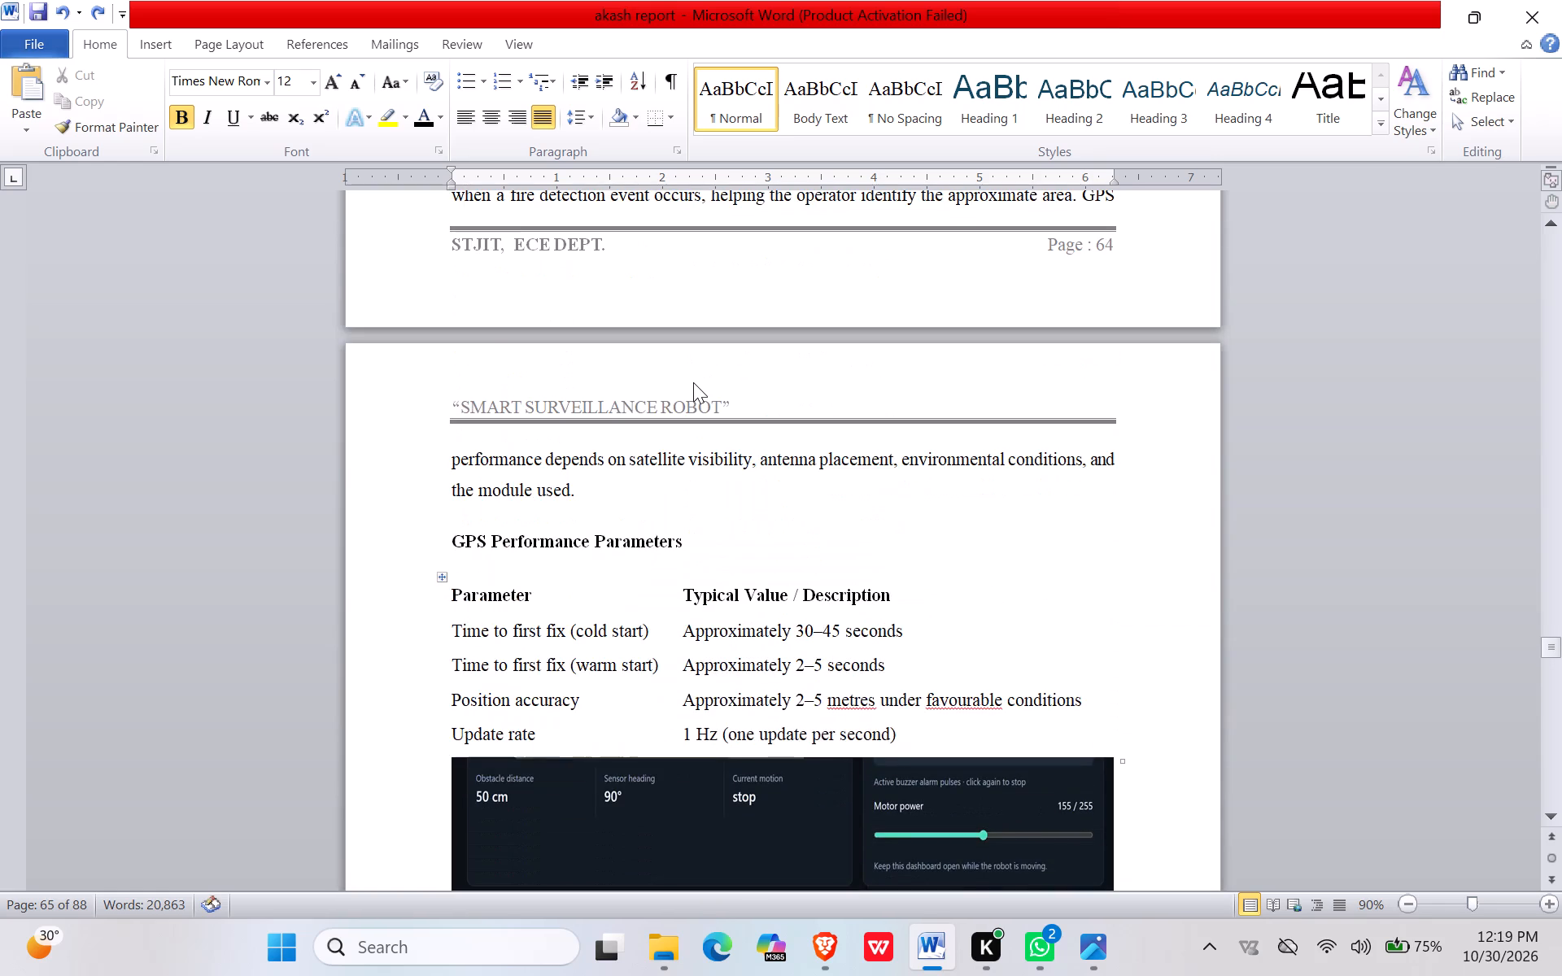
scroll(693, 382, "up", 20)
scroll(693, 382, "up", 1)
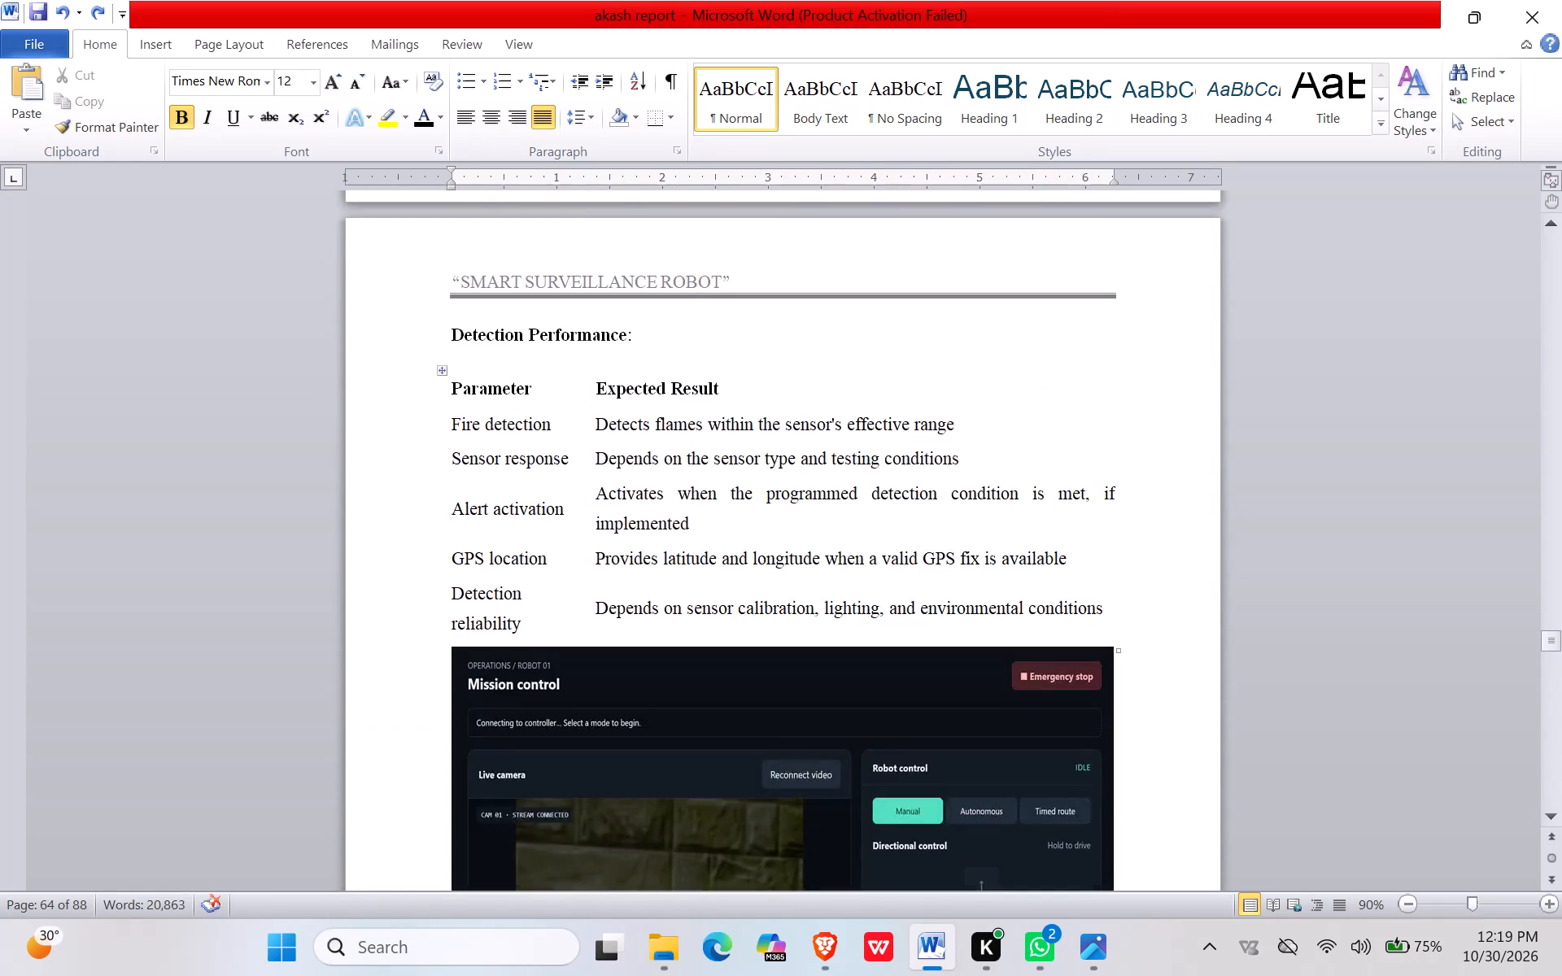
scroll(693, 382, "up", 4)
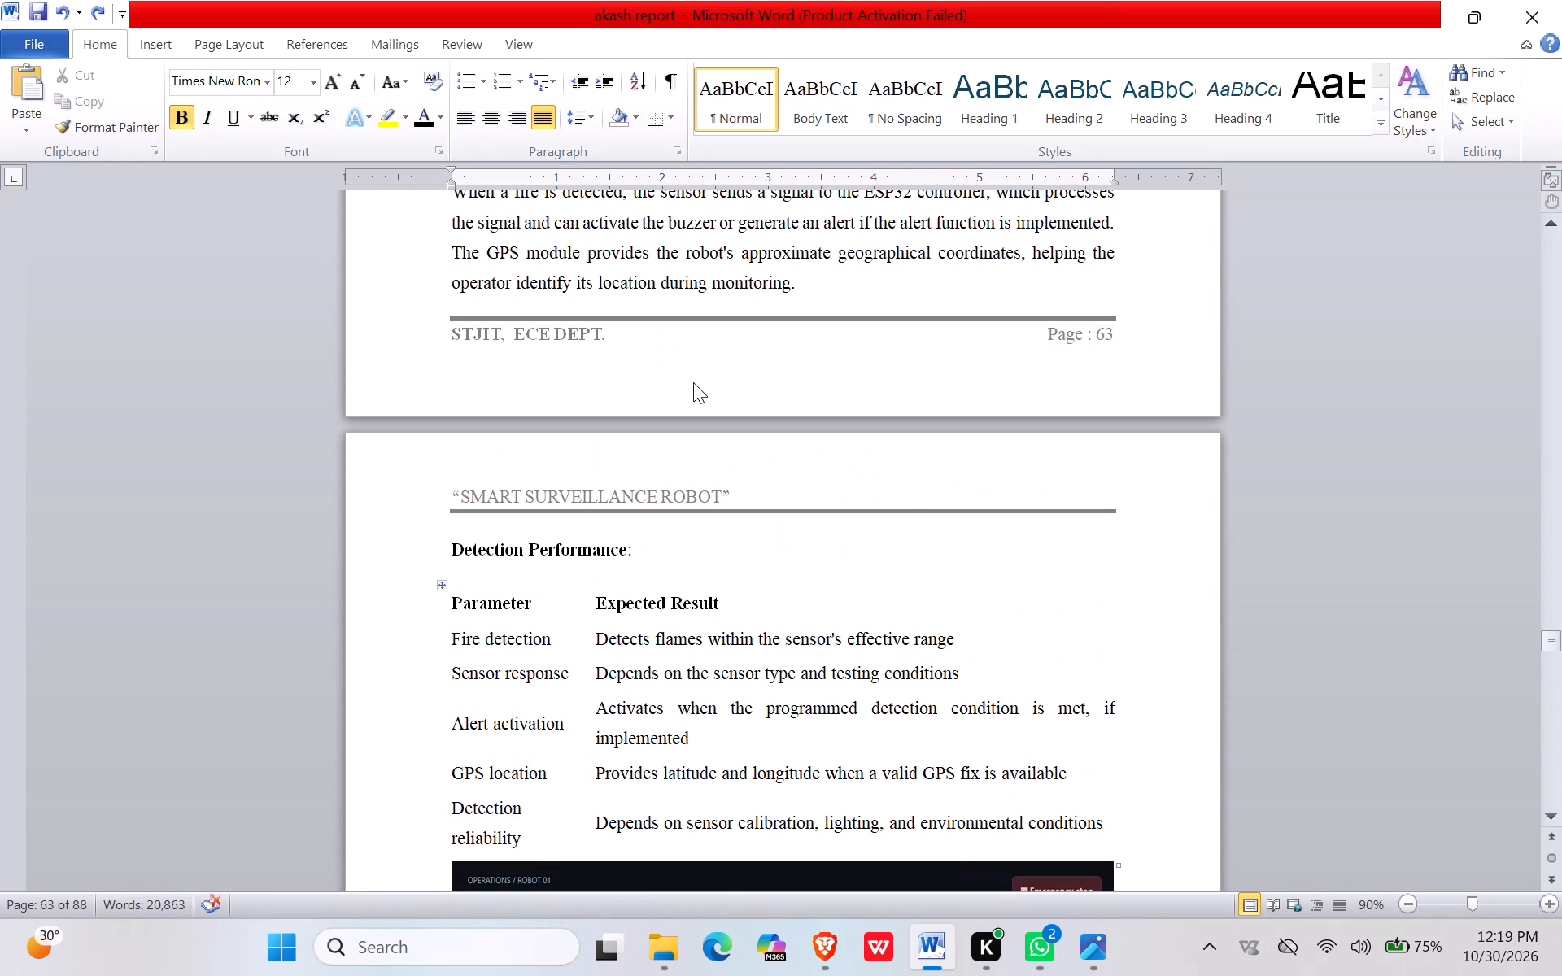
scroll(719, 432, "up", 10)
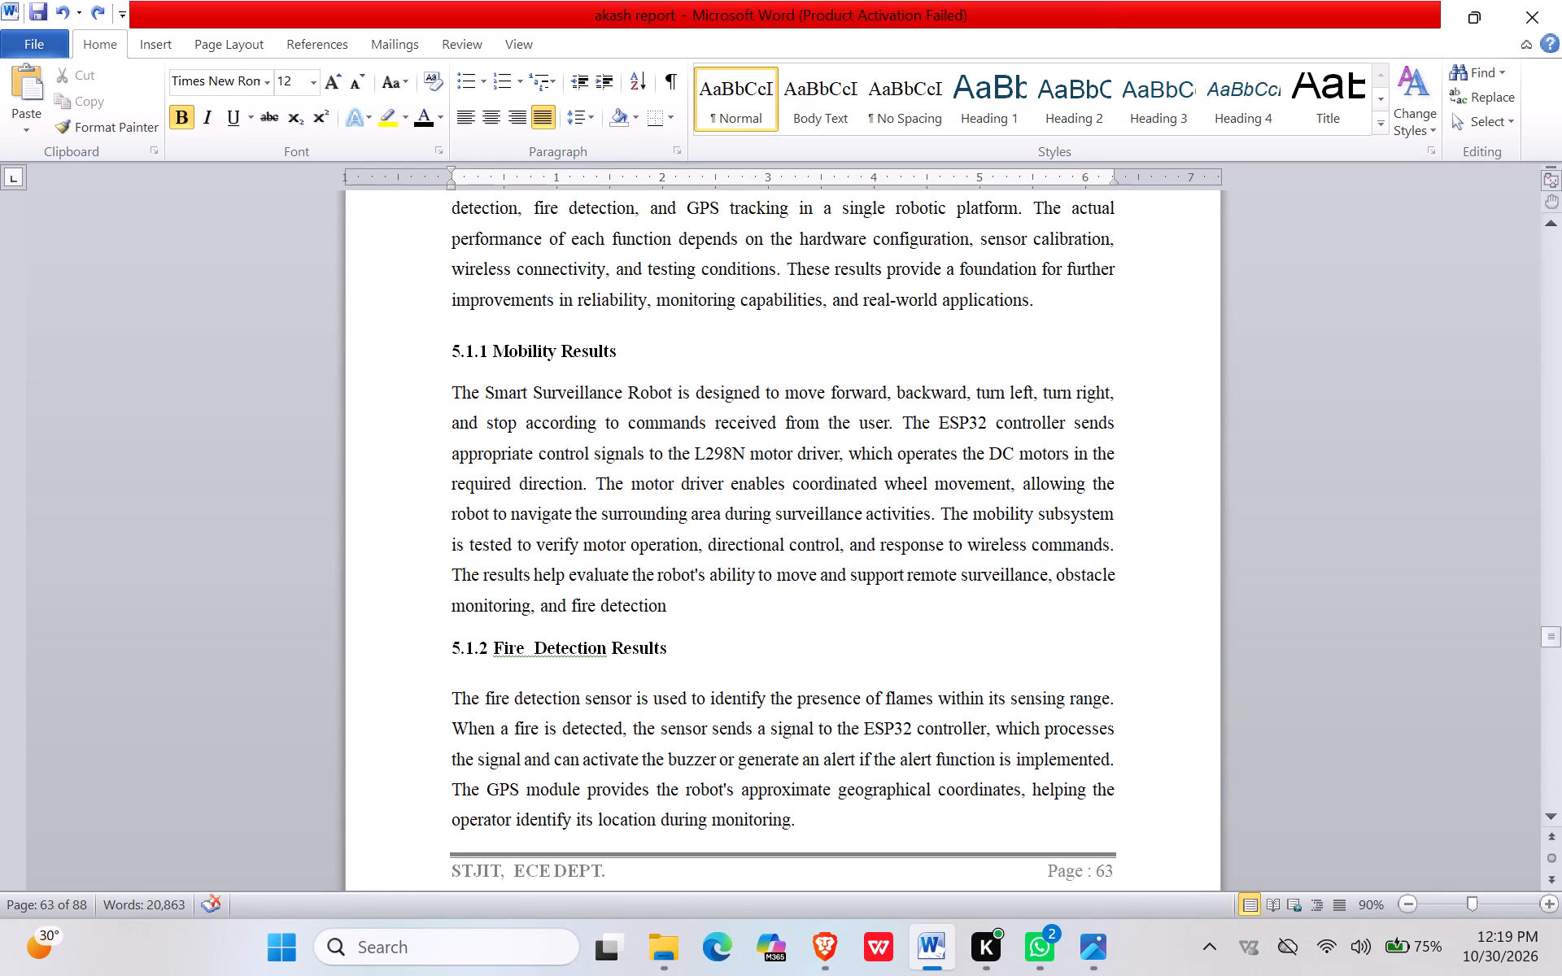
scroll(677, 662, "down", 17)
scroll(703, 619, "down", 5)
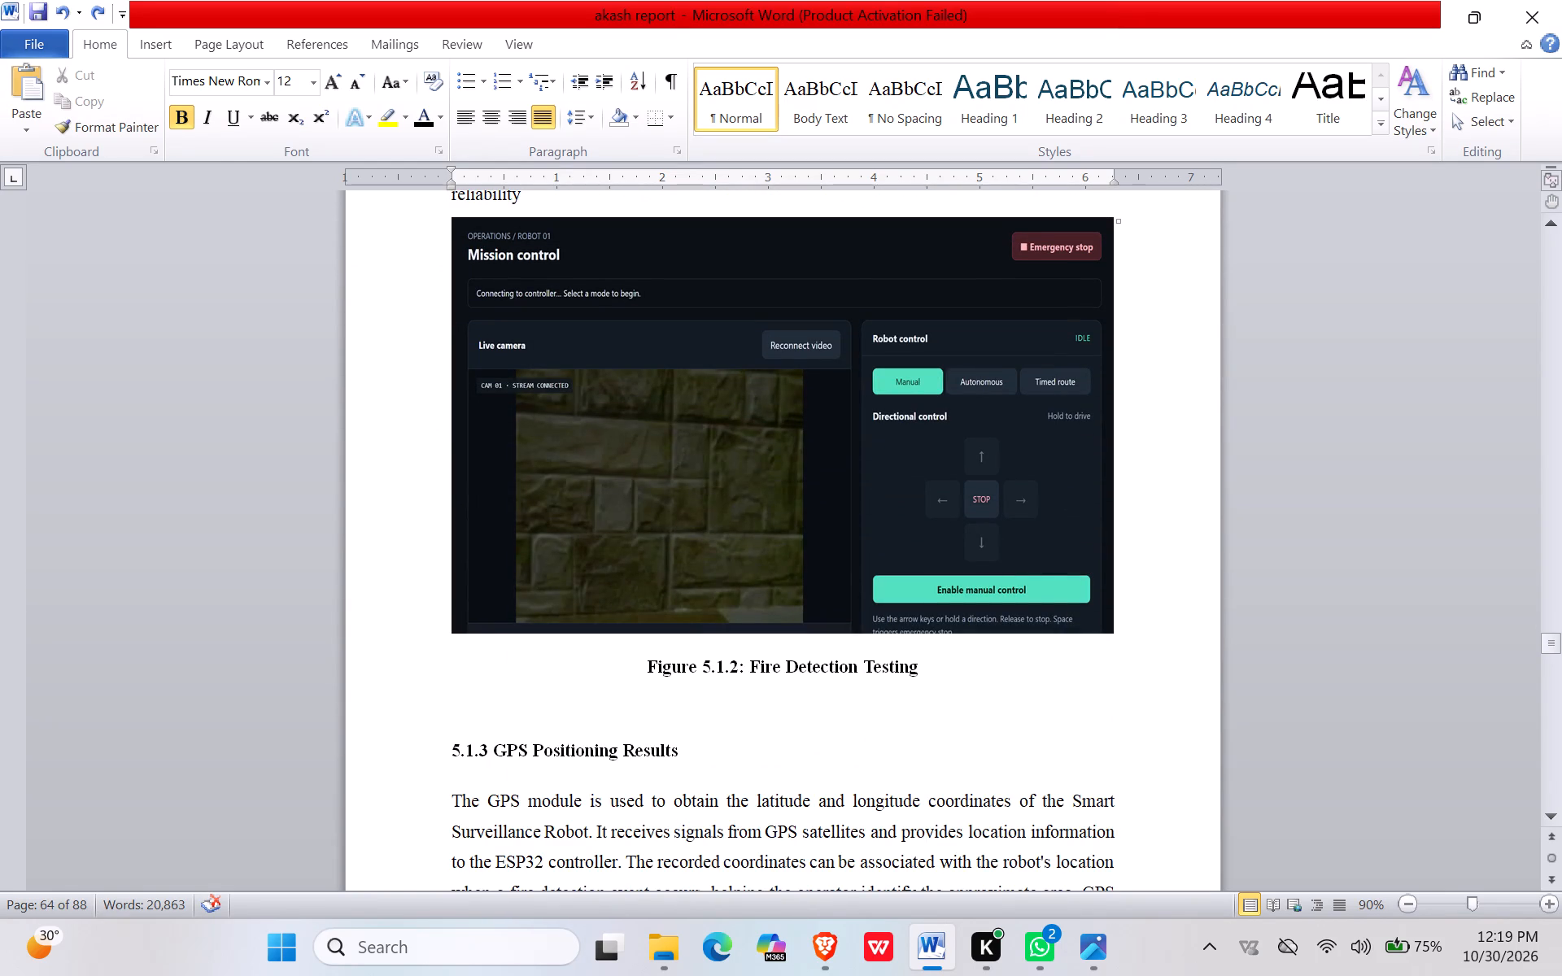
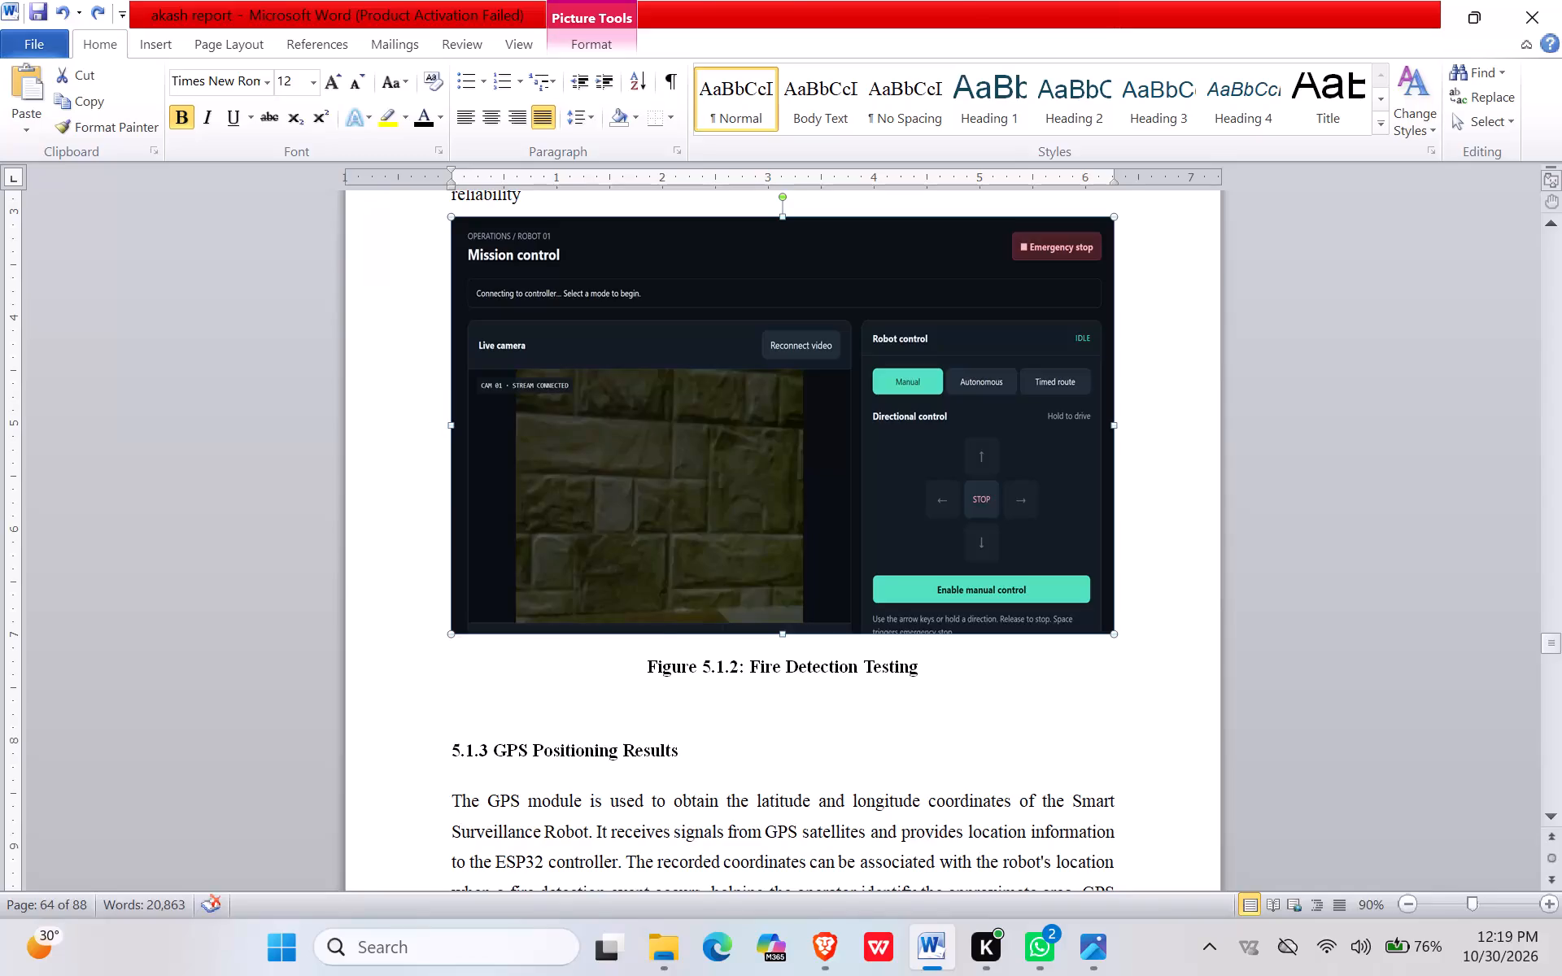
Replace the Mission control dashboard image above the Figure 5.1.2 caption with the copied FIRE DETECTED! email alert screenshot.
key("Delete")
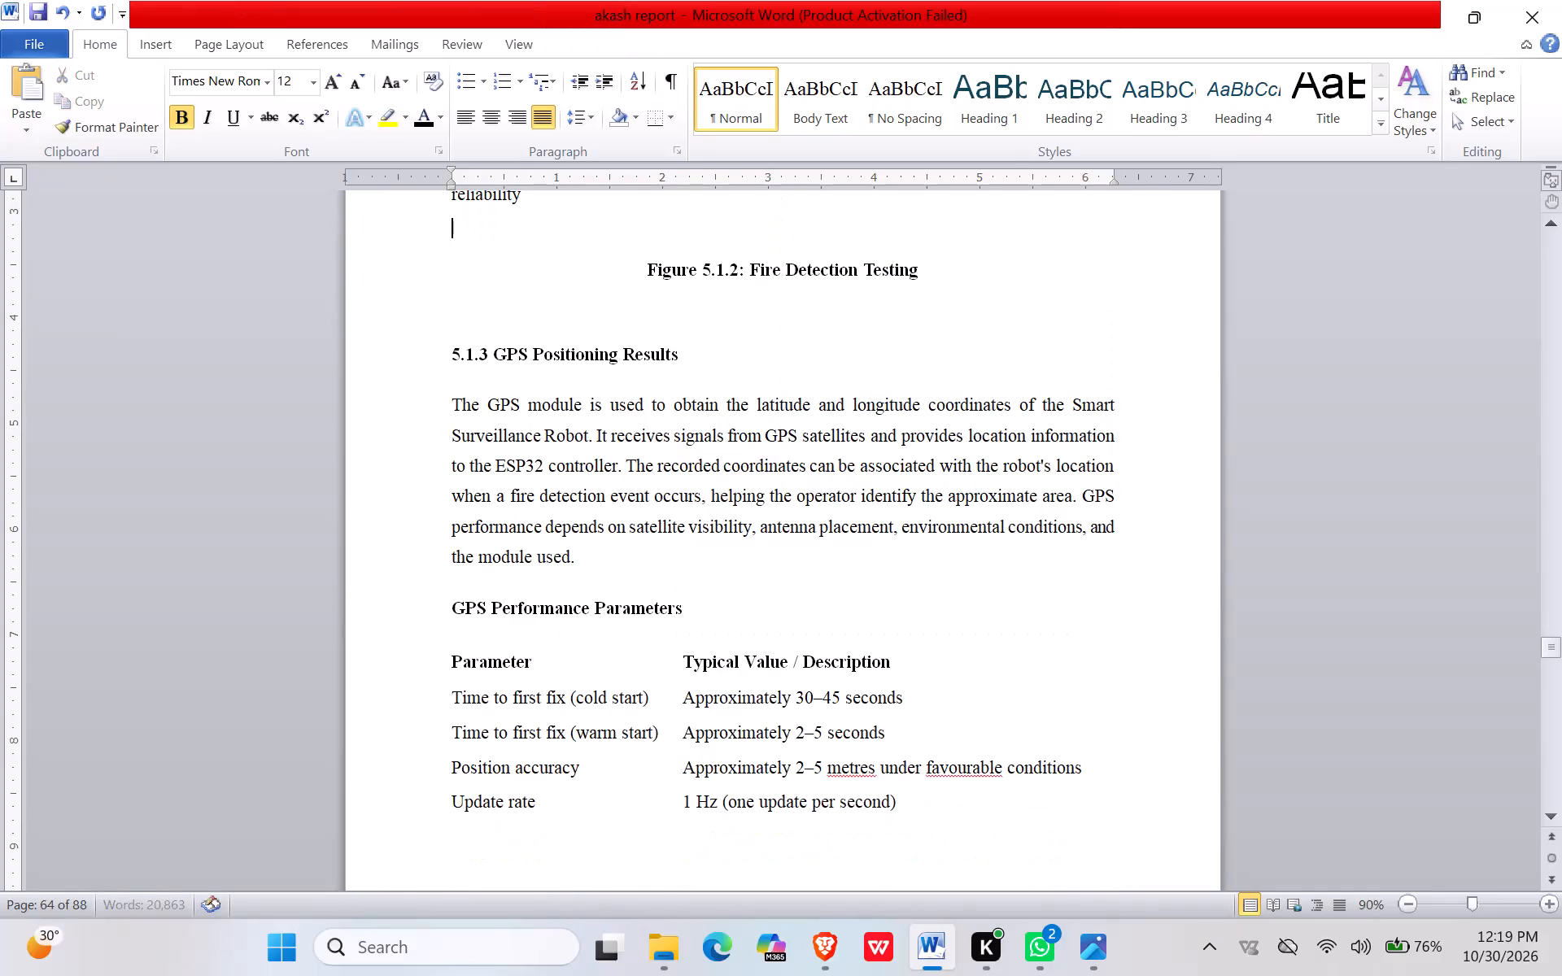
key("ctrl+v")
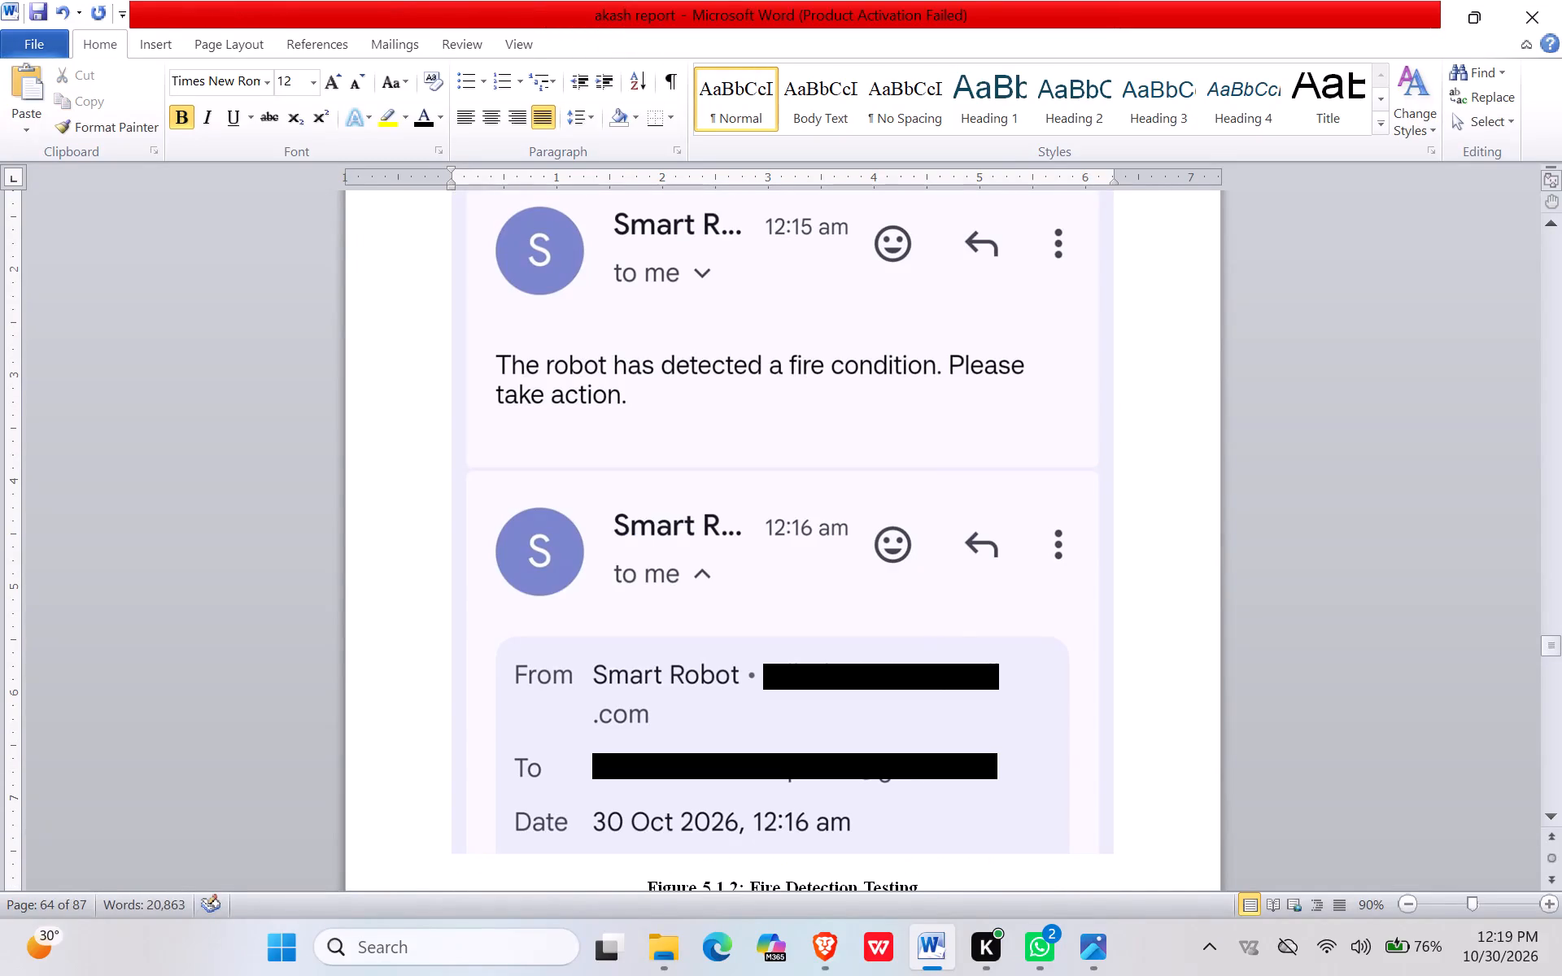
Reduce the height of the fire alert email screenshot above the Figure 5.1.2 caption, keeping its full text-column width.
scroll(967, 445, "down", 5)
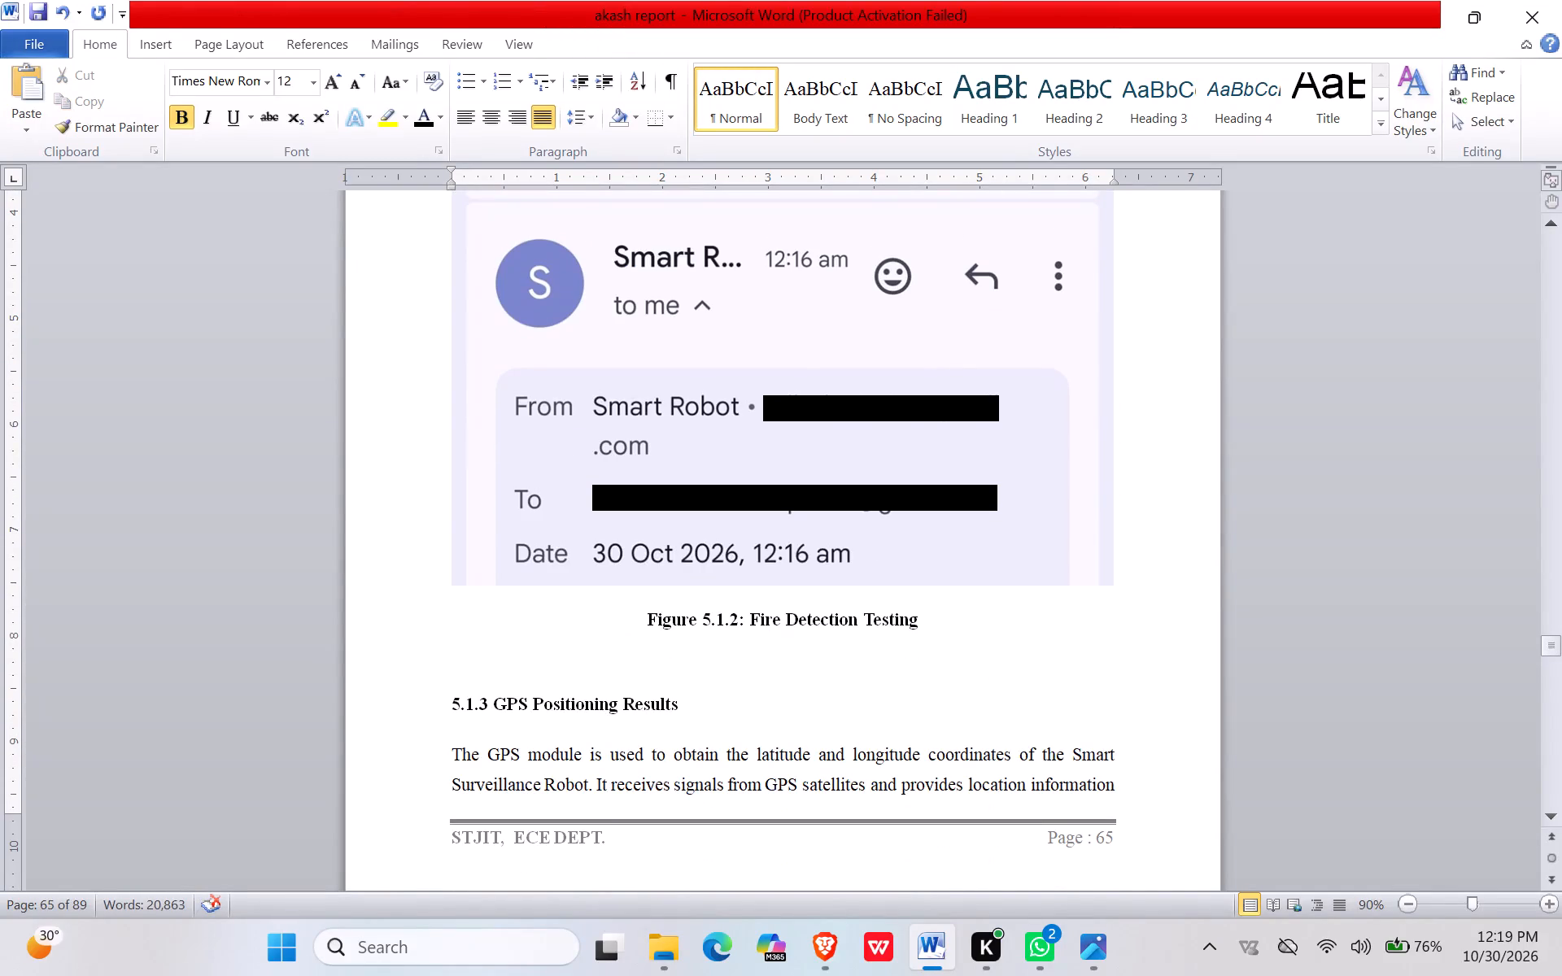
left_click(774, 506)
left_click_drag(782, 585, 779, 290)
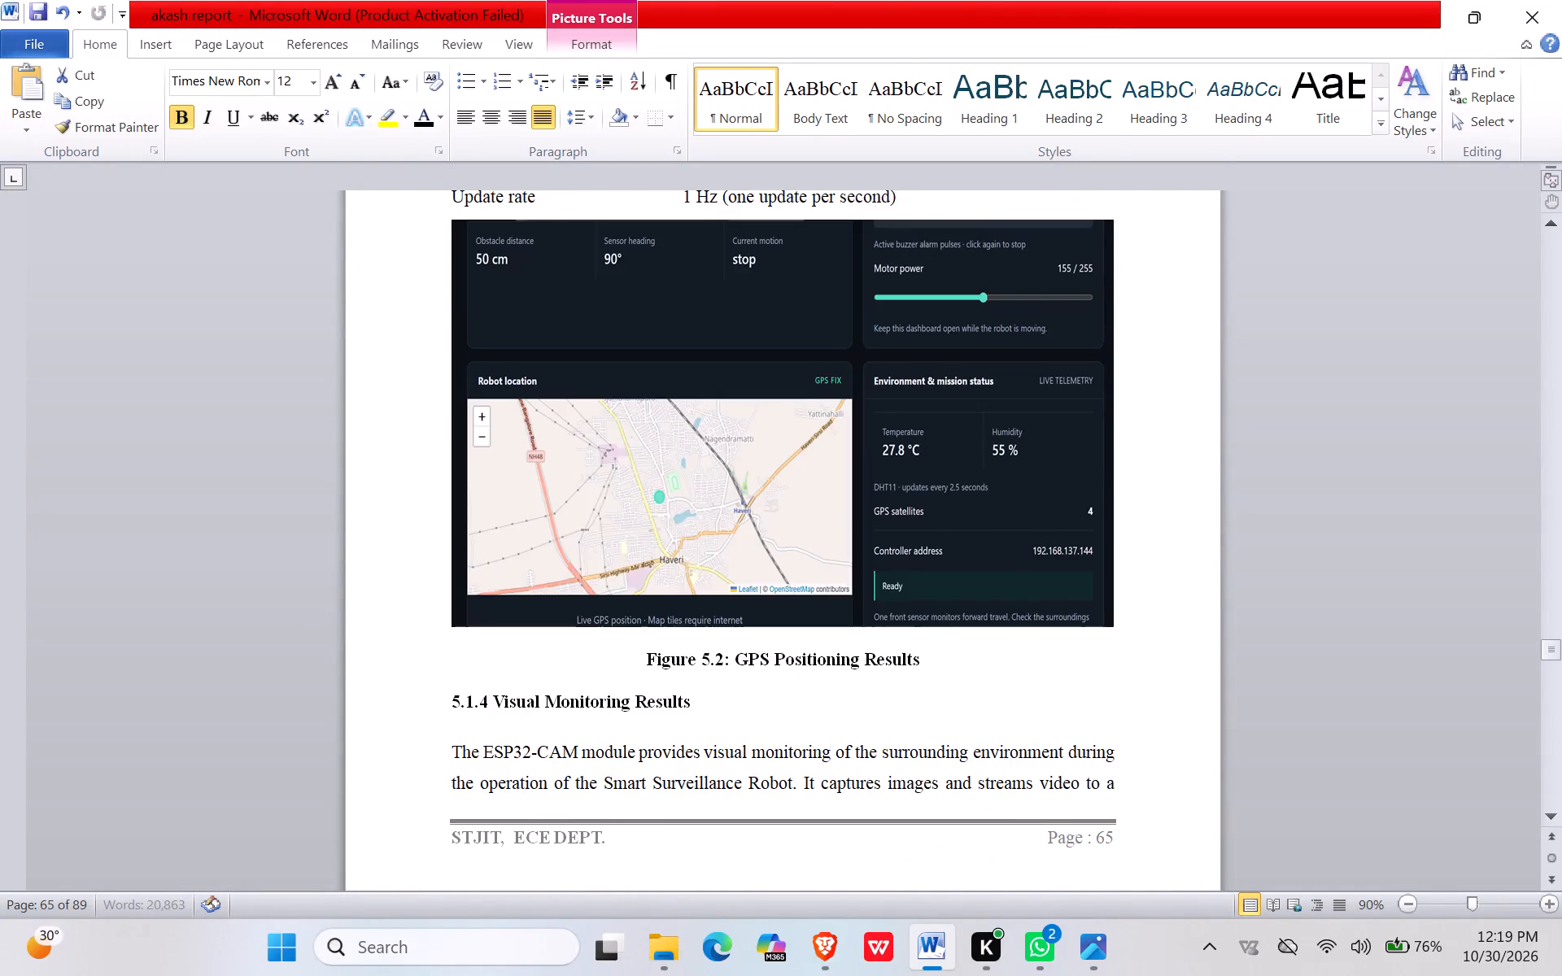
scroll(799, 368, "down", 3)
scroll(799, 368, "up", 20)
scroll(799, 368, "up", 2)
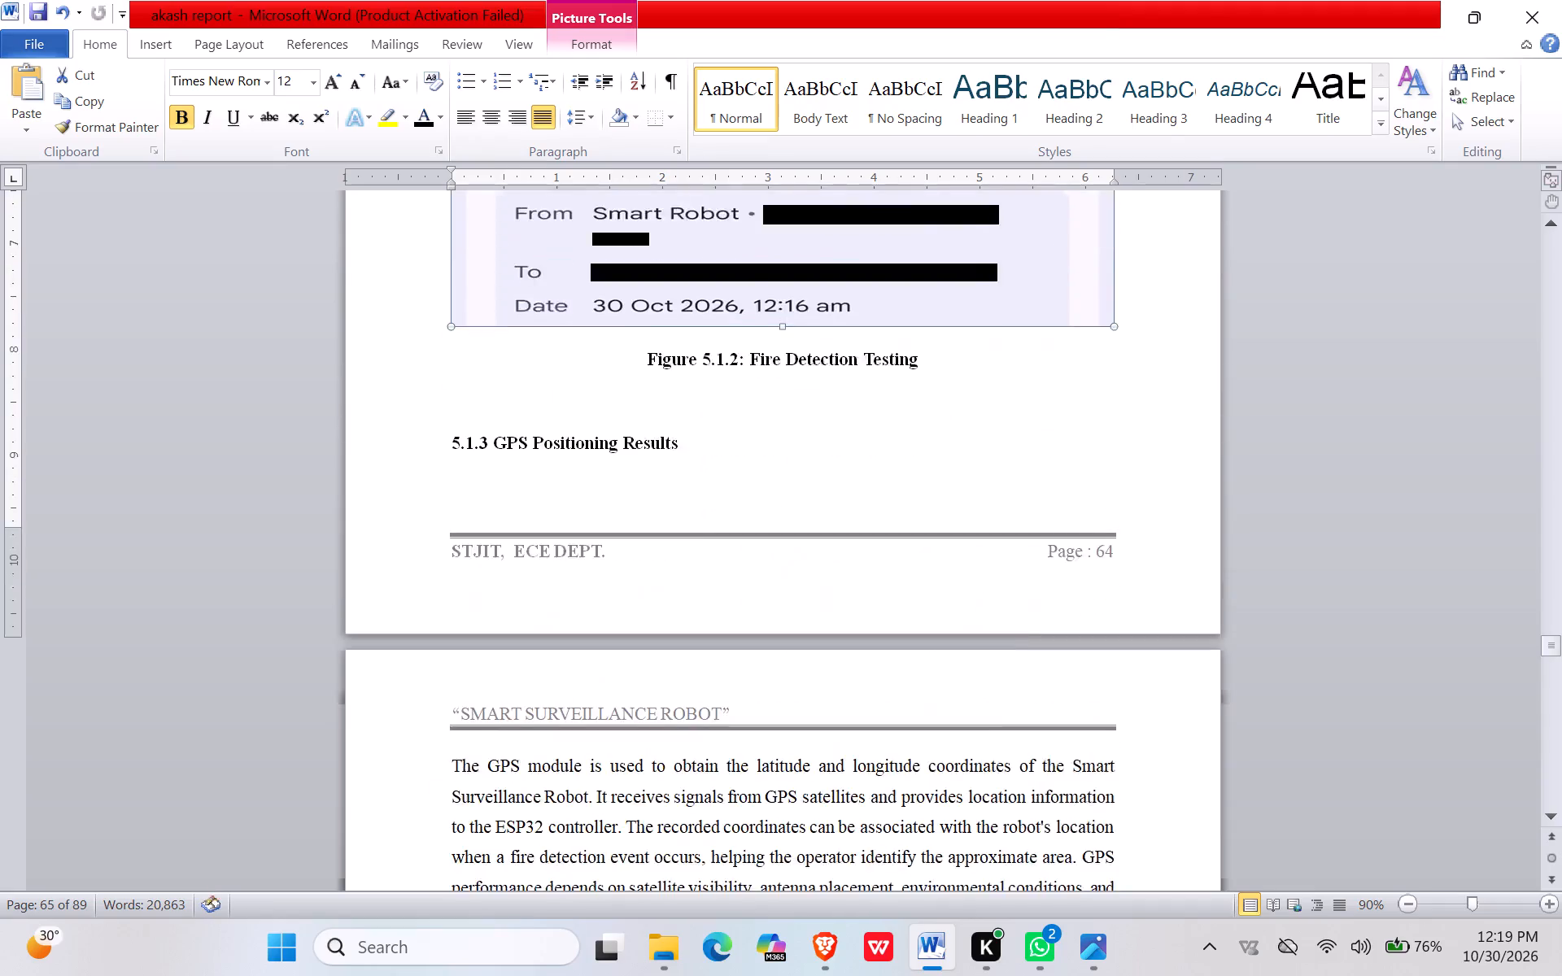
scroll(804, 392, "up", 9)
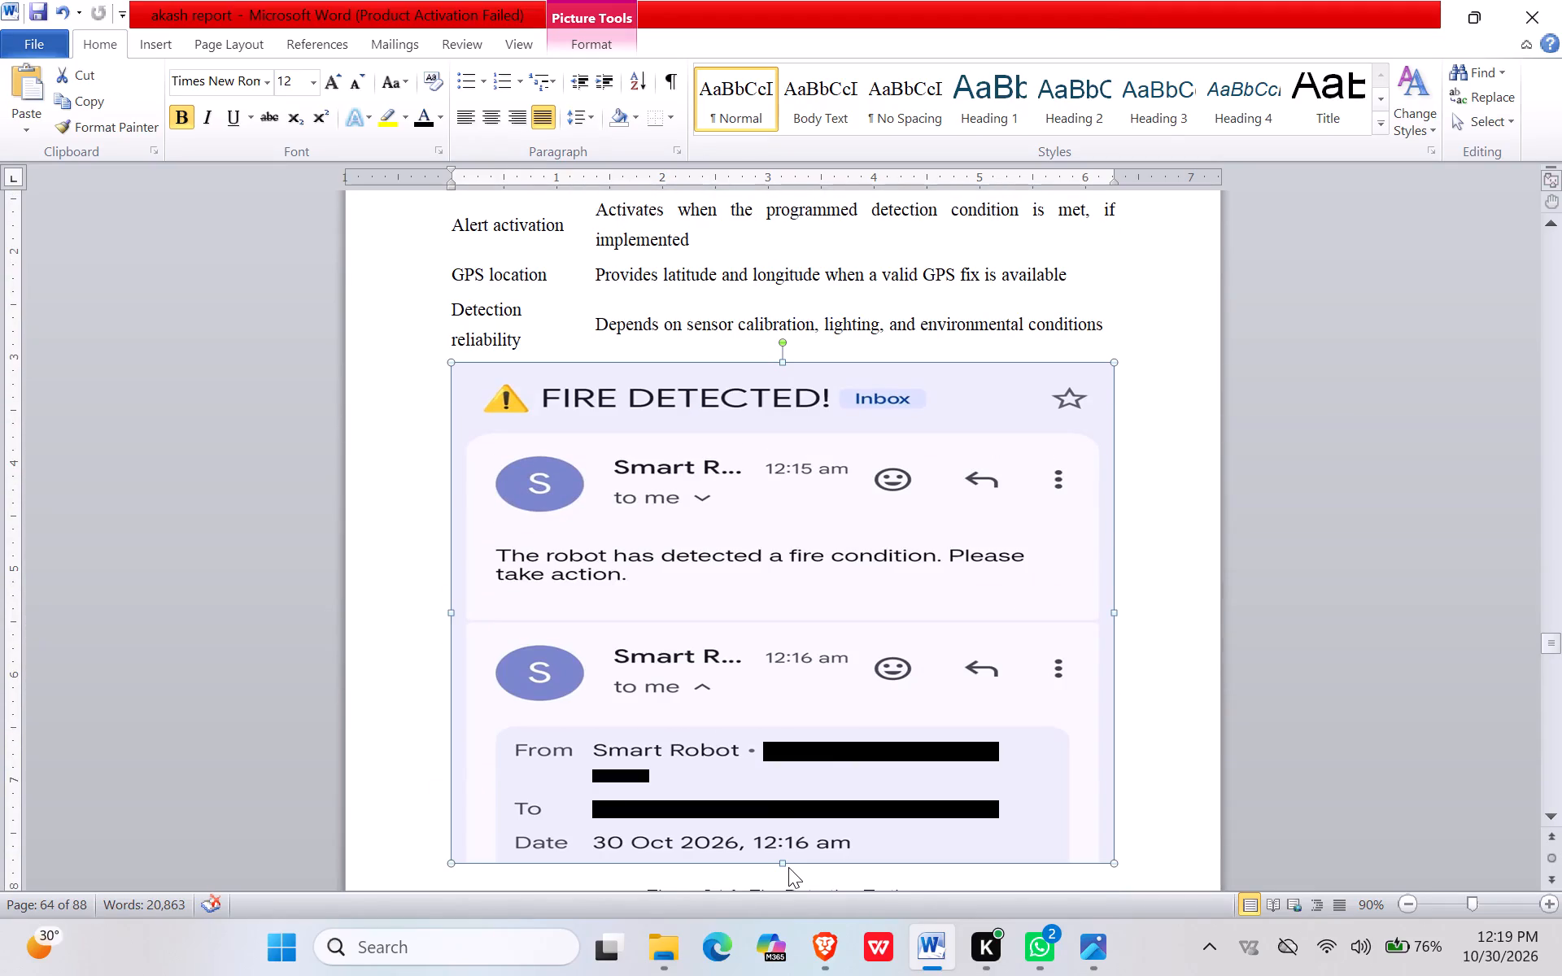
Slightly reduce the height of the fire detection e-mail screenshot above the Figure 5.1.2 caption, keeping its full text width.
left_click(787, 864)
left_click_drag(781, 865, 794, 723)
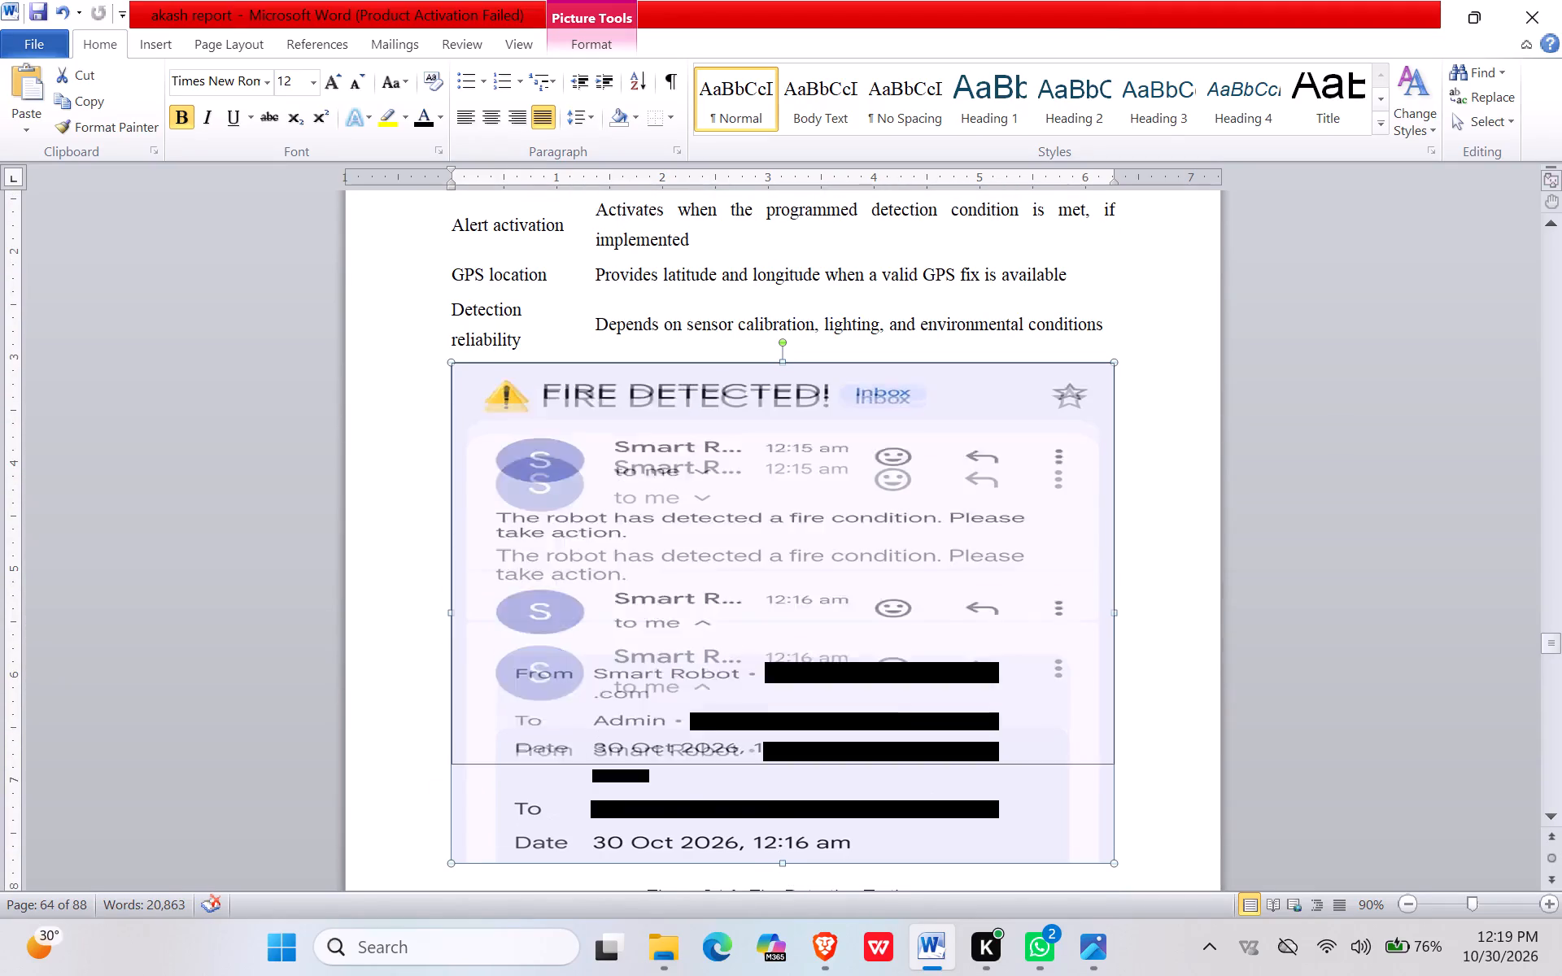
left_click_drag(794, 723, 799, 752)
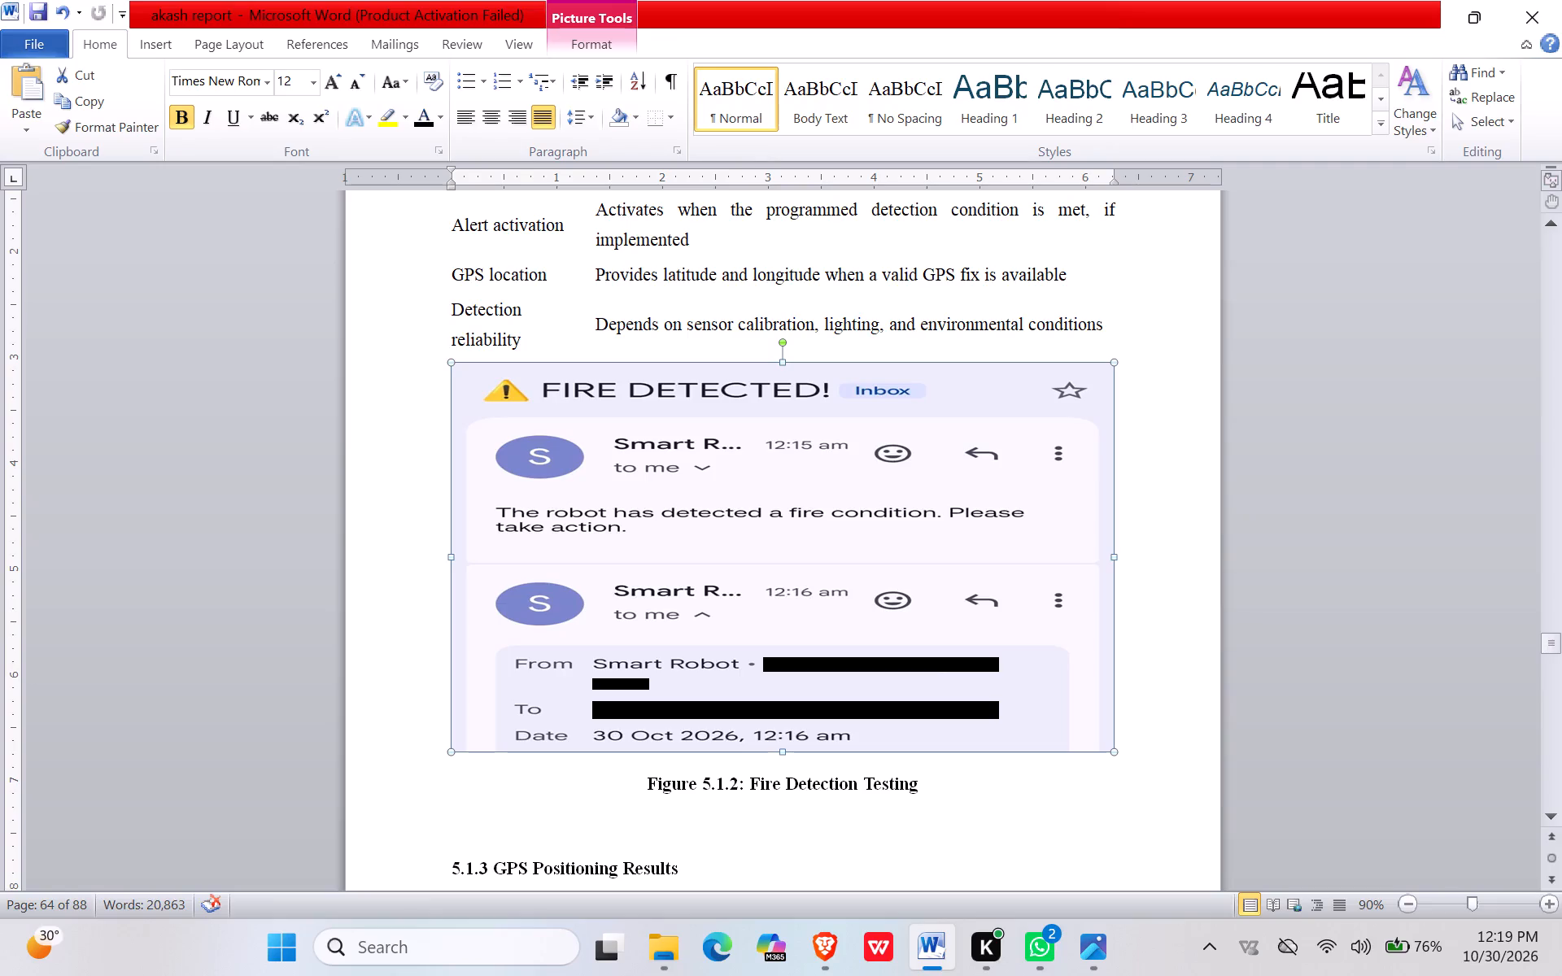
left_click_drag(781, 752, 792, 818)
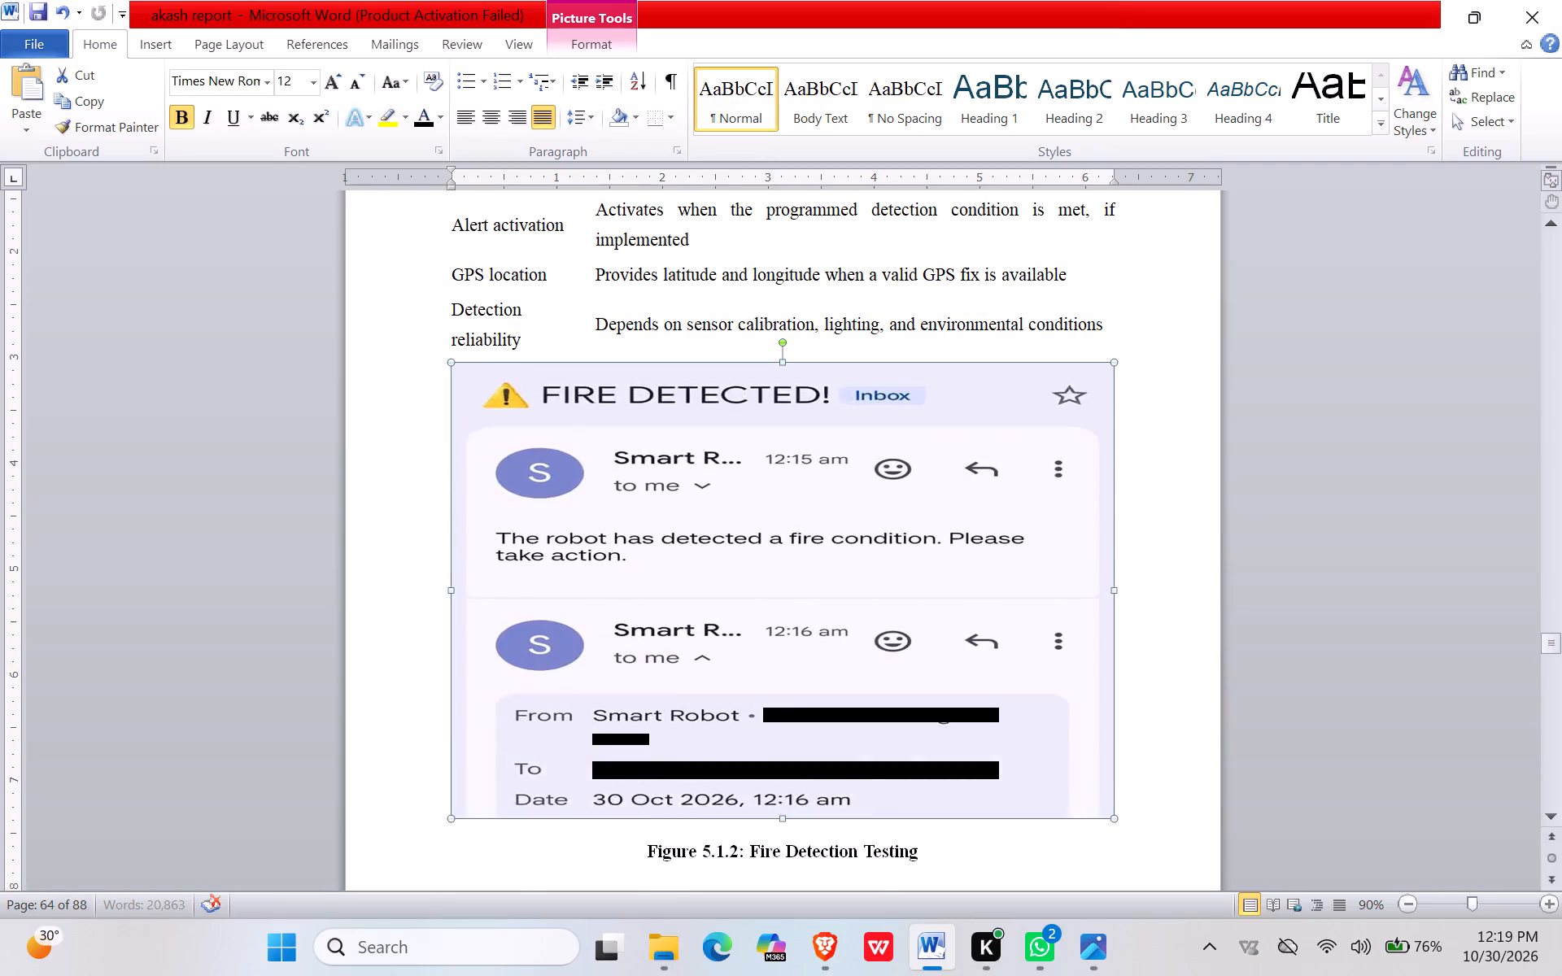
scroll(792, 797, "down", 5)
scroll(799, 606, "up", 6)
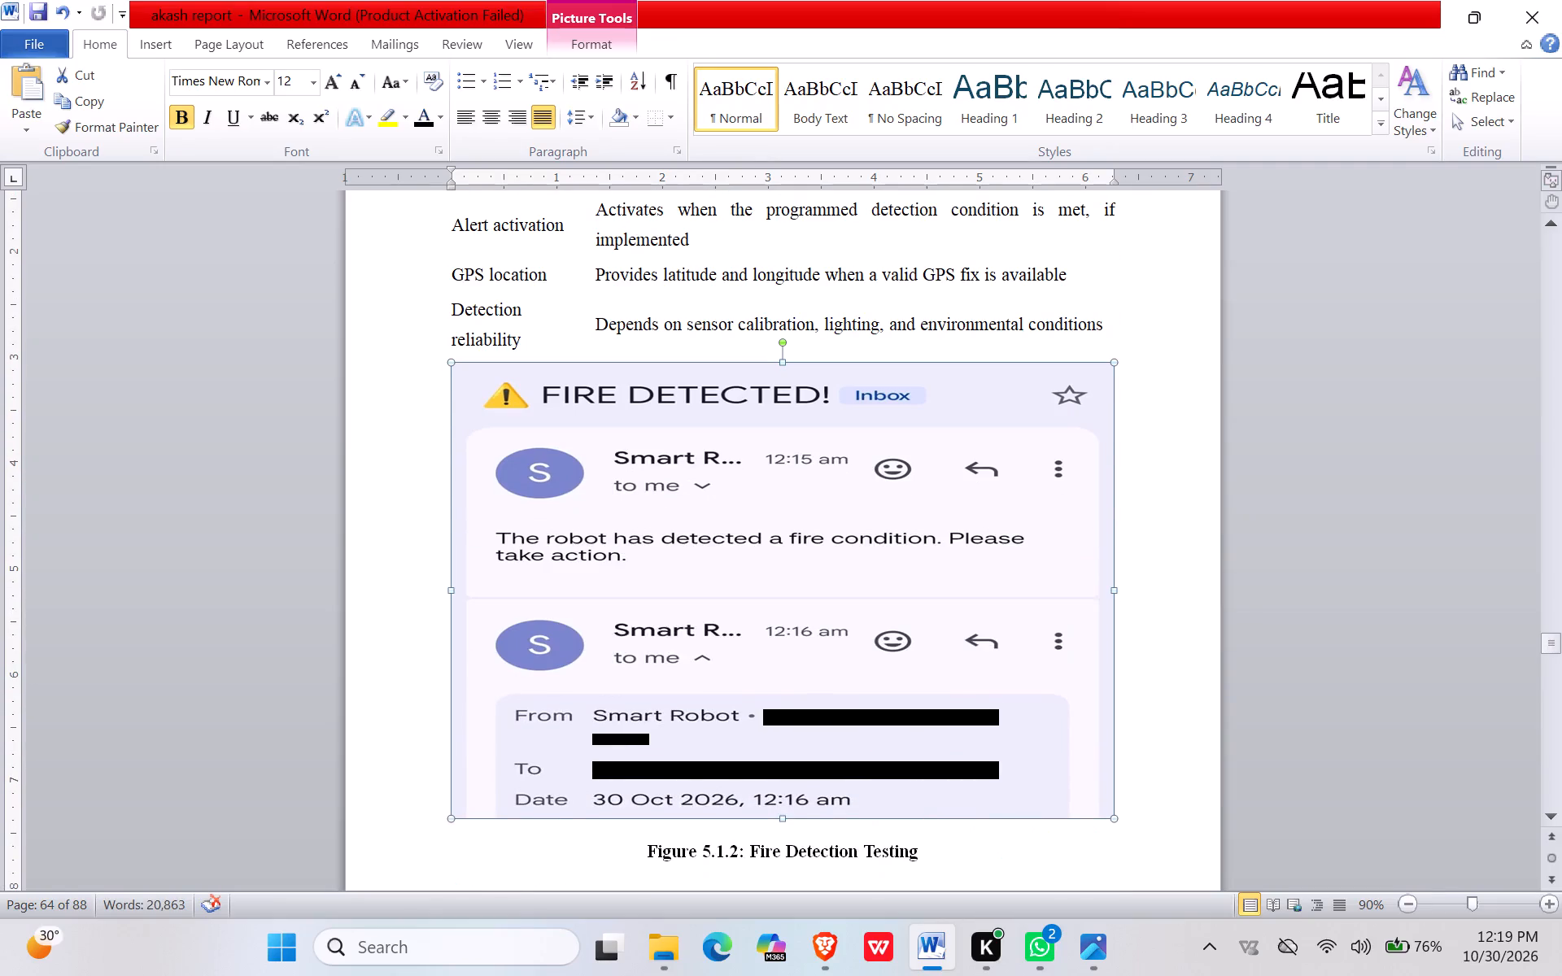
left_click(1167, 481)
Delete the blank line above the Camera Performance Parameters heading at the top of its page.
scroll(1144, 504, "down", 4)
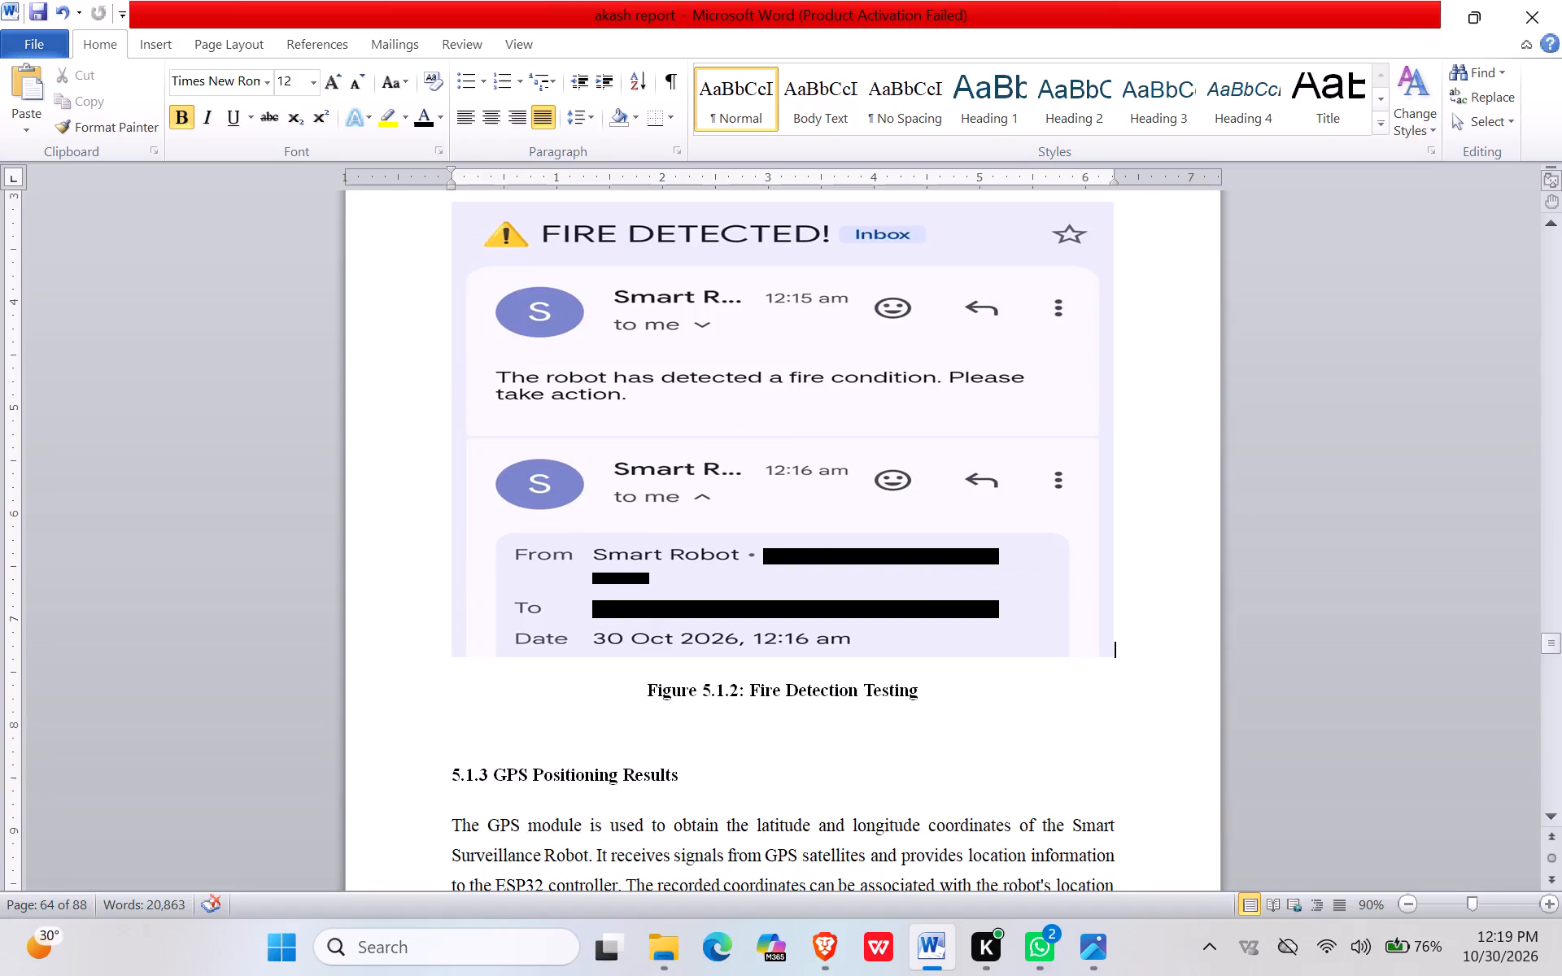
scroll(940, 560, "down", 20)
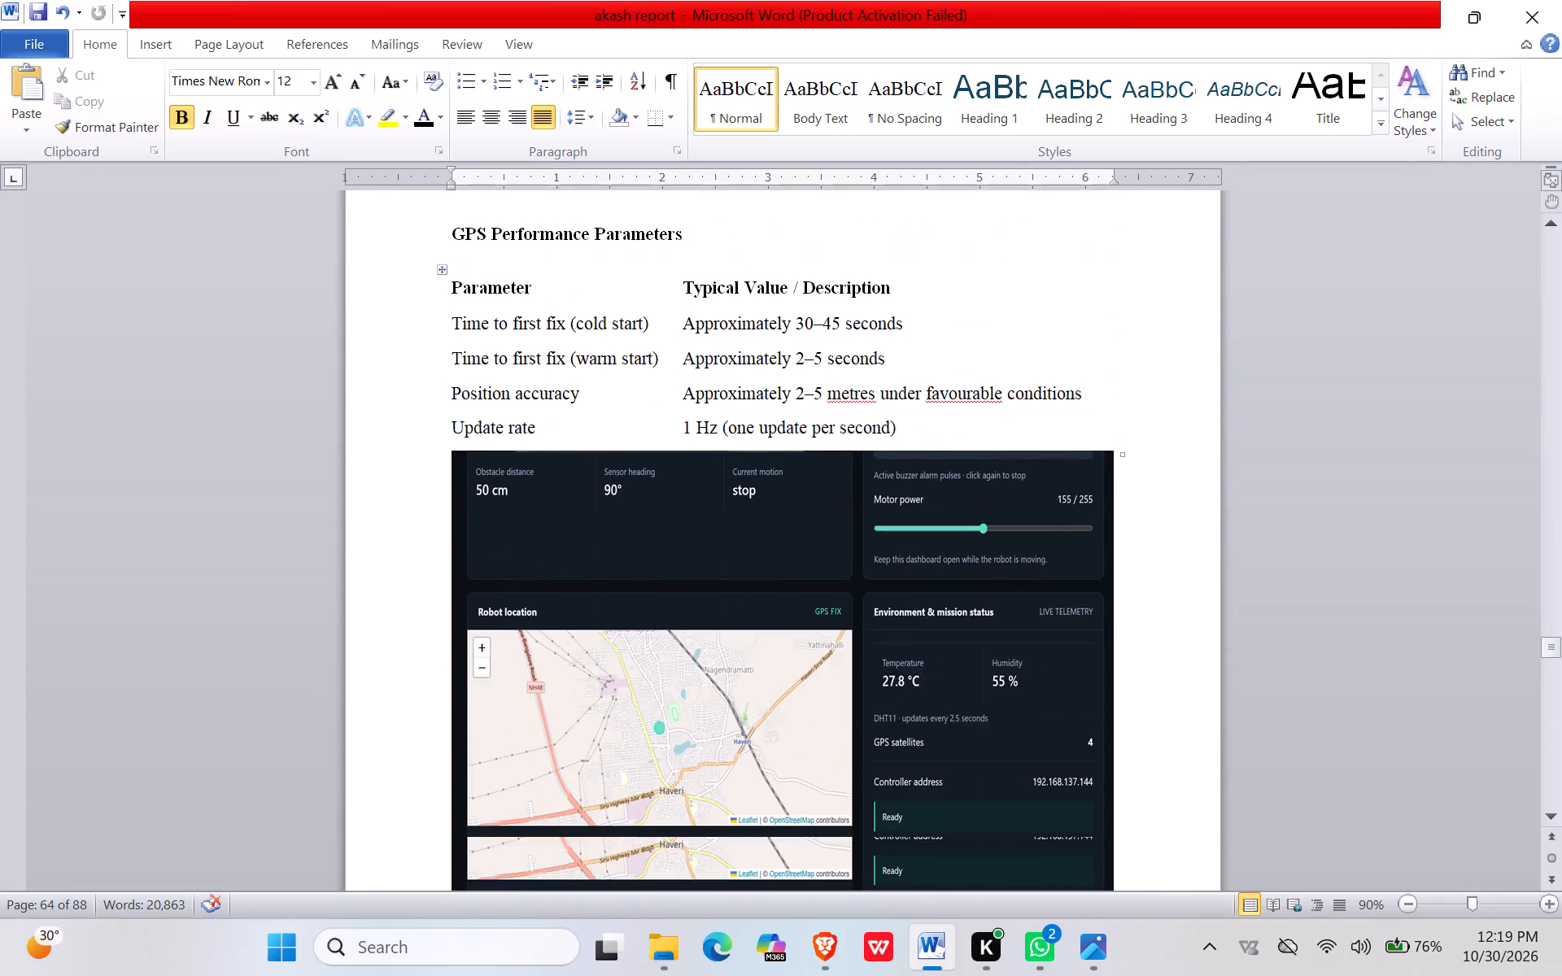
scroll(932, 547, "down", 16)
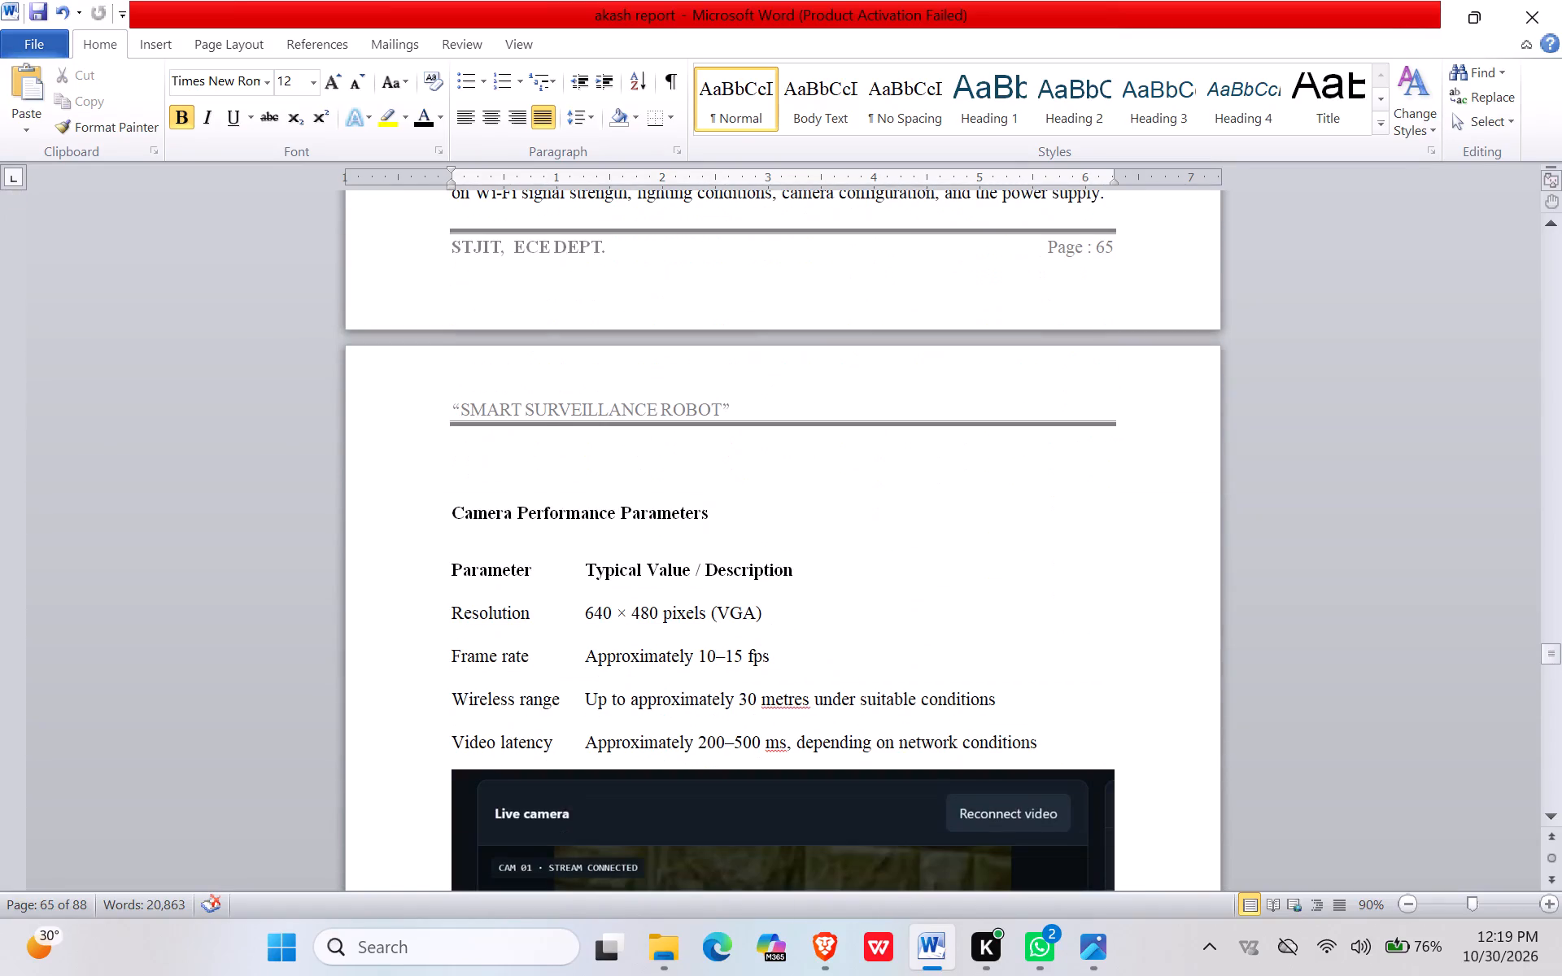
left_click(442, 516)
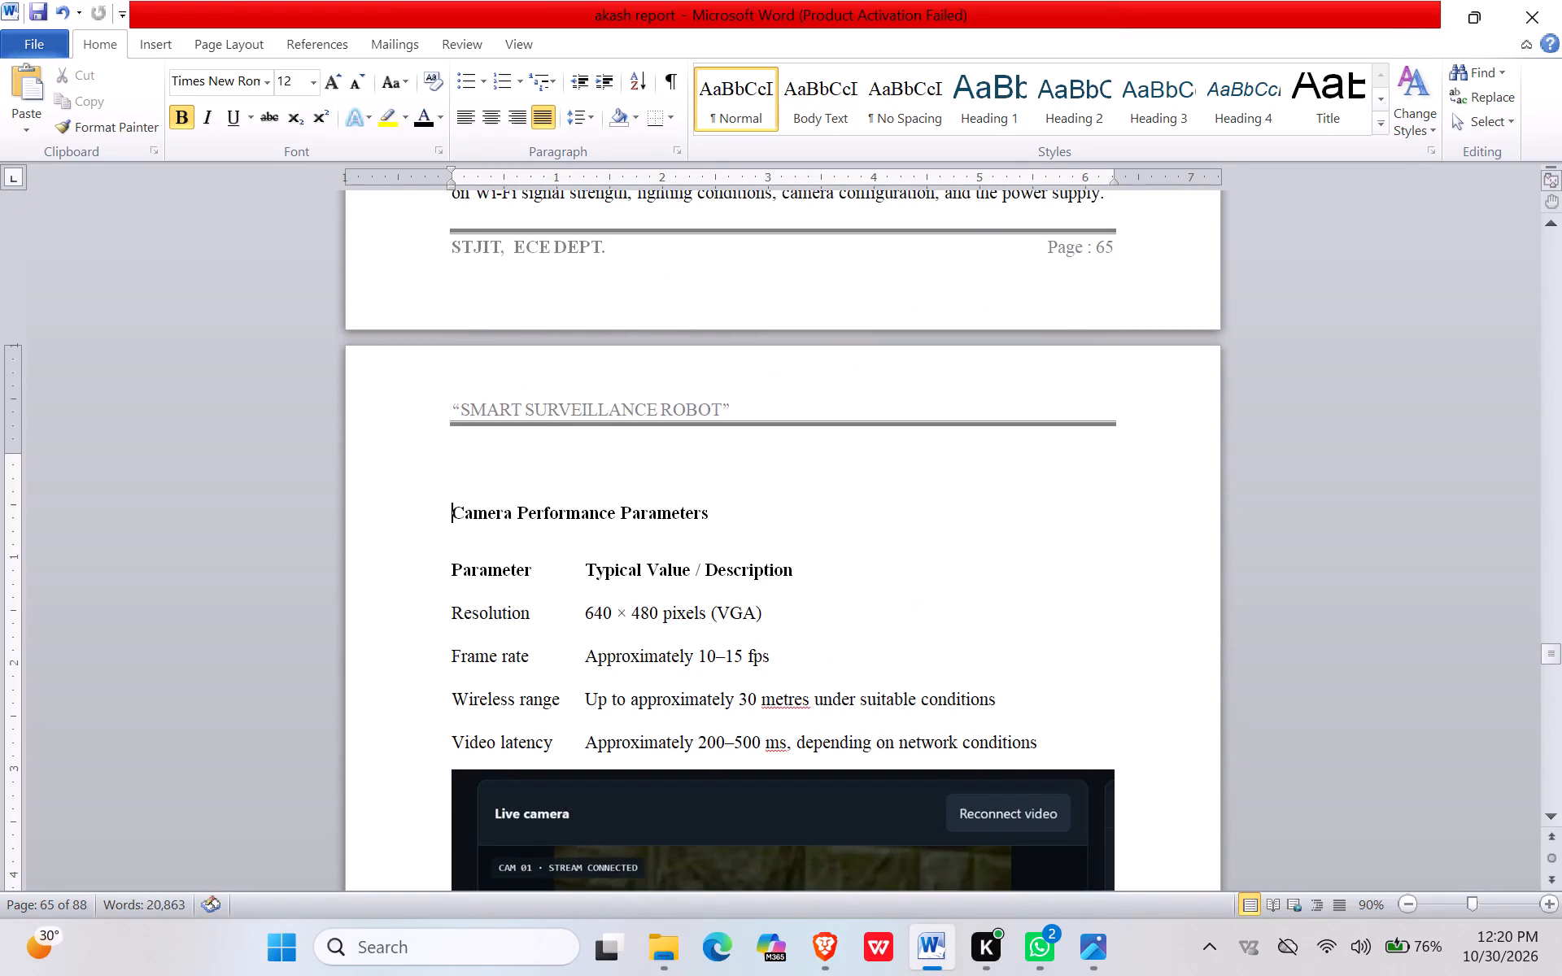
key("BackSpace")
Review the figures, tables and page breaks from Camera Performance Parameters through the GPS Accuracy Test in section 5.2.3.
scroll(542, 526, "down", 4)
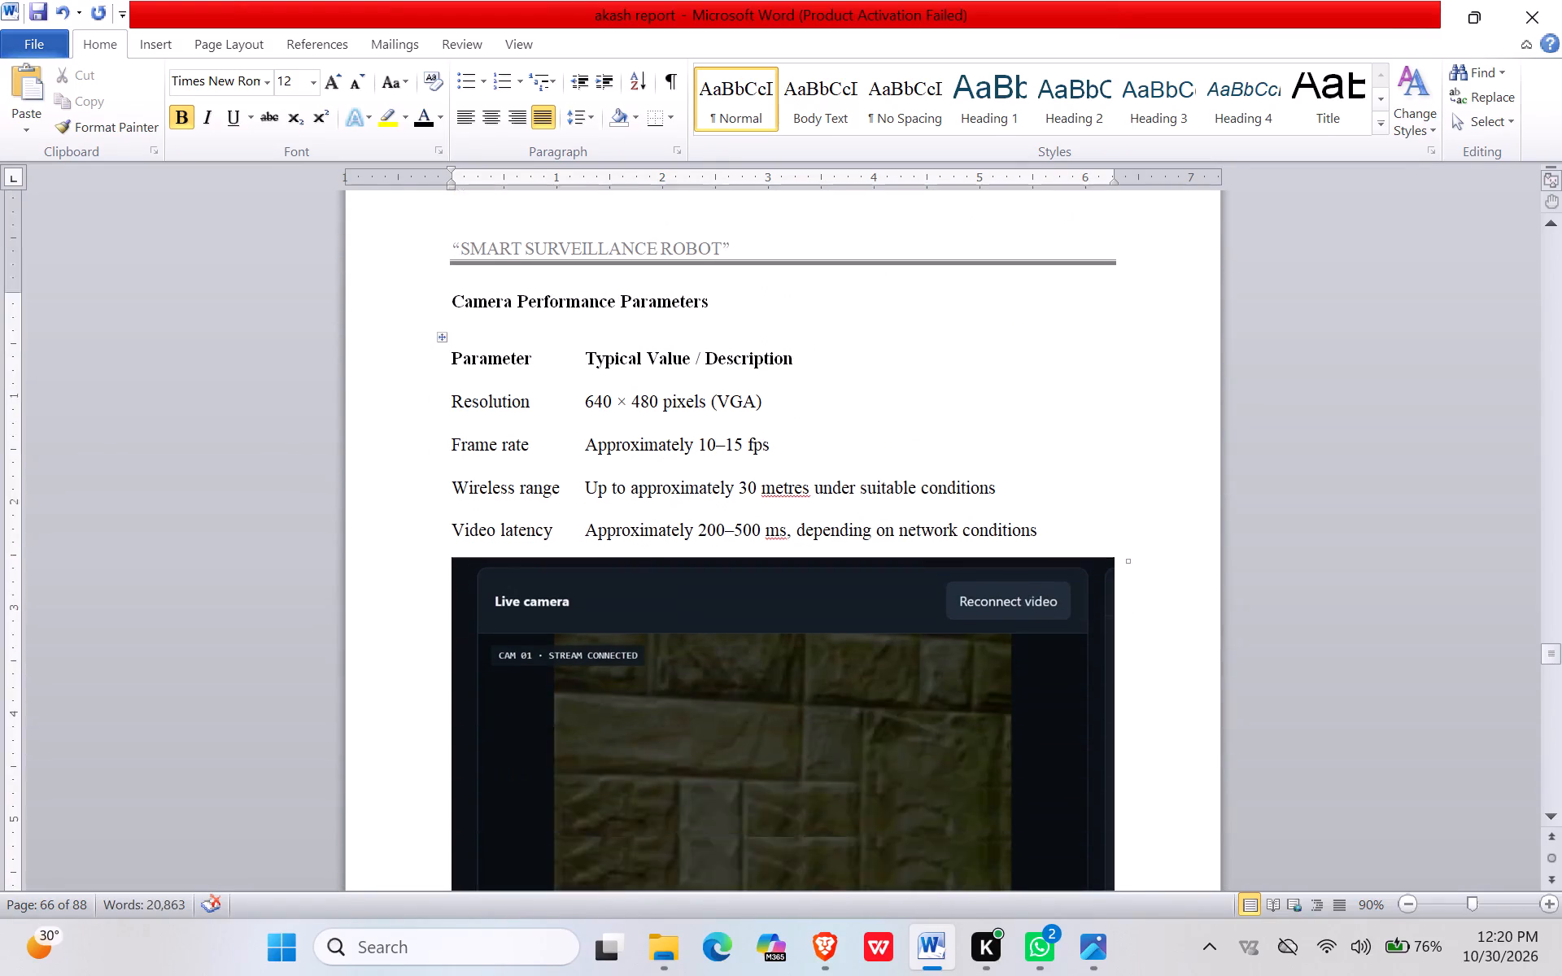
scroll(543, 525, "down", 1)
scroll(659, 454, "down", 5)
scroll(785, 501, "up", 4)
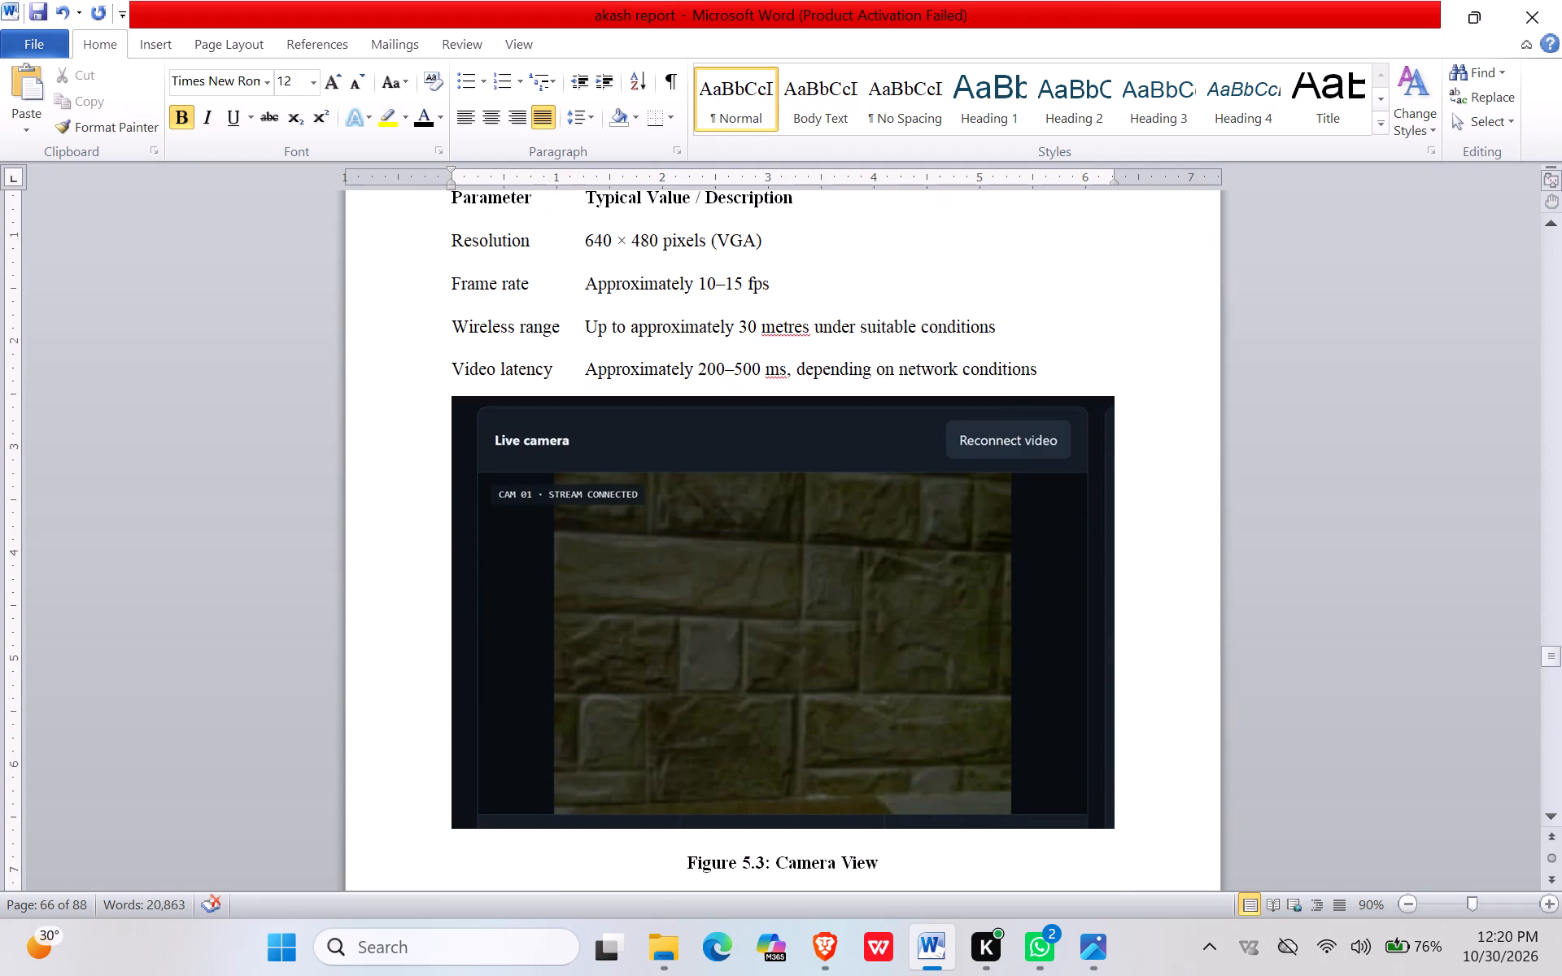
scroll(861, 693, "down", 14)
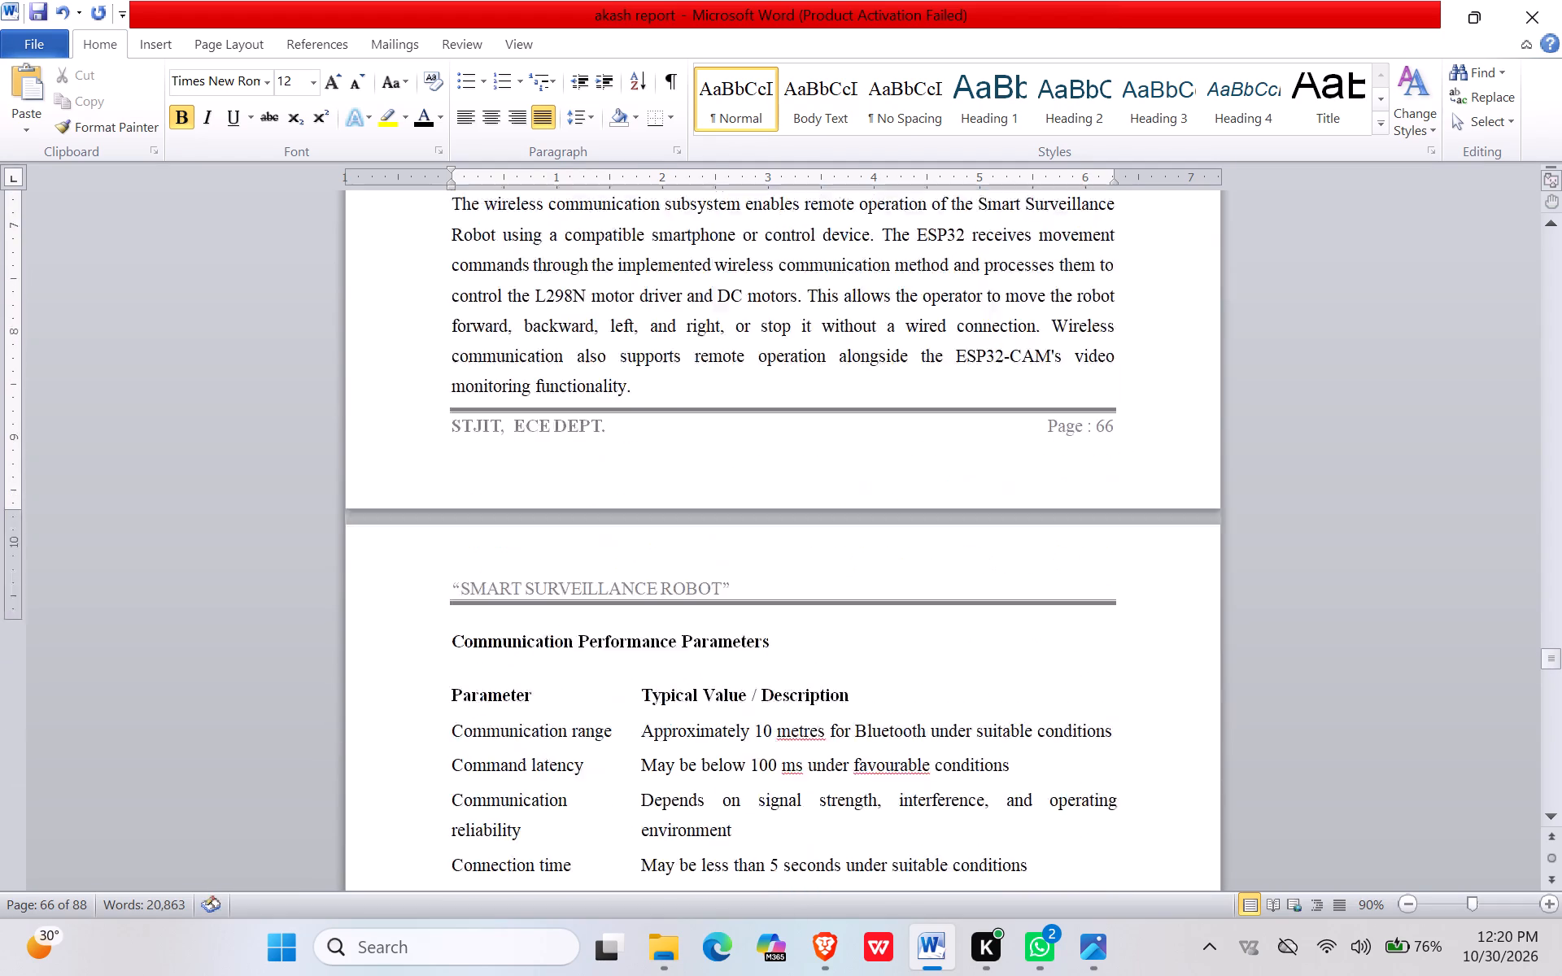
scroll(863, 682, "down", 12)
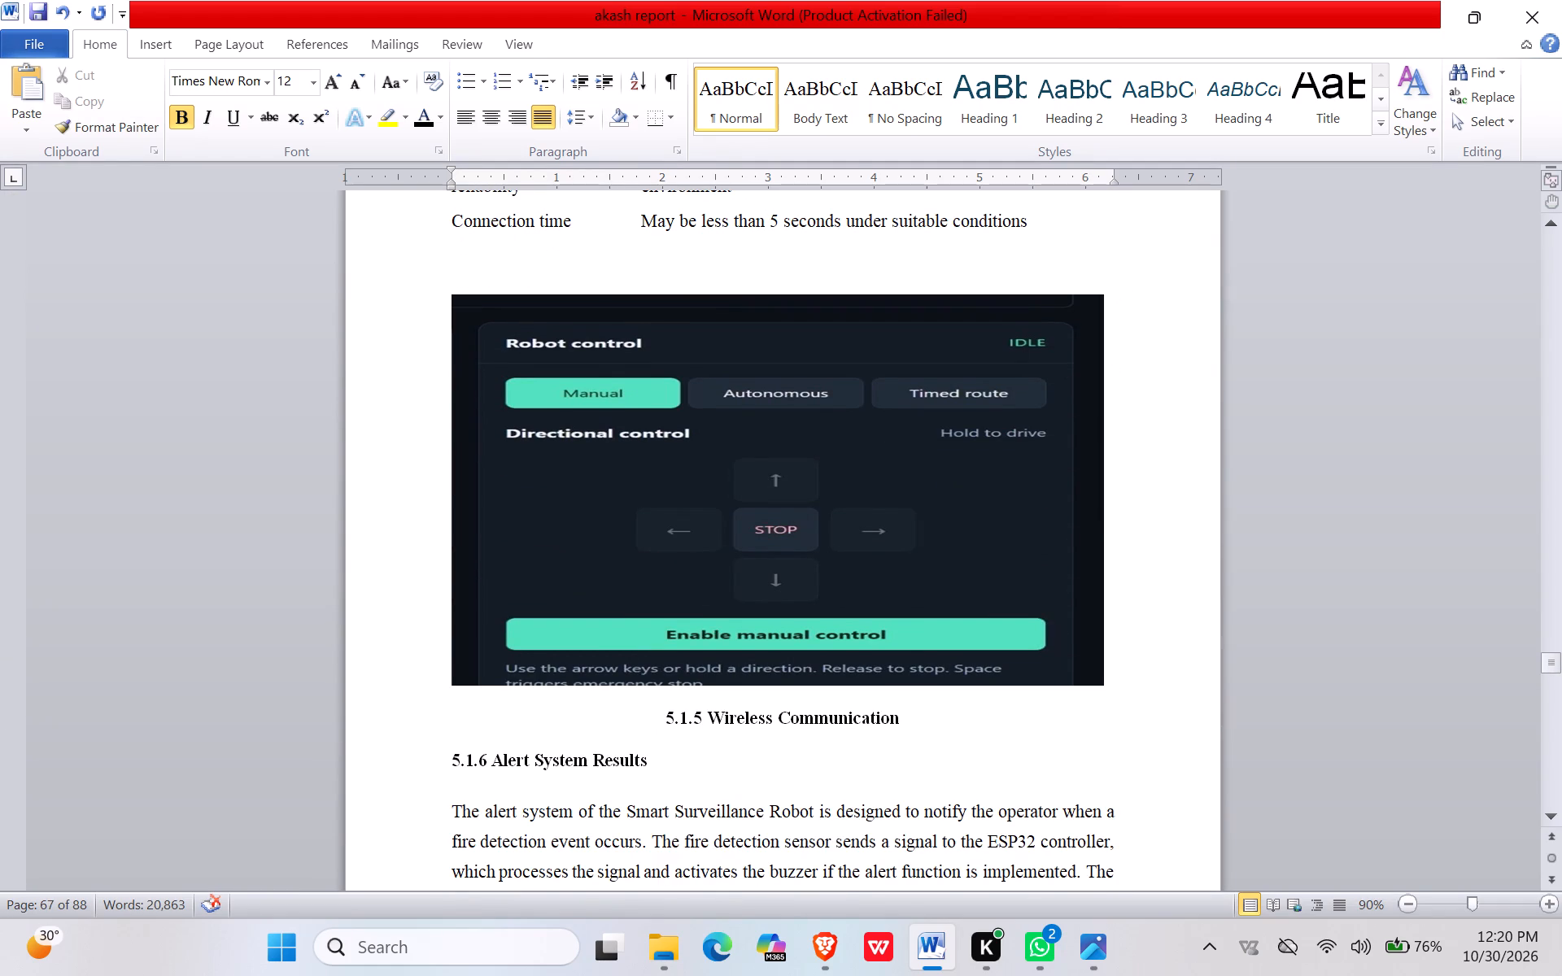
scroll(796, 566, "down", 17)
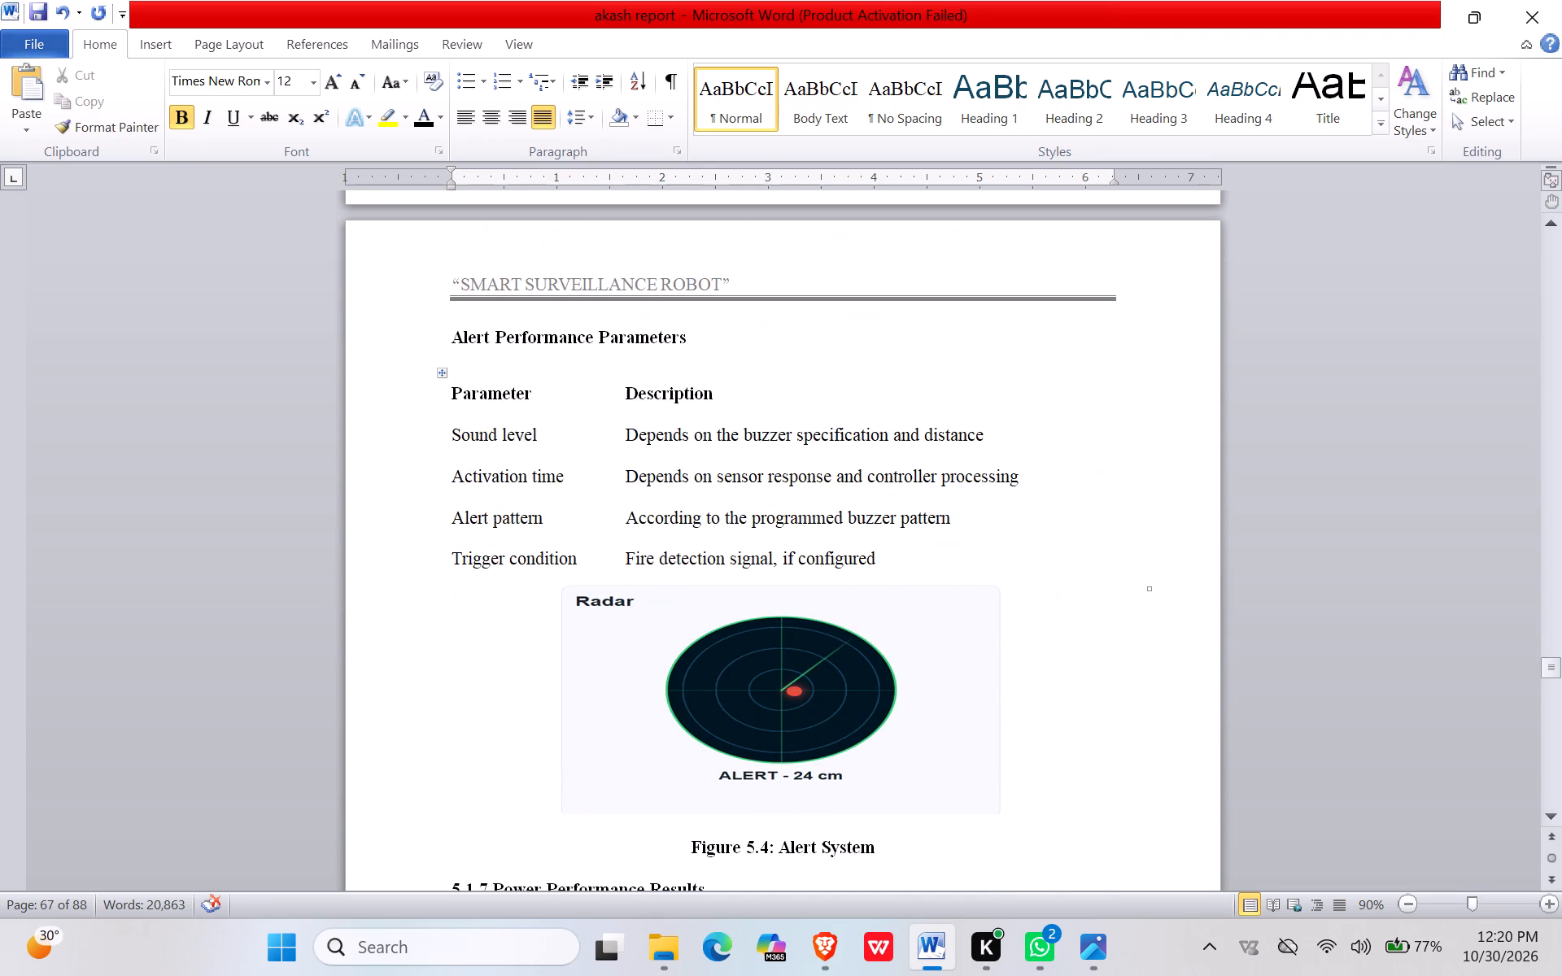
scroll(796, 566, "down", 2)
scroll(796, 566, "up", 7)
scroll(798, 557, "up", 20)
scroll(798, 557, "up", 2)
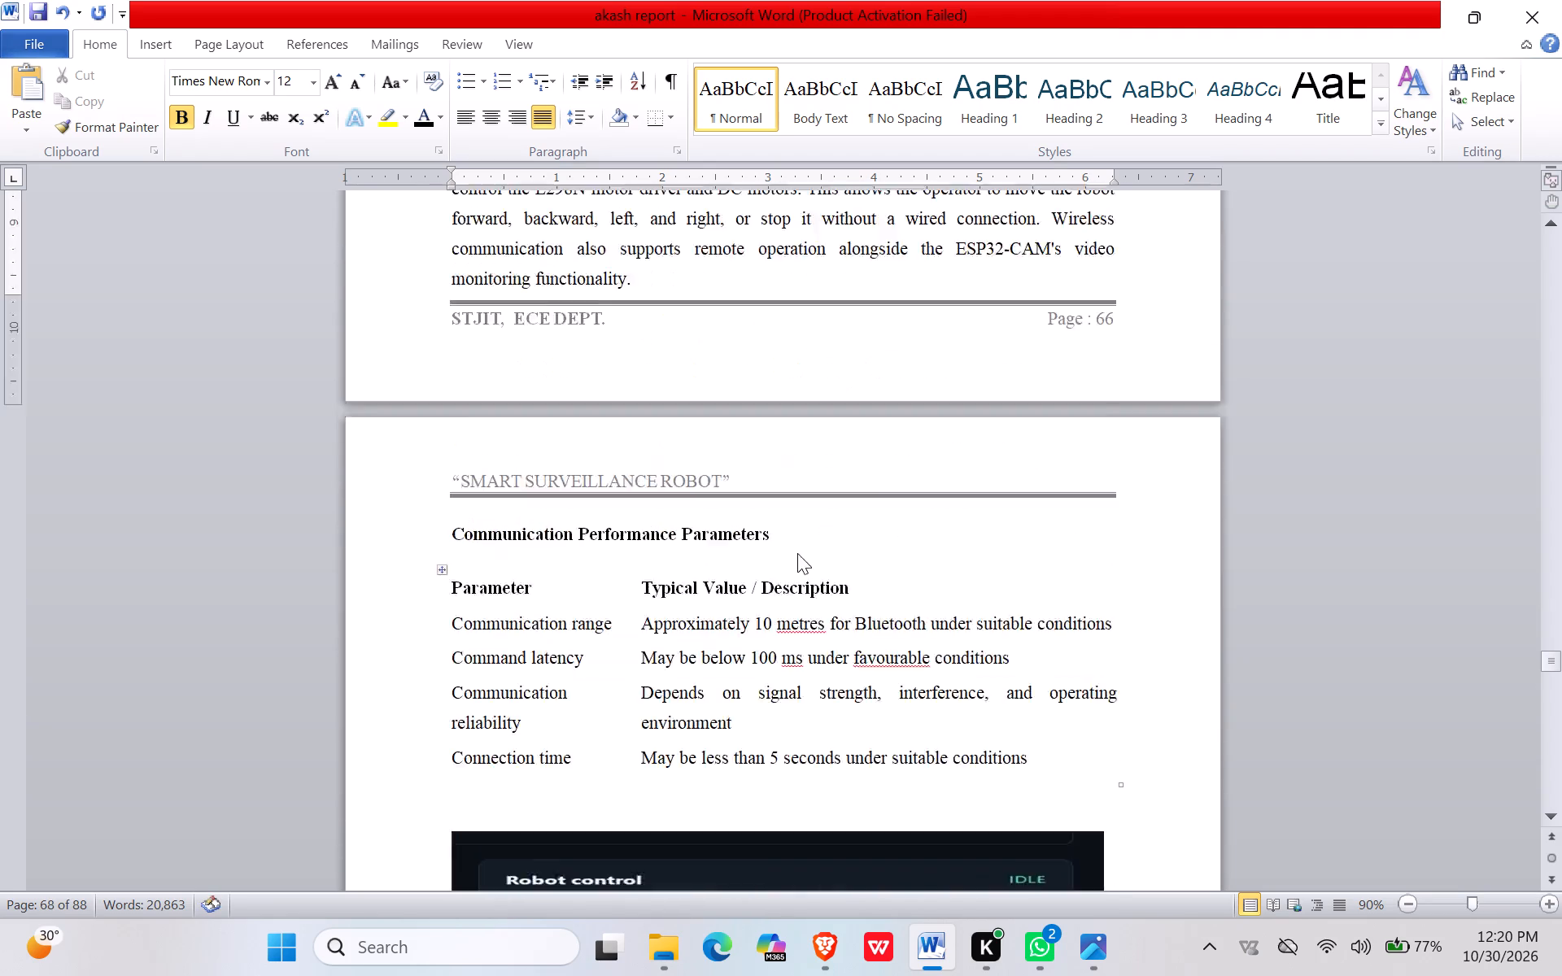
scroll(797, 553, "up", 20)
scroll(797, 553, "up", 17)
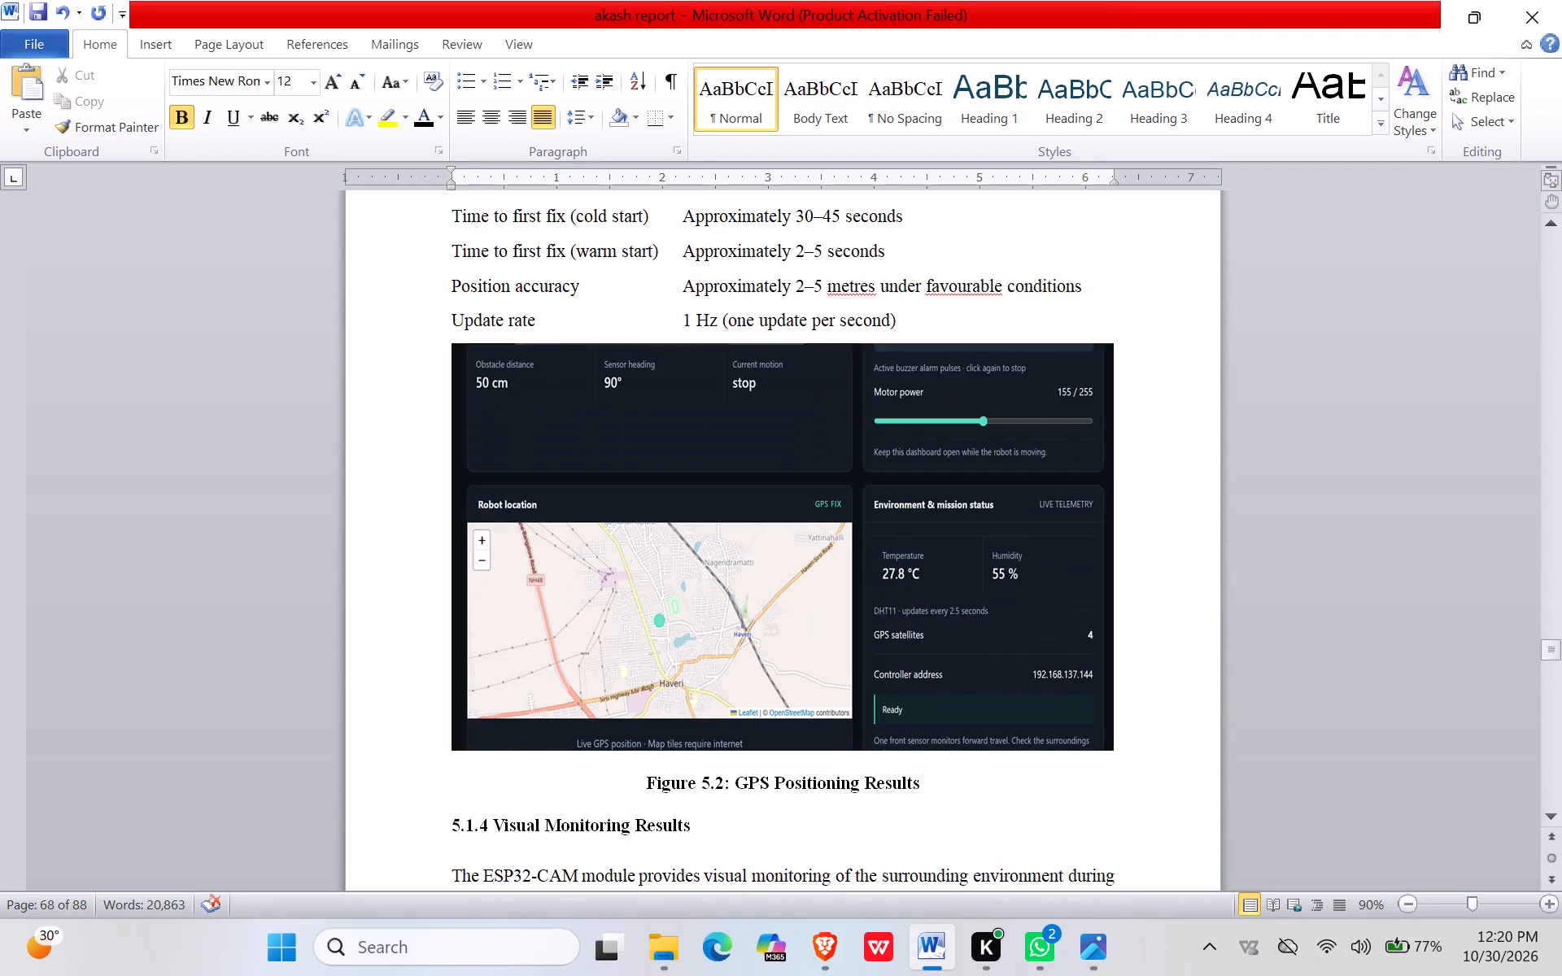
scroll(799, 543, "down", 6)
scroll(804, 565, "down", 18)
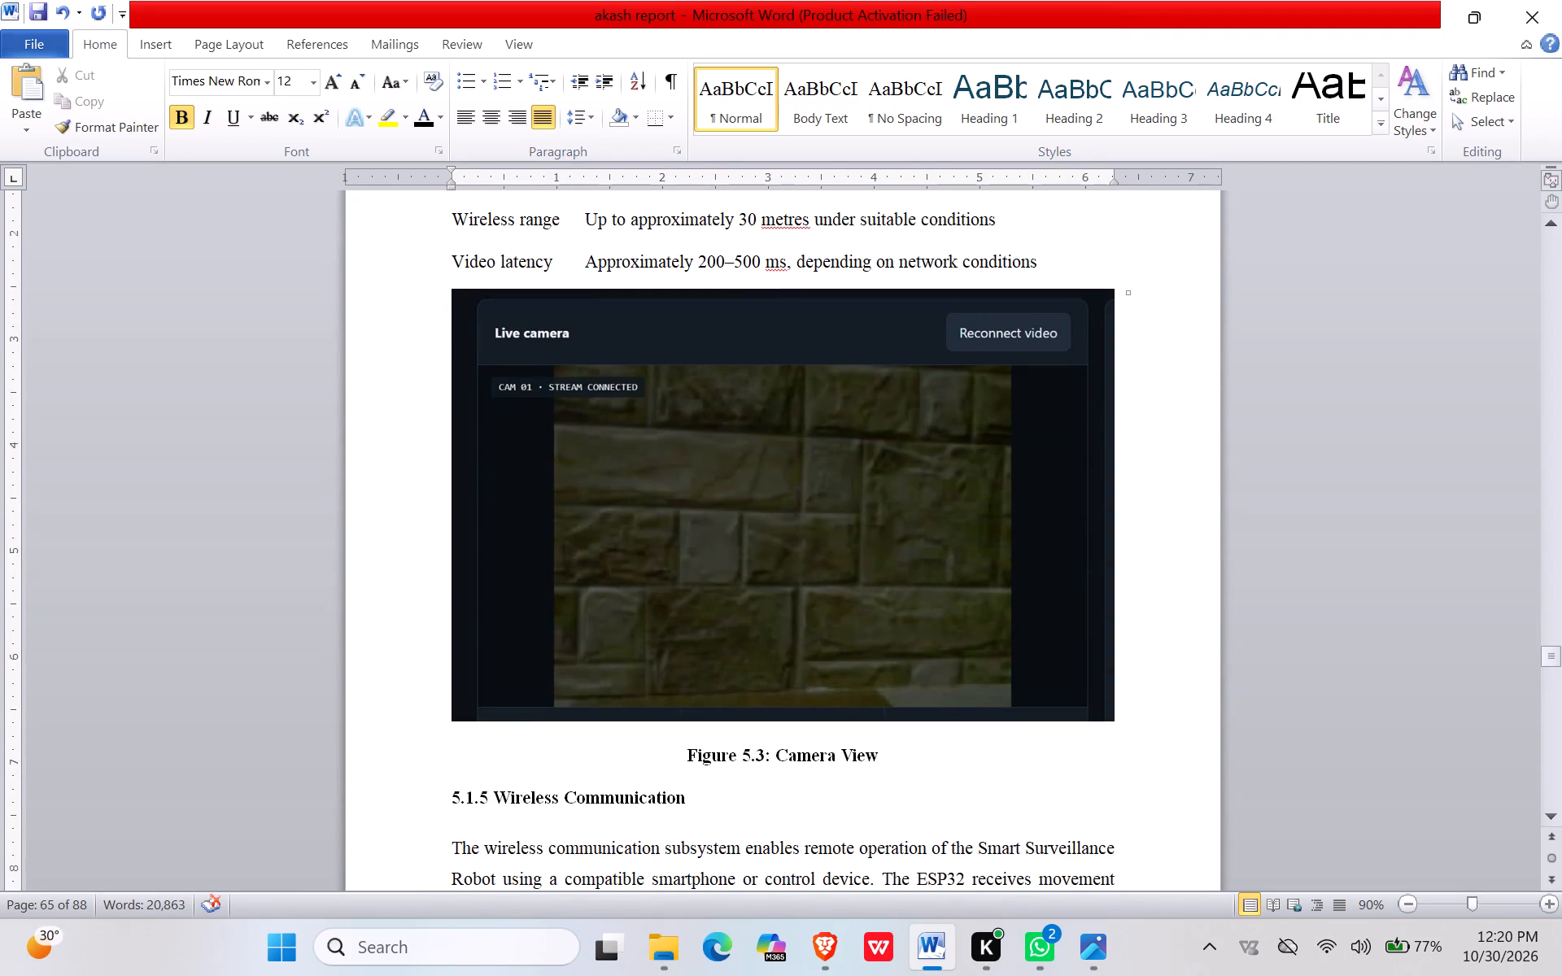
scroll(844, 545, "down", 18)
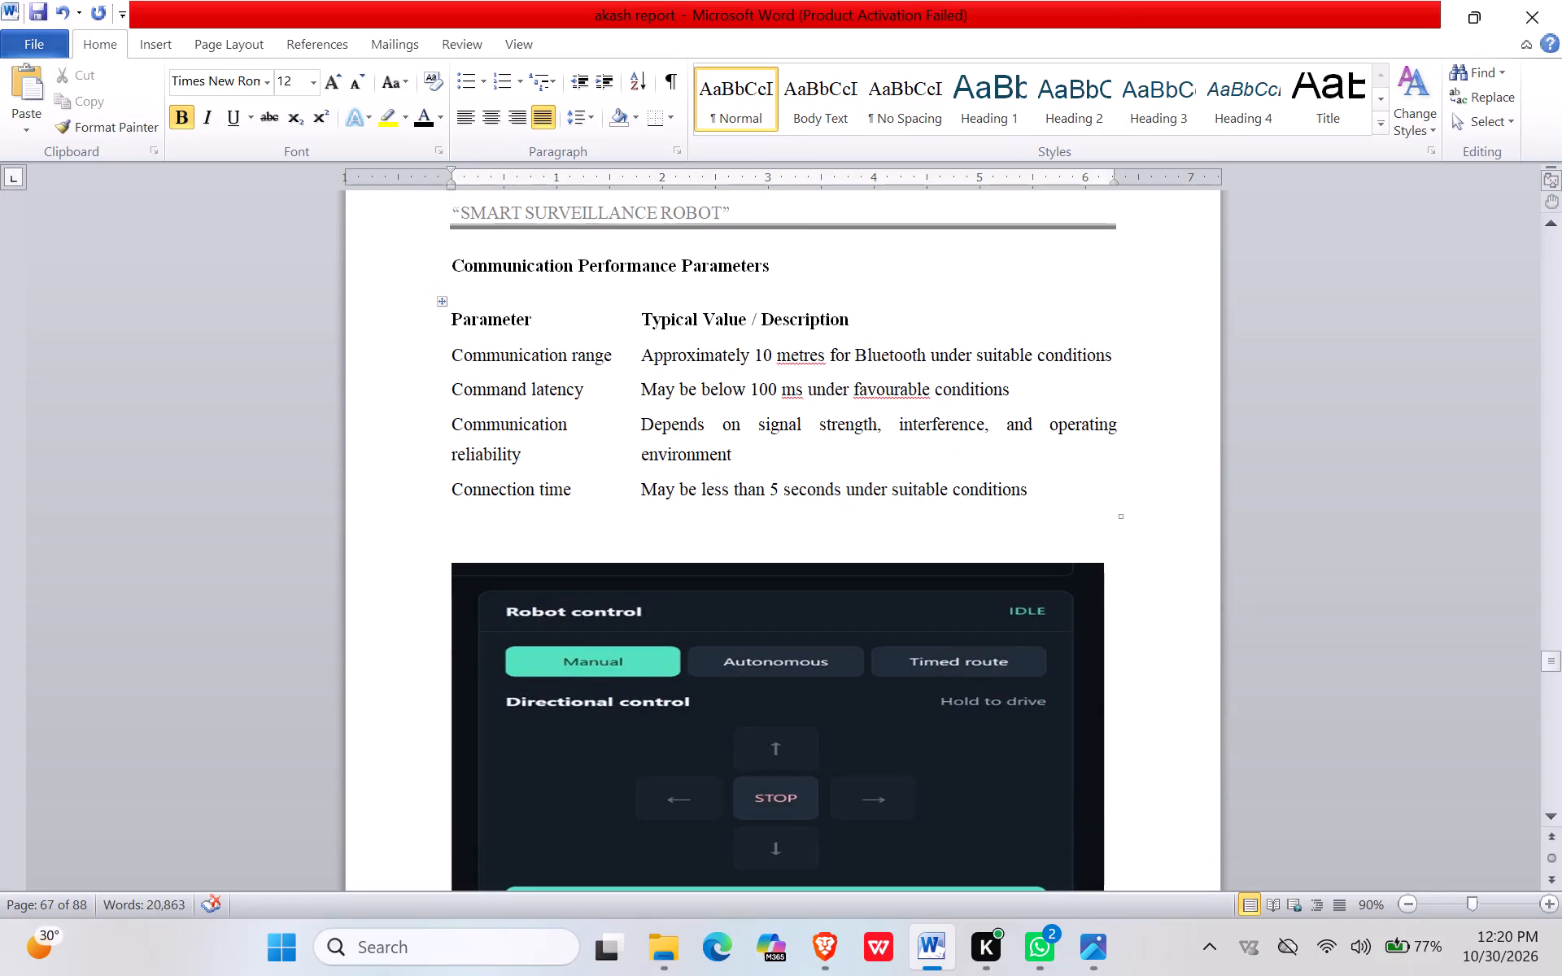
scroll(840, 700, "down", 2)
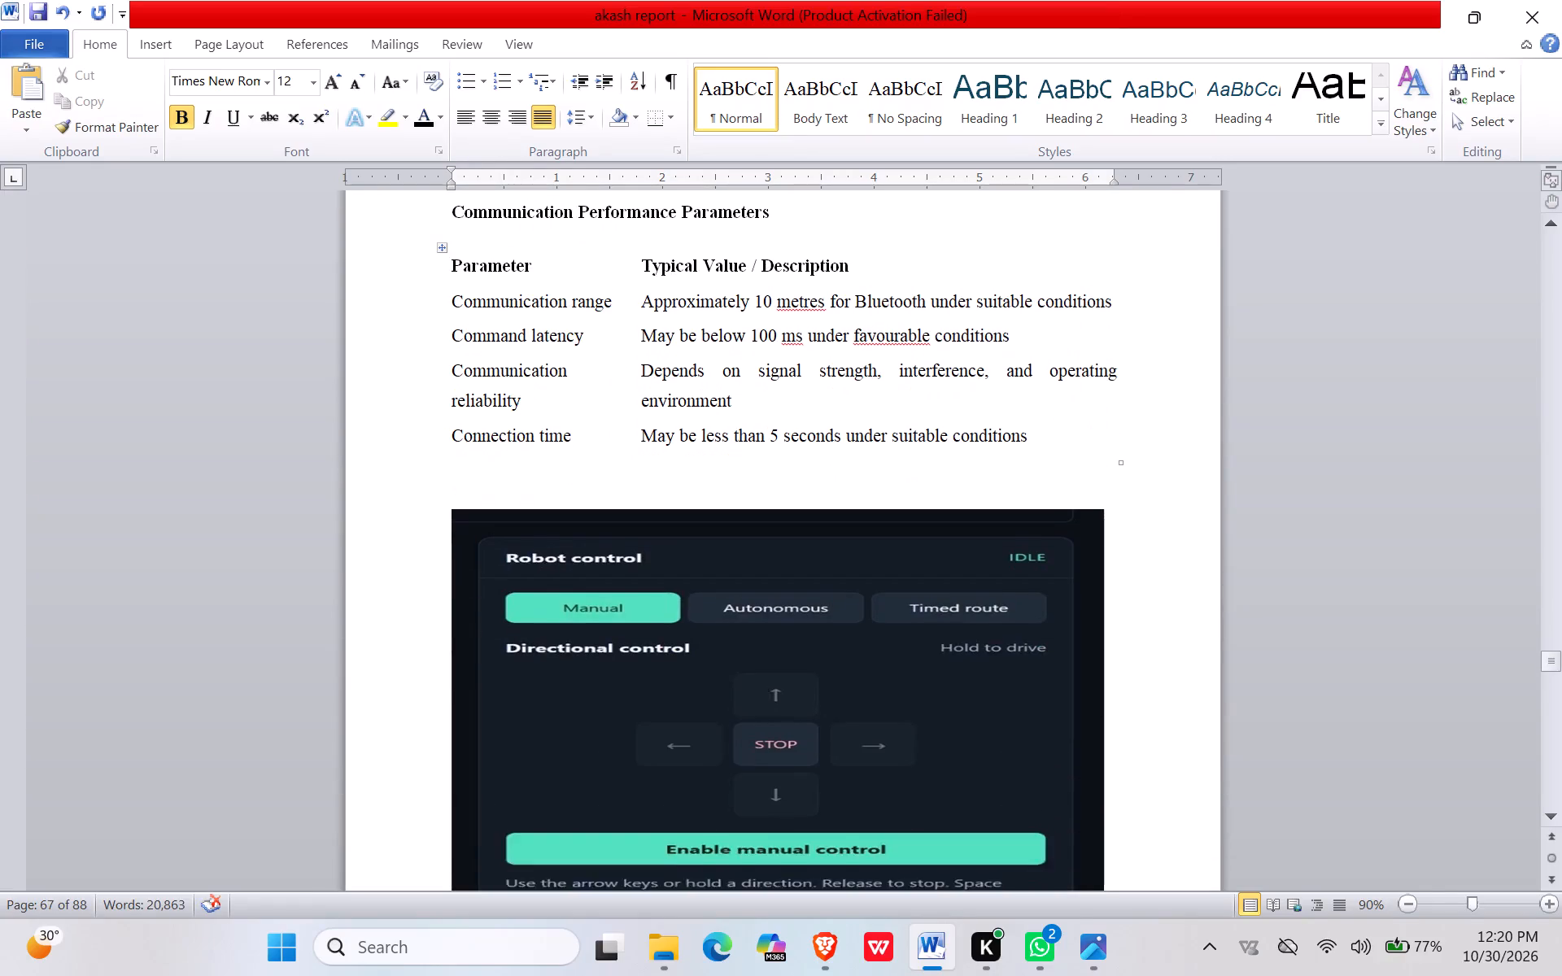
scroll(840, 700, "up", 8)
scroll(840, 700, "up", 15)
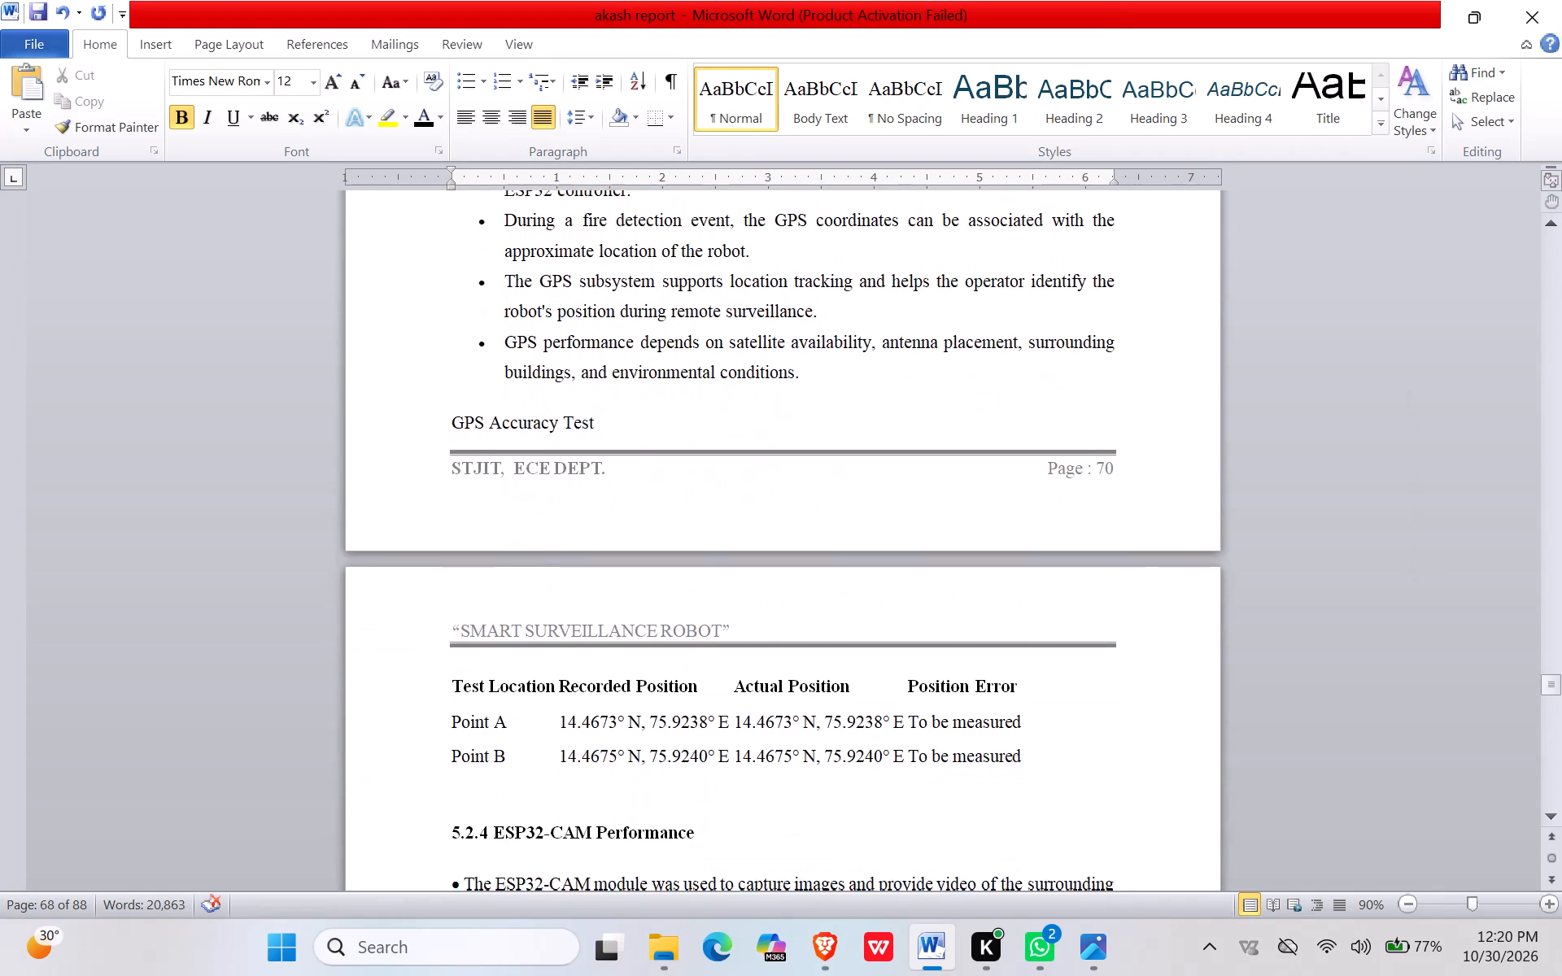
Delete two blank lines above the 5.2.3 GPS Positioning Performance heading.
scroll(805, 686, "up", 7)
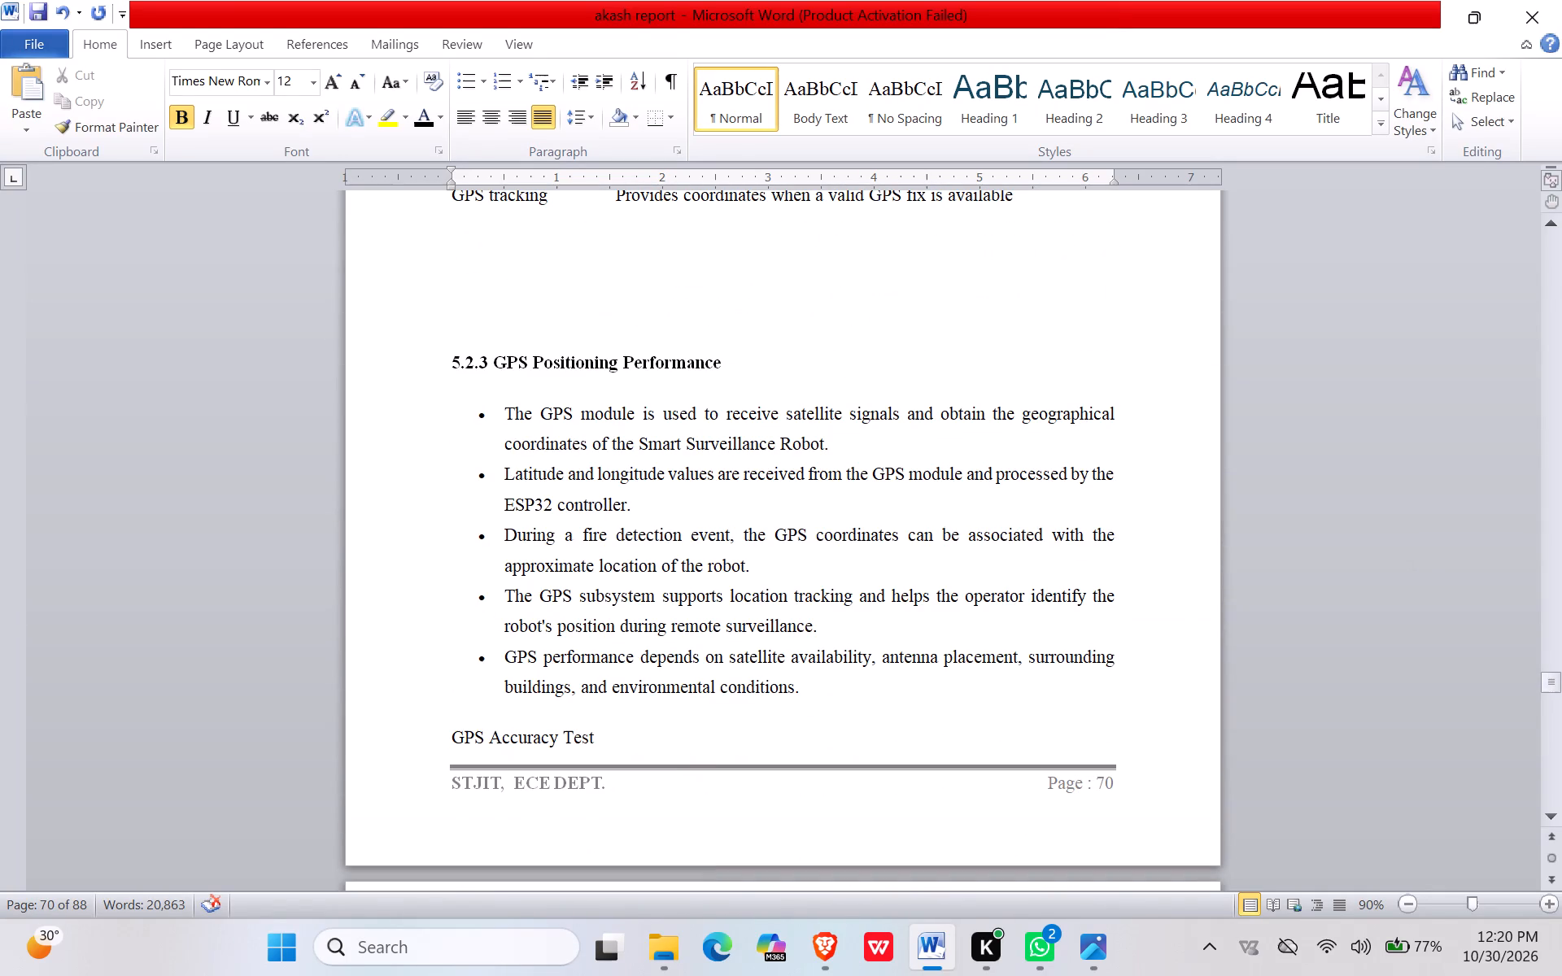
left_click(445, 359)
key("BackSpace")
key("BackSpace")
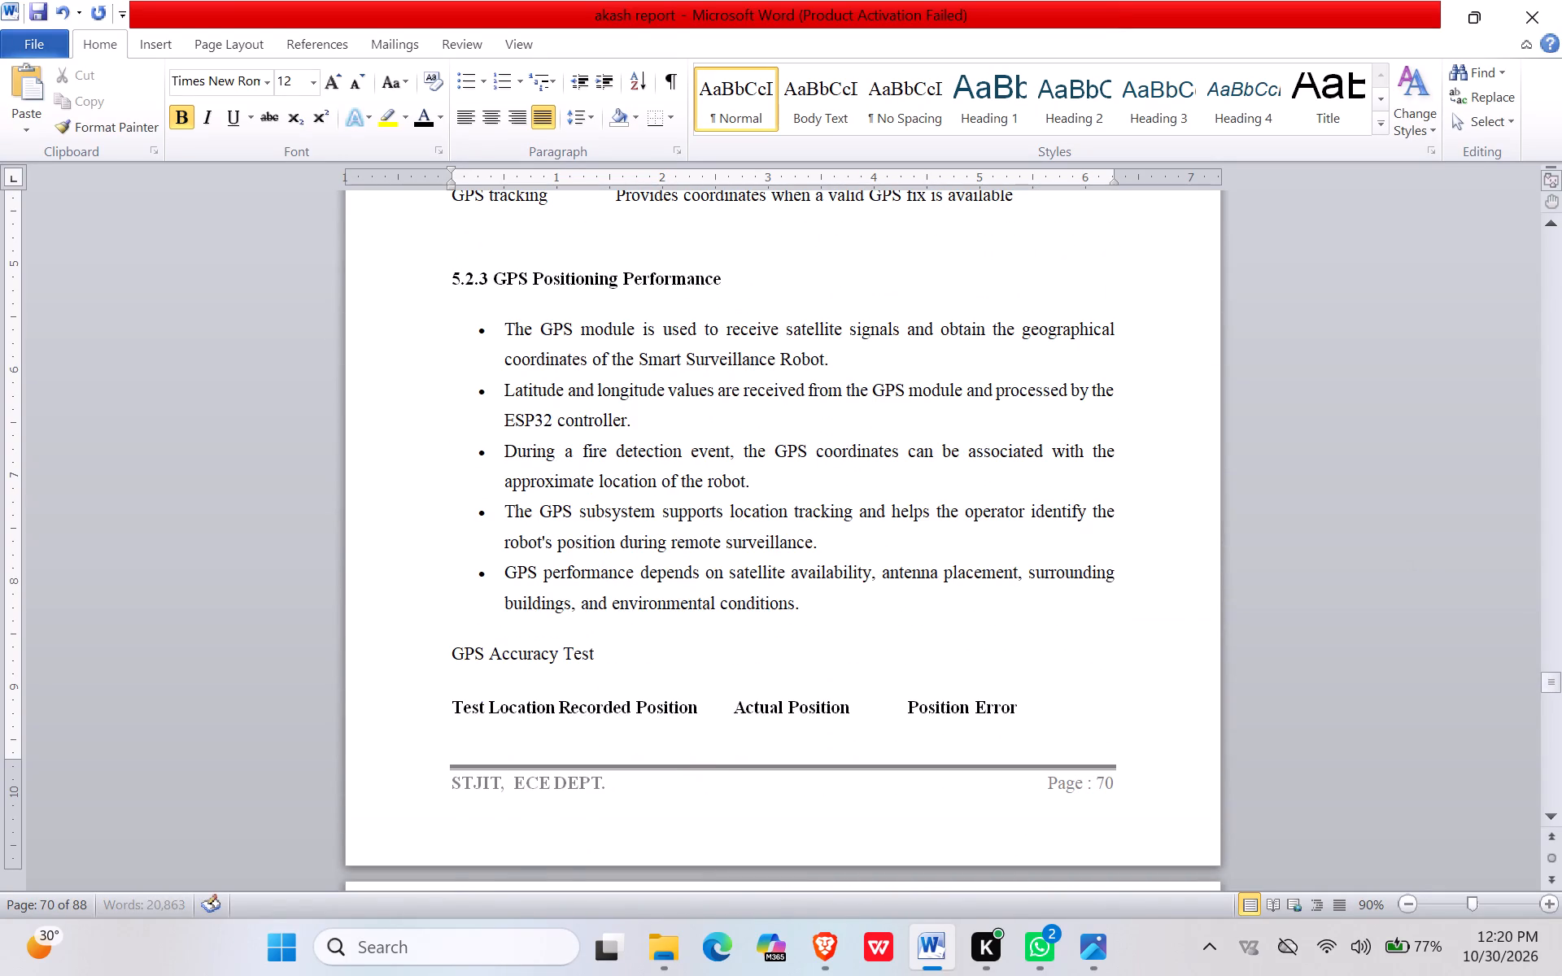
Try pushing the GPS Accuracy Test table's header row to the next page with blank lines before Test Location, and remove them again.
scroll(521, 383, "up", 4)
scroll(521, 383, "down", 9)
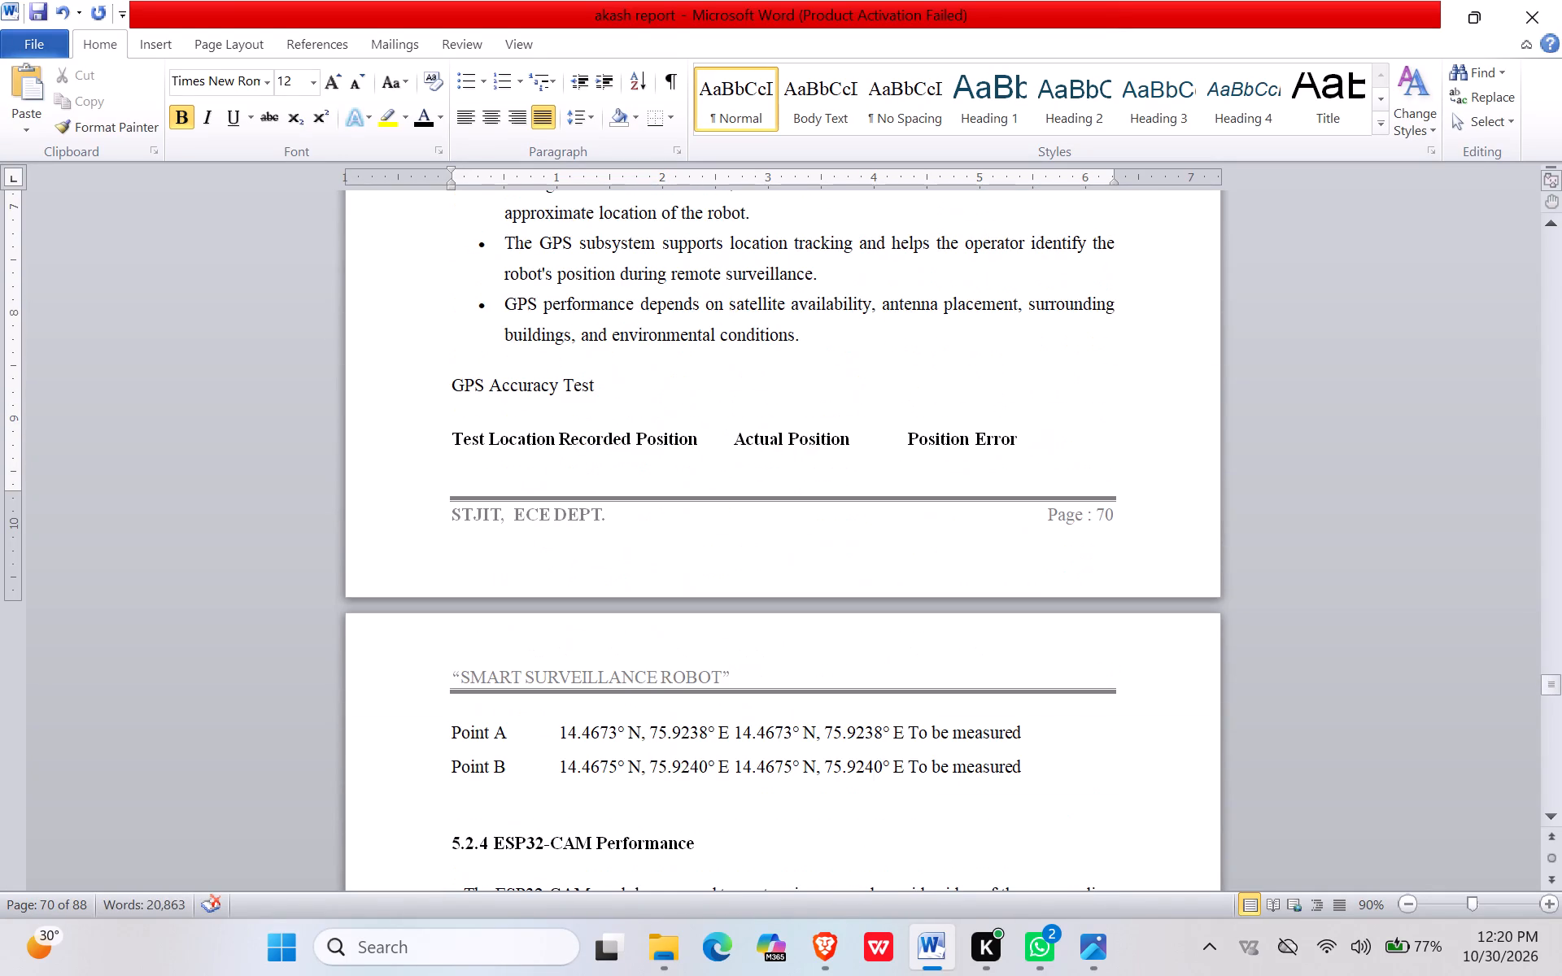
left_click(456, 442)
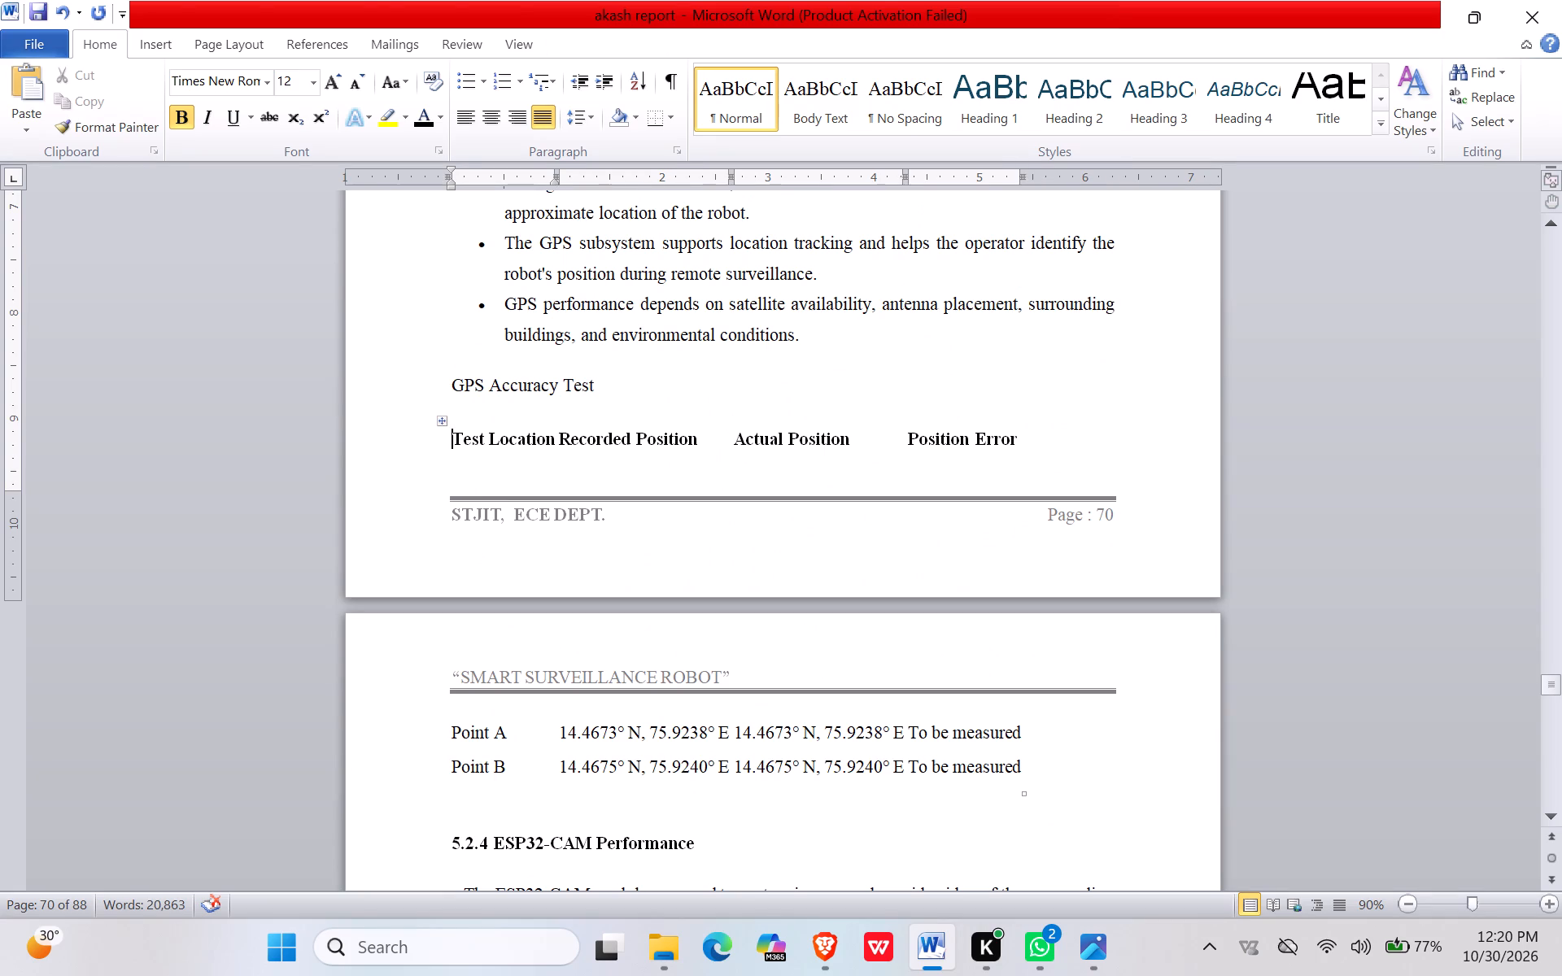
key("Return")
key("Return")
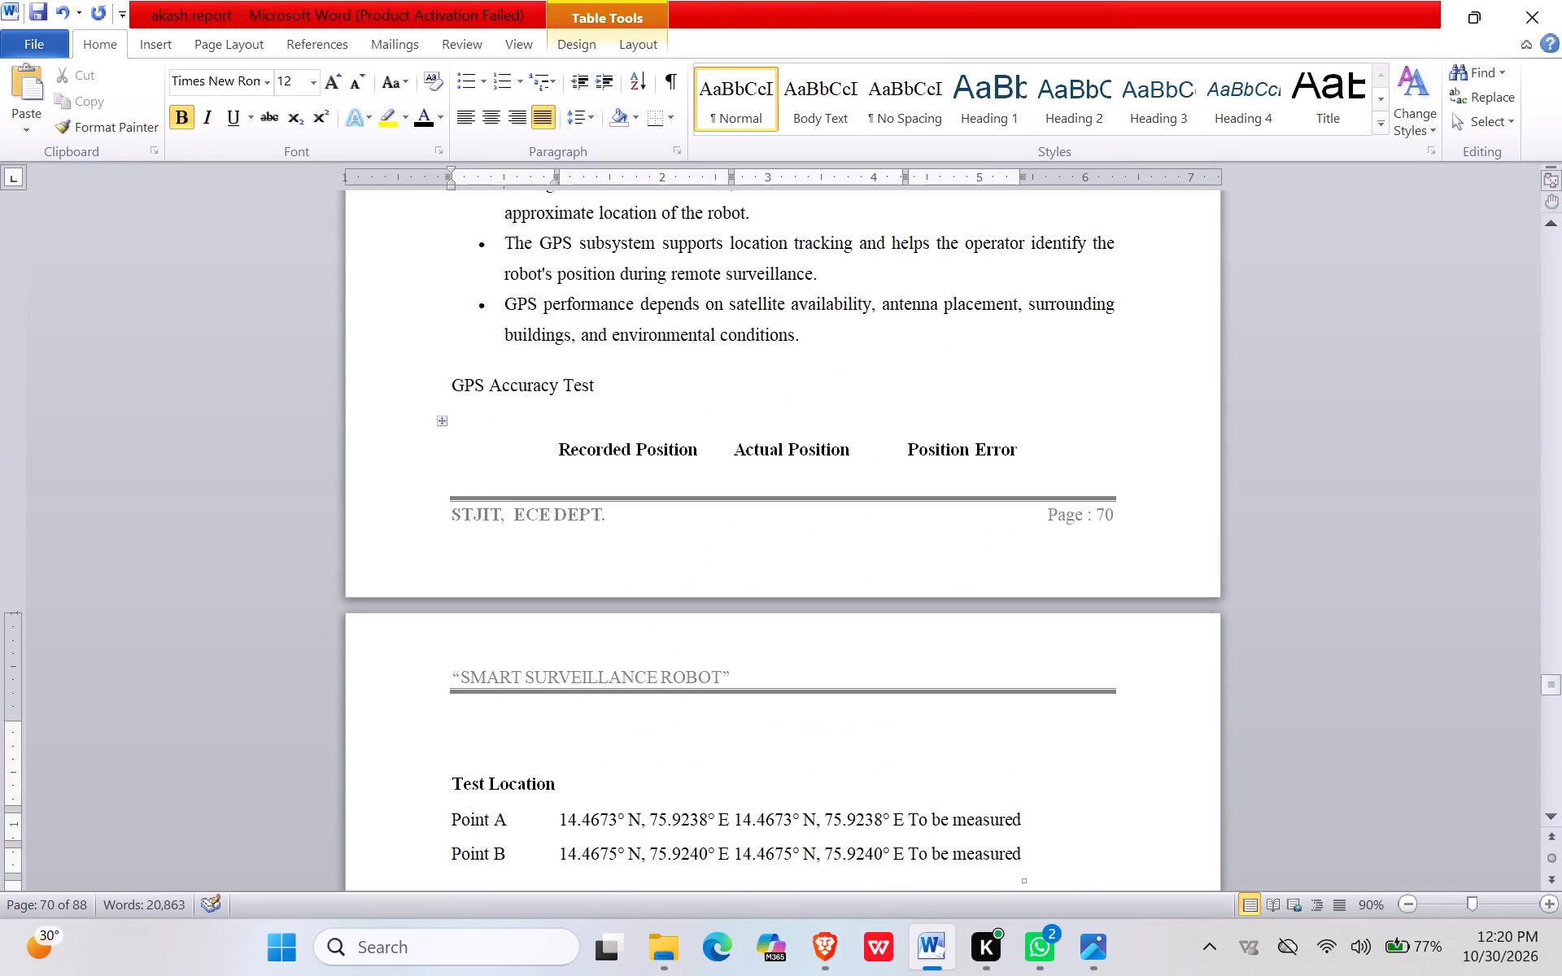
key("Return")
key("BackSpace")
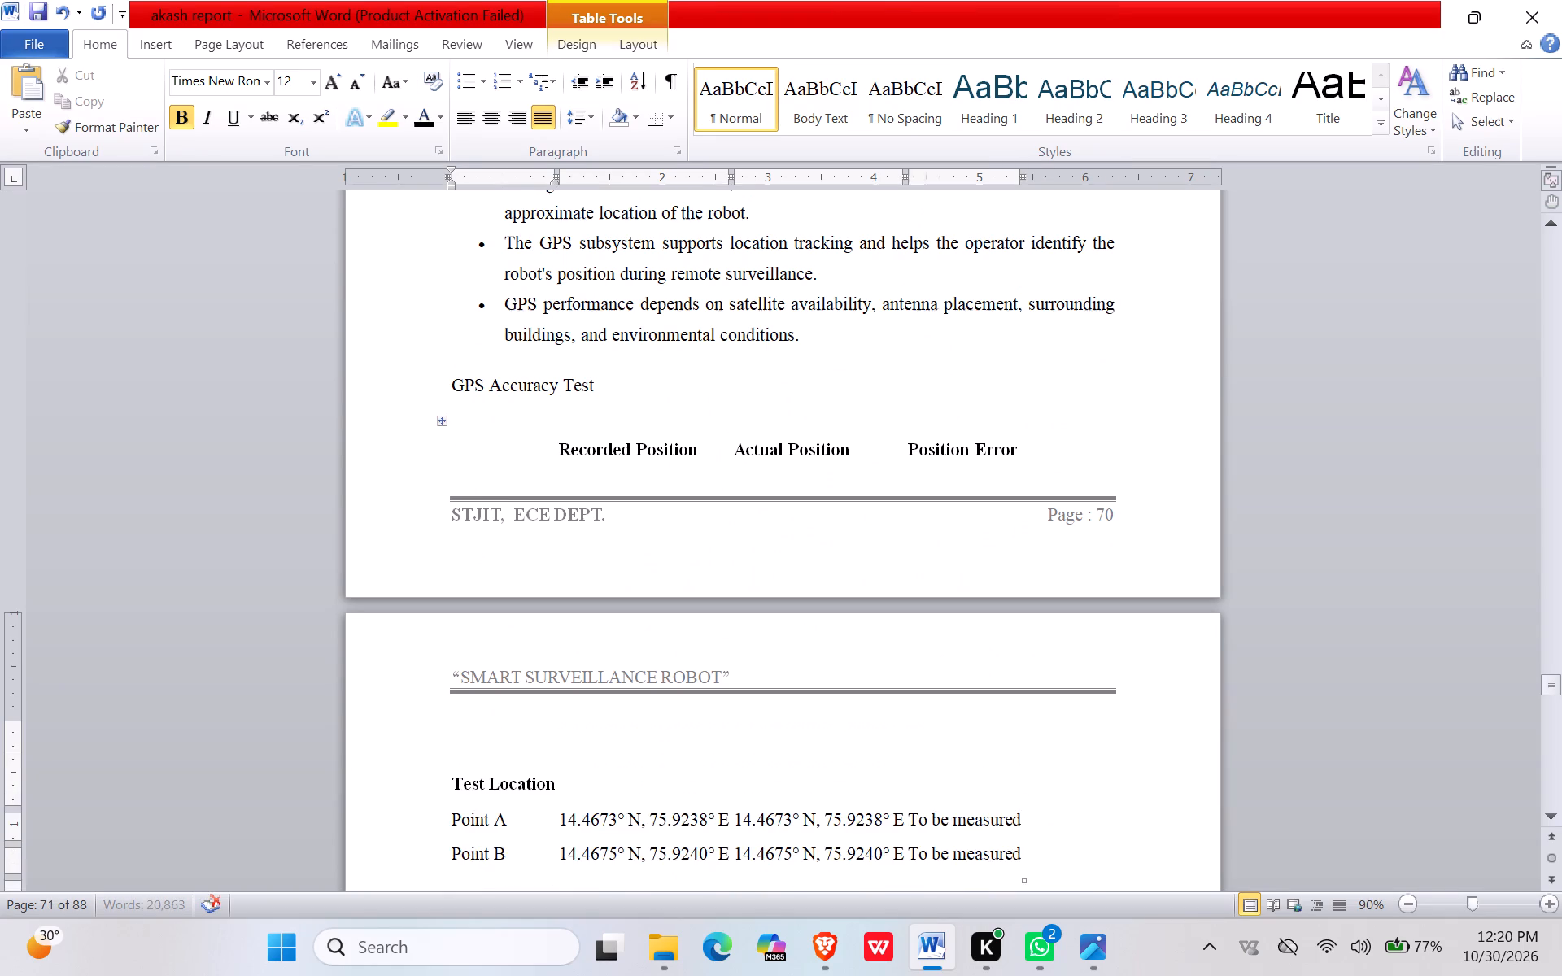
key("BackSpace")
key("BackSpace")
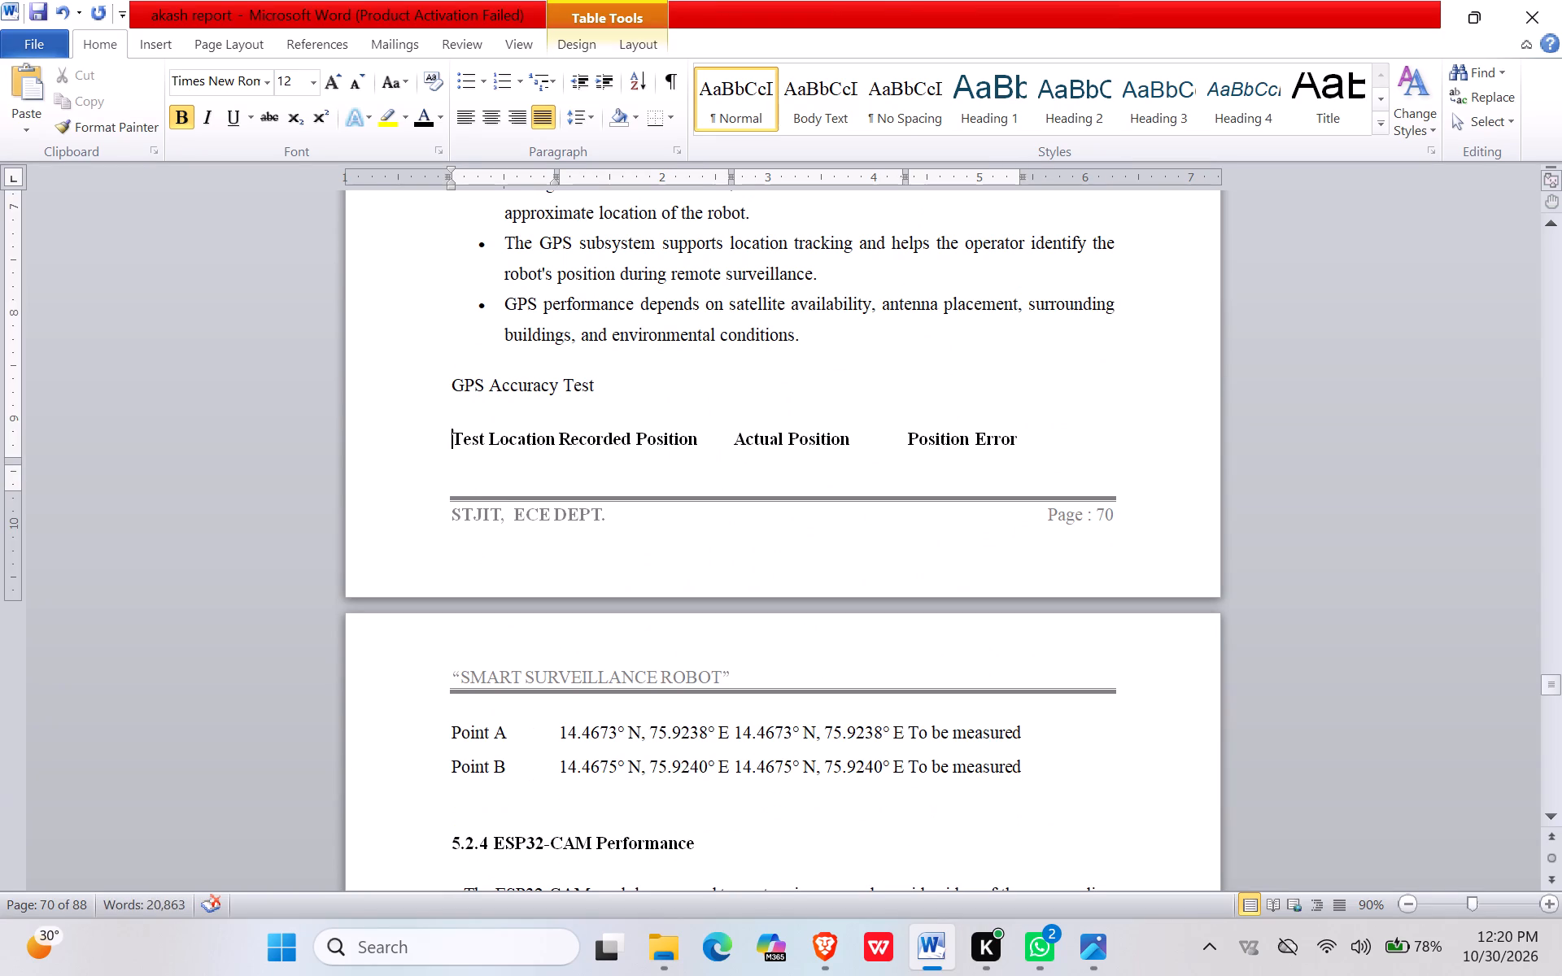
Undo the blank-line edits in the GPS Accuracy Test table header and the last blank-line deletion above the 5.2.3 heading.
key("ctrl+z")
key("ctrl+z")
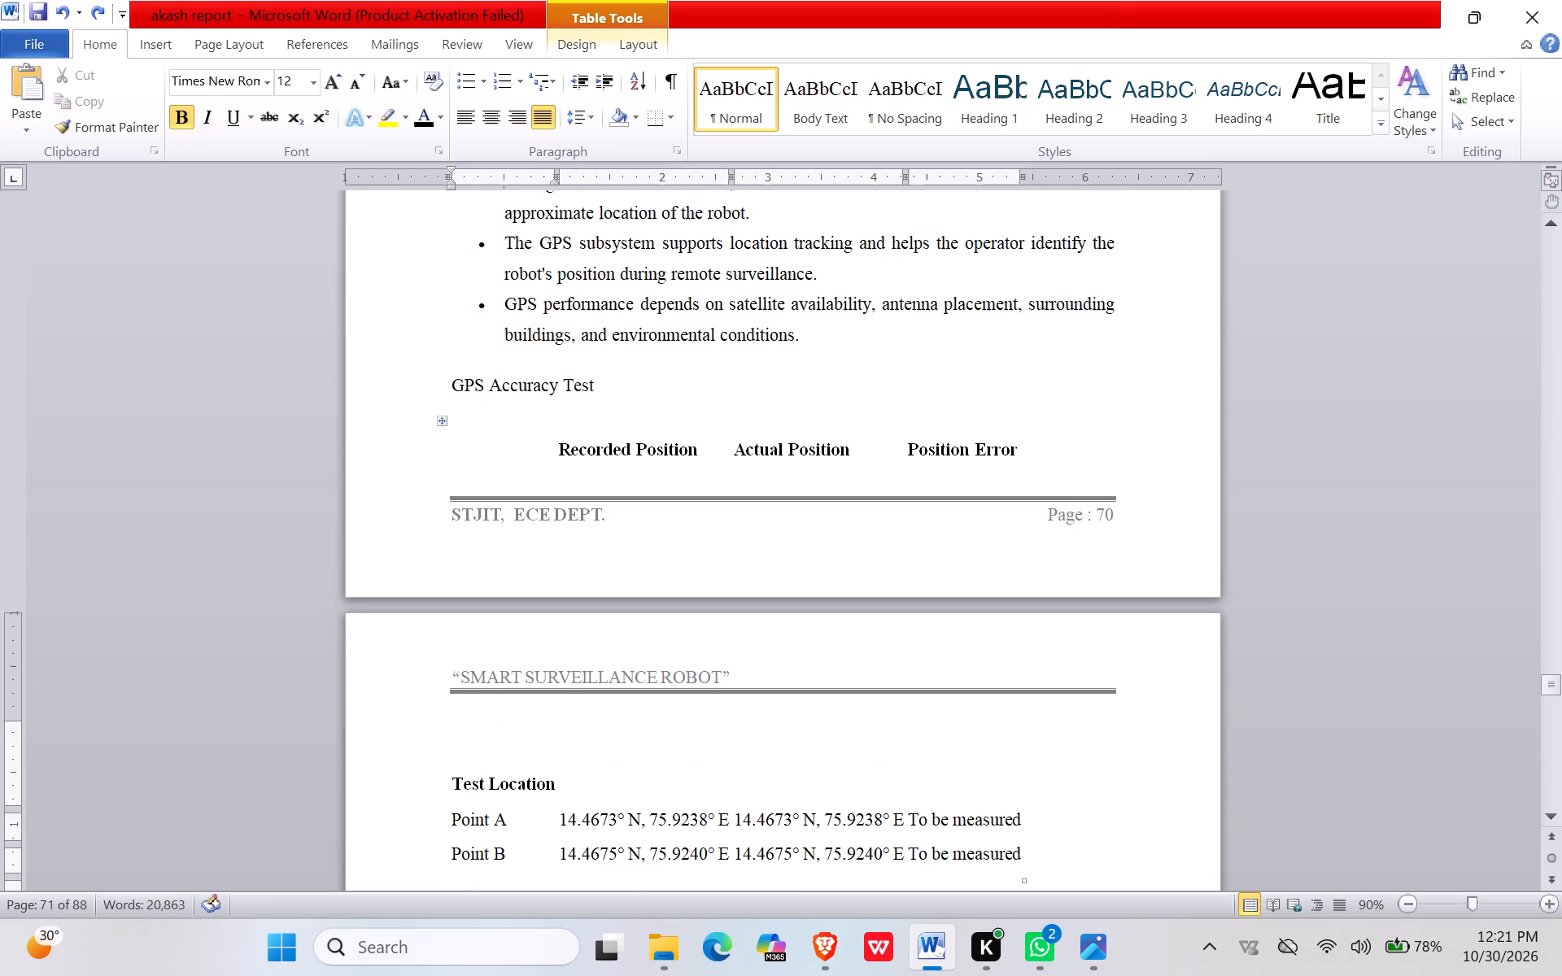
key("ctrl+z")
key("ctrl+z")
key("ctrl+z")
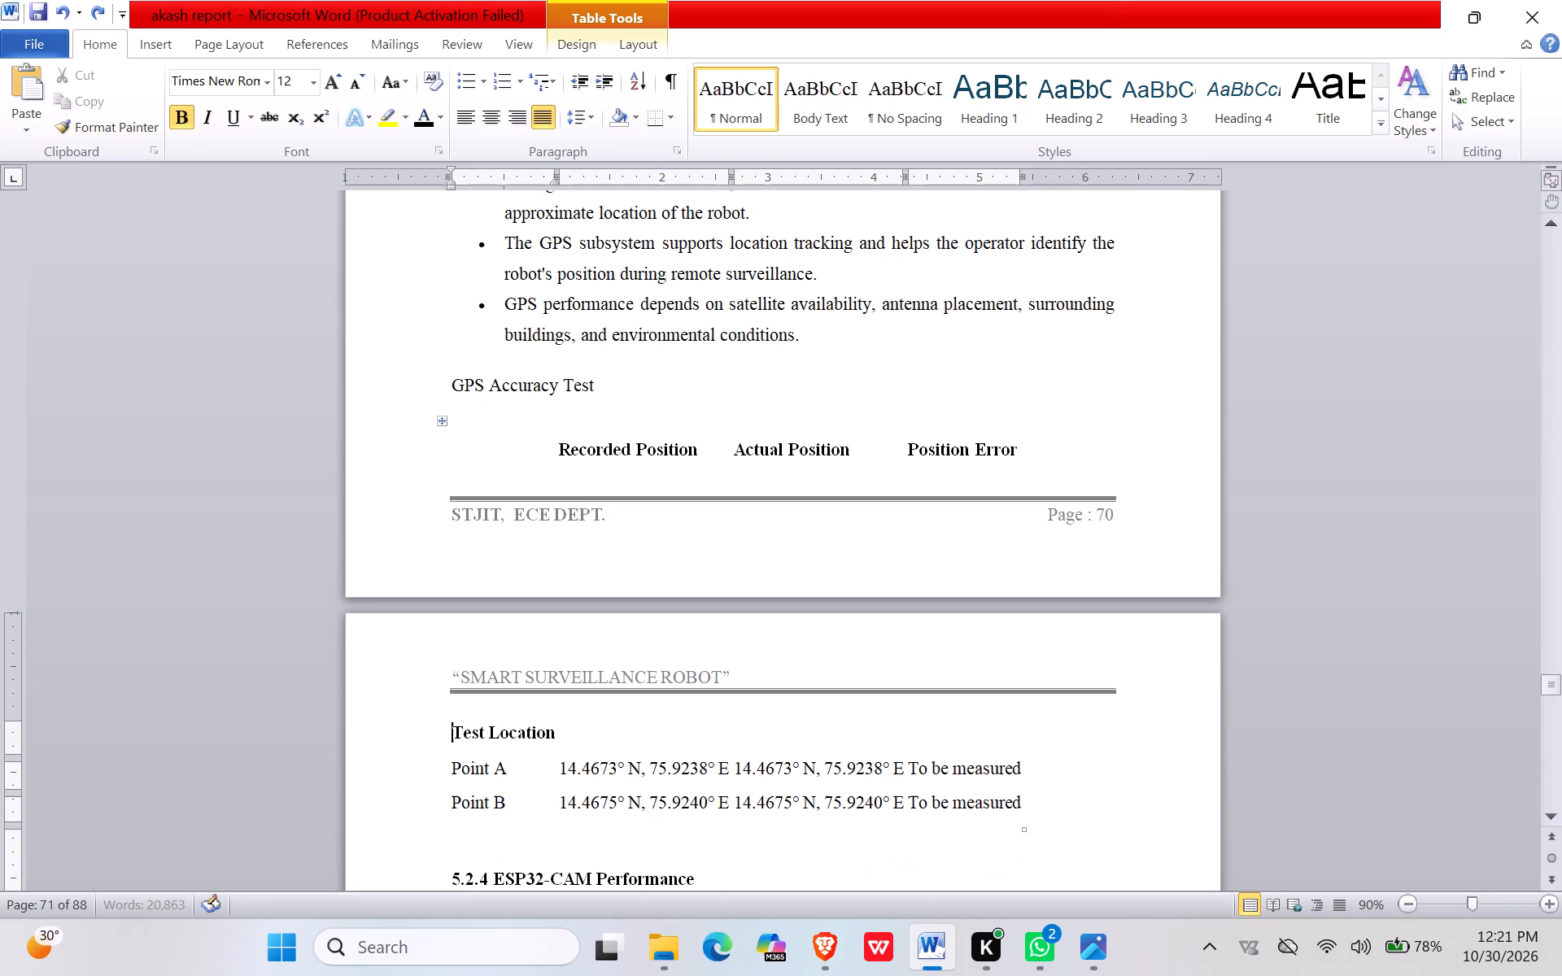
key("ctrl+z")
key("ctrl+z")
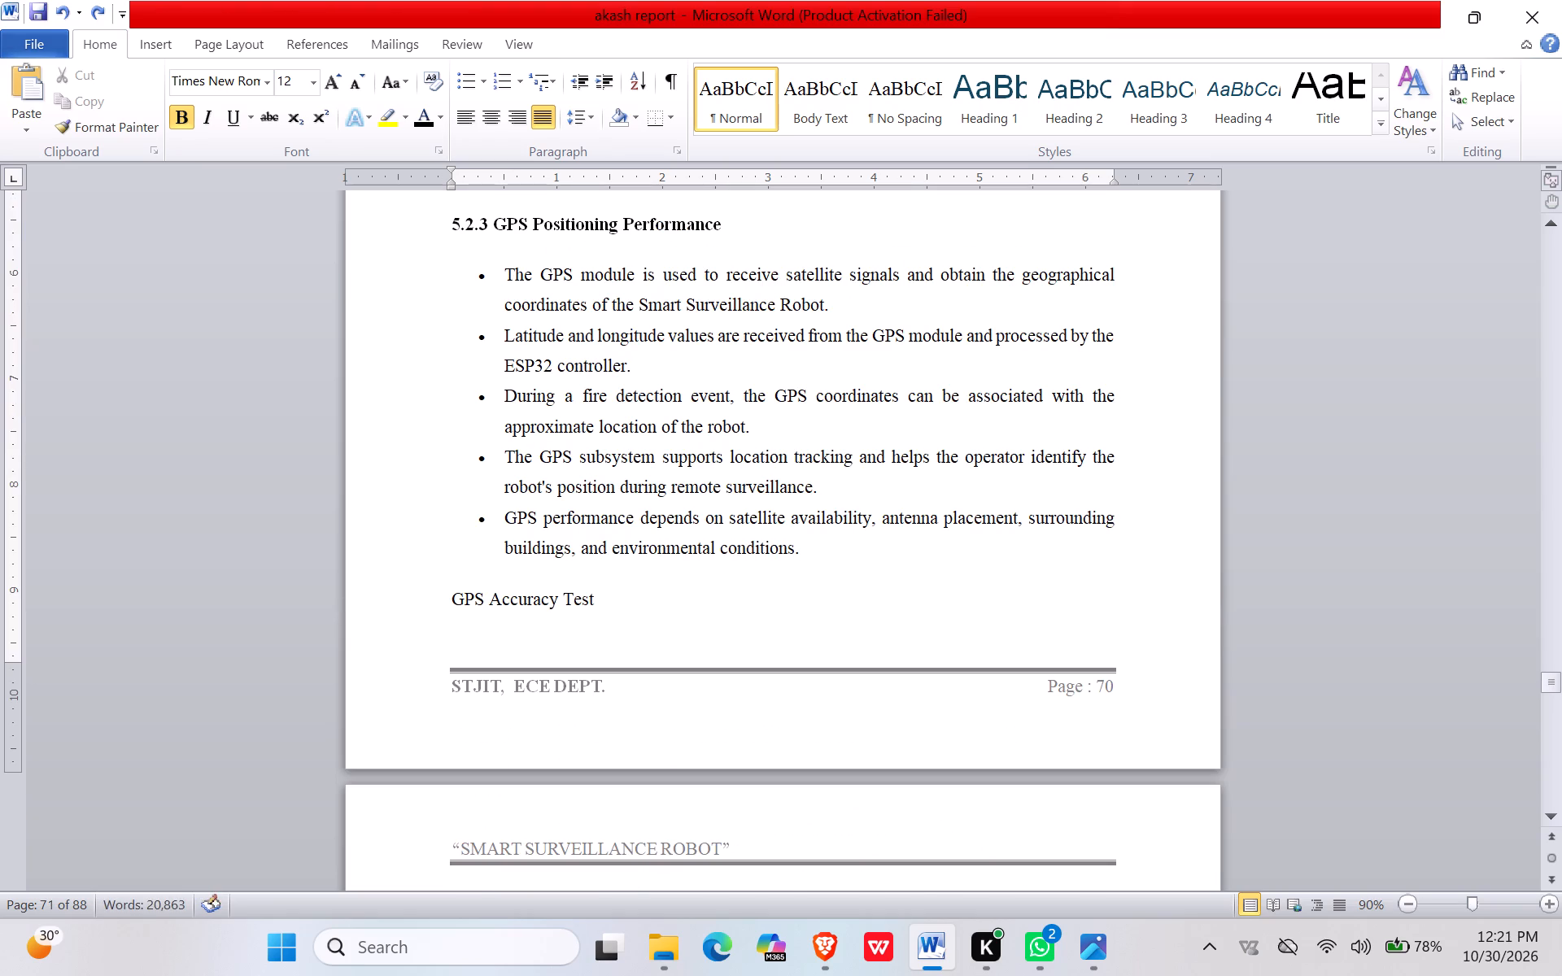
Insert two blank lines before the GPS Accuracy Test title to move it onto the next page with its table.
left_click(449, 595)
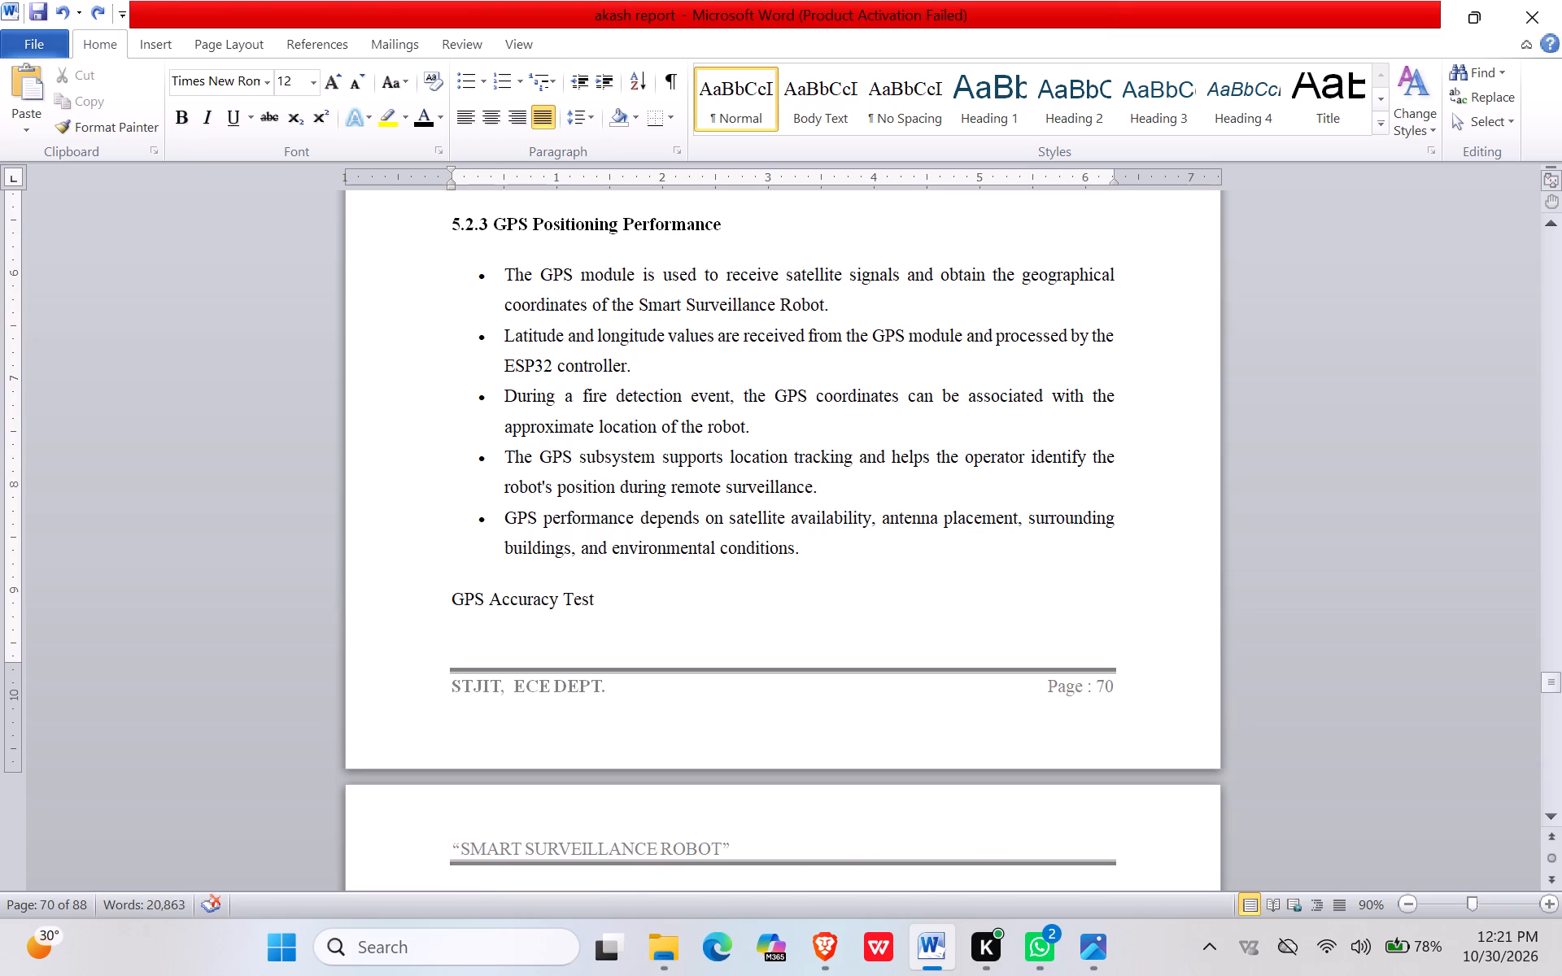
key("Return")
key("Return")
Review the page layout from the GPS Accuracy Test table through sections 5.2.4 and 5.2.5 to 5.3 Discussions.
scroll(944, 595, "down", 5)
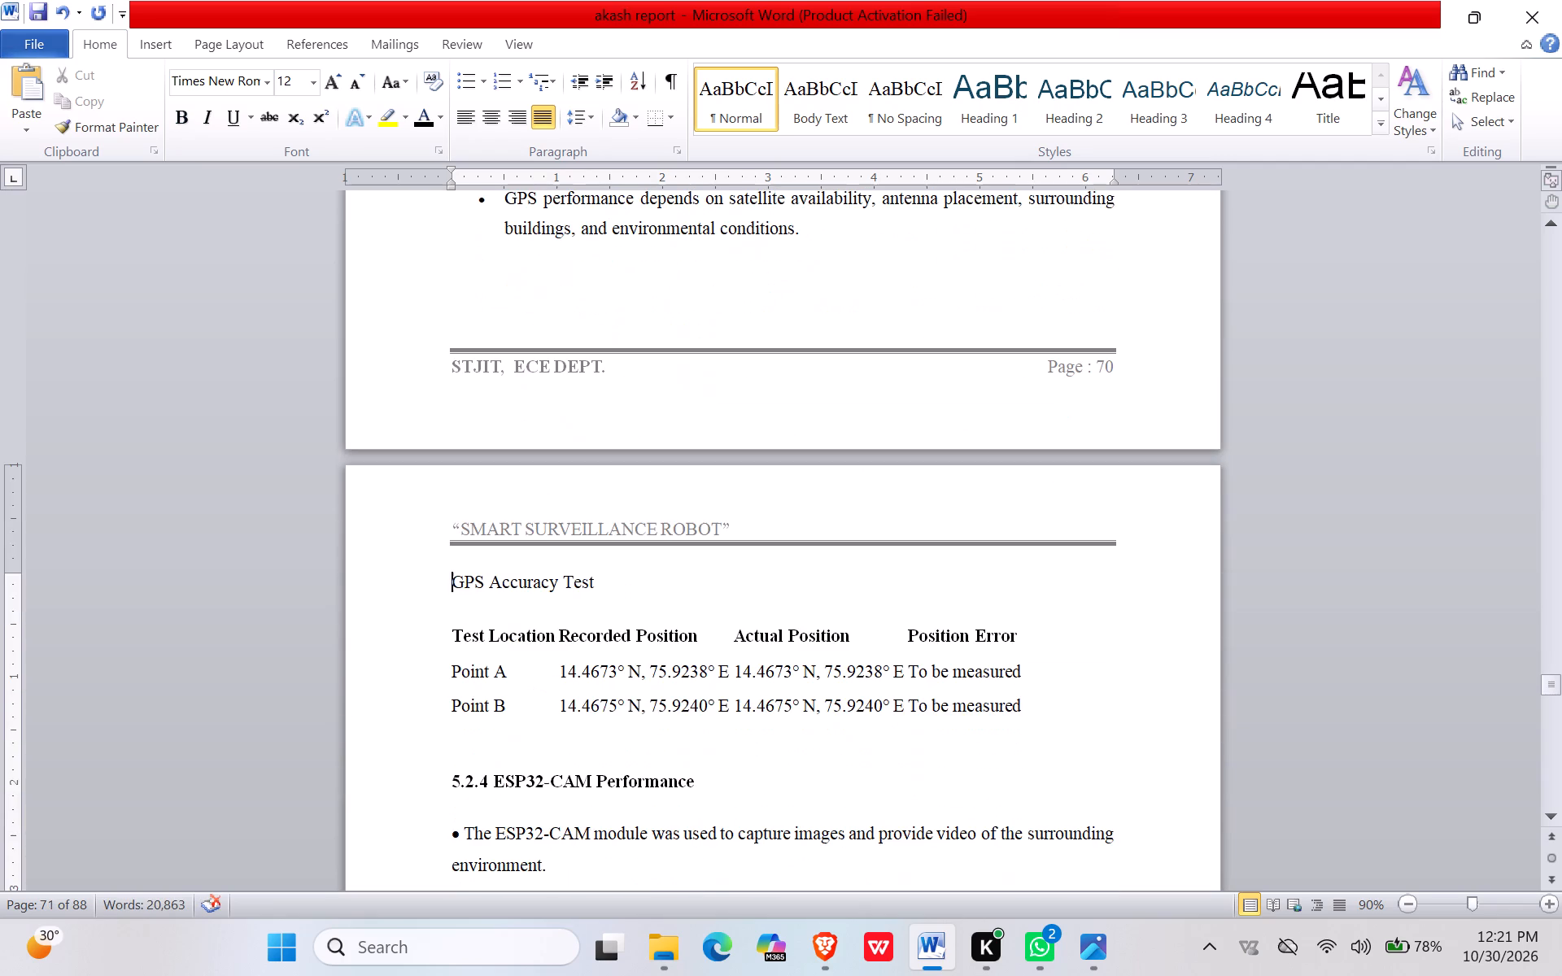
scroll(918, 621, "down", 3)
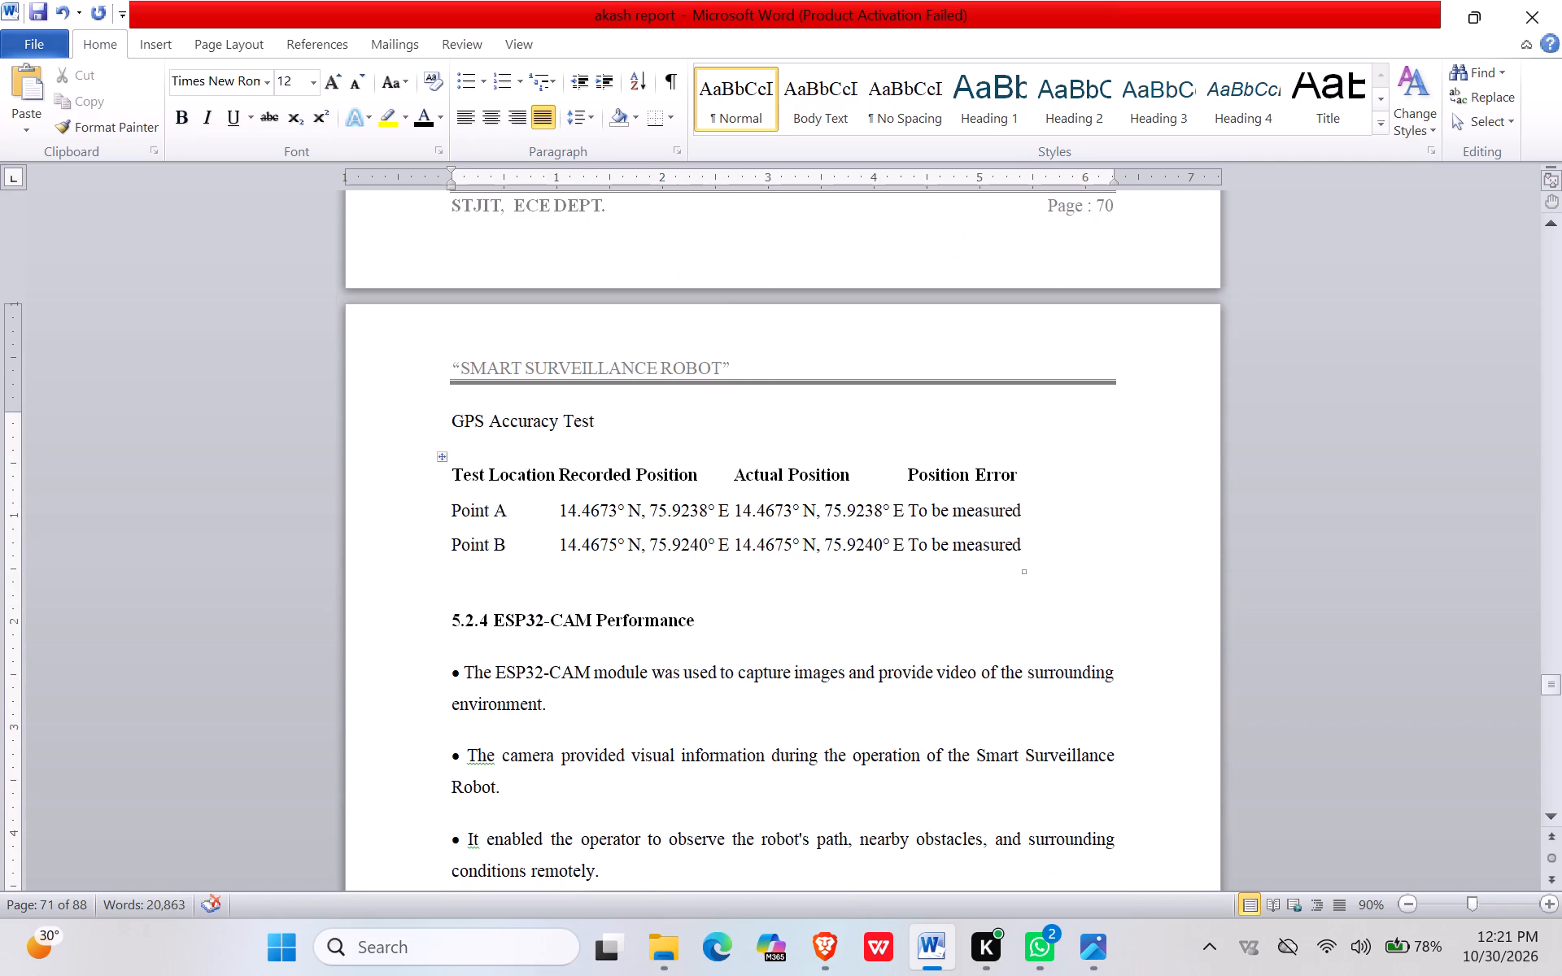
left_click(556, 476)
scroll(637, 578, "down", 14)
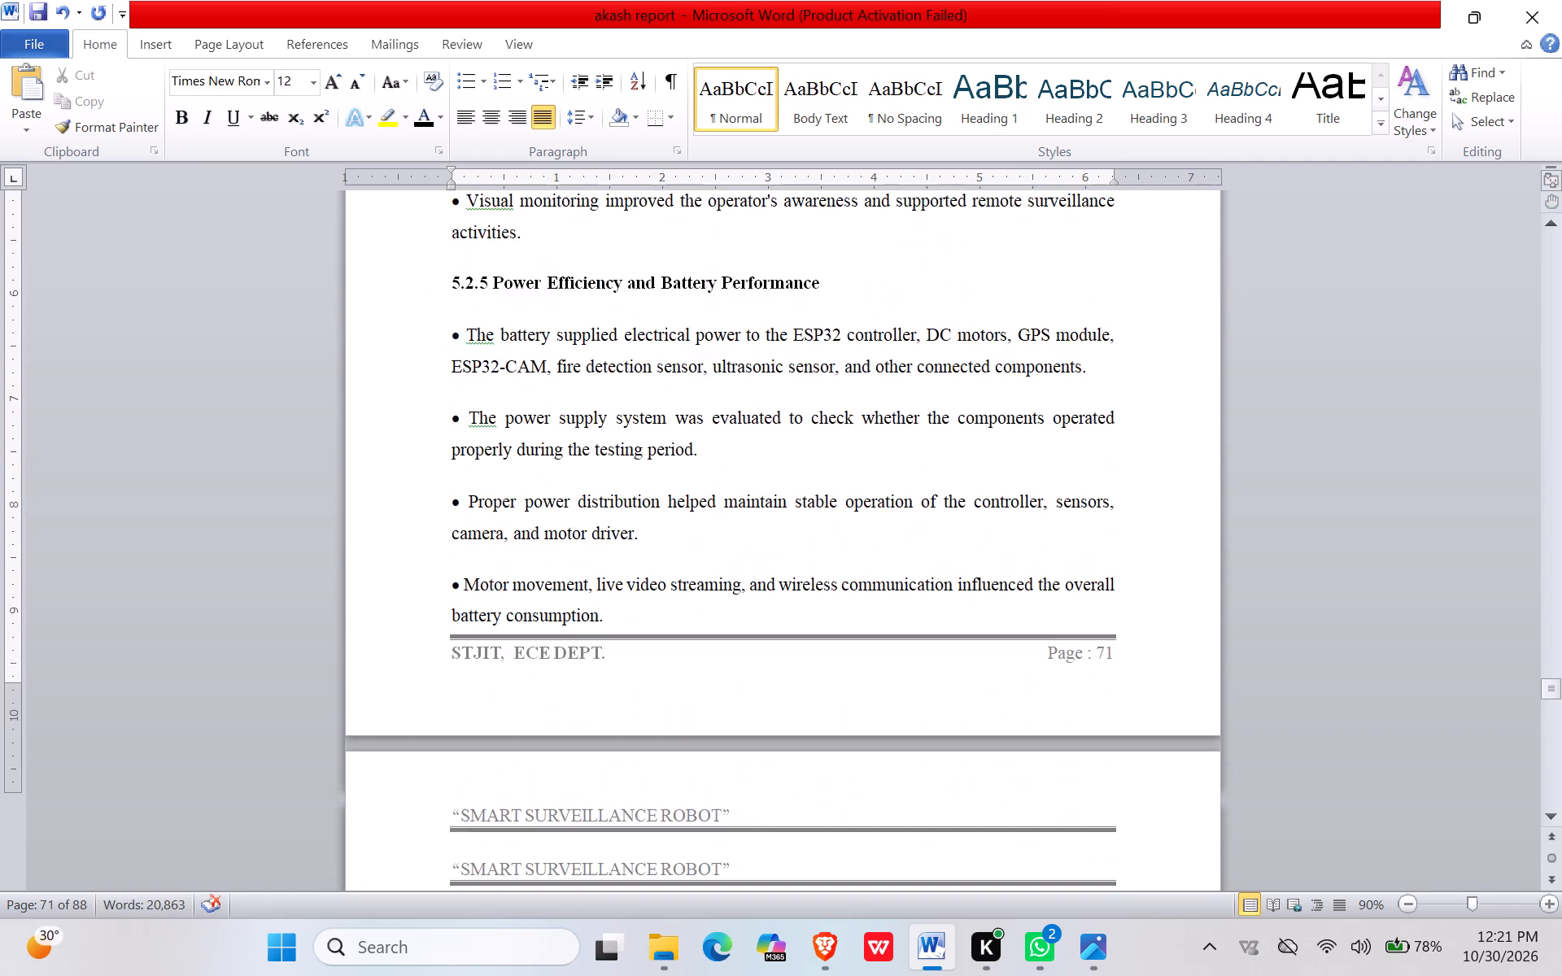
scroll(639, 576, "down", 14)
scroll(643, 558, "down", 16)
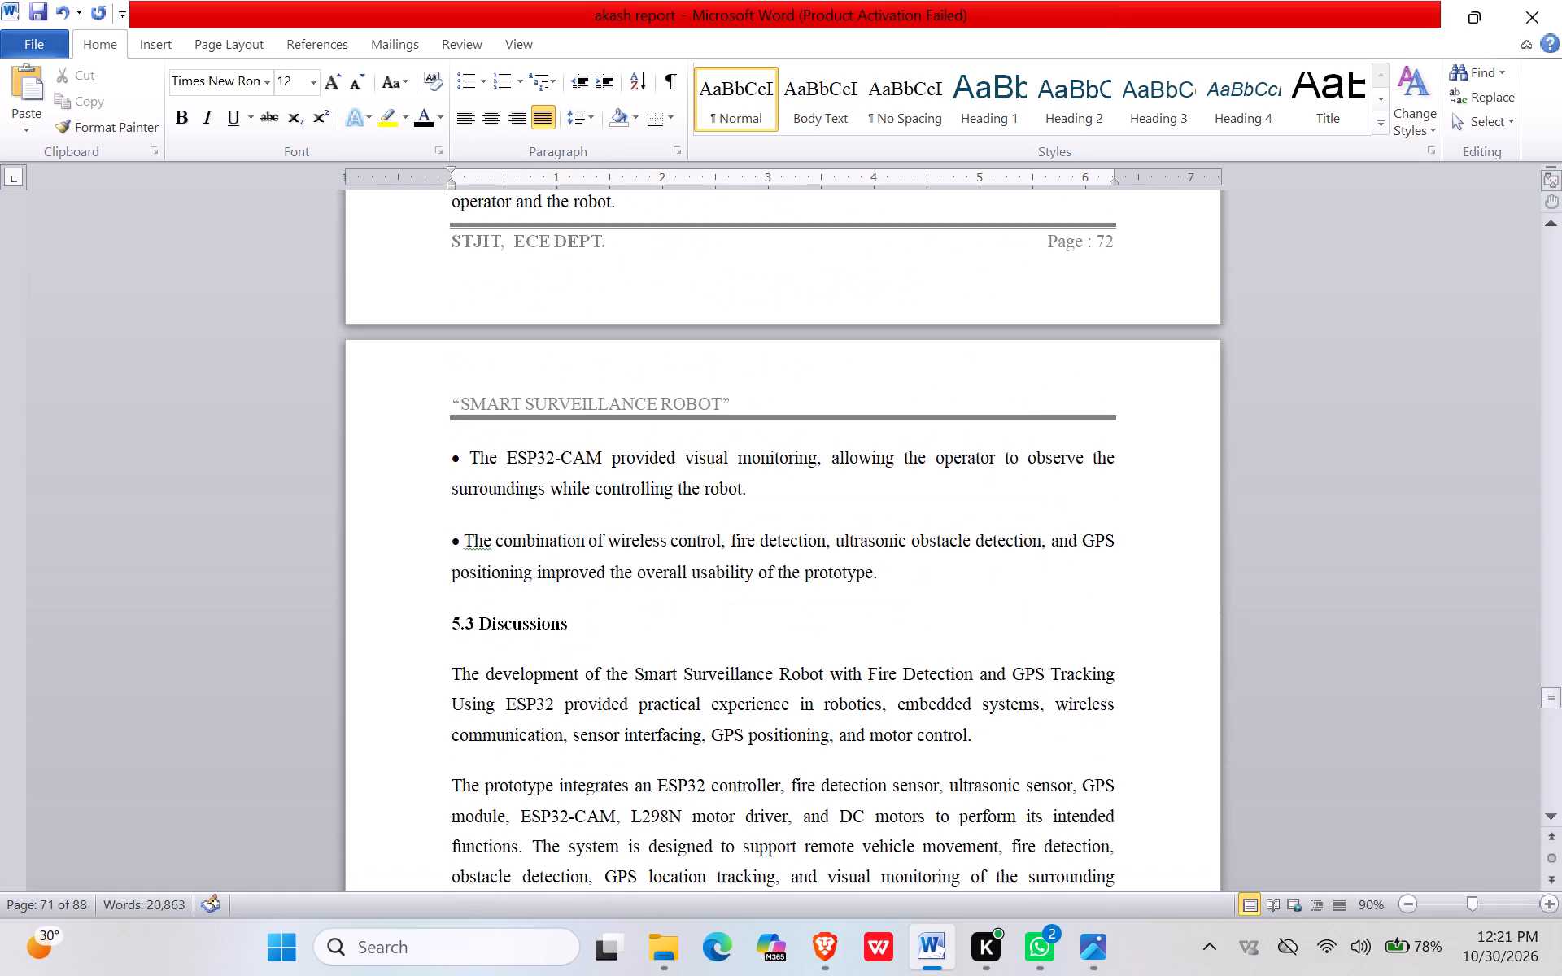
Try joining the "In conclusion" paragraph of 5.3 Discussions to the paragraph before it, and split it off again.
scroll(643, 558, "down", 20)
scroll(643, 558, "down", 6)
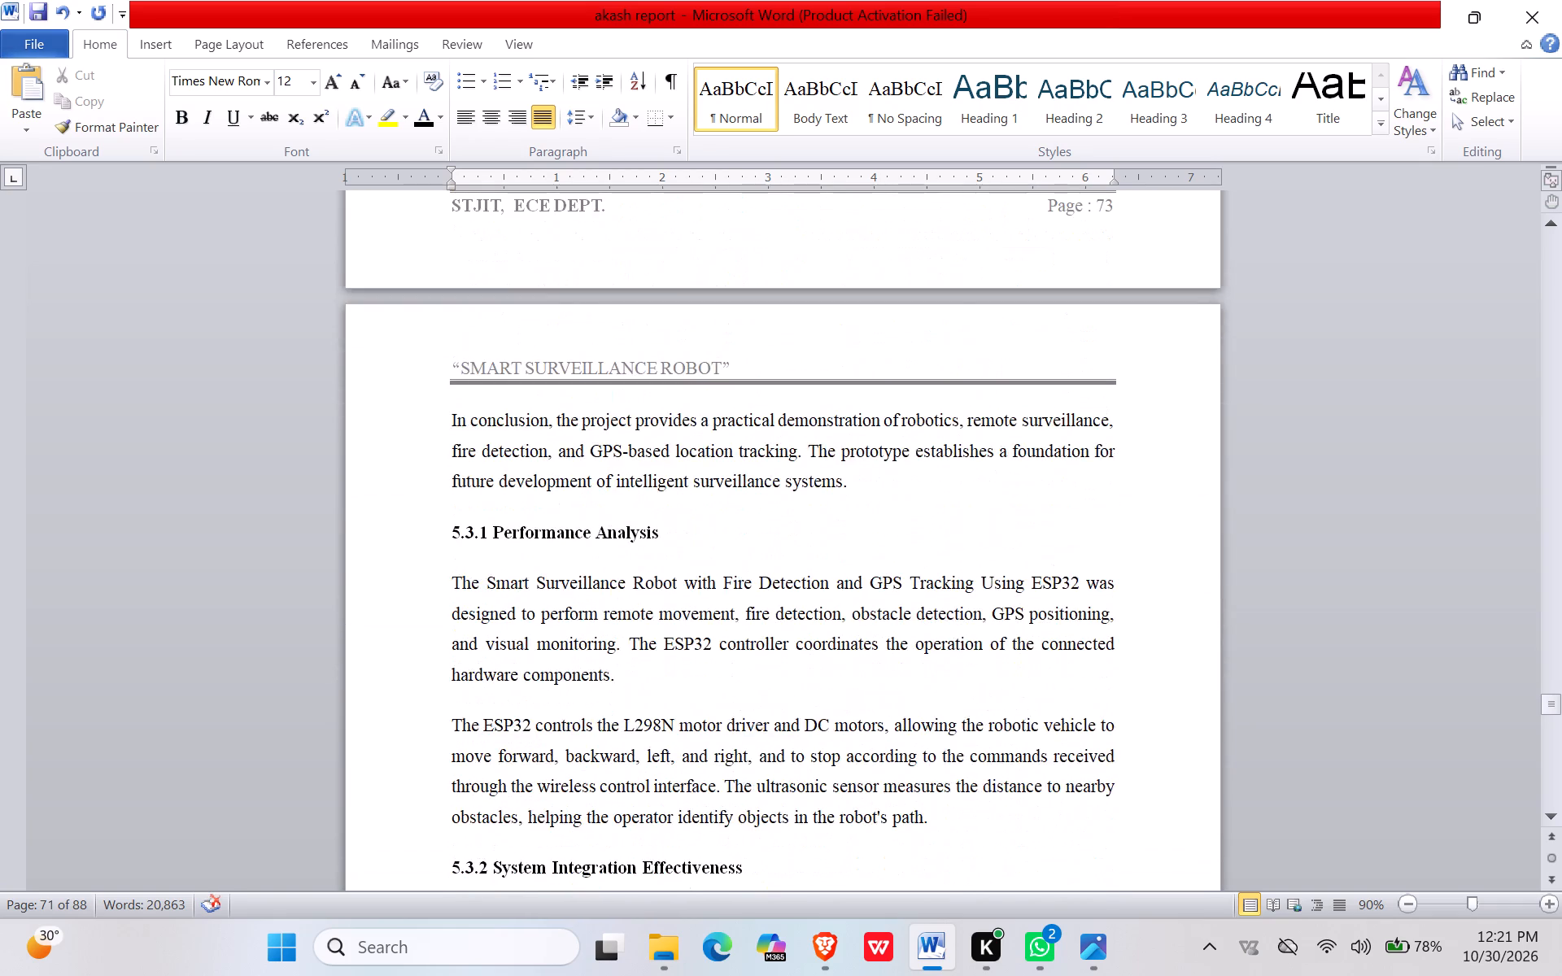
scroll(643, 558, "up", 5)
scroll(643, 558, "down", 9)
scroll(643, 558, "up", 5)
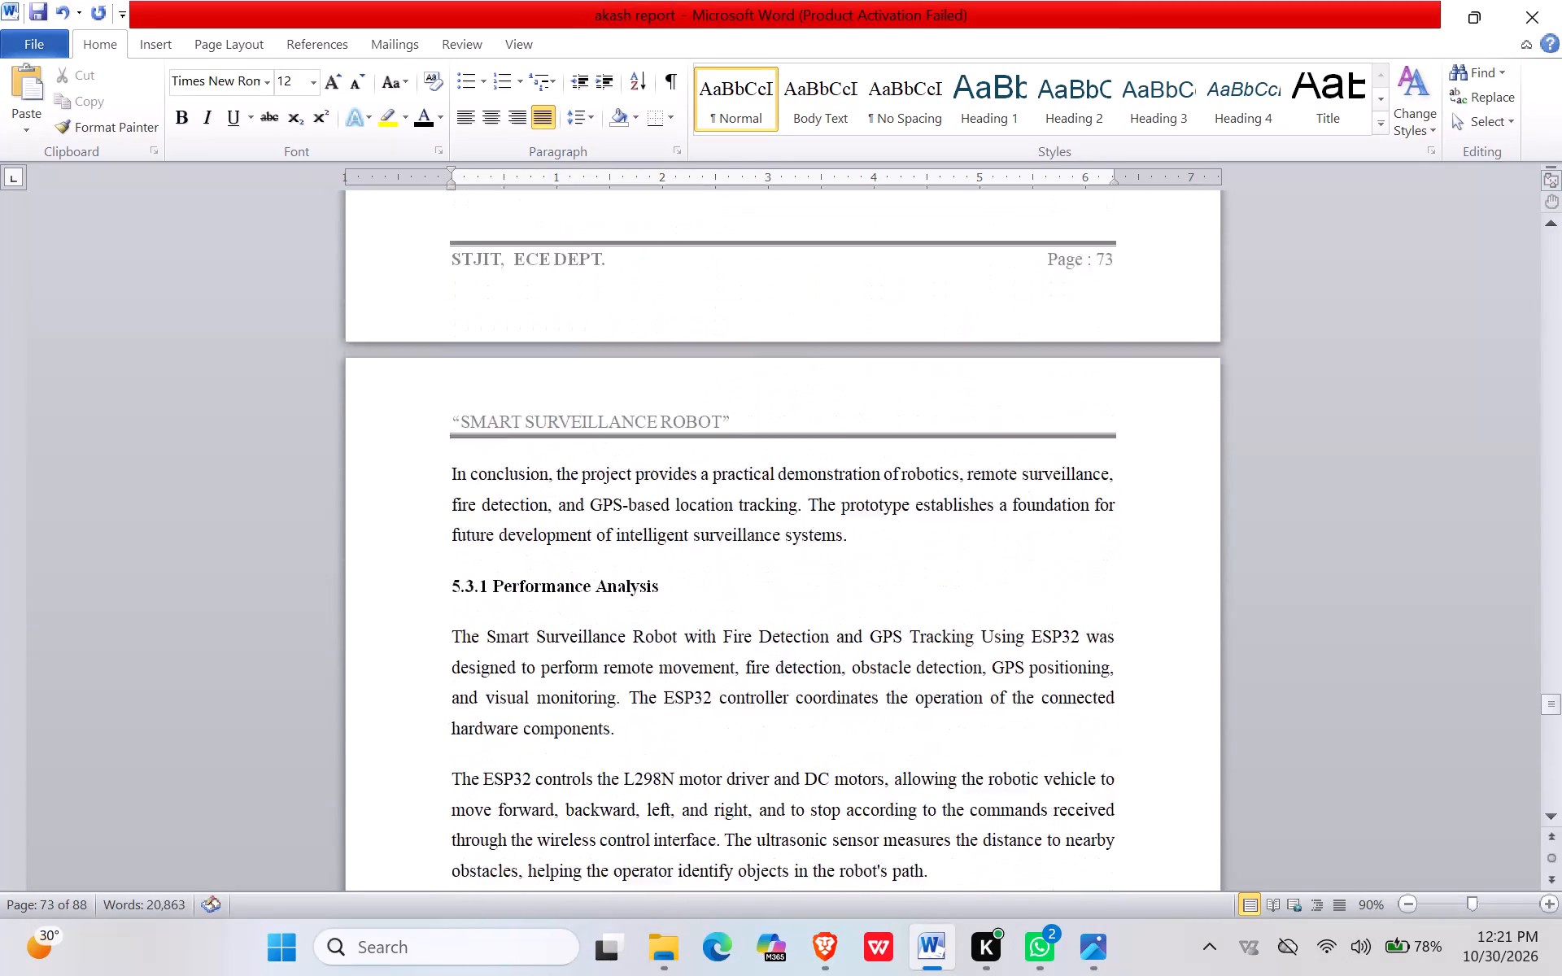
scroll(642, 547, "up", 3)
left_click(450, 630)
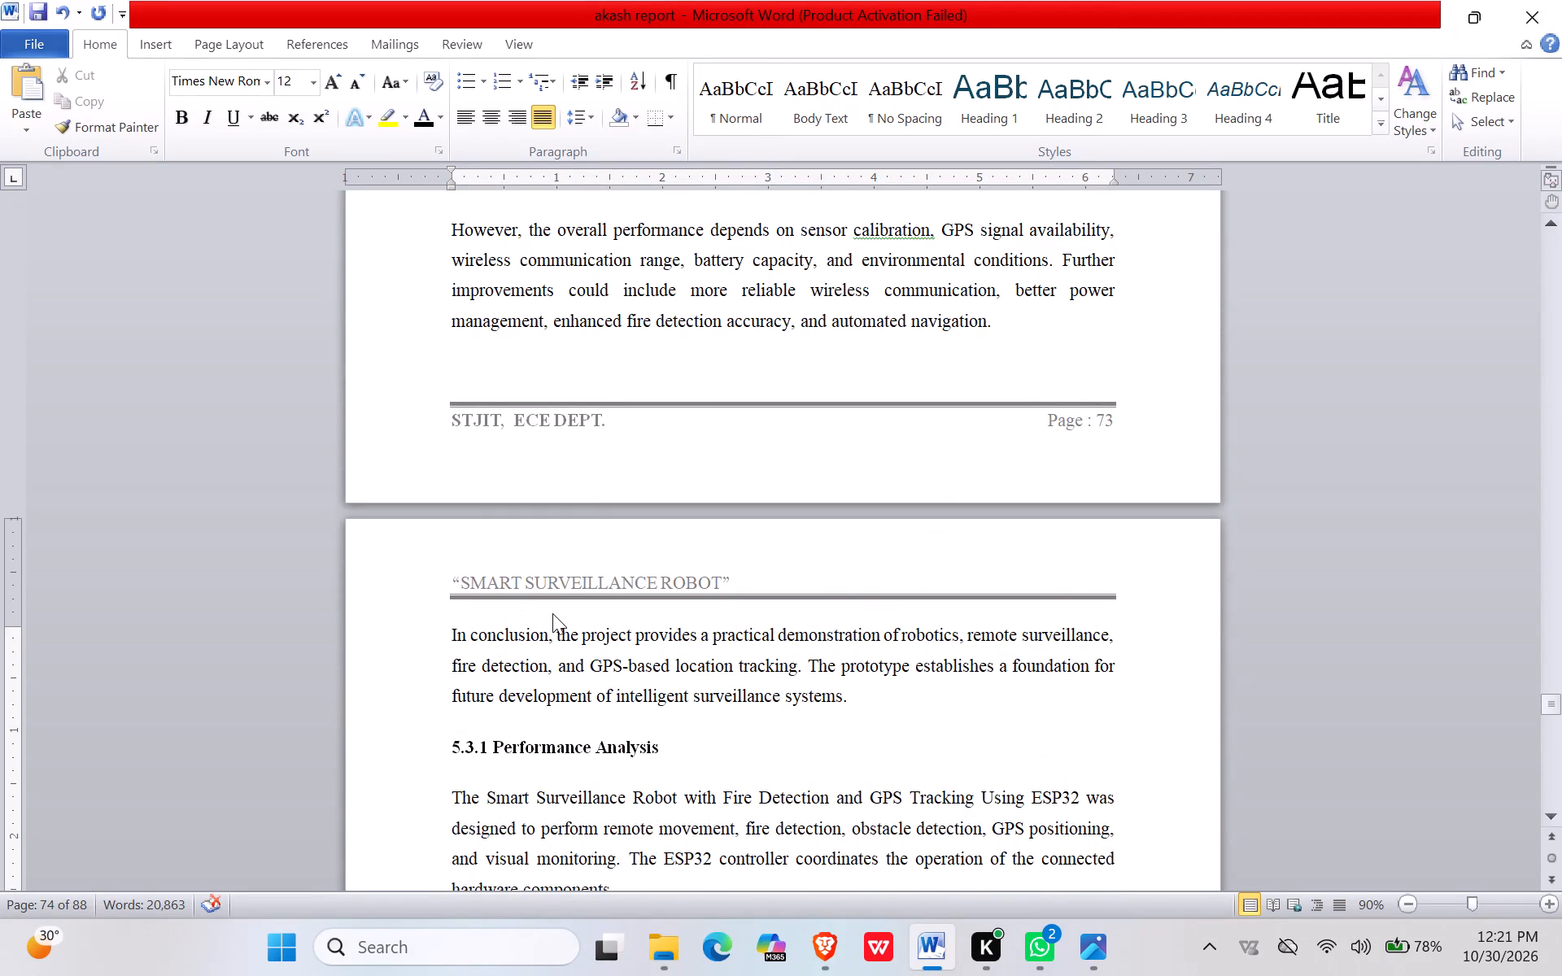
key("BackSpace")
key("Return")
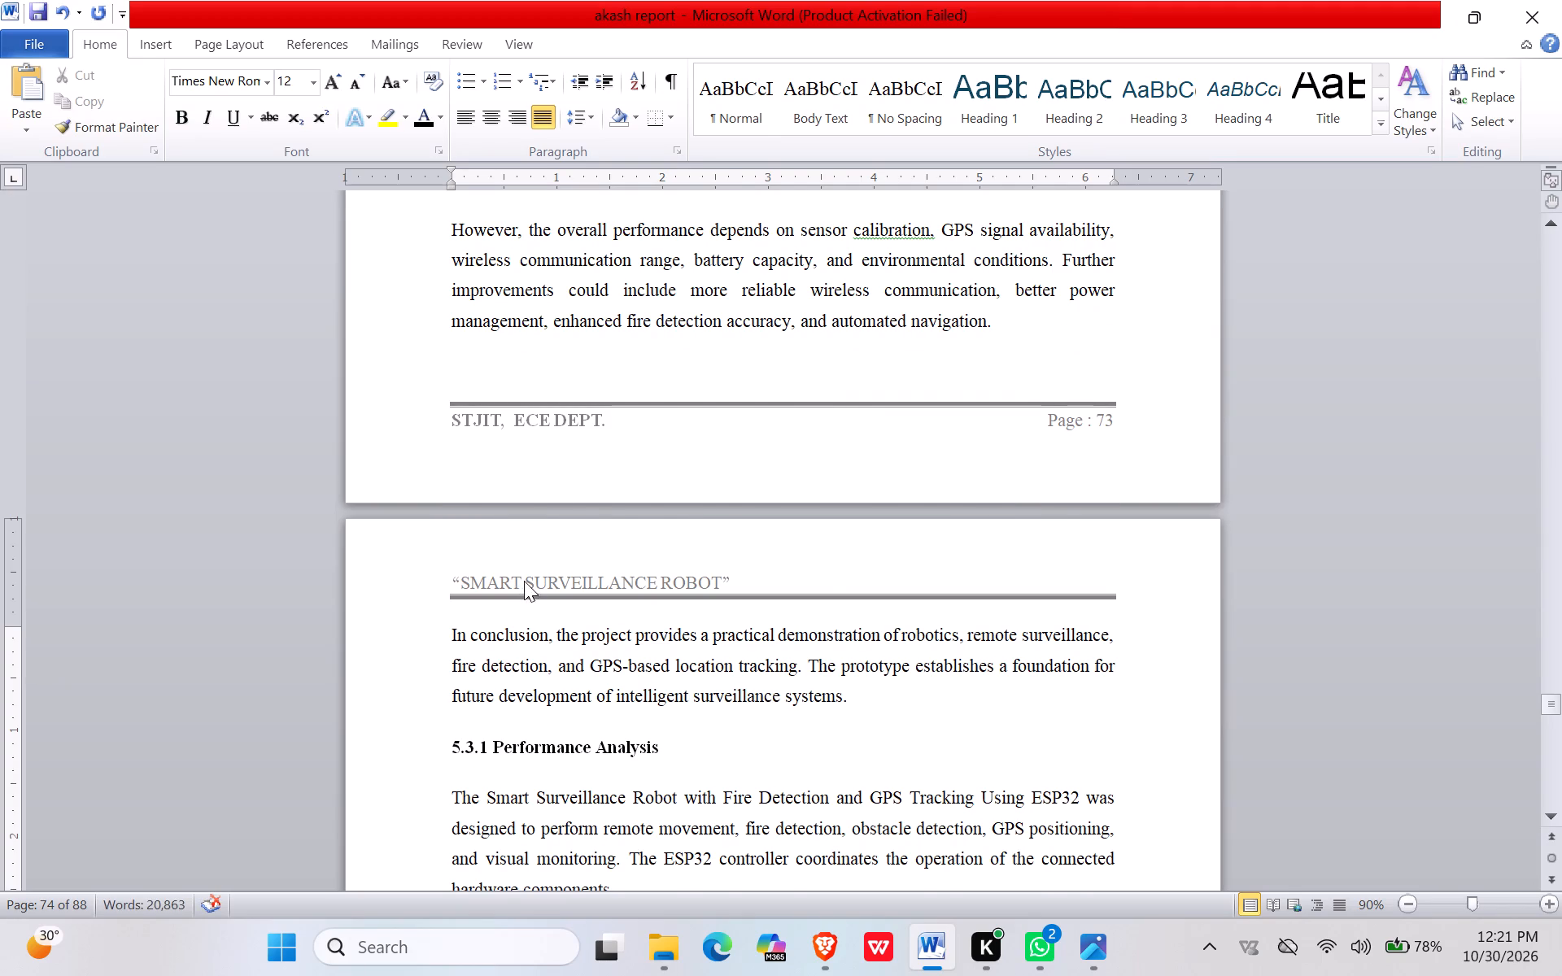
Delete the "In conclusion" paragraph above the 5.3.1 Performance Analysis heading and insert a line break in its place.
scroll(531, 574, "down", 6)
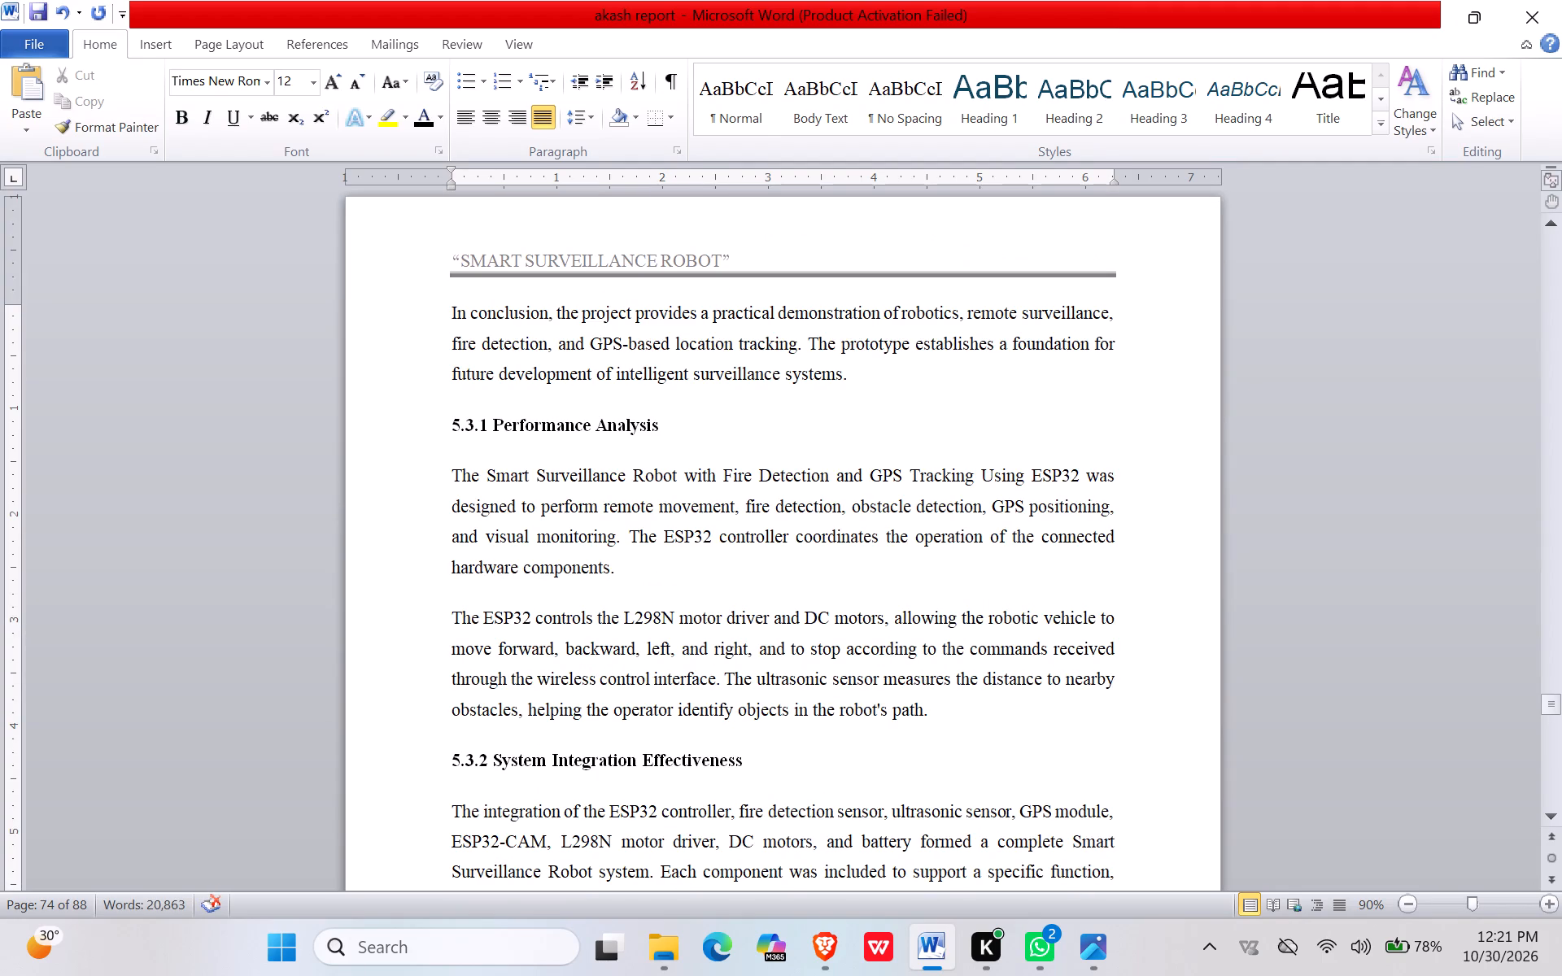
left_click_drag(887, 381, 412, 308)
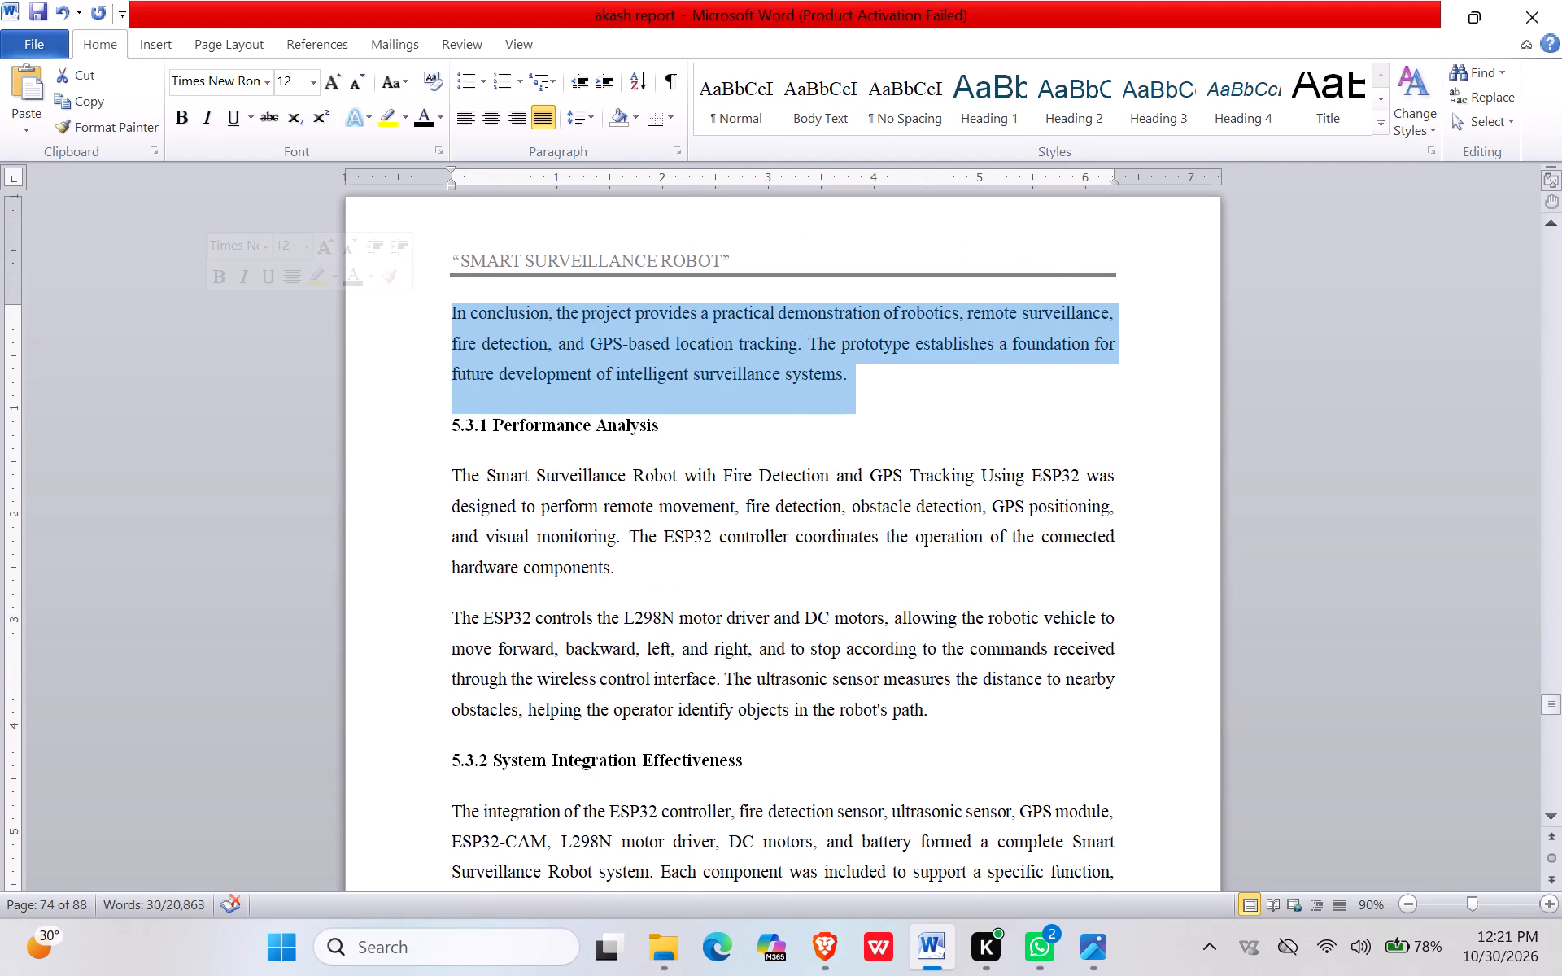
key("BackSpace")
key("Return")
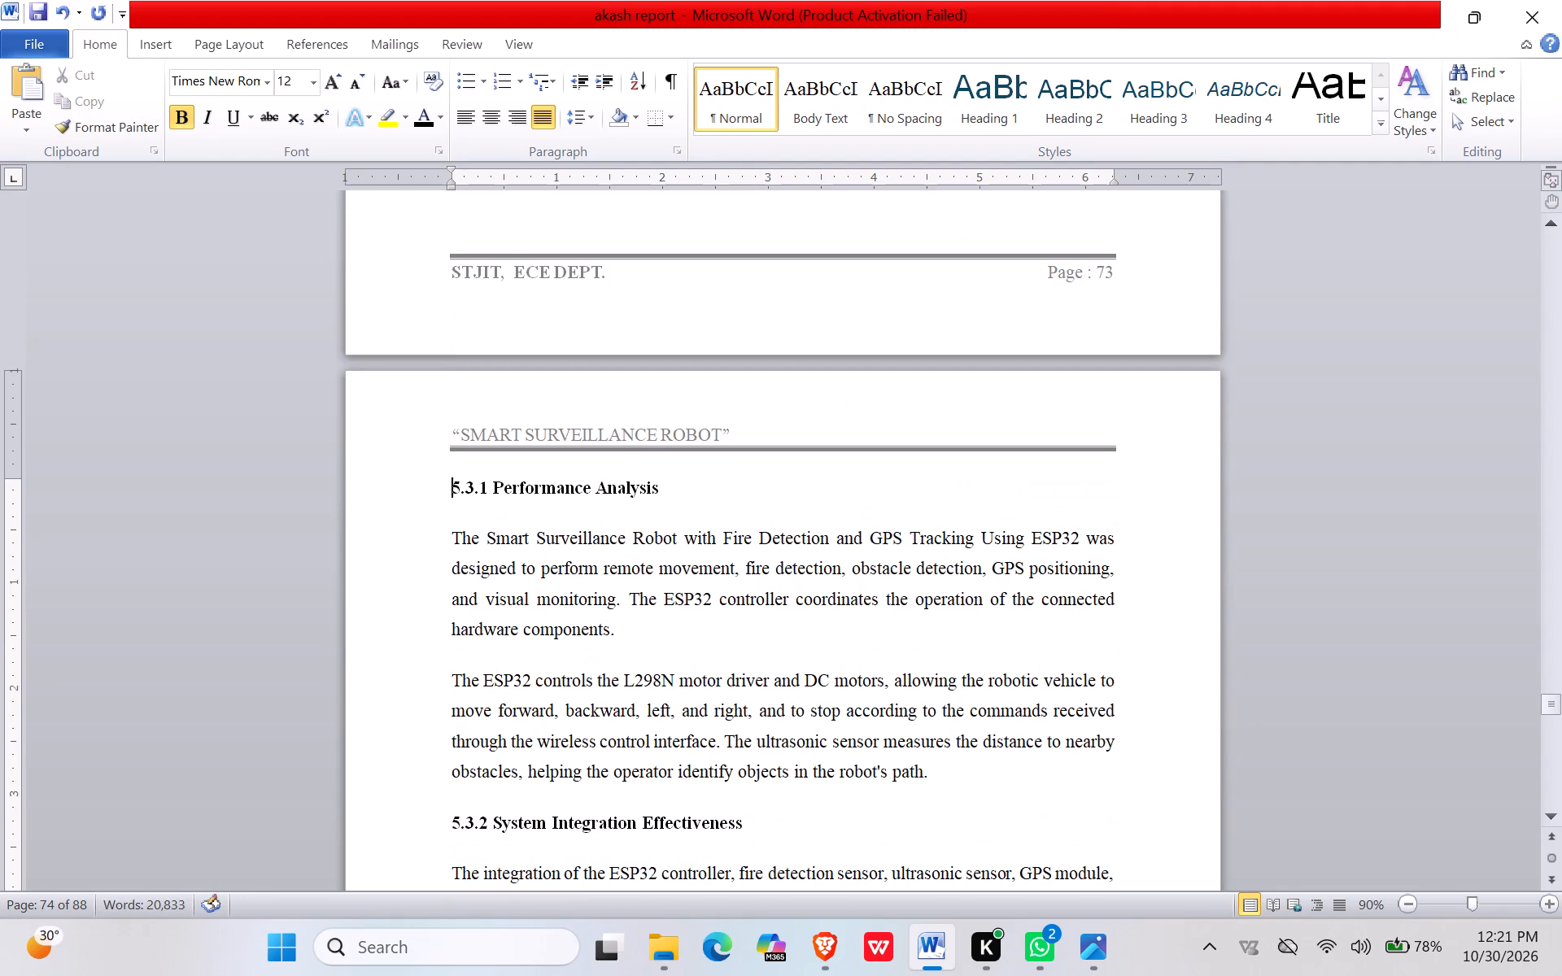
Review the text and page breaks of sections 5.3.1 Performance Analysis through 5.3.4 Detection and GPS Performance.
scroll(972, 392, "up", 4)
scroll(975, 394, "down", 9)
scroll(865, 474, "down", 5)
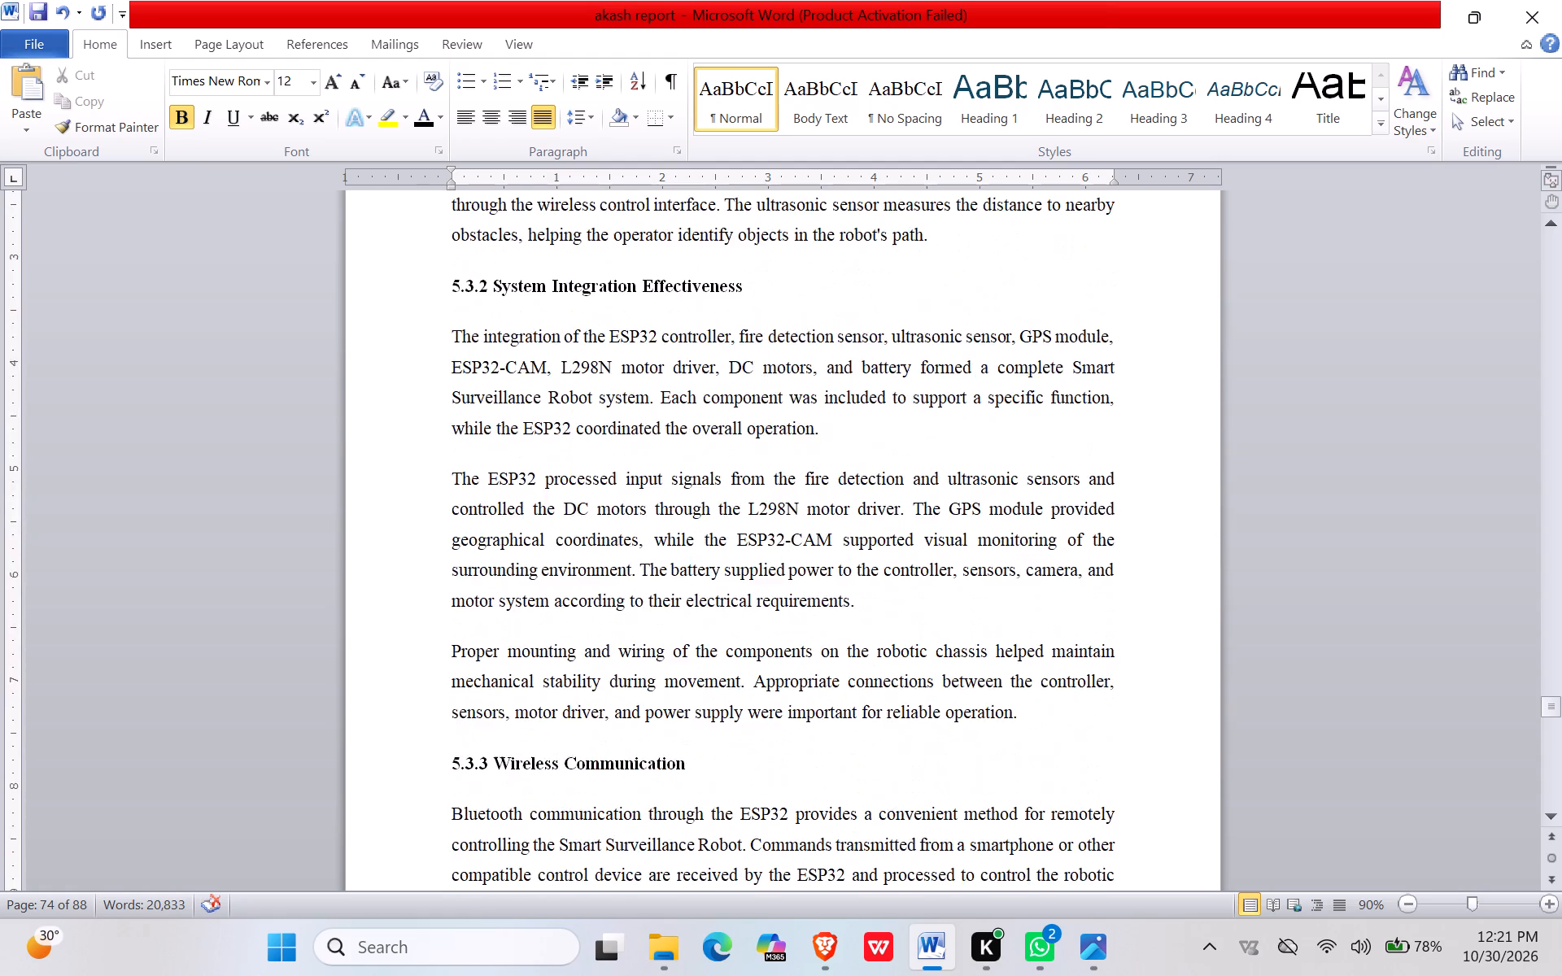
scroll(845, 488, "down", 20)
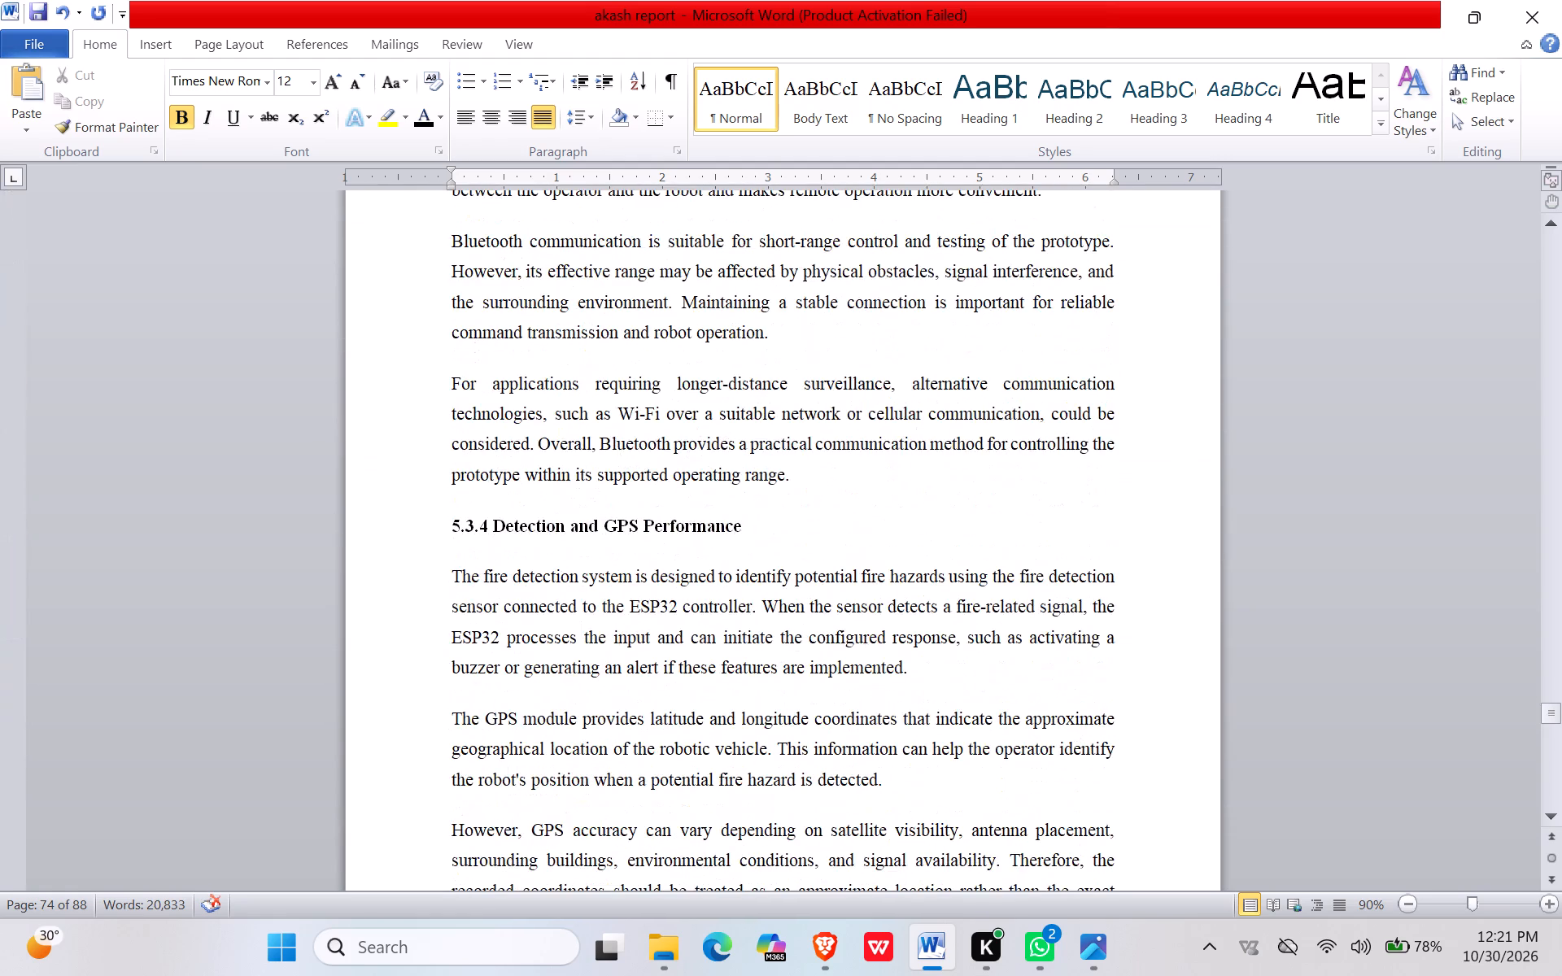
left_click_drag(814, 493, 431, 242)
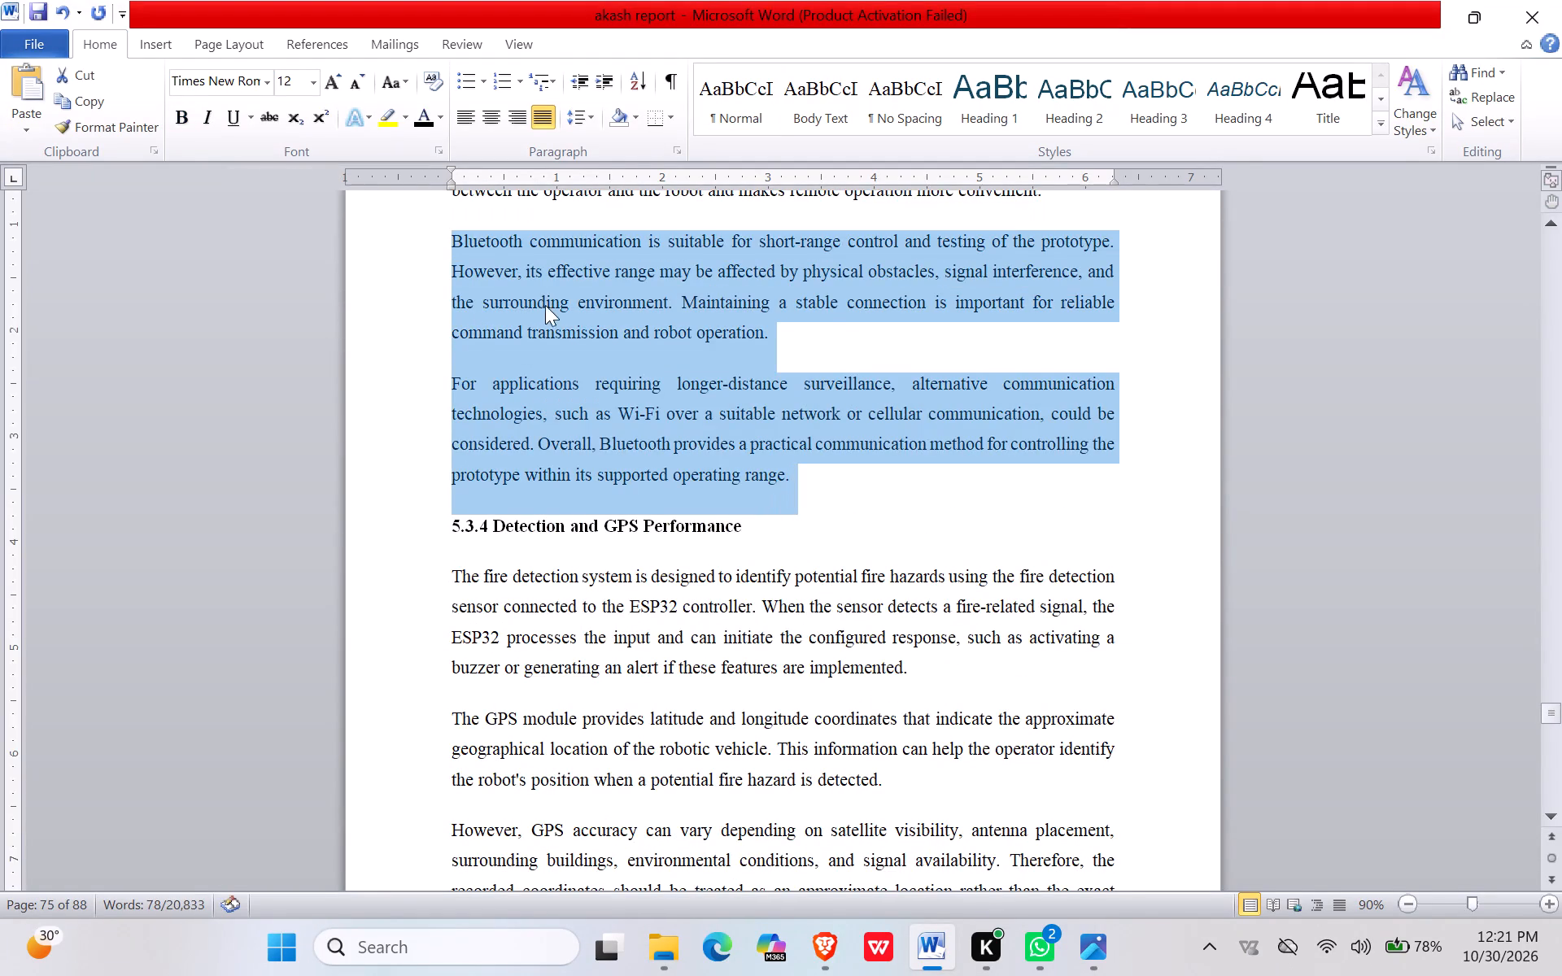
scroll(548, 307, "up", 7)
scroll(549, 310, "down", 1)
scroll(551, 315, "up", 7)
scroll(561, 302, "down", 5)
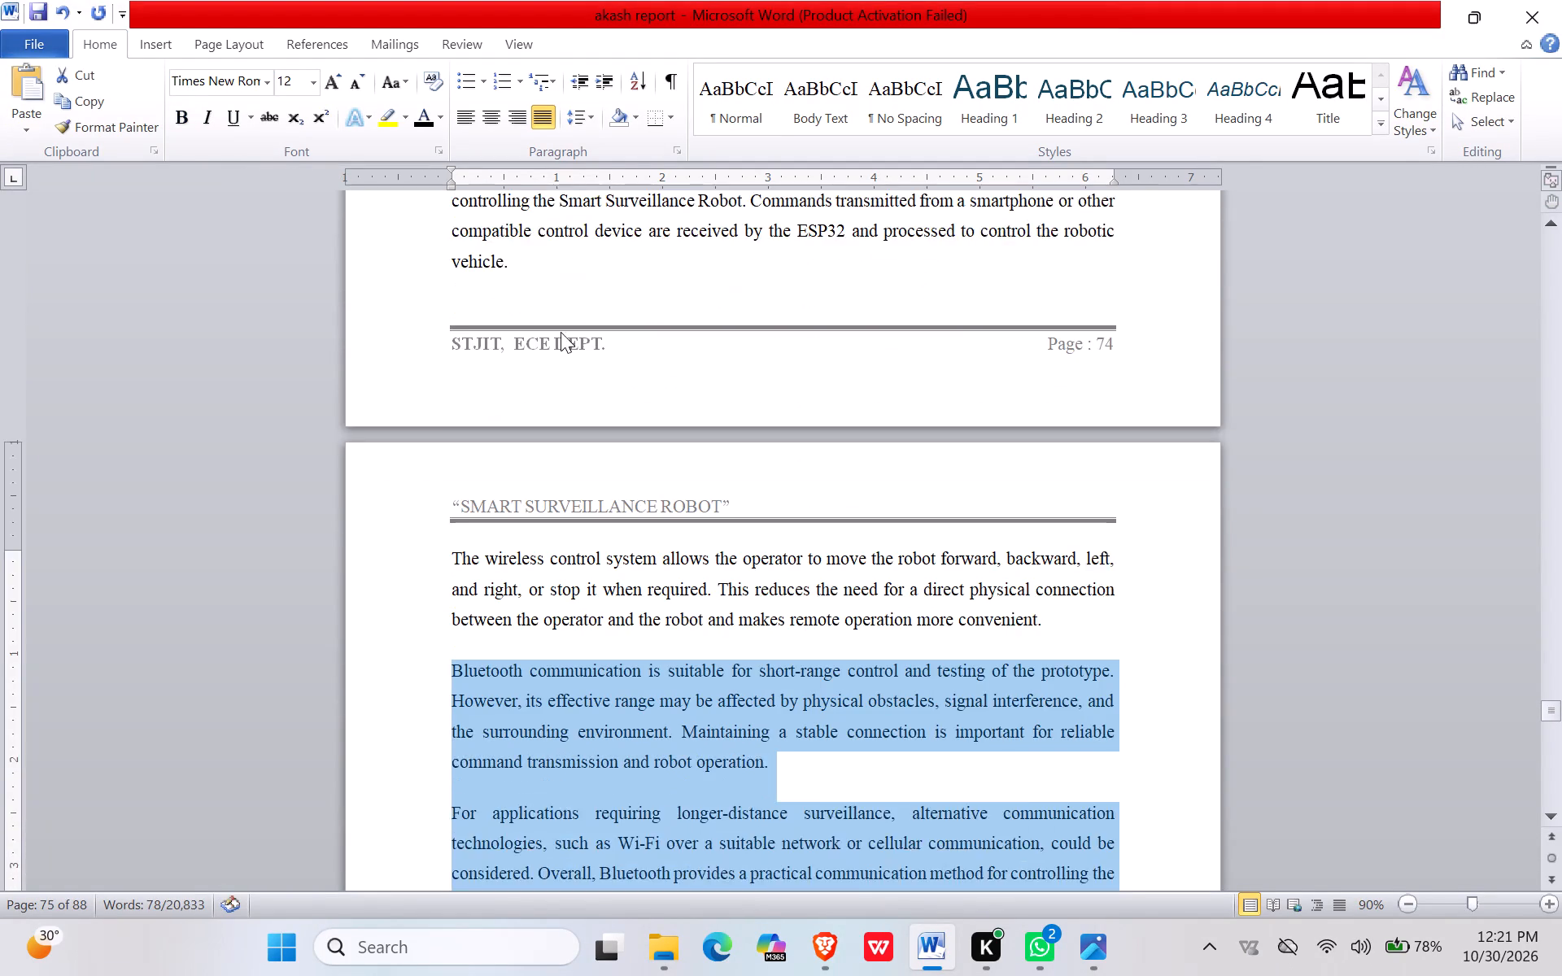
scroll(561, 332, "down", 10)
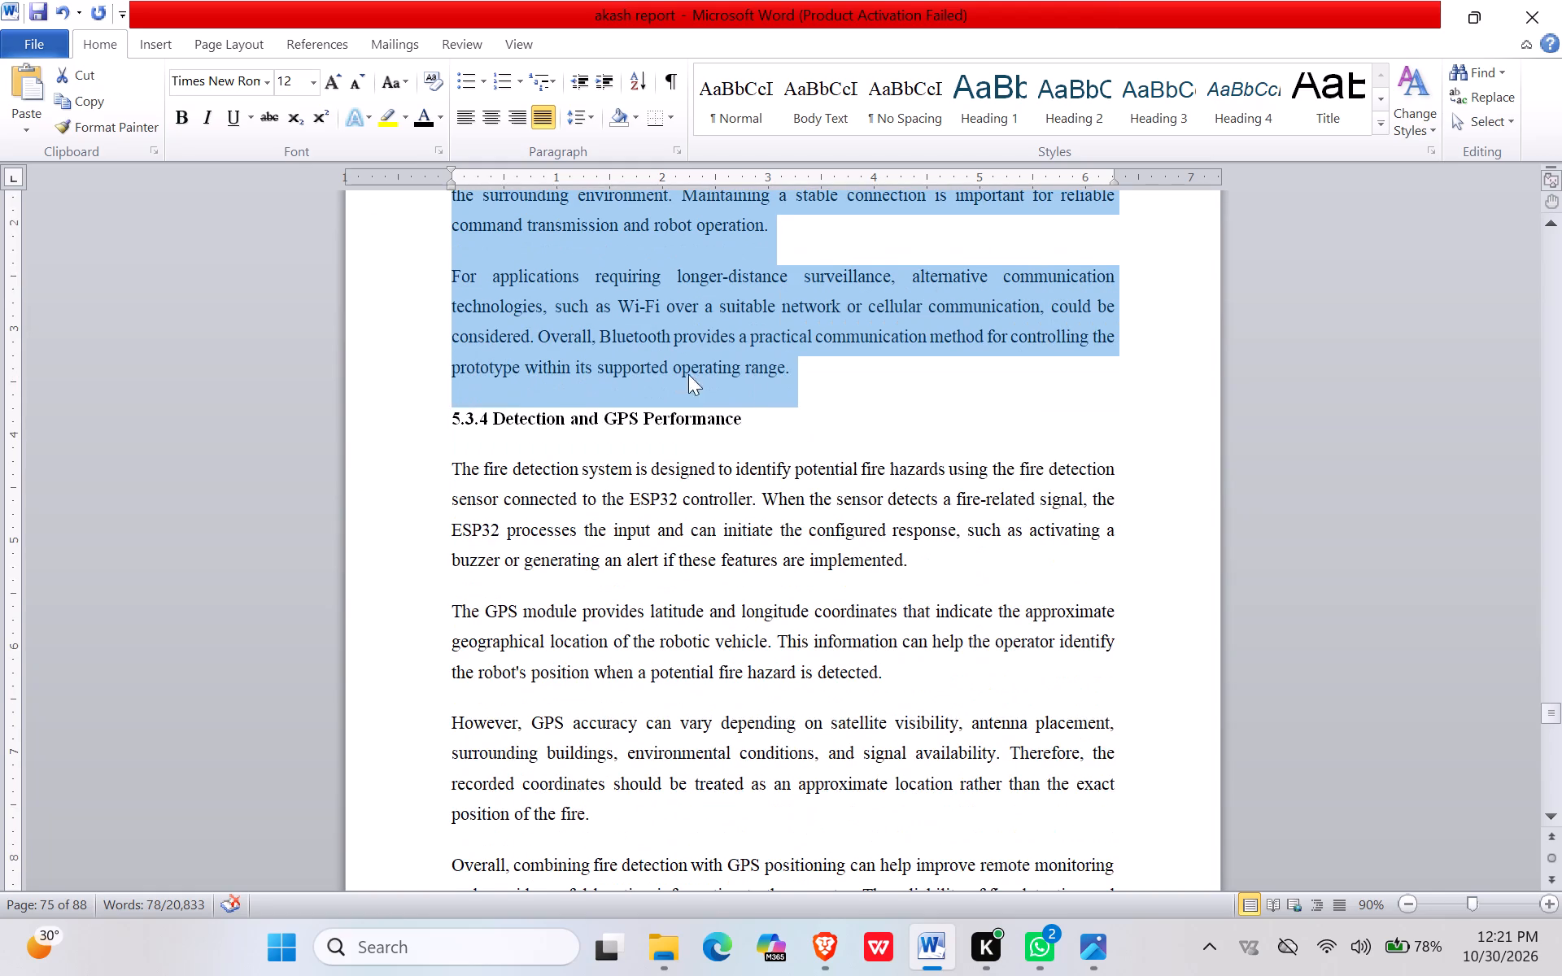
left_click(791, 391)
scroll(827, 388, "up", 13)
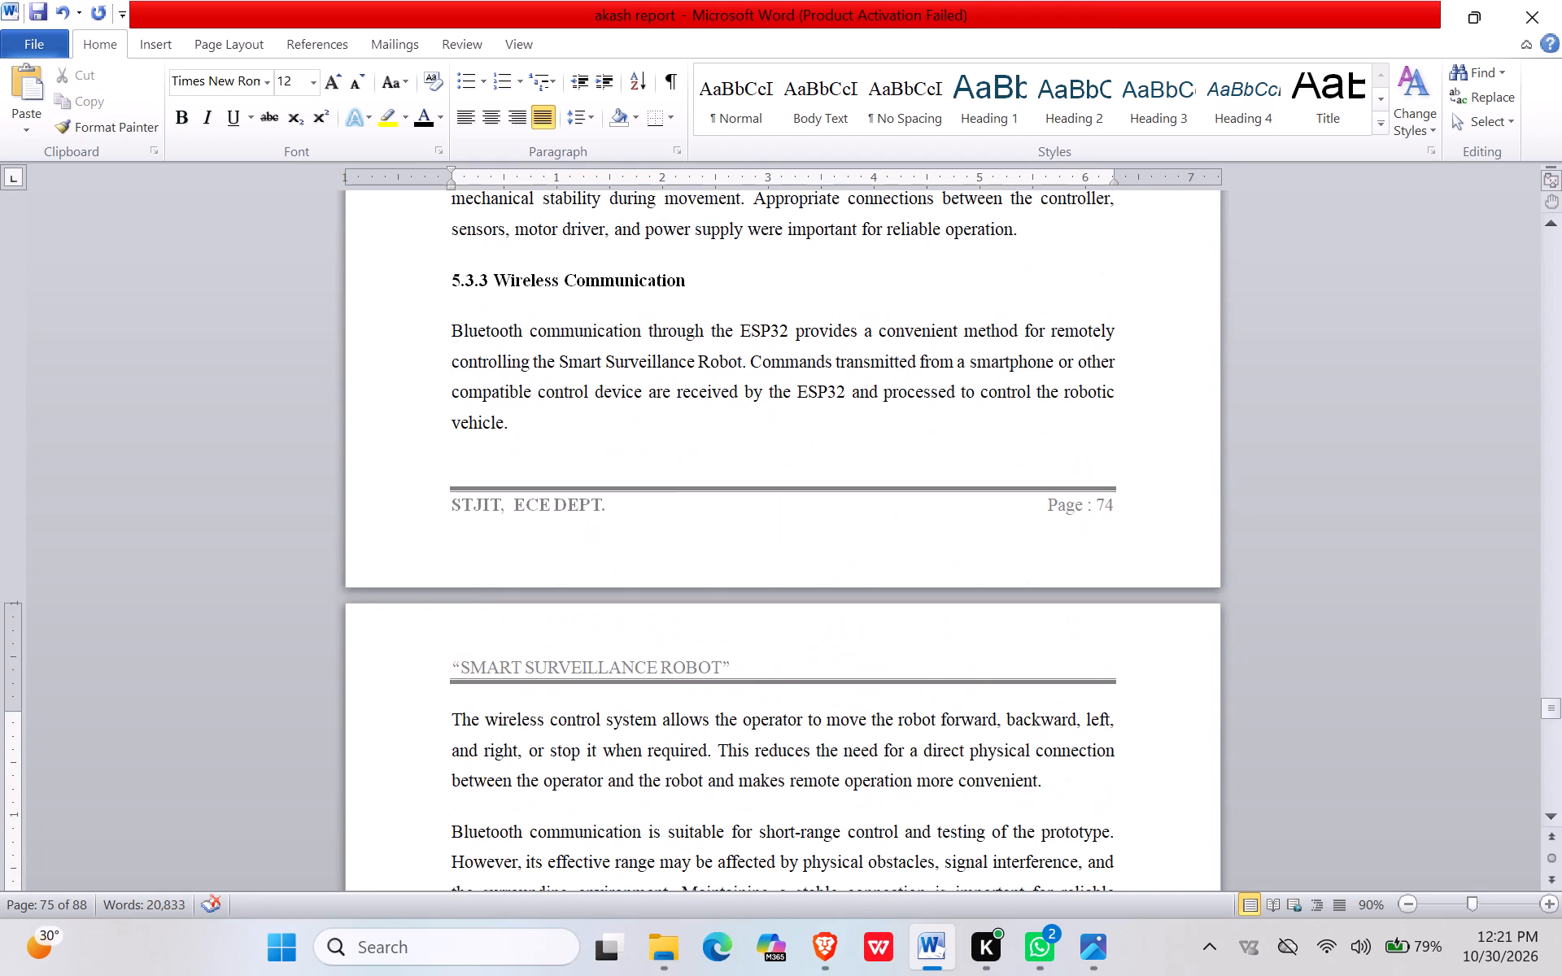
scroll(828, 391, "down", 2)
scroll(828, 391, "up", 3)
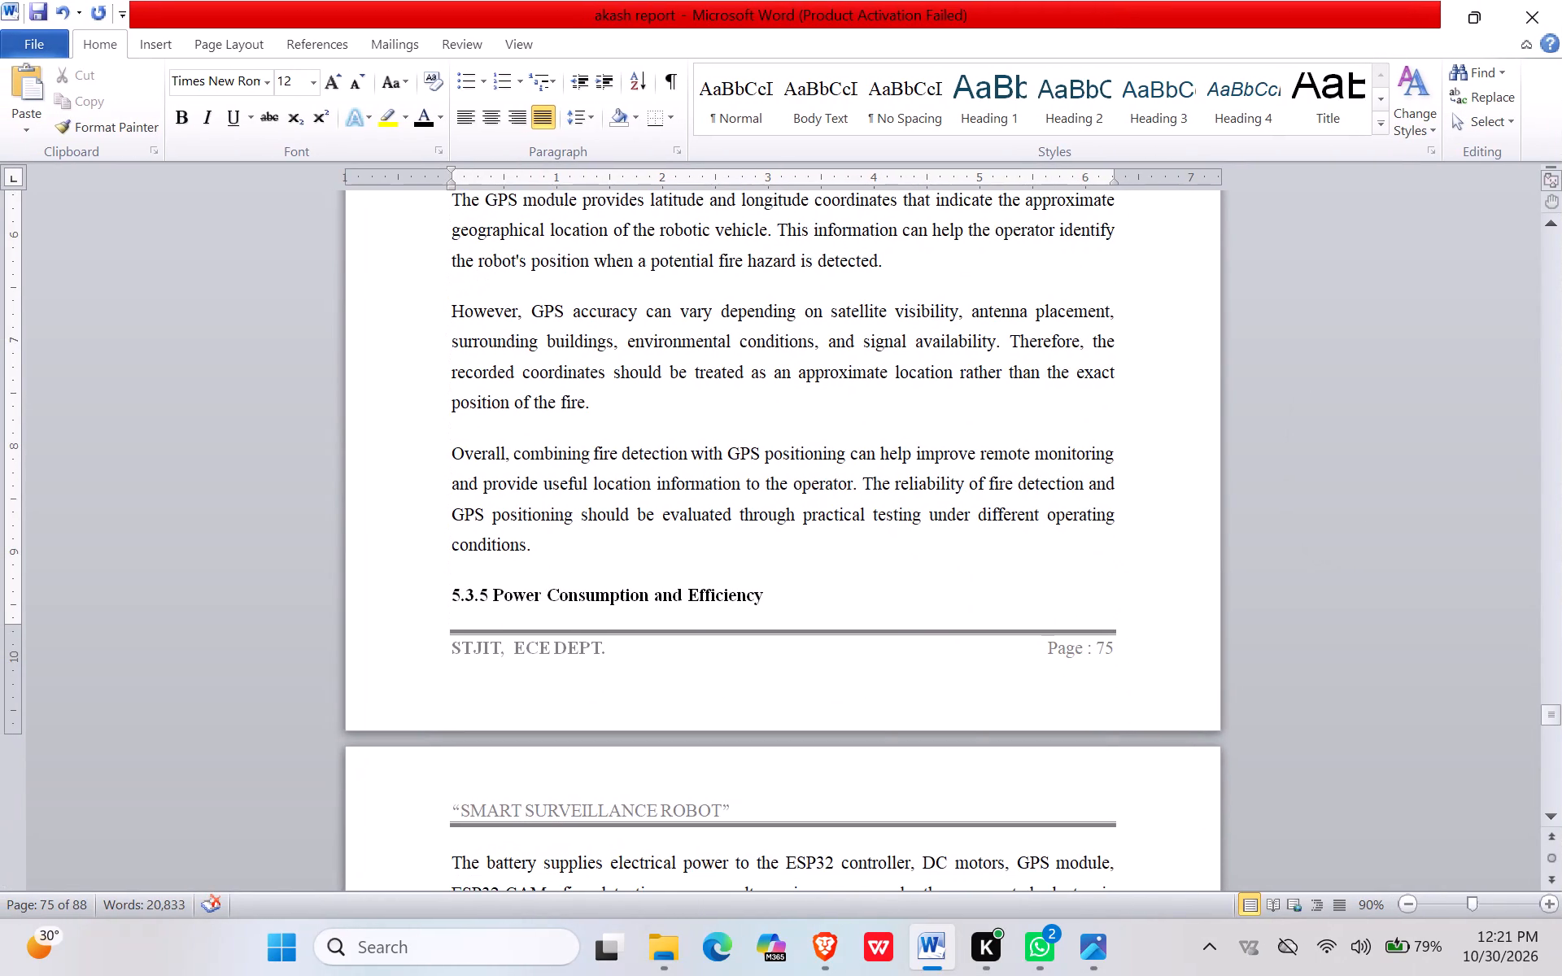
Insert a blank line before the 5.3.5 Power Consumption and Efficiency heading to move it onto the next page with its text.
left_click(451, 597)
key("Return")
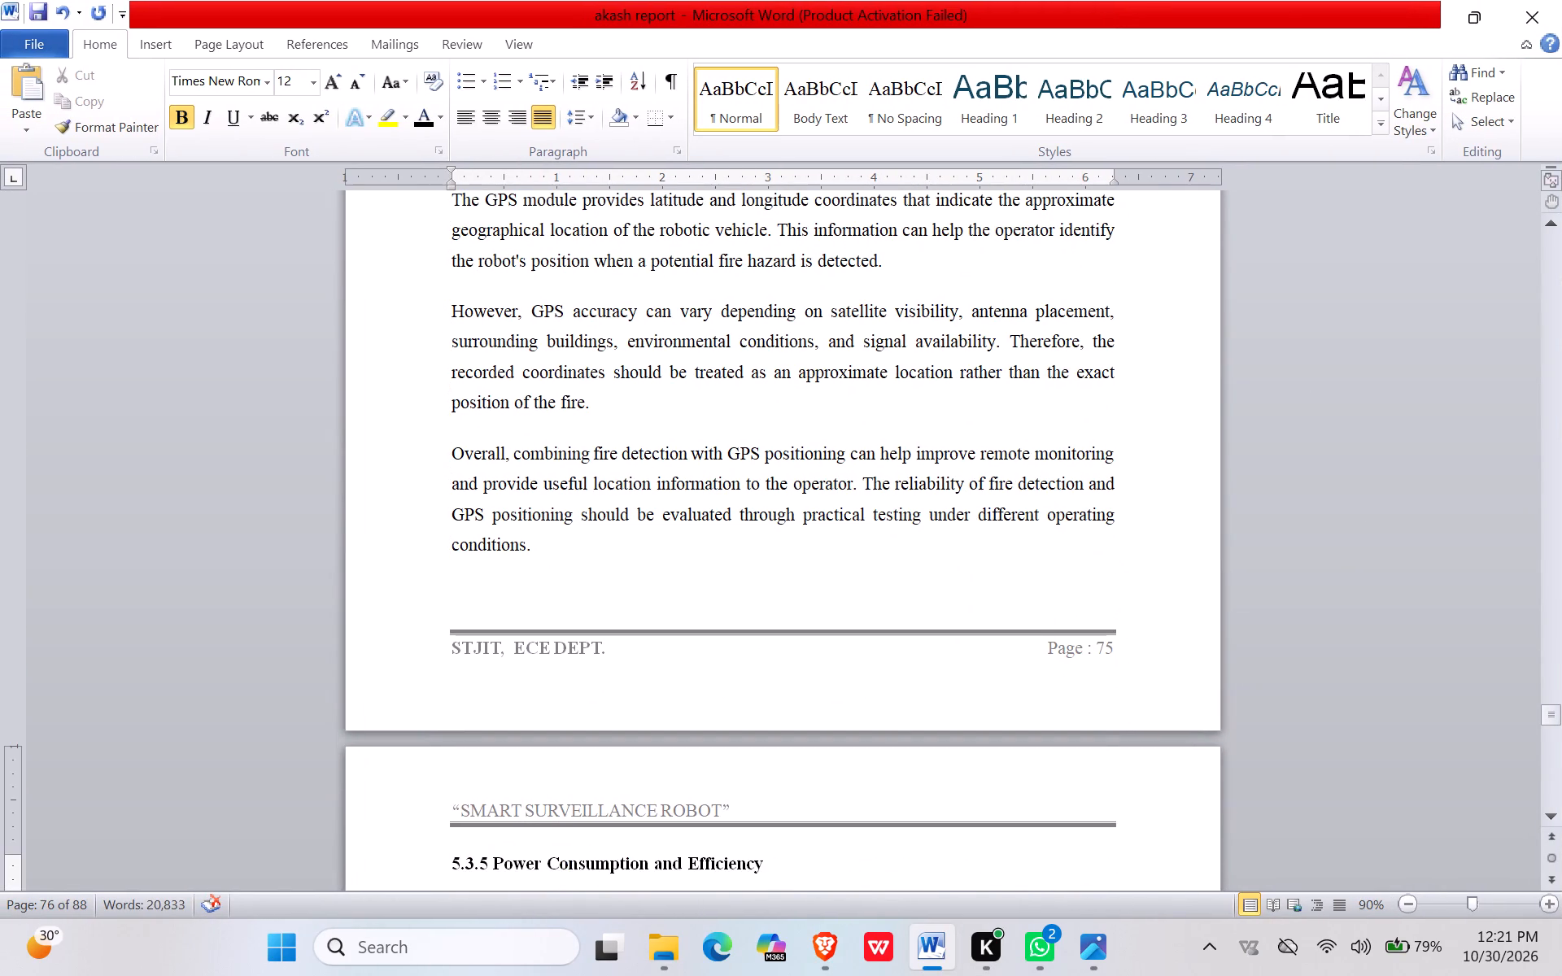
Recheck the page layout from the end of 5.3 Discussions through sections 5.3.1 to 5.3.6 Practical Challenges Encountered.
scroll(508, 647, "down", 8)
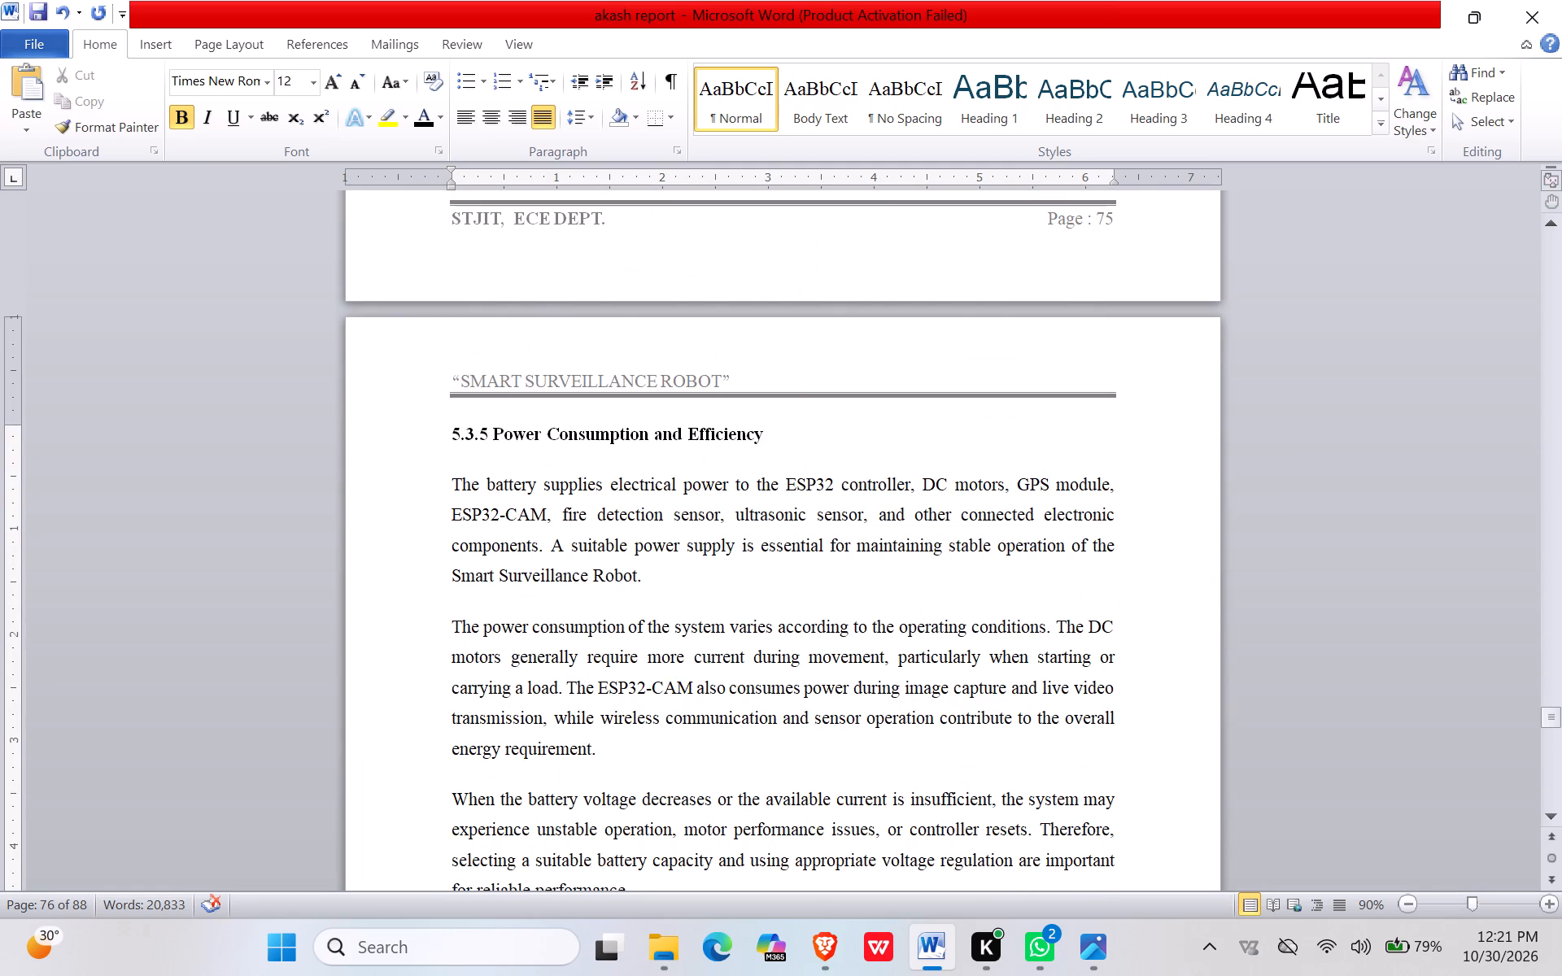
scroll(555, 465, "up", 20)
scroll(555, 465, "up", 3)
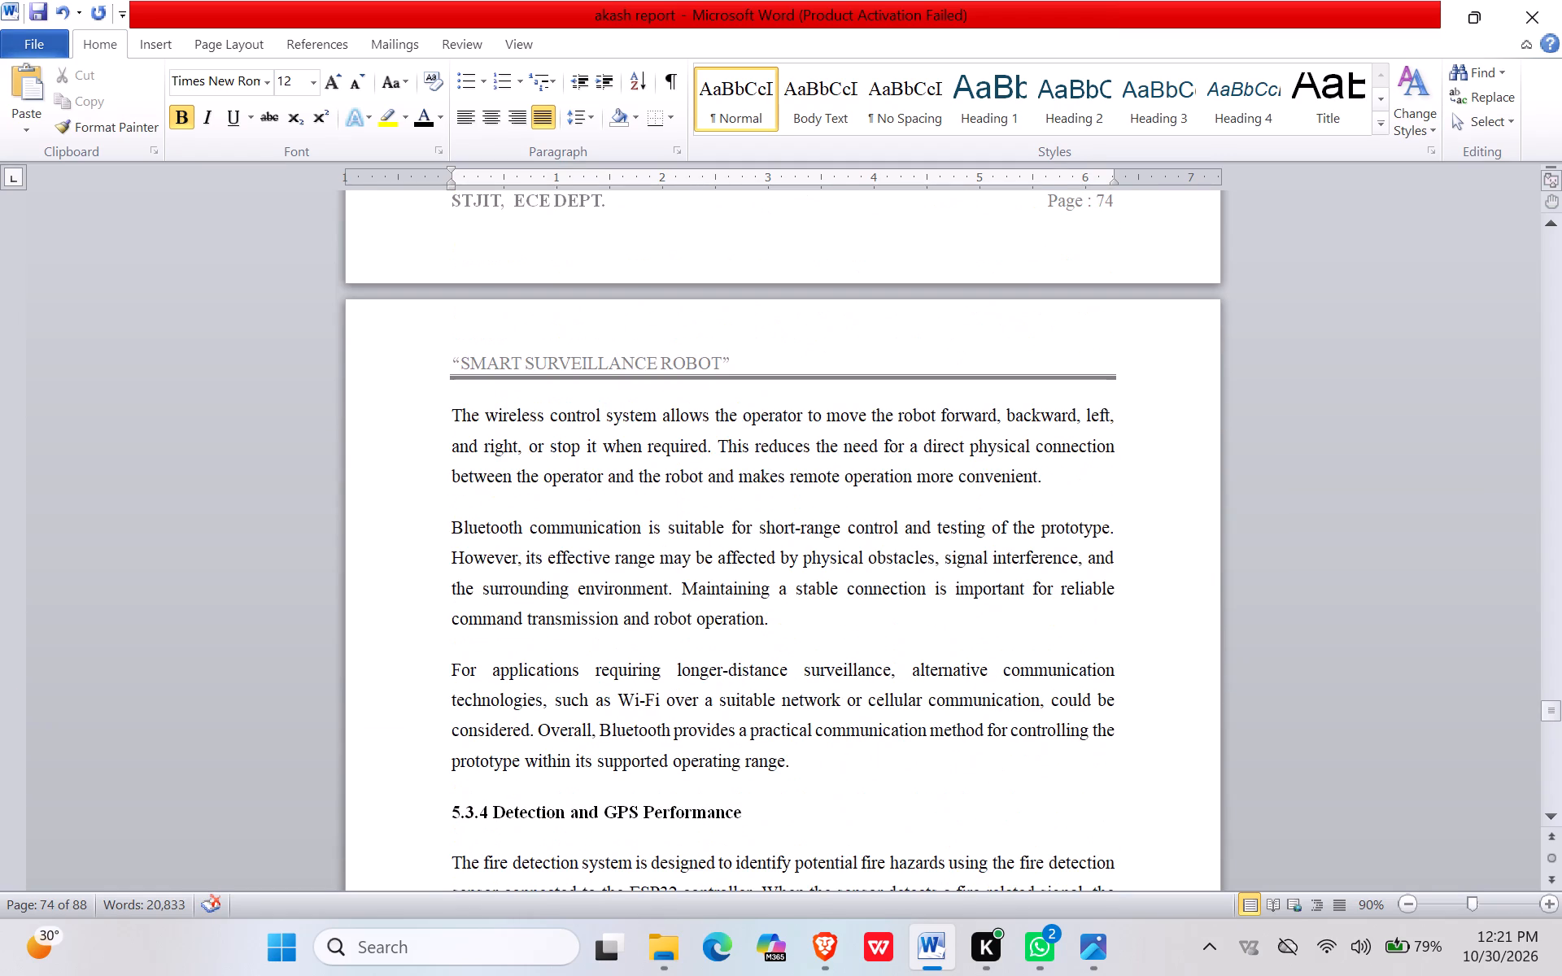
scroll(569, 492, "up", 18)
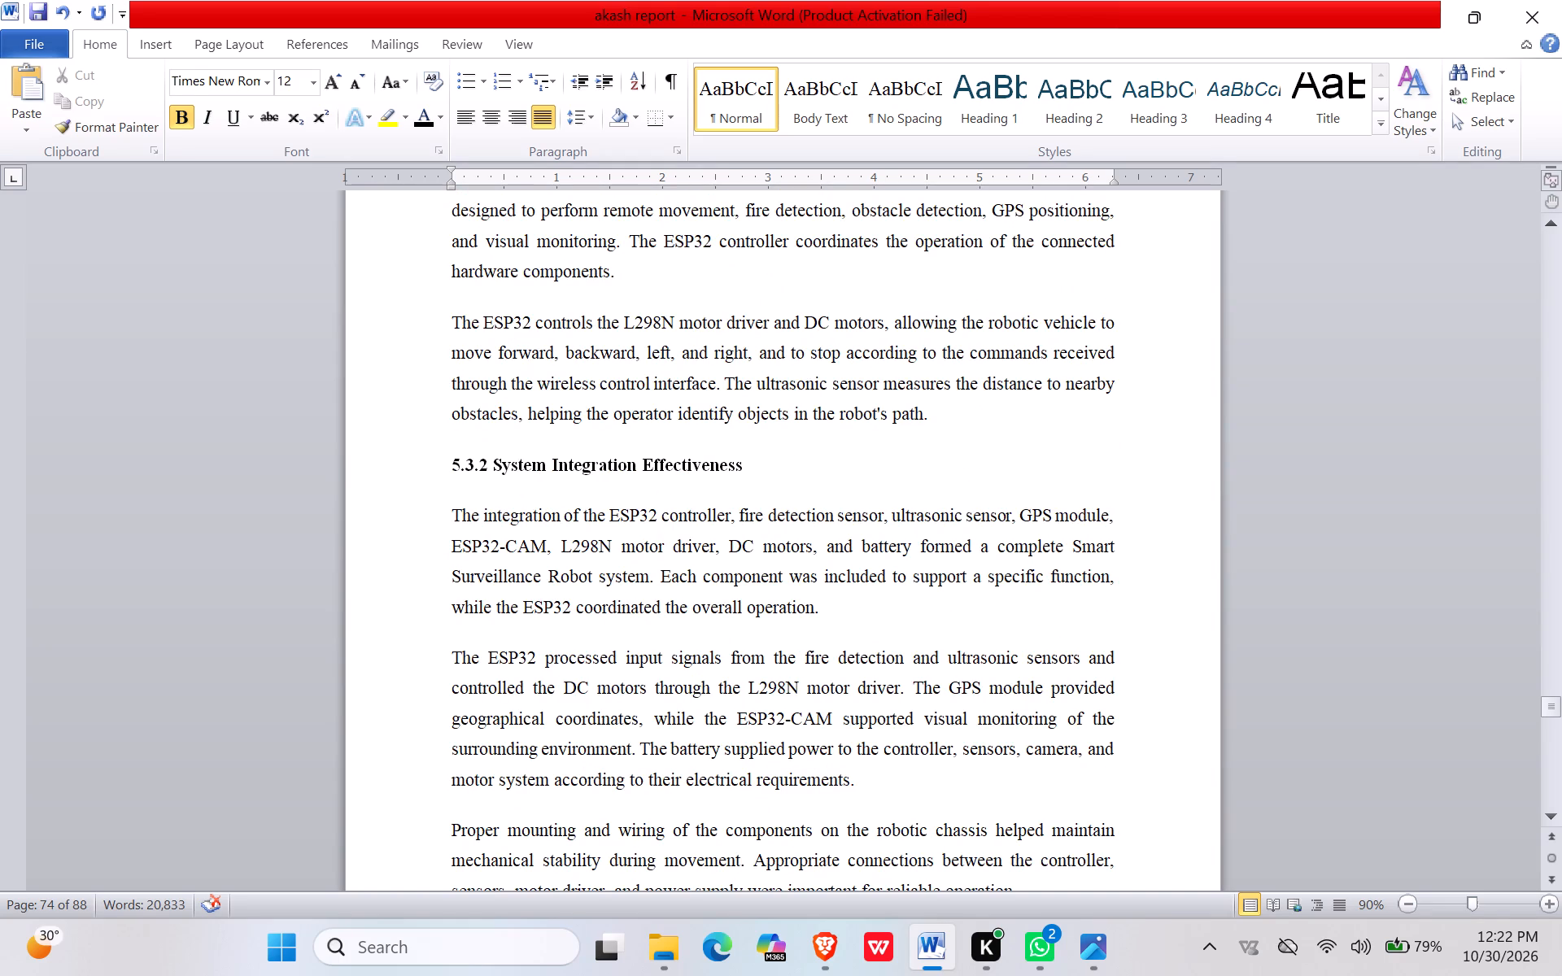
scroll(596, 474, "up", 11)
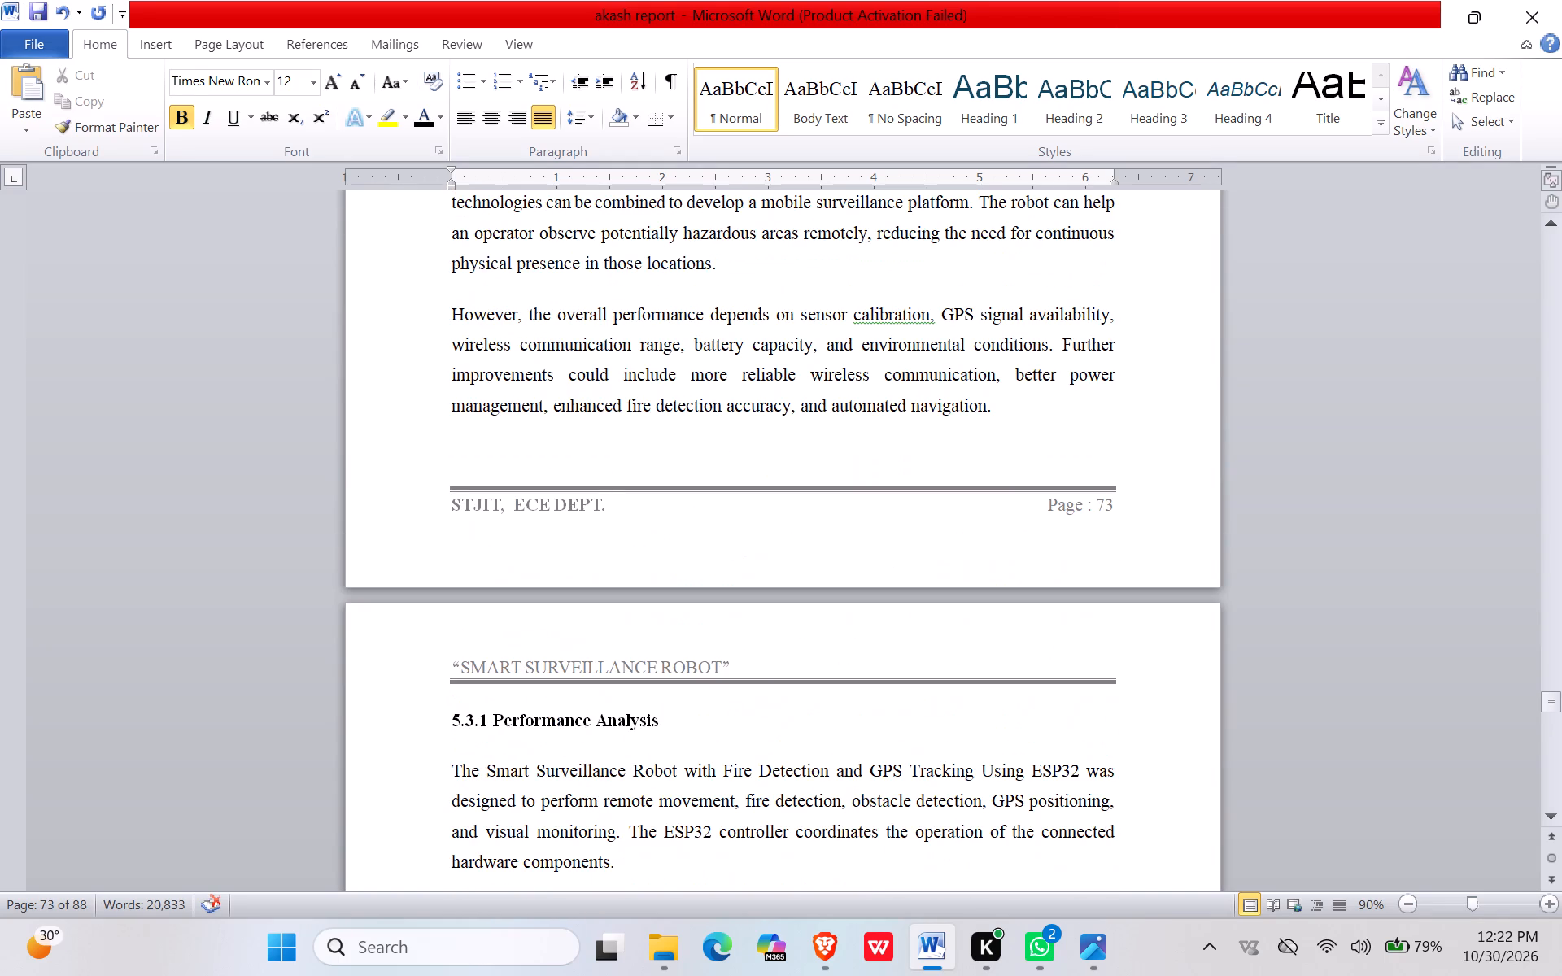
scroll(595, 682, "down", 6)
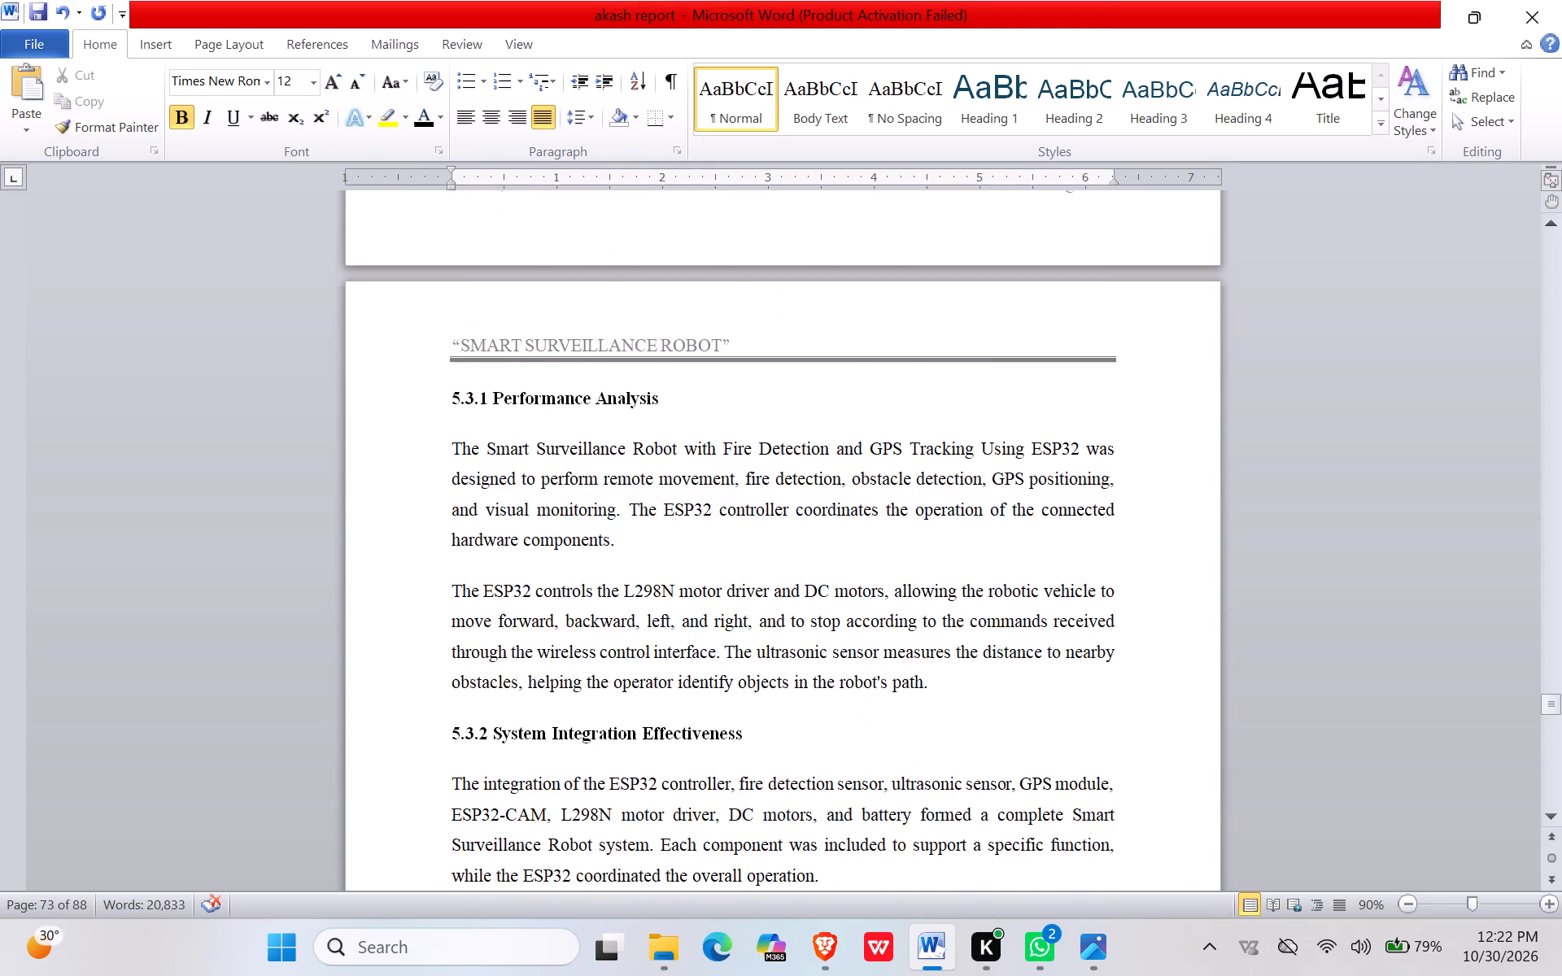
scroll(596, 677, "down", 12)
scroll(598, 653, "down", 16)
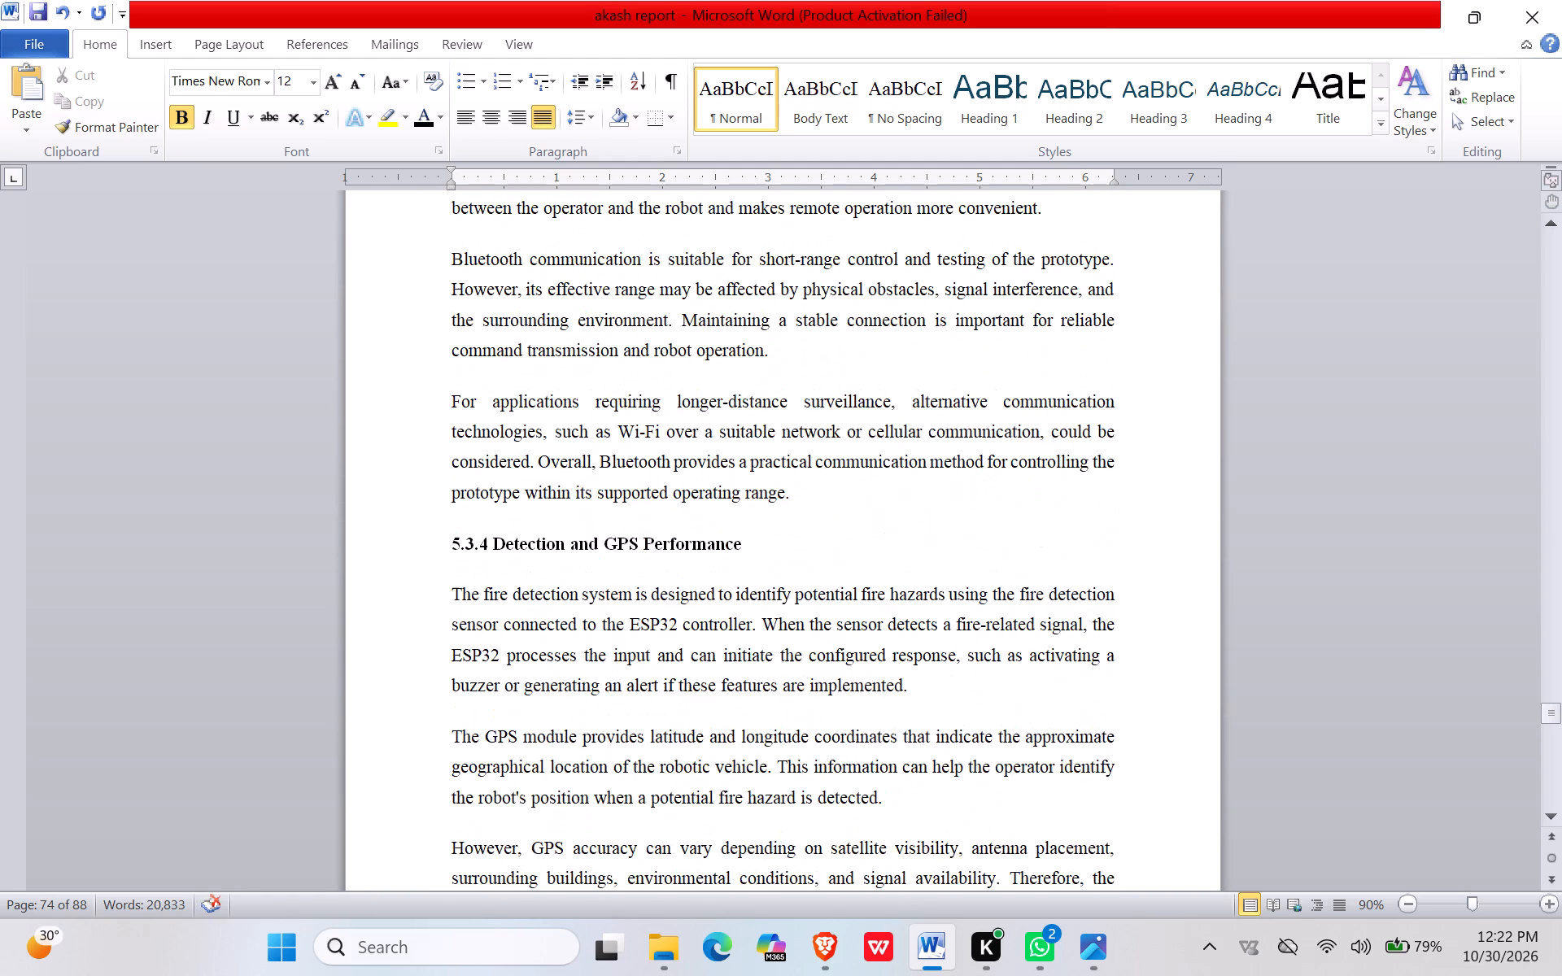
scroll(568, 580, "down", 17)
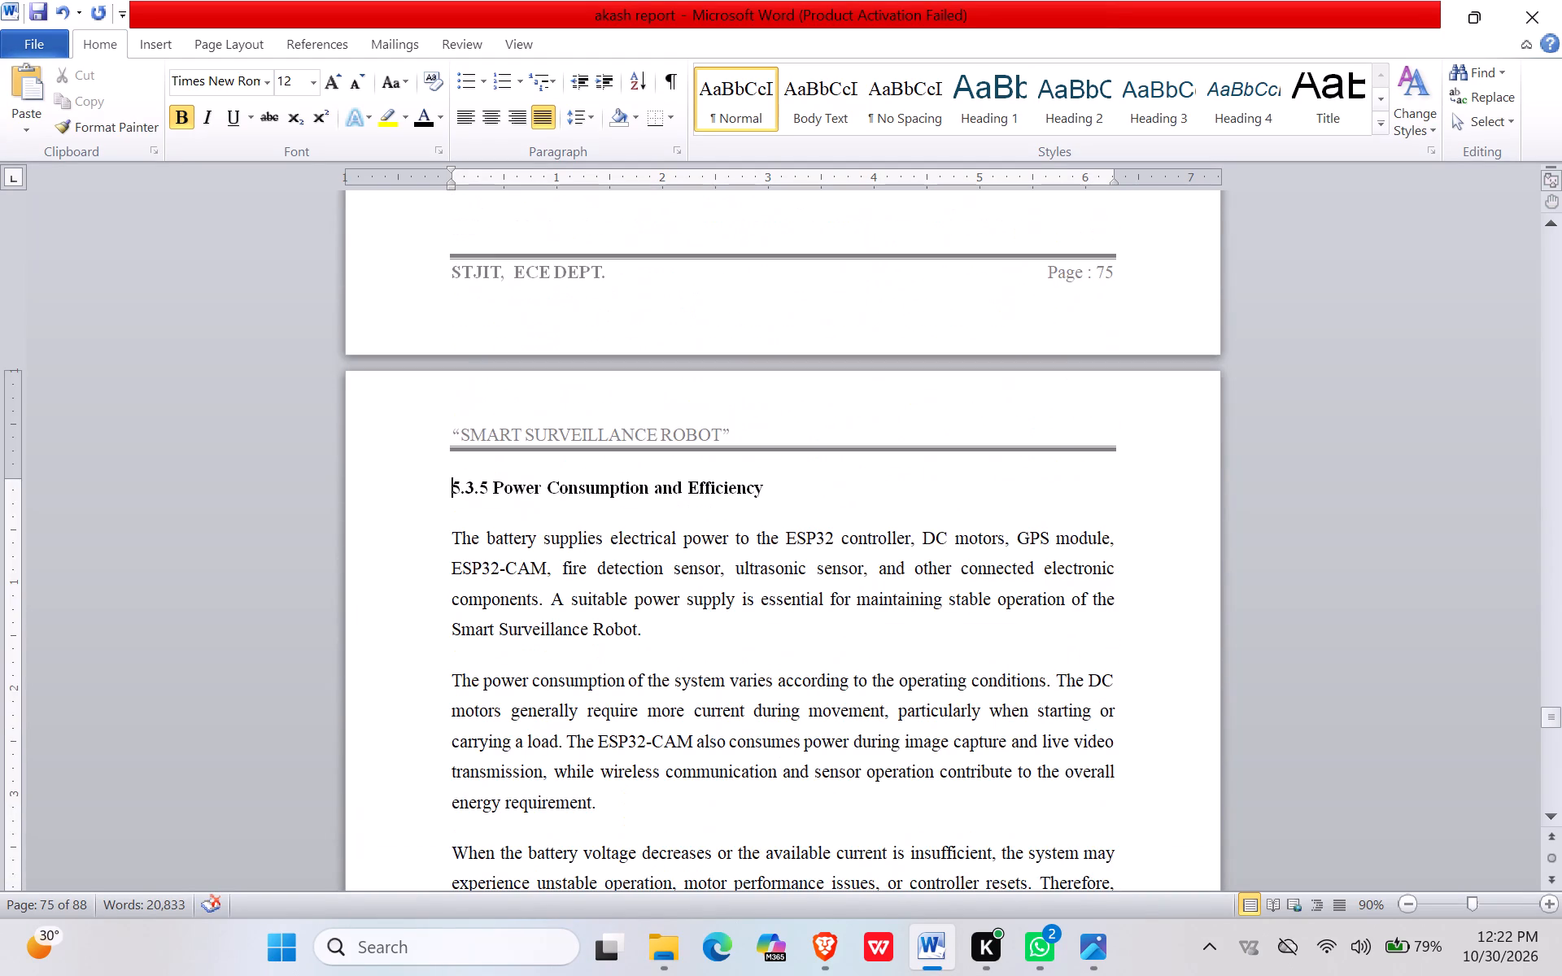
scroll(689, 495, "down", 13)
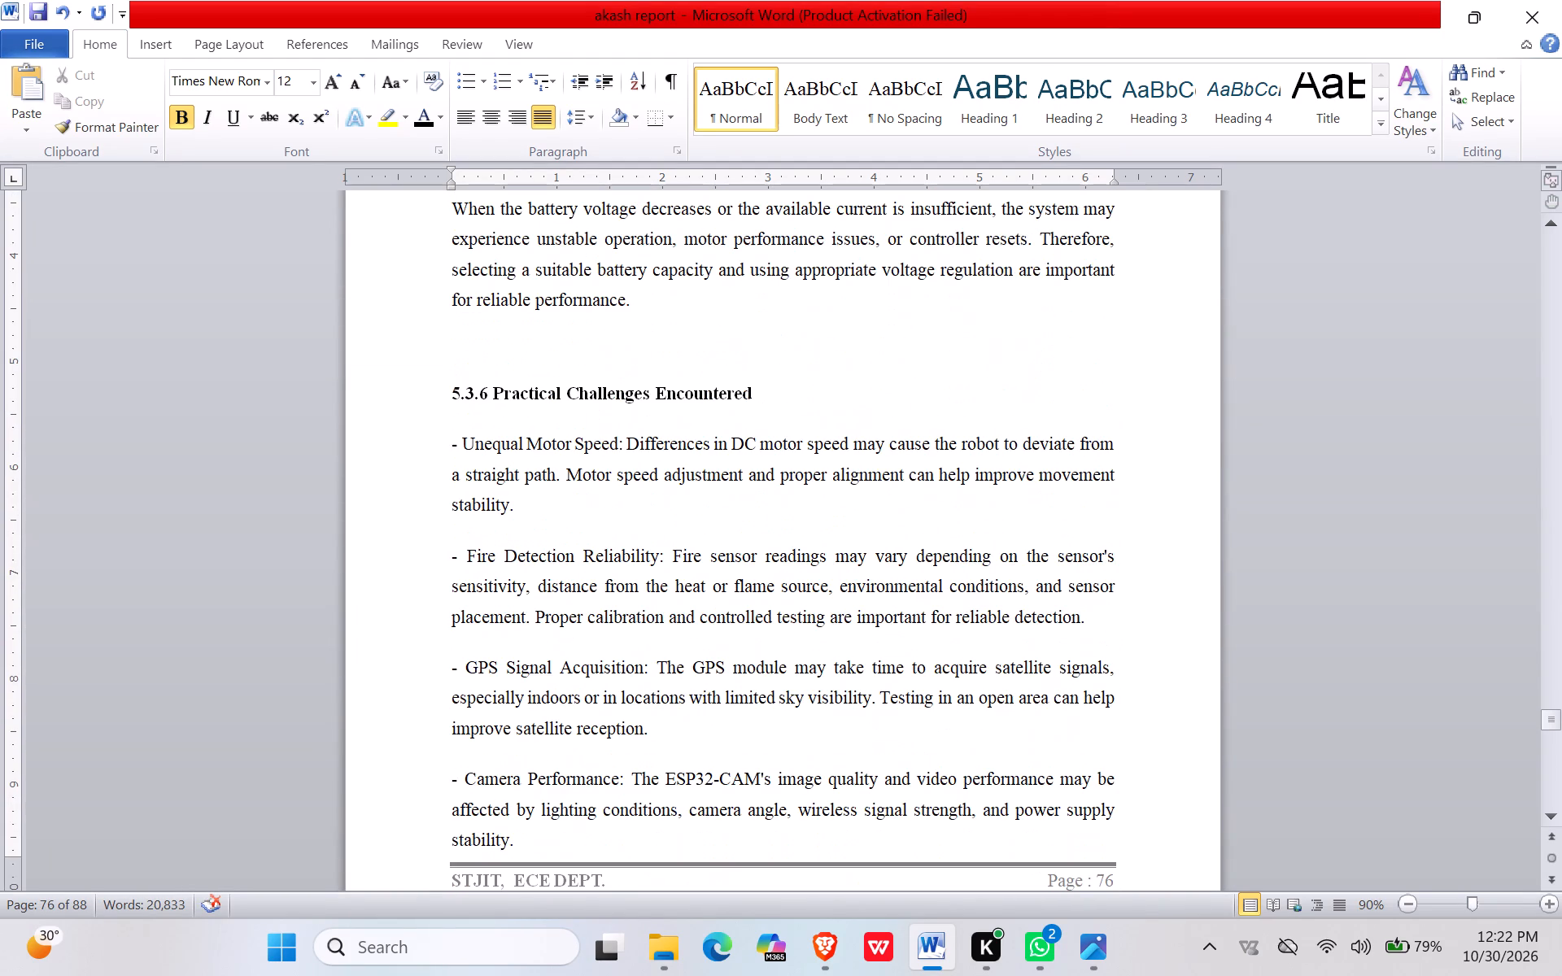
Remove the extra blank line above the 5.3.6 Practical Challenges Encountered heading.
left_click(441, 336)
key("BackSpace")
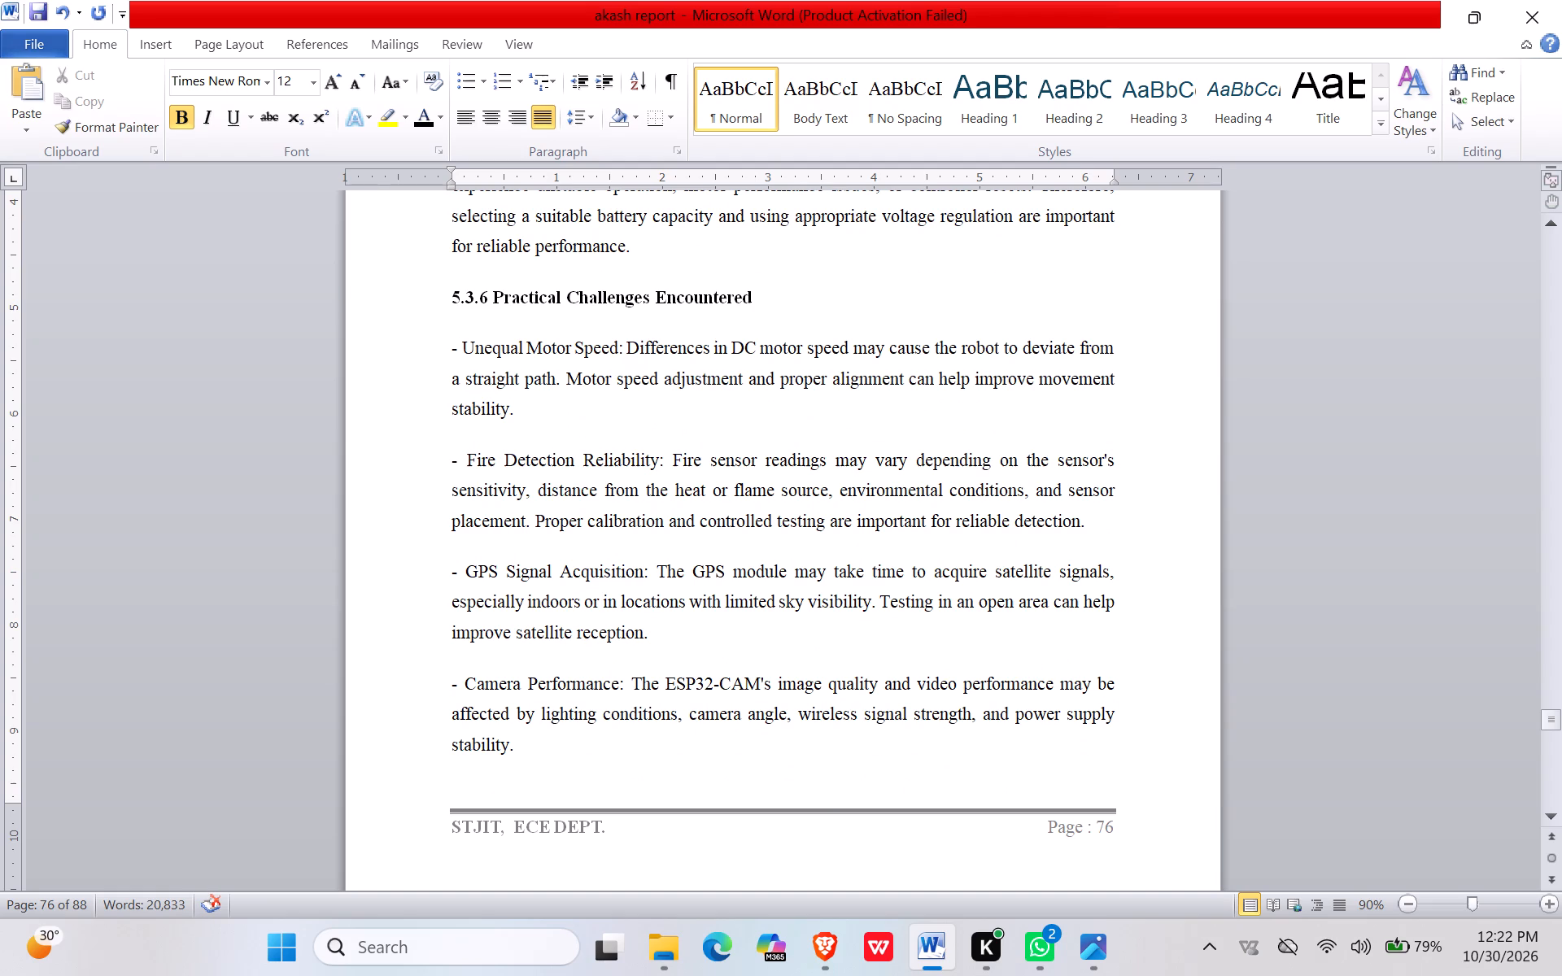
Delete the Wireless Communication item at the end of section 5.3.6, just above the 5.3.7 heading.
scroll(703, 316, "down", 13)
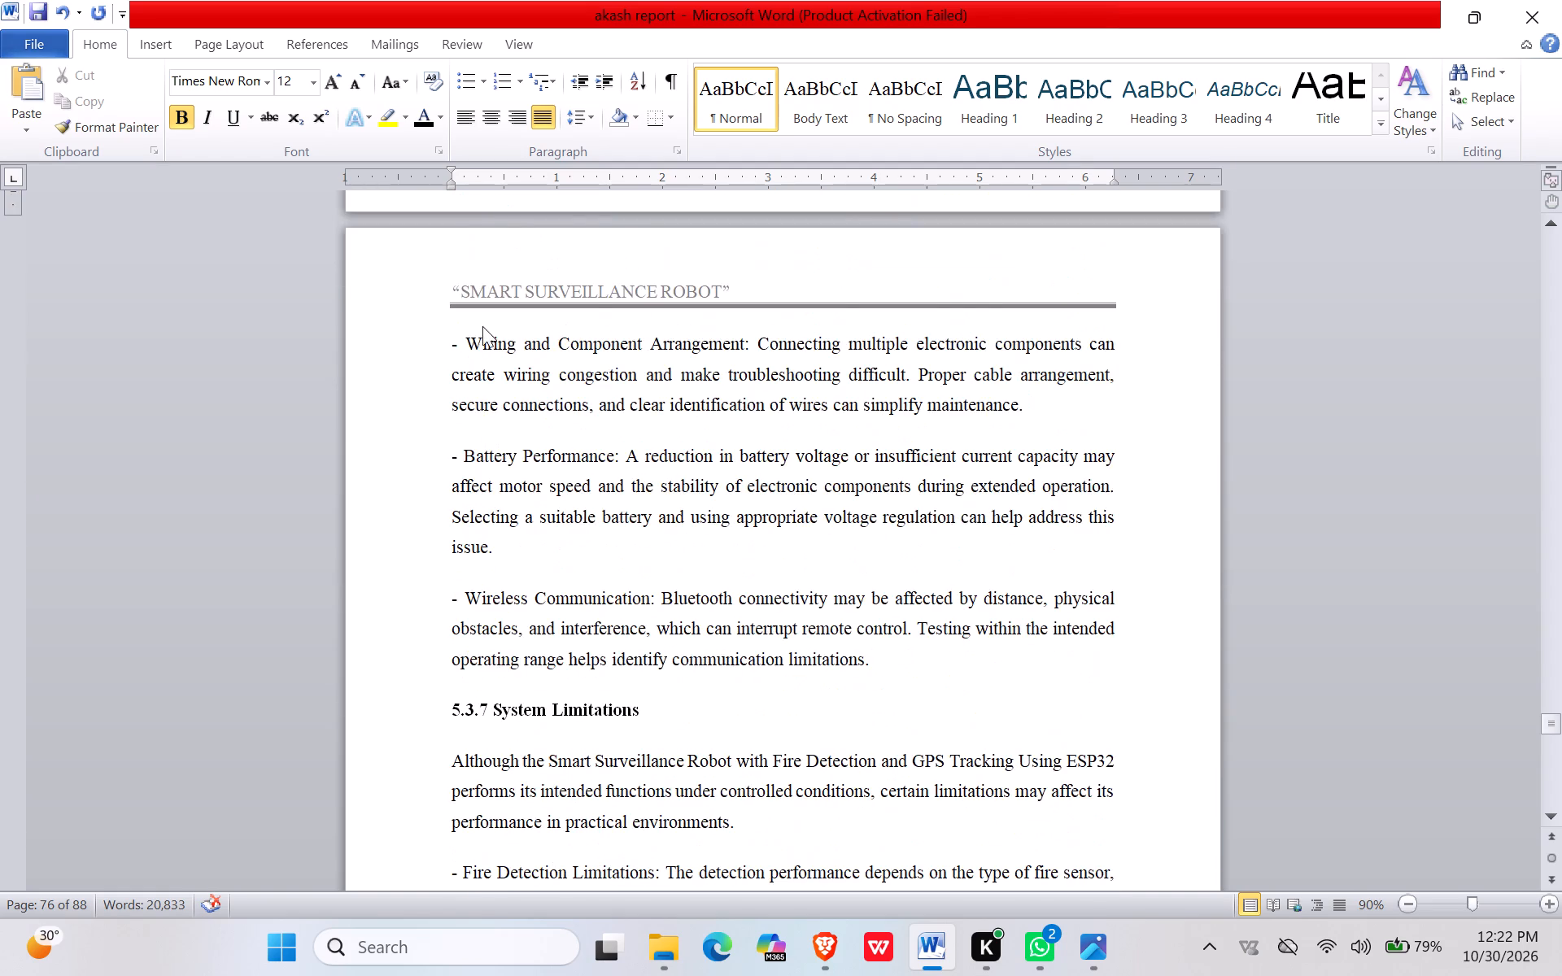
scroll(471, 364, "down", 5)
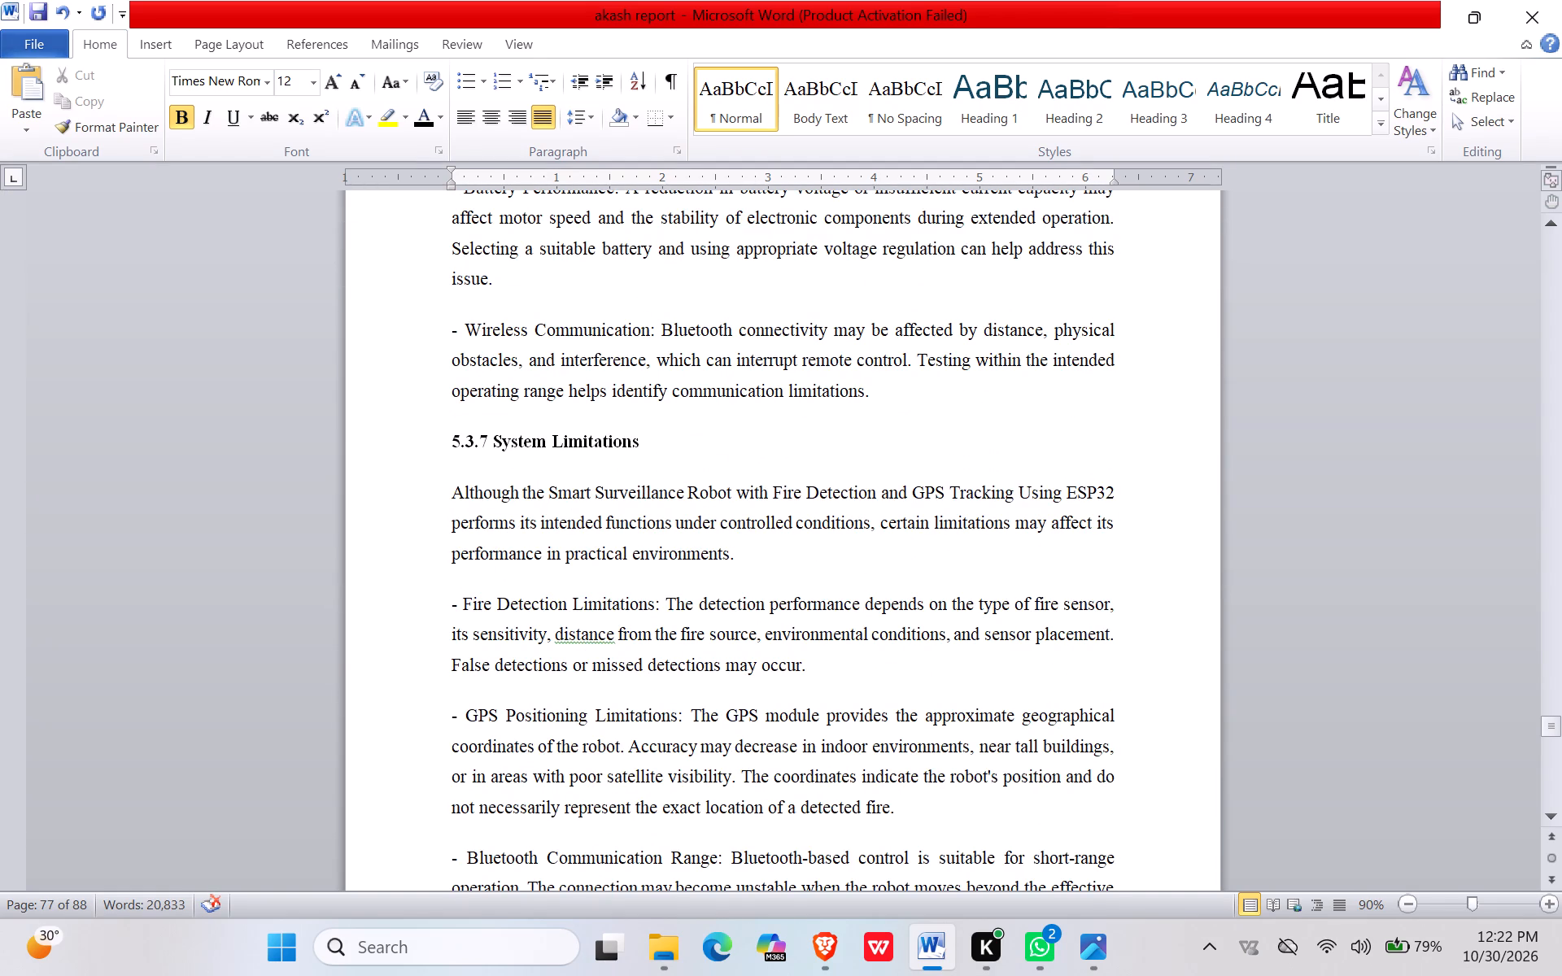
left_click_drag(877, 394, 448, 343)
key("BackSpace")
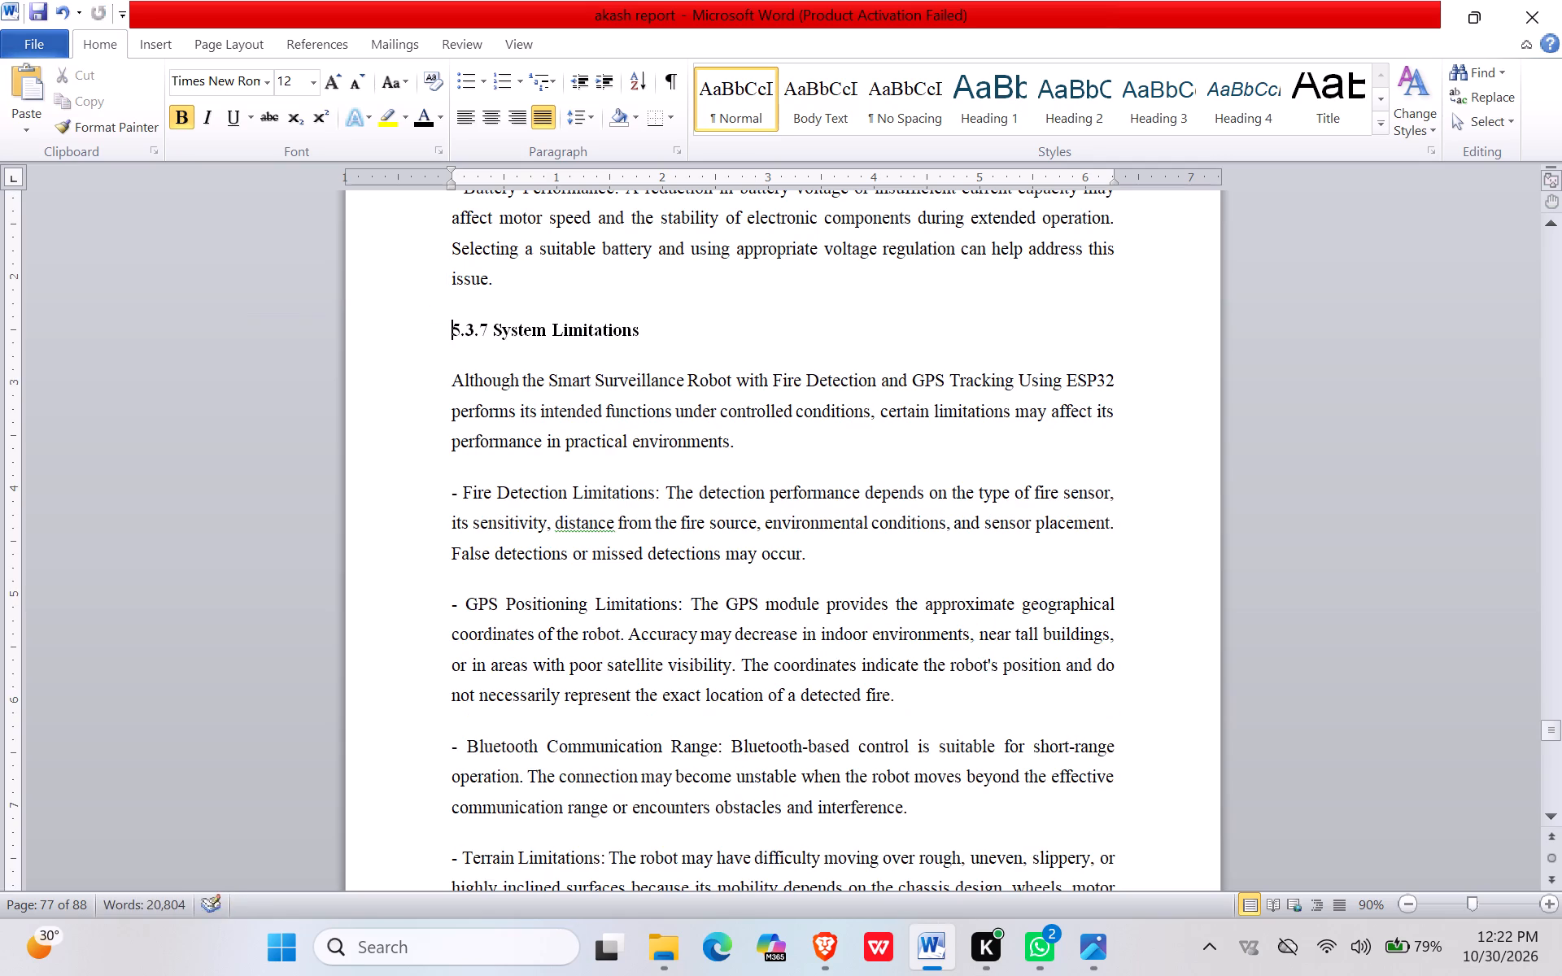
Format the dash-marked items under 5.3.7 System Limitations as a bulleted list with a left indent of about 0.25 inch.
scroll(448, 343, "down", 10)
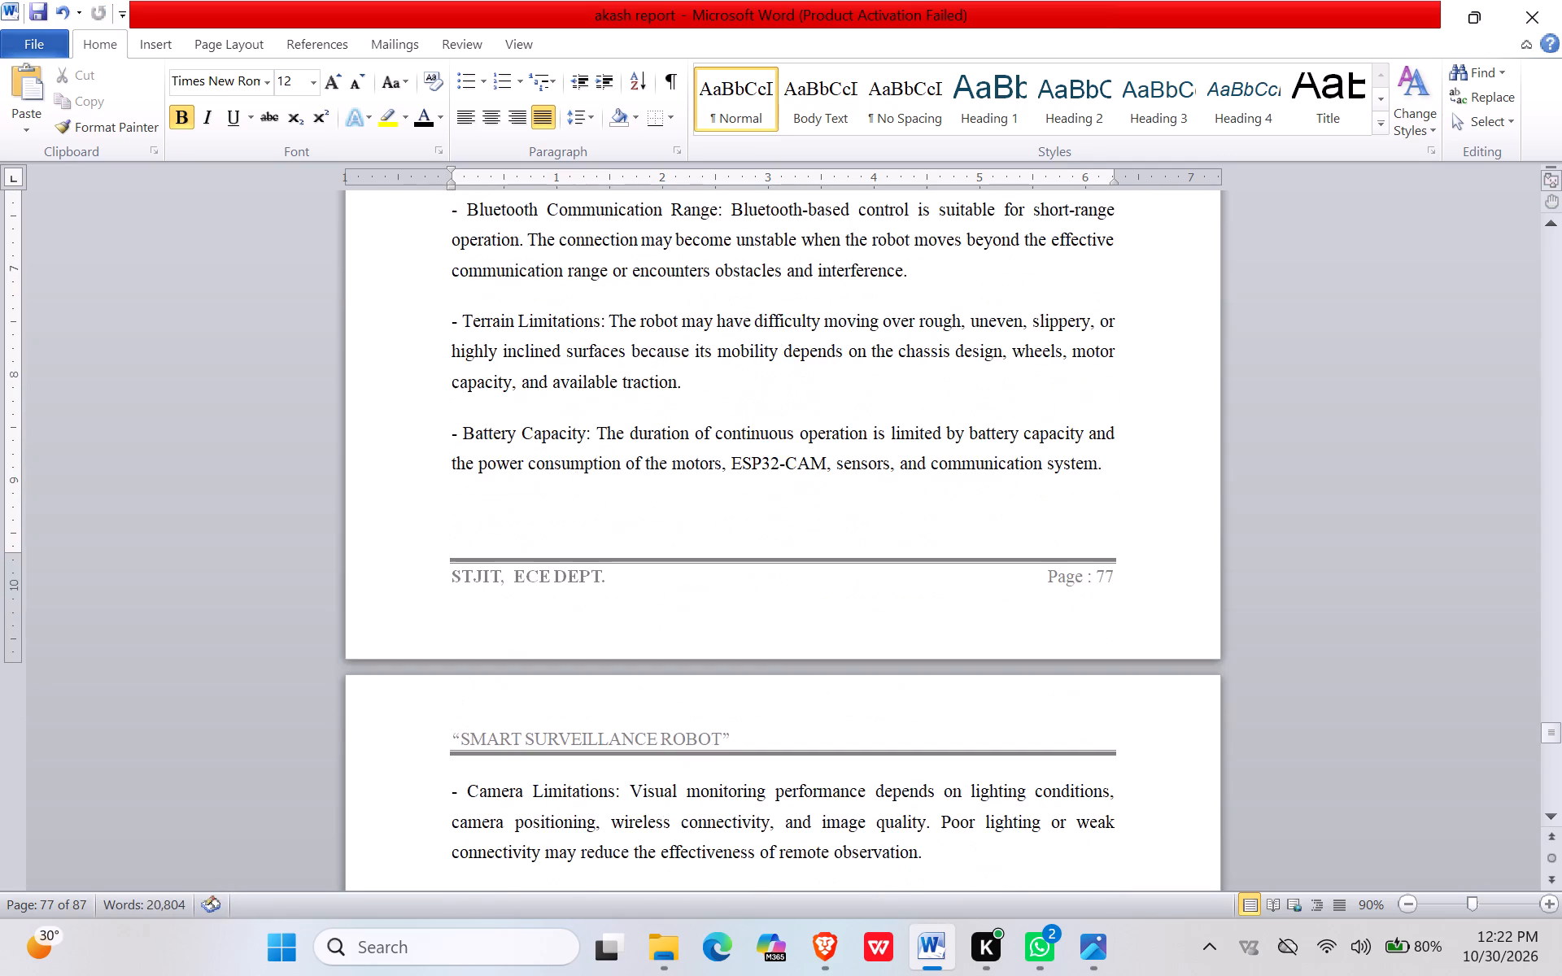
scroll(465, 372, "down", 4)
scroll(548, 733, "up", 6)
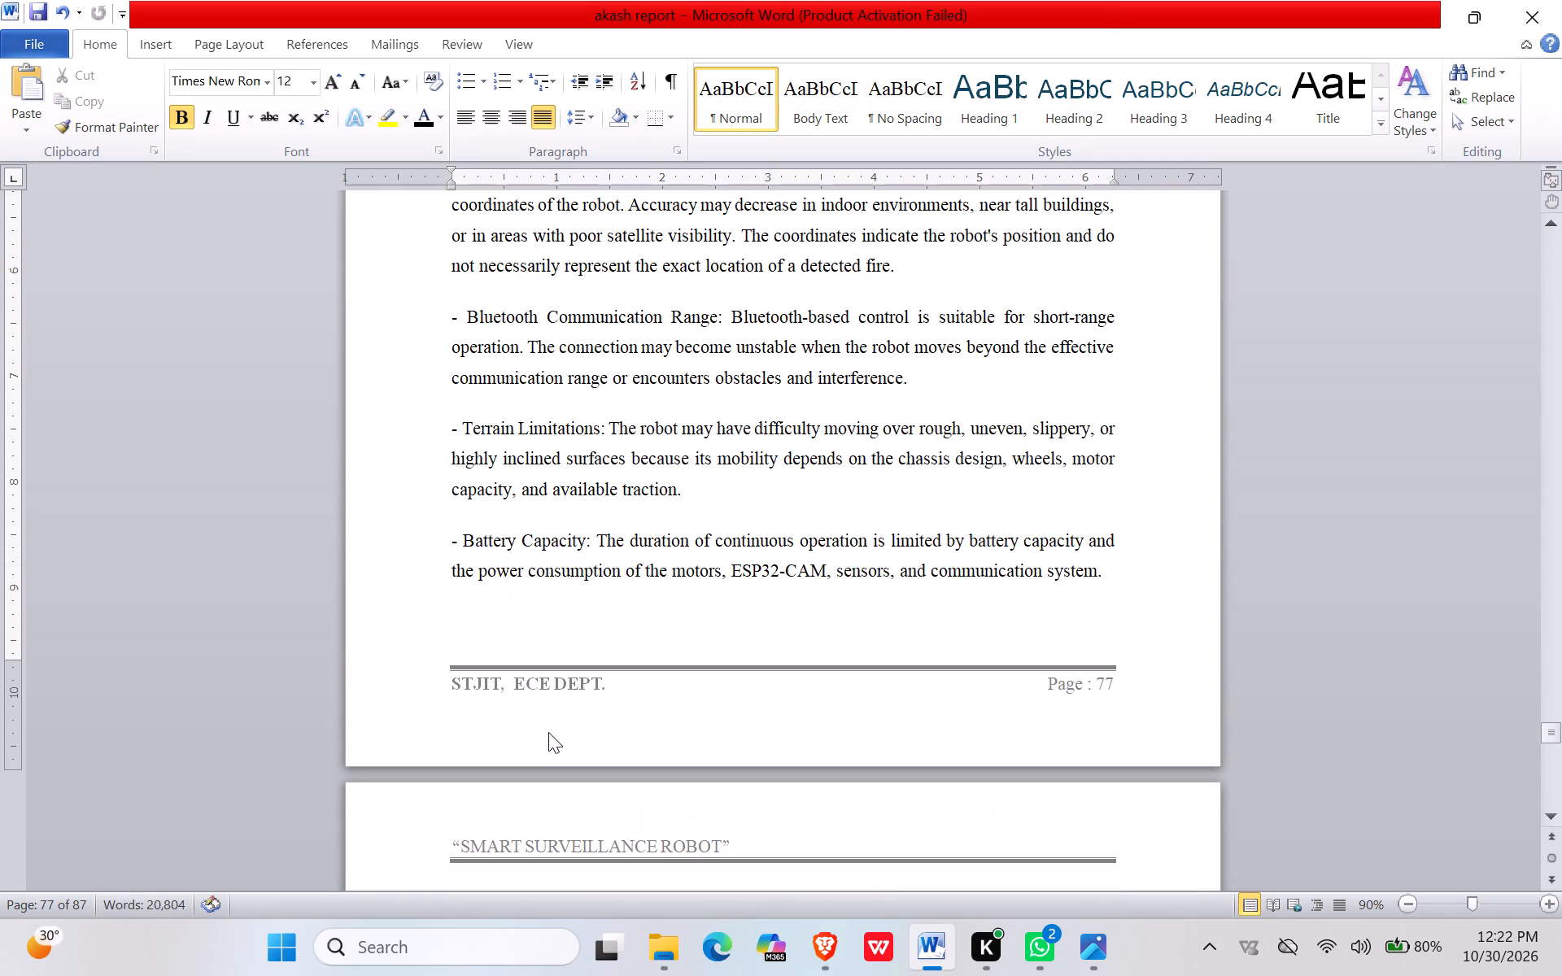
scroll(492, 500, "up", 10)
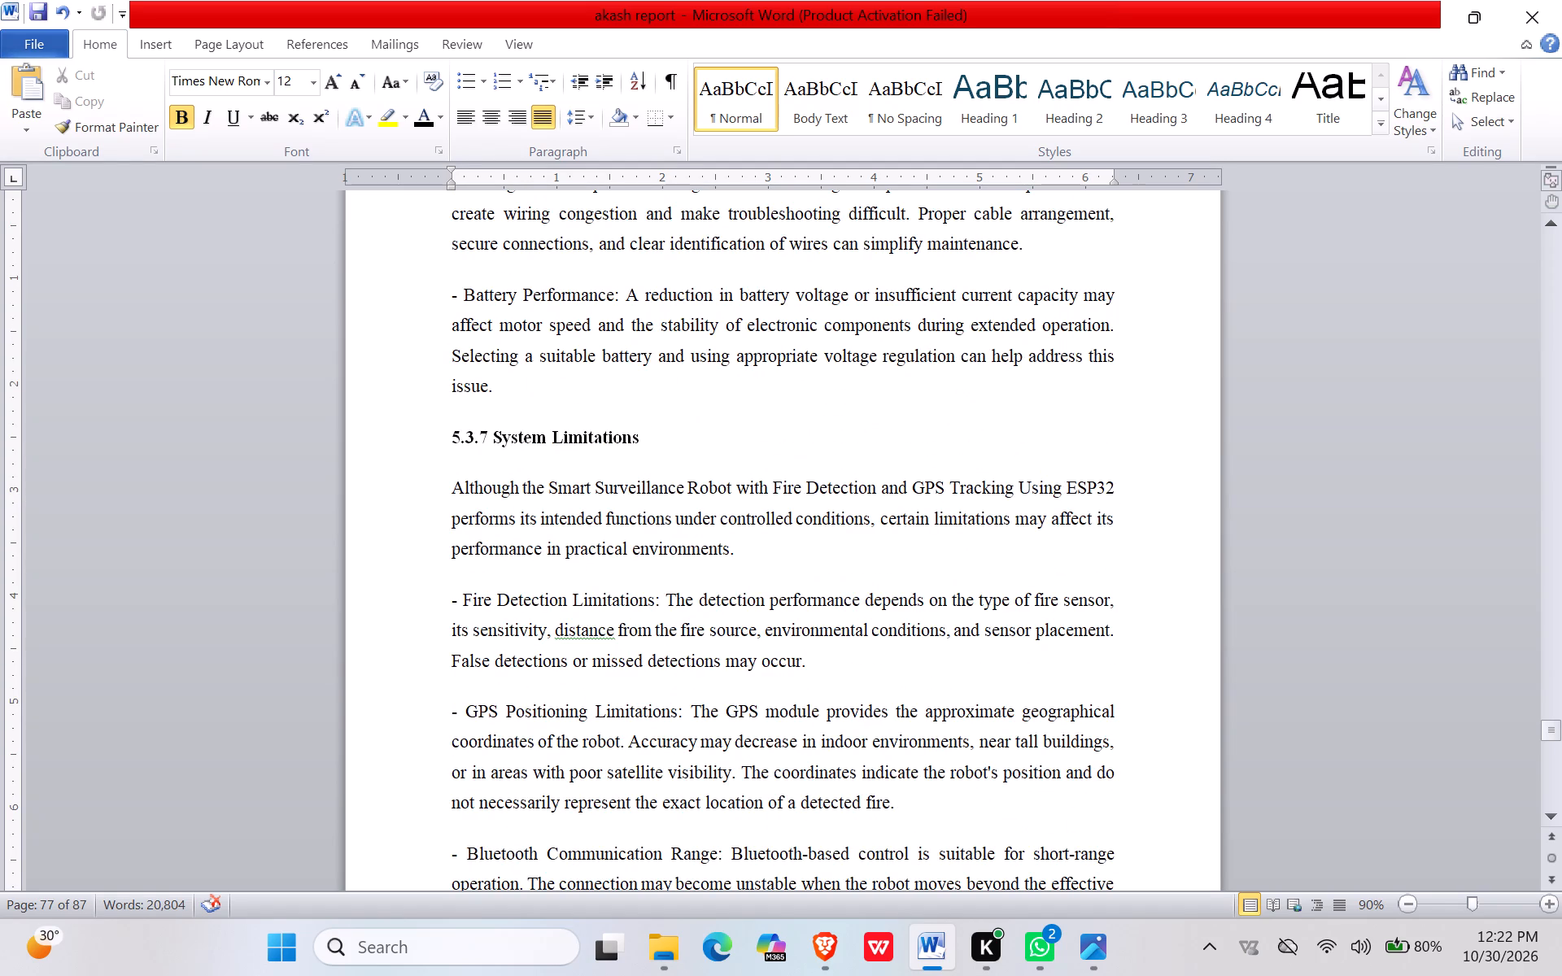
left_click_drag(443, 594, 869, 769)
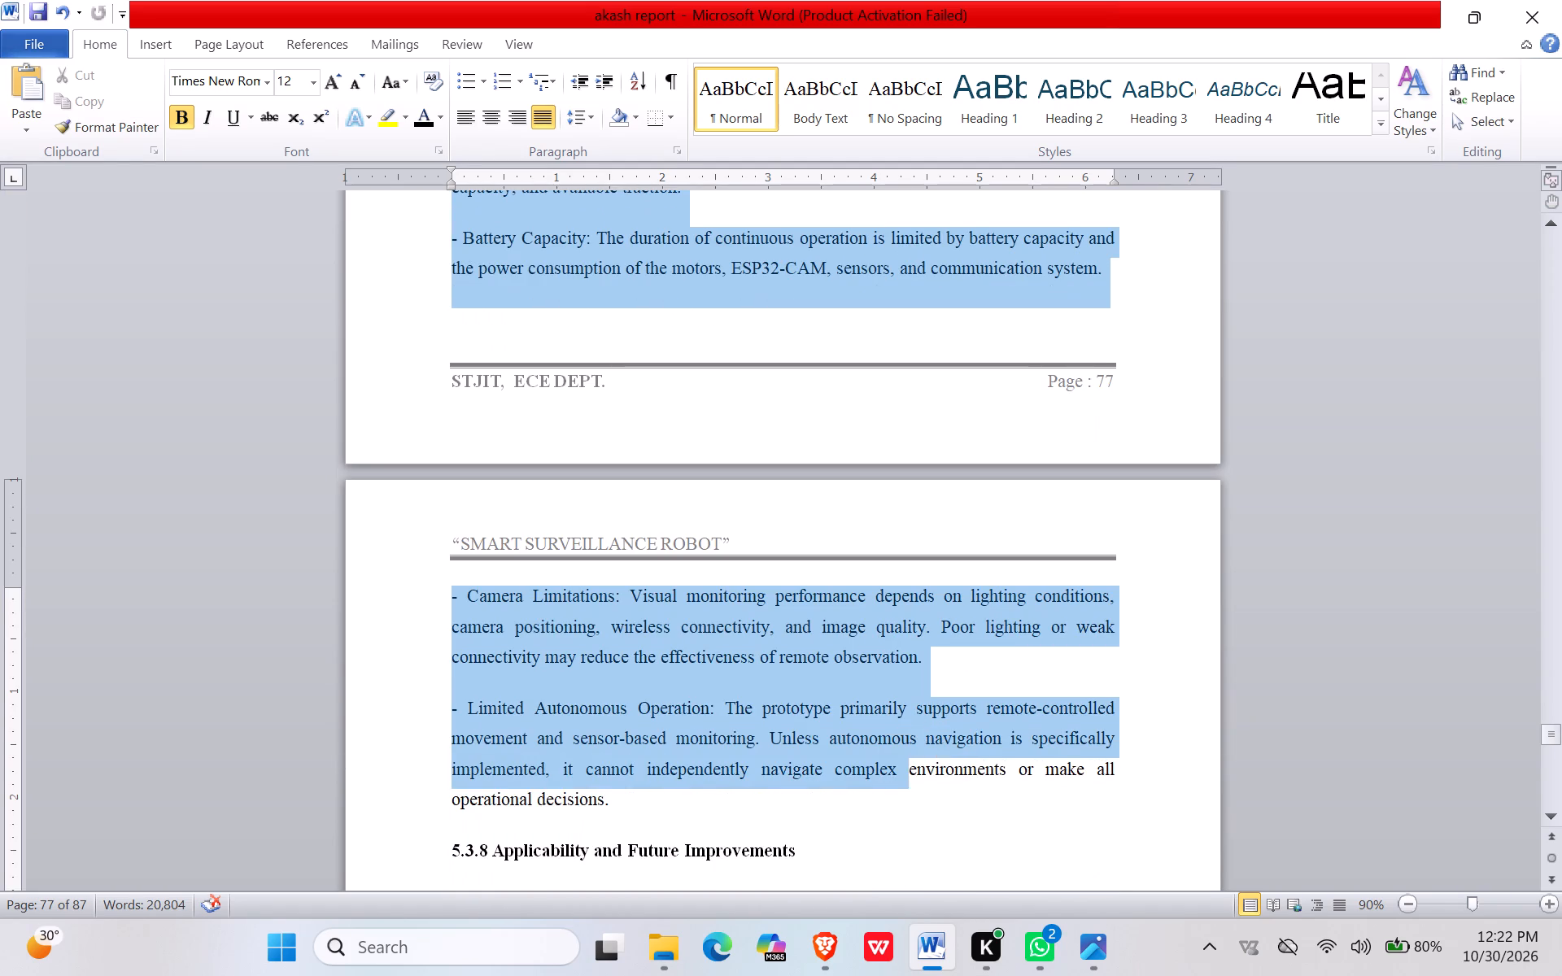
left_click_drag(869, 769, 871, 794)
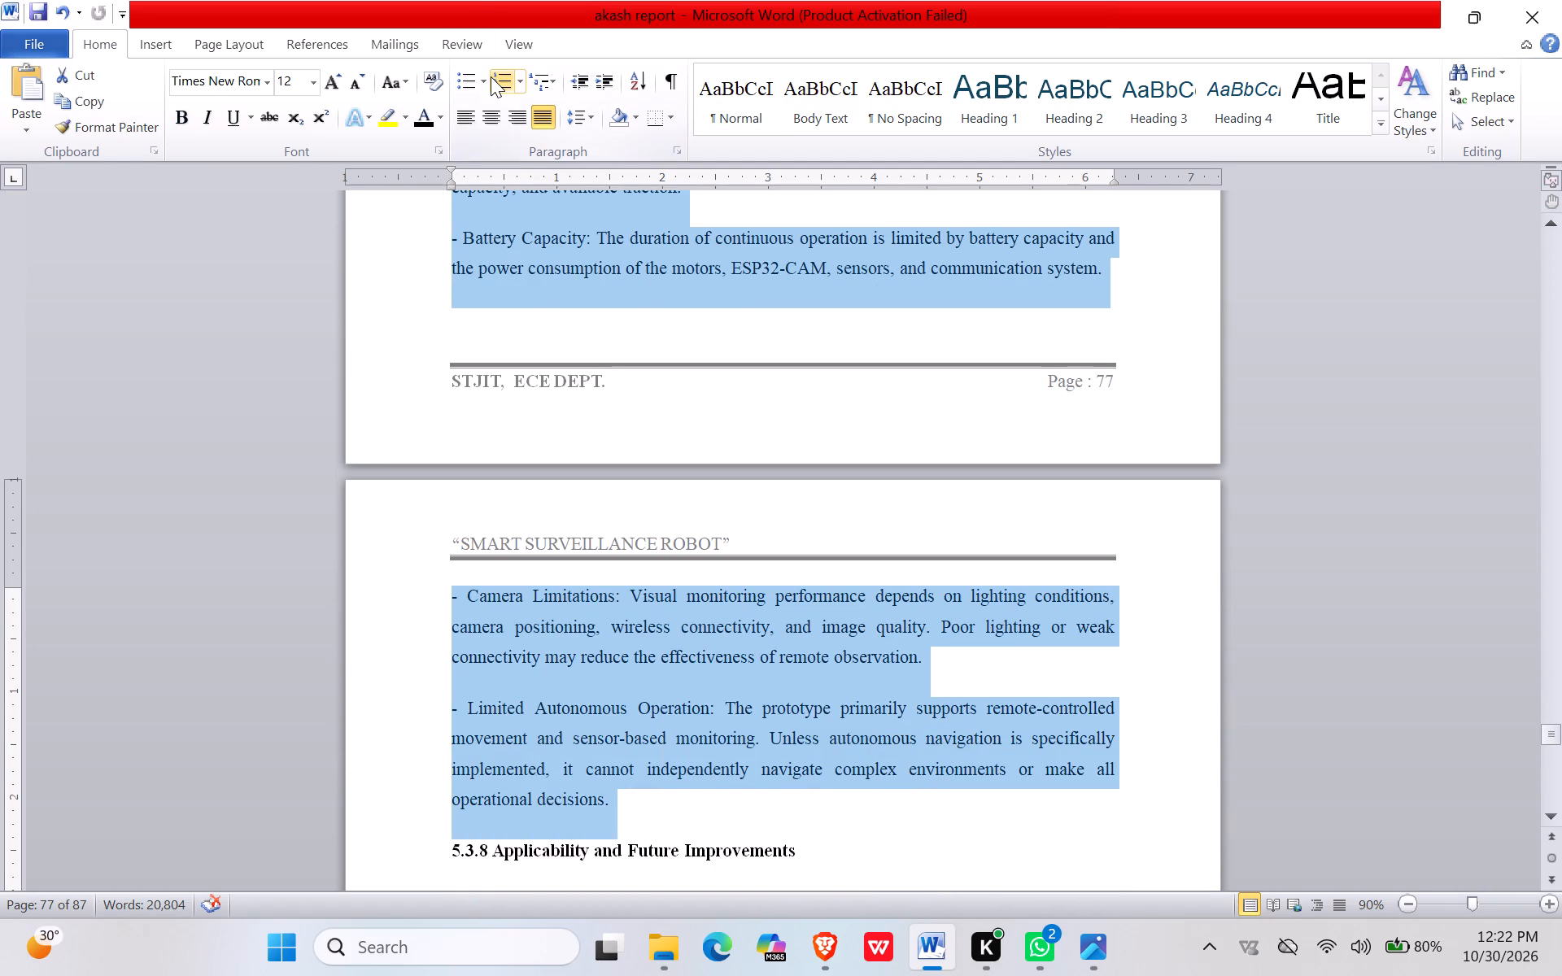
left_click(486, 78)
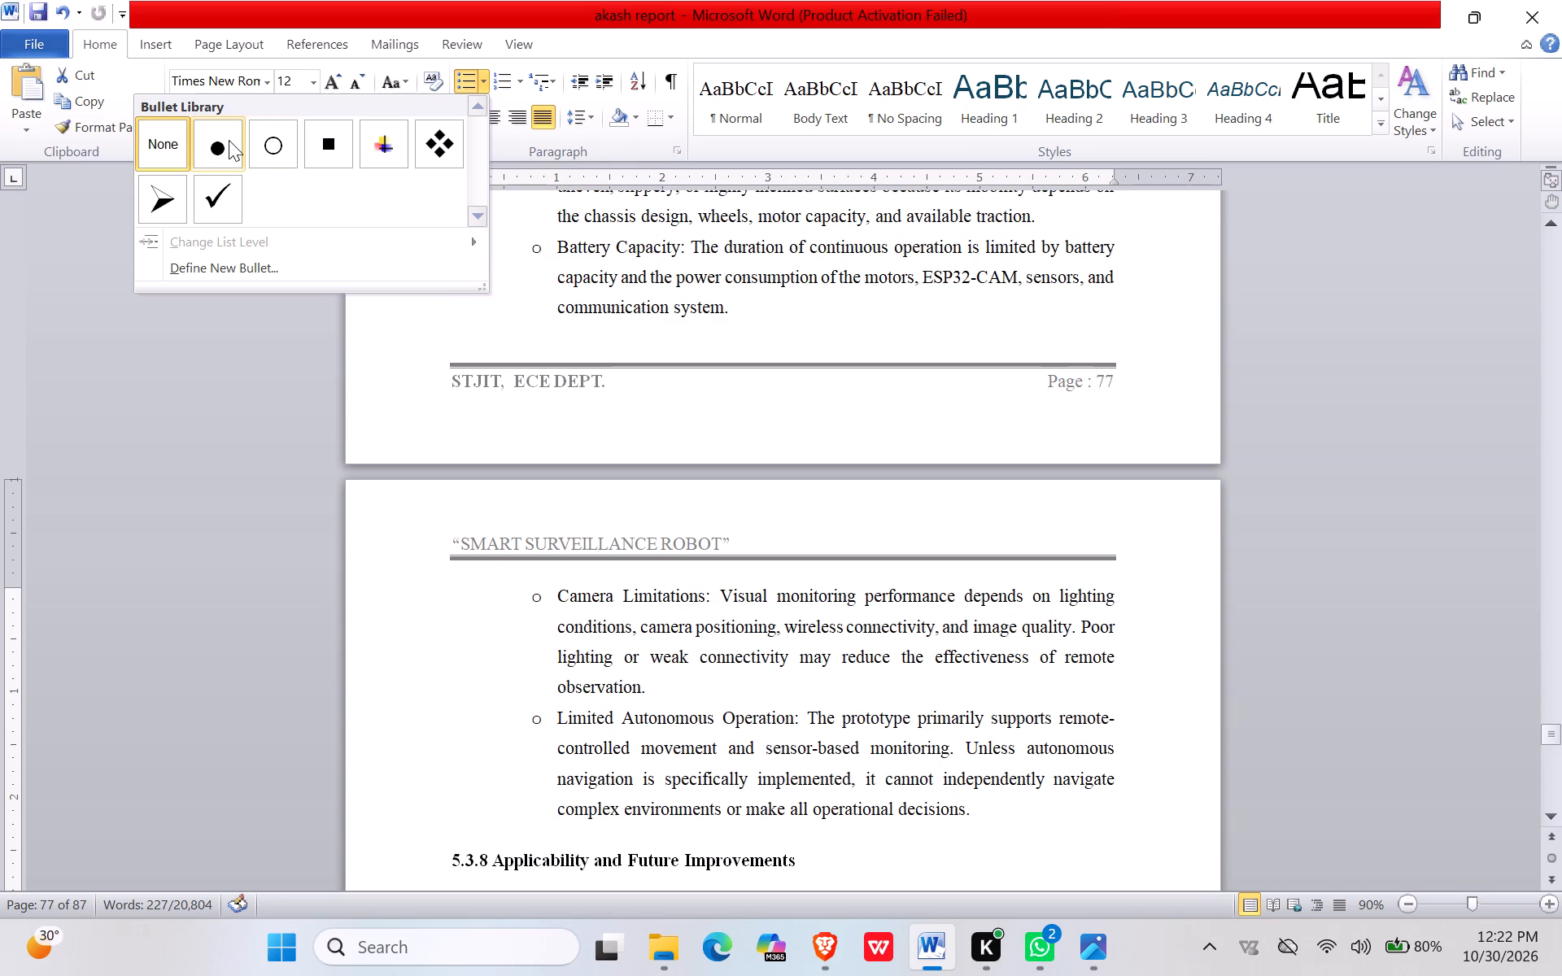
left_click(218, 140)
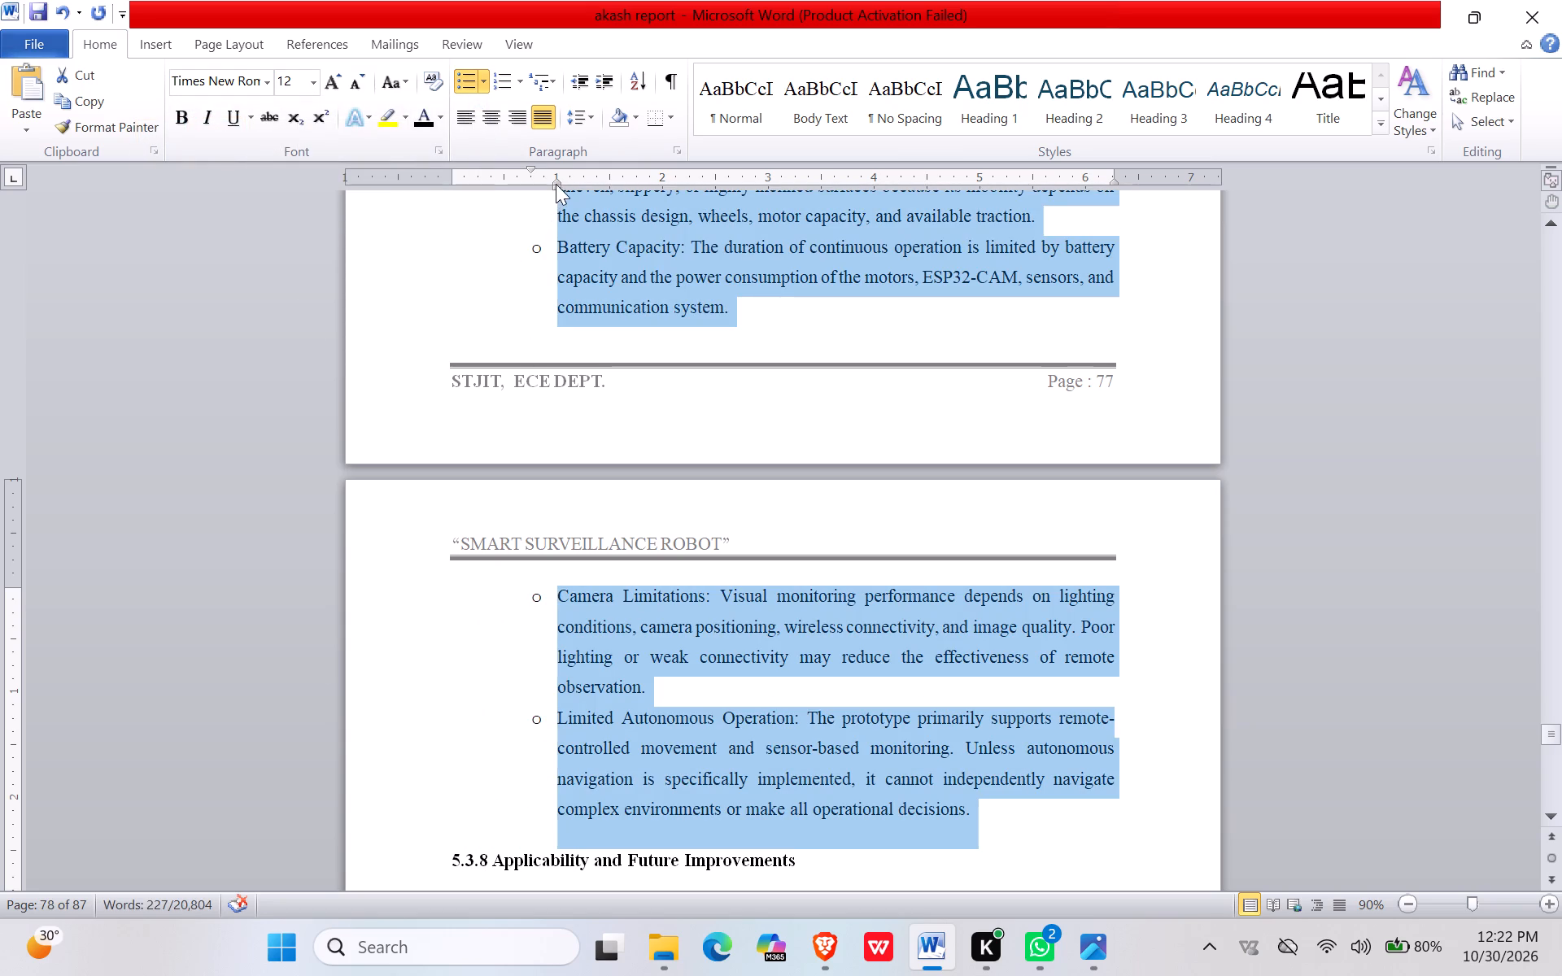
left_click_drag(556, 183, 484, 190)
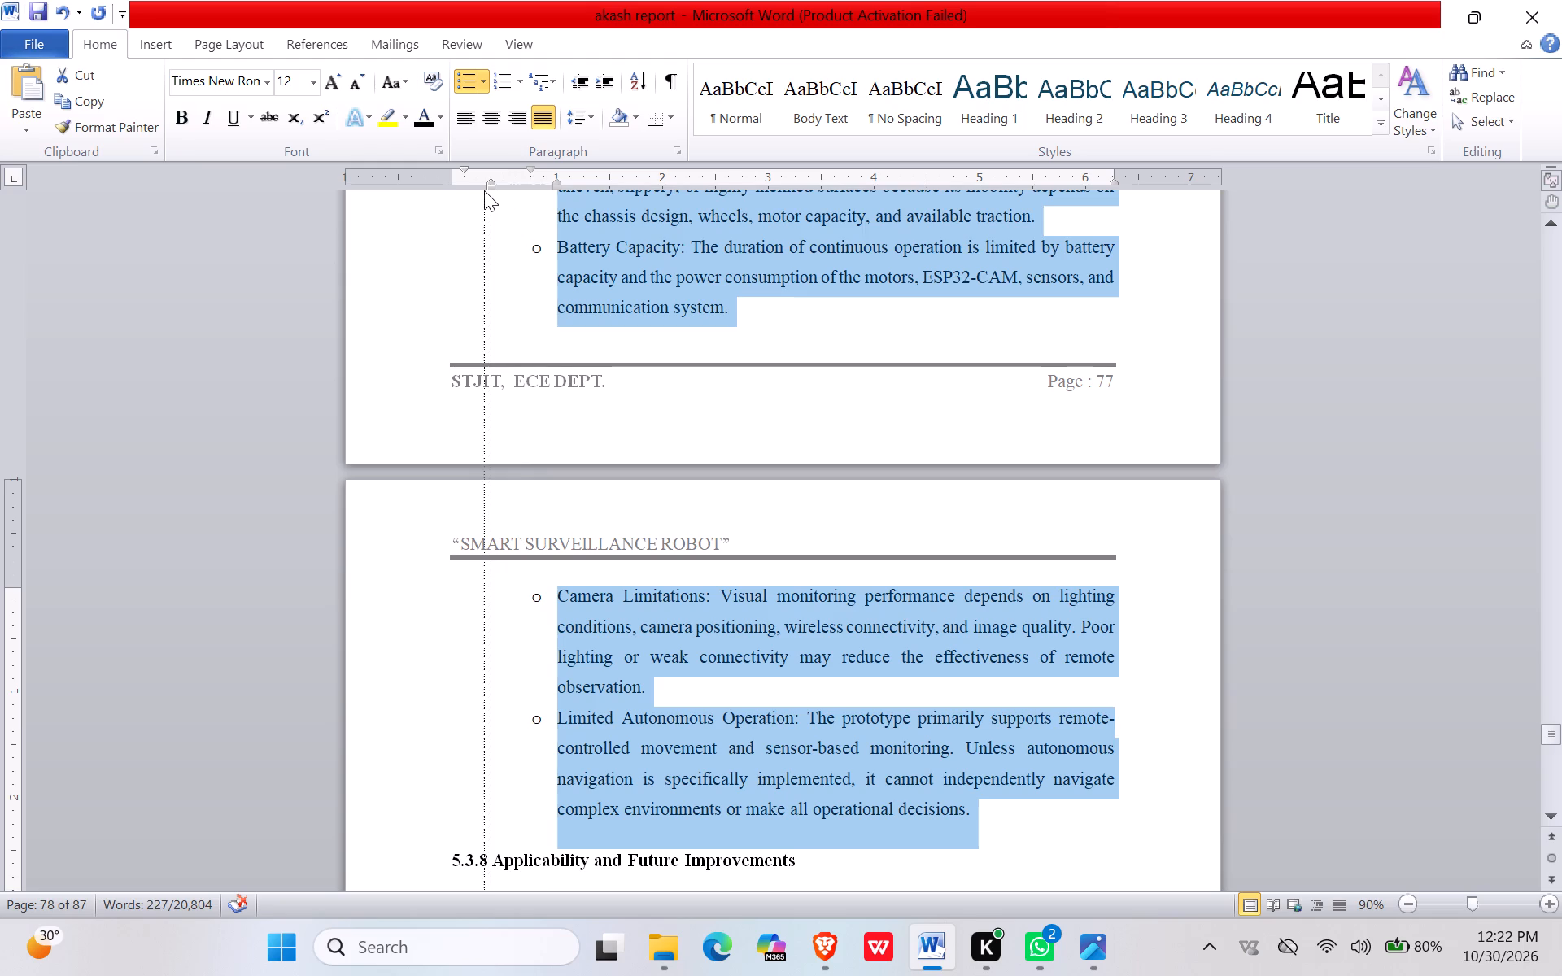
left_click_drag(484, 190, 480, 190)
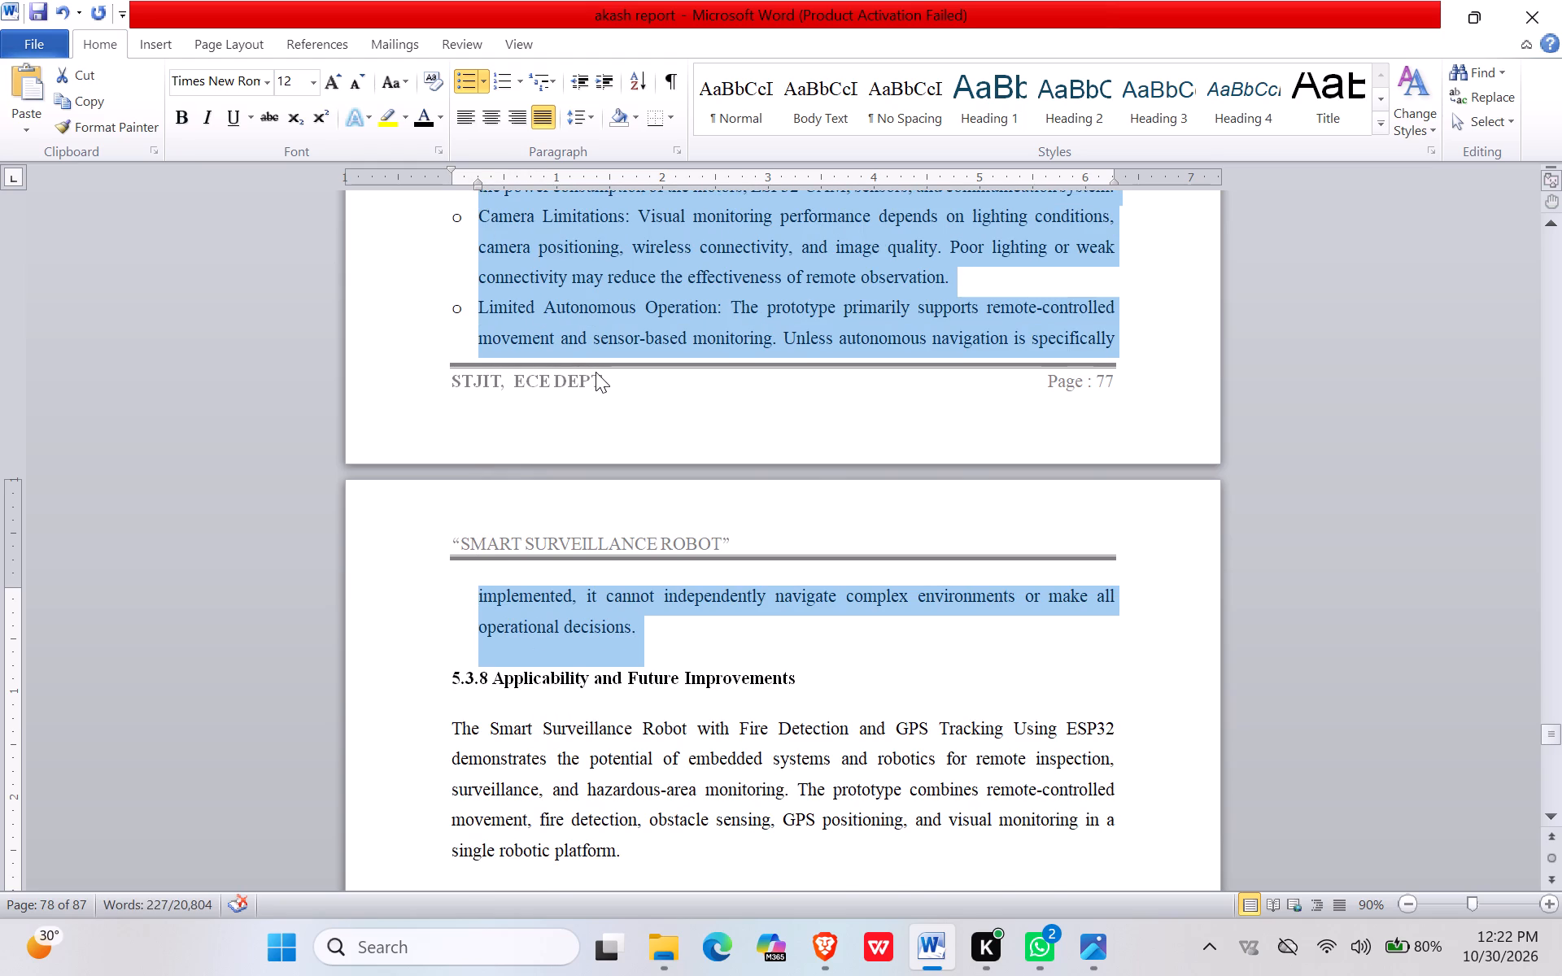
Delete the Limited Autonomous Operation bullet and insert a line break so the 5.3.8 heading starts the next page.
scroll(596, 372, "up", 5)
scroll(596, 378, "down", 4)
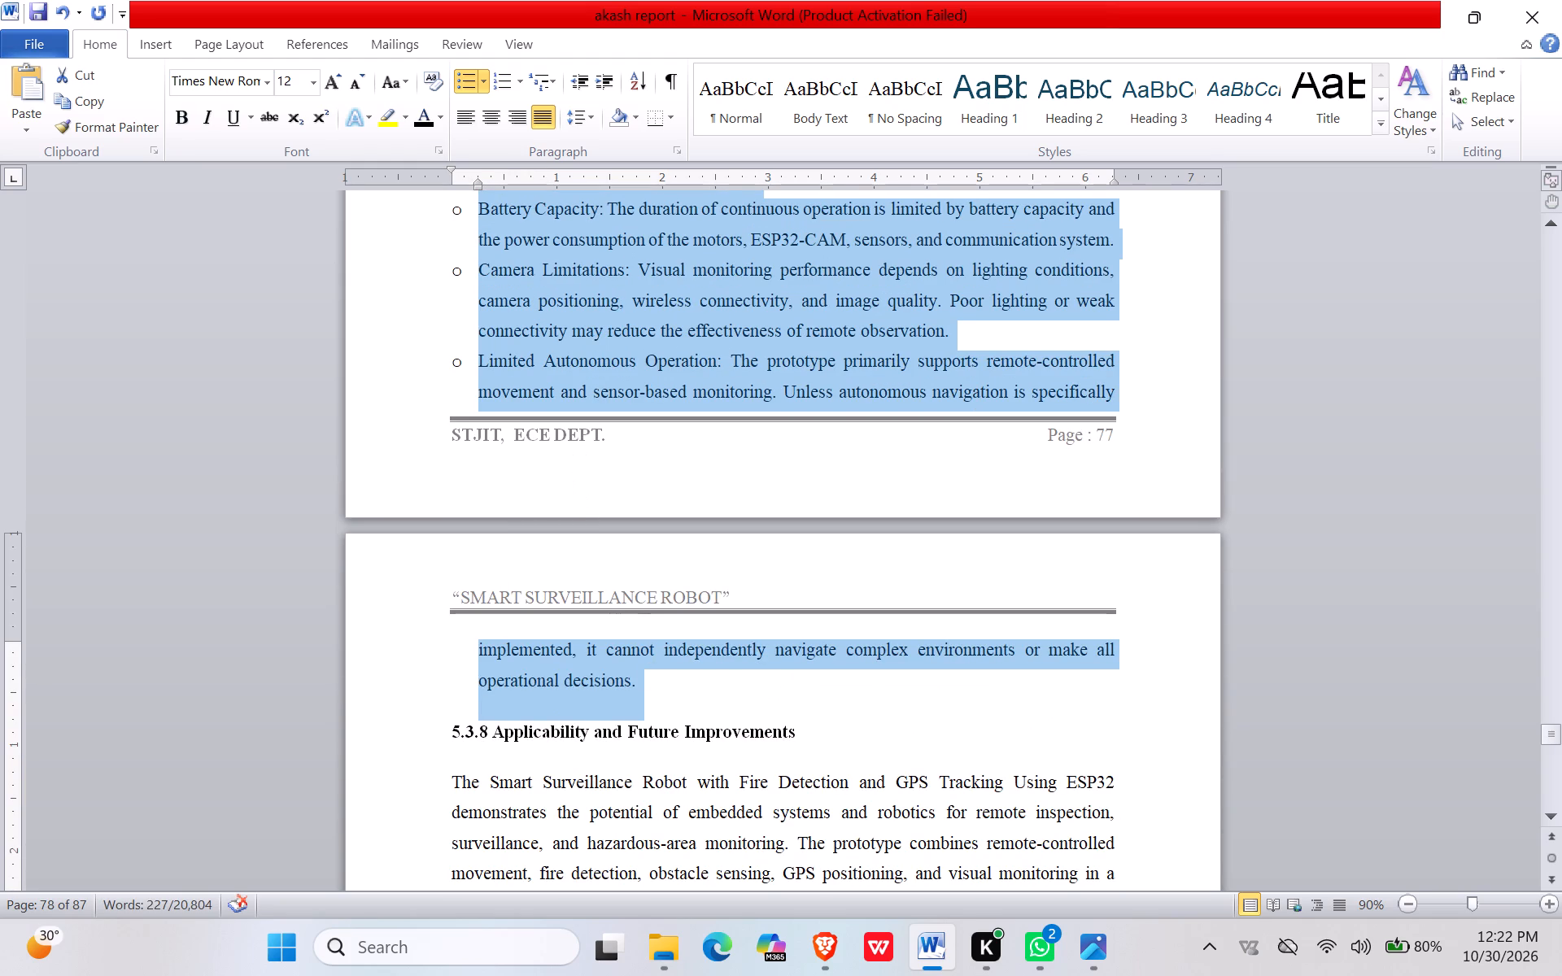
left_click(676, 717)
left_click_drag(676, 717, 460, 371)
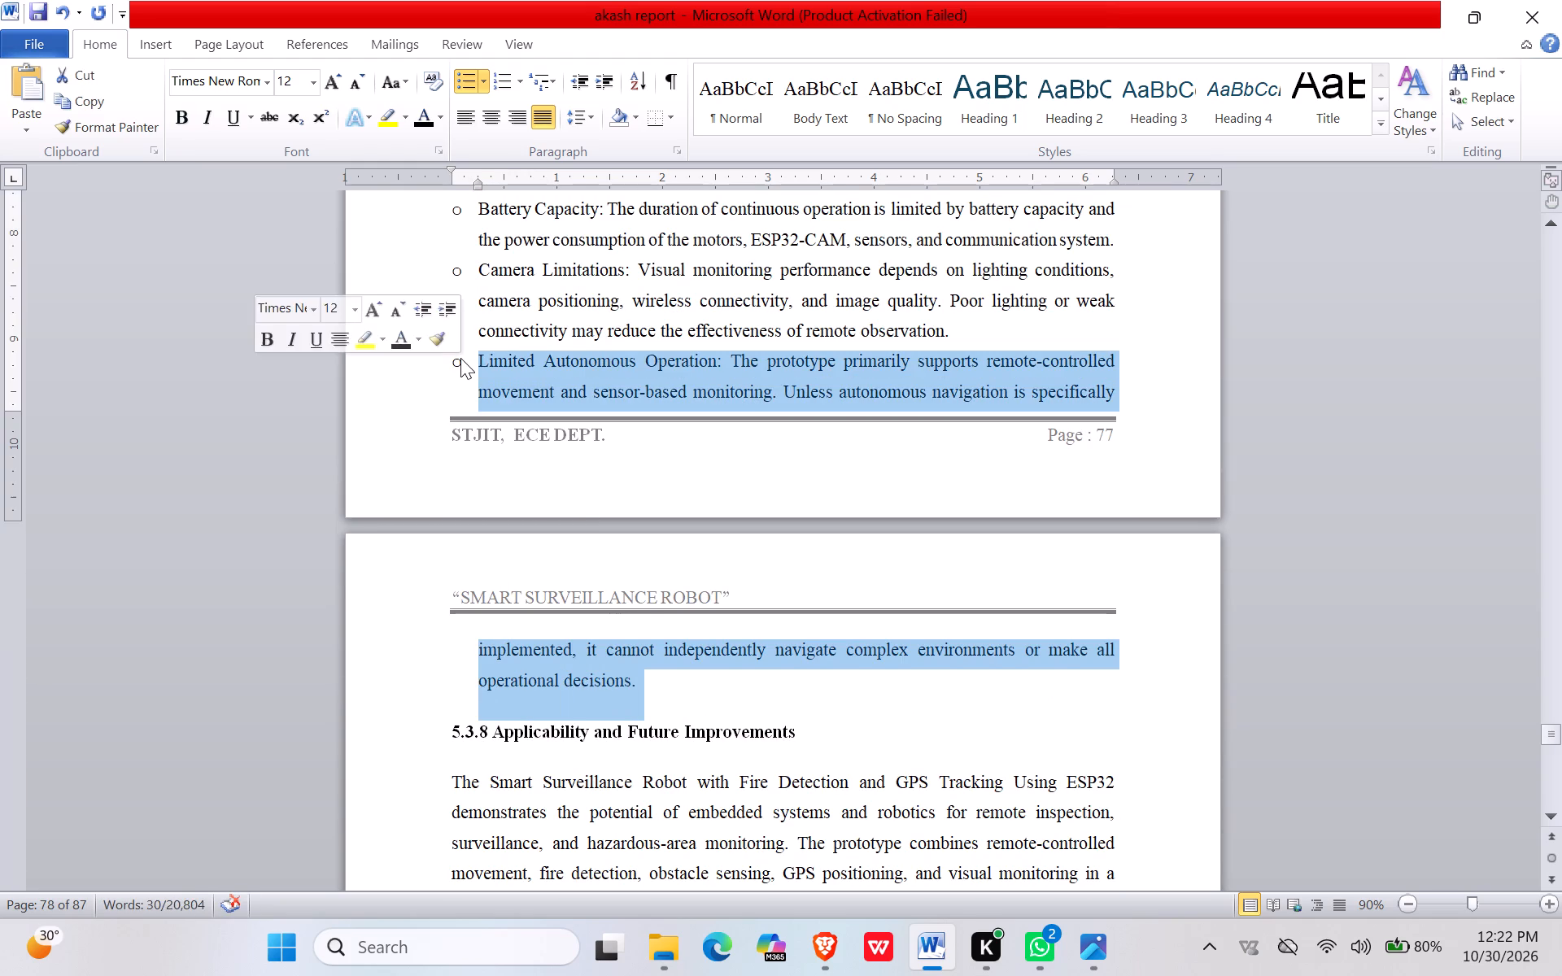
key("BackSpace")
key("Return")
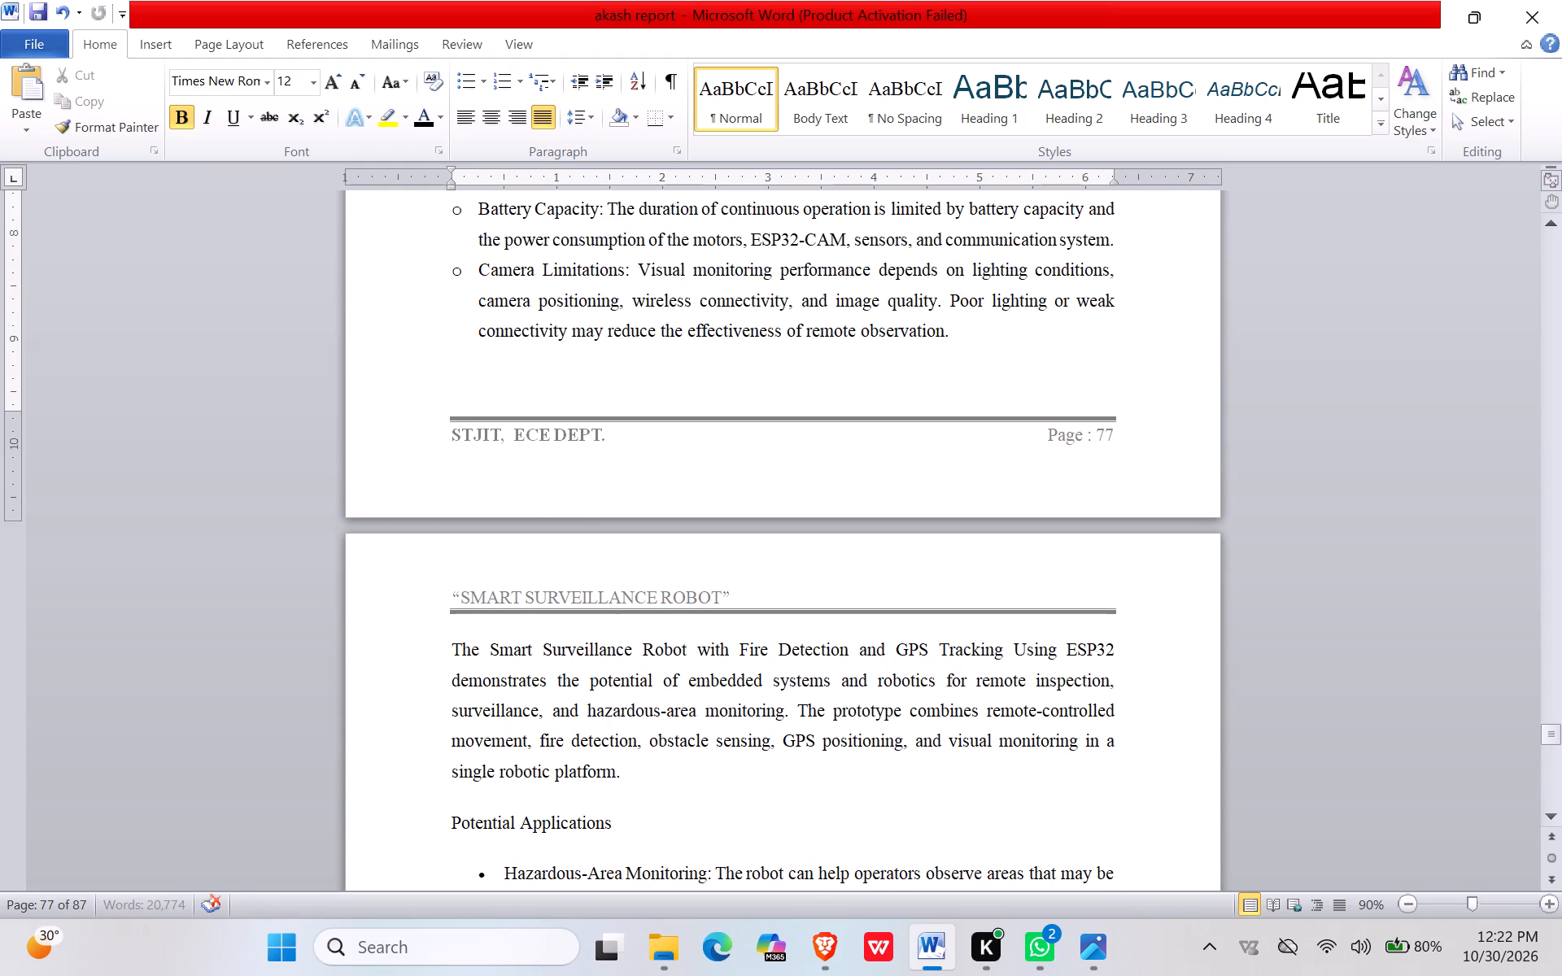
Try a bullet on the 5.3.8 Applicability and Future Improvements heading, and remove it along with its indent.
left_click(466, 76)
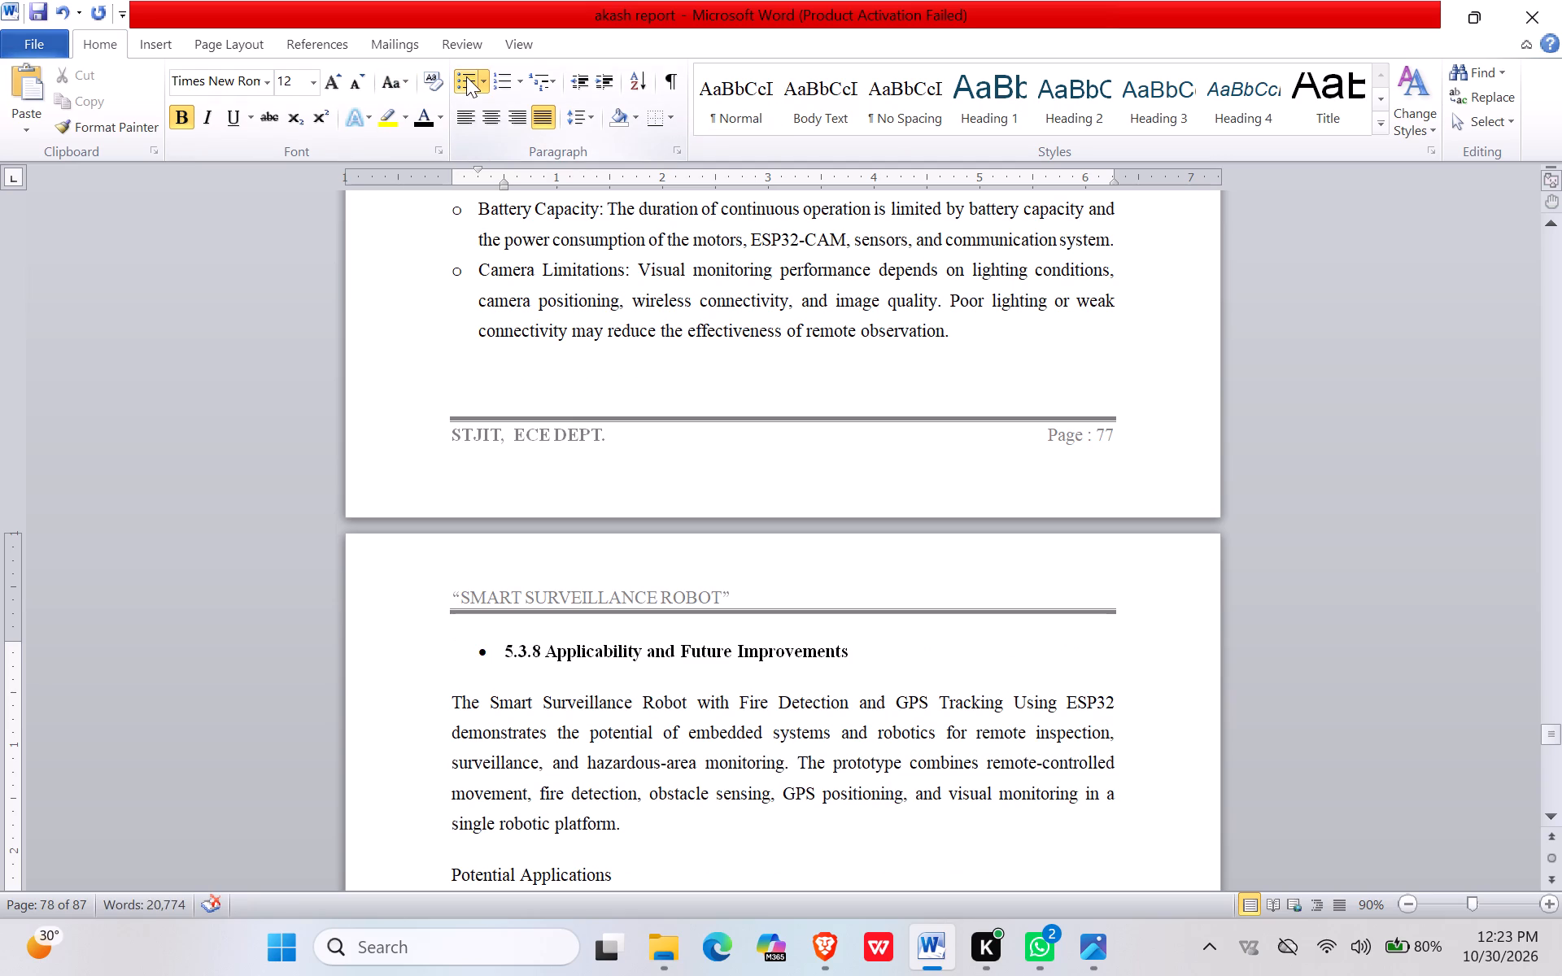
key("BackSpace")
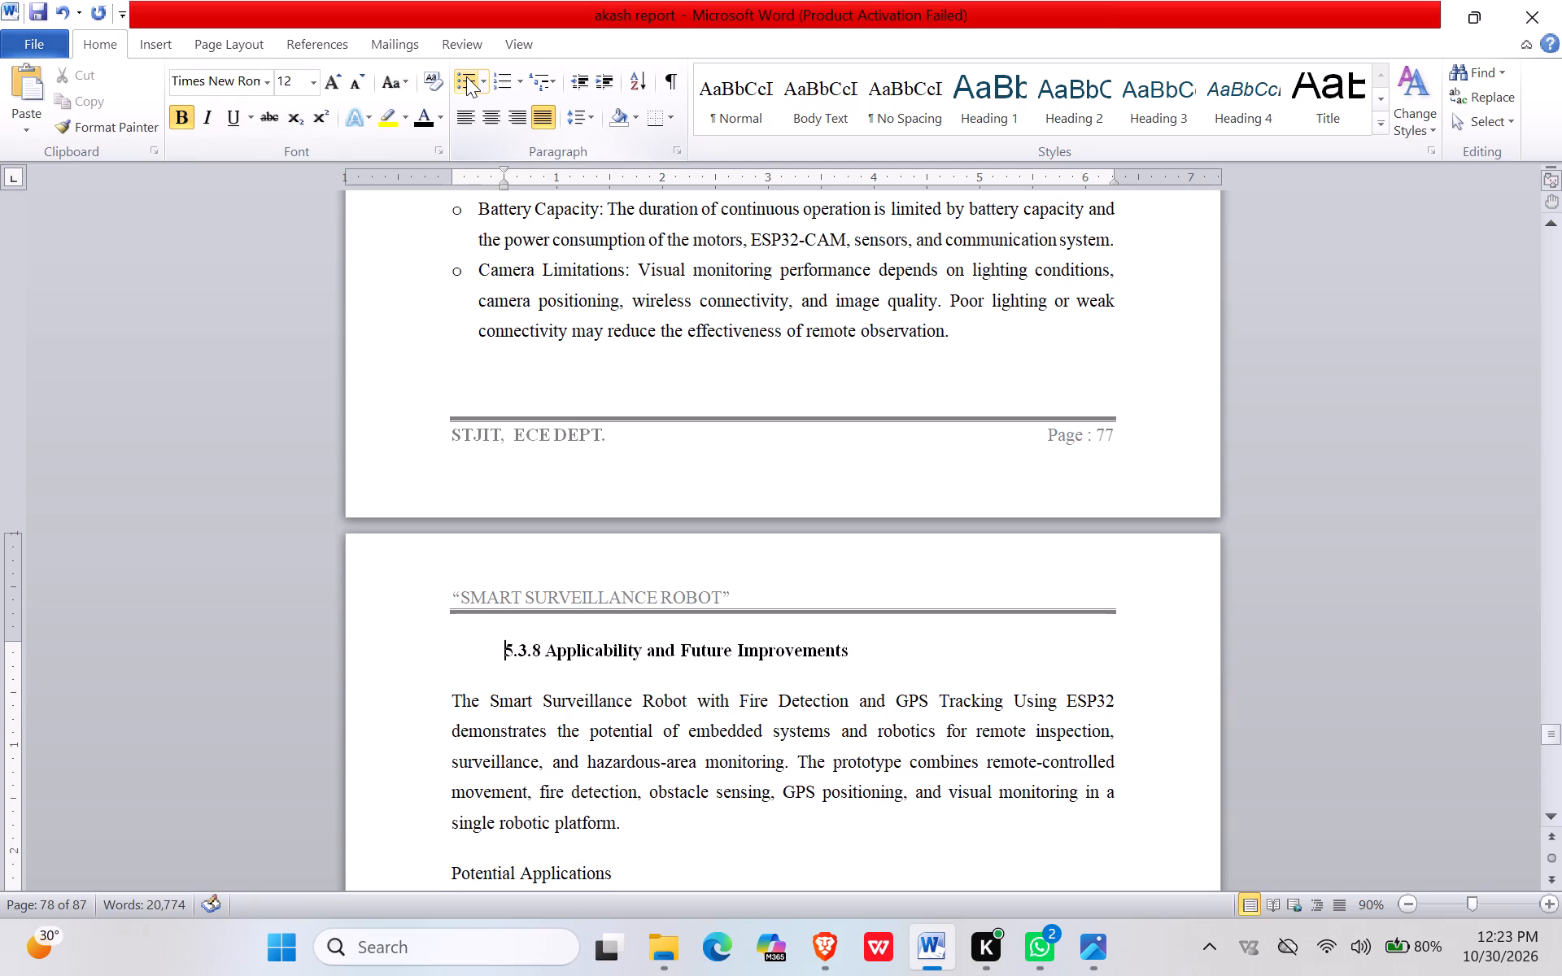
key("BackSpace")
Make the Potential Applications subheading in section 5.3.8 bold.
scroll(603, 403, "up", 2)
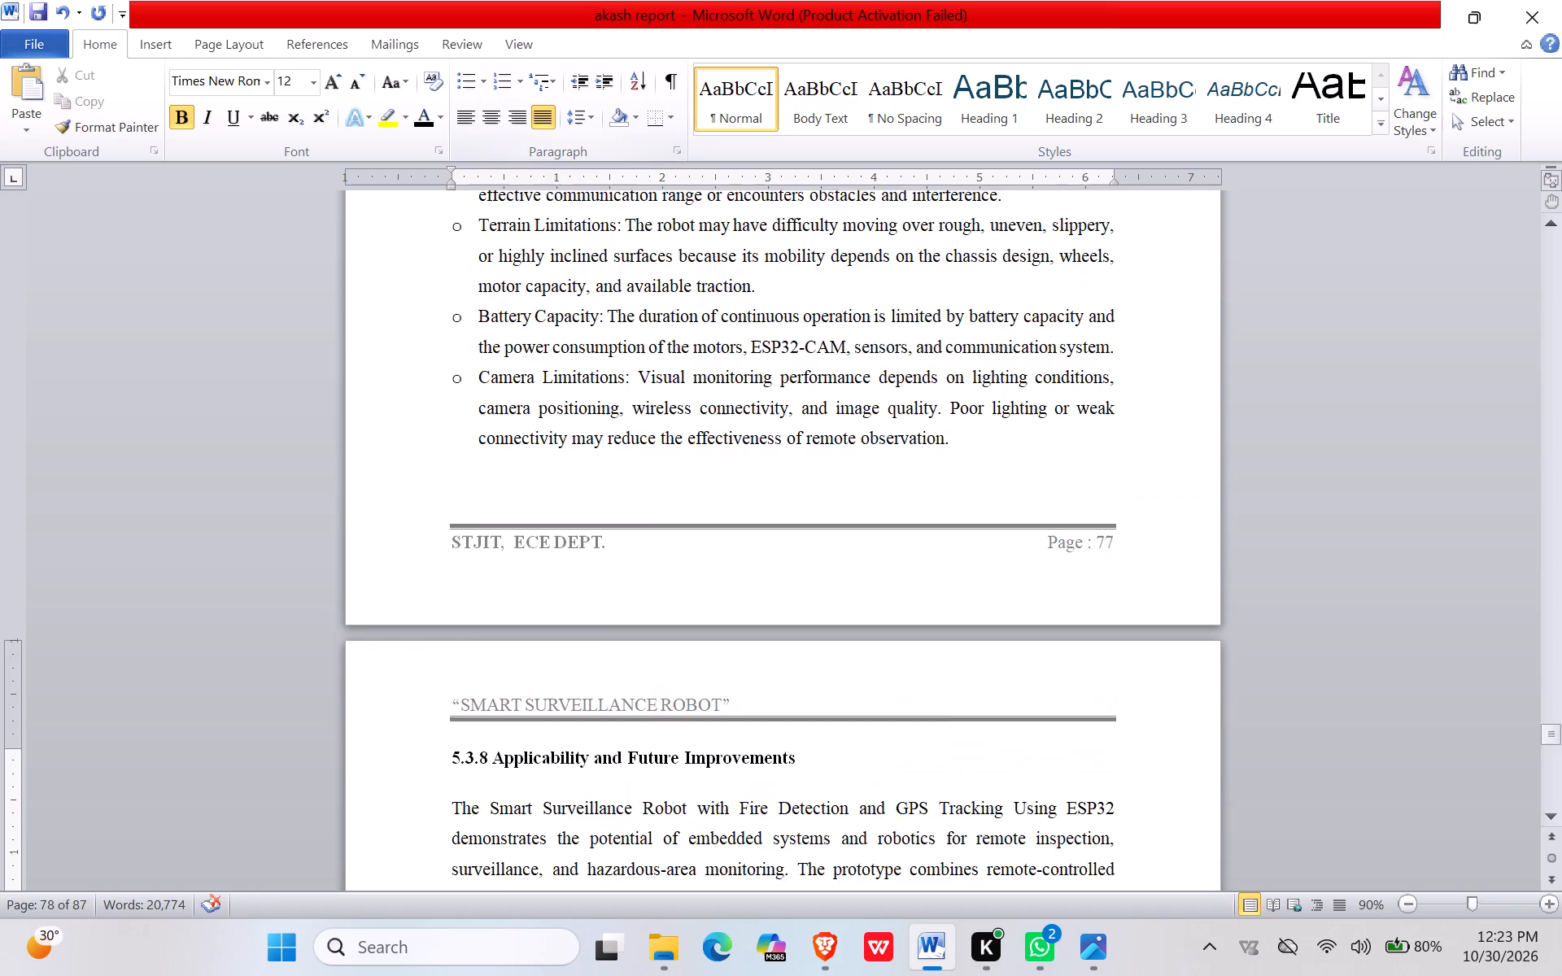
scroll(603, 403, "up", 10)
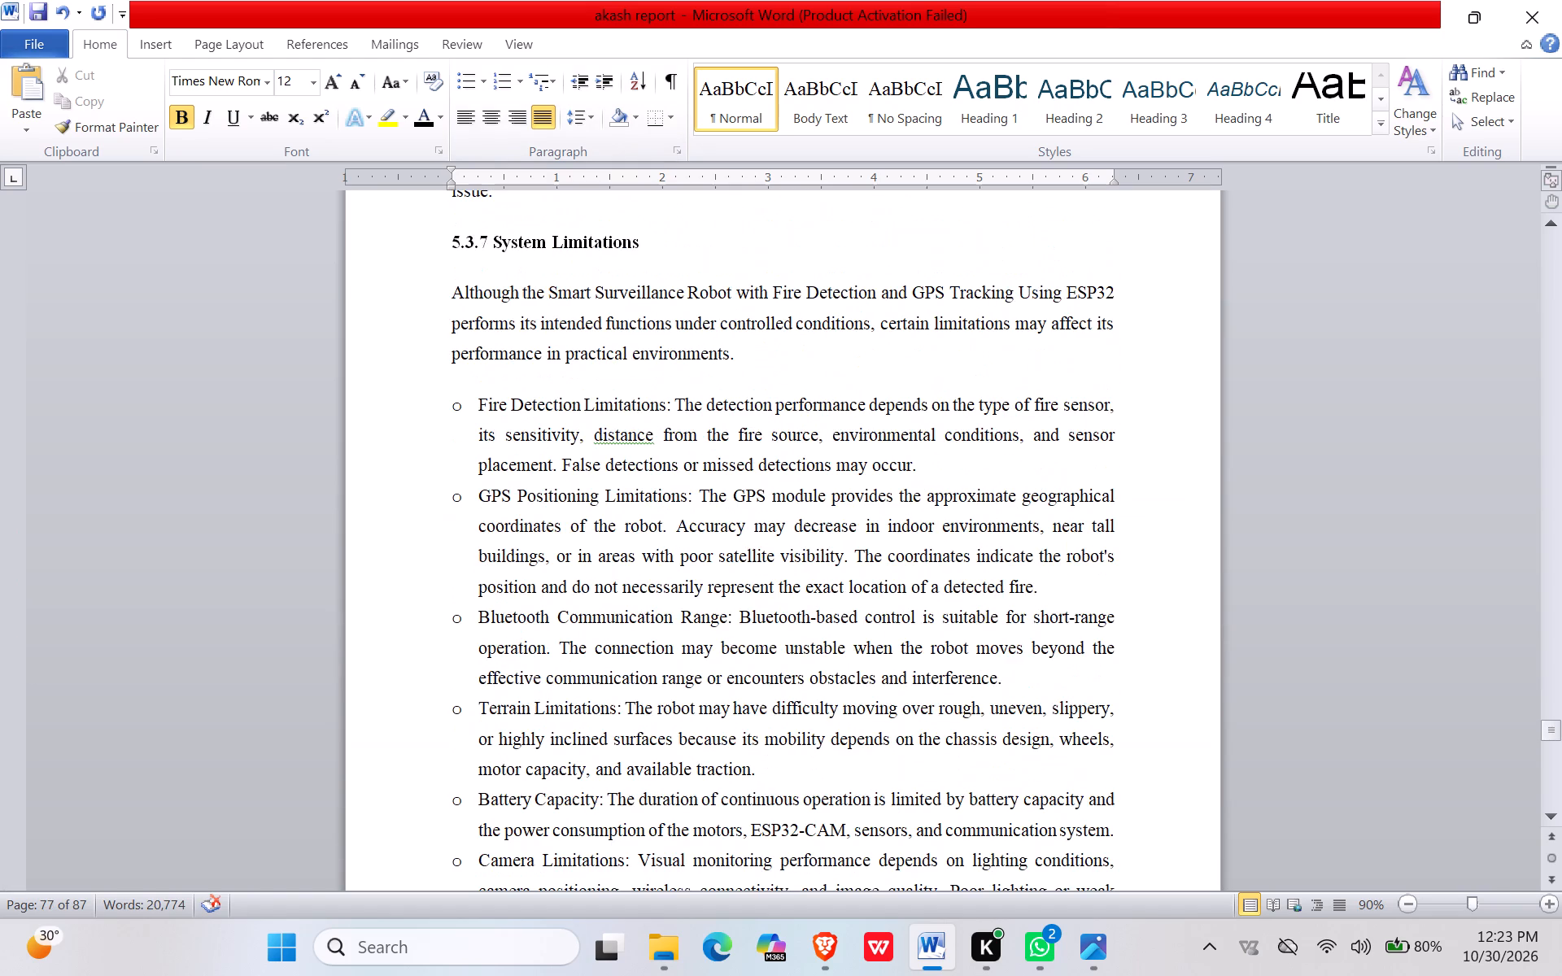
scroll(606, 408, "down", 17)
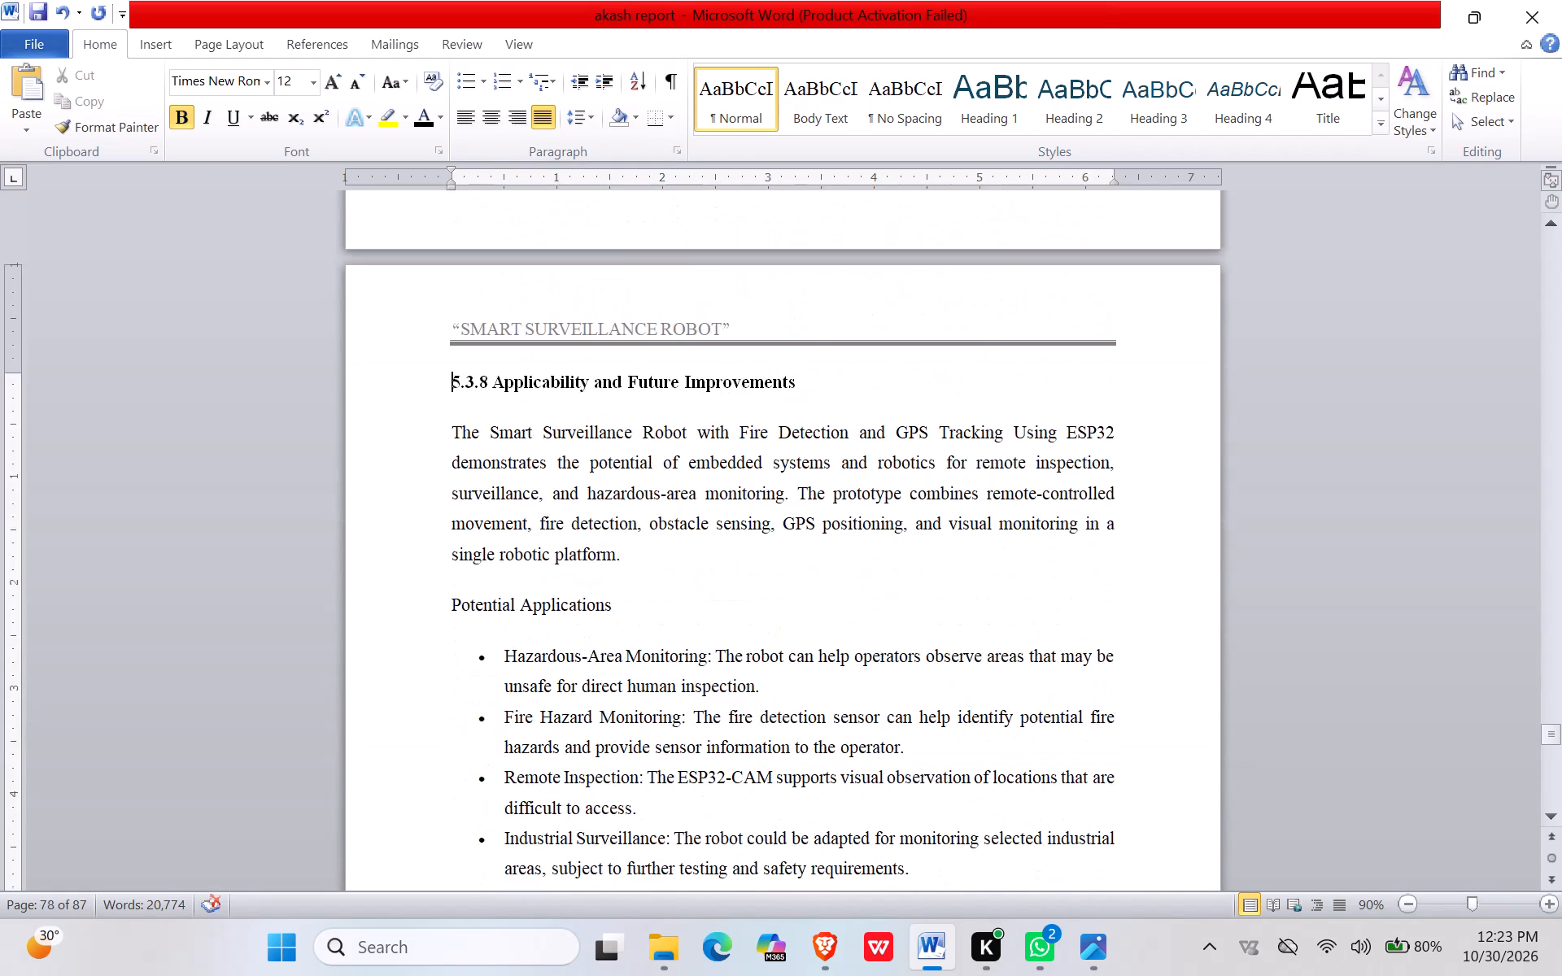
scroll(604, 414, "down", 1)
scroll(747, 374, "down", 3)
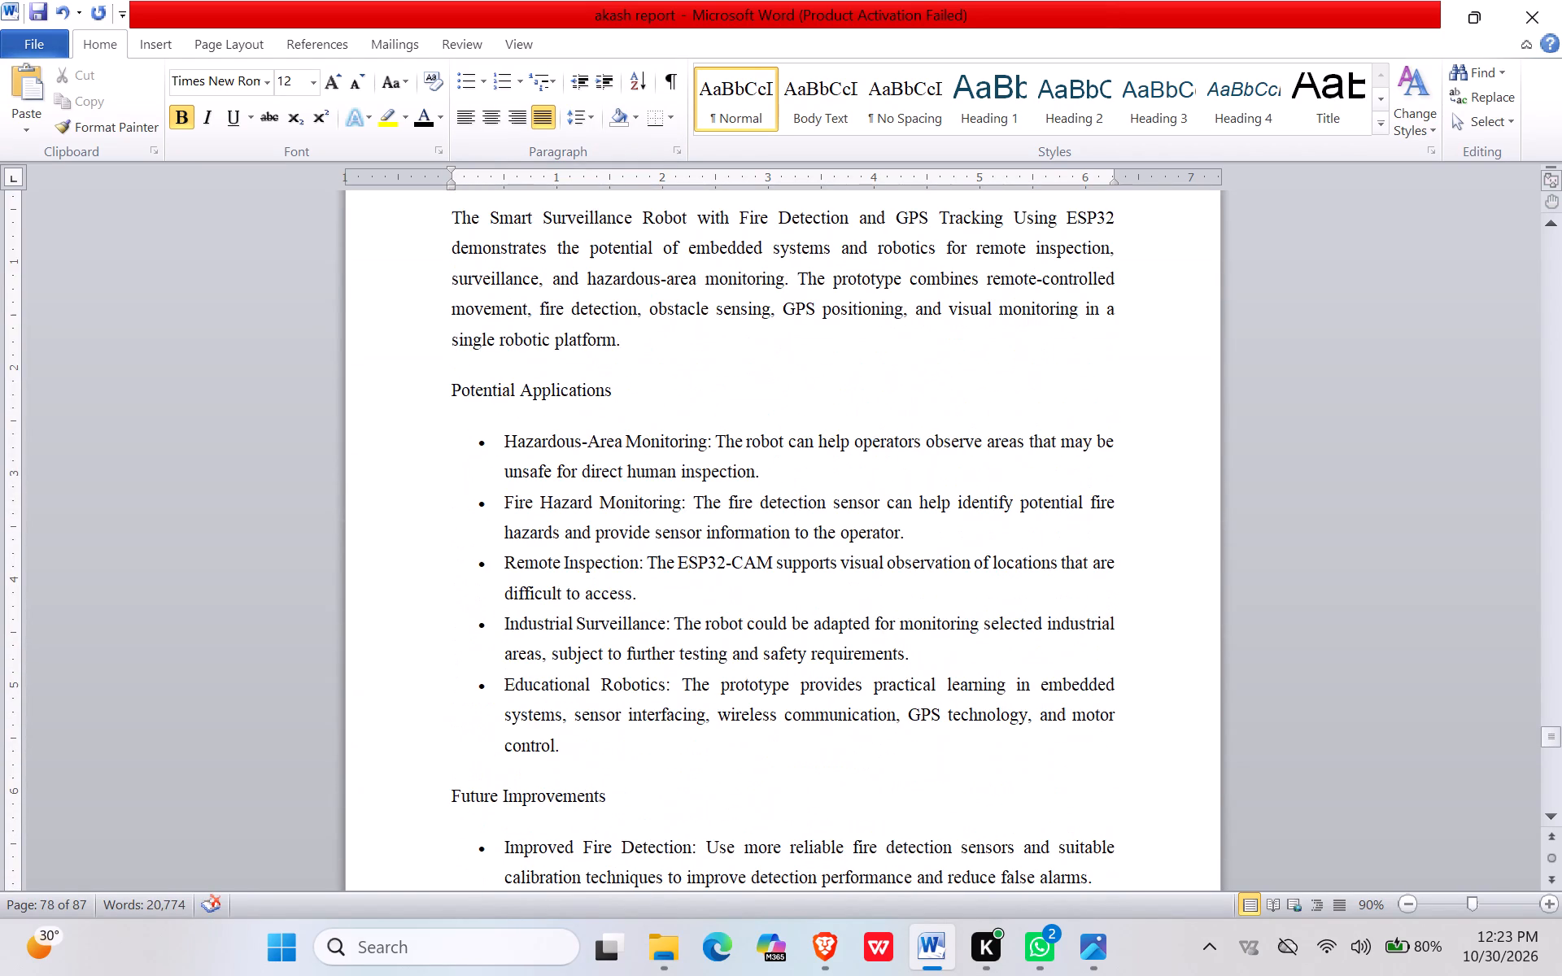
left_click_drag(626, 390, 456, 407)
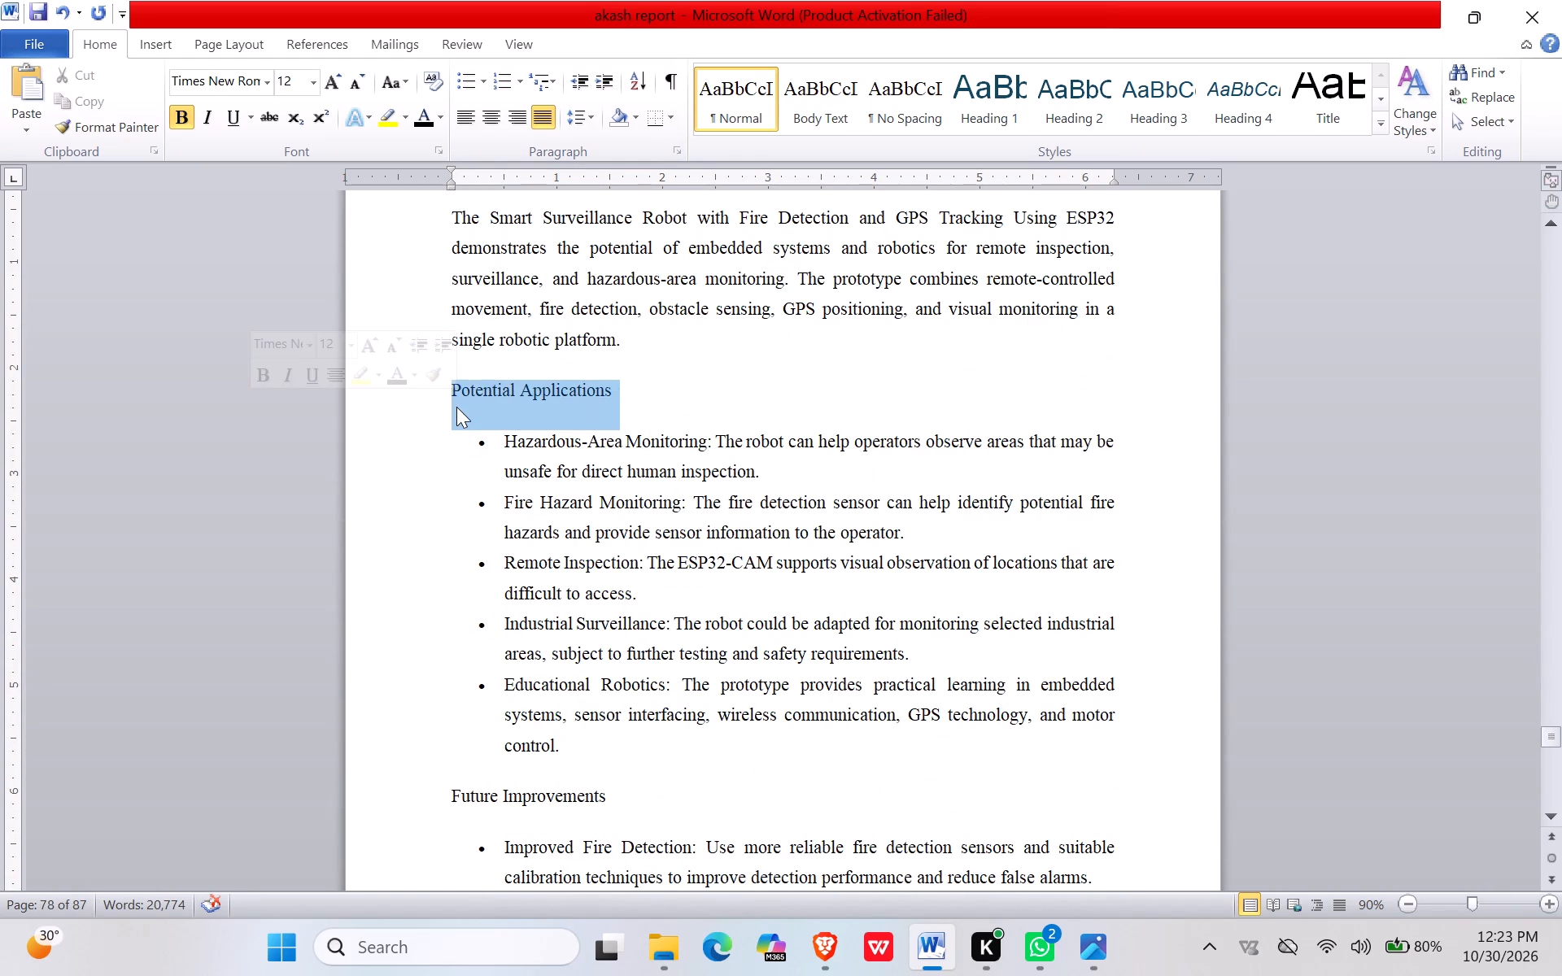
left_click(263, 384)
left_click(669, 391)
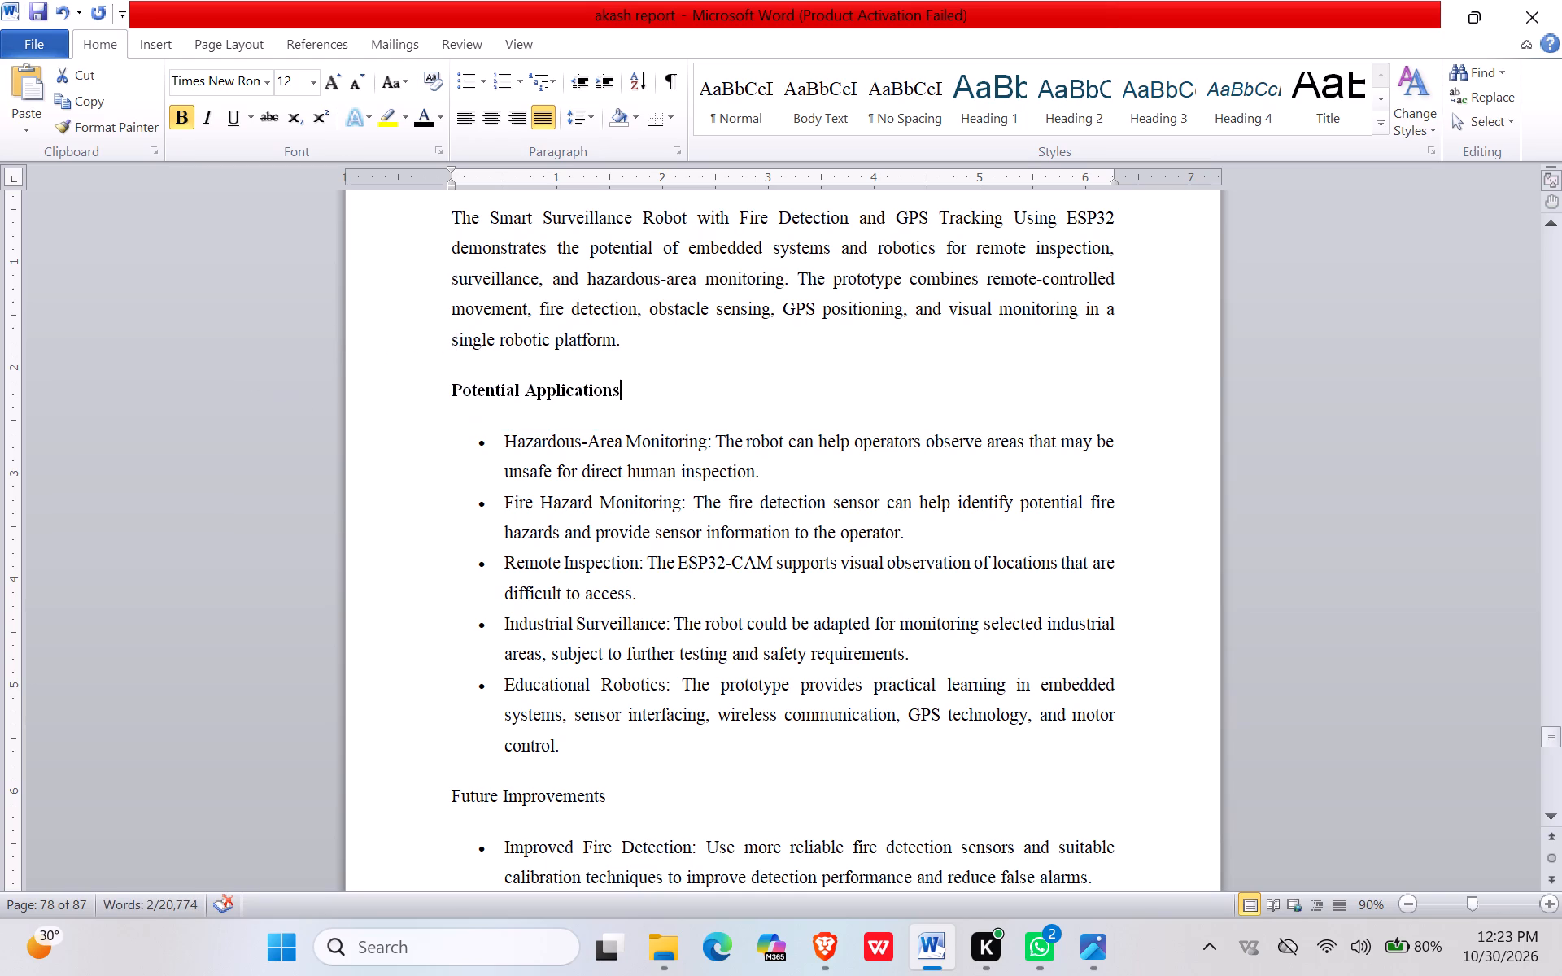
Make the Future Improvements subheading in section 5.3.8 bold.
left_click_drag(607, 808, 485, 801)
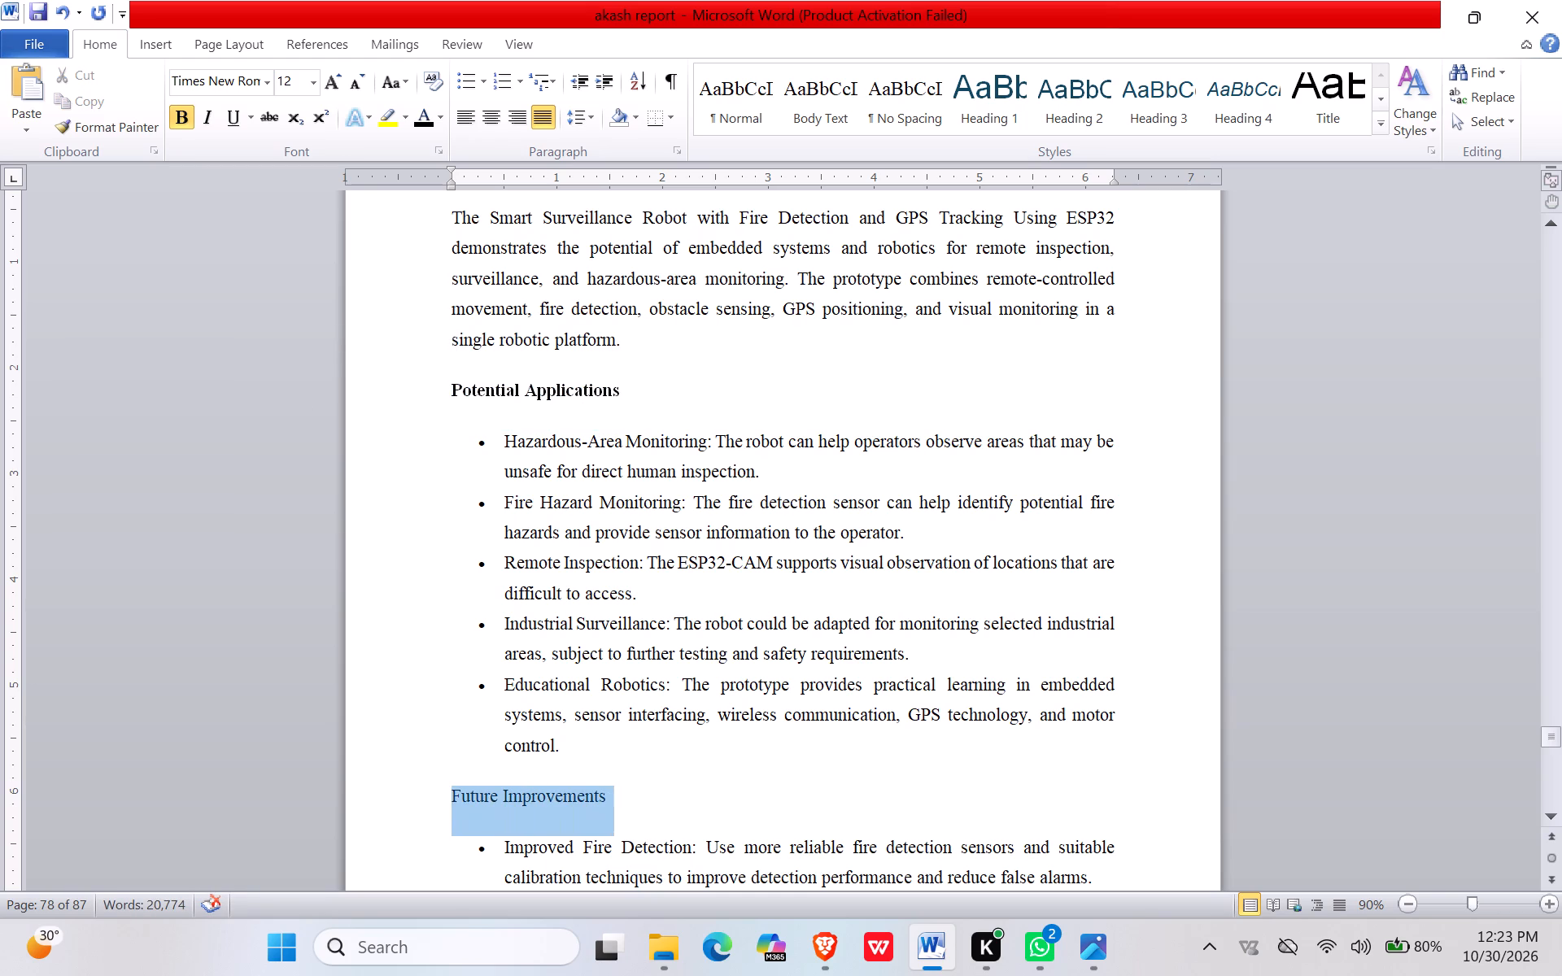
left_click_drag(485, 801, 470, 801)
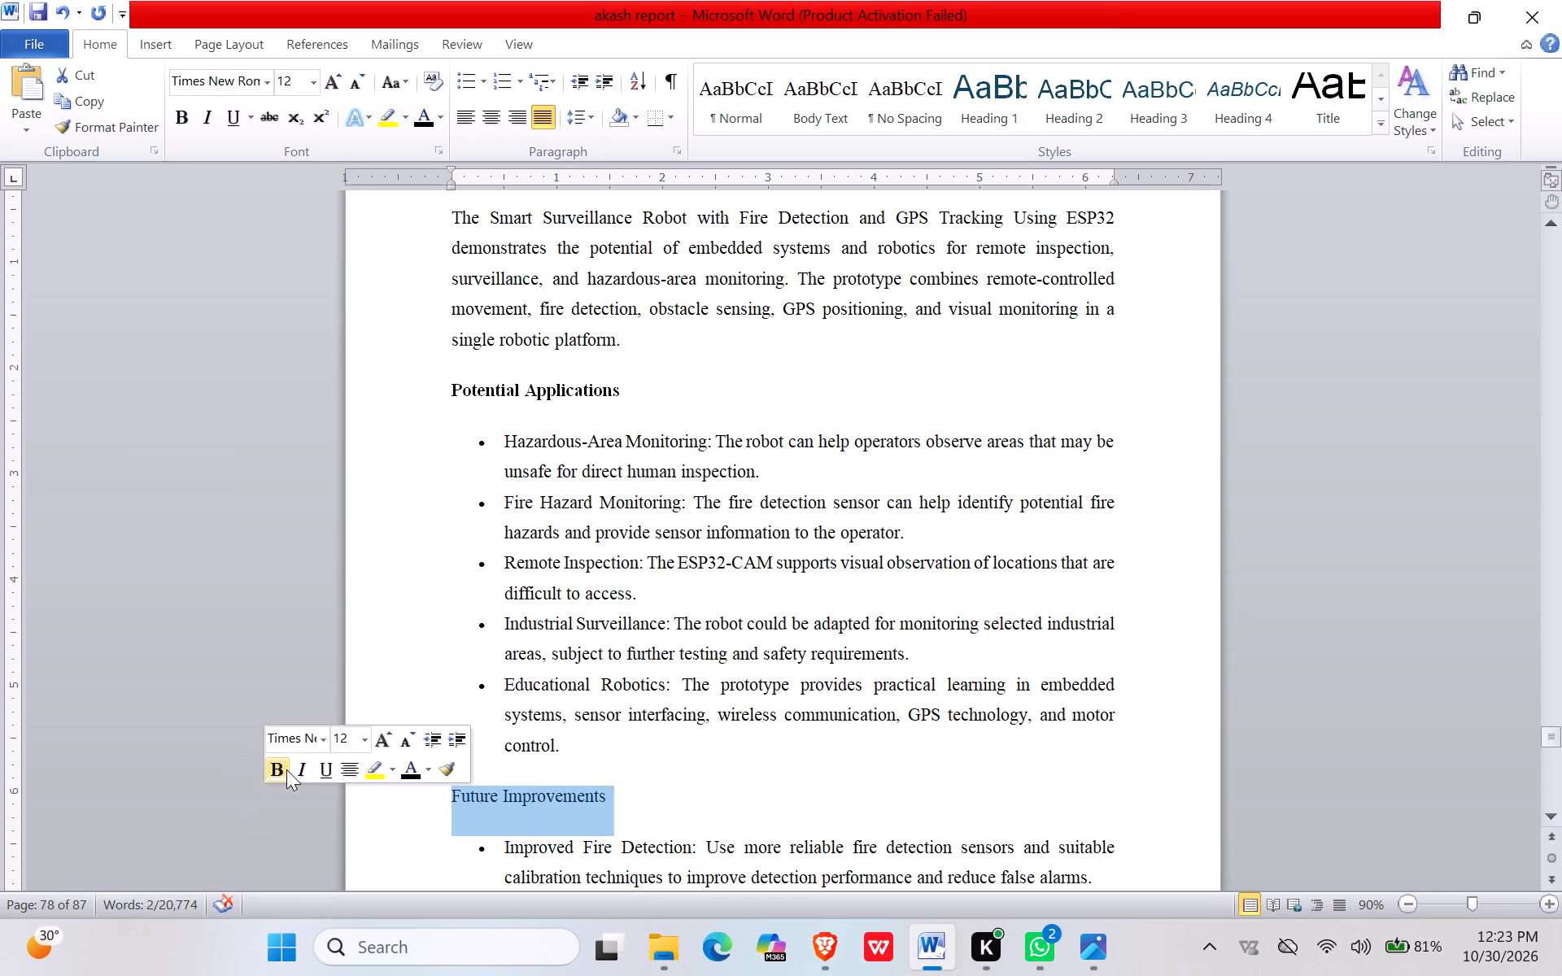
left_click(286, 769)
scroll(660, 387, "up", 3)
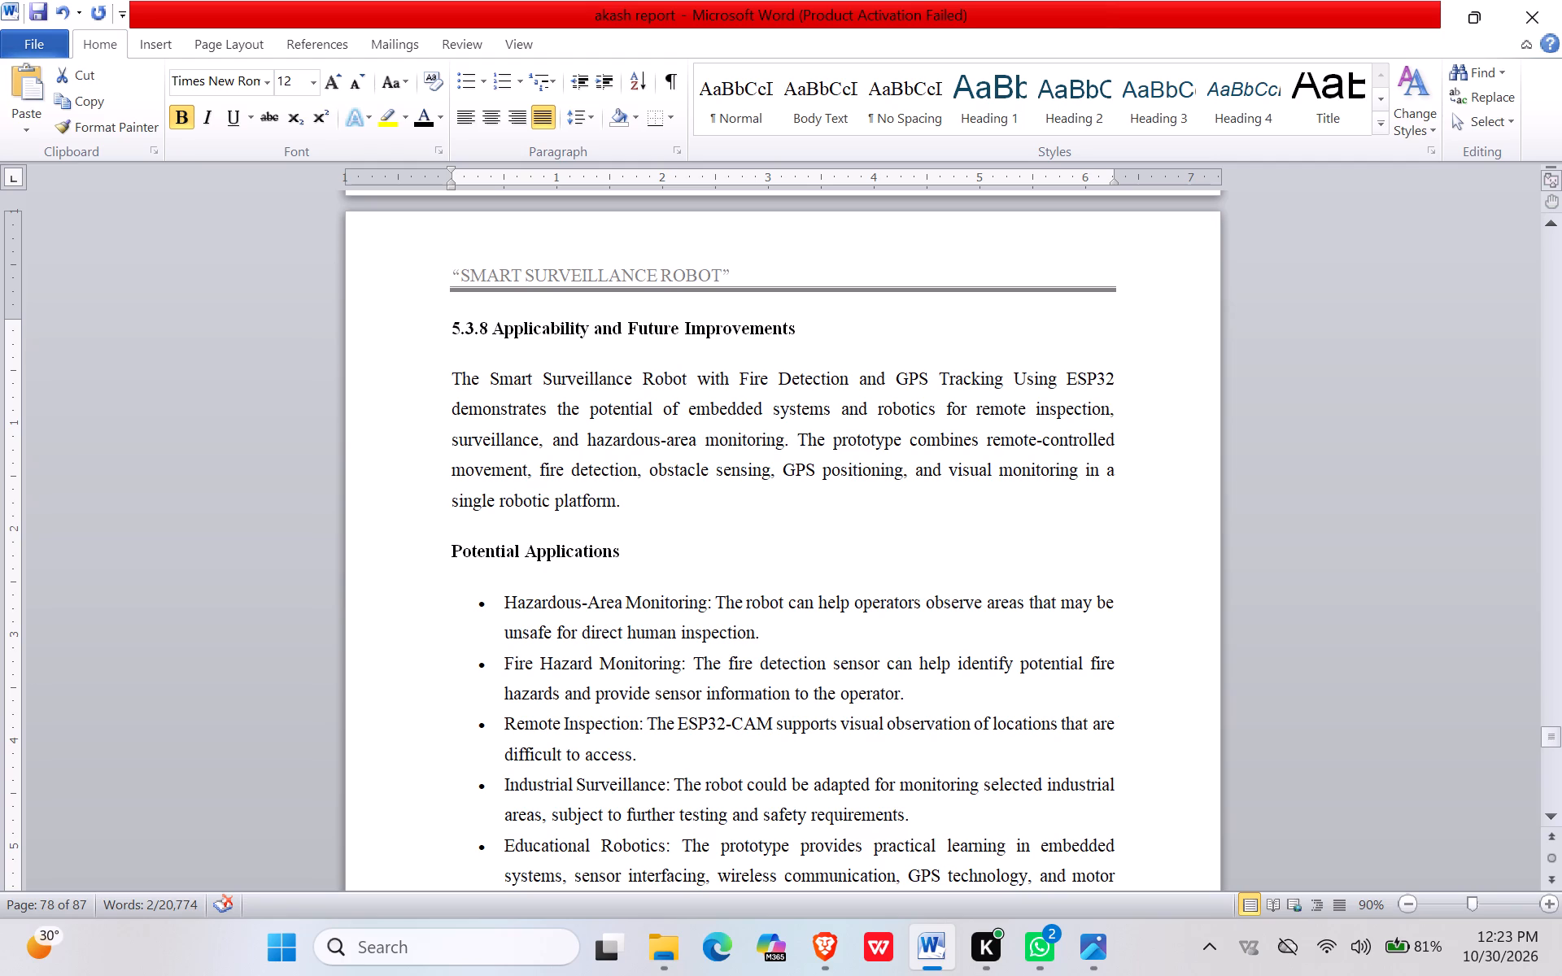
scroll(616, 537, "down", 5)
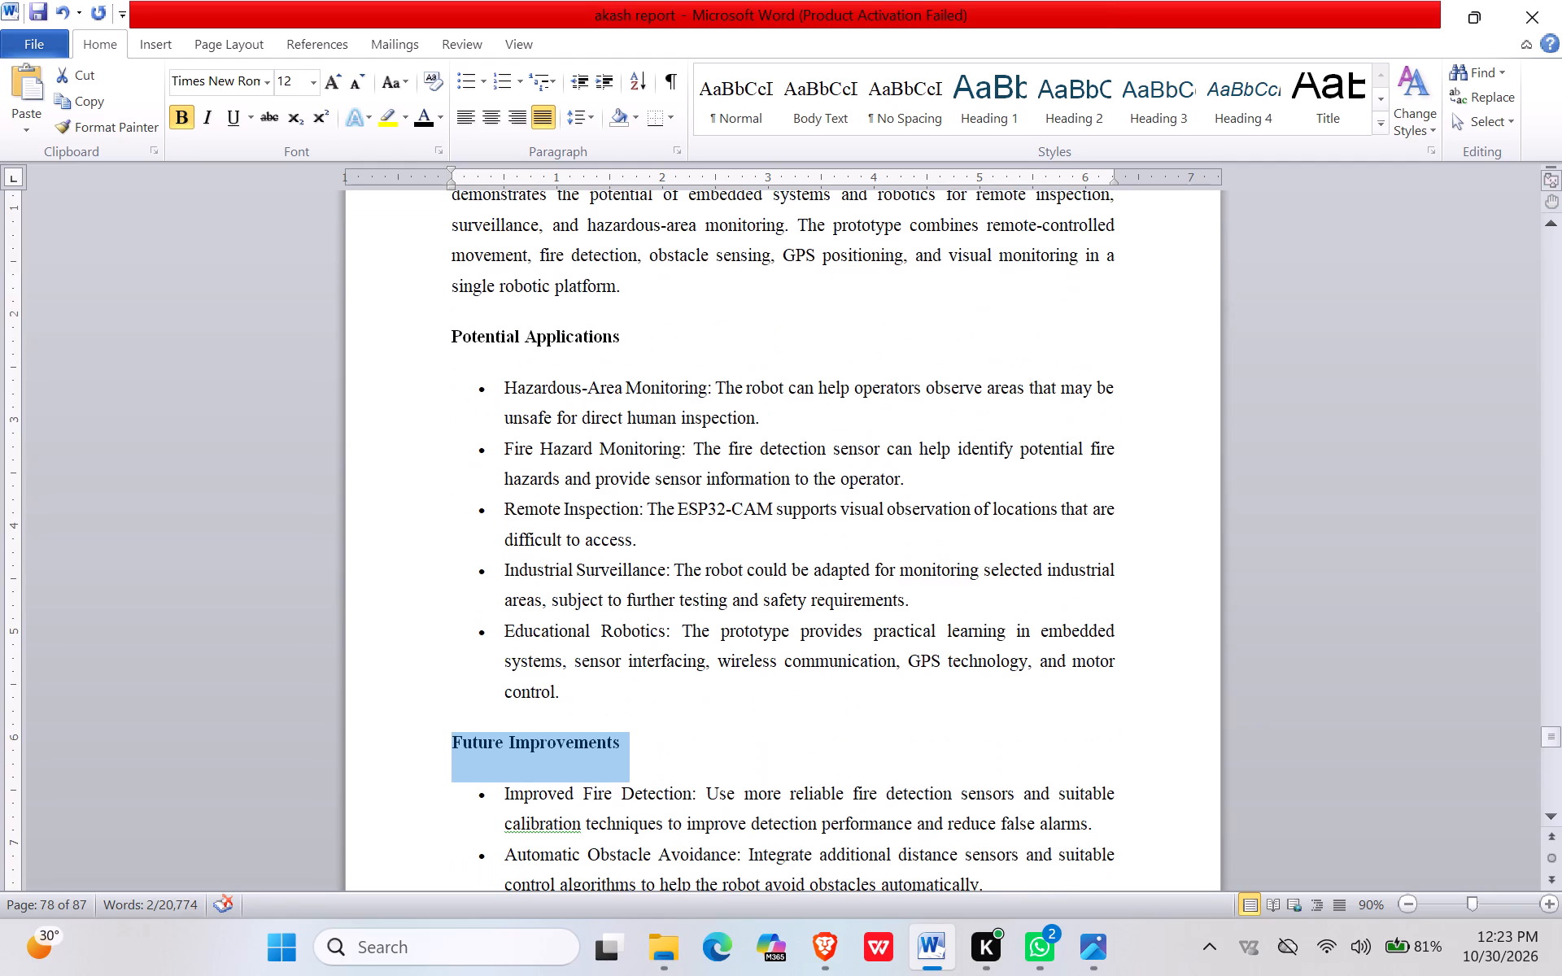
Replace "Applicability" in the 5.3.8 heading with the copied "Potential Applications" text, keep the heading on one line, and save the report.
left_click(564, 688)
scroll(627, 679, "down", 5)
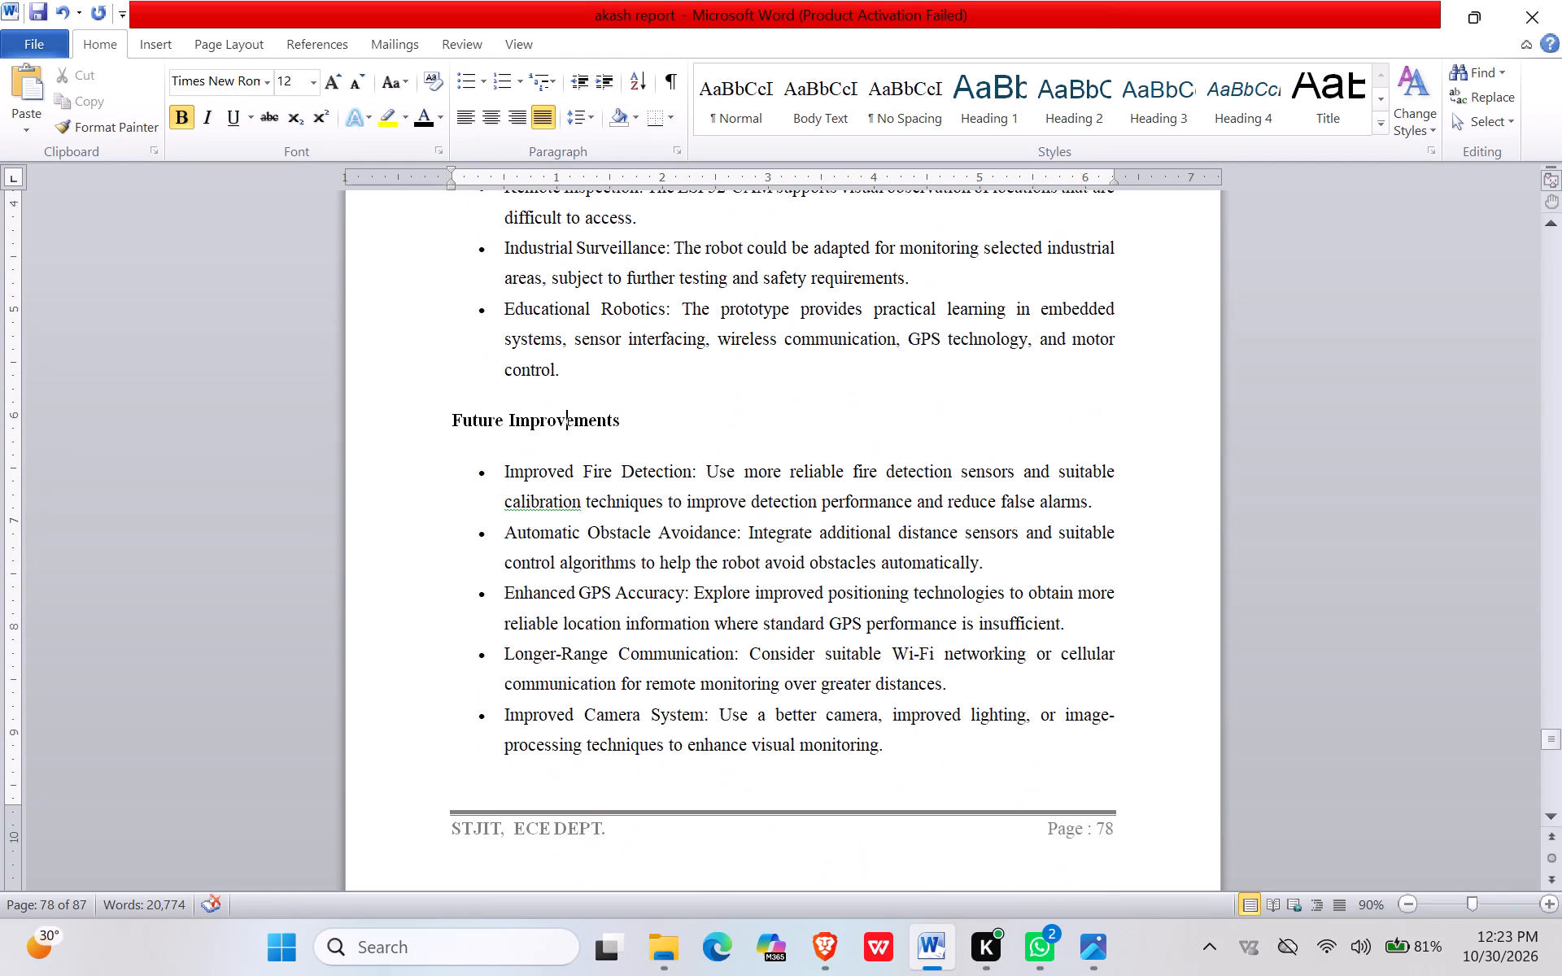
scroll(626, 664, "down", 4)
scroll(626, 664, "up", 16)
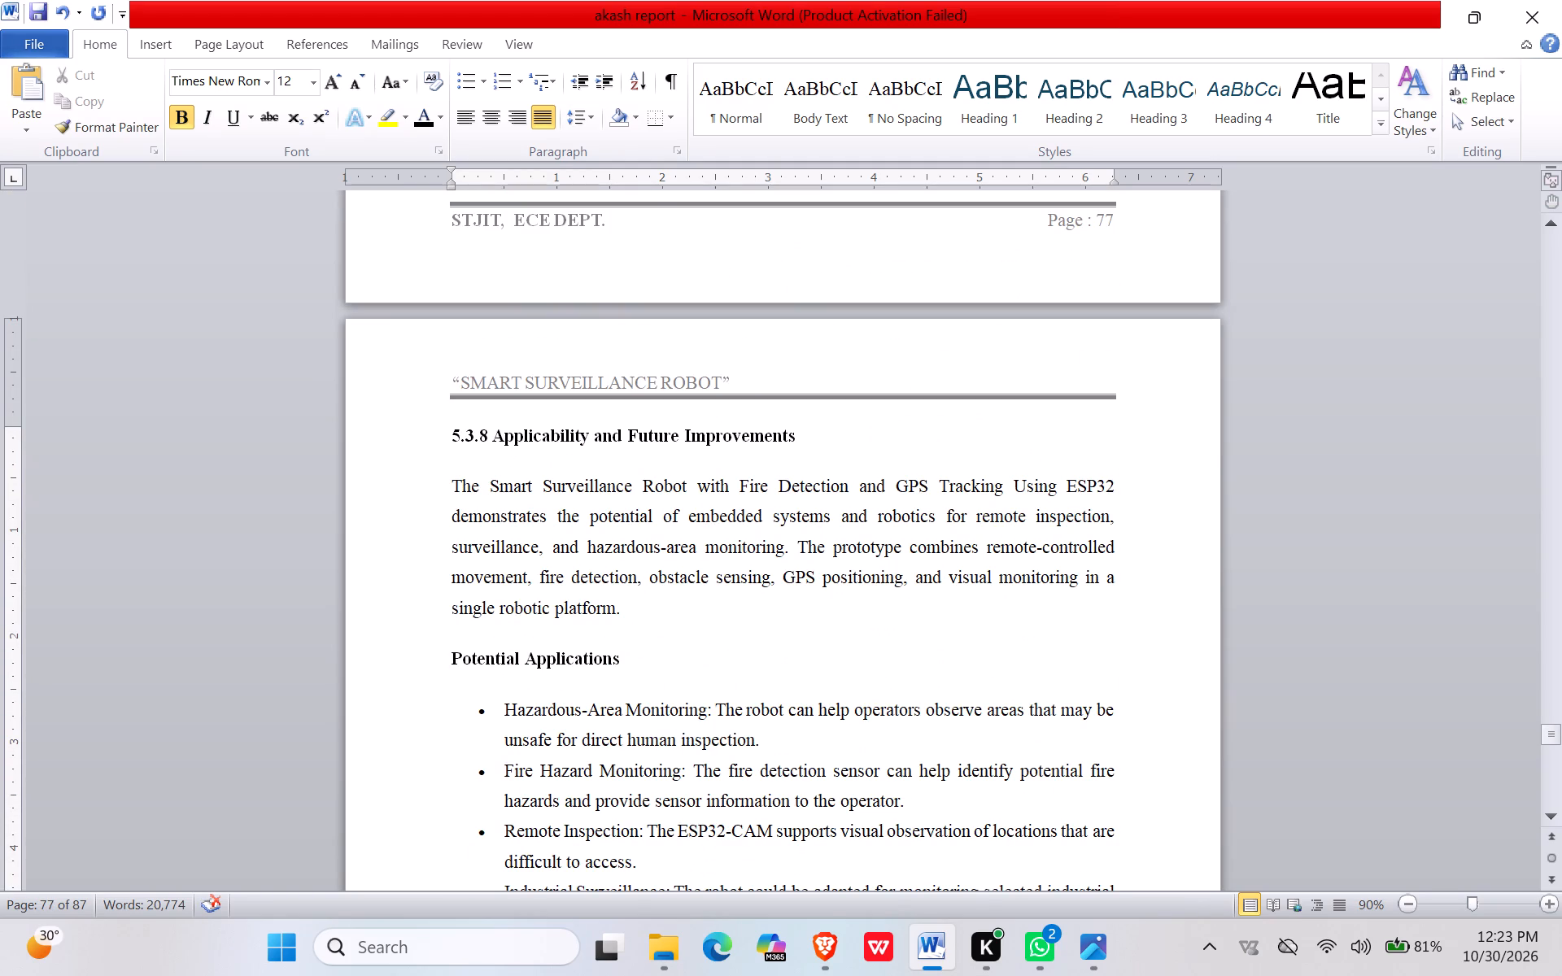
left_click_drag(618, 656, 508, 654)
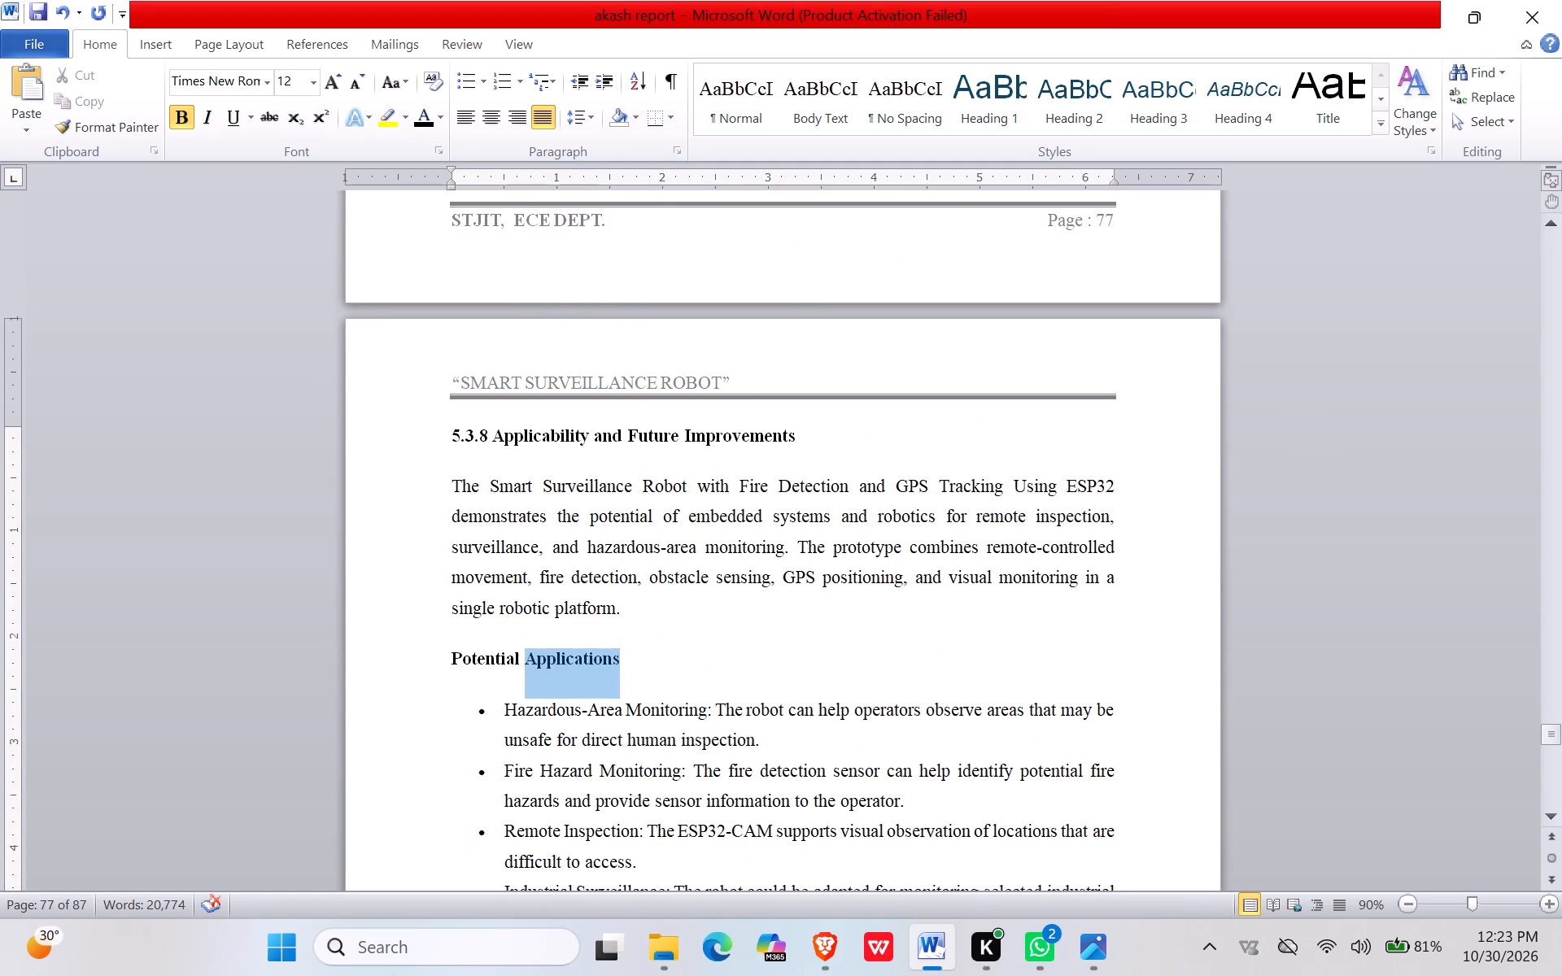
left_click_drag(508, 654, 486, 655)
key("ctrl+c")
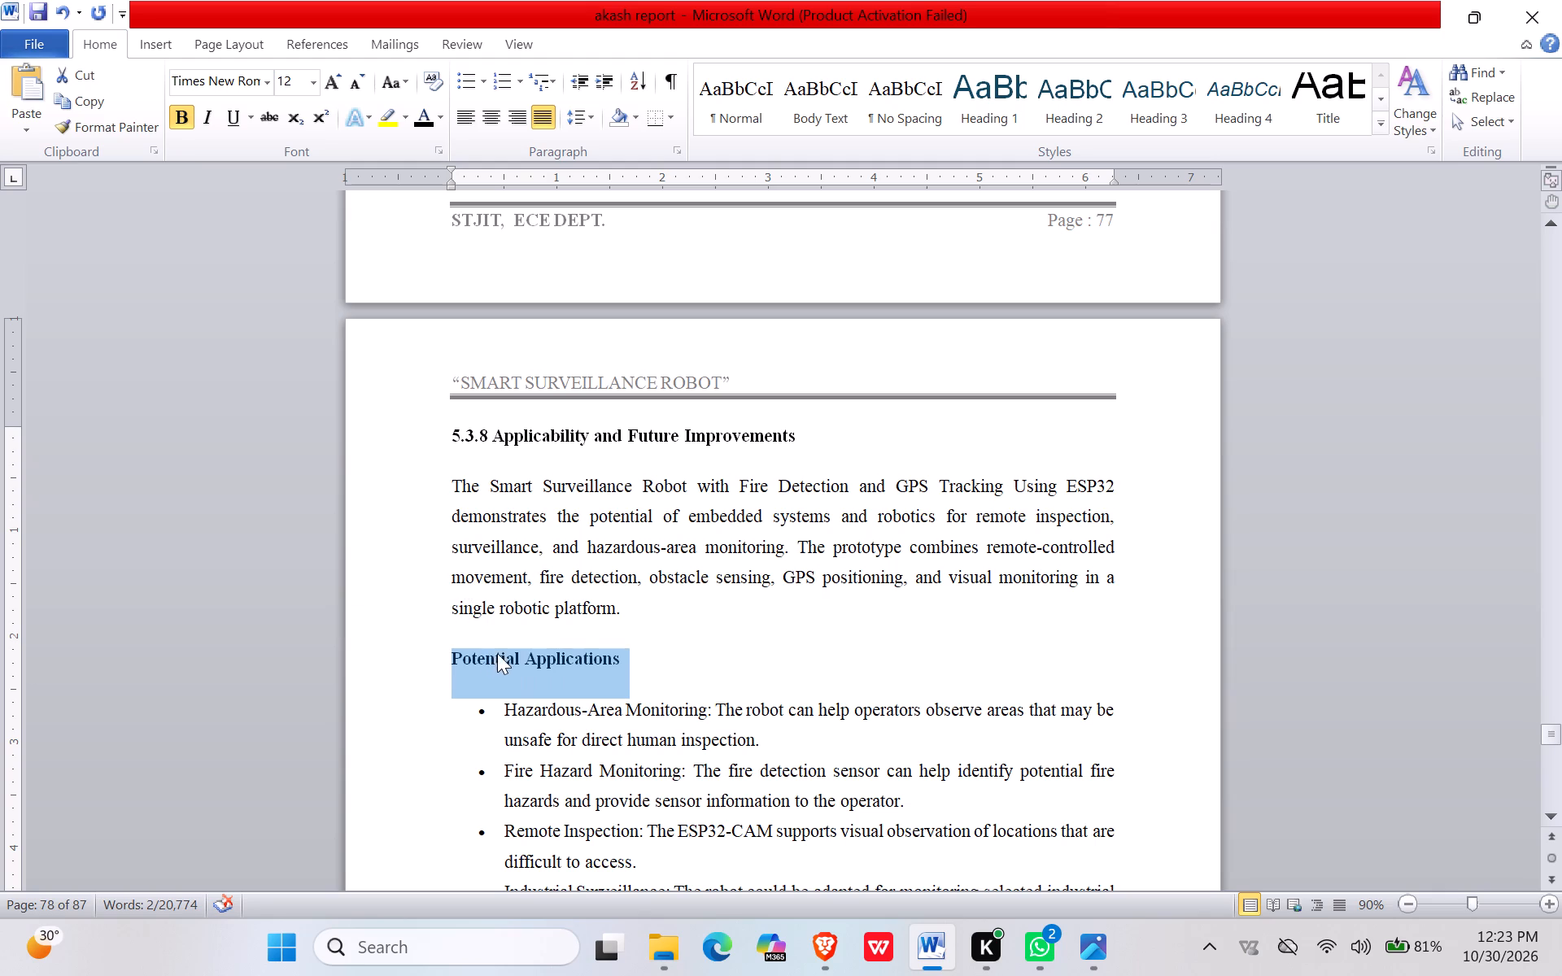
left_click_drag(587, 434, 548, 444)
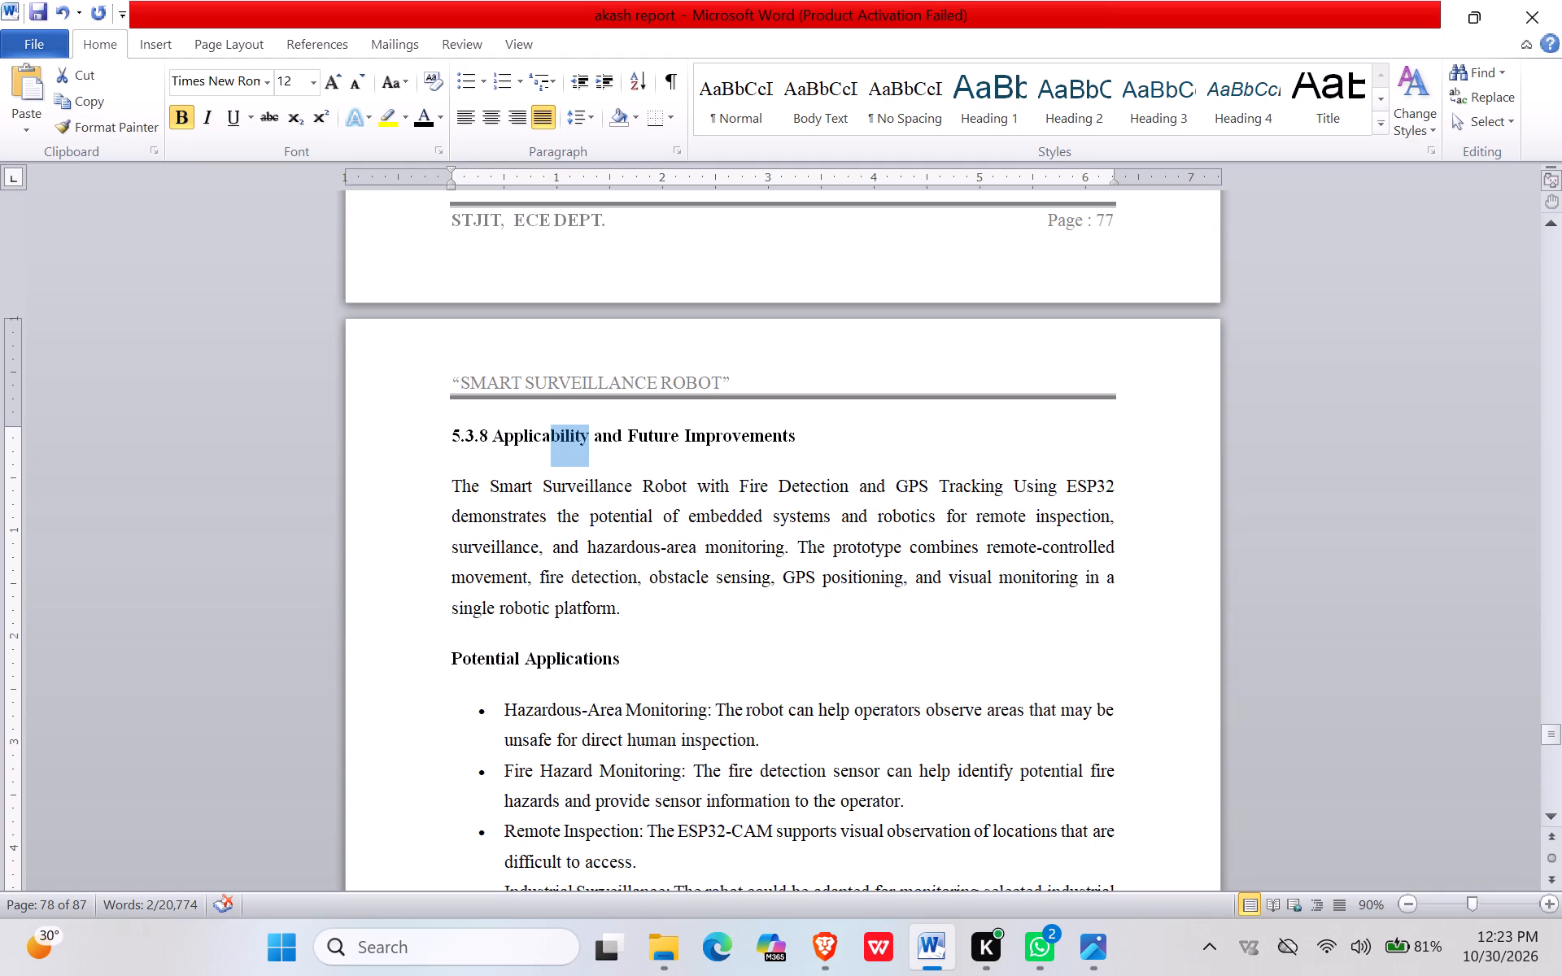
left_click_drag(548, 444, 498, 439)
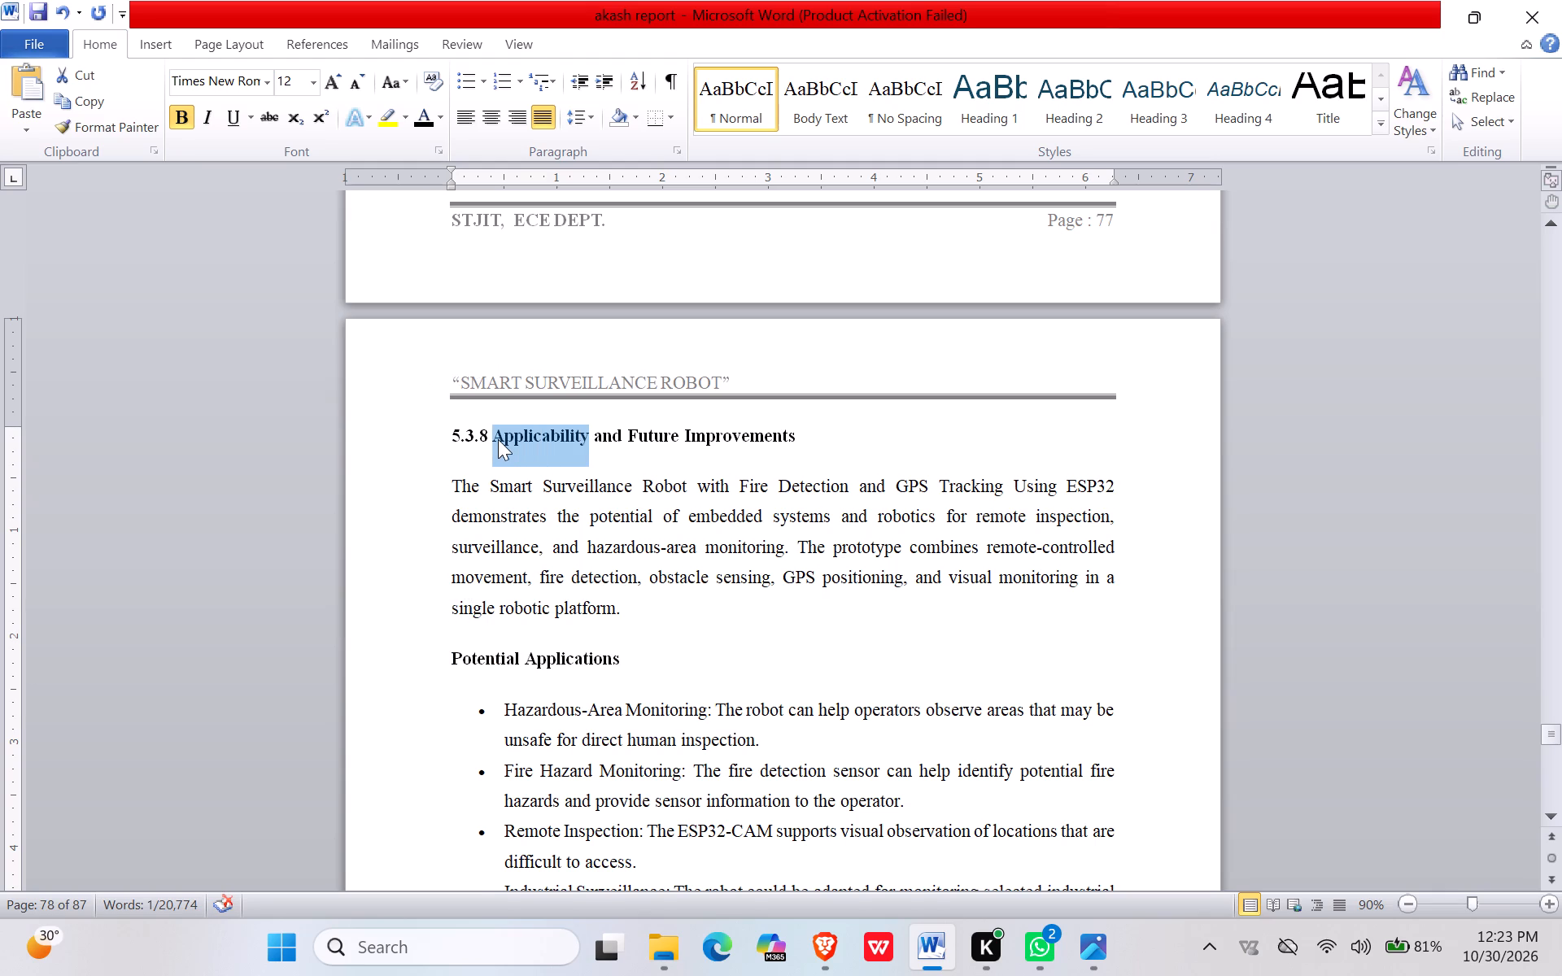
key("ctrl+v")
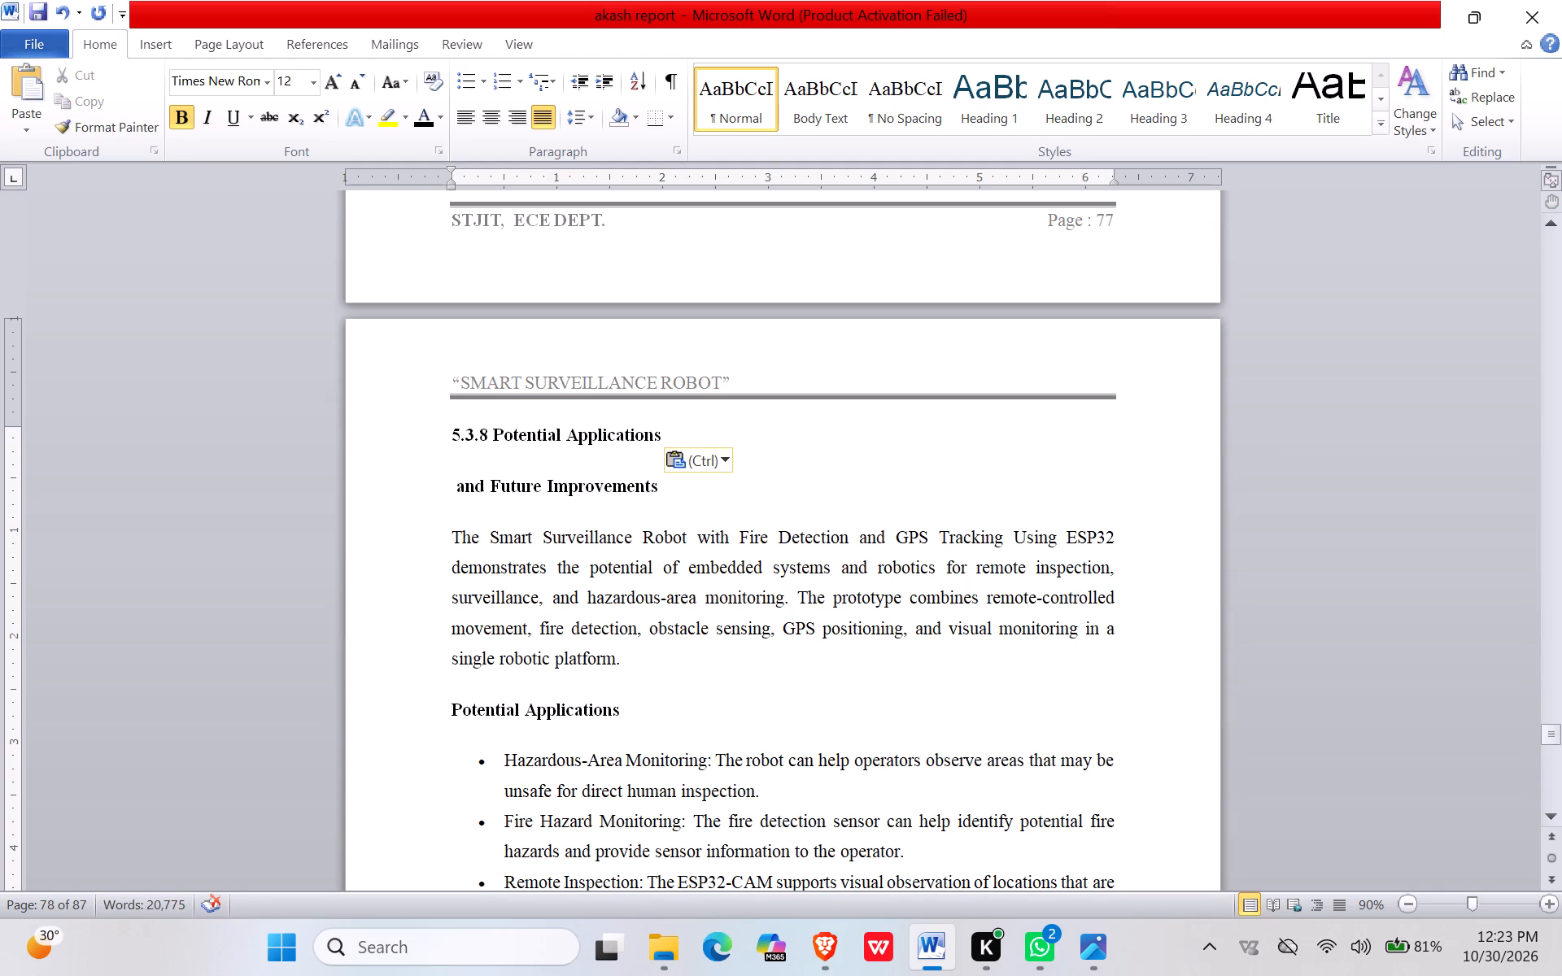
key("BackSpace")
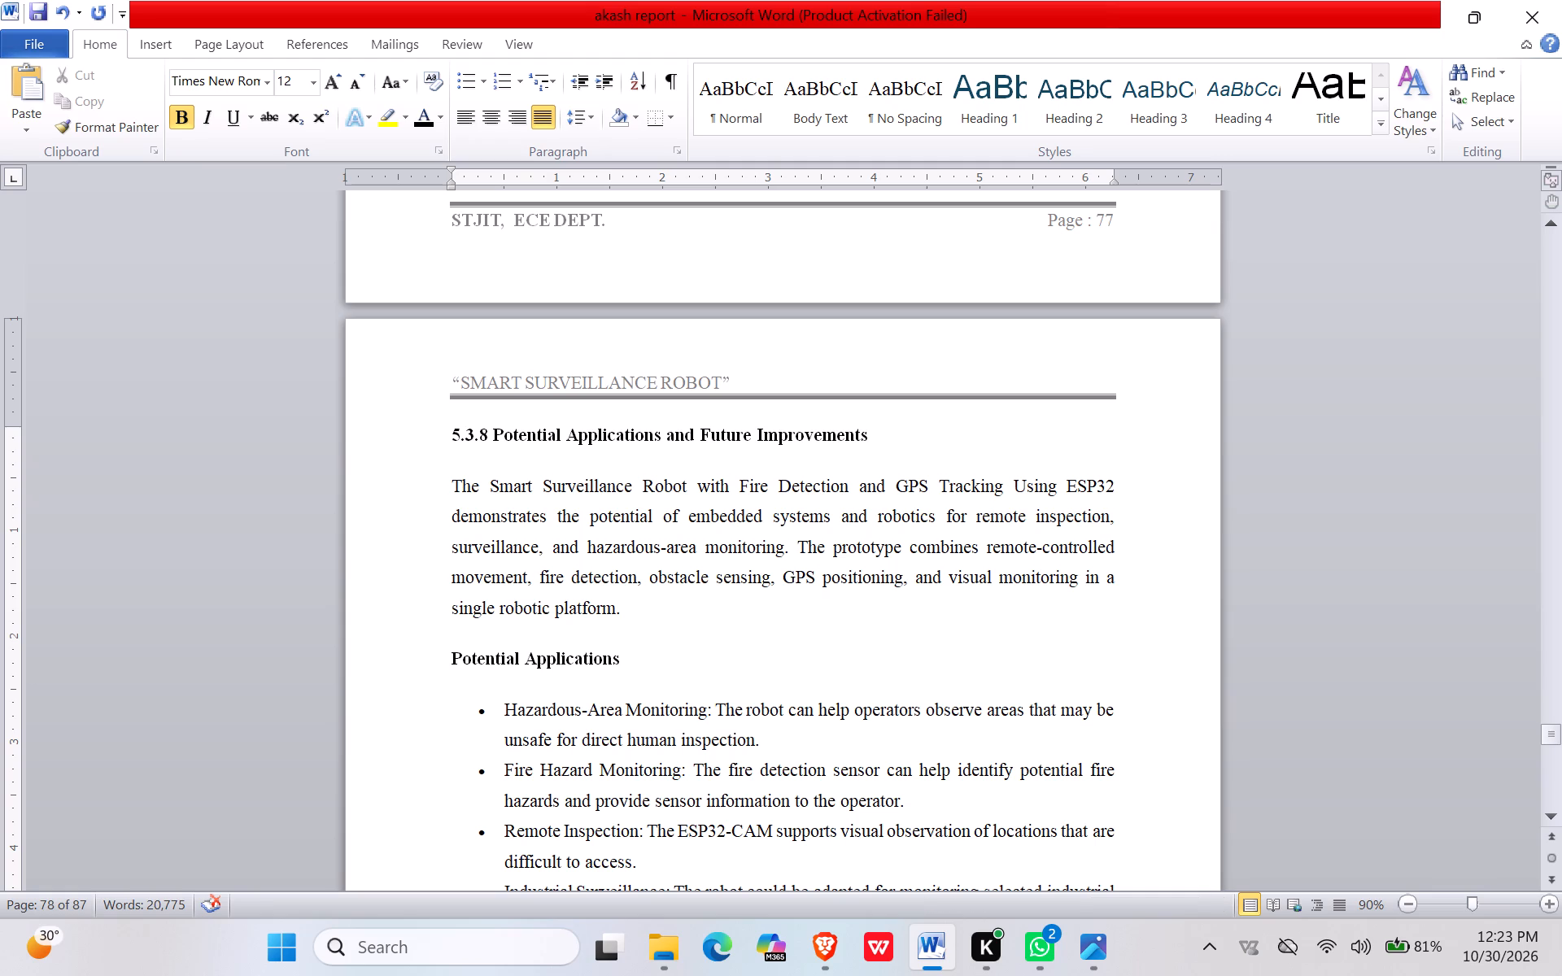
key("ctrl+s")
key("ctrl+s")
key("ctrl+s")
Remove one blank line above the 5.4 Applications heading.
scroll(571, 555, "down", 9)
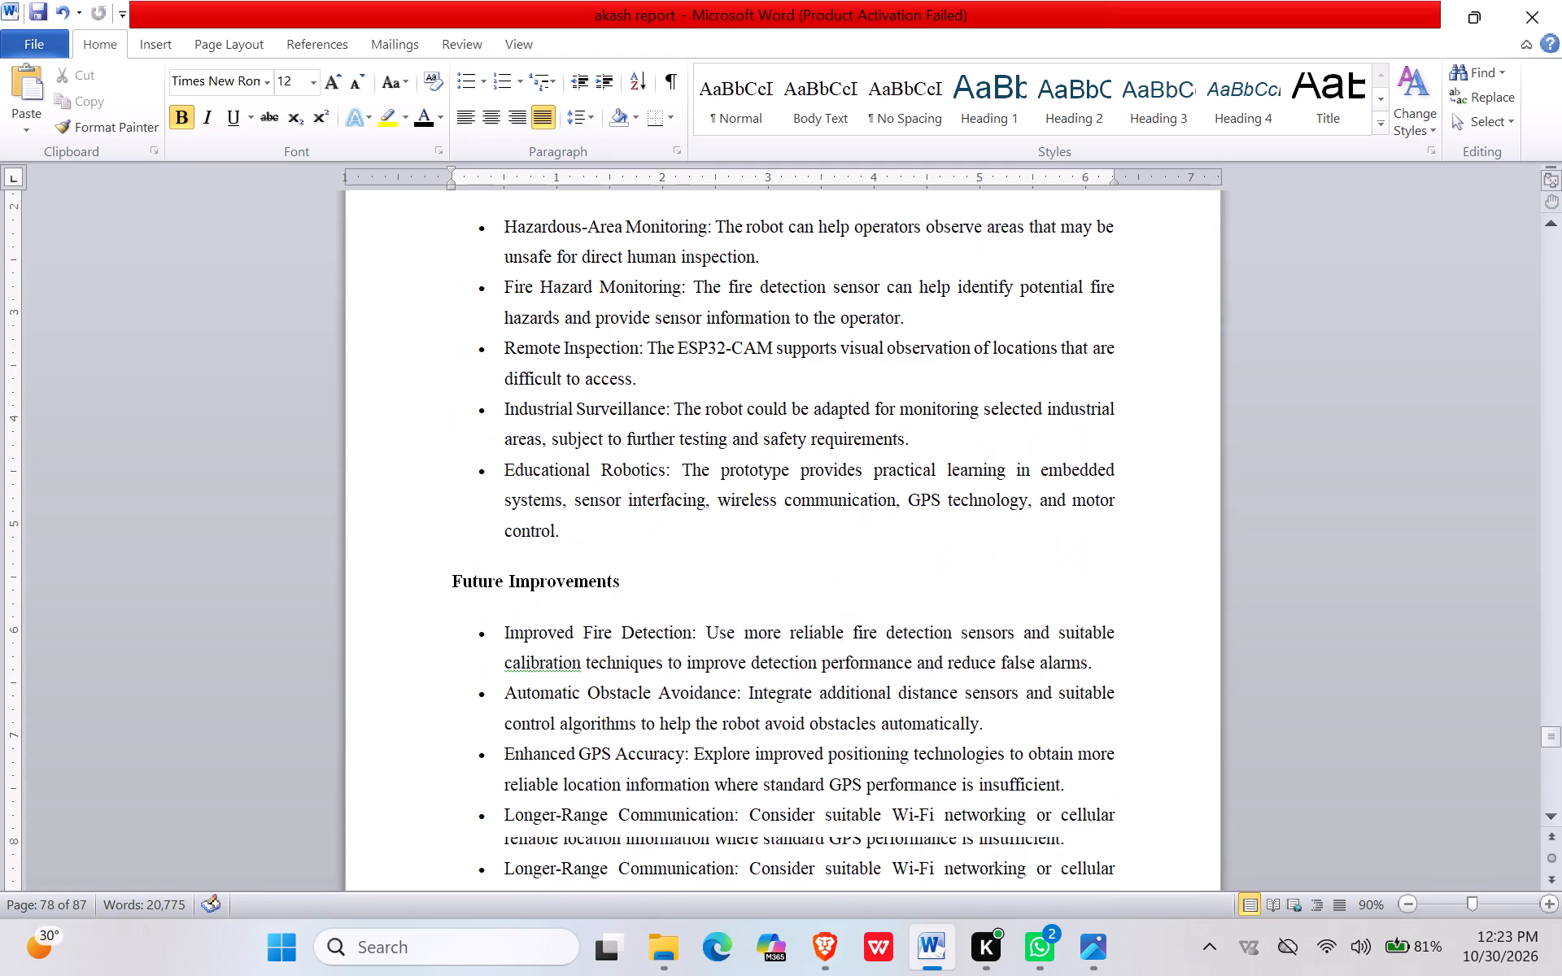
scroll(577, 558, "down", 20)
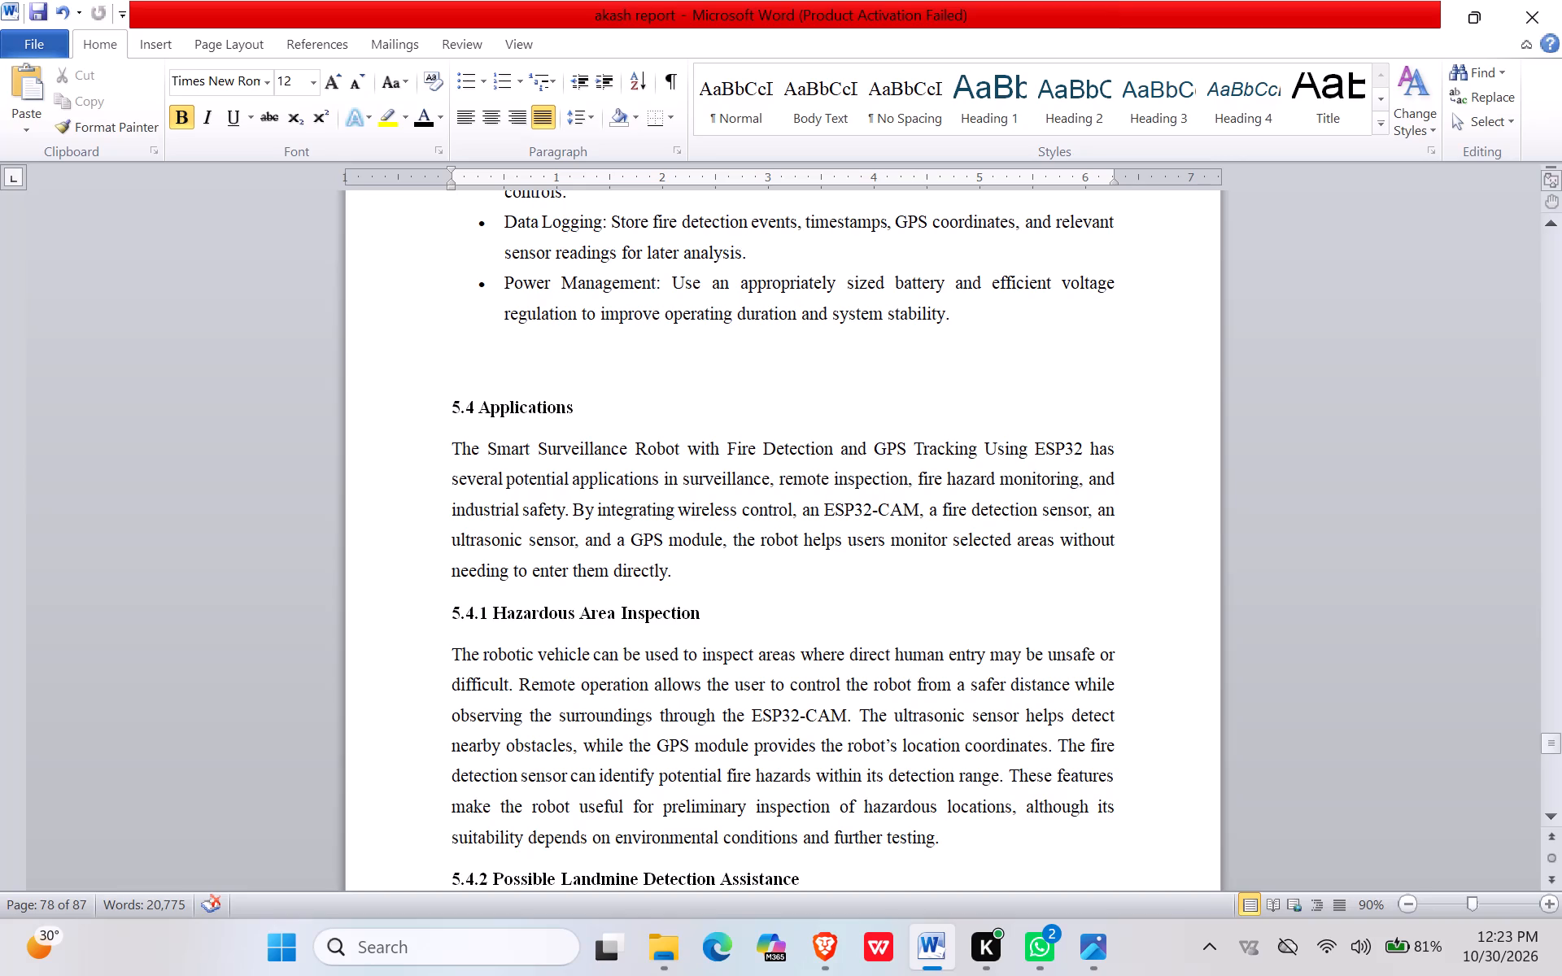
left_click(448, 407)
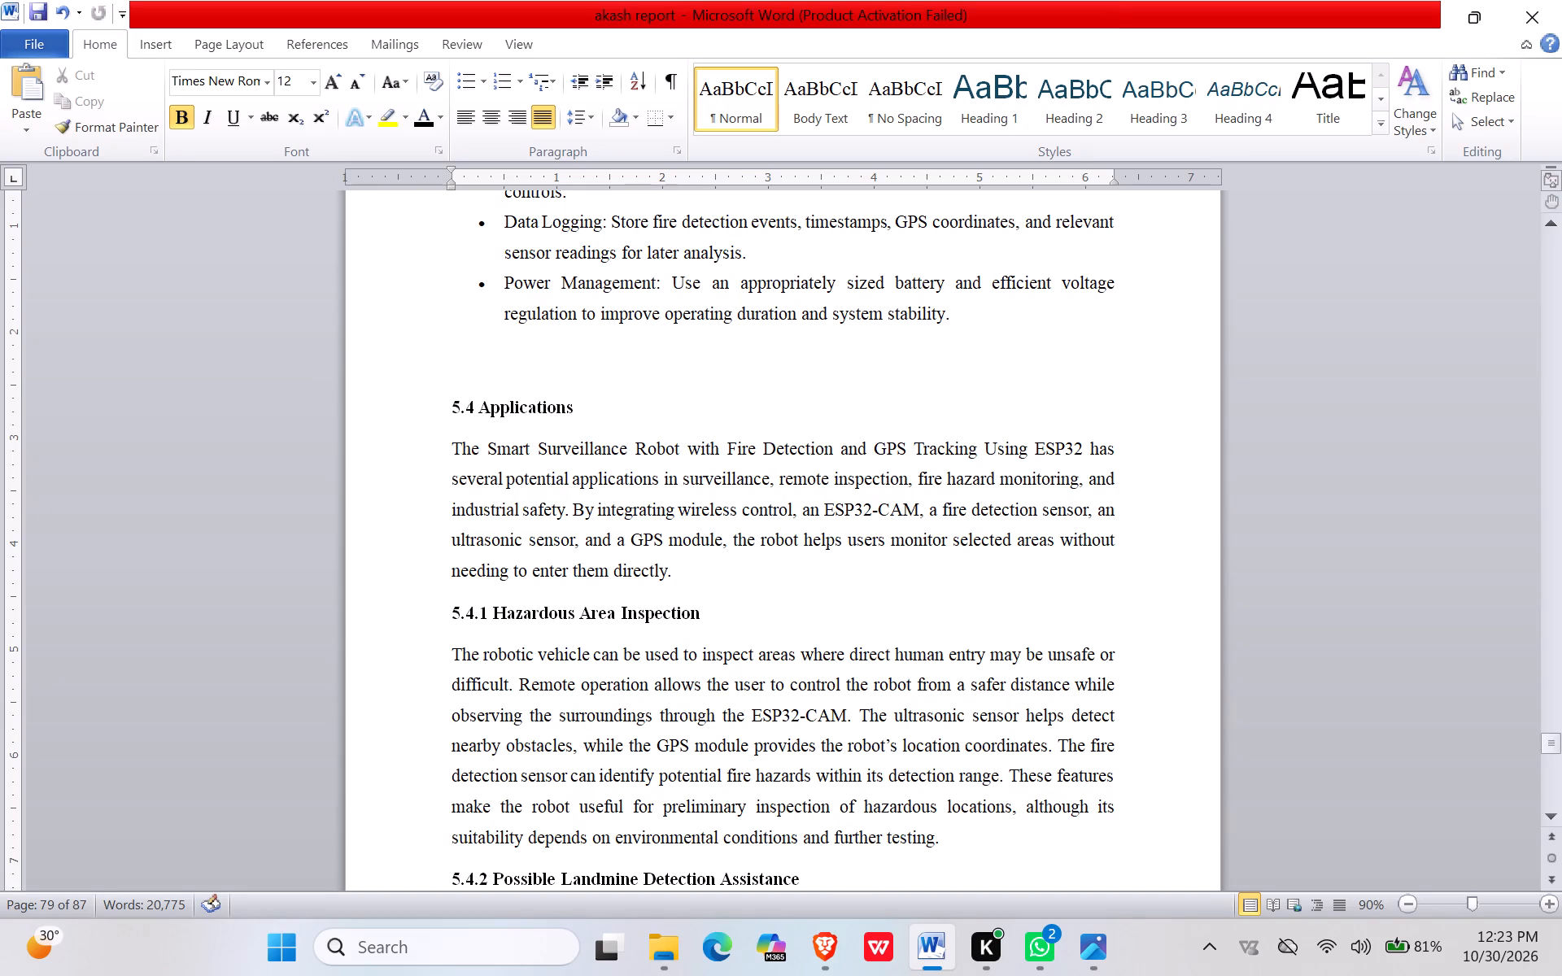
key("BackSpace")
Replace "Landmine" with "Fire" in the 5.4.2 heading so it reads "Possible Fire Detection Assistance", and save the report.
scroll(519, 530, "down", 3)
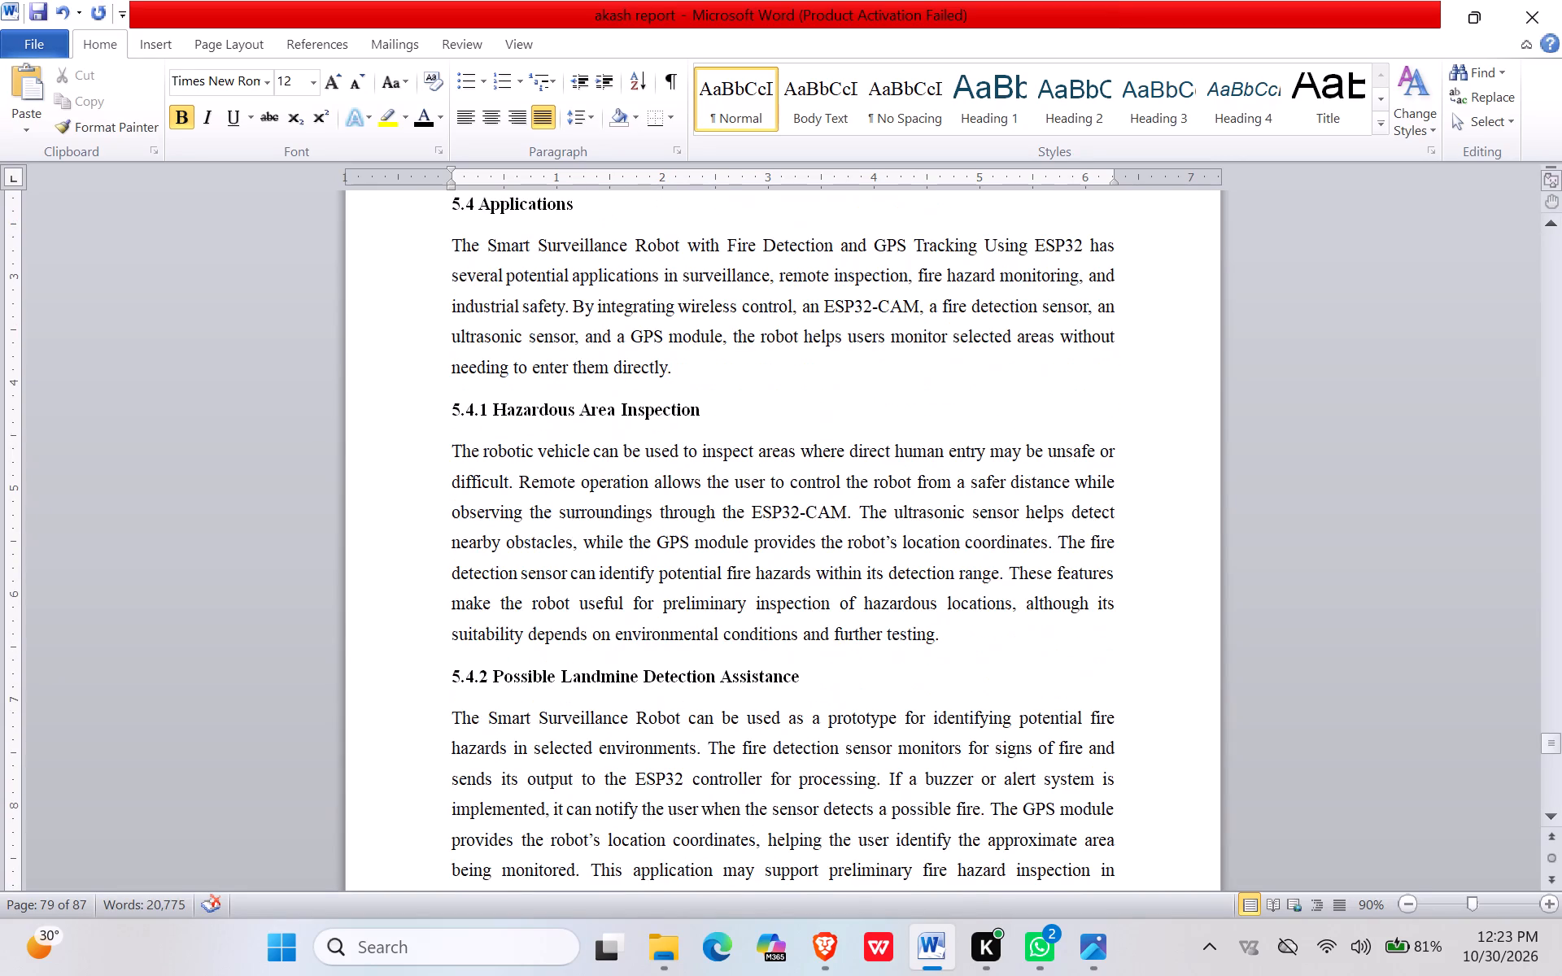
scroll(521, 529, "down", 4)
scroll(524, 533, "up", 4)
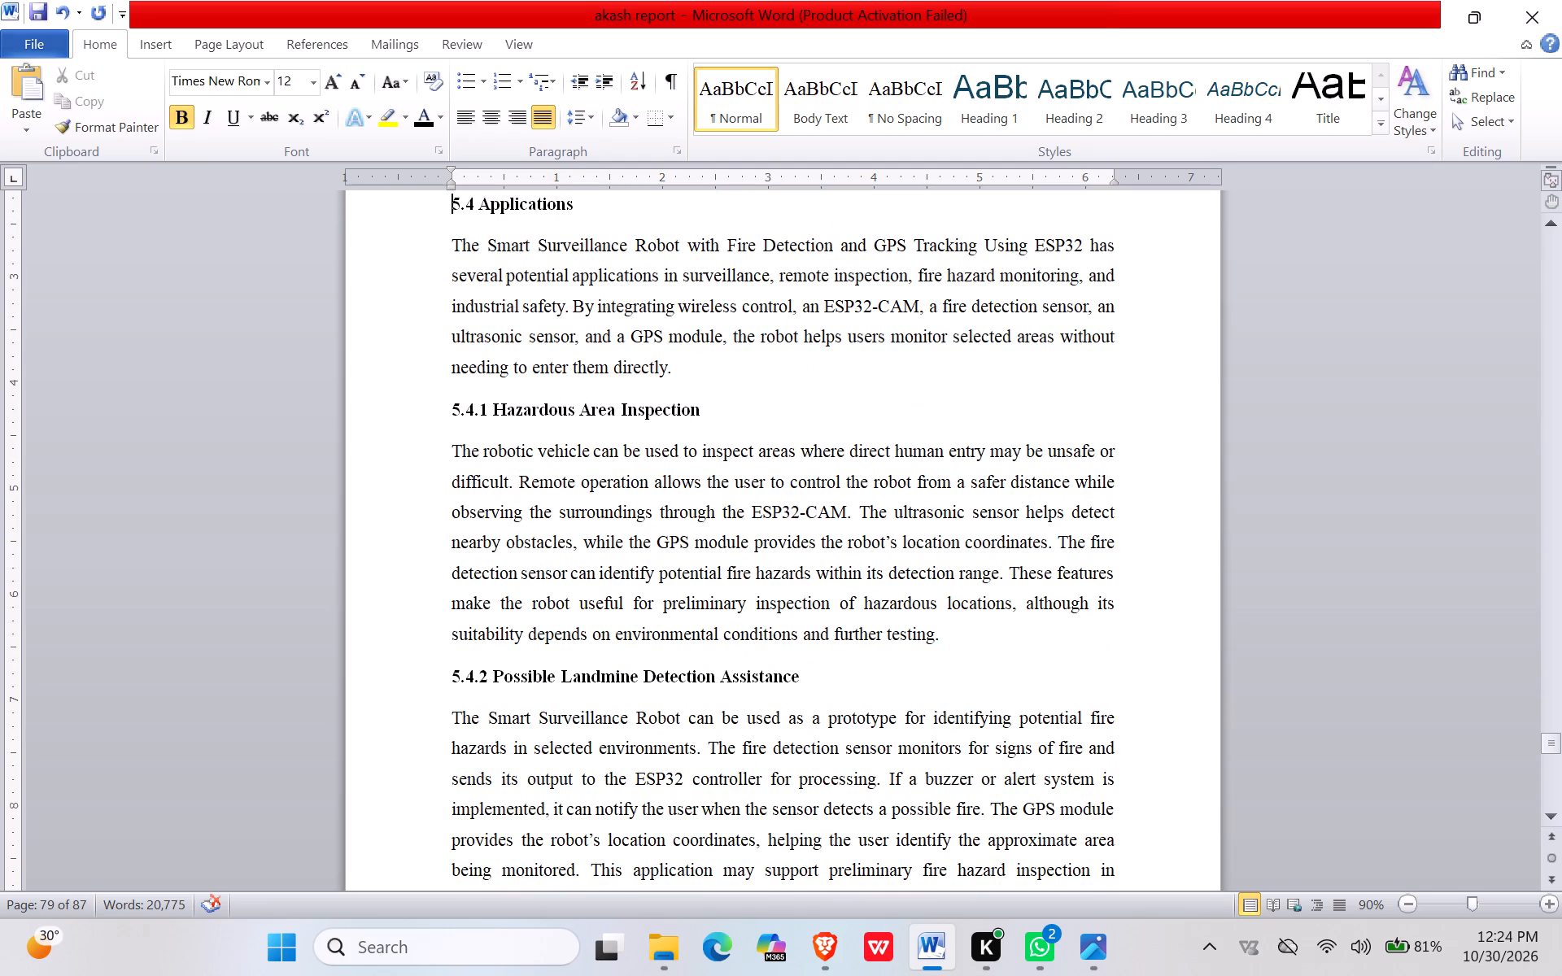
left_click(634, 678)
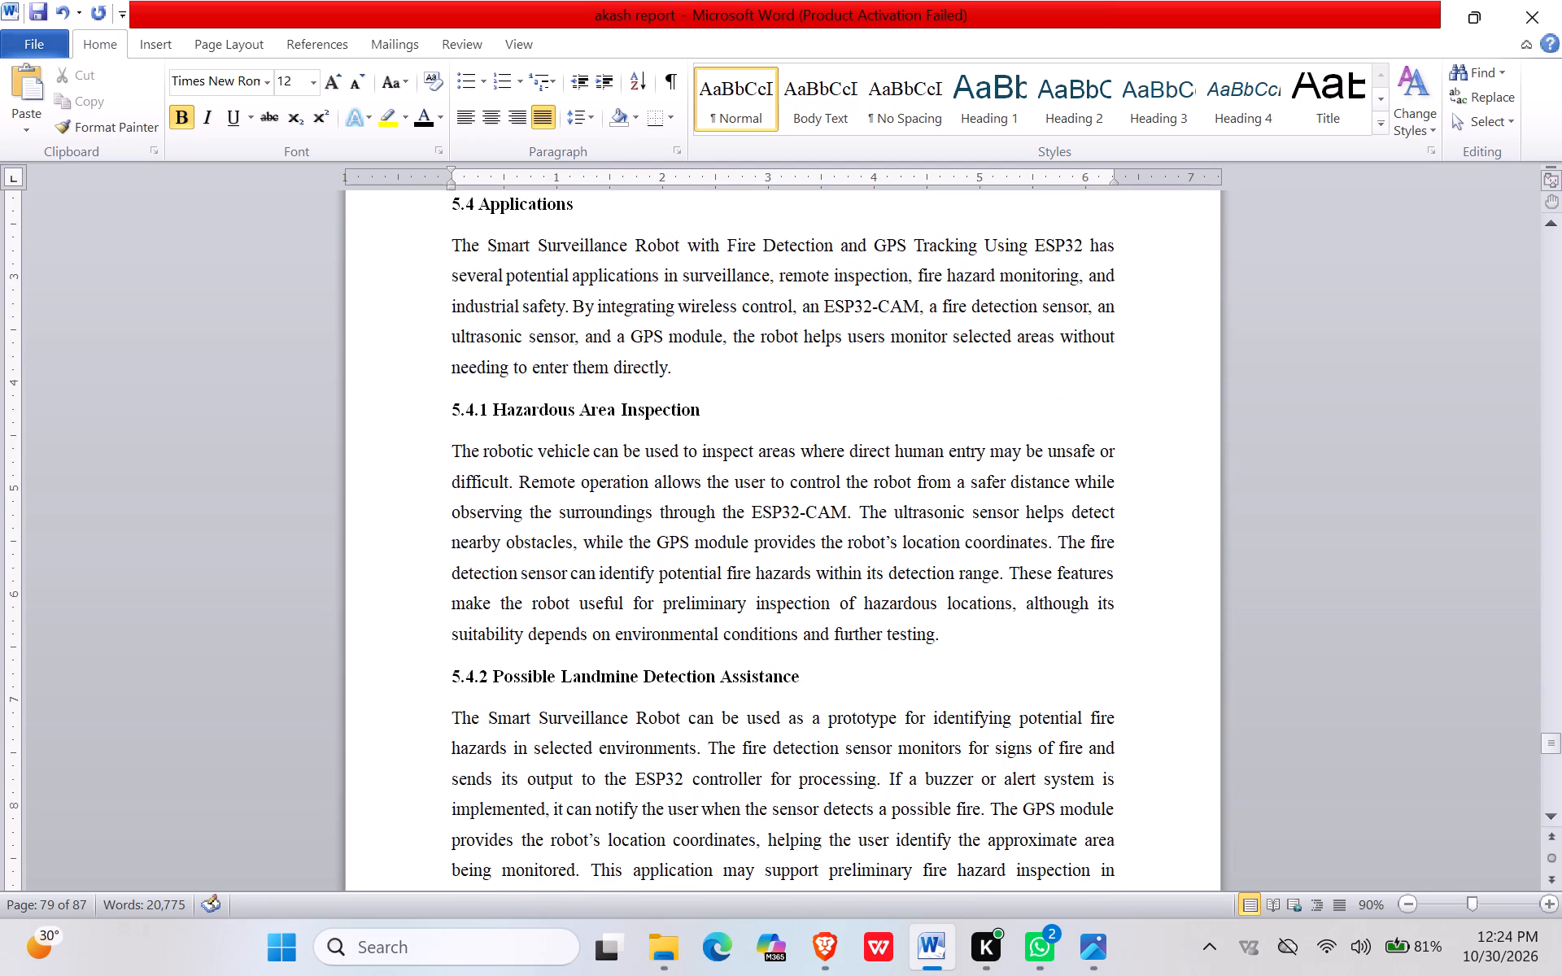
left_click(642, 679)
key("BackSpace")
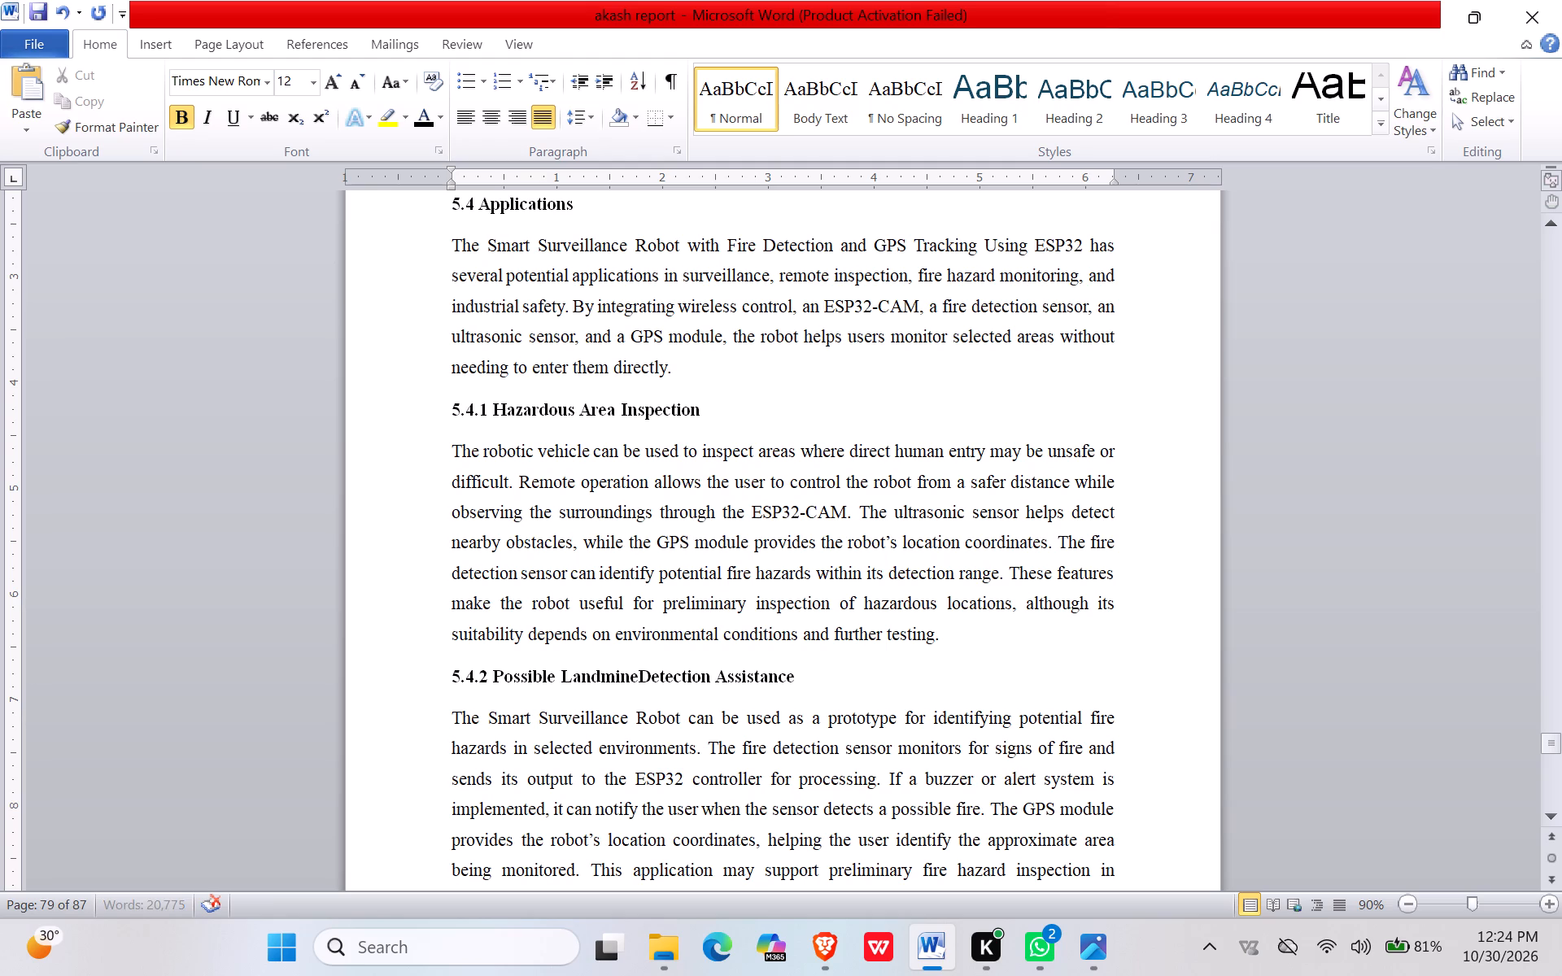
key("BackSpace")
key("BackSpace")
key("BackSpace")
key("BackSpace")
key("BackSpace")
key("BackSpace")
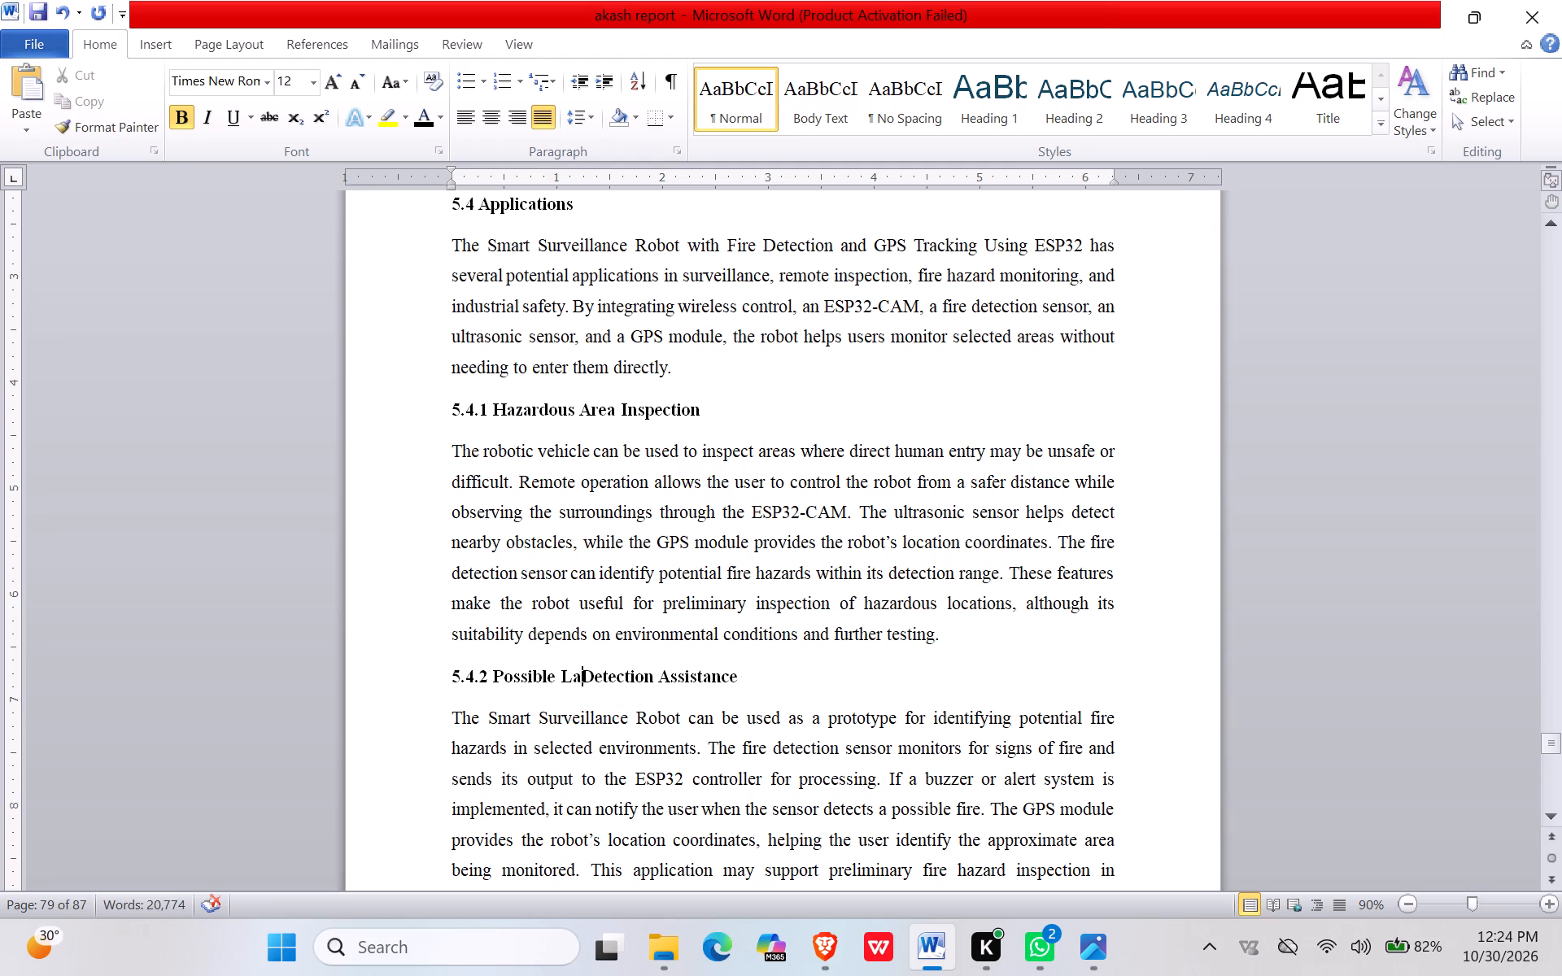
key("BackSpace")
key("BackSpace")
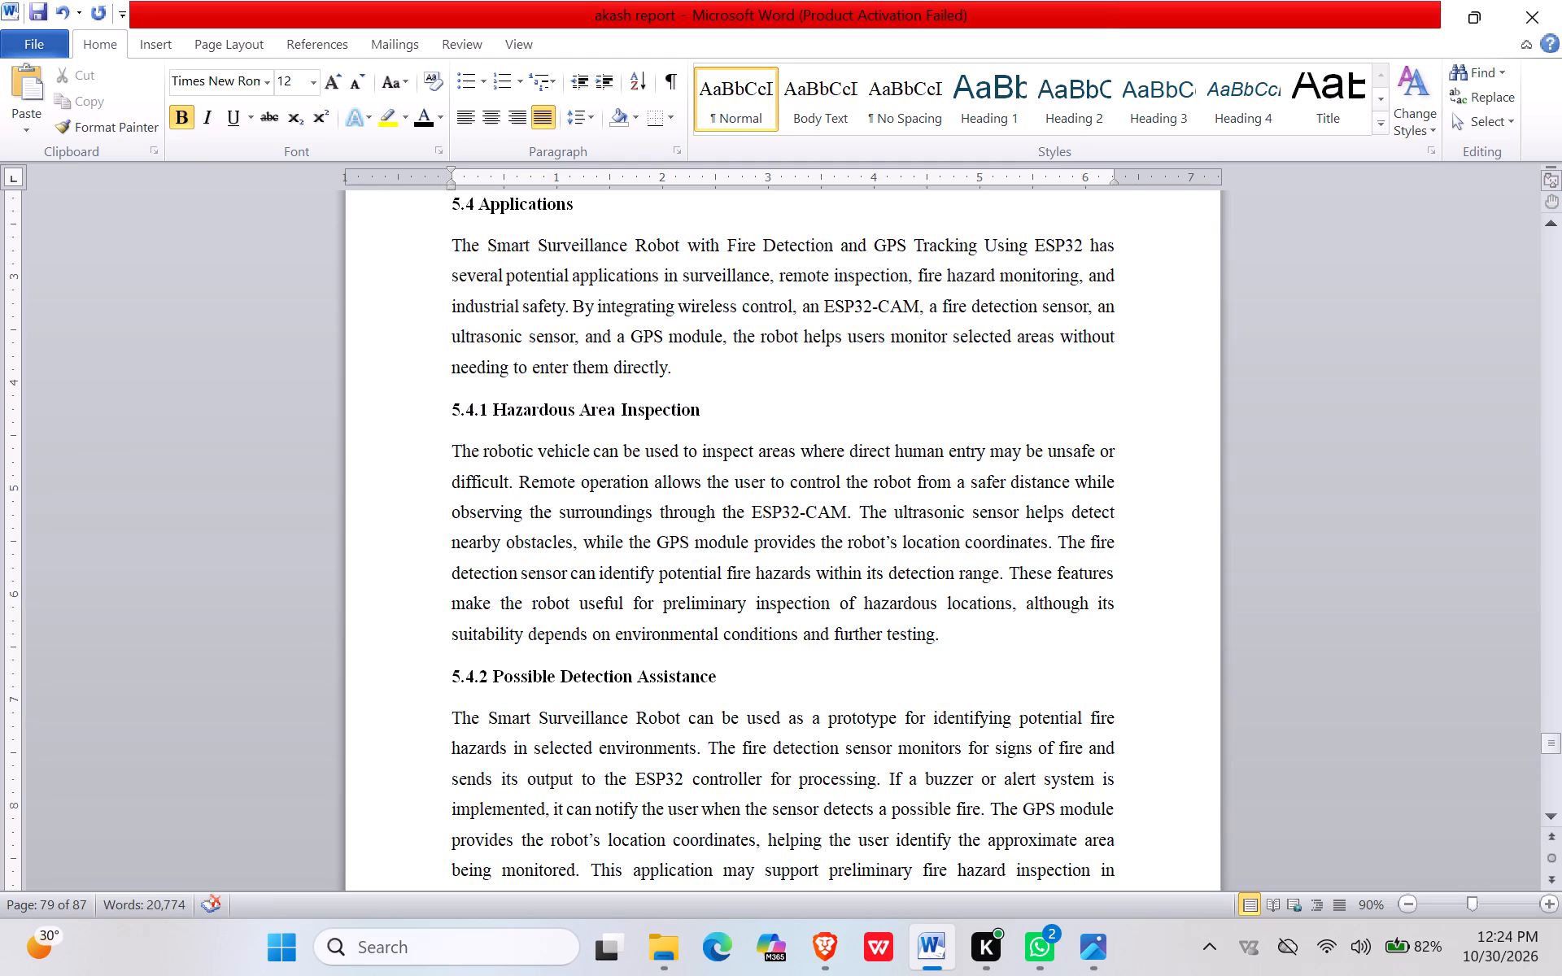
key("f")
type("ire")
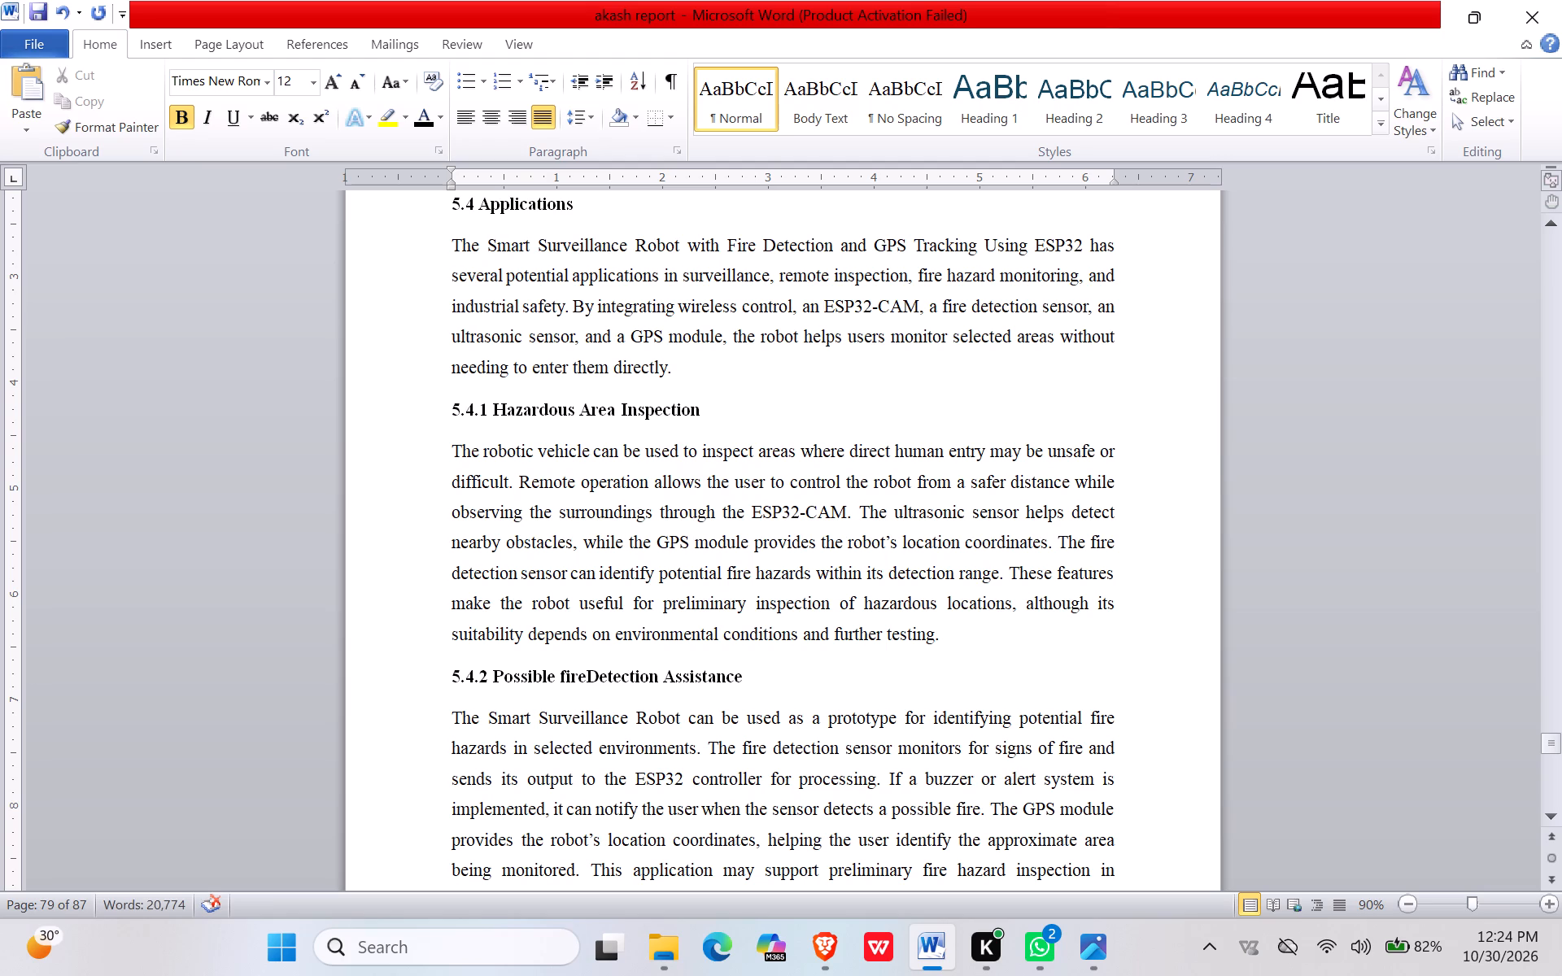
key("BackSpace")
key("BackSpace")
key("BackSpace")
key("BackSpace")
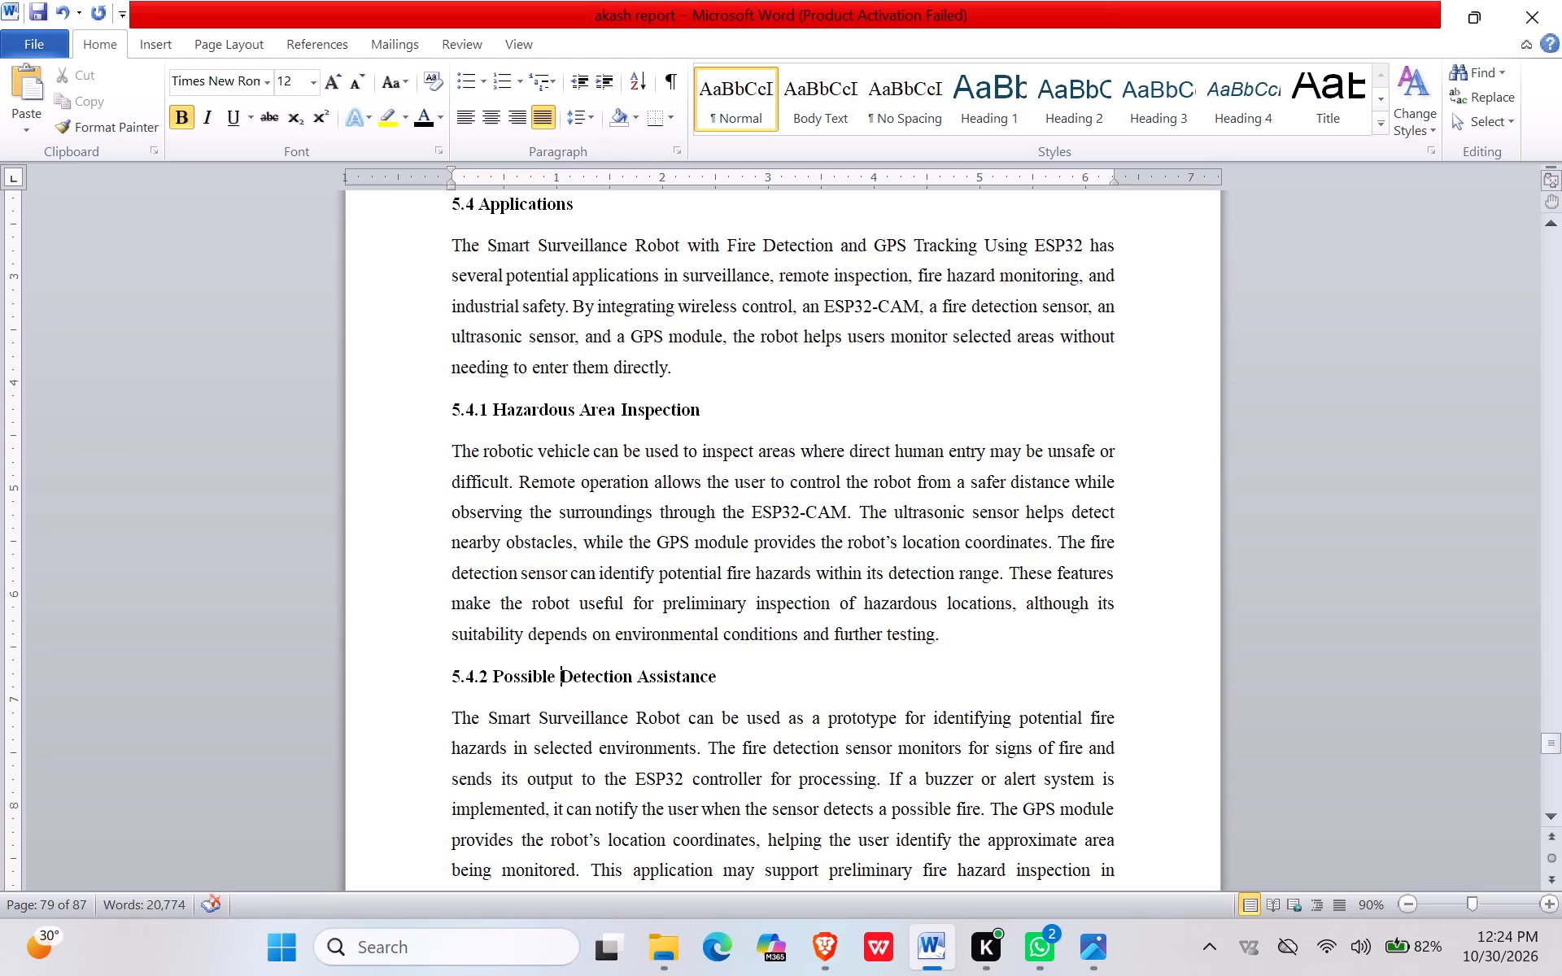
type("Fire")
key("space")
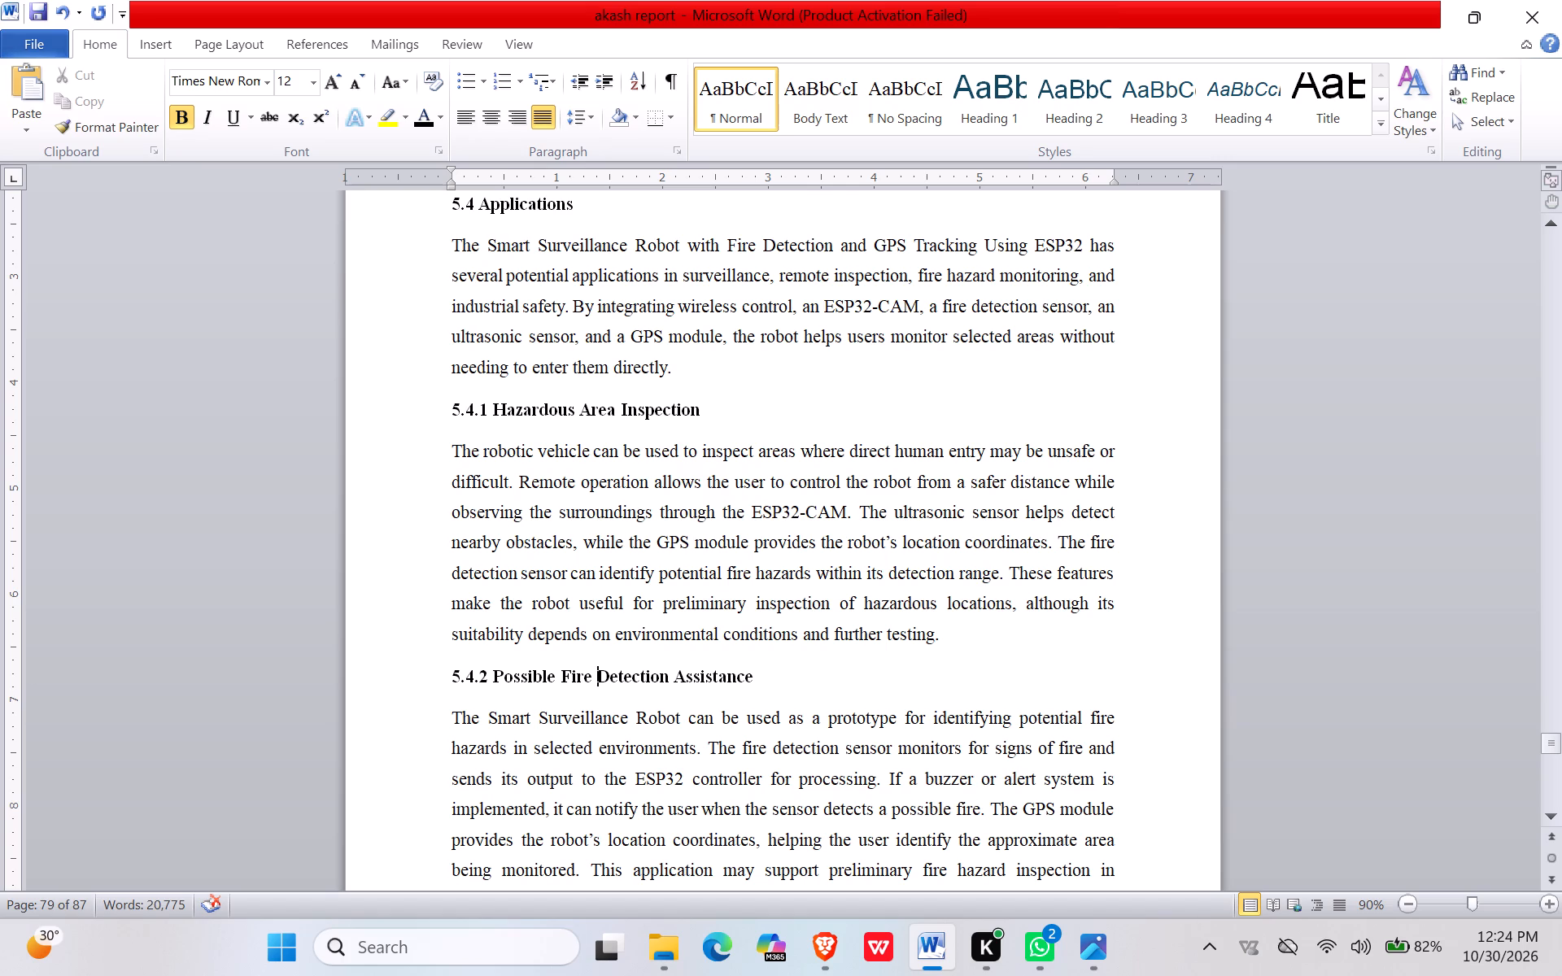
key("ctrl+s")
key("ctrl+s")
key("ctrl+s")
key("ctrl+s")
Insert two blank lines before the 5.4.6 Military and Safety Training heading so it starts on the next page.
scroll(500, 662, "down", 13)
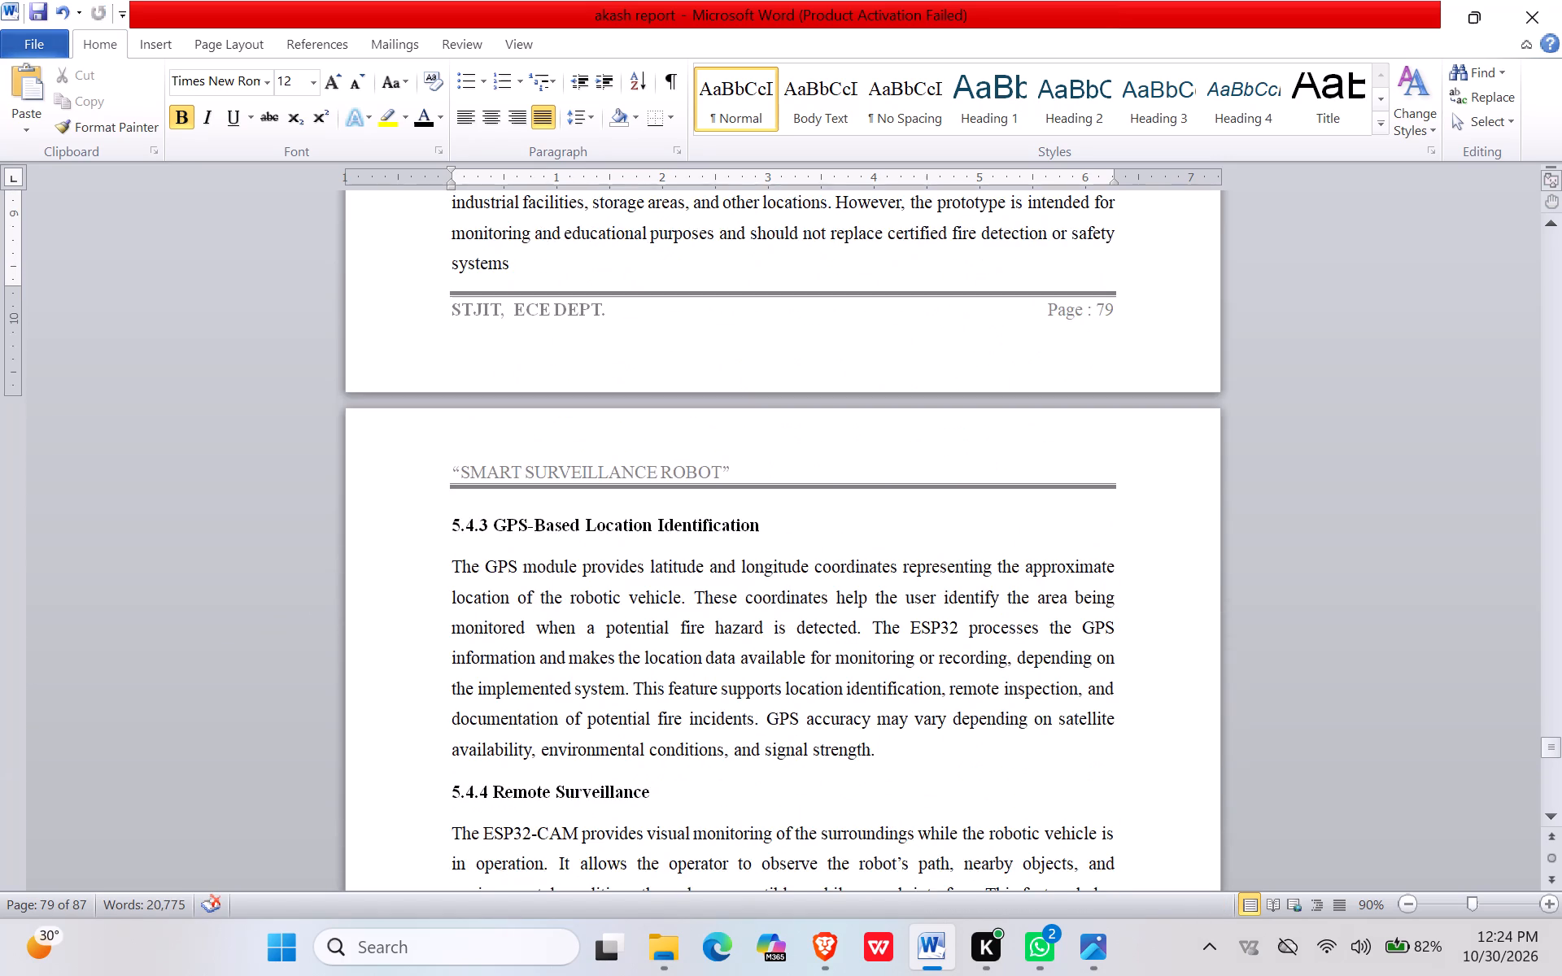
scroll(600, 569, "down", 1)
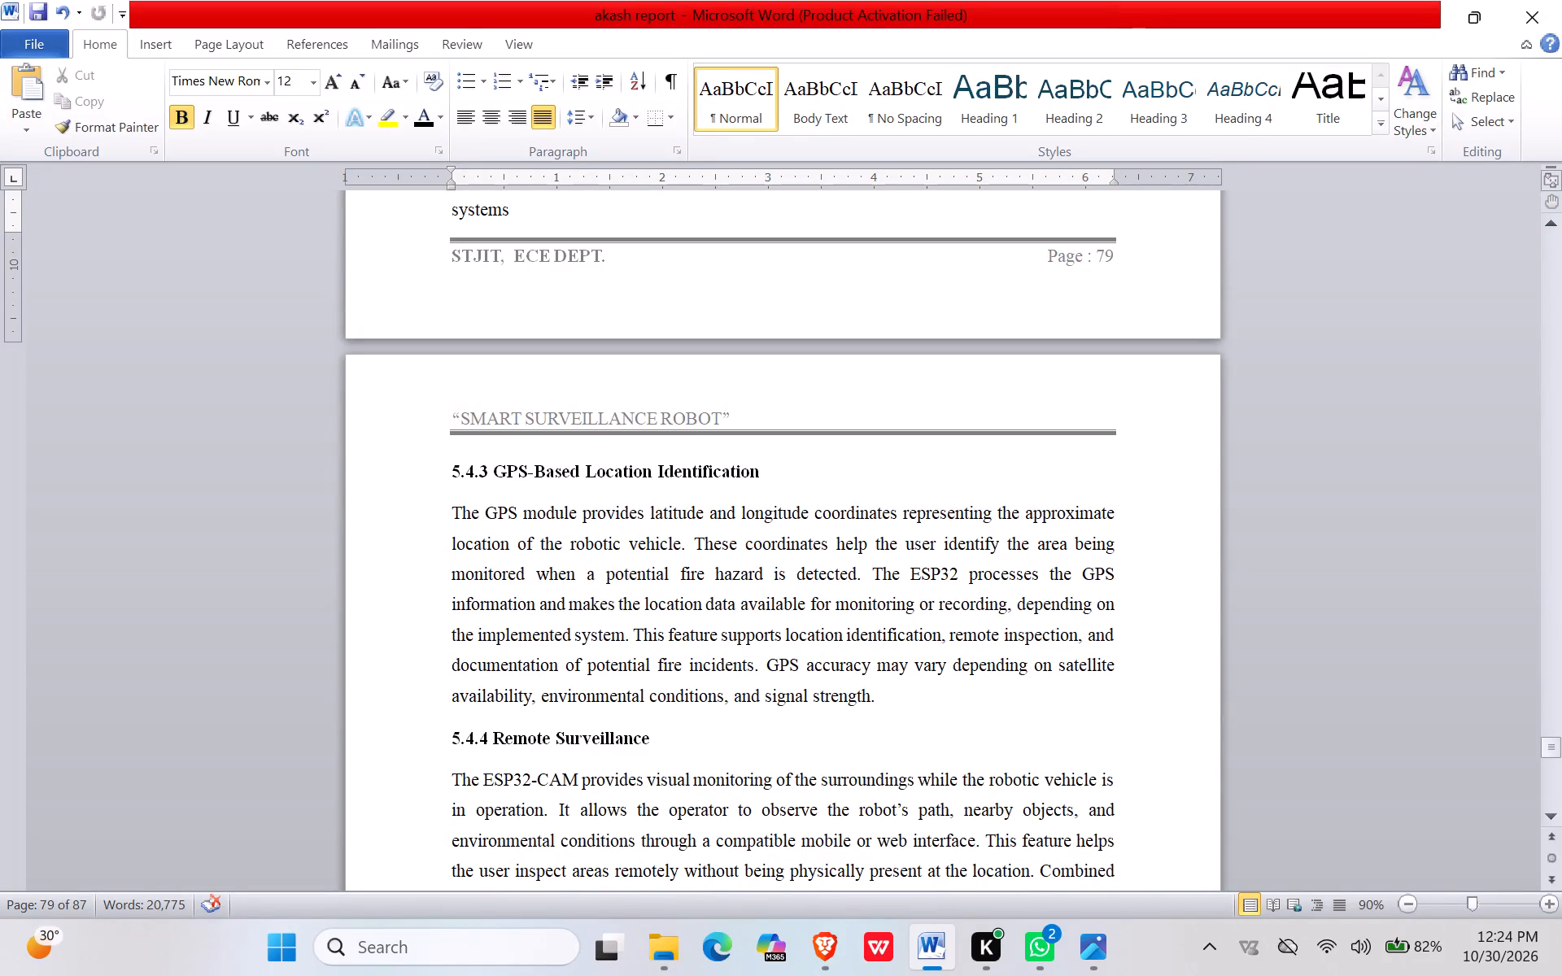
scroll(616, 746, "down", 2)
scroll(530, 687, "down", 7)
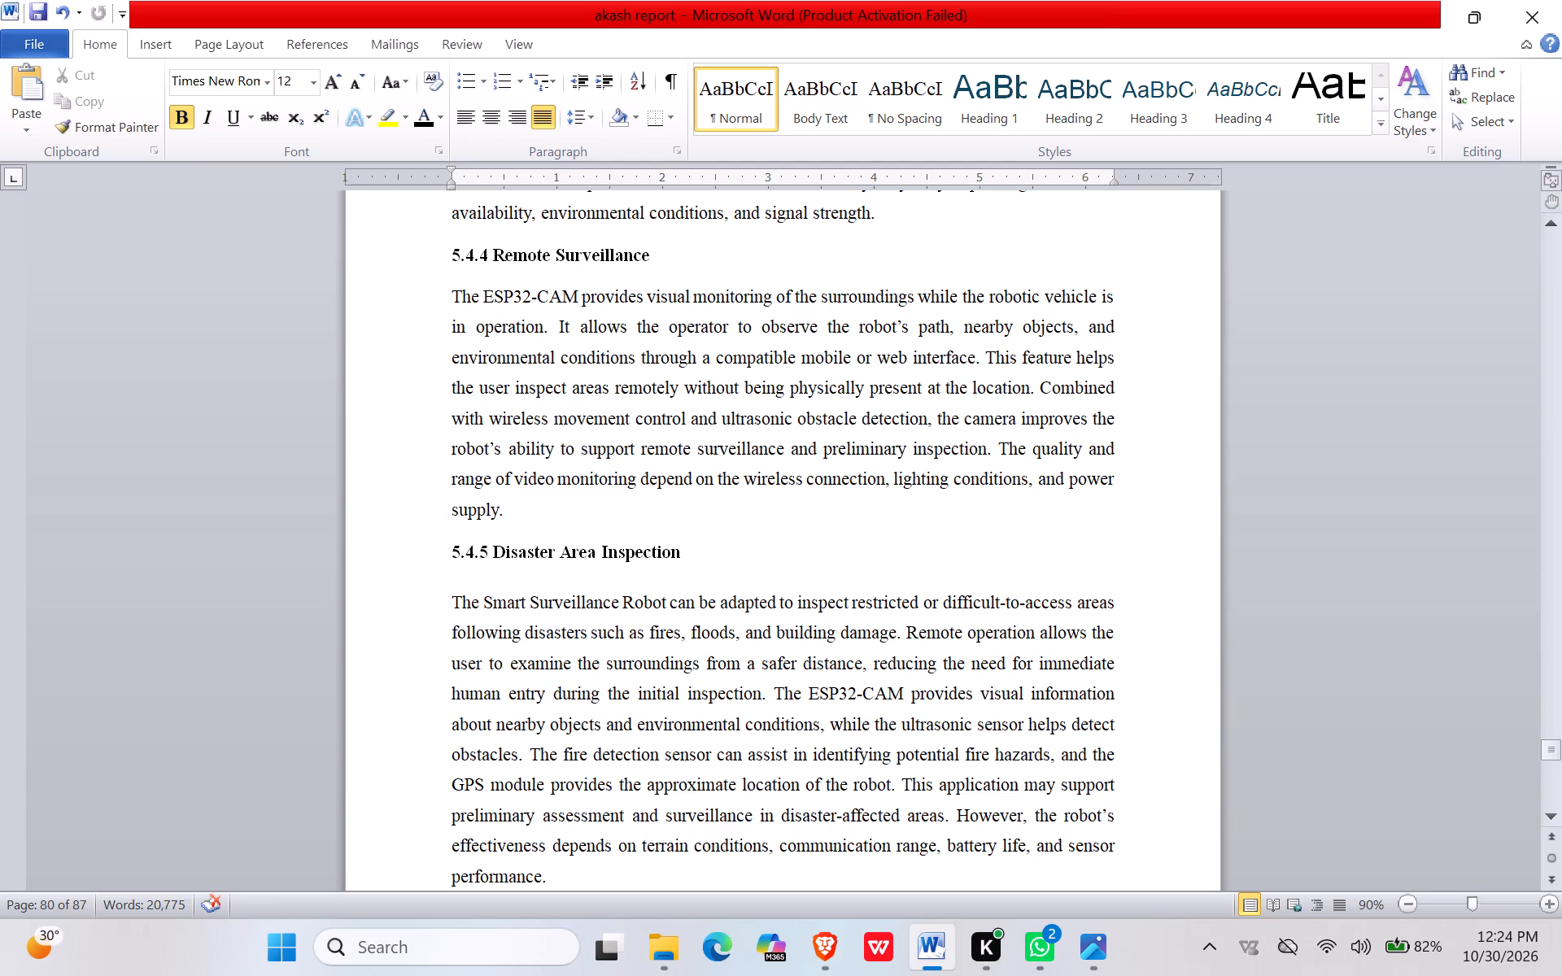
left_click(447, 554)
scroll(521, 614, "down", 4)
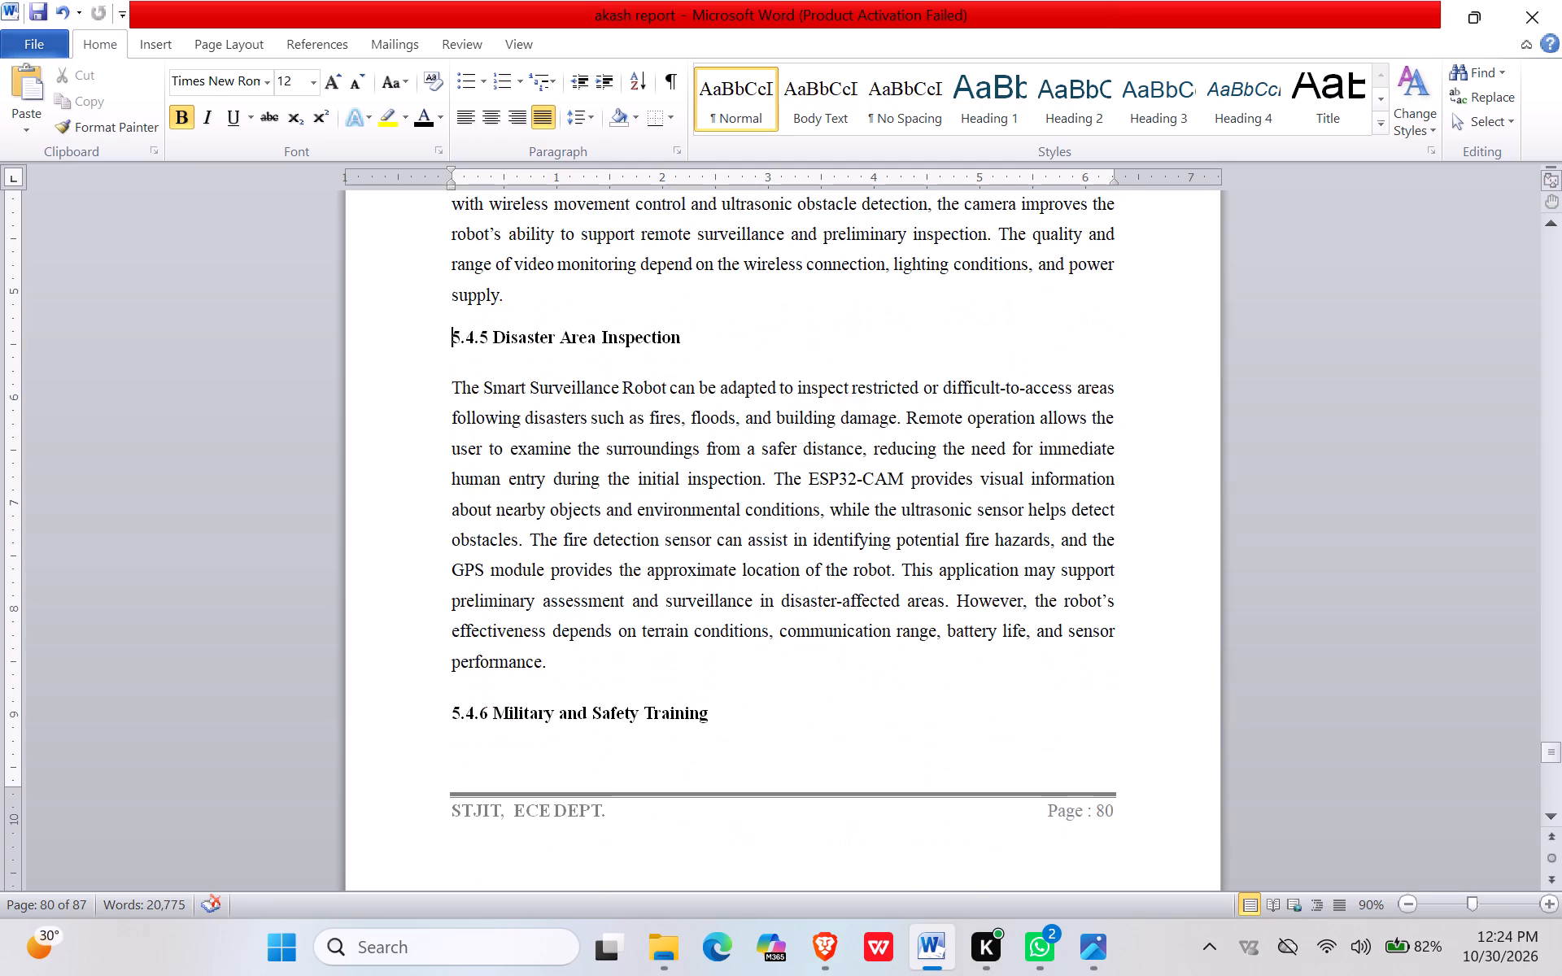
scroll(522, 612, "down", 3)
left_click(446, 553)
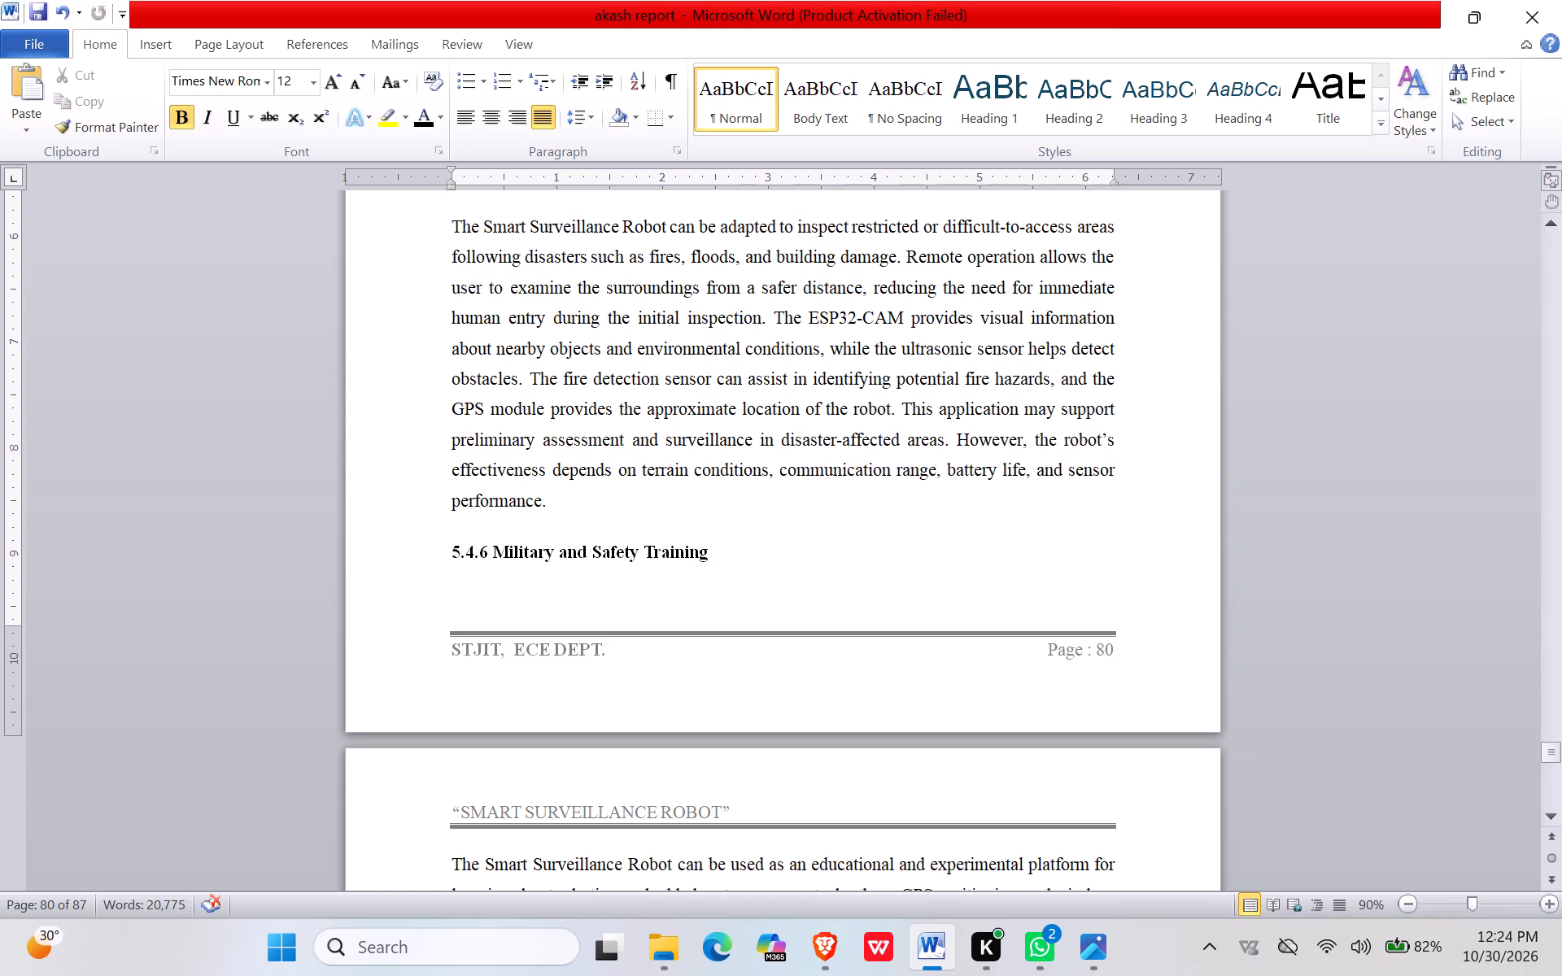
key("Return")
key("Return")
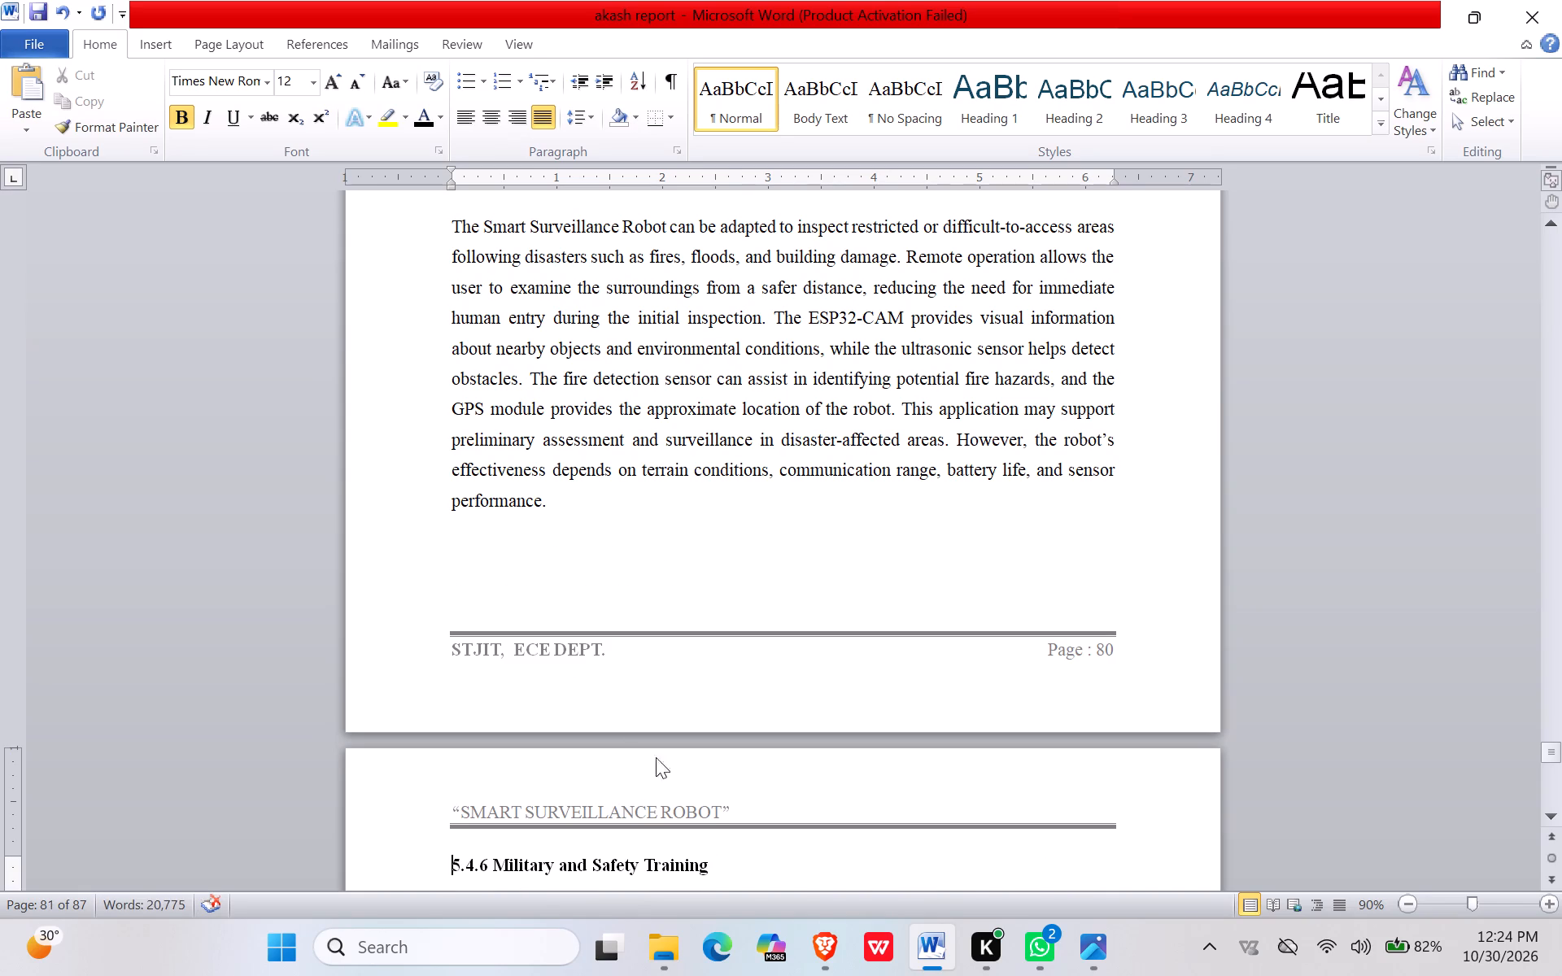
Delete the whole 5.4.6 Military and Safety Training section, including its heading and paragraph.
scroll(706, 817, "down", 5)
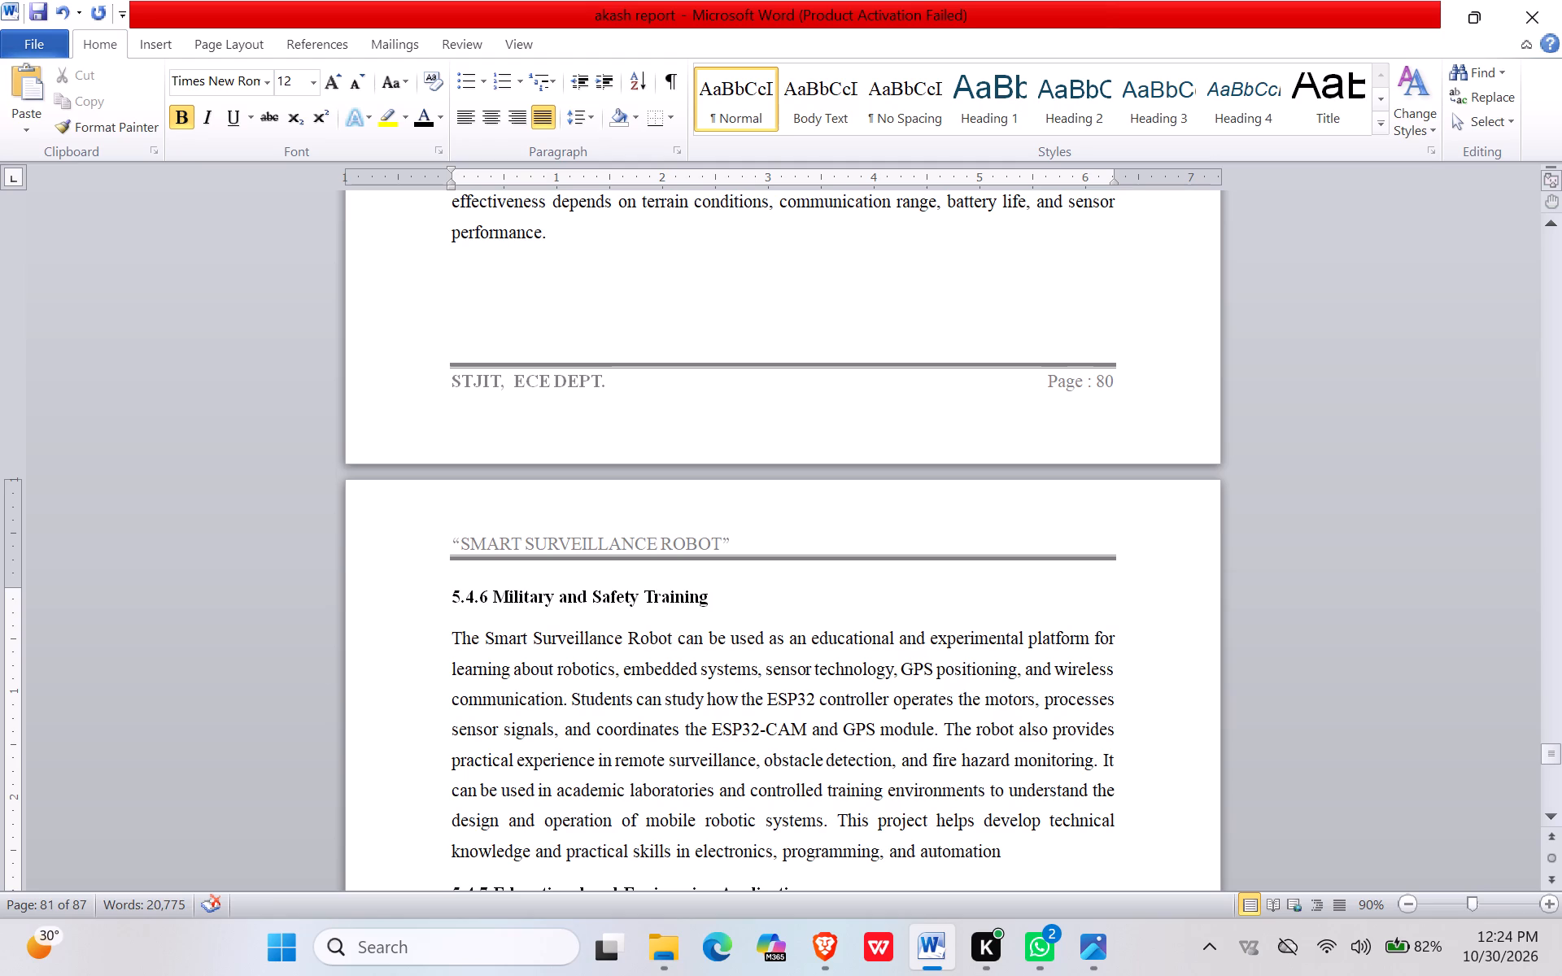
scroll(707, 655, "down", 3)
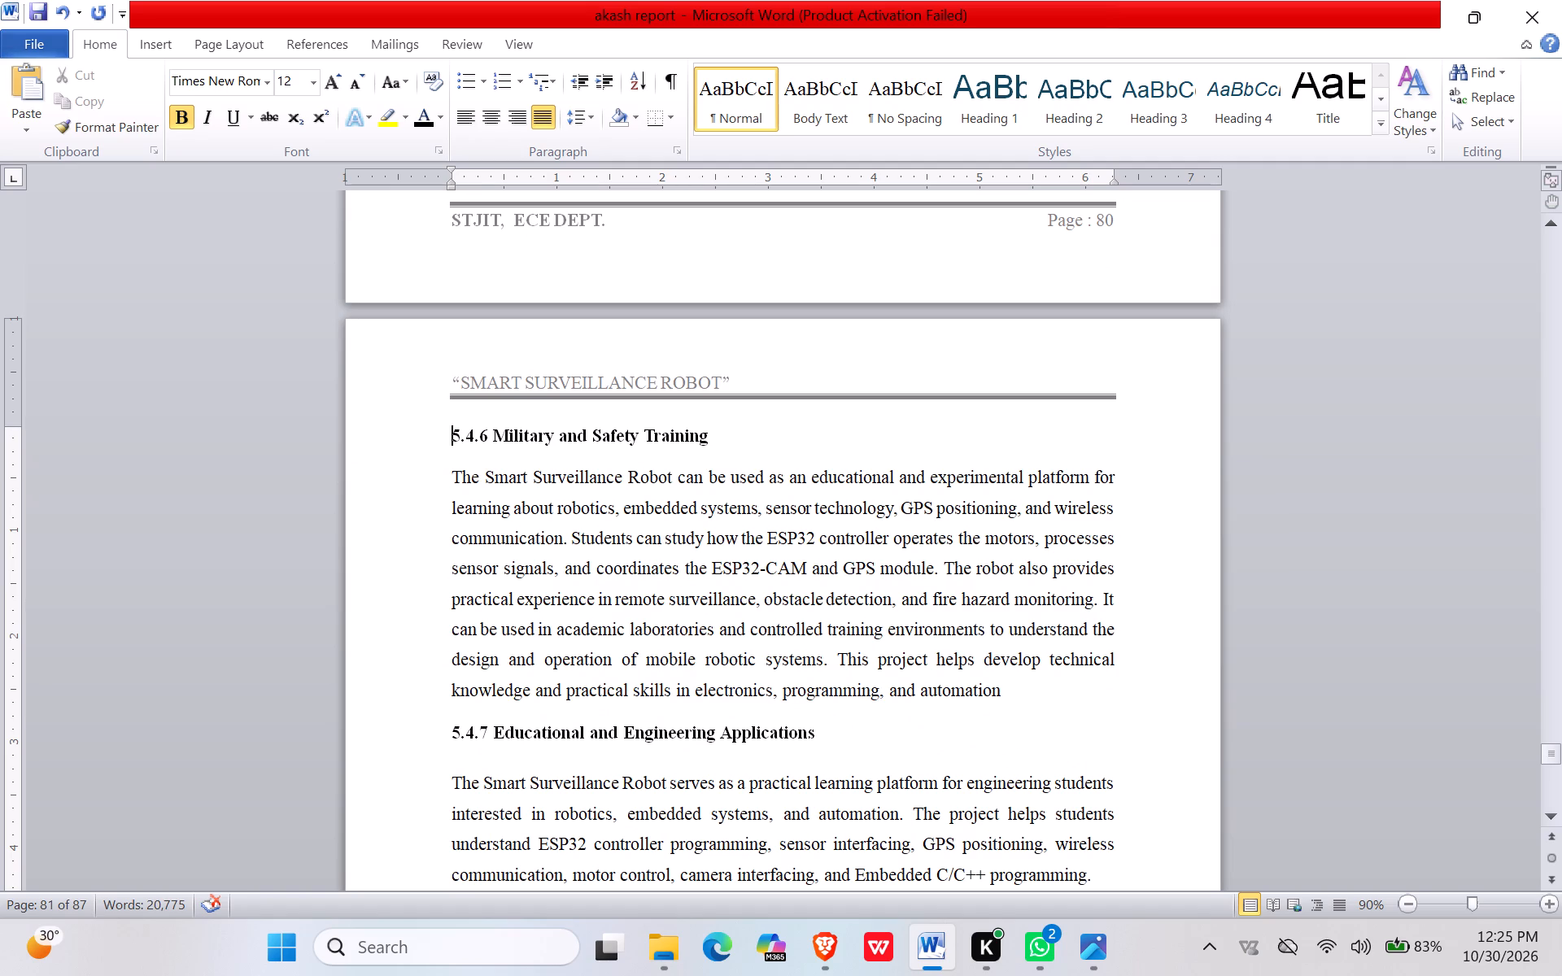
left_click_drag(1005, 695, 456, 443)
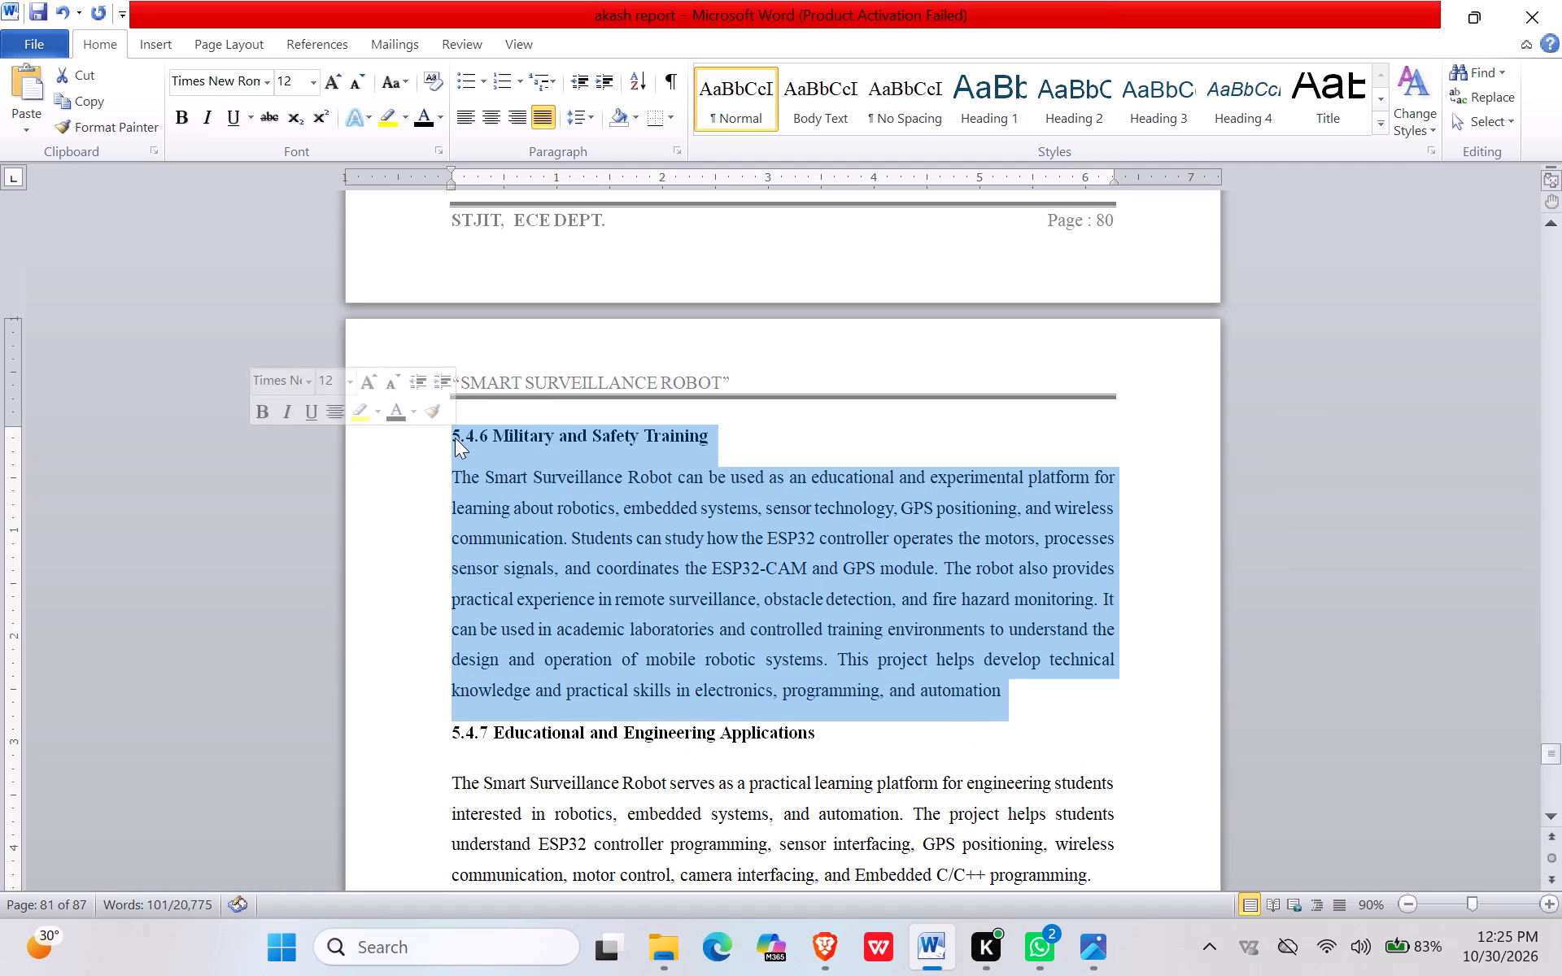
key("BackSpace")
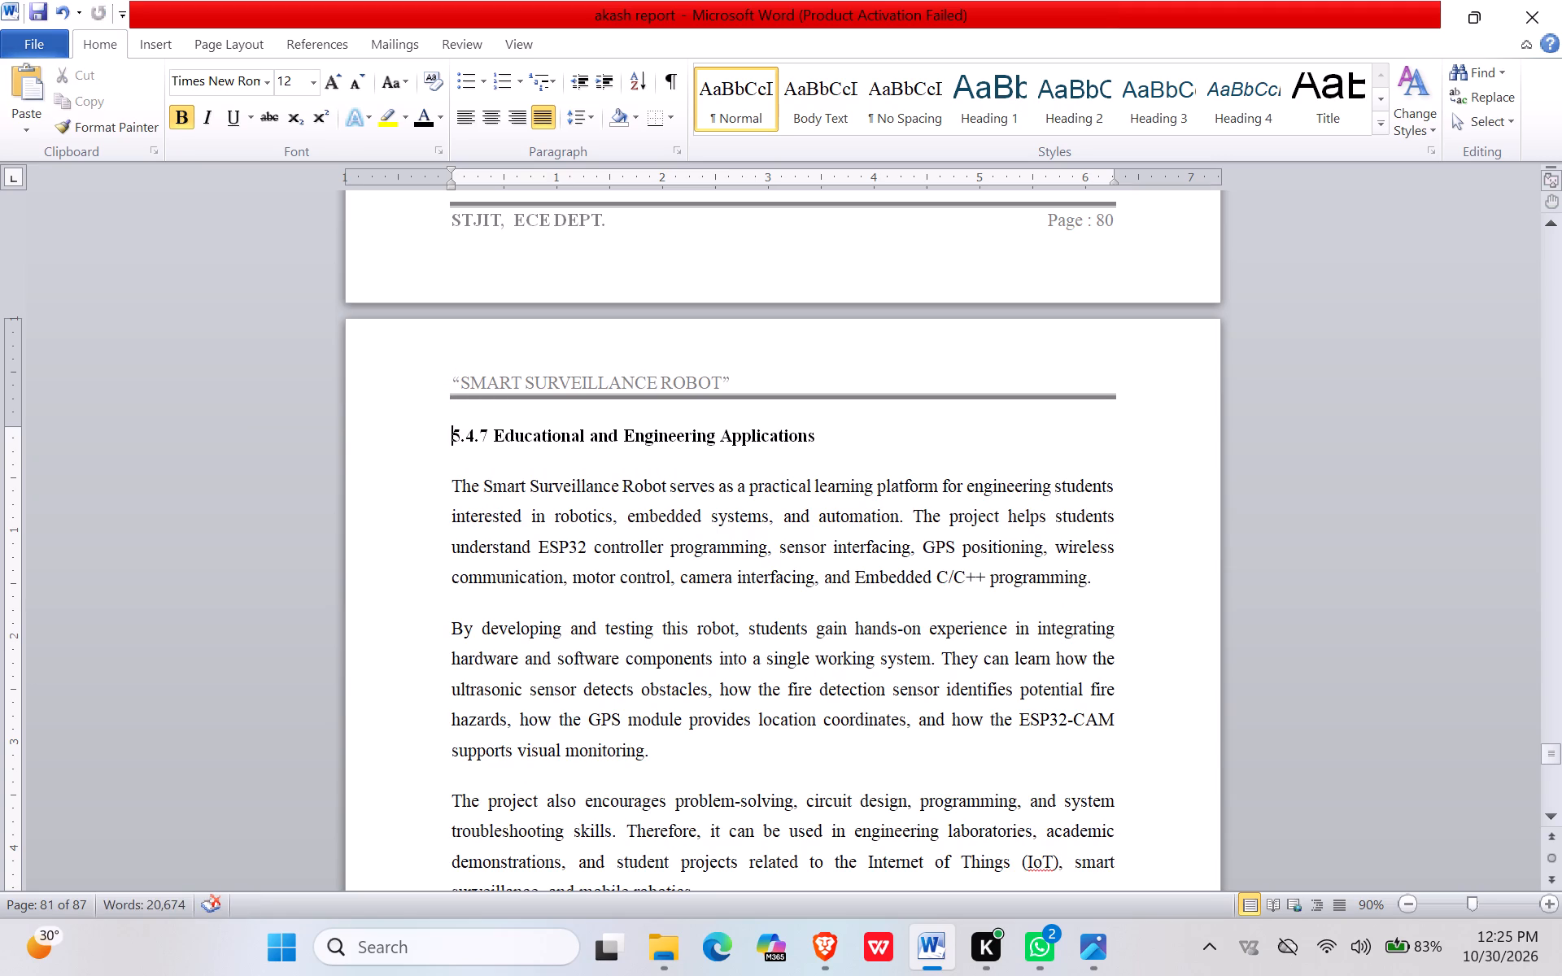
Renumber the Educational and Engineering Applications heading as 5.4.6.
left_click(485, 431)
key("BackSpace")
key("6")
Renumber the Remote Environmental Monitoring heading as 5.4.7, keeping a space before the title.
scroll(497, 434, "down", 4)
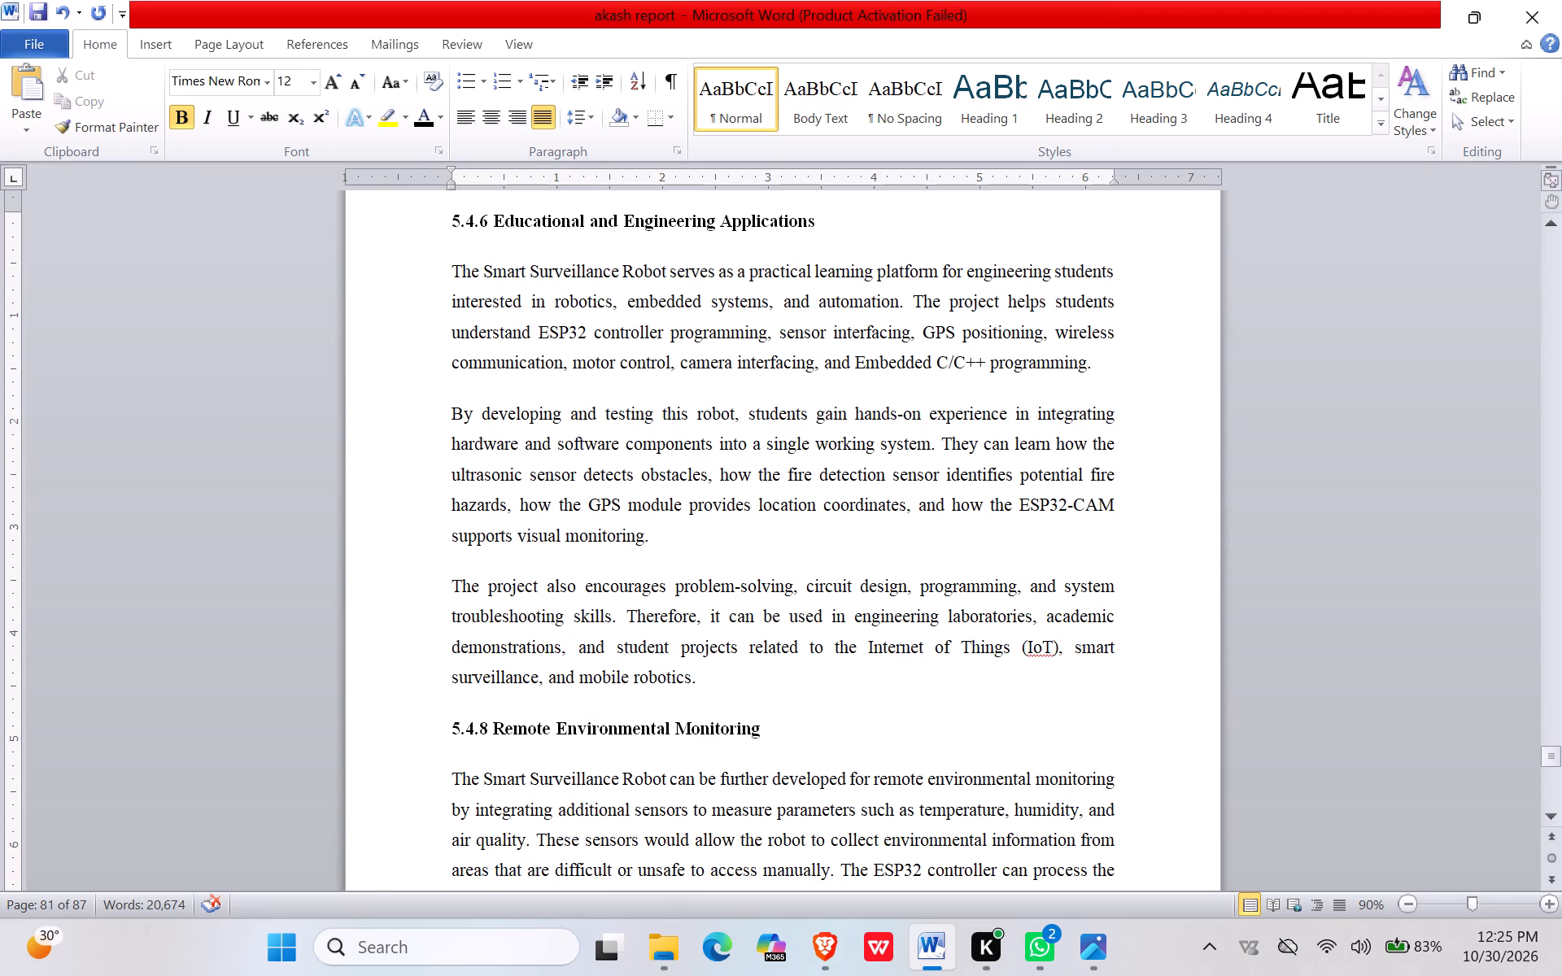
left_click(486, 727)
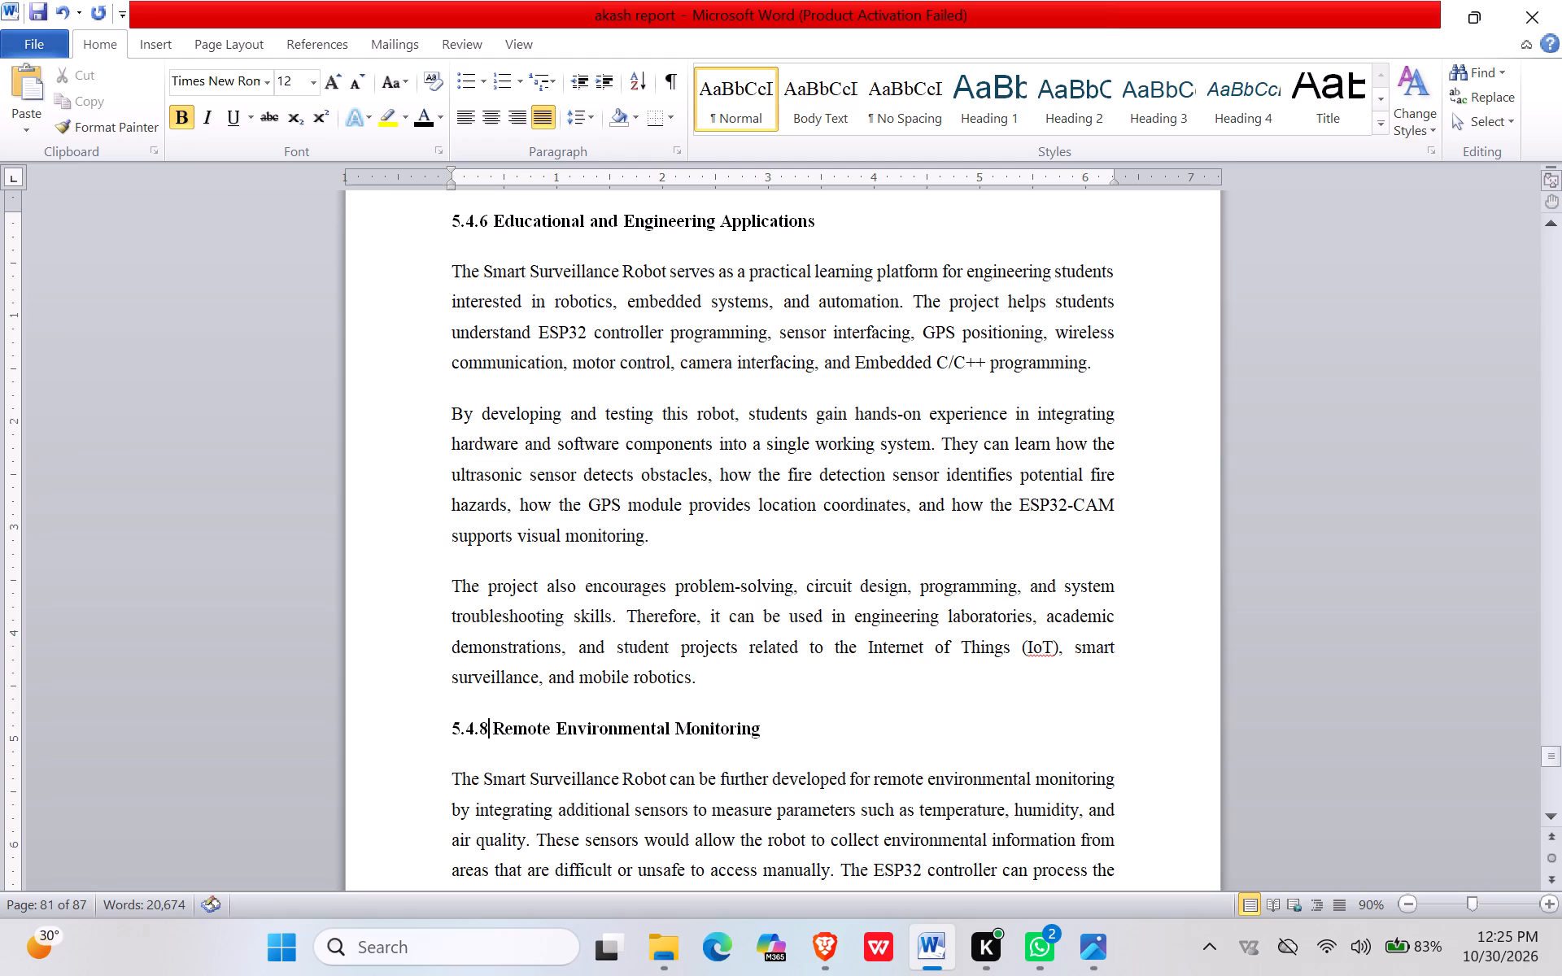
key("Delete")
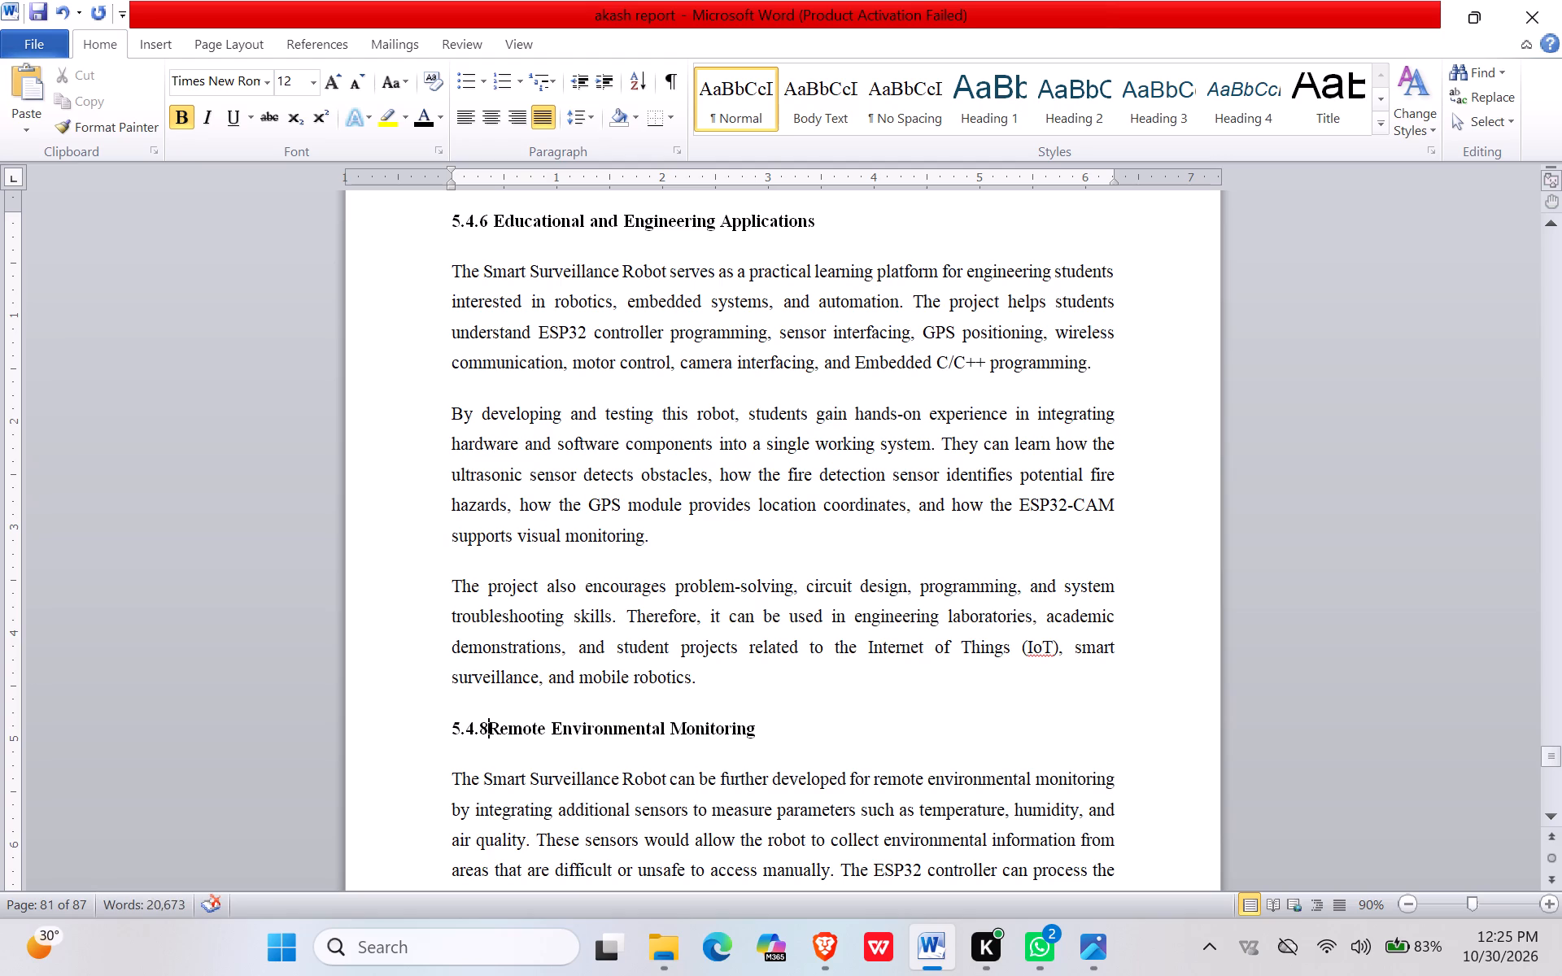
key("BackSpace")
key("7")
key("space")
Renumber the Research and Development Platform heading as 5.4.8.
scroll(521, 716, "down", 13)
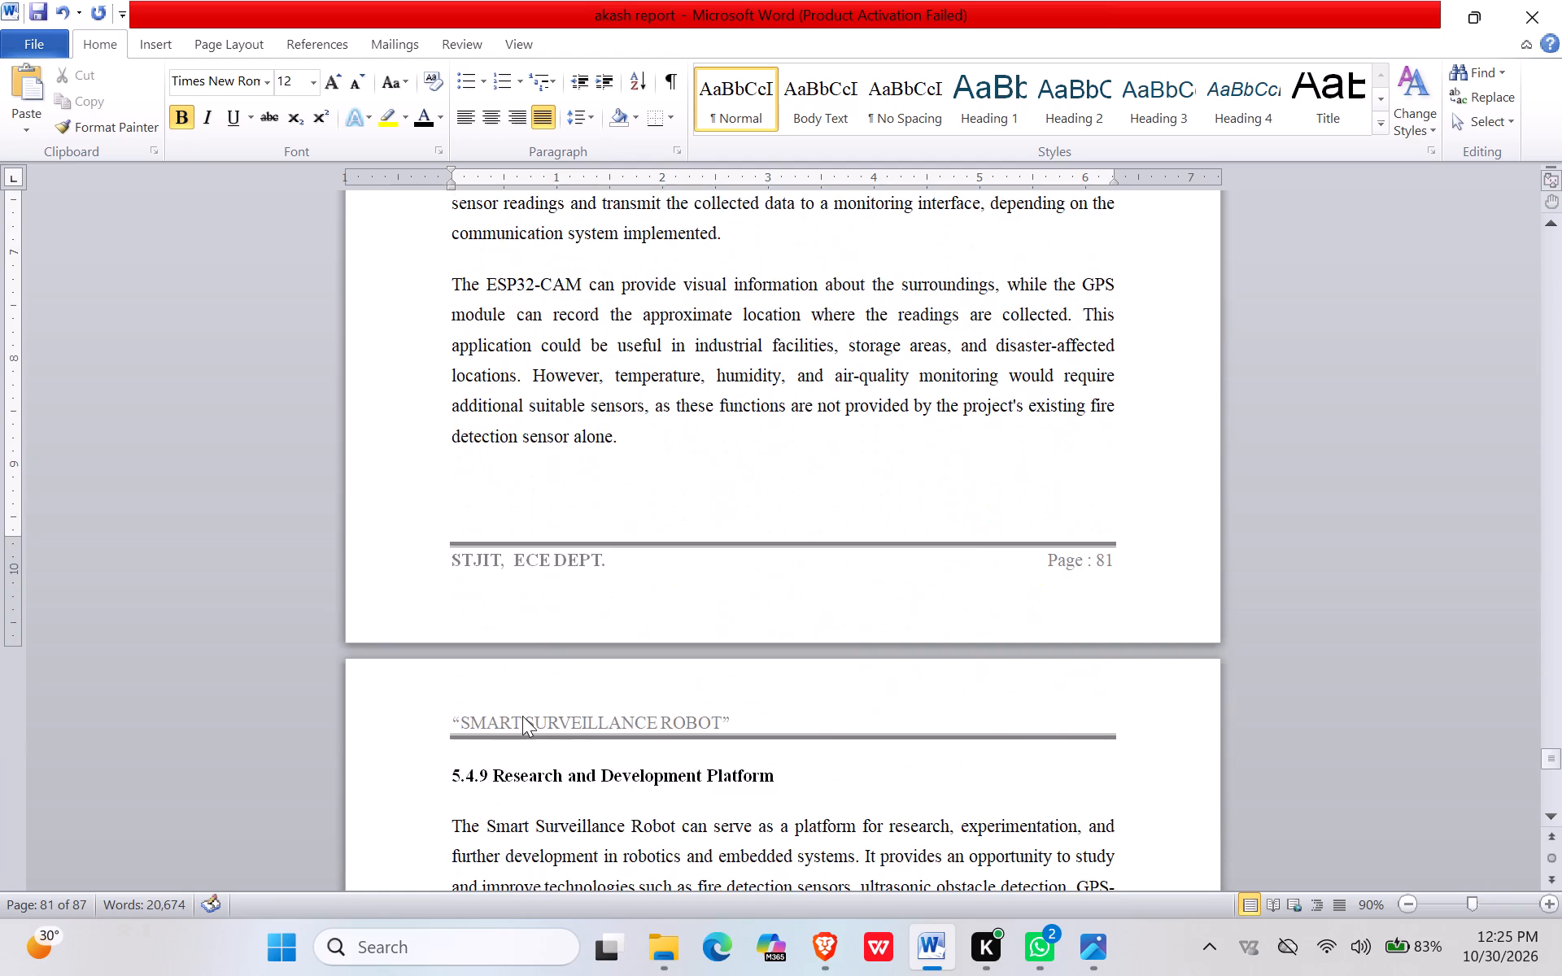
scroll(522, 716, "down", 2)
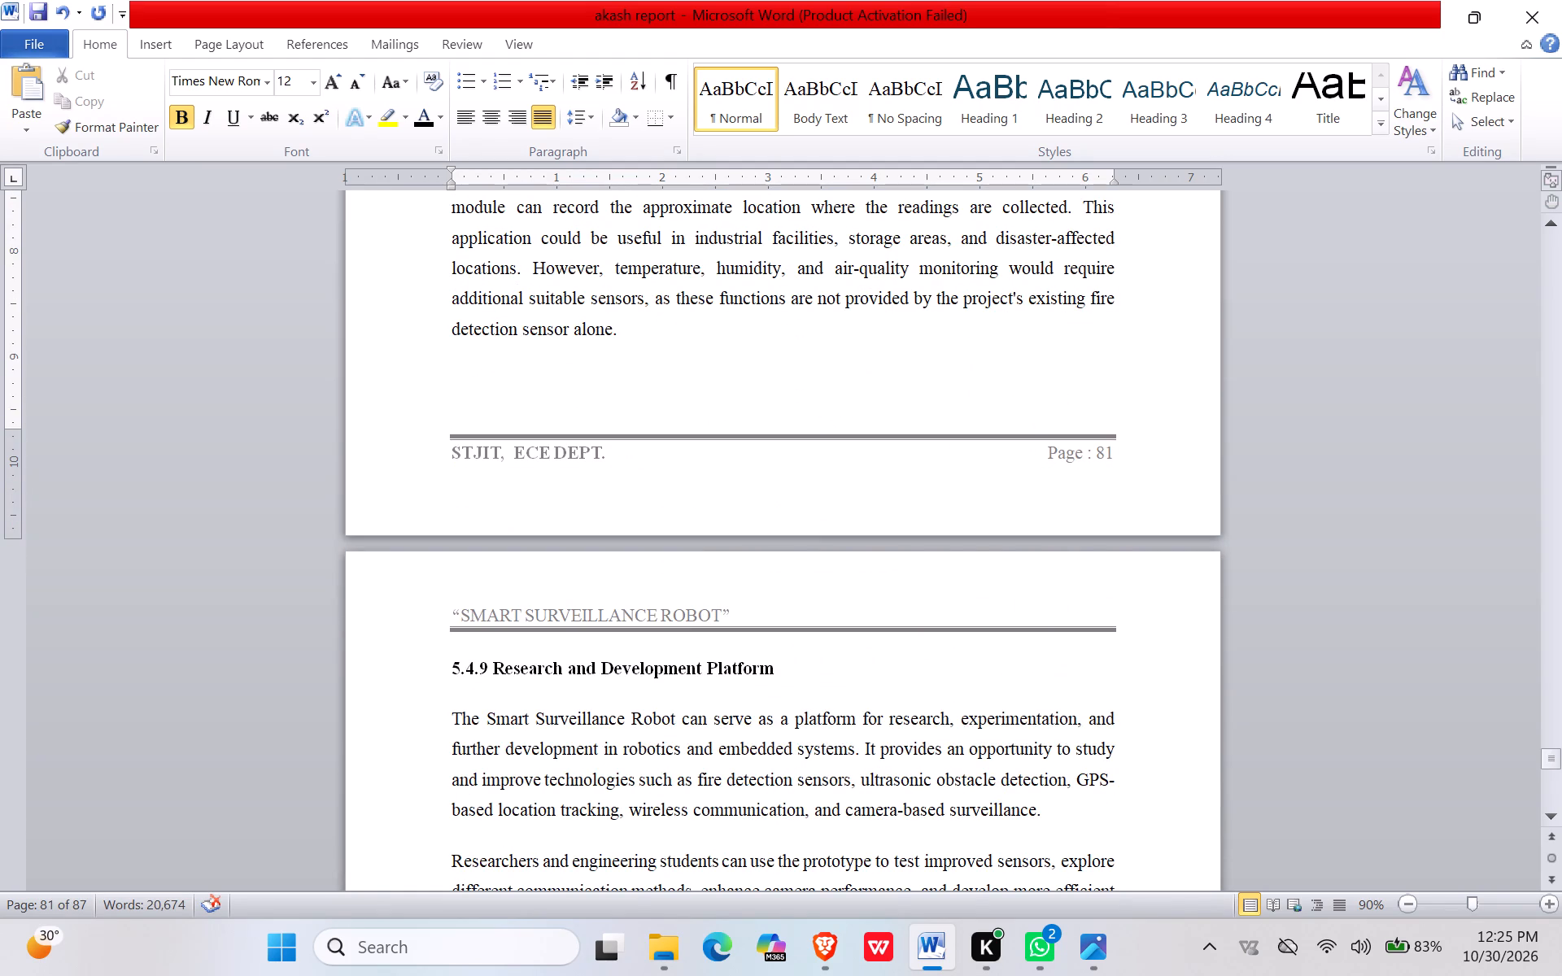
left_click(485, 662)
key("BackSpace")
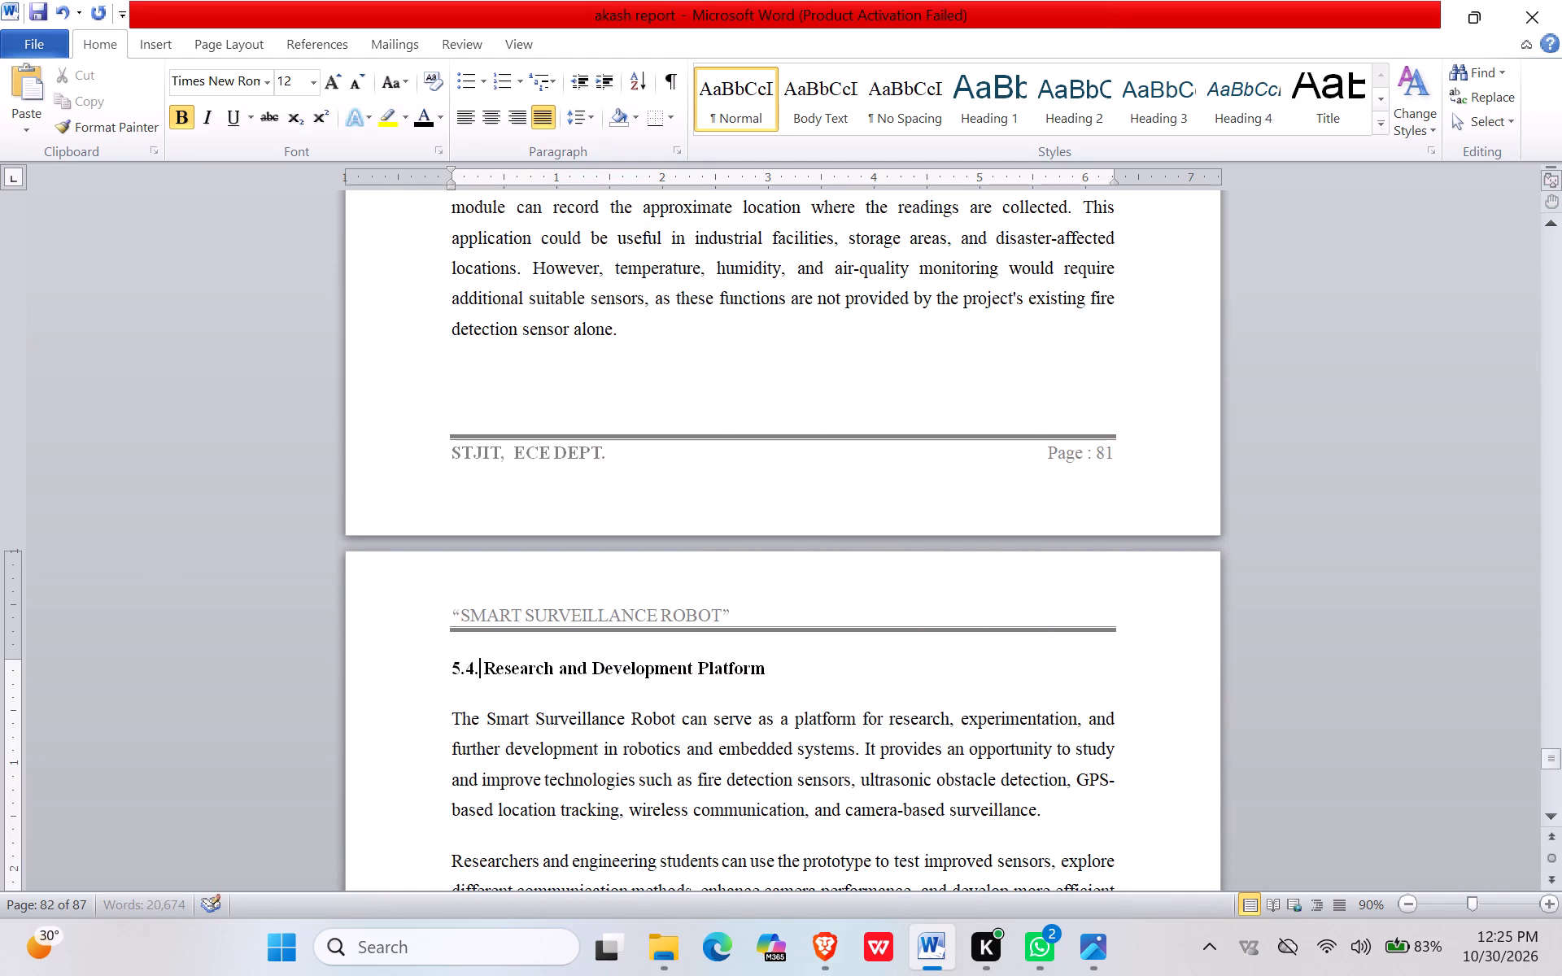
key("8")
Remove "Environmental" from the 5.4.7 heading so it reads "Remote Monitoring", and save the report.
scroll(692, 668, "down", 7)
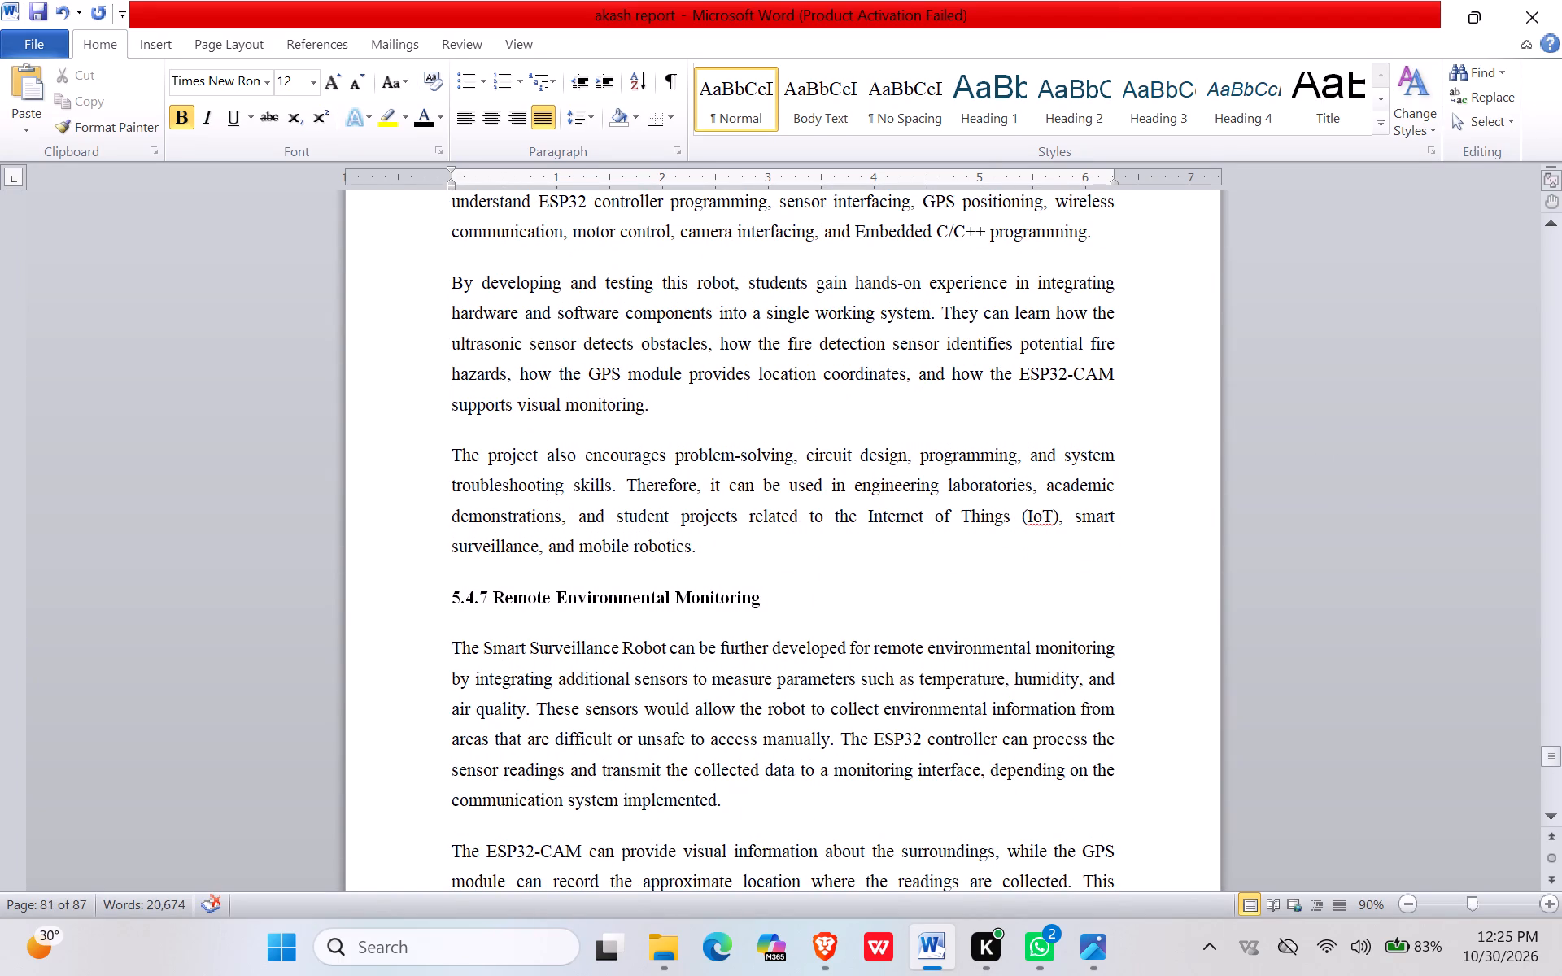
left_click(672, 598)
key("BackSpace")
key("BackSpace")
key("BackSpace")
key("BackSpace")
key("BackSpace")
key("BackSpace")
key("BackSpace")
key("BackSpace")
key("BackSpace")
key("BackSpace")
key("BackSpace")
key("BackSpace")
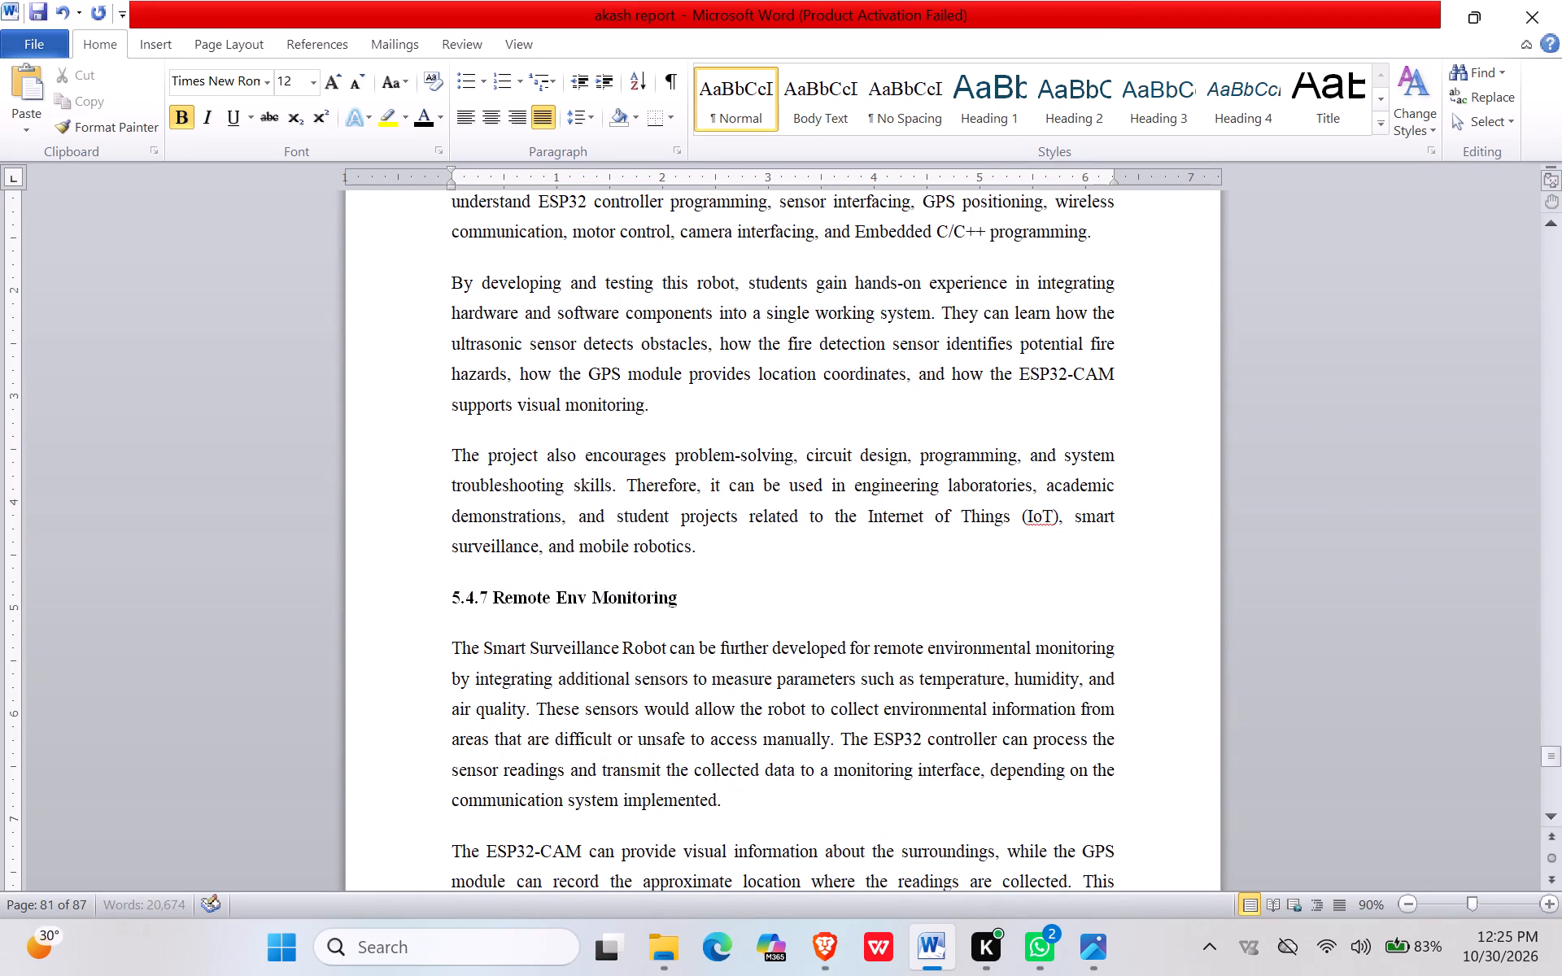
key("BackSpace")
key("BackSpace")
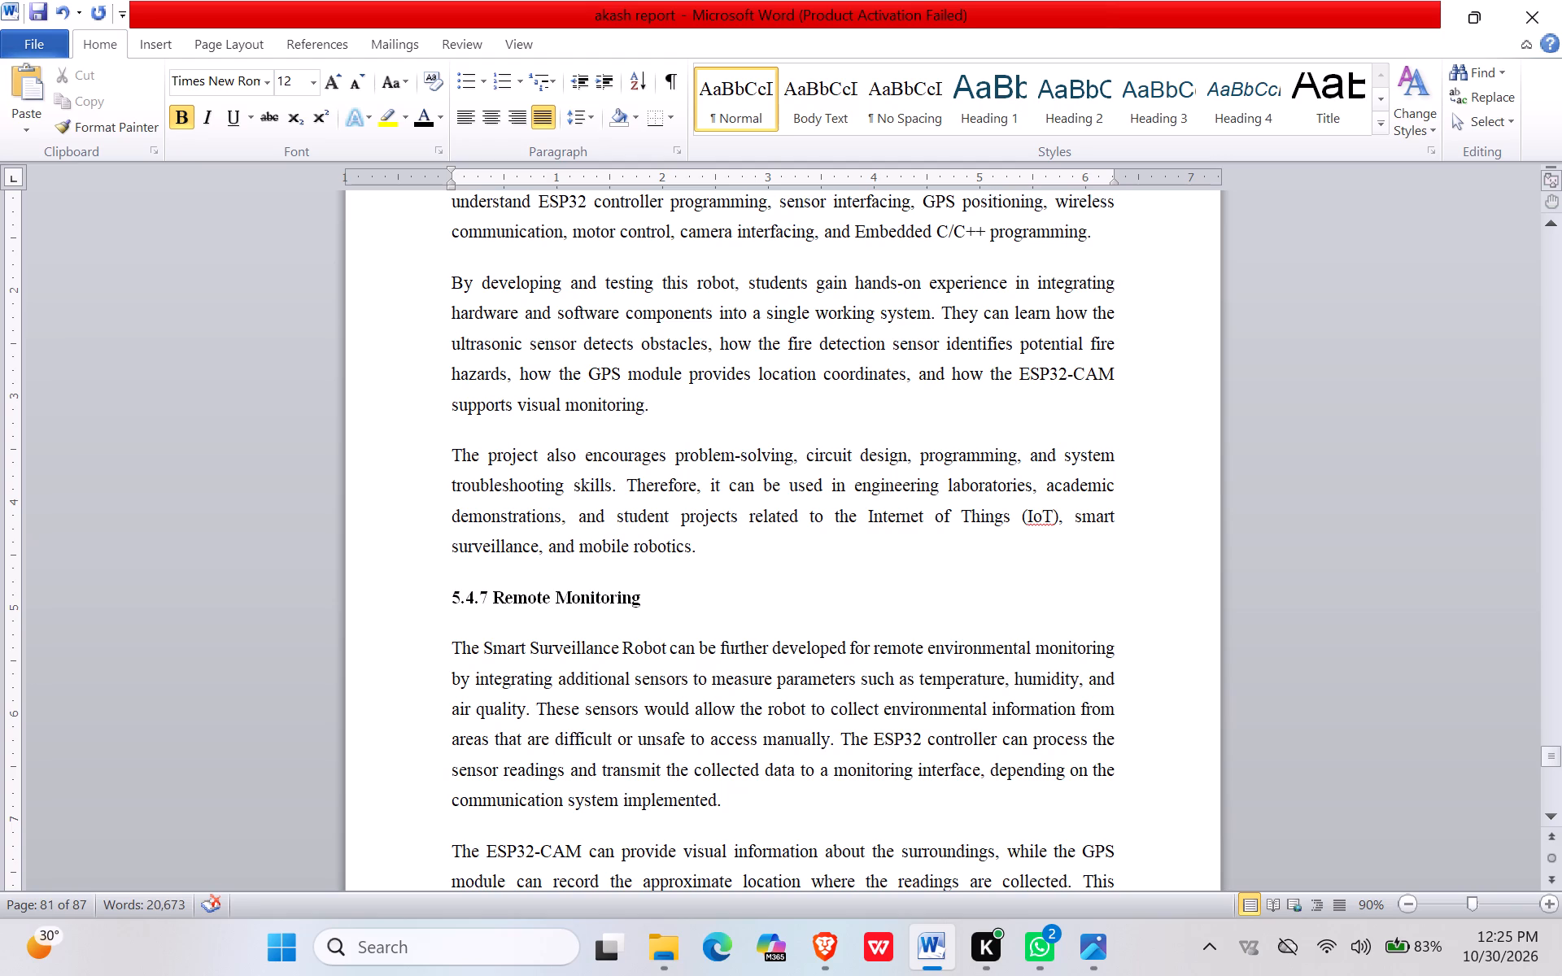
scroll(633, 590, "down", 1)
key("ctrl+s")
key("ctrl+s")
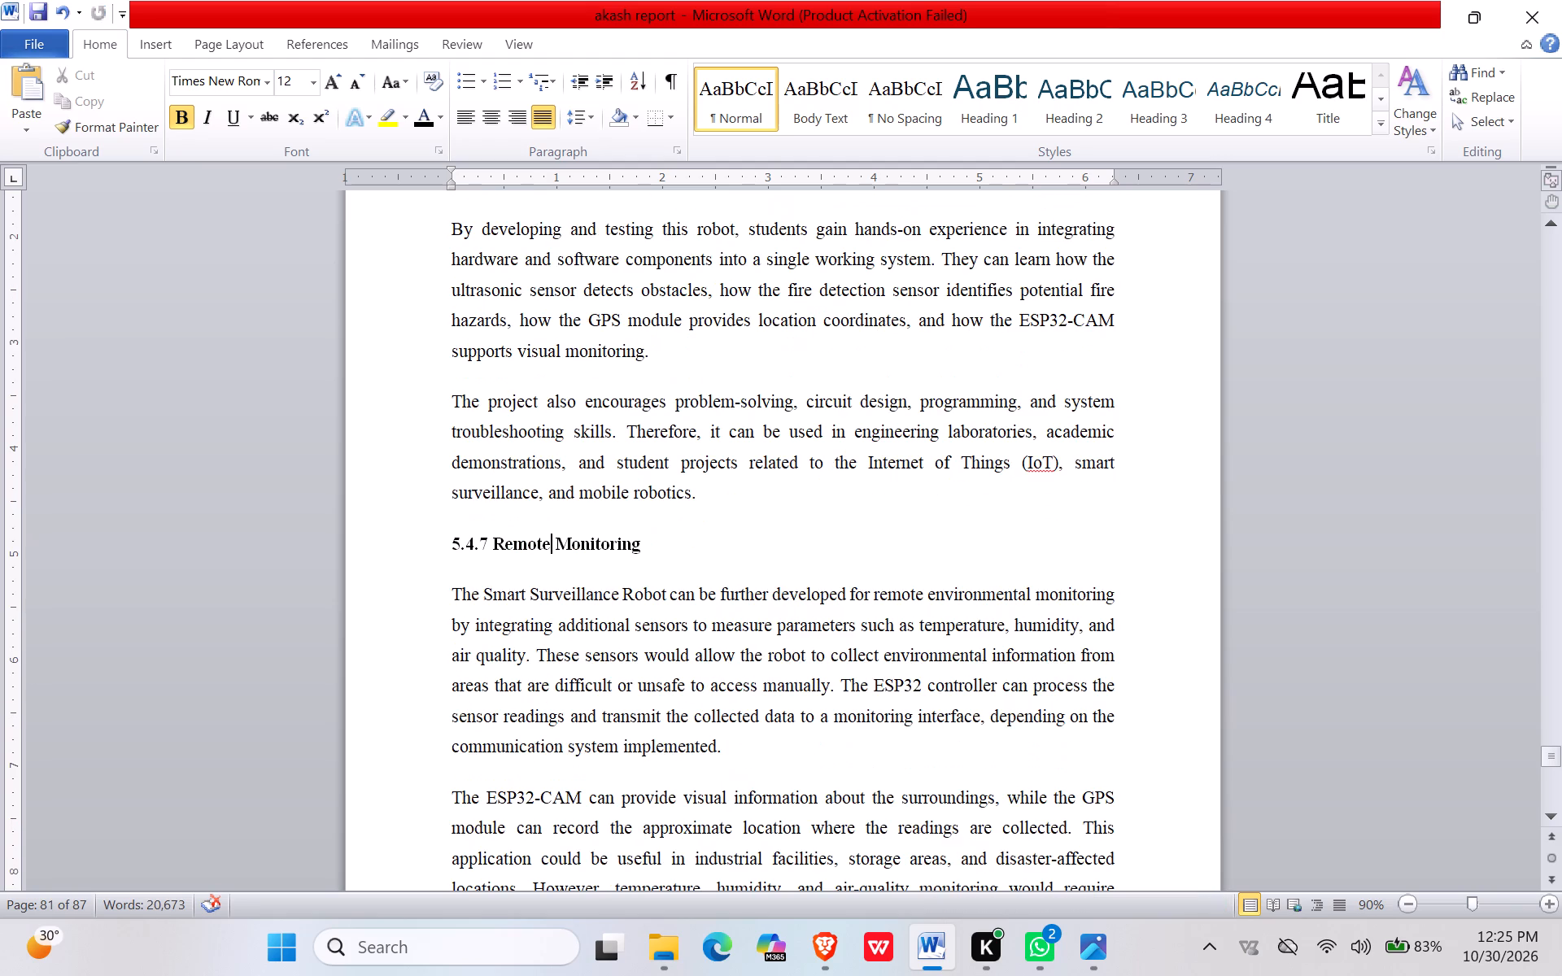
key("ctrl+s")
Review the section headings, numbering and page breaks from the end of 5.4.5 through the start of 5.5 Advantages.
scroll(631, 589, "down", 13)
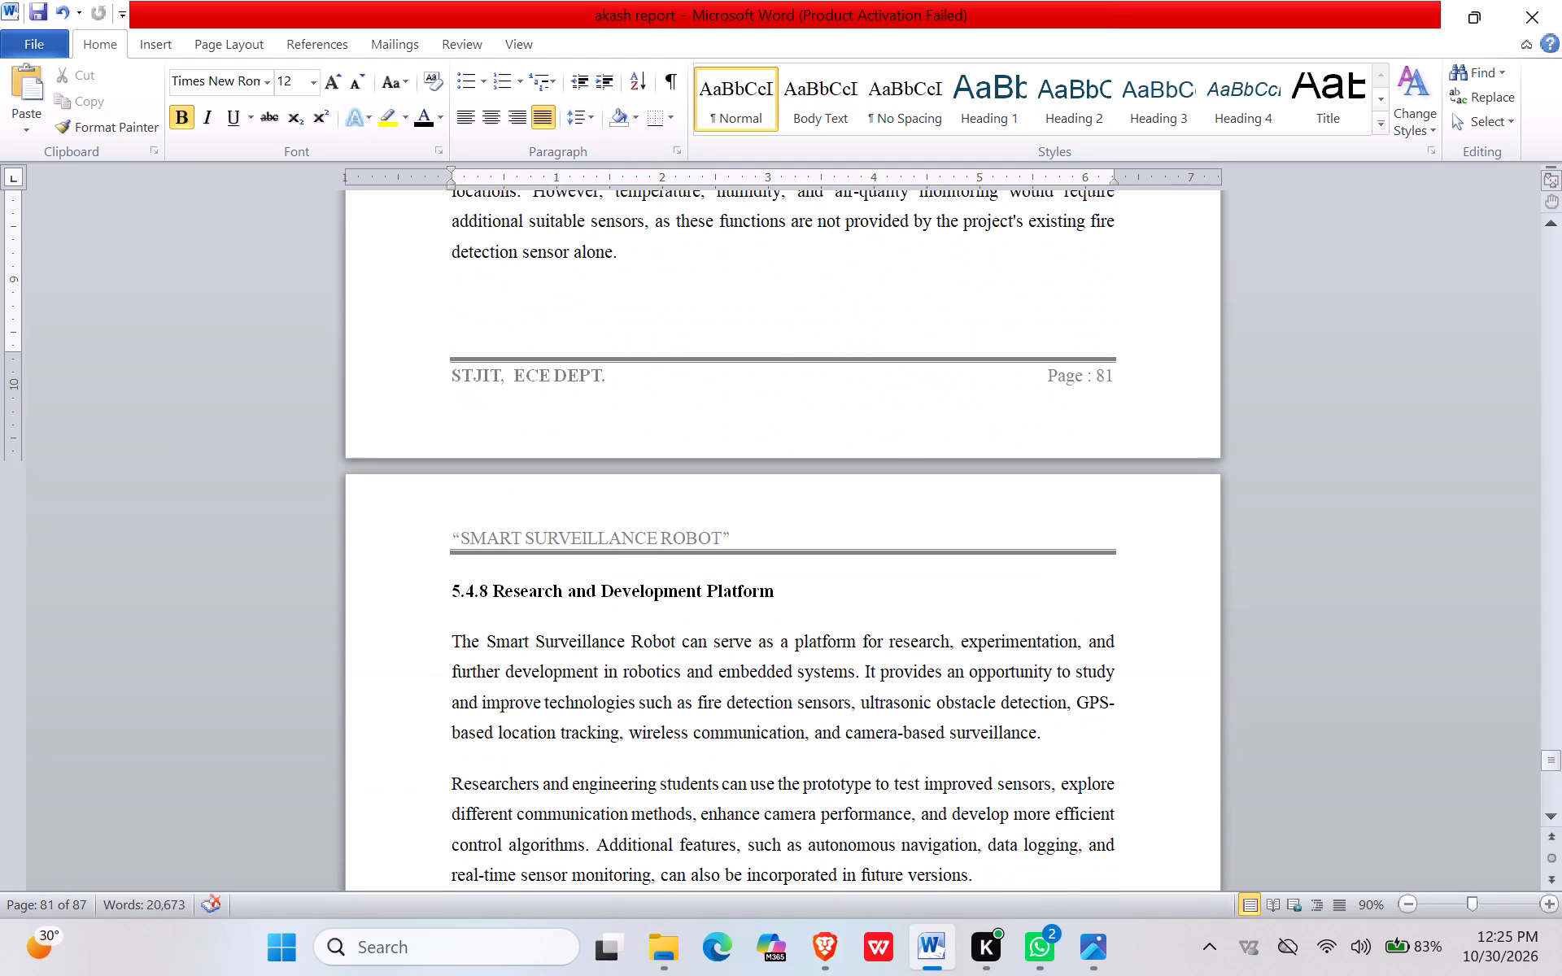
scroll(506, 603, "up", 18)
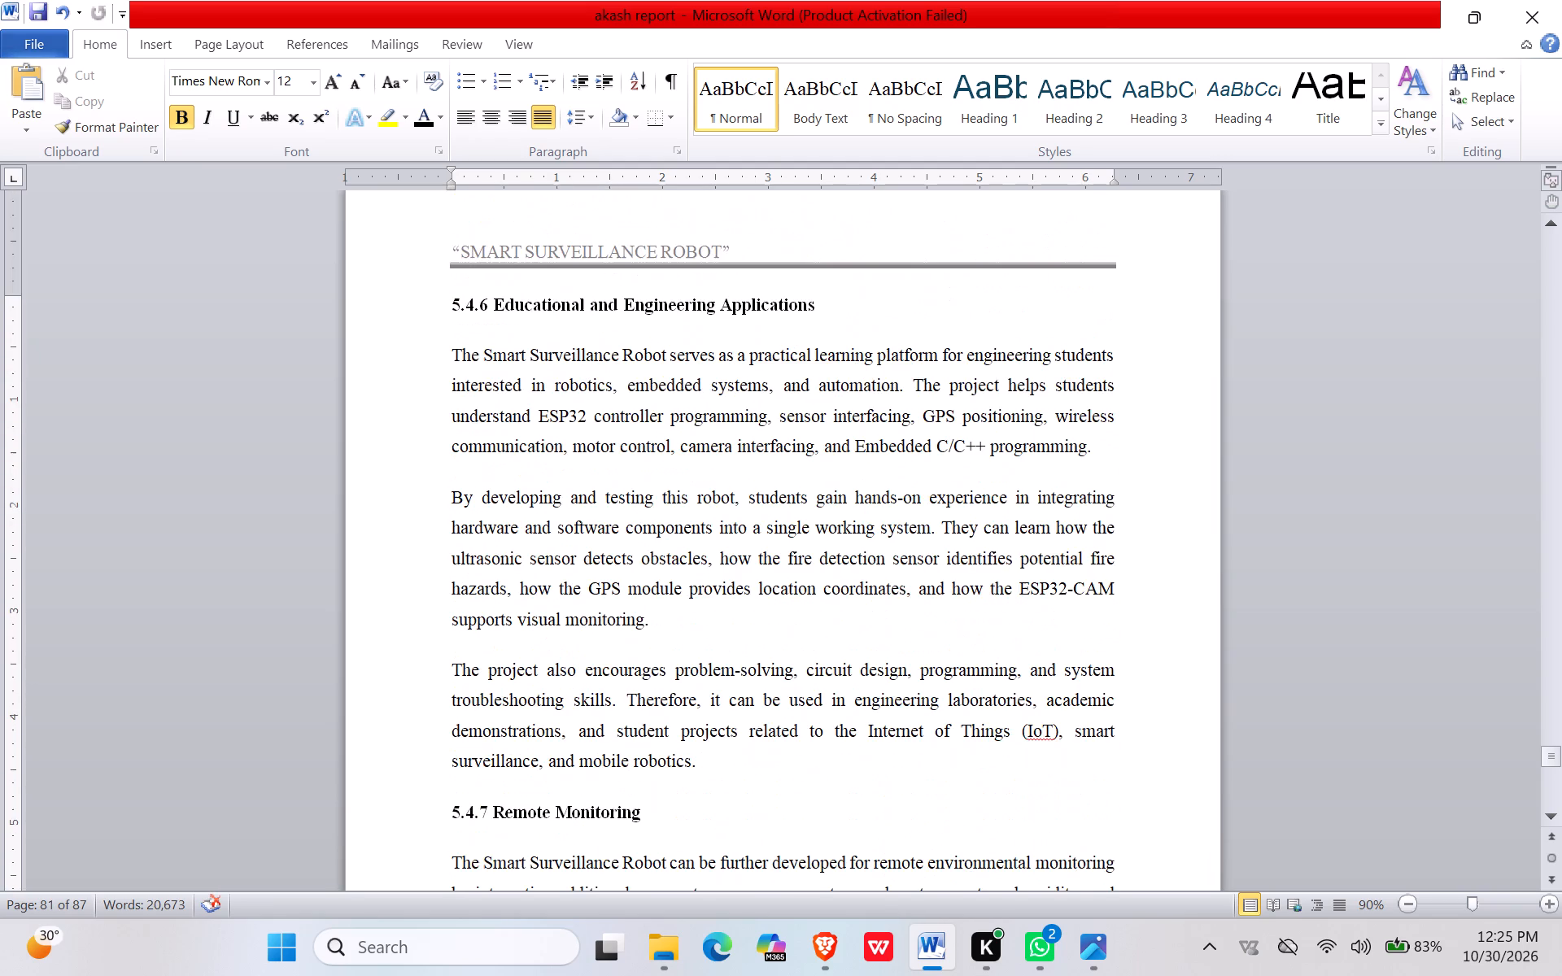
scroll(507, 602, "up", 13)
scroll(507, 602, "down", 5)
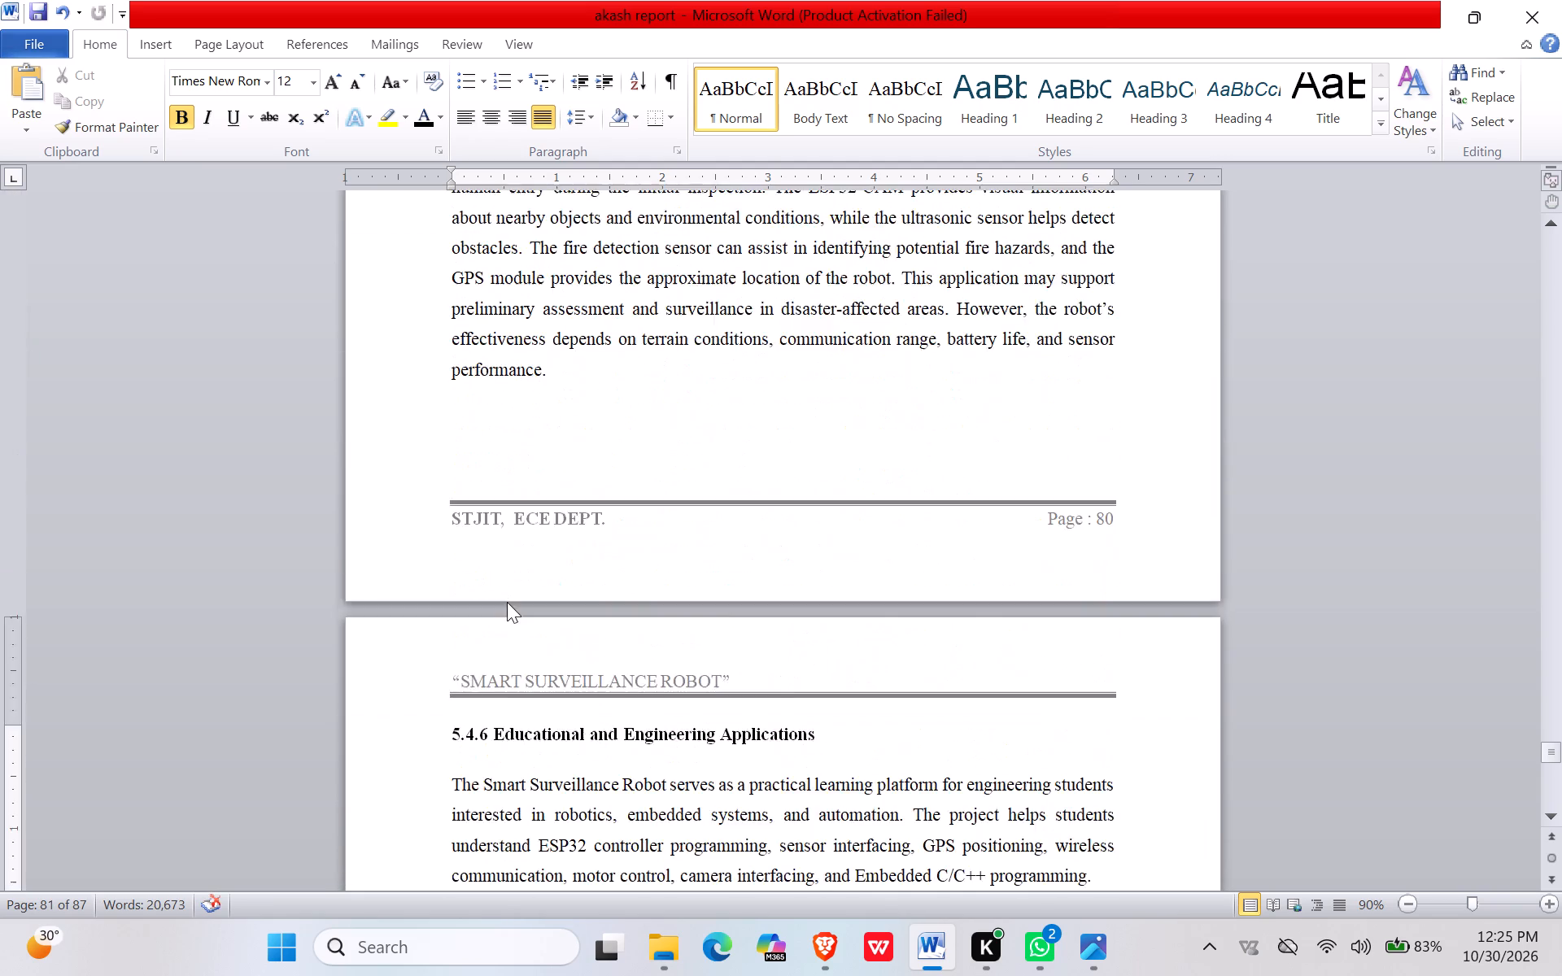
scroll(507, 602, "down", 15)
scroll(515, 599, "down", 9)
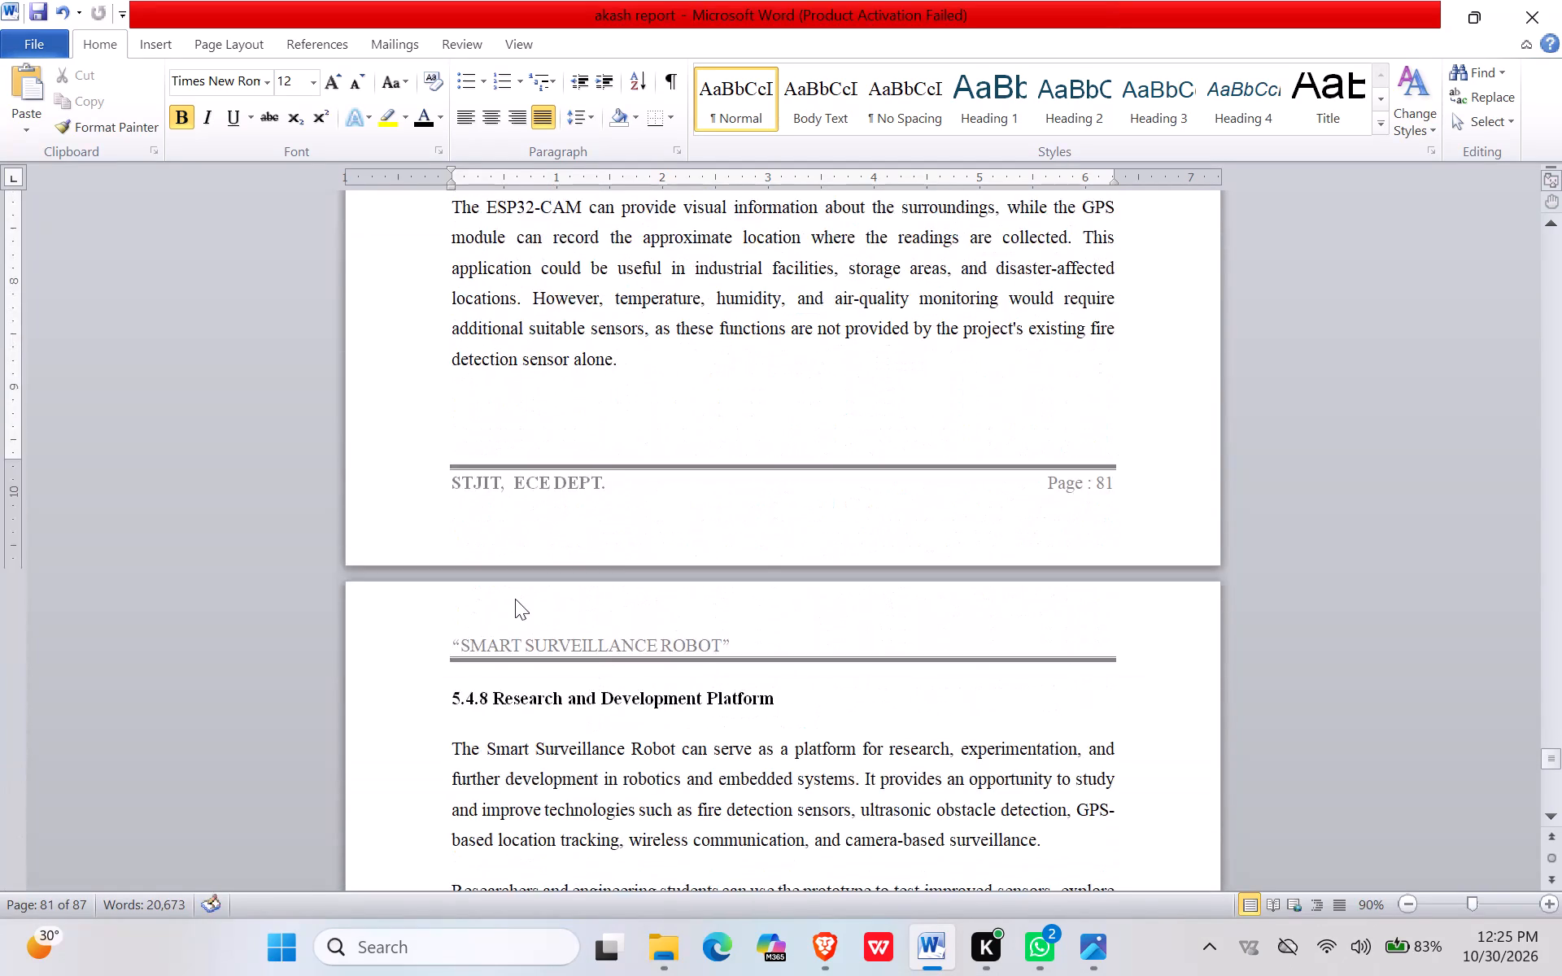
scroll(515, 599, "down", 2)
scroll(500, 591, "up", 5)
scroll(500, 591, "down", 6)
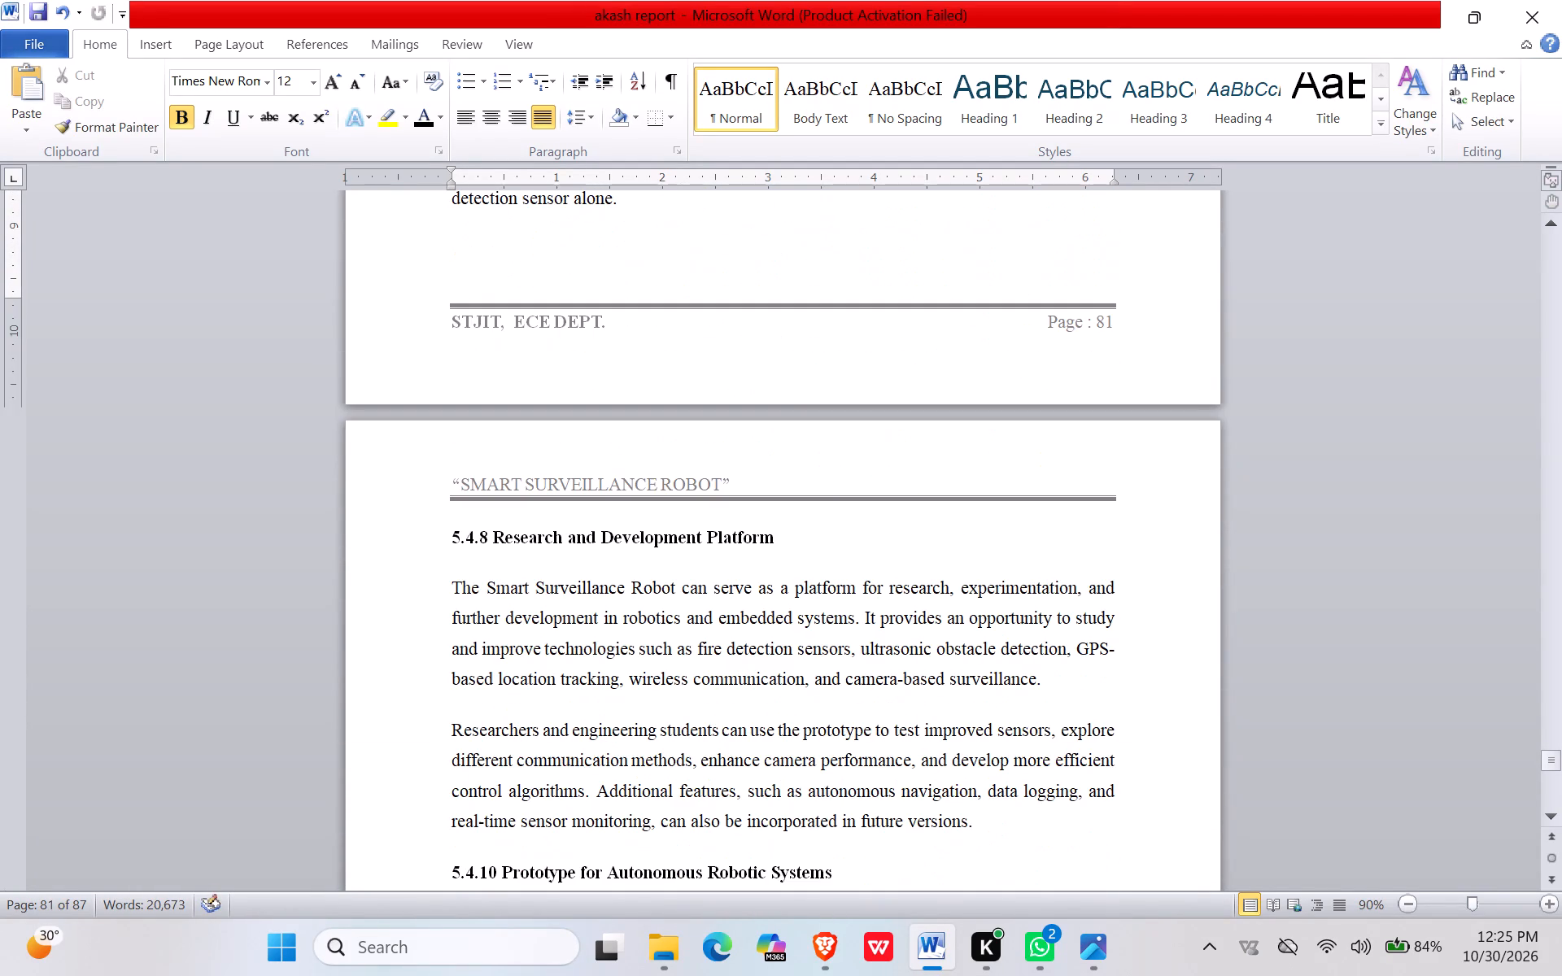
scroll(500, 590, "up", 11)
scroll(500, 590, "down", 6)
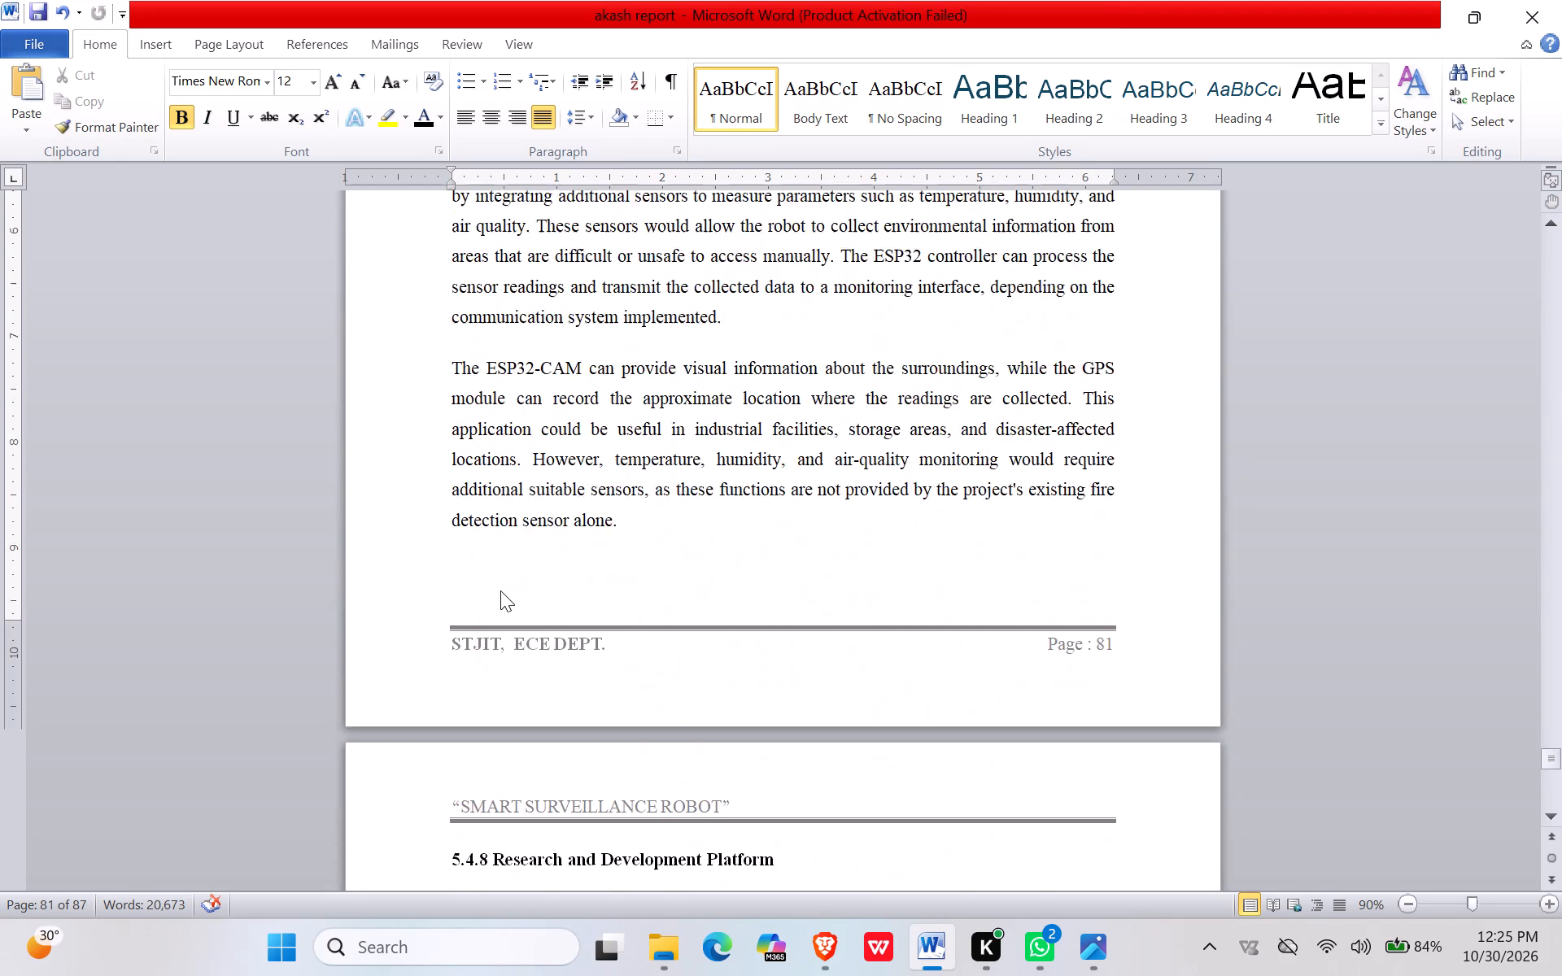
scroll(500, 590, "down", 4)
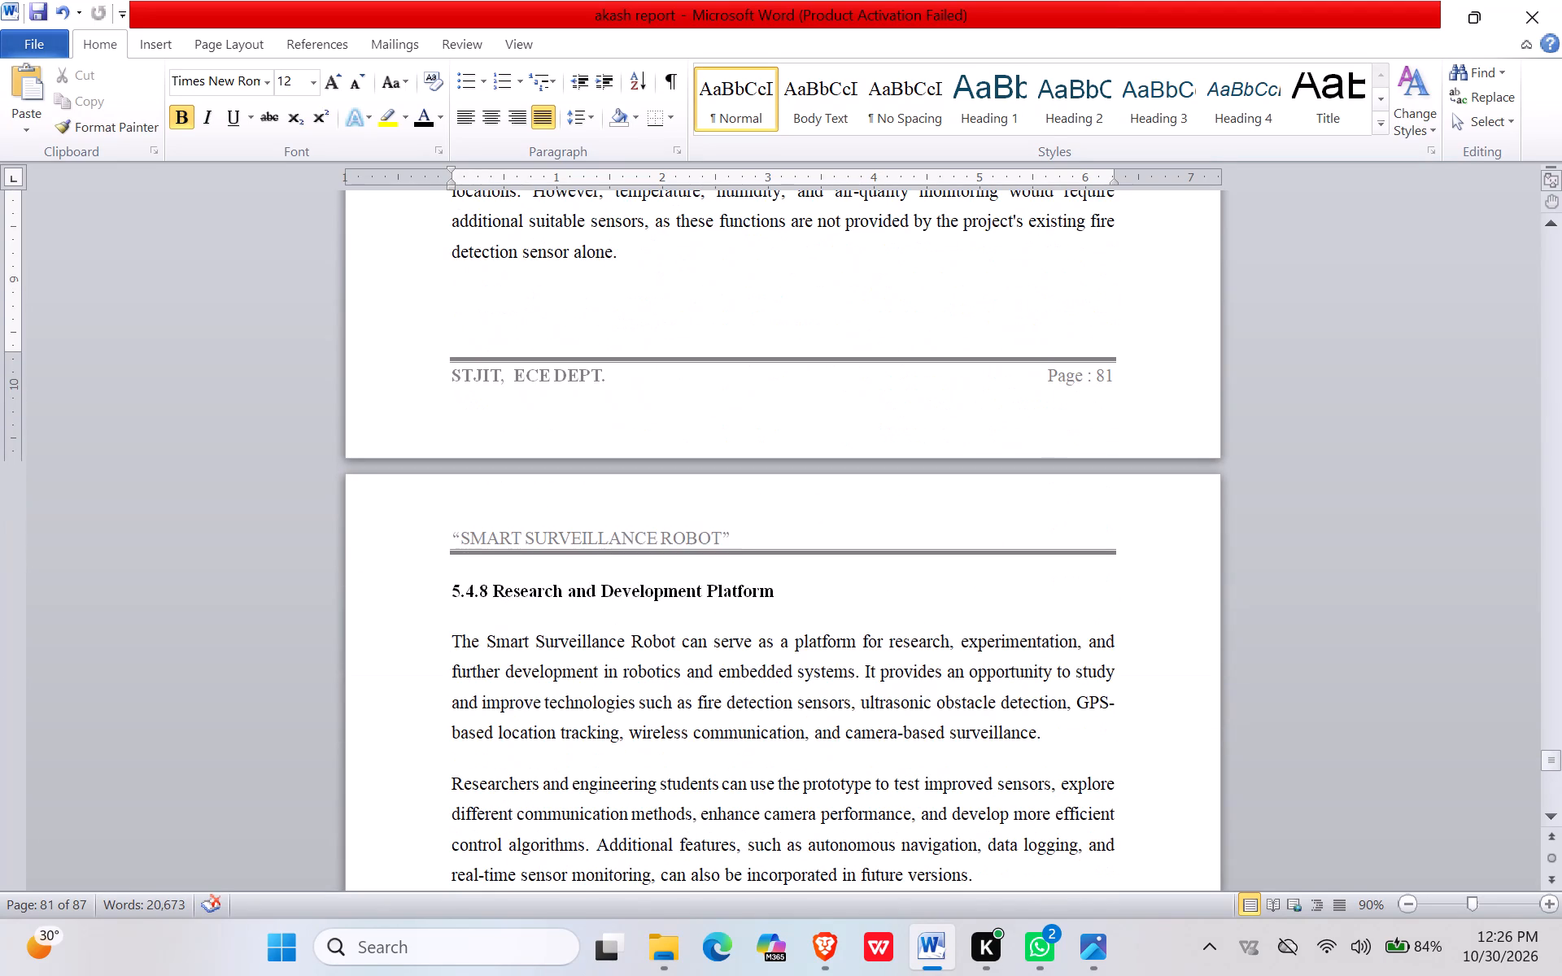
scroll(517, 605, "down", 5)
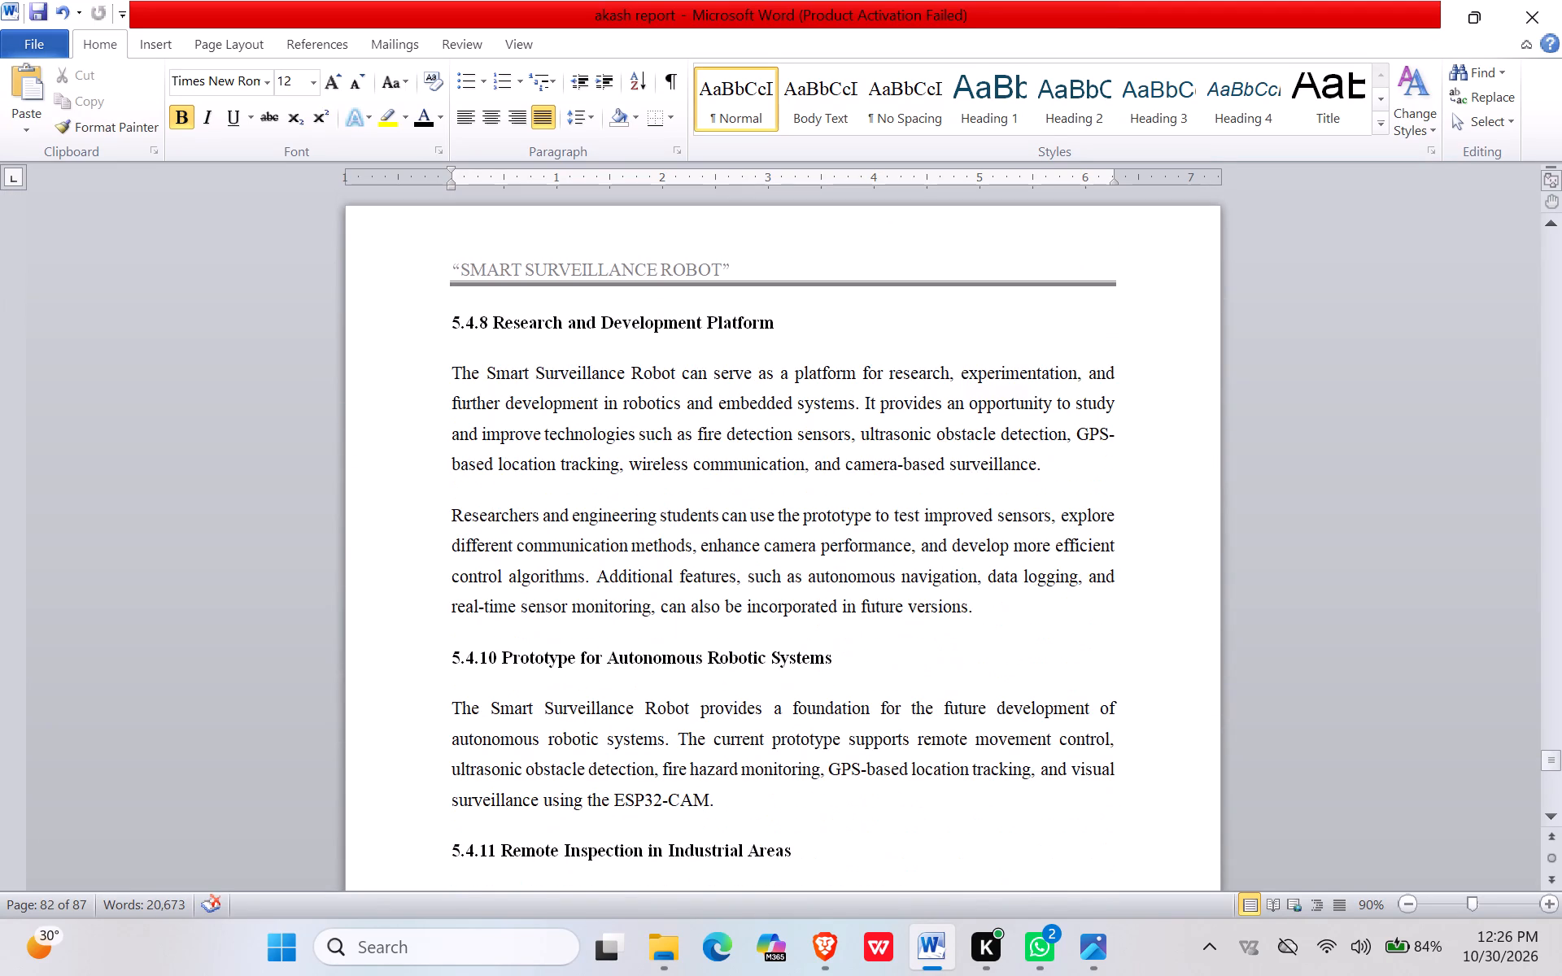
scroll(785, 775, "down", 5)
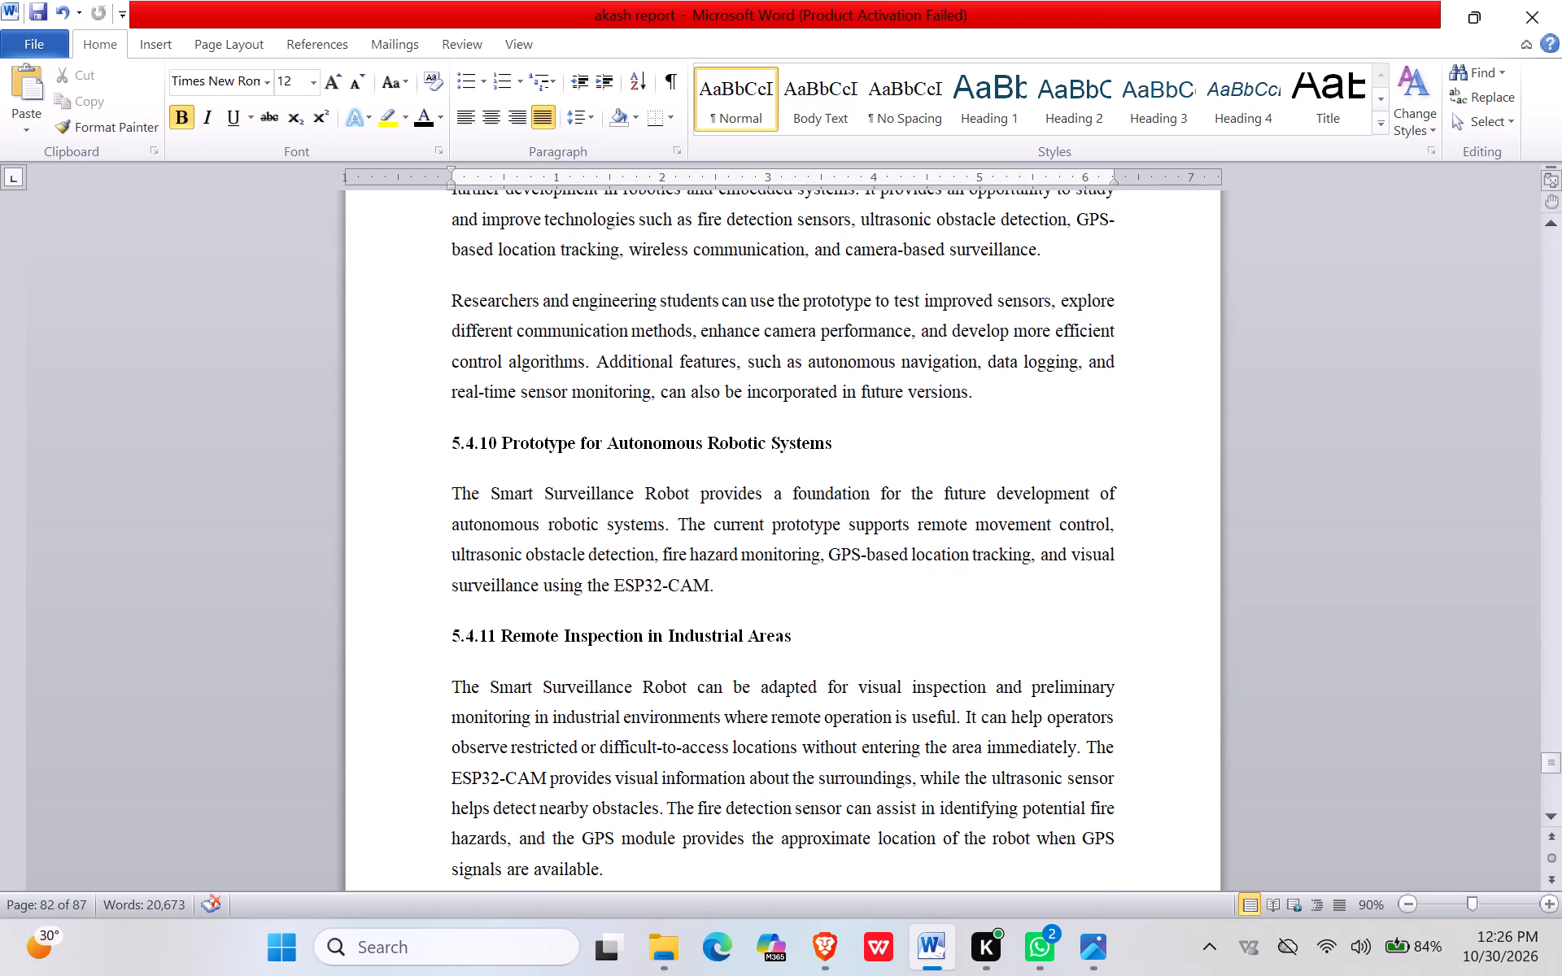
scroll(742, 730, "down", 13)
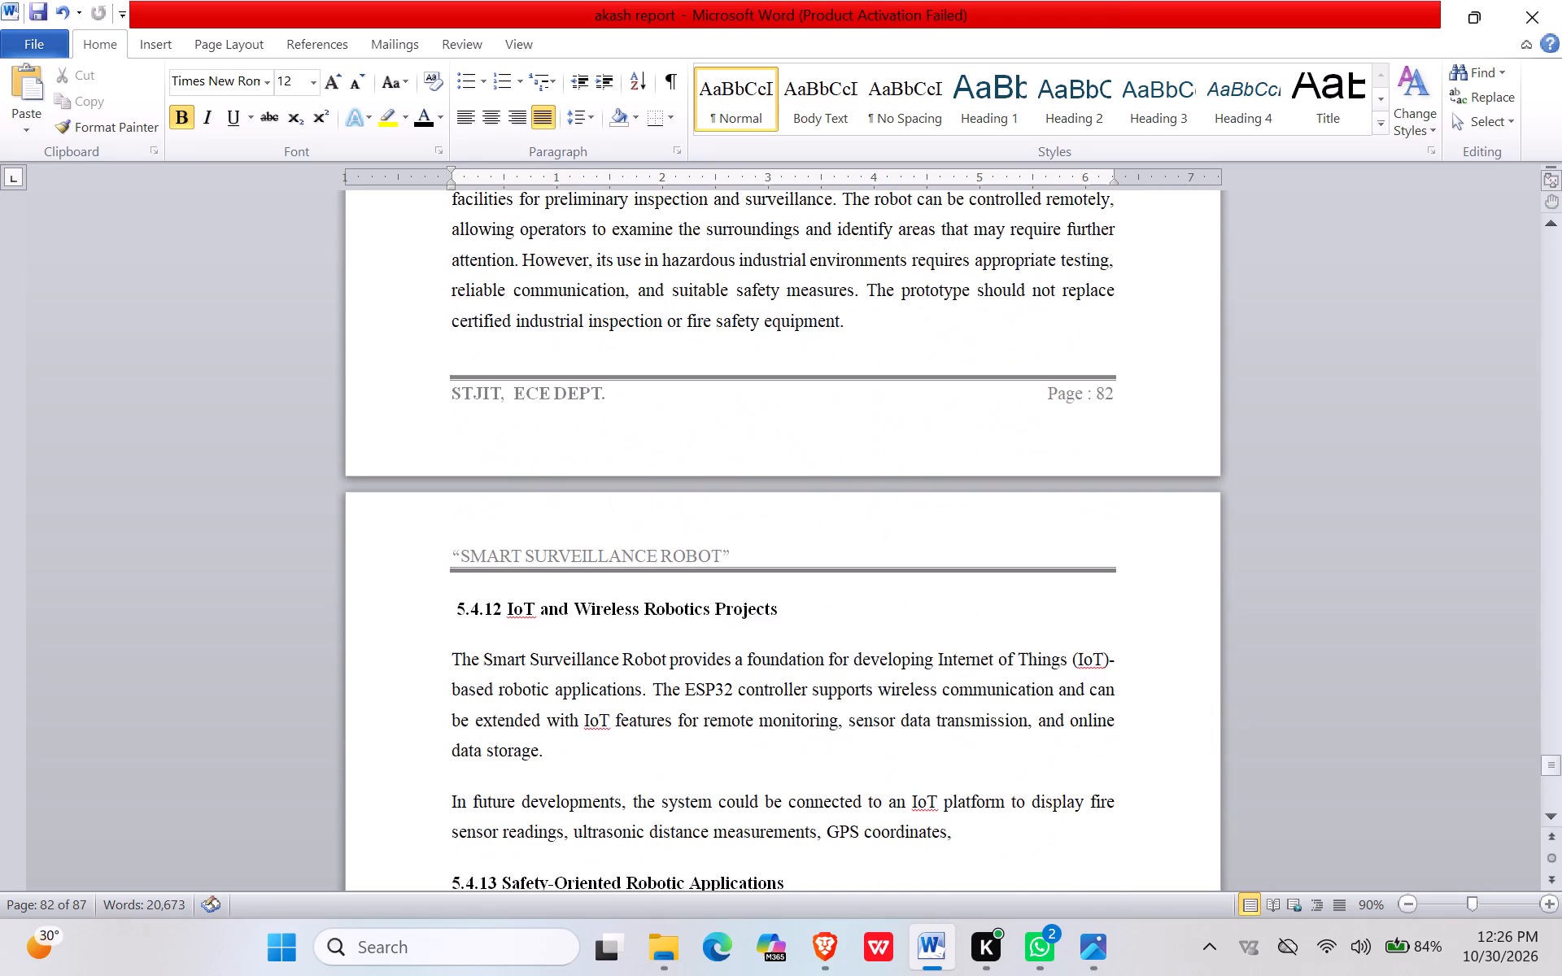
scroll(740, 708, "down", 11)
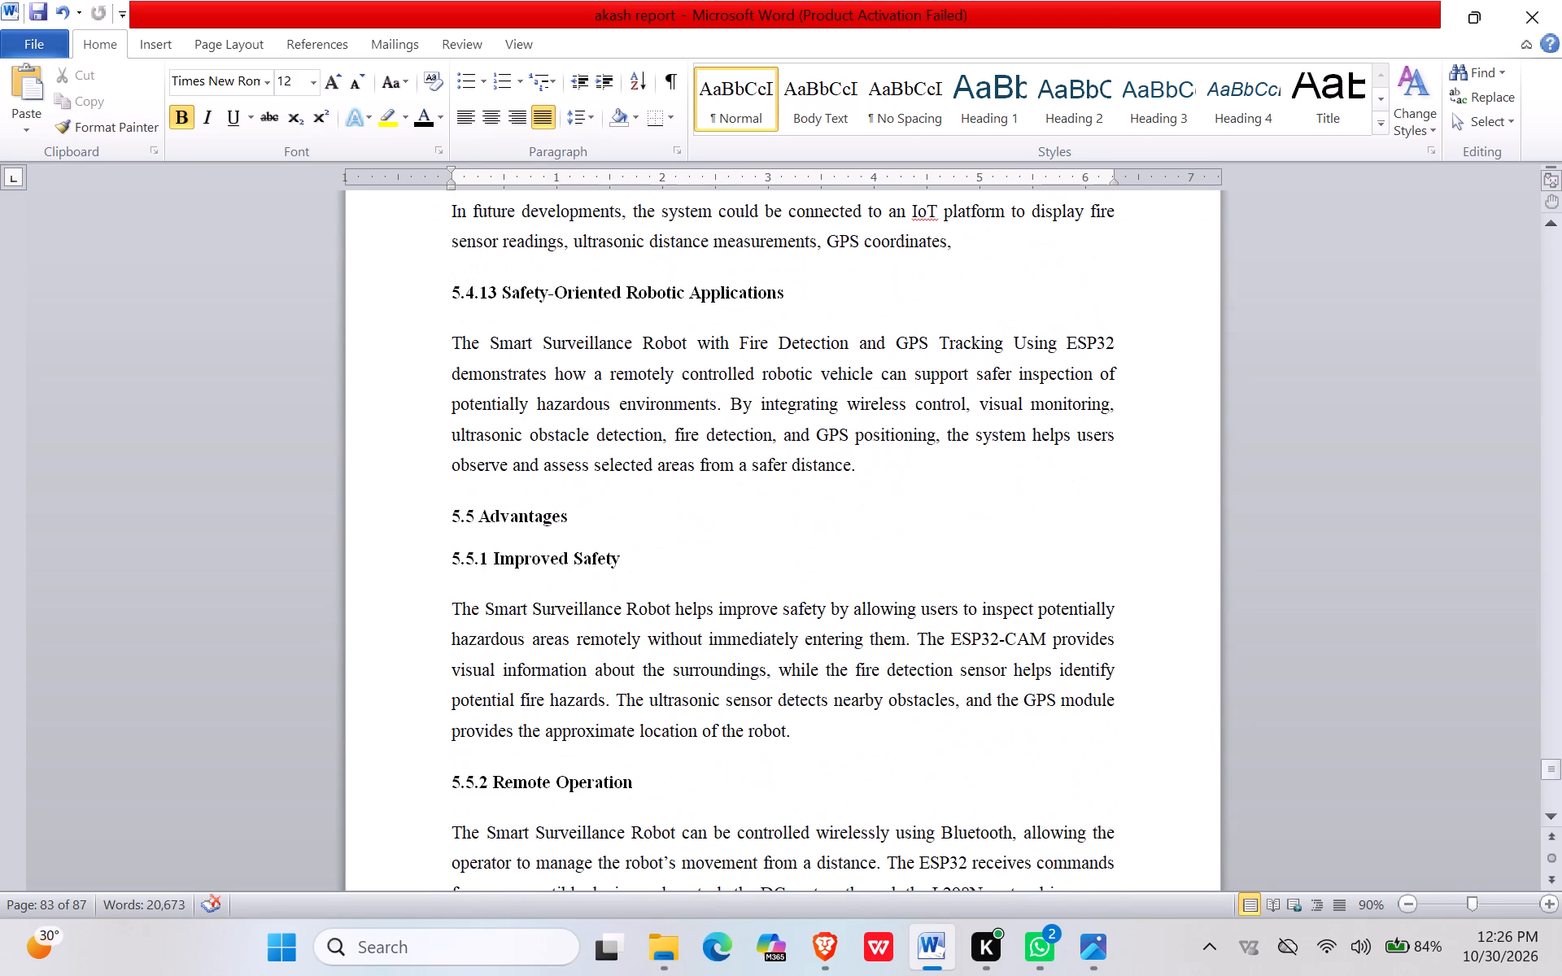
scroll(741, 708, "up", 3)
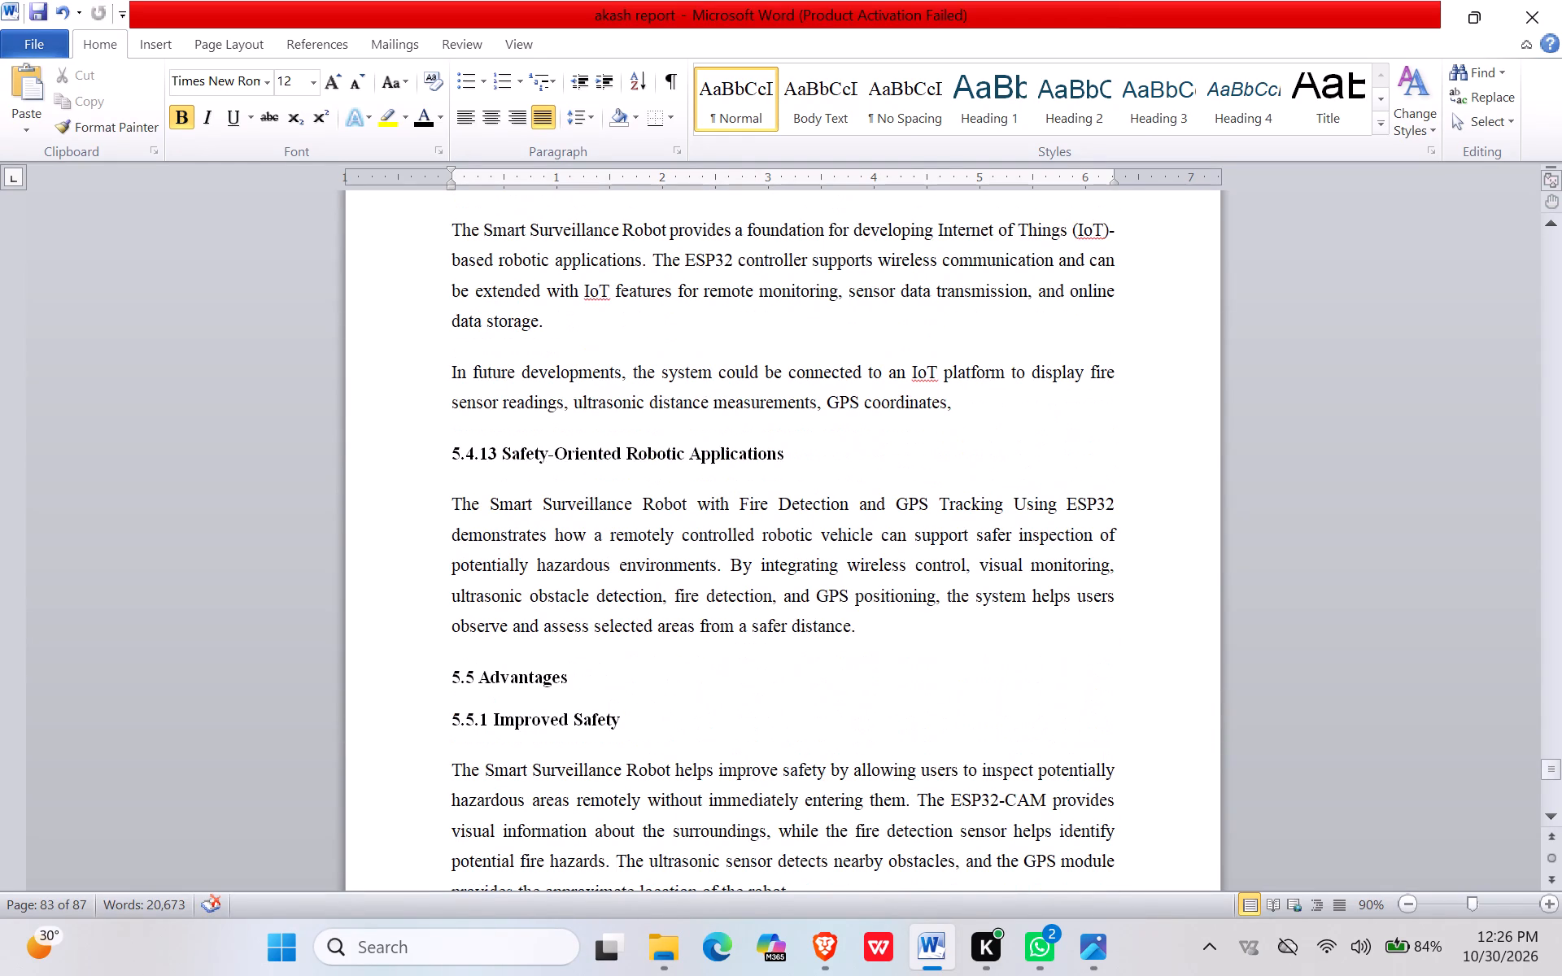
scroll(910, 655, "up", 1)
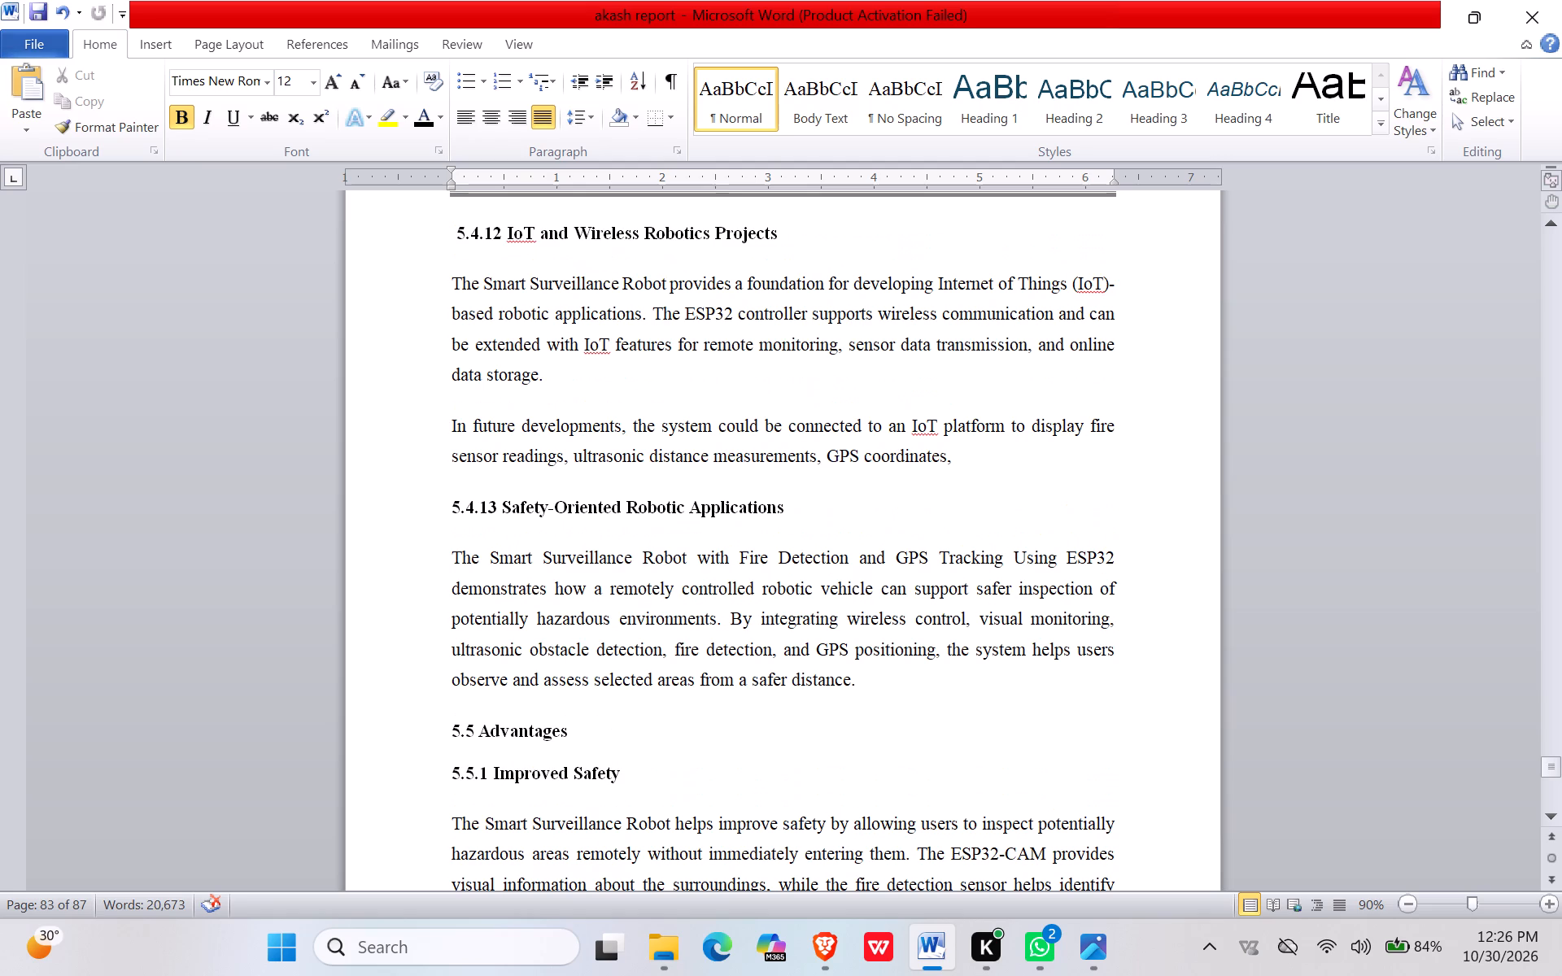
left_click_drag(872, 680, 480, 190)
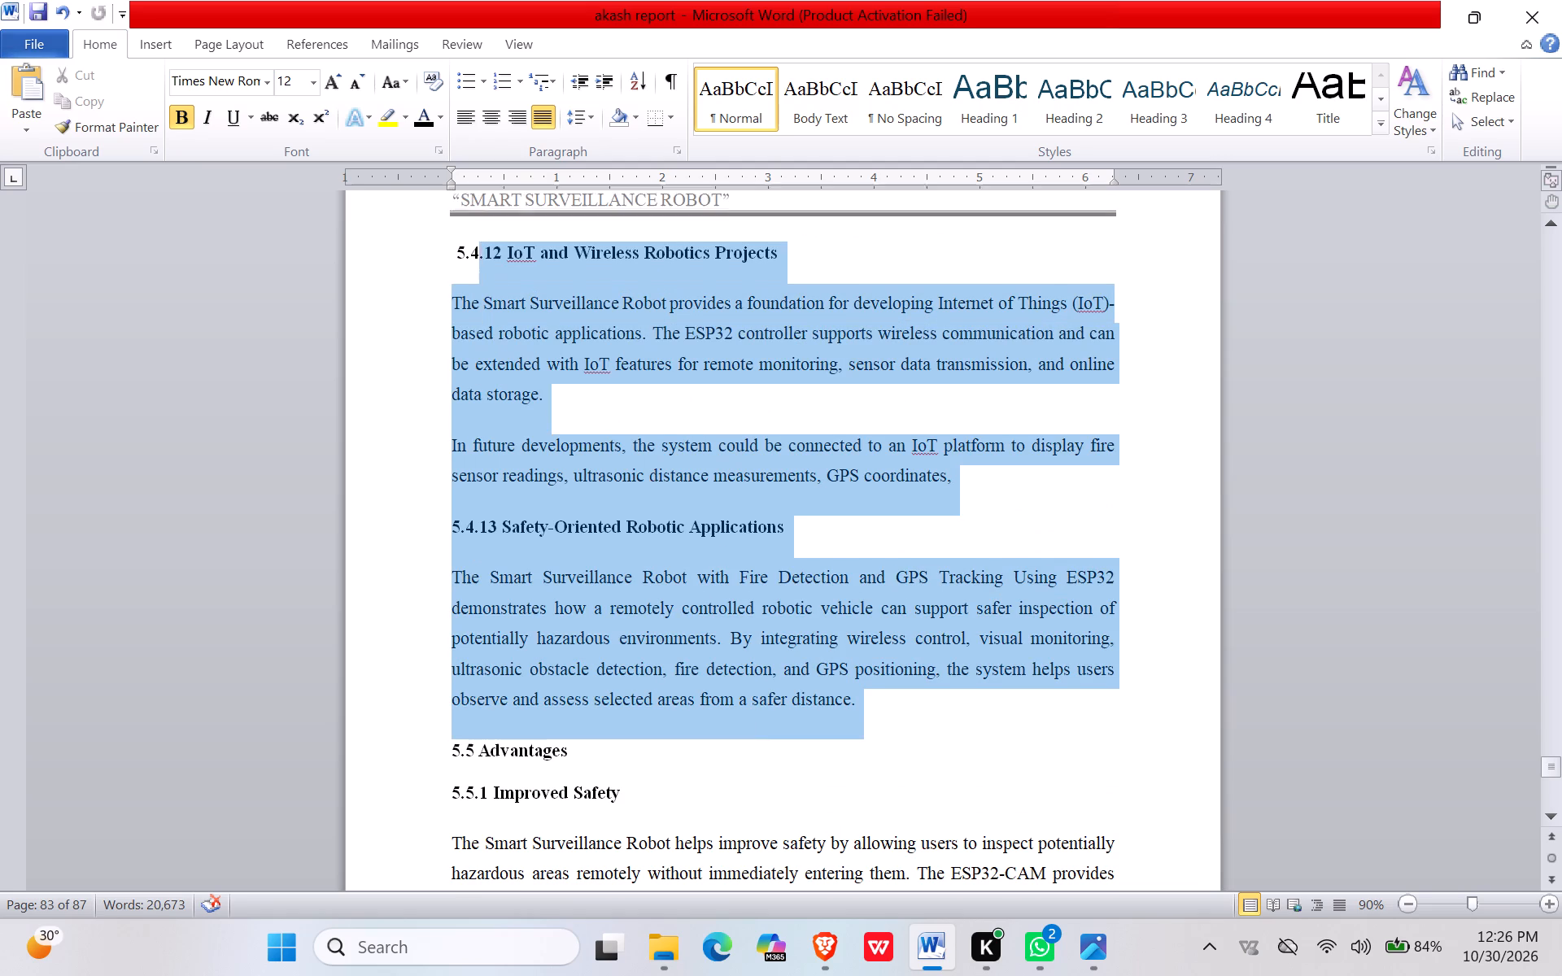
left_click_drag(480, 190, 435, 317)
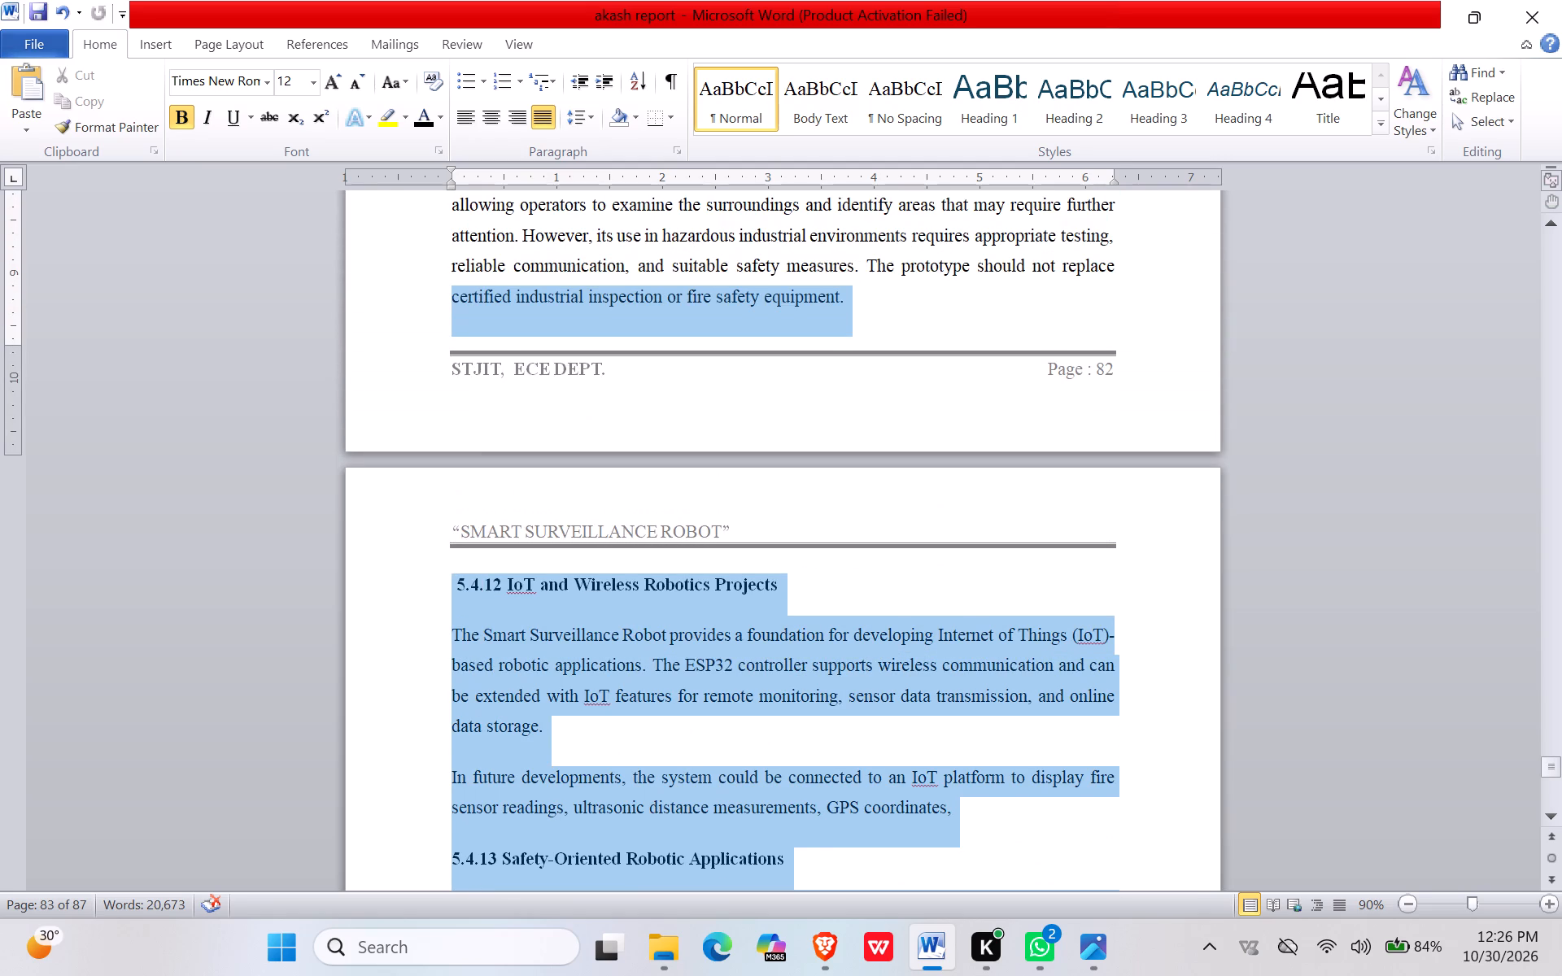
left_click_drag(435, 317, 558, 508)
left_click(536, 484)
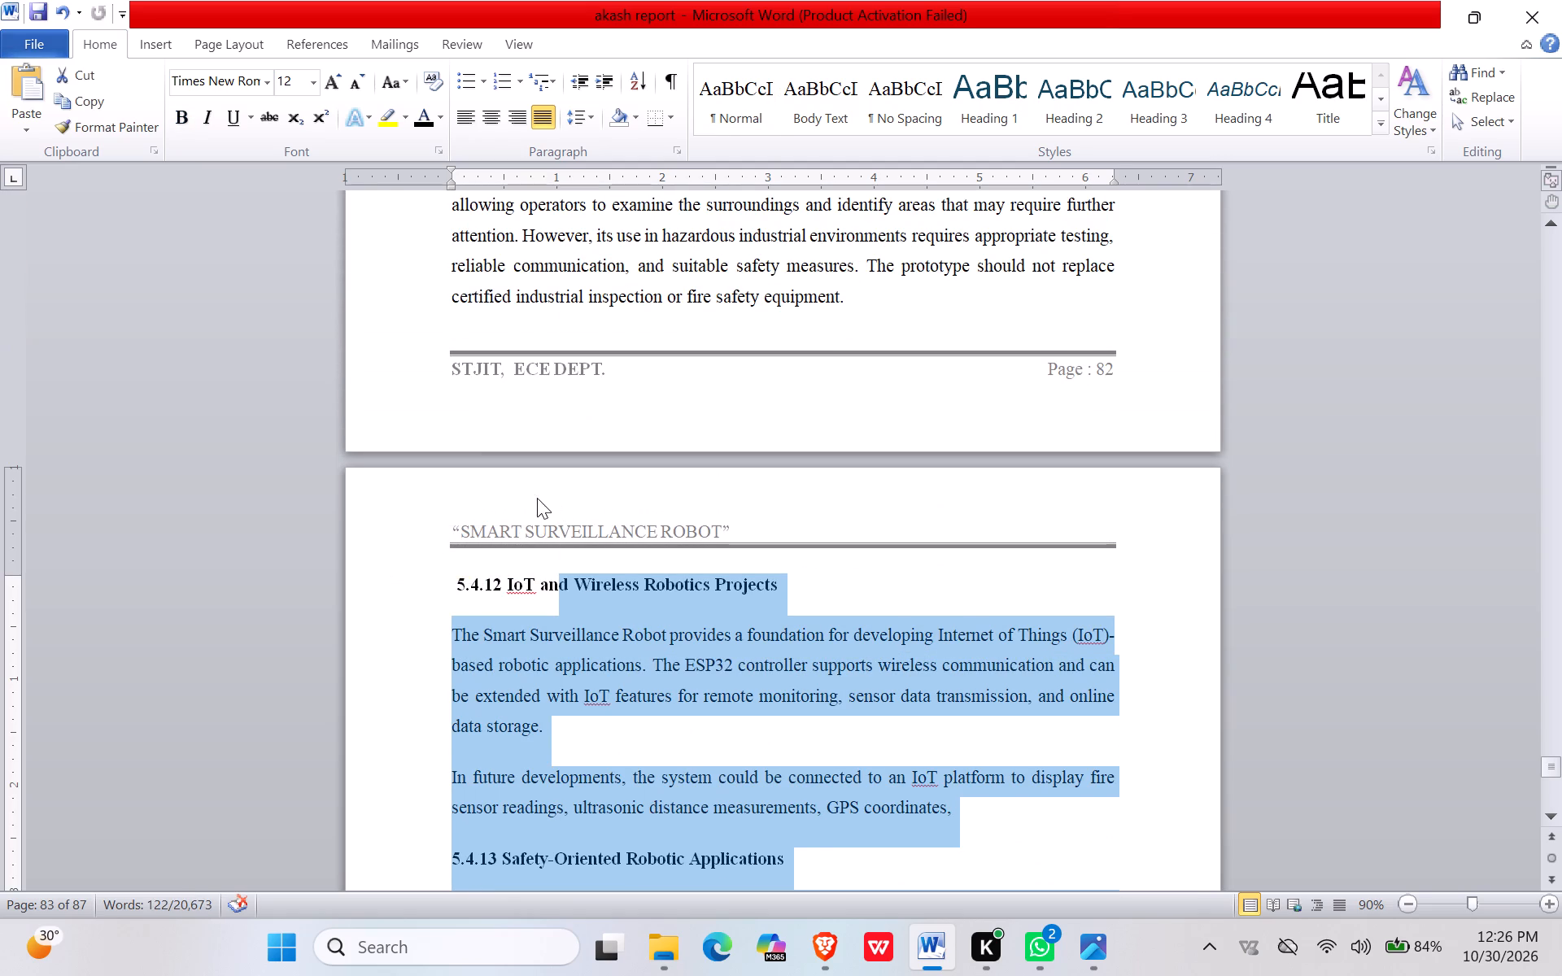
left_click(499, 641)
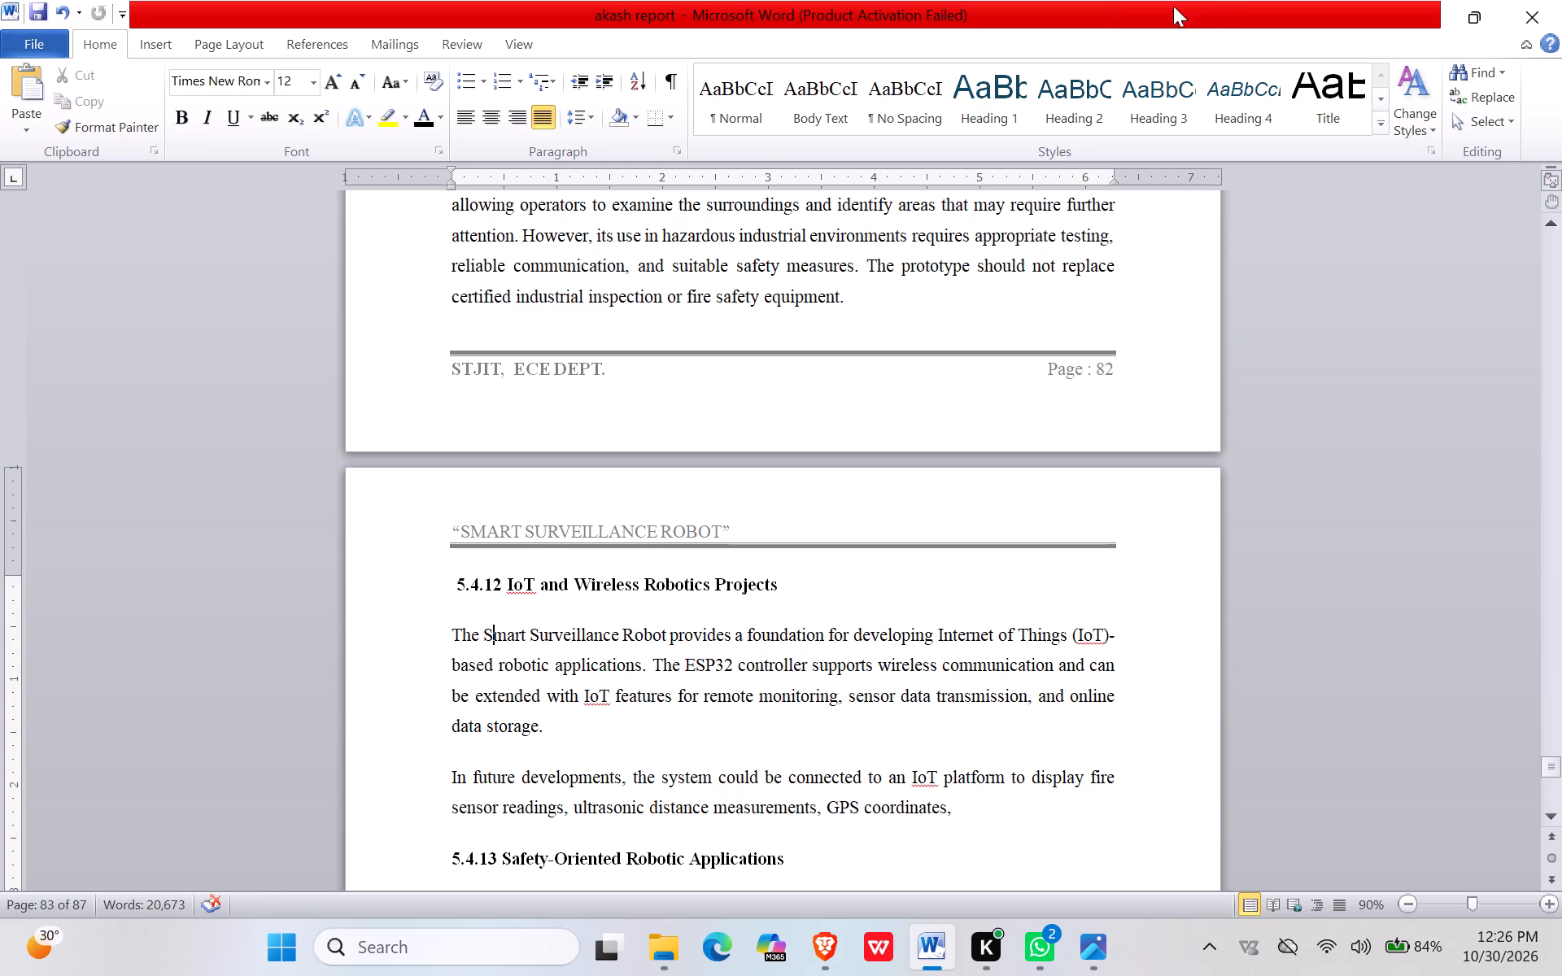
Review the heading sequence and page layout of section 5.4 Applications, from its introduction through 5.4.11.
scroll(1035, 468, "up", 19)
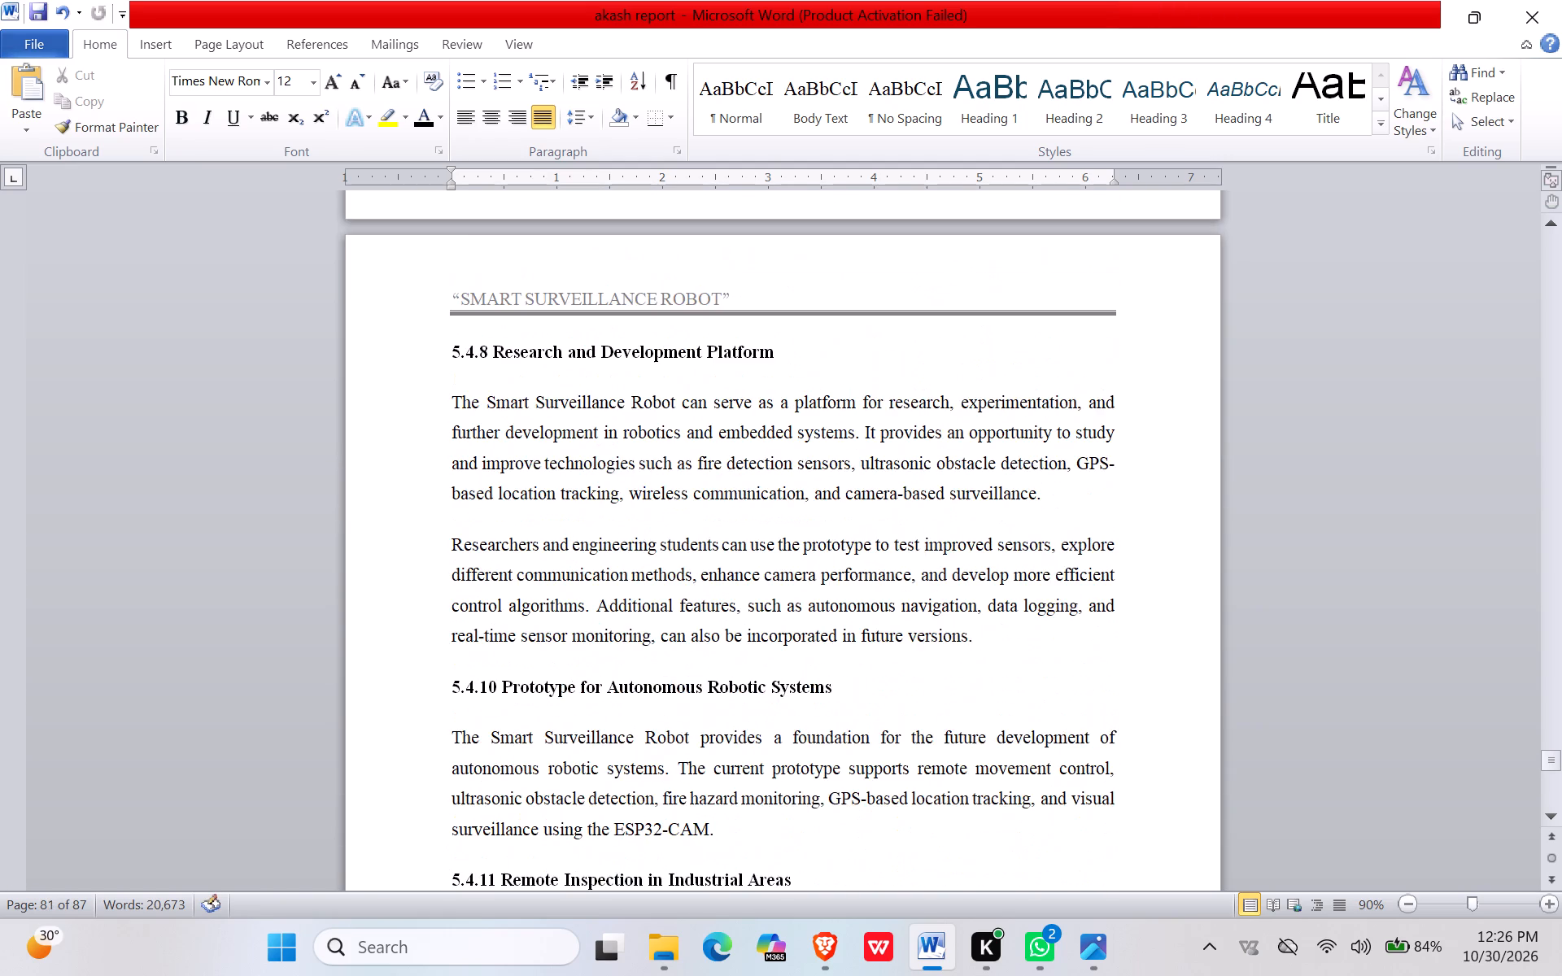
scroll(1010, 375, "up", 20)
scroll(1010, 375, "up", 12)
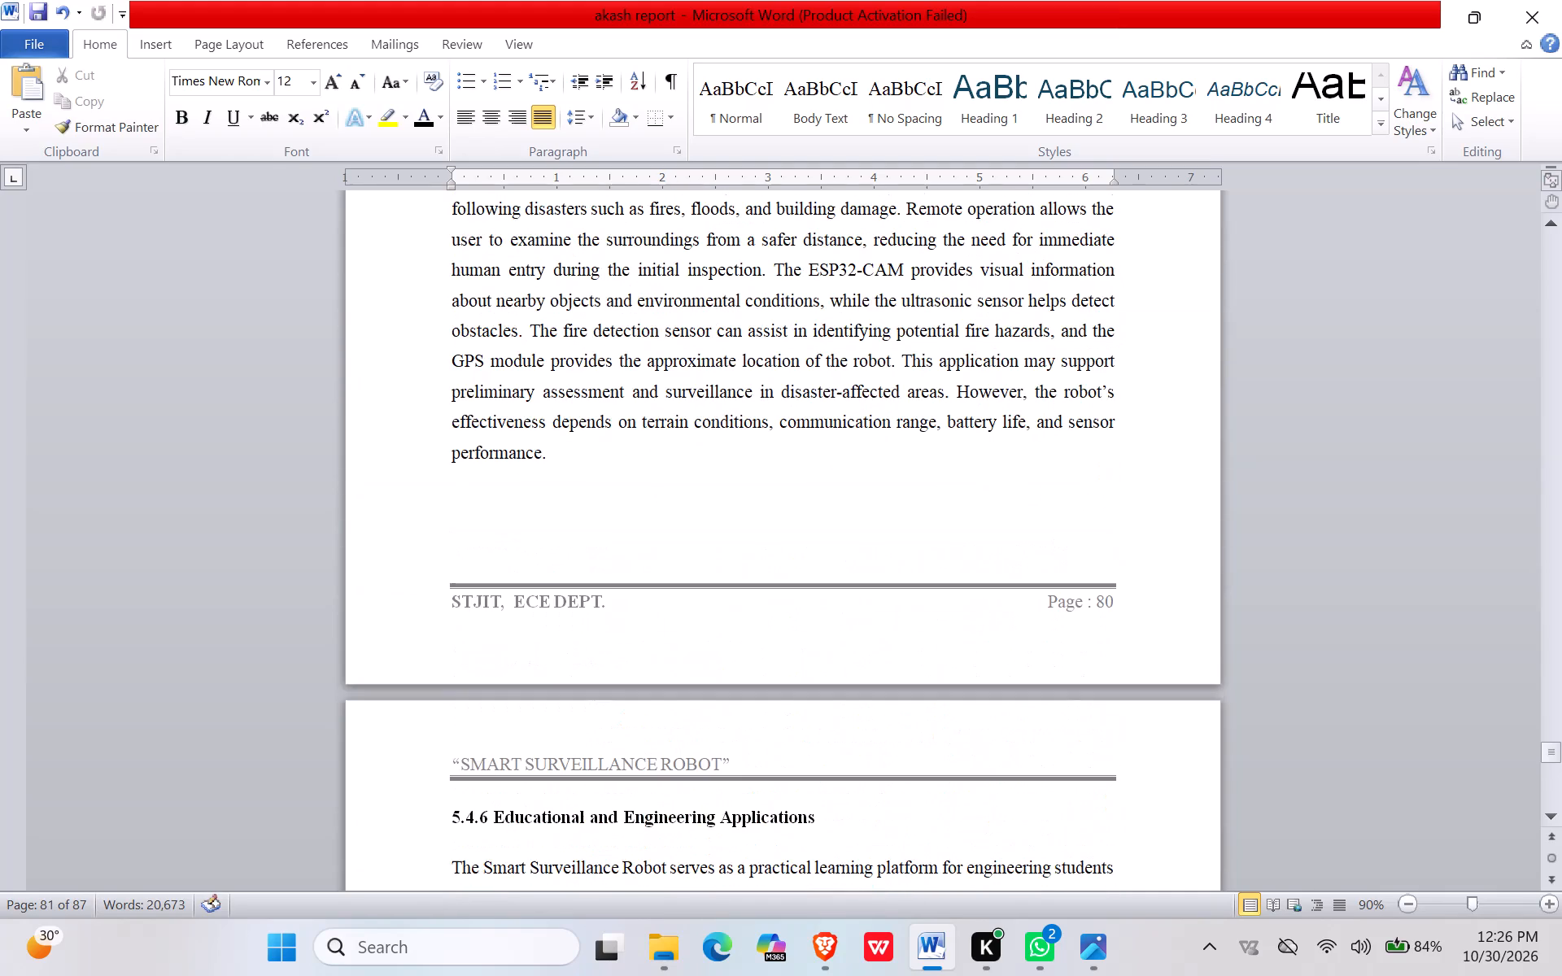
scroll(940, 467, "up", 19)
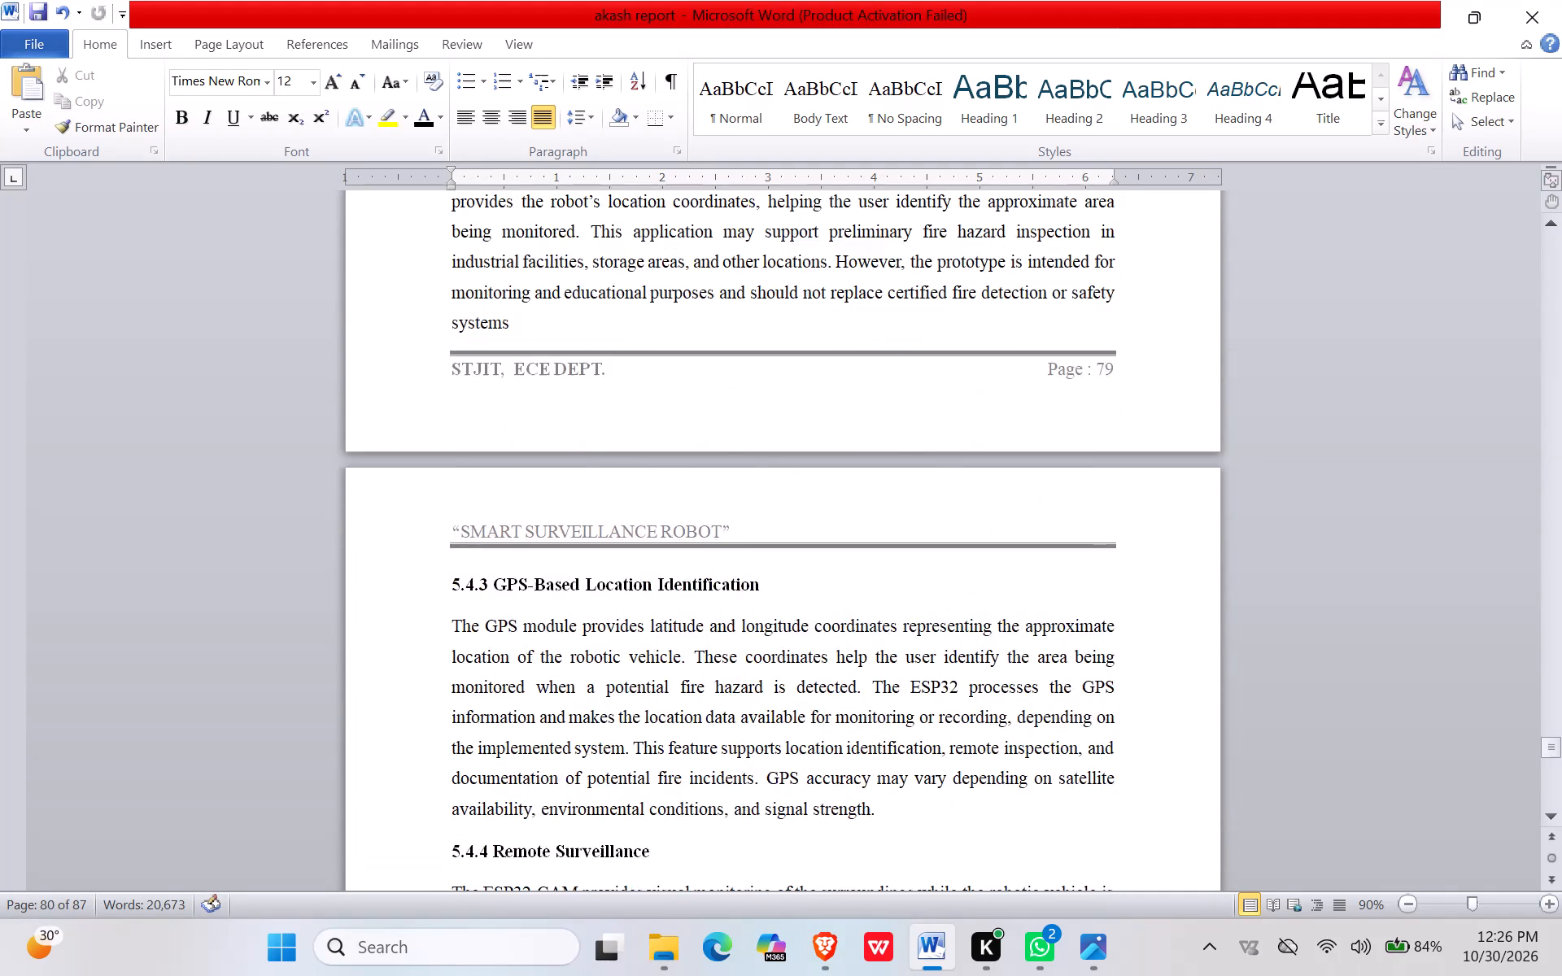
scroll(940, 467, "up", 14)
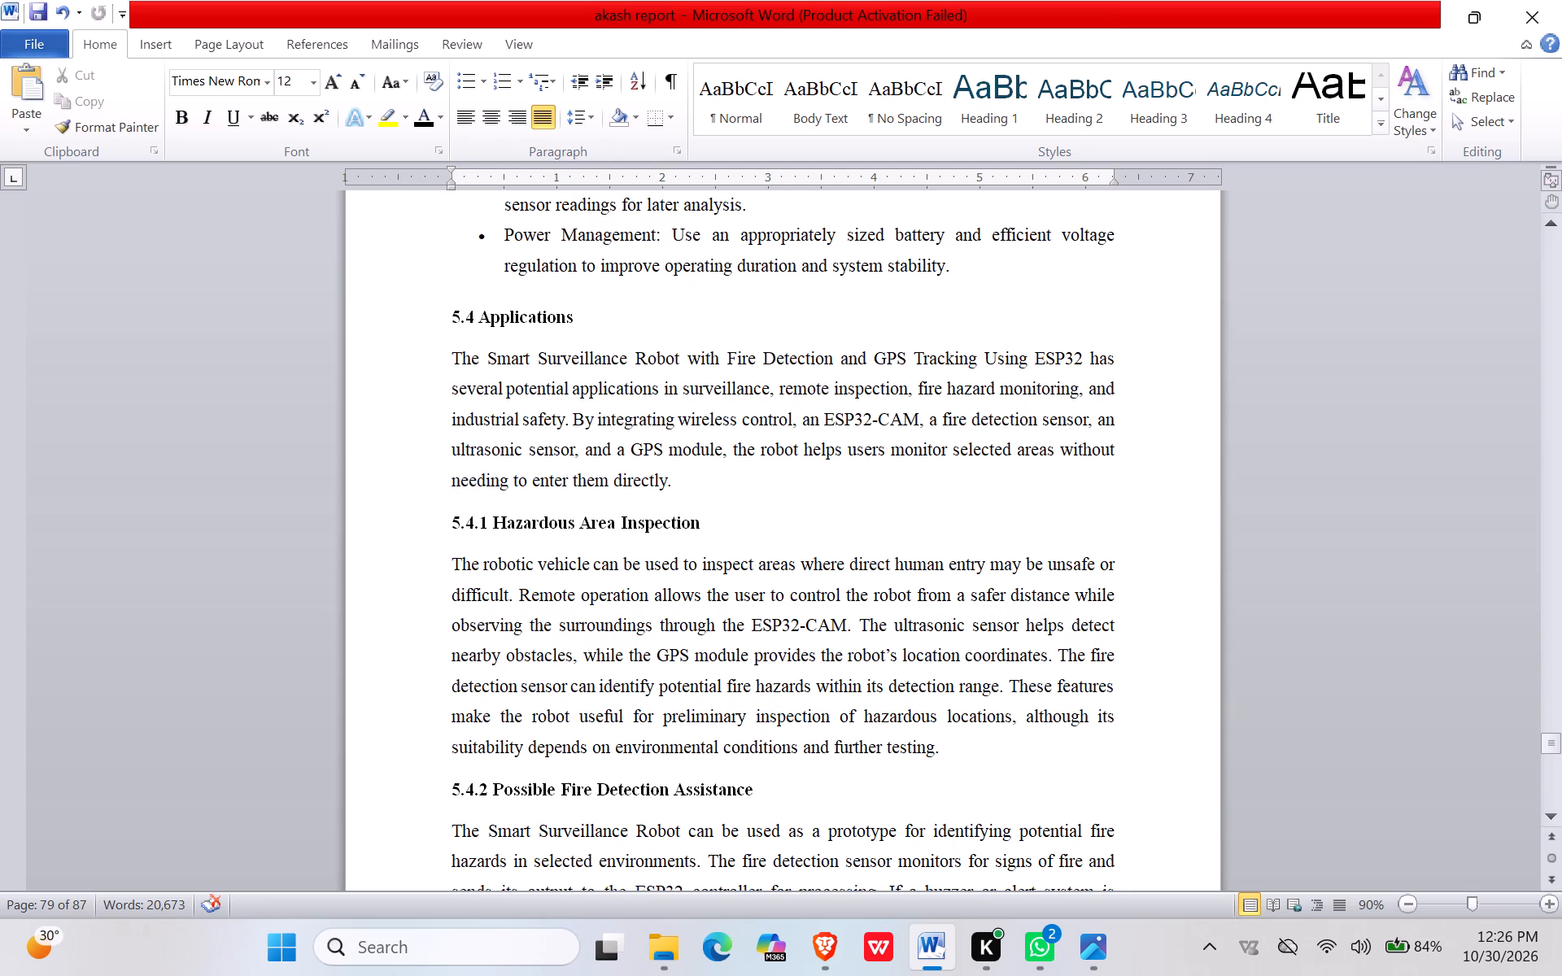
scroll(953, 521, "down", 5)
scroll(388, 529, "down", 12)
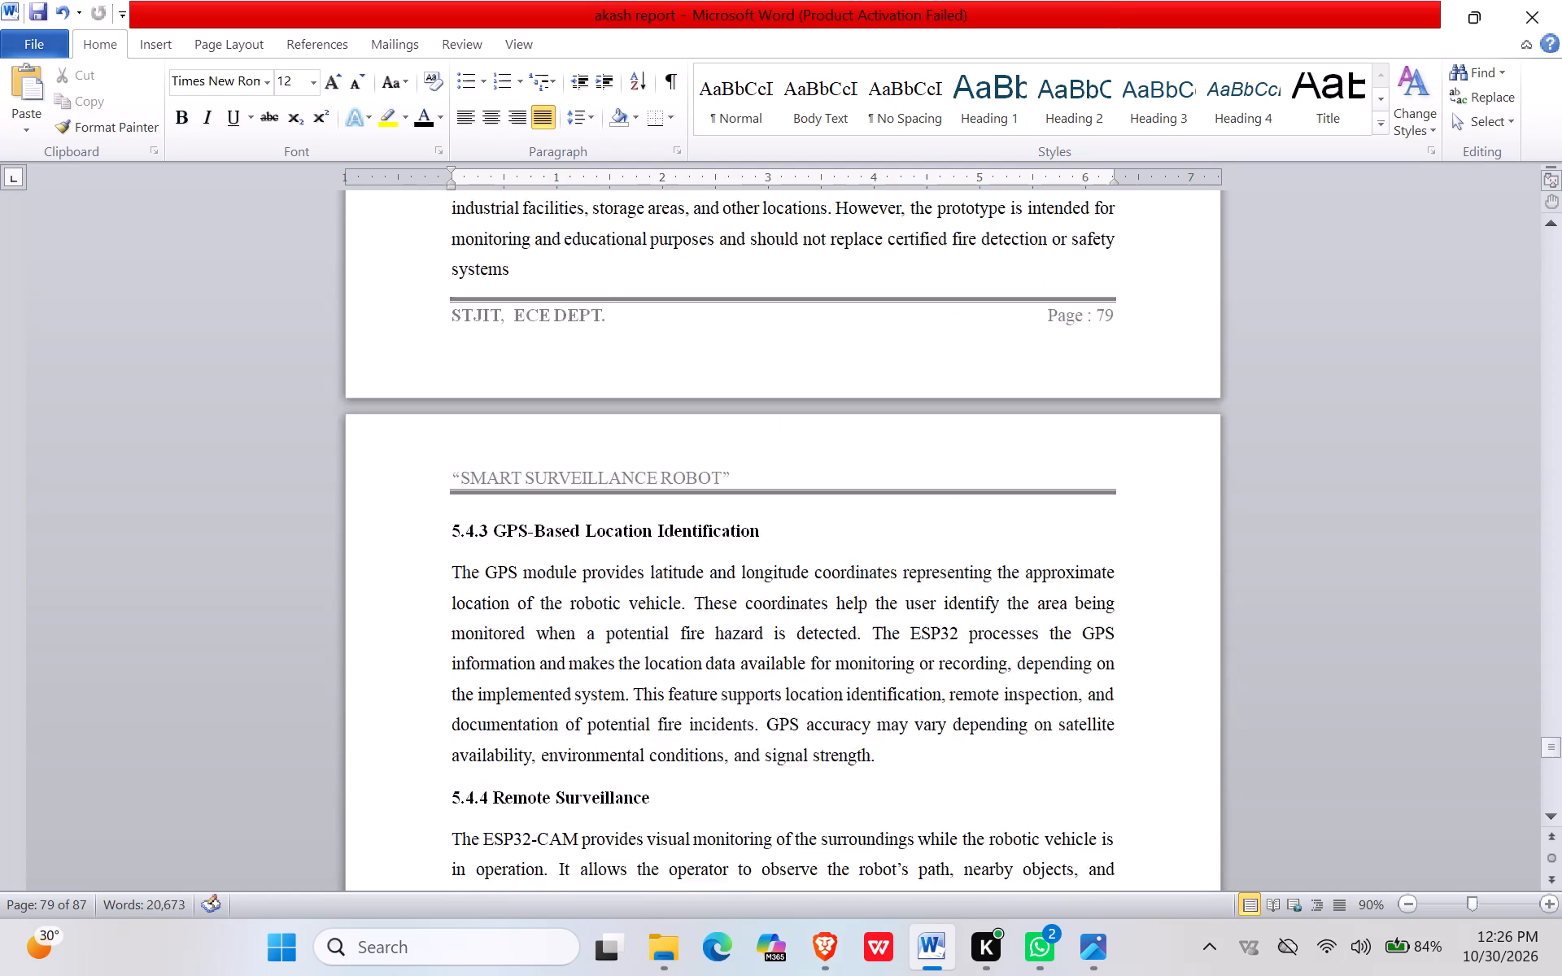
scroll(582, 522, "down", 16)
scroll(585, 621, "down", 18)
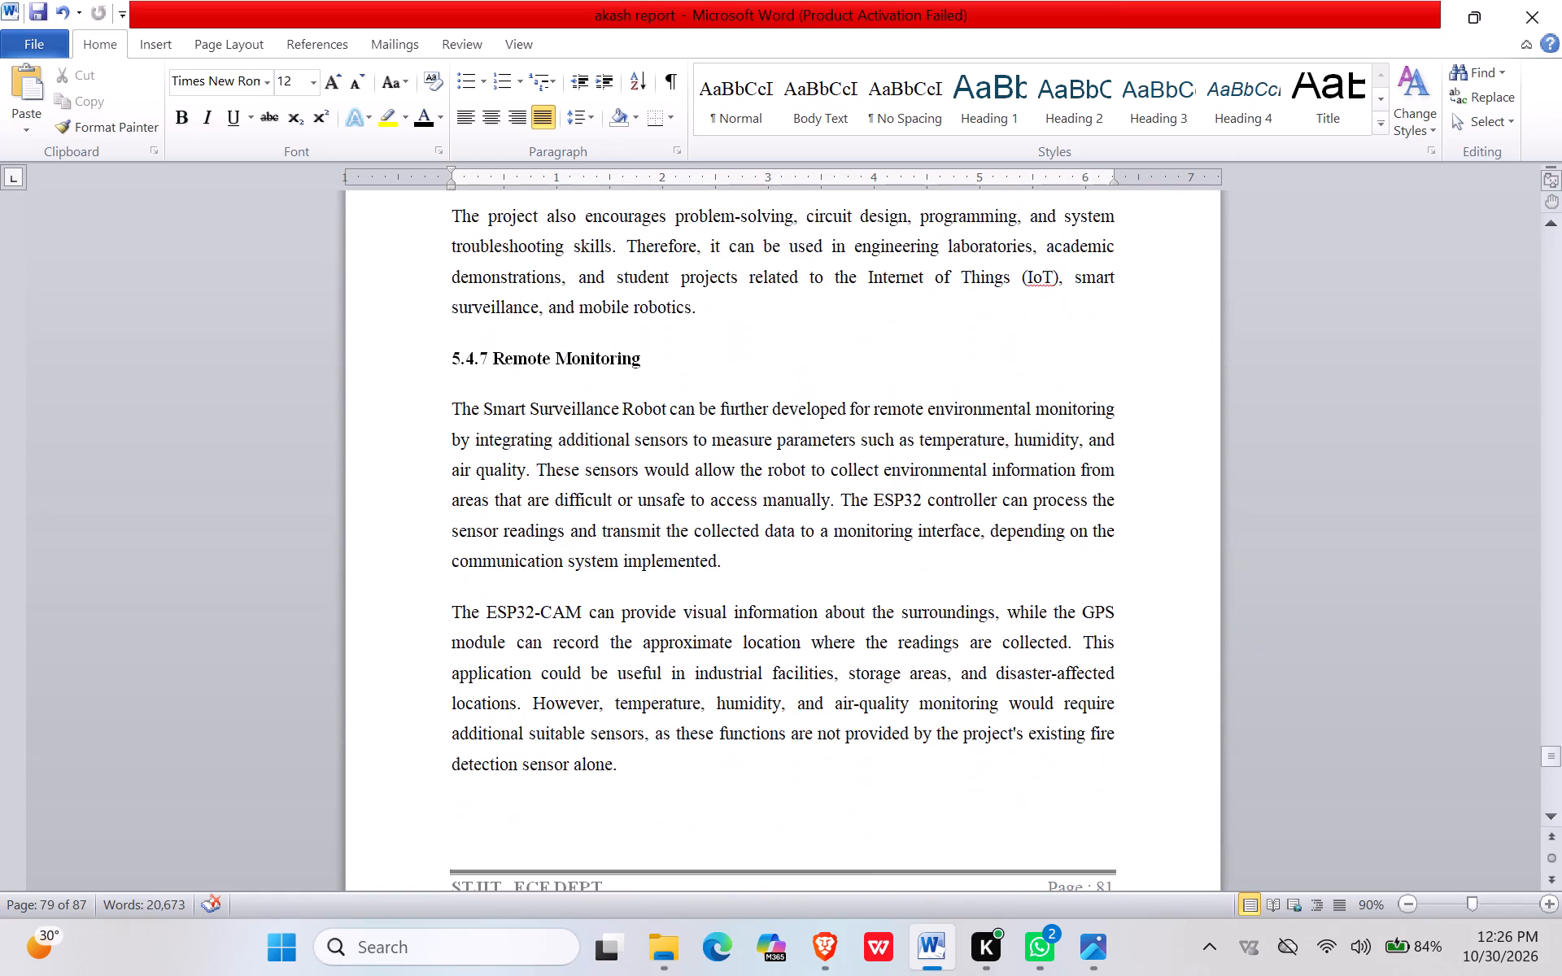
scroll(564, 673, "down", 15)
scroll(498, 656, "down", 4)
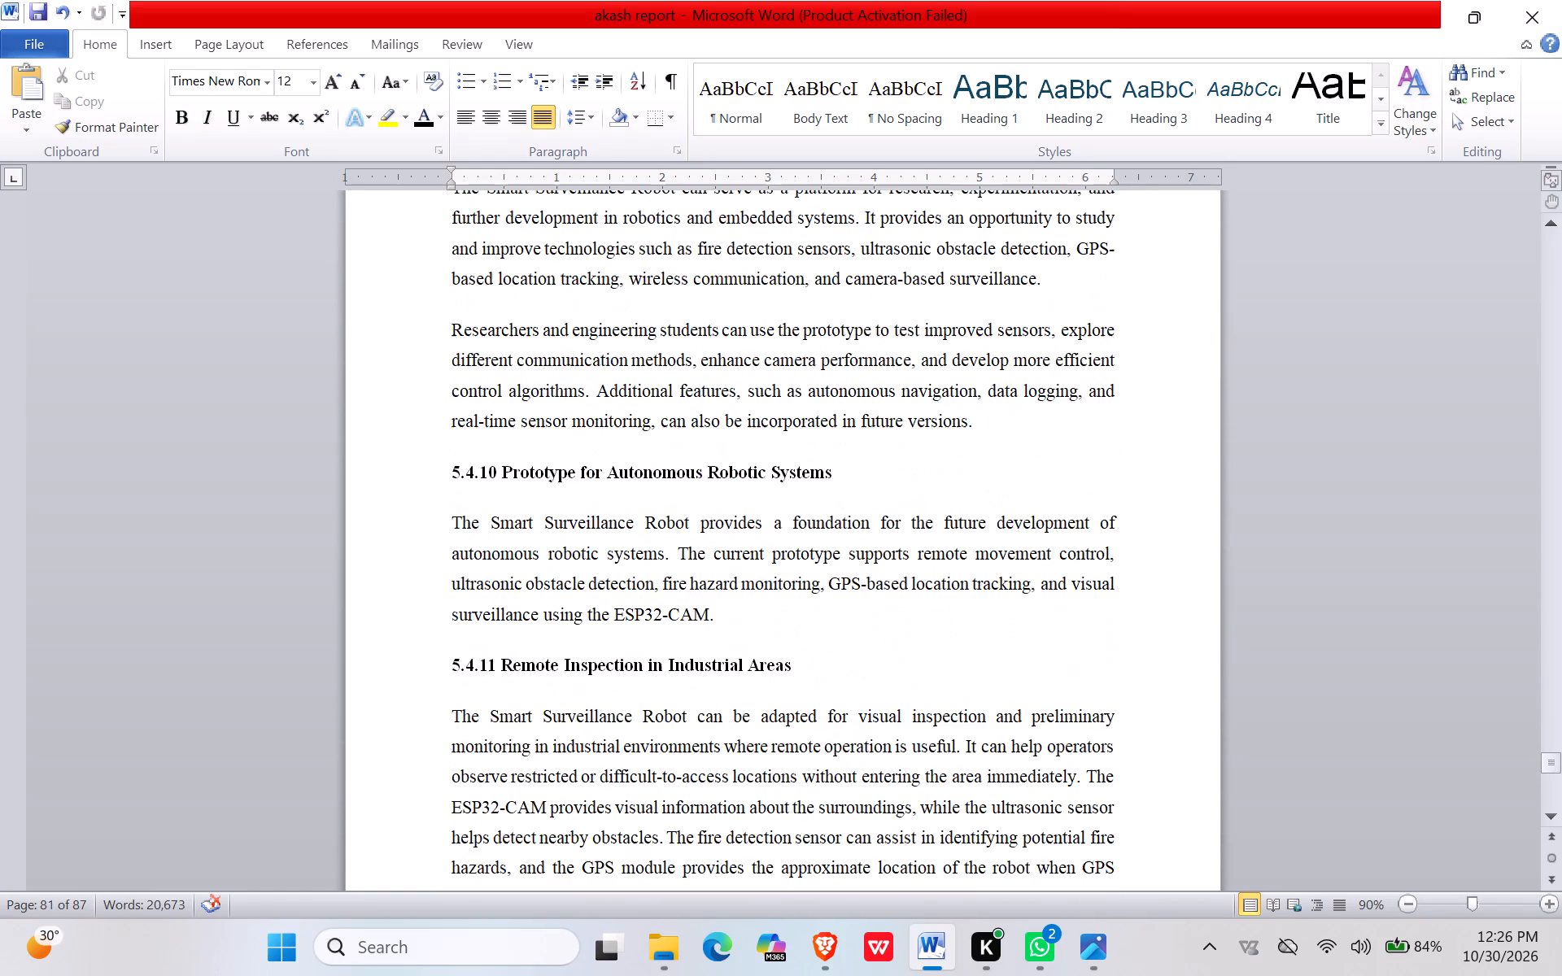
Renumber the Prototype for Autonomous Robotic Systems heading as 5.4.9.
left_click(500, 421)
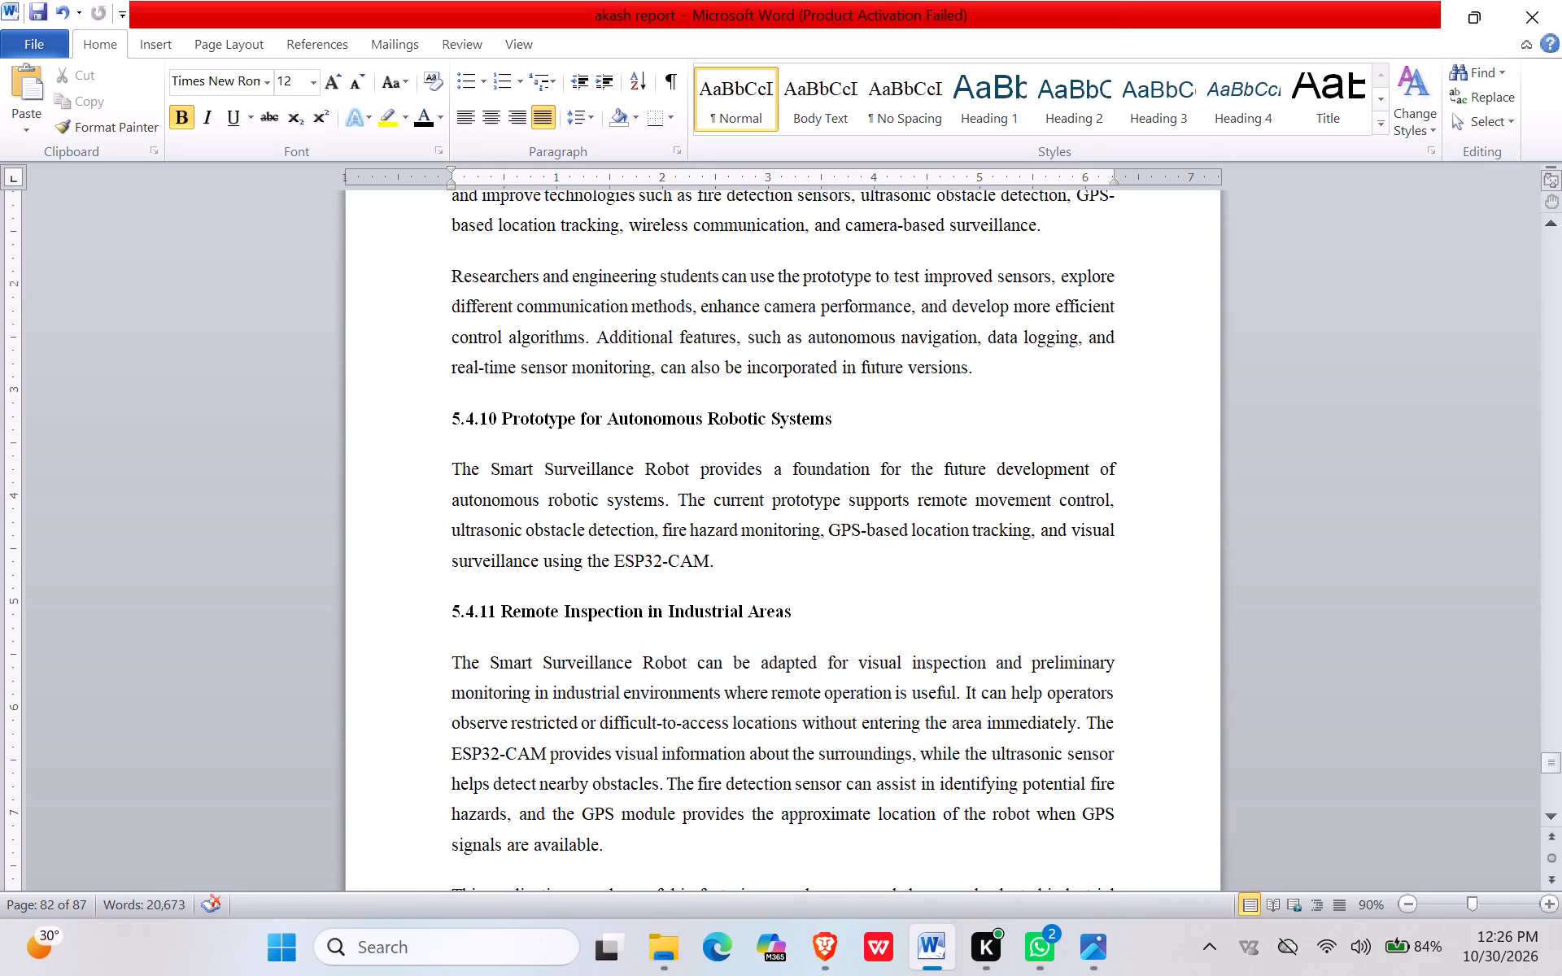
left_click(493, 418)
key("BackSpace")
key("BackSpace")
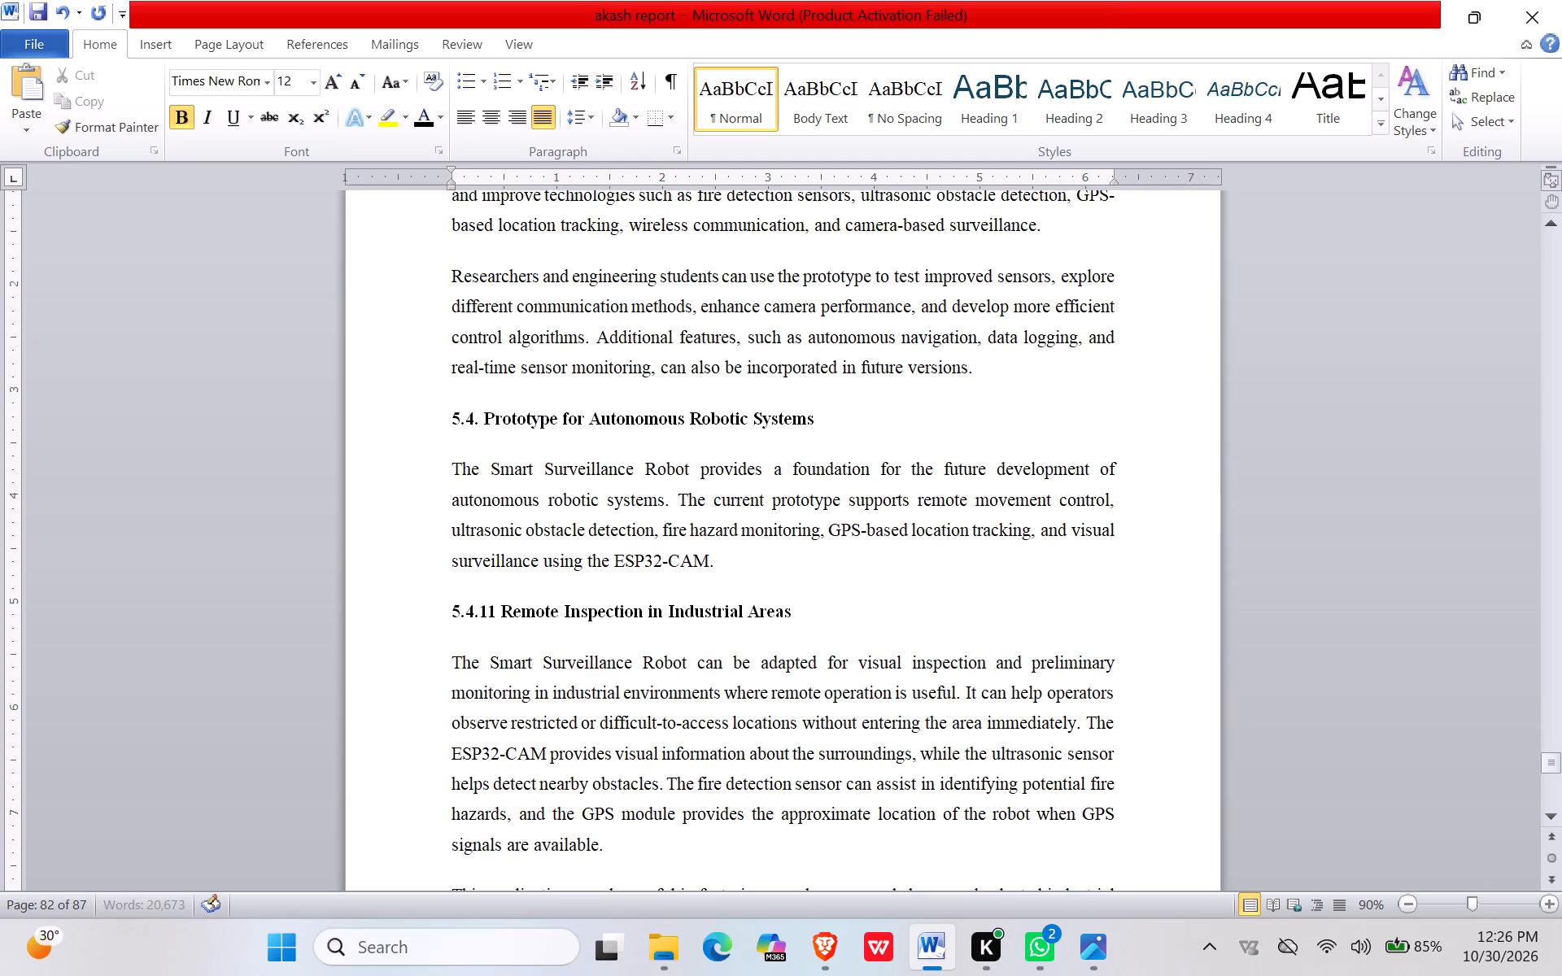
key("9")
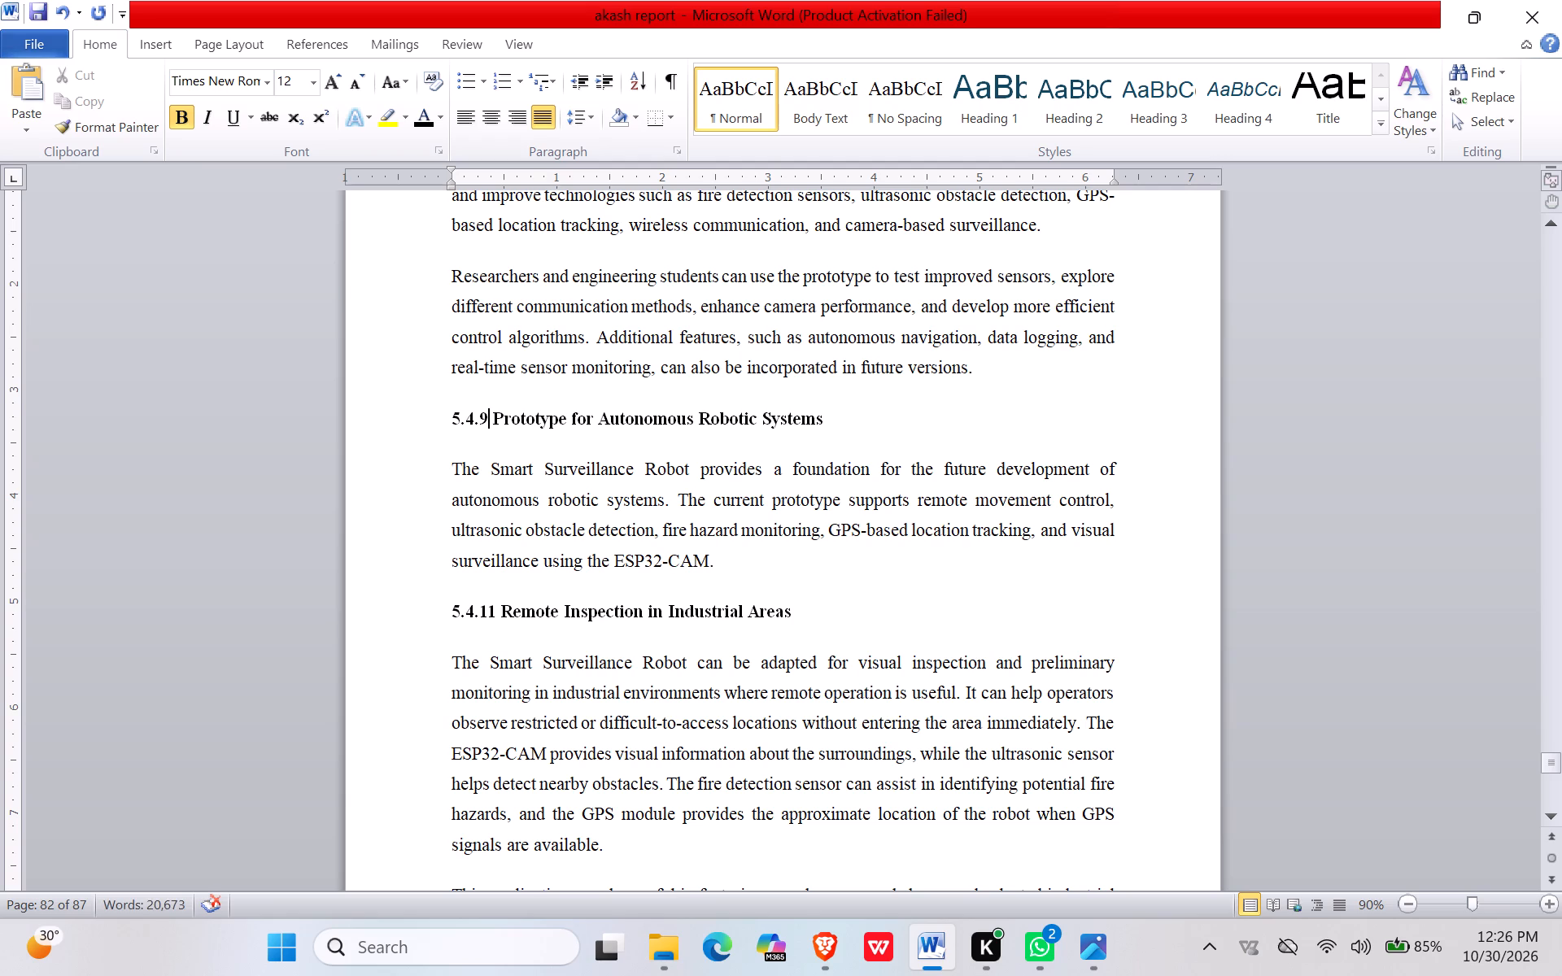
Renumber the Remote Inspection in Industrial Areas heading as 5.4.10 and save the report.
left_click(493, 608)
key("BackSpace")
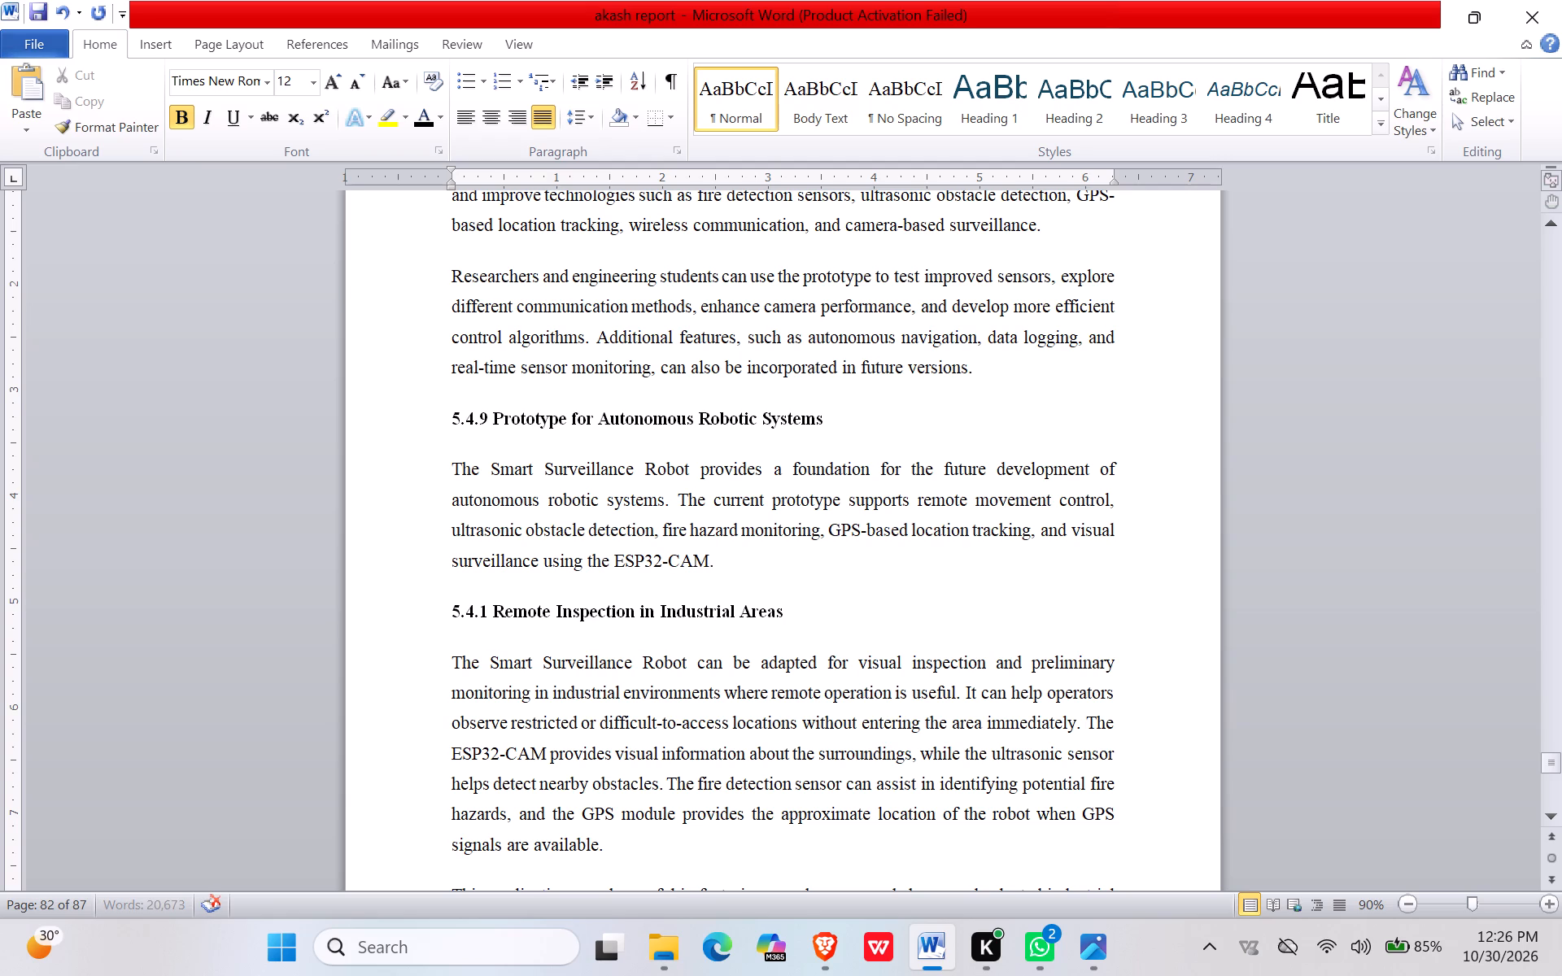
key("BackSpace")
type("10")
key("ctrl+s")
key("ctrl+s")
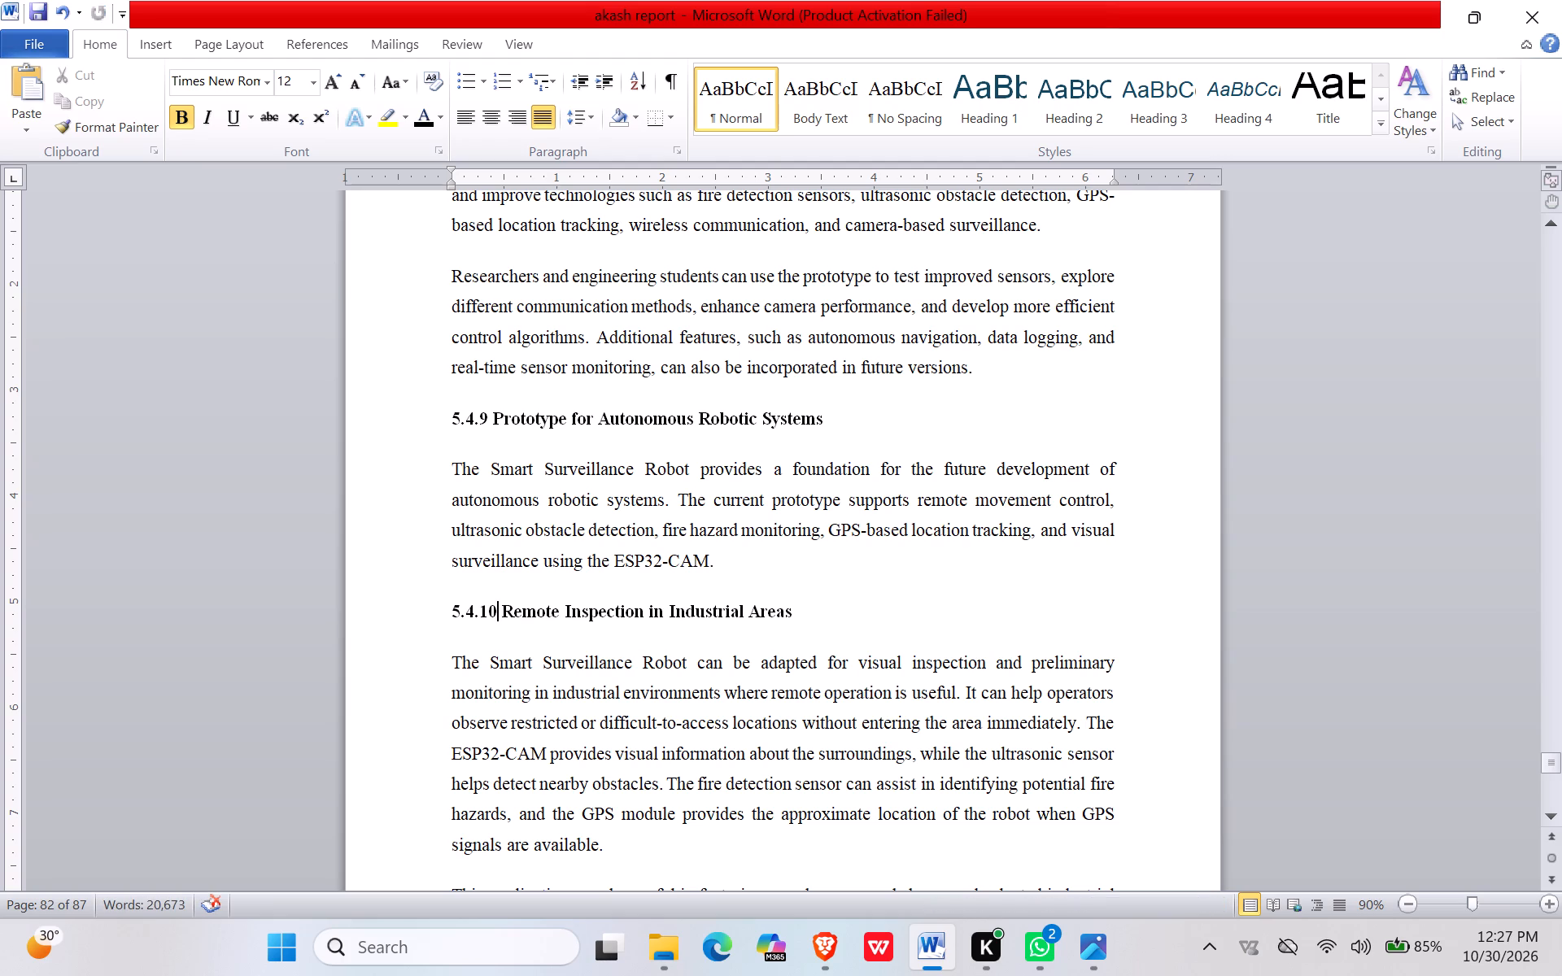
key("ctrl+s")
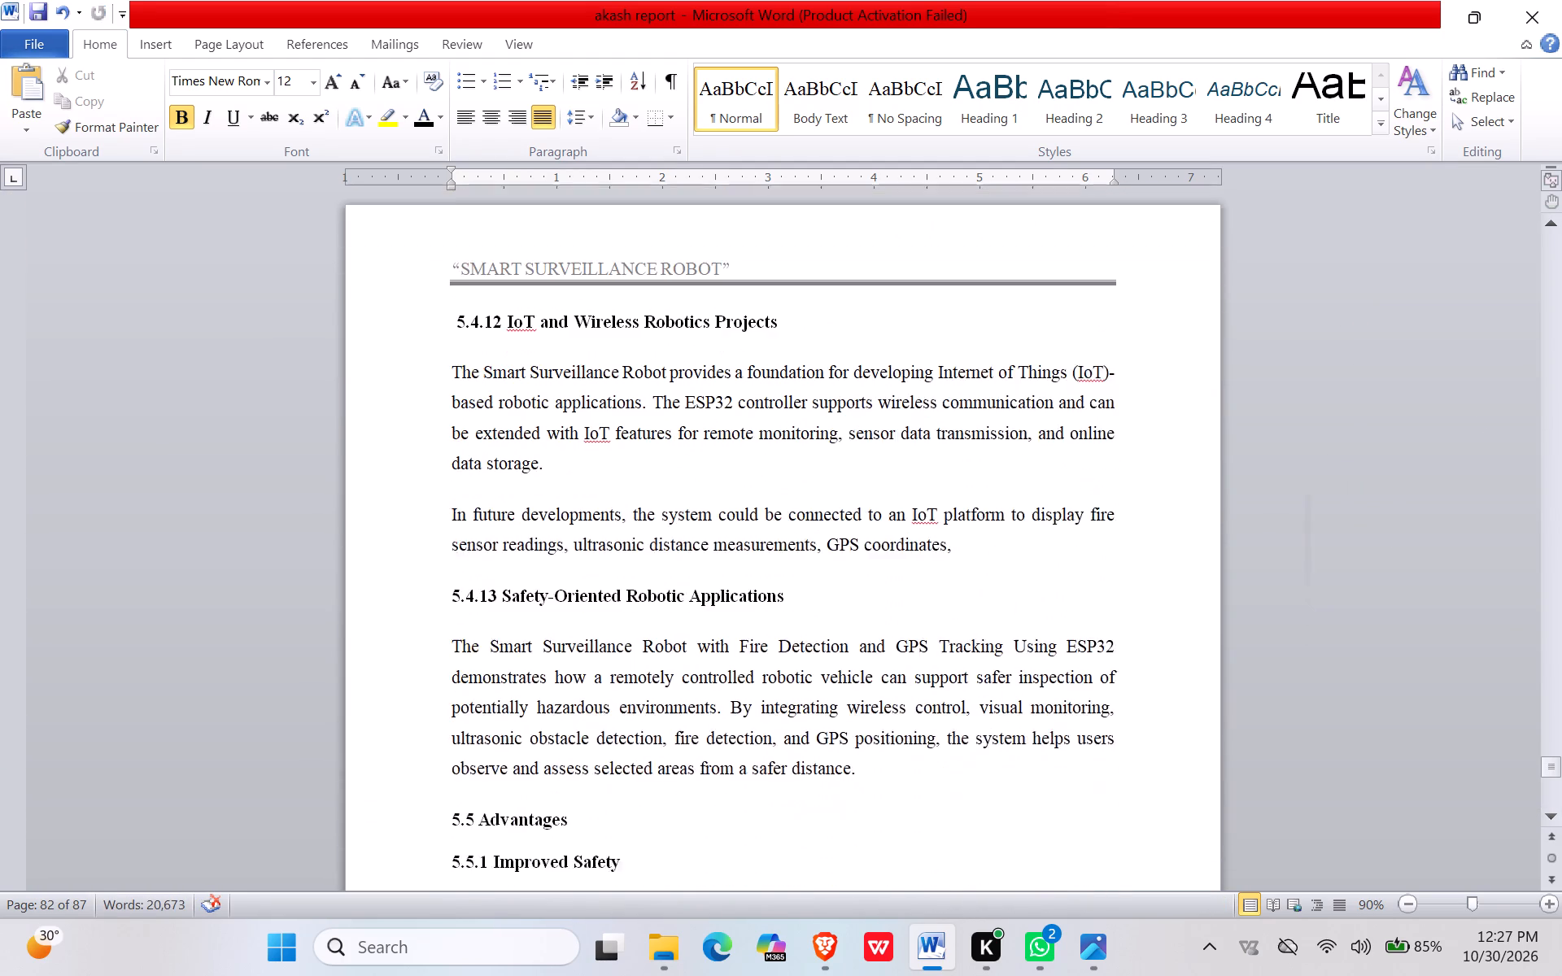
Delete sections 5.4.12 IoT and Wireless Robotics Projects and 5.4.13 Safety-Oriented Robotic Applications, including their headings and paragraphs.
left_click_drag(452, 274, 706, 473)
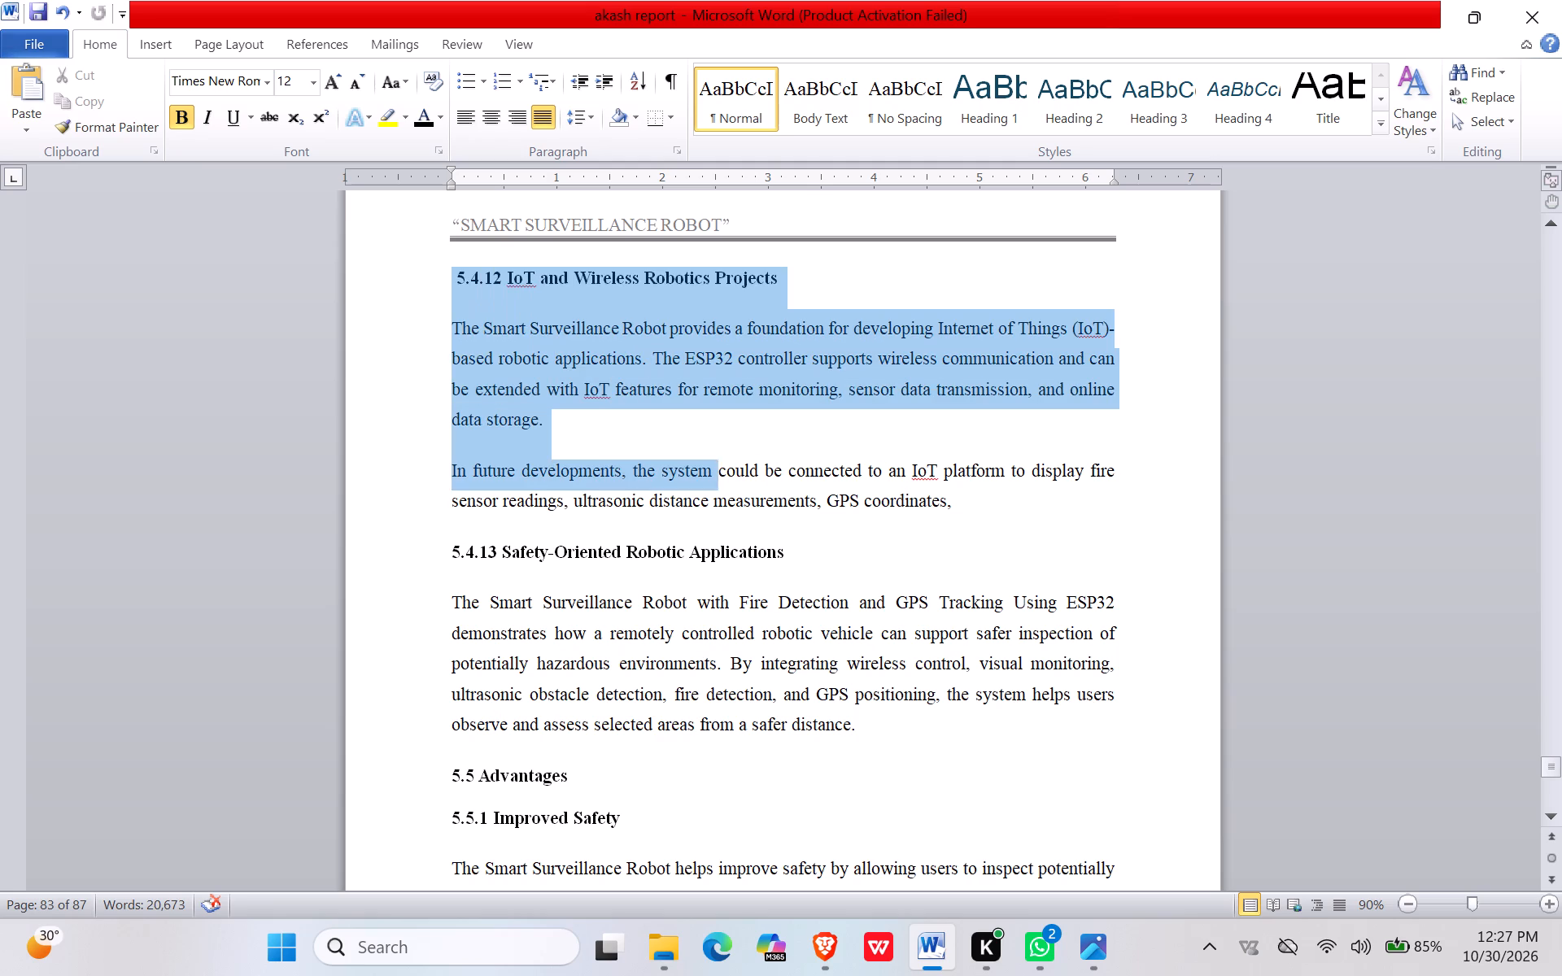
left_click_drag(706, 473, 970, 730)
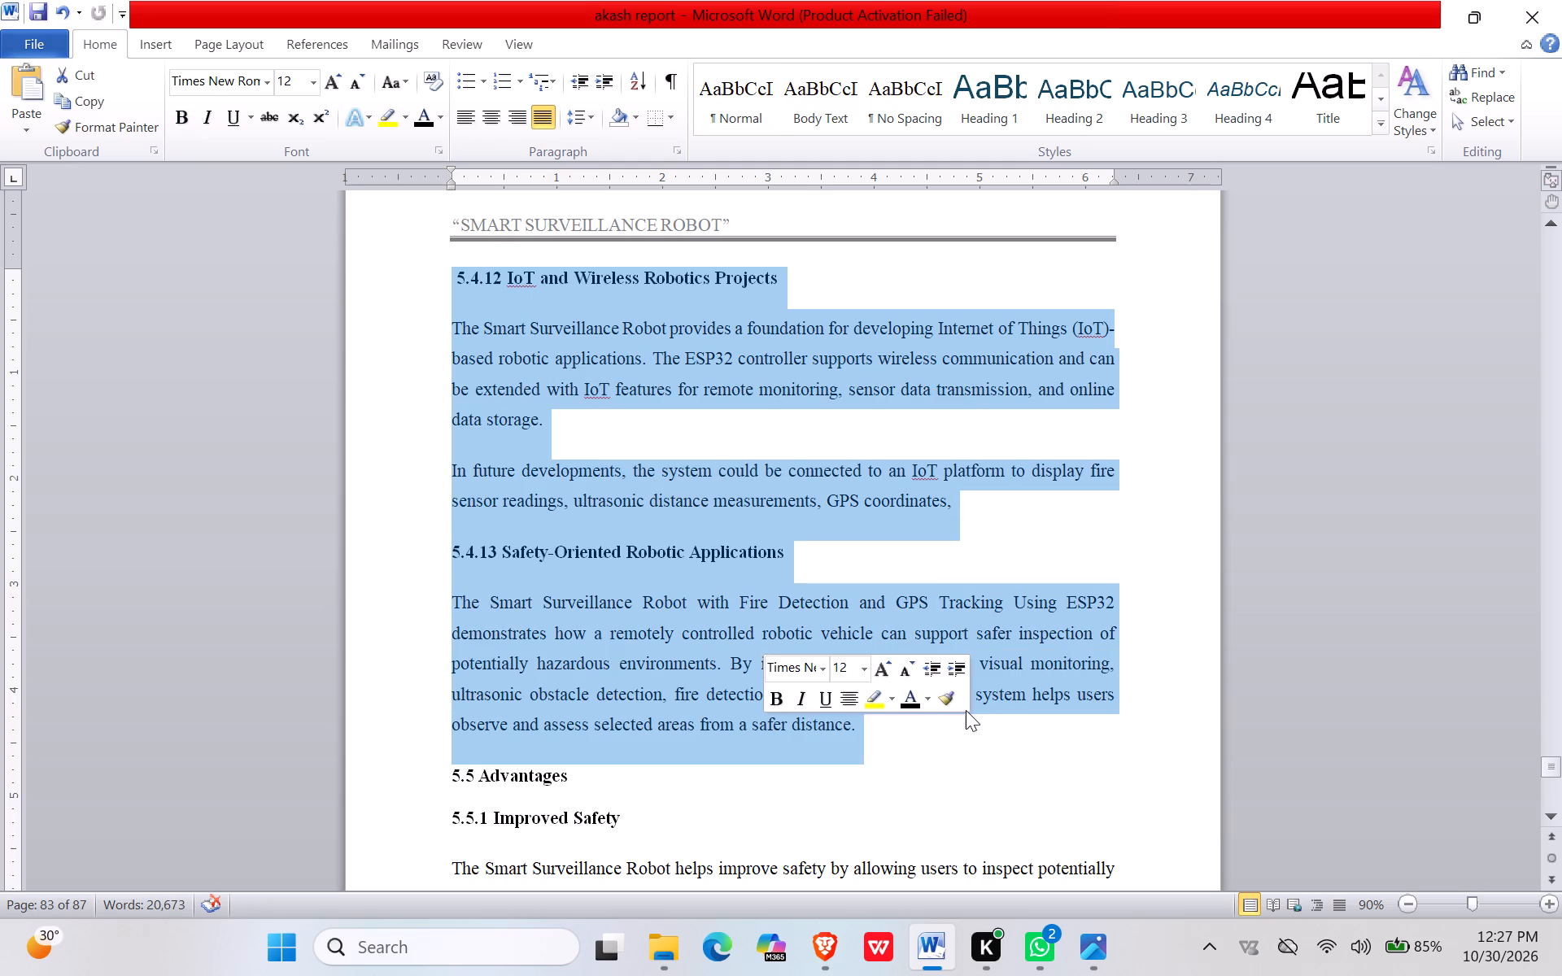
key("BackSpace")
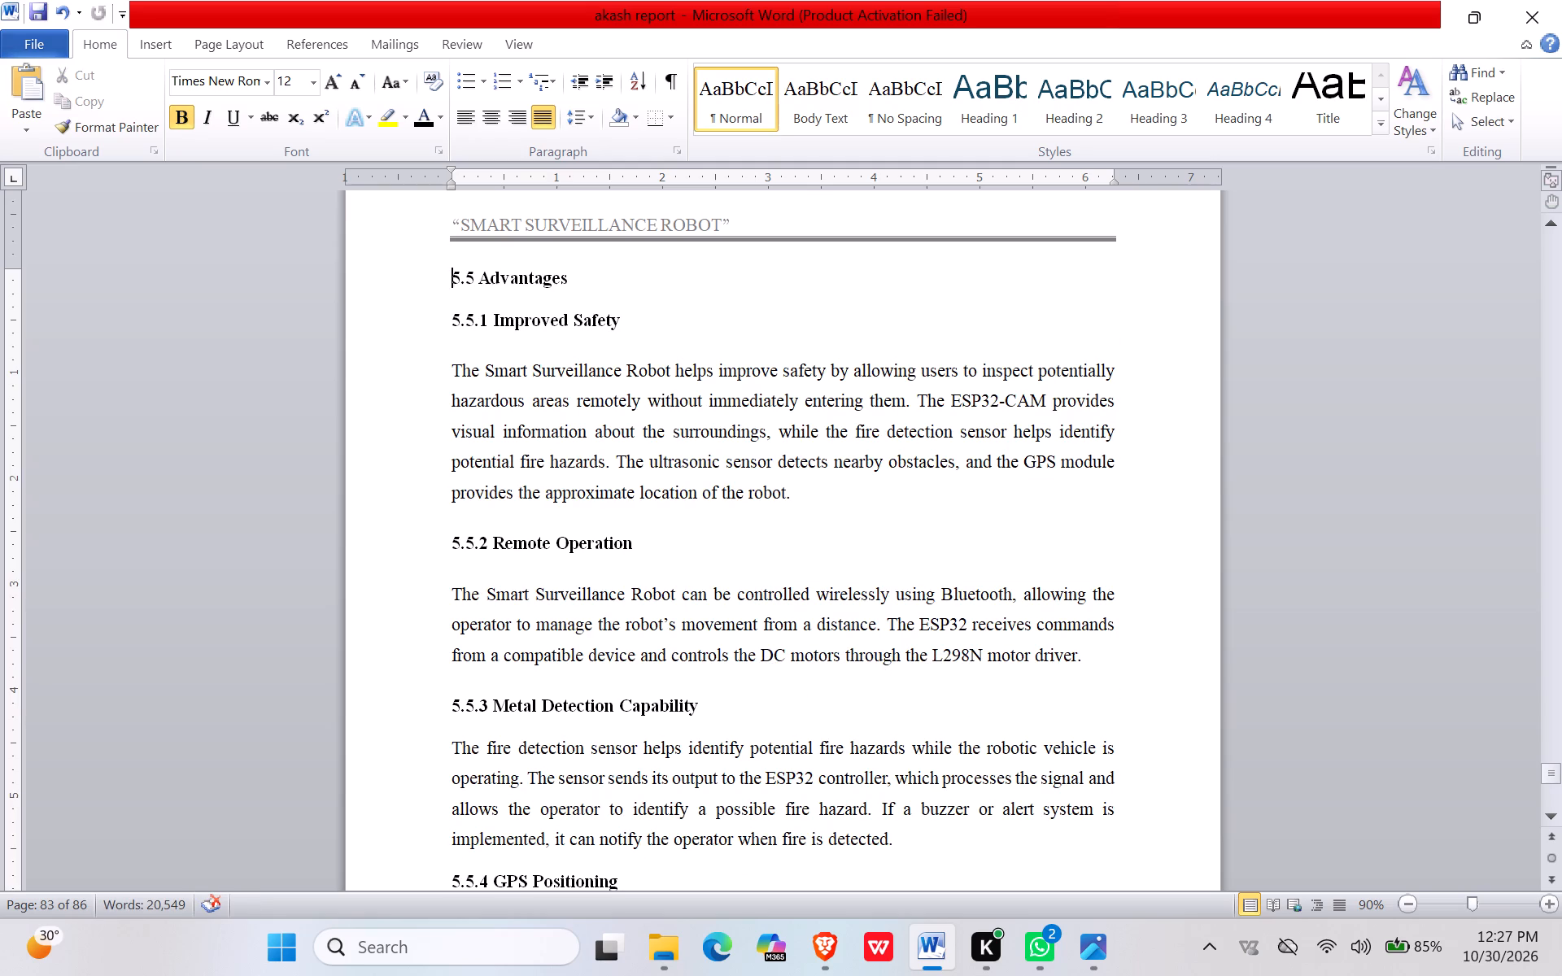
Replace "Metal" with "Fire" in the 5.5.3 heading so it reads "Fire Detection Capability", and save the report.
left_click(537, 704)
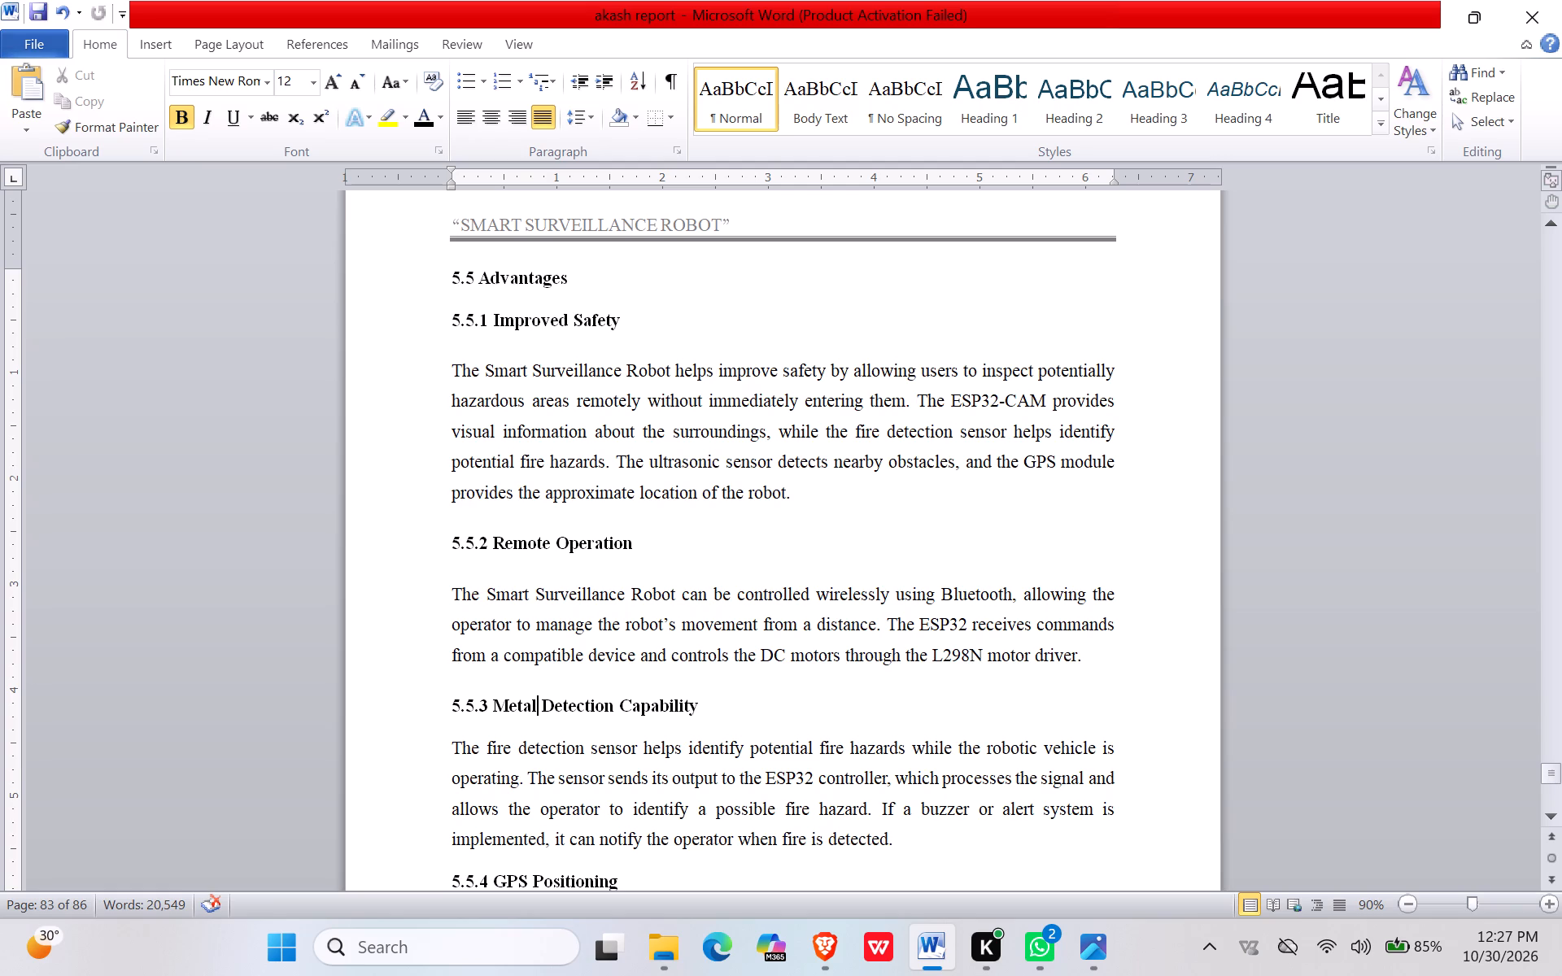
key("BackSpace")
key("BackSpace")
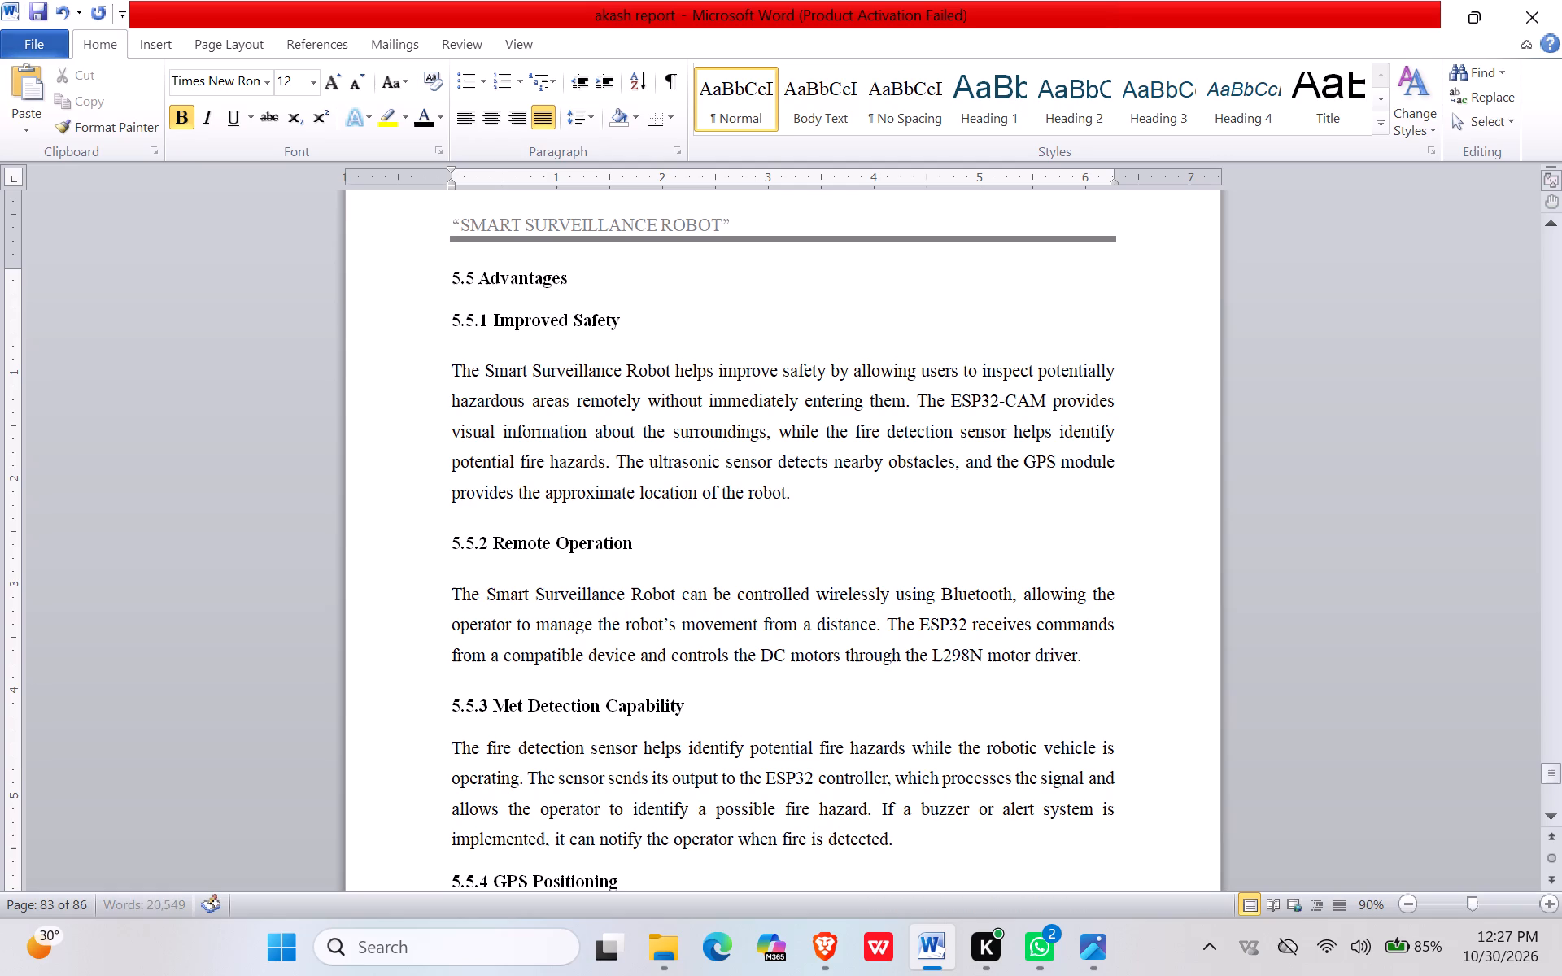
key("BackSpace")
key("BackSpace")
key("BackSpace")
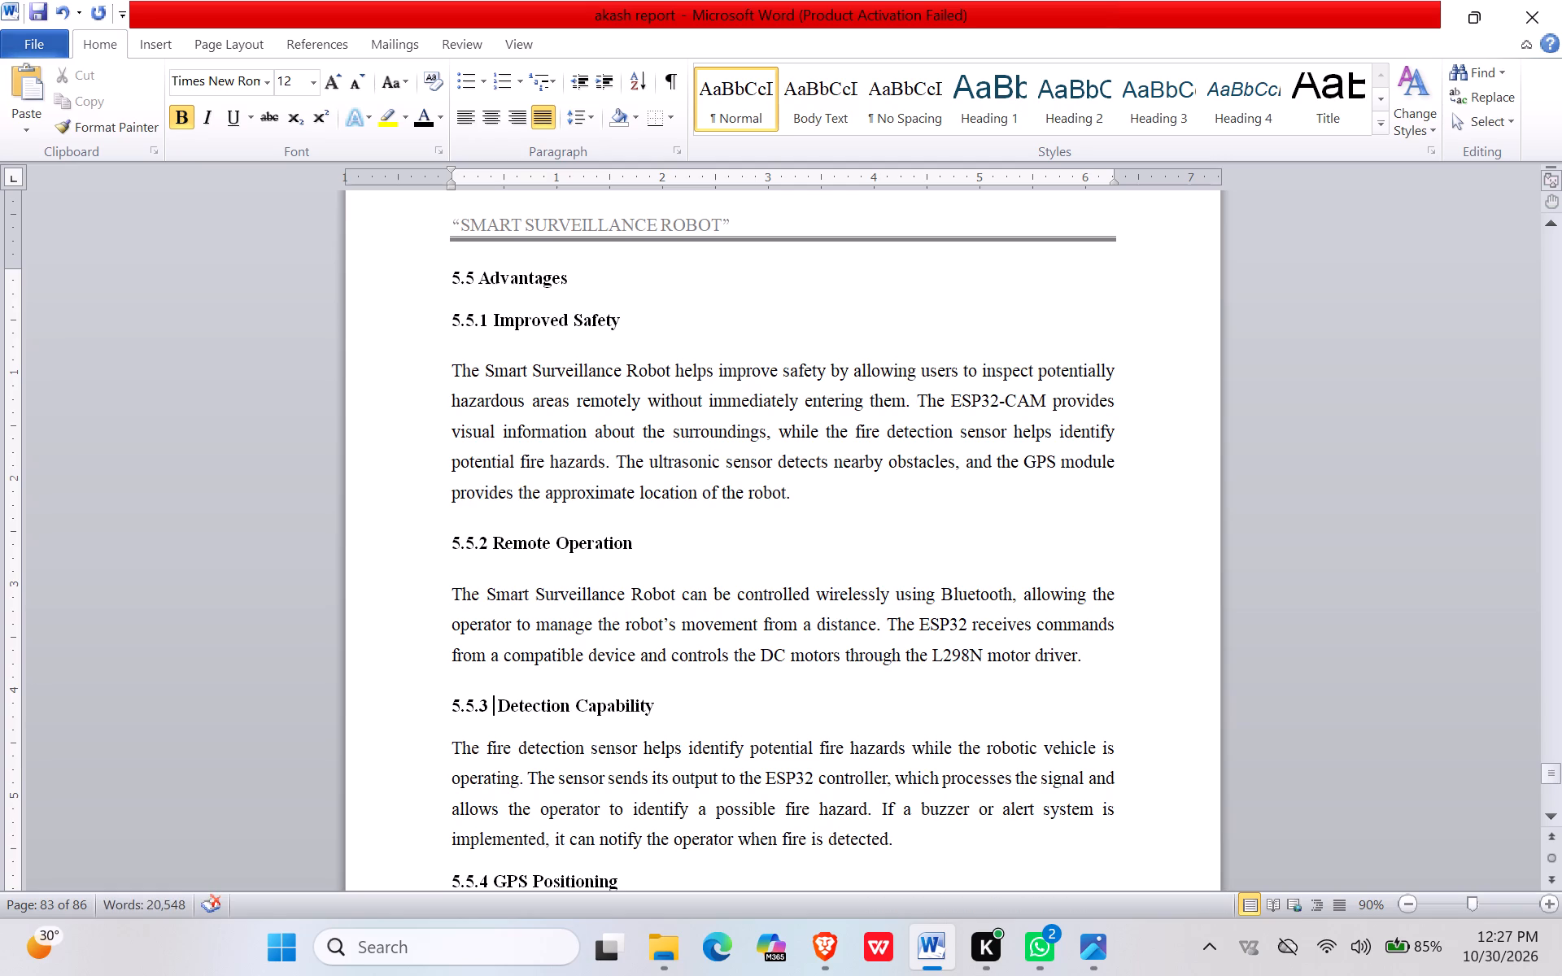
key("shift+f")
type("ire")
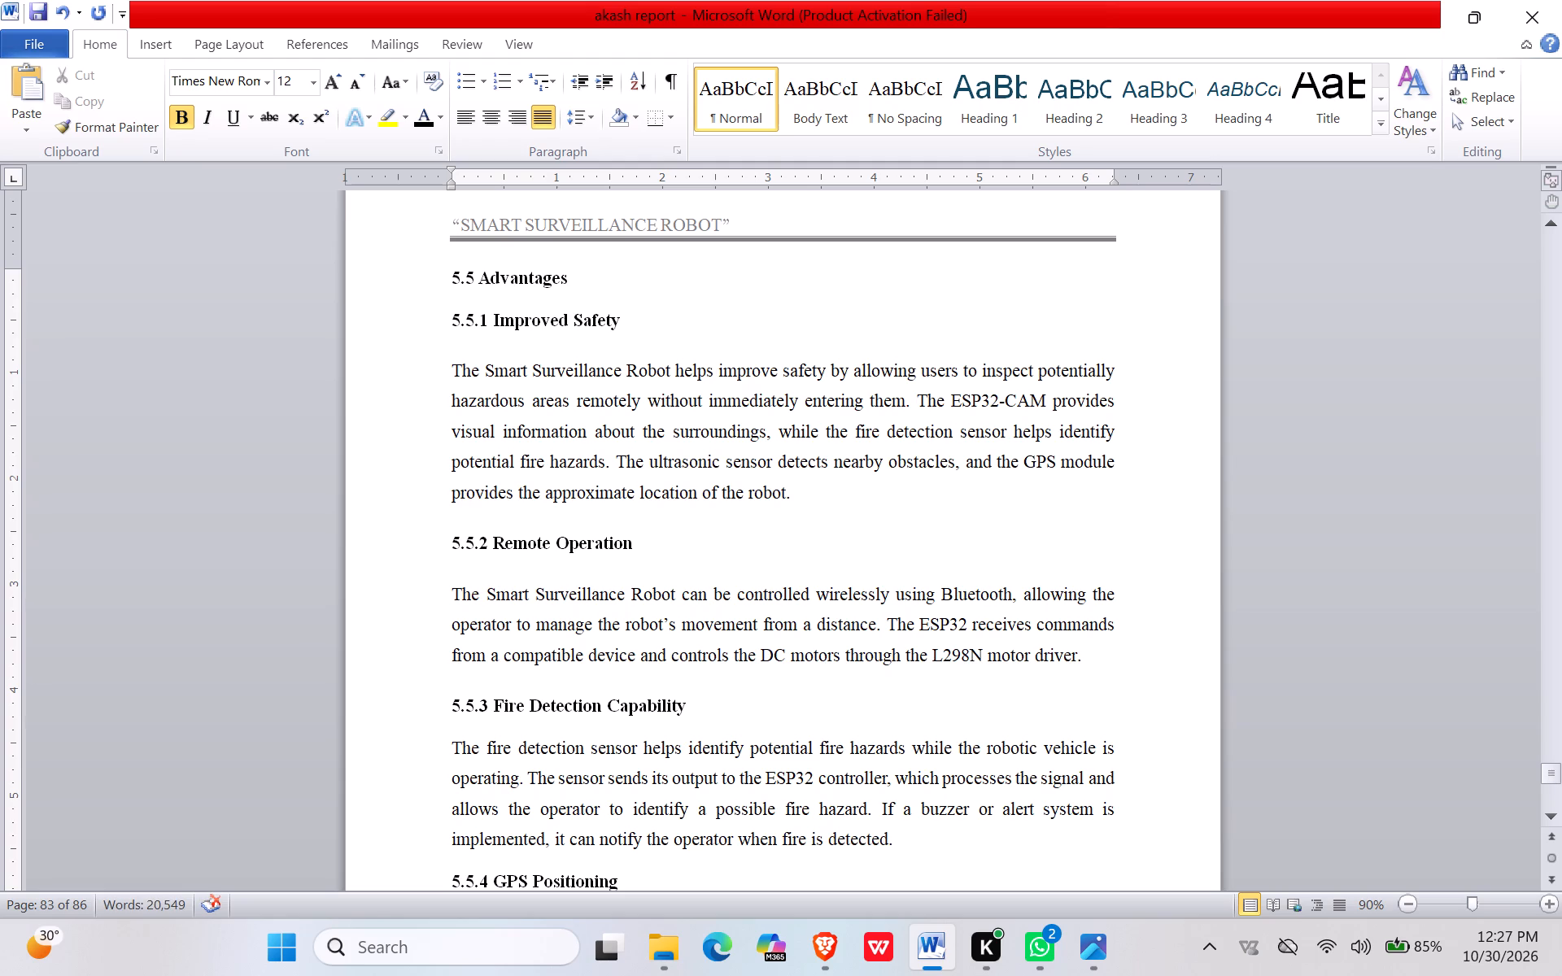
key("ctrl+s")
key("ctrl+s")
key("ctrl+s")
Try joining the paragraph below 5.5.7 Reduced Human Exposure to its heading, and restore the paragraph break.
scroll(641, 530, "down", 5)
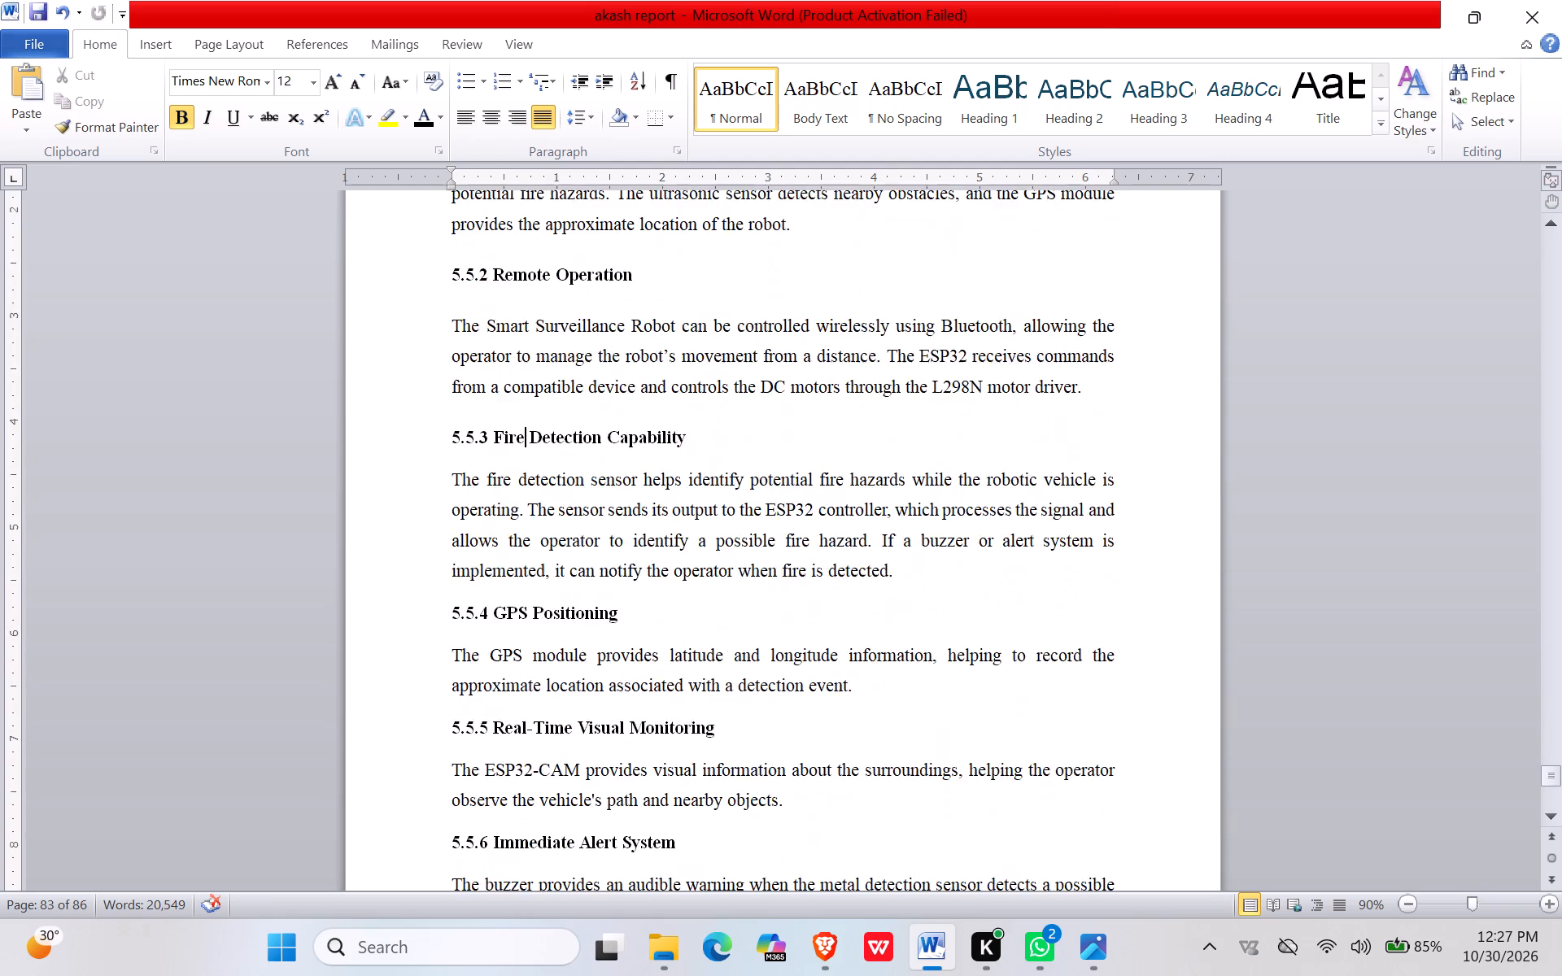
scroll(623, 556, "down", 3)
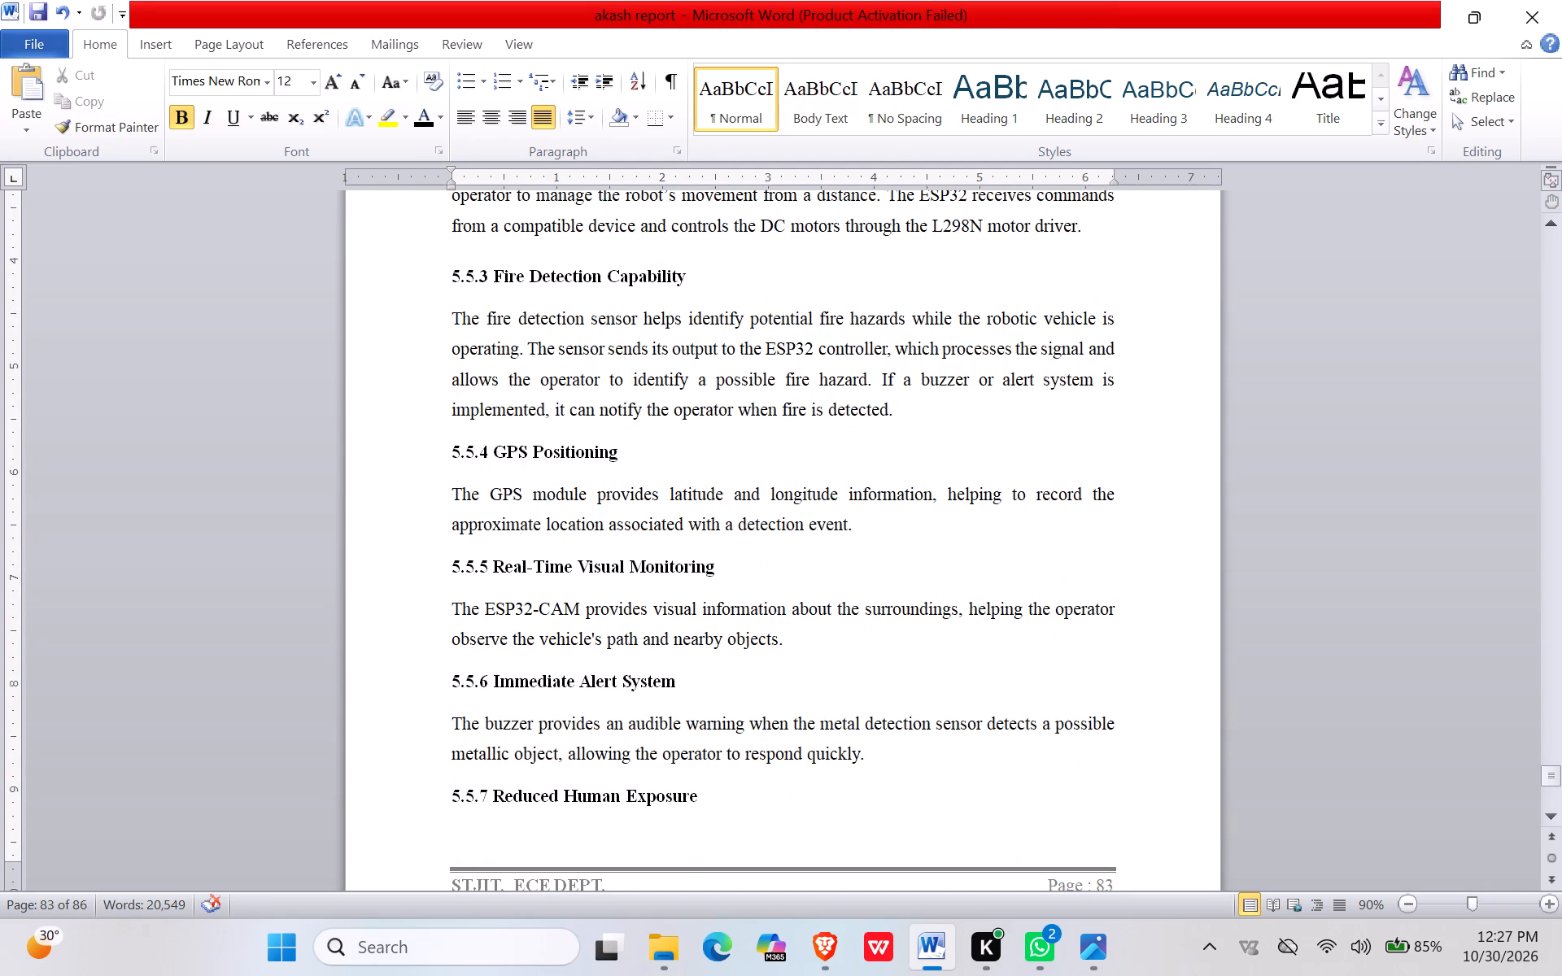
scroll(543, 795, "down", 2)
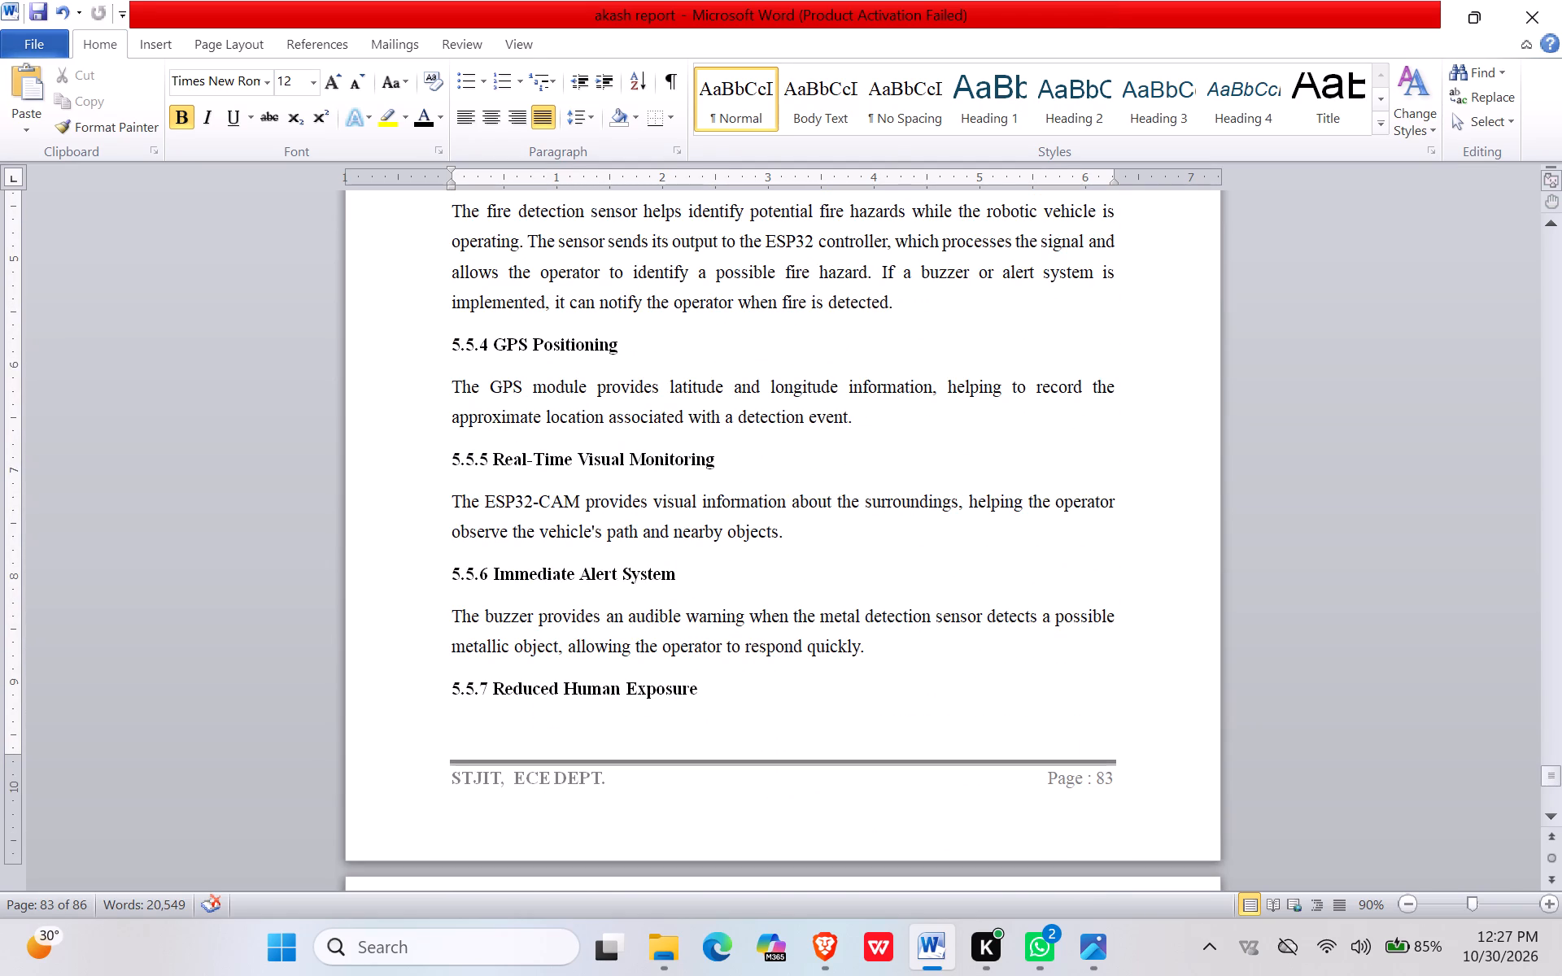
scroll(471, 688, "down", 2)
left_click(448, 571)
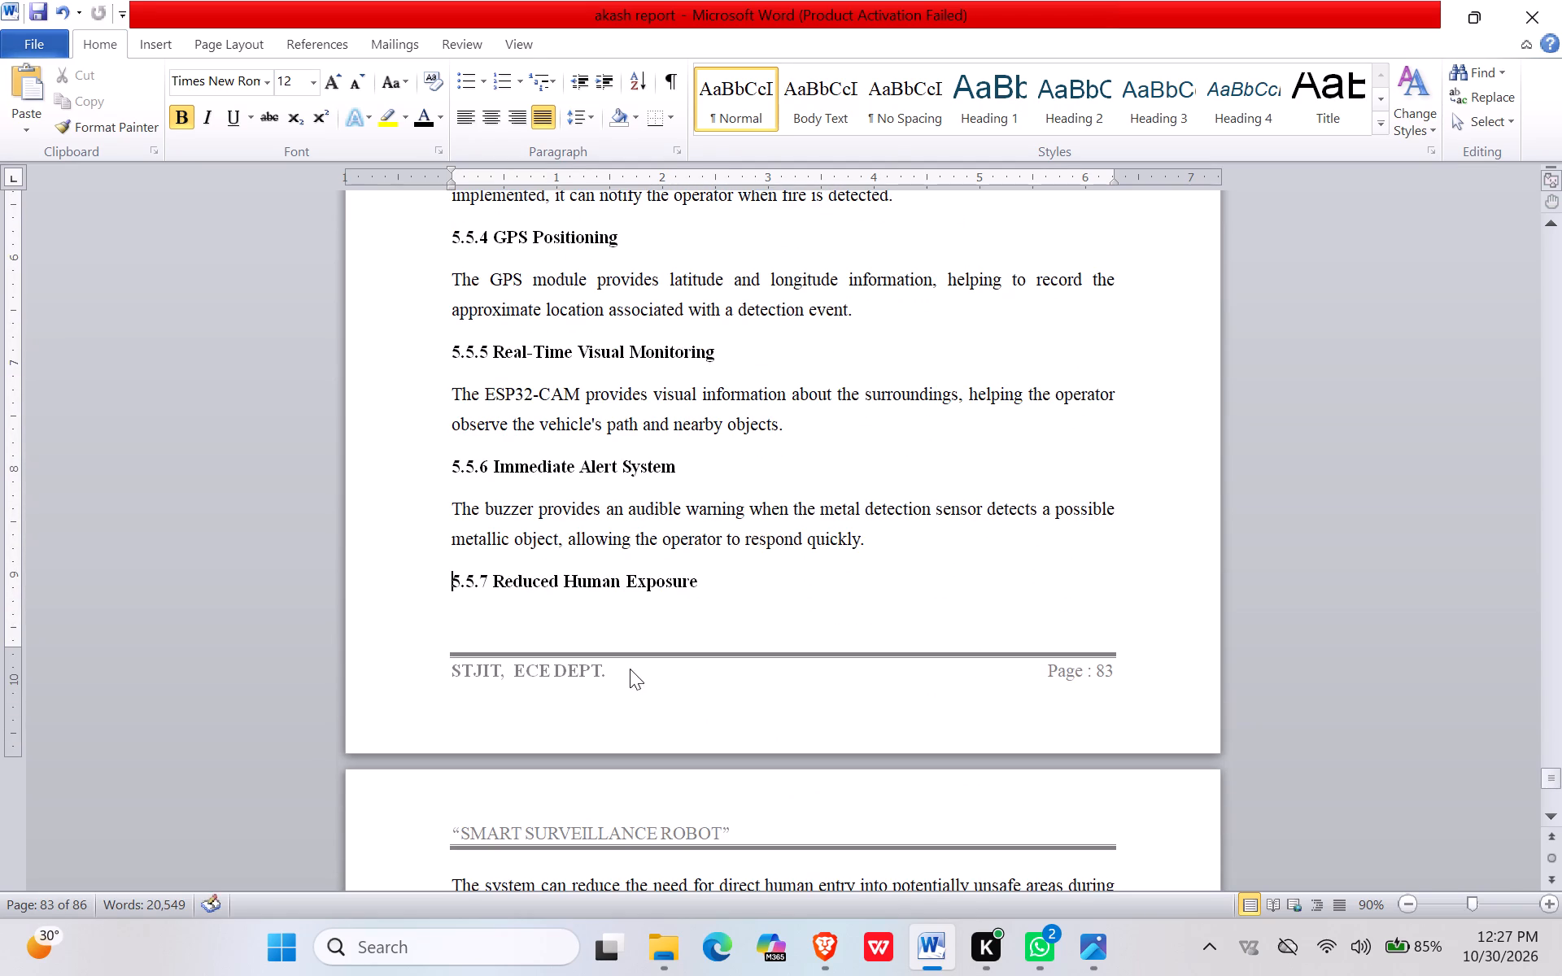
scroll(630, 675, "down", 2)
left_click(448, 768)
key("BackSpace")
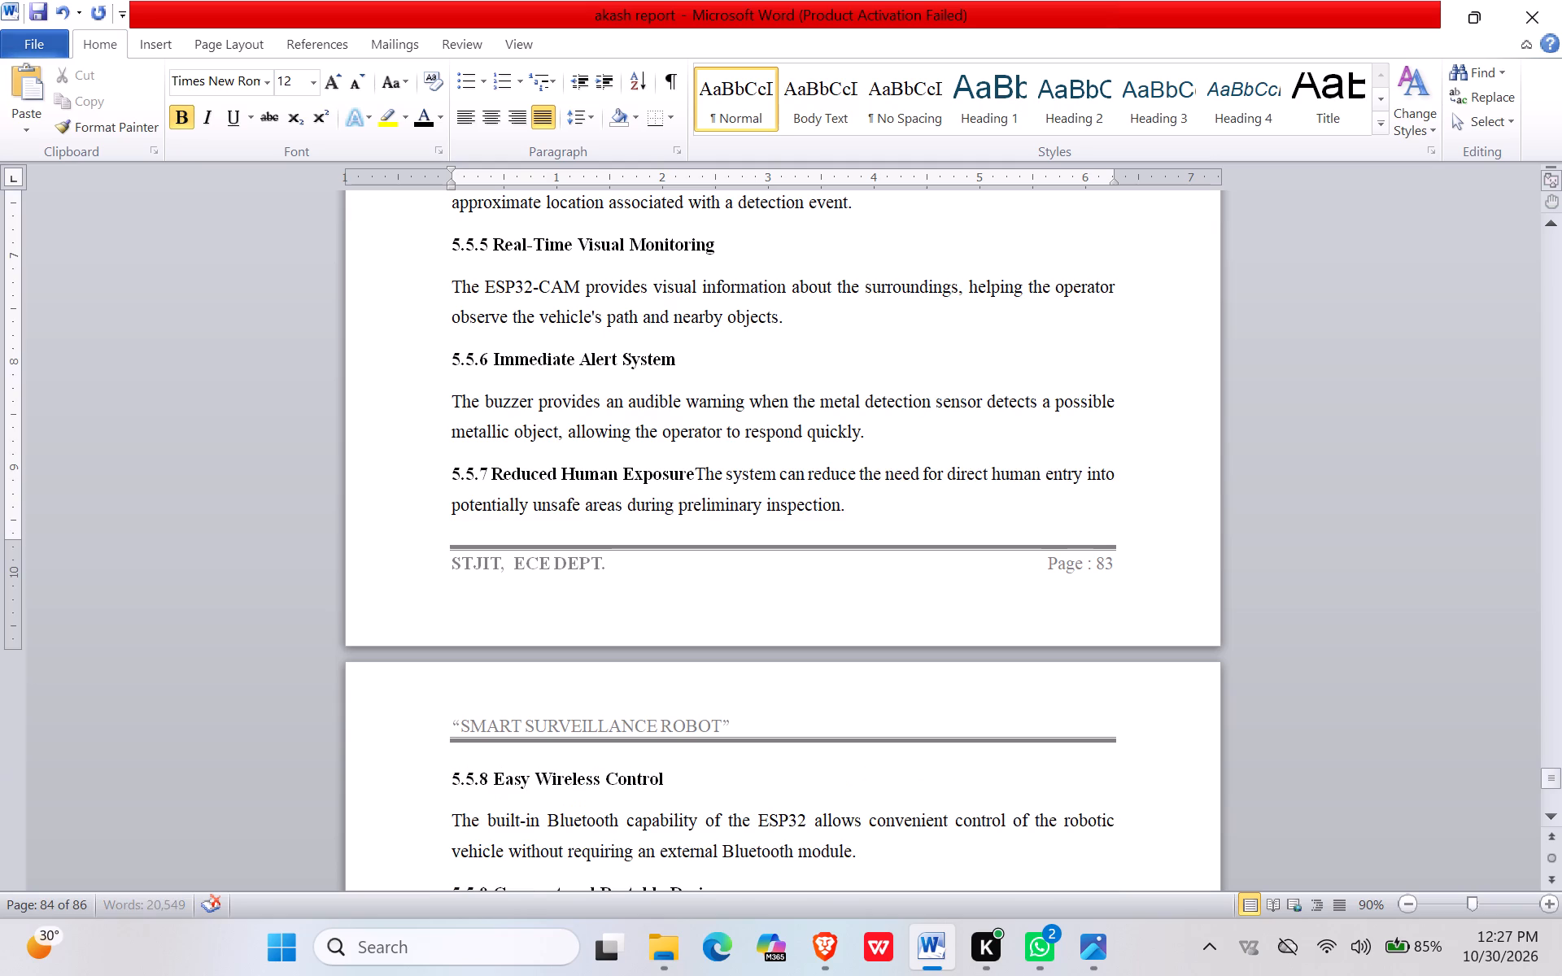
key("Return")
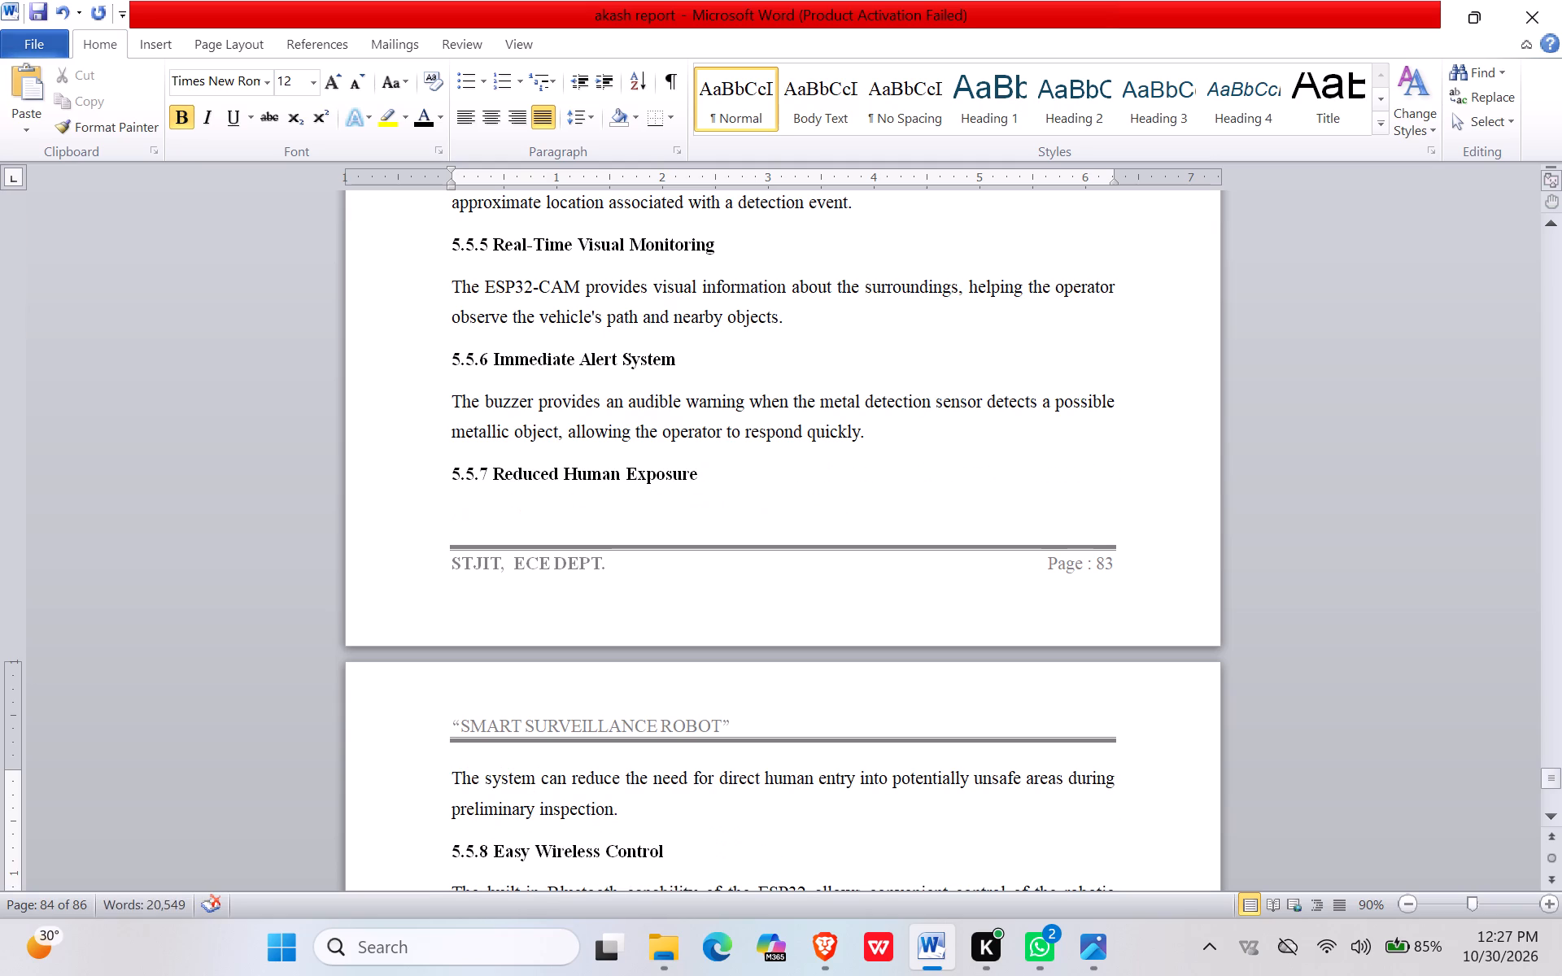
Insert blank lines before the 5.5.7 Reduced Human Exposure heading to move it onto the page with its paragraph.
scroll(571, 438, "up", 6)
scroll(711, 435, "up", 2)
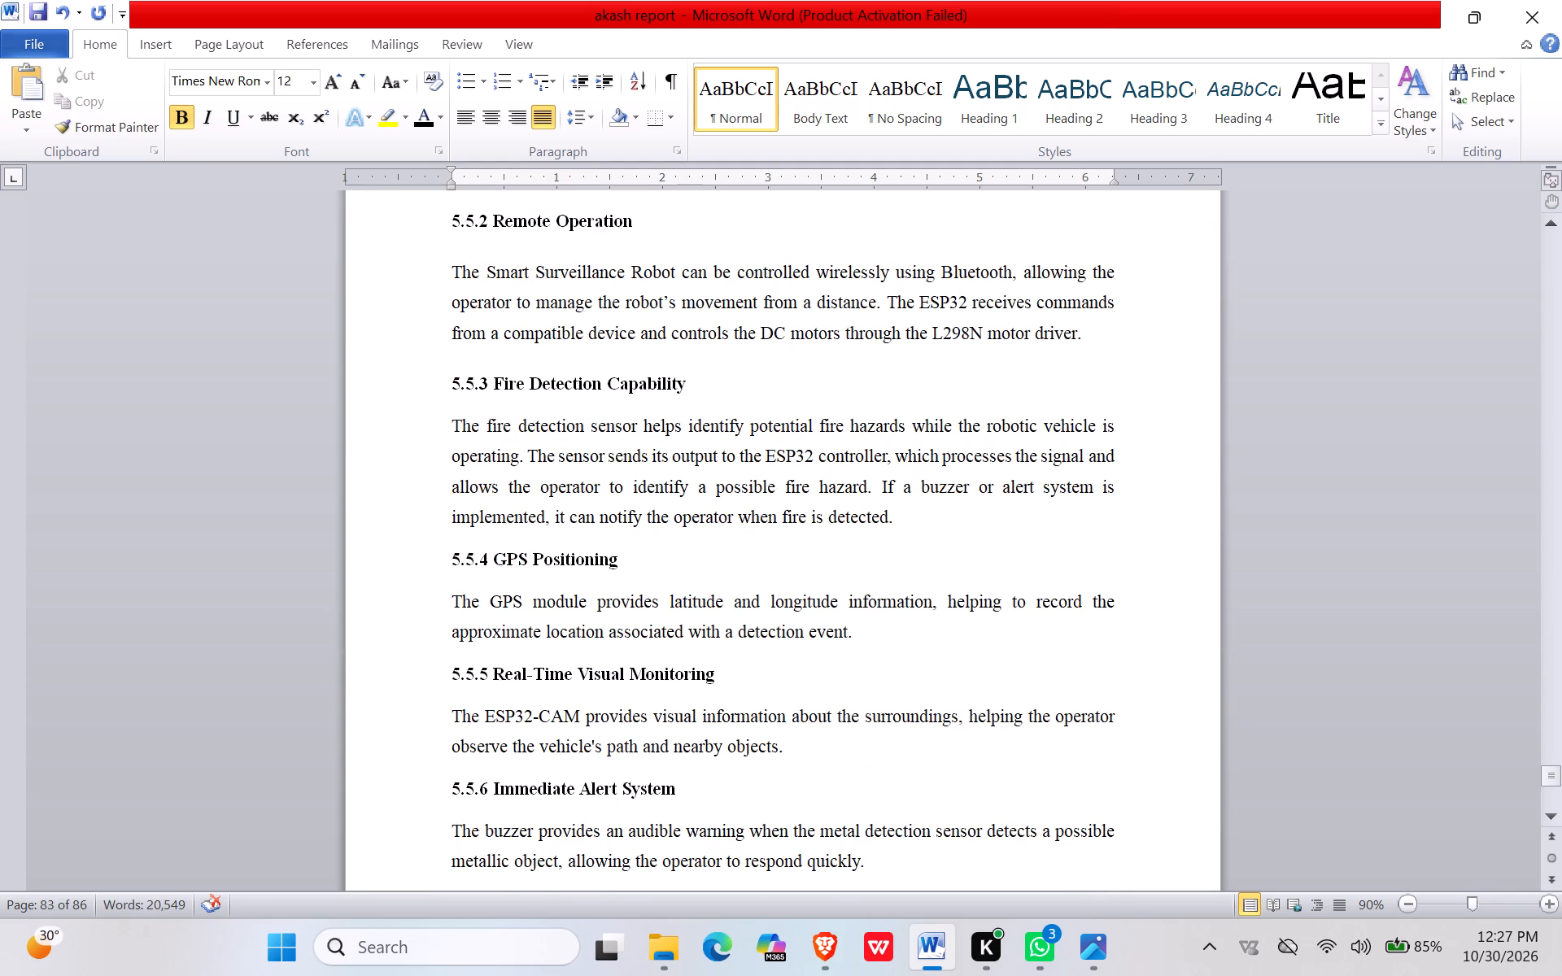
scroll(569, 400, "up", 8)
scroll(570, 406, "down", 4)
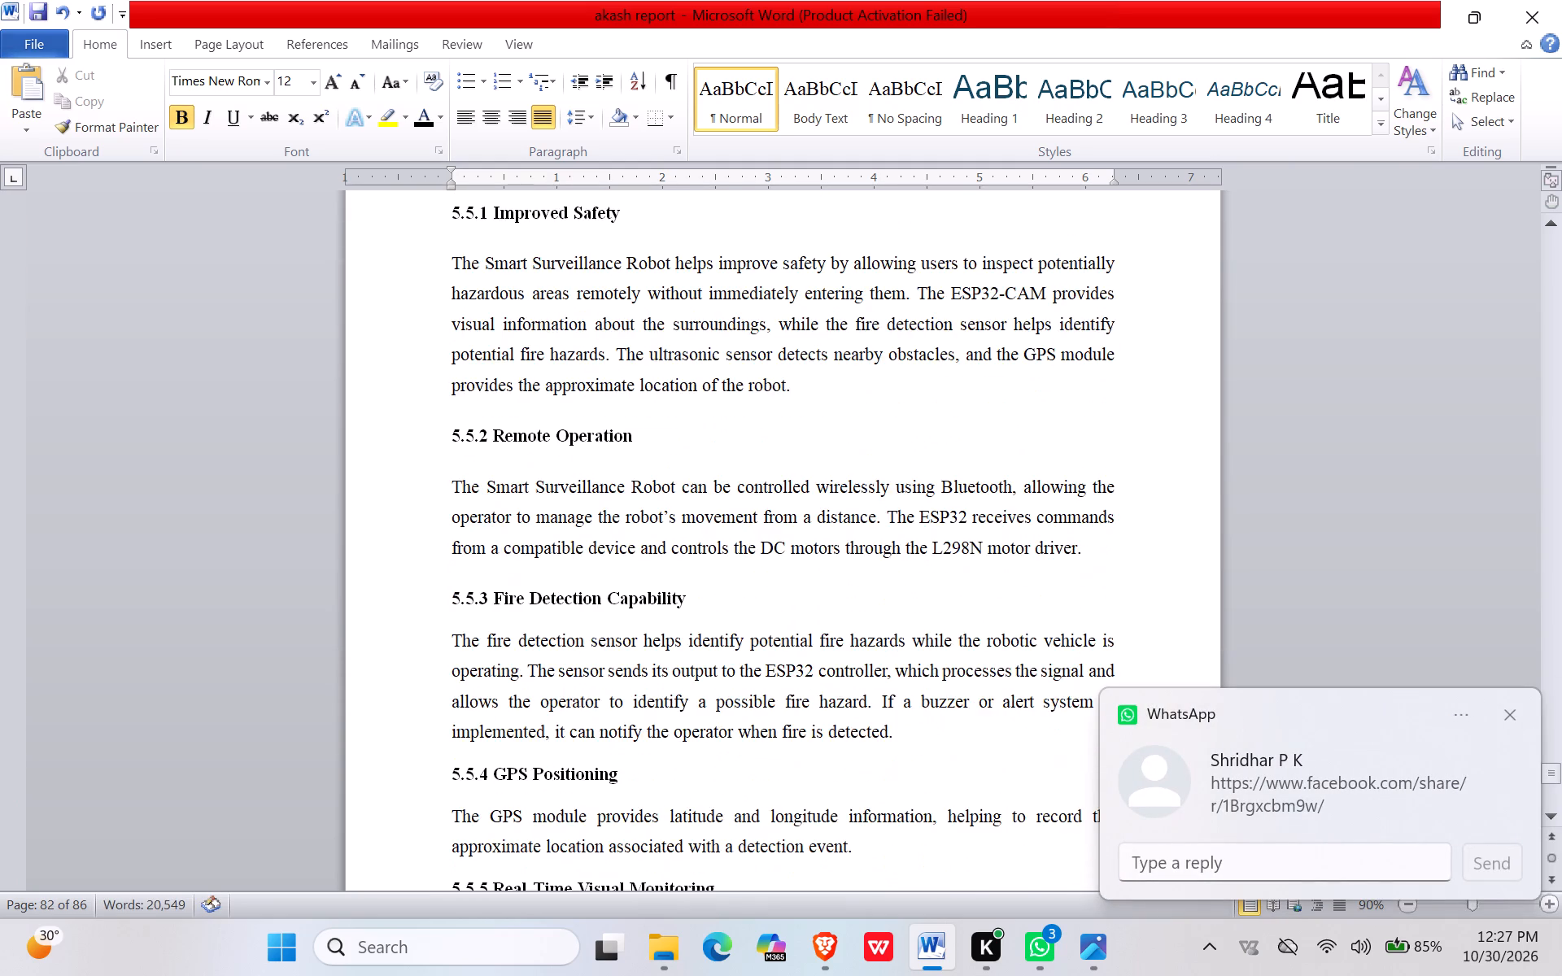
scroll(627, 440, "down", 12)
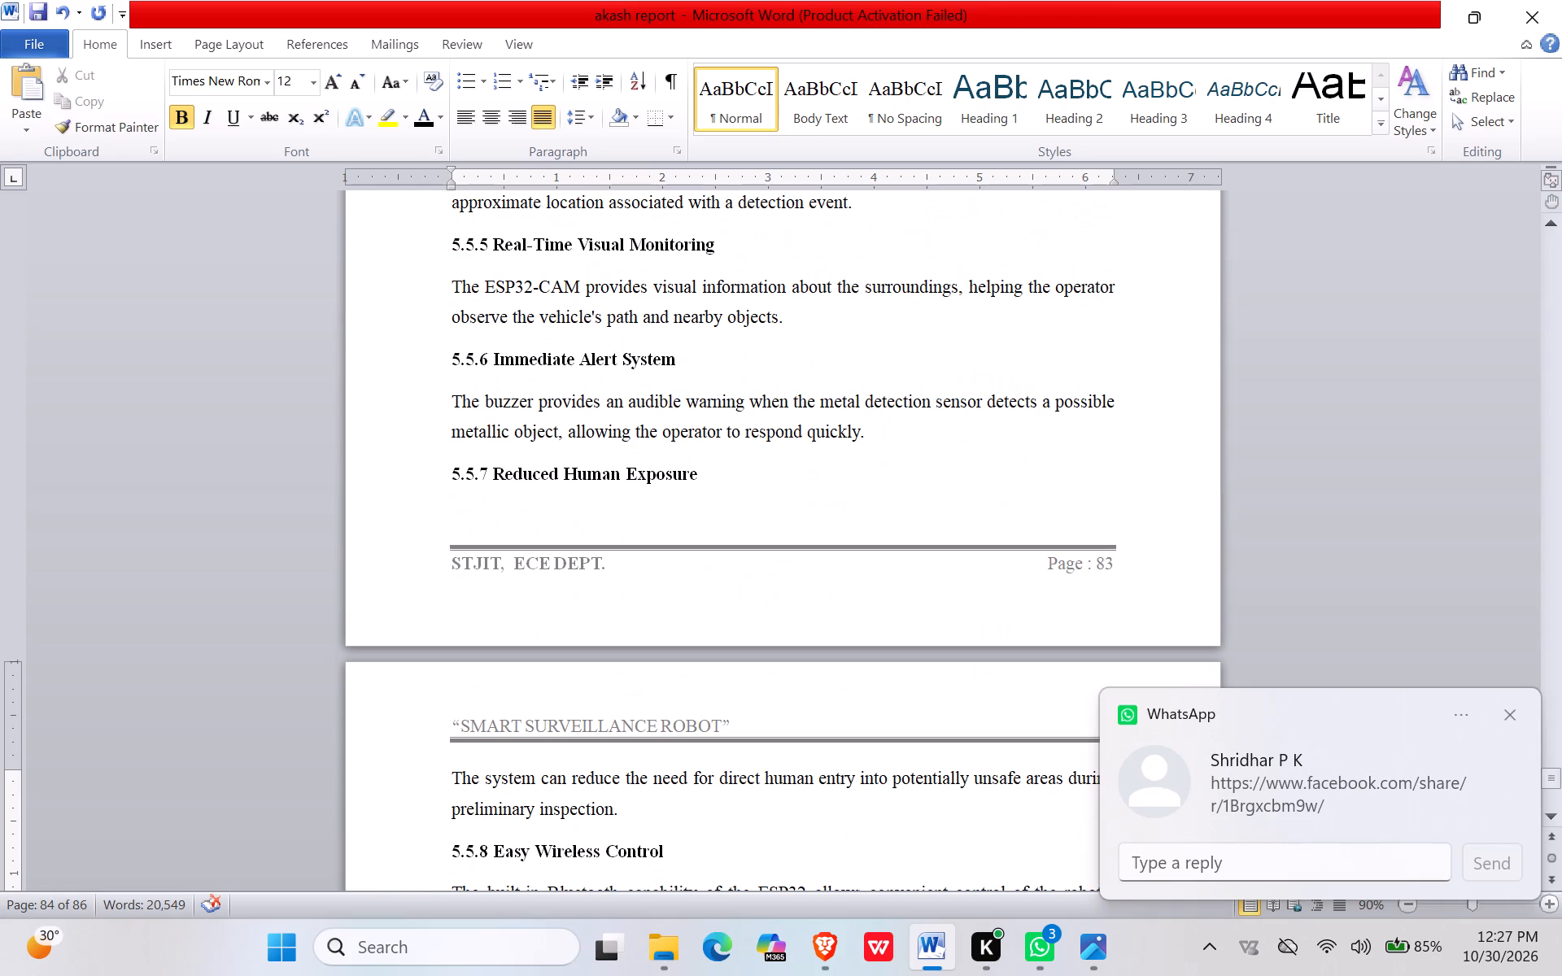
left_click(450, 476)
key("Return")
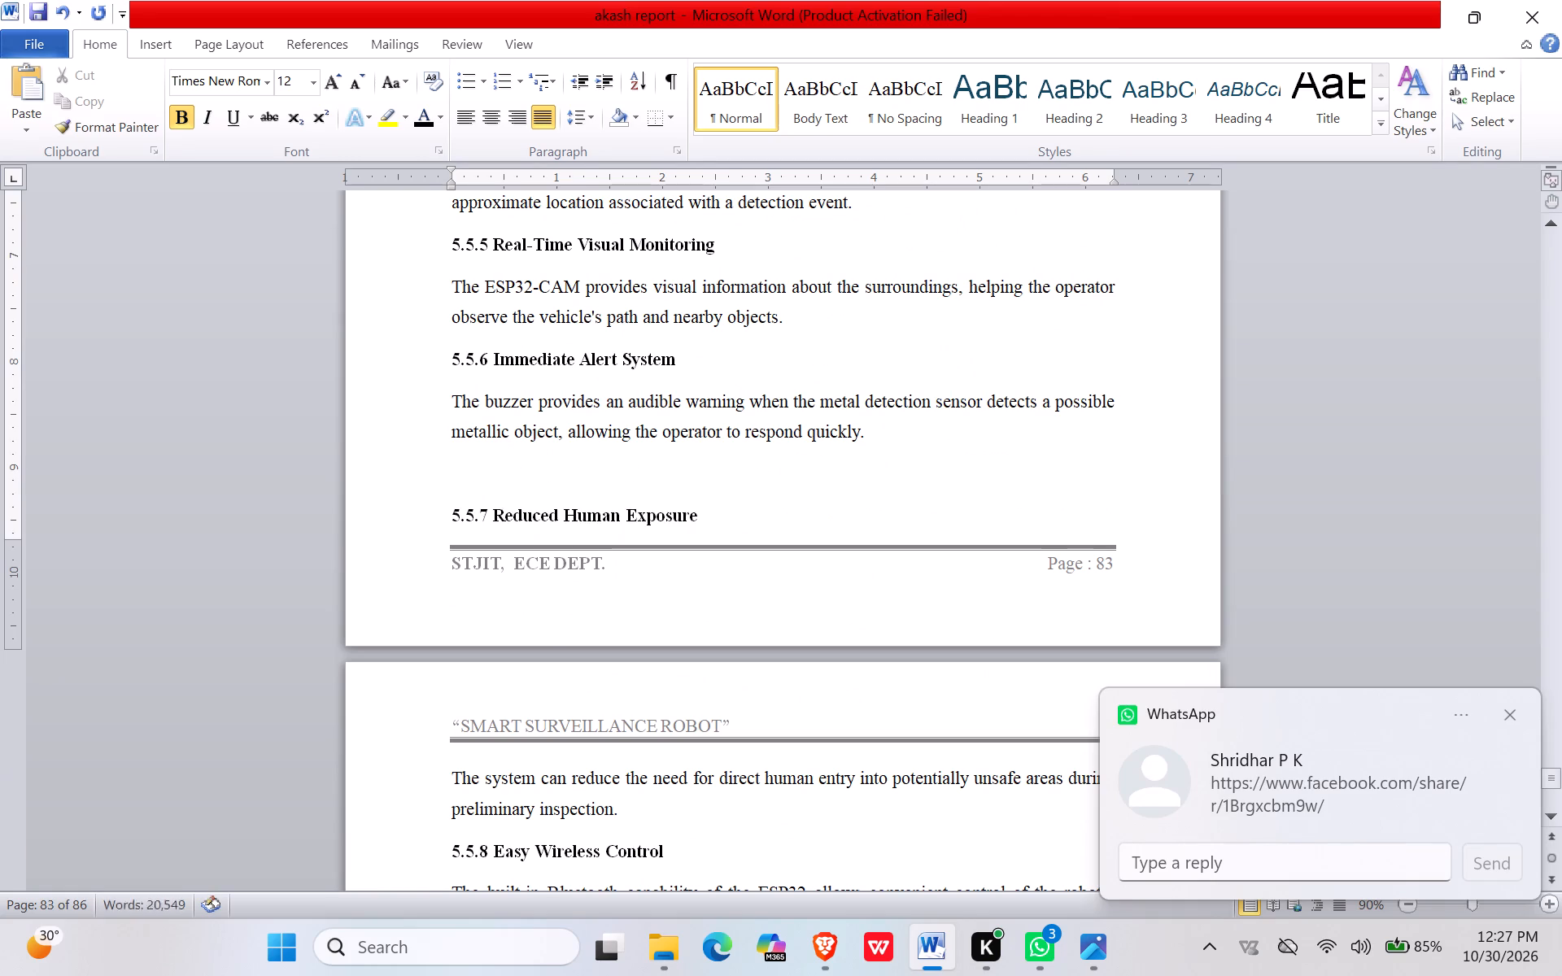
key("Return")
scroll(583, 474, "up", 5)
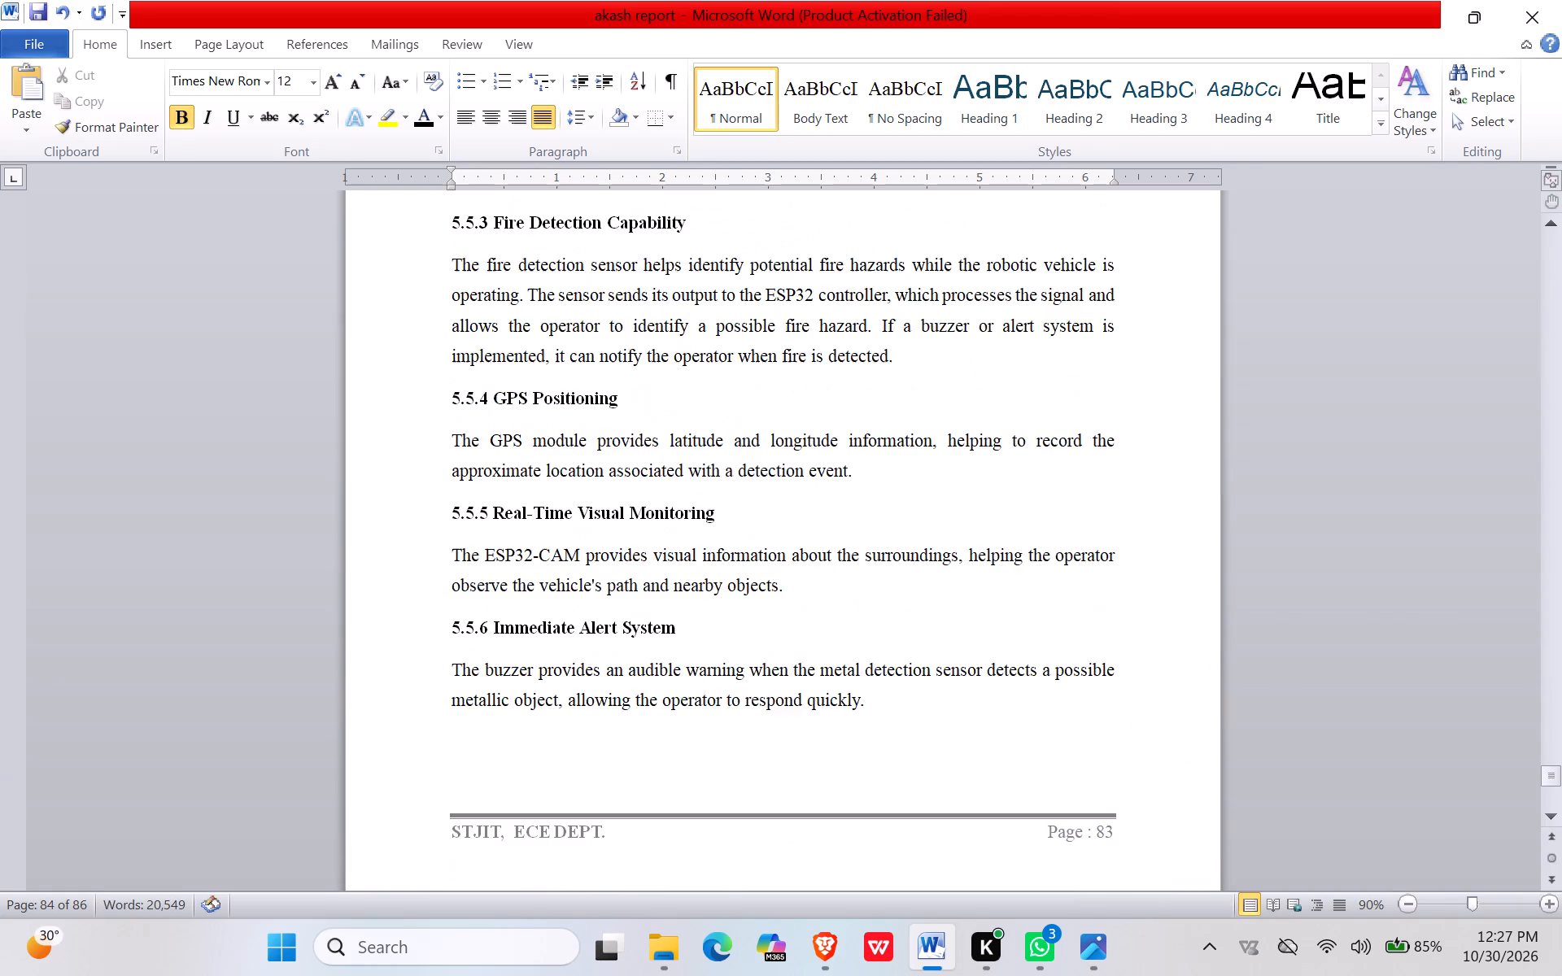
Insert blank lines after section 5.5.11 Easy Integration so the CHAPTER 6 heading starts at the top of a new page.
scroll(583, 474, "down", 19)
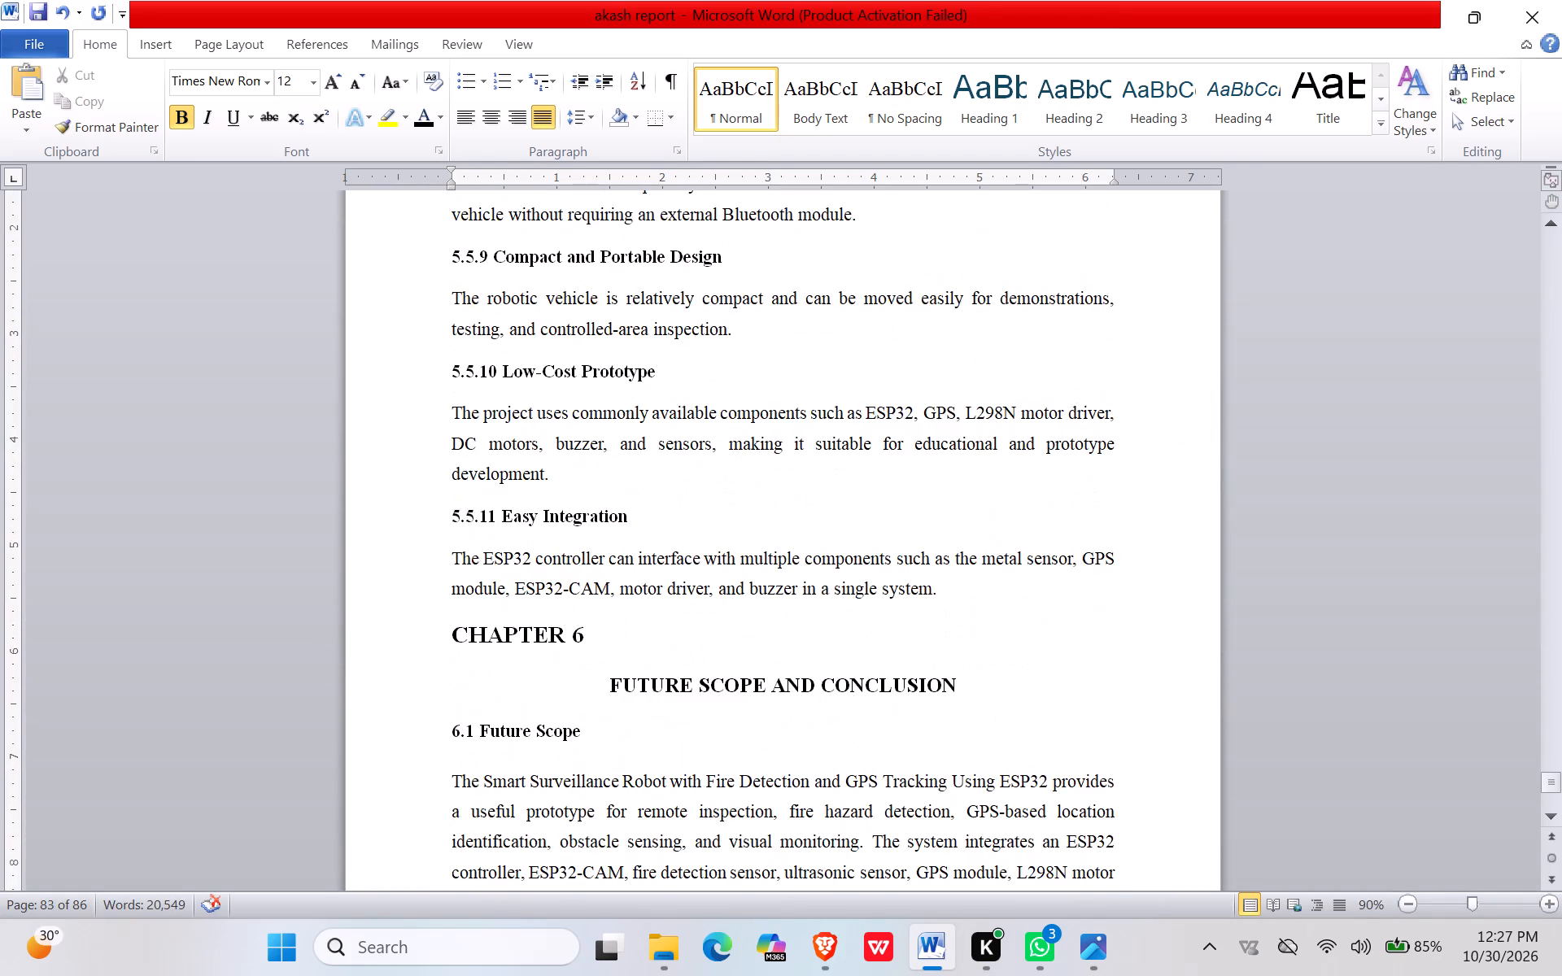
scroll(584, 473, "up", 4)
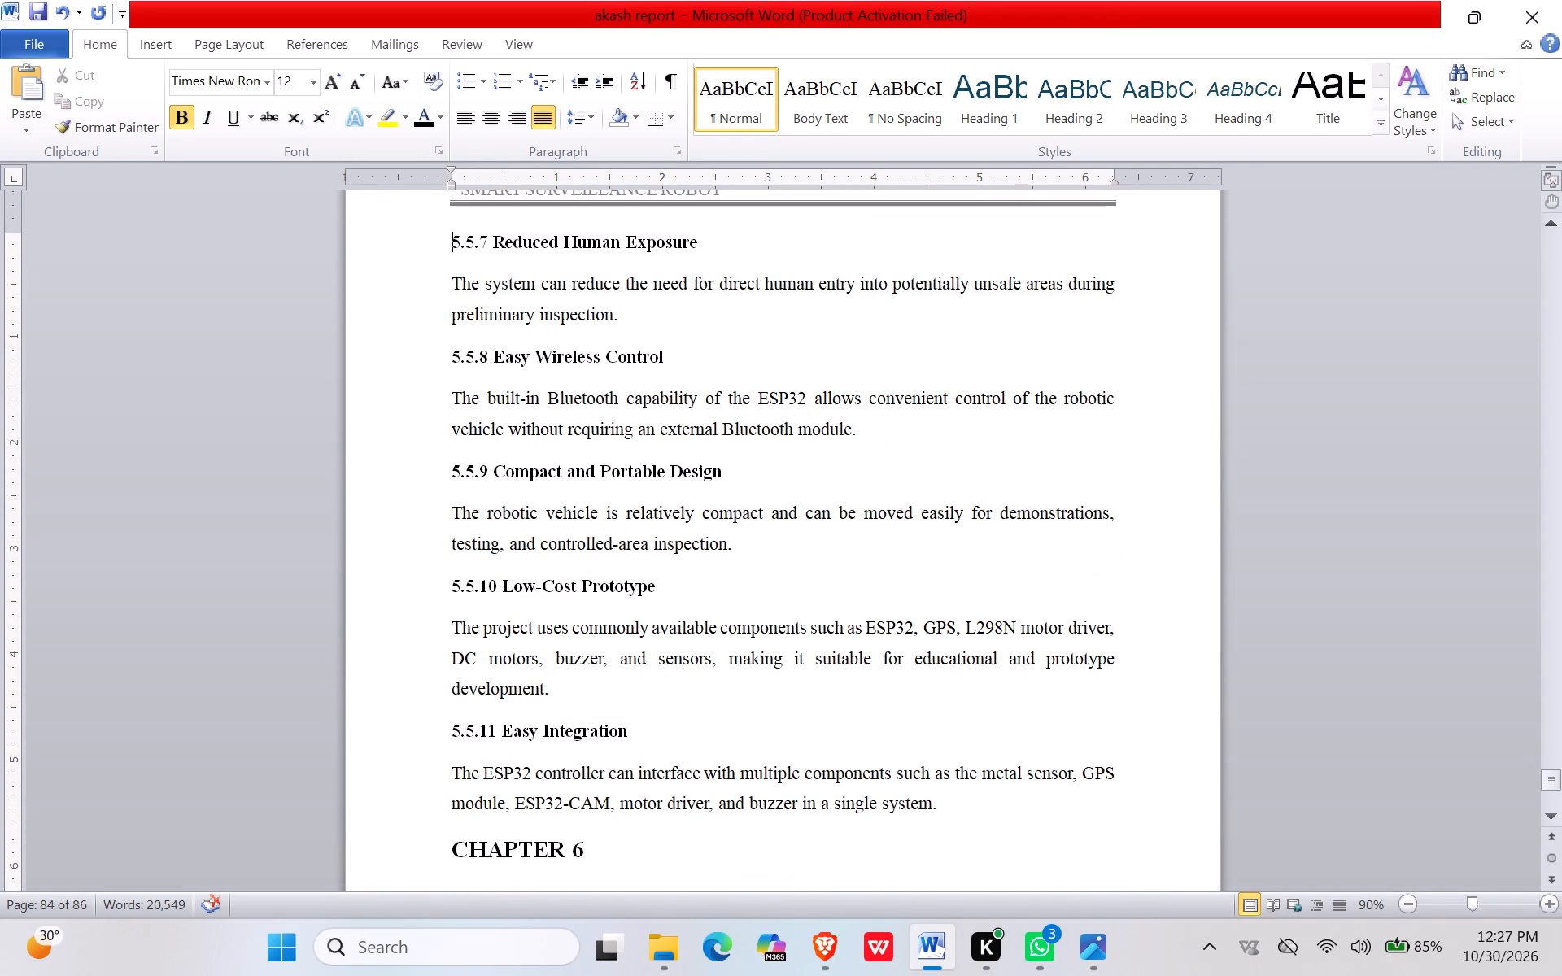
scroll(737, 725, "down", 4)
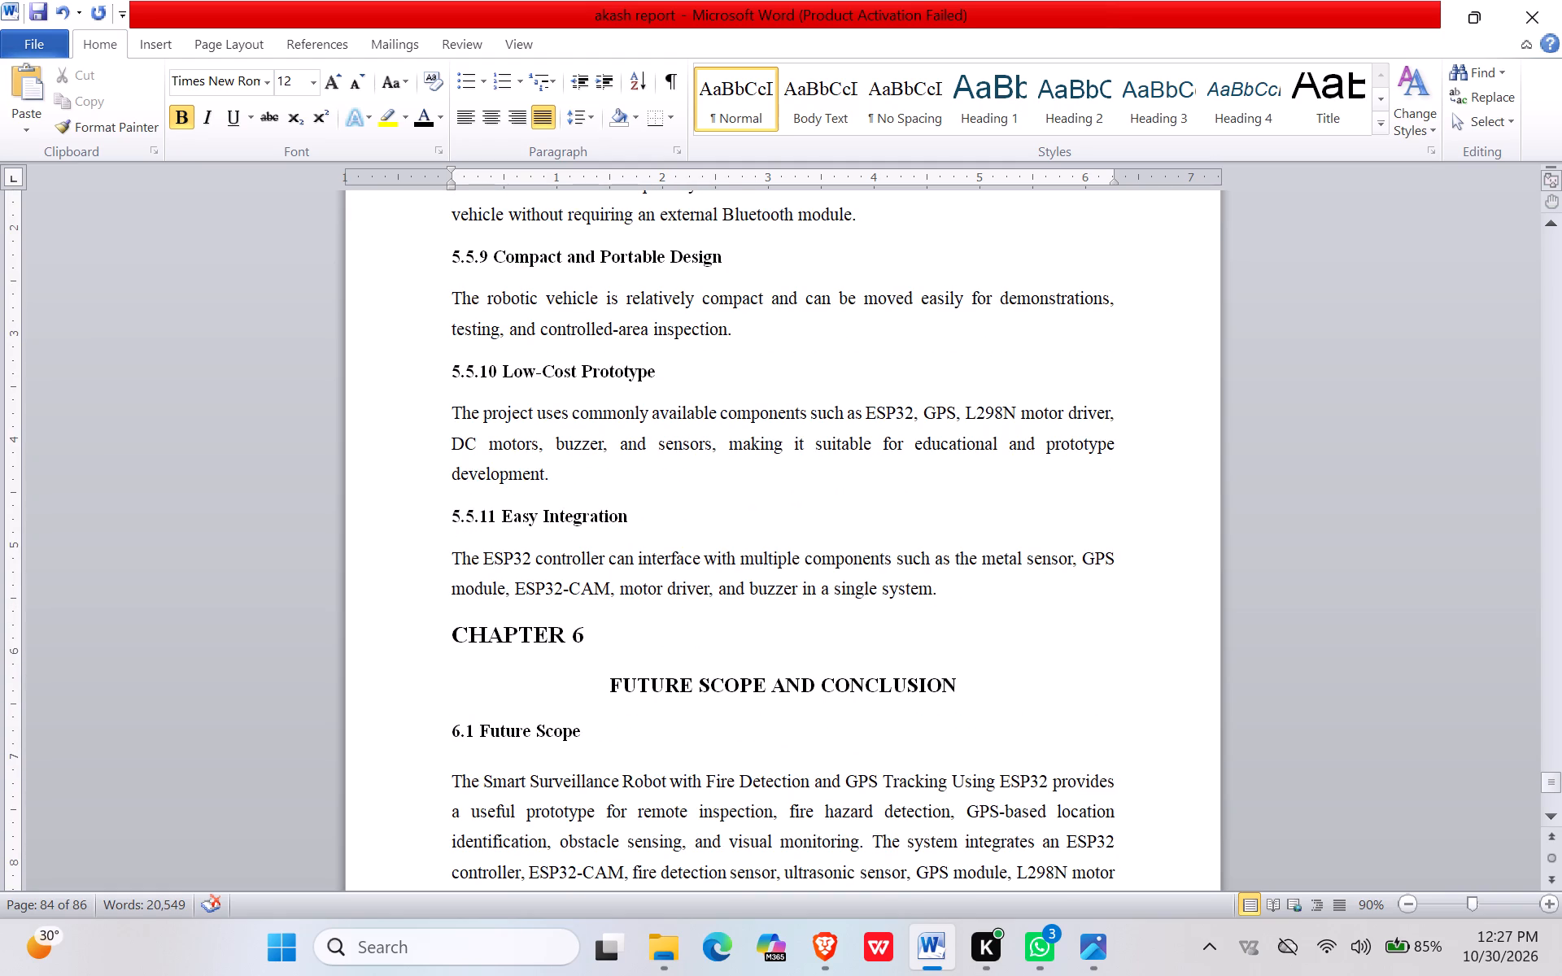
left_click(447, 630)
key("Return")
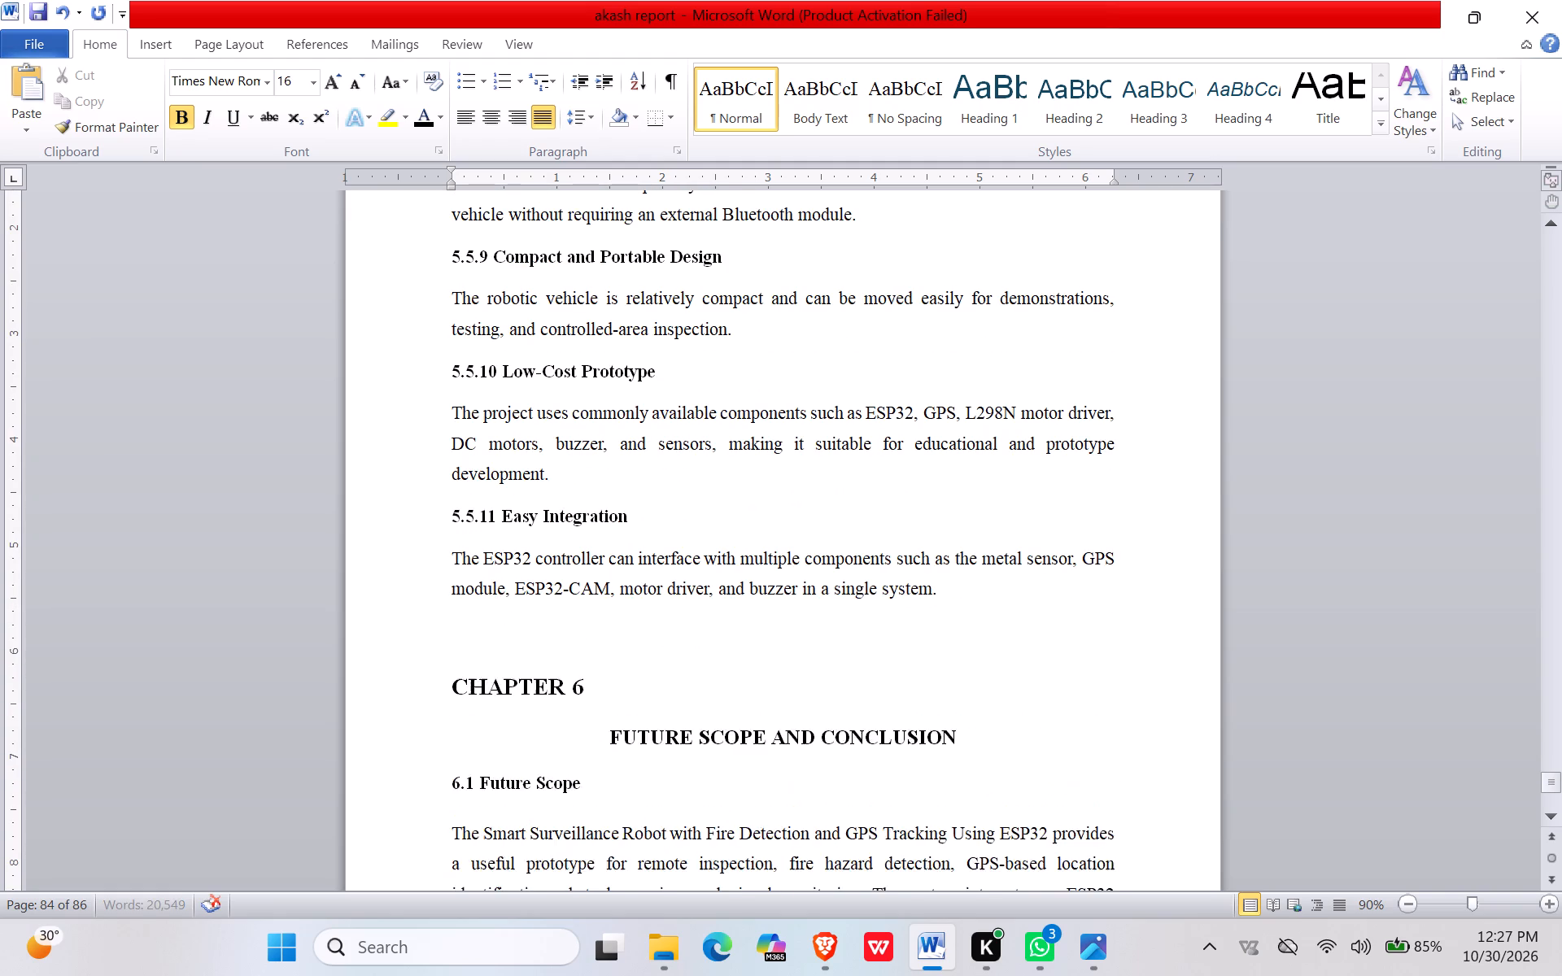
key("Return")
key("Return")
key("Return")
key("Return")
key("Return")
key("Return")
key("Return")
key("Return")
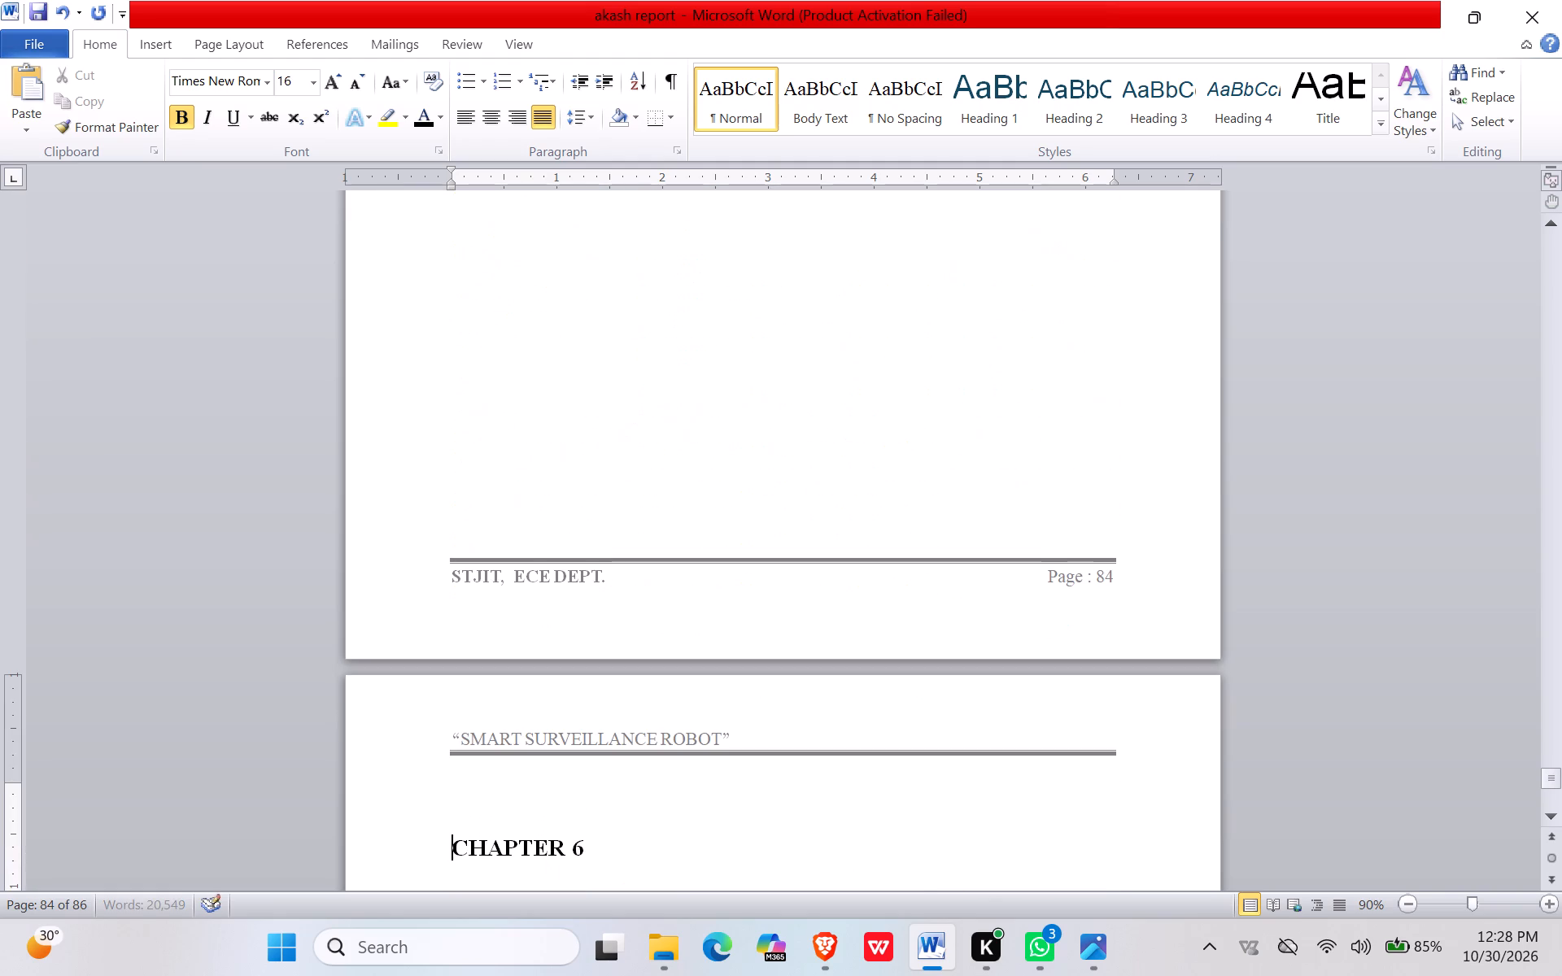
key("BackSpace")
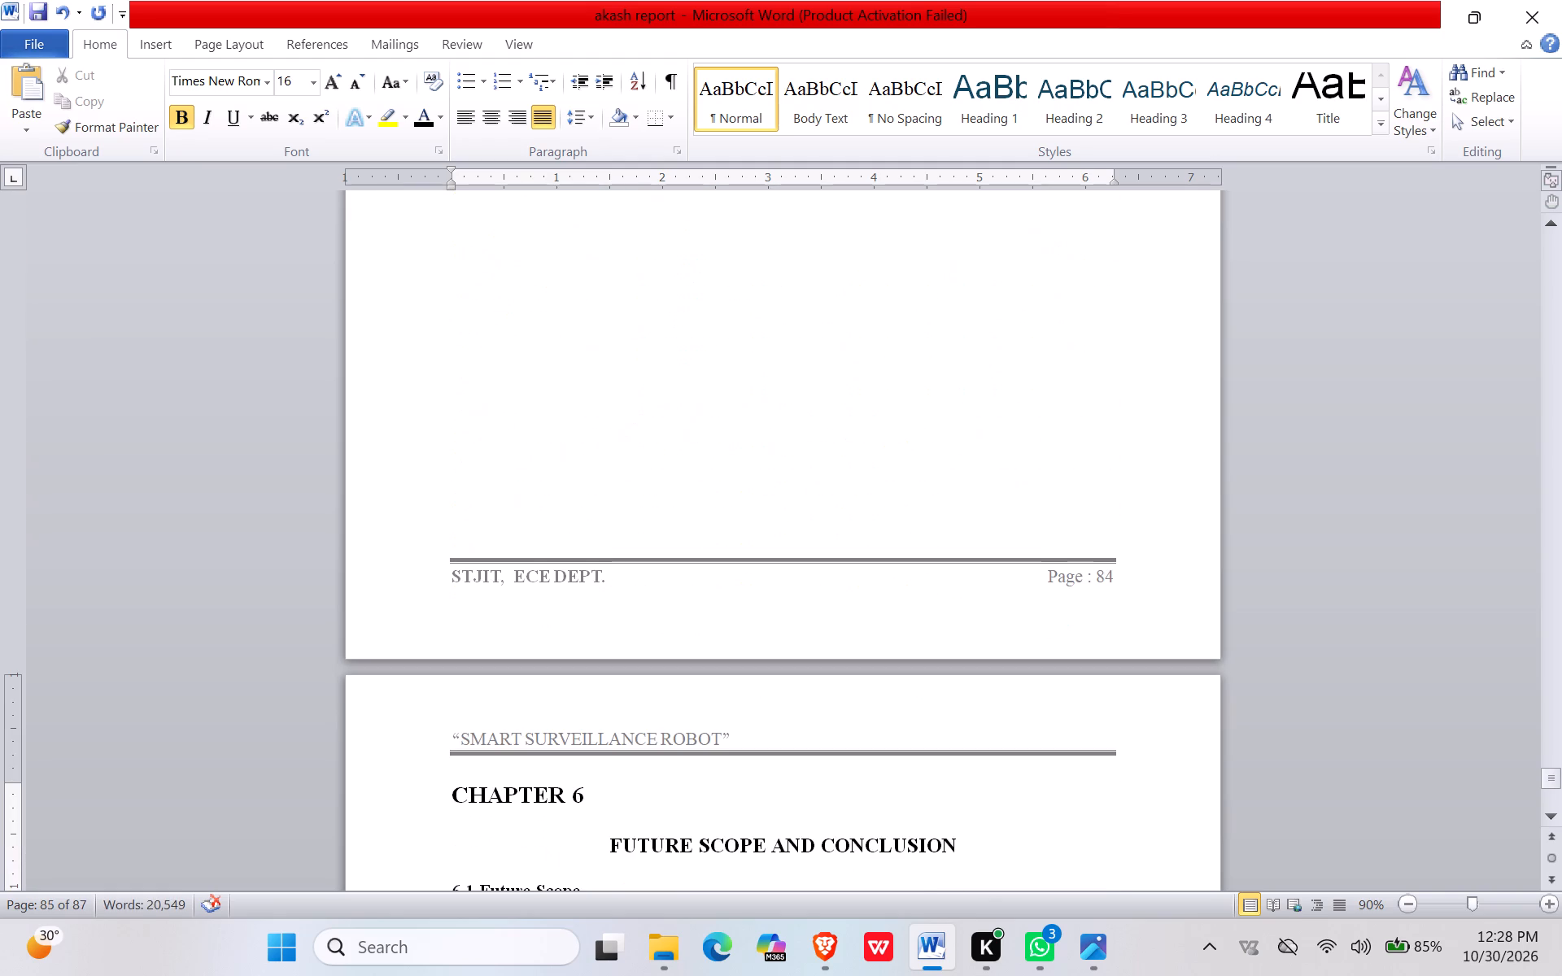
key("BackSpace")
key("Return")
Select the CHAPTER 6 heading line and open its line spacing options.
left_click(208, 808)
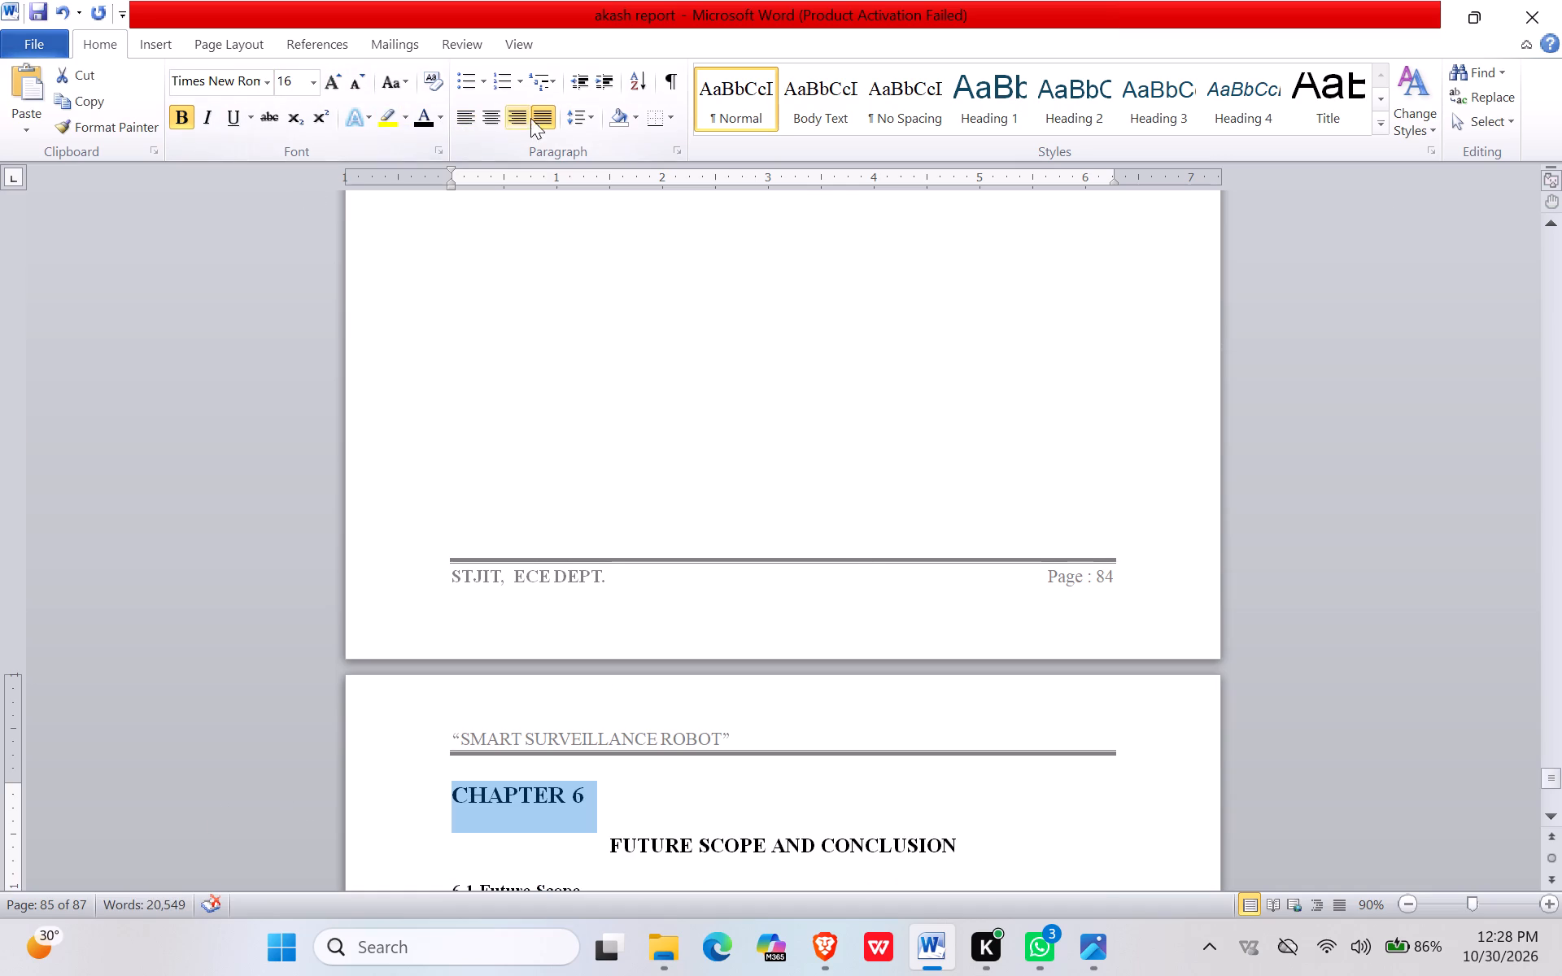
left_click(582, 111)
left_click(429, 190)
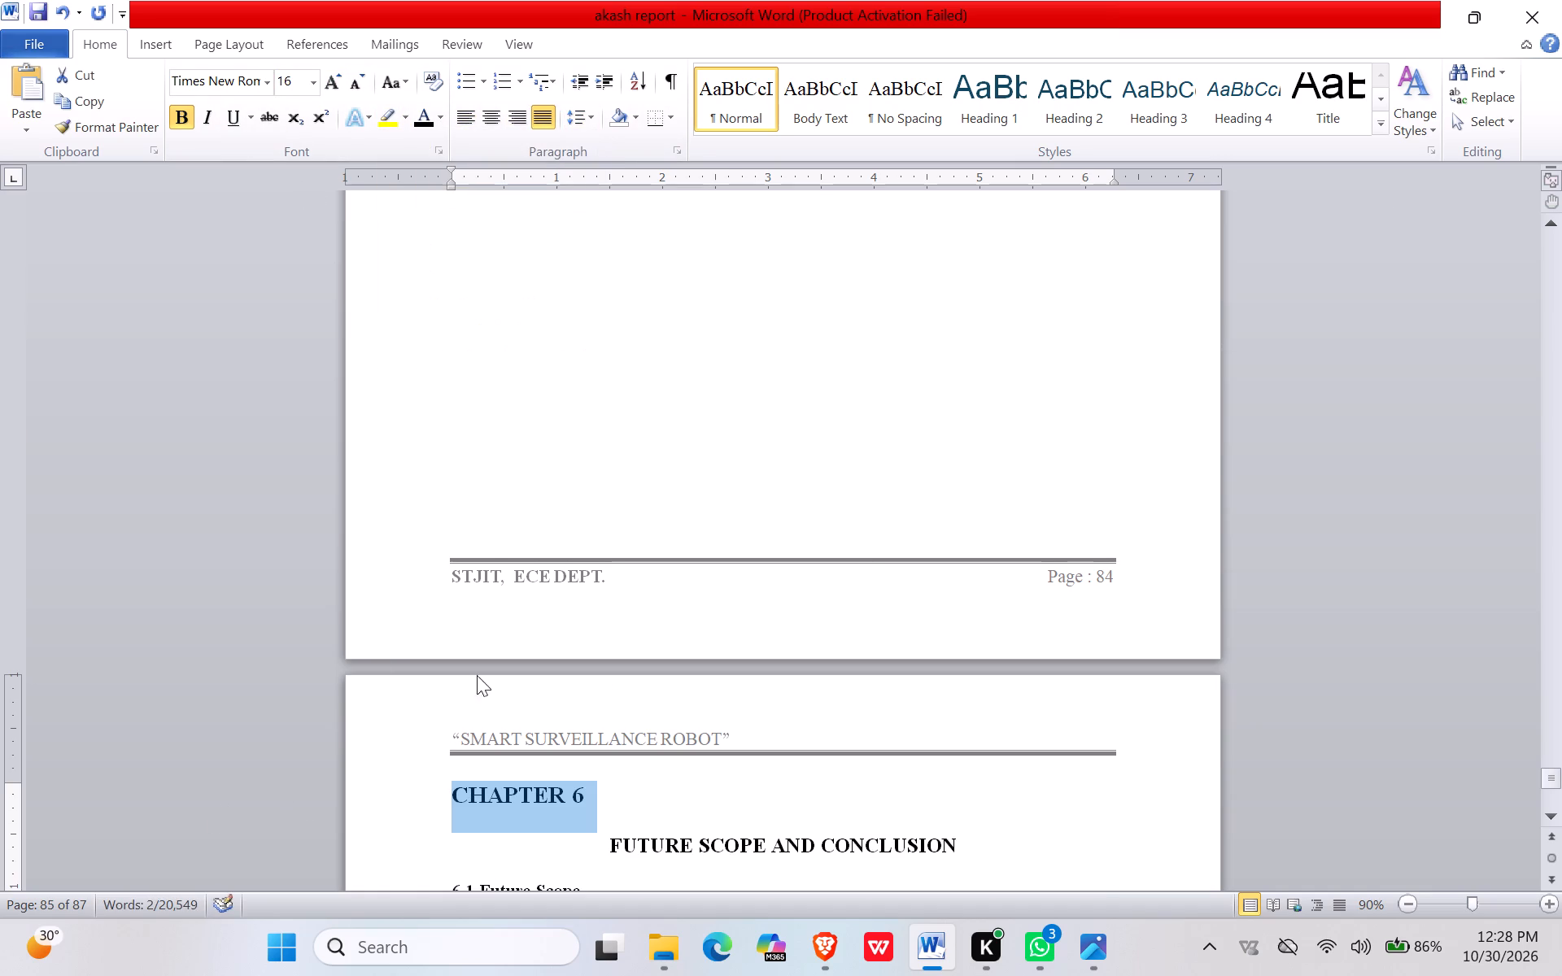
Review the Chapter 6 opening, from its title through the 6.1 Future Scope introduction and the start of the improvements list.
left_click(516, 838)
scroll(516, 600, "down", 2)
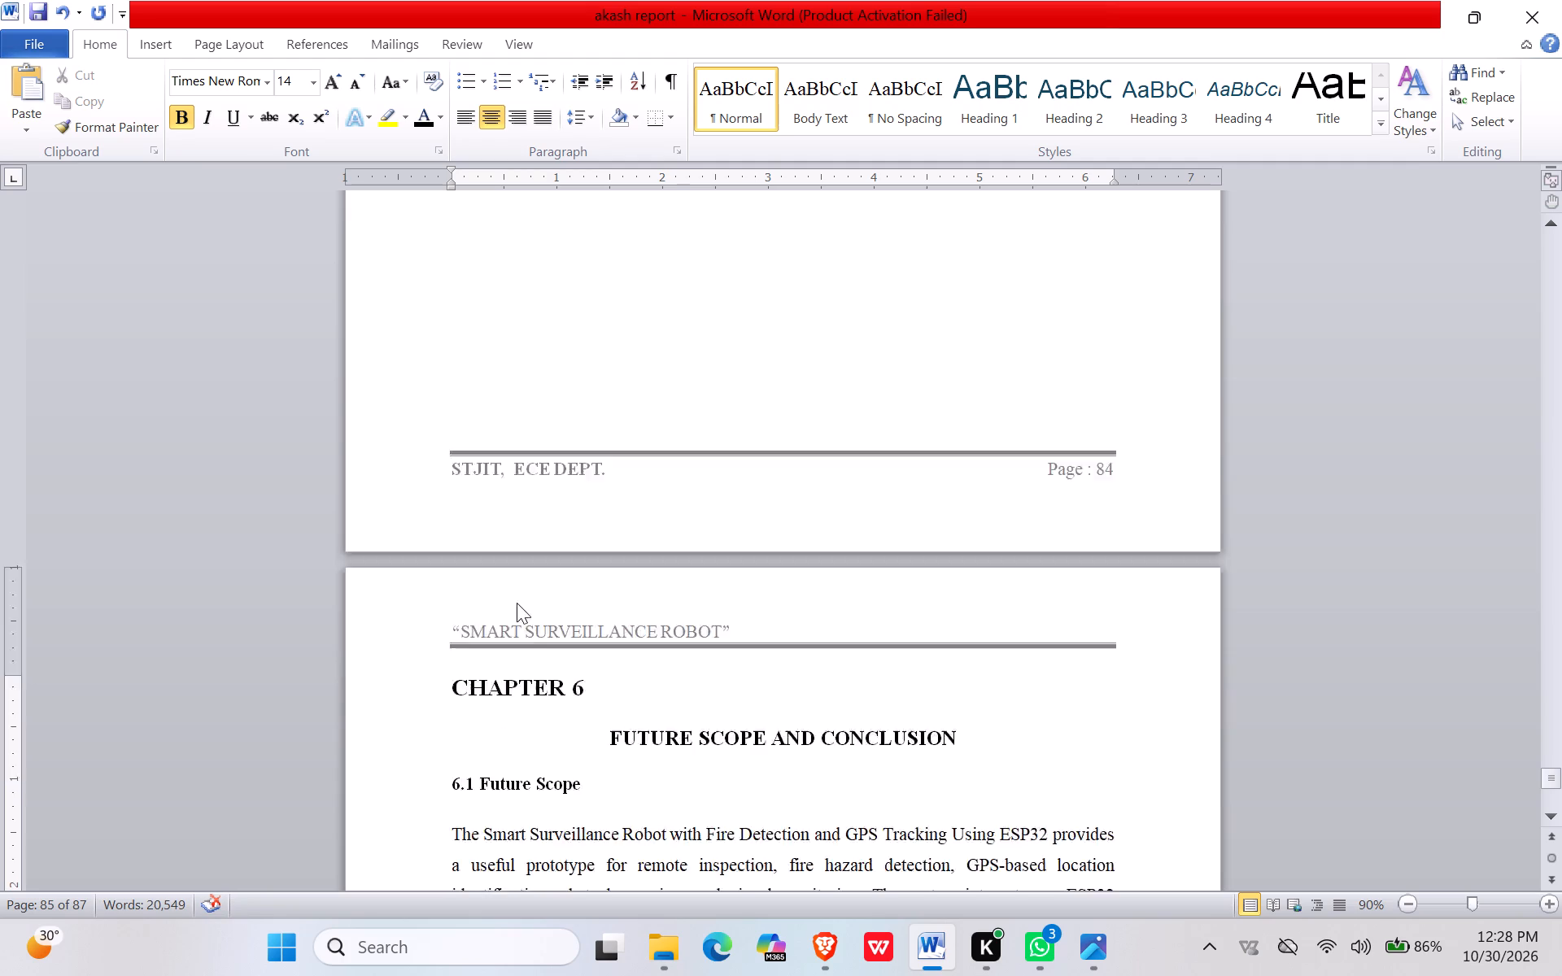
scroll(517, 603, "down", 6)
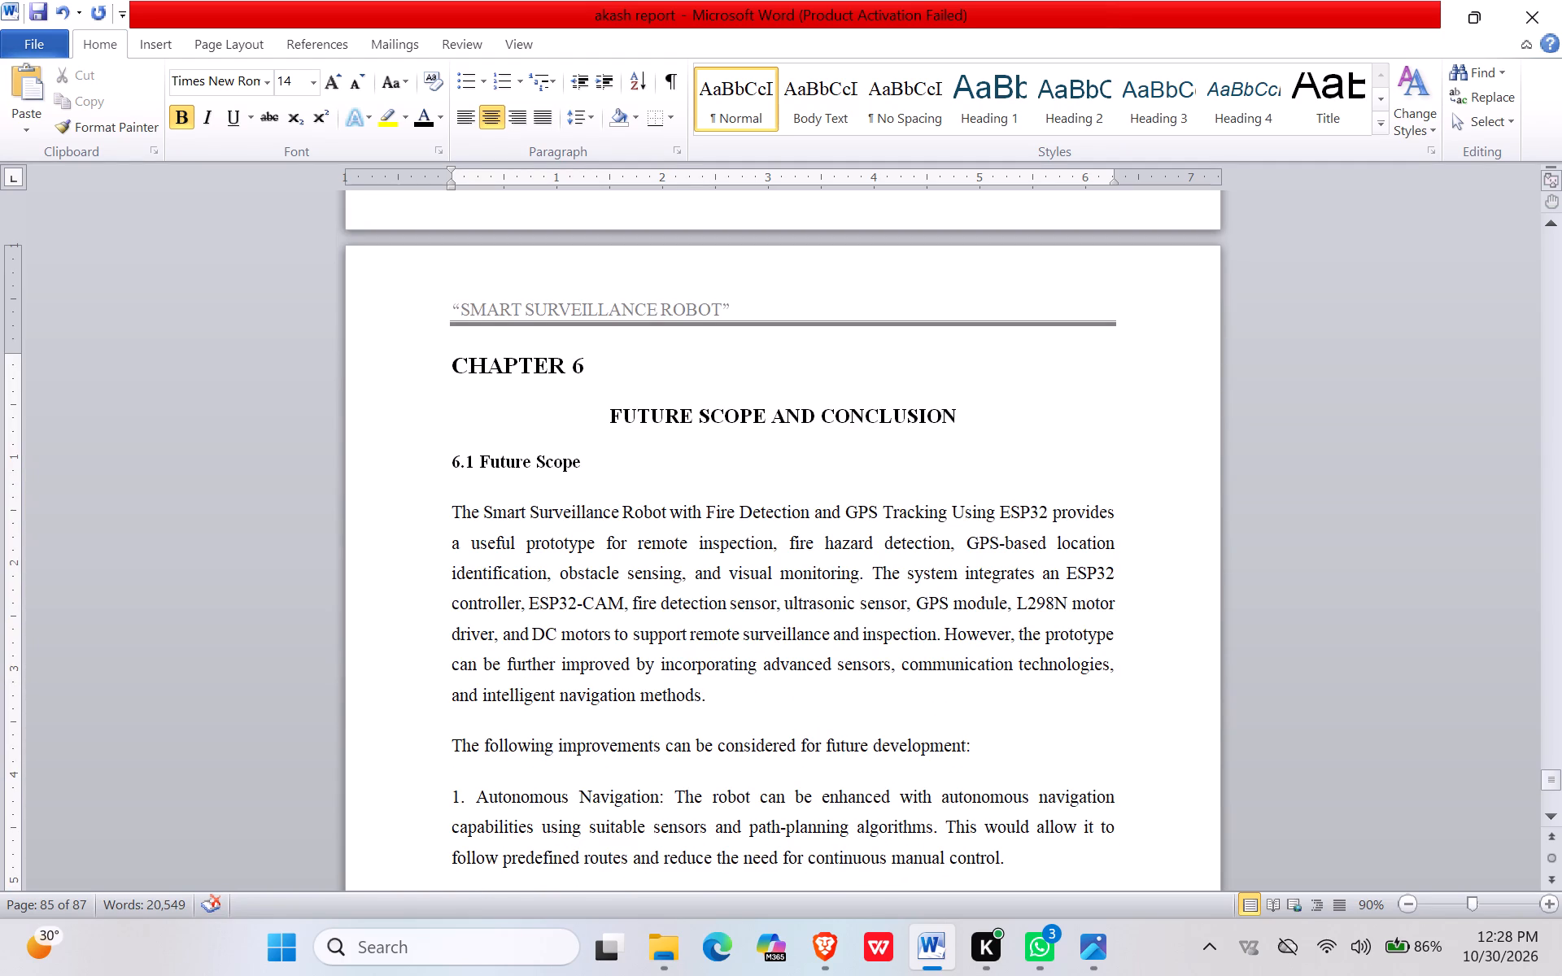
left_click_drag(978, 744, 451, 739)
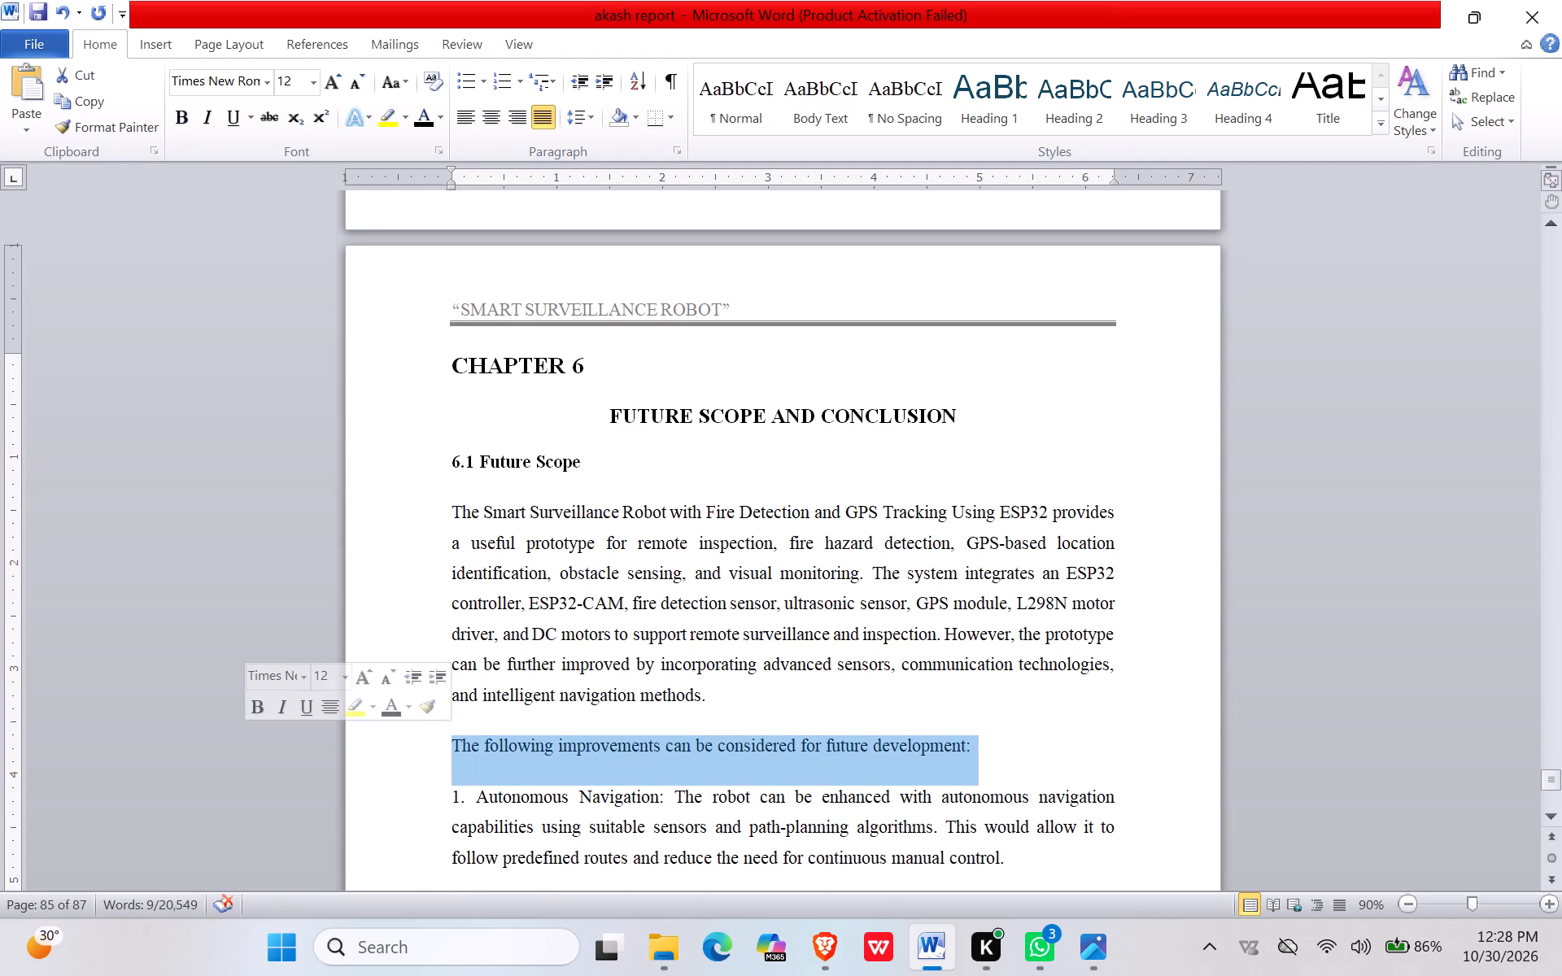
left_click(417, 796)
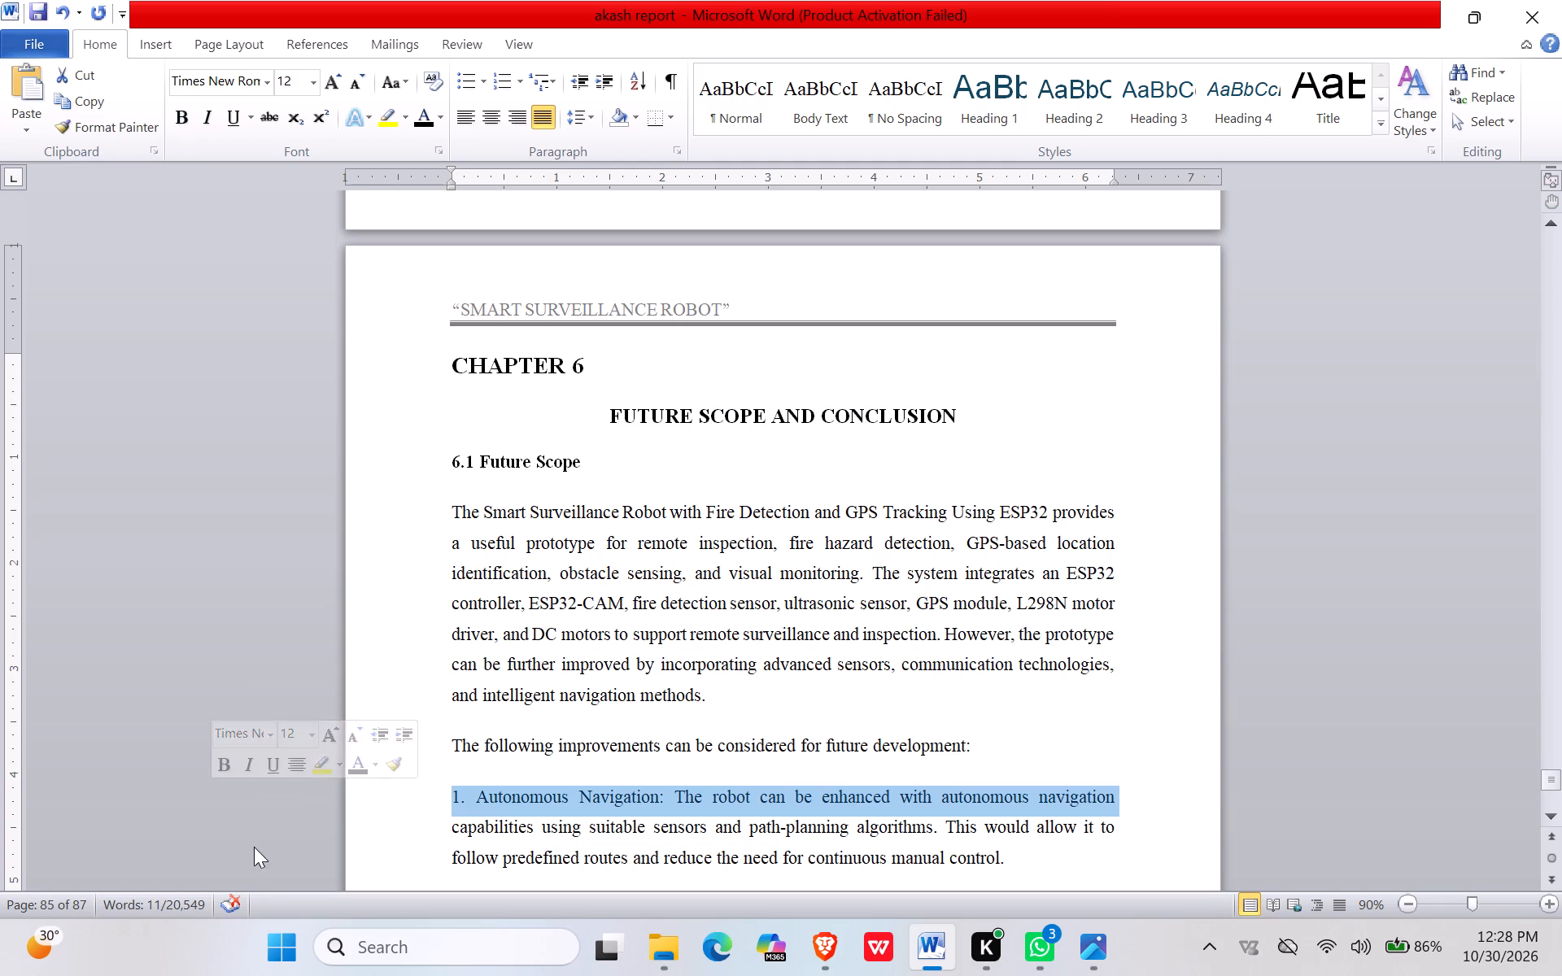
Review the rest of Chapter 6, from the 6.1 Future Scope improvements list through the end of 6.2 Conclusion.
left_click(254, 847)
left_click(545, 524)
scroll(583, 545, "down", 4)
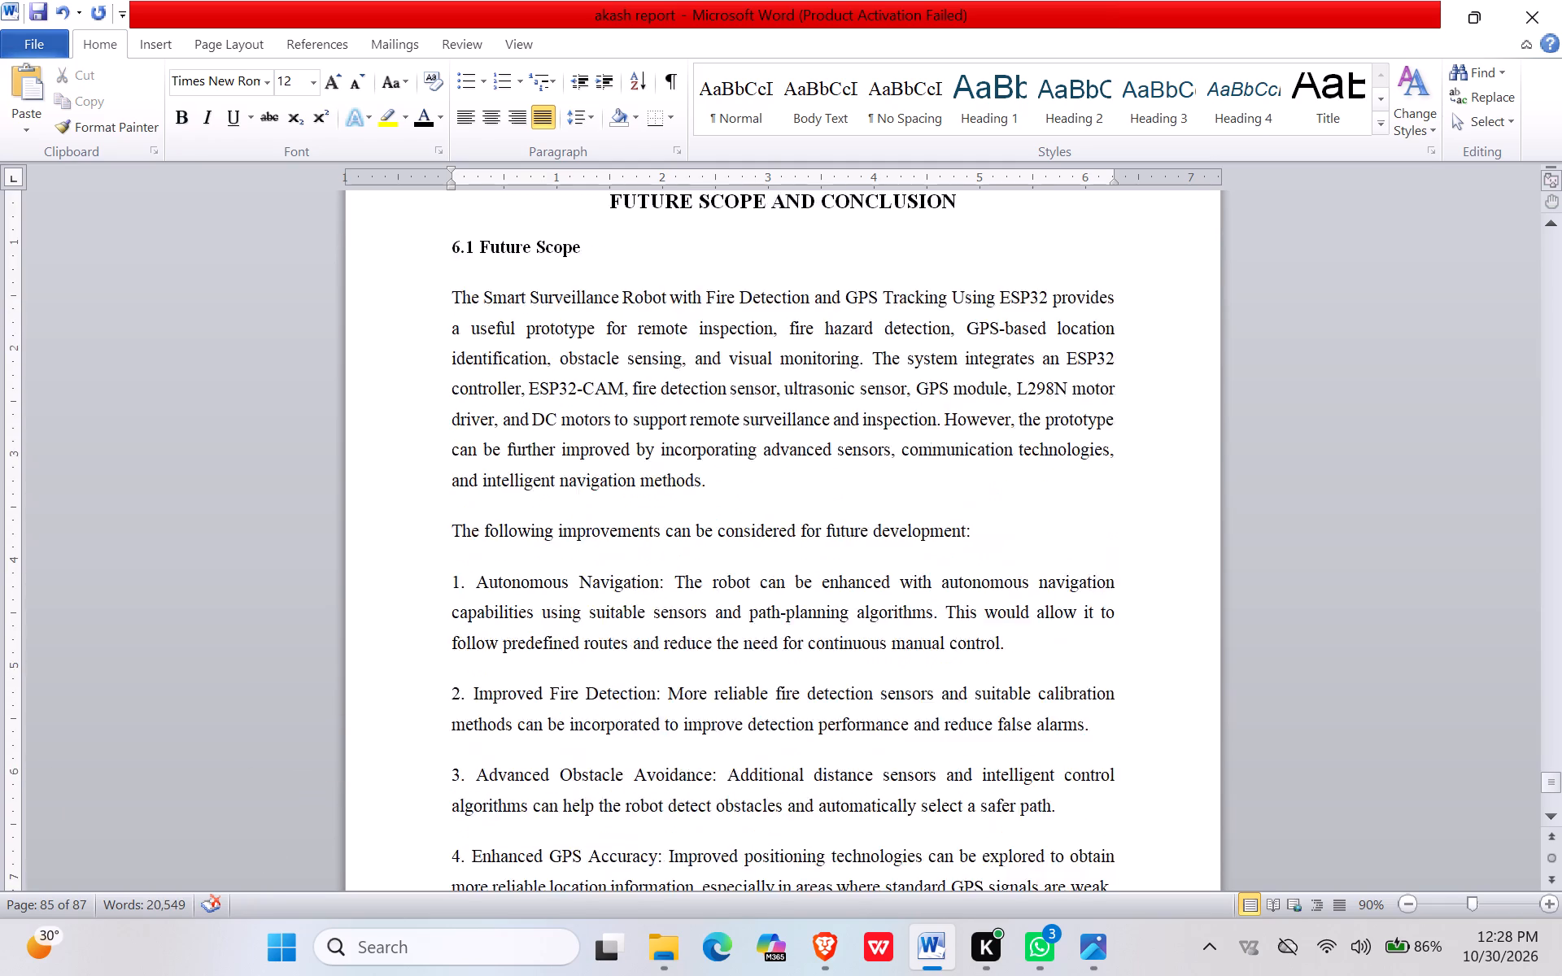
scroll(588, 551, "down", 3)
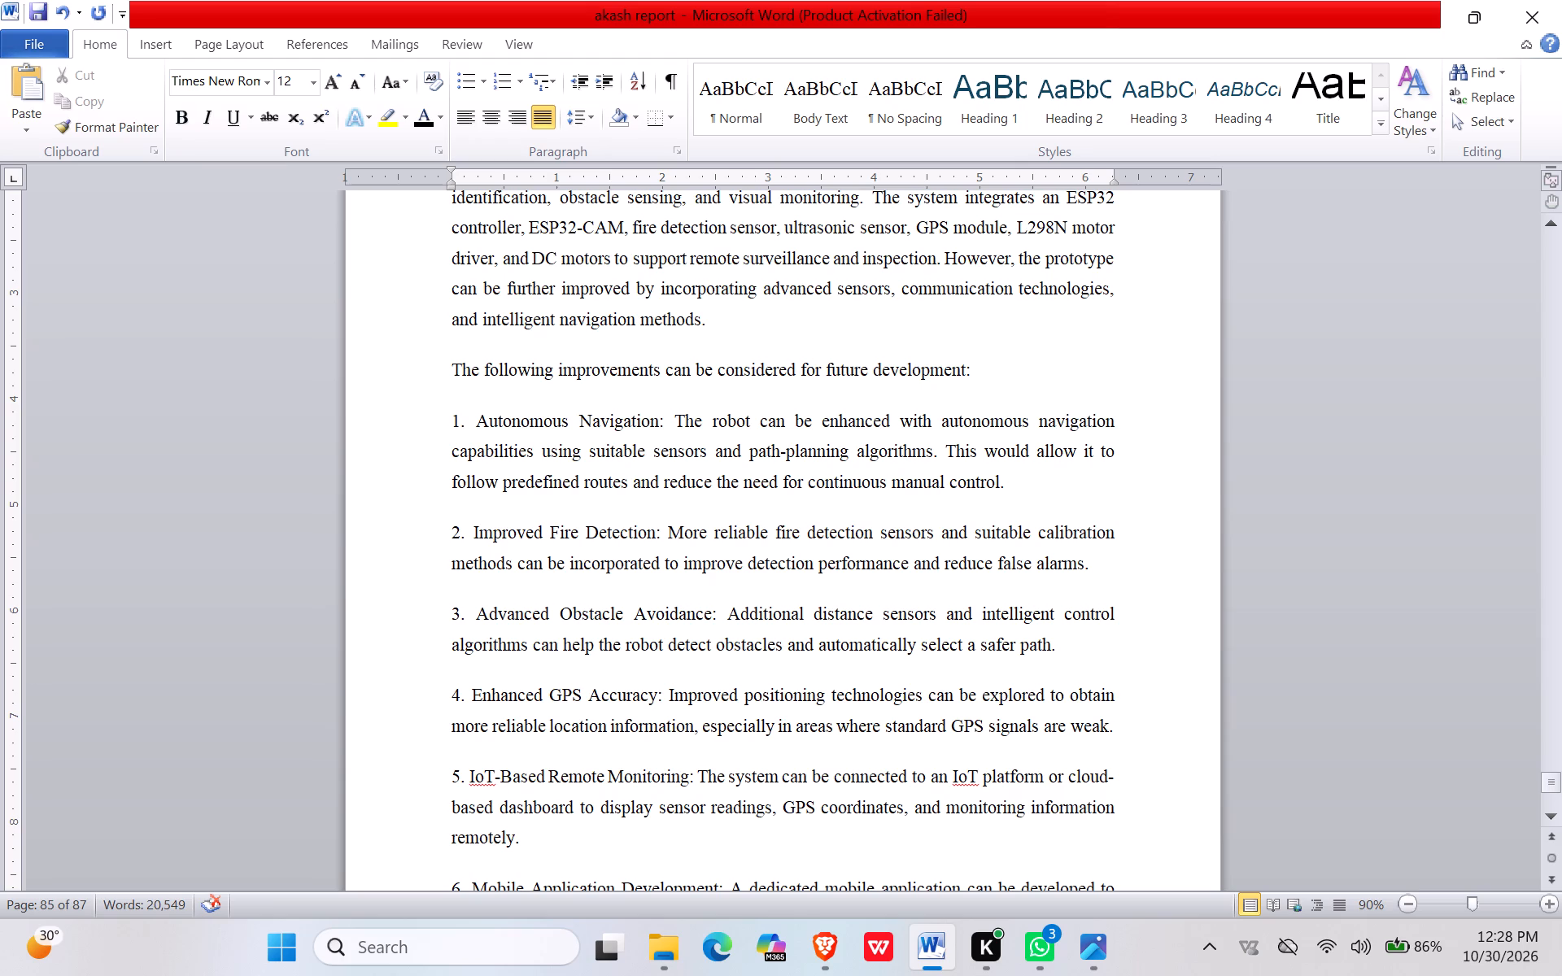
scroll(564, 822, "down", 3)
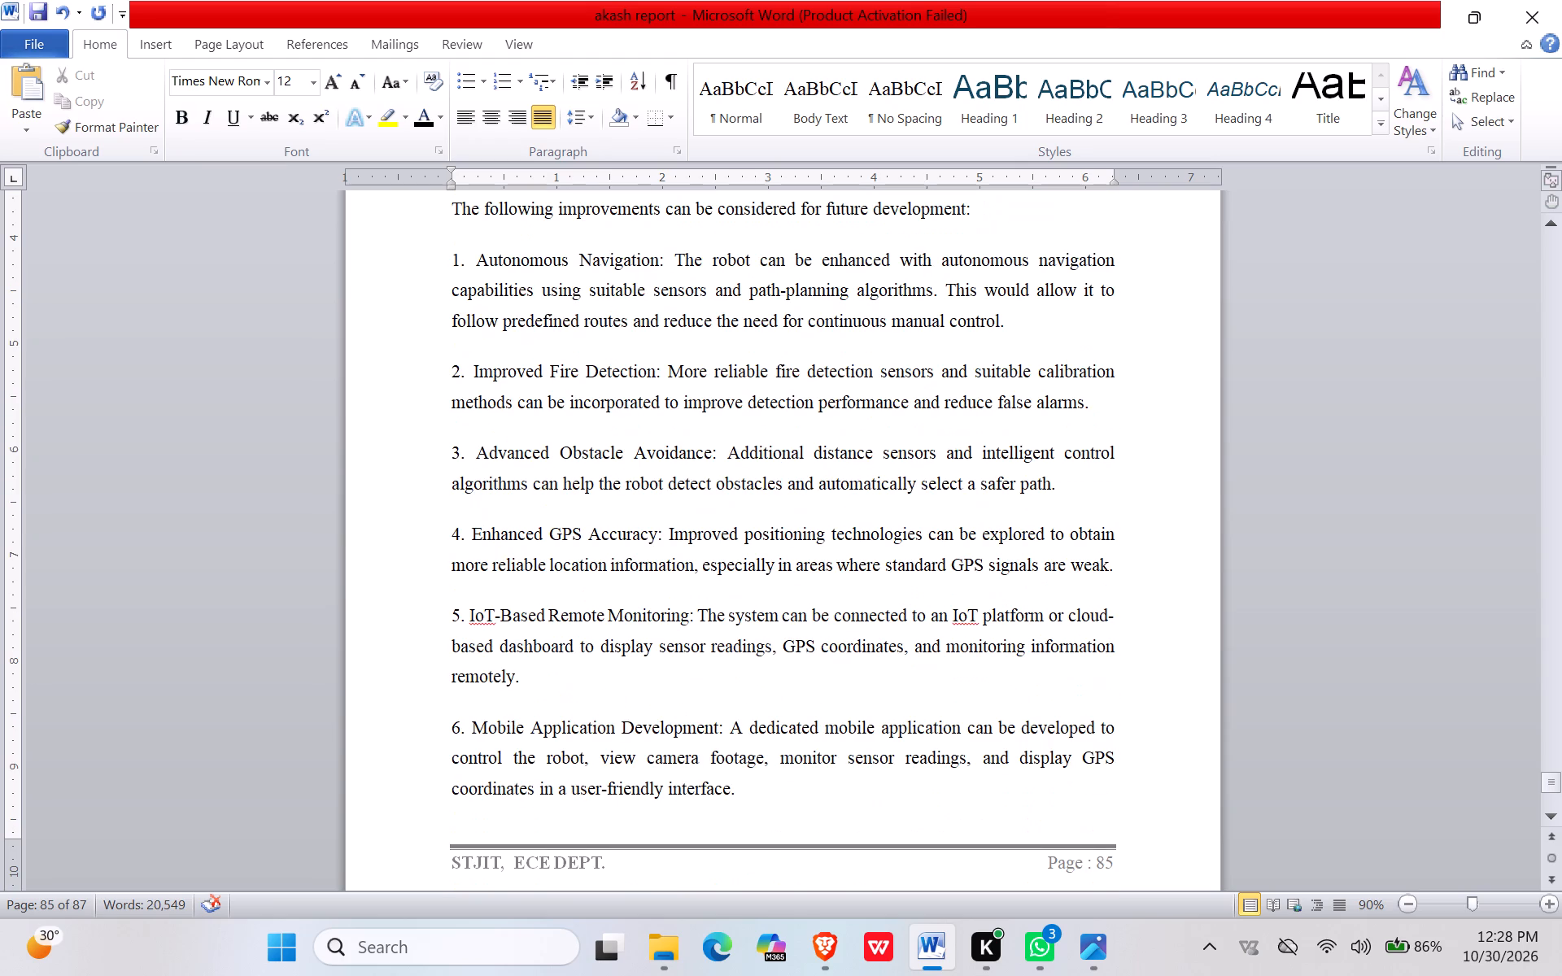
scroll(693, 722, "down", 4)
scroll(530, 767, "down", 2)
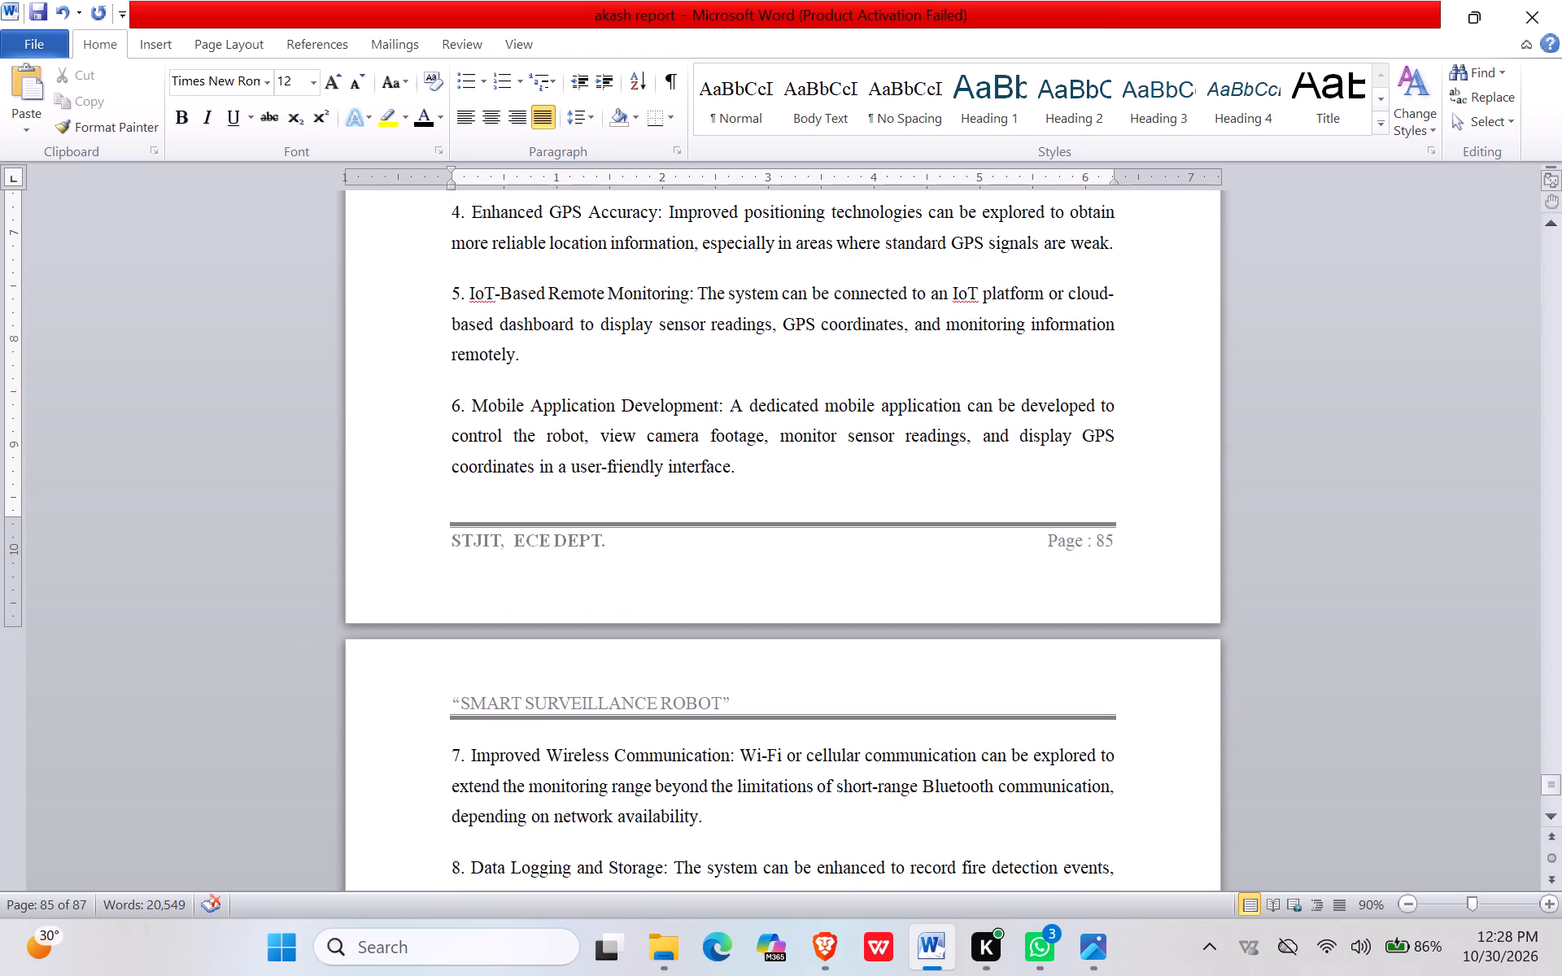
scroll(543, 826, "down", 3)
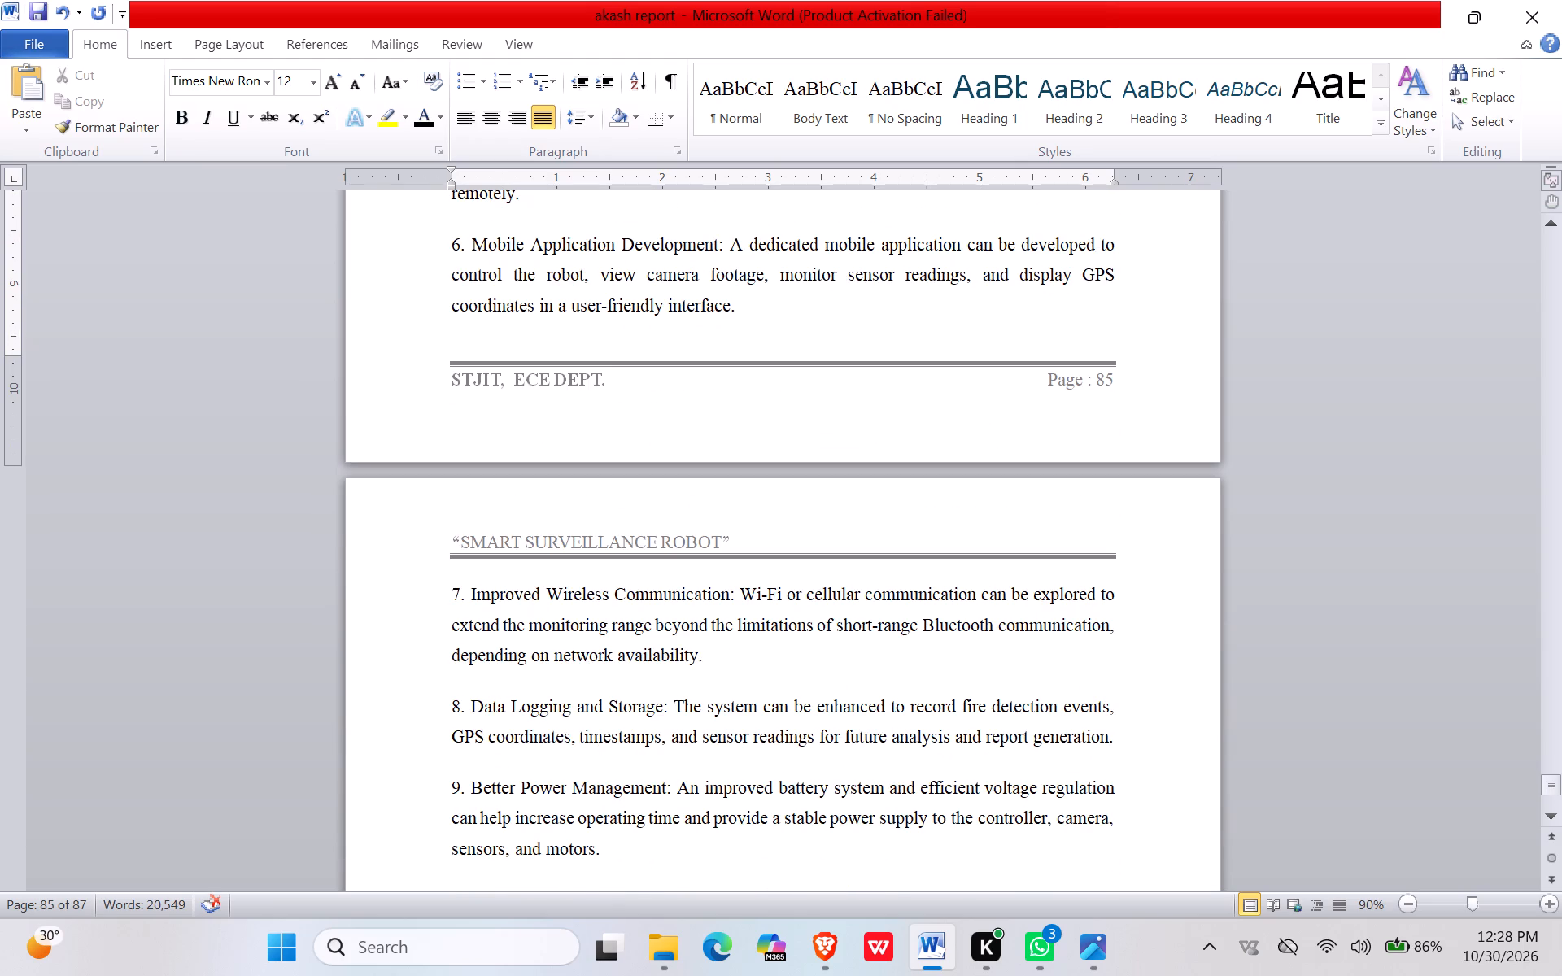
scroll(629, 787, "down", 3)
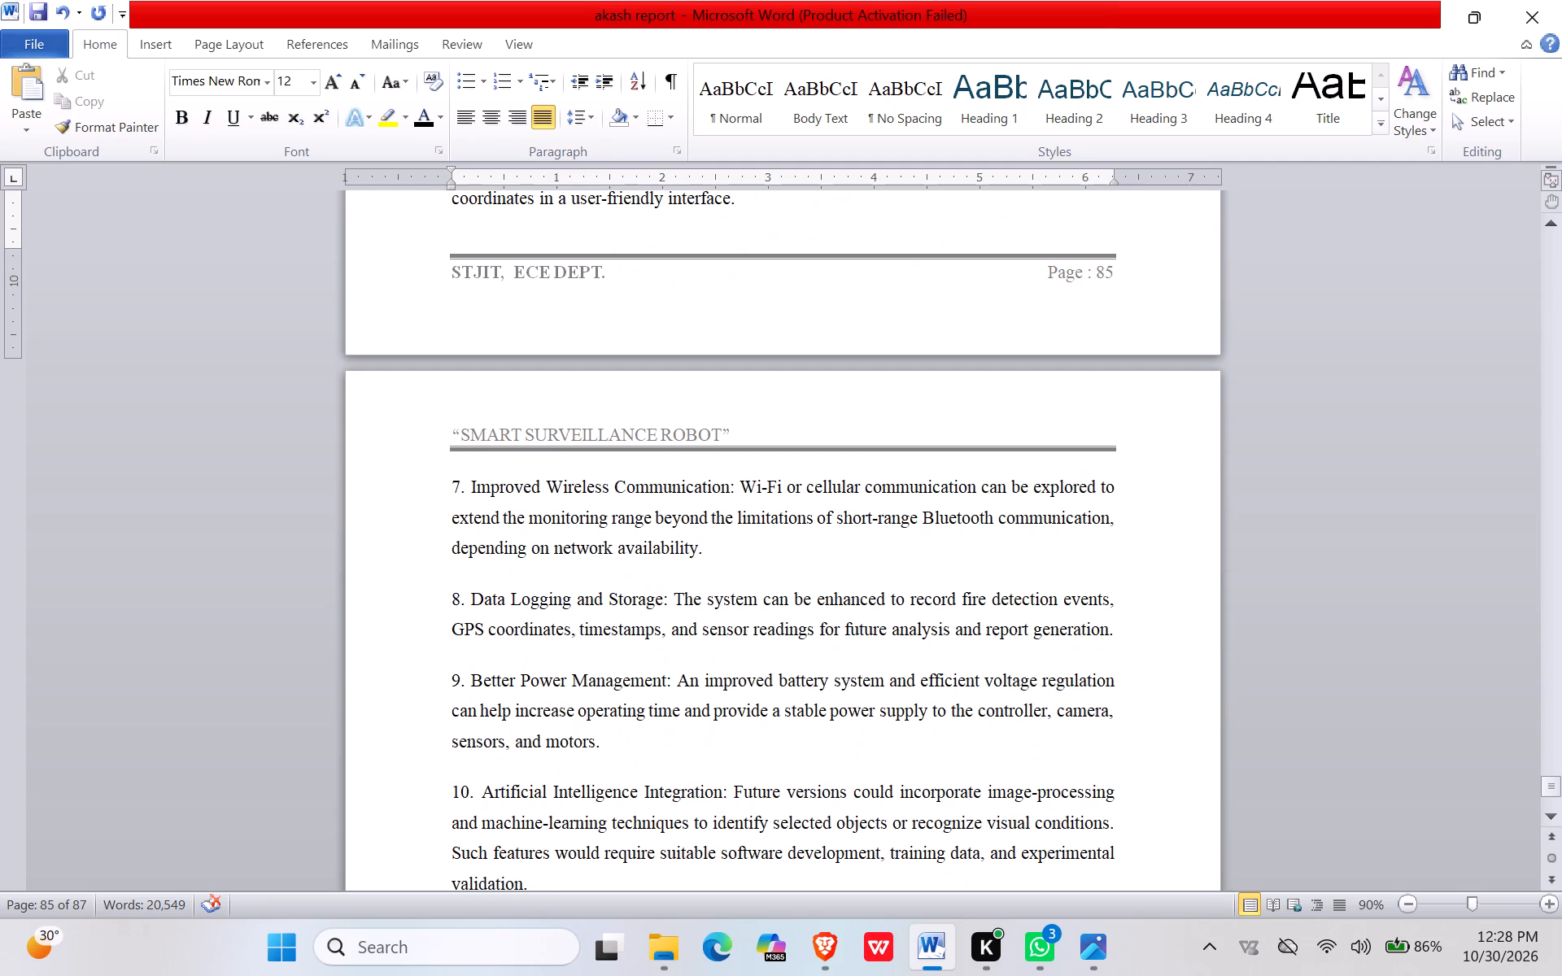
scroll(678, 731, "down", 3)
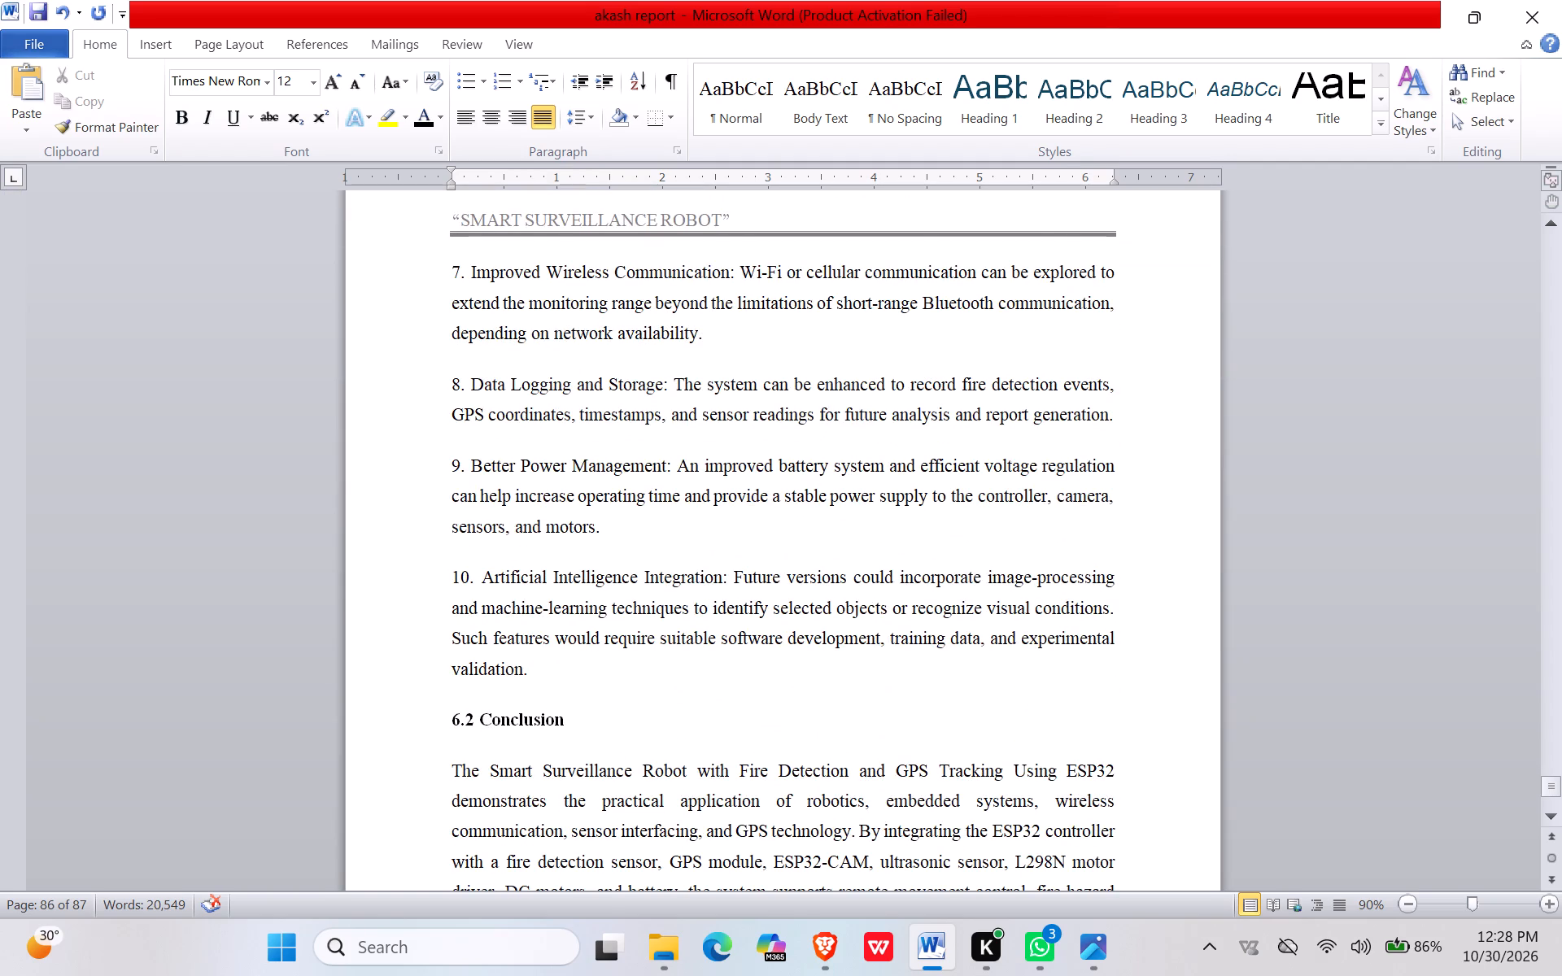
scroll(596, 721, "down", 5)
scroll(476, 584, "down", 8)
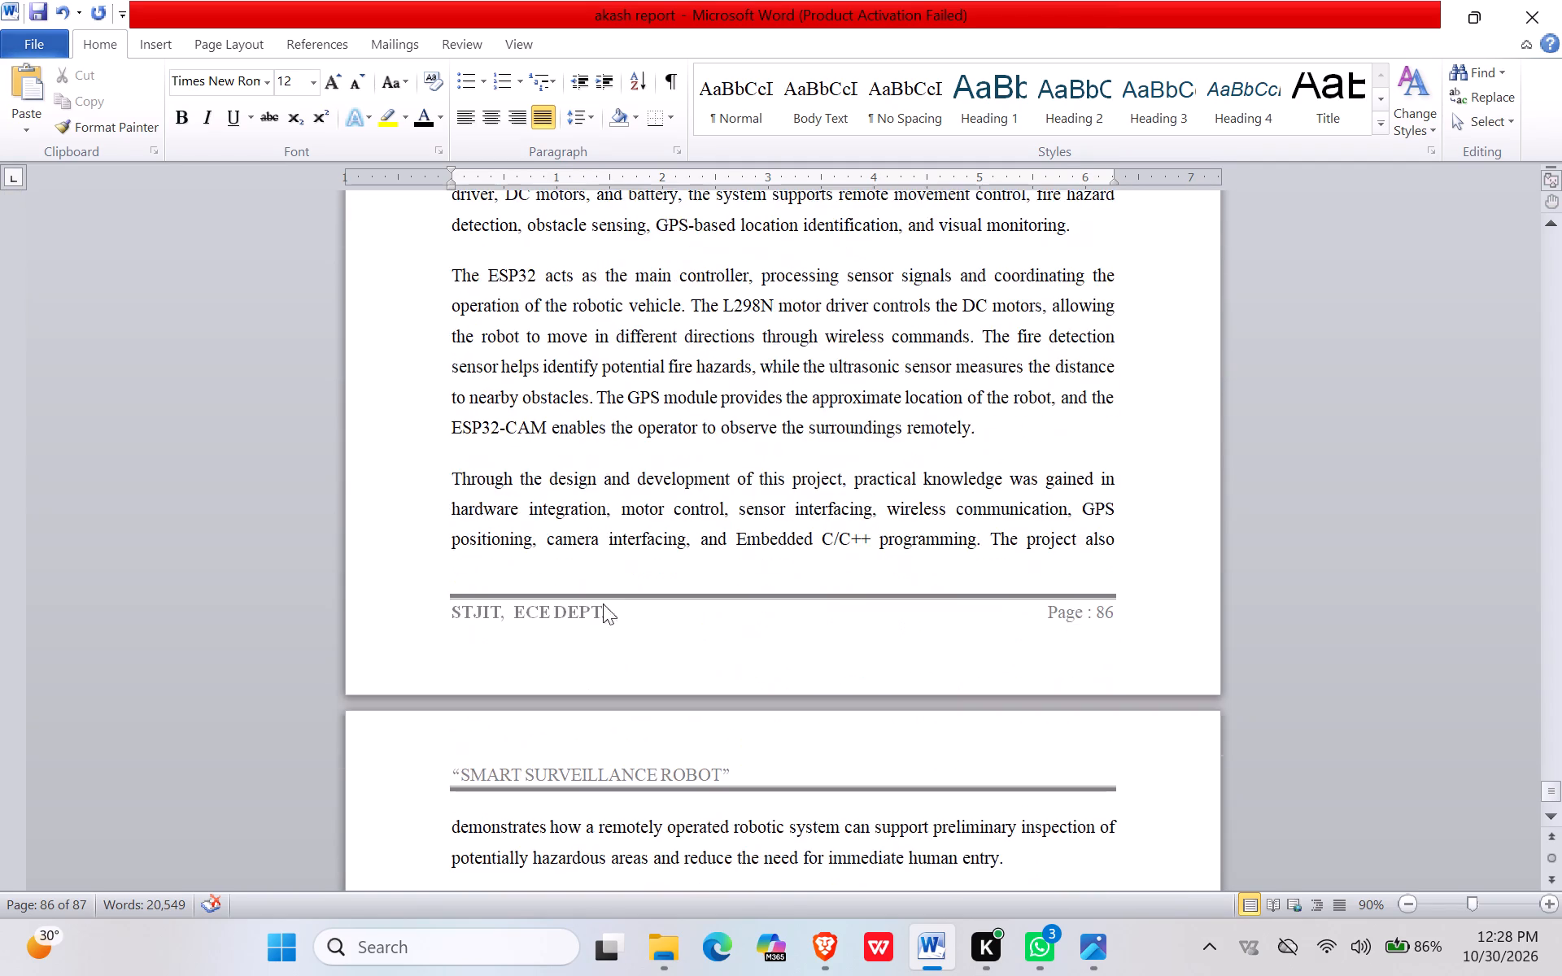
scroll(603, 603, "down", 10)
scroll(692, 599, "down", 3)
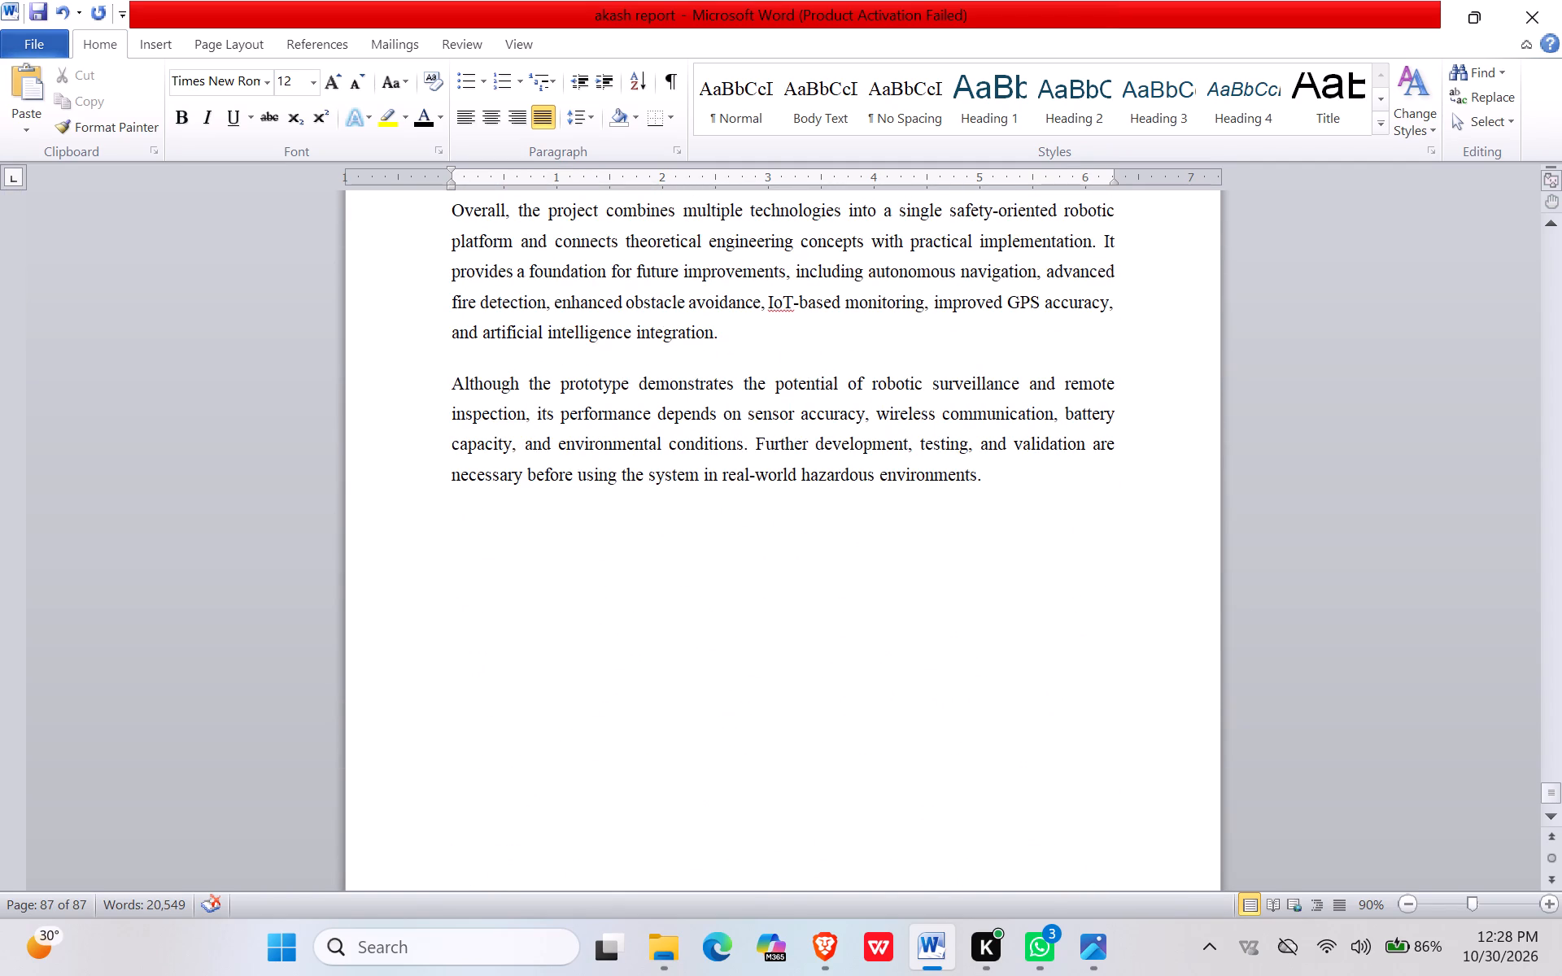
Save the report.
key("ctrl+s")
key("ctrl+s")
key("ctrl+s")
key("ctrl+s")
key("ctrl+s")
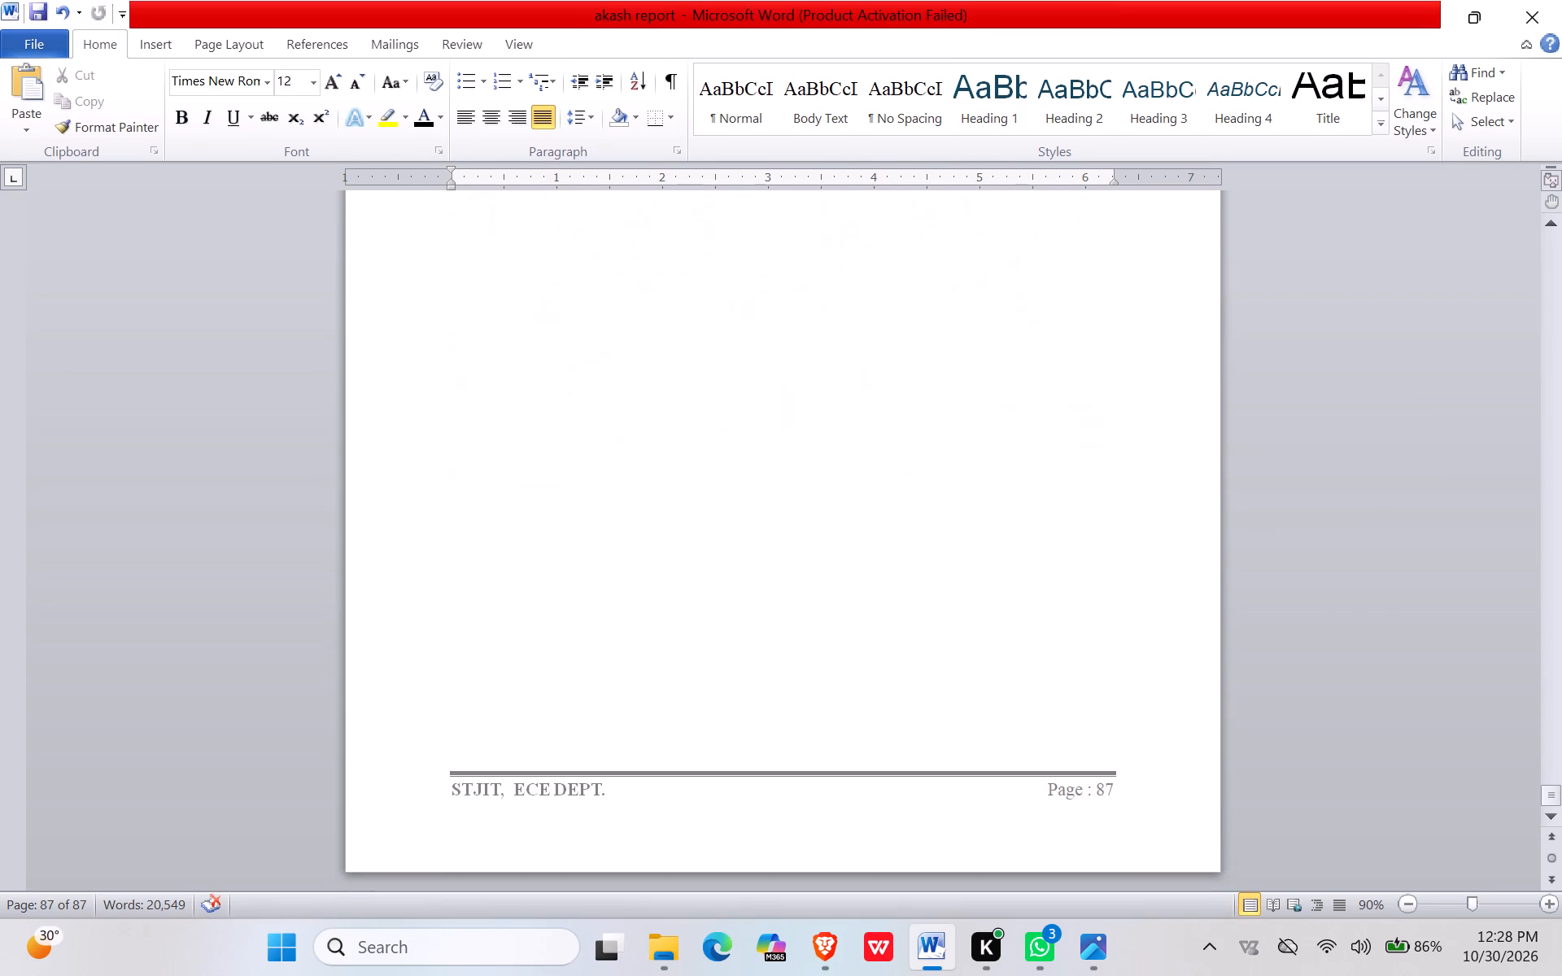
key("ctrl+s")
key("ctrl+s")
key("ctrl+s")
key("ctrl+s")
key("ctrl+s")
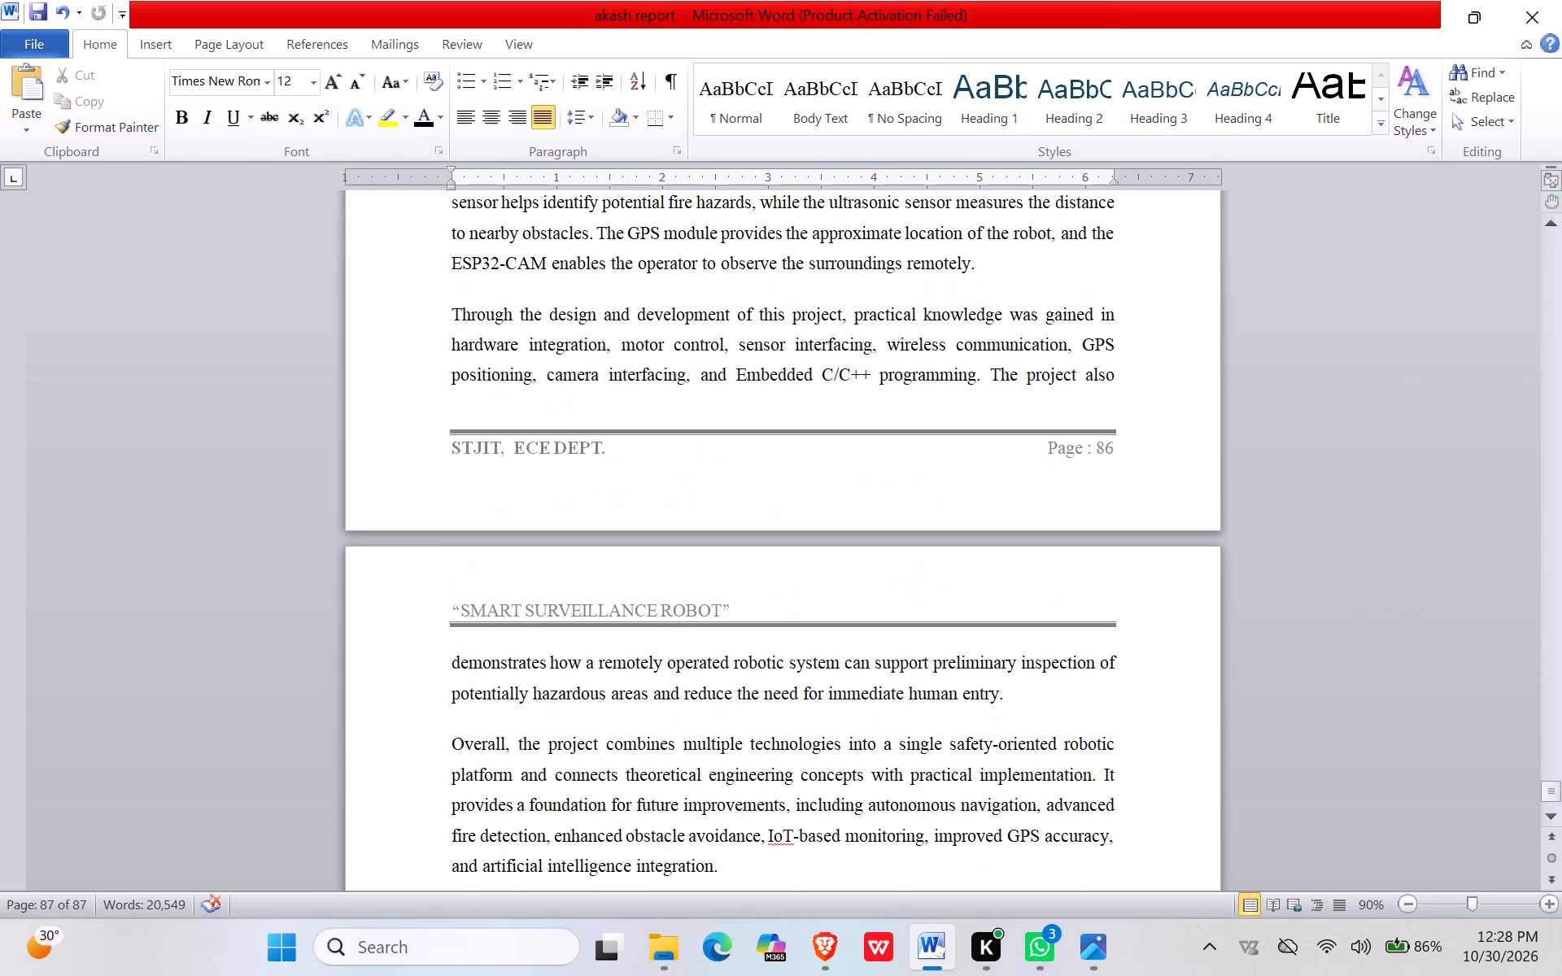
key("ctrl+s")
key("ctrl+s")
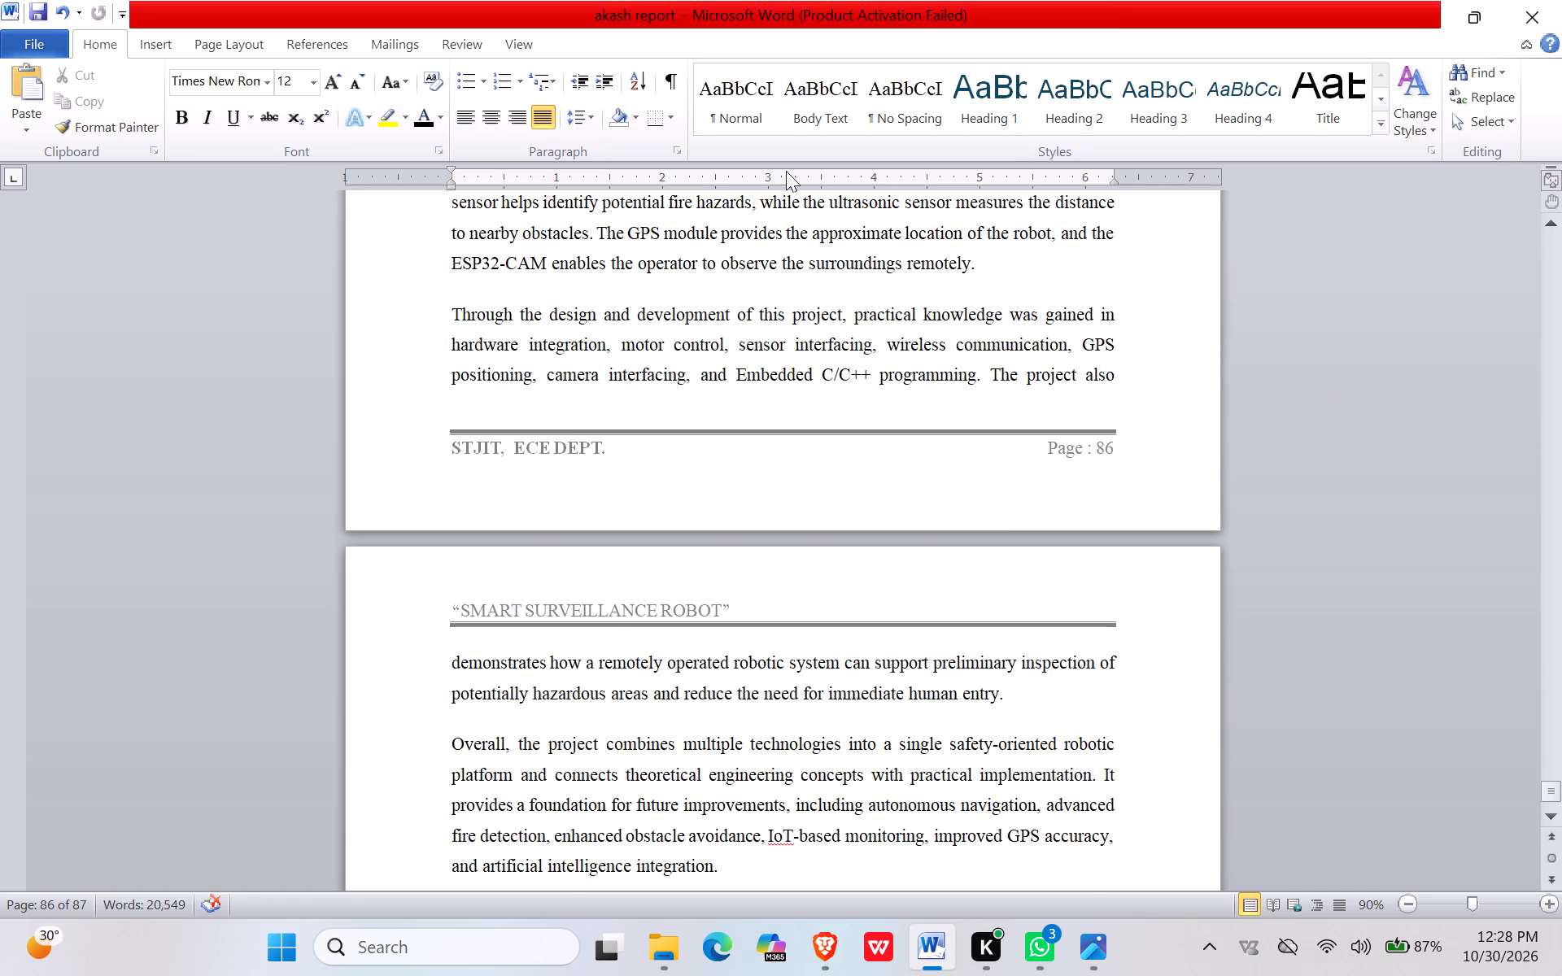
Save the report.
key("ctrl+s")
key("ctrl+s")
key("ctrl+s")
key("ctrl+s")
key("ctrl+s")
key("ctrl+s")
key("ctrl+s")
key("ctrl+s")
key("ctrl+s")
key("ctrl+s")
key("ctrl+s")
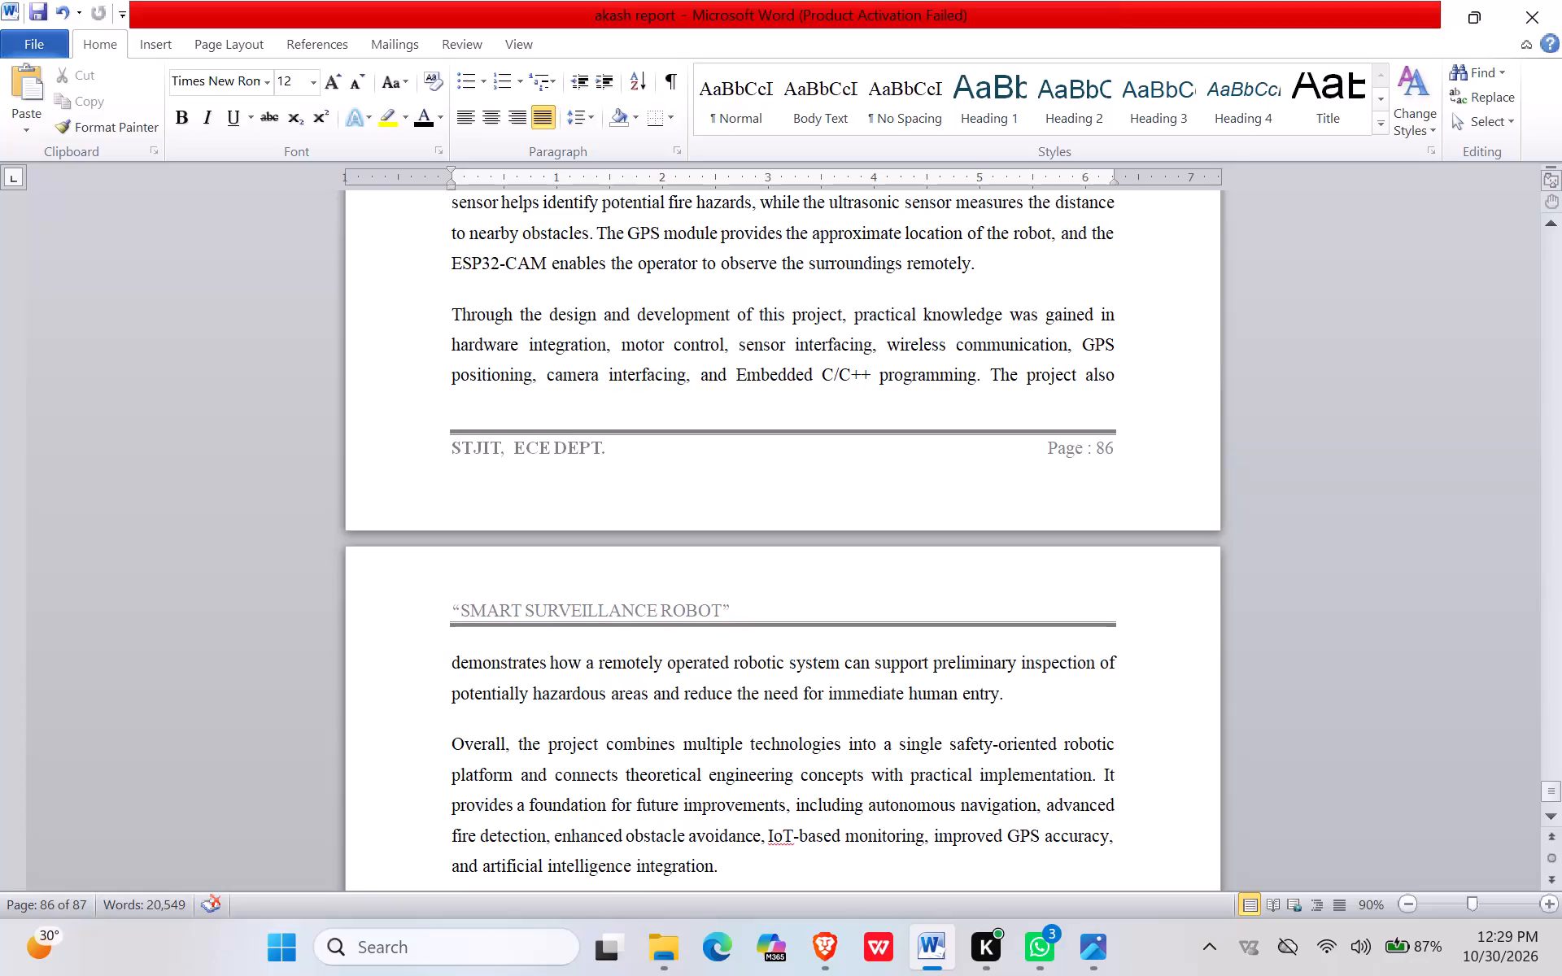
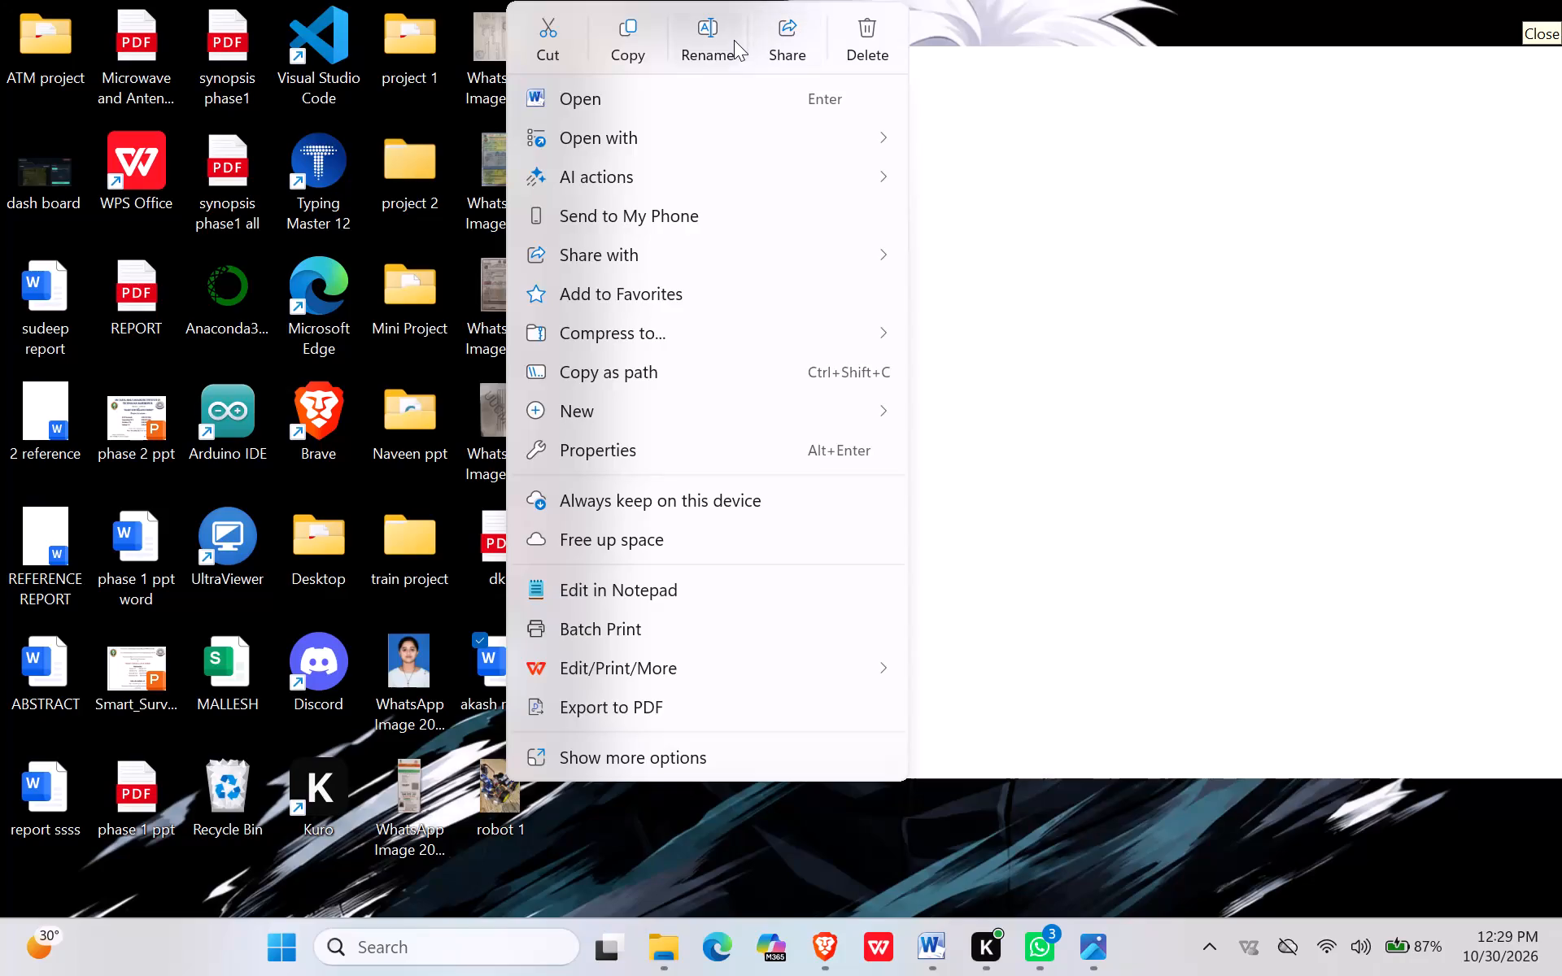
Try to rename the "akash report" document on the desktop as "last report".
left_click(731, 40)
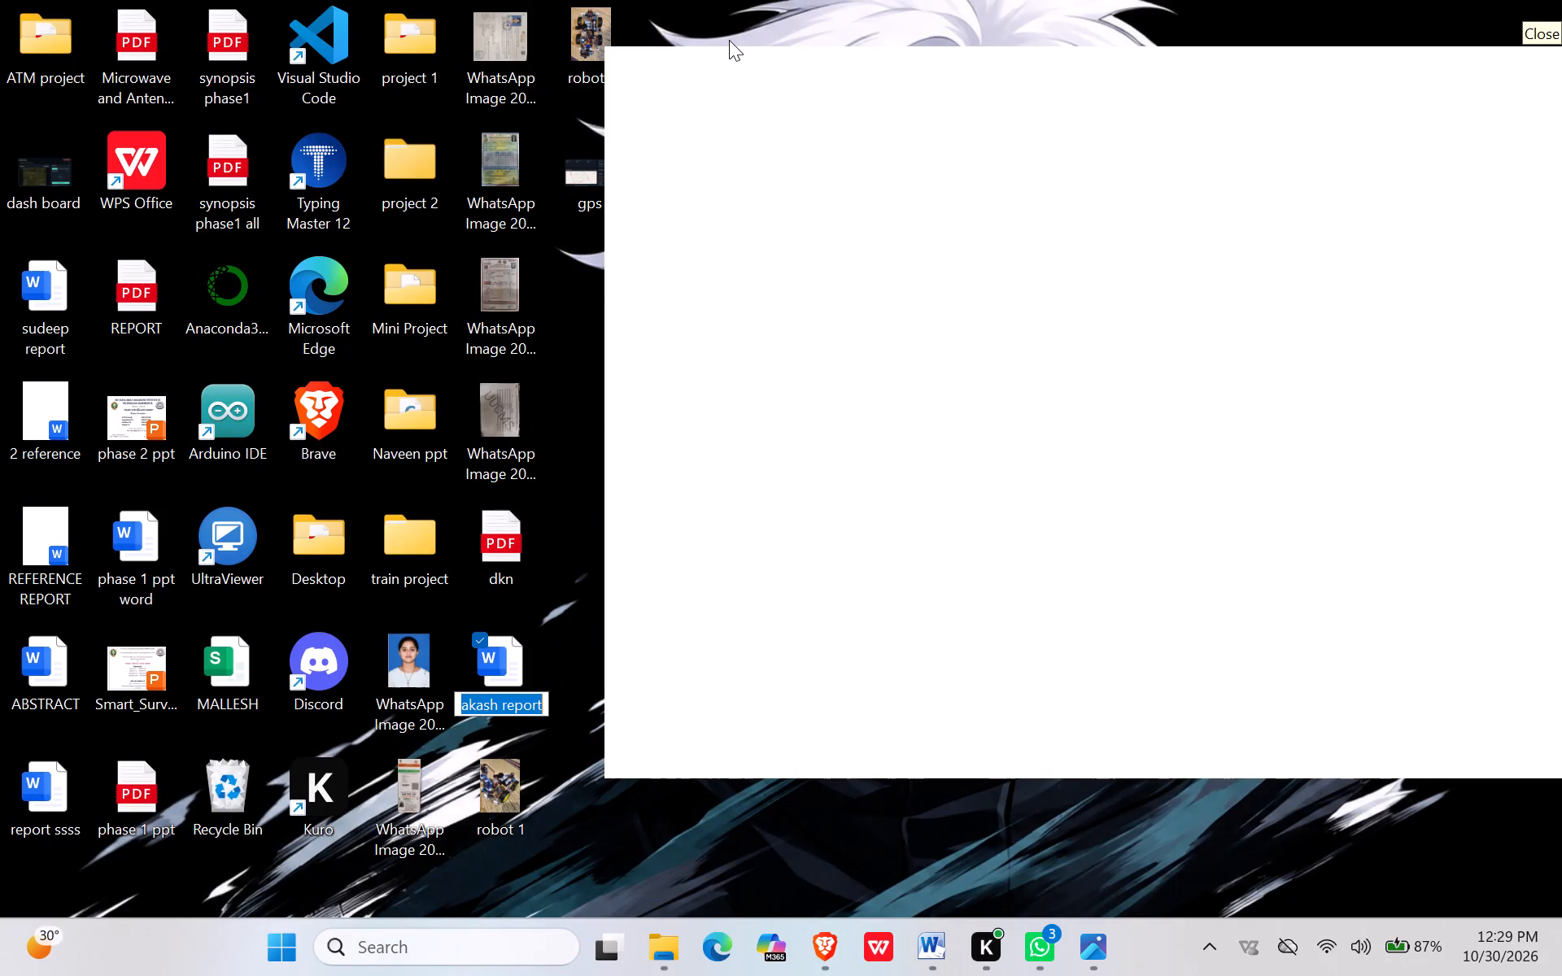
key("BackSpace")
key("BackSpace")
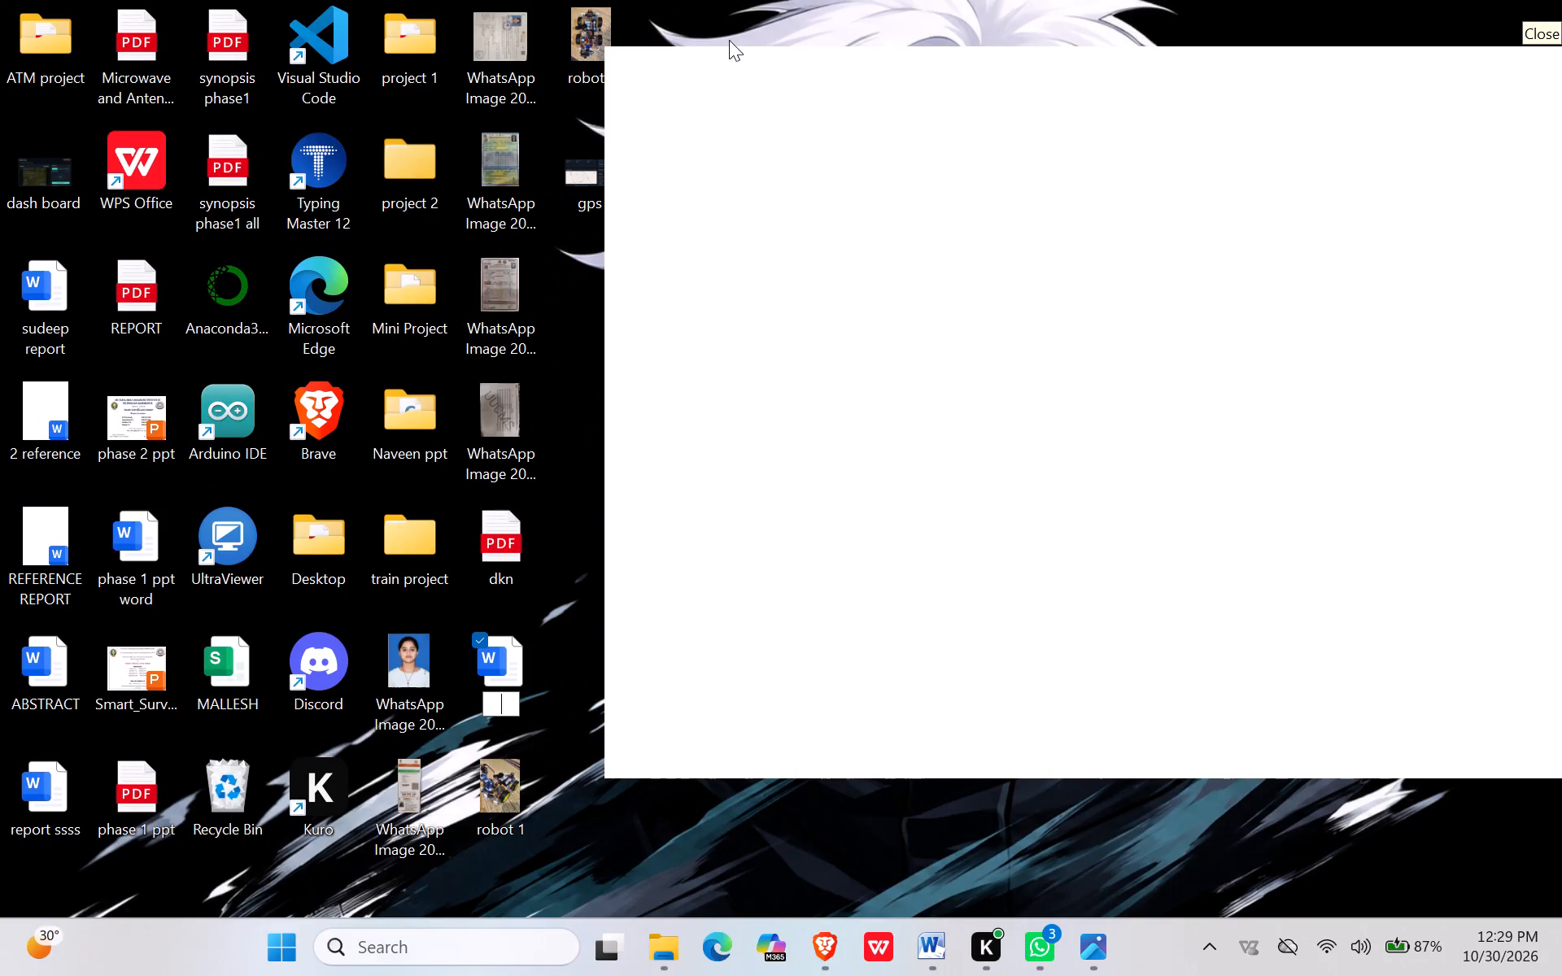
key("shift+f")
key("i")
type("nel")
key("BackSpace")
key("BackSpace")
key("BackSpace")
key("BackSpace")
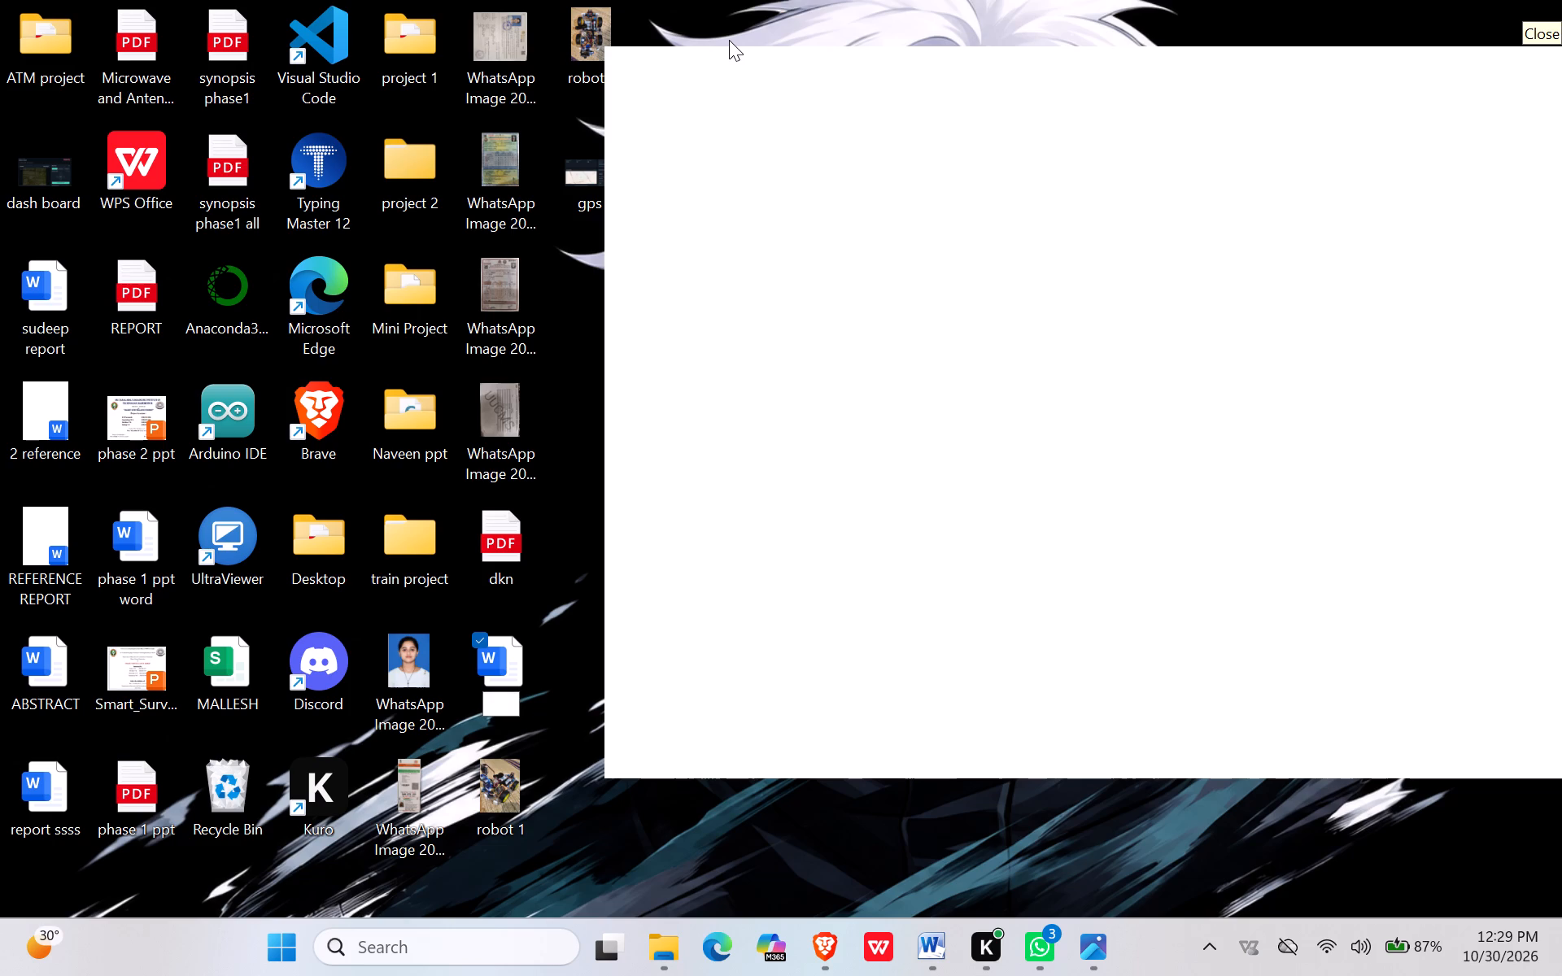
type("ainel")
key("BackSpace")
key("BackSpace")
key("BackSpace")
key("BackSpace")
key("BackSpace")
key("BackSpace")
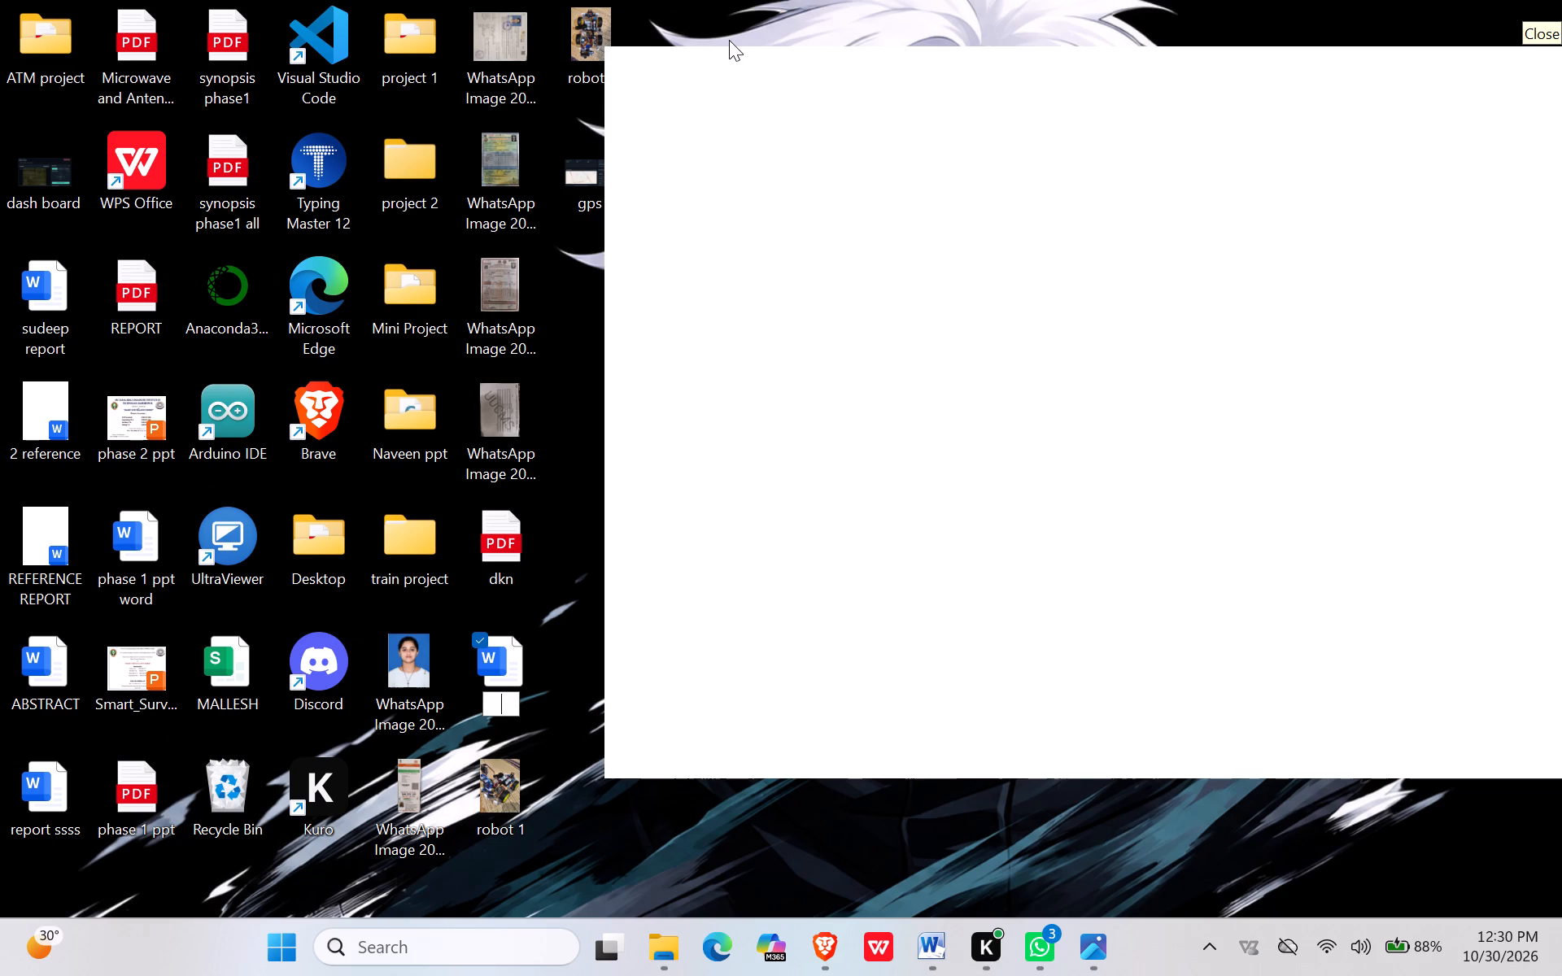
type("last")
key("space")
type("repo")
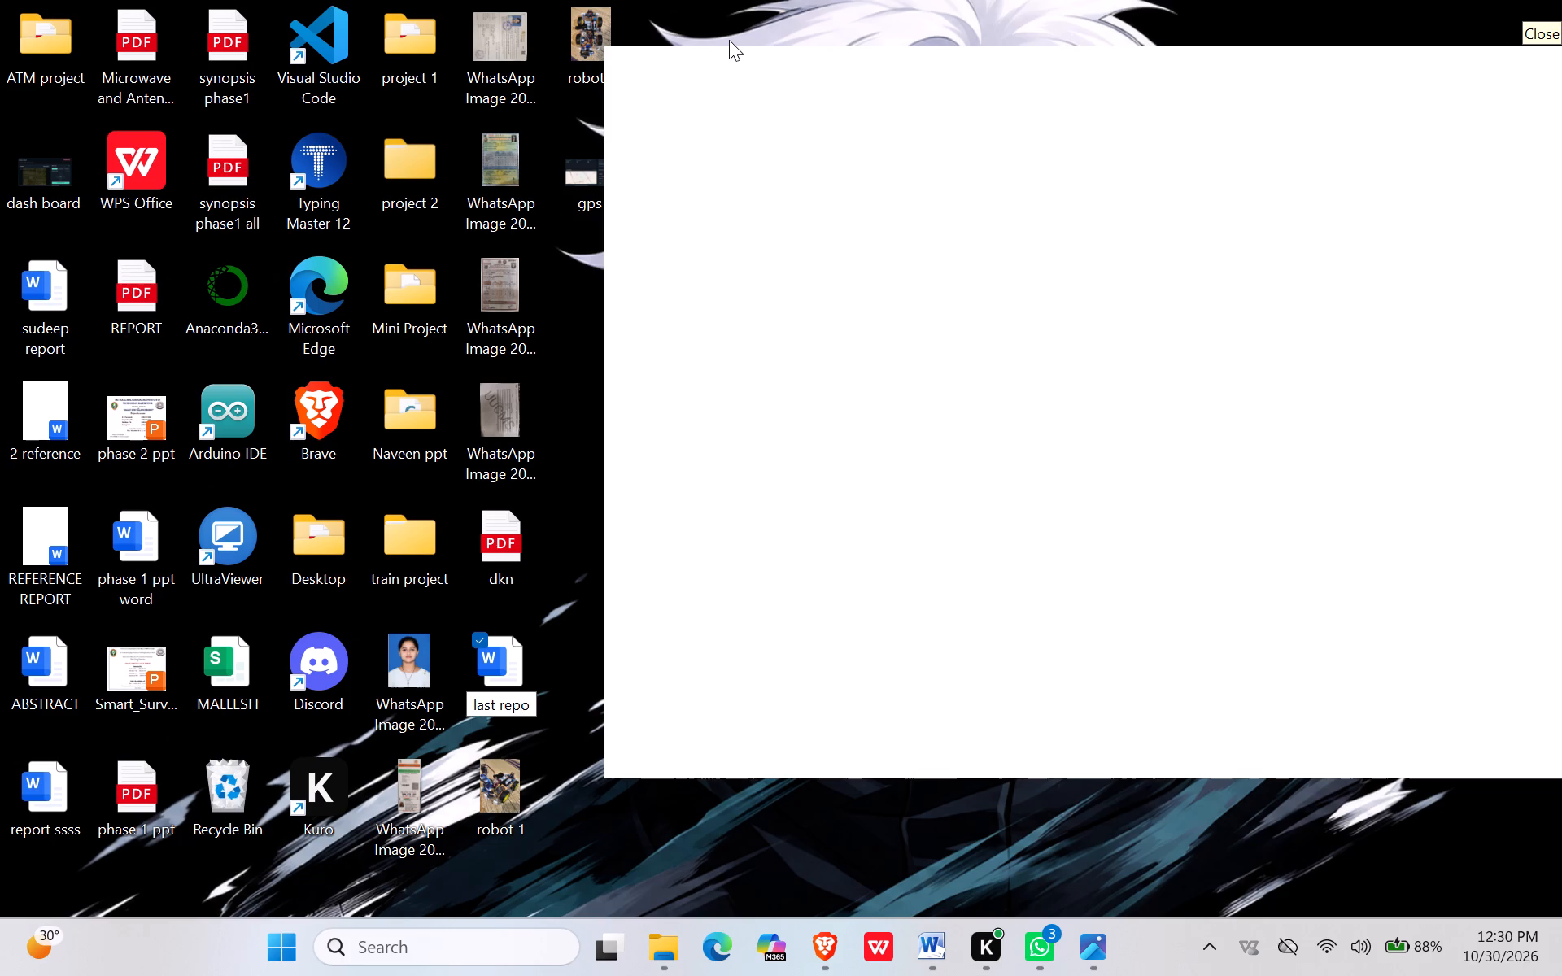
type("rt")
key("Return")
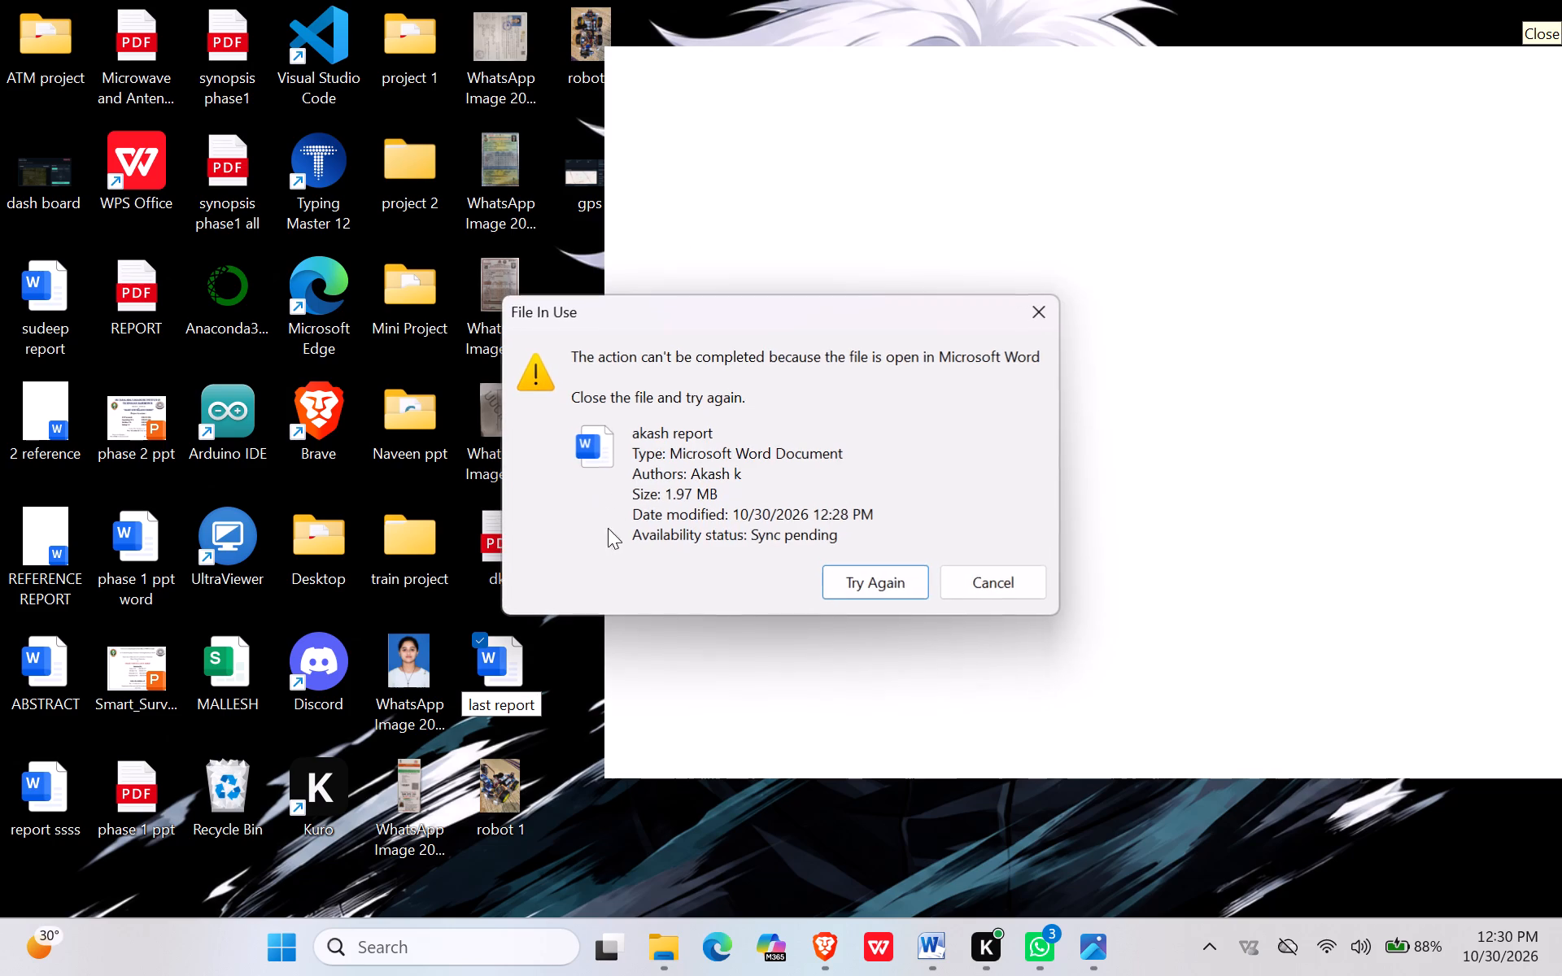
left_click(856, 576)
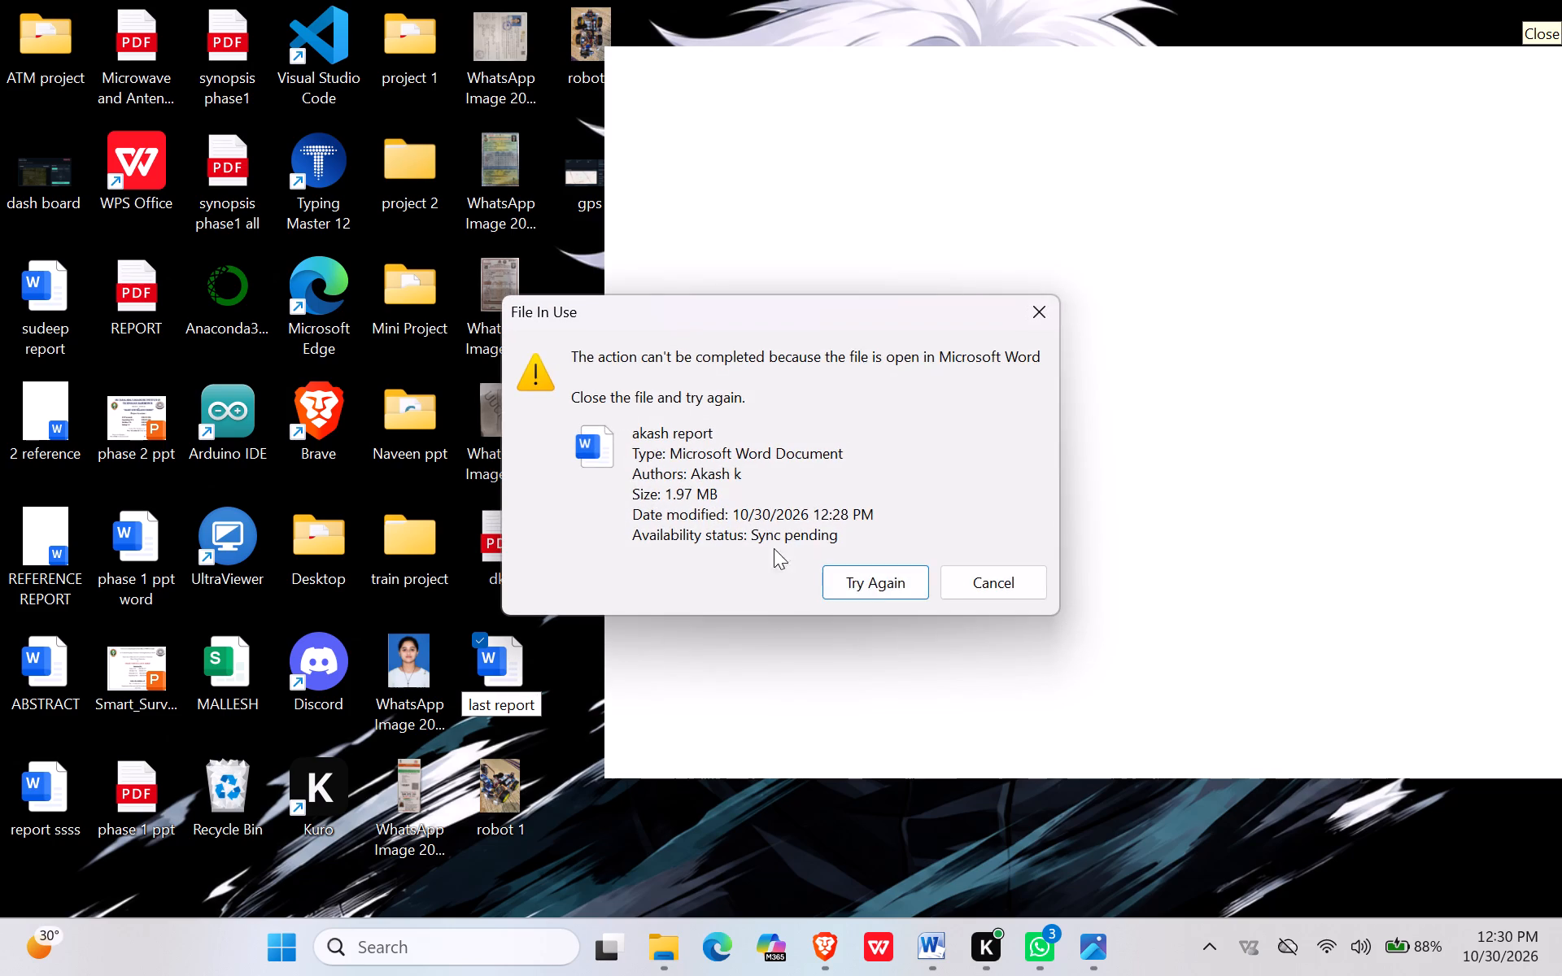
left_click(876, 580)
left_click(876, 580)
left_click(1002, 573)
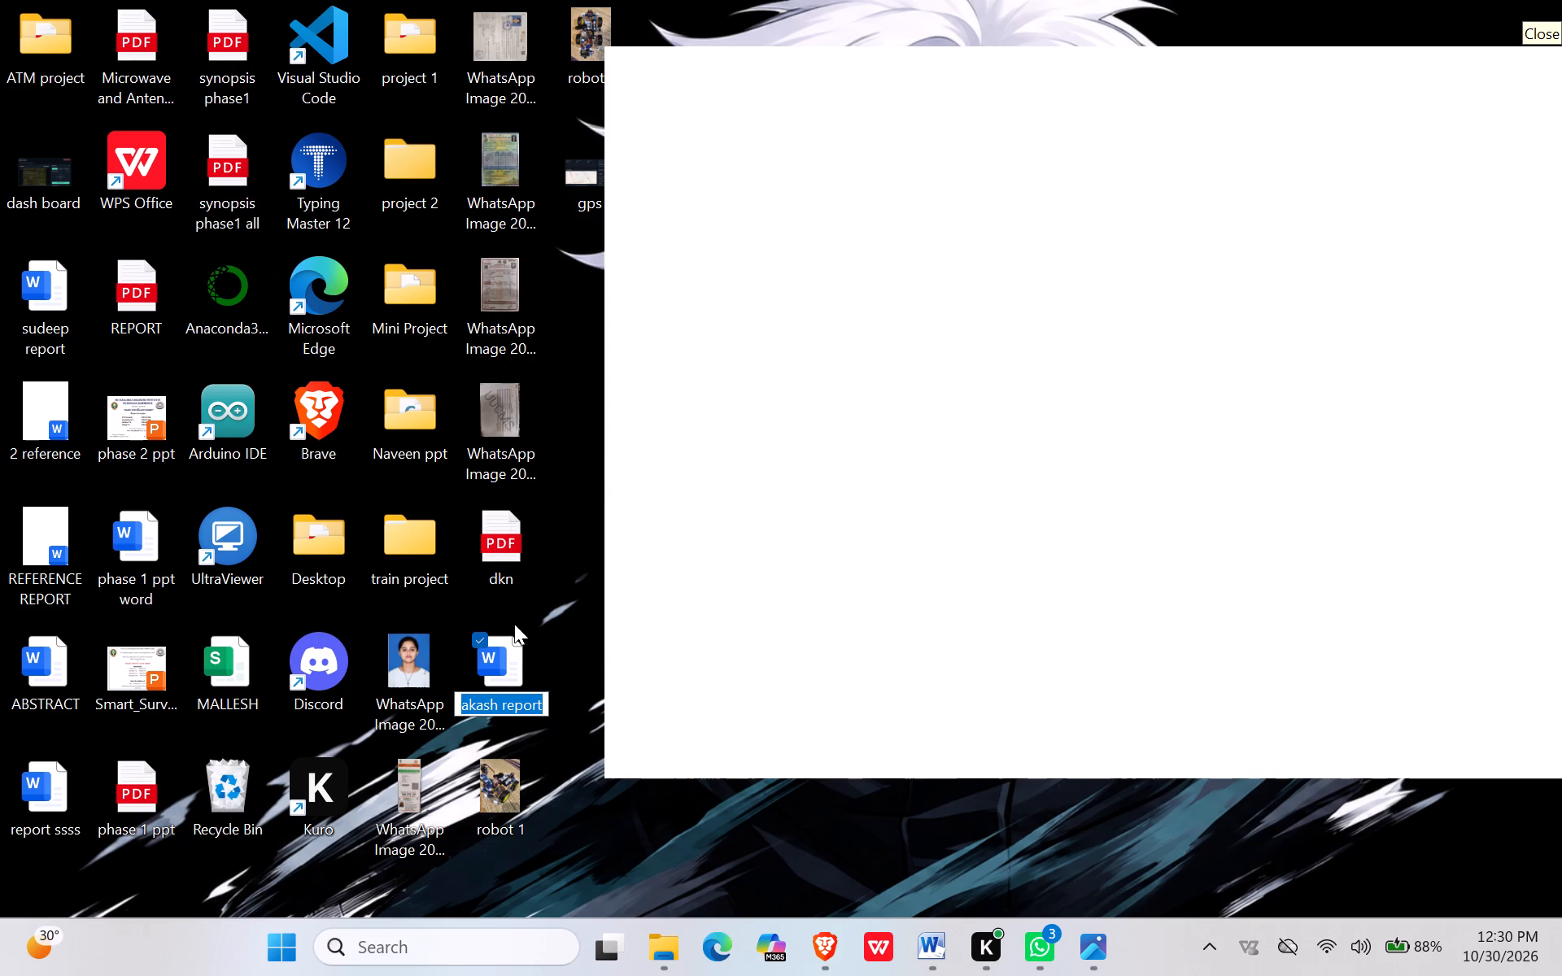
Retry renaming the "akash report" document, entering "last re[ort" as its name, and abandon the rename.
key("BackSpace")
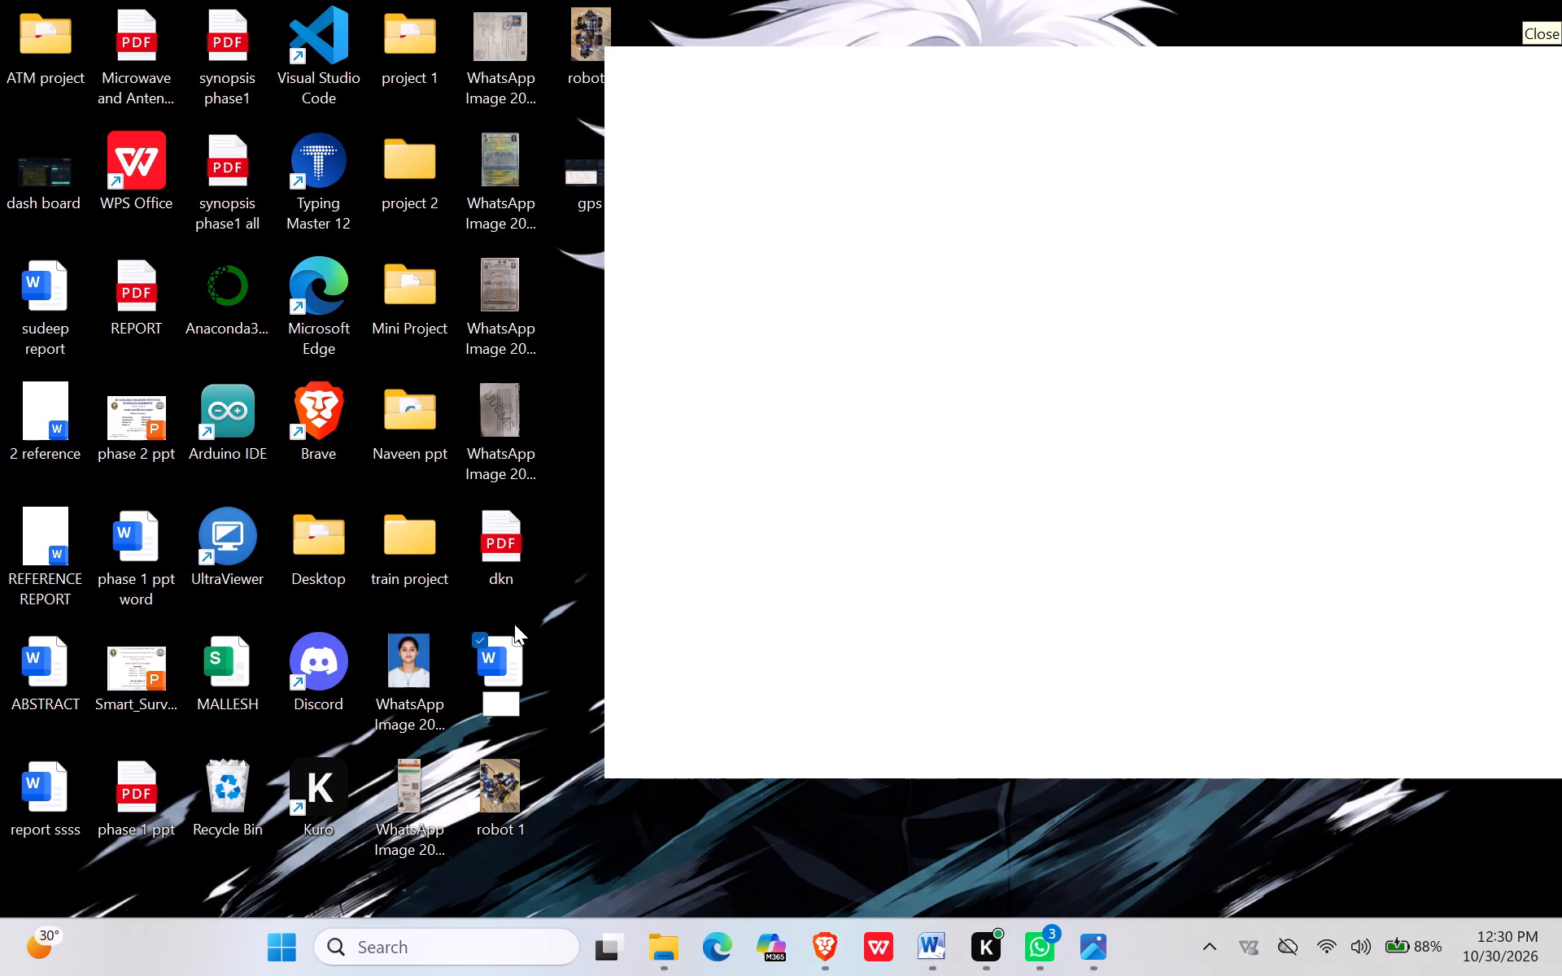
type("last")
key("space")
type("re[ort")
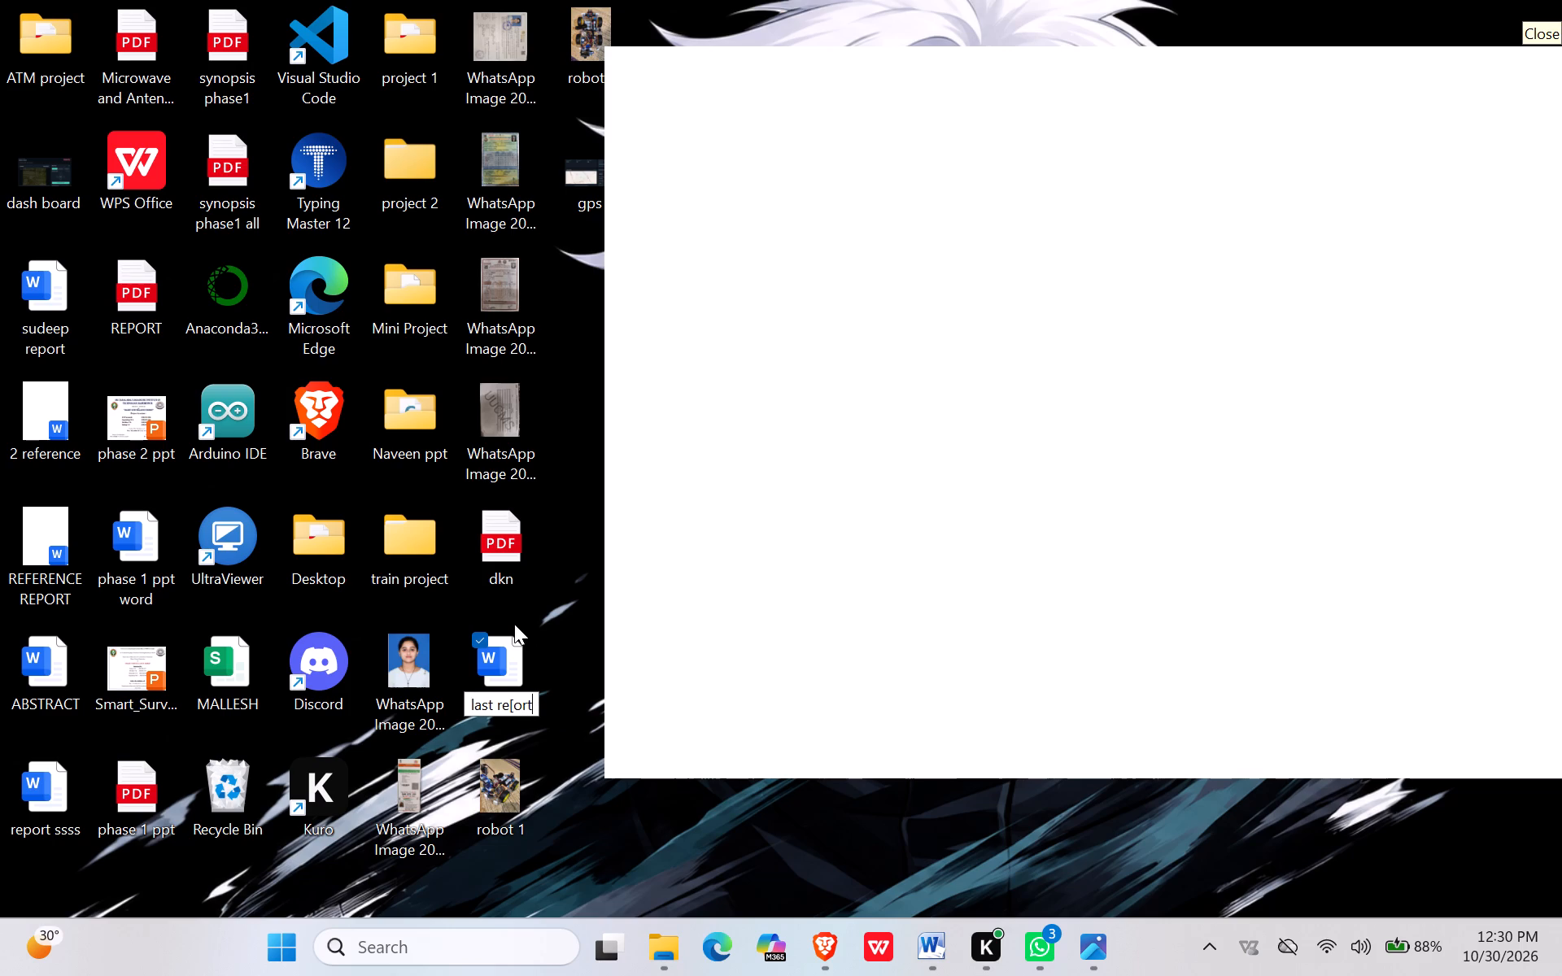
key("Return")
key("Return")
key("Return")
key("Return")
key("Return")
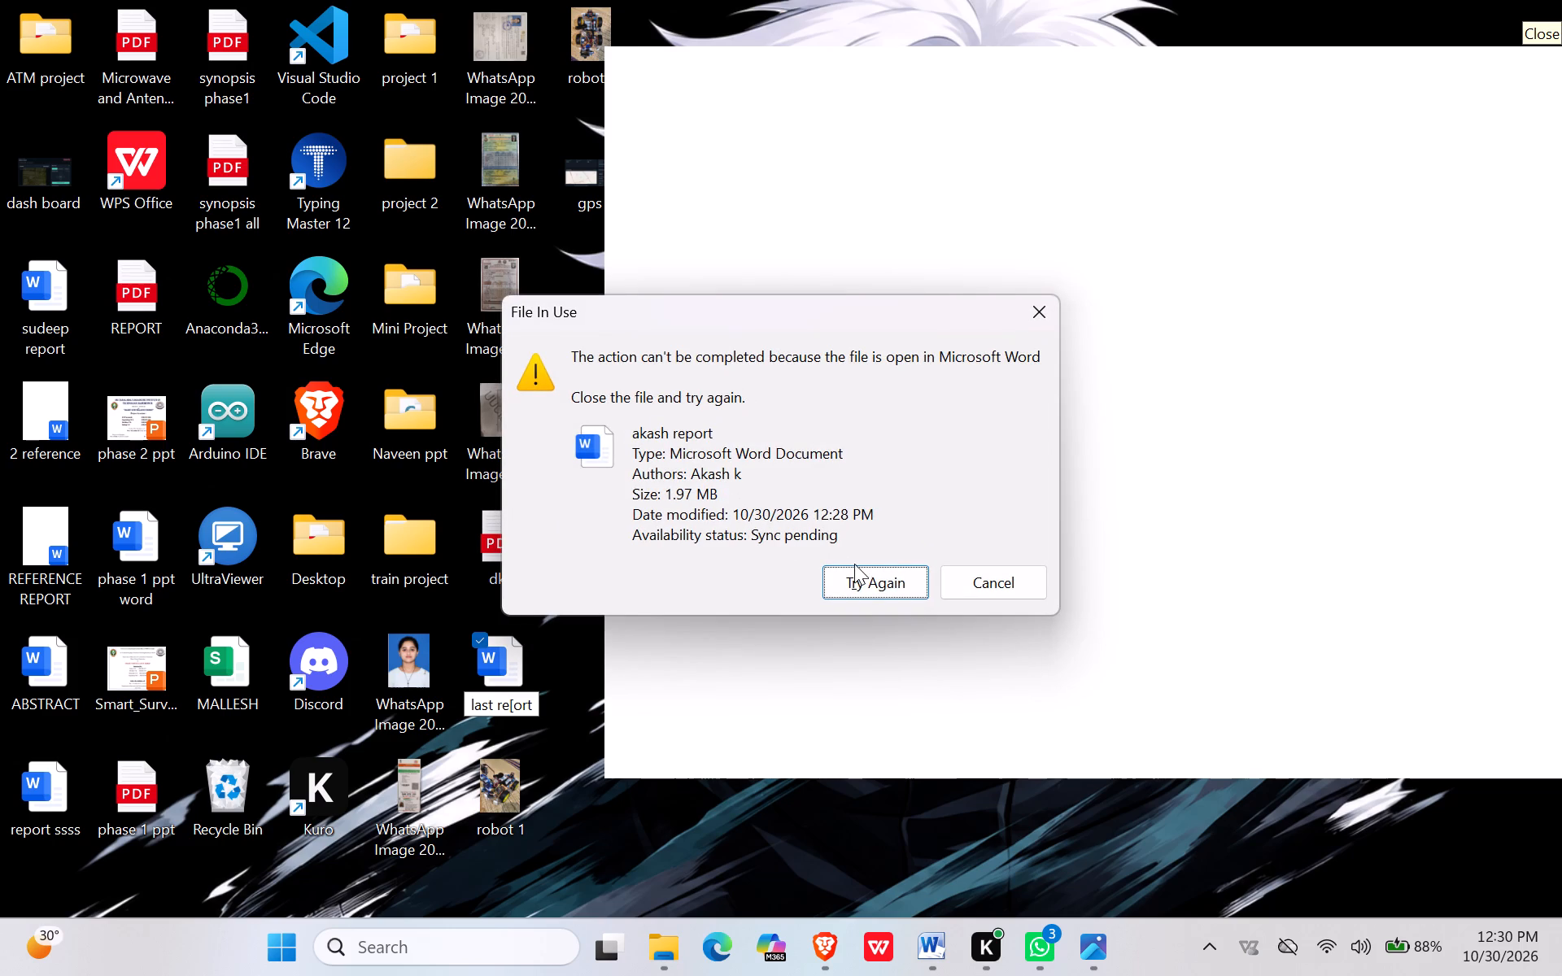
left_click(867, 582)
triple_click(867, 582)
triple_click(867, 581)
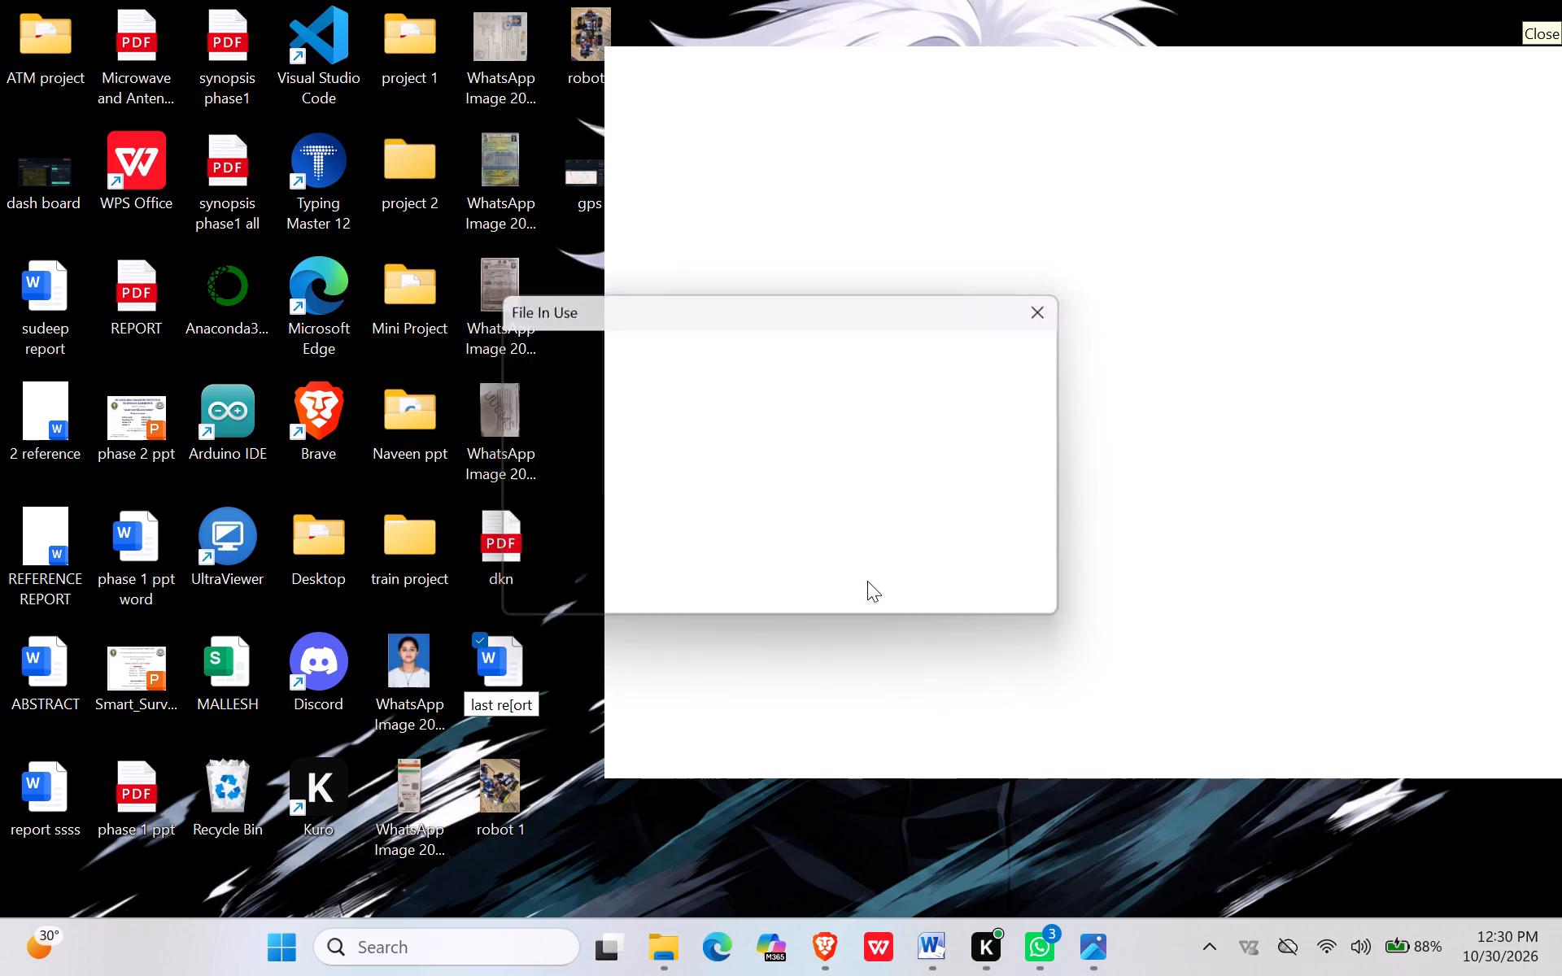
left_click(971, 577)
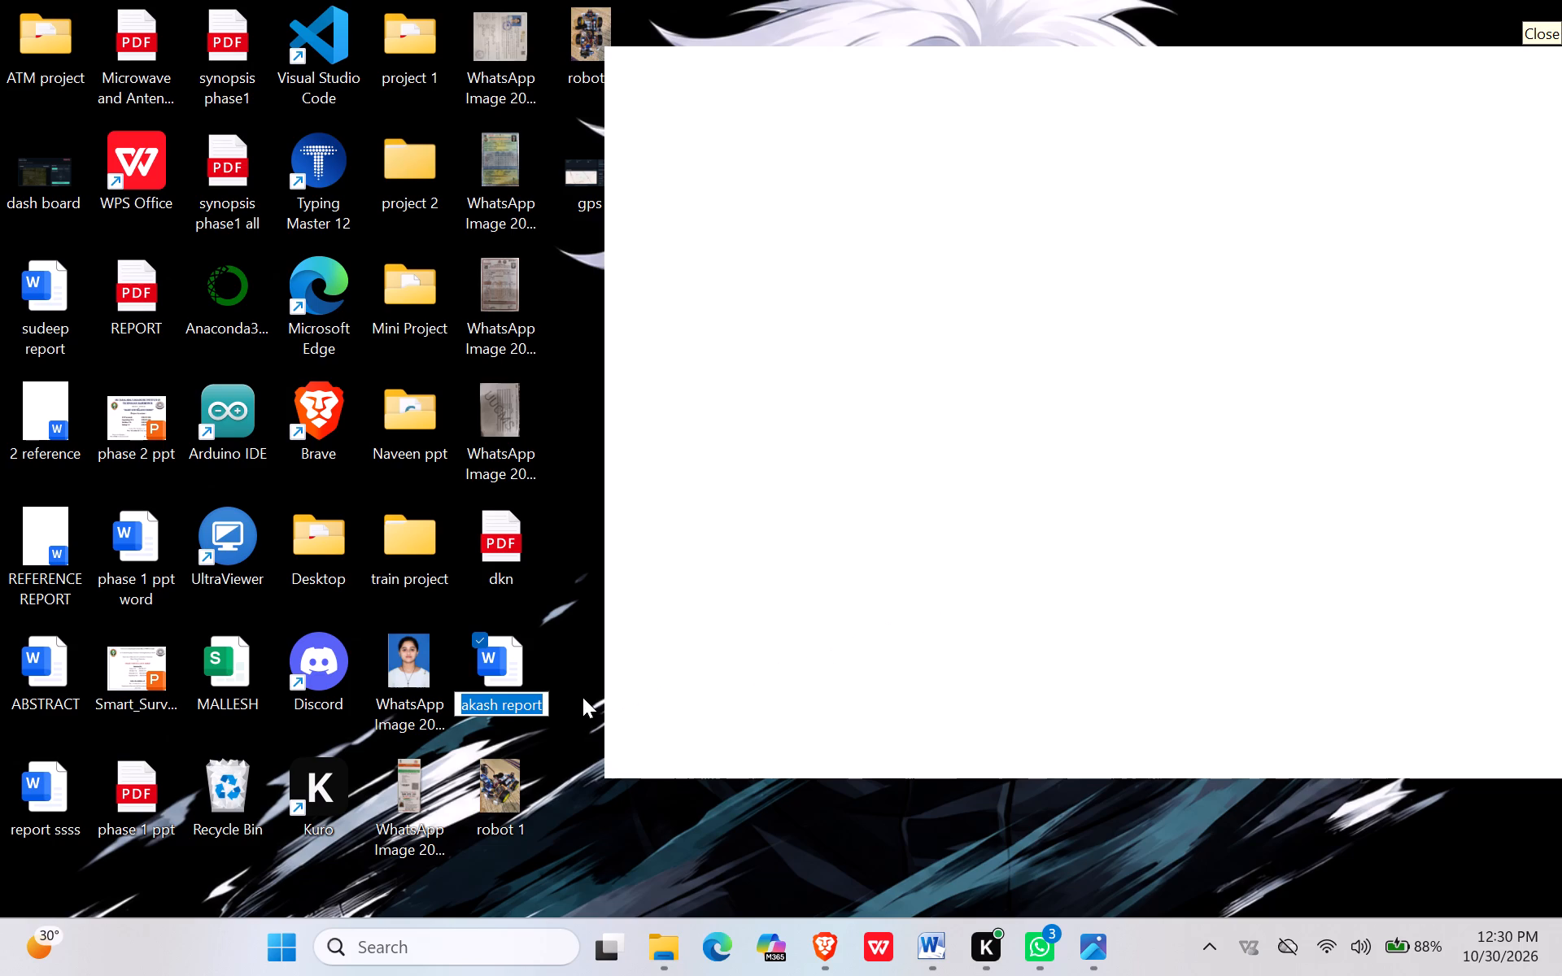
Duplicate the "akash report" document on the desktop.
right_click(512, 654)
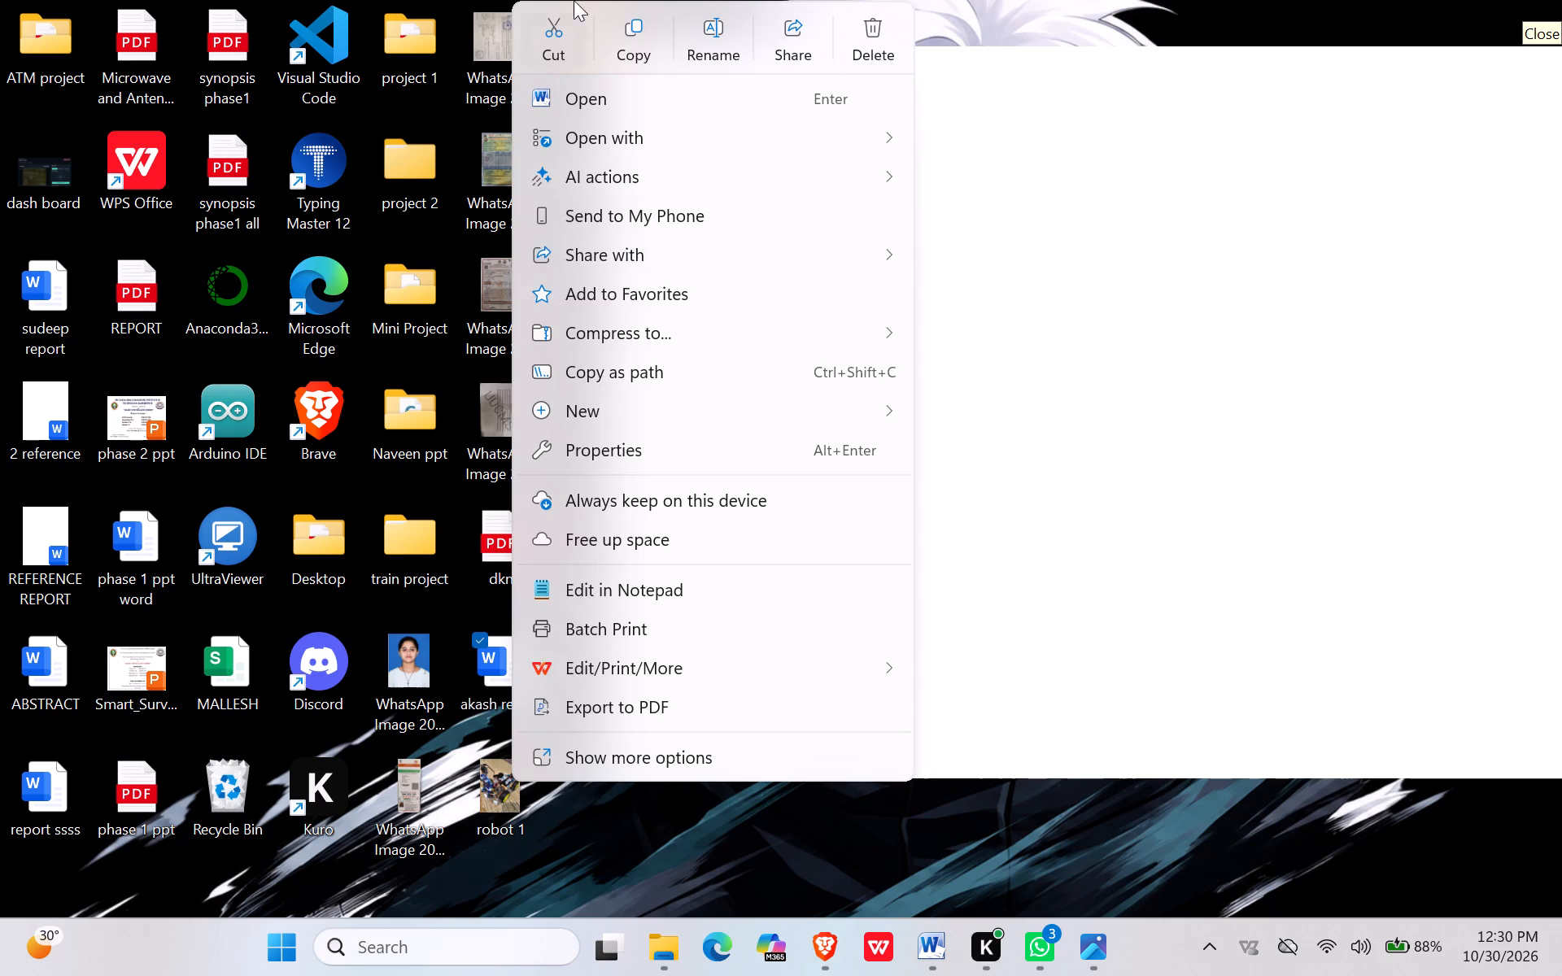
left_click(639, 28)
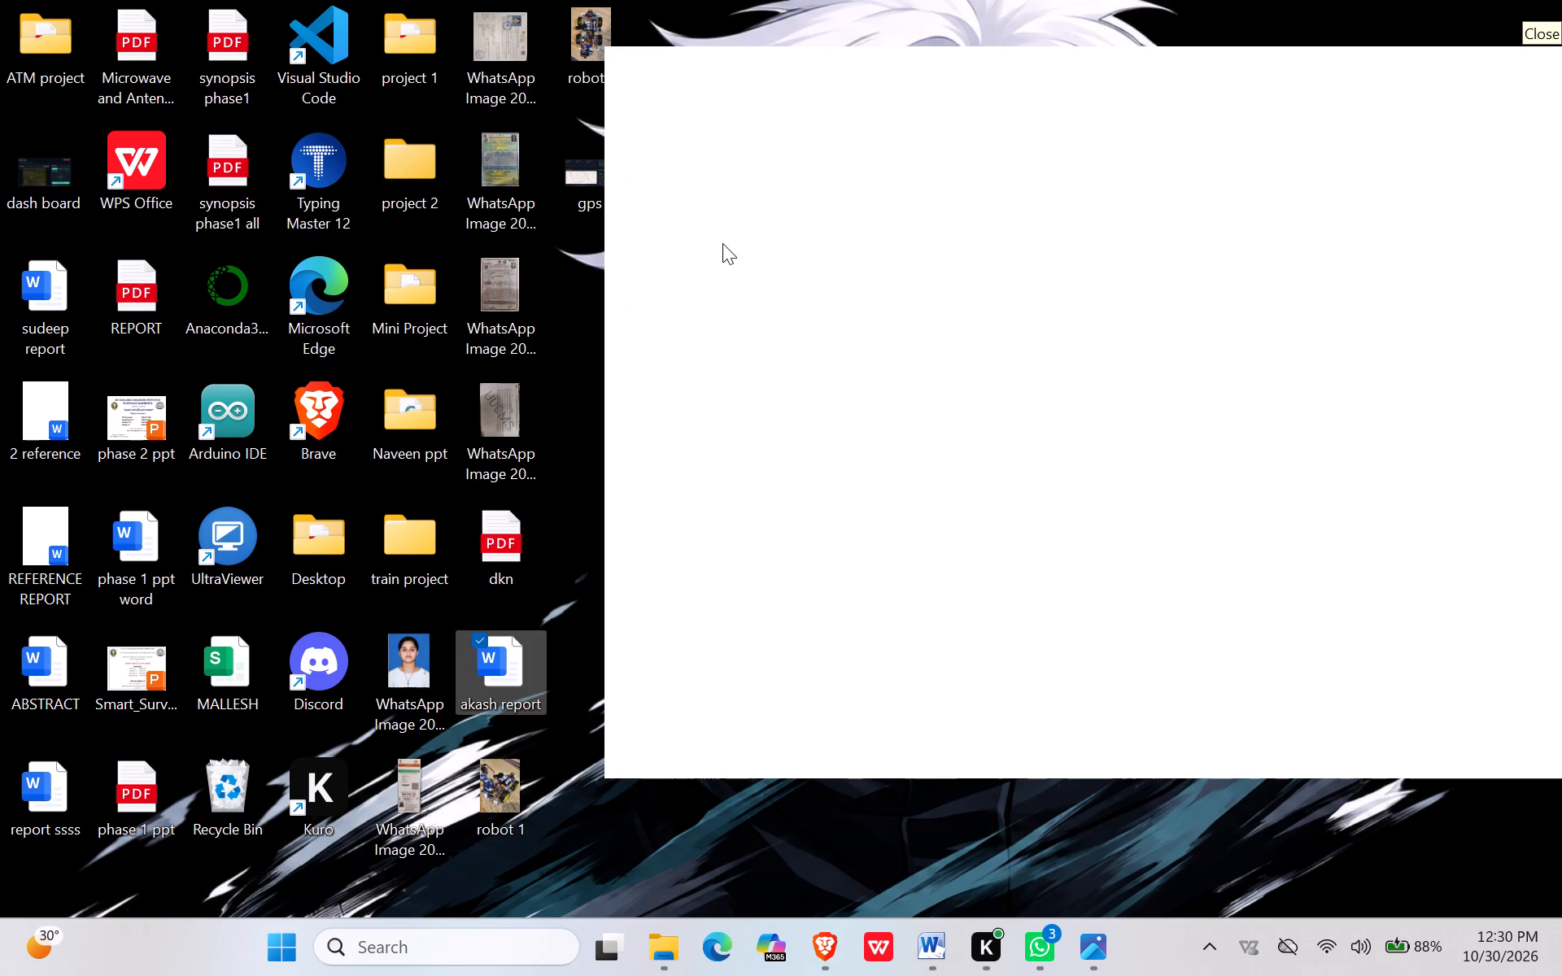
right_click(998, 844)
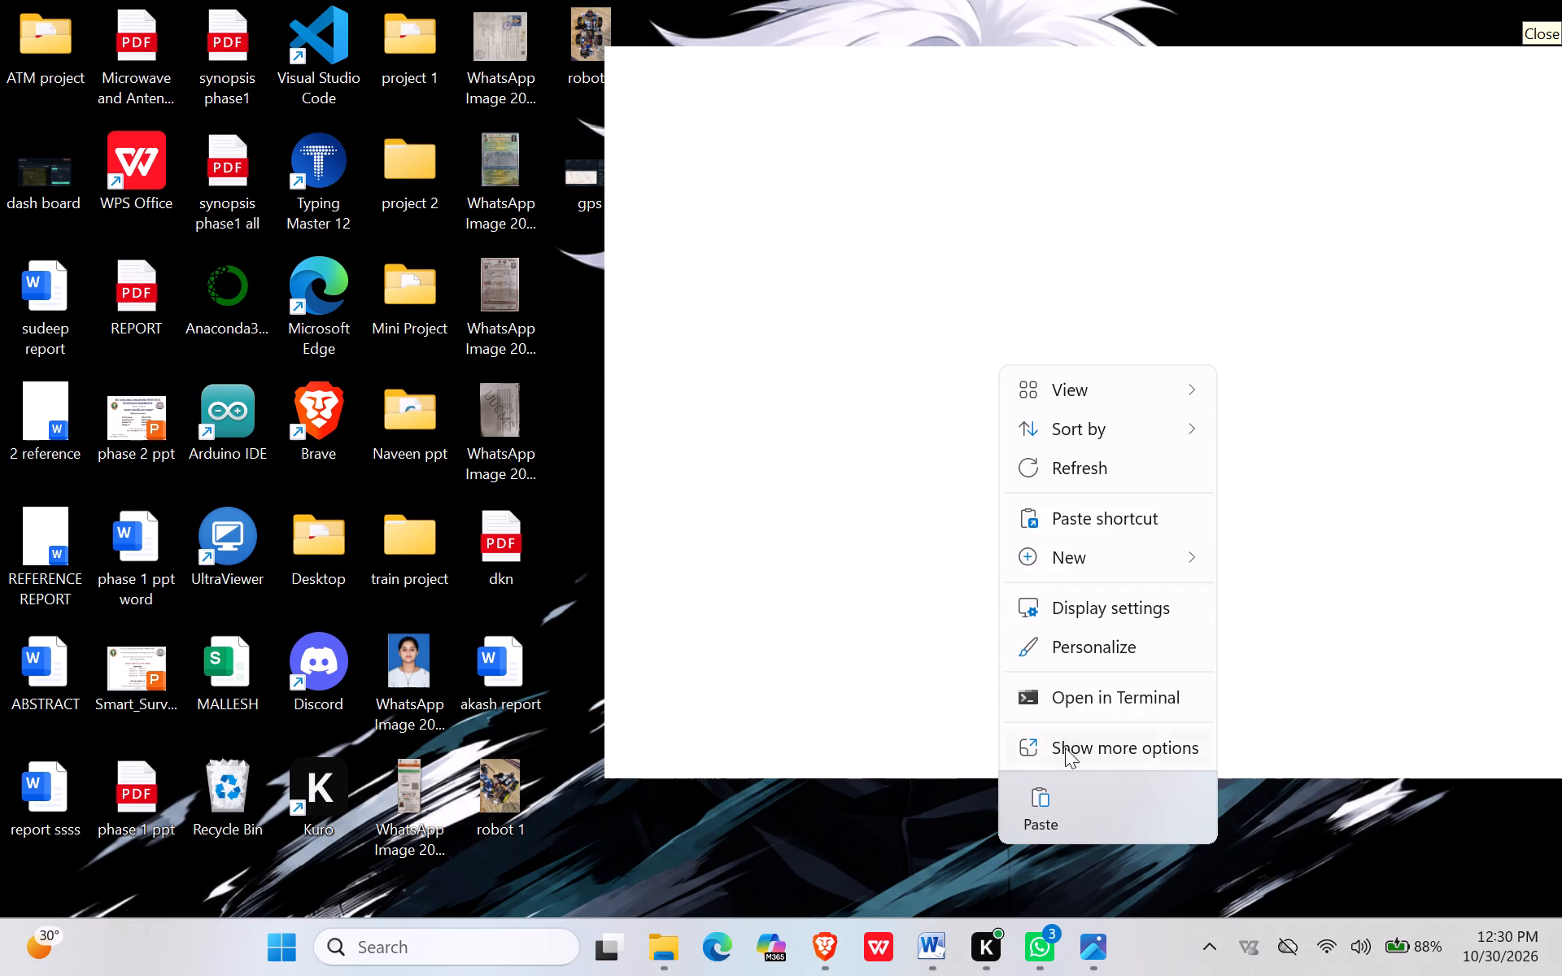
left_click(1039, 798)
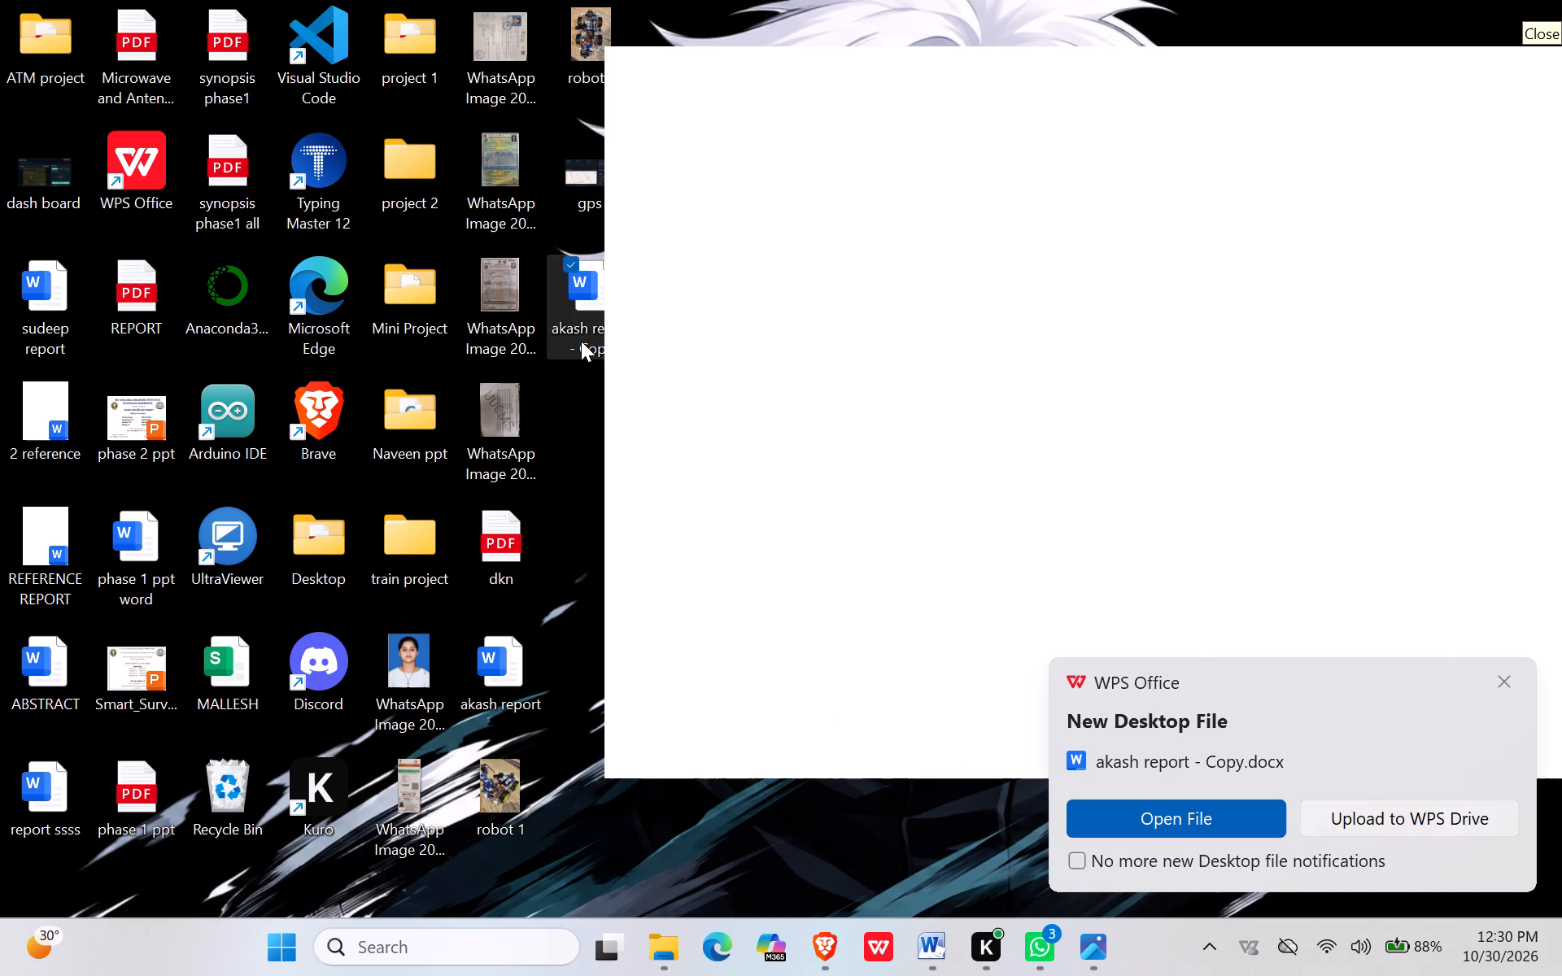
Rename the new copy of the akash report document as "last report".
left_click(581, 341)
right_click(581, 341)
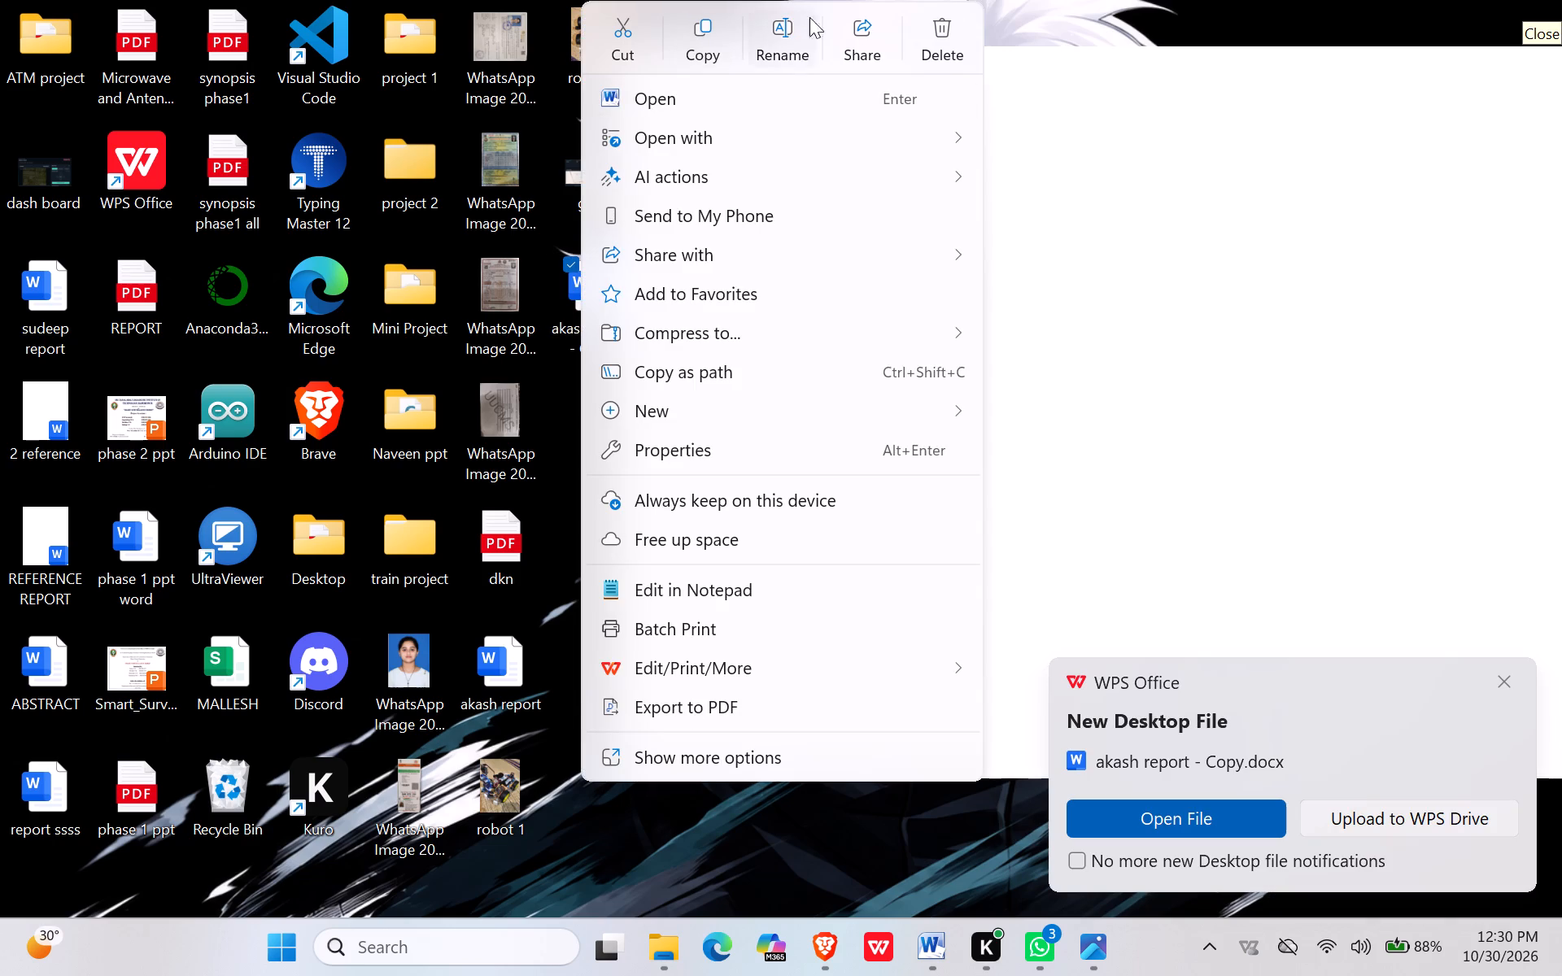
left_click(781, 39)
key("BackSpace")
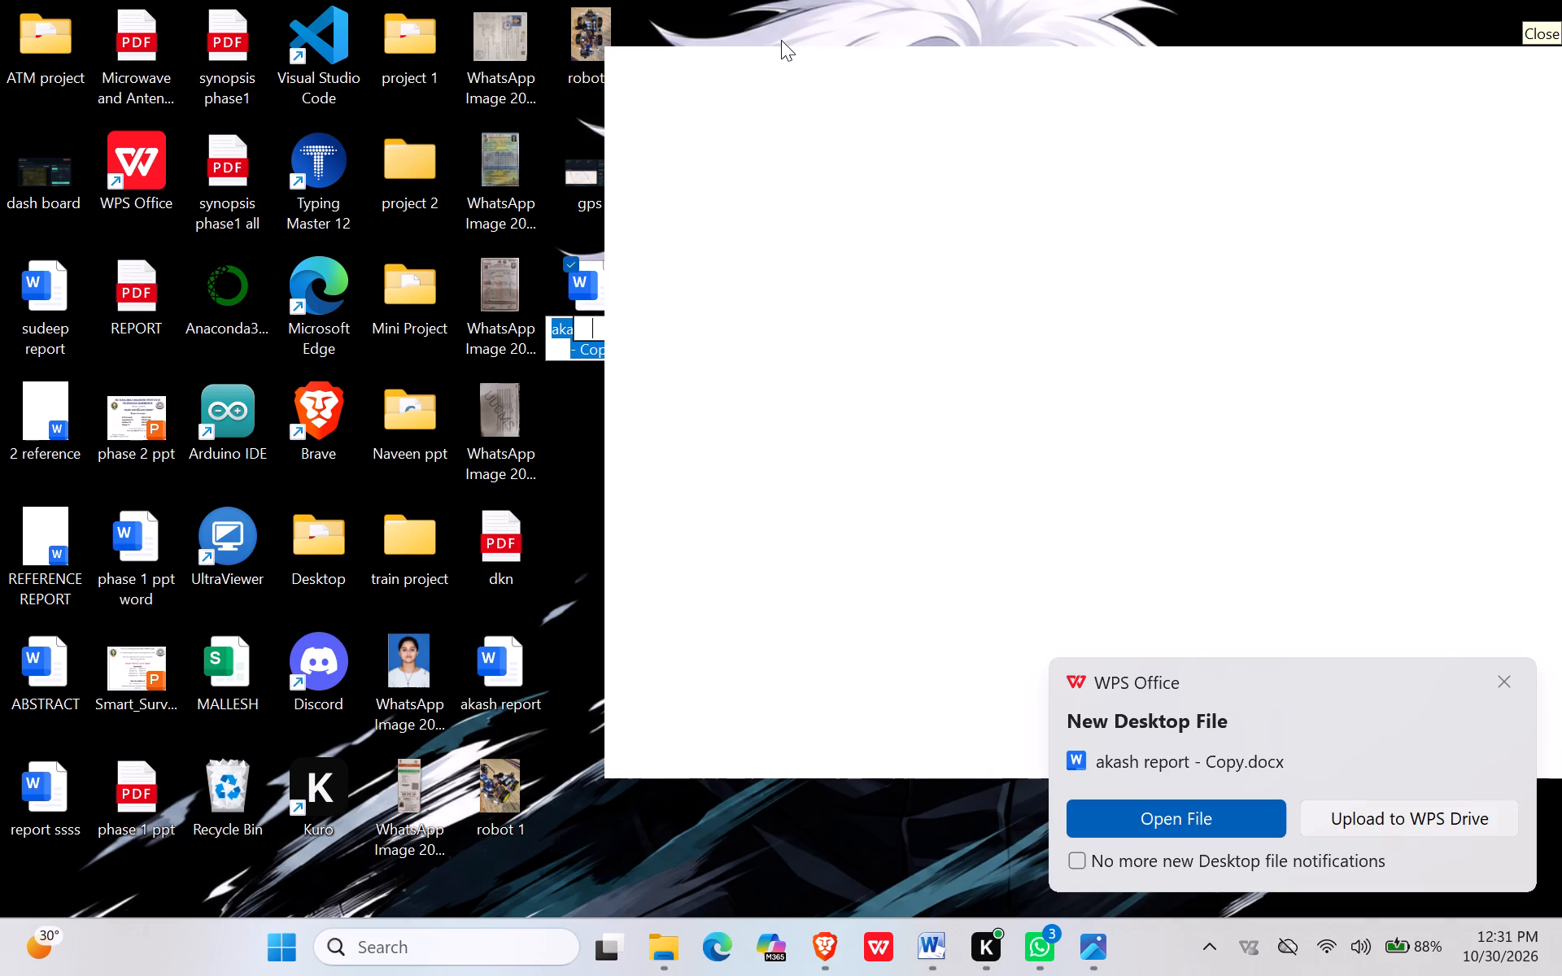
type("lat")
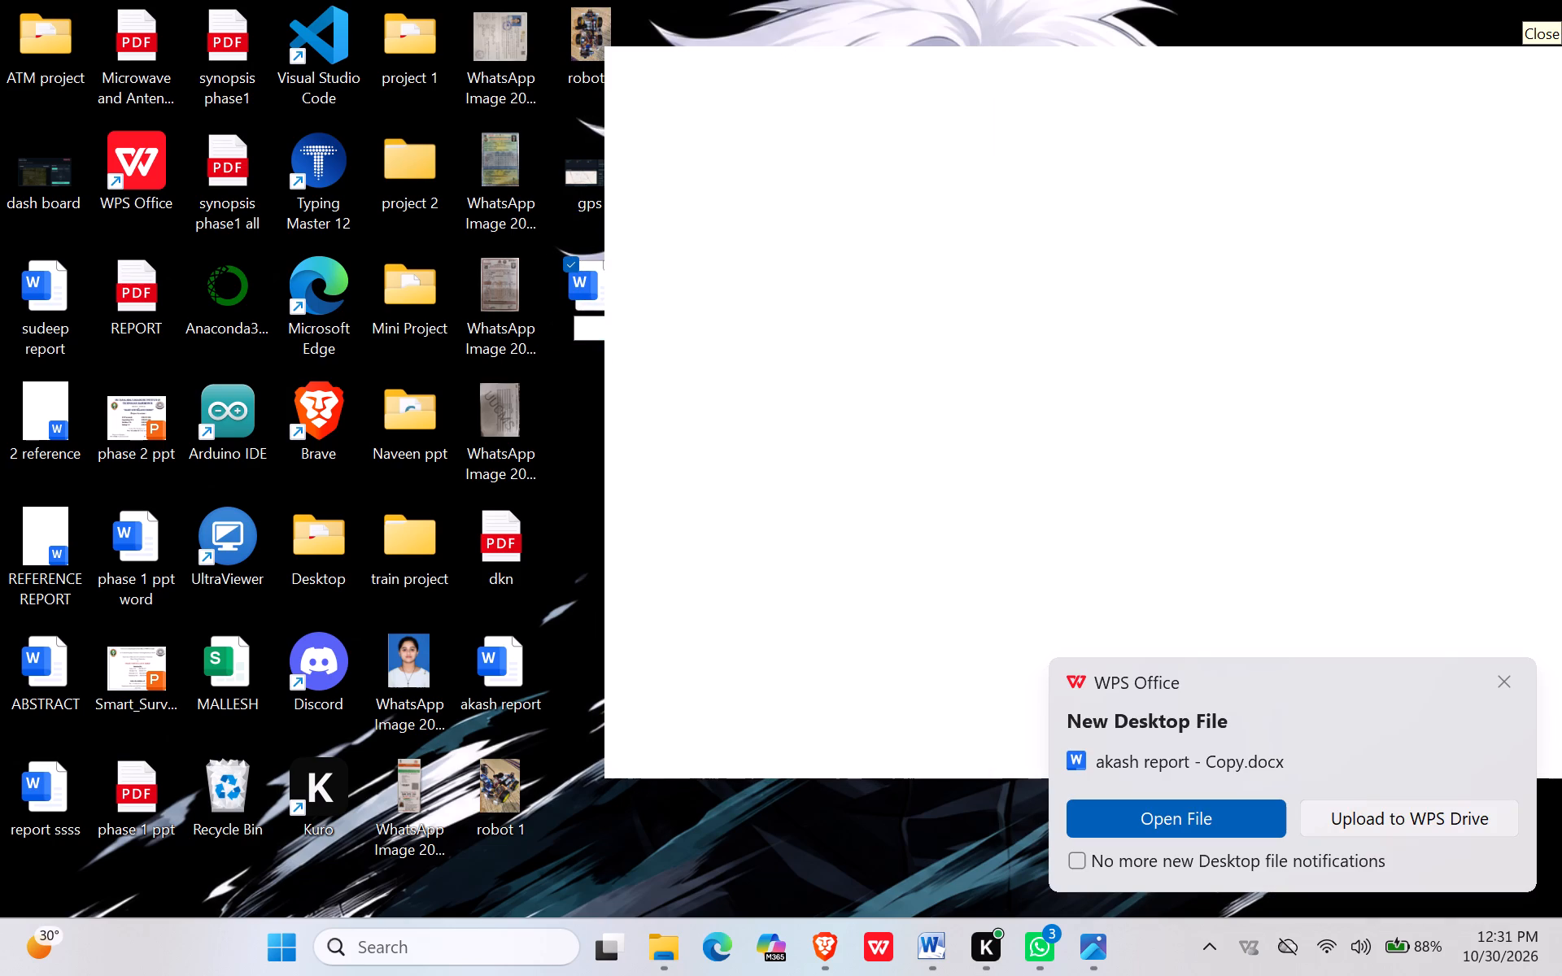
key("BackSpace")
key("BackSpace")
key("BackSpace")
type("last report")
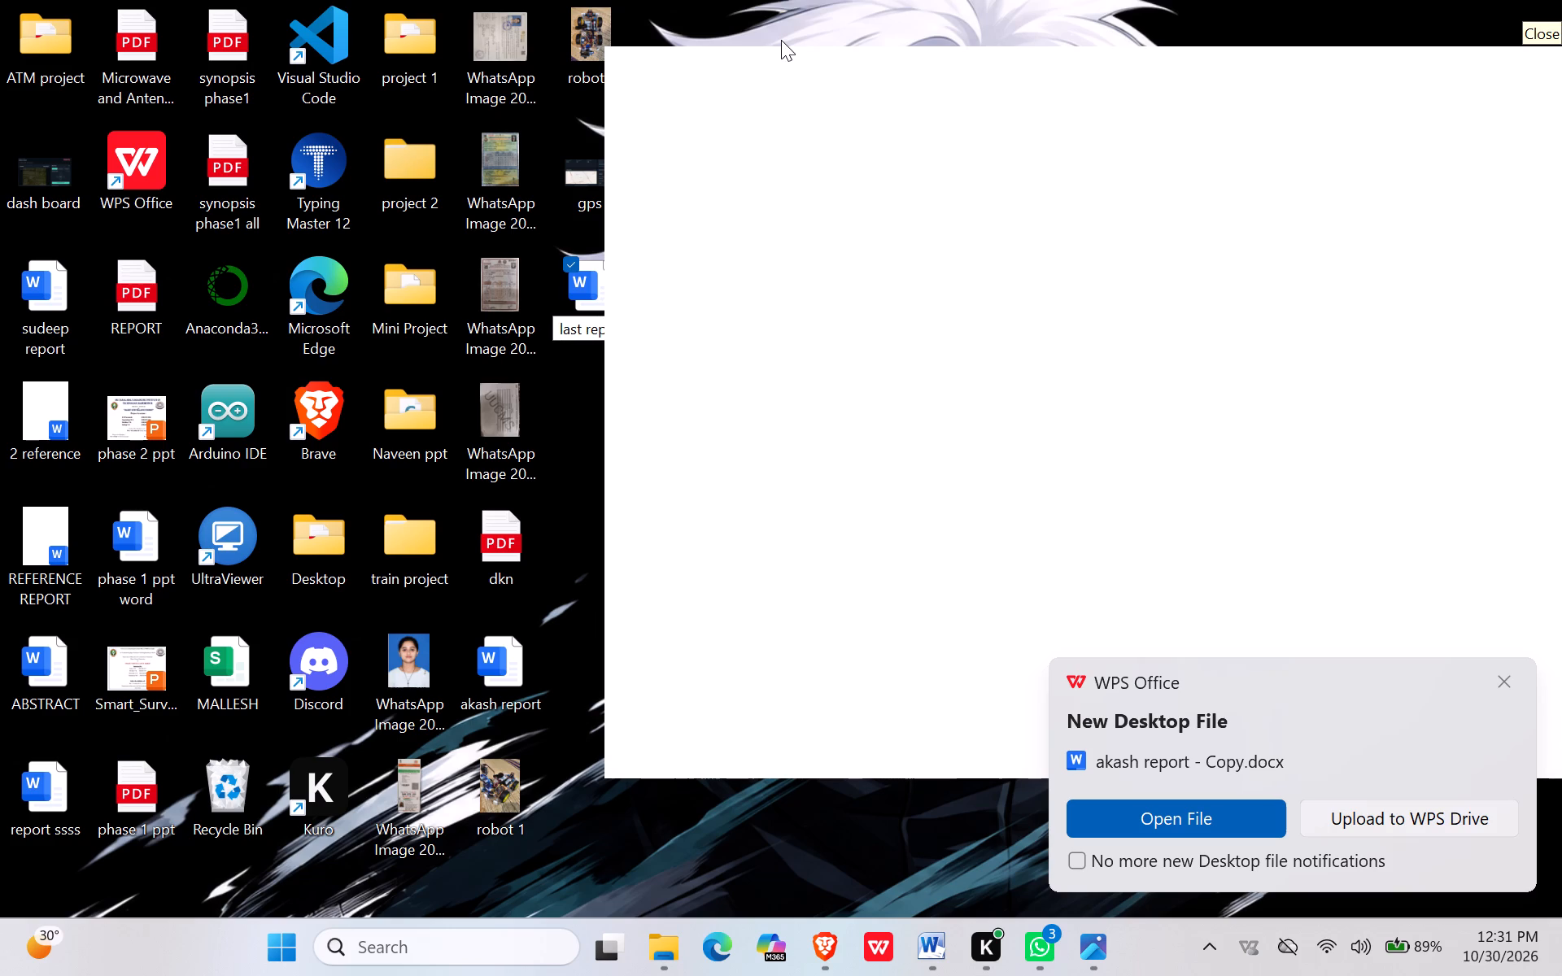
key("Return")
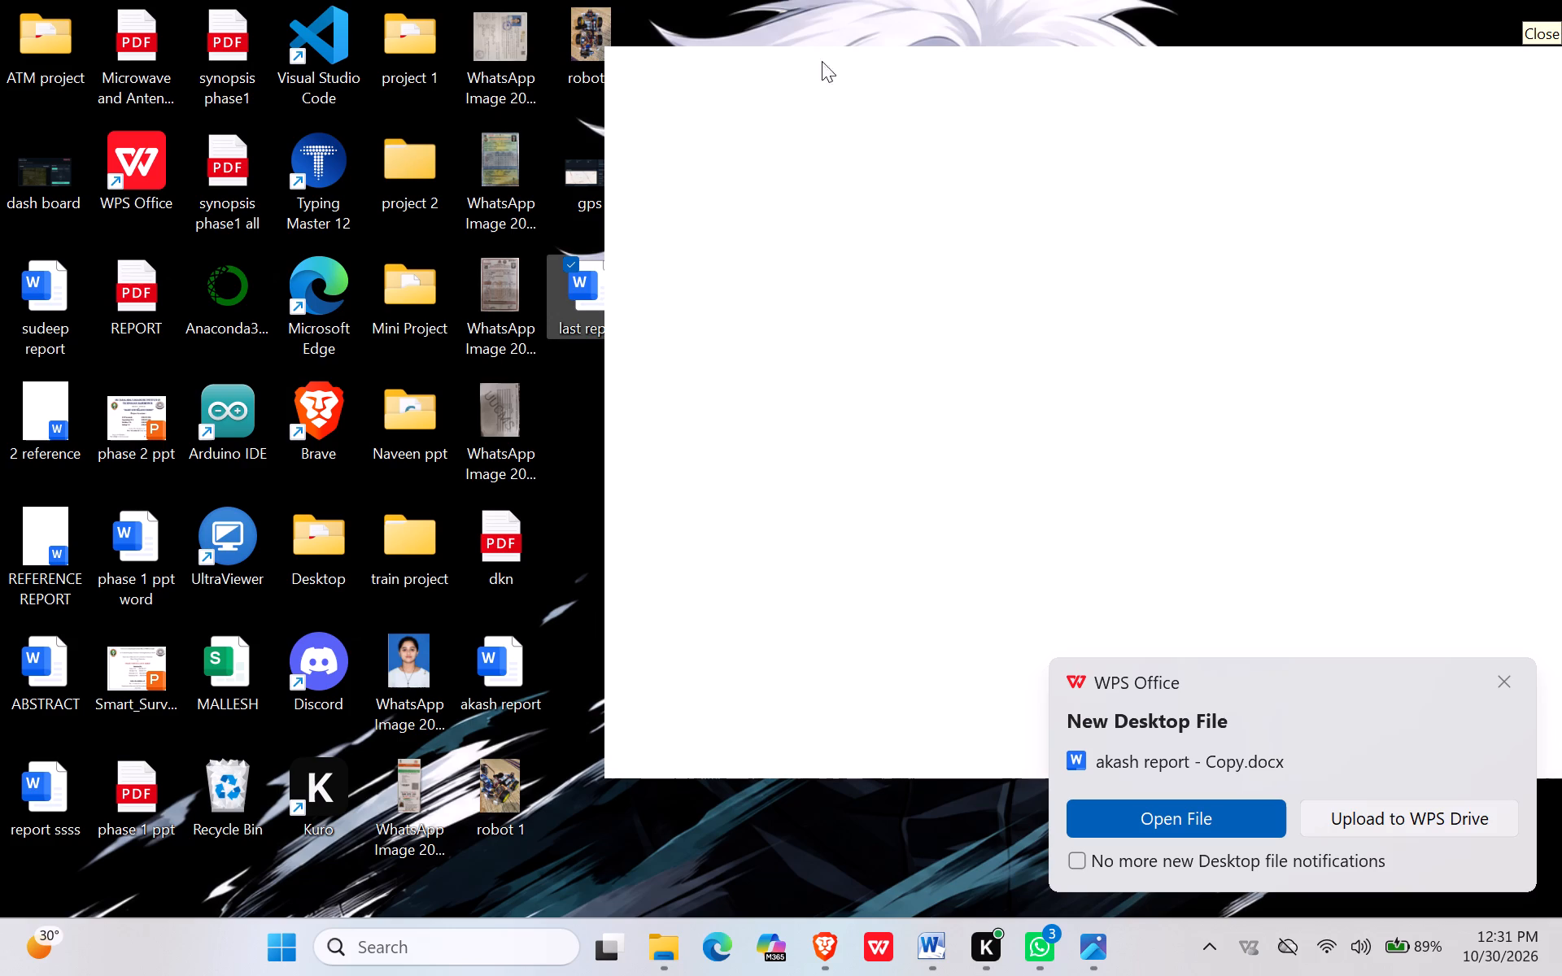
Open the "last report" document from the desktop and maximize its window.
left_click(559, 452)
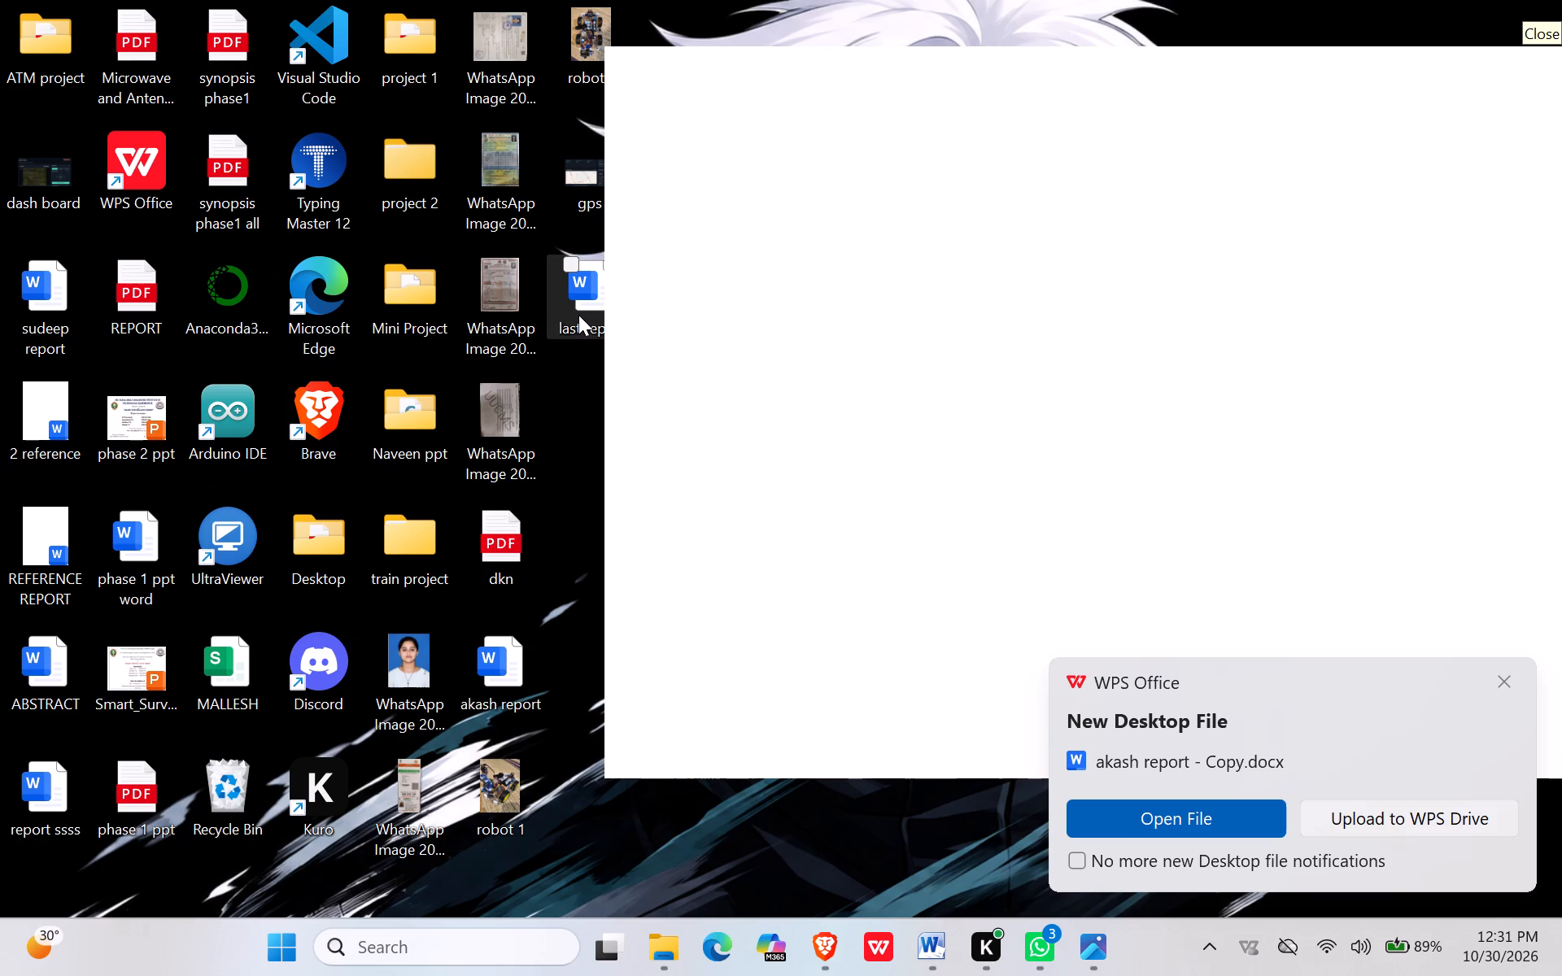
double_click(578, 315)
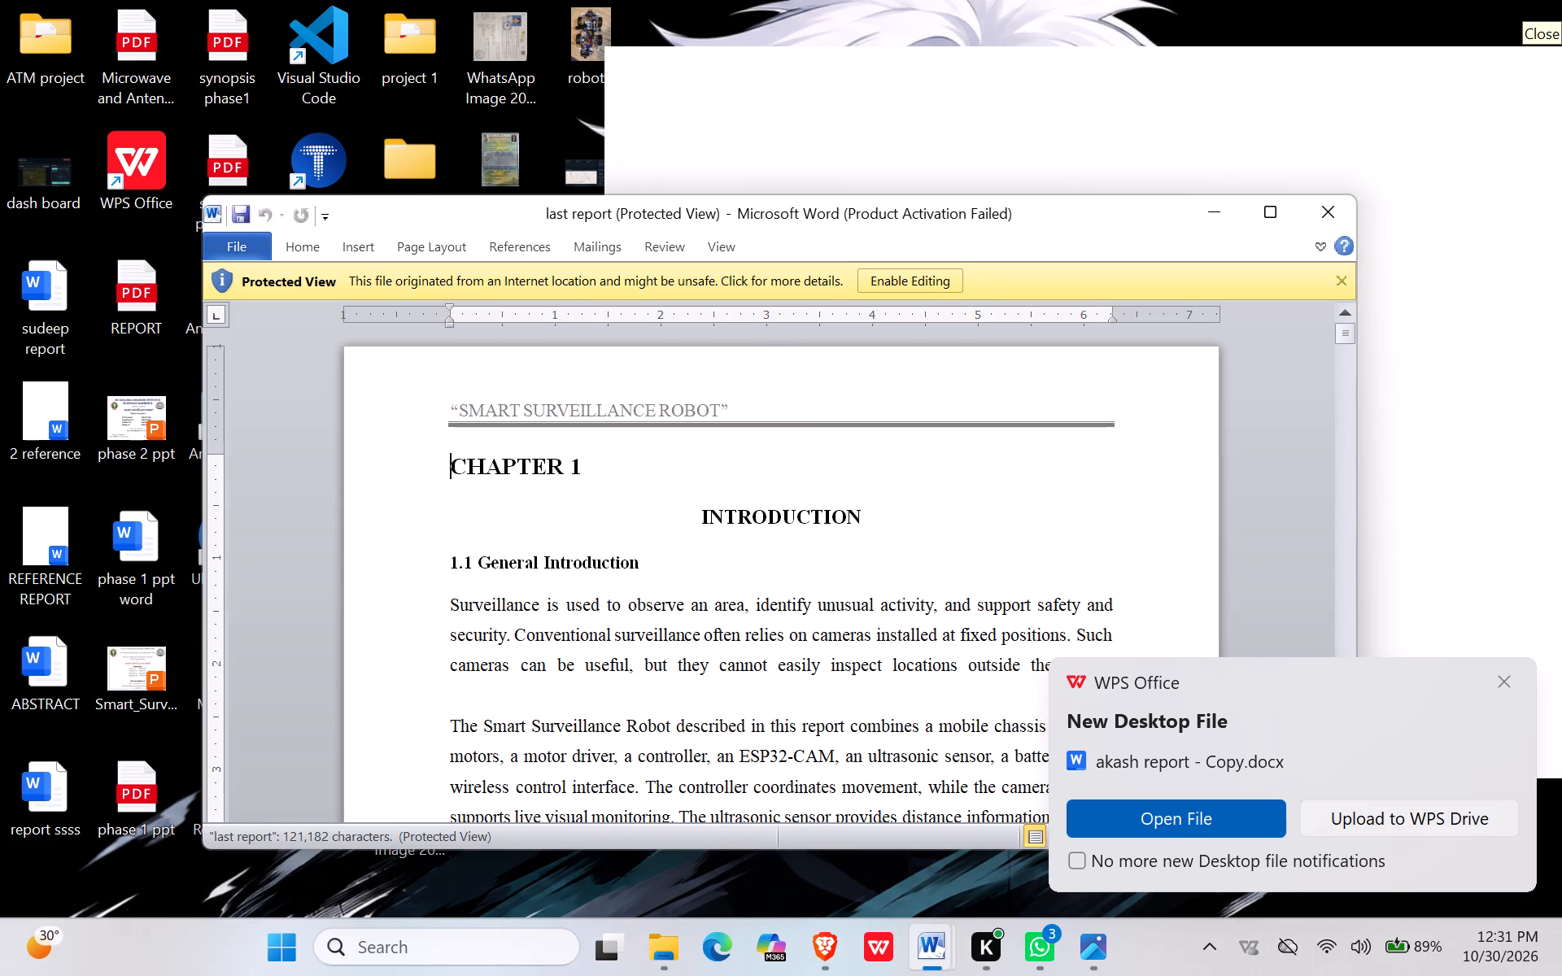
left_click(1259, 212)
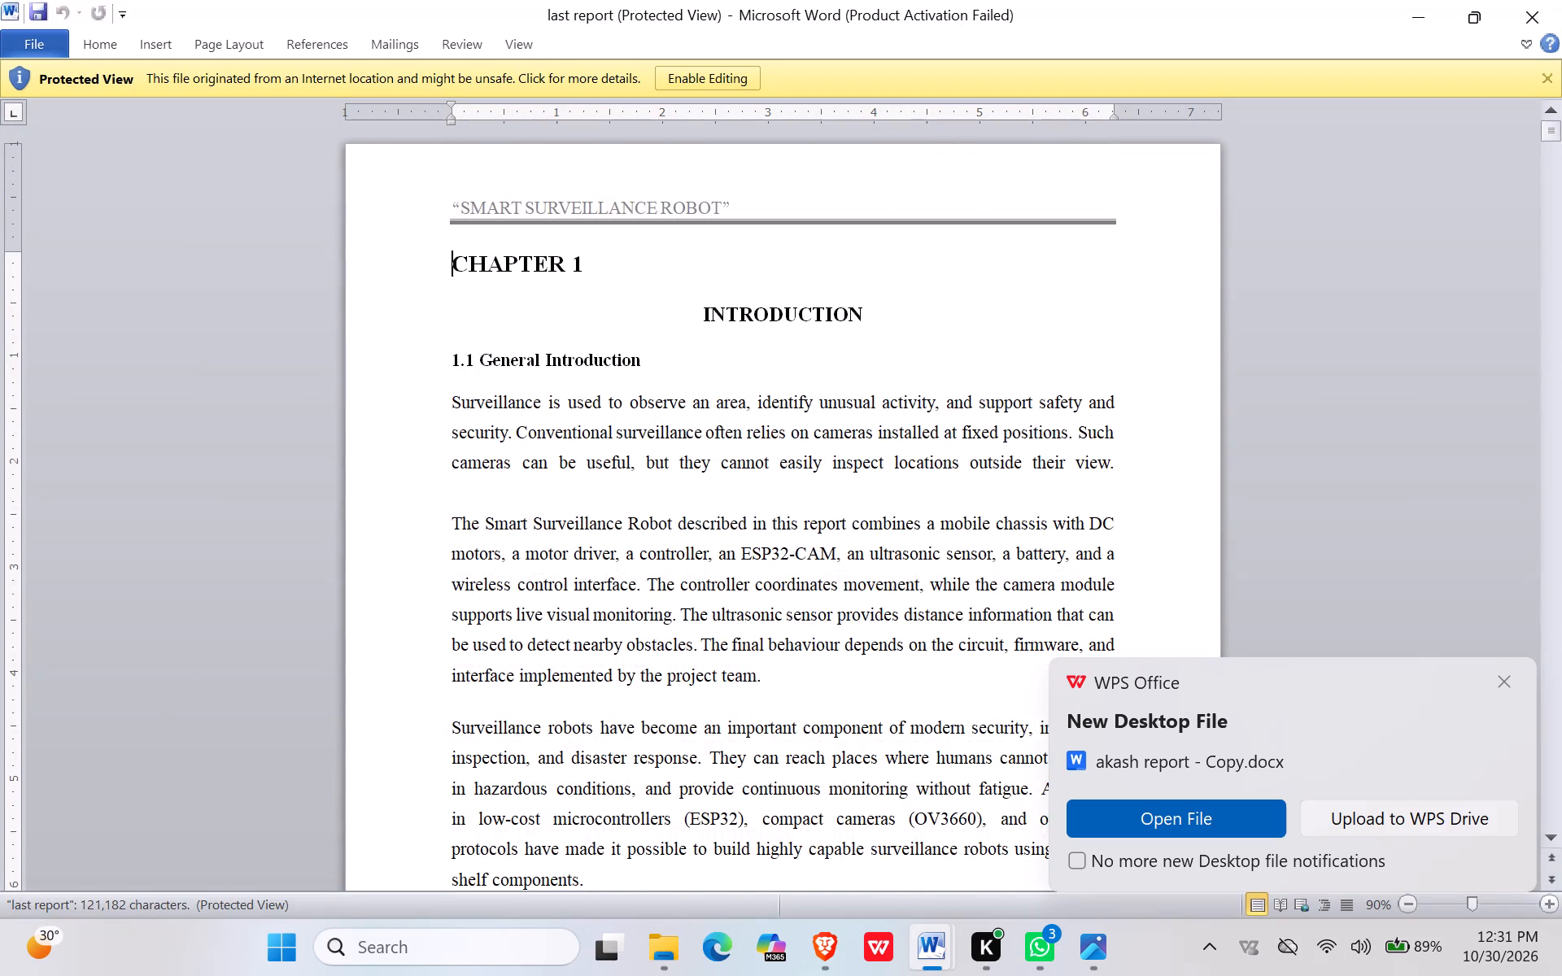
Dismiss the WPS Office new-file notification and review the "last report" document from Chapter 1 through to its final page.
scroll(367, 136, "down", 20)
scroll(367, 136, "down", 8)
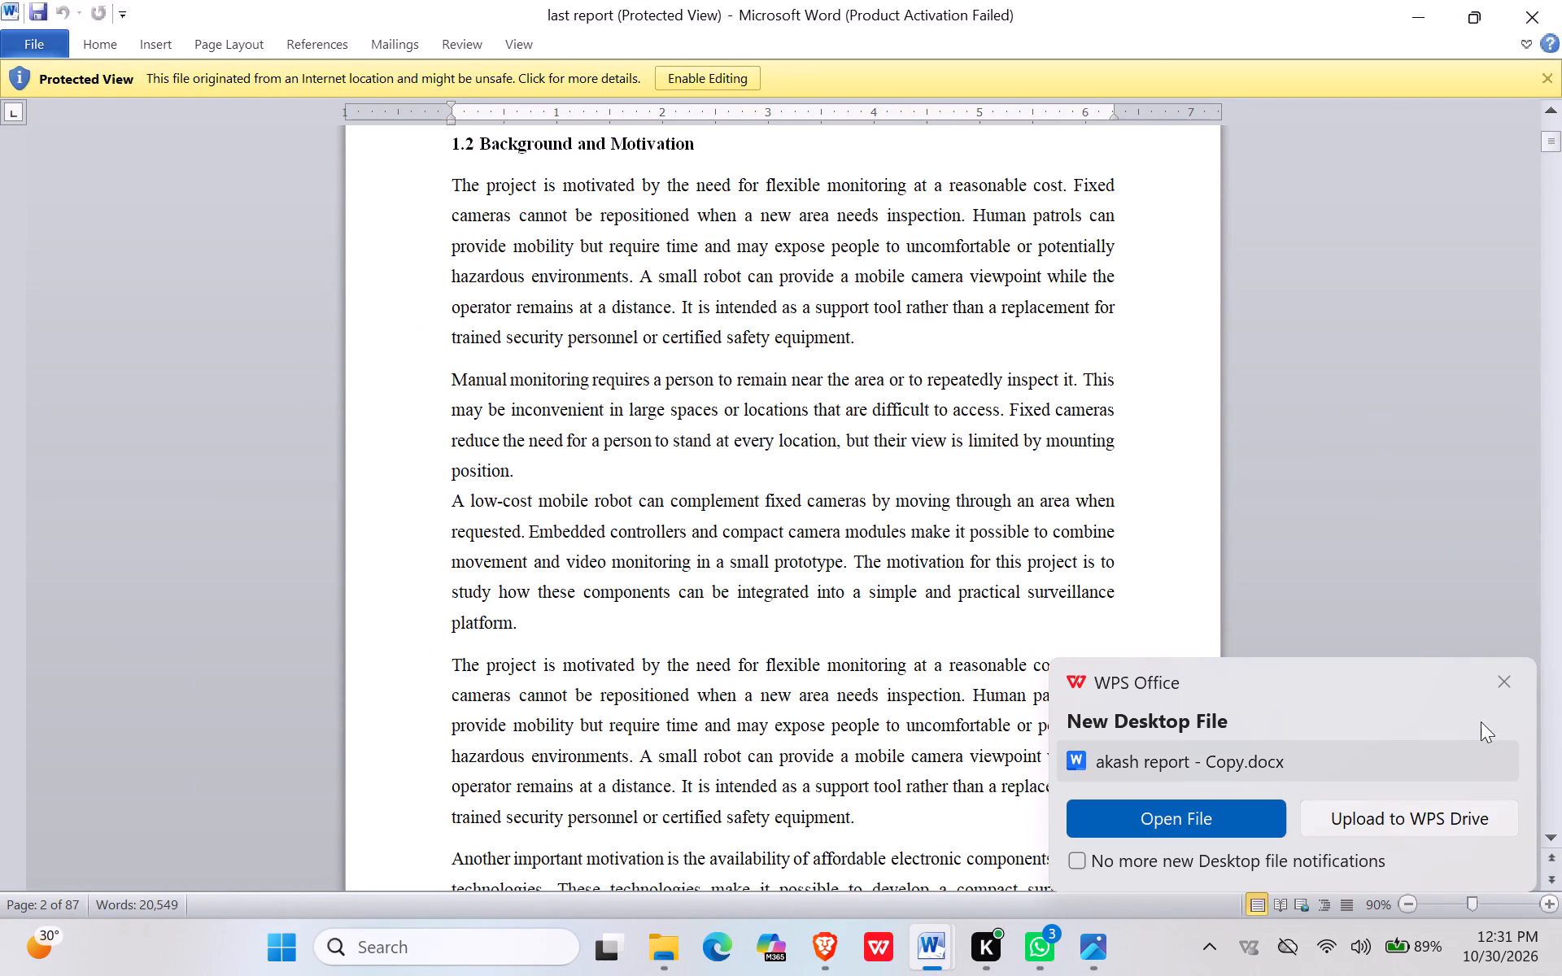
left_click(1503, 675)
left_click_drag(1561, 717, 1556, 903)
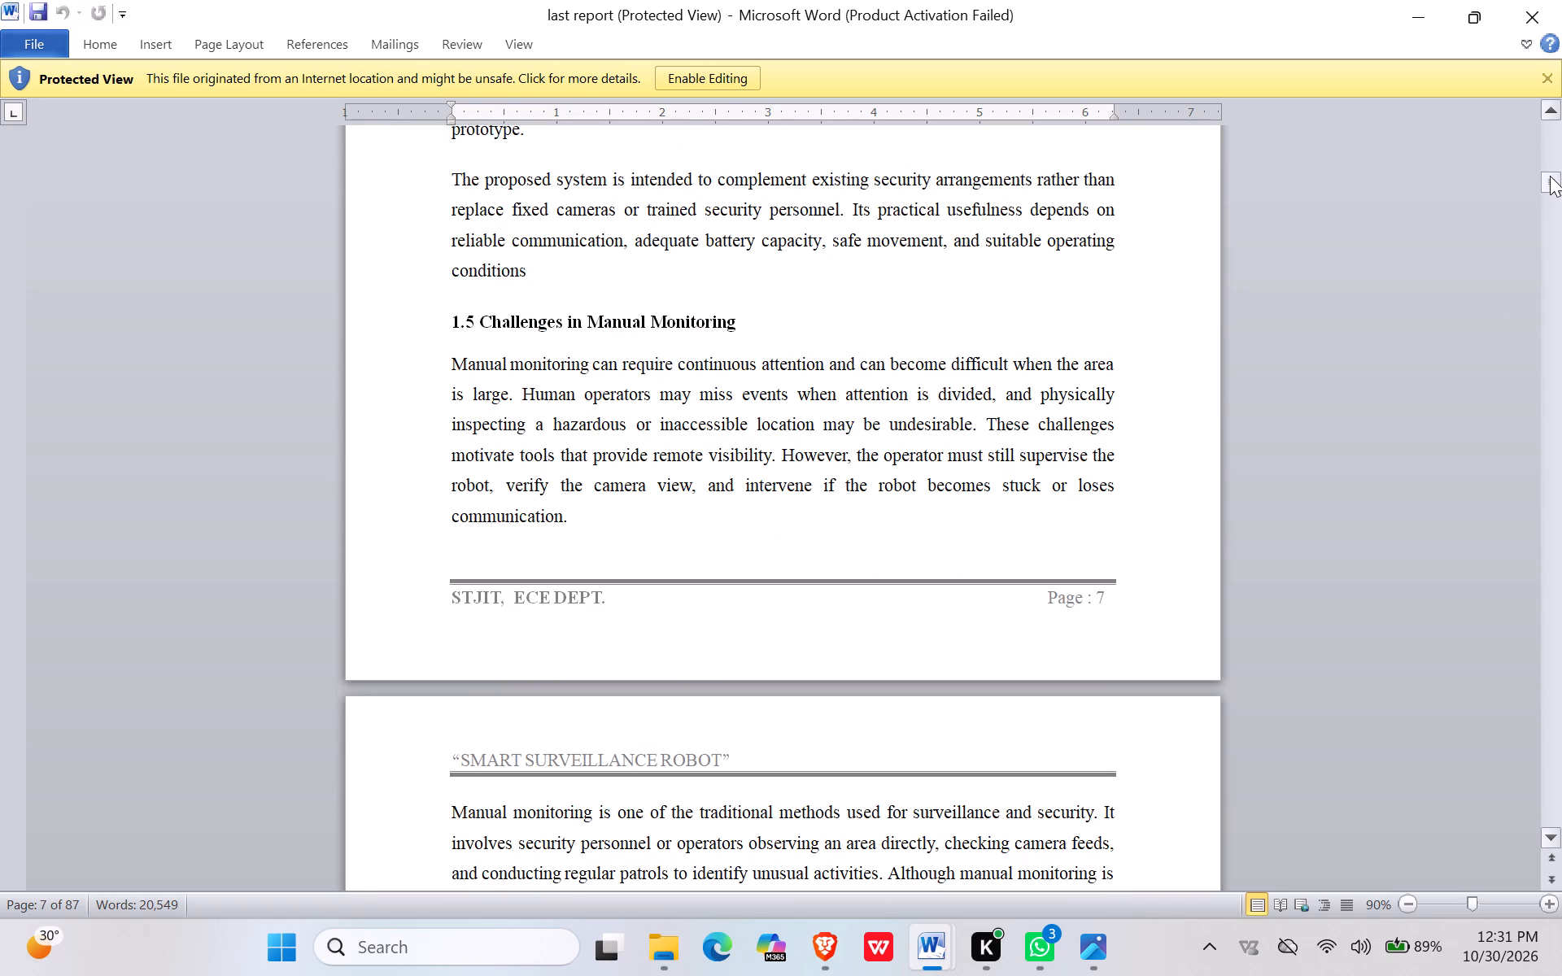
left_click_drag(1550, 176, 1561, 374)
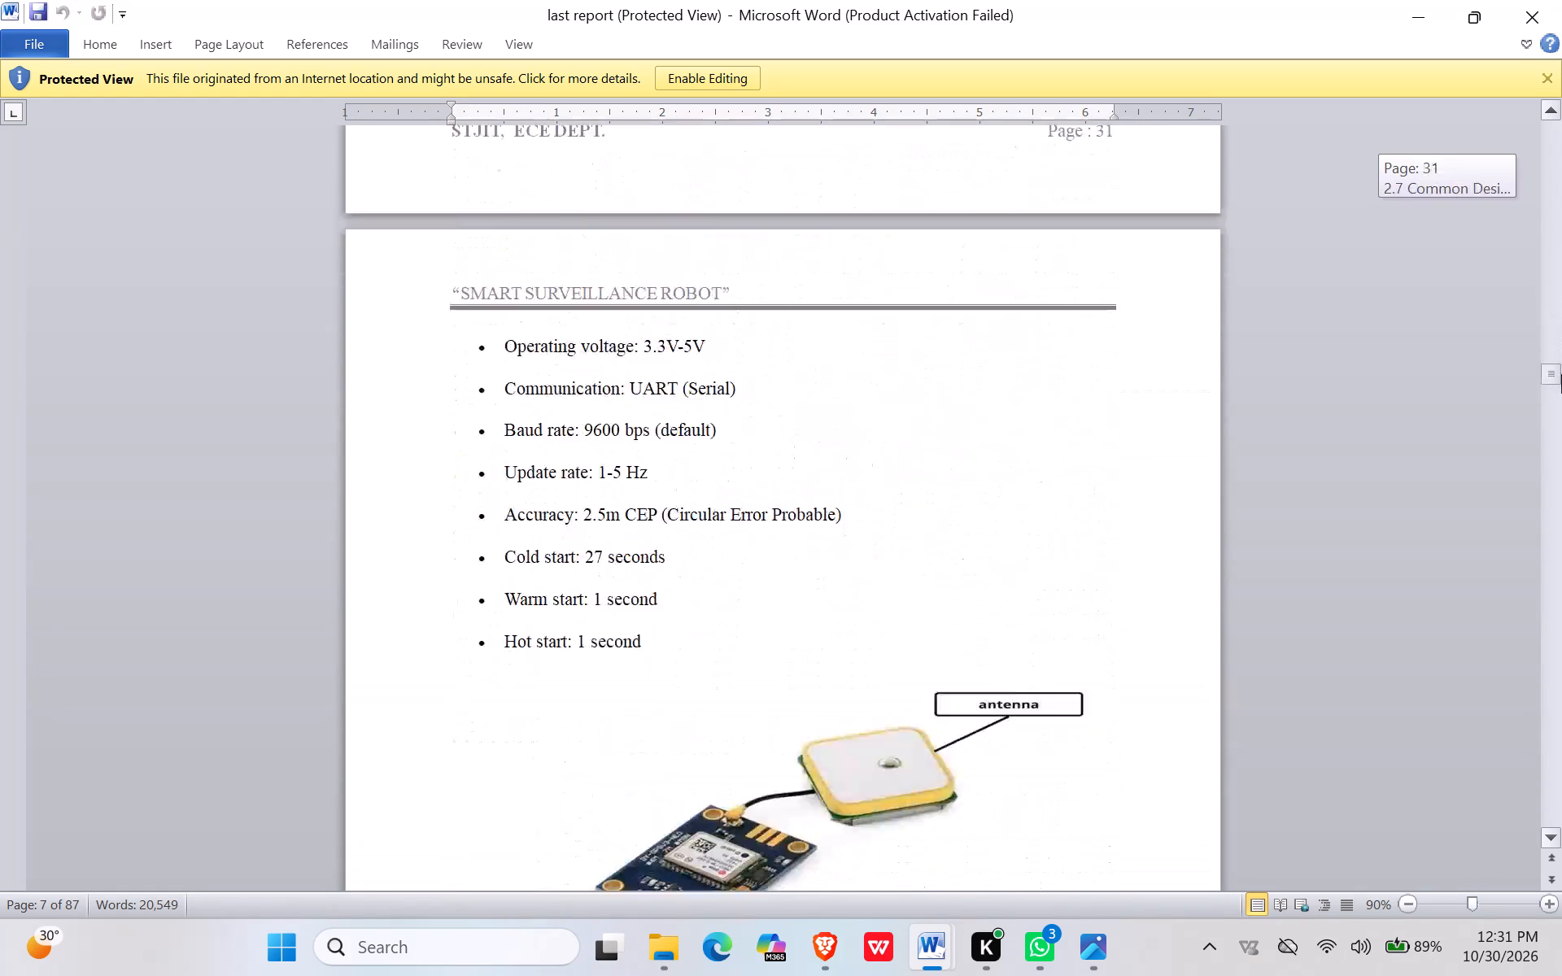
left_click_drag(1561, 374, 1561, 421)
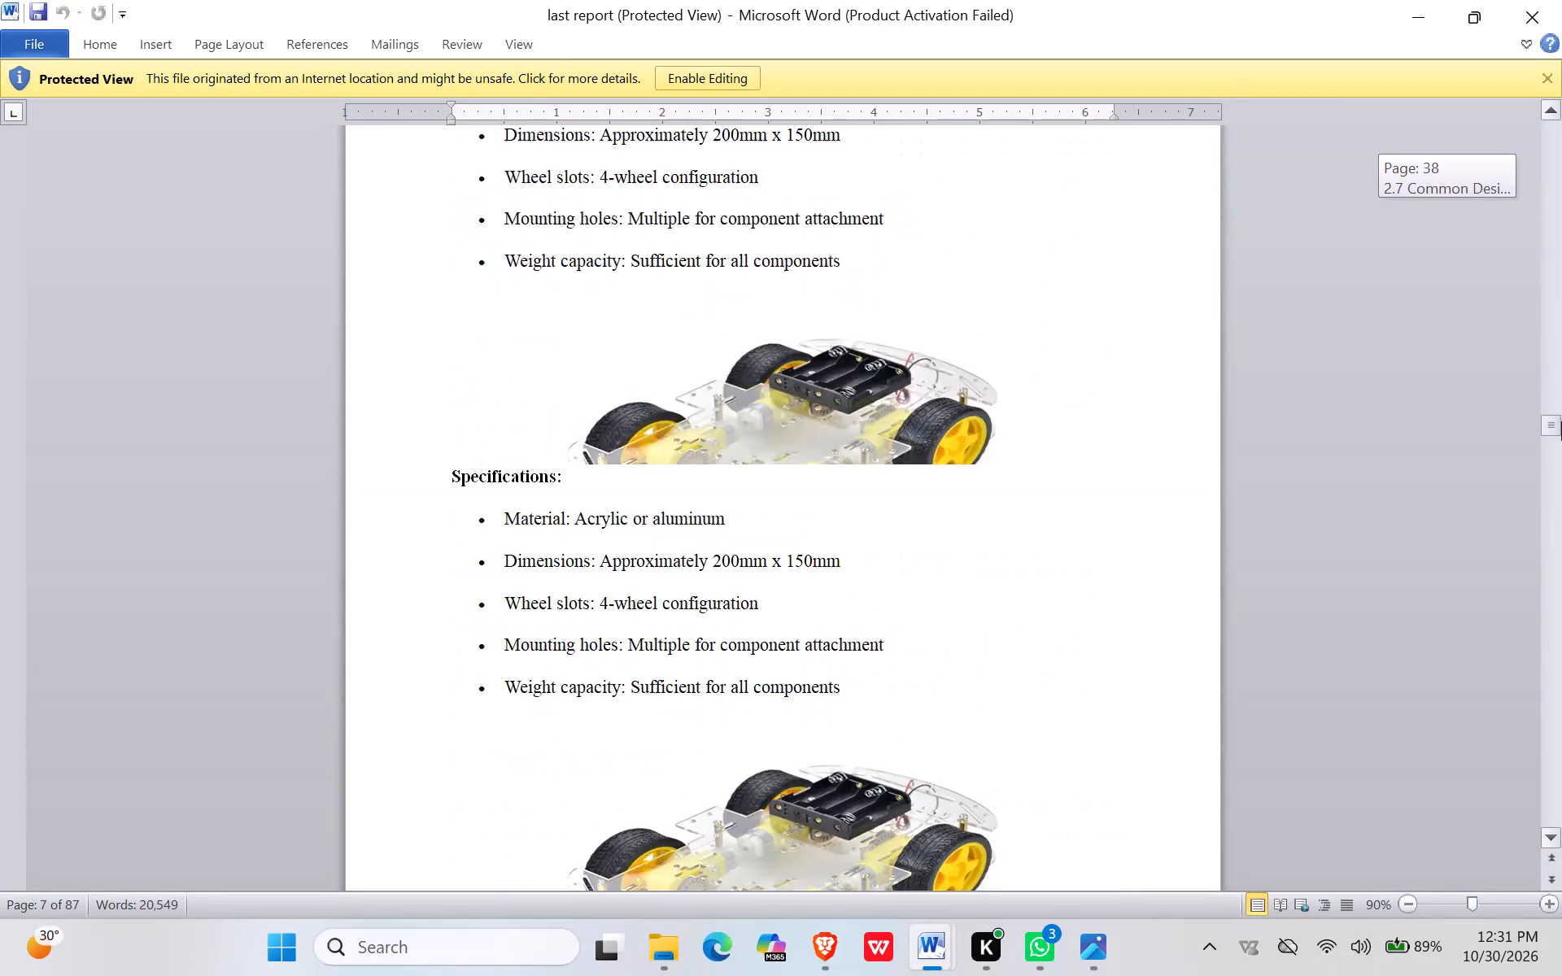
left_click_drag(1561, 421, 1561, 483)
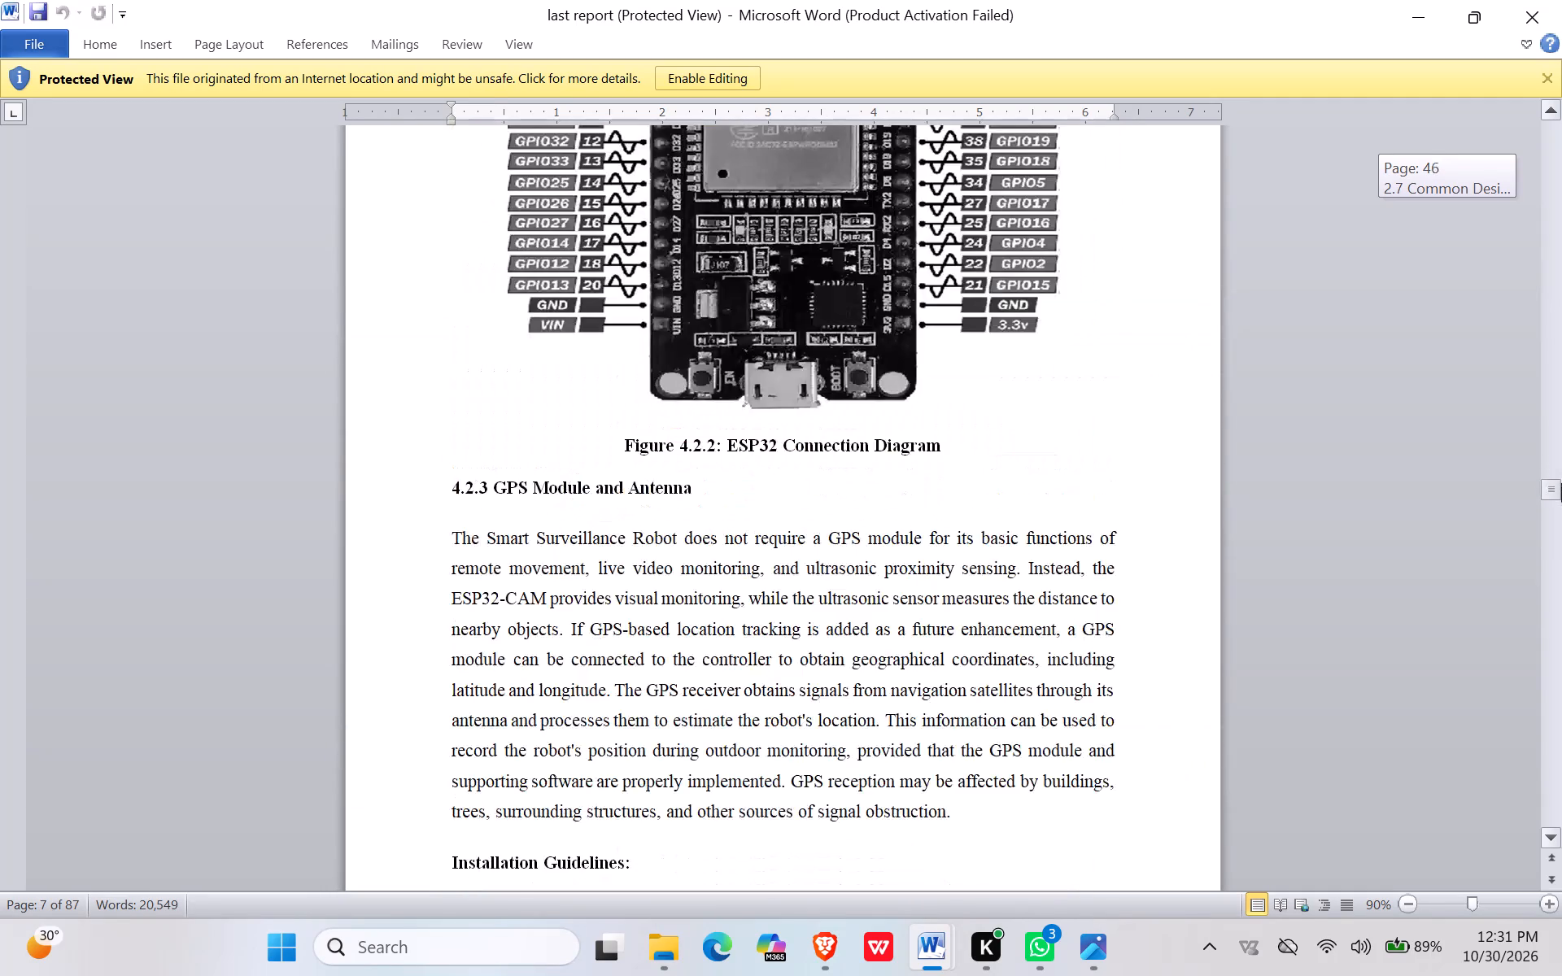
left_click_drag(1561, 483, 1561, 489)
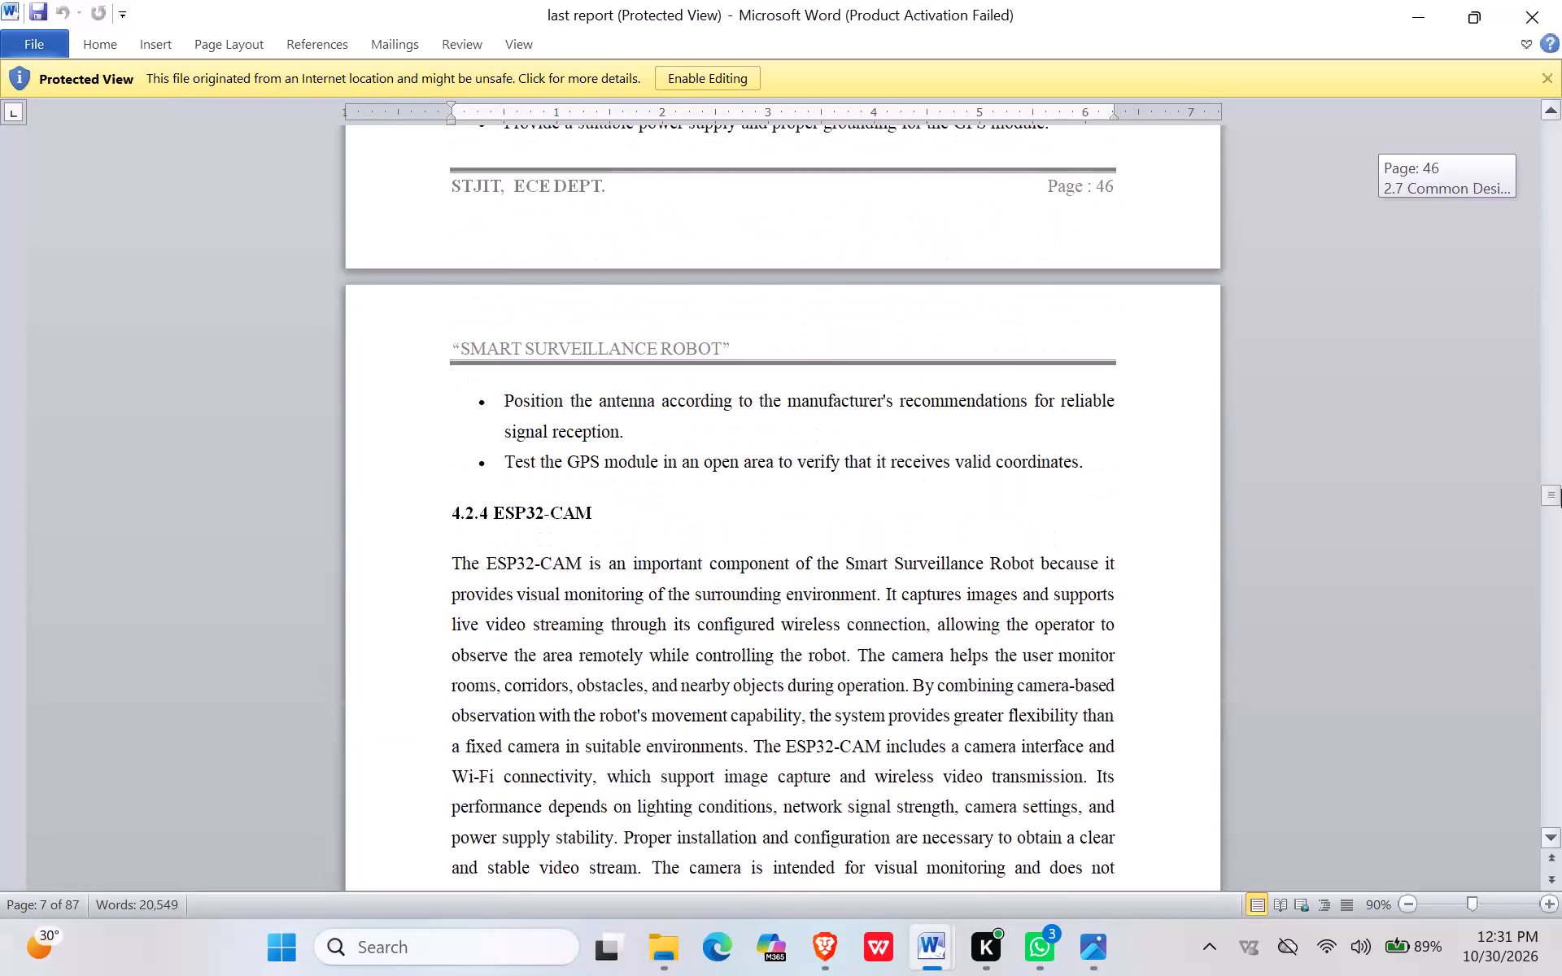
left_click_drag(1561, 489, 1561, 517)
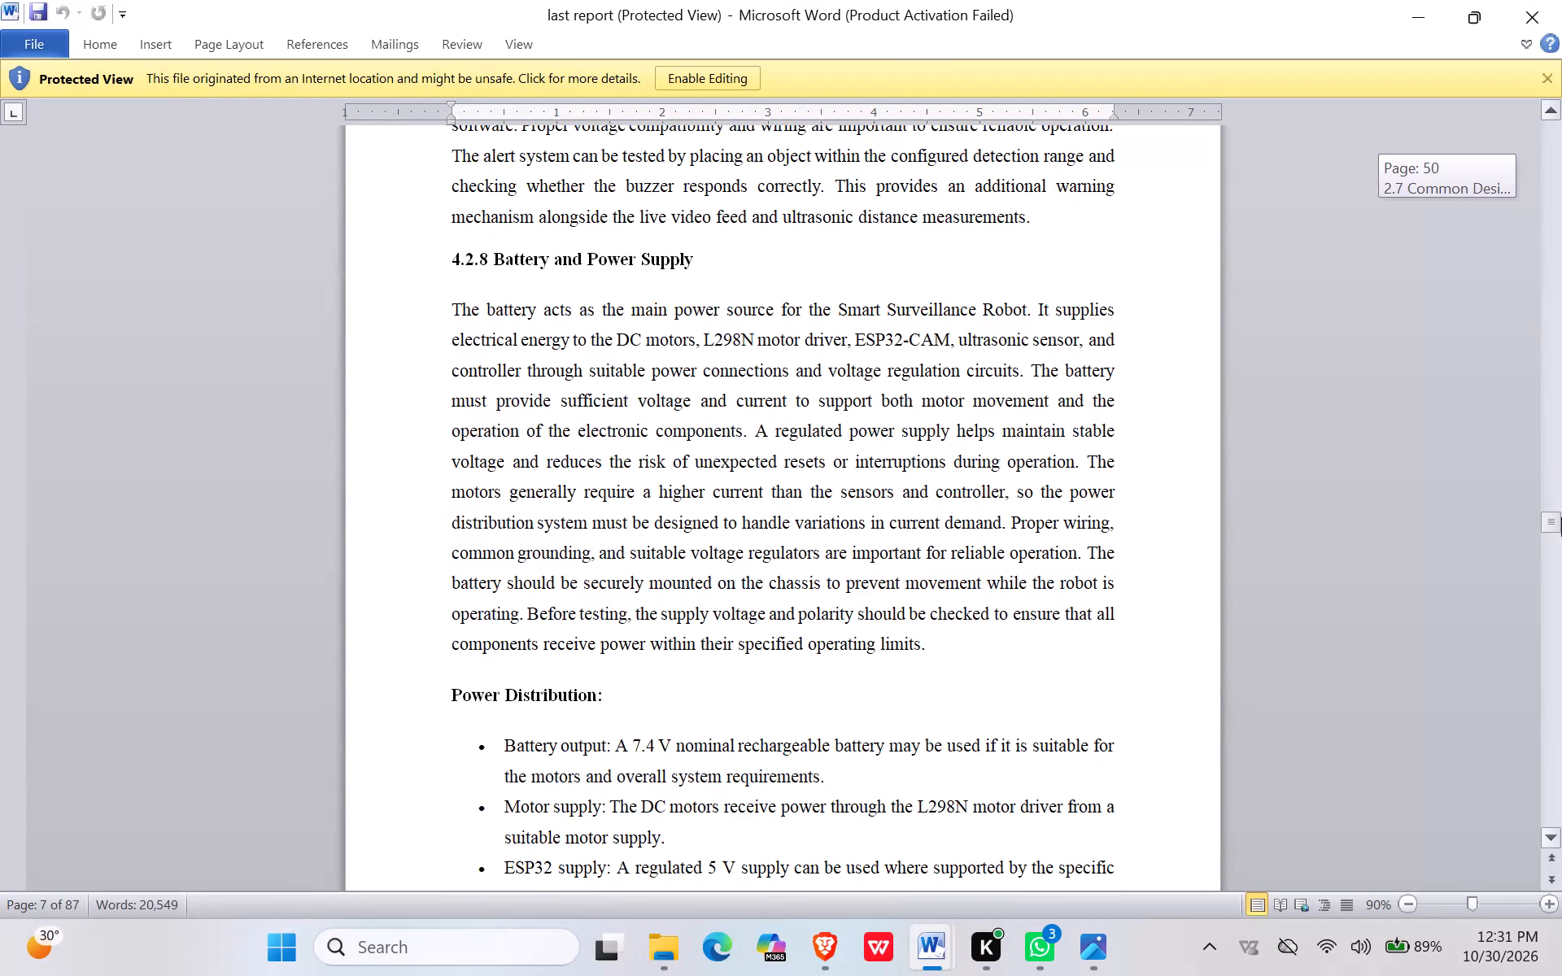
left_click_drag(1561, 517, 1561, 567)
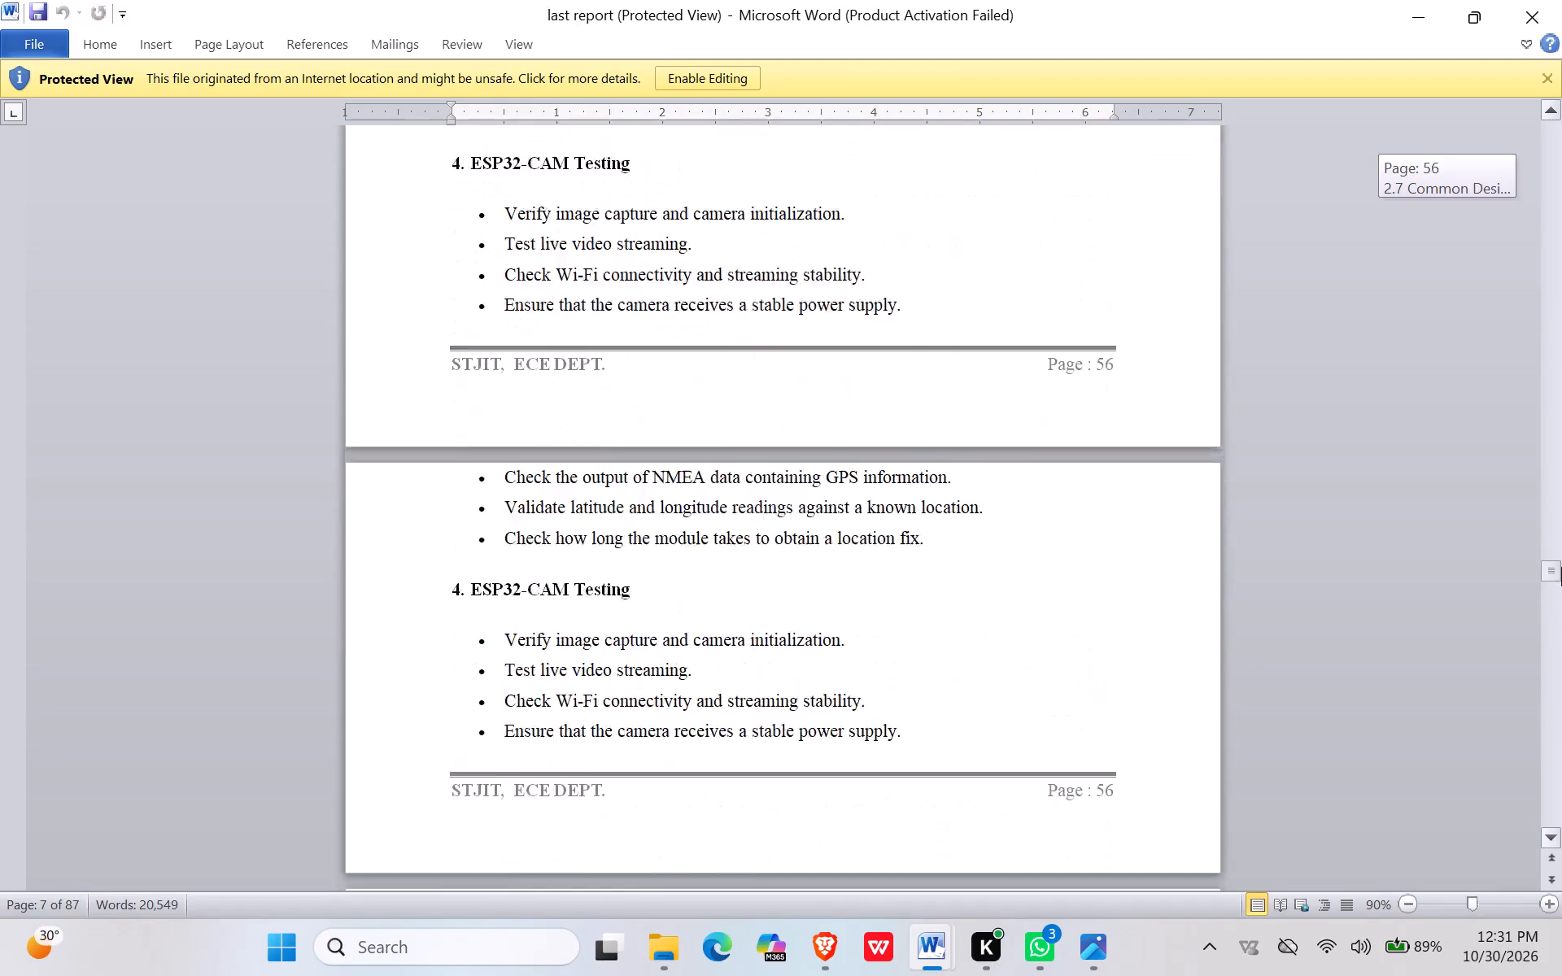
left_click_drag(1561, 567, 1554, 617)
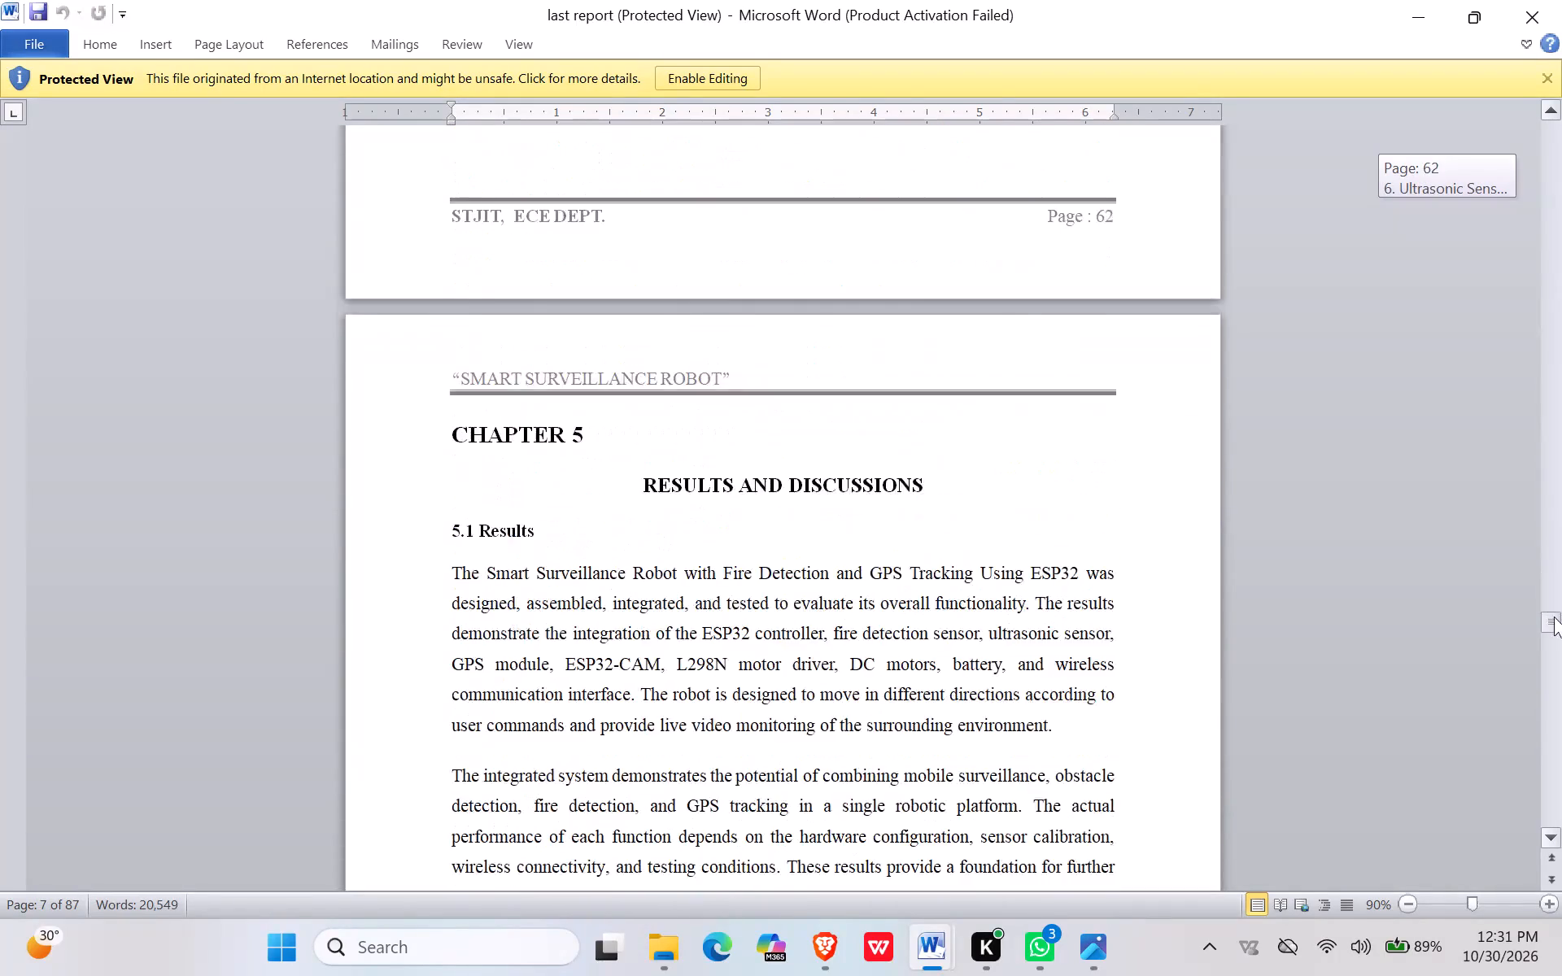
left_click_drag(1554, 617, 1560, 676)
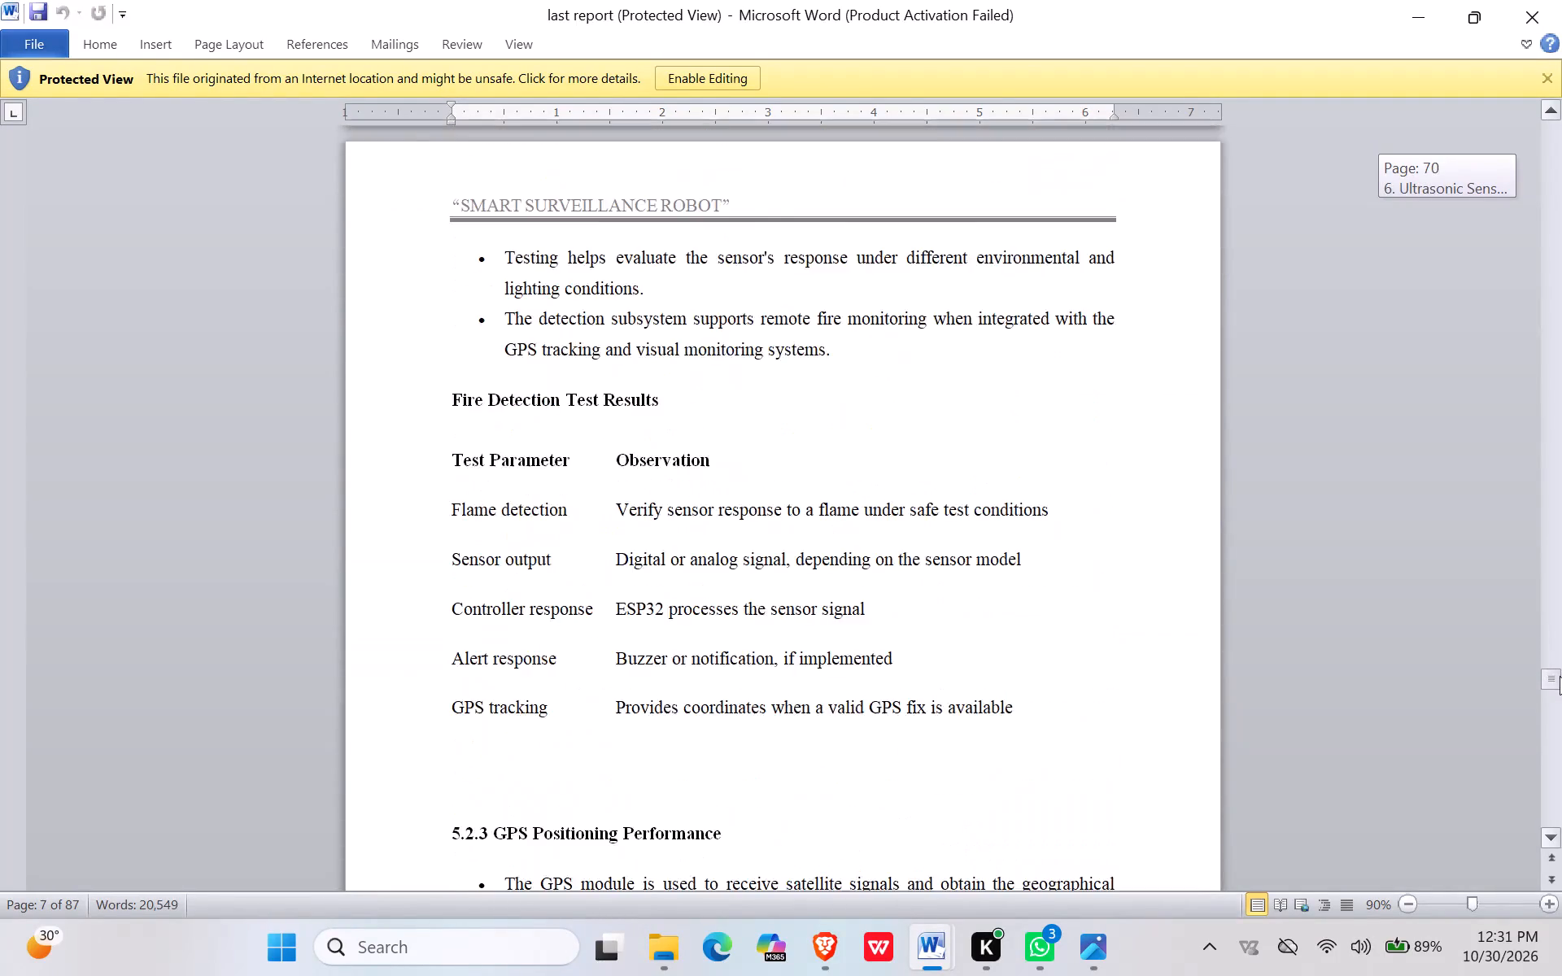
left_click_drag(1560, 676, 1561, 822)
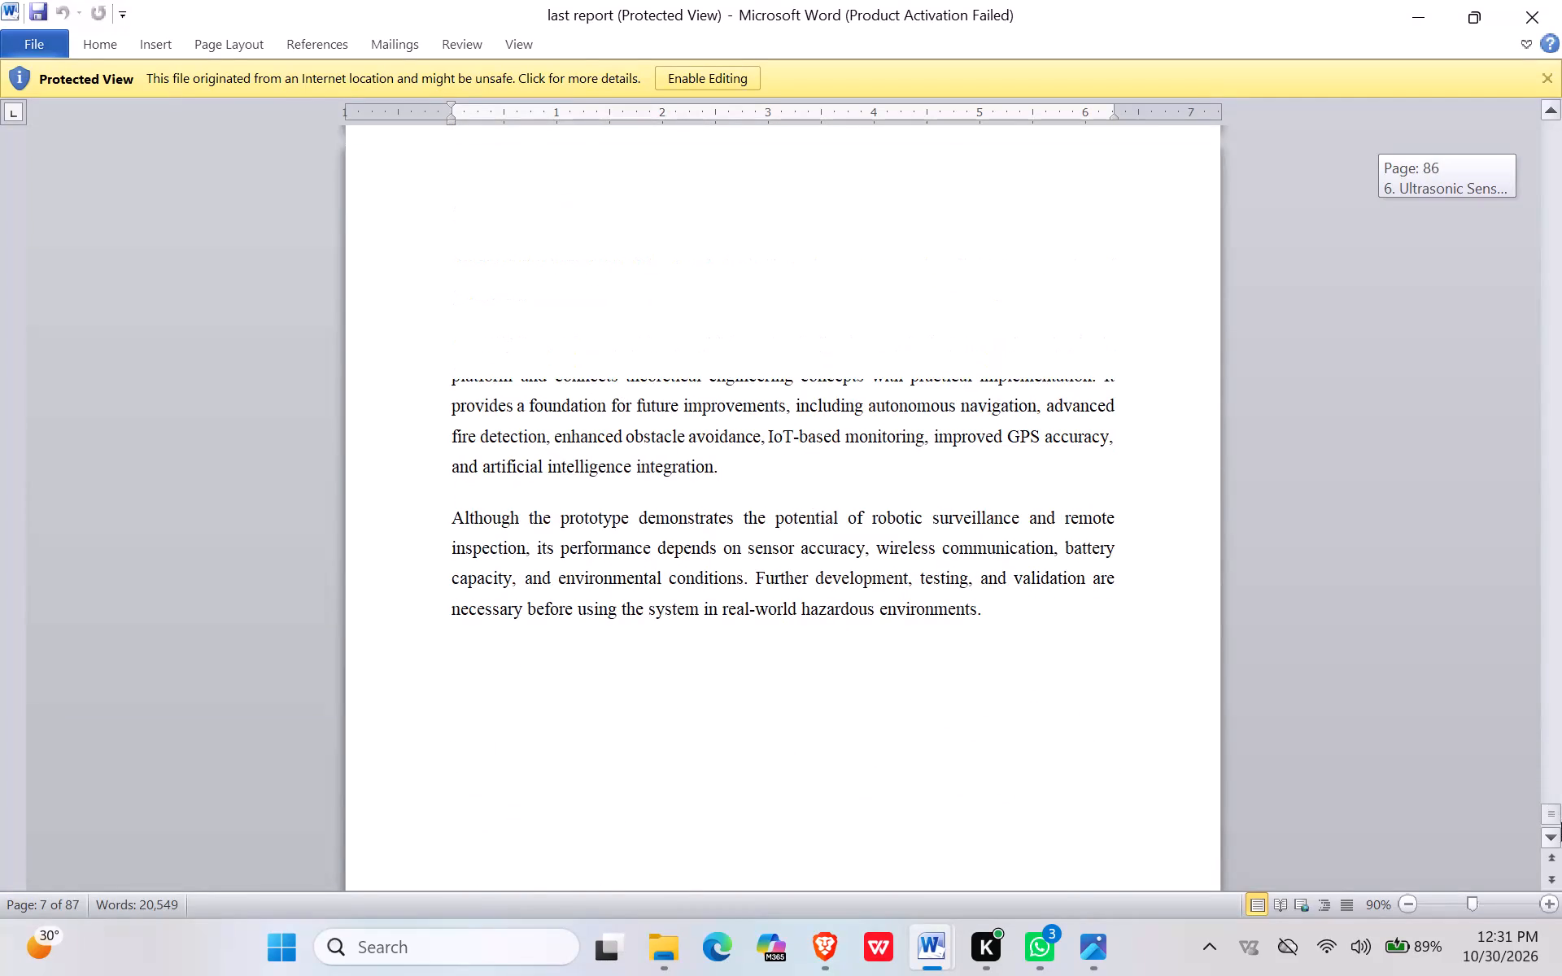
left_click_drag(1561, 822, 1547, 804)
scroll(1550, 801, "down", 5)
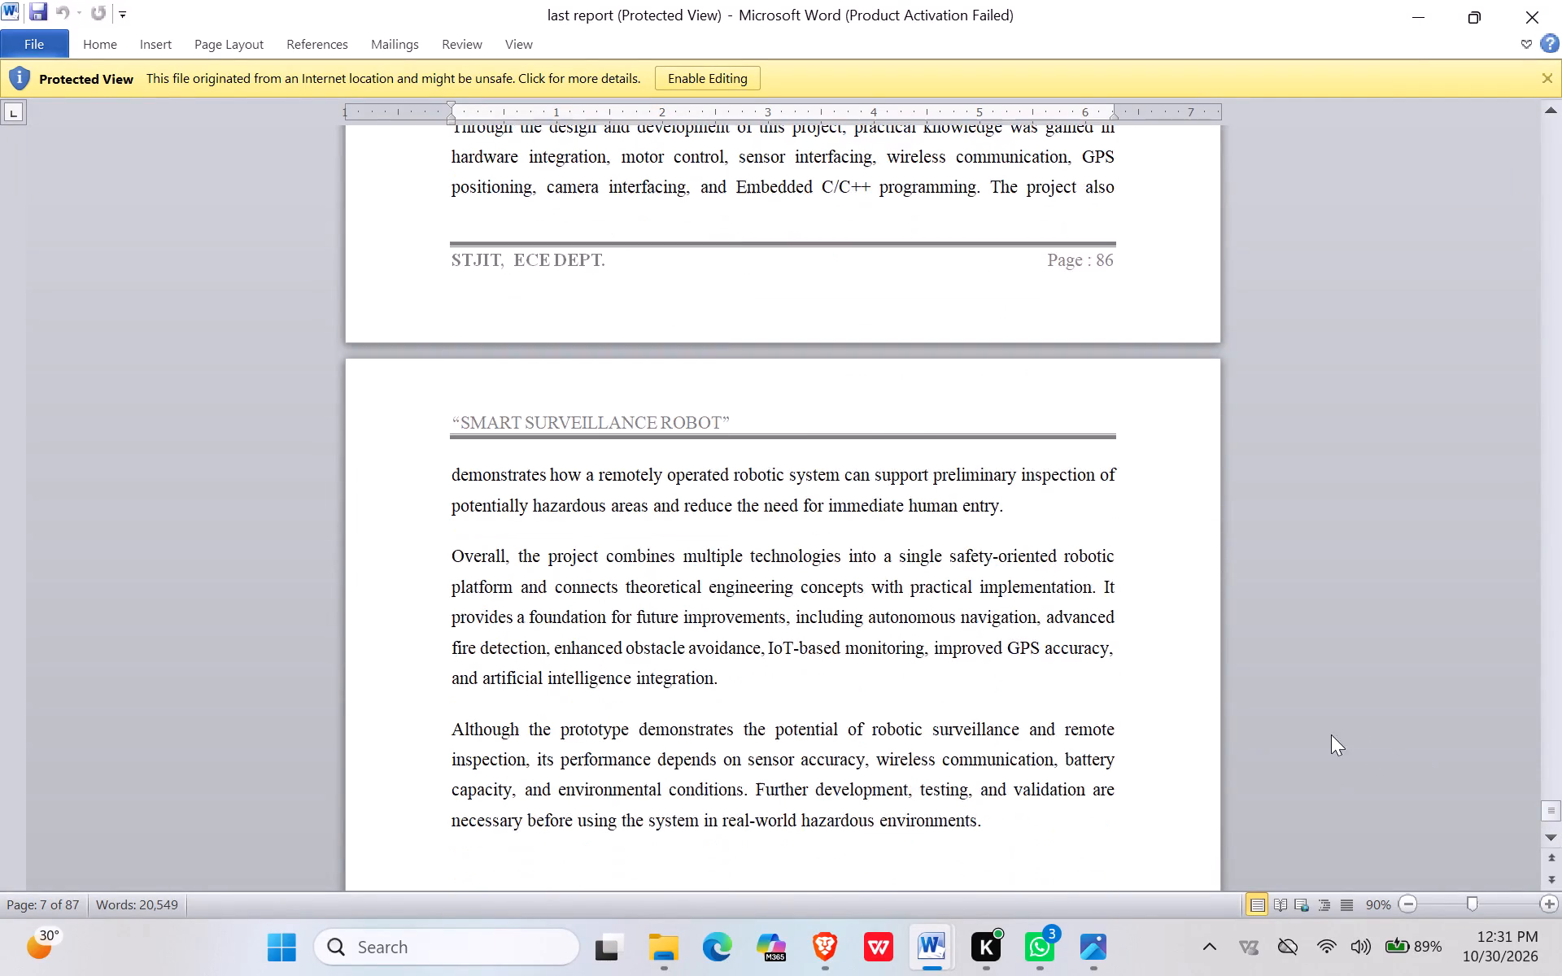
scroll(1331, 734, "down", 5)
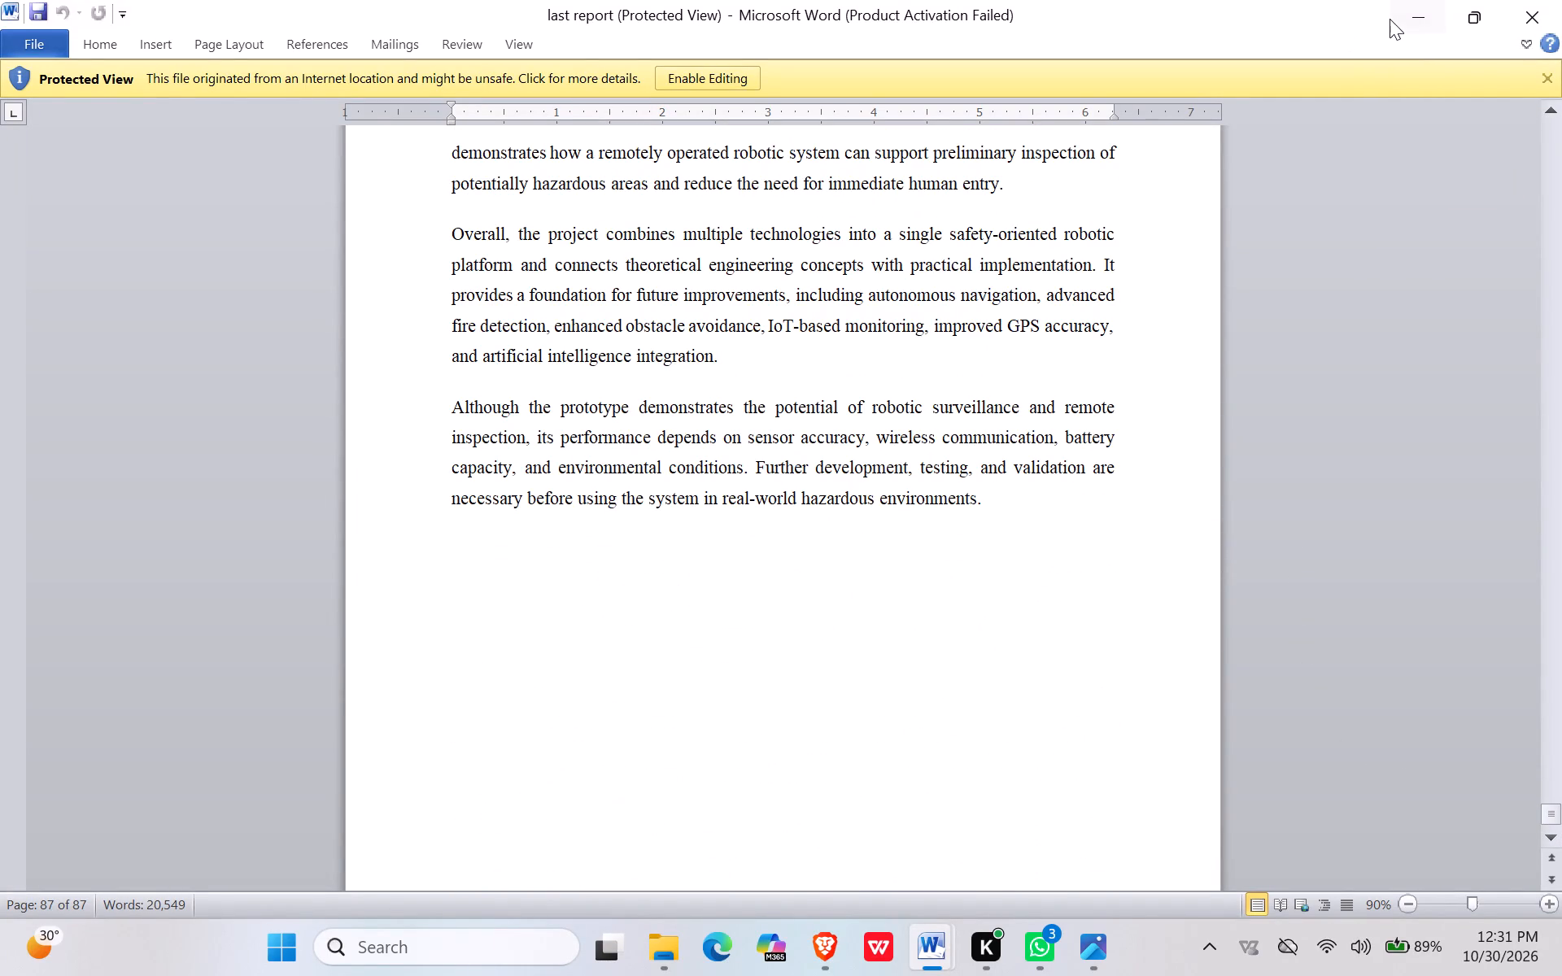
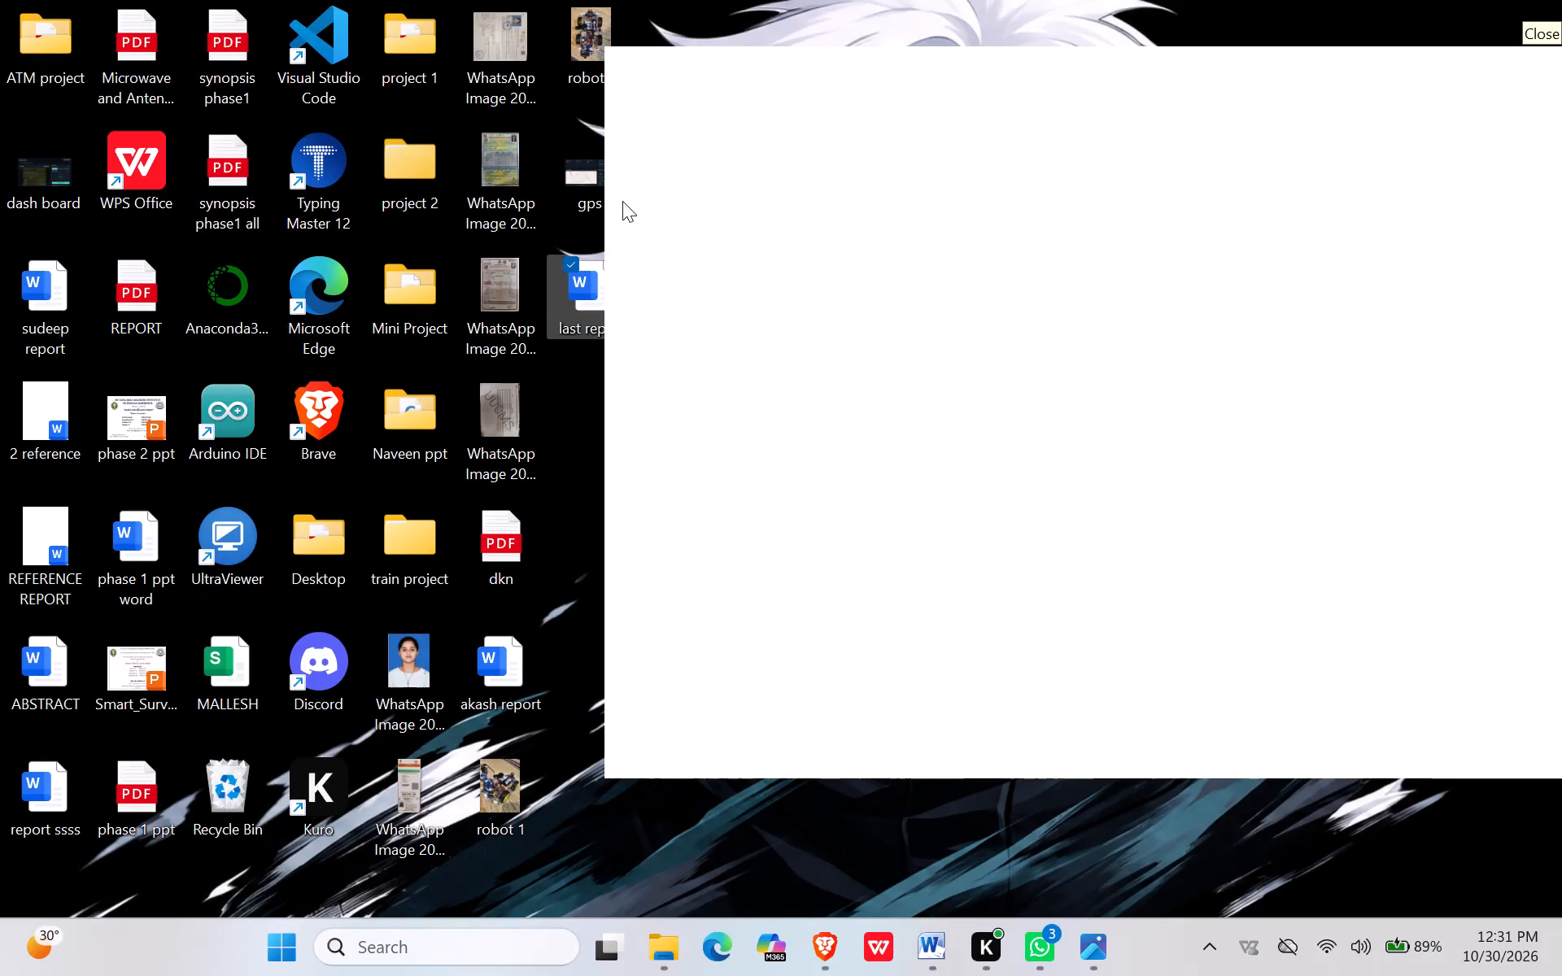
Copy the "last report" document file on the desktop to the clipboard.
right_click(575, 313)
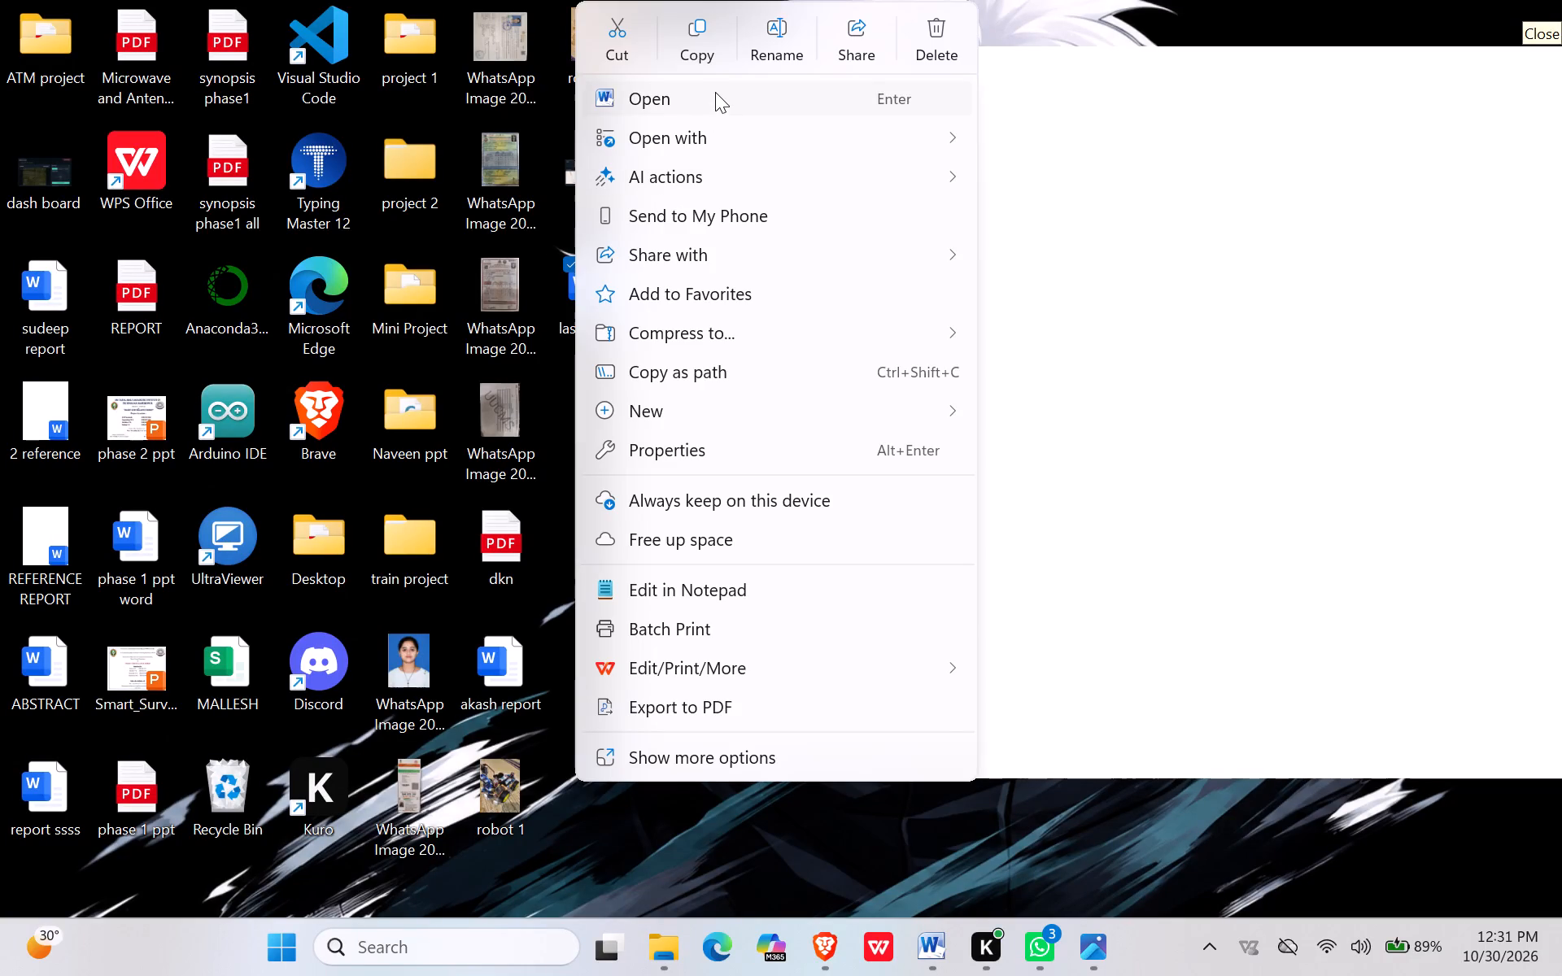
left_click(691, 54)
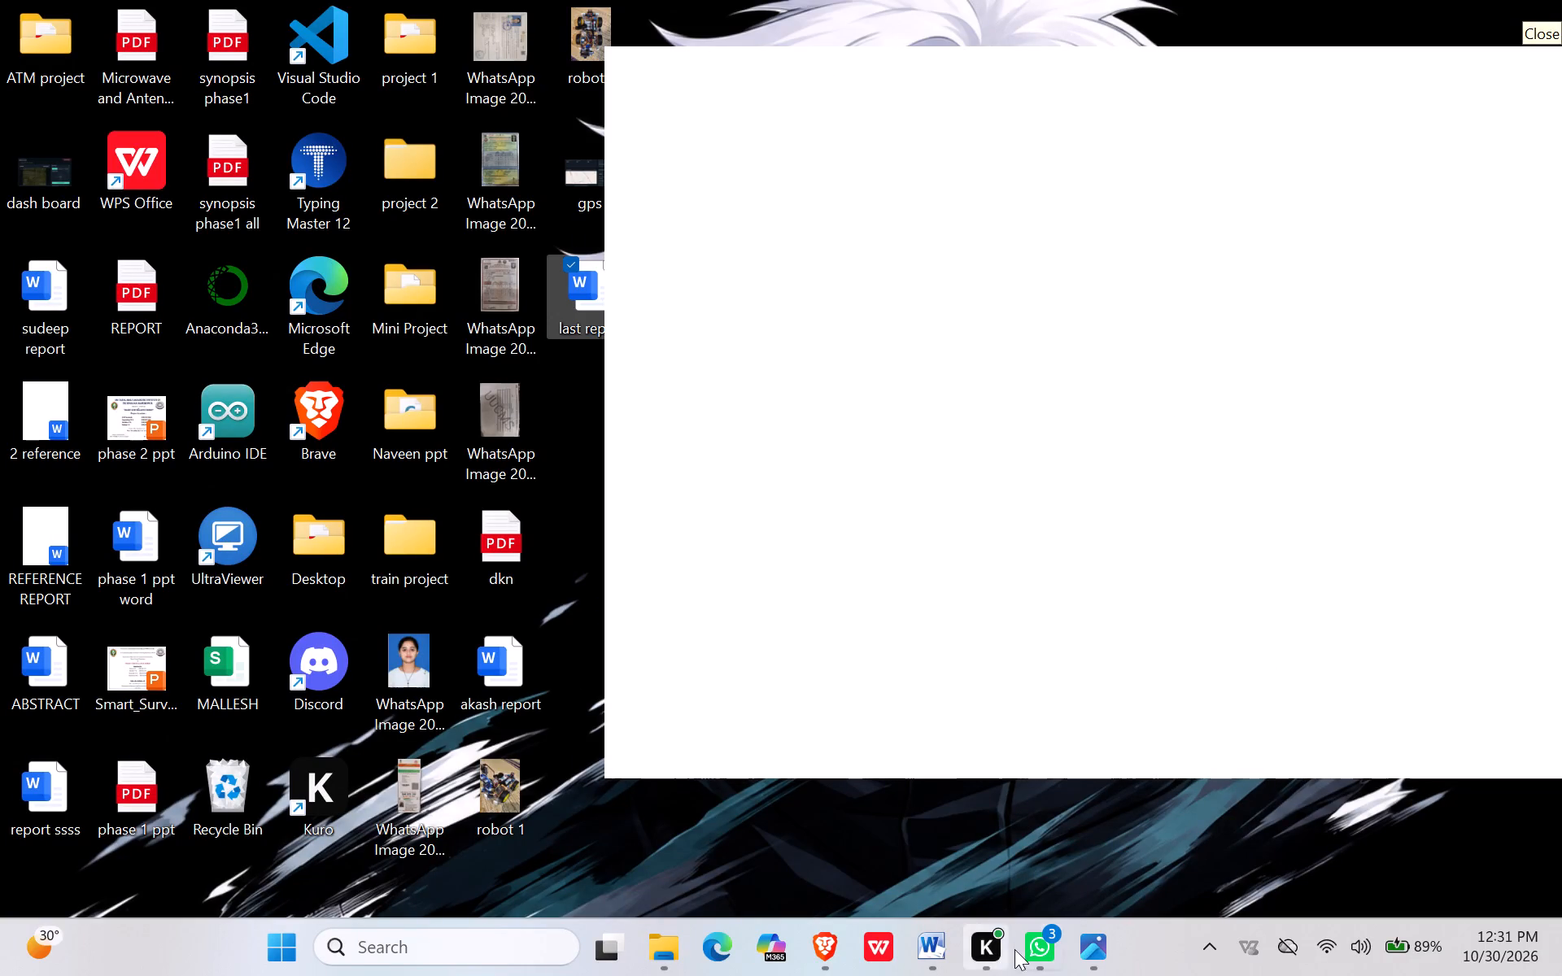
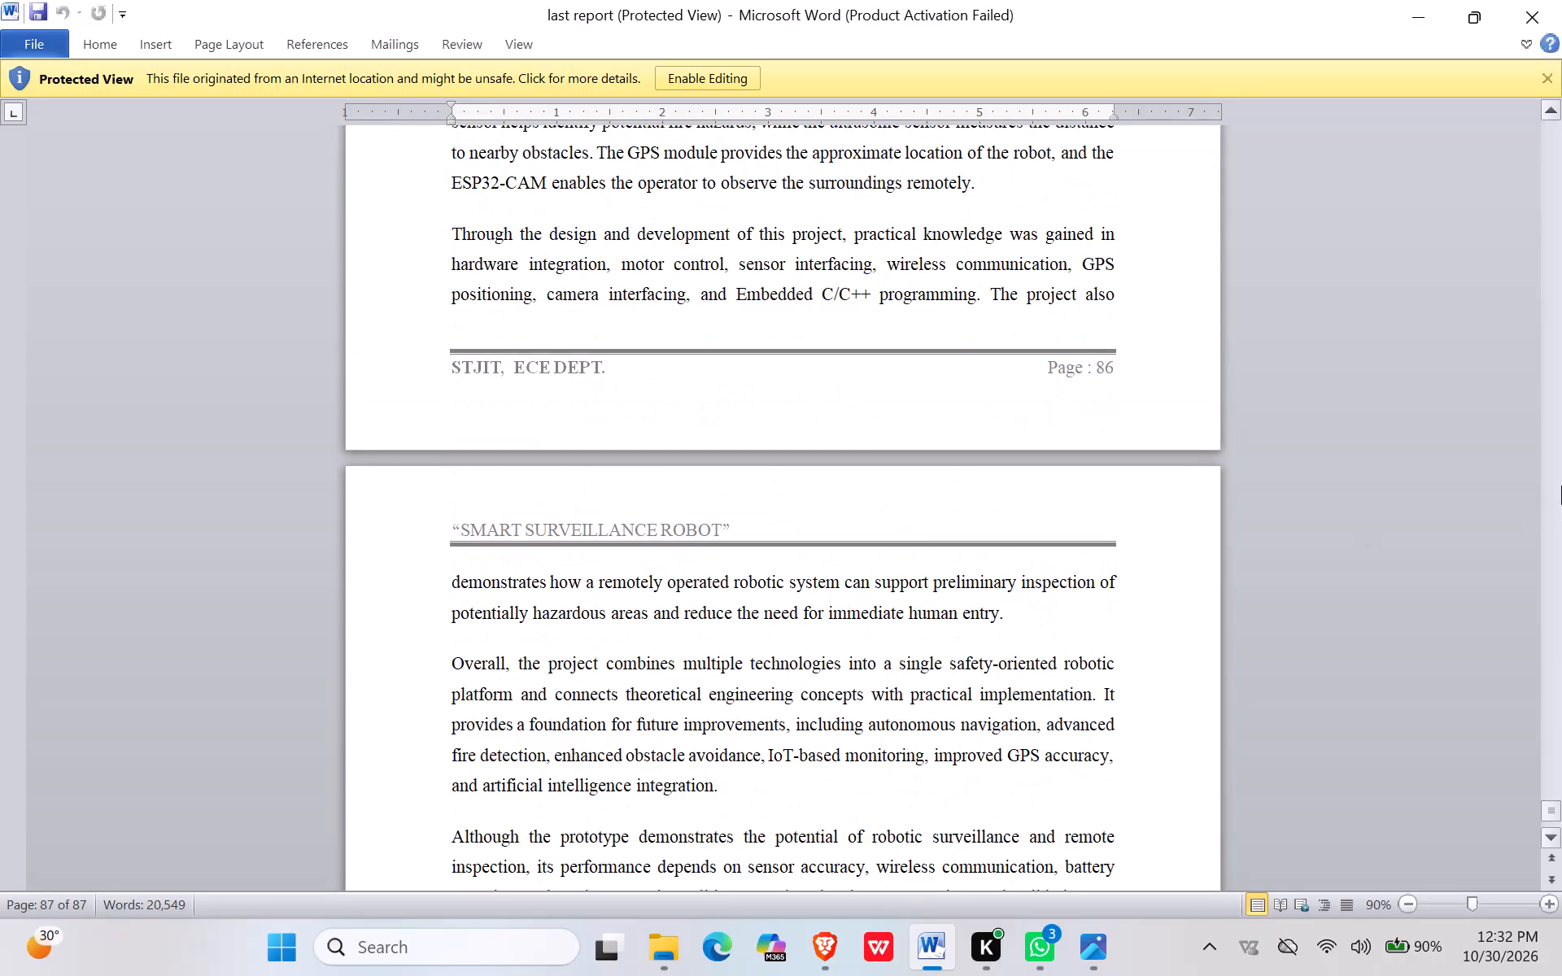
Look back through the "last report" document from the conclusion pages to the start of Chapter 1.
left_click_drag(1553, 481, 1548, 267)
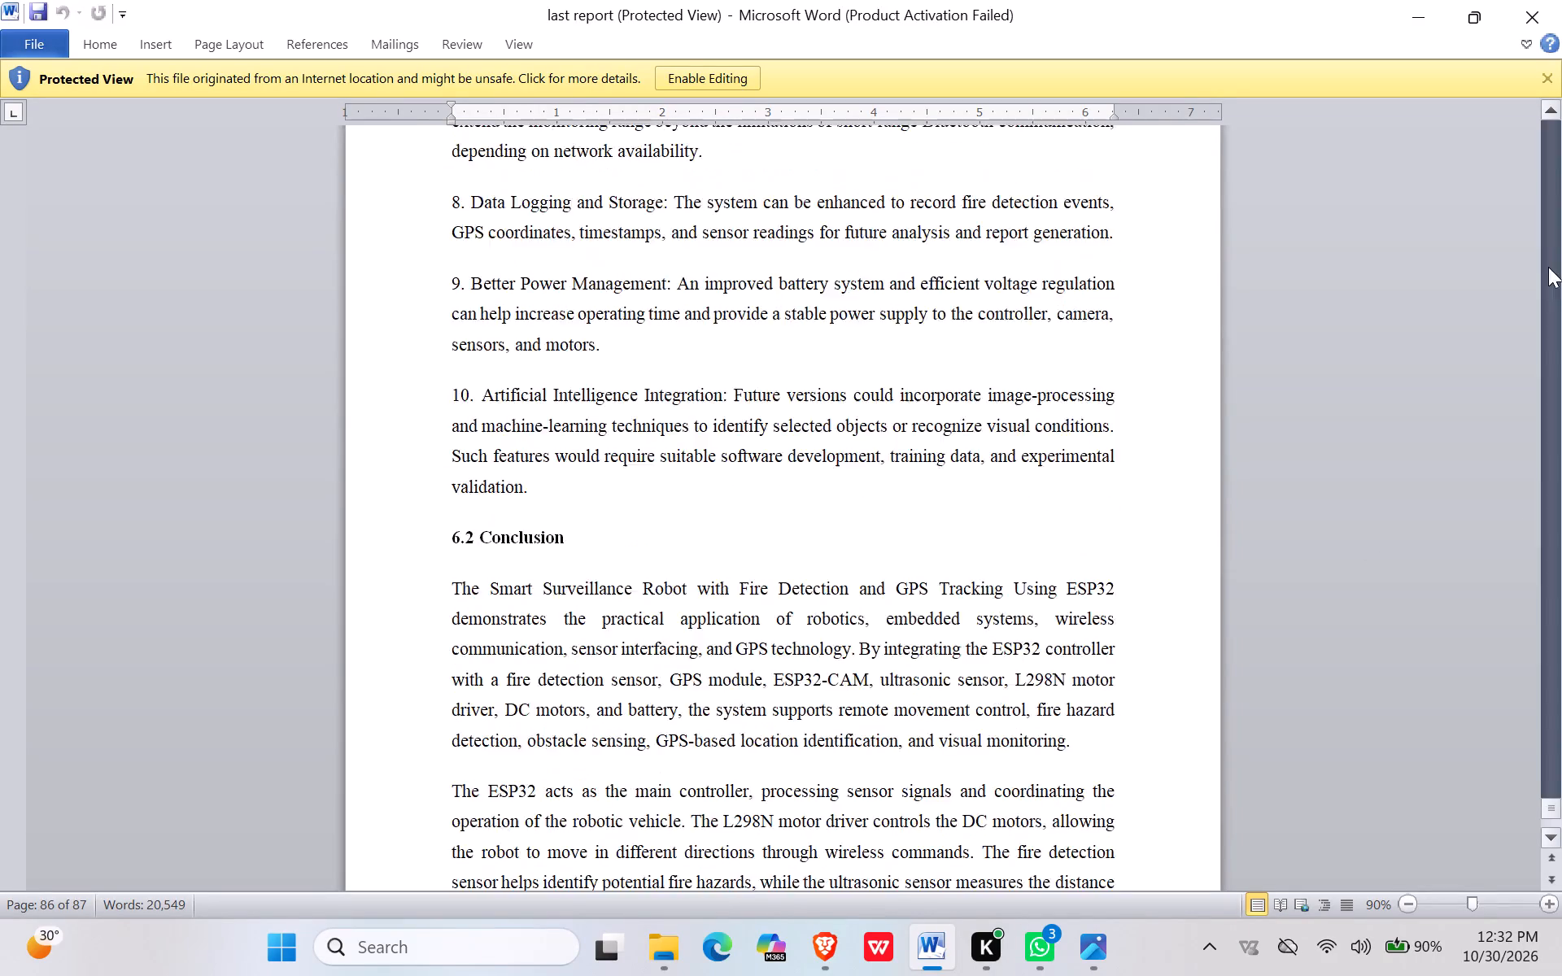
left_click_drag(1548, 267, 1551, 191)
left_click(1551, 191)
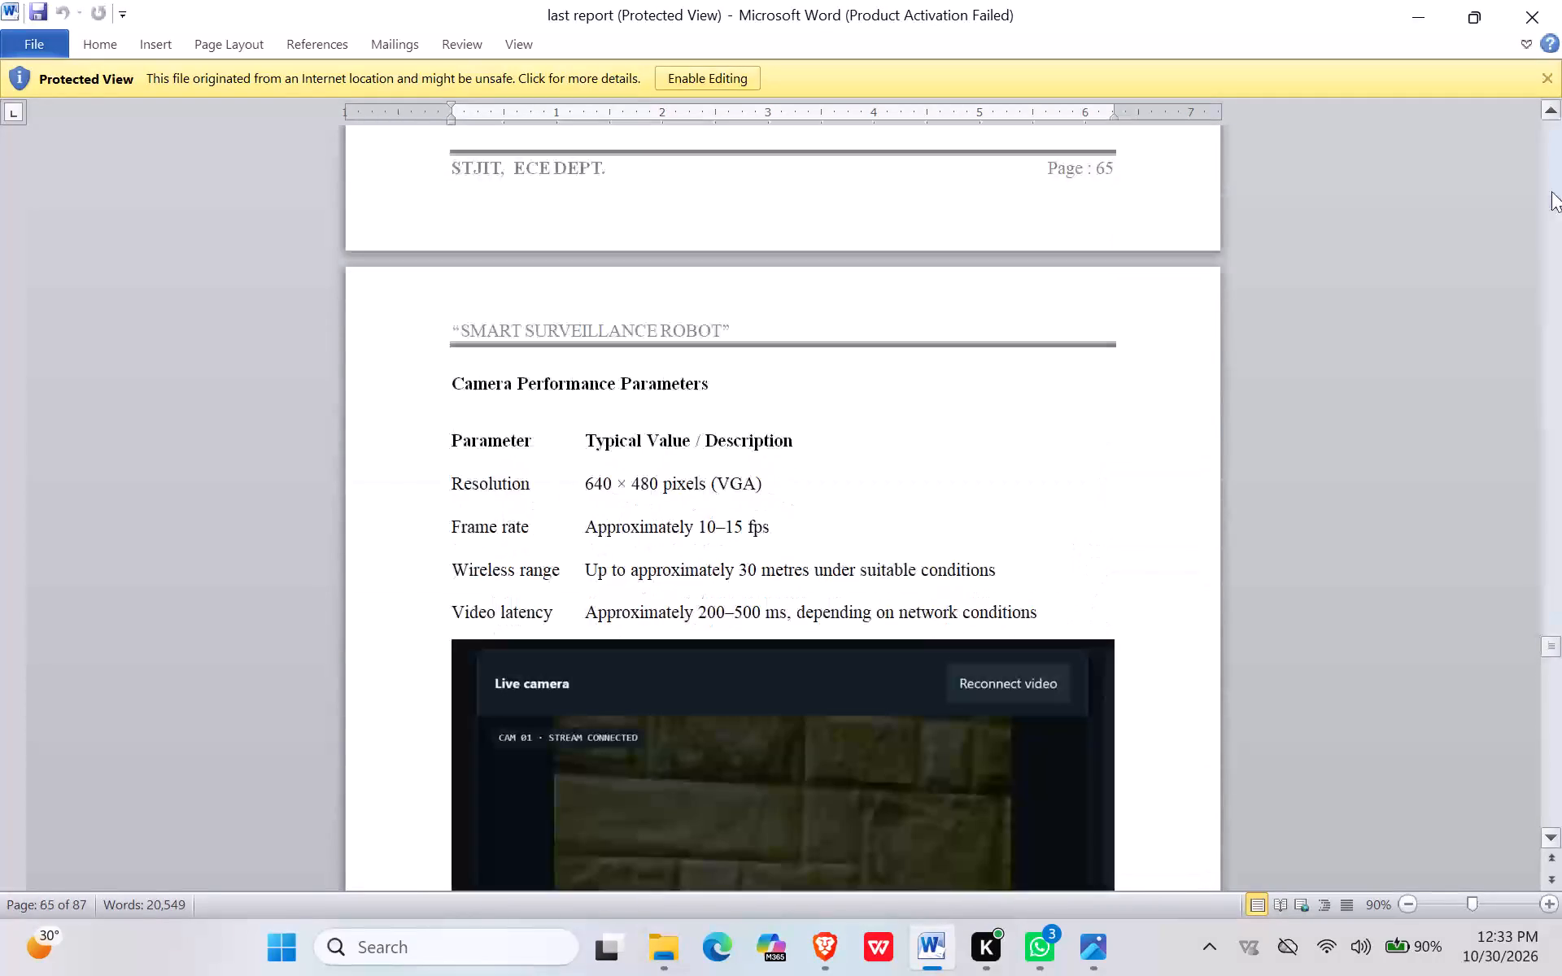
left_click(1551, 191)
left_click(1551, 191)
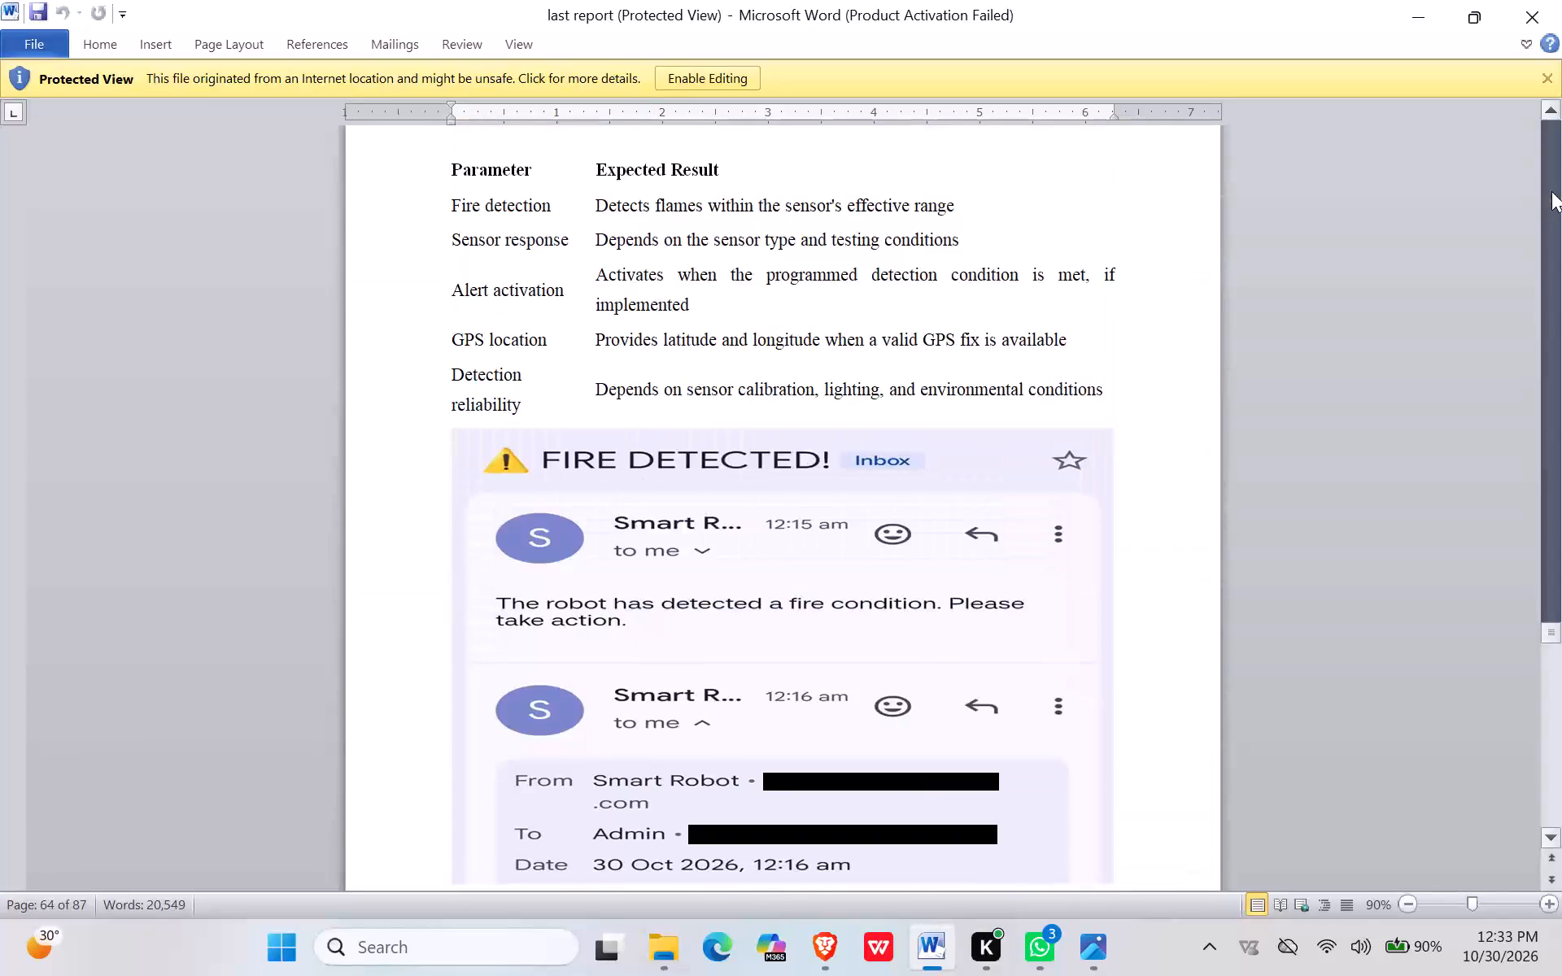
left_click(1558, 141)
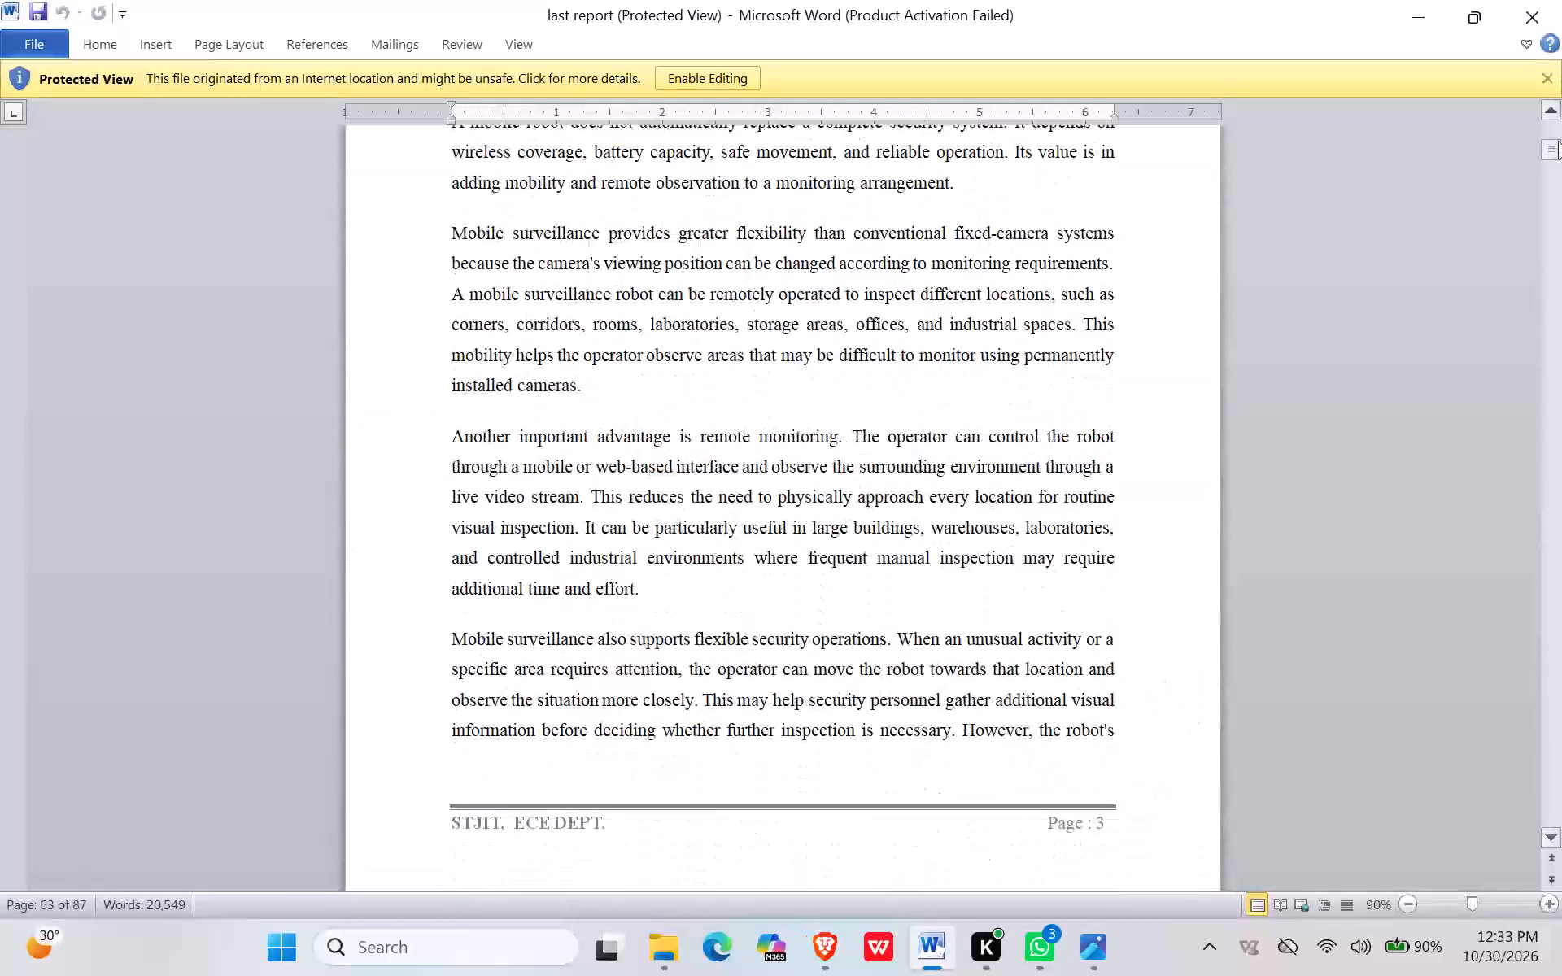
left_click(1558, 99)
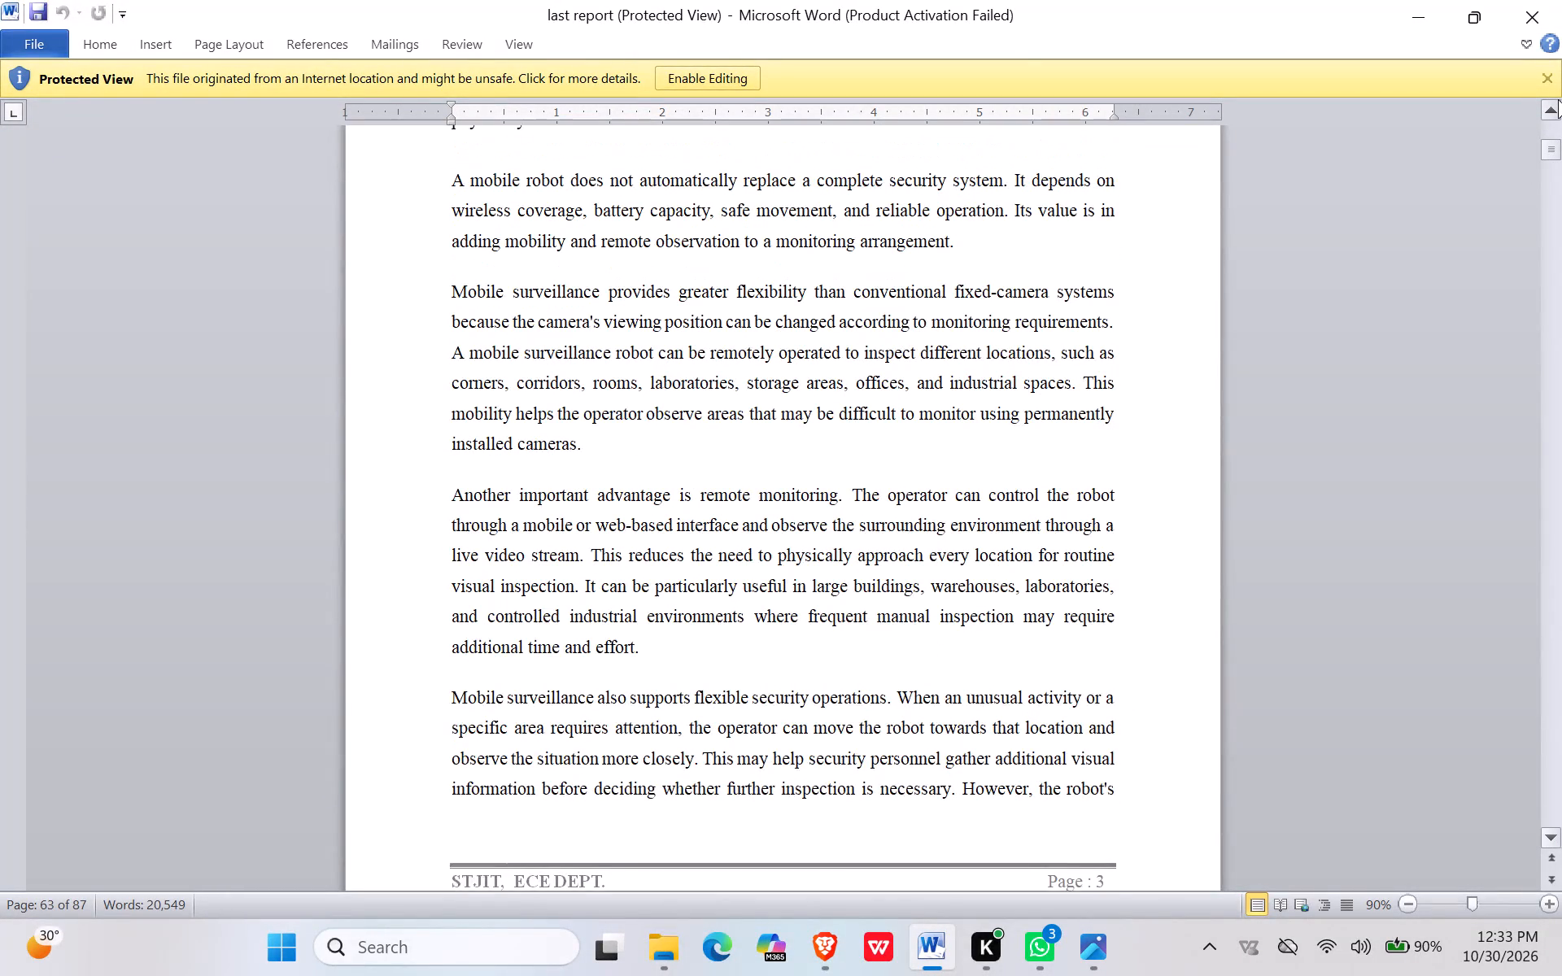
left_click_drag(1551, 143, 1555, 115)
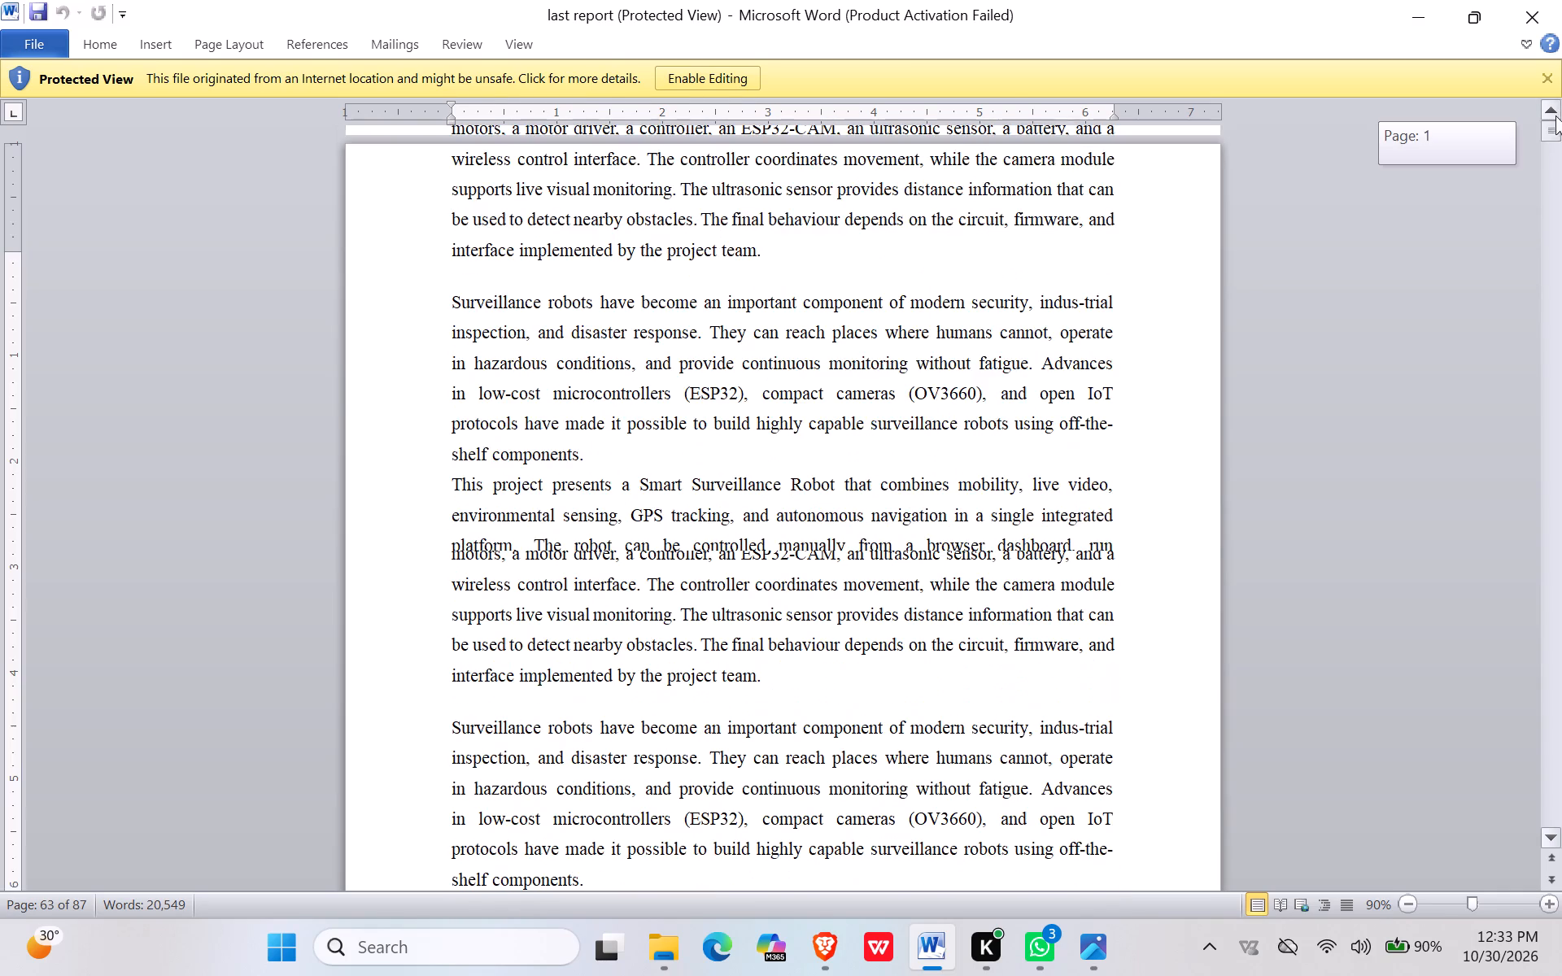
left_click_drag(1555, 115, 1555, 106)
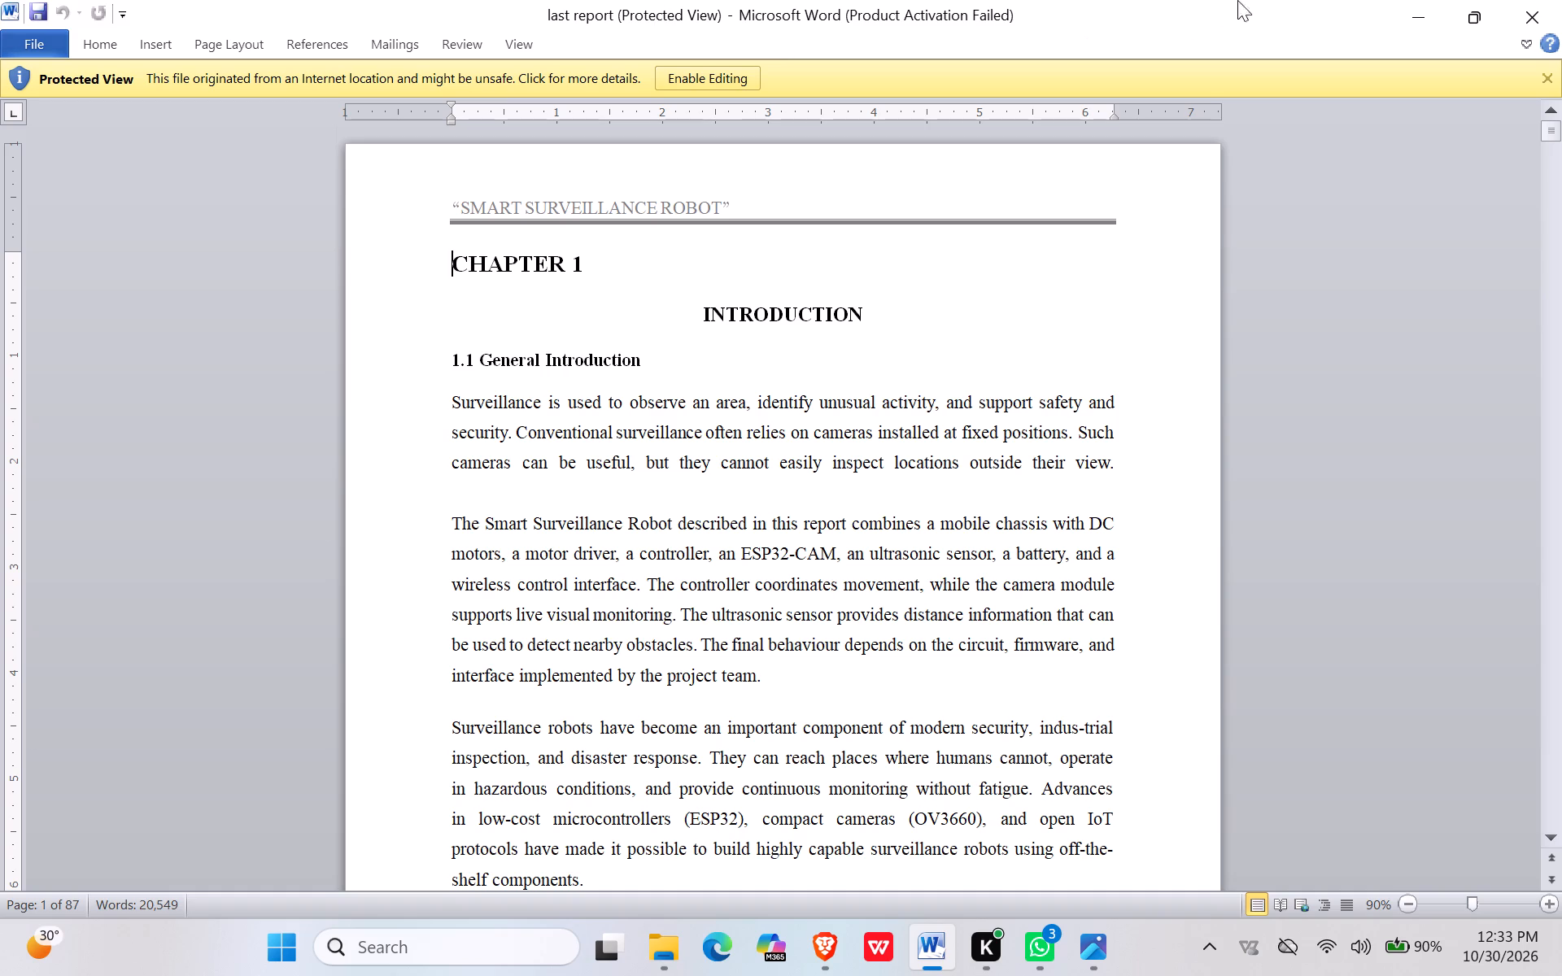
Review the Chapter 1 text and page layout from section 1.1 General Introduction to section 1.4 Different Types of Surveillance Approaches.
scroll(1147, 360, "down", 1)
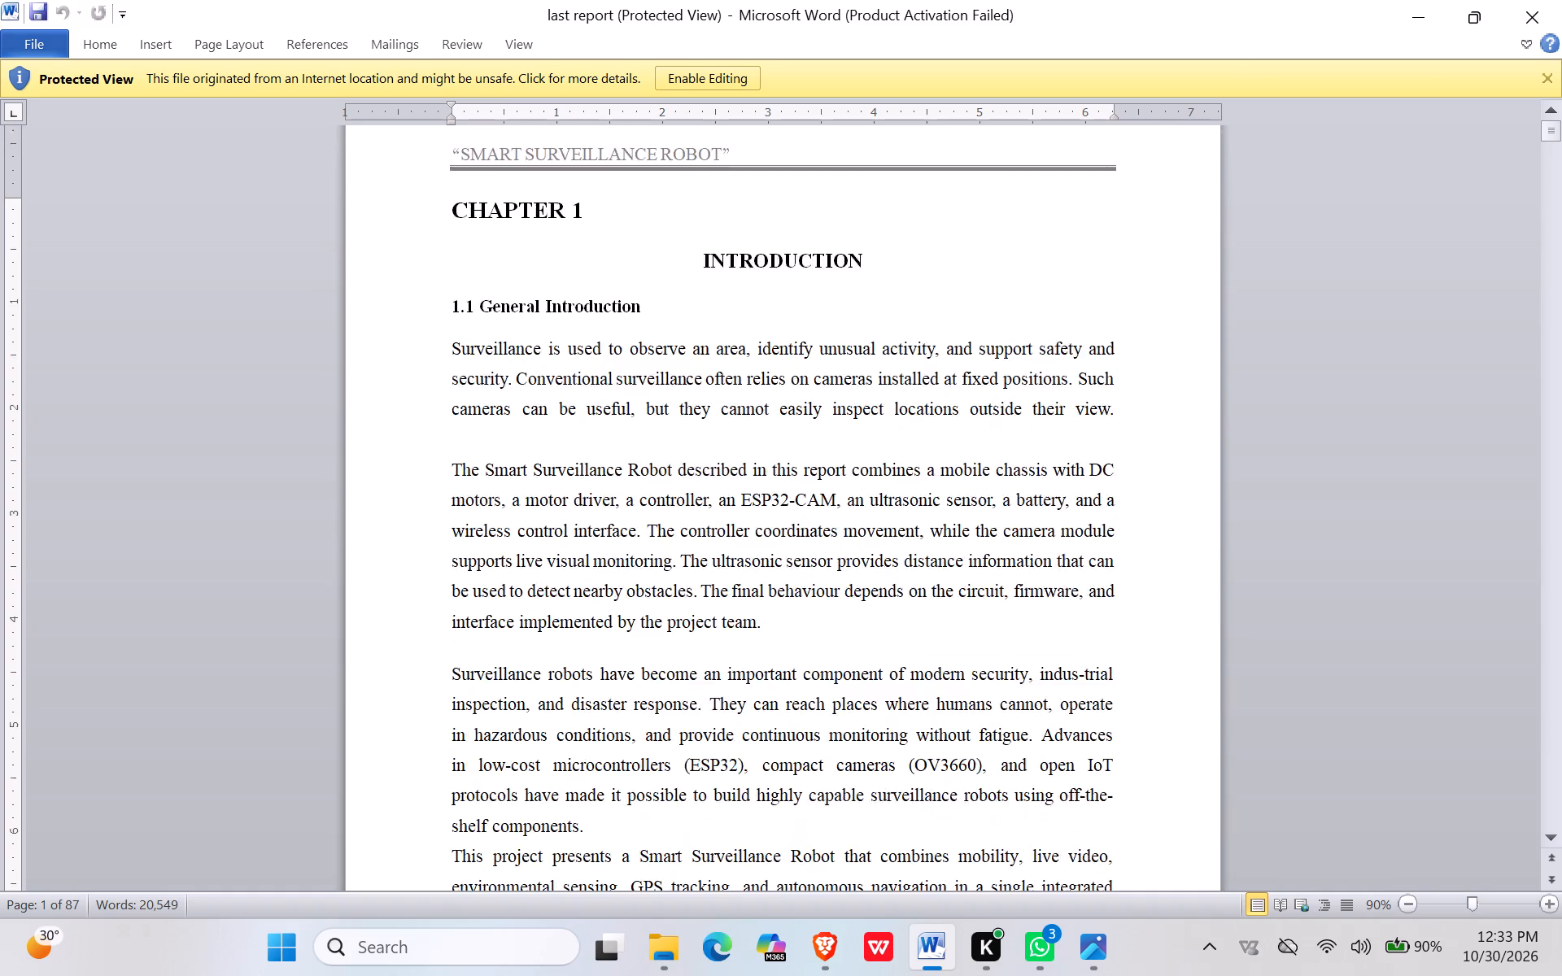
scroll(1148, 360, "down", 4)
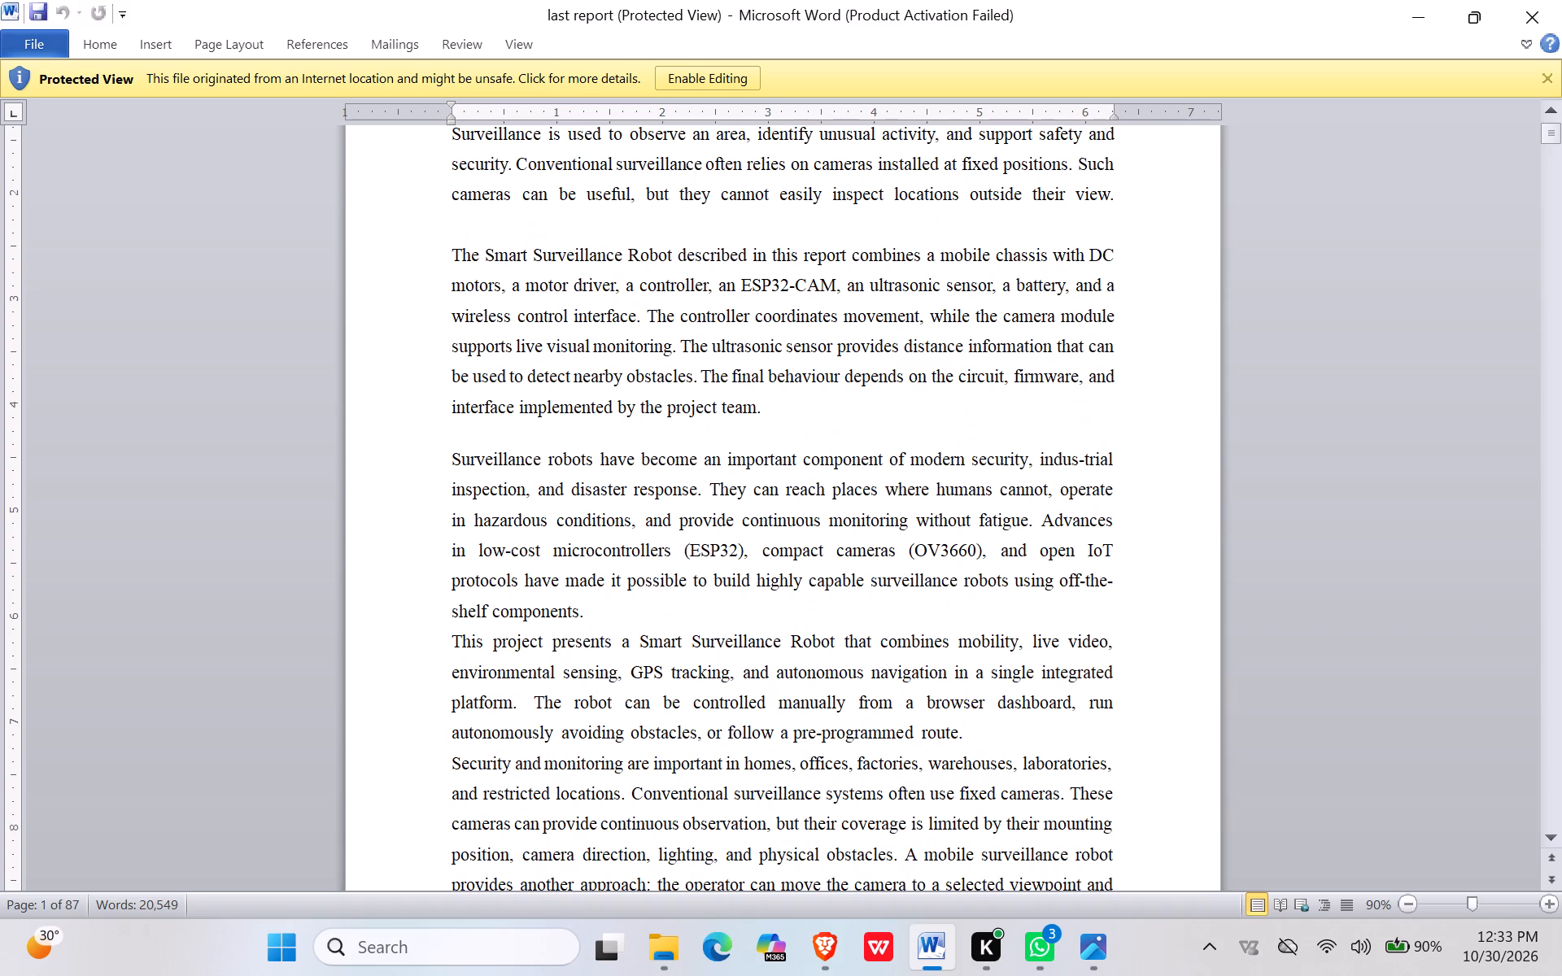
scroll(1138, 346, "down", 19)
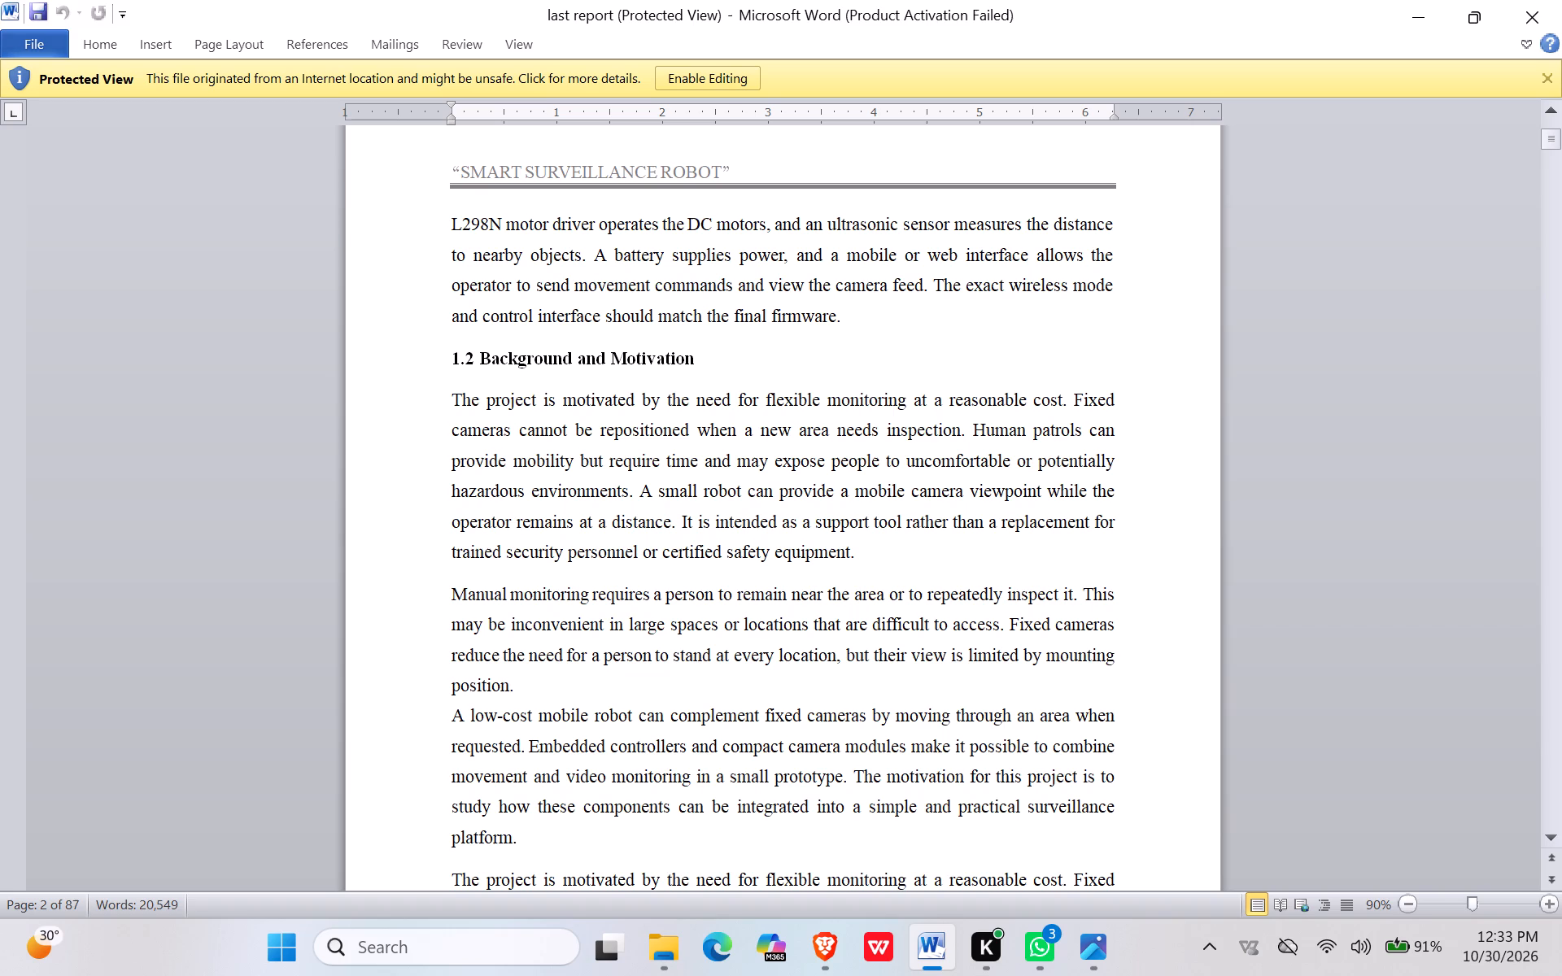
scroll(681, 351, "down", 10)
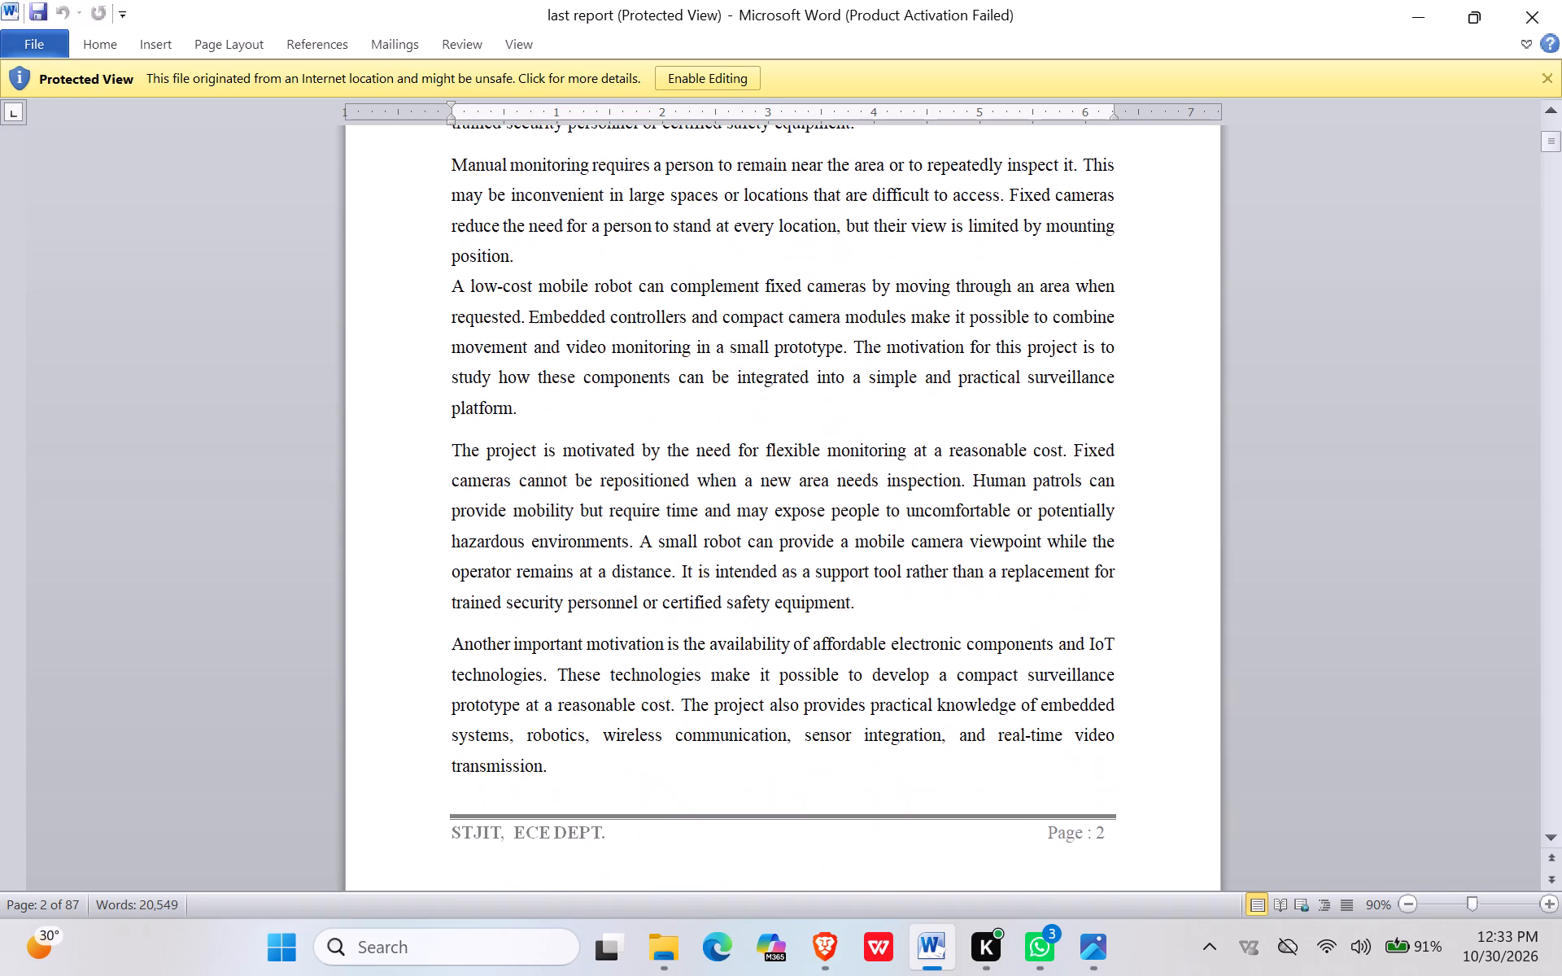
scroll(684, 367, "down", 9)
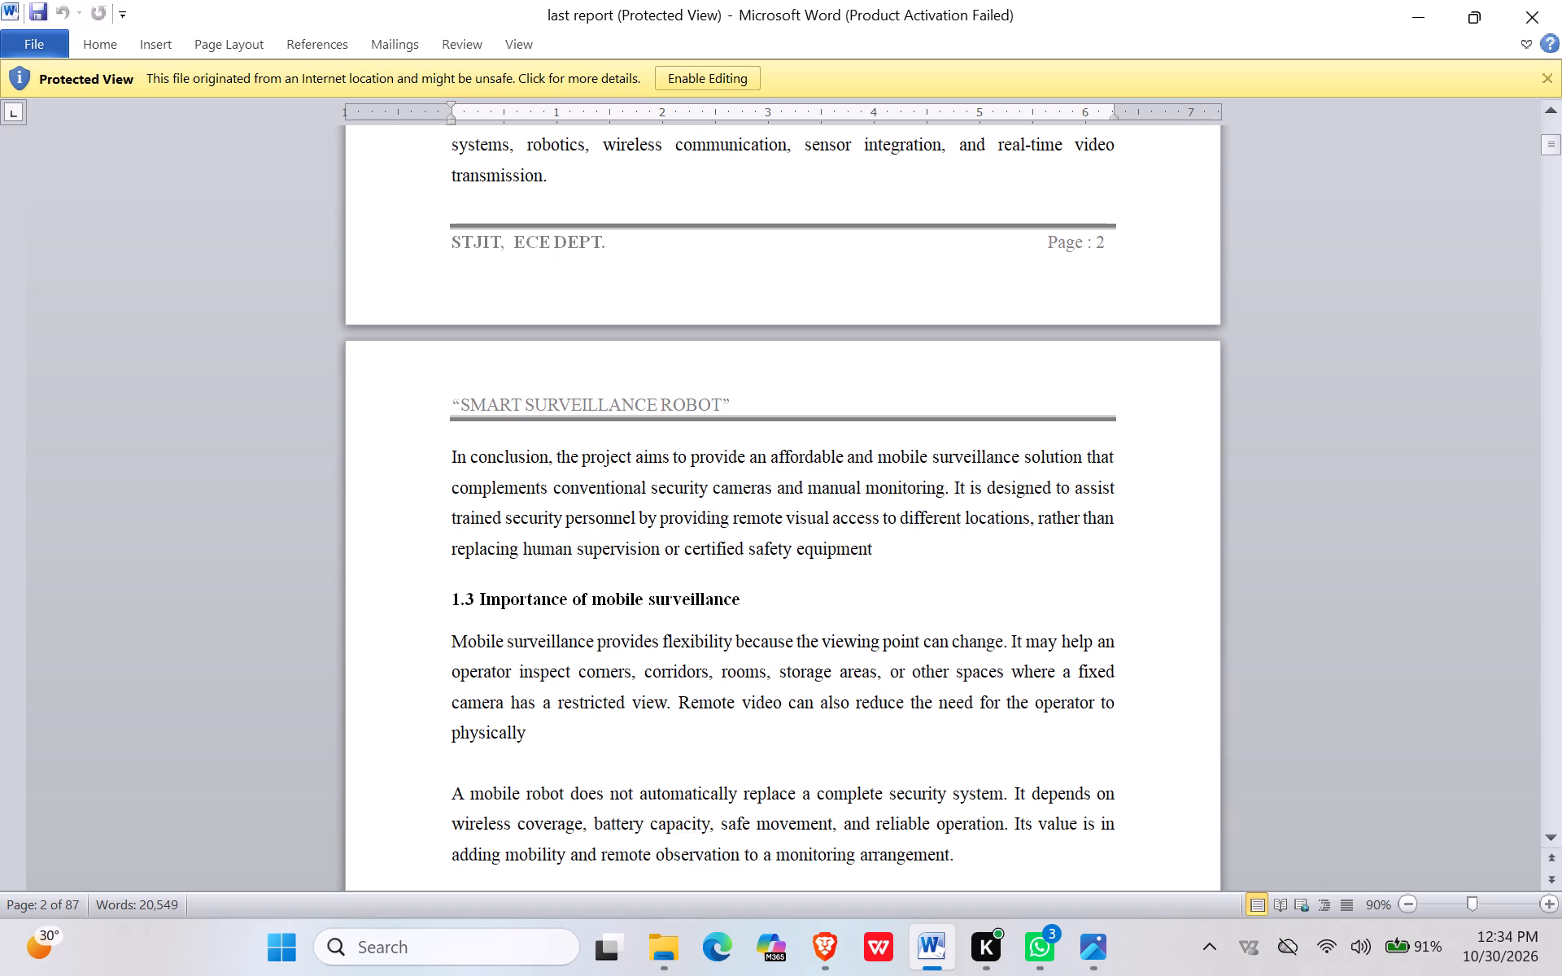
scroll(856, 633, "down", 6)
scroll(760, 536, "down", 1)
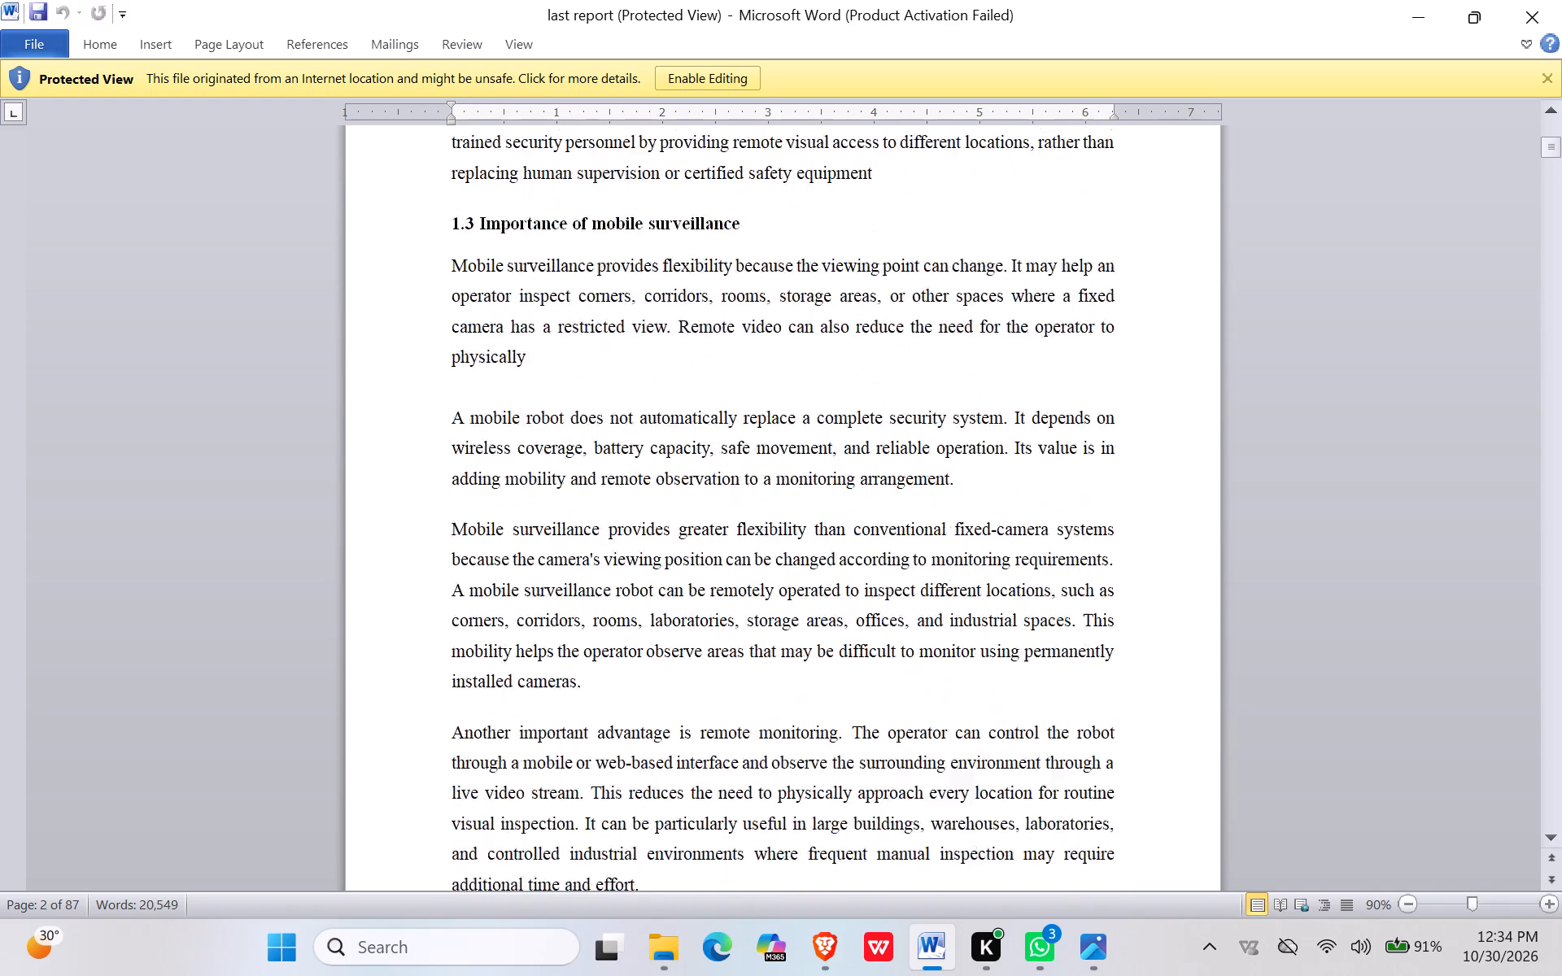
scroll(760, 536, "down", 14)
scroll(745, 581, "down", 9)
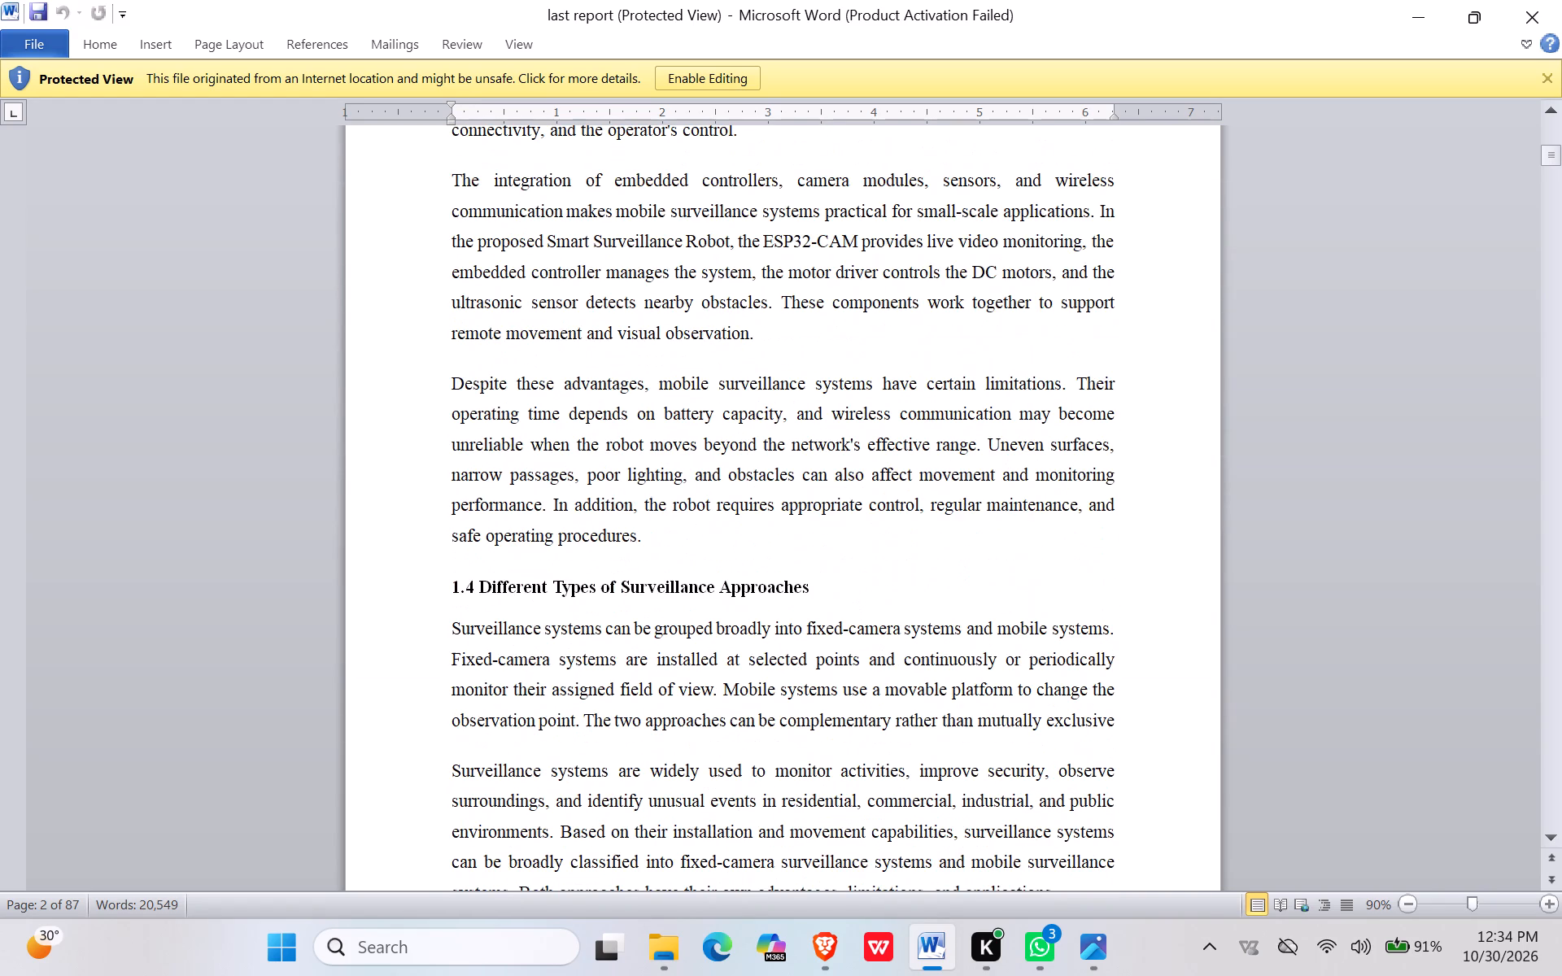
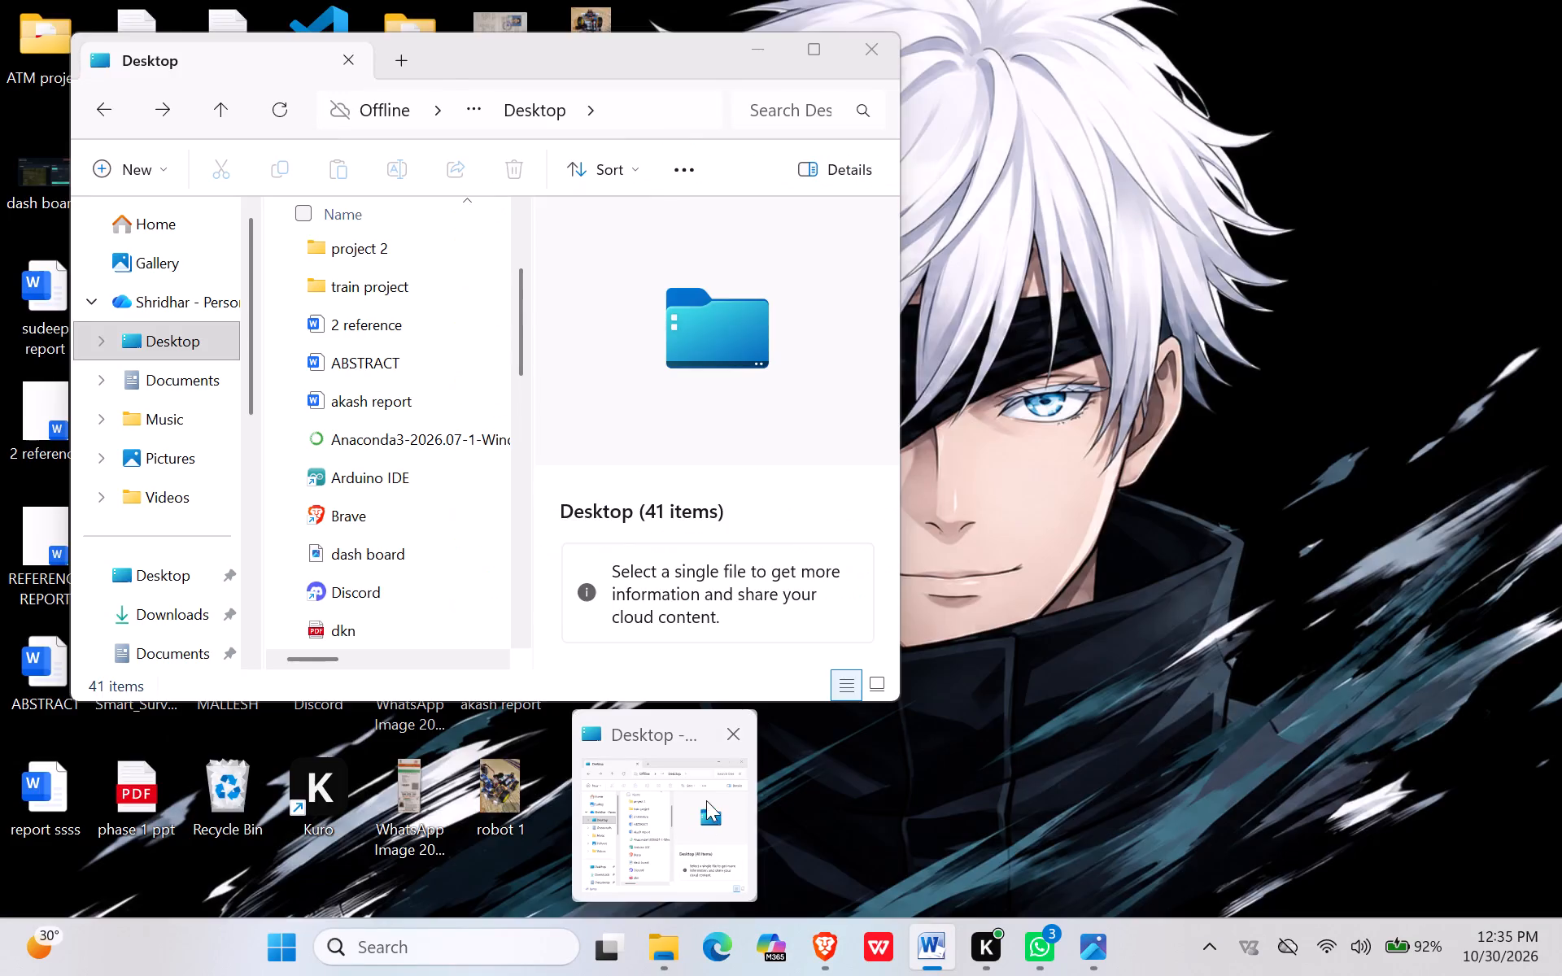
Close the Desktop folder window and the open image viewer windows, including control.jpeg.
left_click(742, 730)
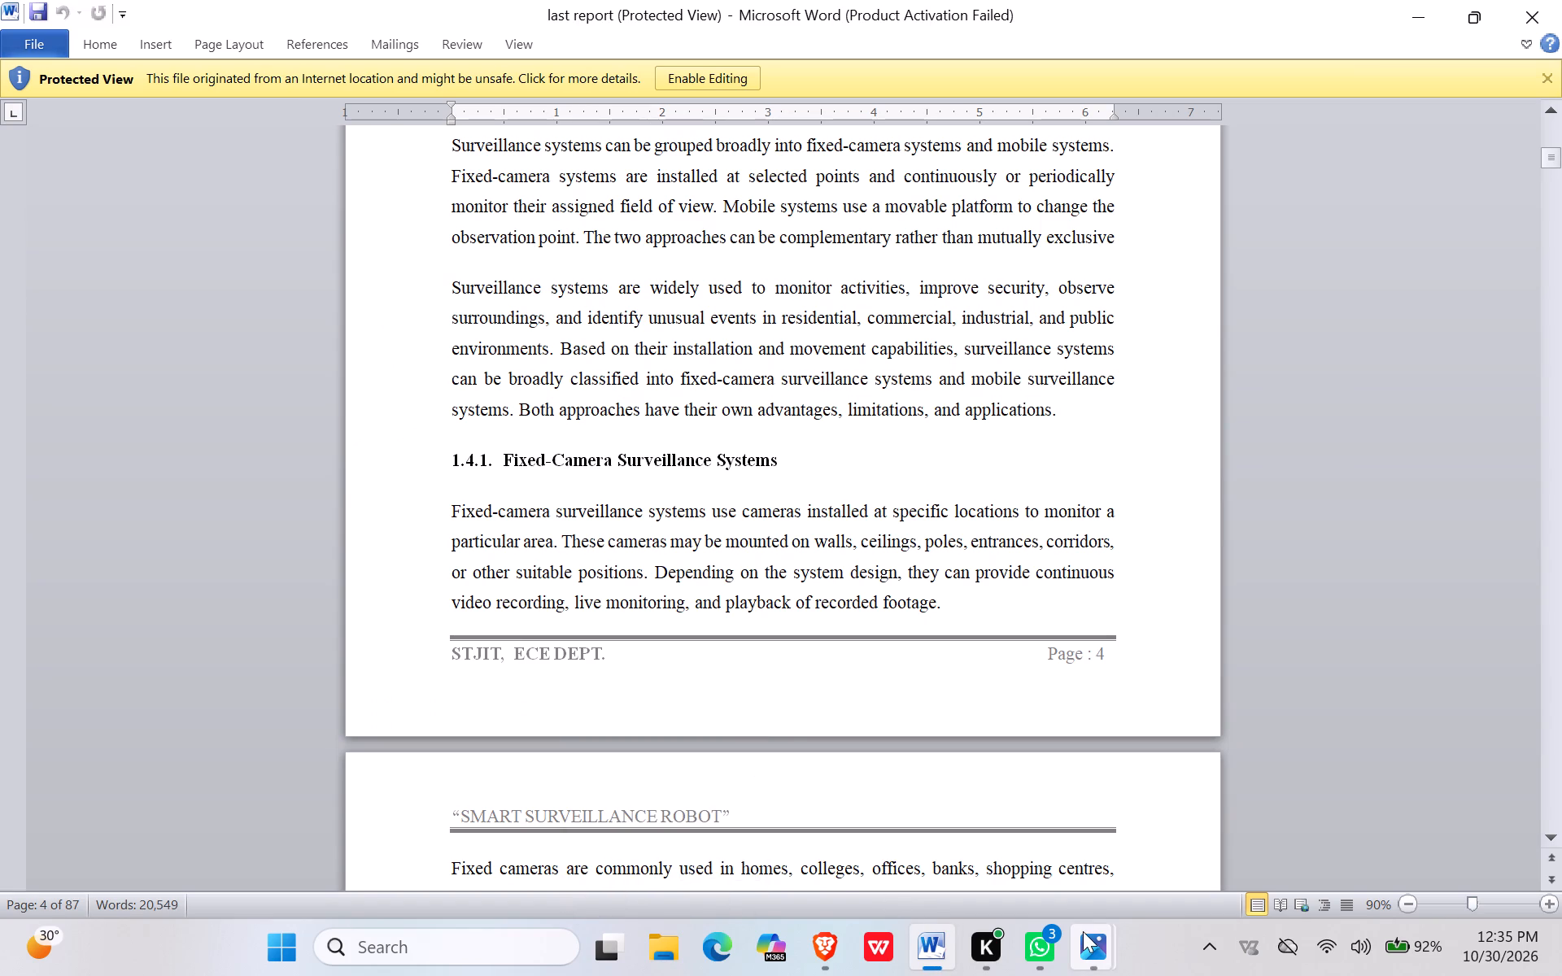
left_click(1076, 735)
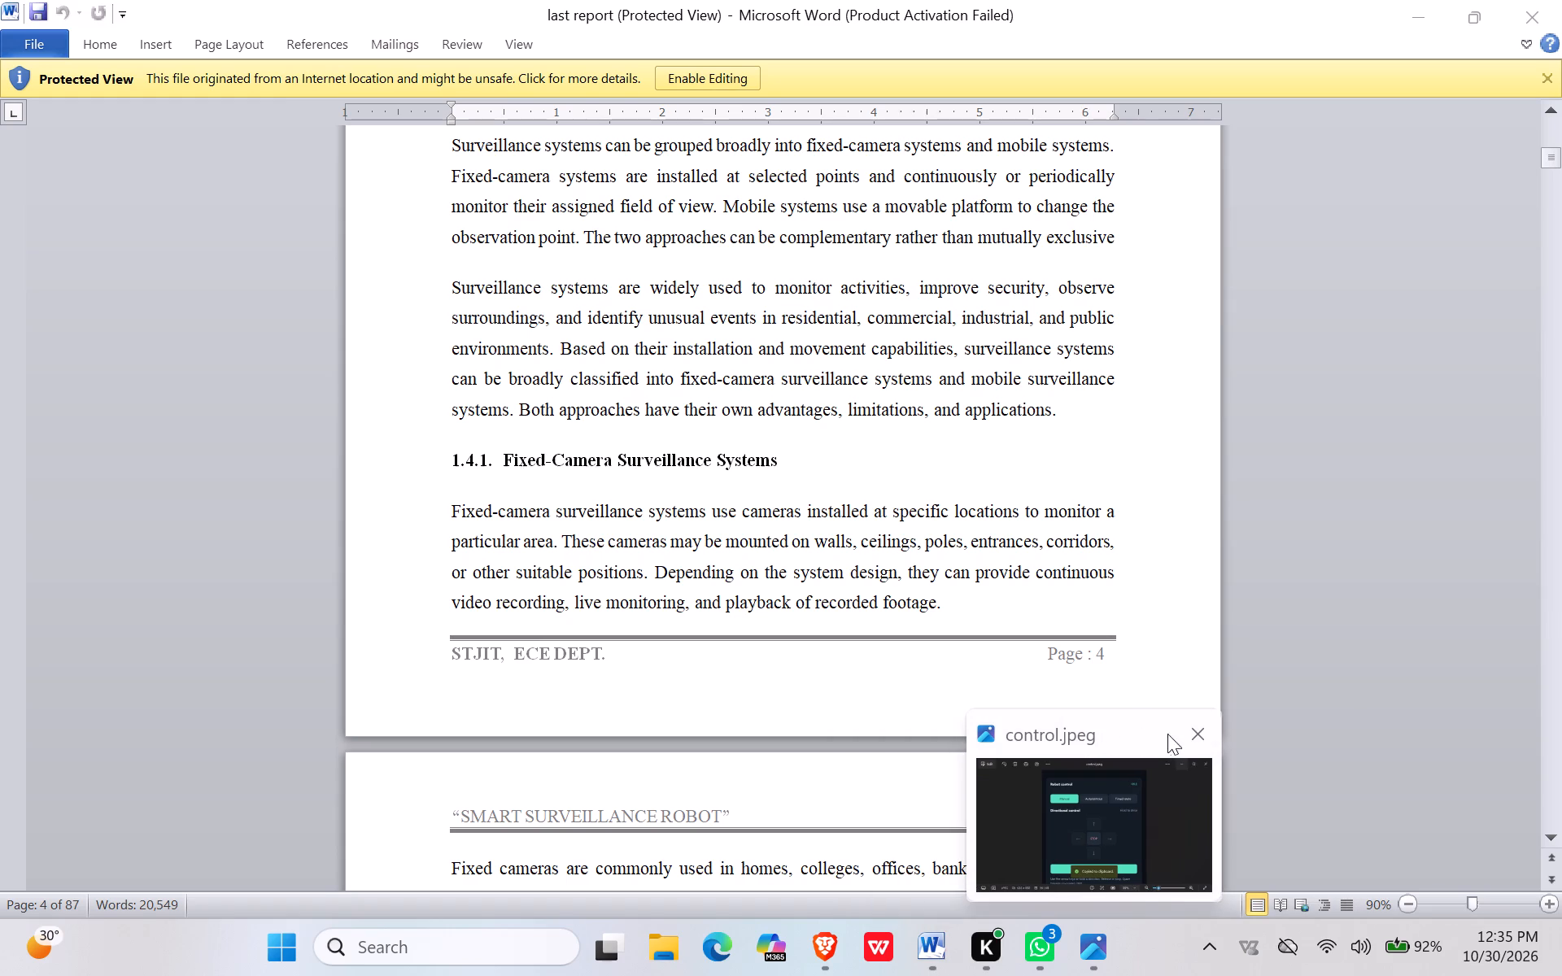
left_click(1193, 734)
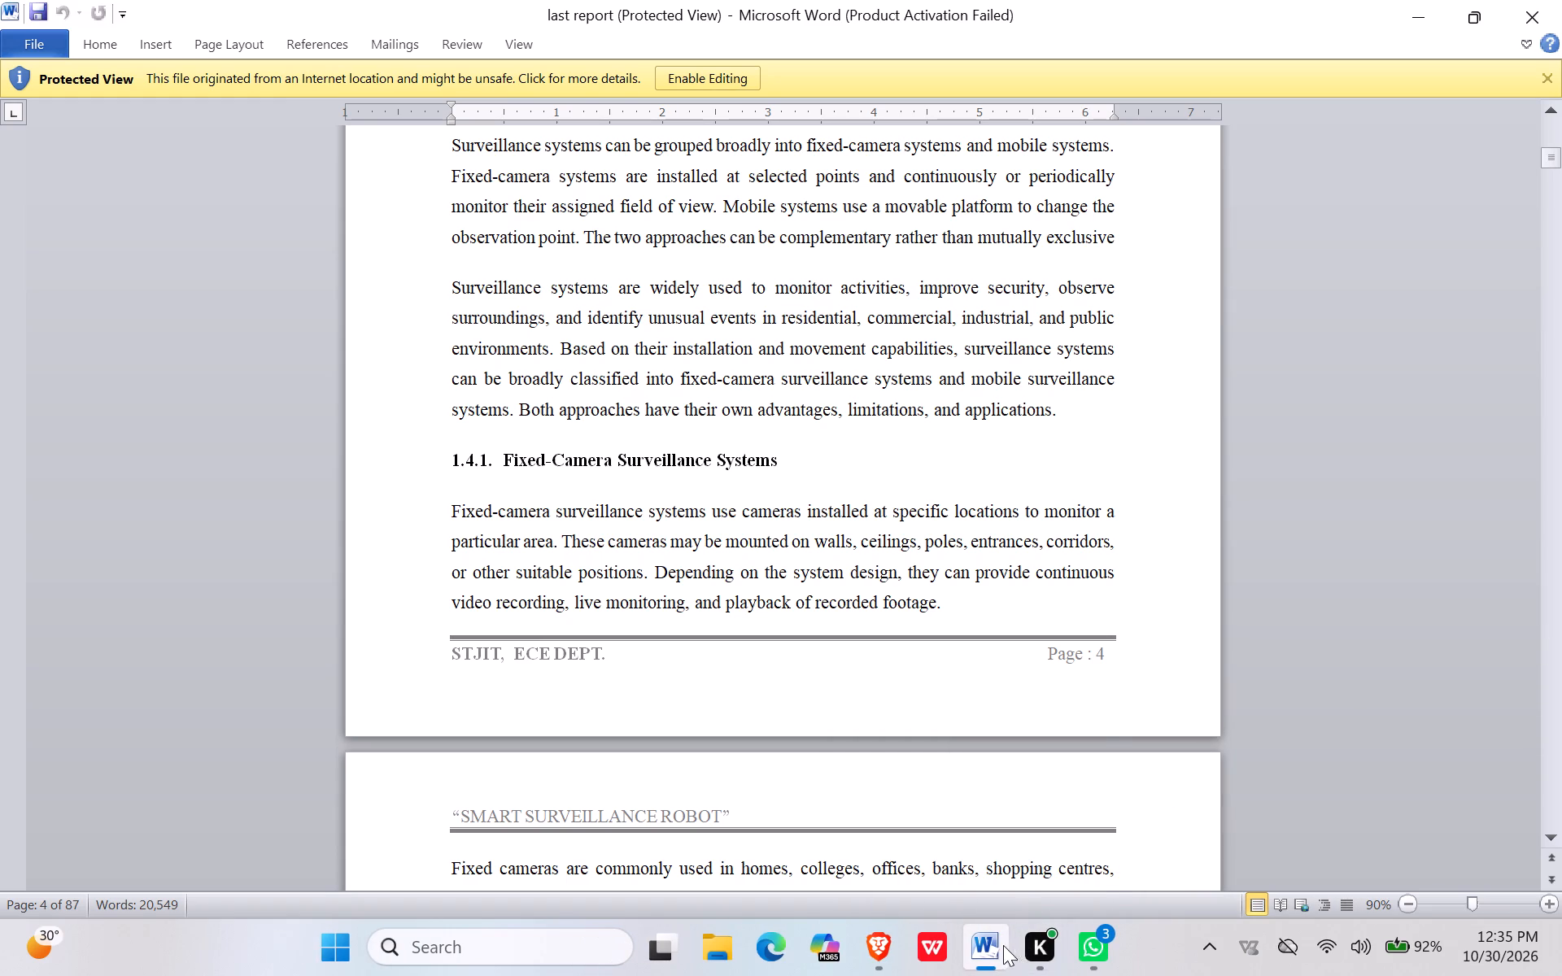
Review the report text of sections 1.4.1 Fixed-Camera Surveillance Systems and 1.4.2 Mobile Surveillance Systems.
scroll(755, 566, "down", 13)
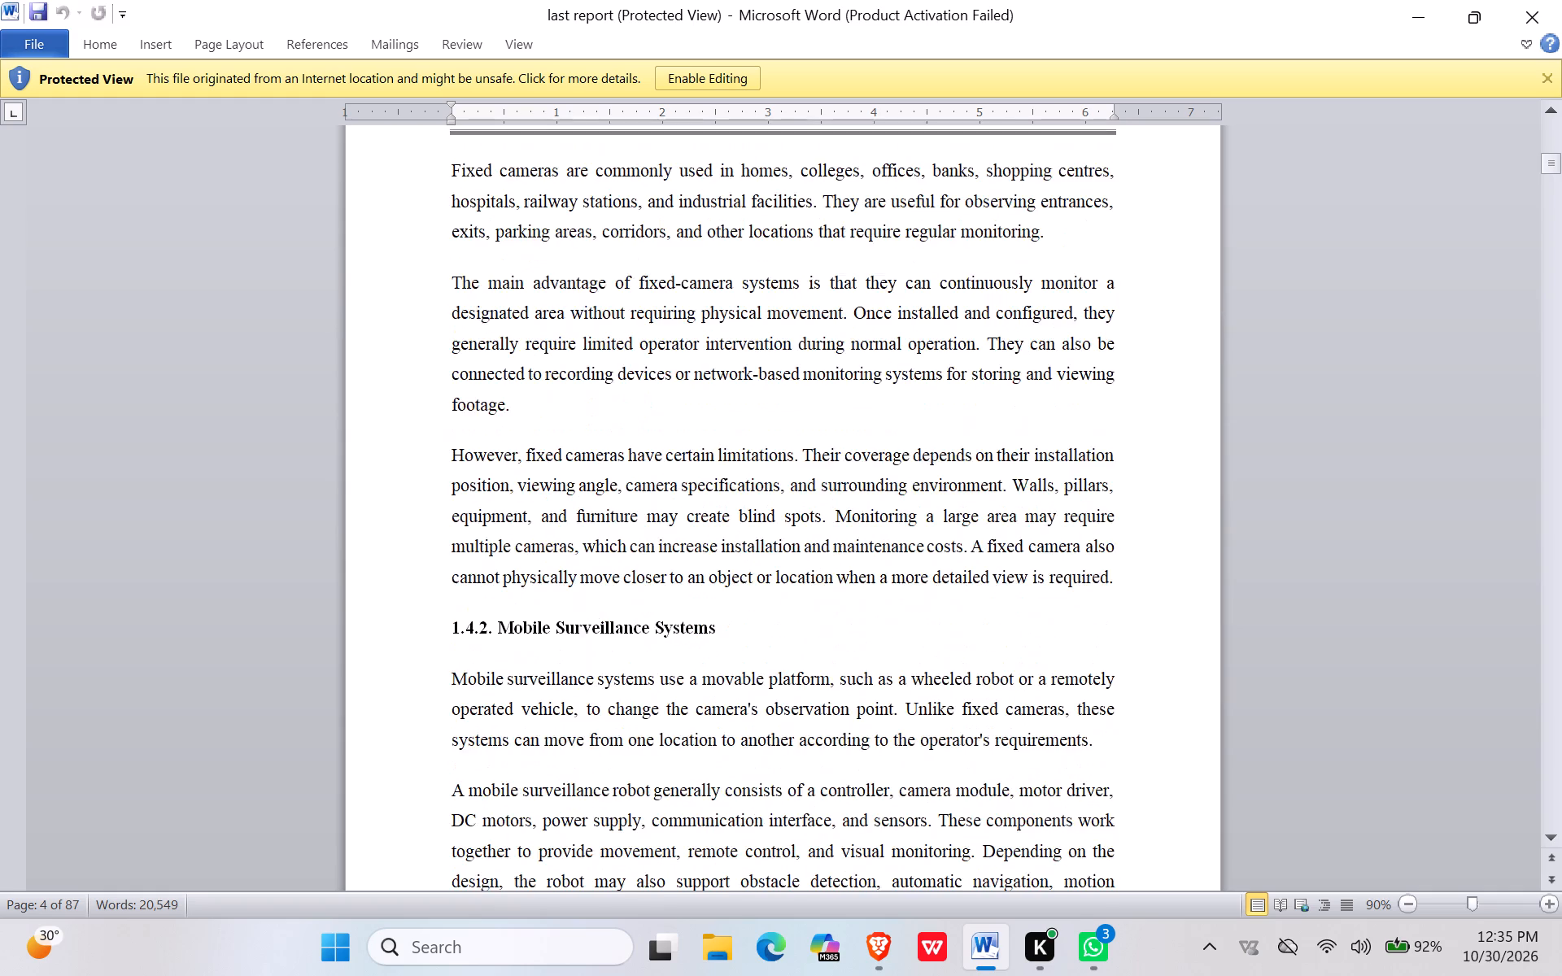
scroll(755, 565, "down", 3)
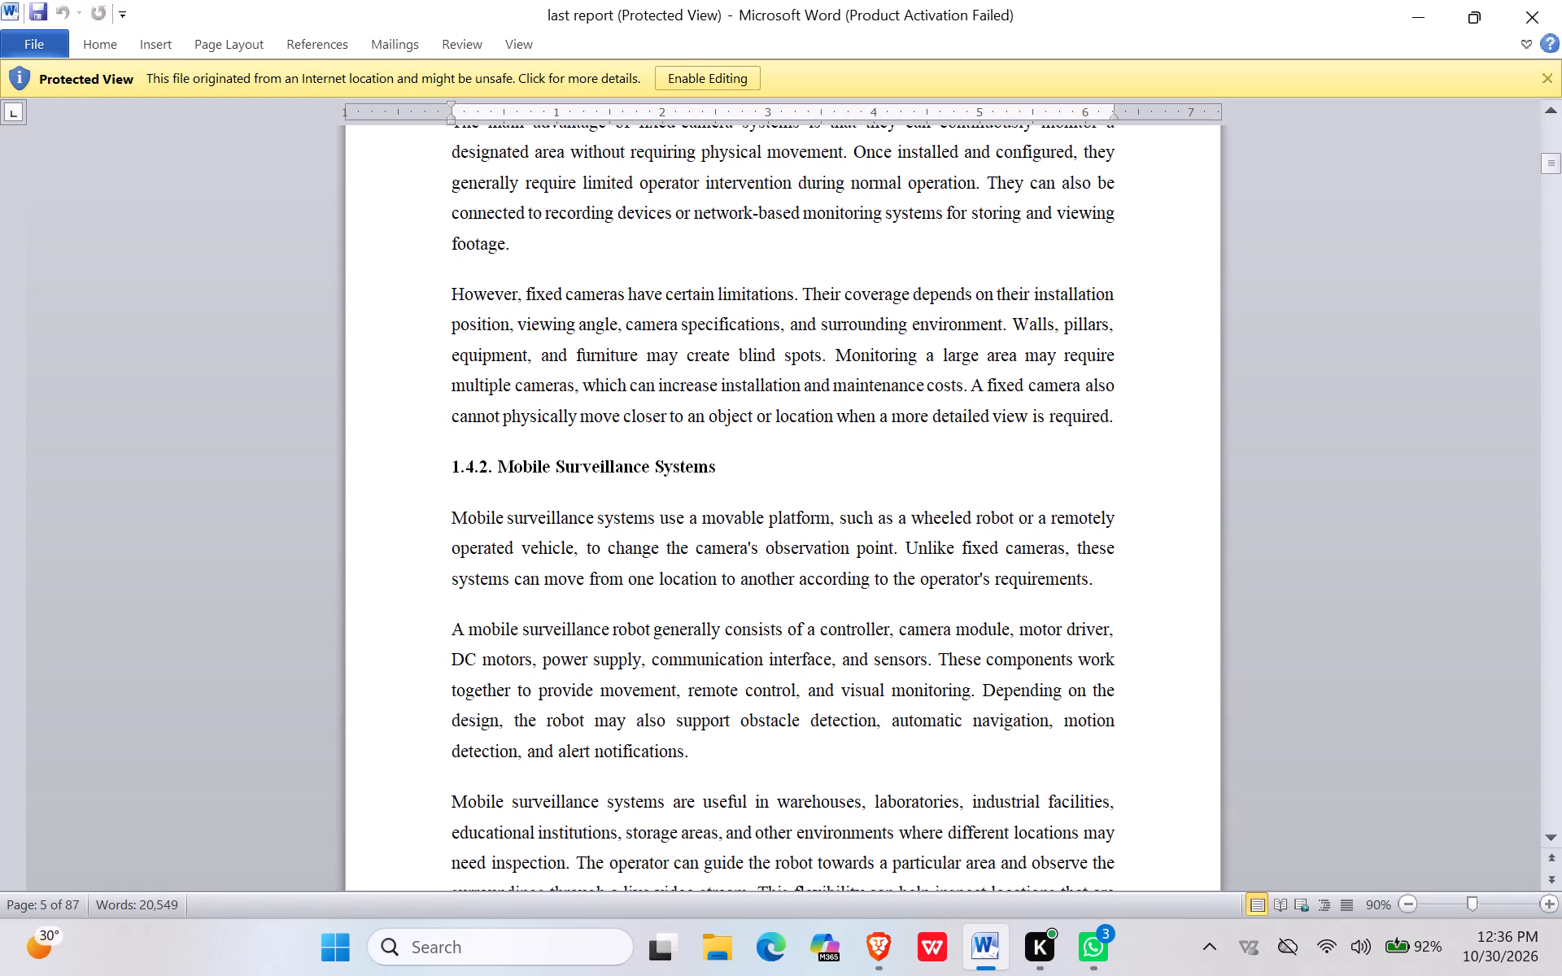
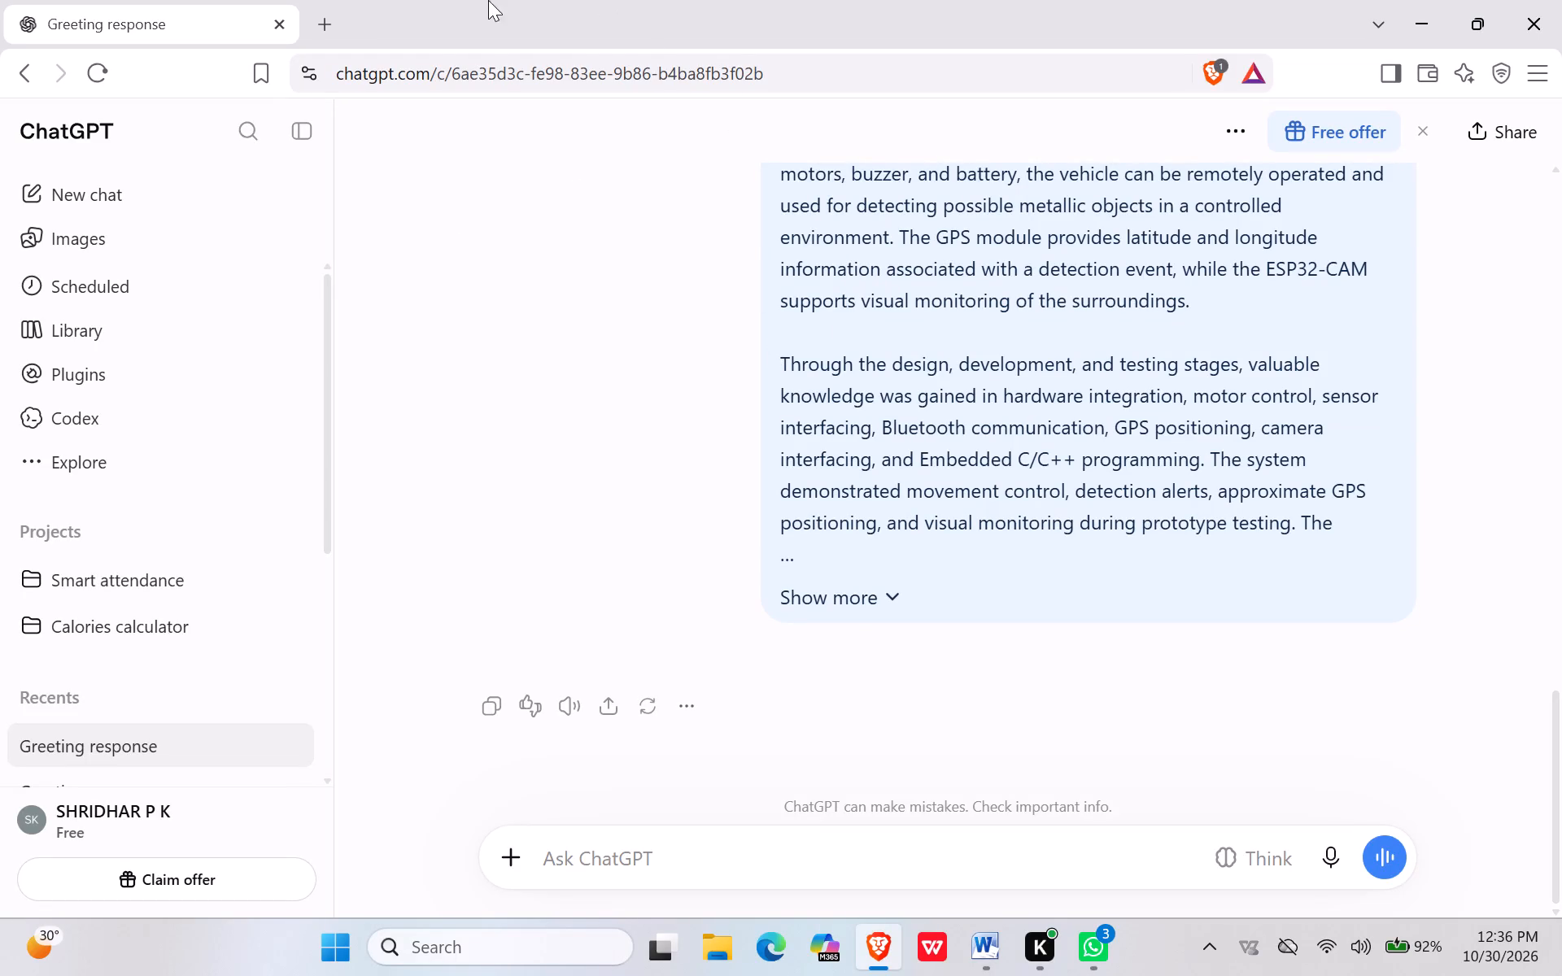
Open a new blank browser tab alongside the ChatGPT conversation.
left_click(312, 31)
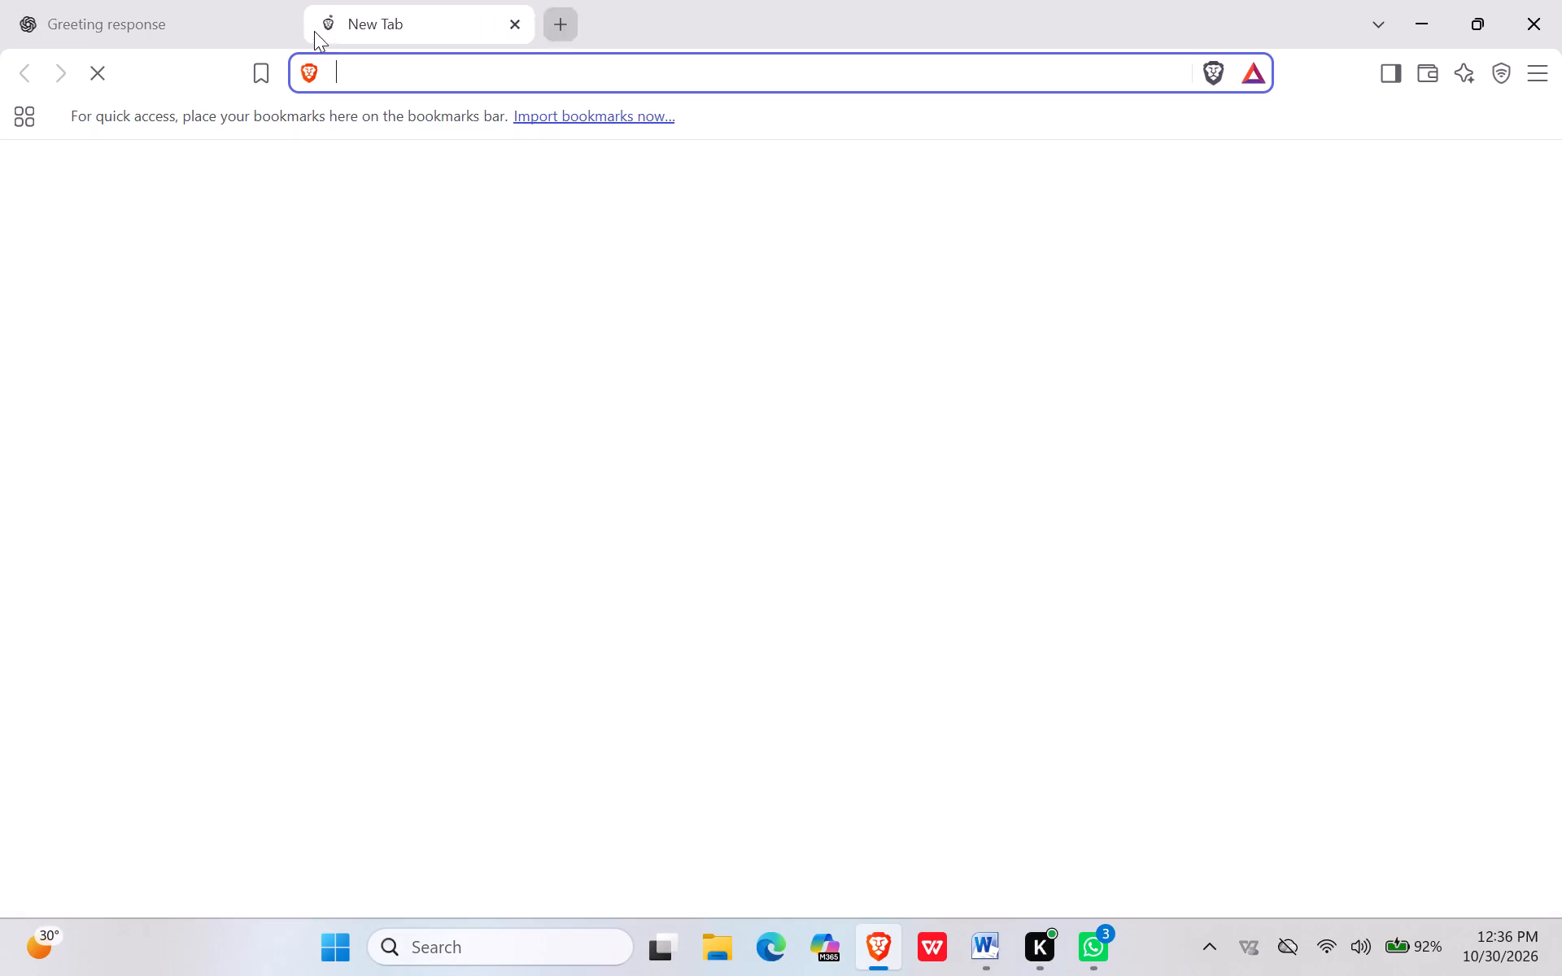
Switch back to the last report document in Word and review section 1.4.2 through the comparison table in section 1.4.3.
left_click(845, 213)
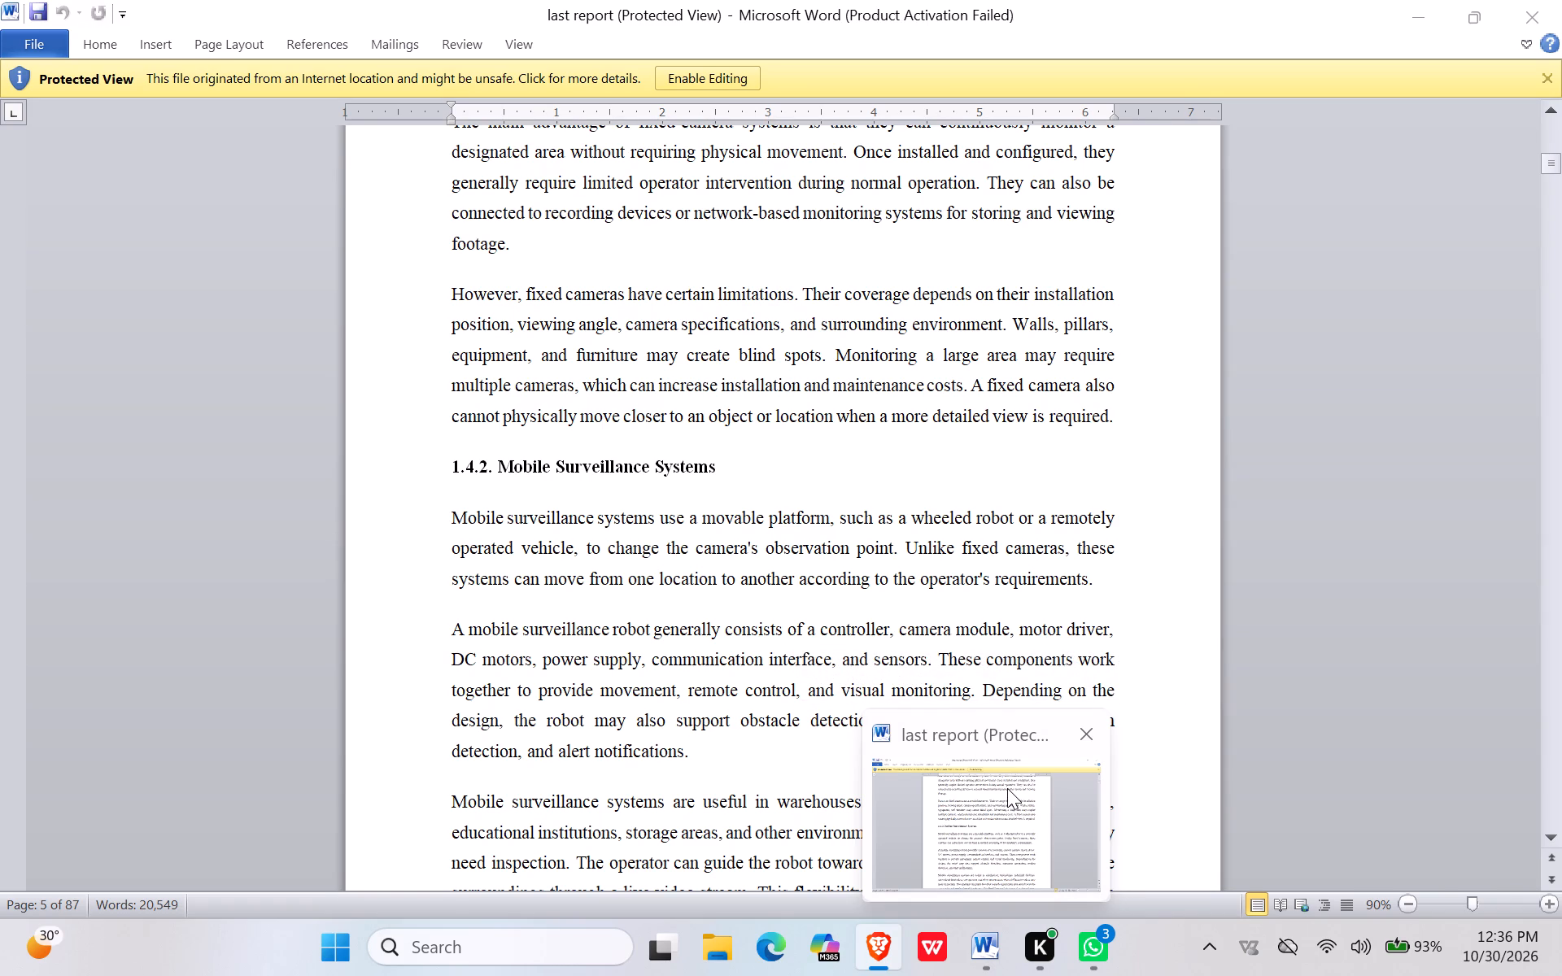
left_click(968, 804)
scroll(897, 654, "down", 12)
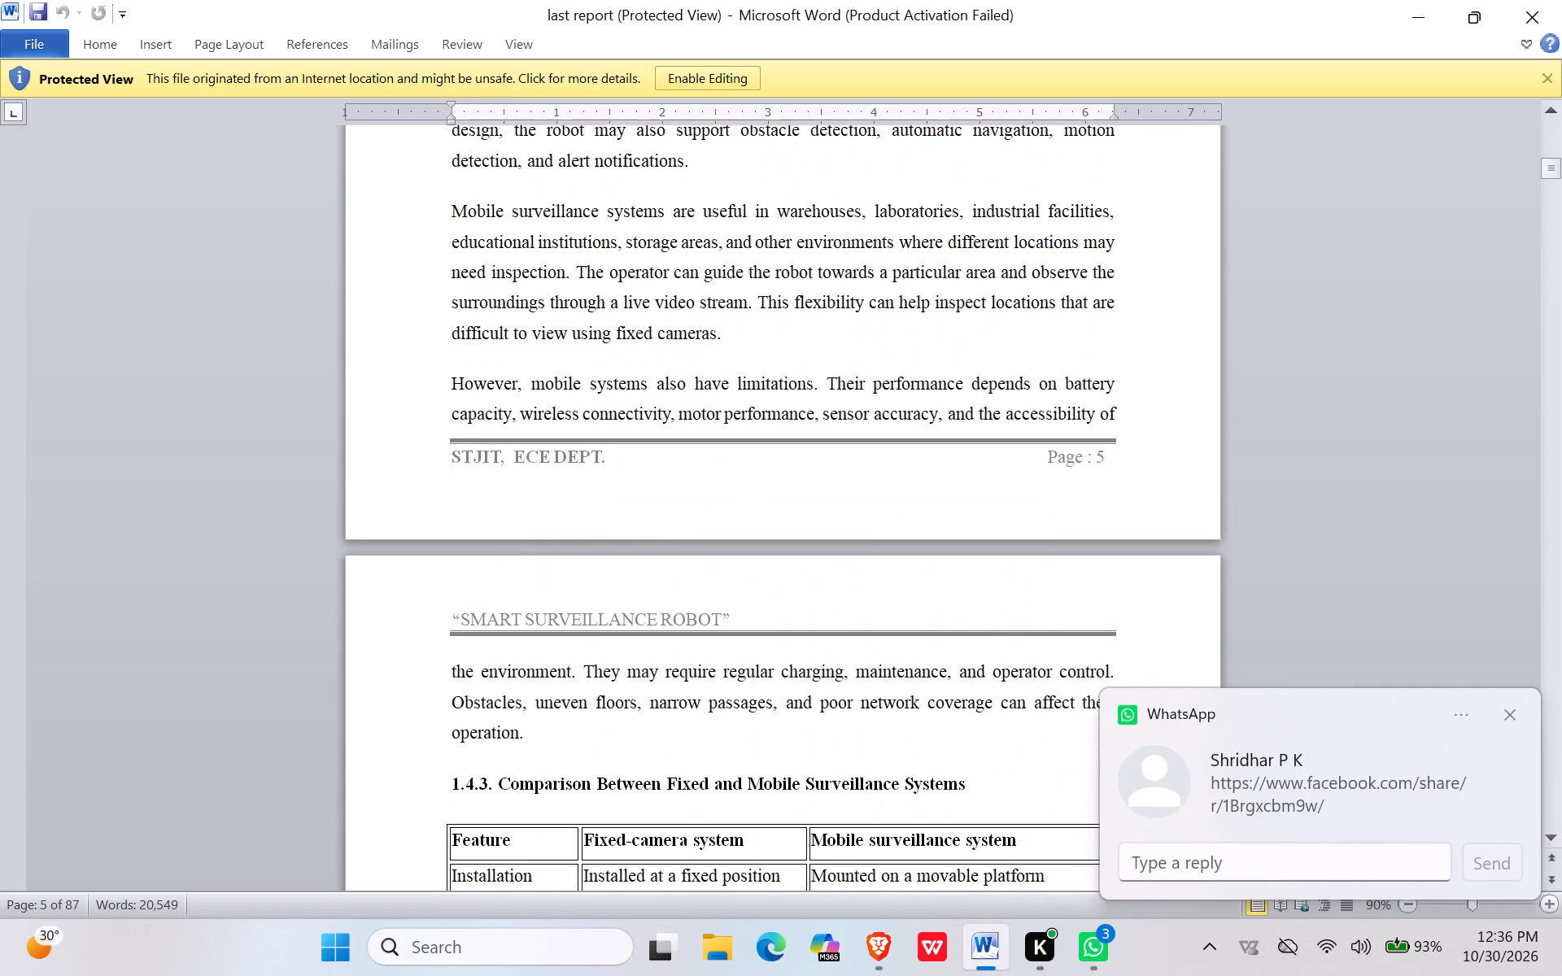
scroll(897, 654, "down", 4)
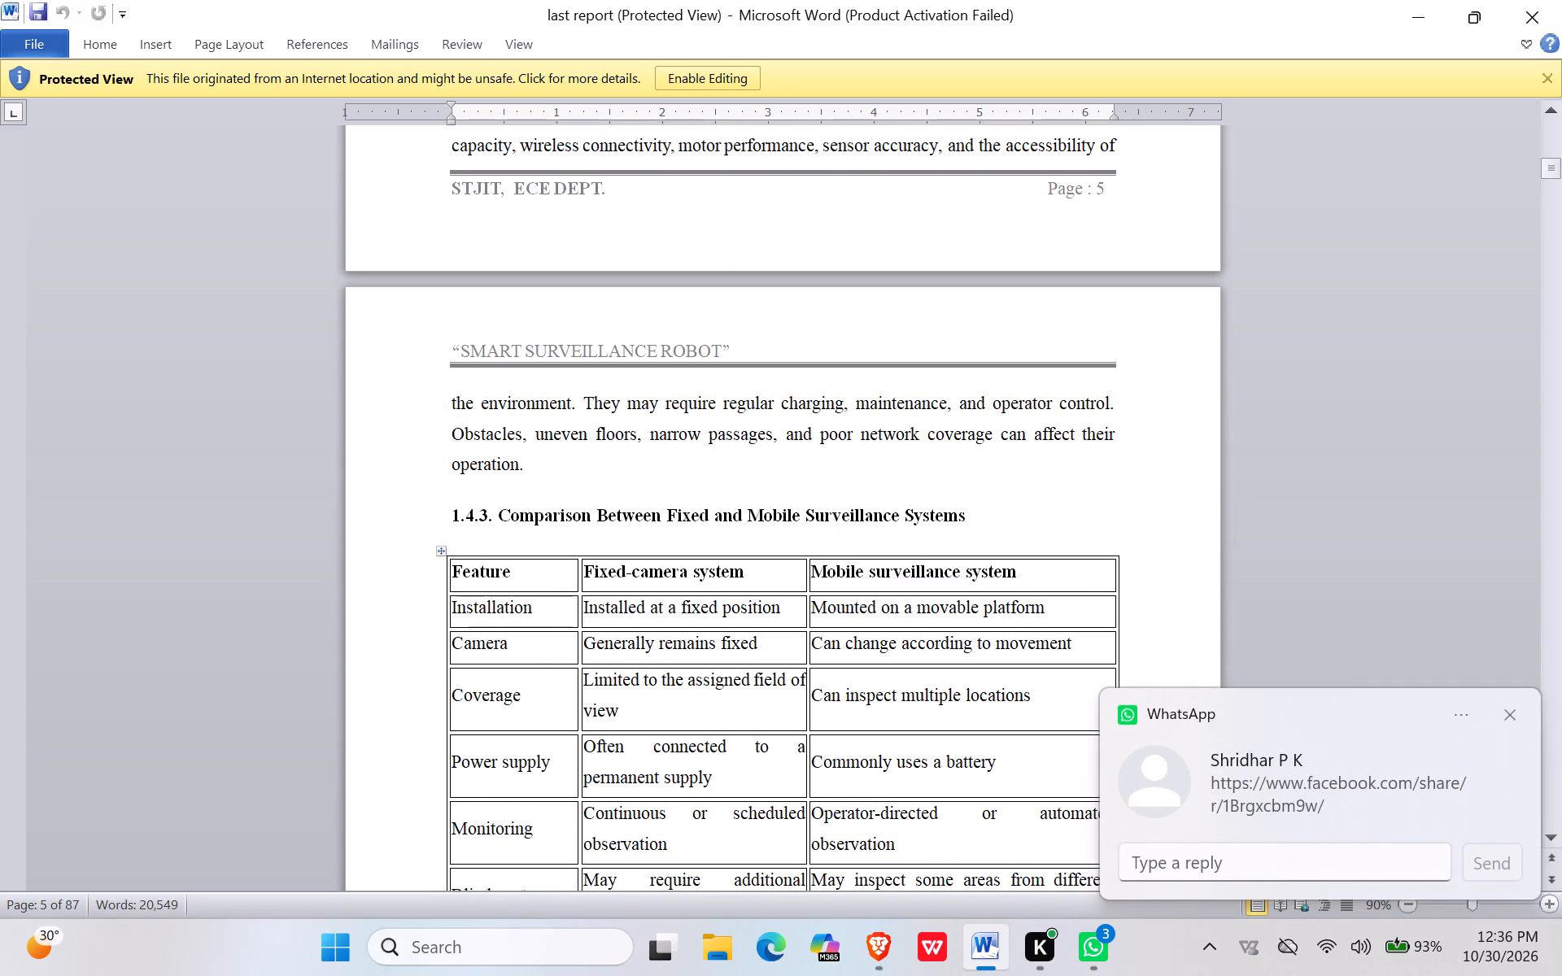
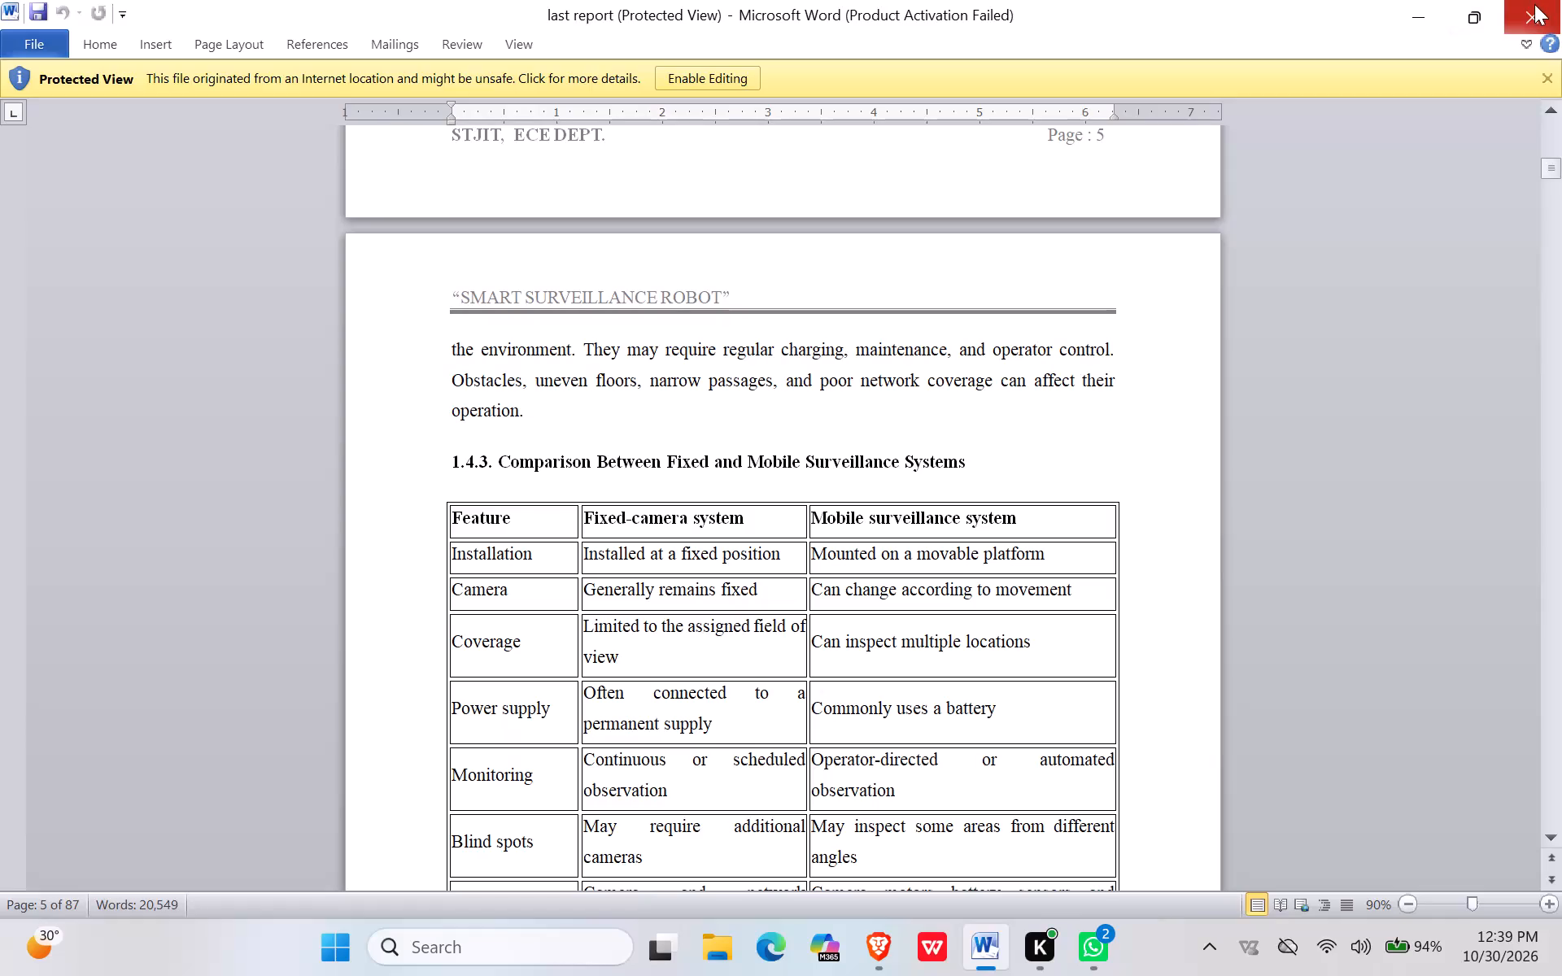
Minimize the protected-view "last report" document window to switch from Word to the browser.
left_click(1423, 27)
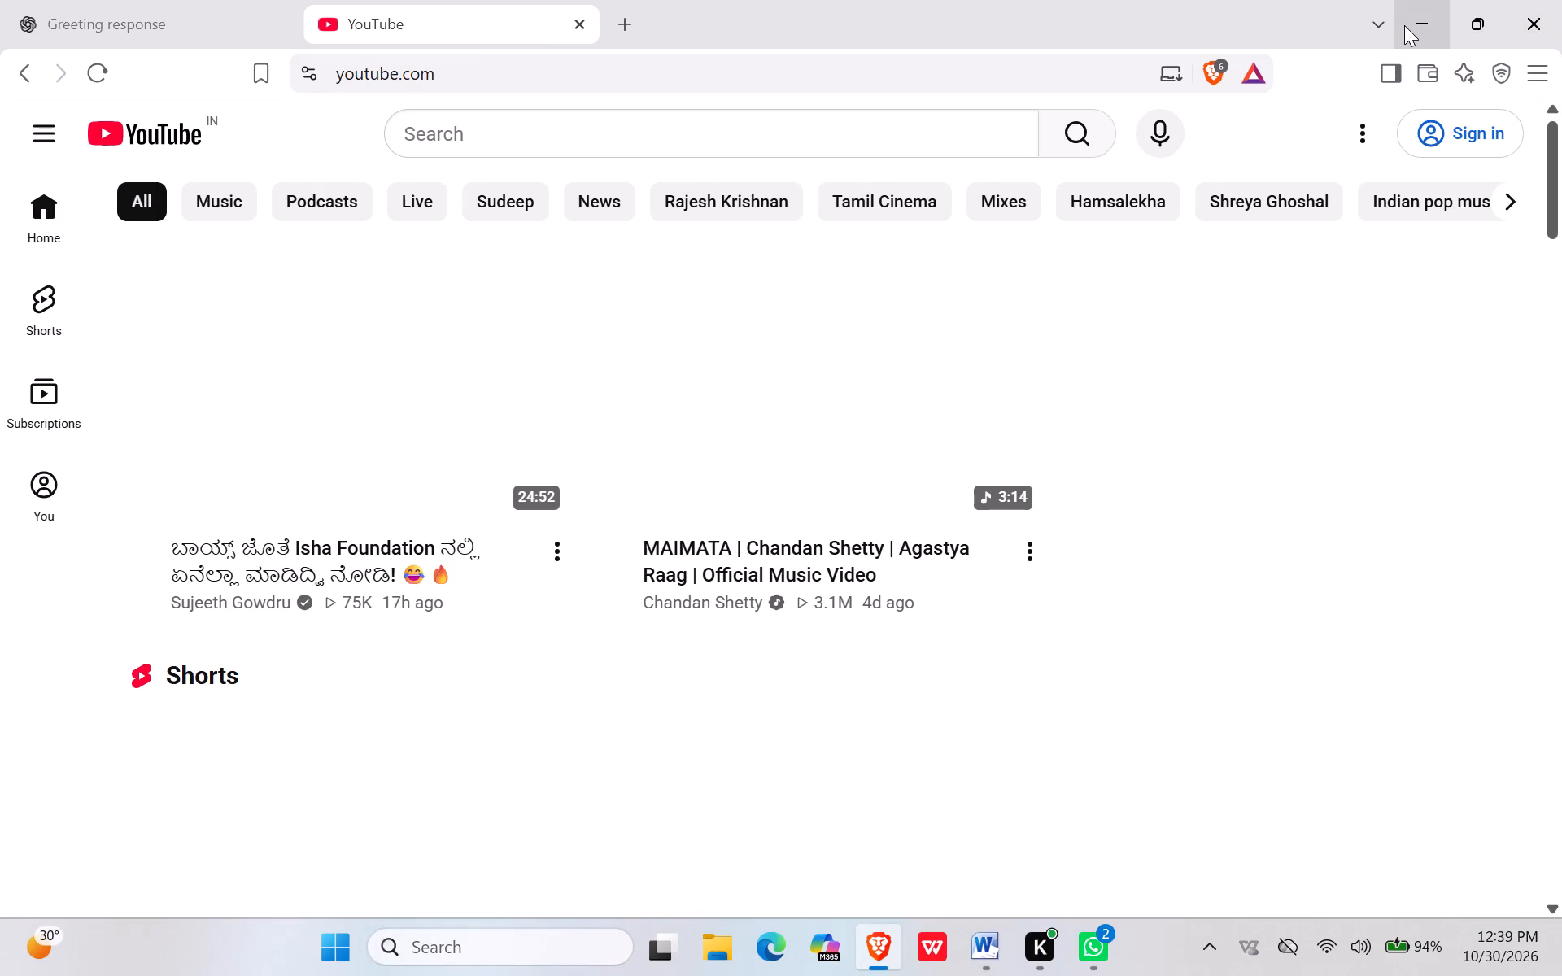
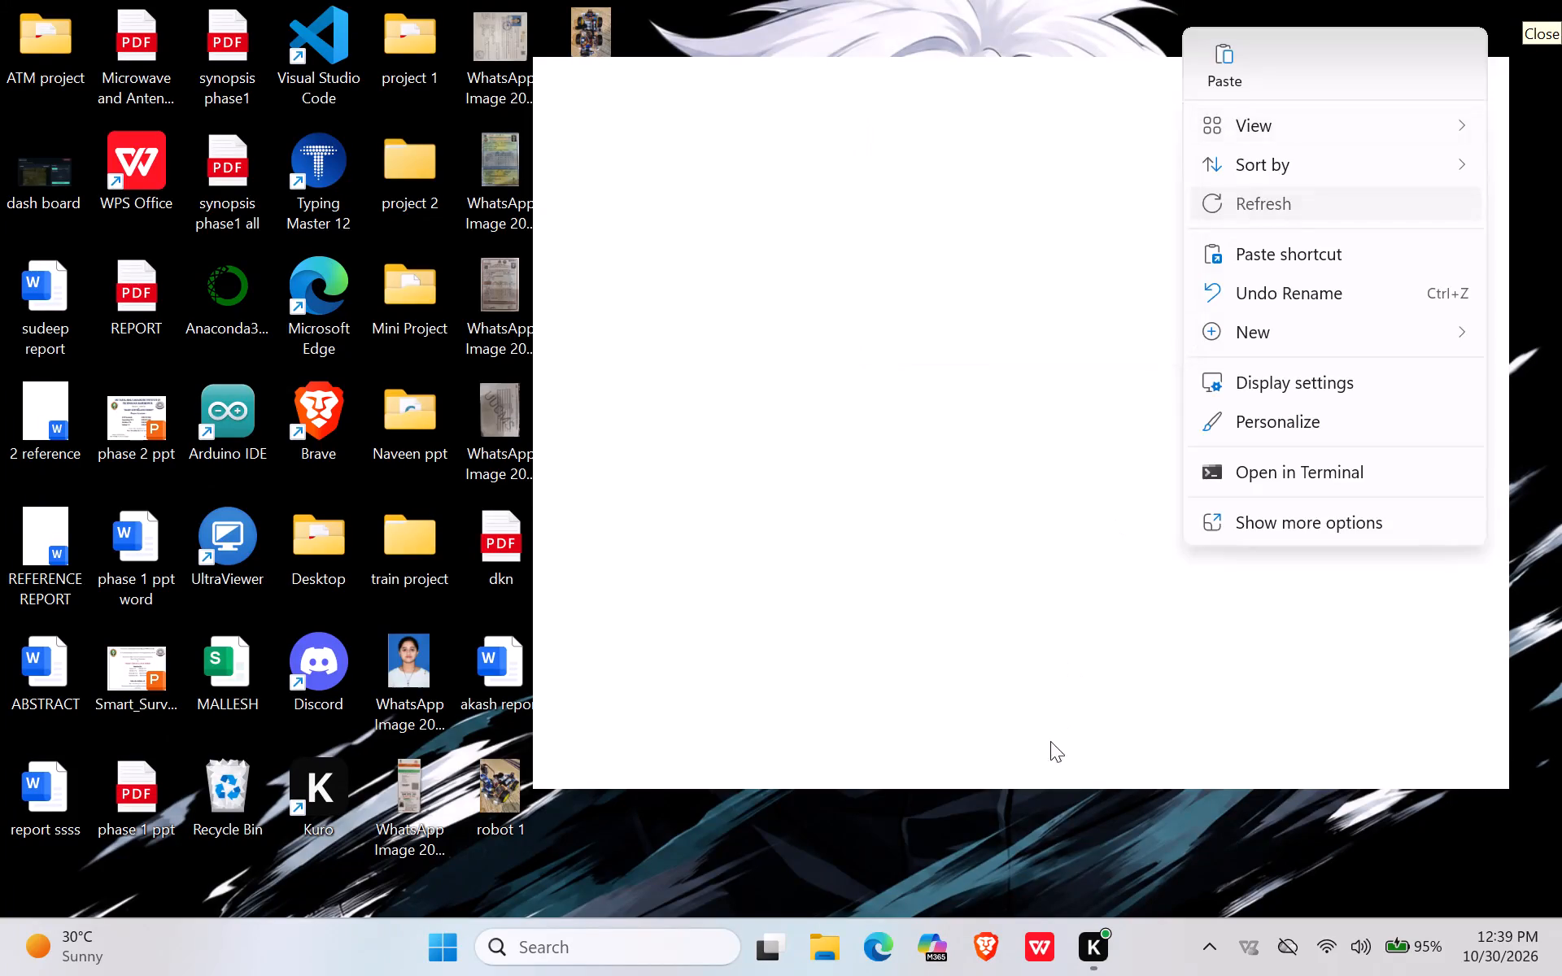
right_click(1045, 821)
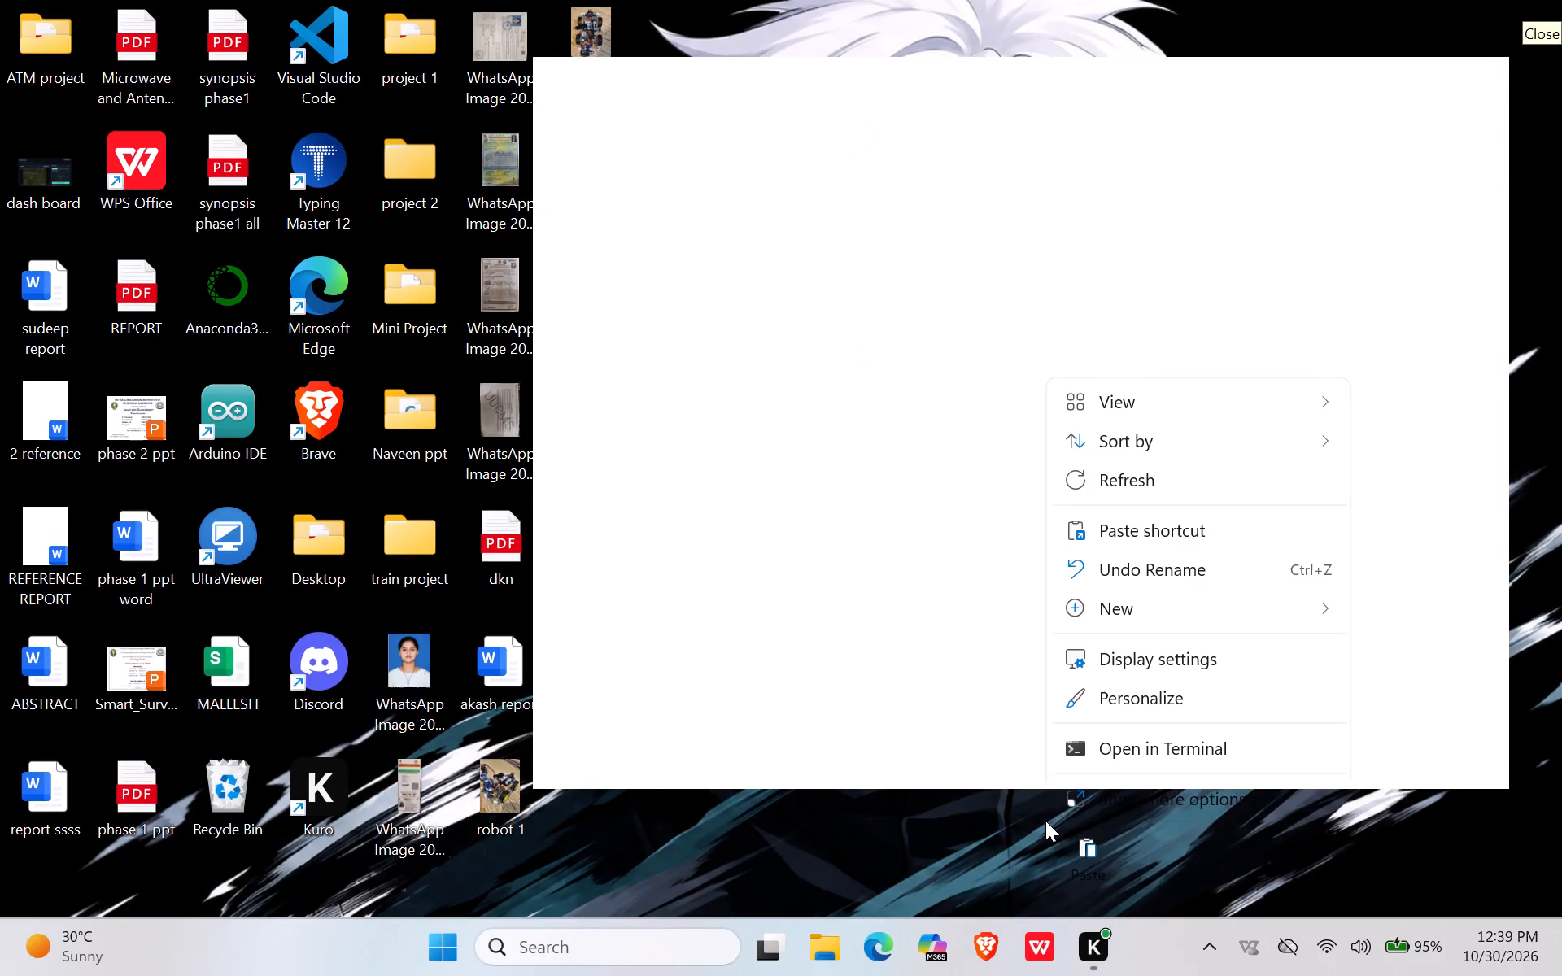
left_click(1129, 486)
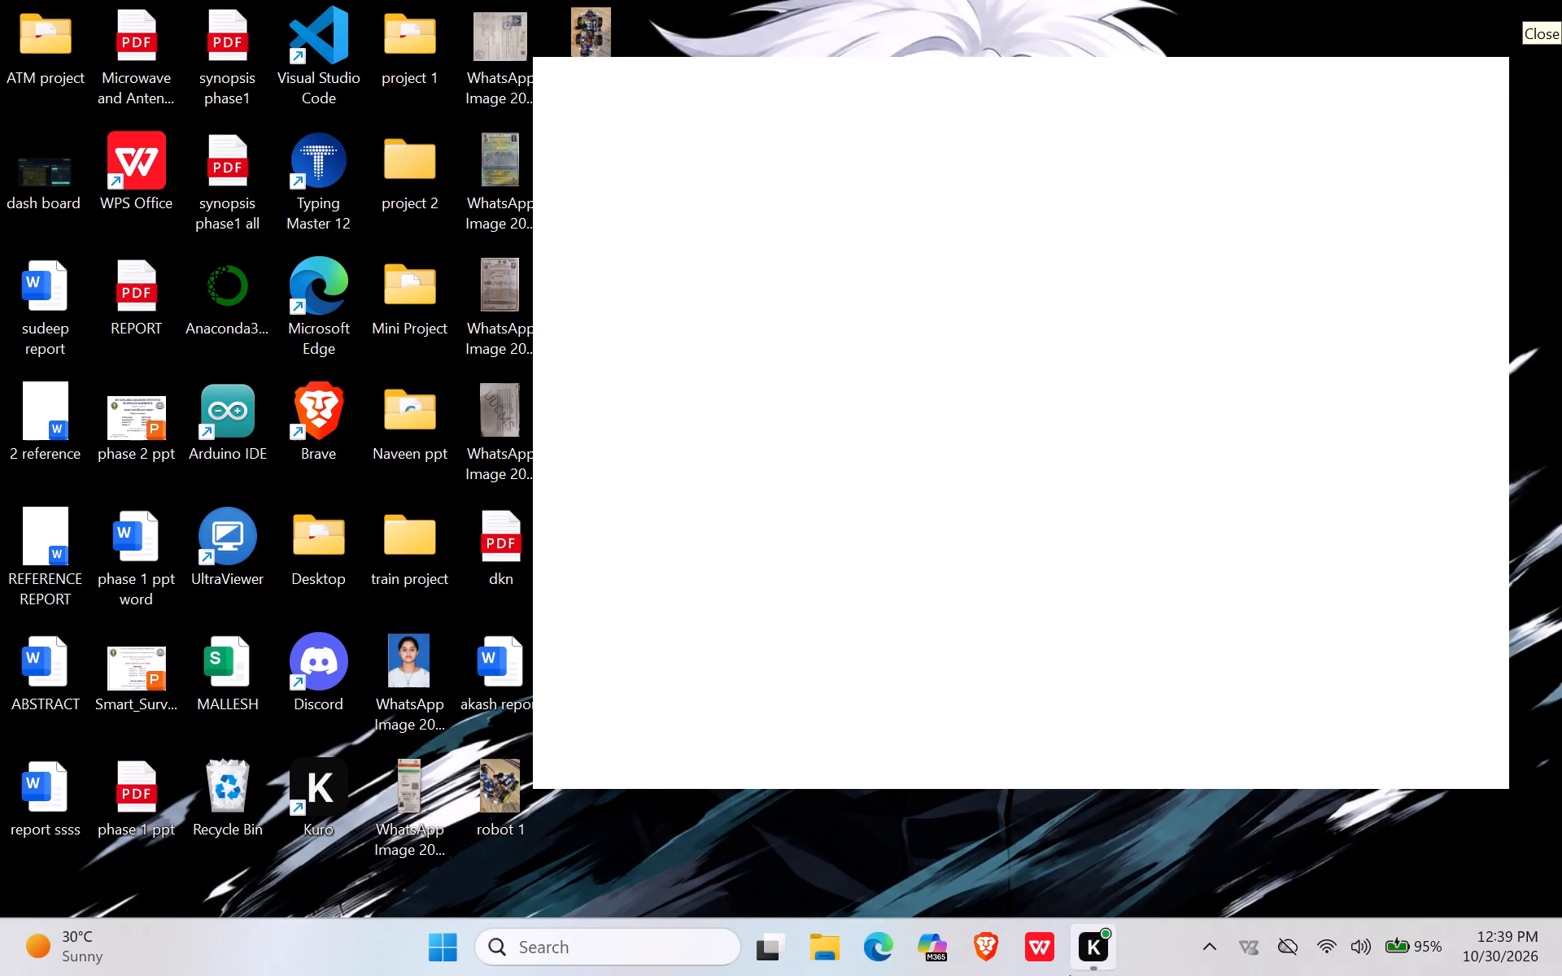